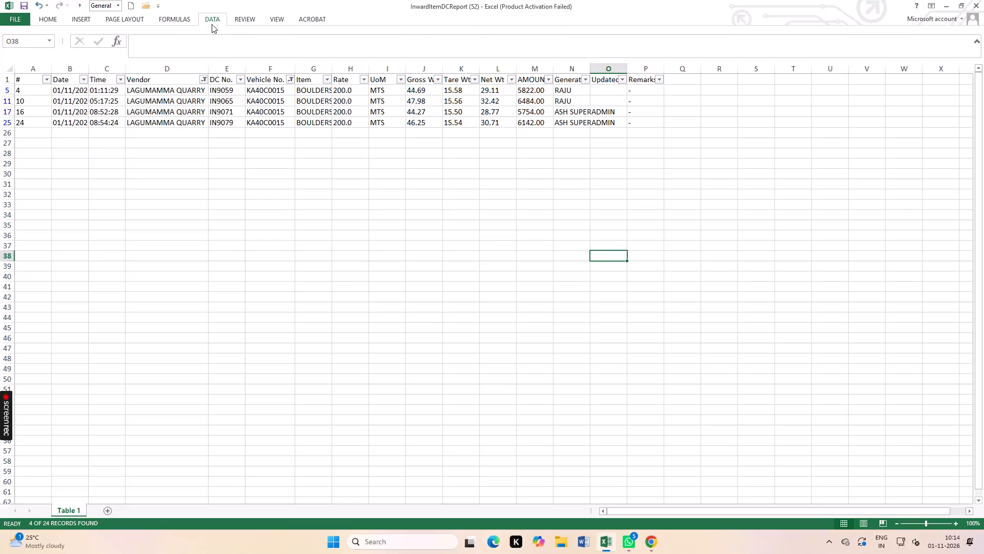
# Remove the filters from the InwardItemDCReport (52) table so all rows are listed.
pyautogui.click(270, 55)
pyautogui.click(326, 208)
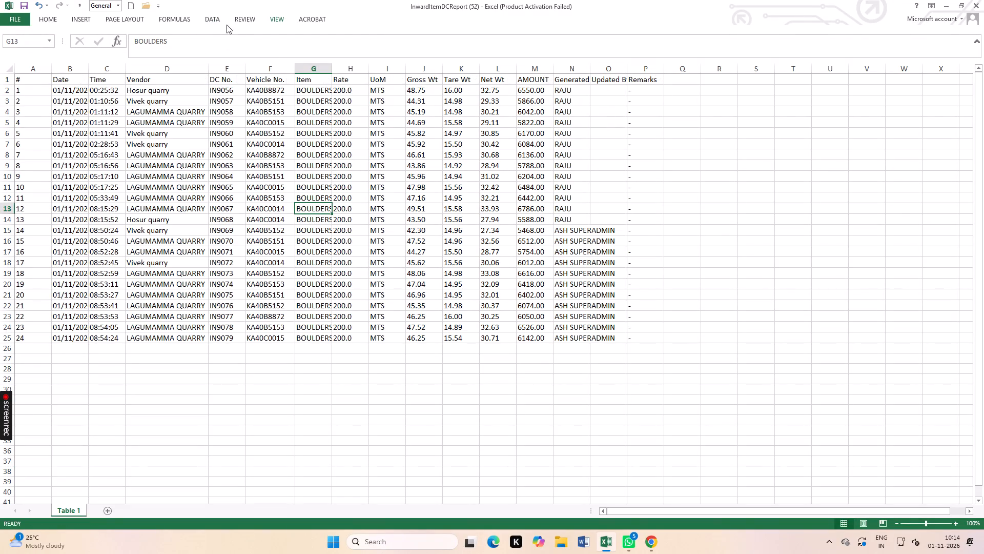
pyautogui.click(214, 18)
pyautogui.click(611, 200)
# Close the open delivery challan print windows in Chrome, including those for DC1136 and PDC6669, leaving the Spot Sale DC Report page.
pyautogui.click(783, 494)
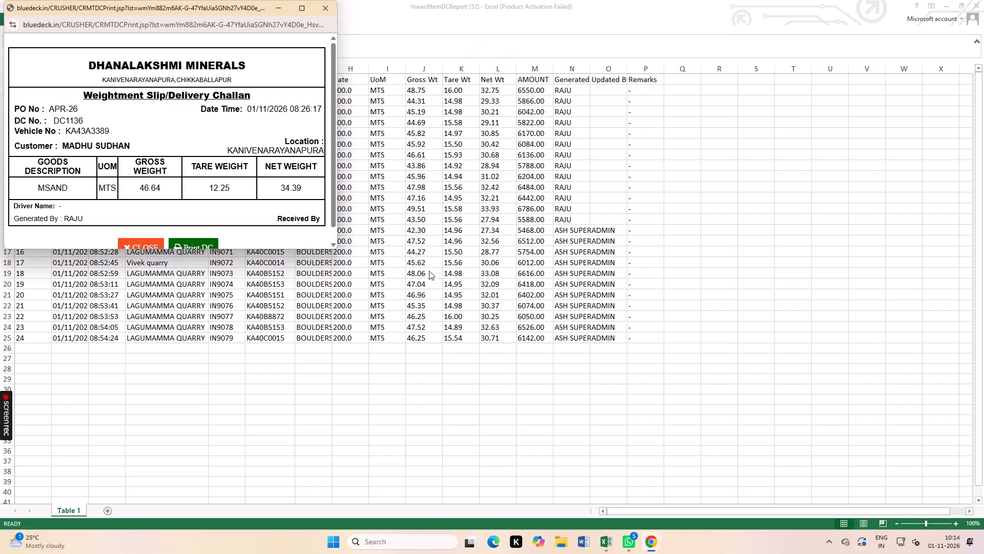
pyautogui.click(333, 0)
pyautogui.click(331, 4)
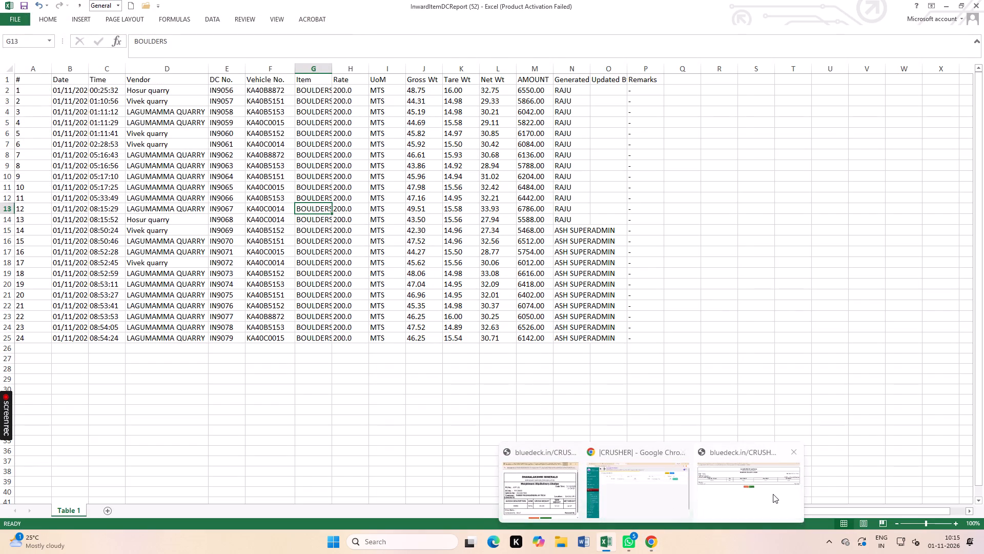
pyautogui.click(773, 493)
pyautogui.click(469, 239)
pyautogui.click(469, 231)
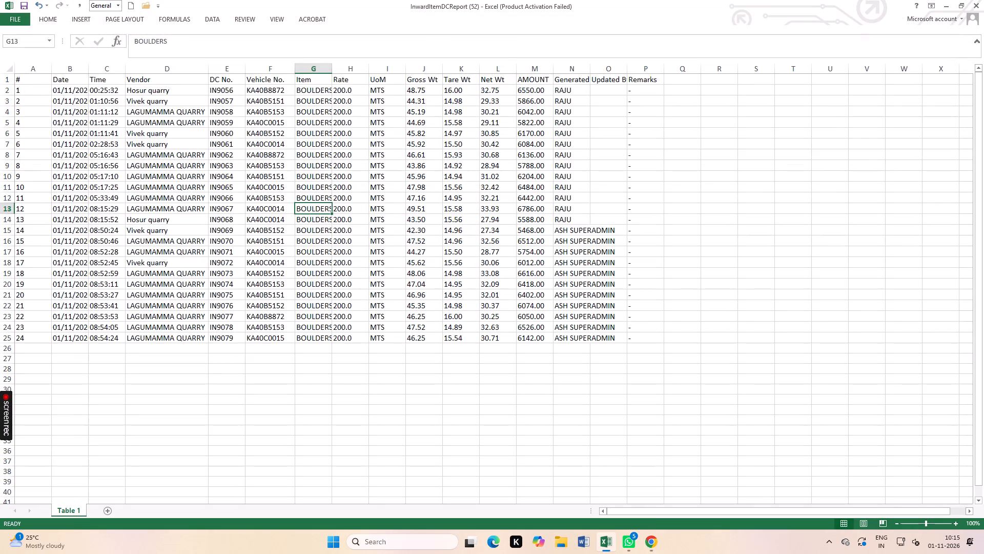
pyautogui.click(678, 498)
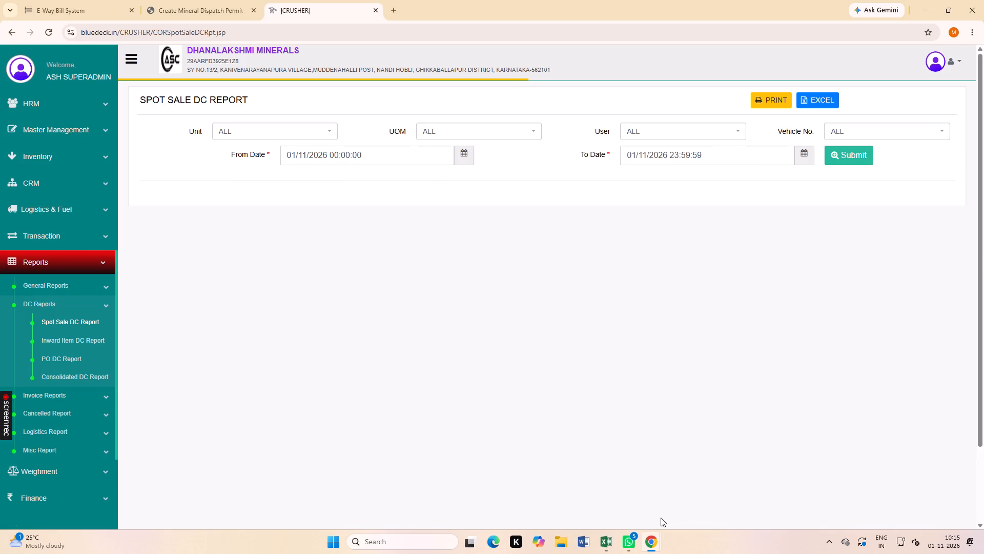
pyautogui.click(599, 491)
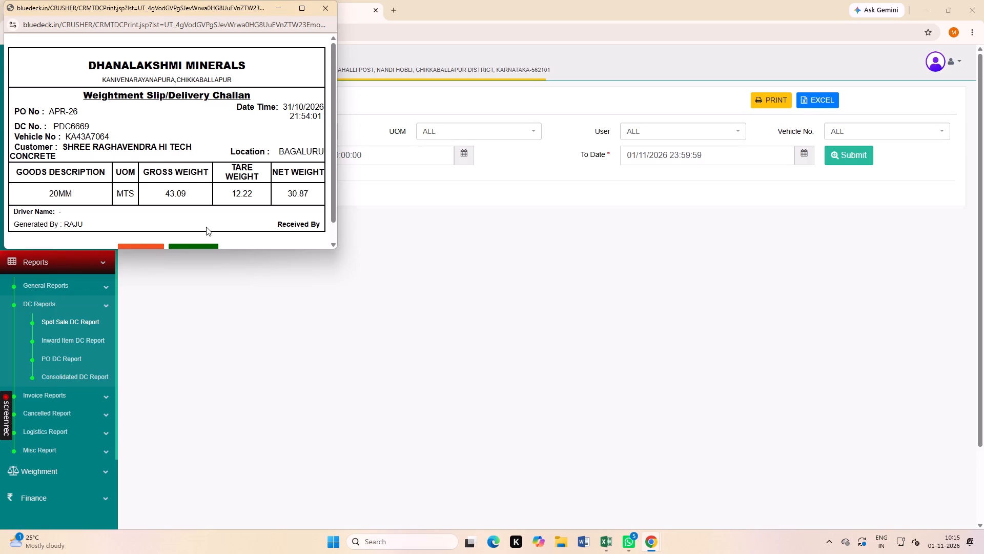
pyautogui.scroll(-3, 206, 227)
pyautogui.click(136, 229)
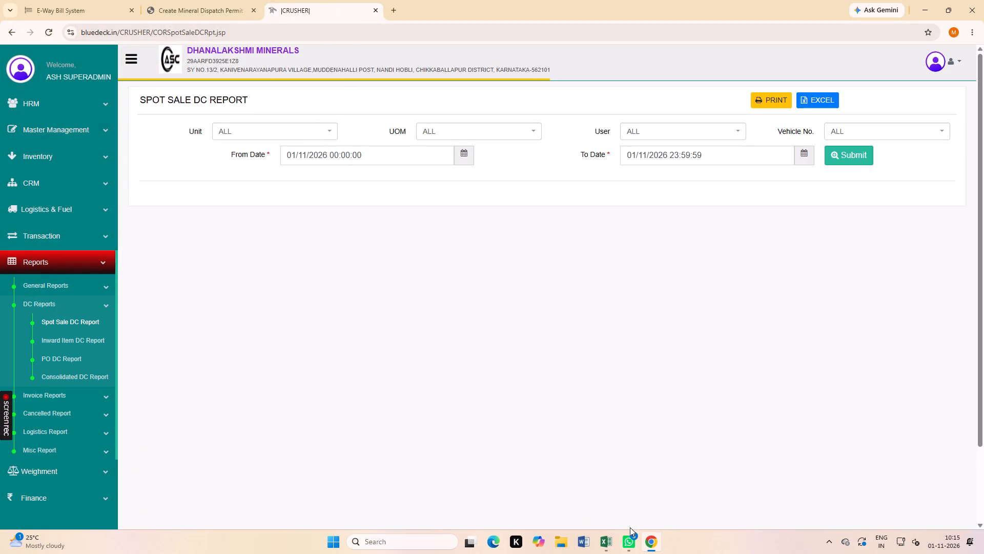
pyautogui.click(547, 294)
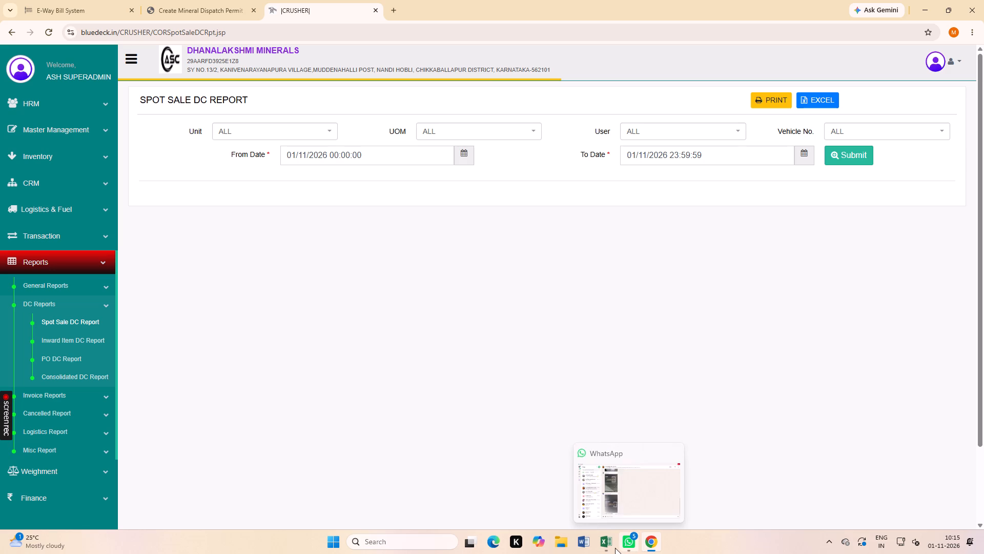
# Generate the Spot Sale DC Report with both the From Date and the To Date set to 31/10/2026.
pyautogui.click(650, 494)
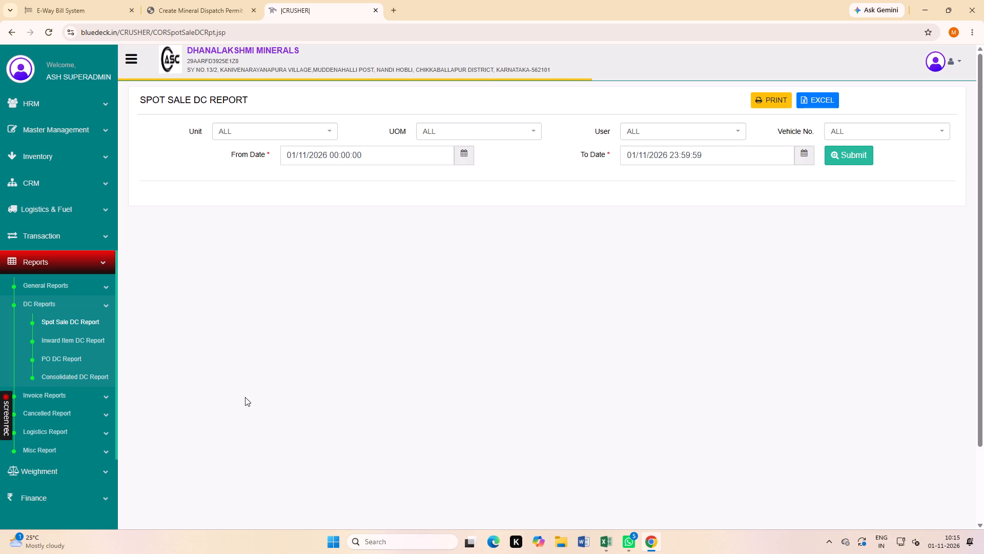
pyautogui.click(467, 153)
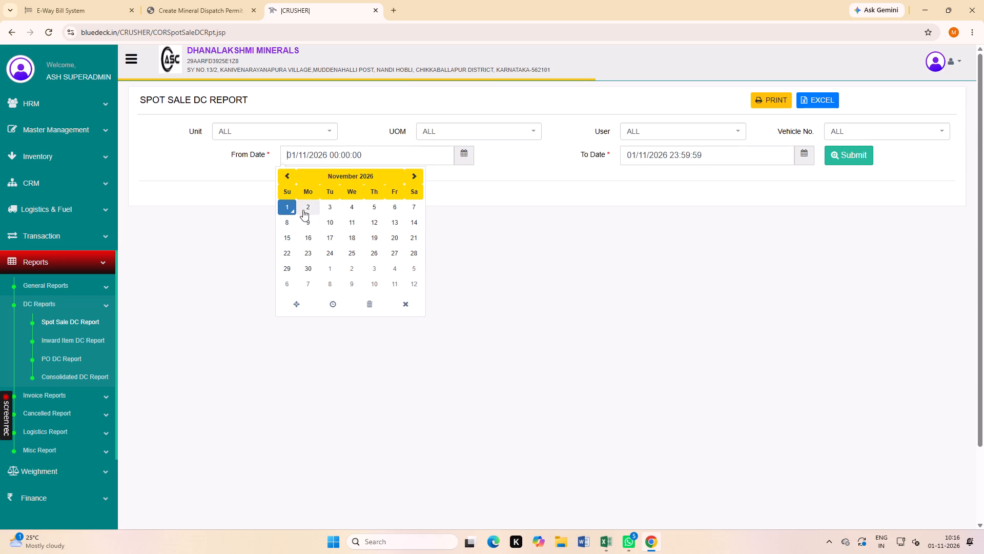
pyautogui.click(288, 179)
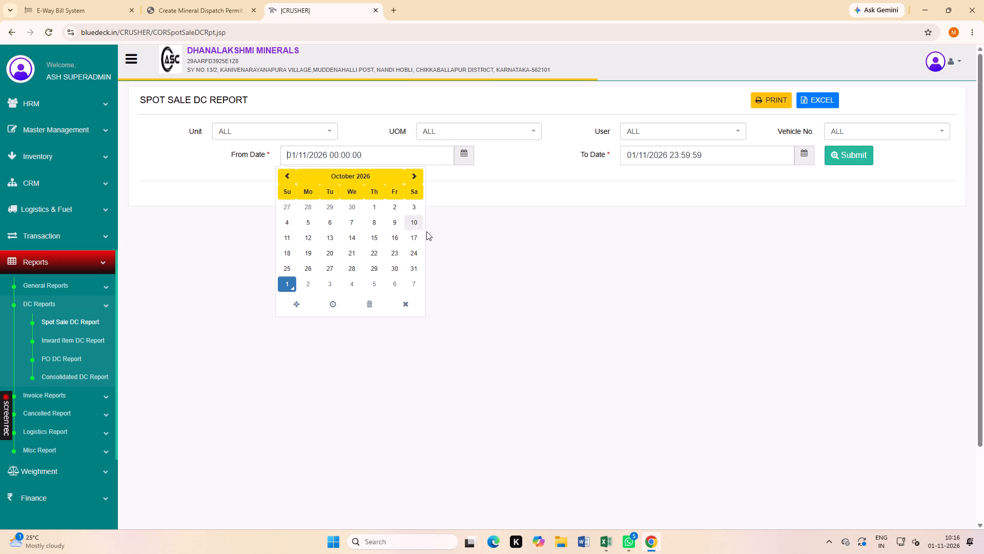
pyautogui.click(415, 268)
pyautogui.click(546, 305)
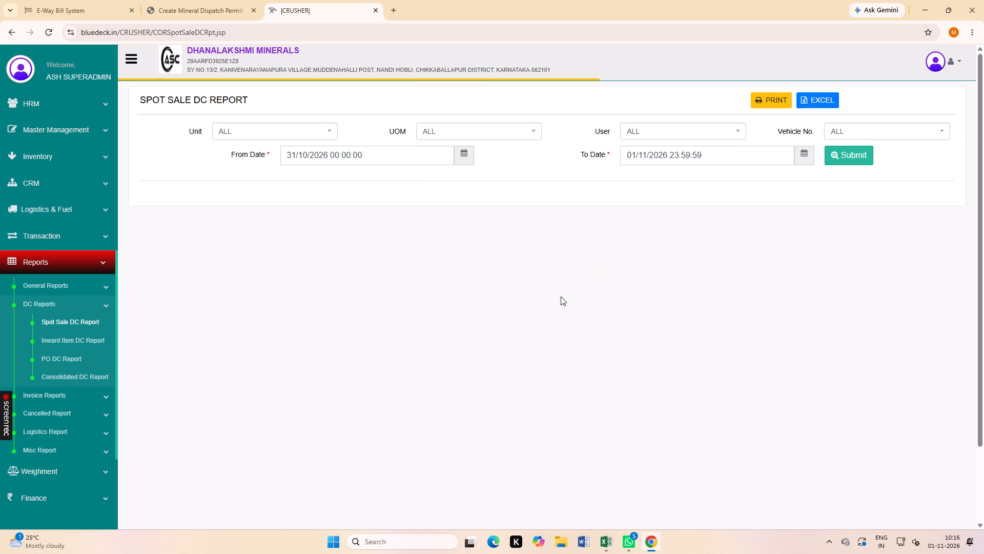
pyautogui.click(806, 151)
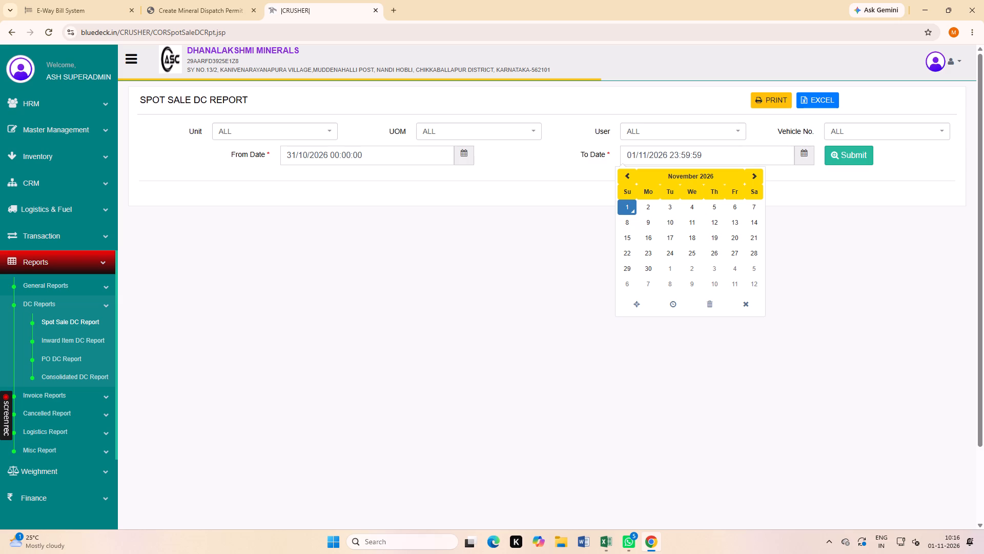
pyautogui.click(629, 172)
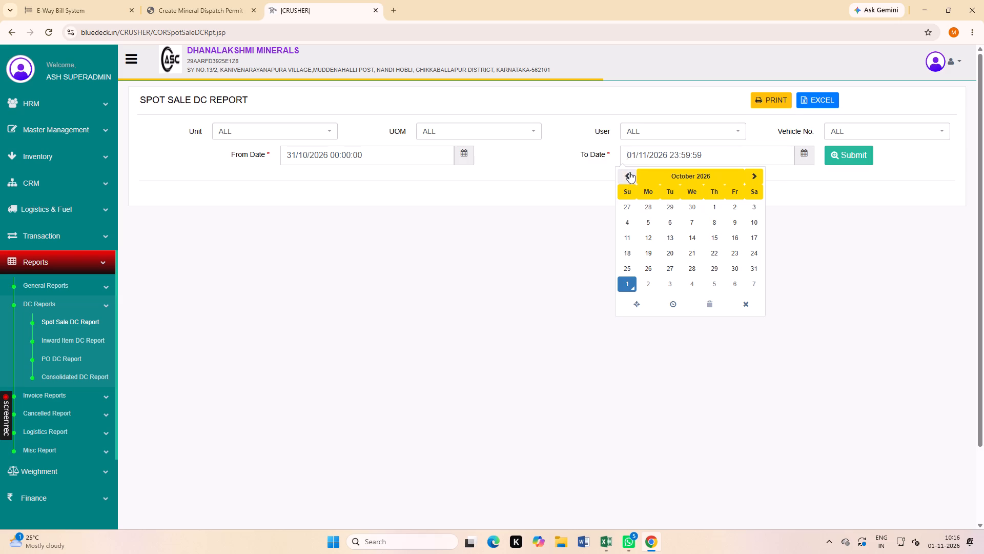
pyautogui.click(749, 266)
pyautogui.click(460, 254)
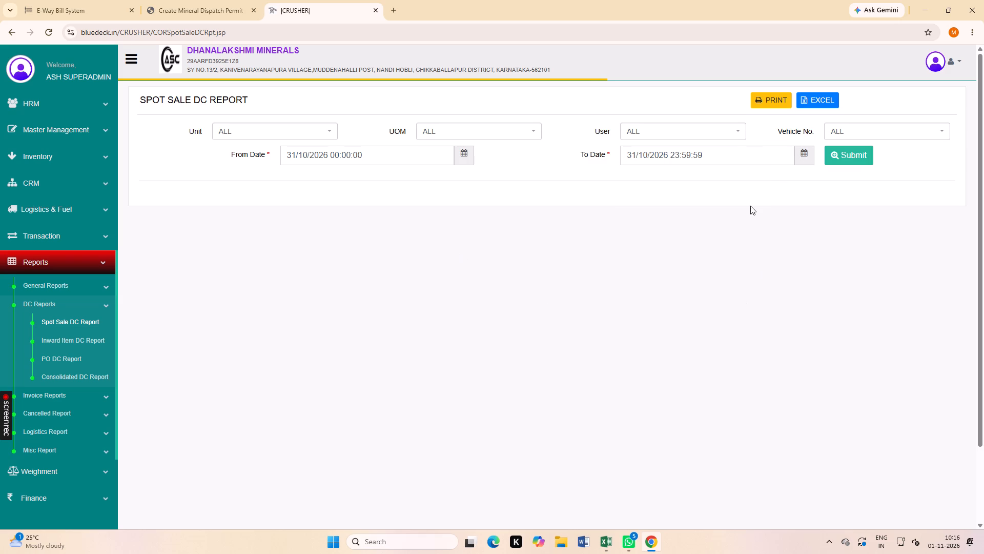
pyautogui.click(849, 155)
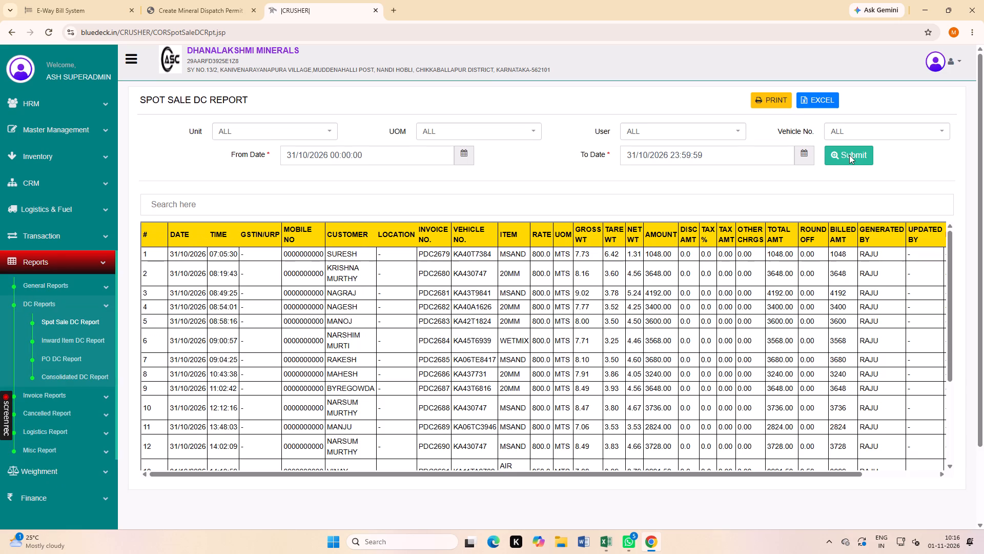
# Export the generated Spot Sale DC Report to Excel.
pyautogui.scroll(-12, 582, 310)
pyautogui.scroll(8, 467, 319)
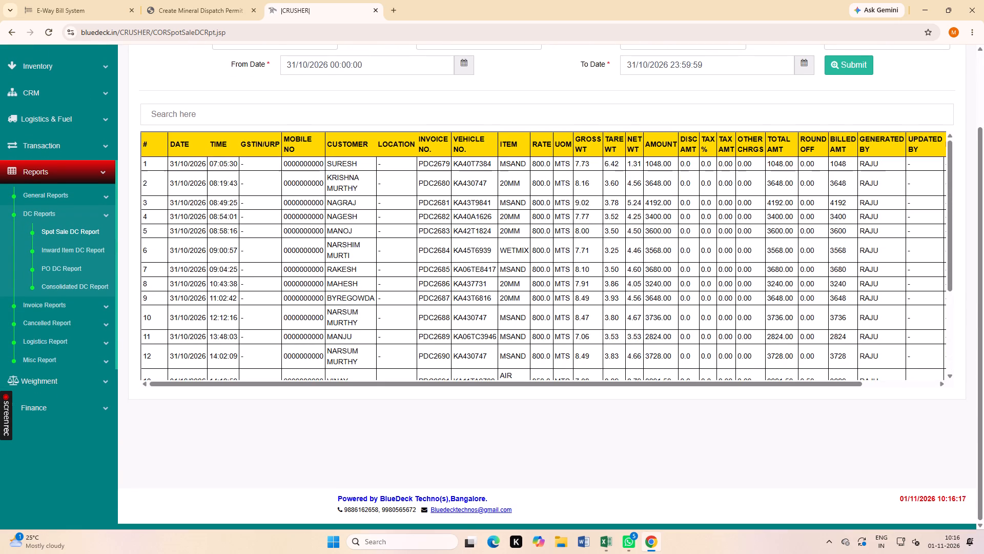
pyautogui.scroll(12, 467, 319)
pyautogui.scroll(7, 538, 295)
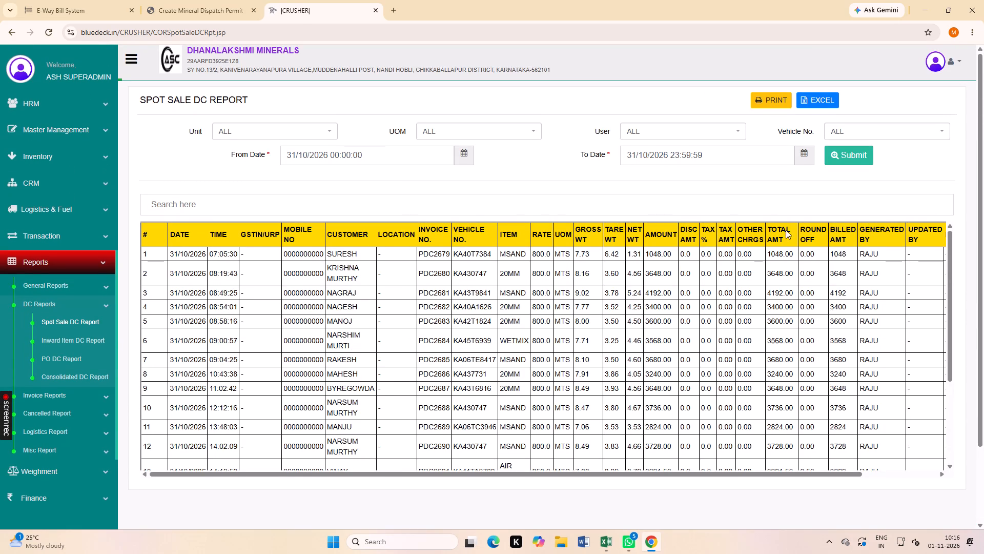
pyautogui.click(818, 99)
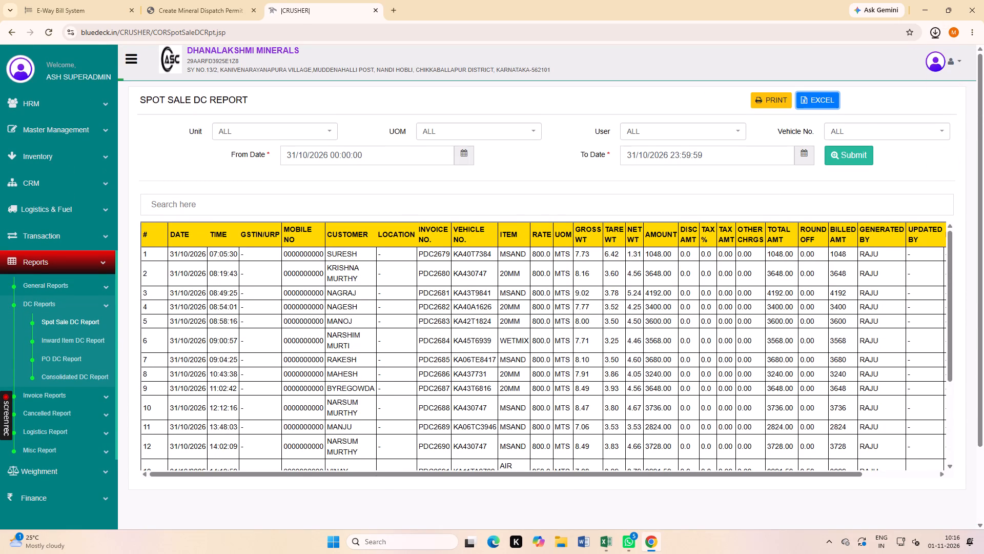
# Open the Oct-2026 folder of USB Drive (D:) in File Explorer.
pyautogui.click(556, 540)
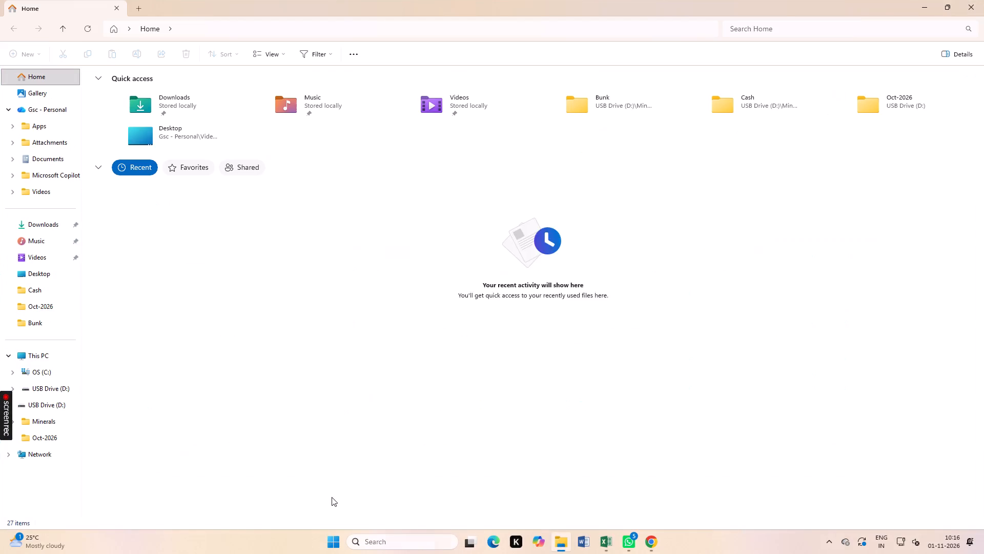
pyautogui.click(56, 278)
pyautogui.click(49, 300)
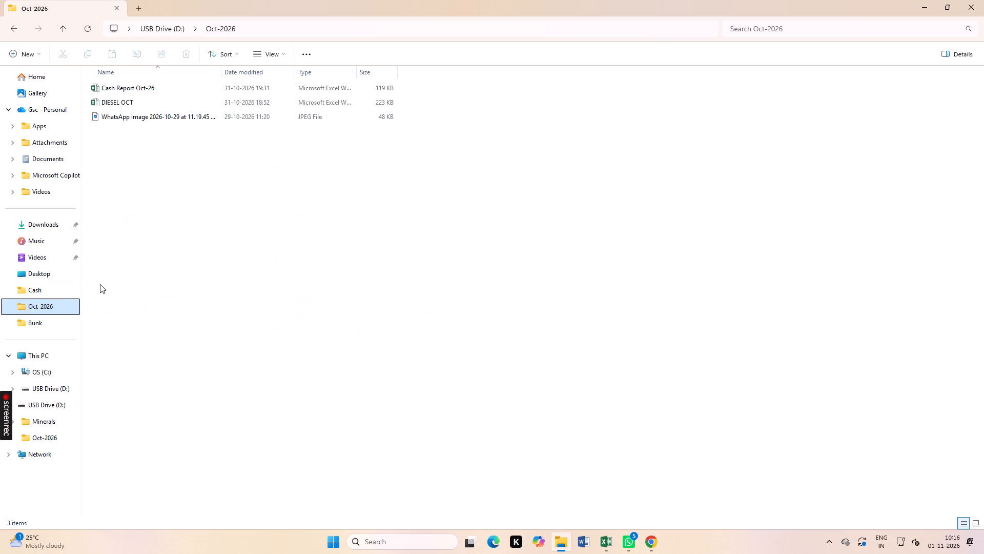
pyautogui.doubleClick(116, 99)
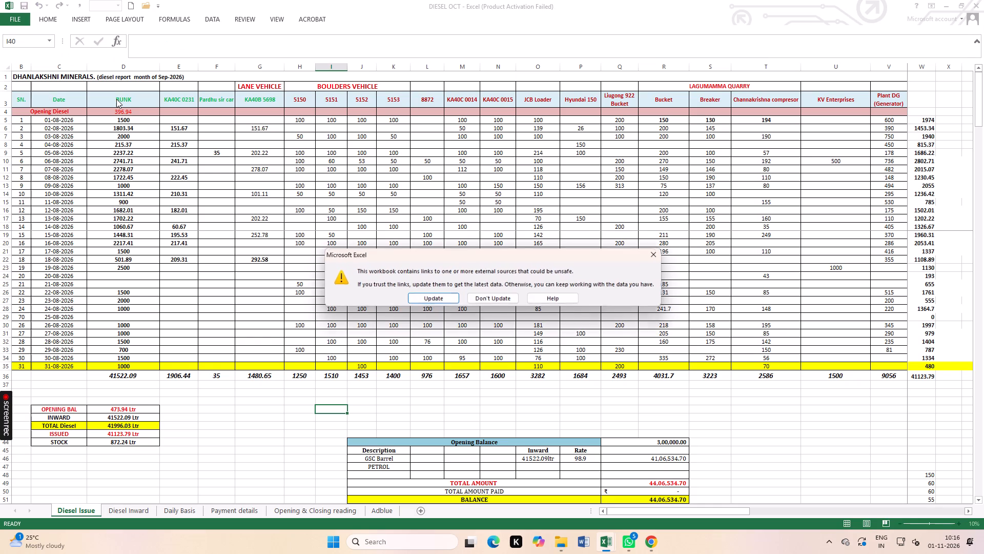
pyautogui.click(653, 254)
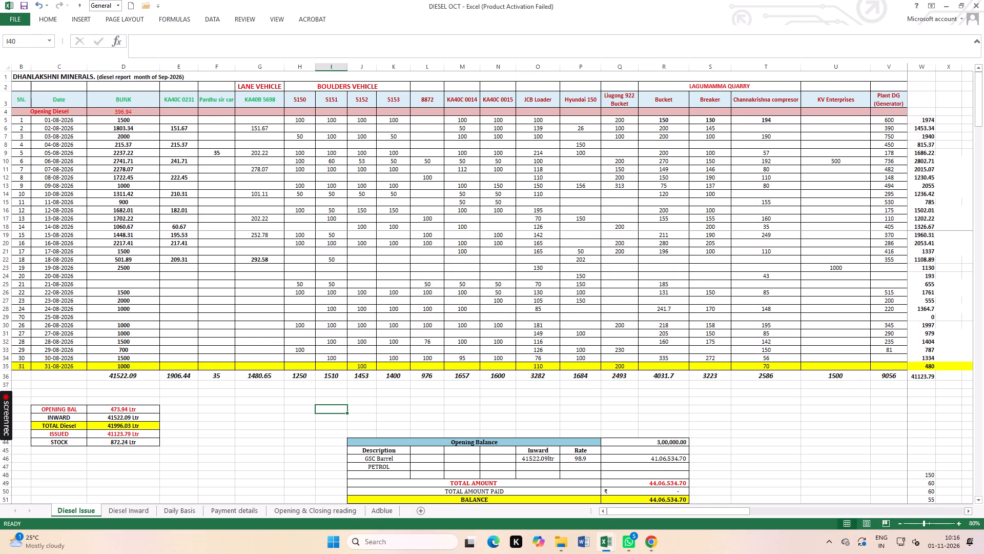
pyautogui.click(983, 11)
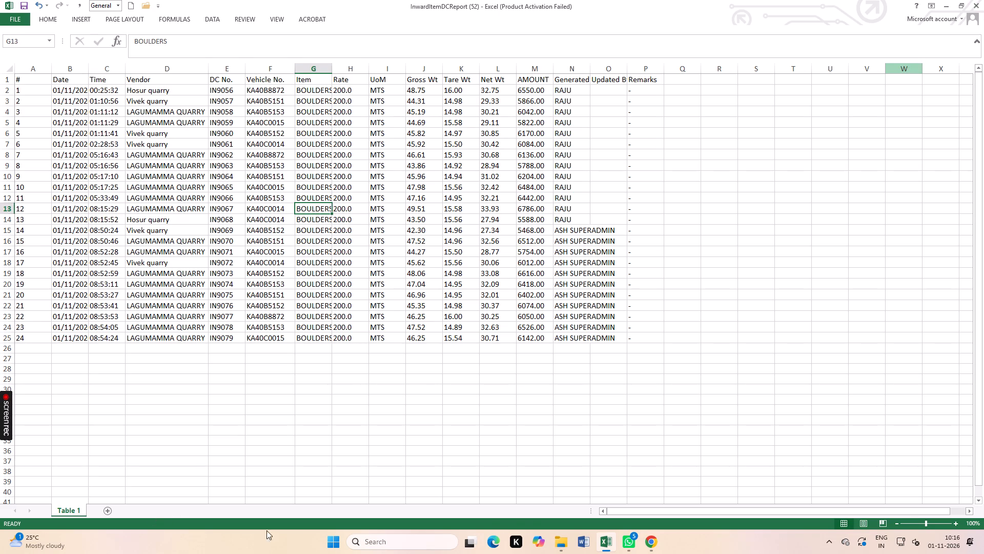
# Open the Cash Report Oct-26 workbook from the Oct-2026 folder without updating its external links.
pyautogui.click(565, 545)
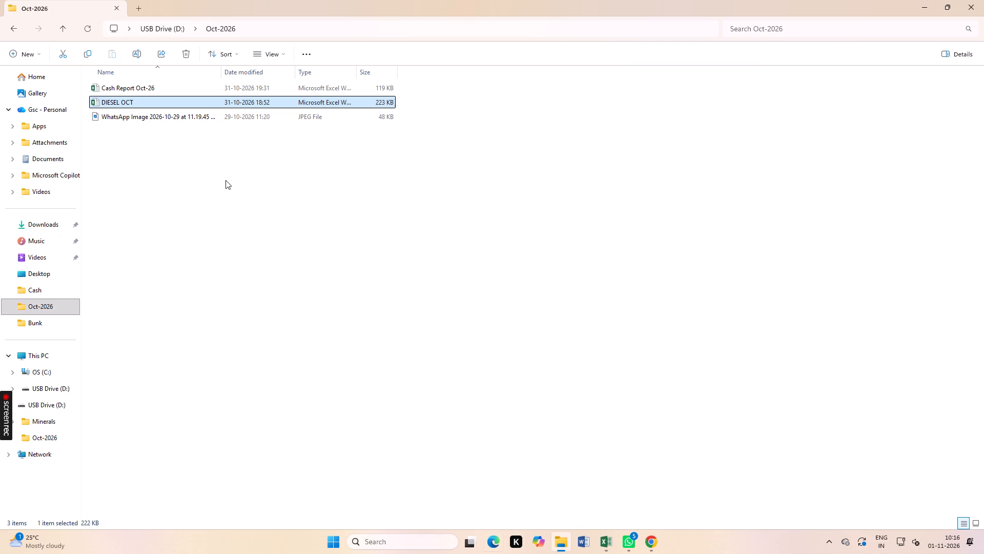
pyautogui.doubleClick(154, 87)
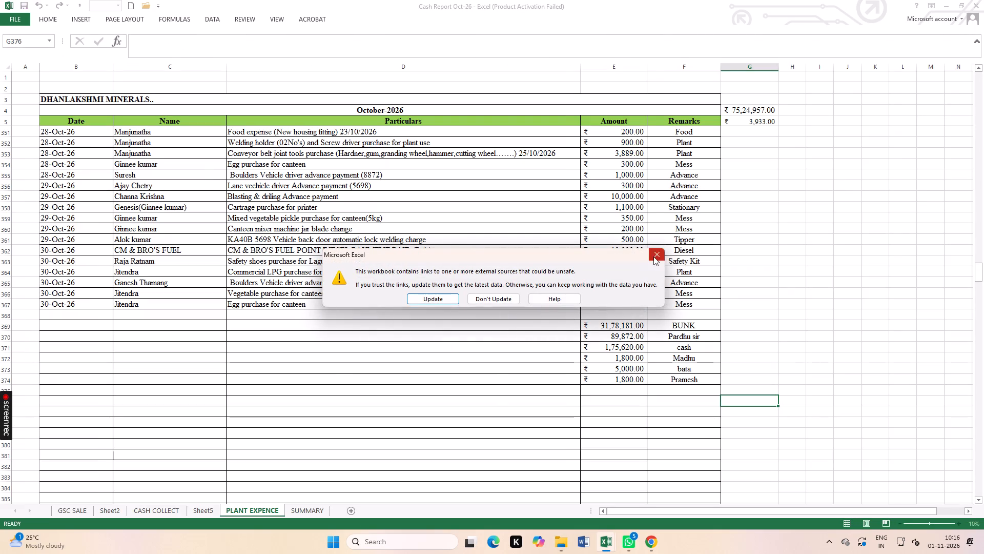
pyautogui.click(653, 256)
# Clear the loose figures in cells I338:I345 beside the 27-Oct and 28-Oct entries on the PLANT EXPENCE sheet.
pyautogui.click(440, 401)
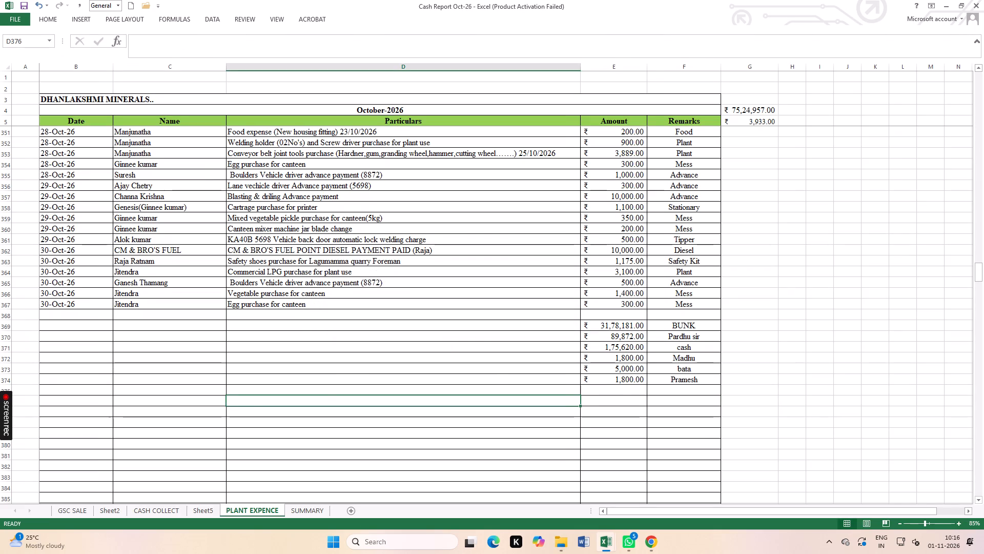
pyautogui.scroll(3, 728, 366)
pyautogui.scroll(-1, 767, 345)
pyautogui.scroll(3, 767, 345)
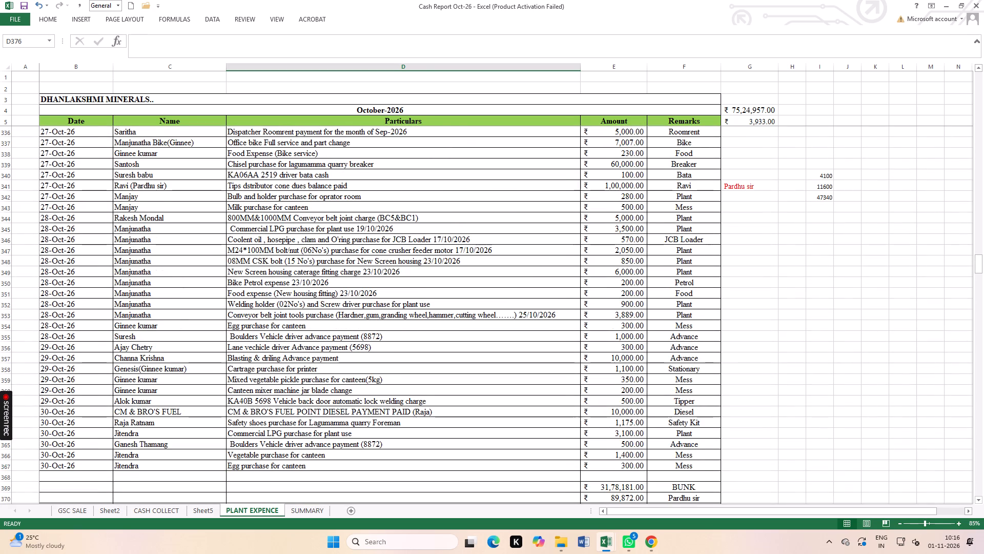
pyautogui.moveTo(828, 153); pyautogui.dragTo(818, 231)
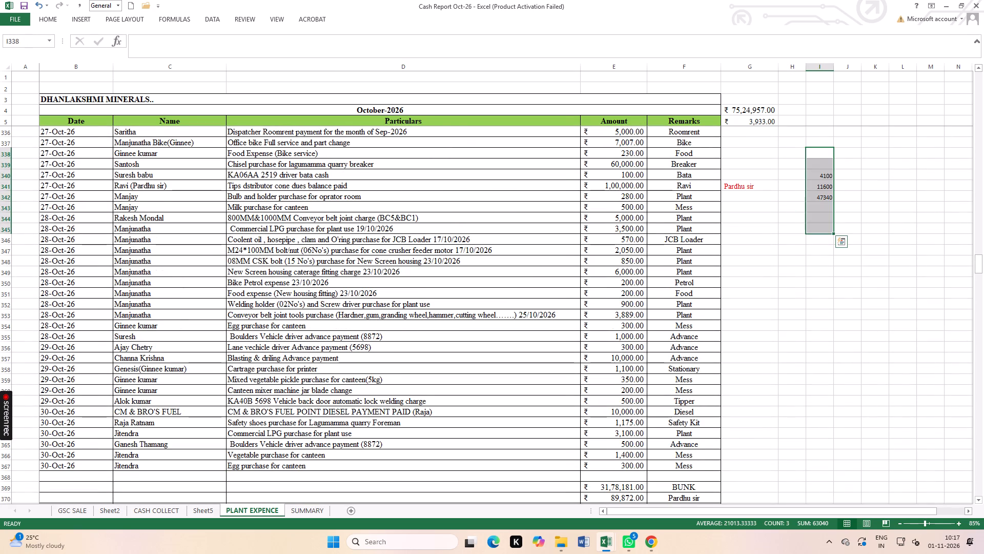
pyautogui.press('Delete')
pyautogui.click(822, 311)
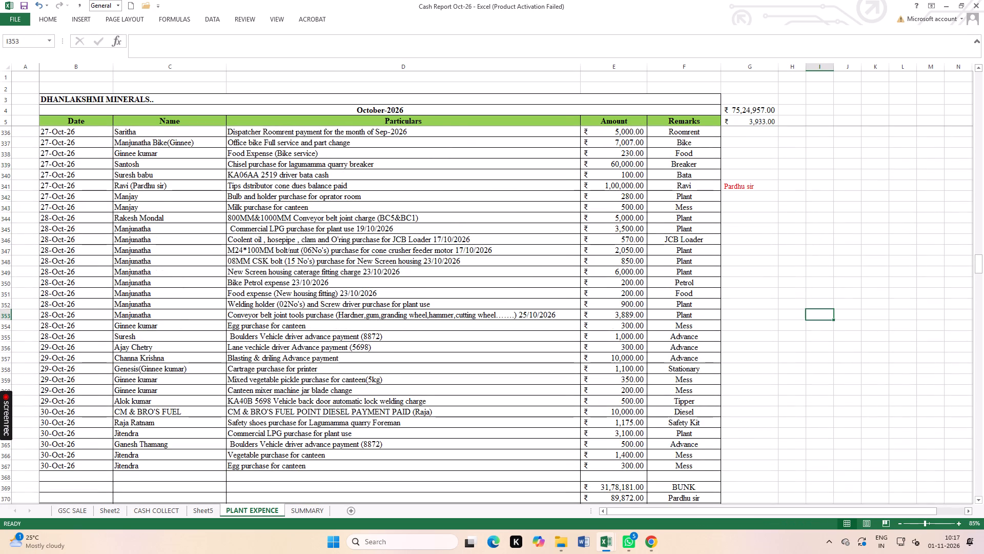
# Look back through the October-2026 plant expense entries to the start of the list, including stray figures beside the table.
pyautogui.scroll(4, 382, 238)
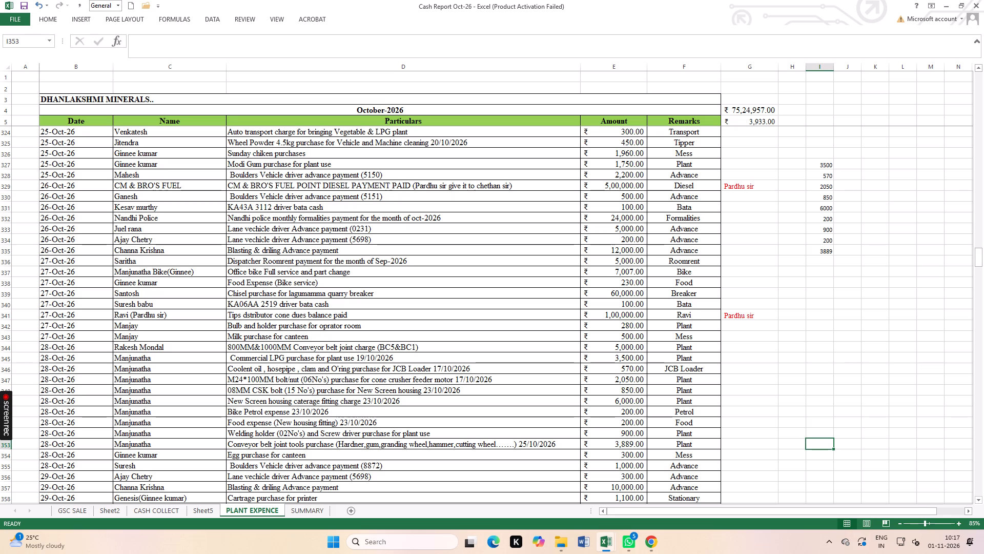
pyautogui.scroll(6, 366, 240)
pyautogui.scroll(5, 247, 233)
pyautogui.scroll(20, 520, 252)
pyautogui.scroll(20, 520, 252)
pyautogui.scroll(5, 520, 252)
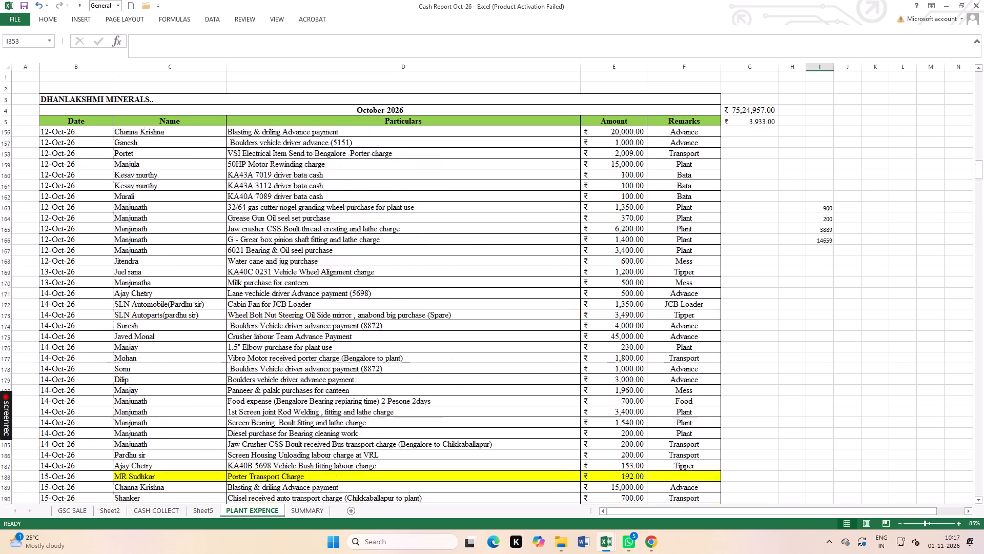
pyautogui.scroll(20, 553, 264)
pyautogui.scroll(20, 553, 264)
pyautogui.scroll(5, 553, 264)
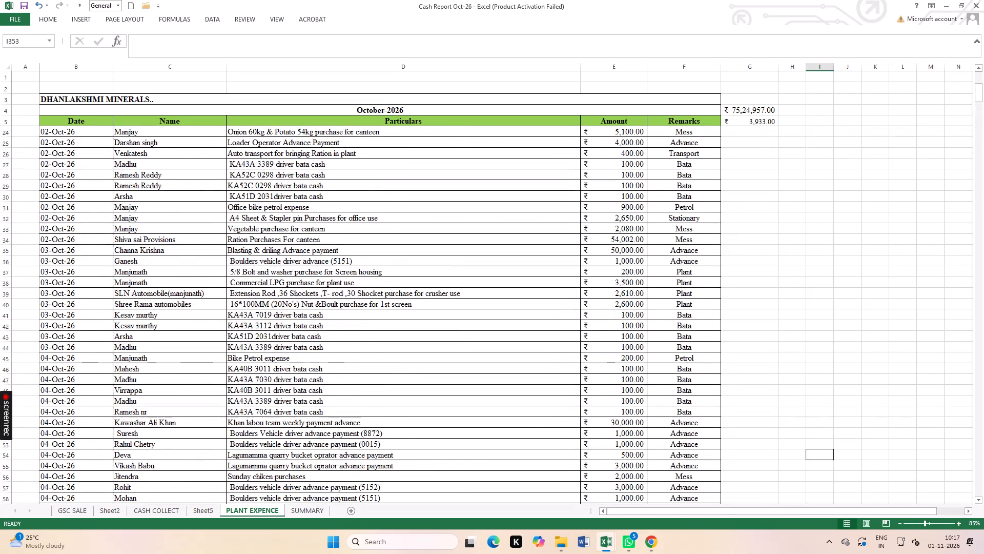
pyautogui.scroll(19, 553, 264)
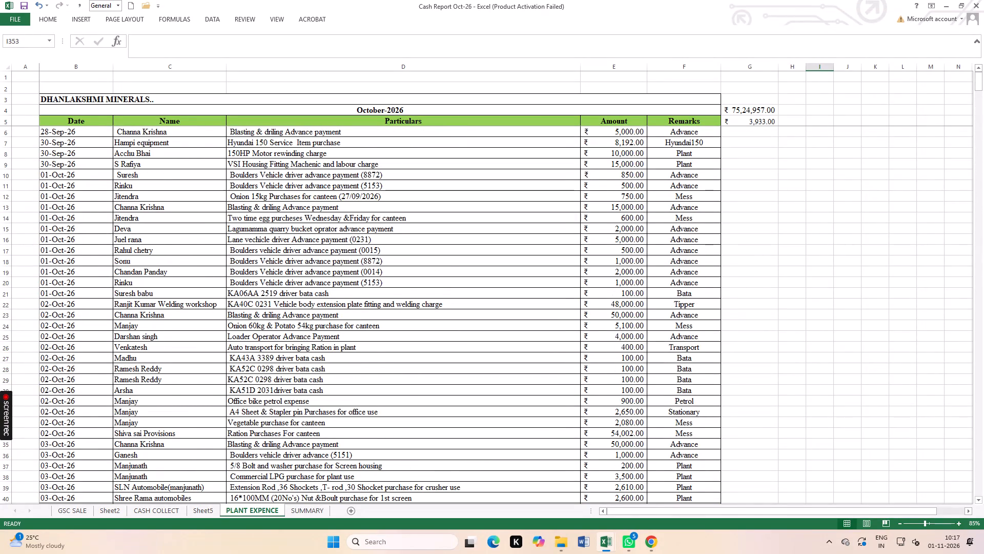
# Save the Cash Report Oct-26 workbook.
pyautogui.doubleClick(24, 4)
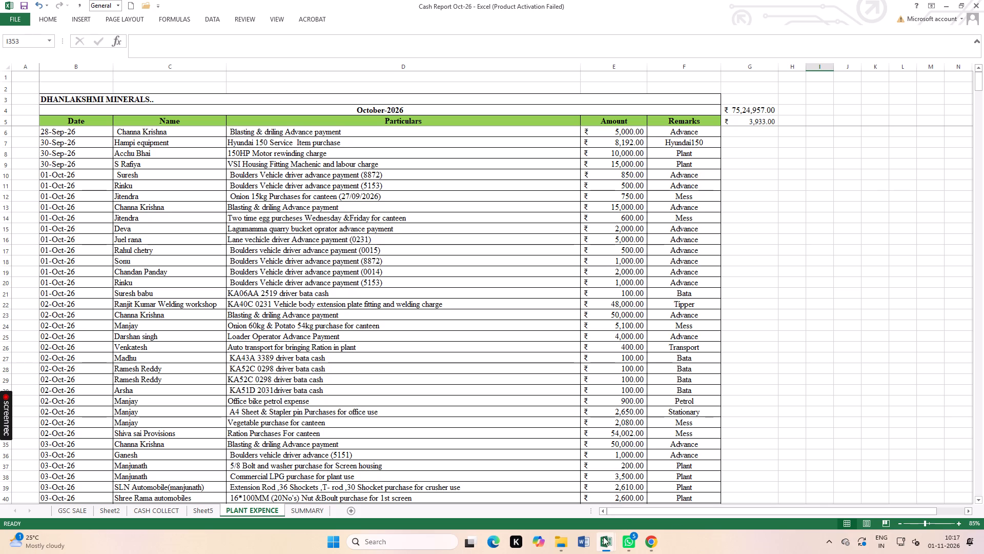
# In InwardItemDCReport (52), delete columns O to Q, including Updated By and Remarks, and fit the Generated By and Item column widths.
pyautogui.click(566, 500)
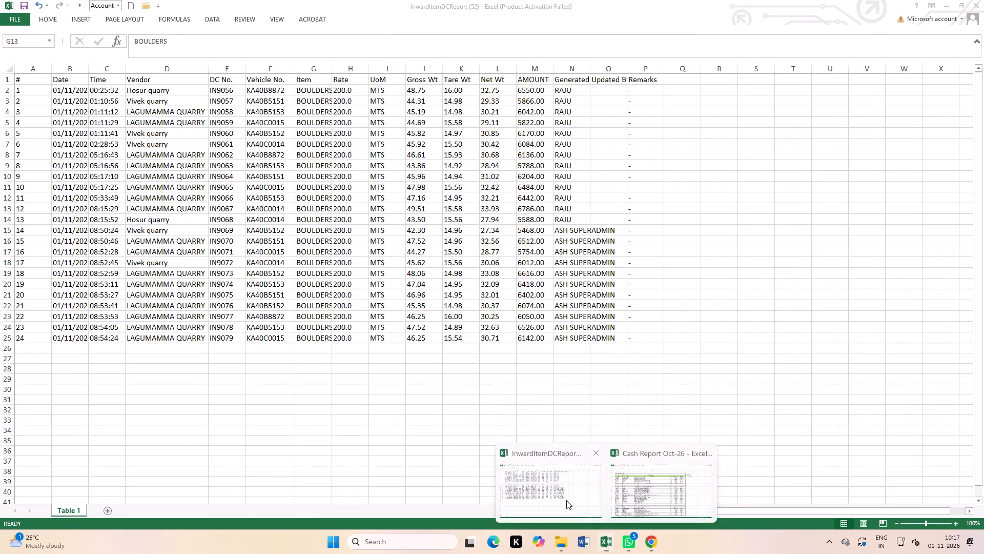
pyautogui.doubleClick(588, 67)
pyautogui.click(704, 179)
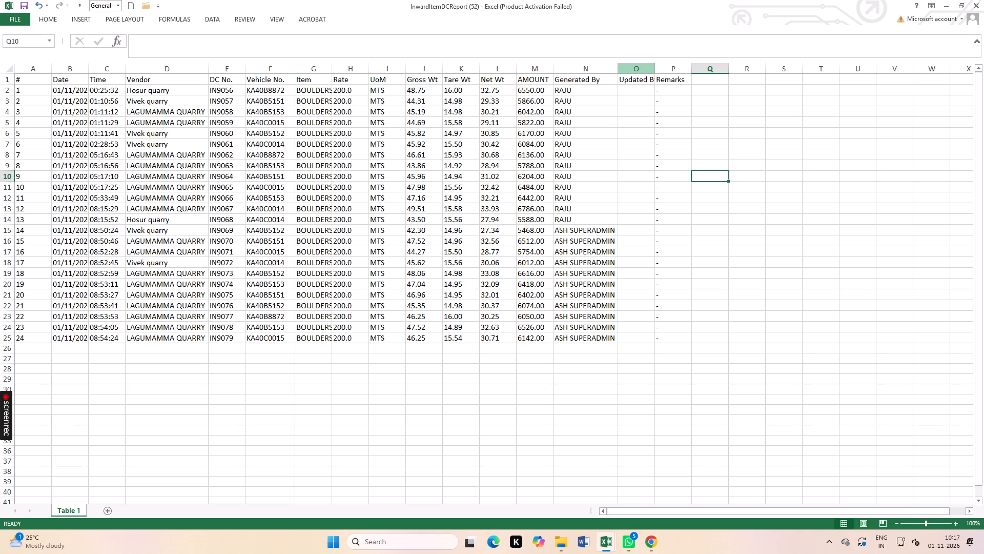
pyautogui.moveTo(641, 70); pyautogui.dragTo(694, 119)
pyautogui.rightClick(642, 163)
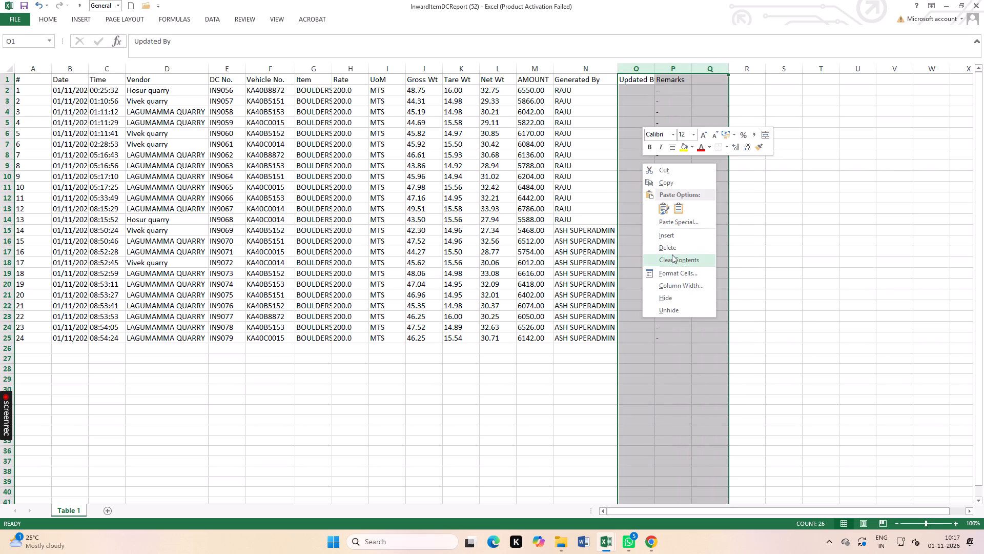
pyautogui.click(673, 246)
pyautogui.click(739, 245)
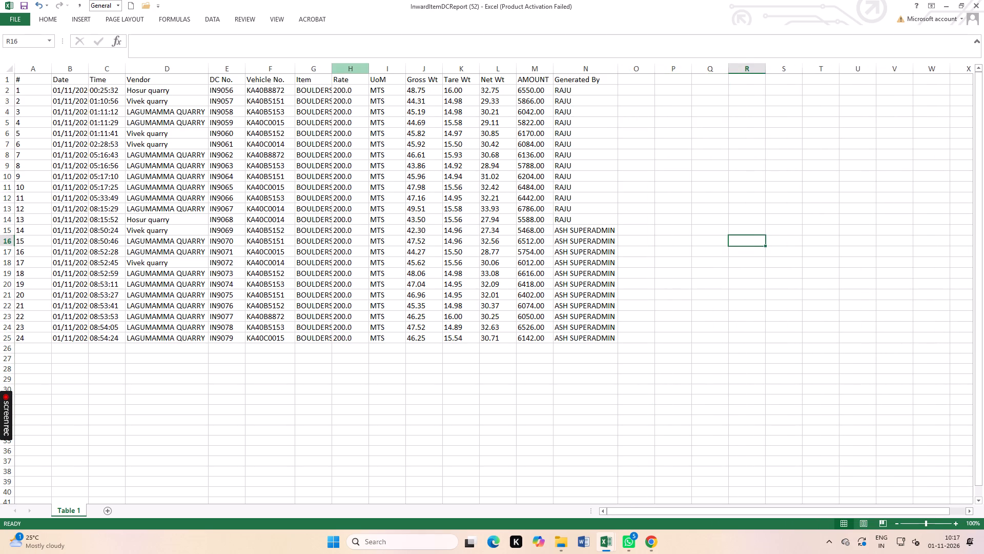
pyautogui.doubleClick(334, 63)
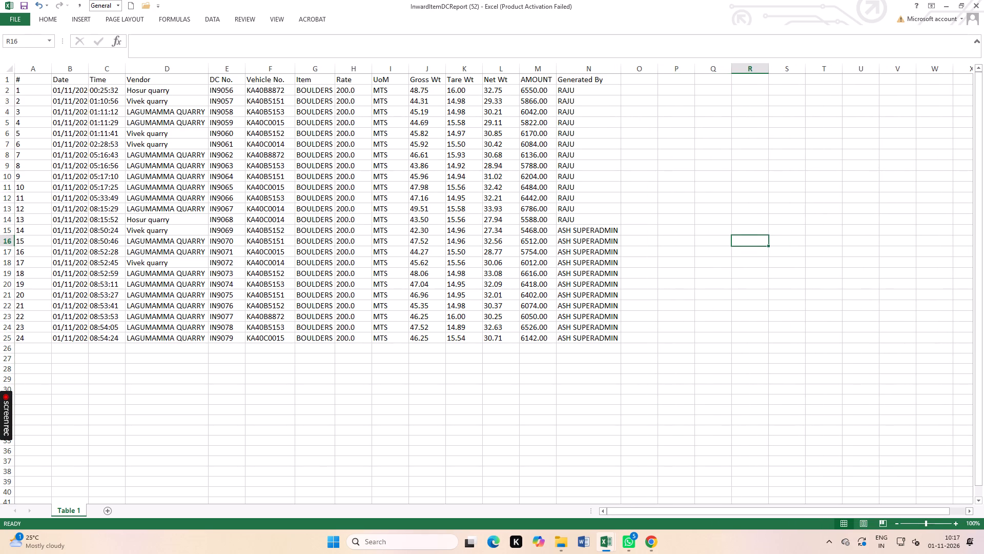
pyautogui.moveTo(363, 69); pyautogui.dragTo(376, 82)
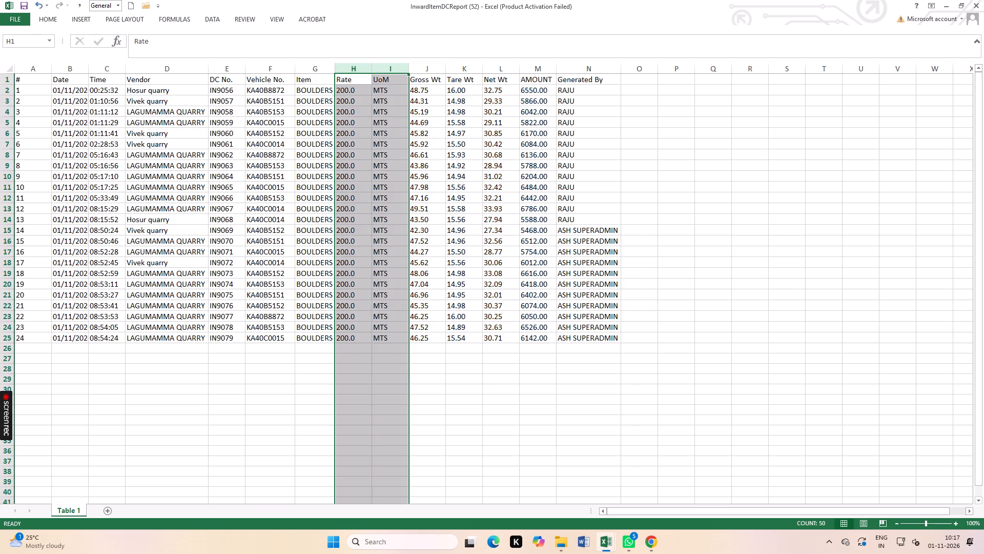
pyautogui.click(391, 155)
# Close the InwardItemDCReport (52) workbook without saving its changes.
pyautogui.click(983, 0)
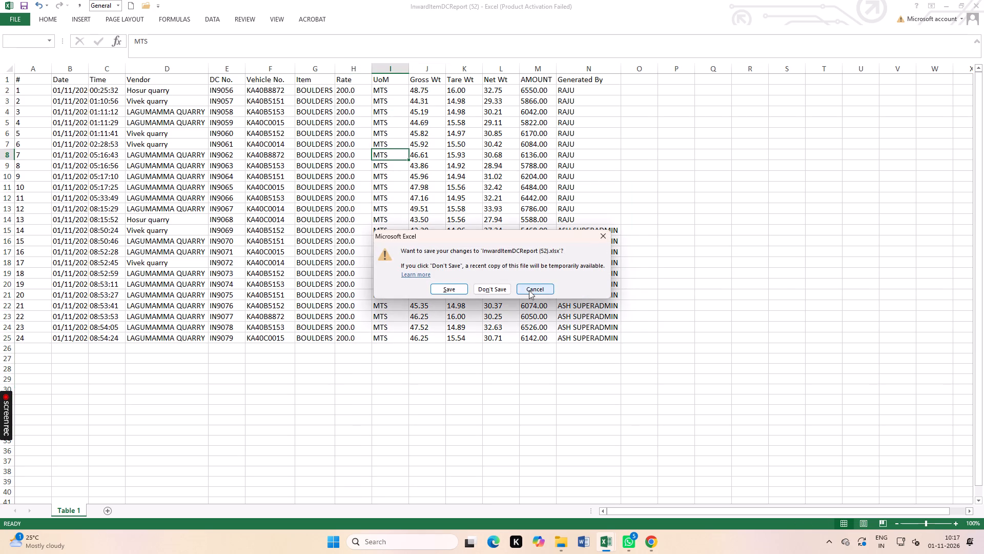
pyautogui.click(503, 291)
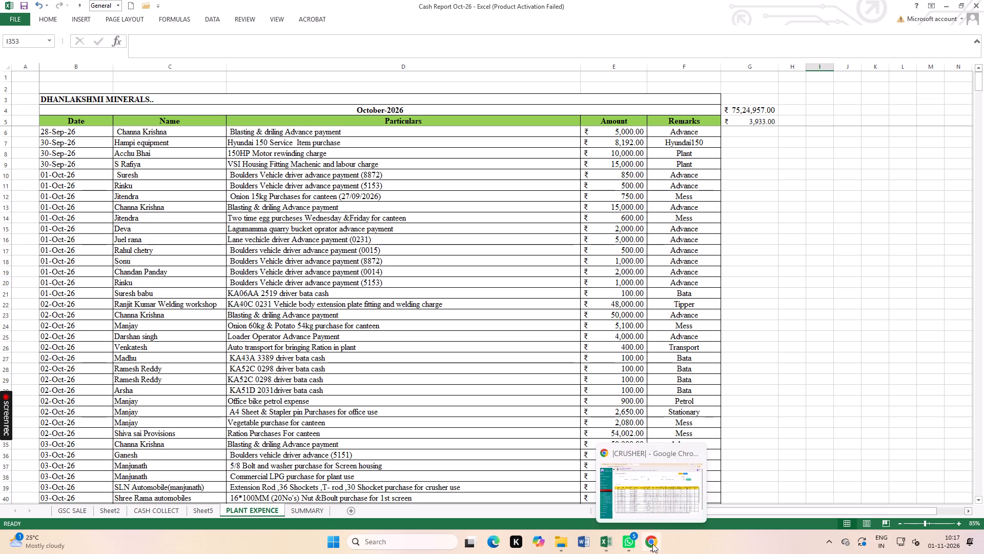
# Switch to Chrome, open the downloaded SpotSaleDCReport (51).xlsx and enable it for editing.
pyautogui.scroll(1, 652, 544)
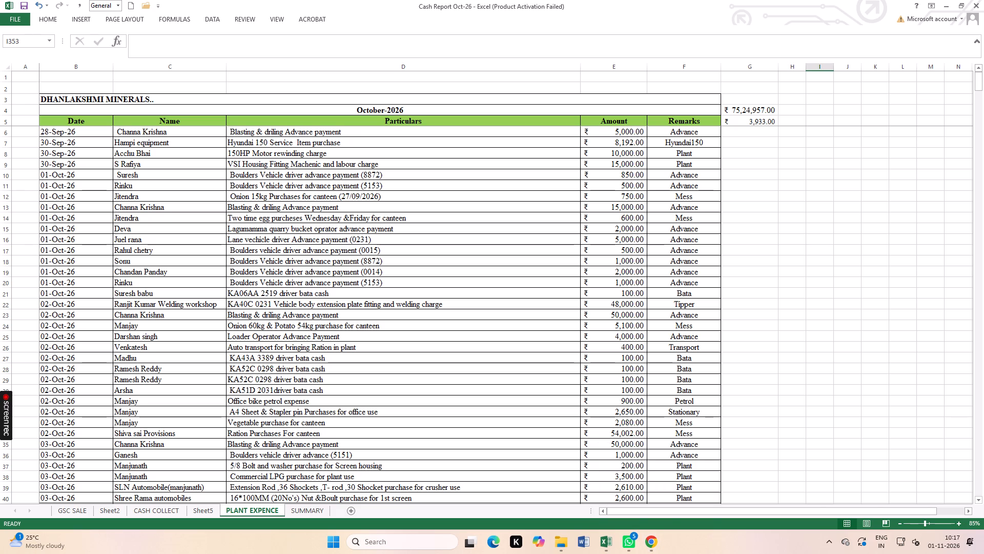
pyautogui.click(671, 506)
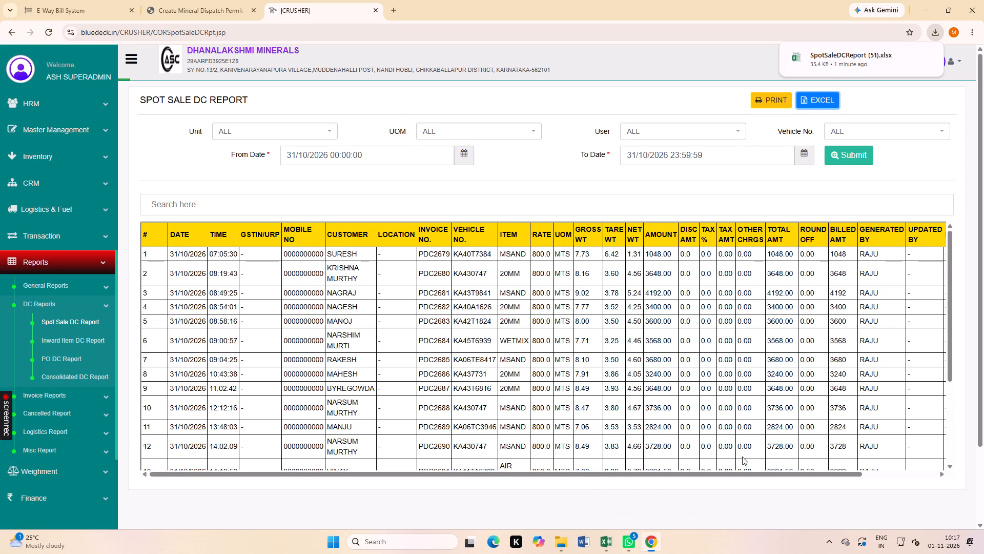
pyautogui.scroll(-6, 723, 360)
pyautogui.scroll(5, 723, 360)
pyautogui.click(825, 65)
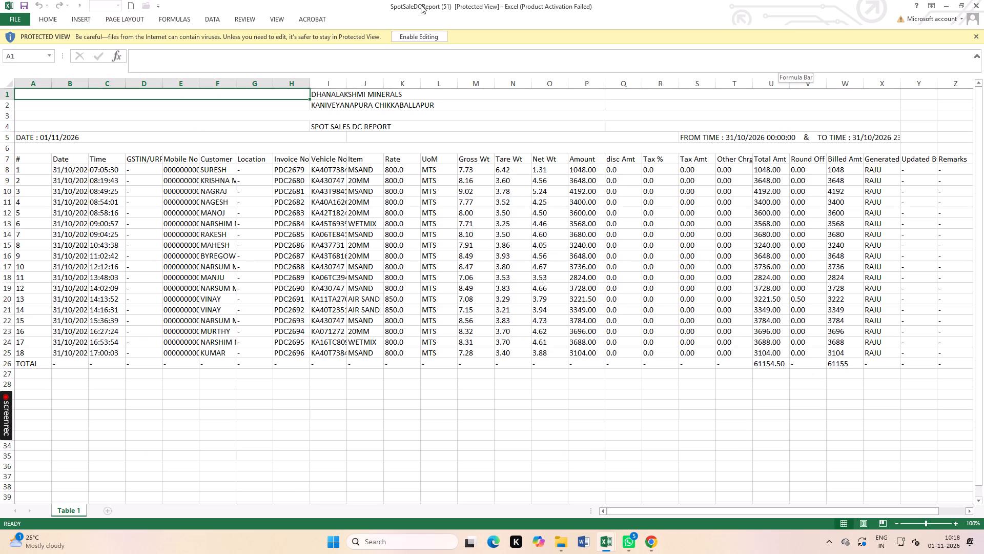
pyautogui.click(421, 34)
pyautogui.click(641, 227)
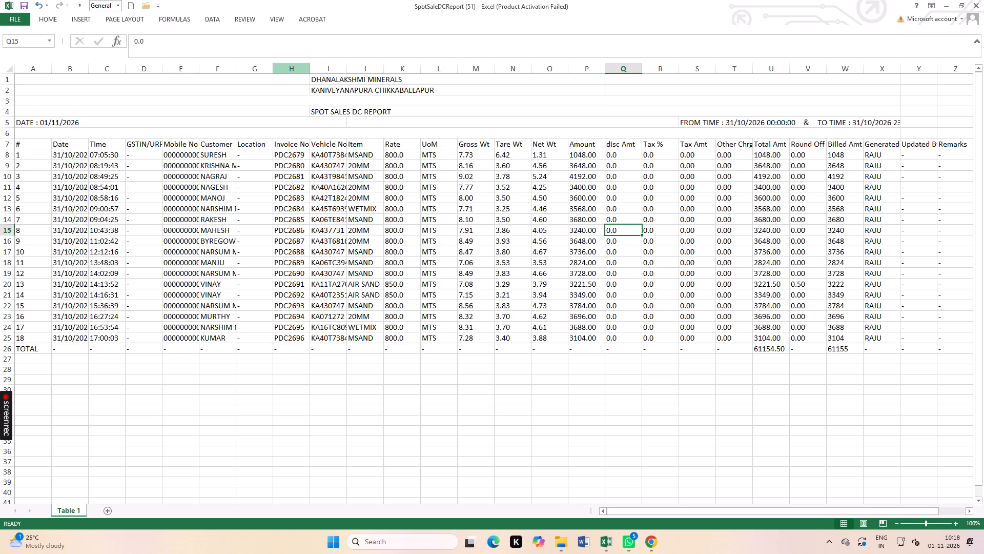
# Move the Rate values in K8:K25 into the Amount column starting at P8, replacing the amounts there.
pyautogui.click(642, 367)
pyautogui.moveTo(406, 155); pyautogui.dragTo(406, 179)
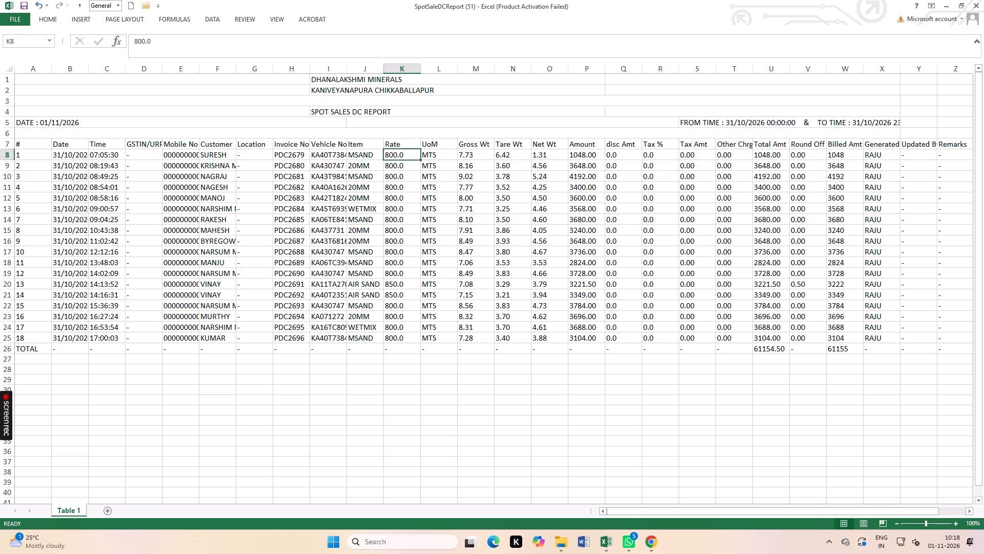
pyautogui.moveTo(406, 179); pyautogui.dragTo(411, 335)
pyautogui.rightClick(406, 322)
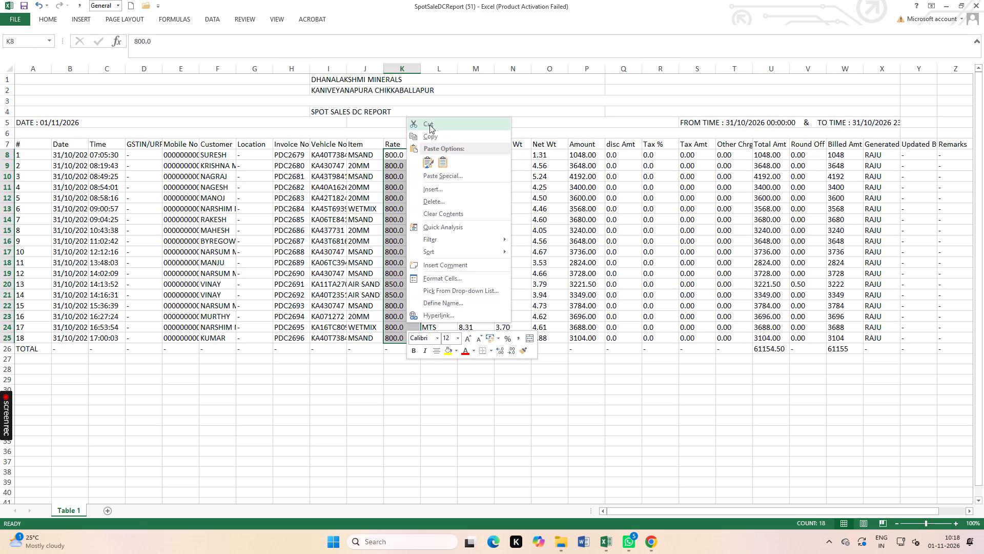
pyautogui.click(429, 125)
pyautogui.click(587, 153)
pyautogui.rightClick(587, 153)
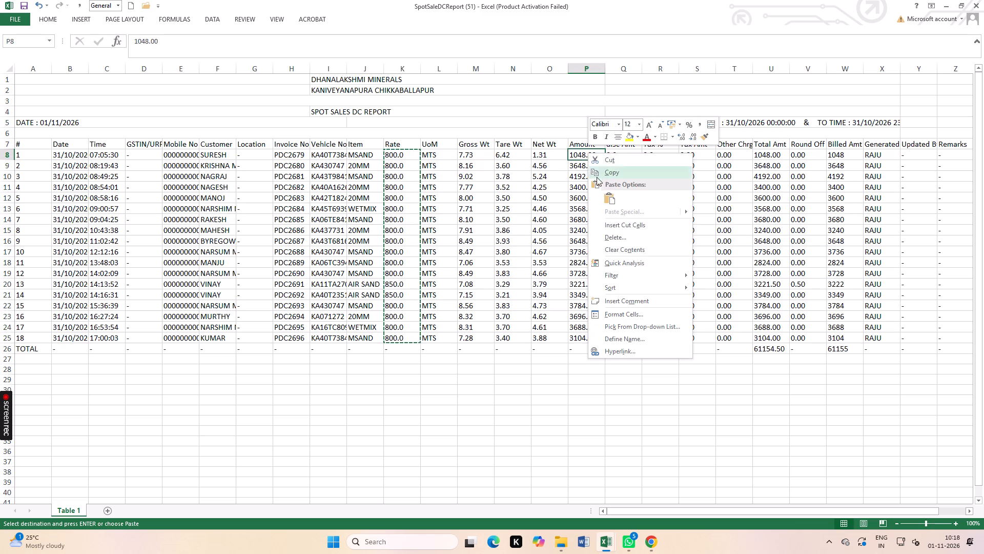
pyautogui.click(604, 200)
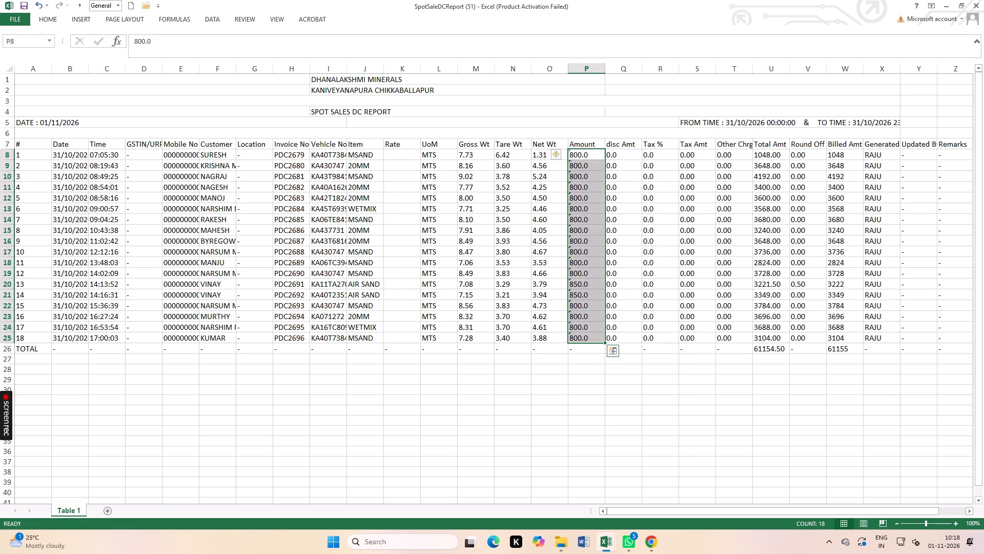
pyautogui.click(498, 258)
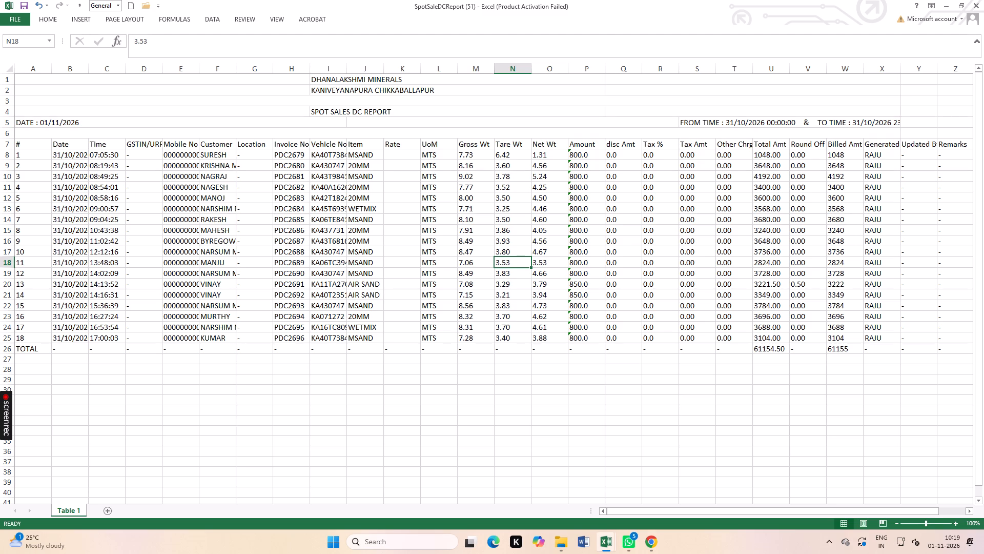
# Move the Time values in C8:C25 into the UoM column starting at L8, replacing the MTS entries.
pyautogui.moveTo(442, 153); pyautogui.dragTo(443, 190)
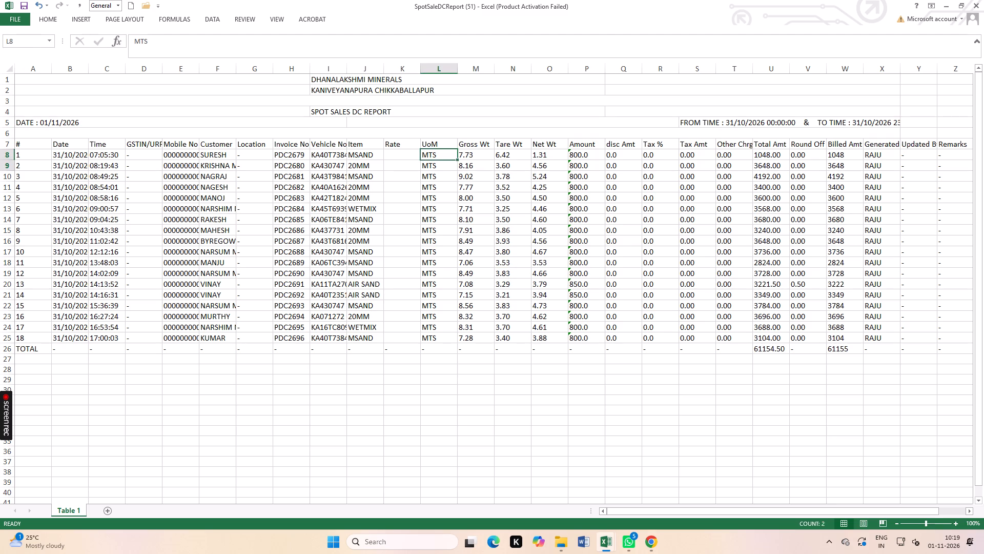
pyautogui.moveTo(443, 190); pyautogui.dragTo(444, 337)
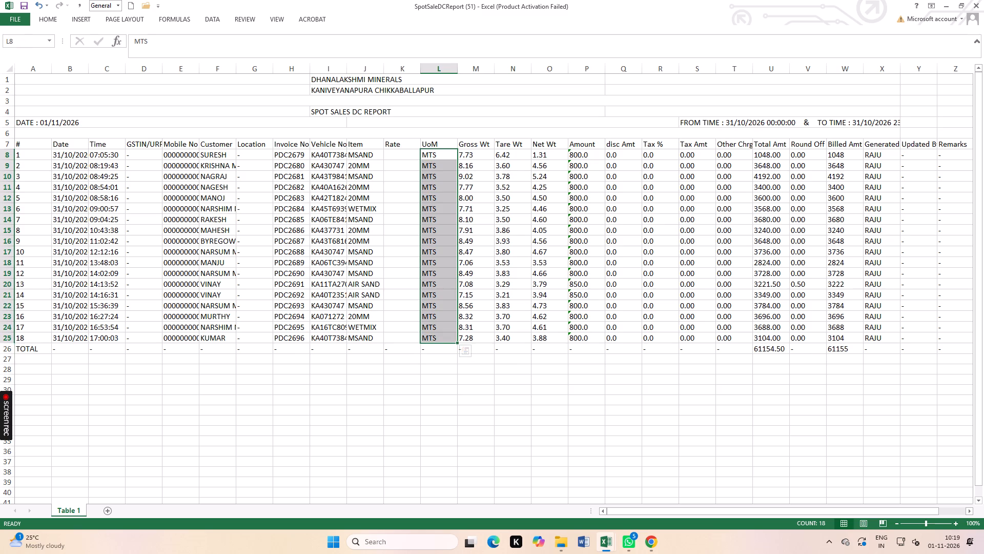
pyautogui.moveTo(102, 155); pyautogui.dragTo(114, 335)
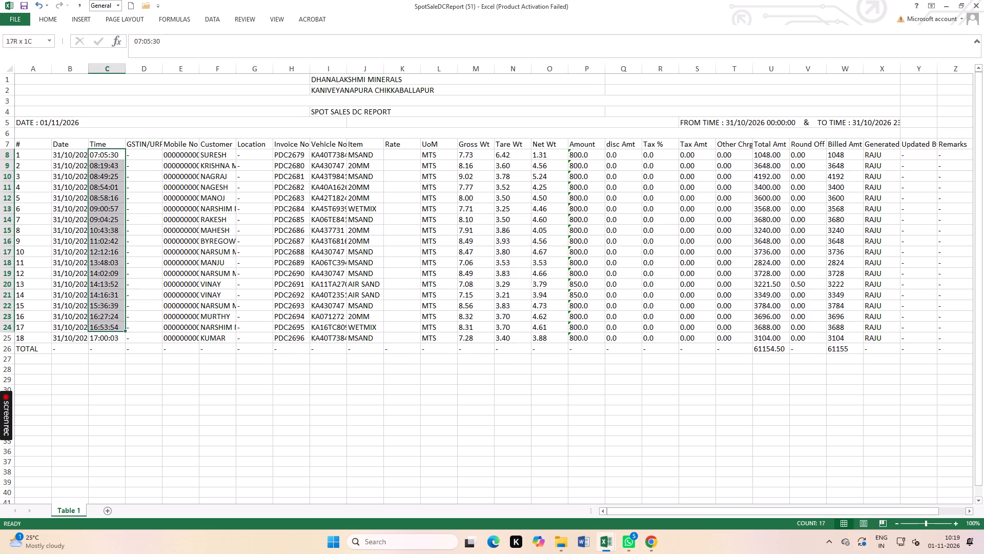
pyautogui.moveTo(114, 335); pyautogui.dragTo(114, 339)
pyautogui.rightClick(111, 332)
pyautogui.click(133, 133)
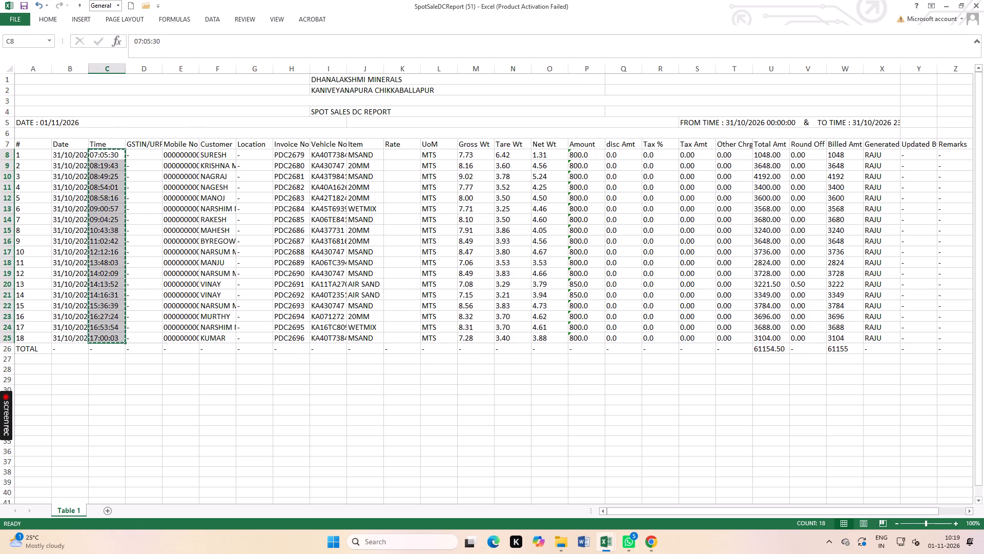
pyautogui.rightClick(438, 156)
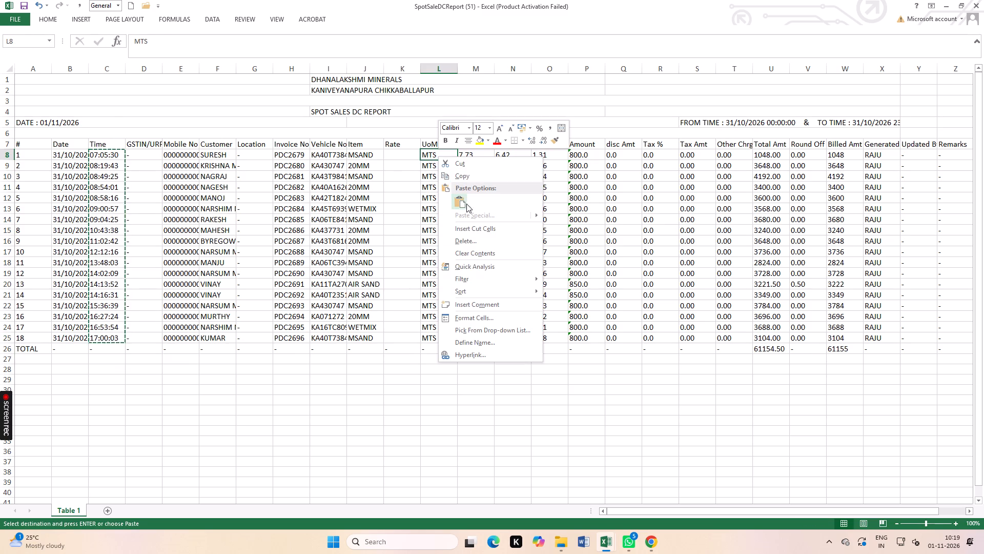
pyautogui.click(462, 203)
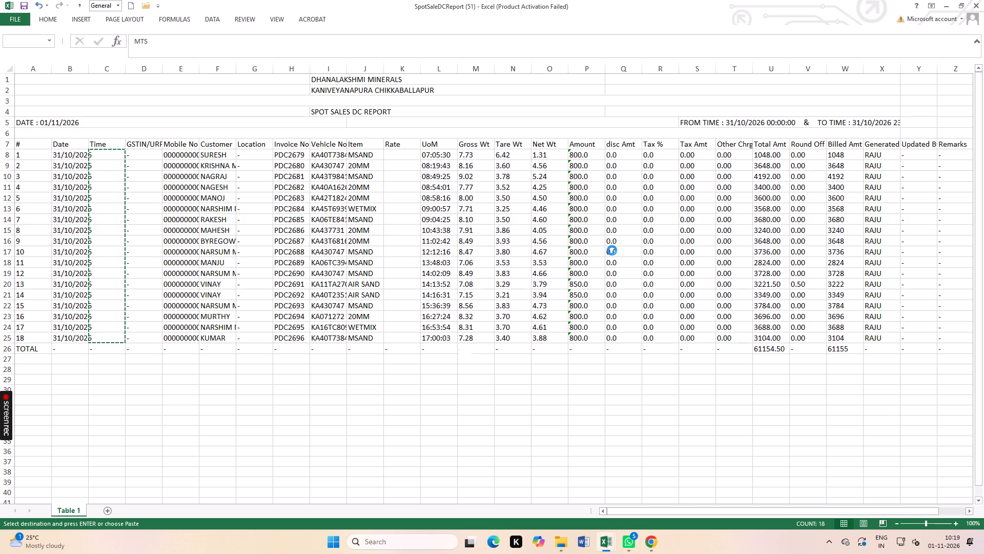
pyautogui.click(625, 258)
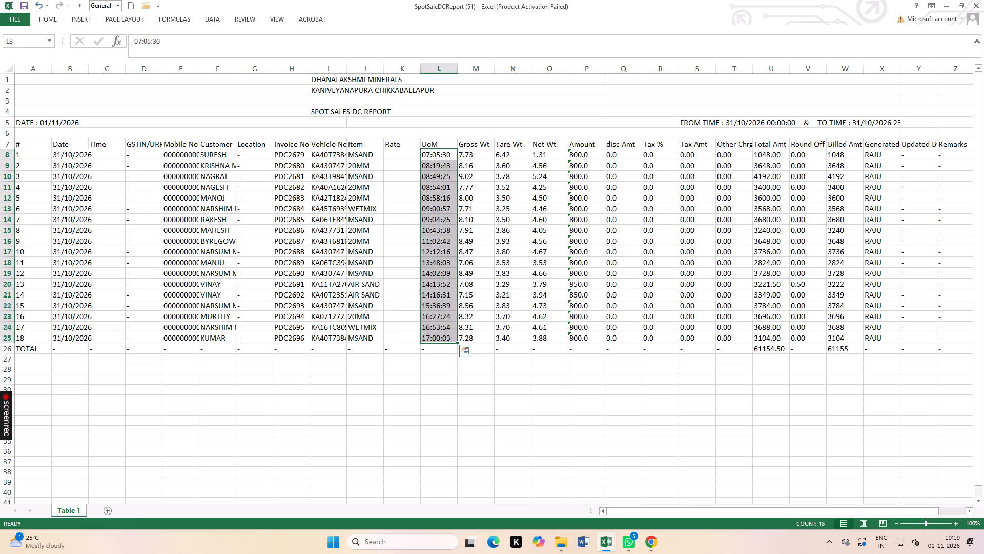
pyautogui.click(584, 367)
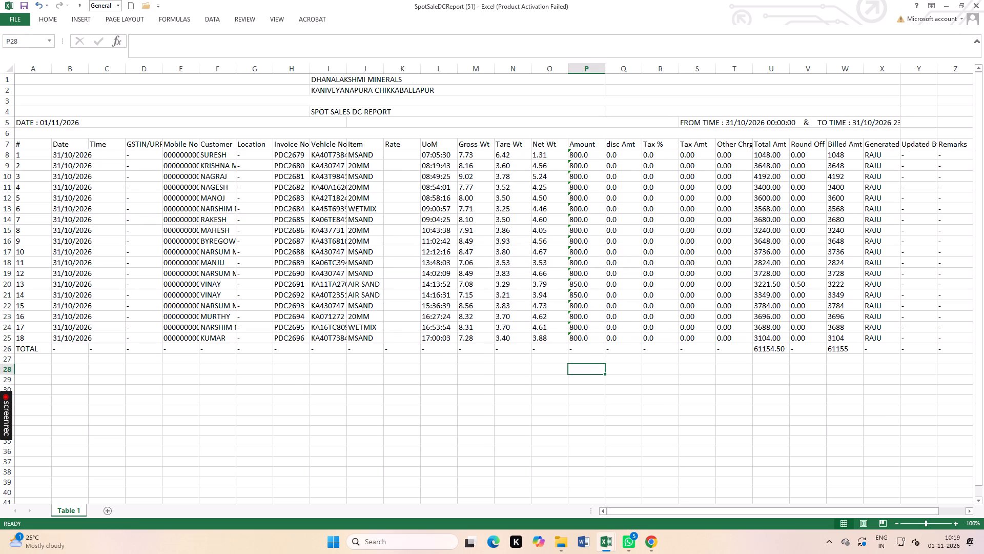
# Fit the Date column's width to its entries.
pyautogui.doubleClick(89, 69)
pyautogui.moveTo(109, 69); pyautogui.dragTo(120, 76)
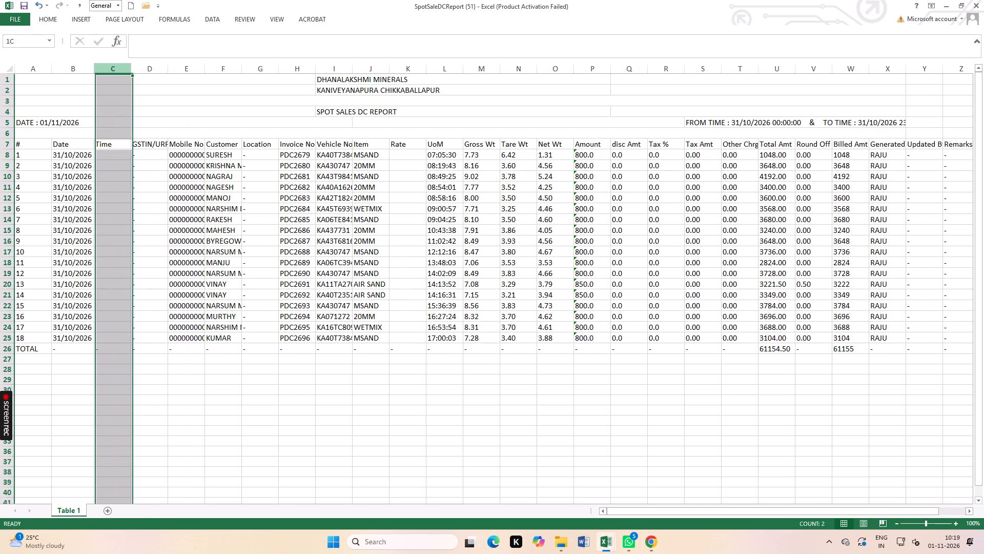
pyautogui.moveTo(120, 76); pyautogui.dragTo(137, 89)
pyautogui.click(213, 207)
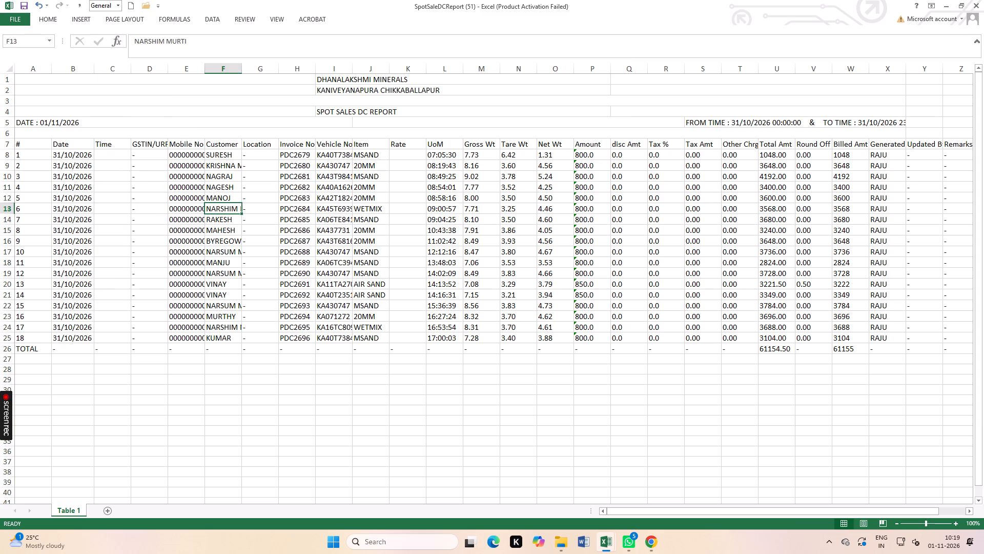
# Move the invoice and vehicle numbers in H8:I25 into the Time and GSTIN/URP columns starting at C8.
pyautogui.moveTo(297, 158); pyautogui.dragTo(338, 288)
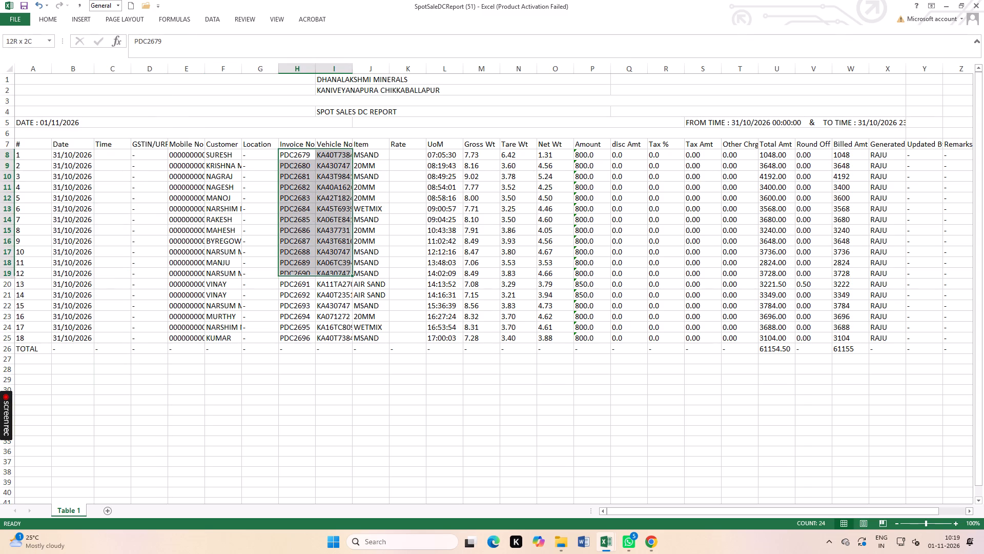
pyautogui.moveTo(338, 288); pyautogui.dragTo(340, 334)
pyautogui.rightClick(329, 328)
pyautogui.click(338, 131)
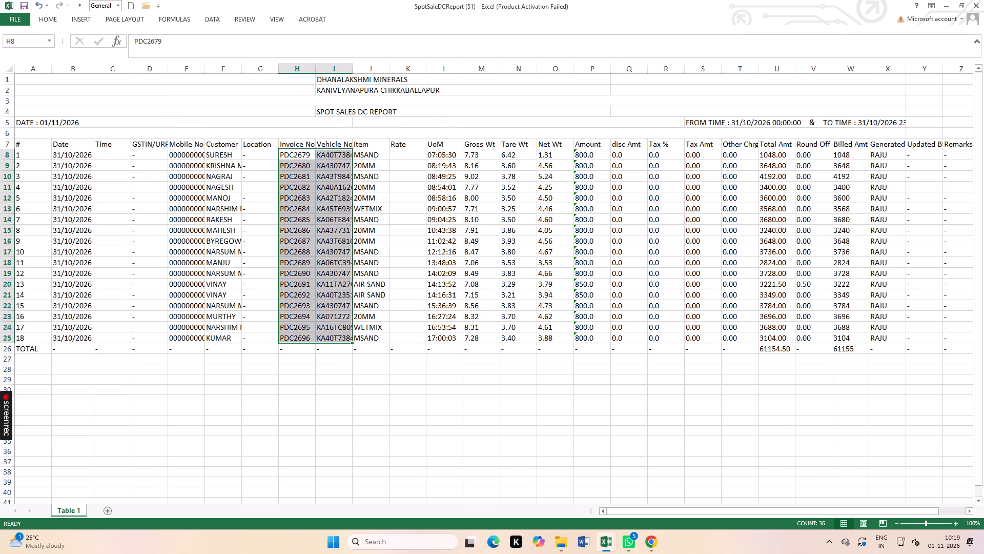
pyautogui.click(111, 154)
pyautogui.rightClick(111, 154)
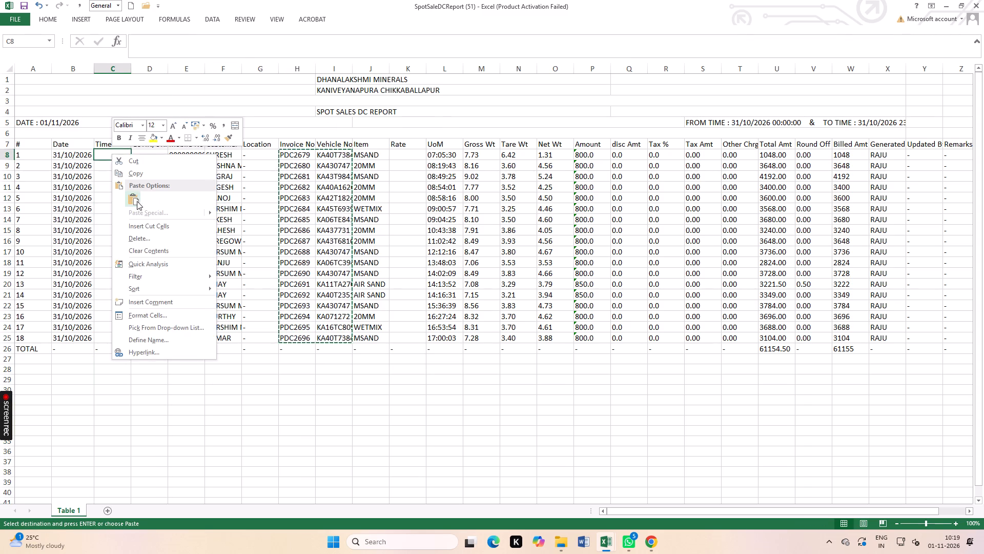
pyautogui.click(137, 201)
pyautogui.click(227, 230)
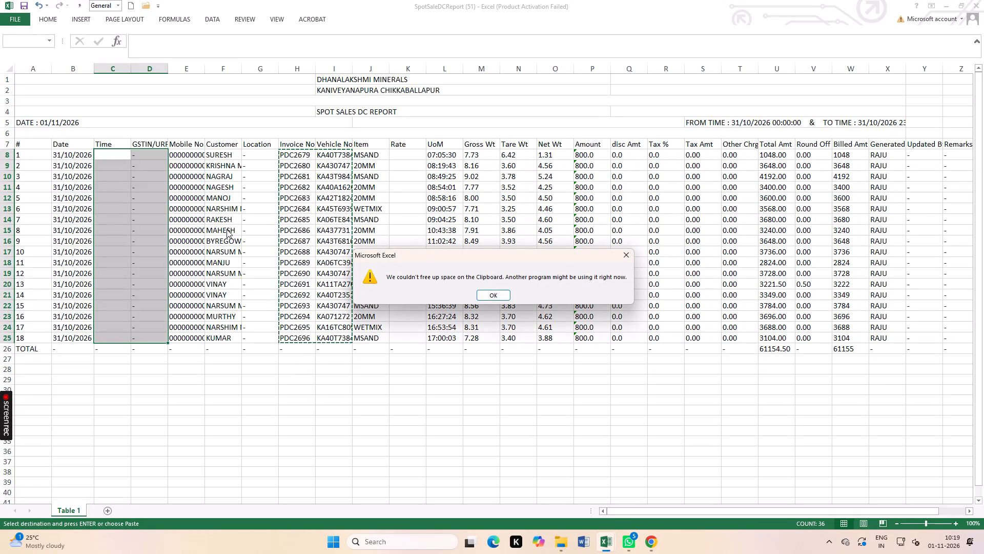
pyautogui.click(491, 294)
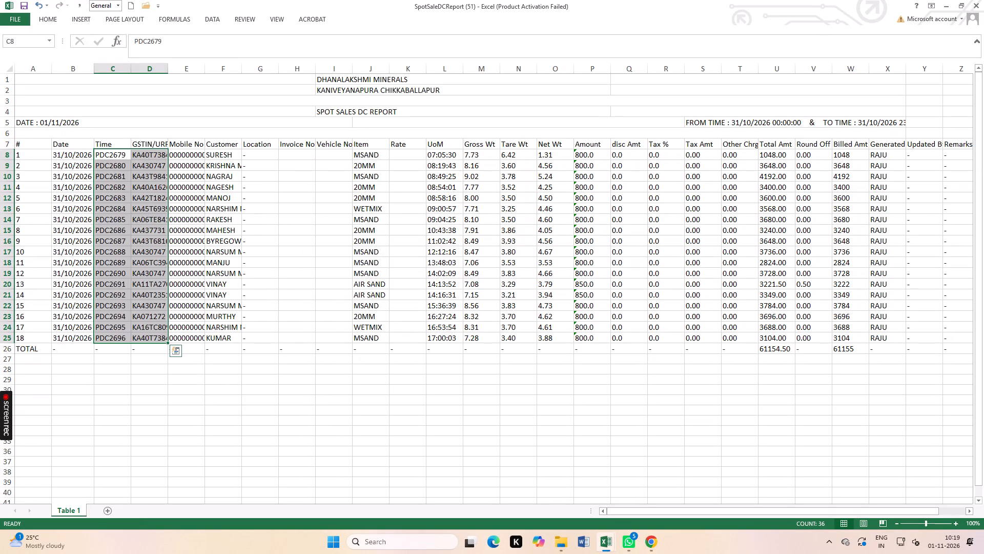
pyautogui.click(398, 253)
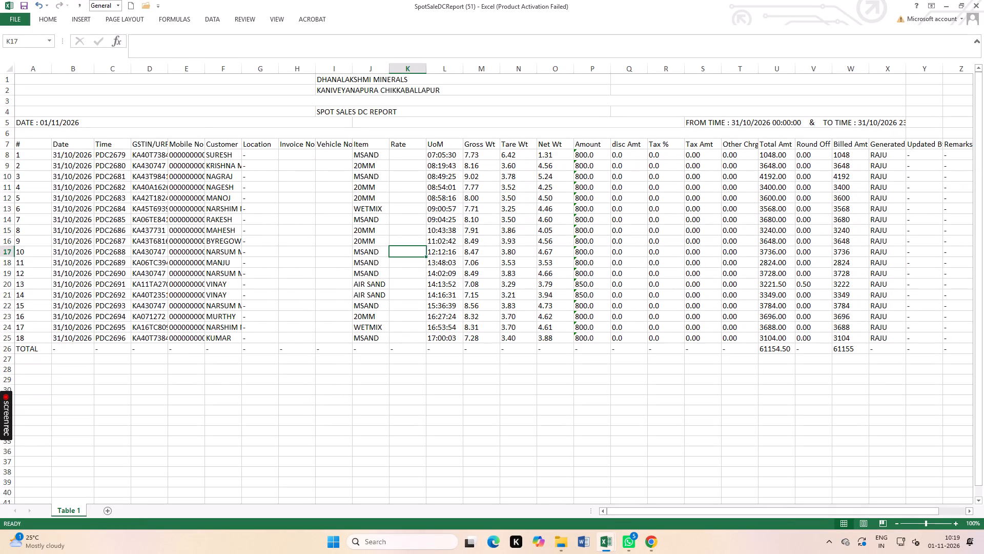
# Fit the Customer column's width to its longest name.
pyautogui.doubleClick(240, 69)
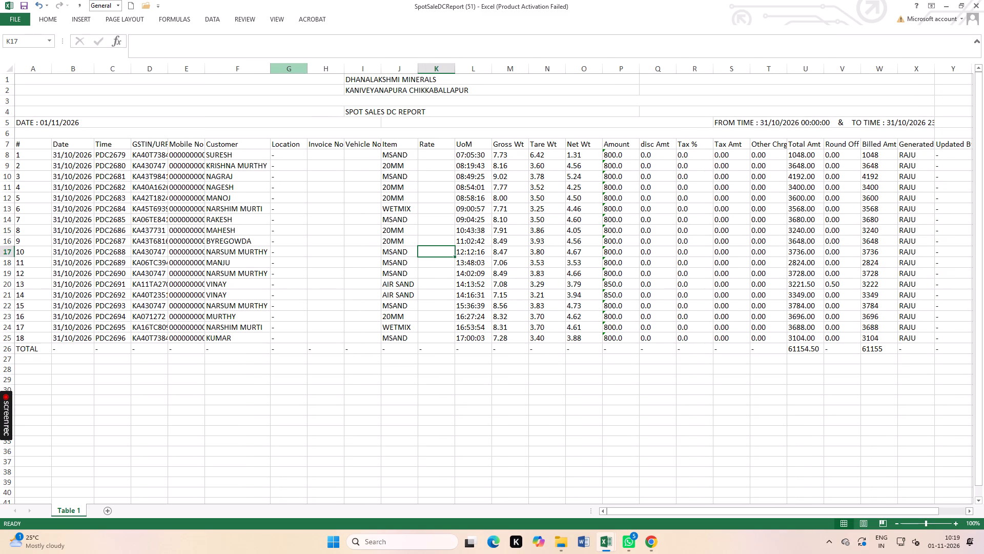
# Delete the Location, Invoice No and Vehicle No columns (G:I) from the spot sales DC report.
pyautogui.moveTo(286, 68); pyautogui.dragTo(333, 111)
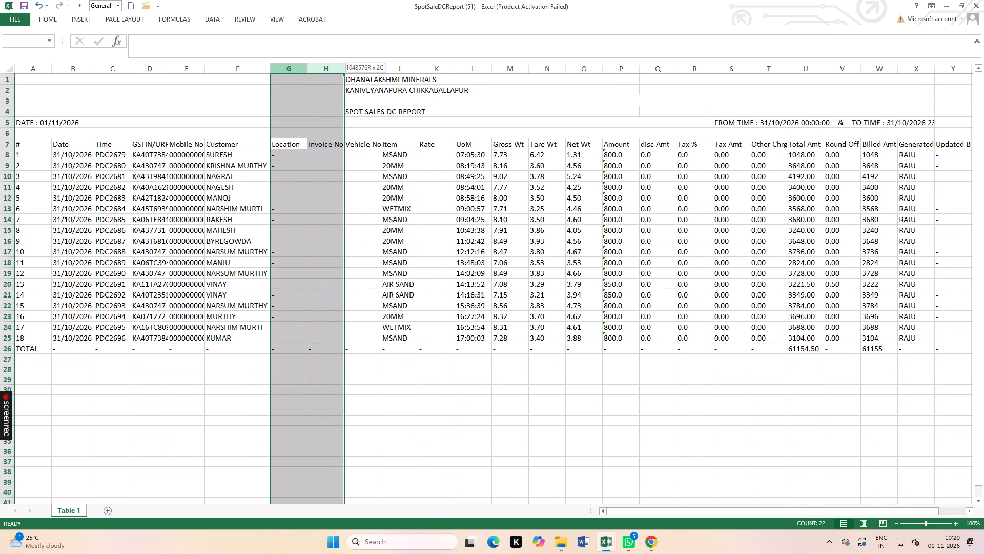
pyautogui.moveTo(333, 111); pyautogui.dragTo(352, 150)
pyautogui.rightClick(337, 204)
pyautogui.click(359, 287)
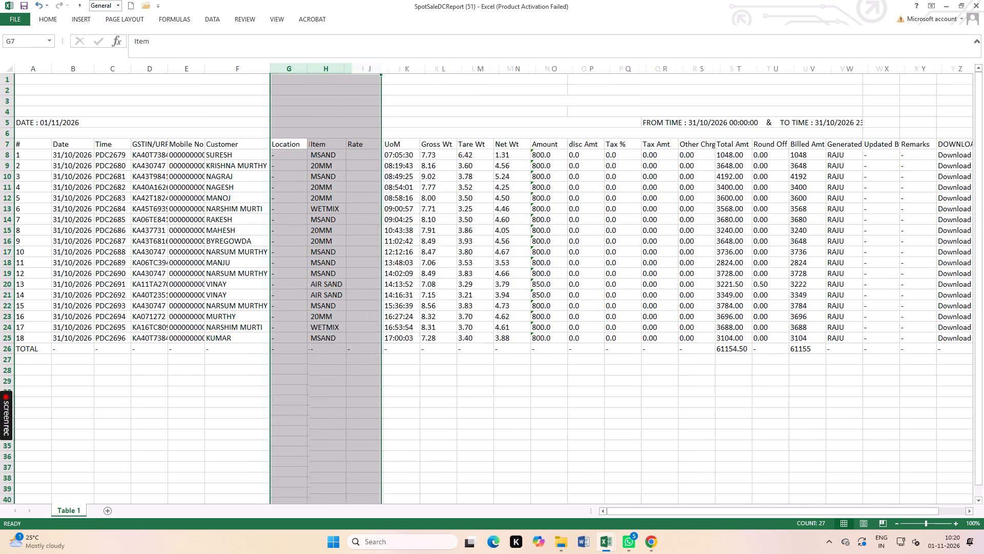
pyautogui.click(451, 286)
# Delete the empty Rate column between Item and UoM.
pyautogui.click(326, 69)
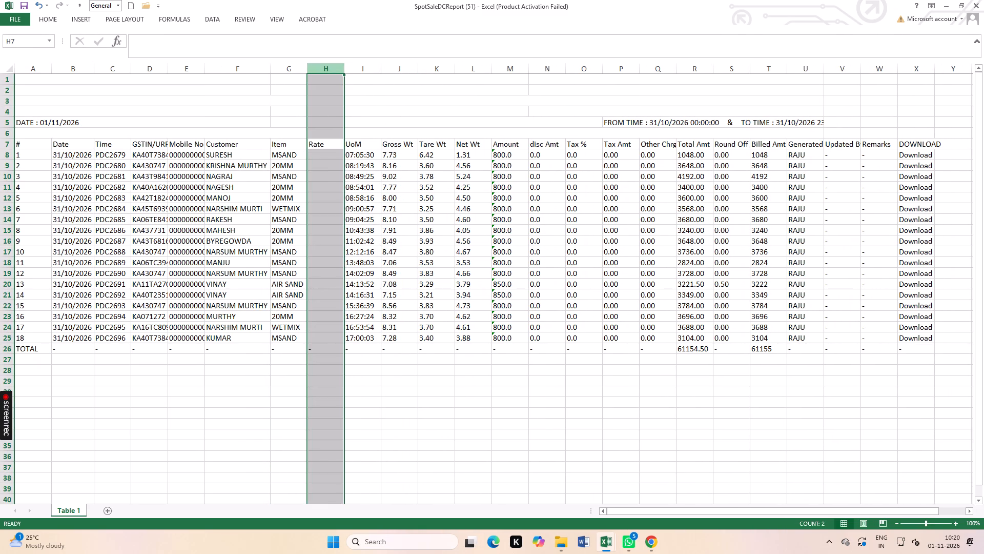
pyautogui.rightClick(321, 141)
pyautogui.click(347, 228)
pyautogui.click(406, 224)
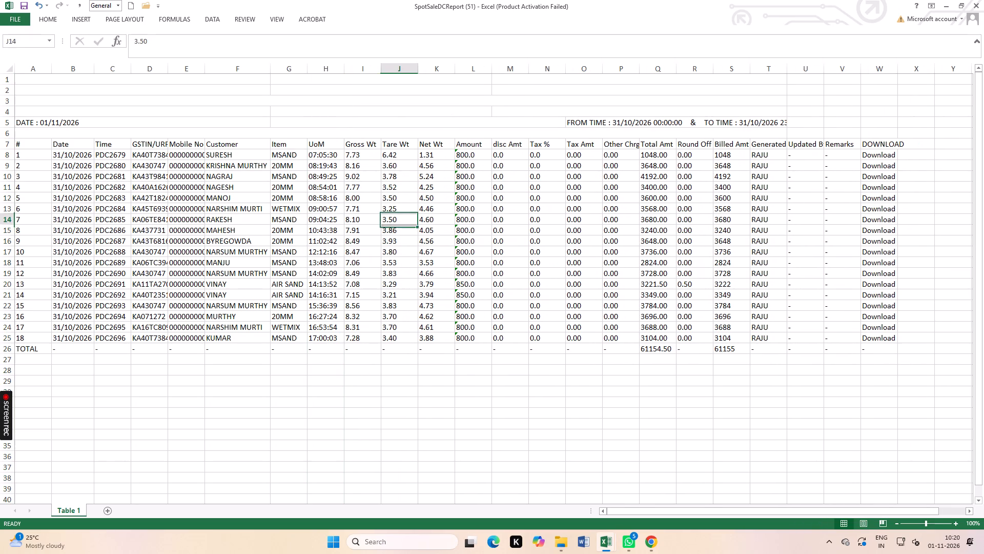
pyautogui.click(522, 253)
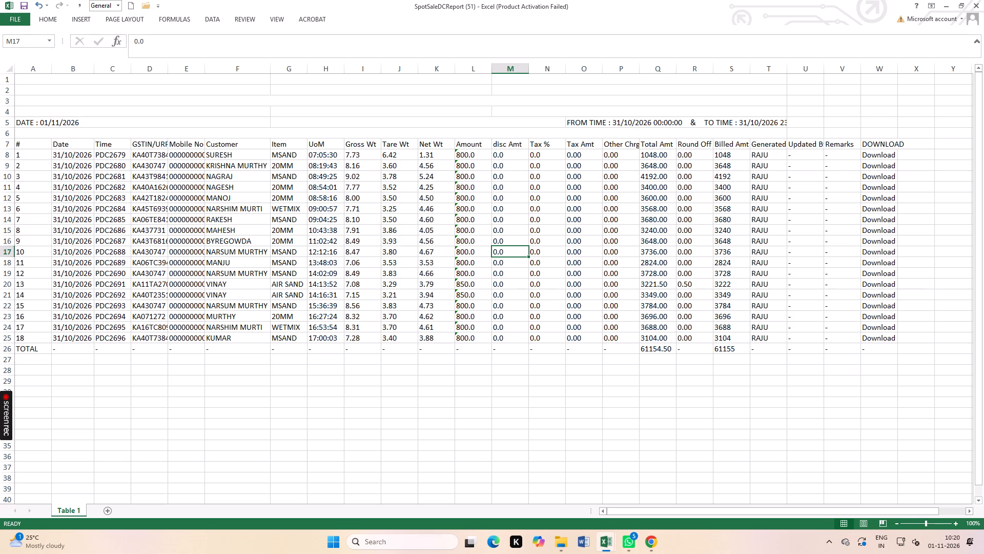
# Delete columns M:X, from disc Amt through DOWNLOAD, and save the report.
pyautogui.moveTo(512, 65); pyautogui.dragTo(929, 252)
pyautogui.rightClick(844, 244)
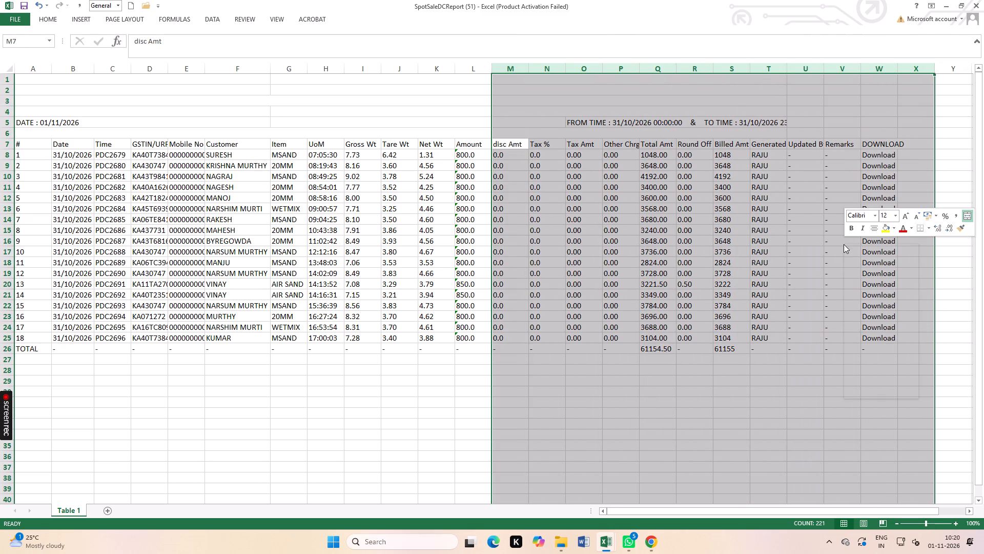
pyautogui.click(863, 328)
pyautogui.click(844, 282)
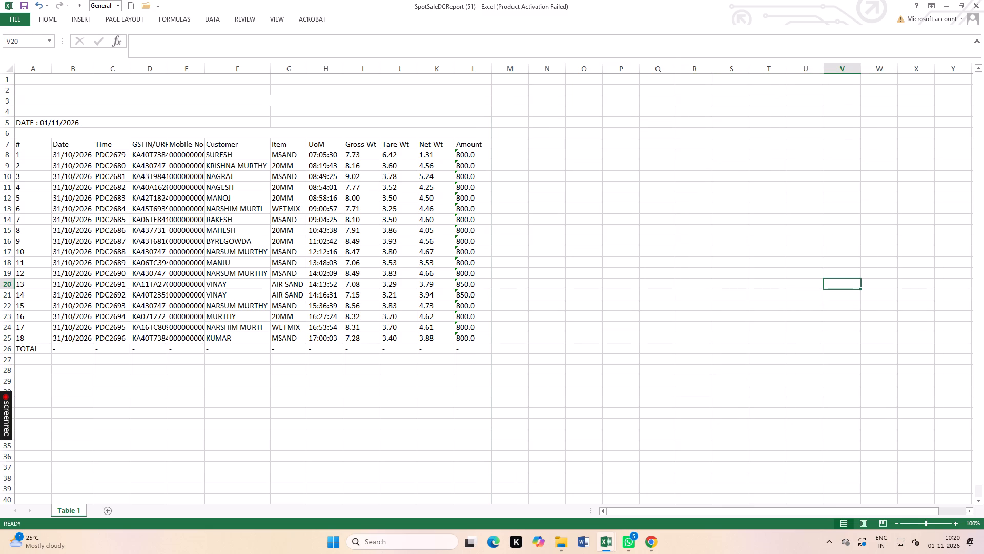
pyautogui.doubleClick(23, 3)
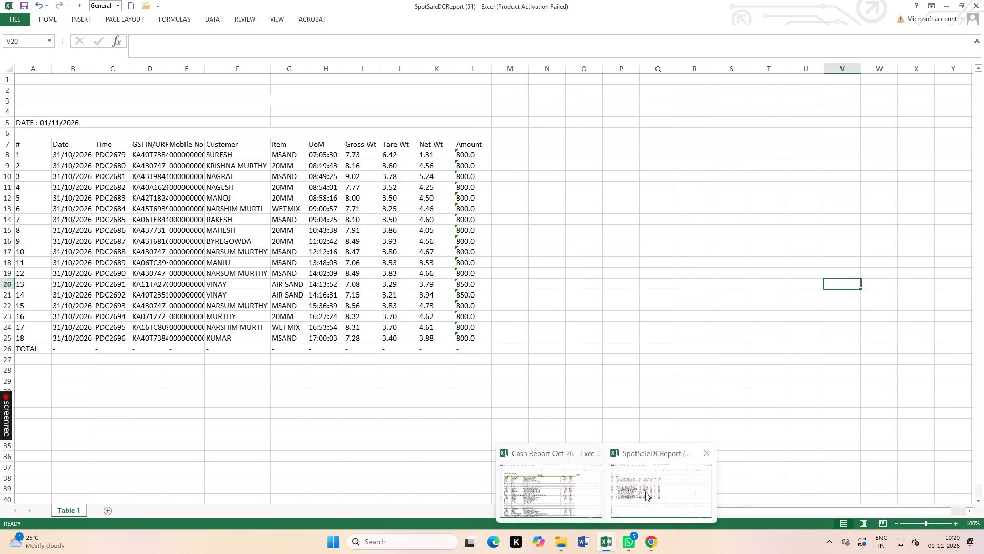
# Switch to the Cash Report Oct-26 workbook and check the GSC SALE sheet's columns and last recorded DC entries against the report.
pyautogui.click(568, 497)
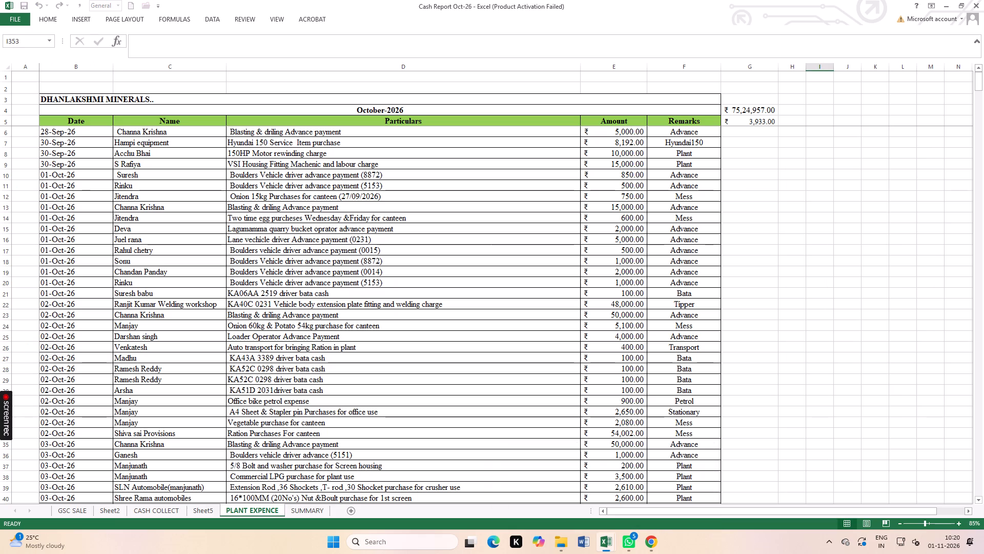
pyautogui.click(81, 510)
pyautogui.scroll(-3, 175, 408)
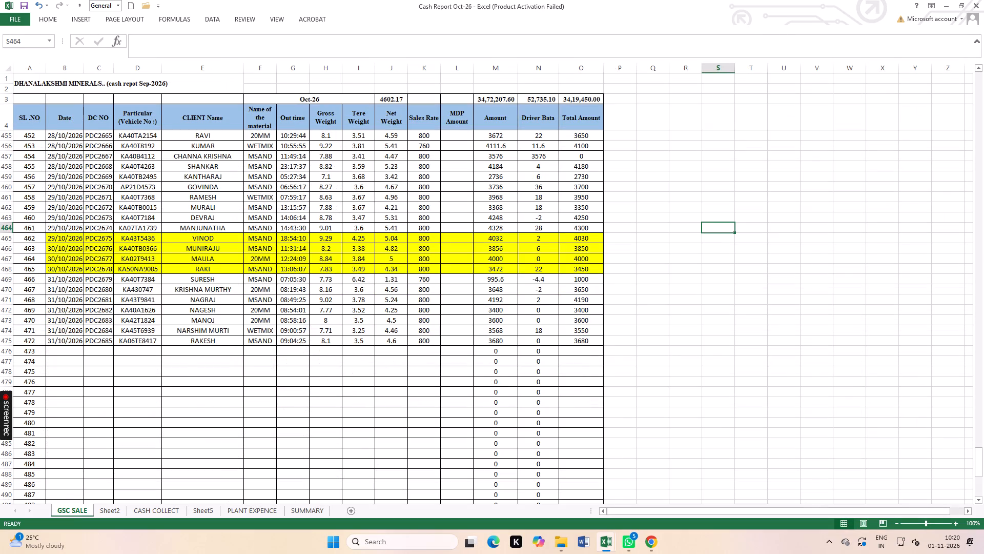
pyautogui.click(211, 402)
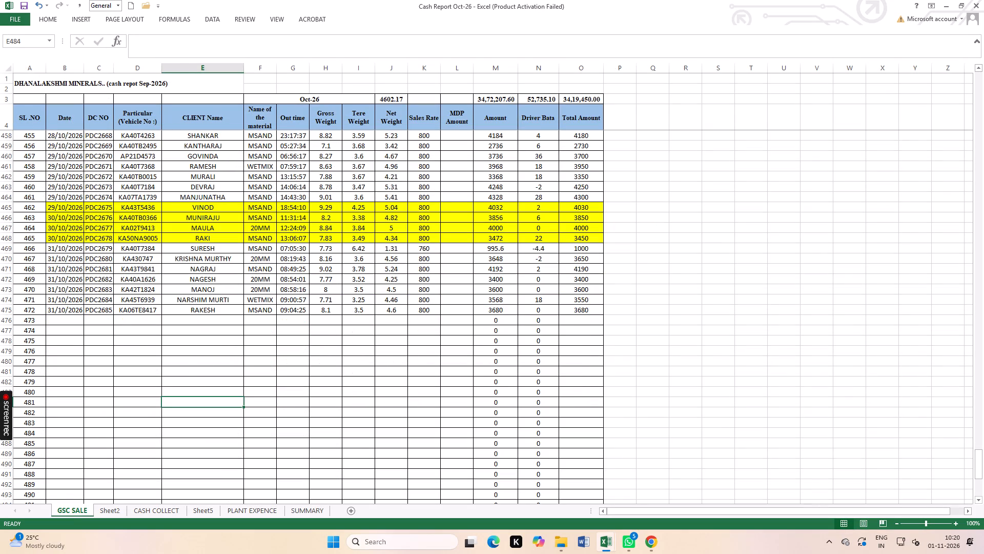
pyautogui.hotkey('ctrl', 'Tab')
pyautogui.scroll(2, 245, 326)
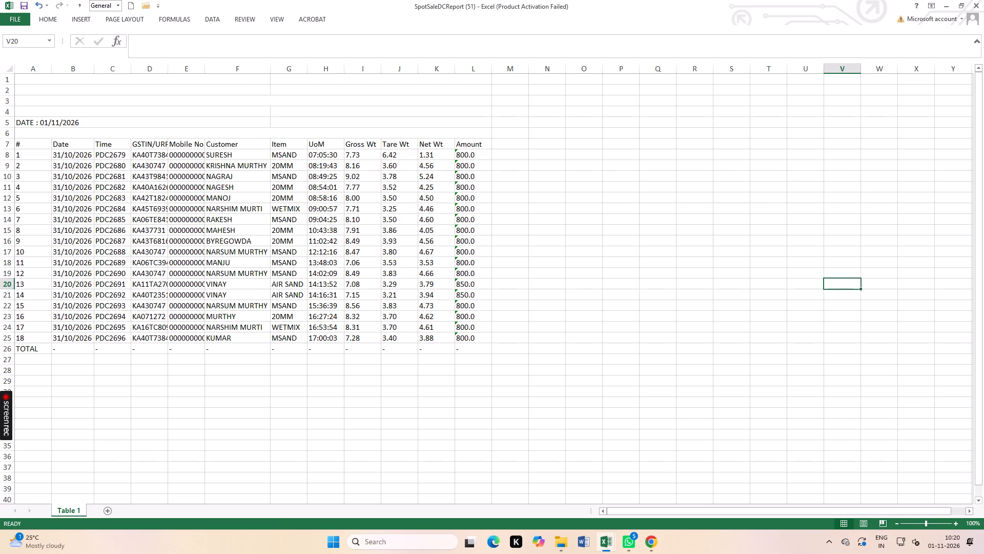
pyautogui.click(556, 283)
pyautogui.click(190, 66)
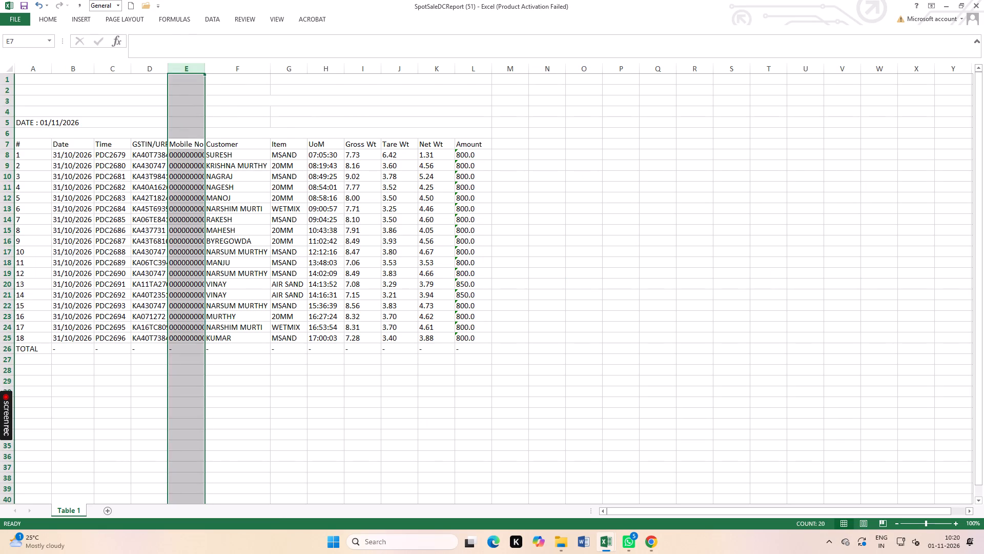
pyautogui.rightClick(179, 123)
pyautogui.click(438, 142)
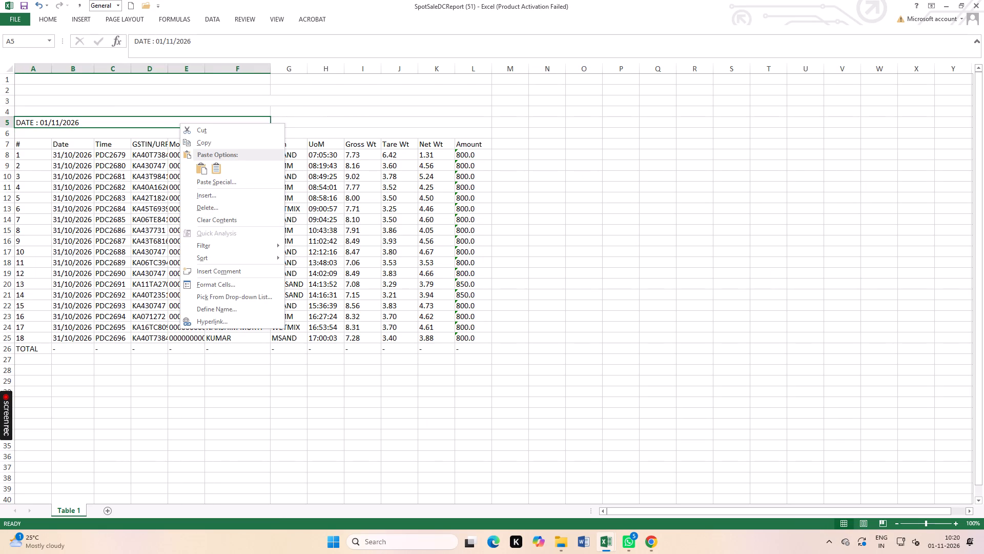
# Delete the title and date rows 1 to 6 above the report's column headings.
pyautogui.moveTo(2, 77); pyautogui.dragTo(9, 134)
pyautogui.rightClick(150, 120)
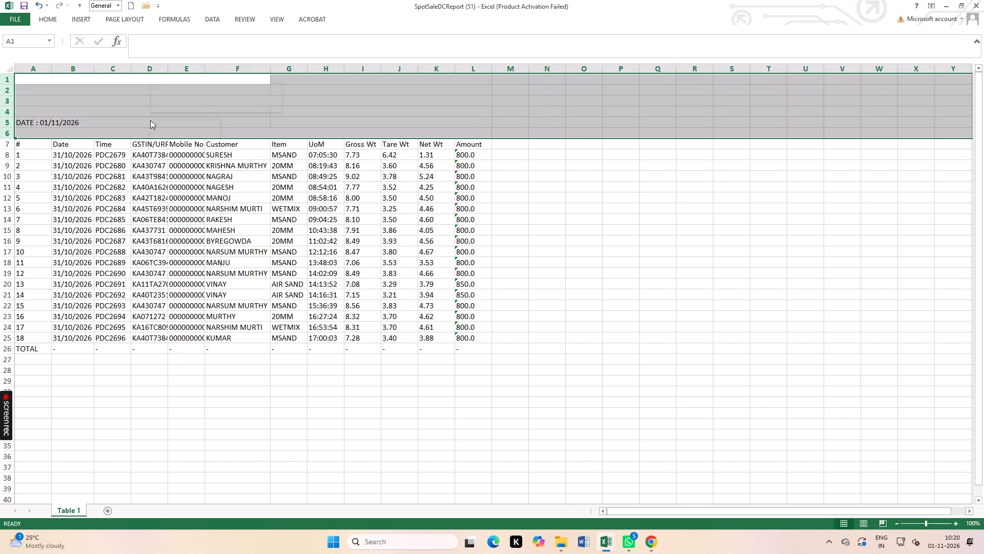
pyautogui.click(177, 201)
pyautogui.moveTo(281, 193); pyautogui.dragTo(288, 199)
# Delete the Mobile No column (E) from the report.
pyautogui.click(188, 64)
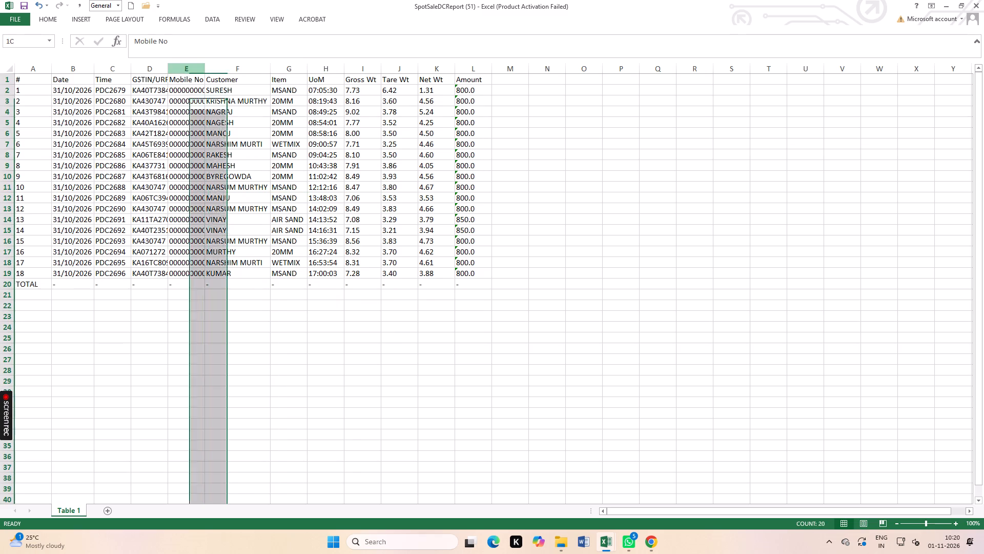
pyautogui.rightClick(184, 107)
pyautogui.click(215, 192)
pyautogui.click(539, 213)
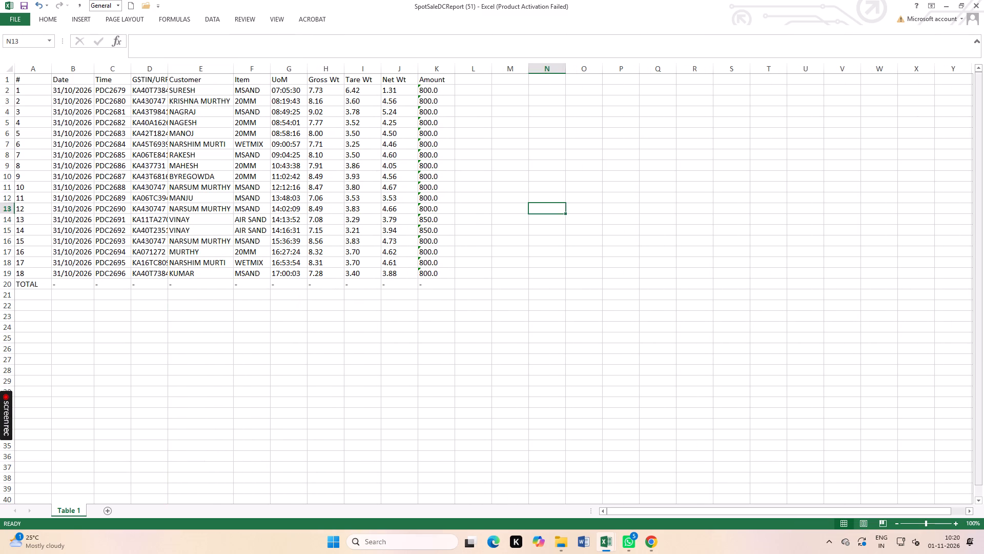
# Delete rows 1 to 8, removing the column headings and the already recorded entries PDC2679 to PDC2685.
pyautogui.moveTo(1, 80); pyautogui.dragTo(9, 155)
pyautogui.rightClick(133, 130)
pyautogui.click(159, 211)
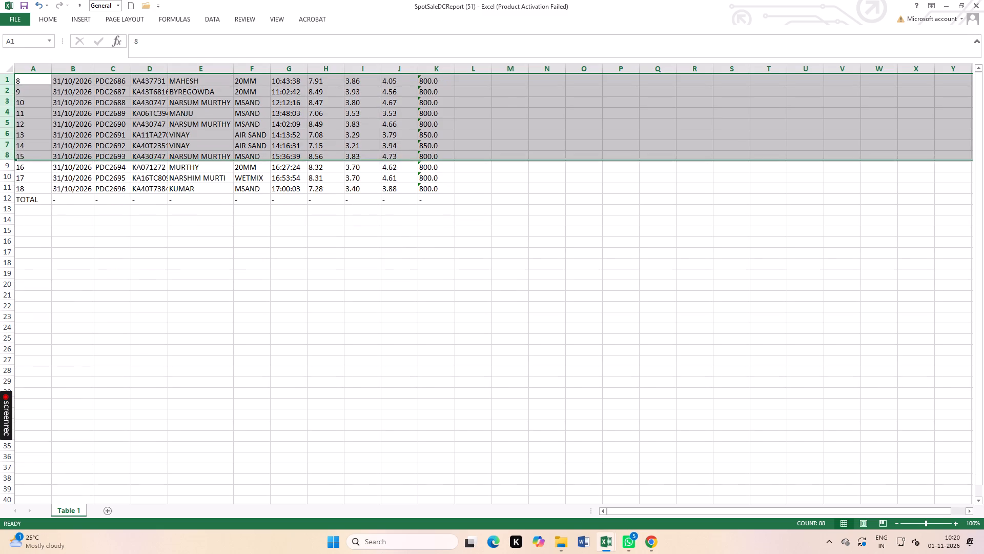
pyautogui.click(280, 194)
# Format B1:K11 with centred horizontal and middle vertical alignment and all borders.
pyautogui.moveTo(67, 80); pyautogui.dragTo(398, 182)
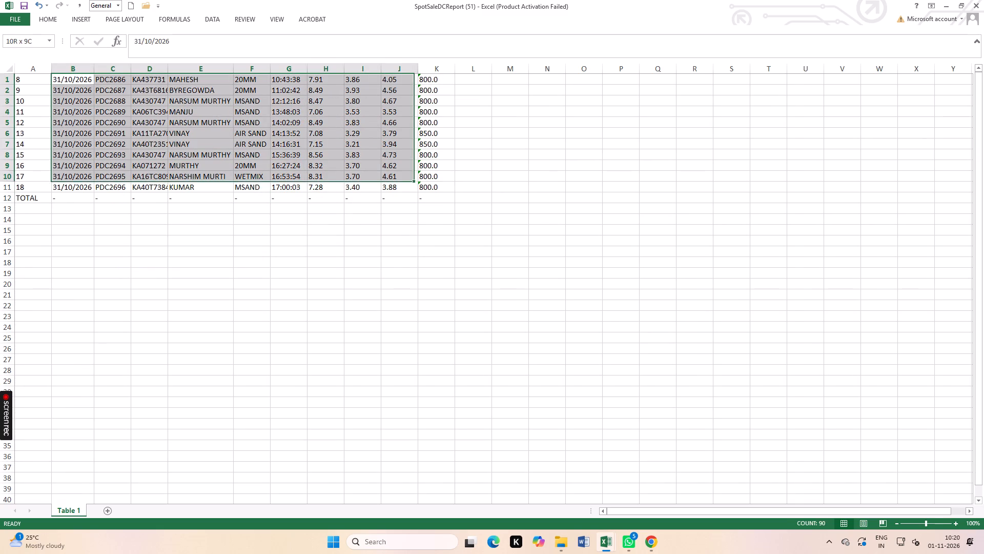
pyautogui.moveTo(398, 182); pyautogui.dragTo(428, 186)
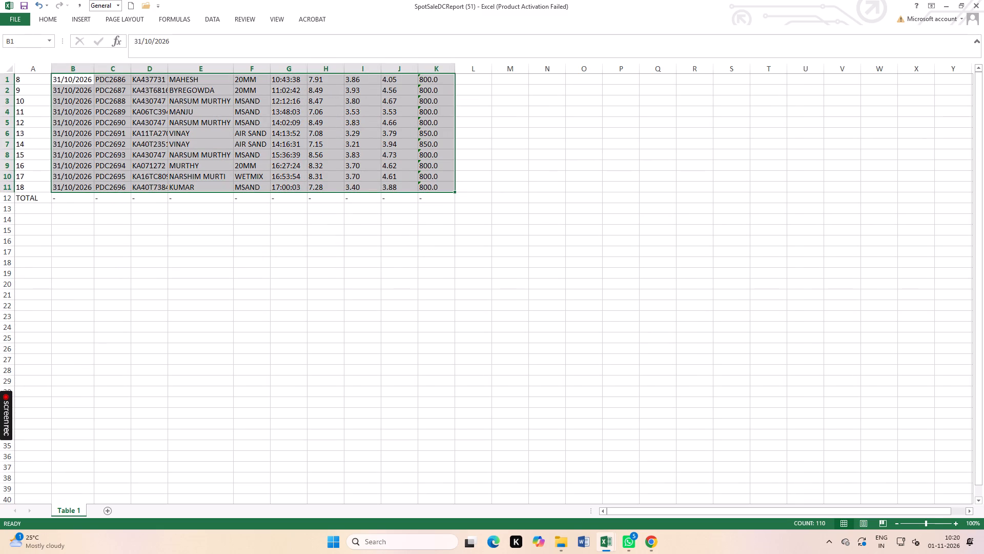
pyautogui.click(46, 21)
pyautogui.click(208, 56)
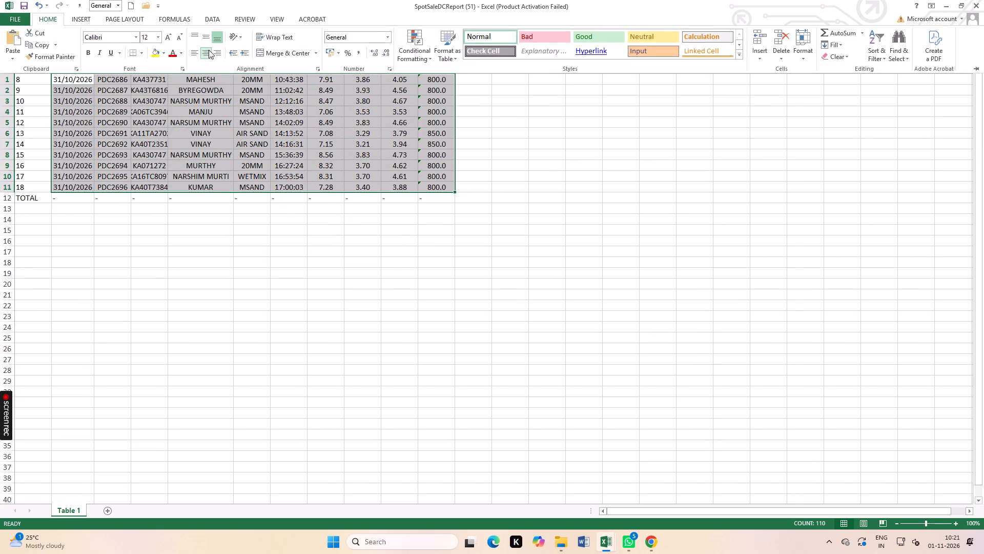
pyautogui.click(210, 39)
pyautogui.click(140, 54)
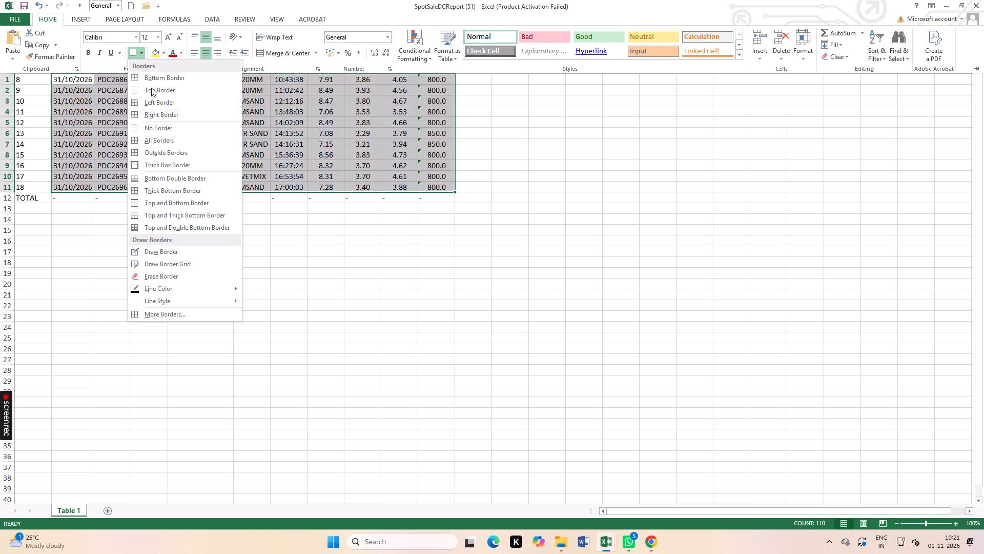
pyautogui.click(155, 141)
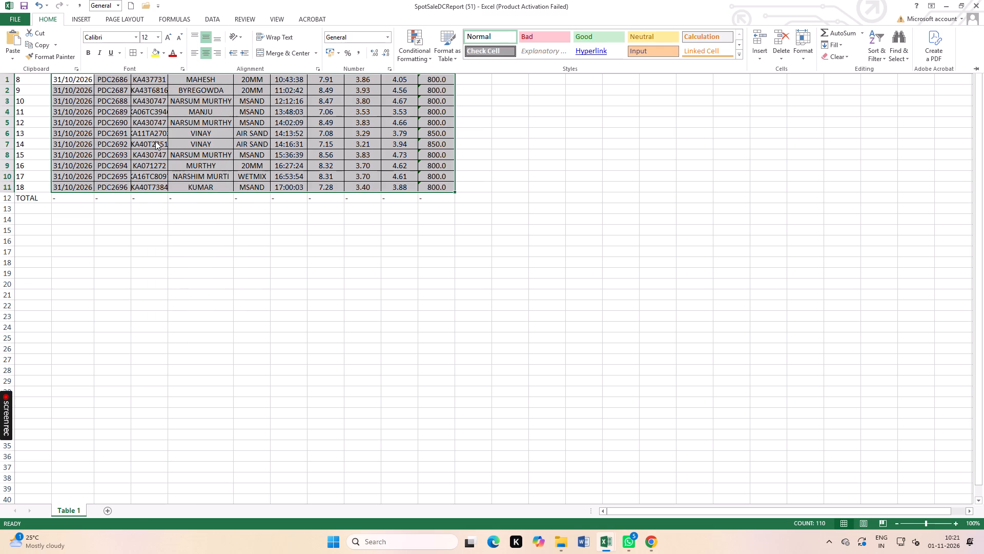
# Copy B1:K11 into the GSC SALE sheet of Cash Report Oct-26, starting at B476.
pyautogui.hotkey('ctrl', 'c')
pyautogui.hotkey('ctrl', 'Tab')
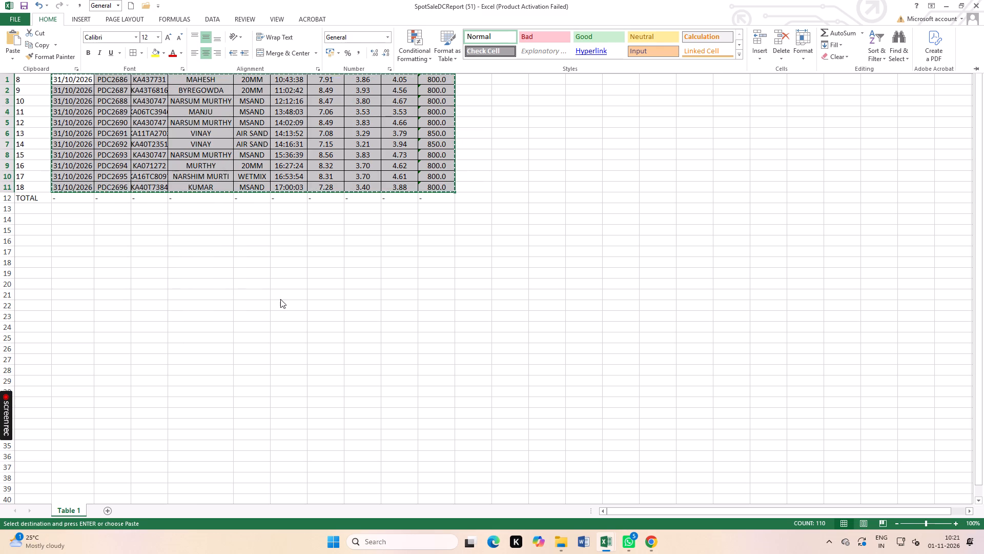
pyautogui.click(280, 299)
pyautogui.hotkey('ctrl', 'Tab')
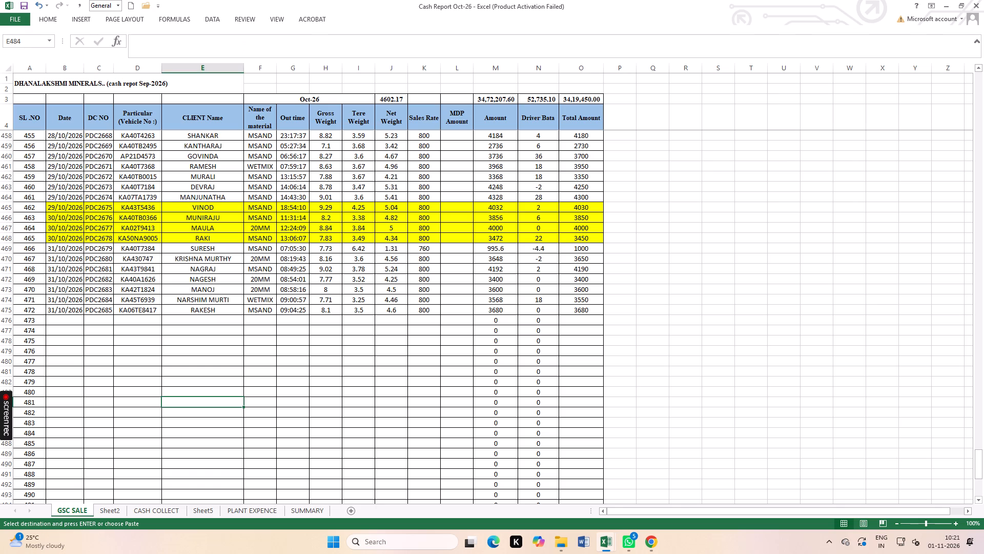
pyautogui.click(66, 320)
pyautogui.hotkey('ctrl', 'v')
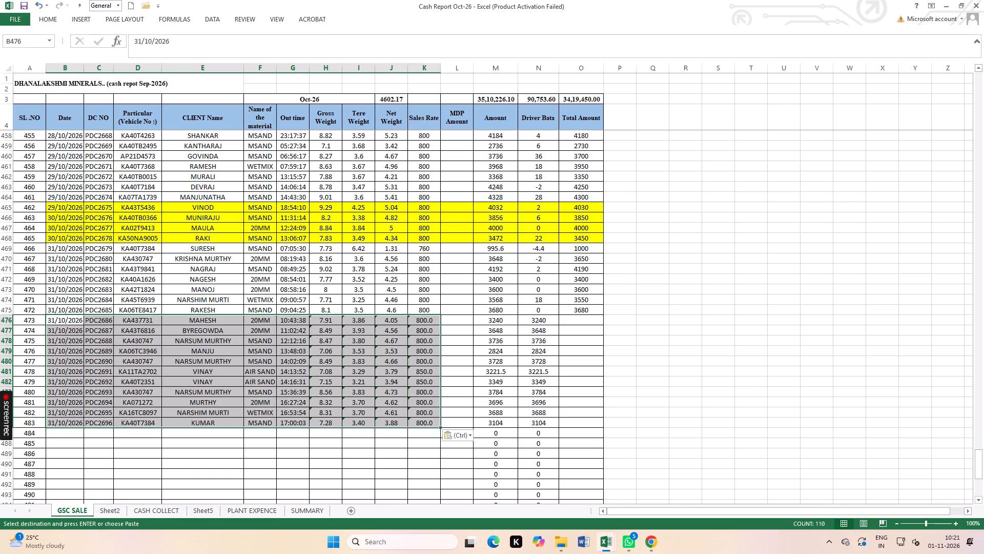
# Convert the text-formatted weights and sales rates in H476:K486 to numbers.
pyautogui.click(363, 375)
pyautogui.moveTo(324, 319); pyautogui.dragTo(424, 424)
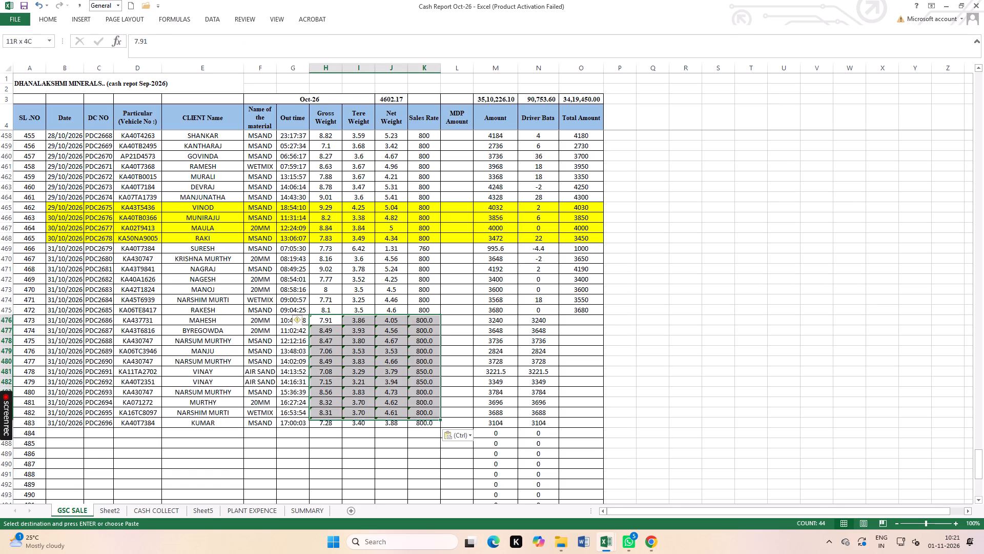
pyautogui.moveTo(424, 424); pyautogui.dragTo(424, 425)
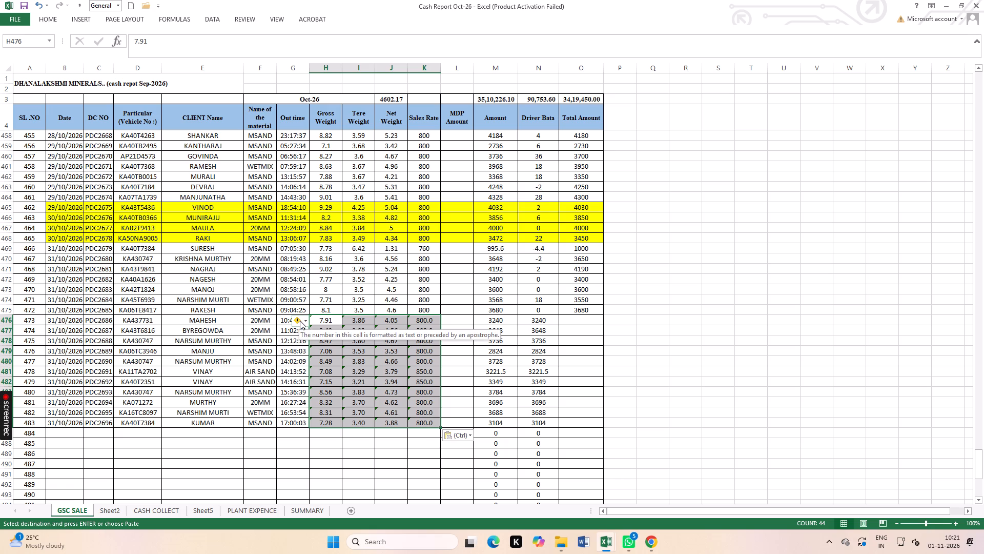
pyautogui.click(300, 321)
pyautogui.click(326, 350)
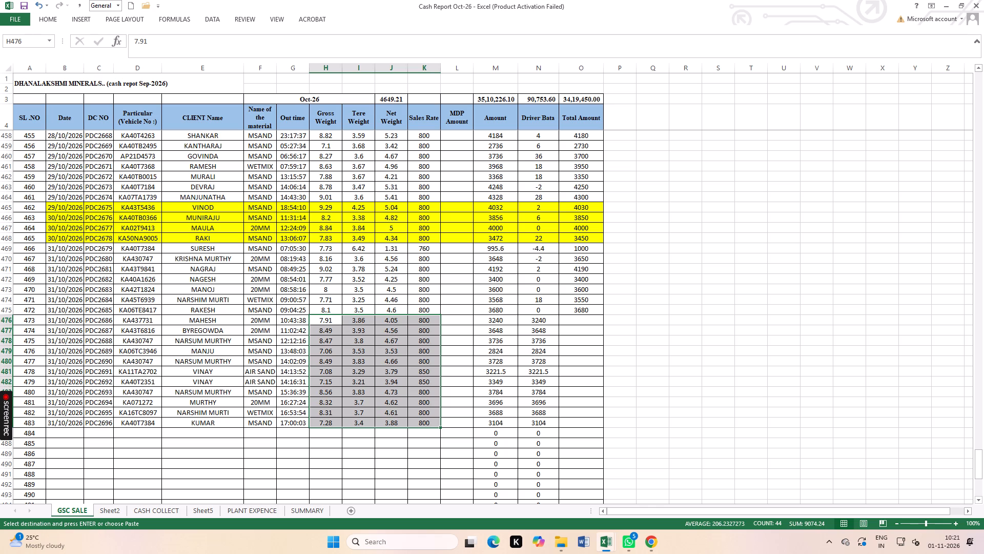
pyautogui.click(664, 387)
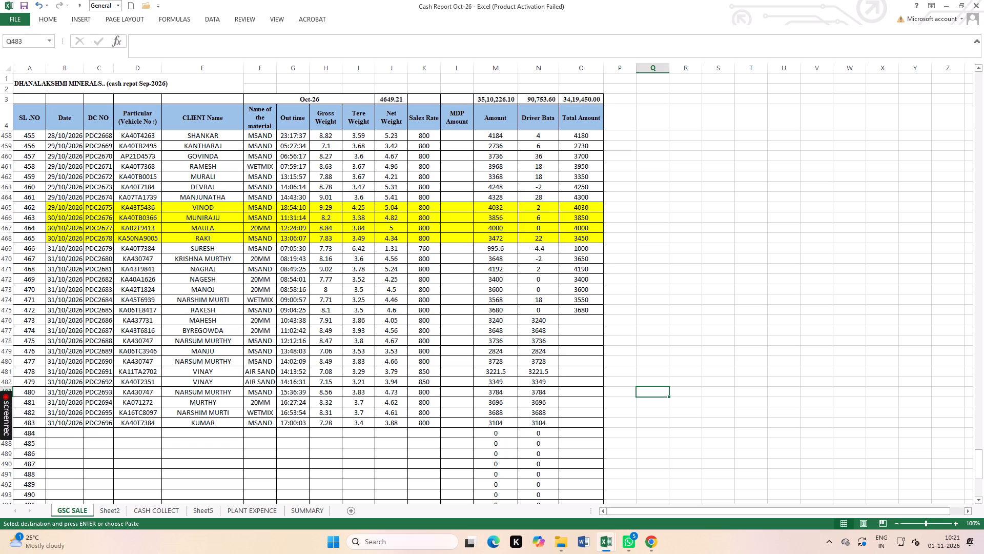
# Set the Sales Rate to 760 for PDC2695 and PDC2696, and save the workbook.
pyautogui.click(422, 412)
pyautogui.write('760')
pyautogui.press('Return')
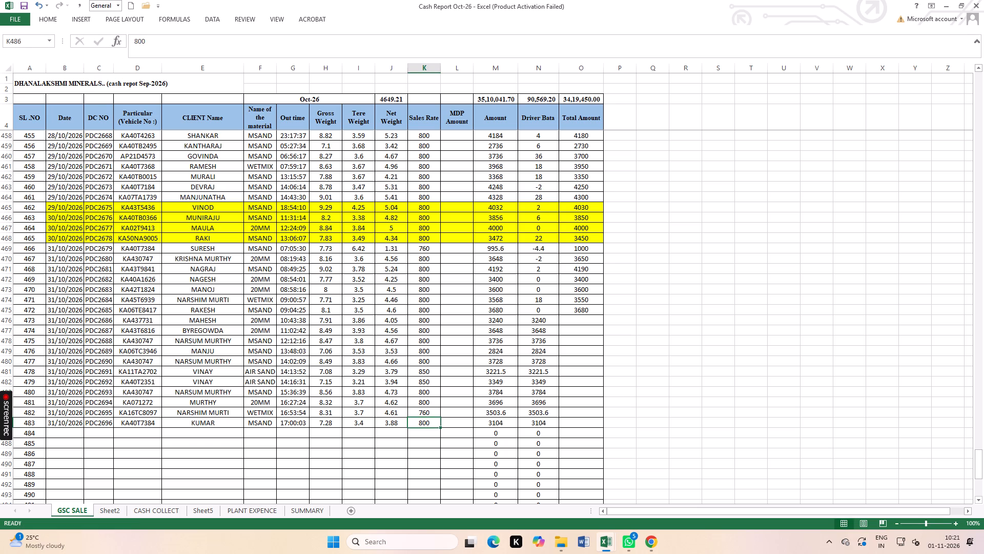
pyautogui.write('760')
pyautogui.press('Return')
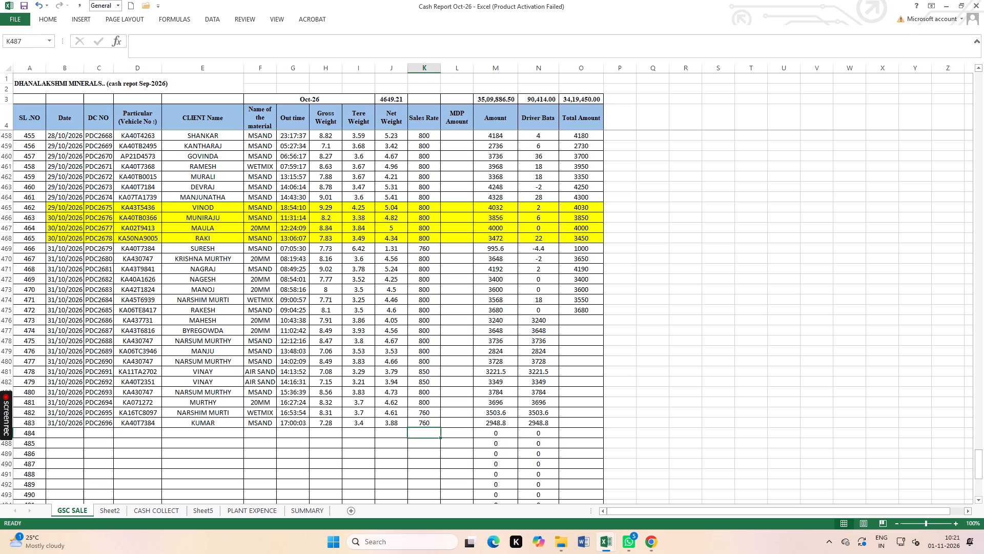
pyautogui.click(701, 412)
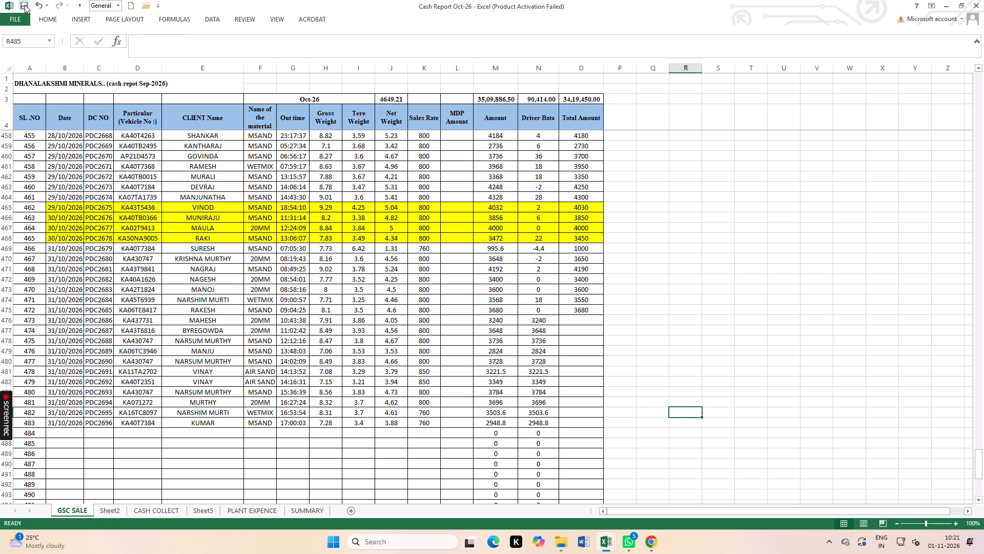
pyautogui.click(25, 5)
# Enter total amounts 3240, 3650, 3730, 2800 and 3700 for PDC2686 and PDC2687 through PDC2690 in O476:O480.
pyautogui.click(575, 315)
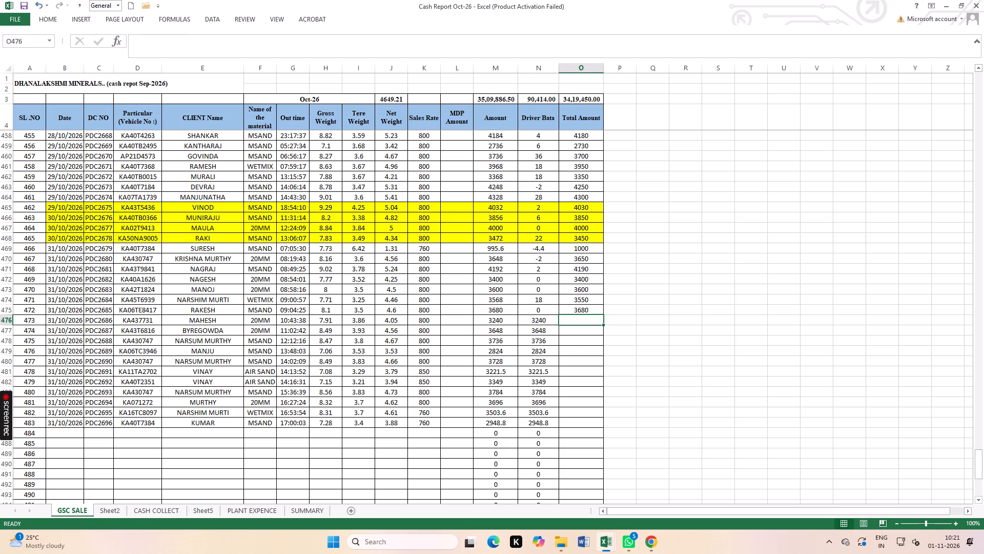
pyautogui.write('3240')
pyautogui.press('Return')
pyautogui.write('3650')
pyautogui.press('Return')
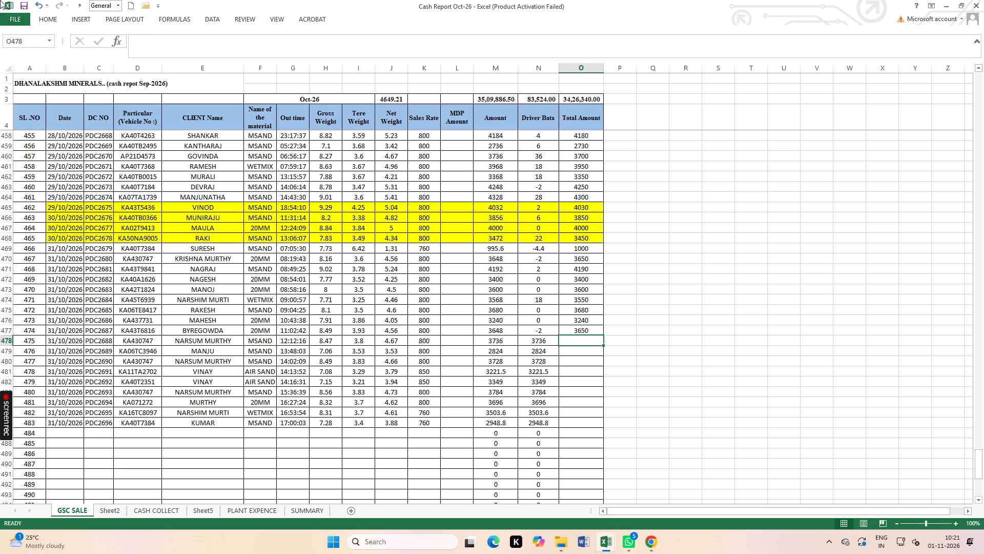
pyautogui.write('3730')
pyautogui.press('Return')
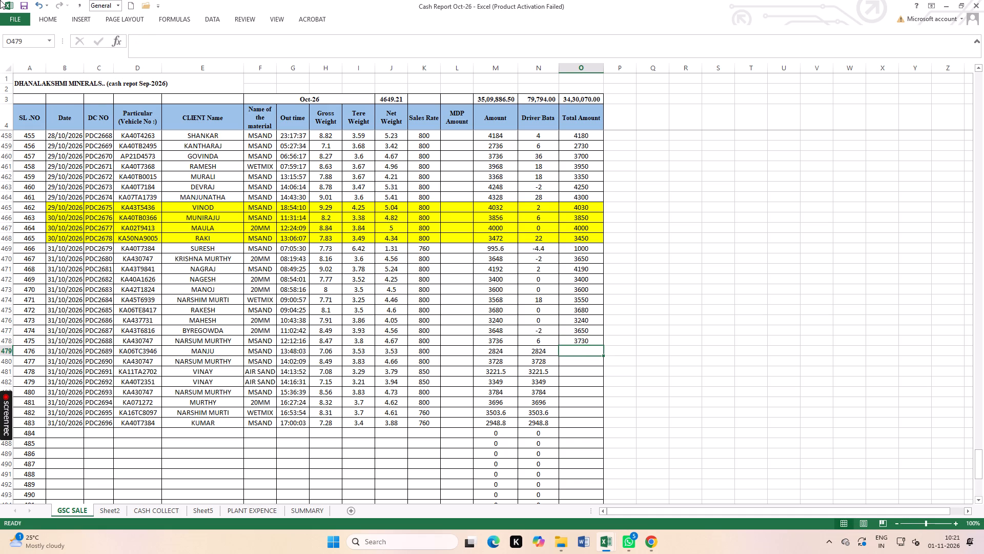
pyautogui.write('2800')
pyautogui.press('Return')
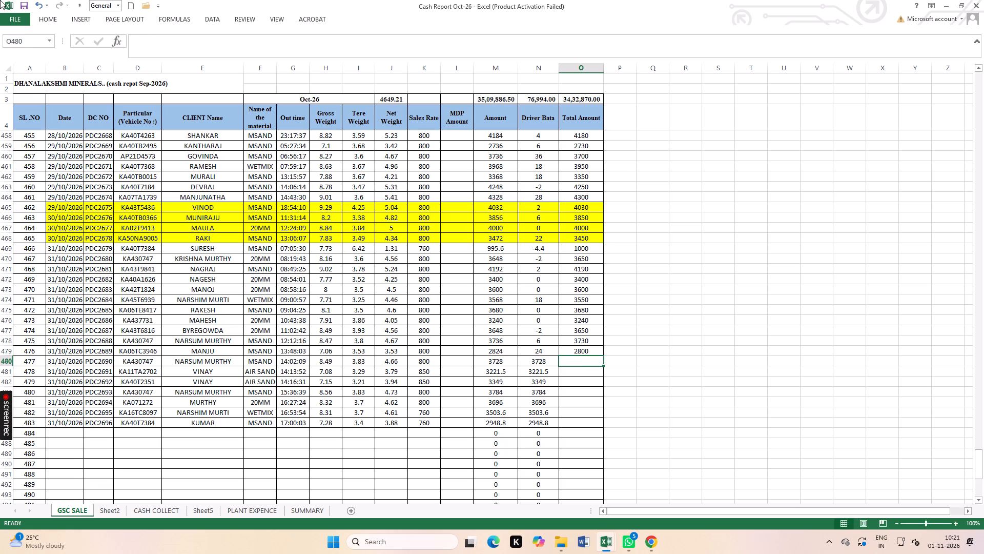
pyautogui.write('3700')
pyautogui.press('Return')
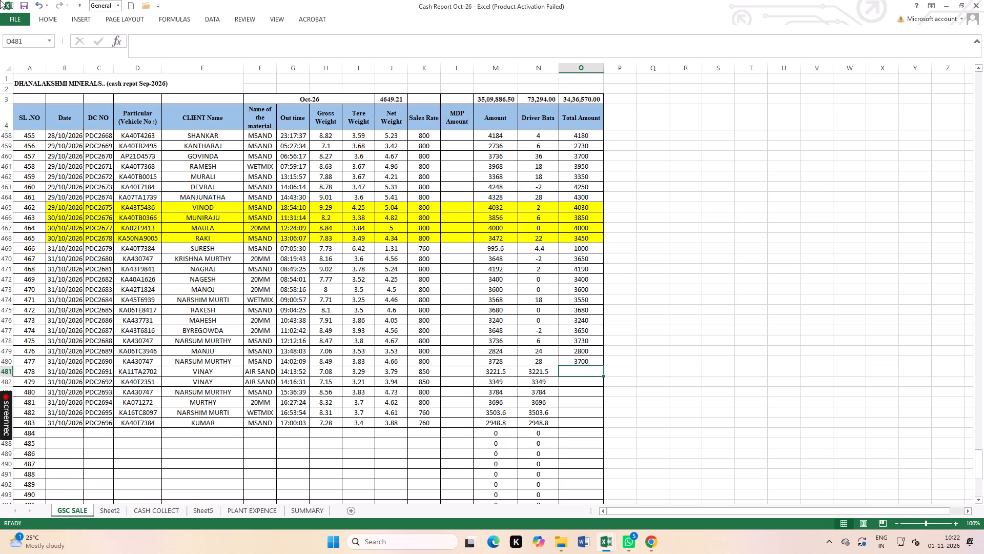
# Enter total amounts of 3200 for PDC2691 and 3350 for PDC2692 in O481:O482.
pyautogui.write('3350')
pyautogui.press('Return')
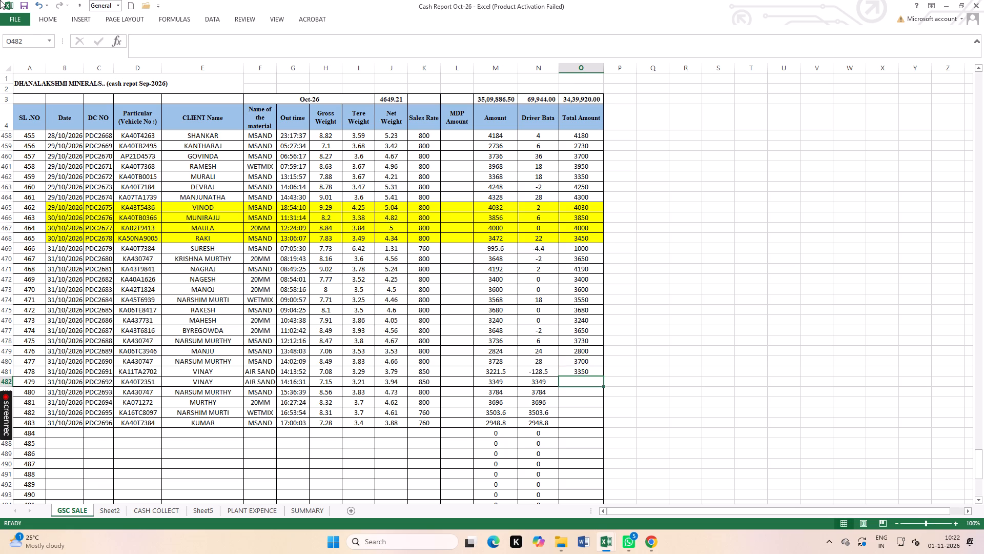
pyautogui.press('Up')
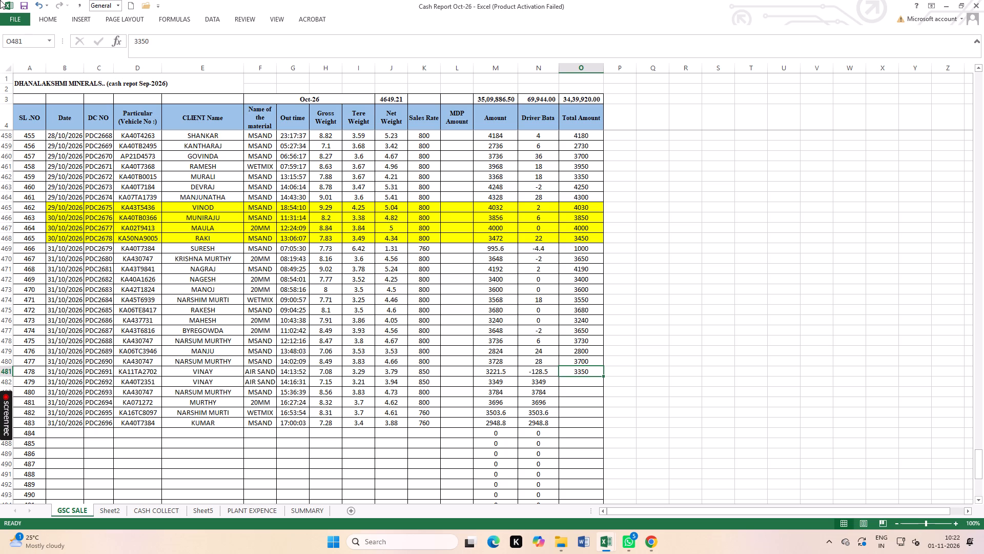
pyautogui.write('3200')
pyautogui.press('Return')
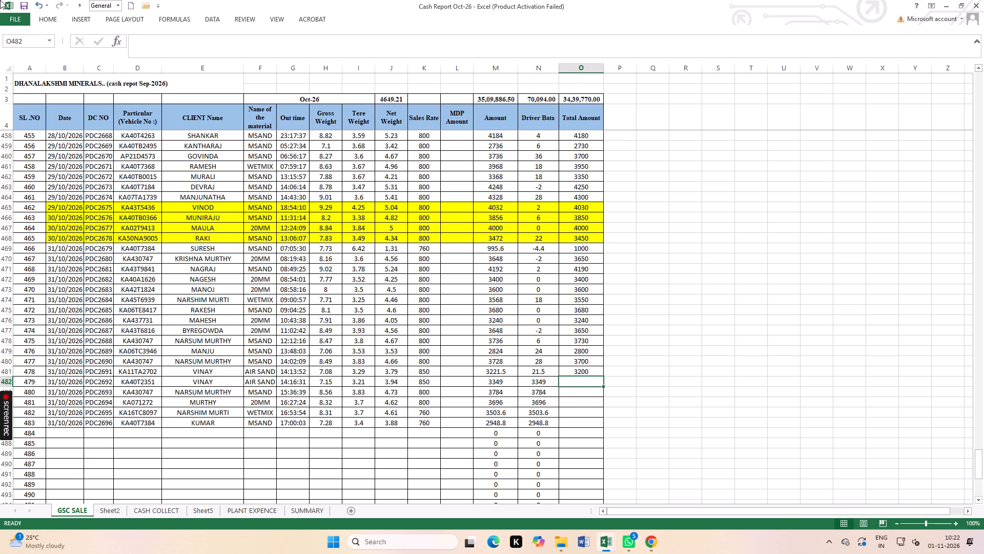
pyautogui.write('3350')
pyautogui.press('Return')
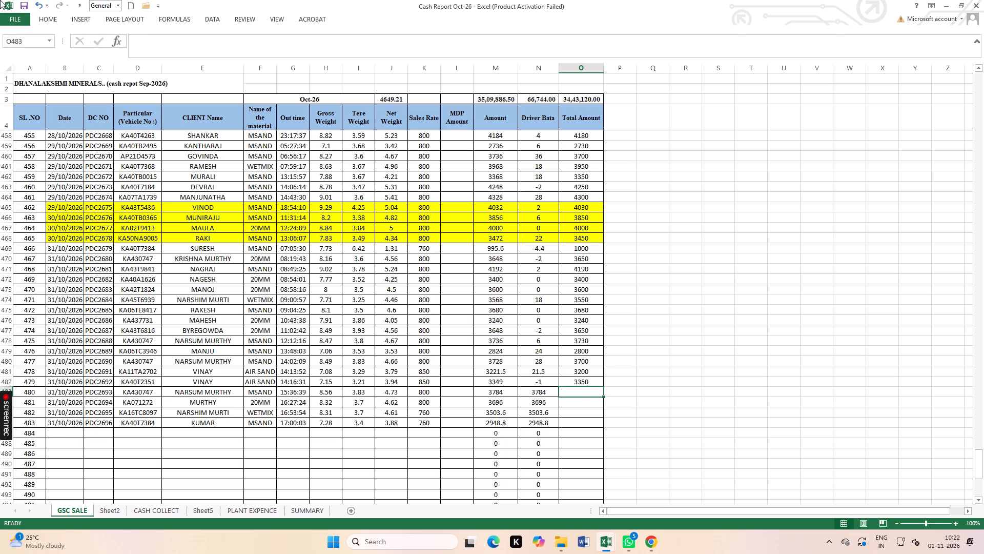
# Enter total amounts 3780, 3700, 3500 and 2950 for PDC2693 through PDC2696 in O483:O486.
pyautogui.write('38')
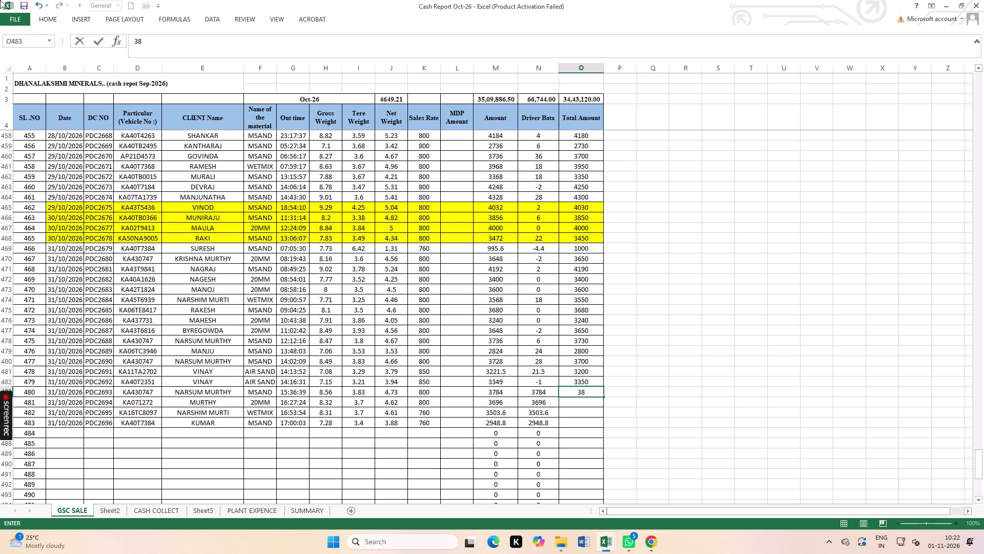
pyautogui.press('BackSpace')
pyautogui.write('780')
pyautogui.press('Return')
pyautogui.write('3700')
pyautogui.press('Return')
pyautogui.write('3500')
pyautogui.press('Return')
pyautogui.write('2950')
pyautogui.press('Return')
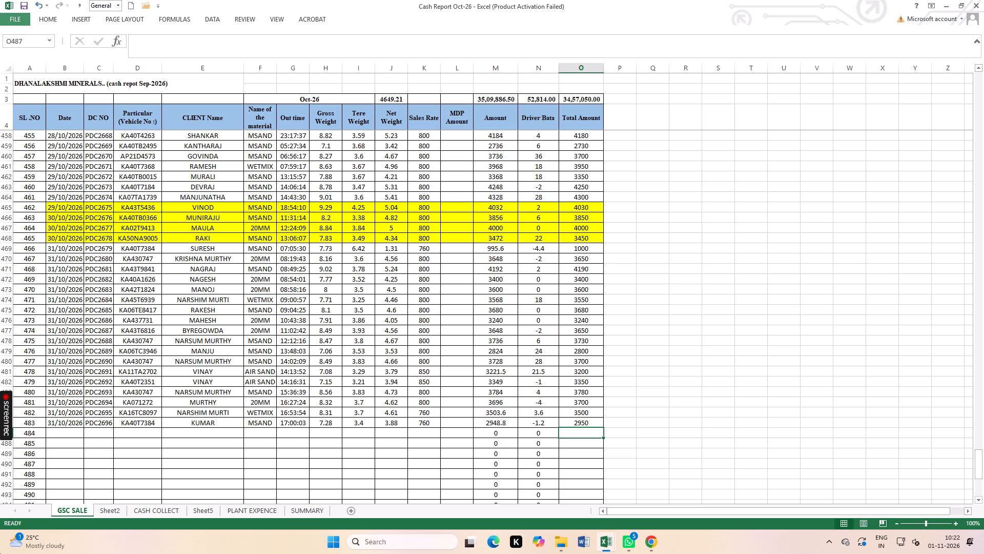
# Check the sum of the new total amounts in O476:O486 and save the workbook.
pyautogui.click(746, 349)
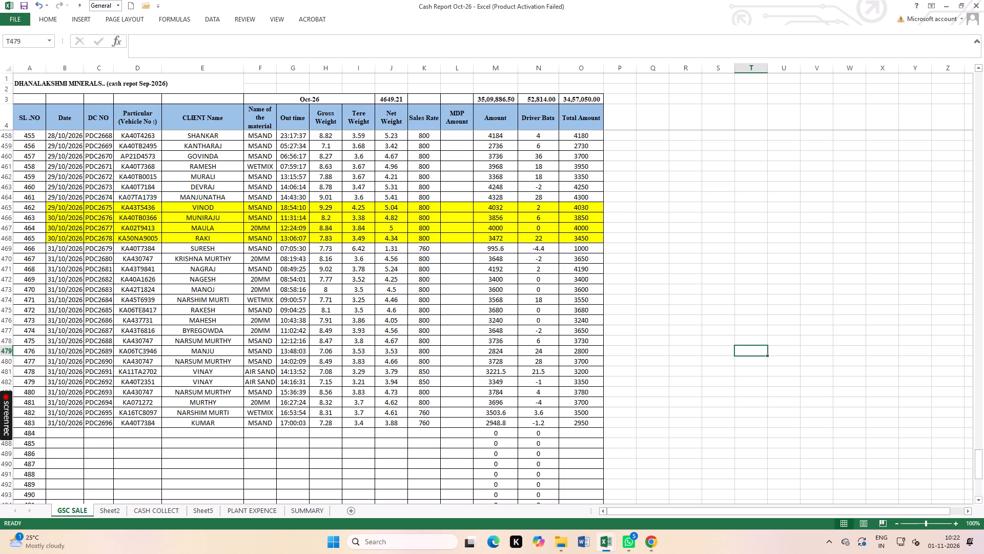
pyautogui.click(4, 321)
pyautogui.moveTo(587, 322); pyautogui.dragTo(585, 425)
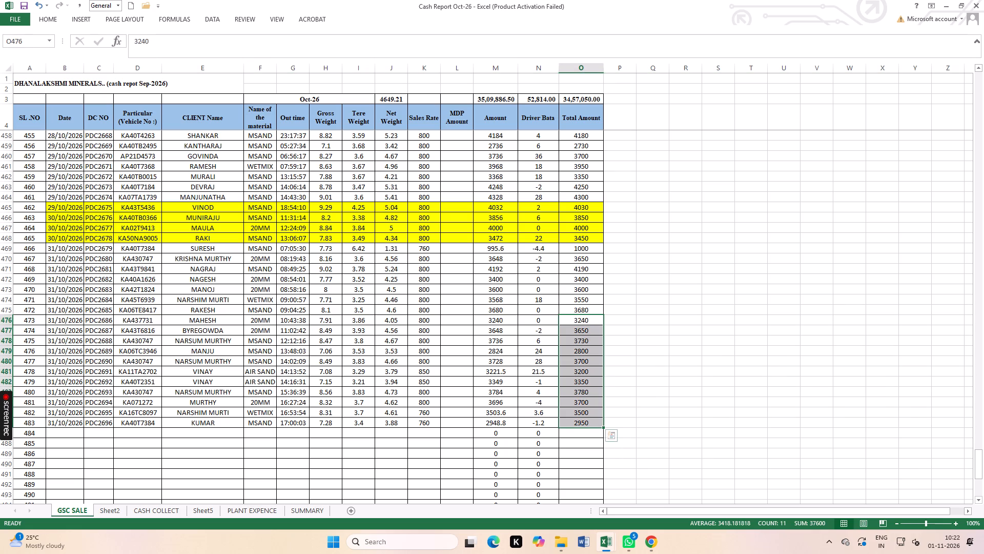
pyautogui.click(744, 309)
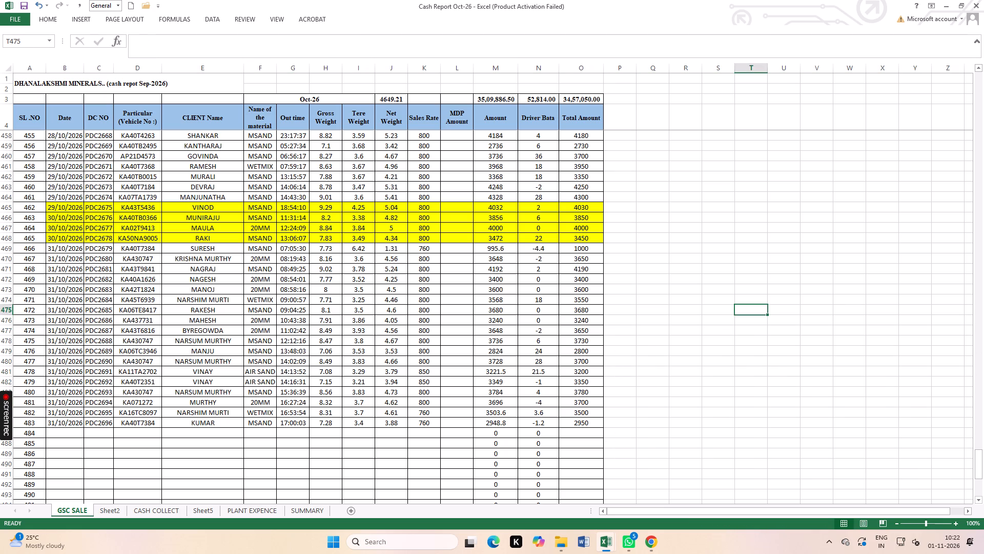
pyautogui.doubleClick(23, 2)
# Go to the end of the dated October expense entries in the PLANT EXPENCE sheet.
pyautogui.click(260, 512)
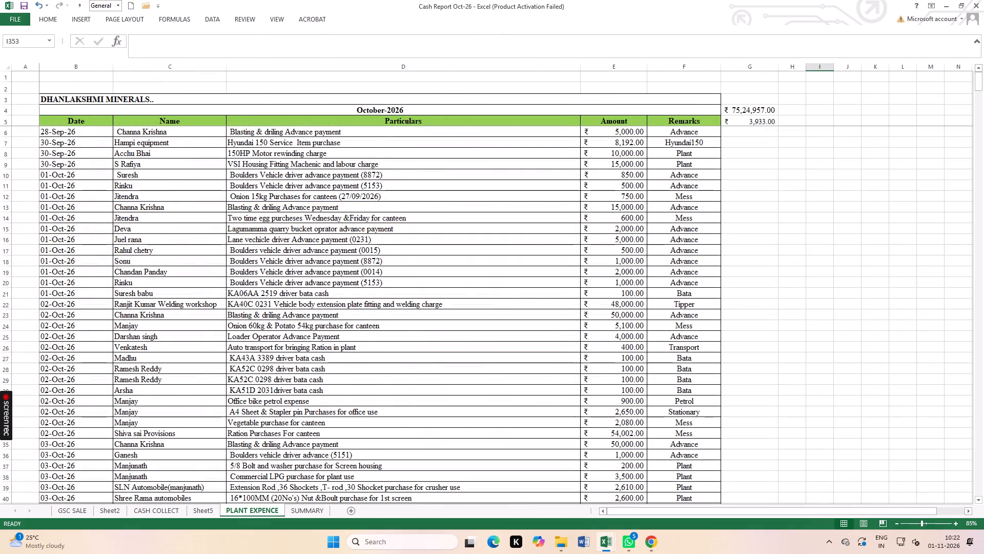
pyautogui.scroll(-20, 422, 435)
pyautogui.scroll(-20, 422, 435)
pyautogui.scroll(-1, 422, 435)
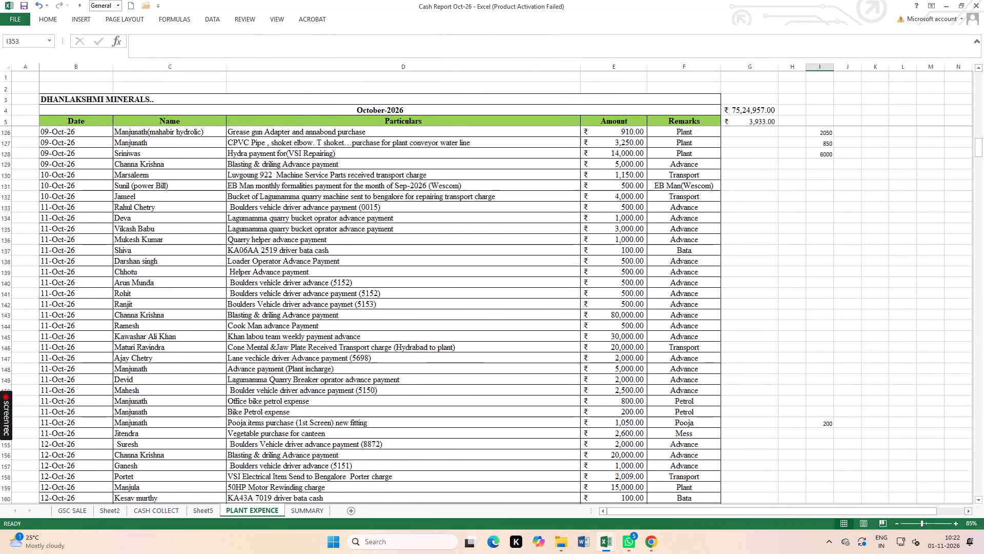
pyautogui.scroll(-20, 289, 410)
pyautogui.scroll(-20, 289, 410)
pyautogui.scroll(-4, 289, 410)
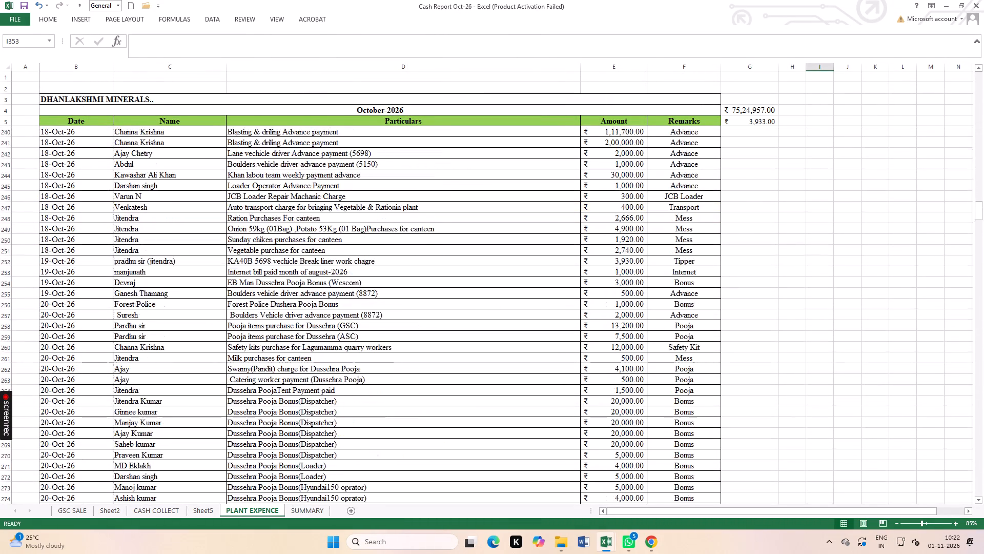
pyautogui.scroll(-20, 295, 409)
pyautogui.scroll(-13, 295, 409)
pyautogui.scroll(1, 299, 402)
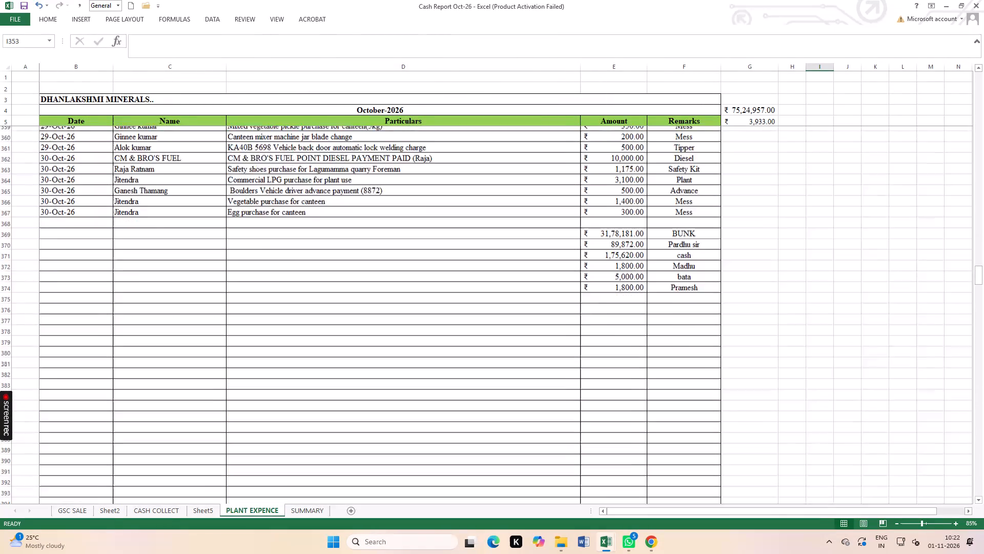
pyautogui.scroll(2, 299, 402)
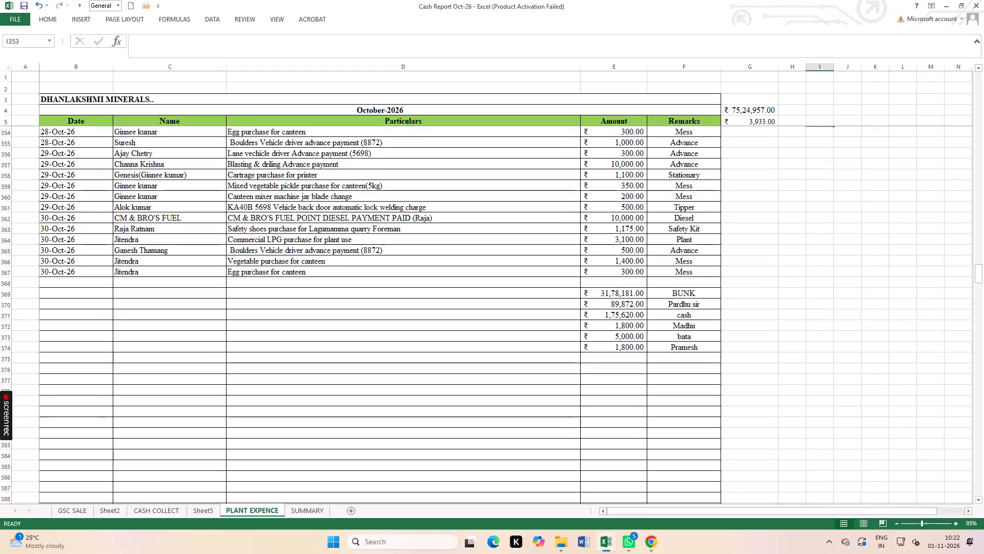
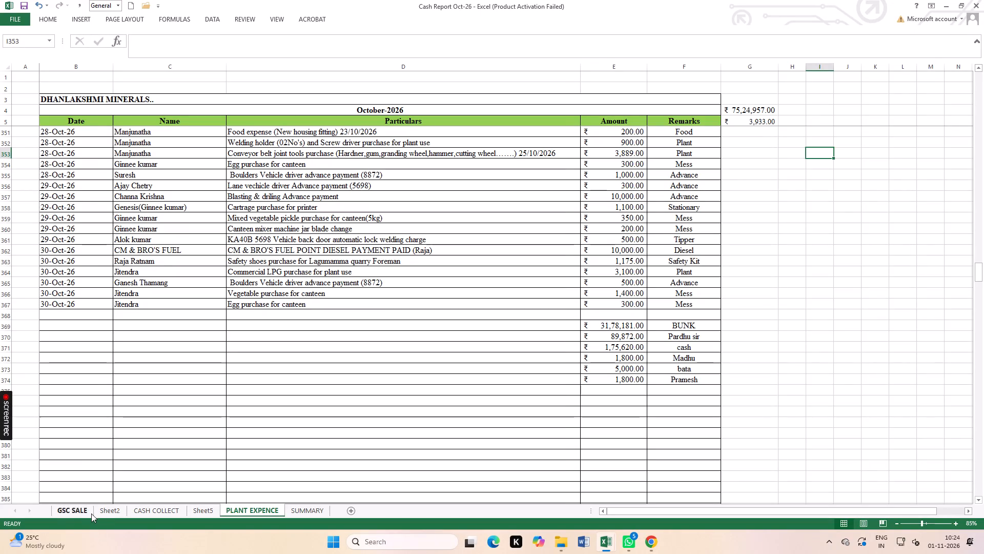
# Insert four blank rows at row 368, directly below the last 30-Oct-26 entry in the PLANT EXPENCE sheet.
pyautogui.click(355, 378)
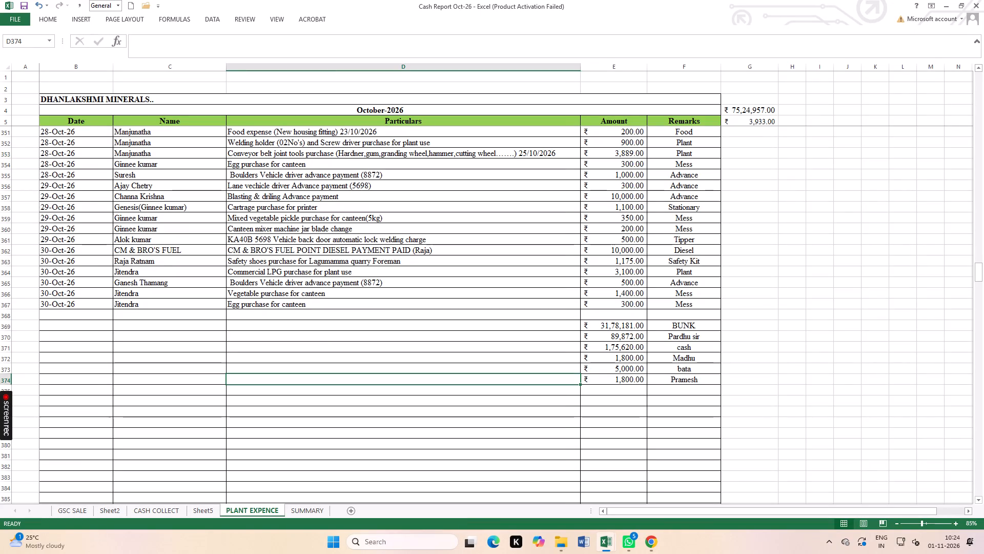
pyautogui.click(0, 313)
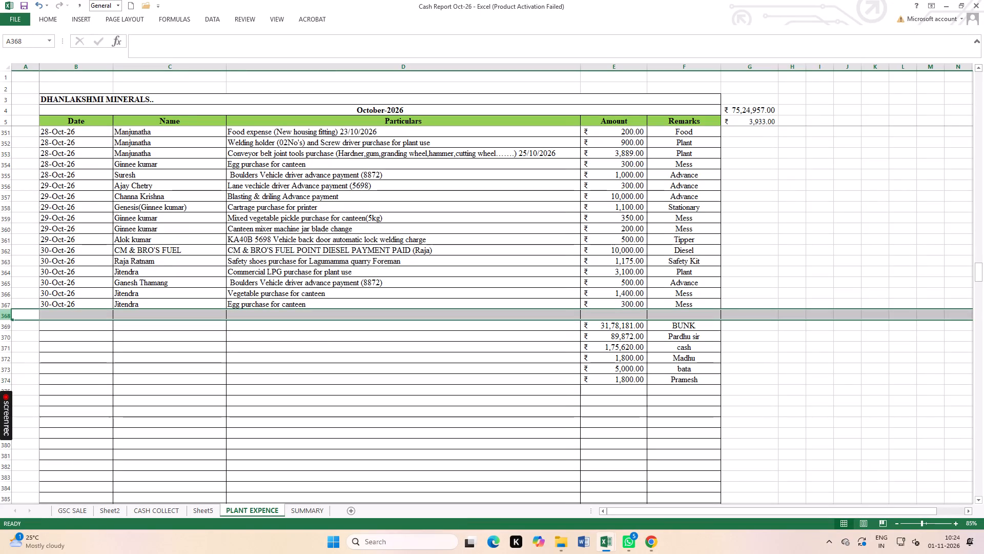
pyautogui.hotkey('ctrl', '+')
pyautogui.hotkey('ctrl', '+')
pyautogui.hotkey('ctrl', '+')
pyautogui.hotkey('ctrl', '+')
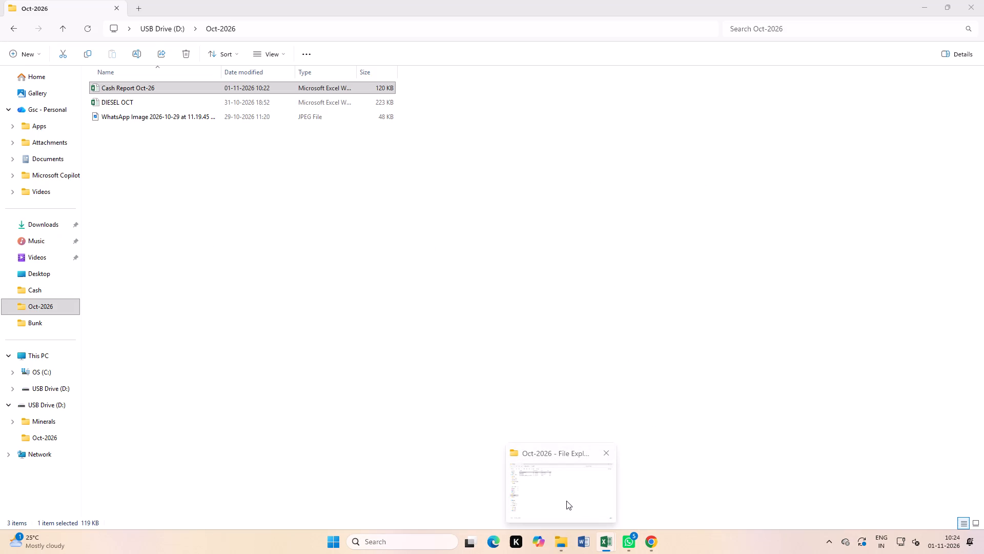
# Open the Bunk Payment By QR Code workbook from the Bunk folder and go to its Oct-2026 sheet.
pyautogui.click(566, 501)
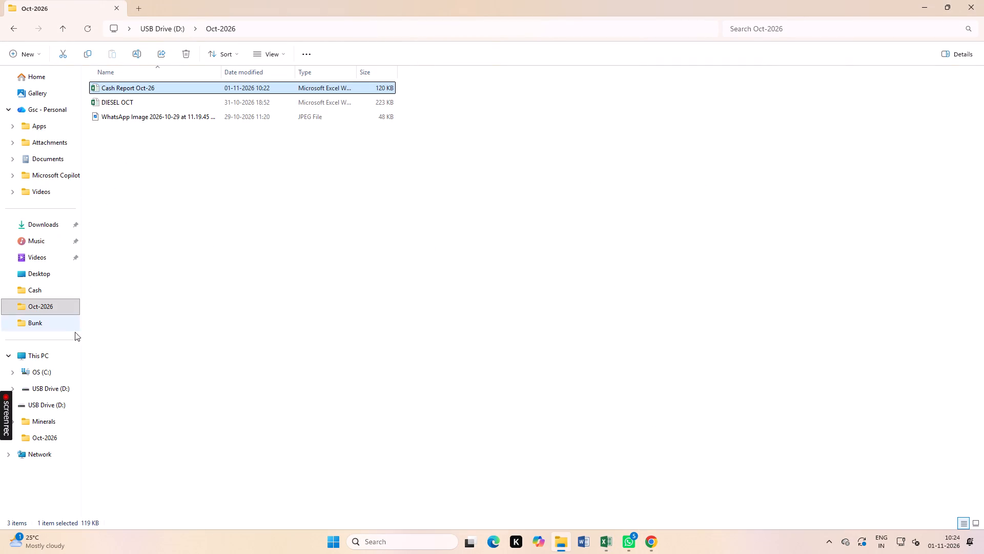
pyautogui.click(43, 324)
pyautogui.doubleClick(143, 84)
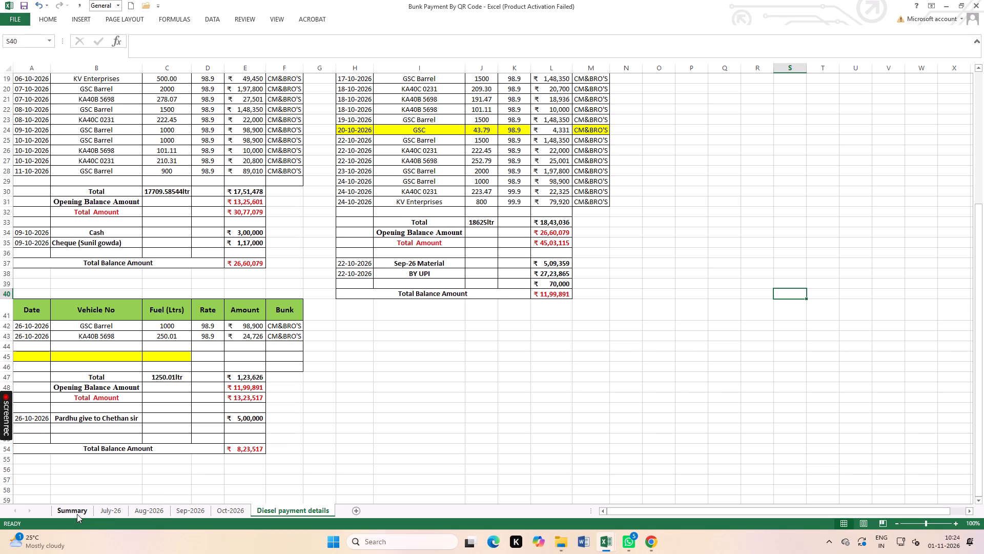
pyautogui.click(217, 509)
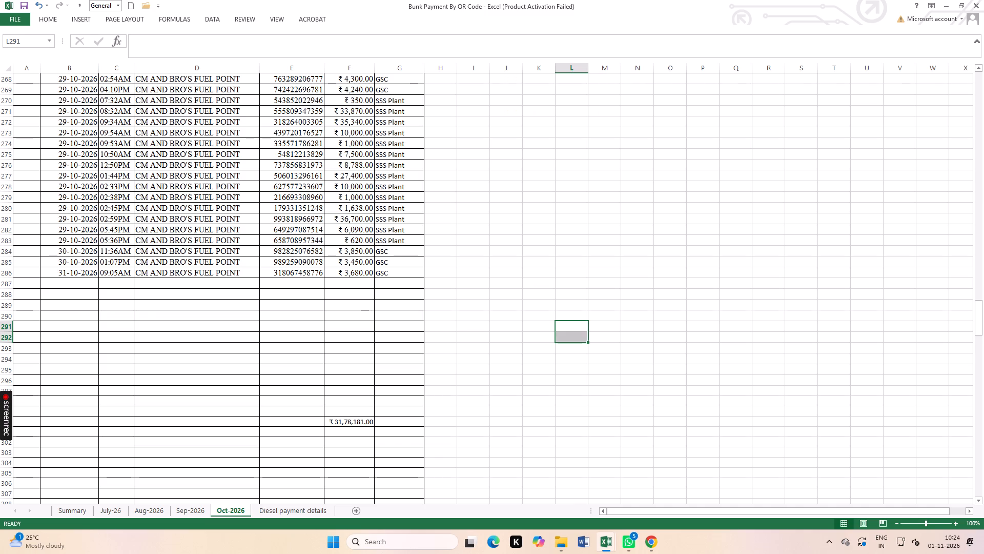
pyautogui.click(320, 337)
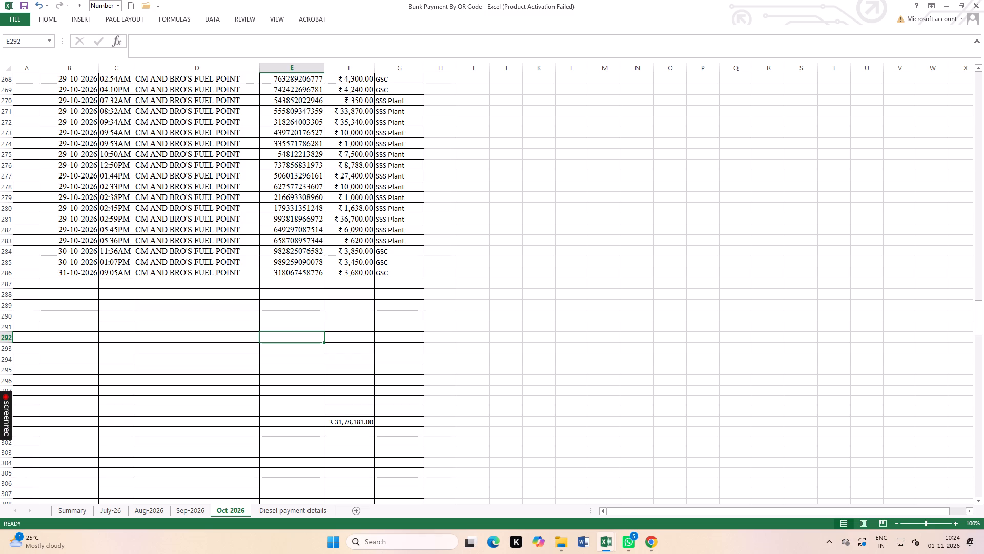
# Fill the date 31-10-2026 down from B286 through B291.
pyautogui.click(84, 285)
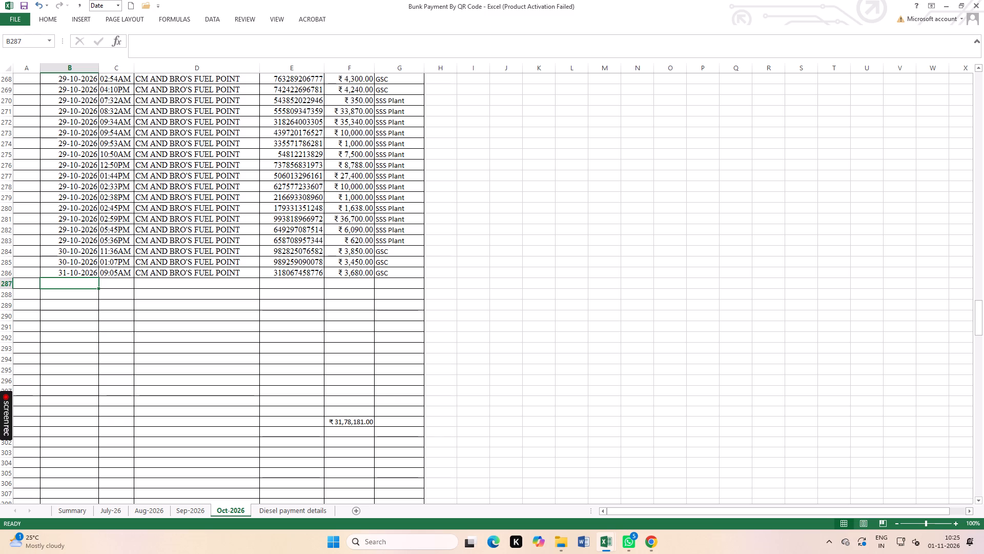
pyautogui.moveTo(82, 273); pyautogui.dragTo(75, 329)
pyautogui.hotkey('ctrl', 'd')
pyautogui.click(178, 323)
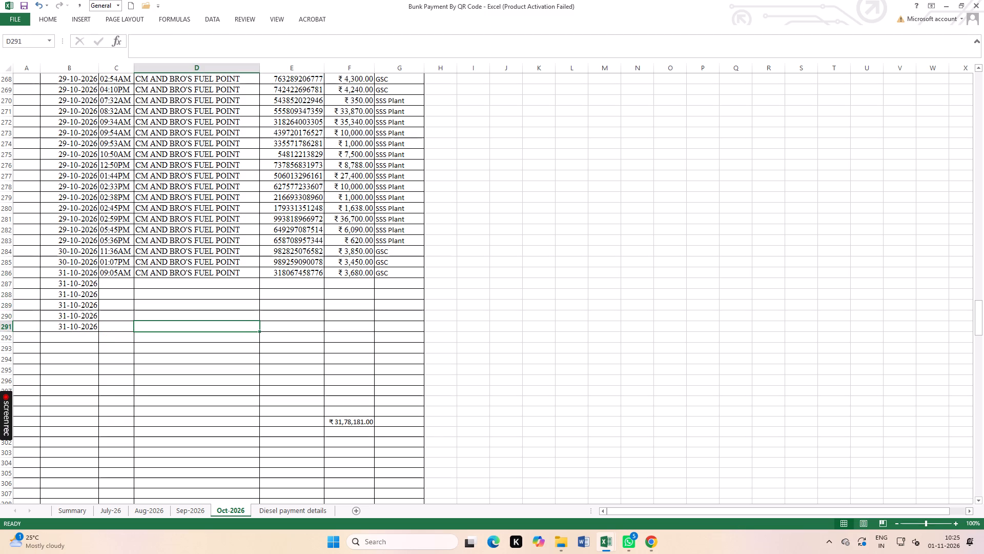
# Enter the time 10:45AM in C287 and the amount 3400 in F287.
pyautogui.click(123, 282)
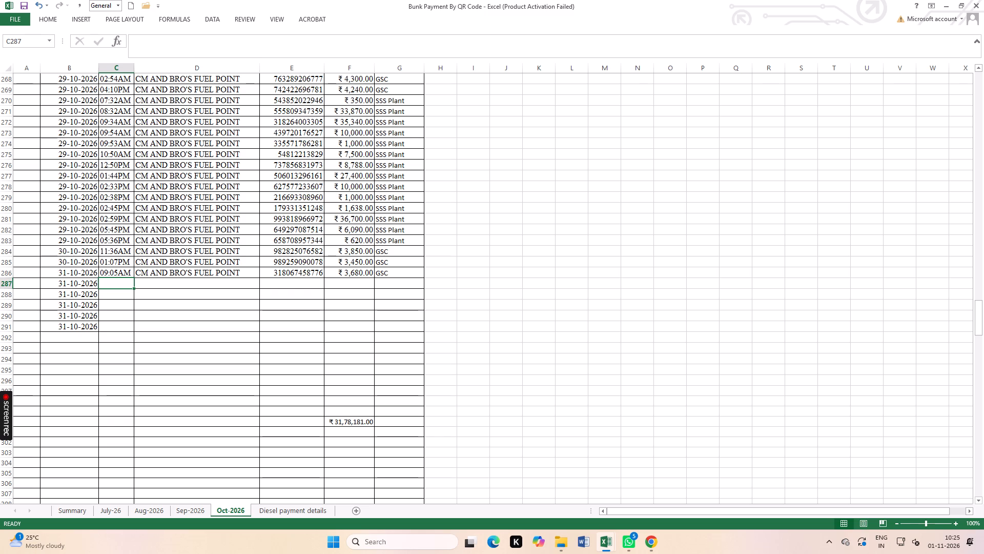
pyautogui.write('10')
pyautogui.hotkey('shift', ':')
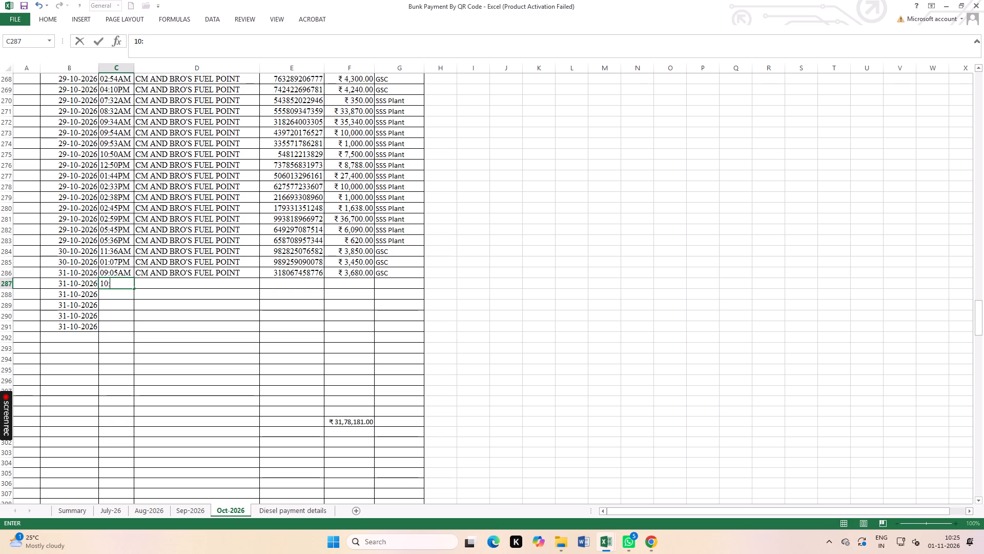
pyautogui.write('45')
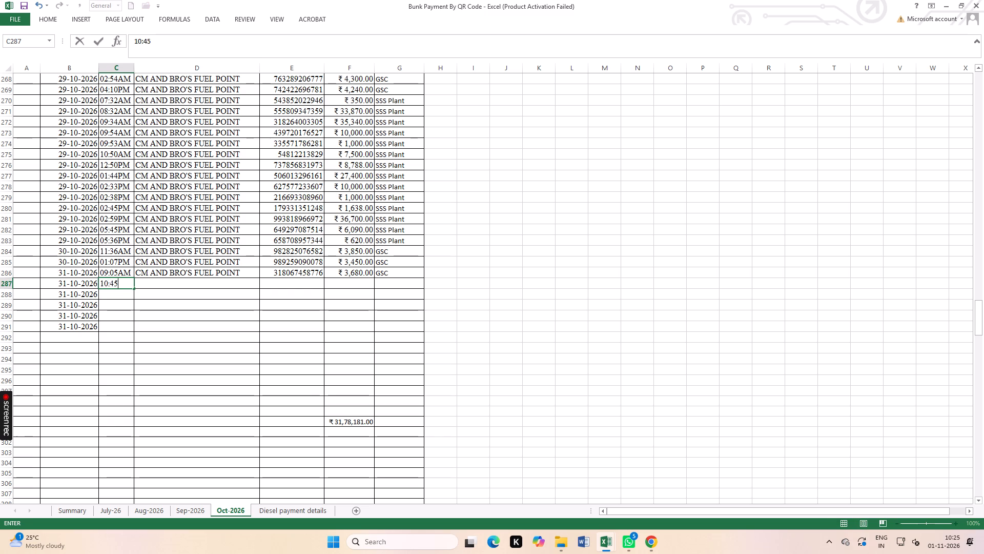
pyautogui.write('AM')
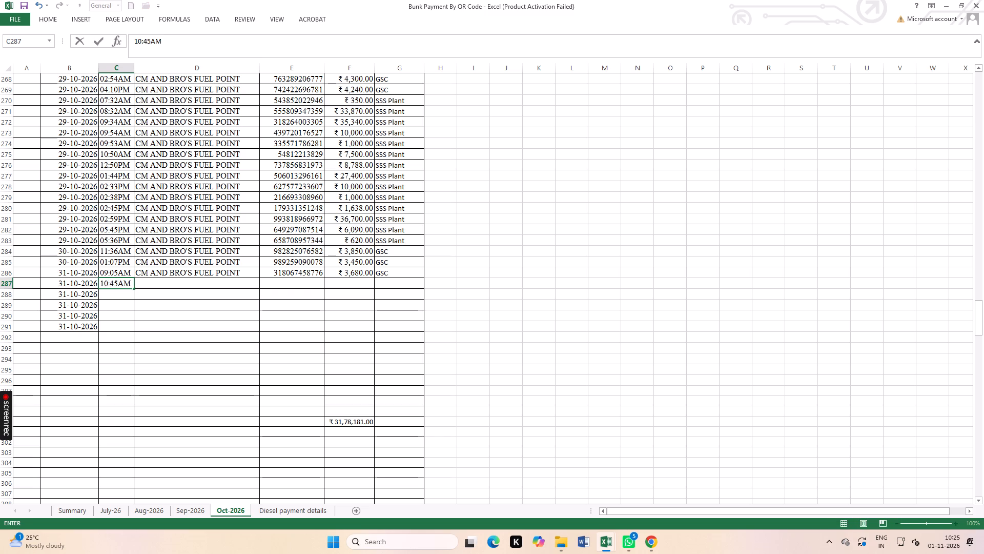
pyautogui.click(144, 330)
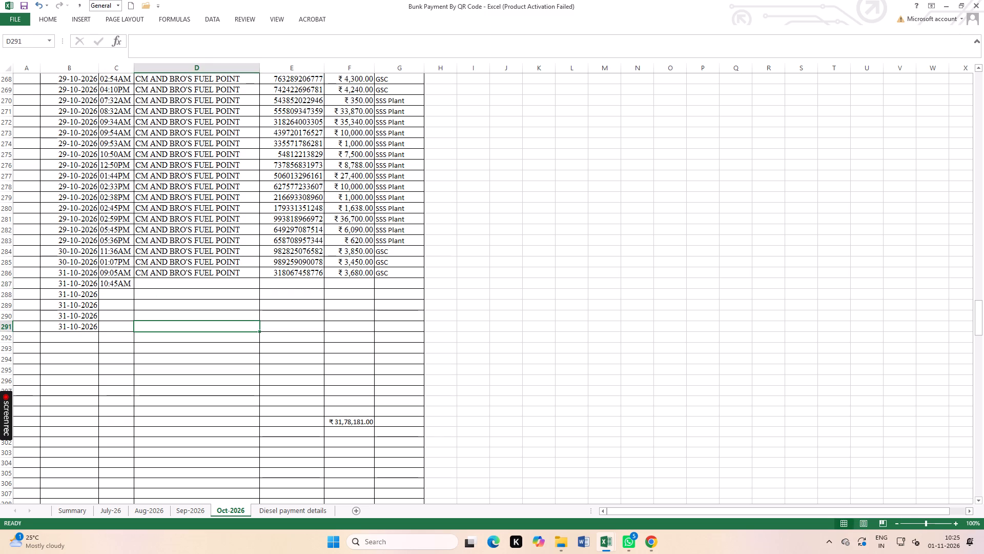
pyautogui.click(364, 283)
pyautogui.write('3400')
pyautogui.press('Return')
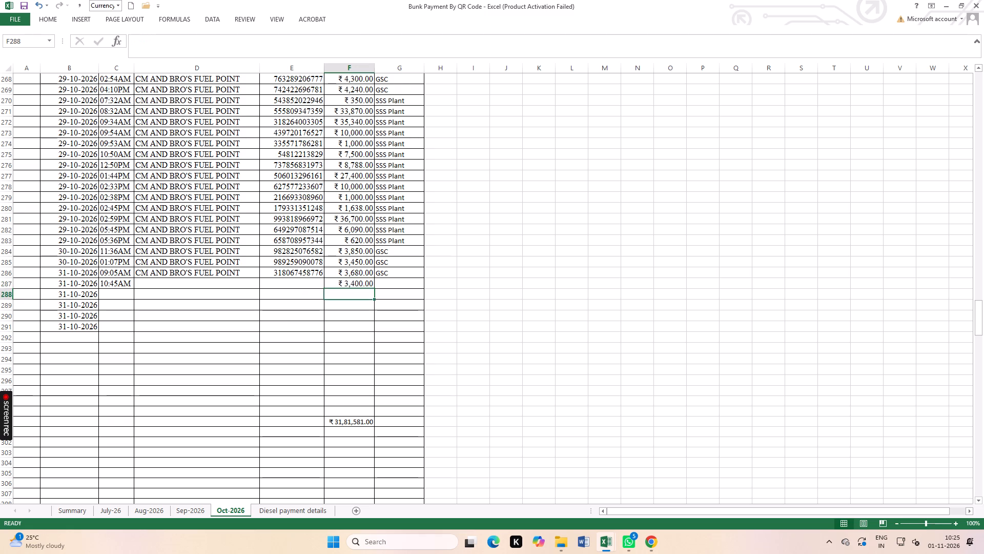
pyautogui.click(310, 286)
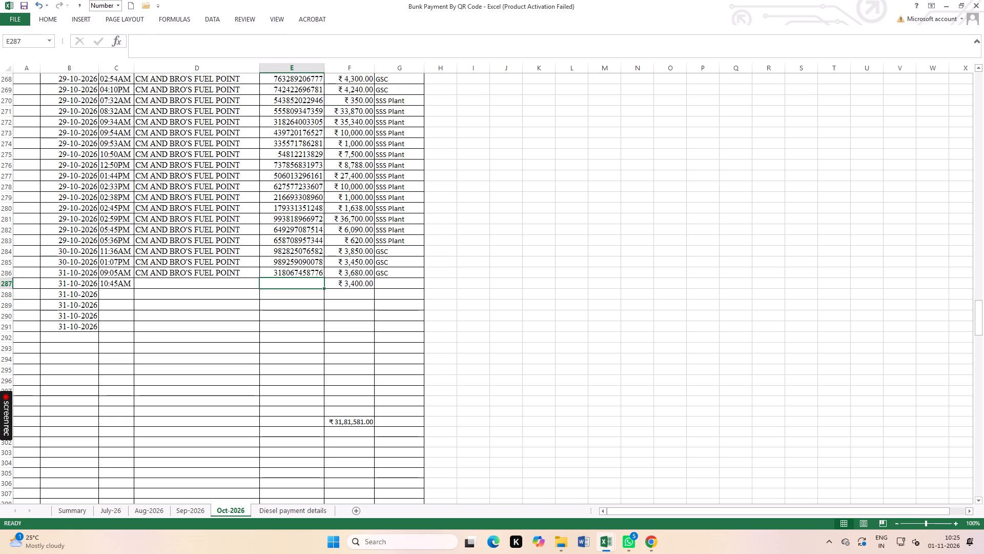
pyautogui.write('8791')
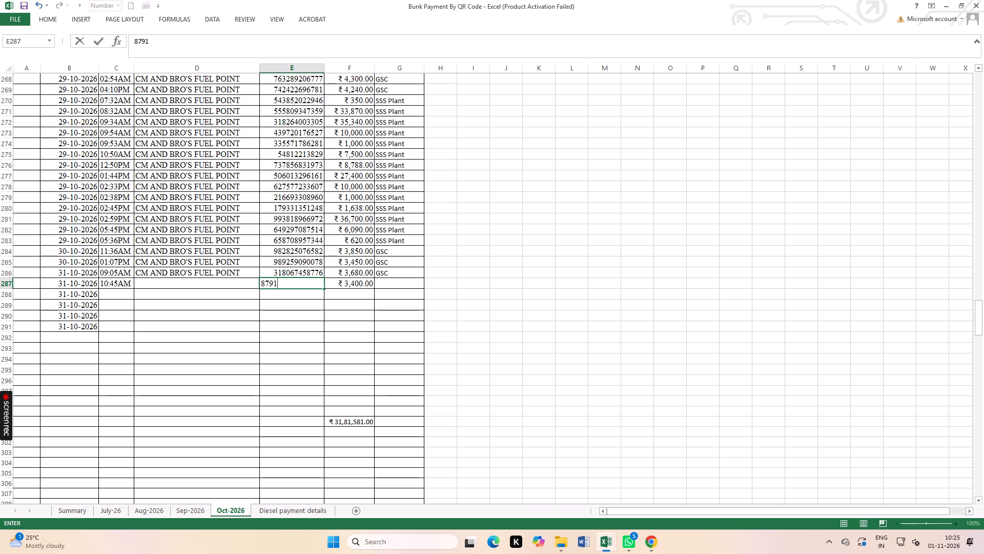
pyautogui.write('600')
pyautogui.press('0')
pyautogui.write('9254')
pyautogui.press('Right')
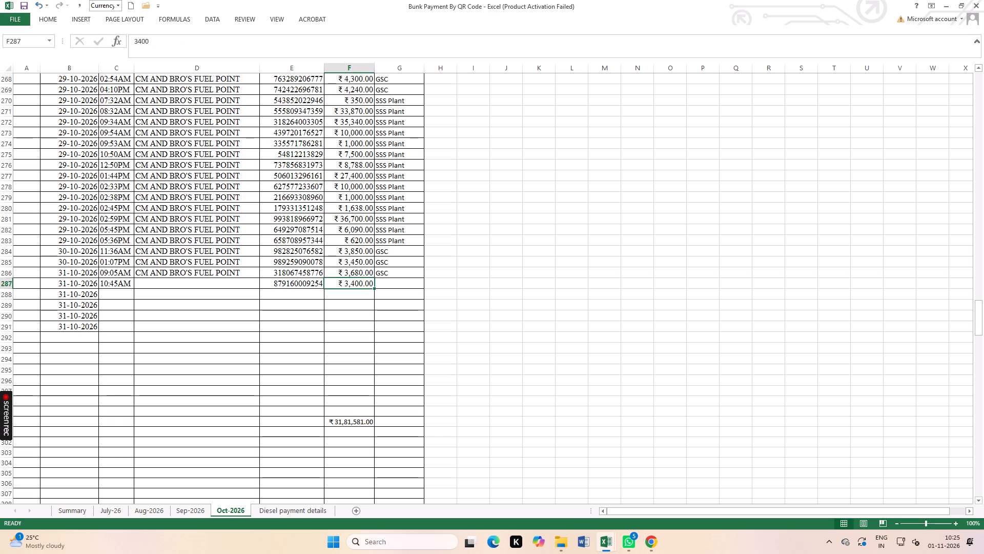
pyautogui.click(330, 308)
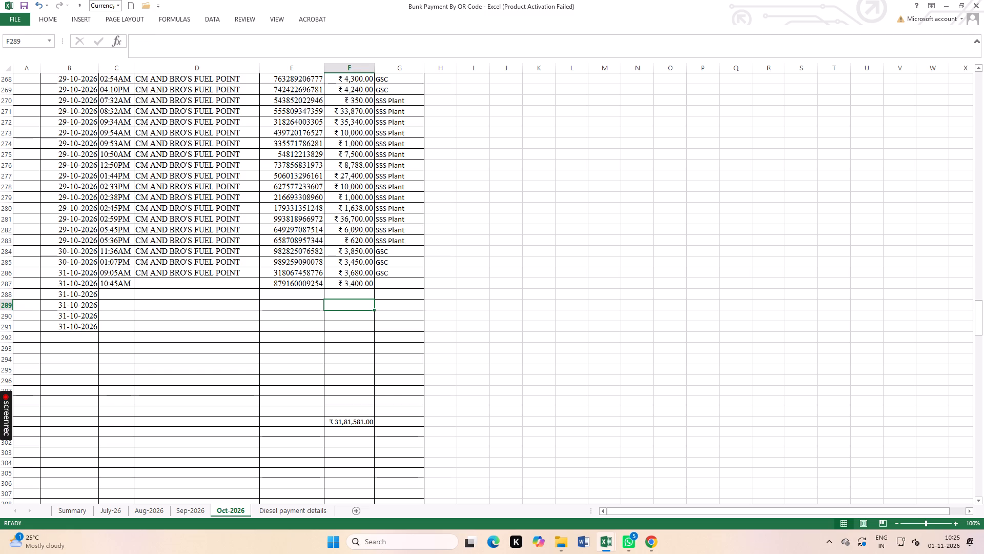
pyautogui.click(404, 282)
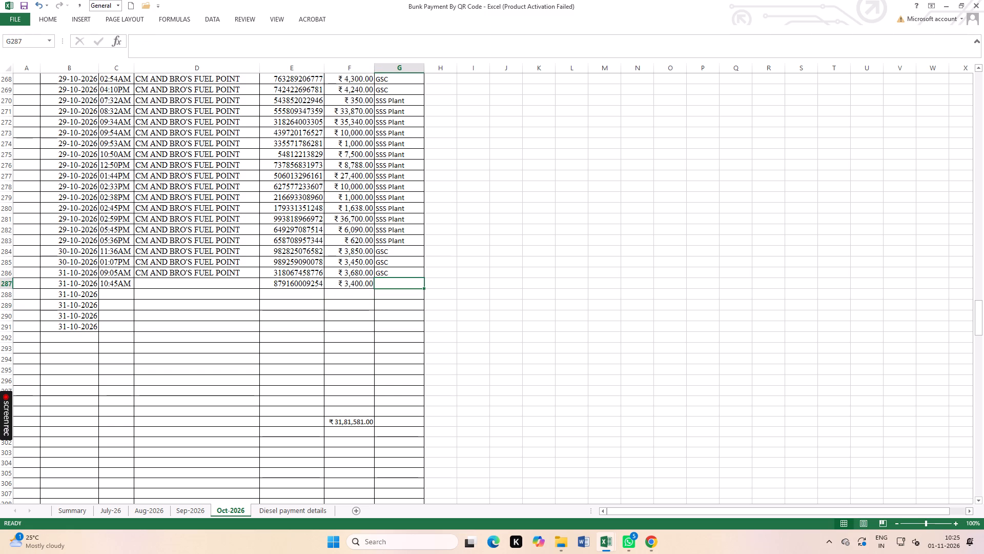
pyautogui.hotkey('ctrl', 'd')
pyautogui.click(350, 293)
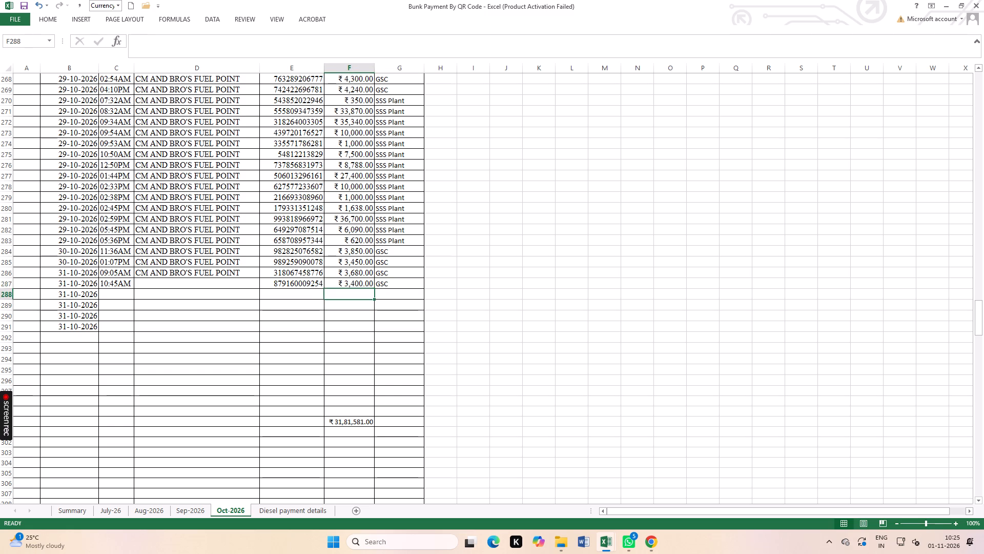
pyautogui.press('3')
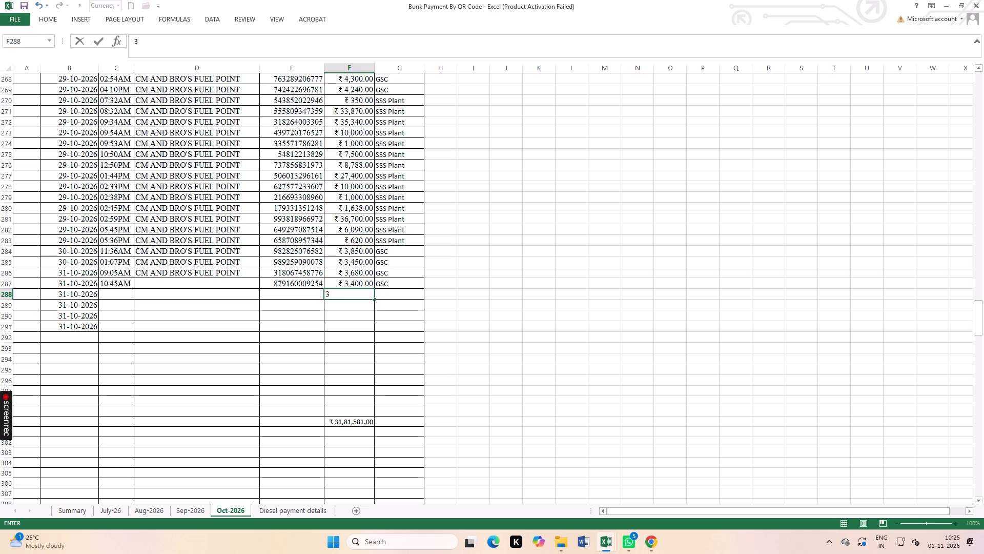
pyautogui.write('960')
pyautogui.click(347, 326)
pyautogui.click(307, 294)
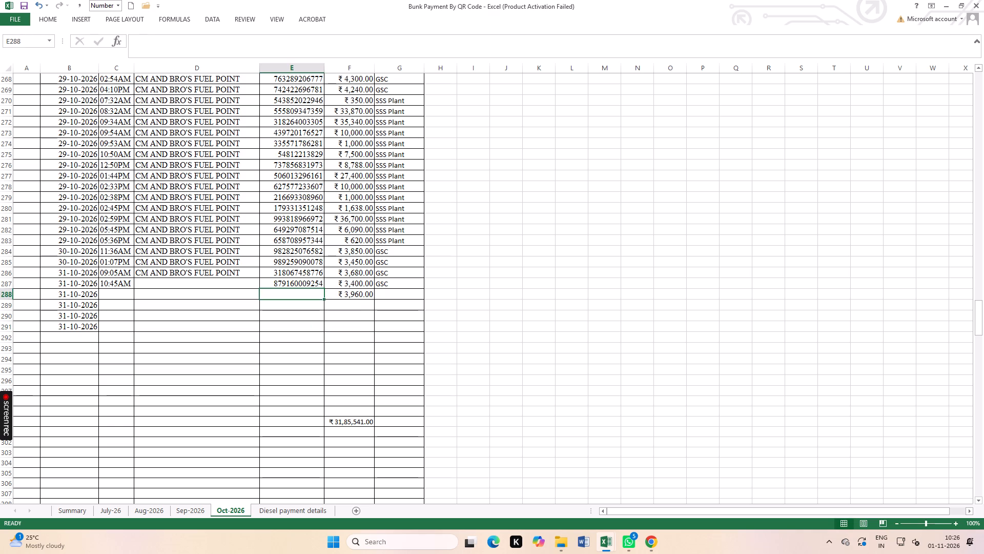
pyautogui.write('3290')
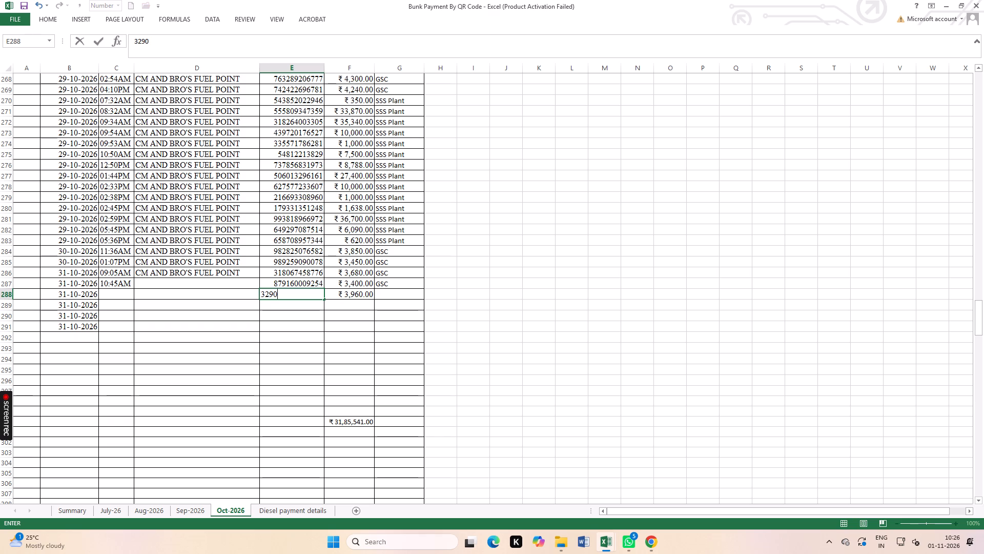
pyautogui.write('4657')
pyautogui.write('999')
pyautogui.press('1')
pyautogui.click(399, 363)
# Fill the payee CM AND BRO'S FUEL POINT down from D286 through D288.
pyautogui.moveTo(209, 273); pyautogui.dragTo(212, 289)
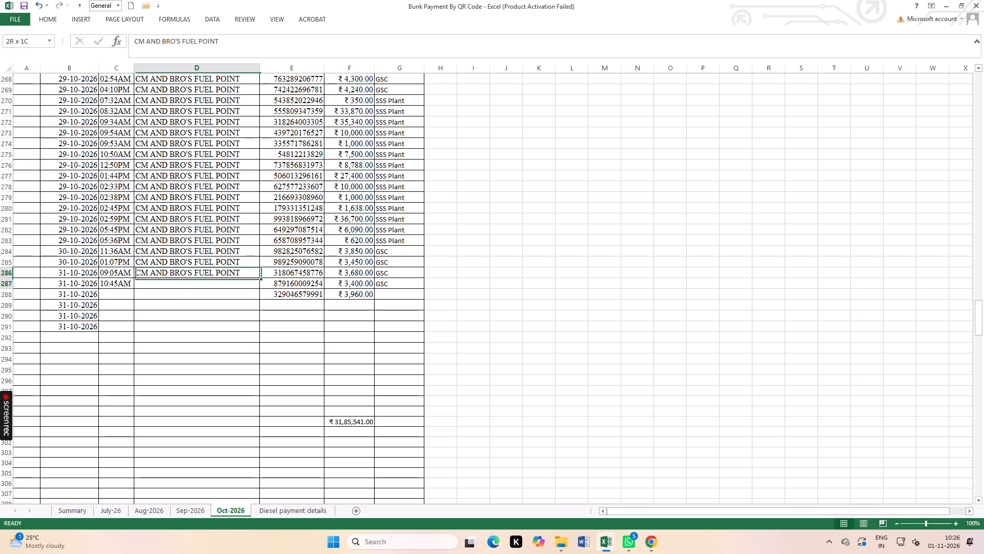
pyautogui.moveTo(212, 289); pyautogui.dragTo(223, 294)
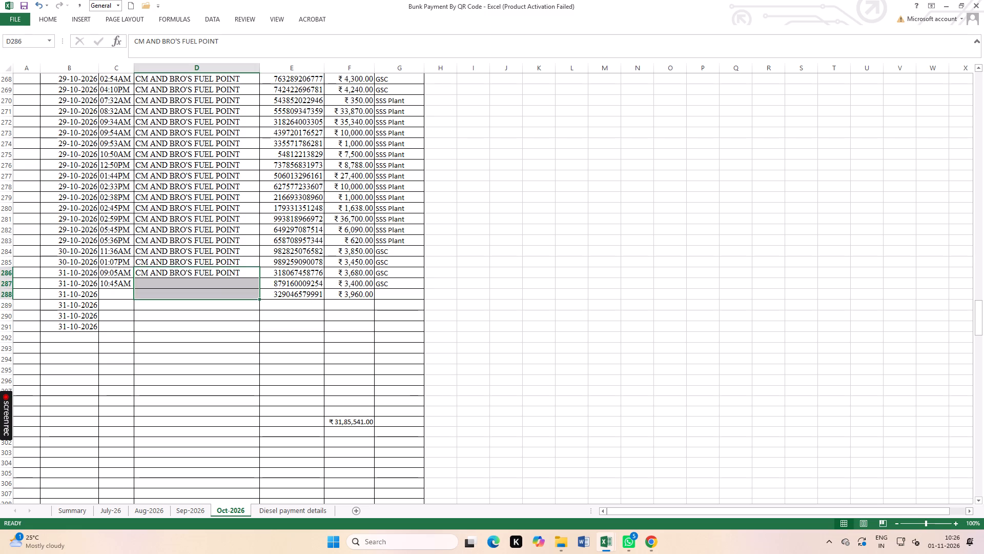
pyautogui.hotkey('ctrl', 'd')
# Enter the time 11:03AM in C288 for the 3,960 payment.
pyautogui.click(120, 298)
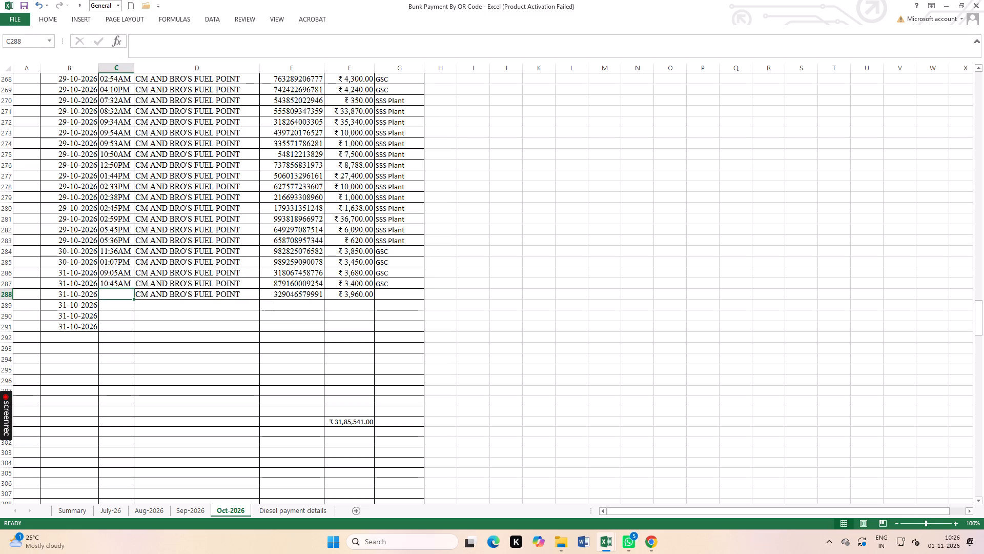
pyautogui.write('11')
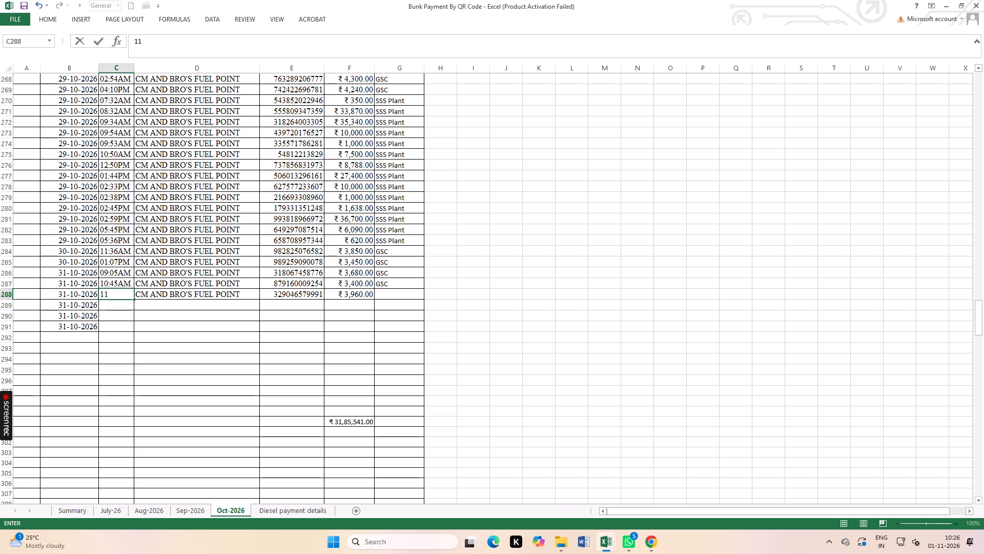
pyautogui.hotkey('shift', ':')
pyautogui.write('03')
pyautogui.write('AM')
pyautogui.click(161, 347)
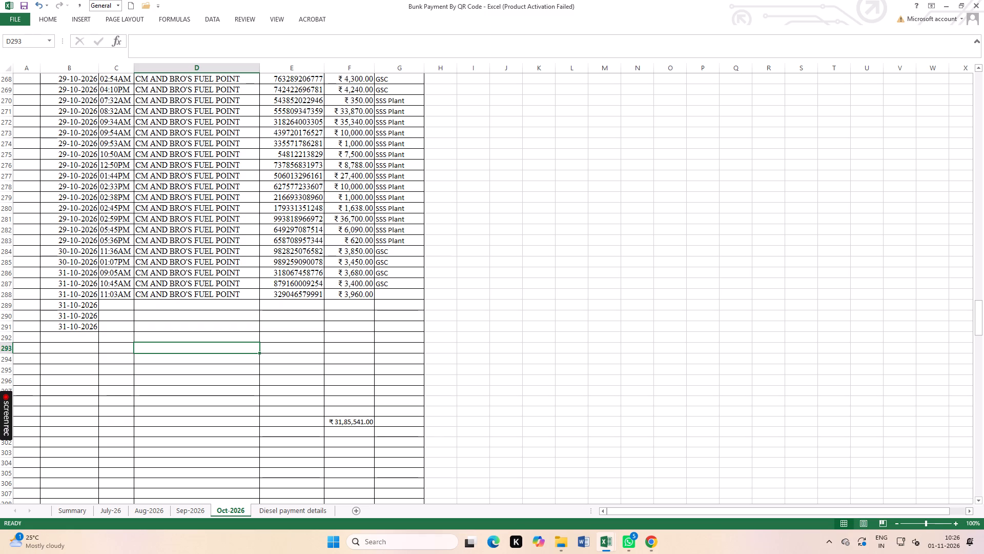
# Enter the time 04:34AM in C289 for the next 31-10-2026 payment.
pyautogui.click(120, 306)
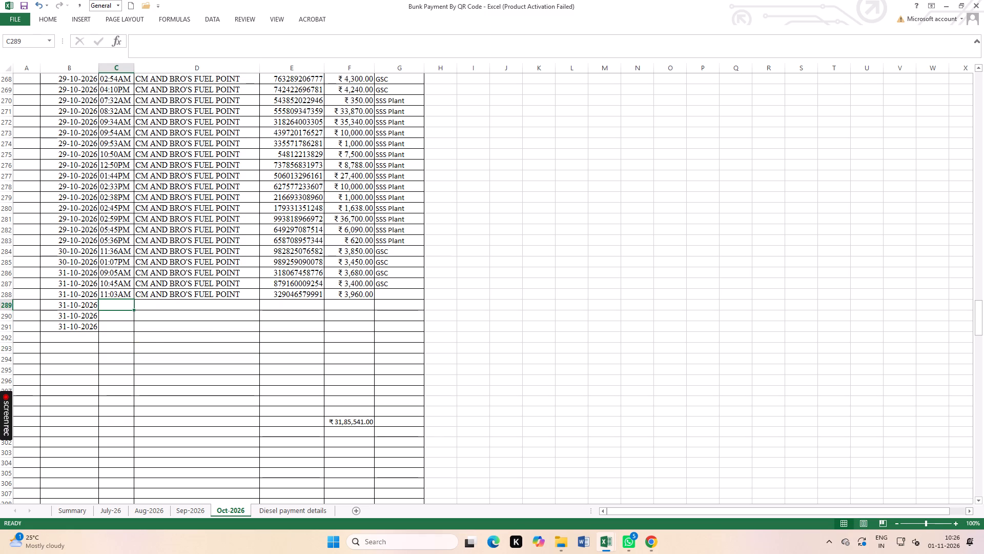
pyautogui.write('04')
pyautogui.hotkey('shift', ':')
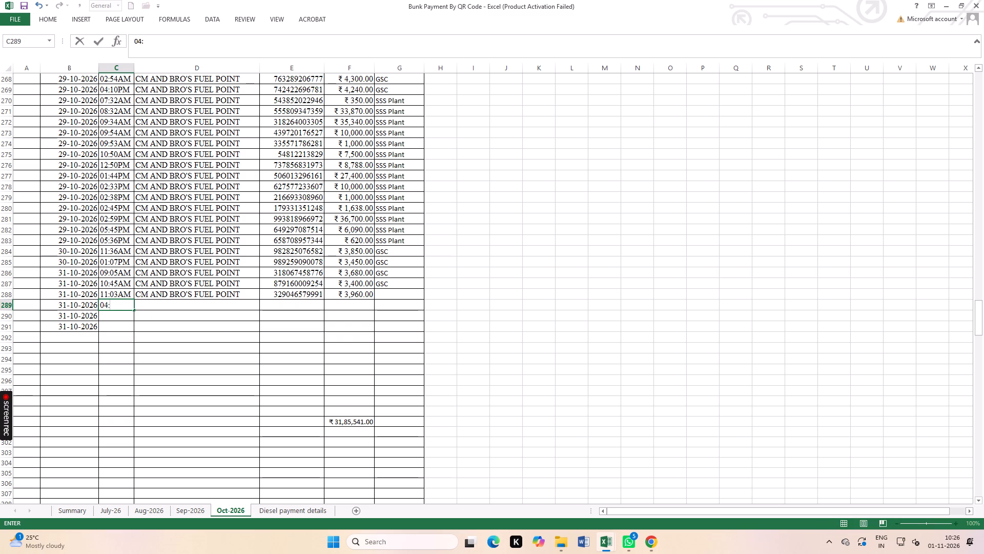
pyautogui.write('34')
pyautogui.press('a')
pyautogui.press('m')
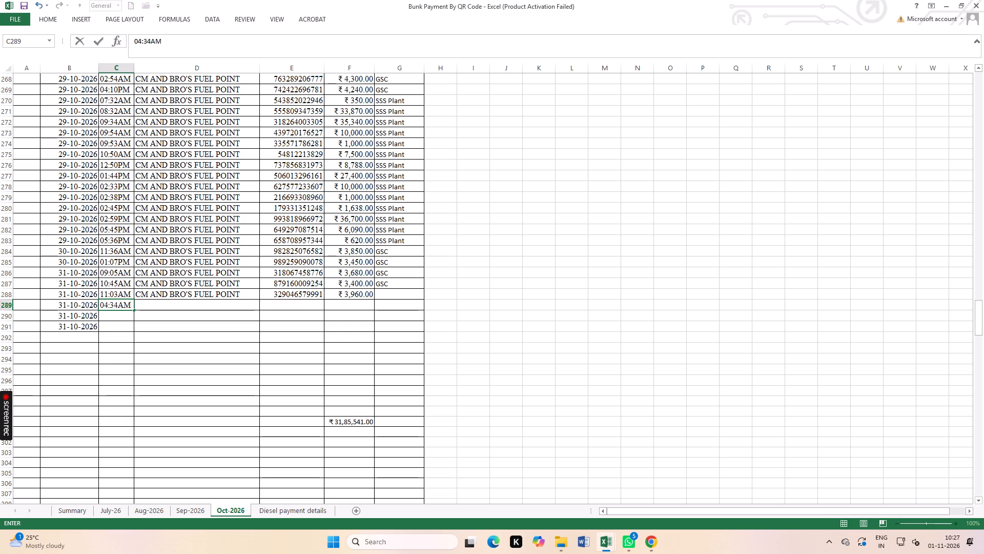
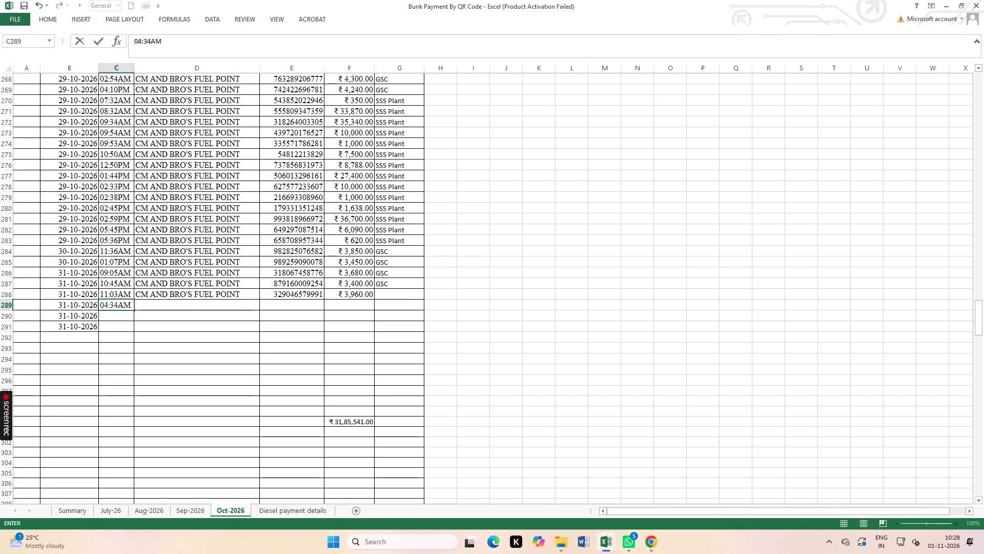
# Enter the amount 3970 in F289 and fill the payee CM AND BRO'S FUEL POINT down into D289.
pyautogui.click(245, 338)
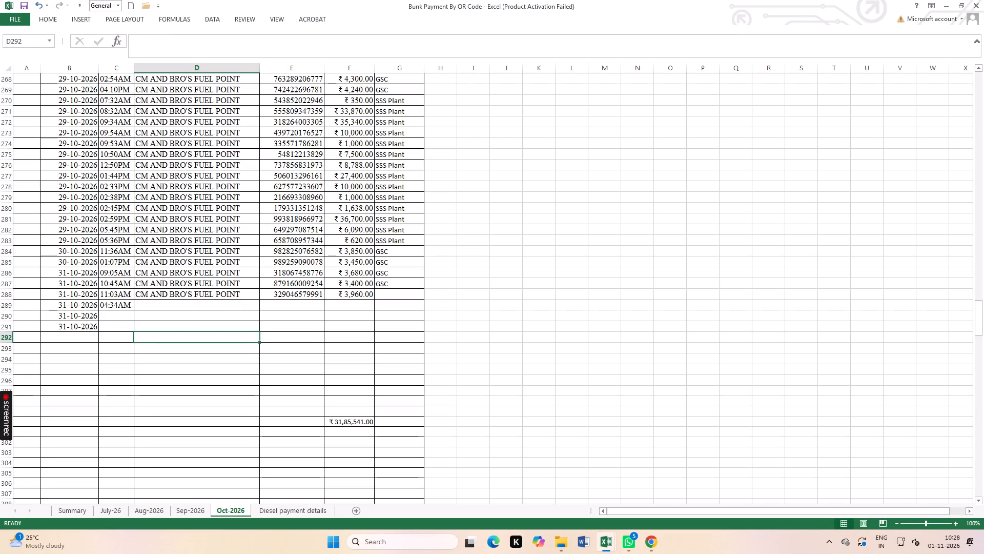
pyautogui.click(356, 307)
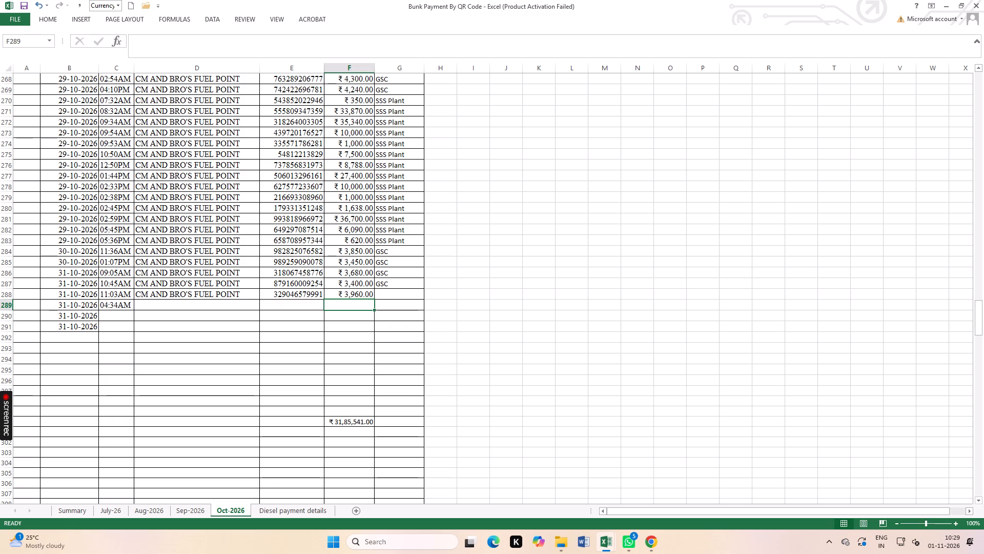
pyautogui.write('37')
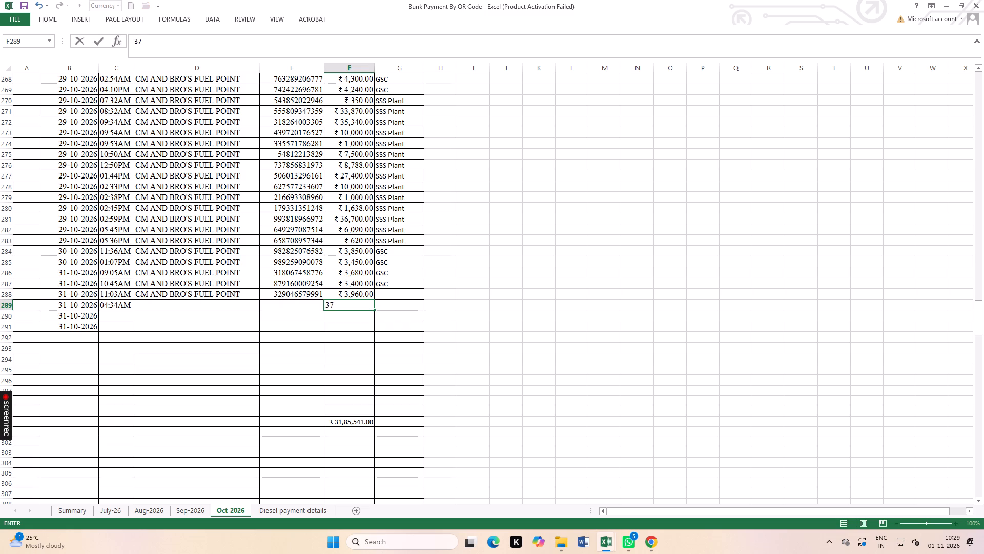
pyautogui.press('BackSpace')
pyautogui.write('970')
pyautogui.click(462, 352)
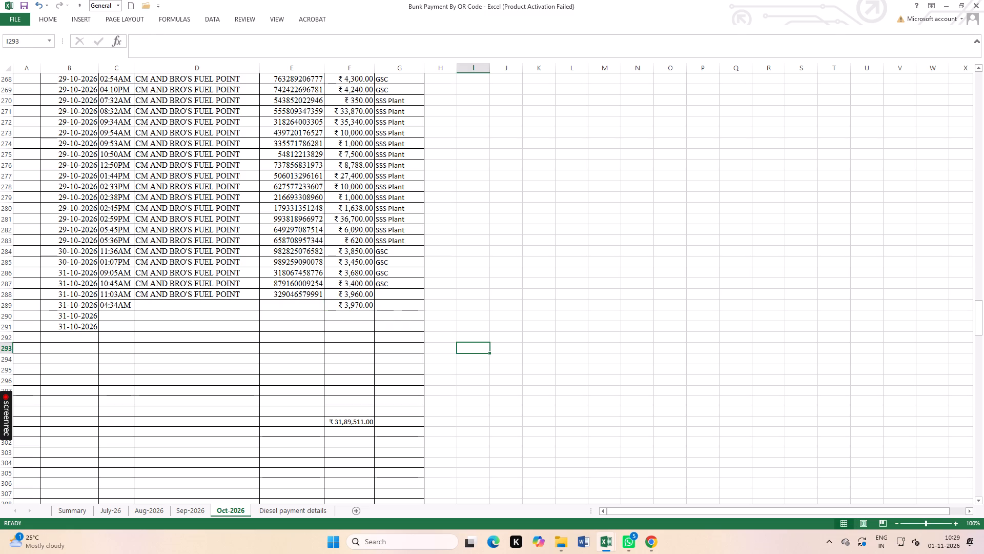
pyautogui.click(199, 306)
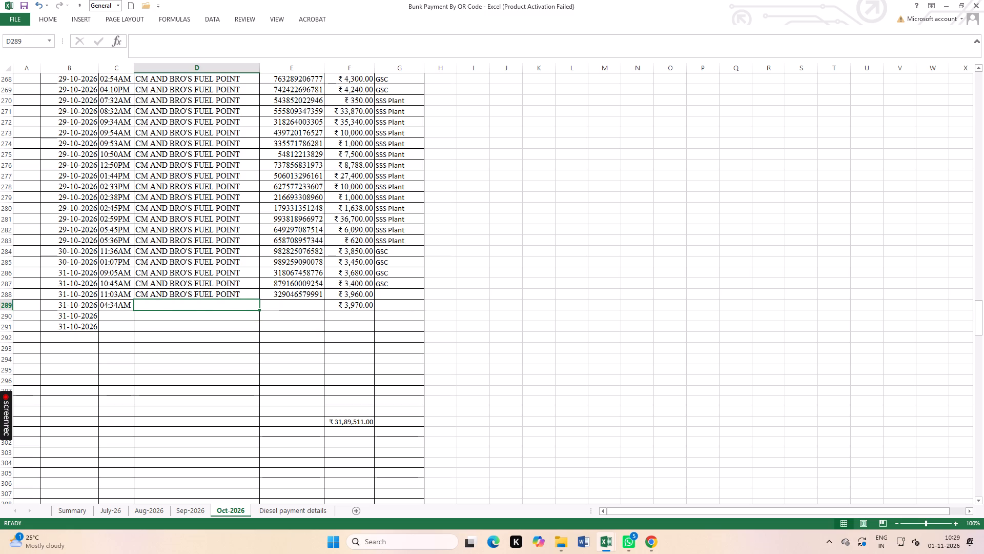
pyautogui.hotkey('ctrl', 'd')
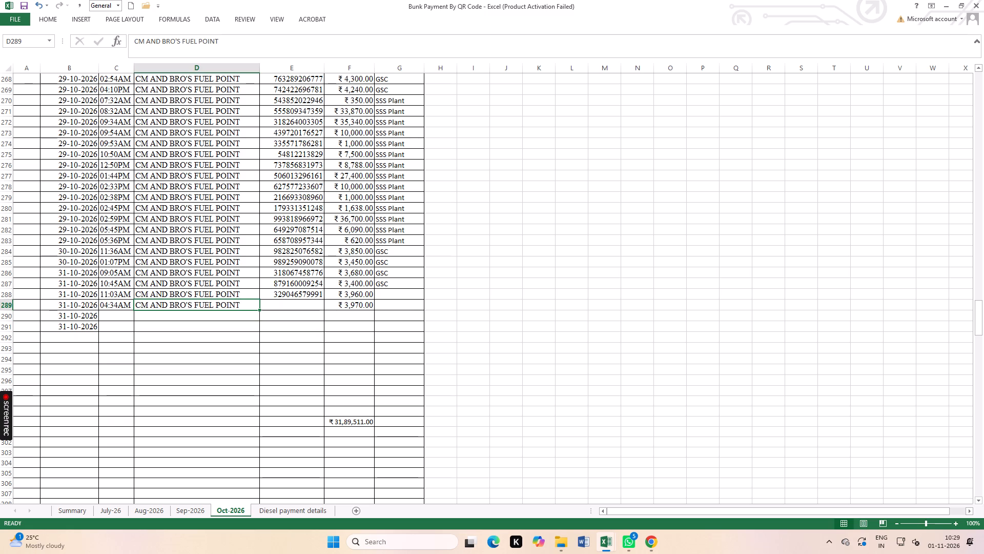
# Enter the time 05:11AM in C290 and fill the payee CM AND BRO'S FUEL POINT down into D290.
pyautogui.click(116, 315)
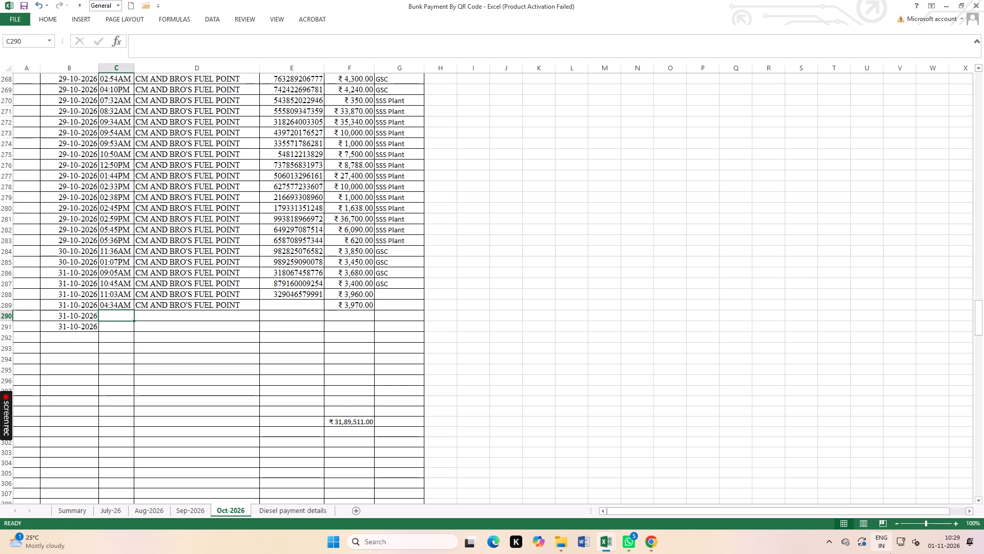
pyautogui.write('05')
pyautogui.write(':11')
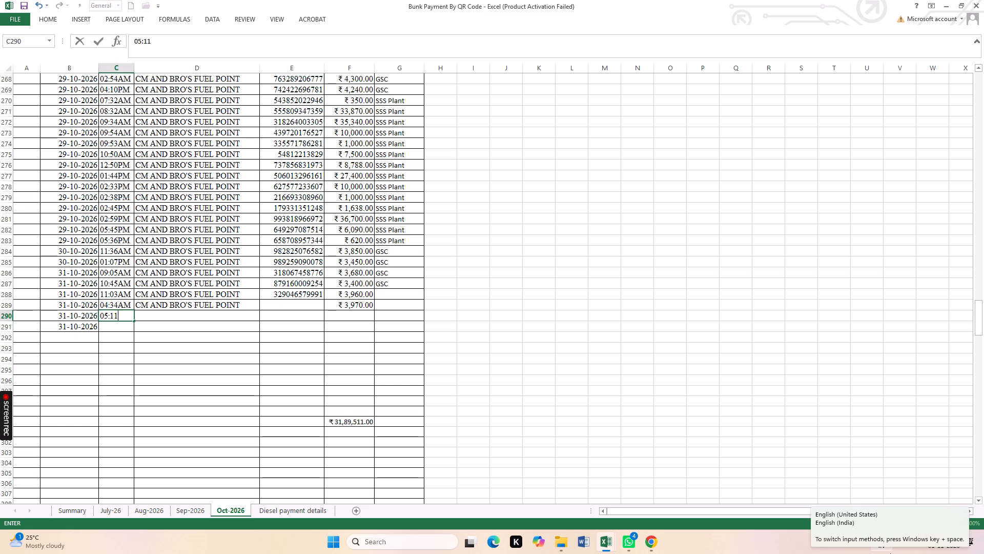
pyautogui.write('AM')
pyautogui.press('Right')
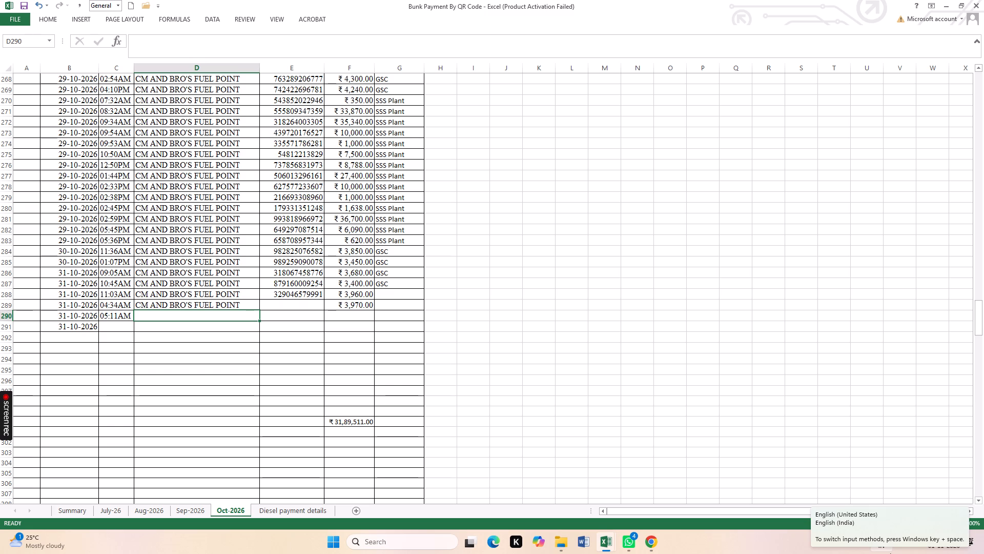
pyautogui.hotkey('ctrl', 'd')
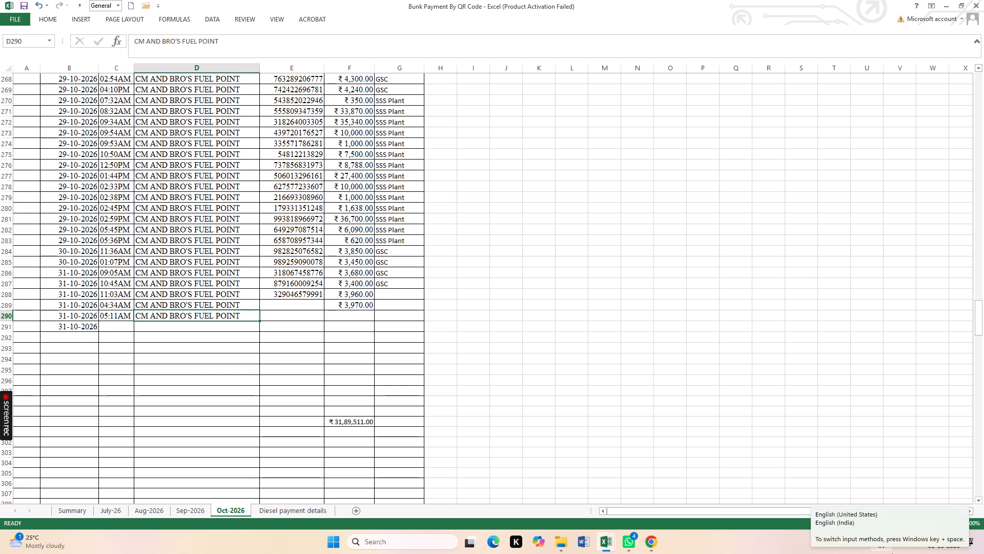
pyautogui.press('Right')
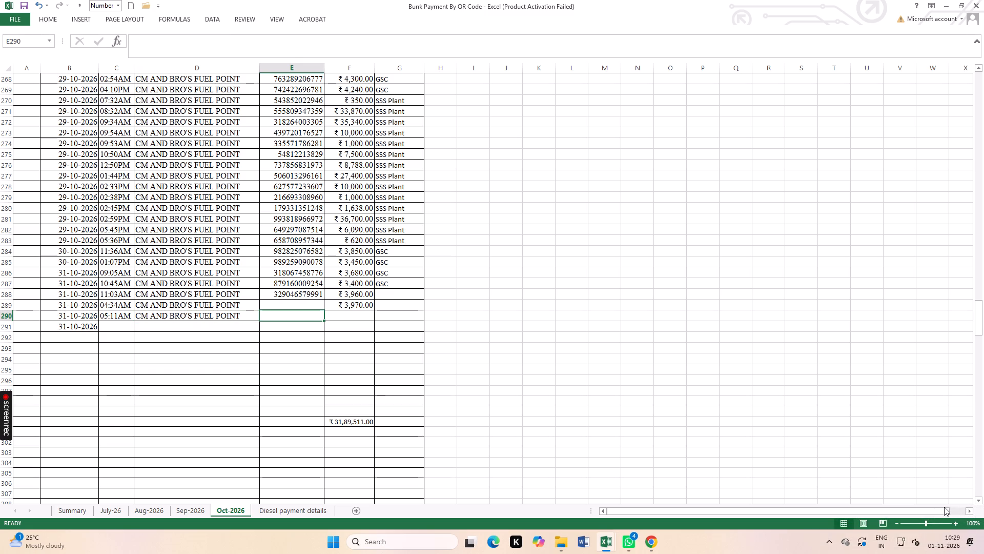
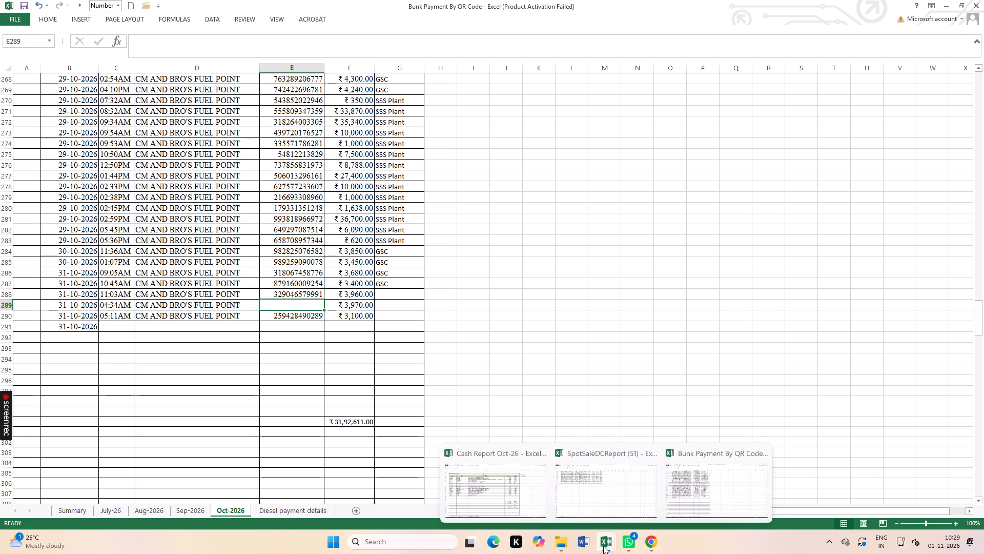
# Save the Bunk Payment By QR Code workbook.
pyautogui.click(24, 4)
# Open the DIESEL OCT workbook from the Oct-2026 folder.
pyautogui.click(563, 538)
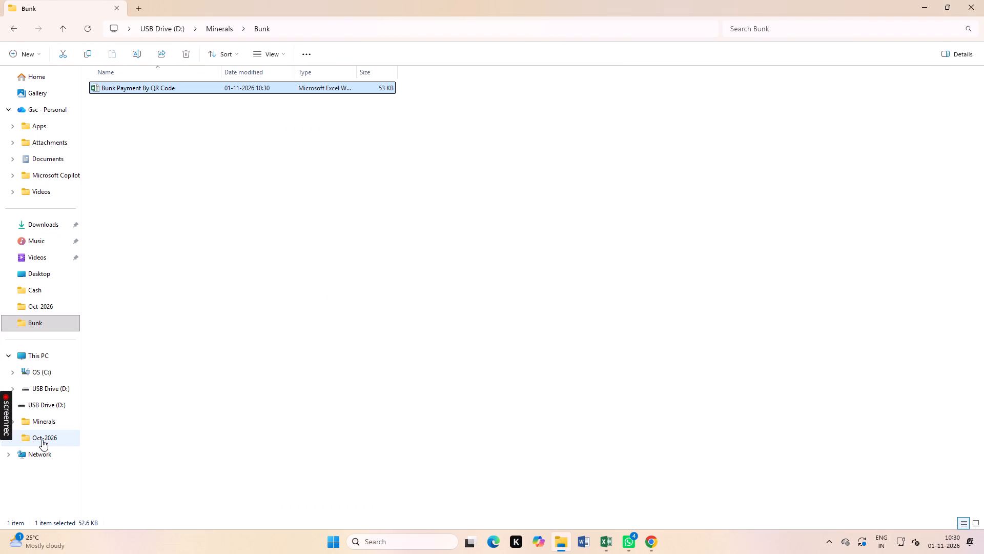
pyautogui.click(42, 440)
pyautogui.doubleClick(125, 107)
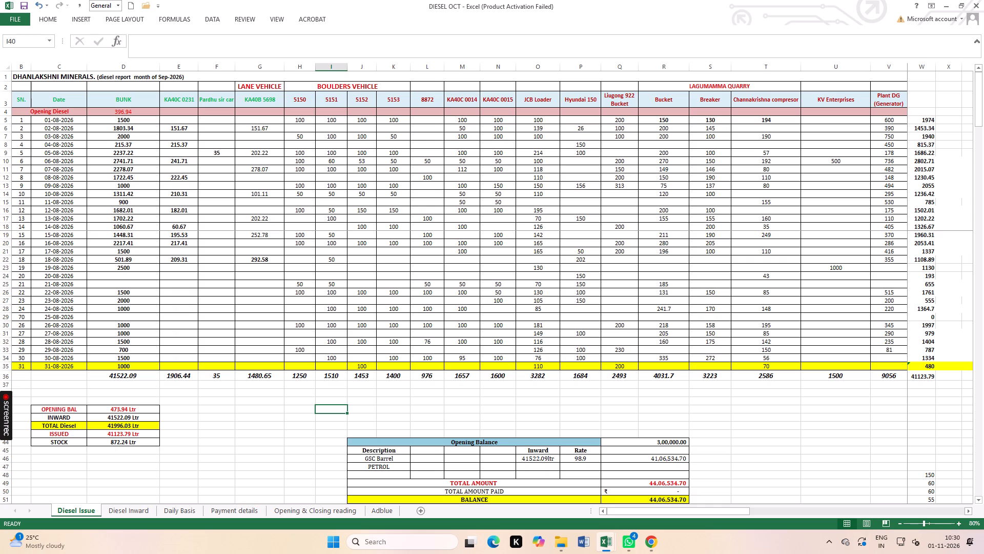
# In the serial 31 row of the Diesel Issue sheet, enter 188 for Bucket in R35 and 180 for Breaker in S35.
pyautogui.click(664, 367)
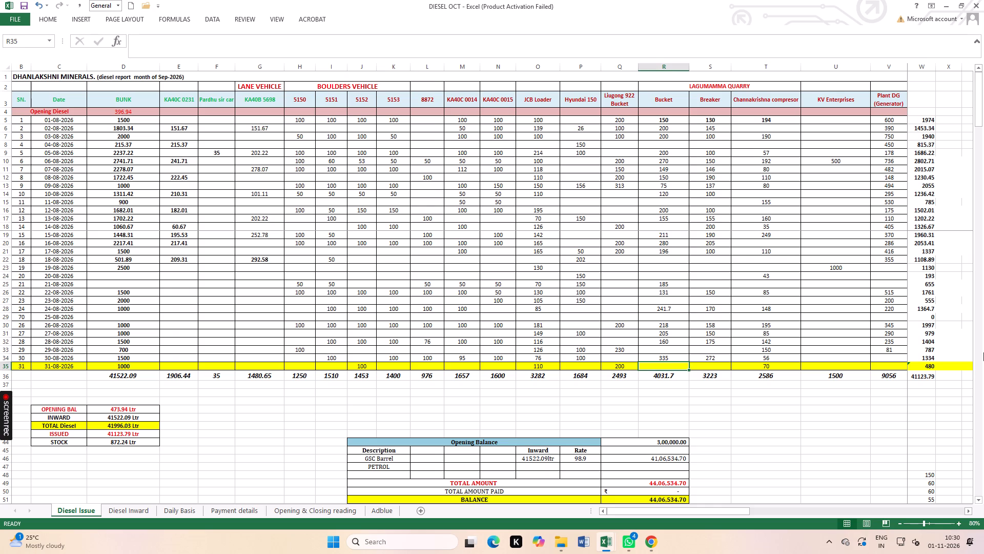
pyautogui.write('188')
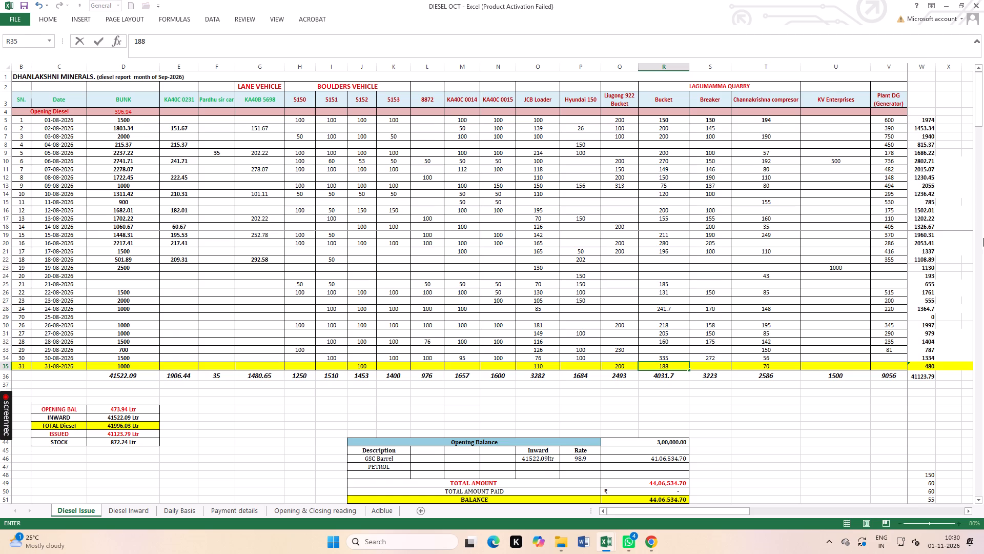
pyautogui.click(714, 364)
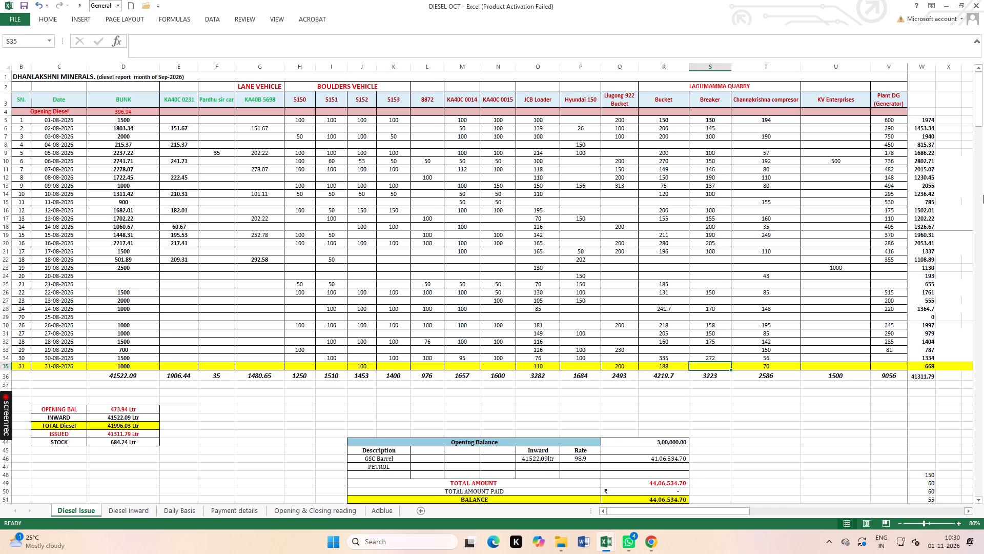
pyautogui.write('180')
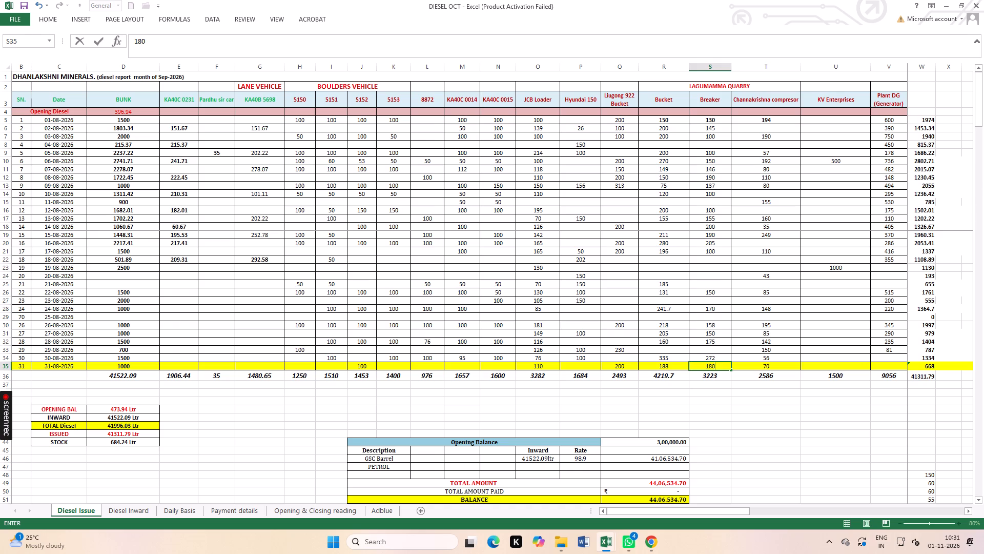
# Change the Channakrishna compresor entry in T35 to the formula =70+63.
pyautogui.click(760, 366)
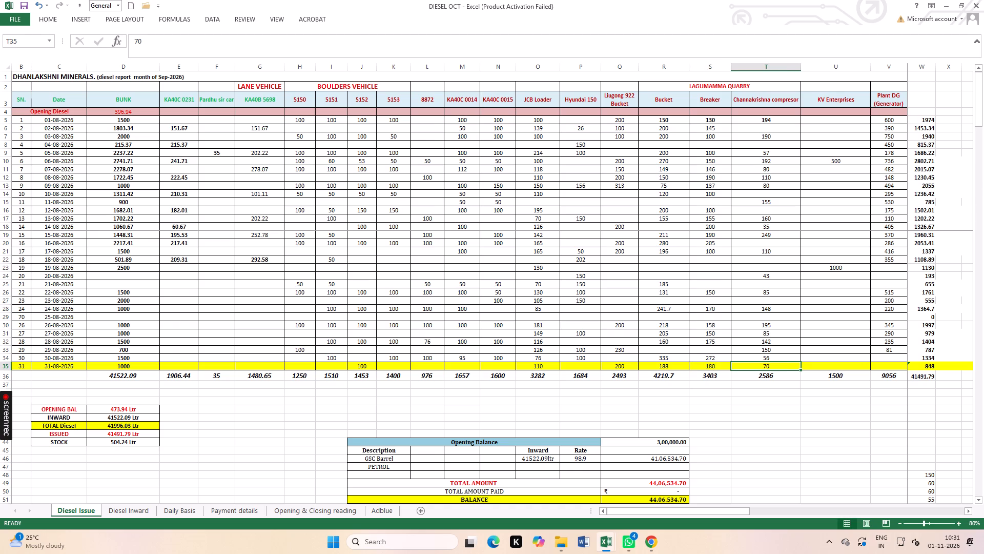
pyautogui.click(133, 36)
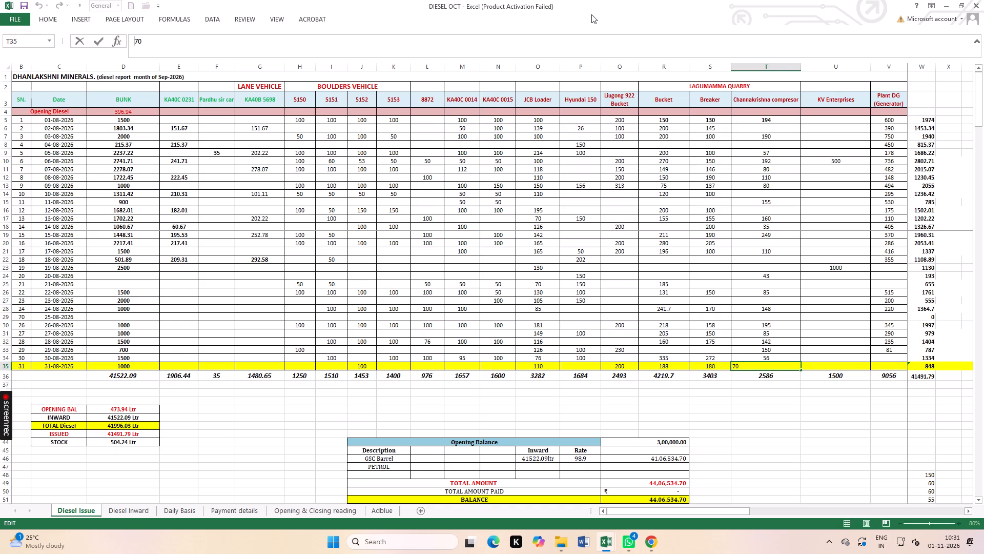
pyautogui.press('=')
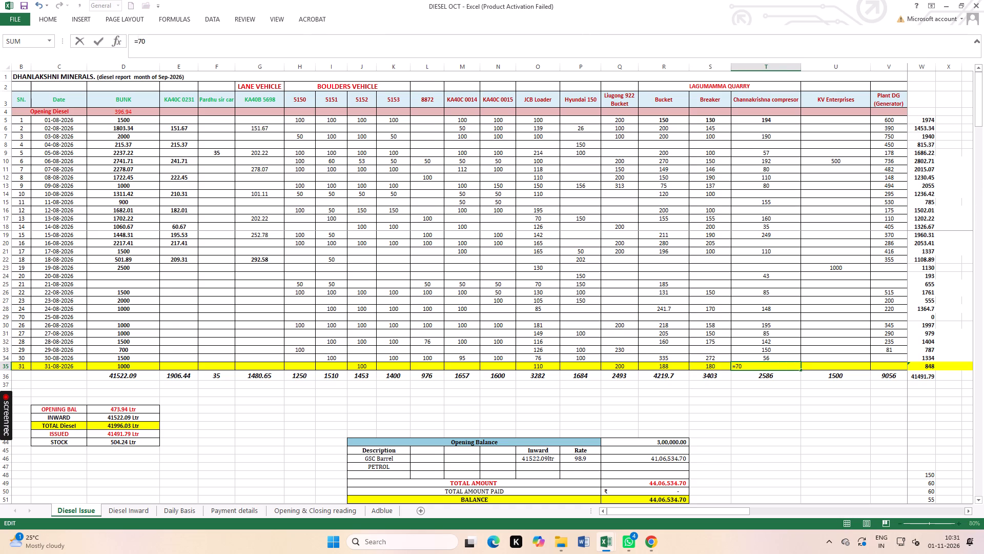
pyautogui.click(243, 49)
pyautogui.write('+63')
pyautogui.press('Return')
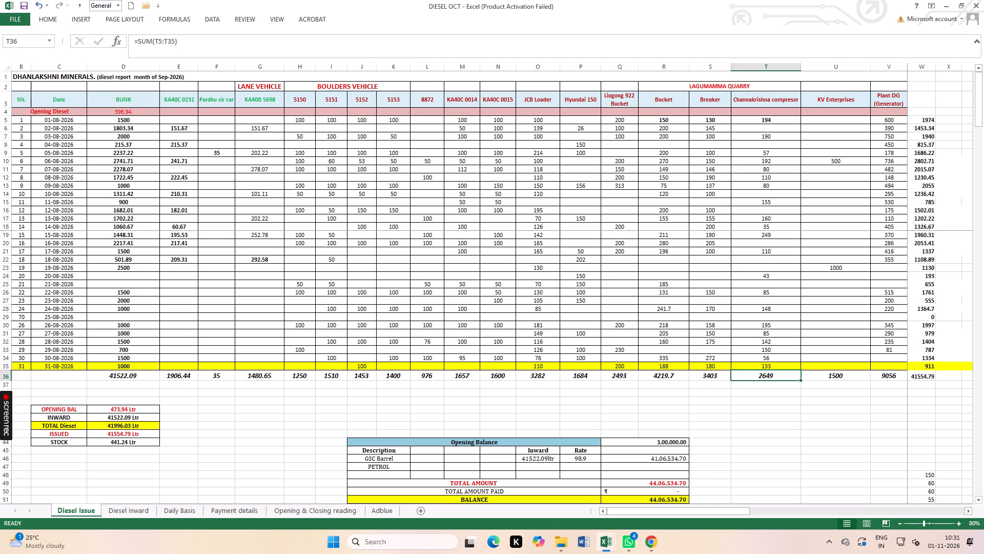
pyautogui.click(767, 368)
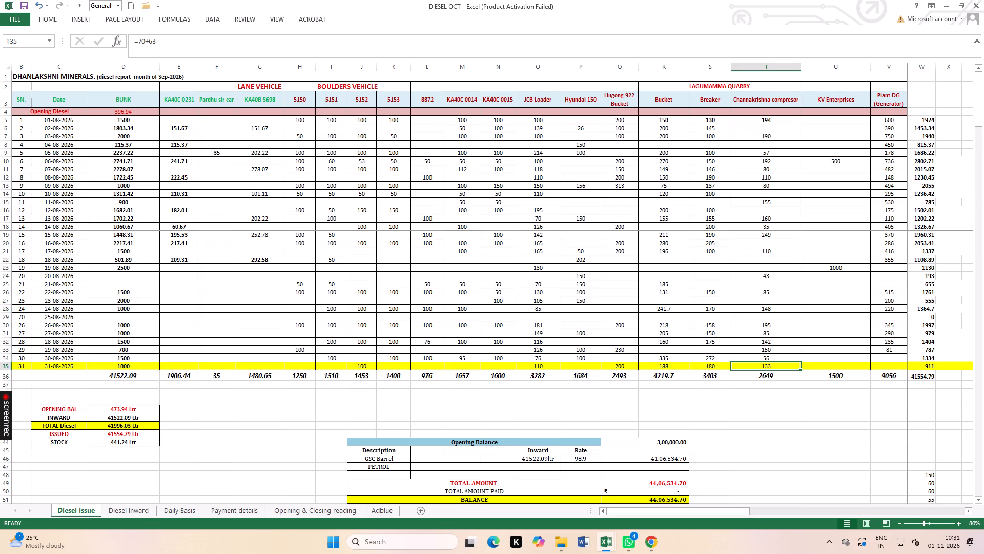
# Enter 100 for vehicle 8872 in L35 and check the sum of the issues across J35:T35.
pyautogui.click(425, 368)
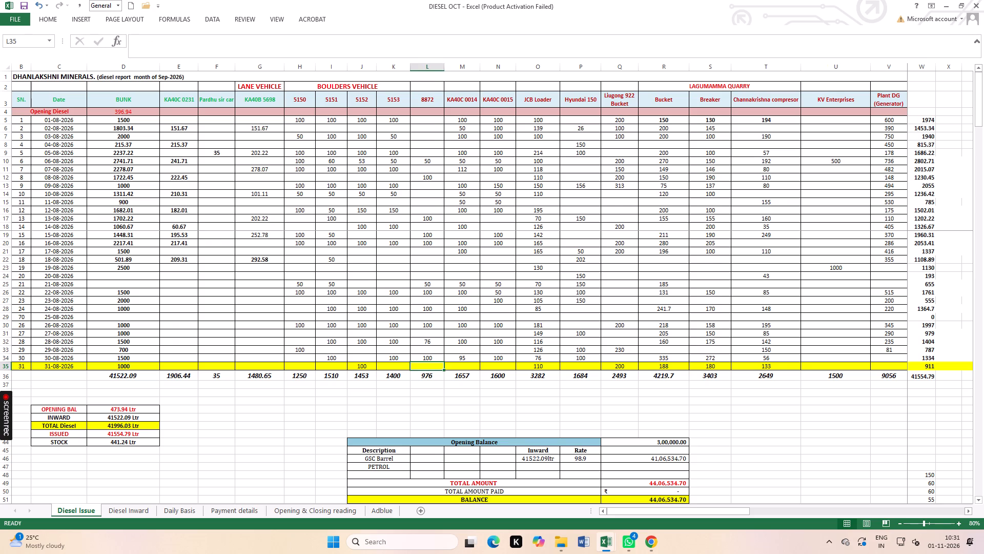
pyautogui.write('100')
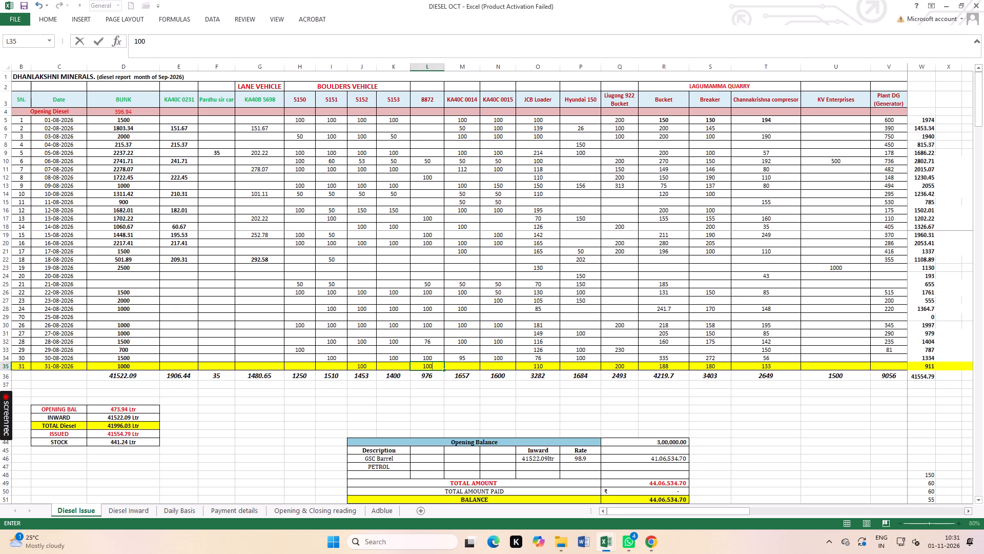
pyautogui.moveTo(358, 366); pyautogui.dragTo(631, 369)
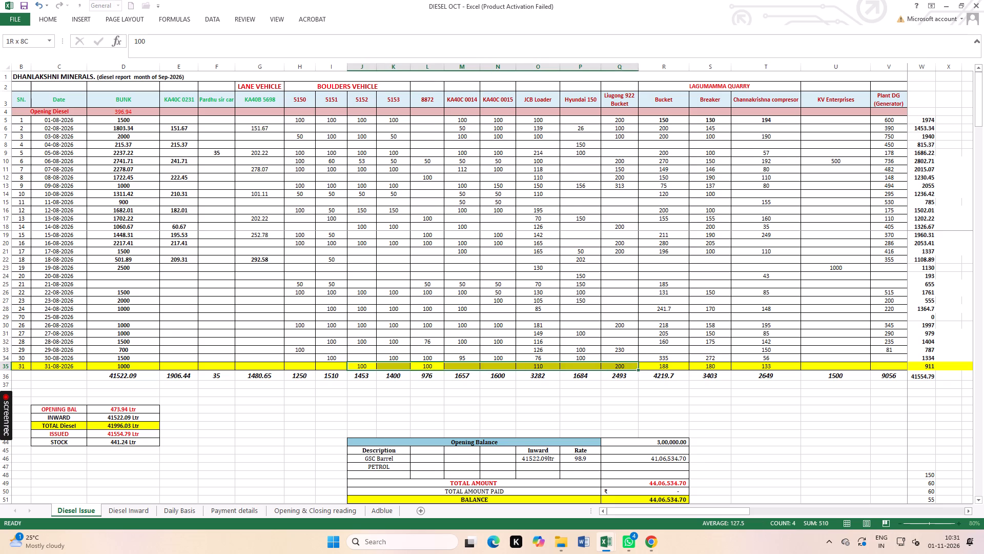
pyautogui.moveTo(631, 369); pyautogui.dragTo(760, 364)
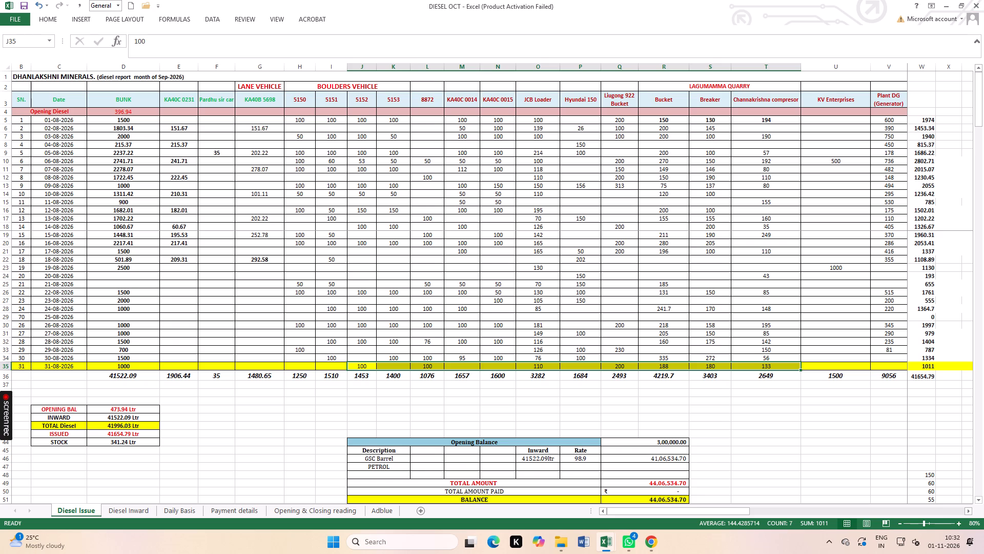
# Save the DIESEL OCT workbook.
pyautogui.click(636, 322)
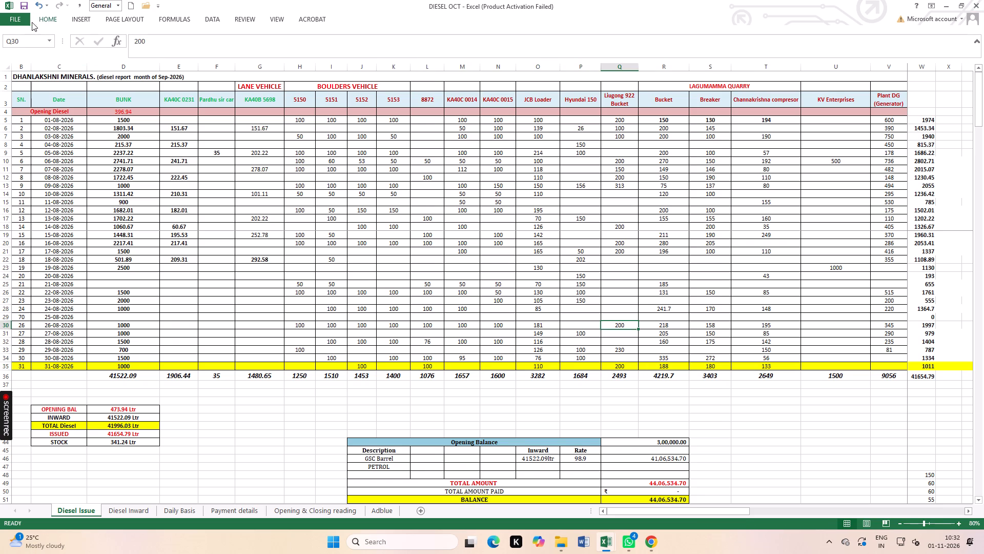
pyautogui.tripleClick(23, 4)
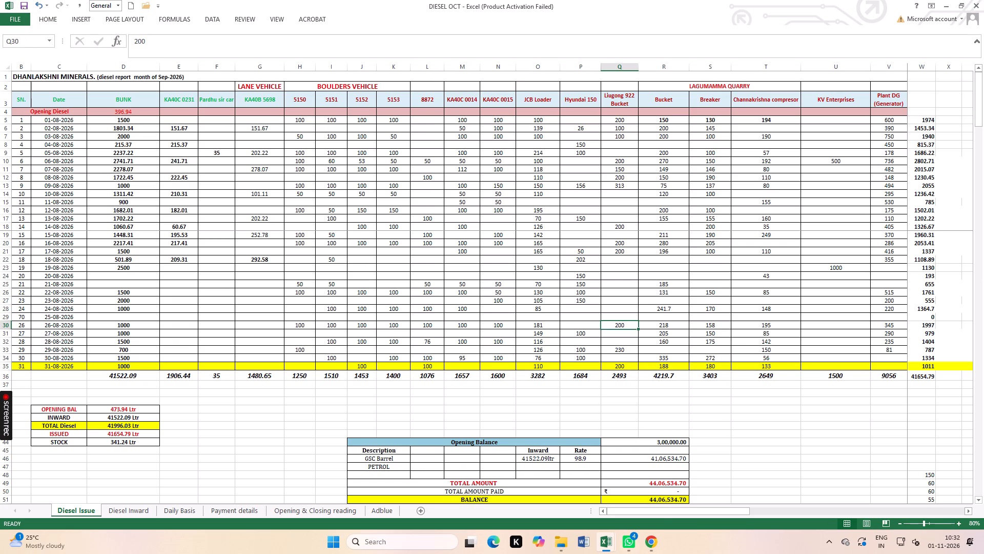
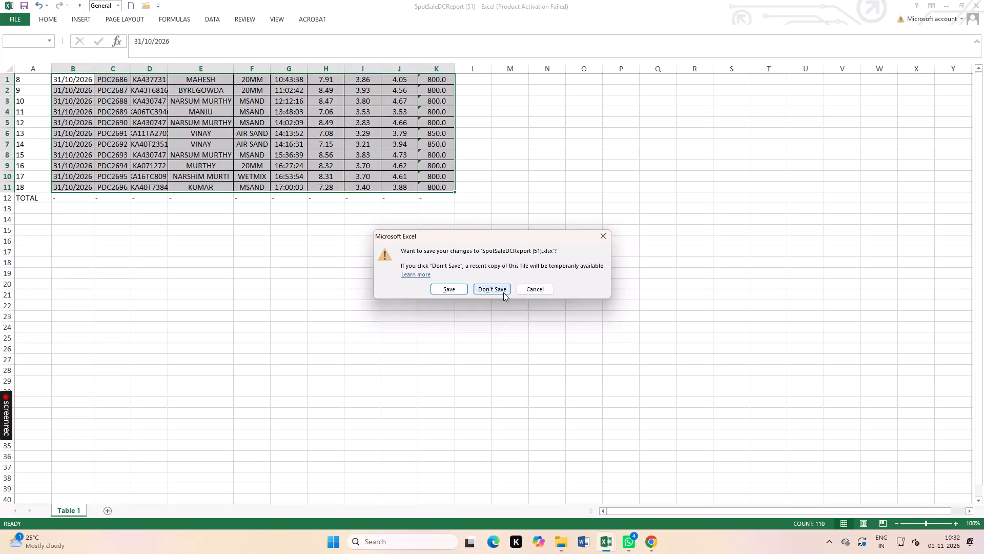
# Close the SpotSaleDCReport (51) workbook, discarding its changes.
pyautogui.click(503, 292)
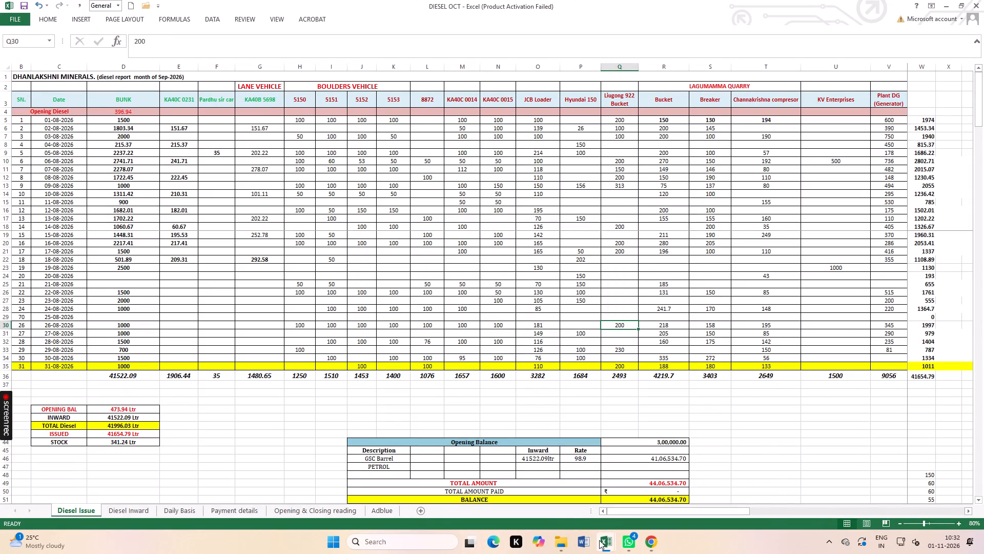
pyautogui.click(630, 487)
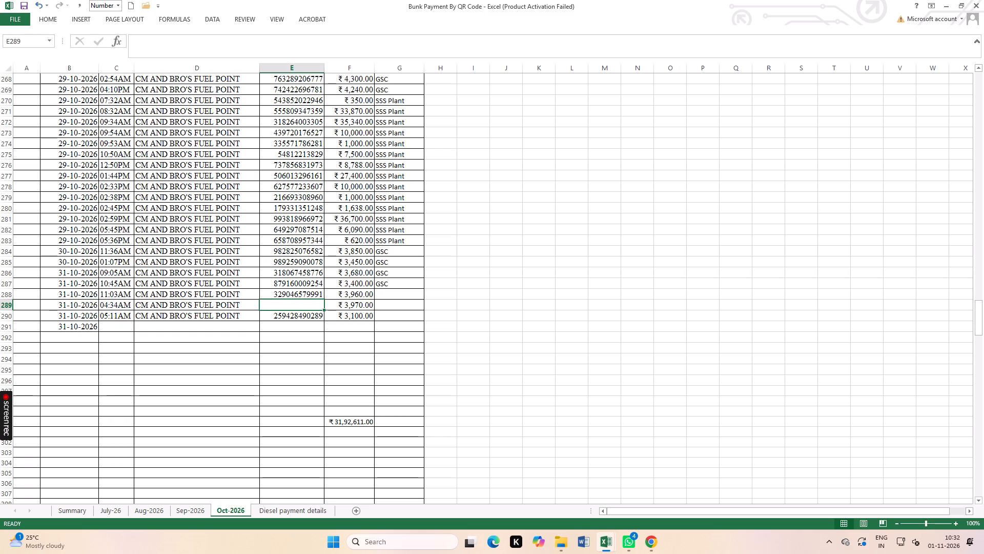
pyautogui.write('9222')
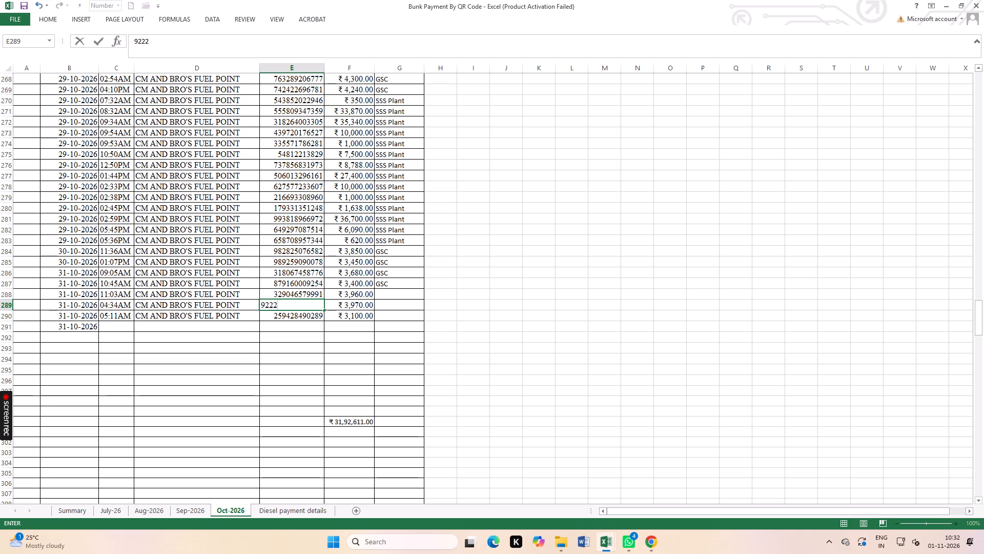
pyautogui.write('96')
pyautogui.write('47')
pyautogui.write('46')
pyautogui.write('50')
pyautogui.click(377, 346)
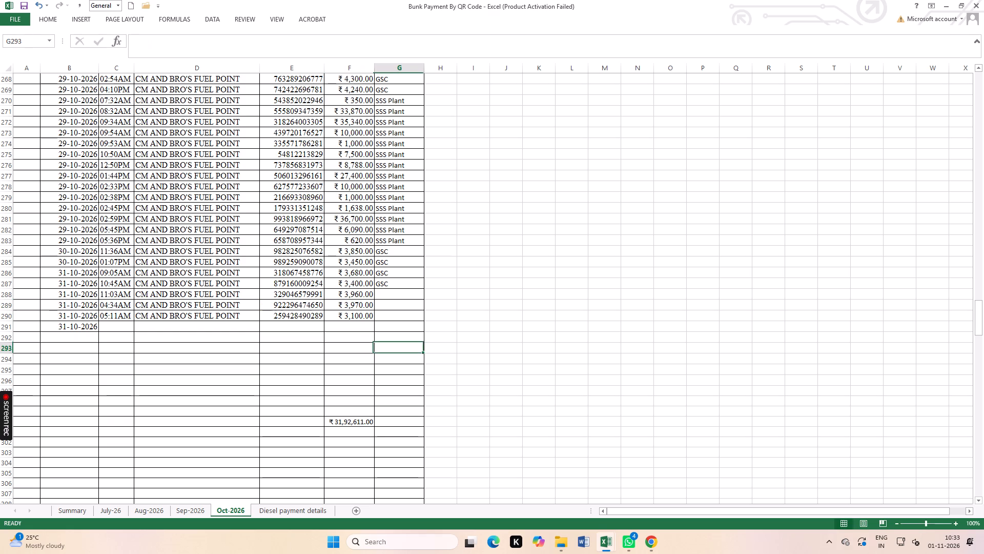
pyautogui.click(23, 8)
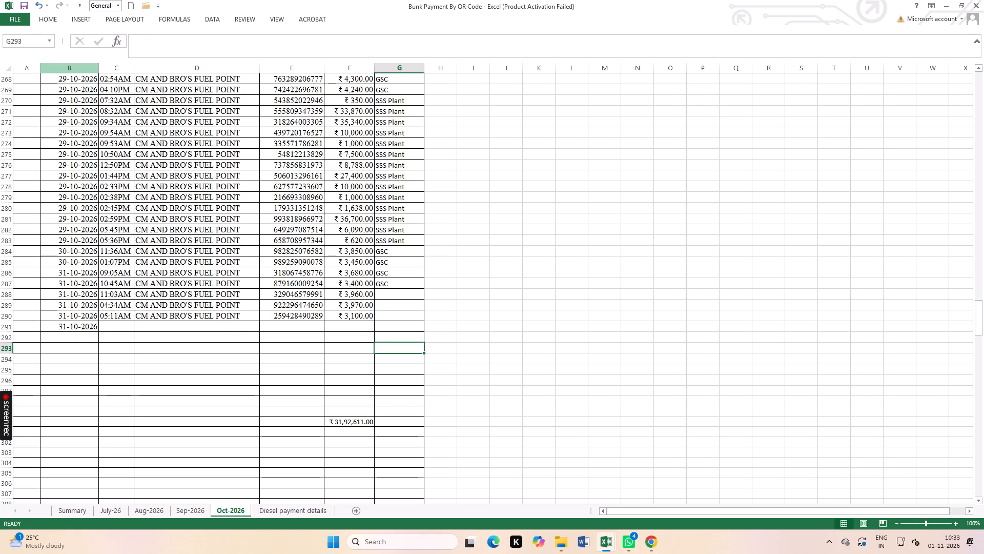
# Clear the surplus 31-10-2026 date from B291, below the last payment entry.
pyautogui.click(343, 324)
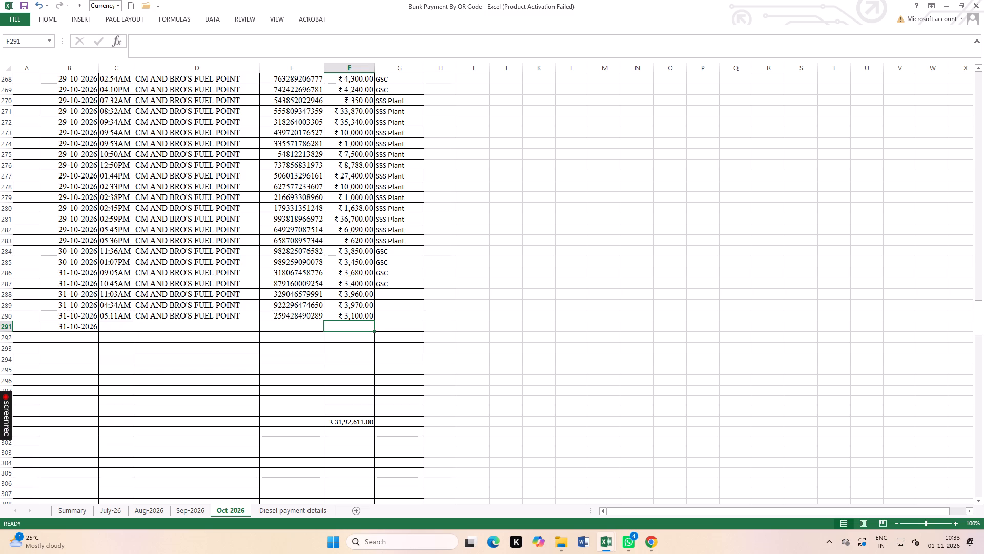
pyautogui.click(205, 371)
pyautogui.click(75, 328)
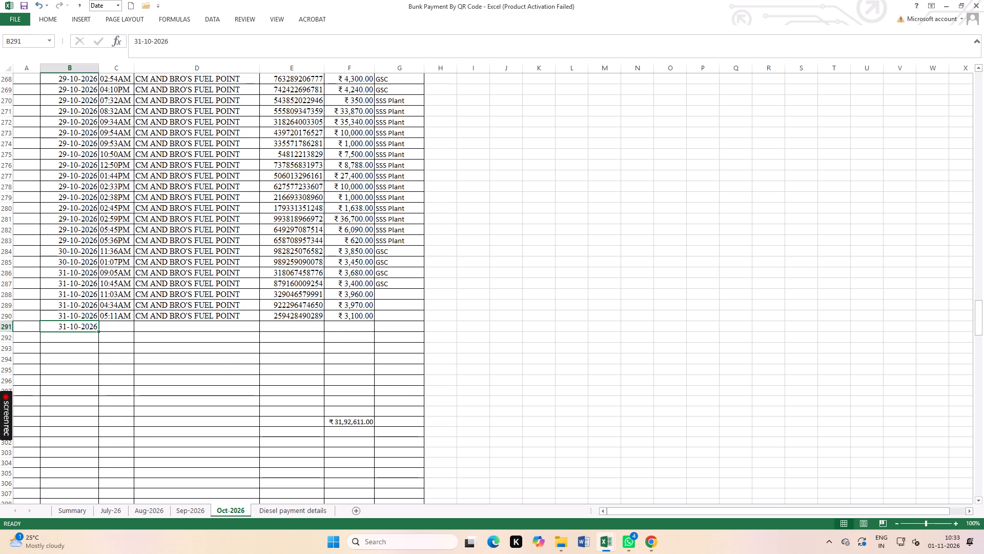
pyautogui.press('Delete')
# Fill the GSC label from G287 down through G290 for the remaining 31-10-2026 payments.
pyautogui.moveTo(387, 284); pyautogui.dragTo(397, 315)
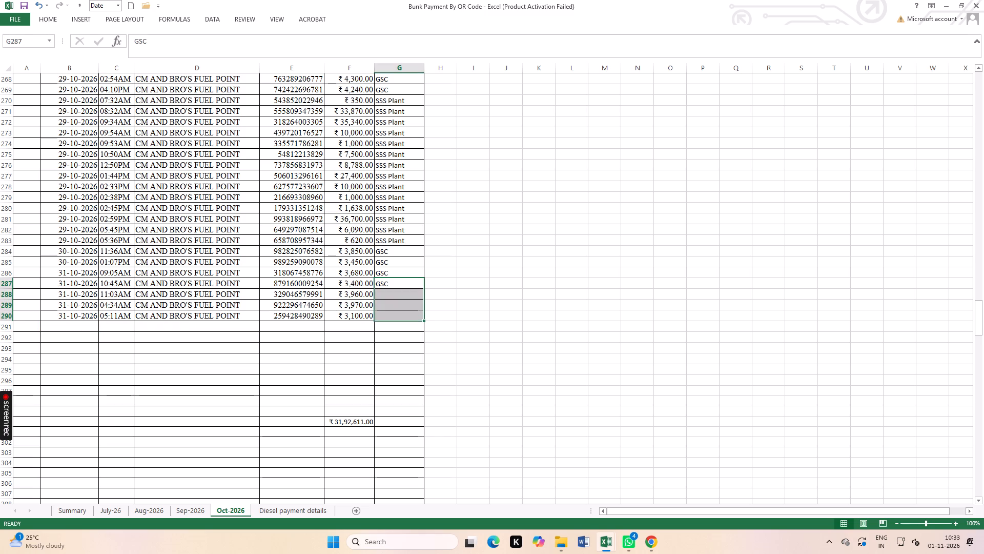
pyautogui.hotkey('ctrl', 'd')
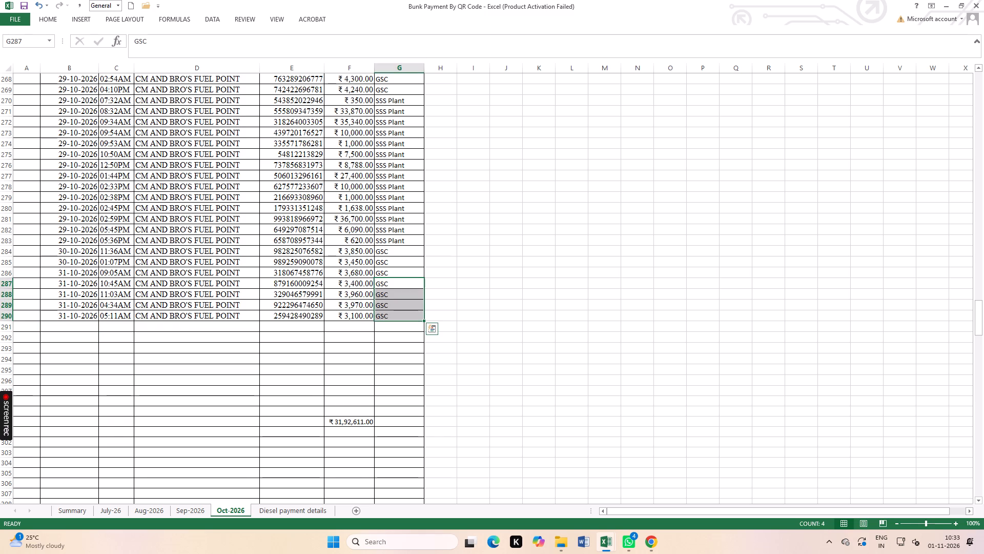
pyautogui.click(579, 352)
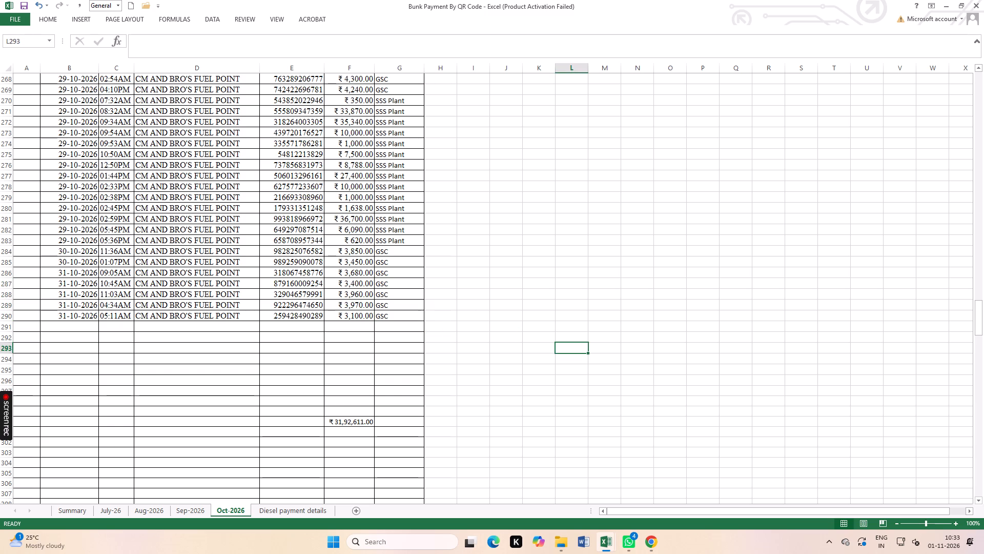
# Save the Bunk Payment By QR Code workbook.
pyautogui.tripleClick(23, 1)
pyautogui.click(471, 281)
pyautogui.click(23, 3)
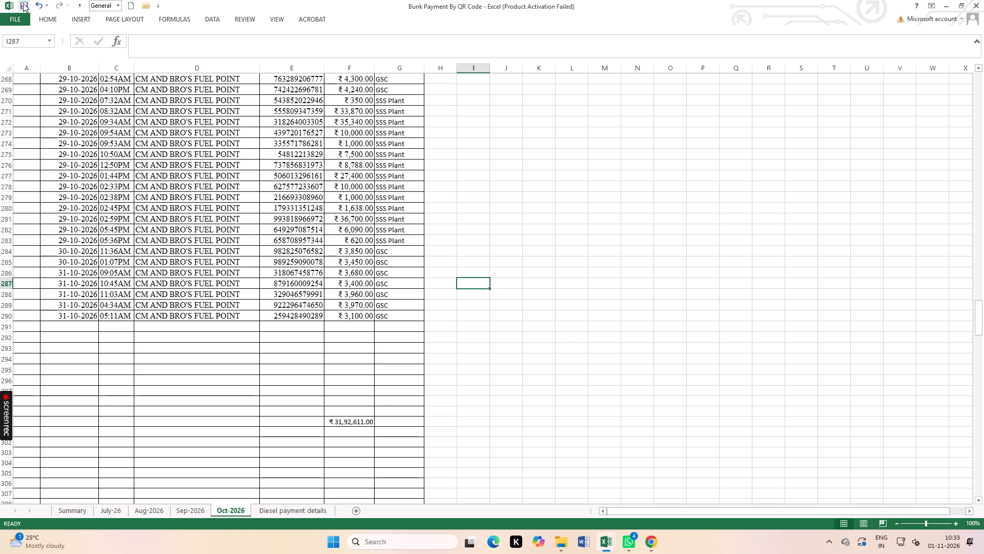
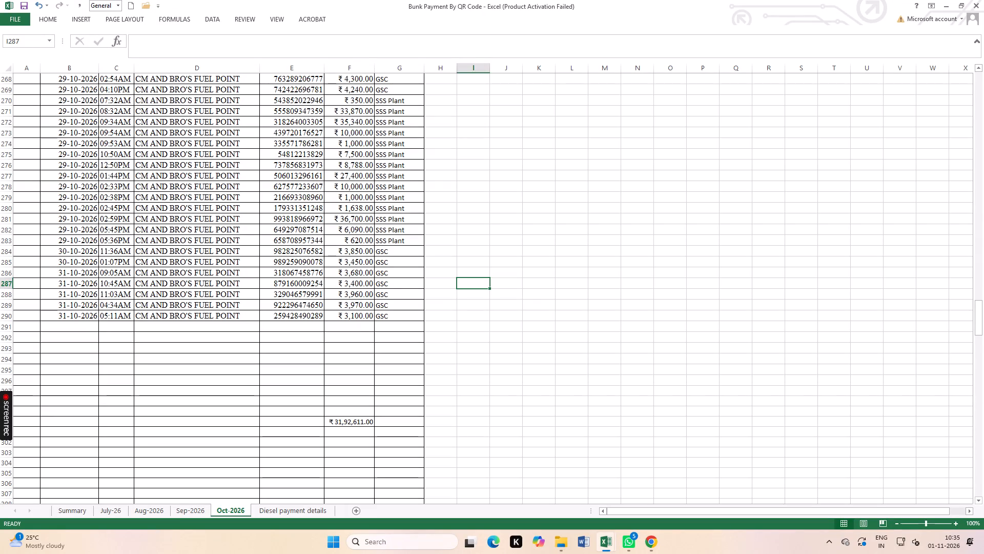
# Renumber the SL No. column of the Oct-2026 sheet as a continuous series from 1 in A3 to 212 in A214.
pyautogui.scroll(12, 365, 337)
pyautogui.scroll(20, 364, 337)
pyautogui.scroll(10, 364, 337)
pyautogui.scroll(-16, 348, 339)
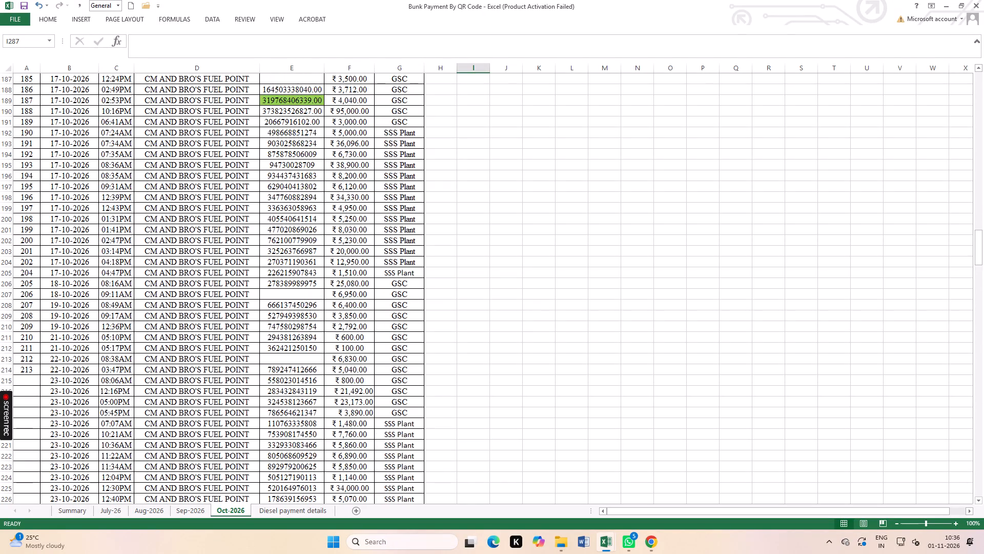
pyautogui.scroll(-4, 87, 299)
pyautogui.scroll(17, 24, 195)
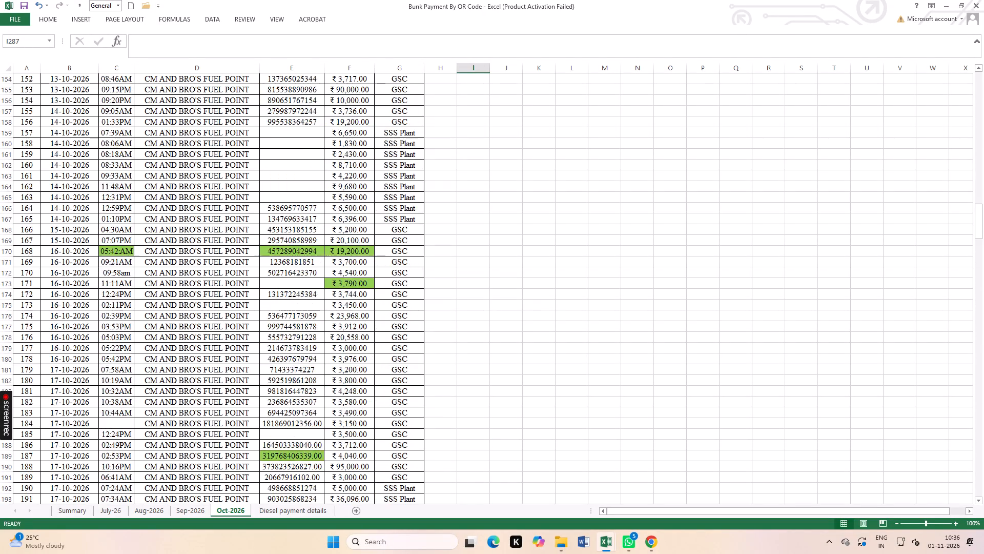
pyautogui.scroll(20, 24, 195)
pyautogui.scroll(20, 24, 195)
pyautogui.scroll(5, 24, 195)
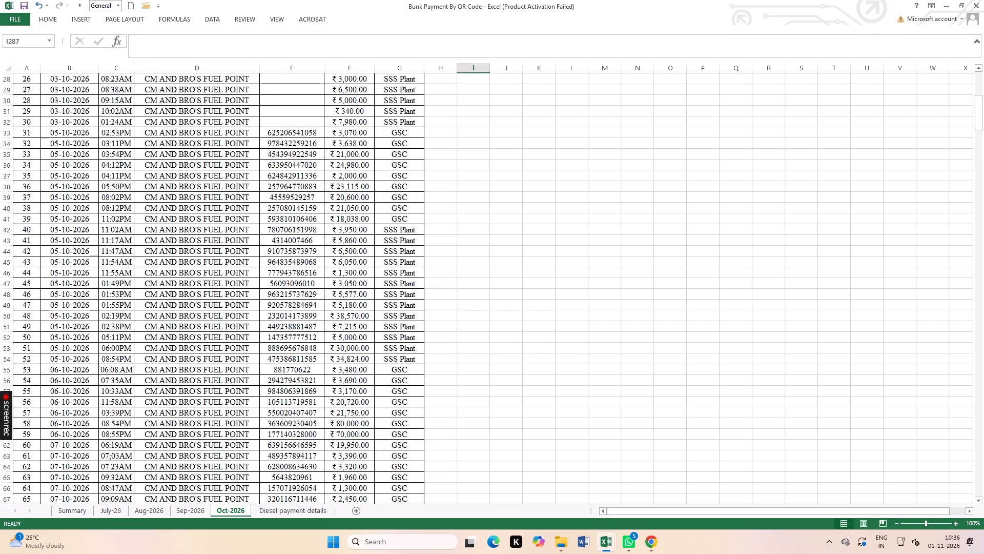
pyautogui.scroll(8, 24, 195)
pyautogui.moveTo(25, 100); pyautogui.dragTo(28, 109)
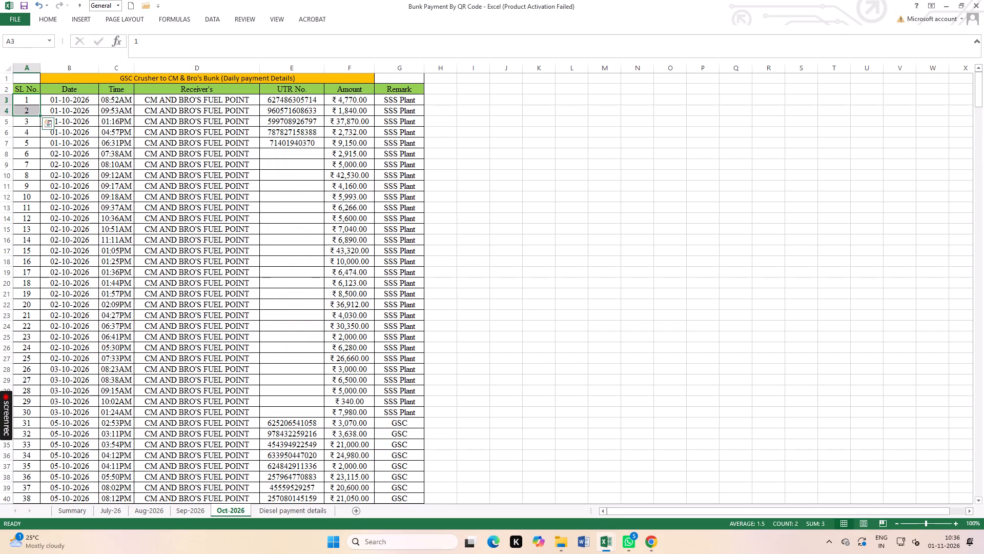
pyautogui.doubleClick(39, 115)
# Extend the SL No. series from A213:A214 down to 288 in A290, the last payment row, and save the workbook.
pyautogui.scroll(-2, 140, 266)
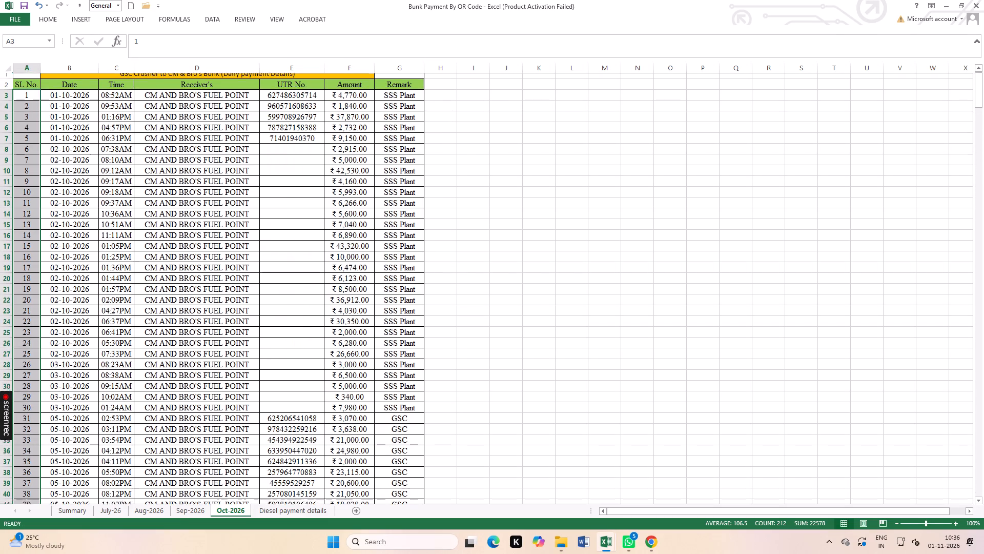
pyautogui.scroll(-20, 143, 271)
pyautogui.scroll(-20, 143, 271)
pyautogui.scroll(-1, 143, 271)
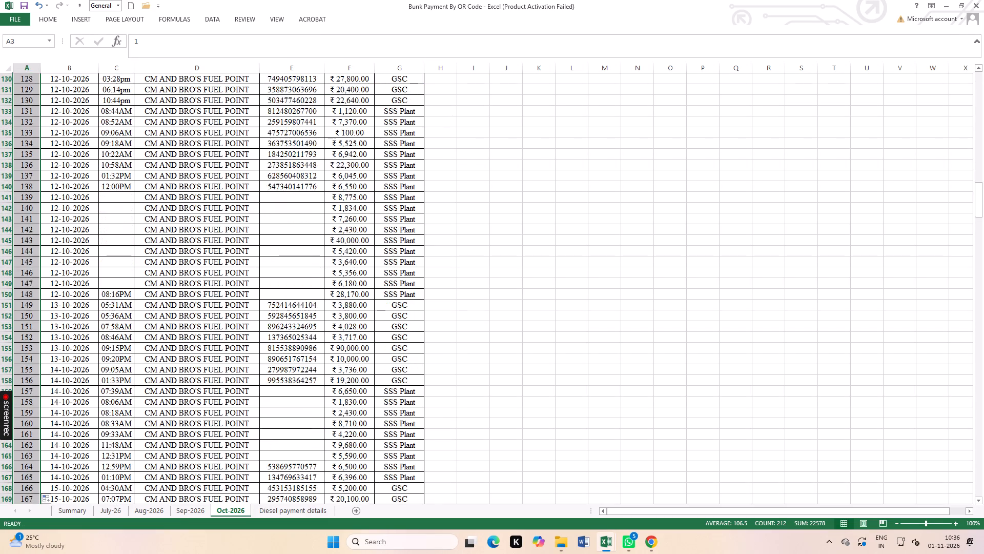
pyautogui.scroll(-20, 143, 271)
pyautogui.scroll(-2, 143, 271)
pyautogui.scroll(-4, 104, 282)
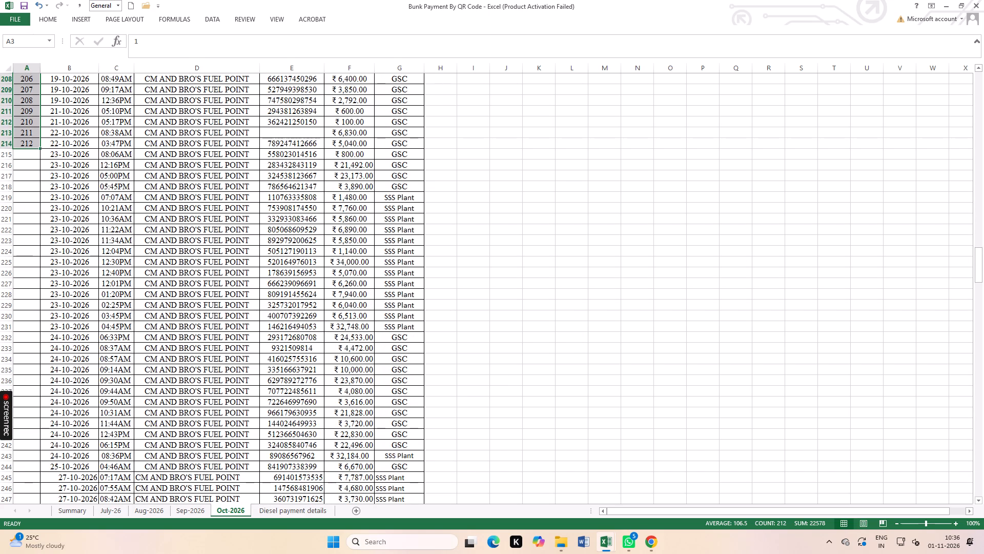
pyautogui.click(38, 172)
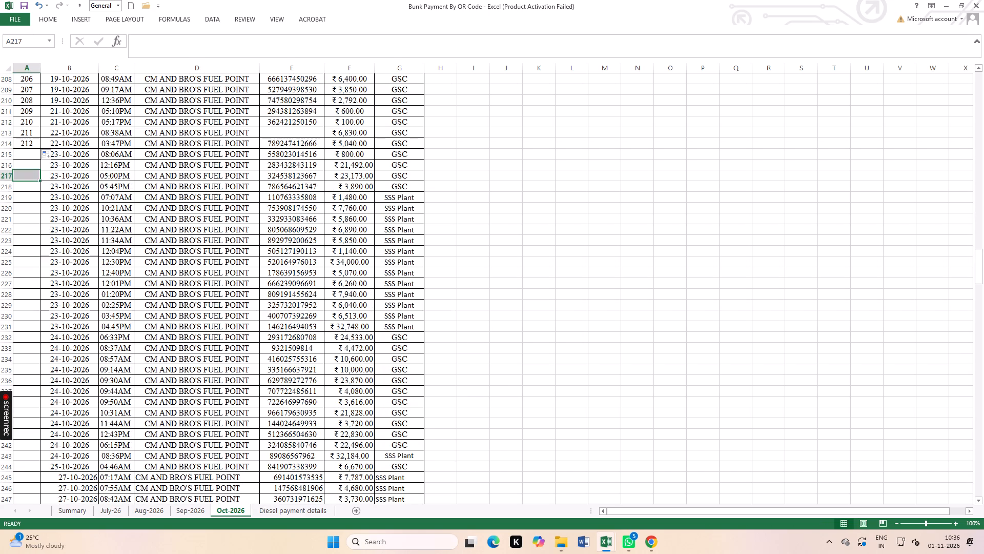
pyautogui.moveTo(33, 135); pyautogui.dragTo(34, 142)
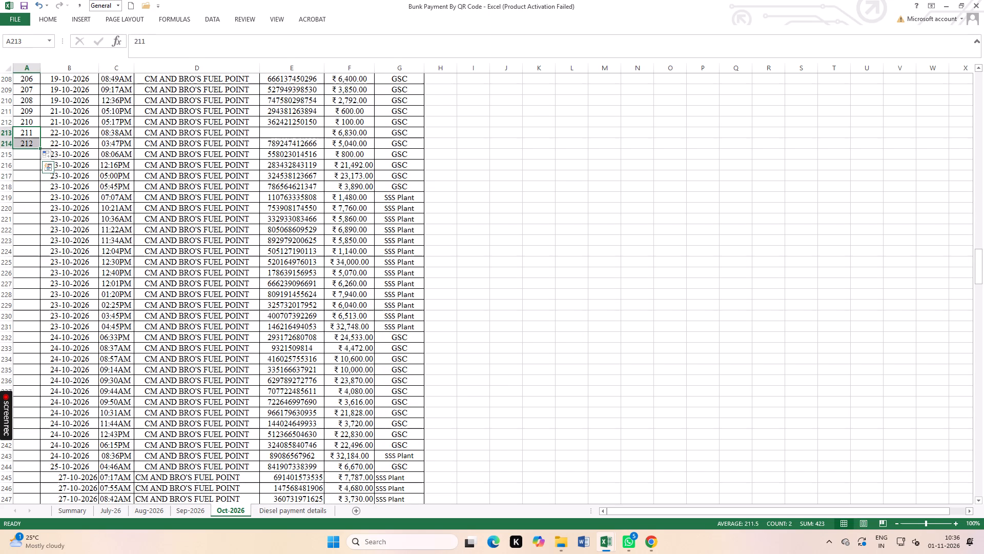
pyautogui.moveTo(39, 149); pyautogui.dragTo(59, 521)
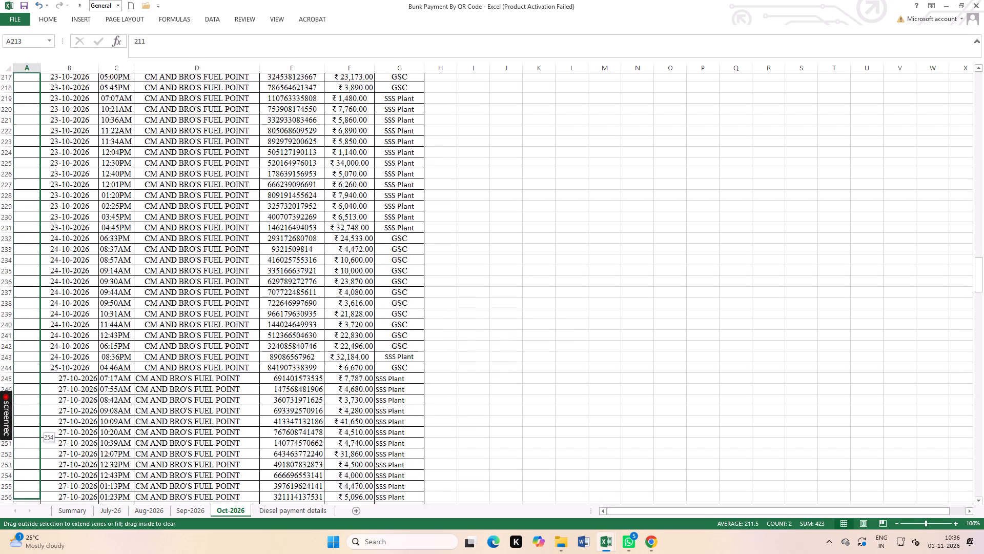
pyautogui.moveTo(59, 521); pyautogui.dragTo(67, 516)
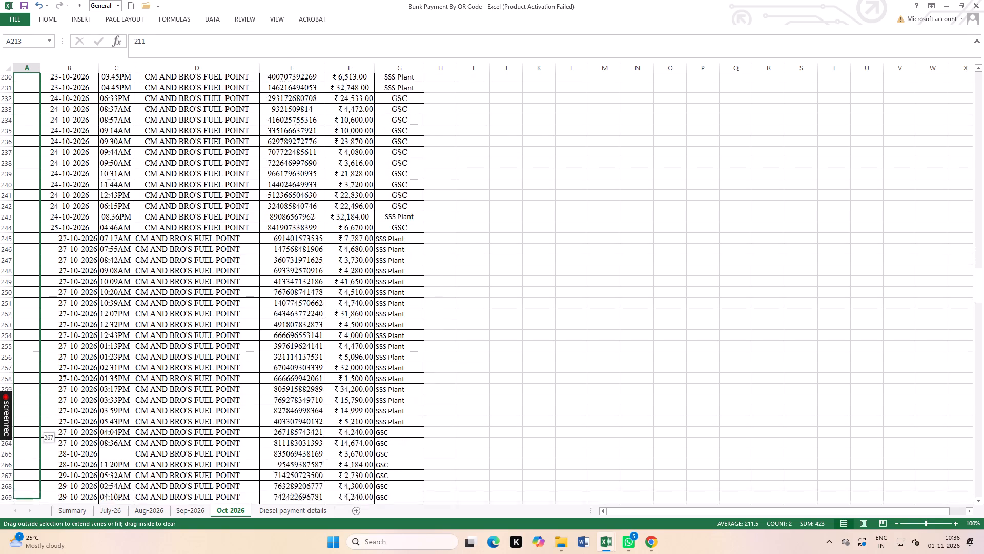
pyautogui.moveTo(67, 516); pyautogui.dragTo(72, 537)
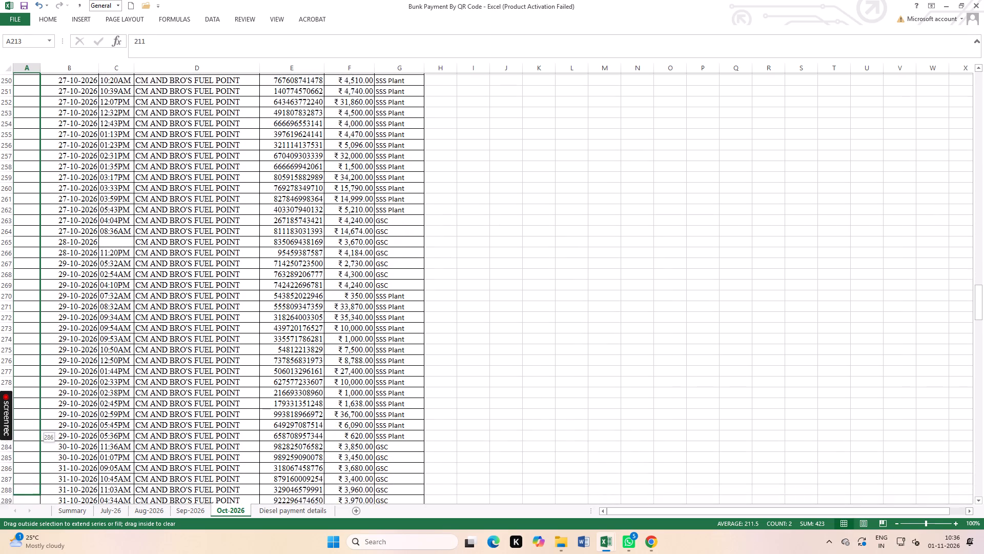
pyautogui.moveTo(72, 537); pyautogui.dragTo(74, 480)
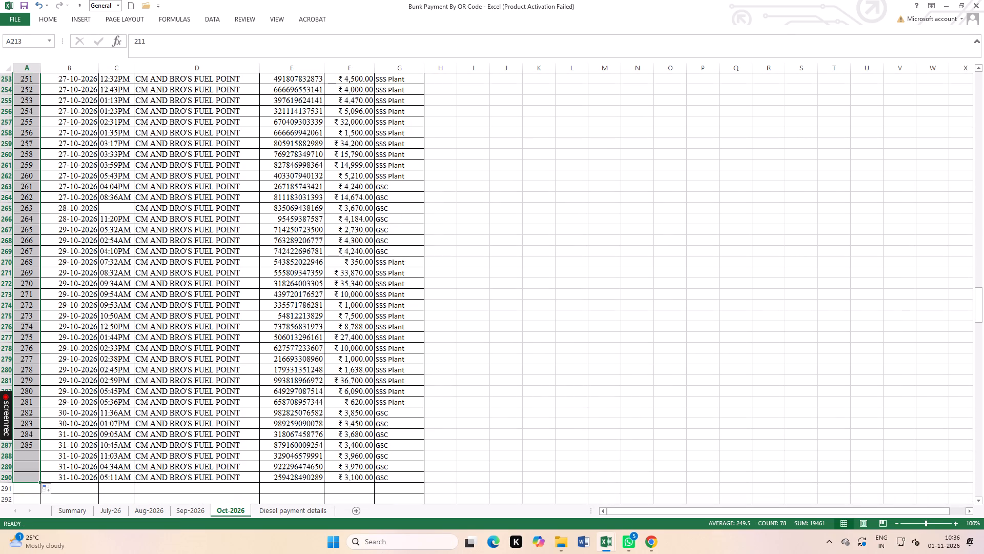
pyautogui.scroll(4, 419, 349)
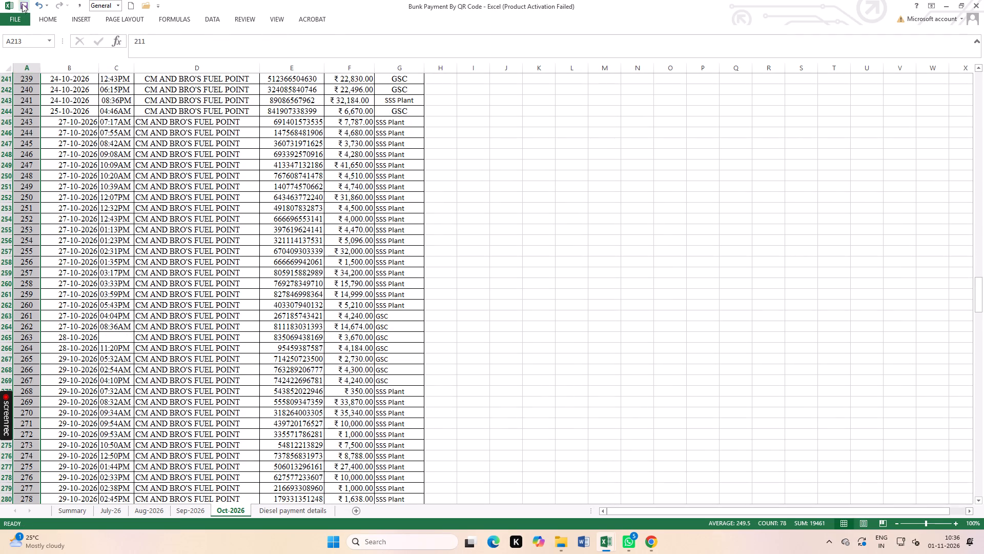
pyautogui.click(25, 4)
# Centre the whole payment table A1:G290 horizontally and middle-align it vertically, and save the workbook.
pyautogui.scroll(6, 842, 313)
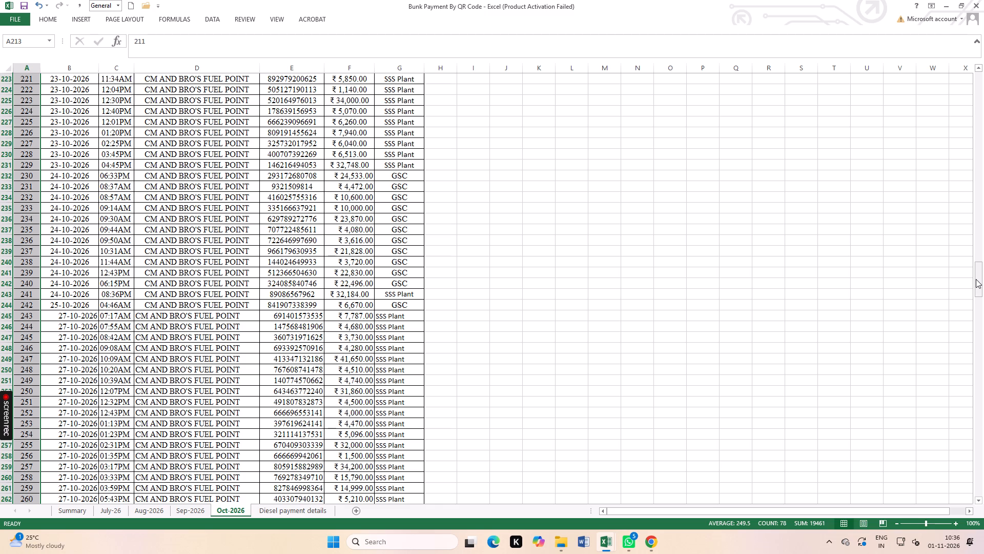
pyautogui.moveTo(979, 278); pyautogui.dragTo(983, 61)
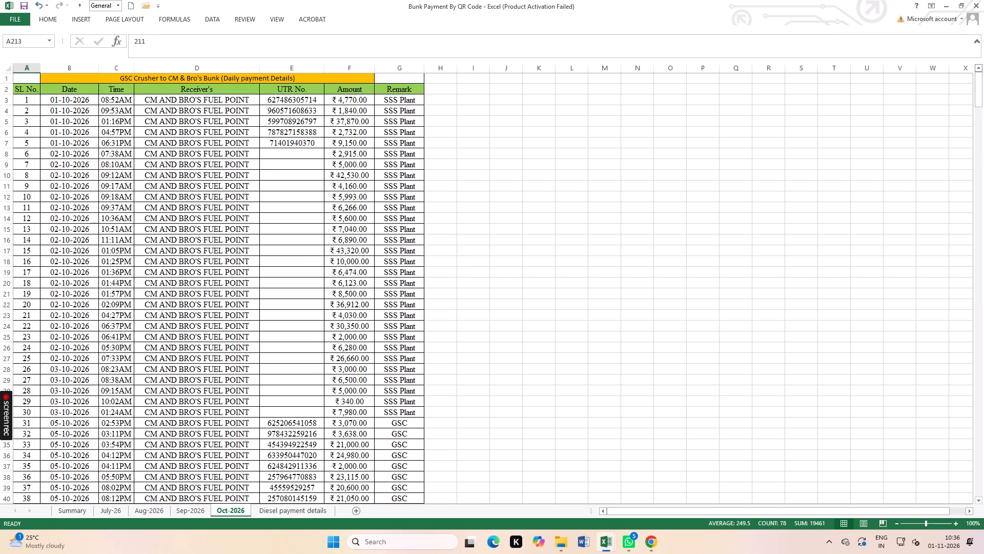
pyautogui.click(677, 303)
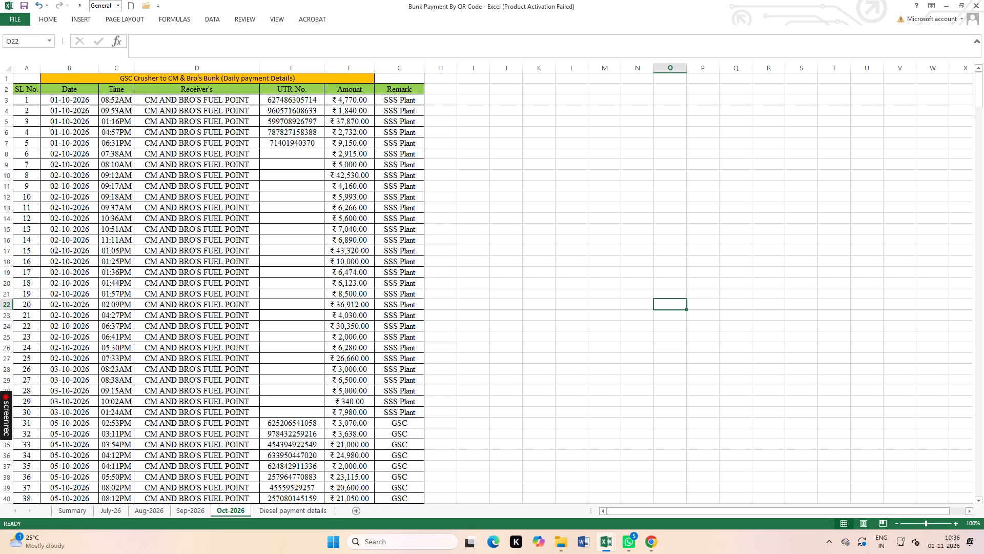
pyautogui.scroll(7, 692, 304)
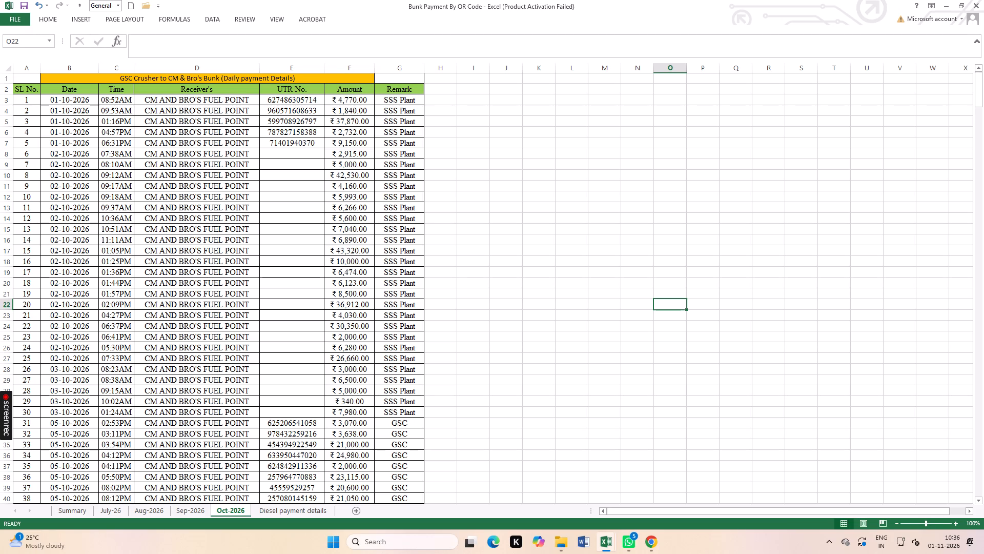
pyautogui.moveTo(30, 80); pyautogui.dragTo(297, 537)
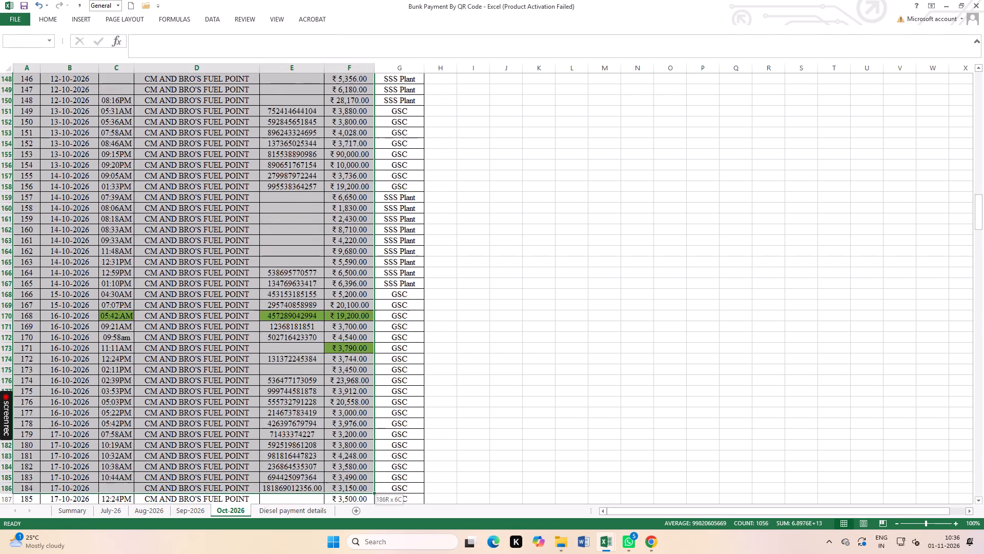
pyautogui.moveTo(297, 537); pyautogui.dragTo(341, 551)
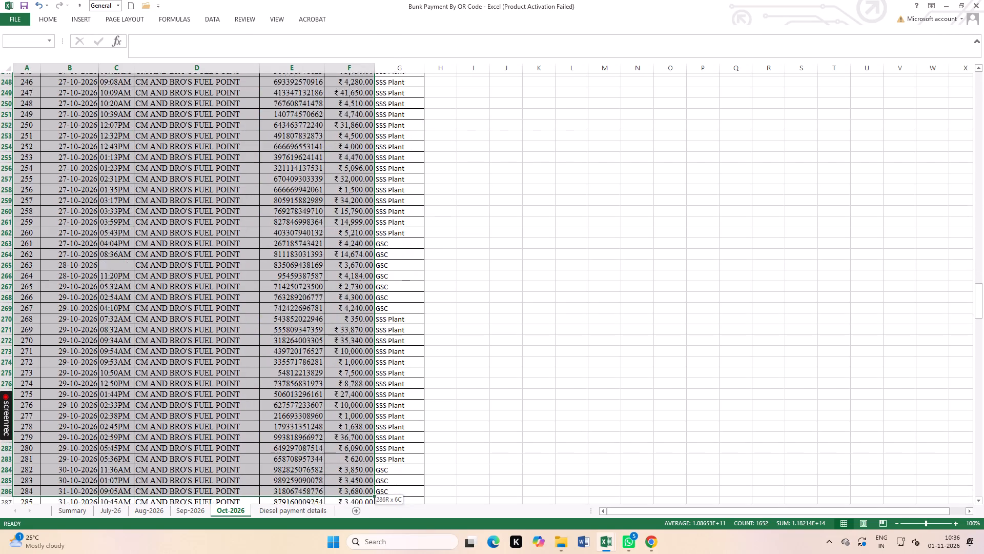
pyautogui.moveTo(341, 551); pyautogui.dragTo(403, 478)
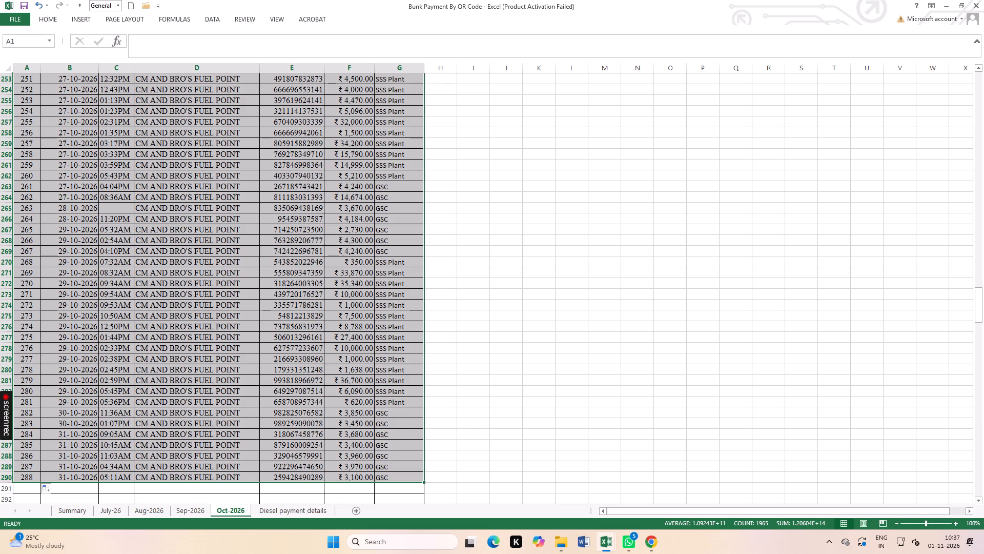
pyautogui.click(45, 16)
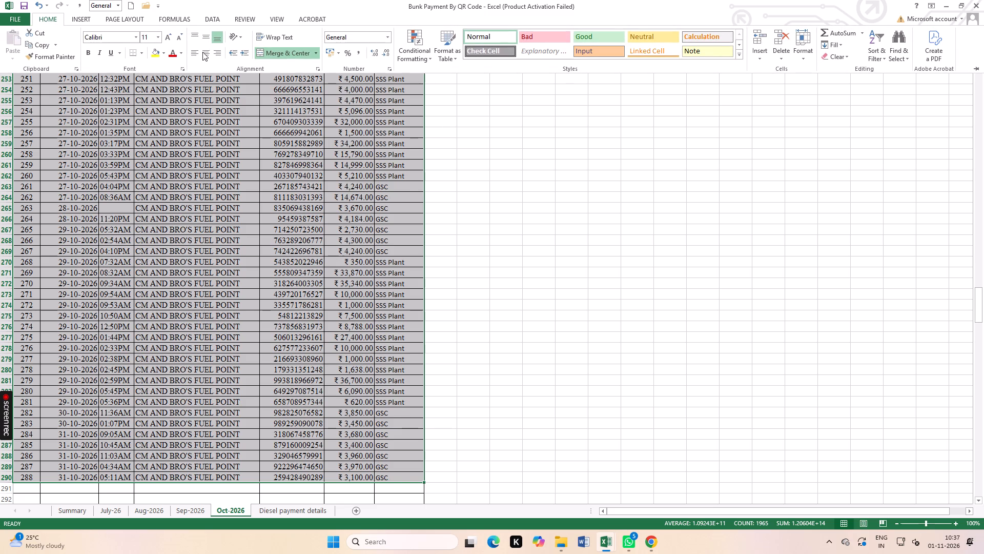
pyautogui.click(202, 52)
pyautogui.click(206, 35)
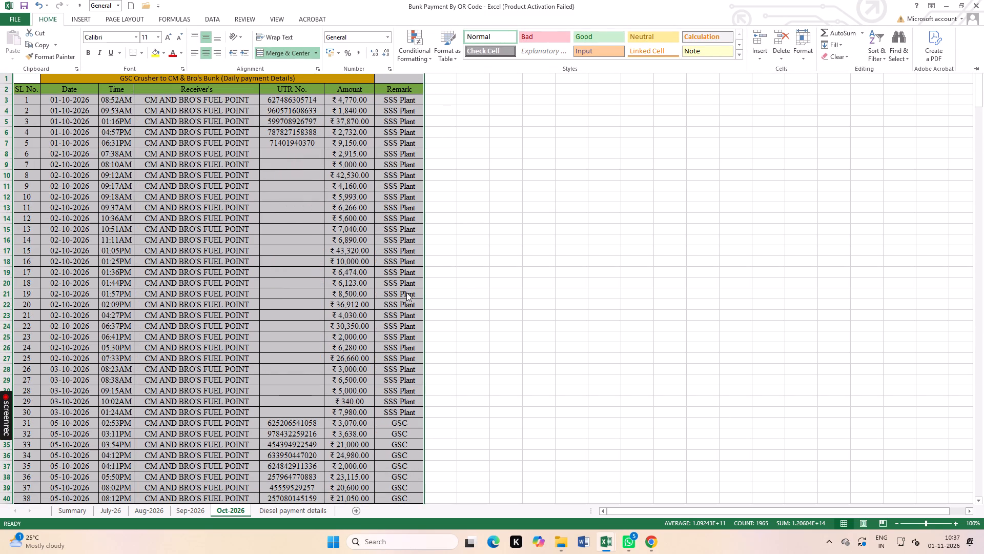
pyautogui.click(461, 285)
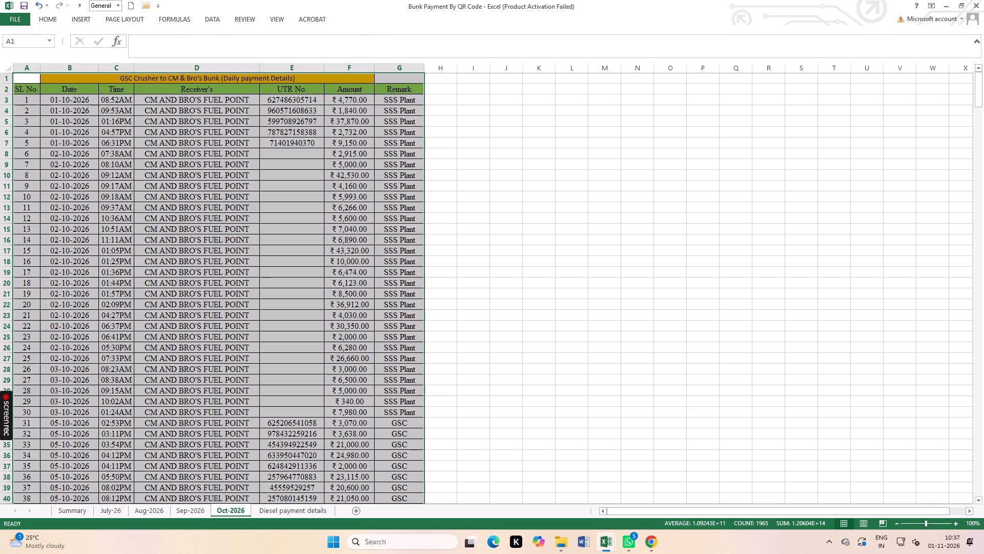
pyautogui.click(544, 263)
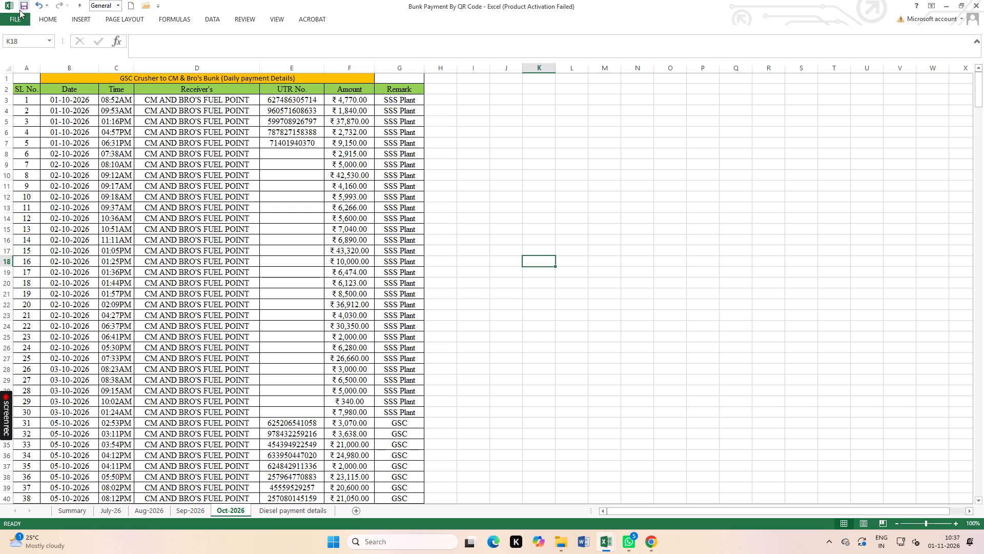
pyautogui.tripleClick(24, 3)
# Review the numbering, alignment and payment entries throughout the Oct-2026 table.
pyautogui.scroll(-11, 193, 387)
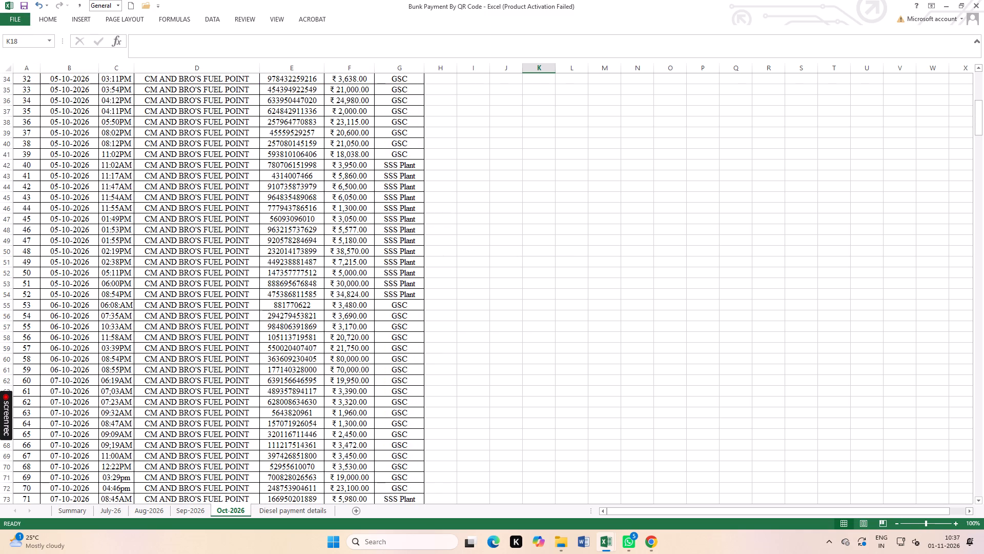
pyautogui.scroll(-20, 227, 414)
pyautogui.scroll(7, 433, 446)
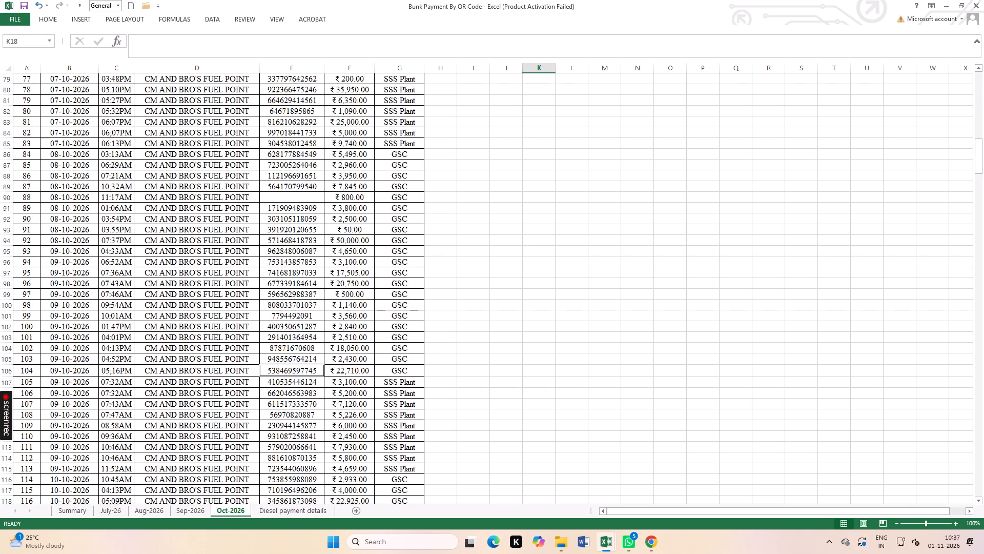
pyautogui.scroll(20, 433, 446)
pyautogui.scroll(9, 433, 446)
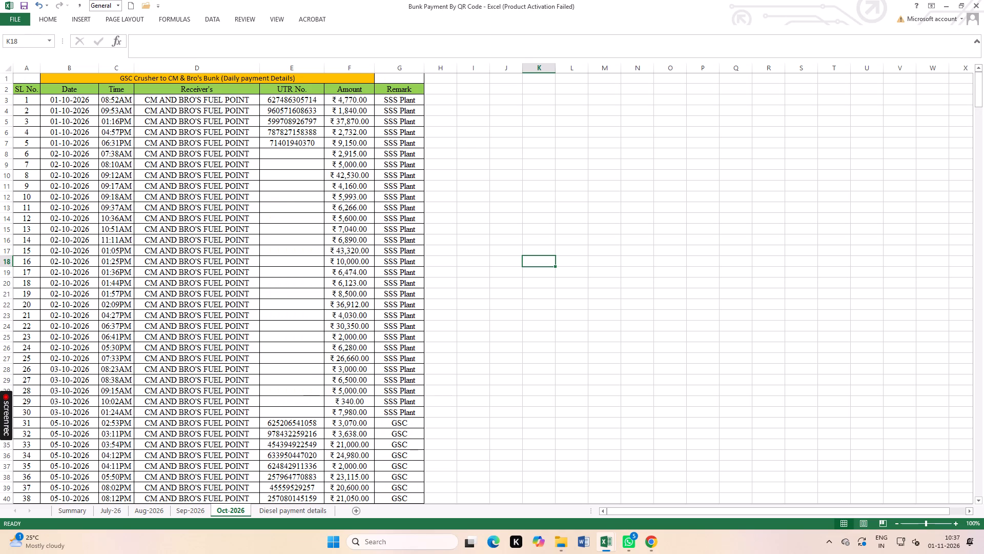
pyautogui.scroll(2, 433, 446)
pyautogui.scroll(-20, 428, 450)
pyautogui.scroll(-18, 428, 450)
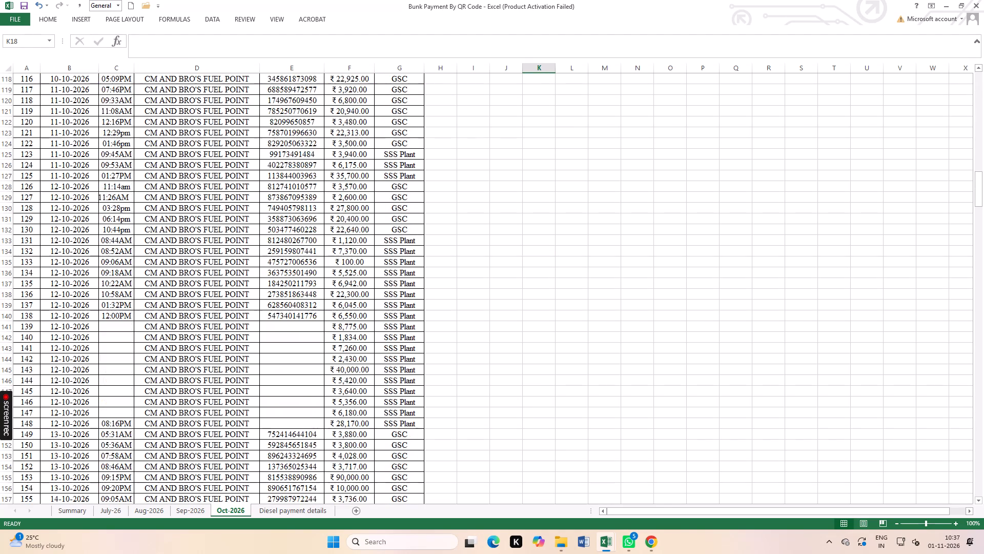
pyautogui.scroll(-20, 428, 461)
pyautogui.scroll(-1, 428, 461)
pyautogui.scroll(5, 428, 462)
pyautogui.scroll(-12, 428, 462)
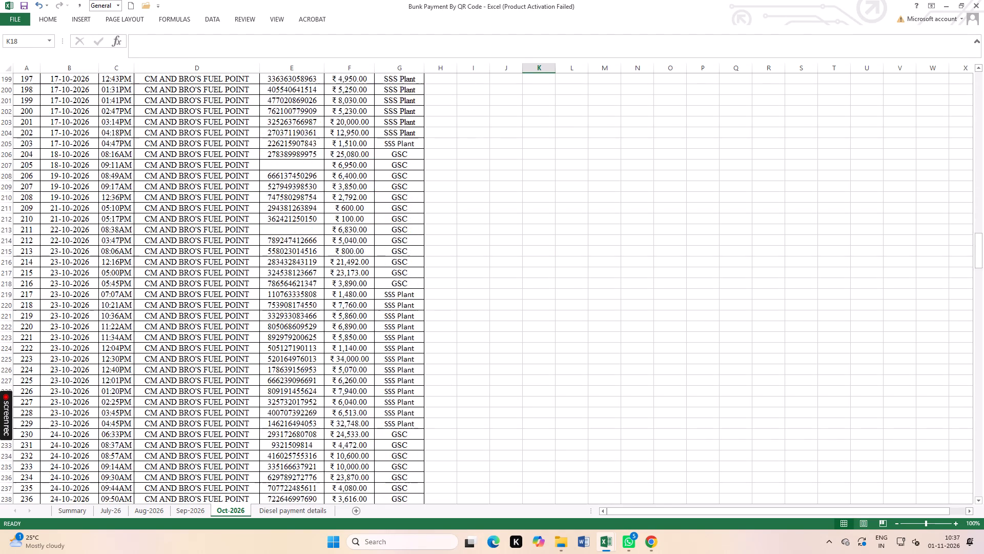
pyautogui.scroll(-17, 428, 462)
pyautogui.scroll(18, 259, 393)
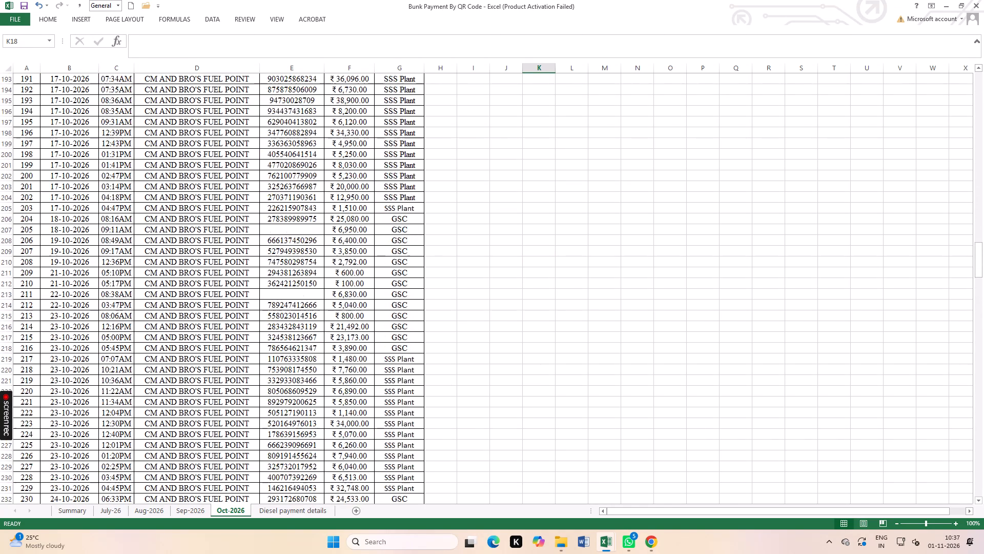
pyautogui.scroll(20, 256, 391)
pyautogui.scroll(20, 256, 391)
pyautogui.scroll(7, 256, 391)
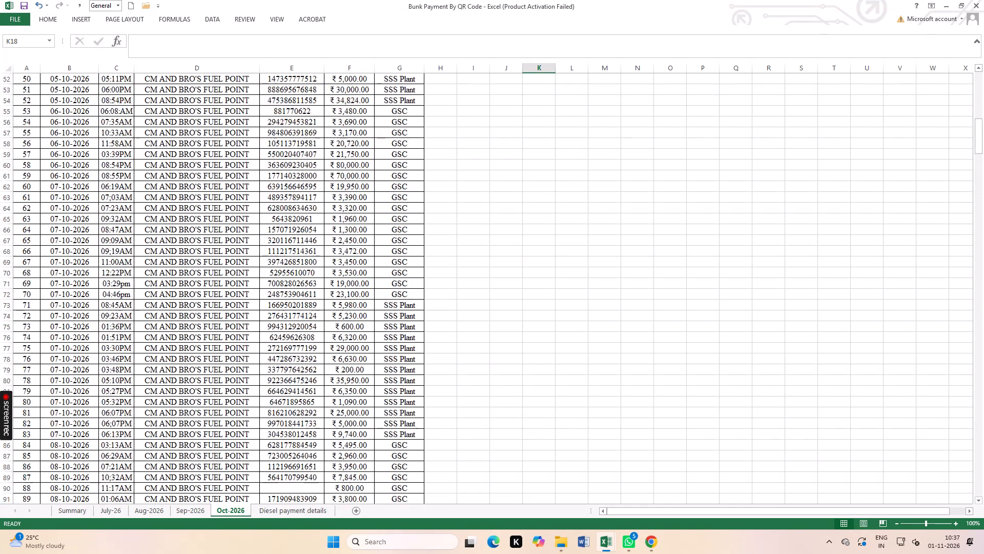
pyautogui.scroll(20, 256, 391)
pyautogui.scroll(12, 256, 391)
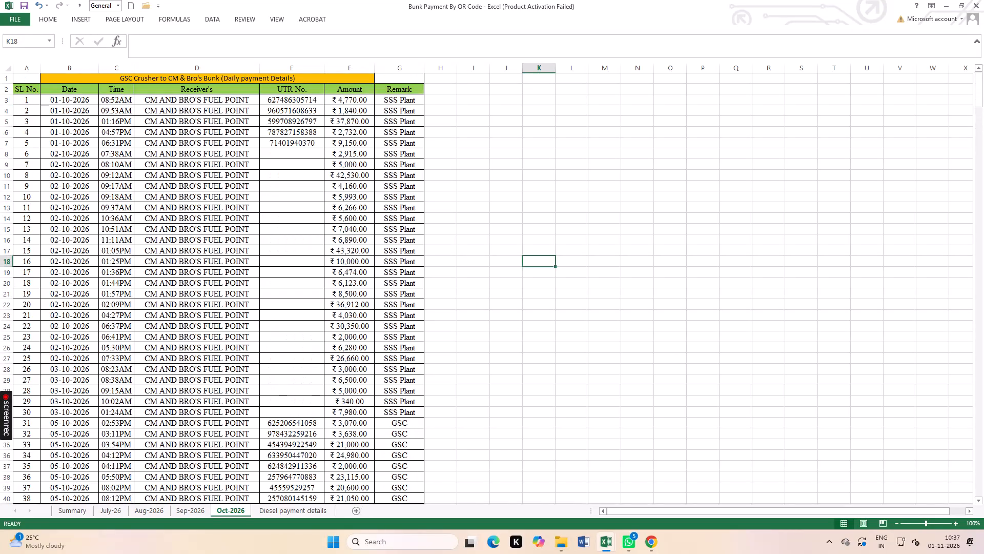
# Add filters to the header row A2:G2 of the Oct-2026 sheet and sort the payments by Date from oldest to newest.
pyautogui.moveTo(31, 87); pyautogui.dragTo(385, 86)
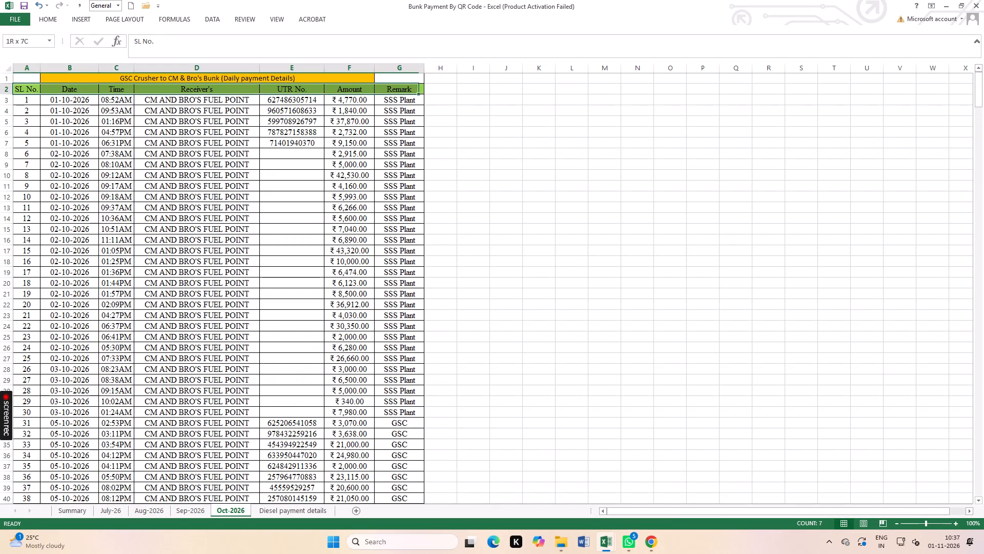
pyautogui.moveTo(385, 86); pyautogui.dragTo(393, 87)
pyautogui.click(209, 12)
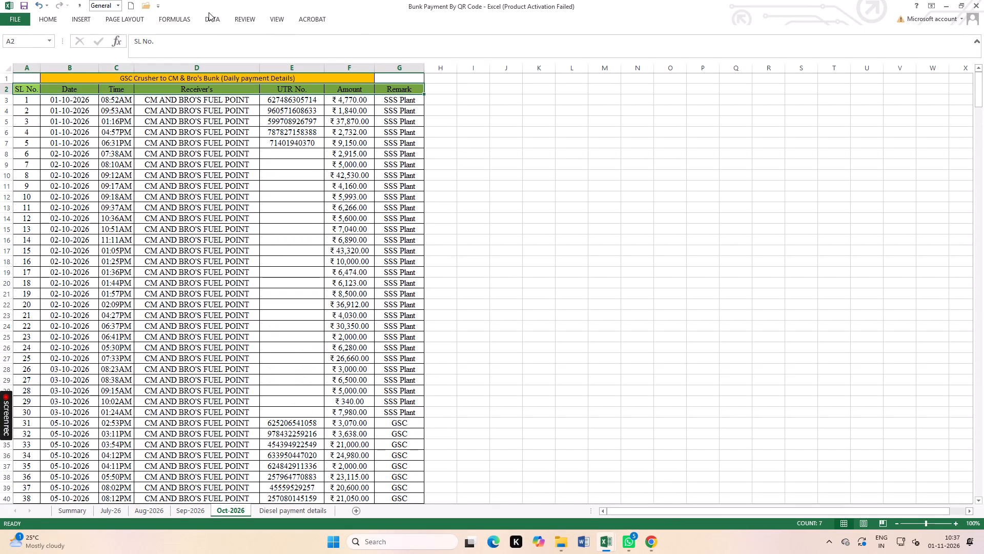
pyautogui.click(207, 20)
pyautogui.click(285, 36)
pyautogui.click(271, 39)
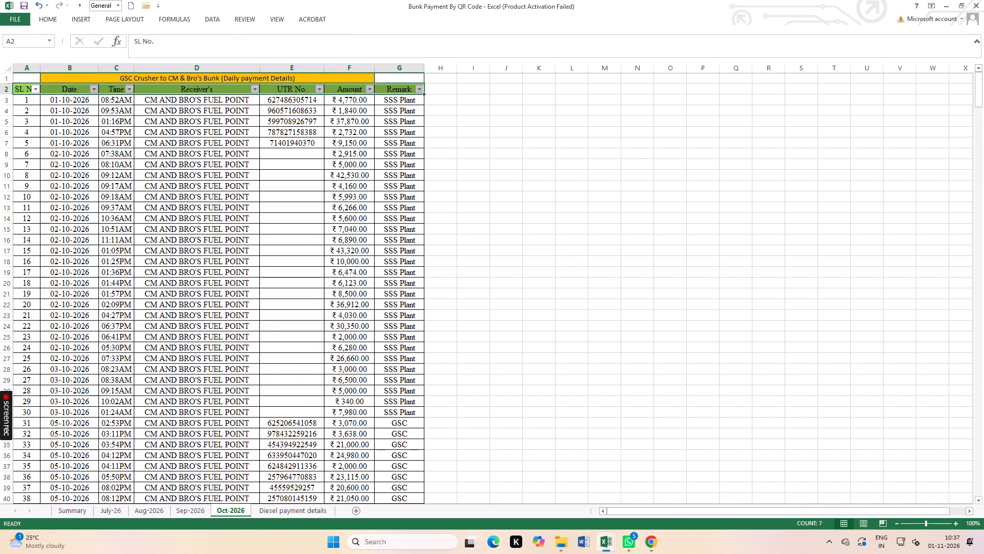
pyautogui.click(369, 217)
pyautogui.click(92, 89)
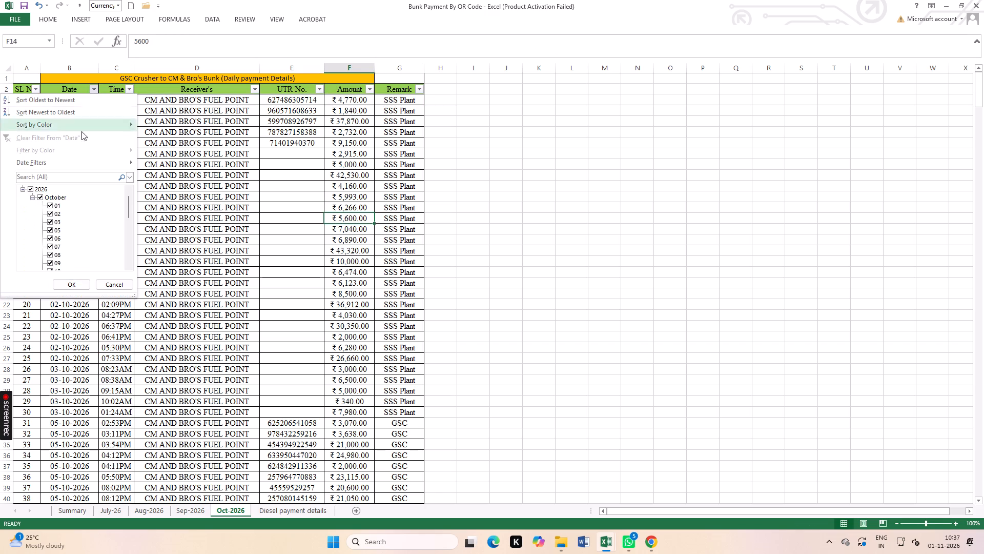
pyautogui.click(59, 100)
# Remove the filters from the Oct-2026 payment table's header row and save the workbook.
pyautogui.click(208, 172)
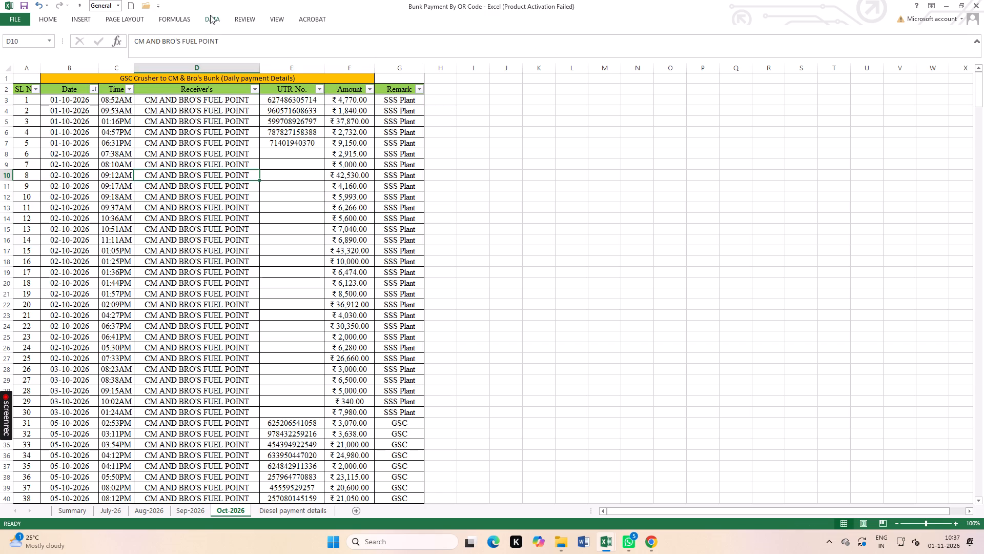
pyautogui.click(210, 15)
pyautogui.click(268, 40)
pyautogui.click(289, 229)
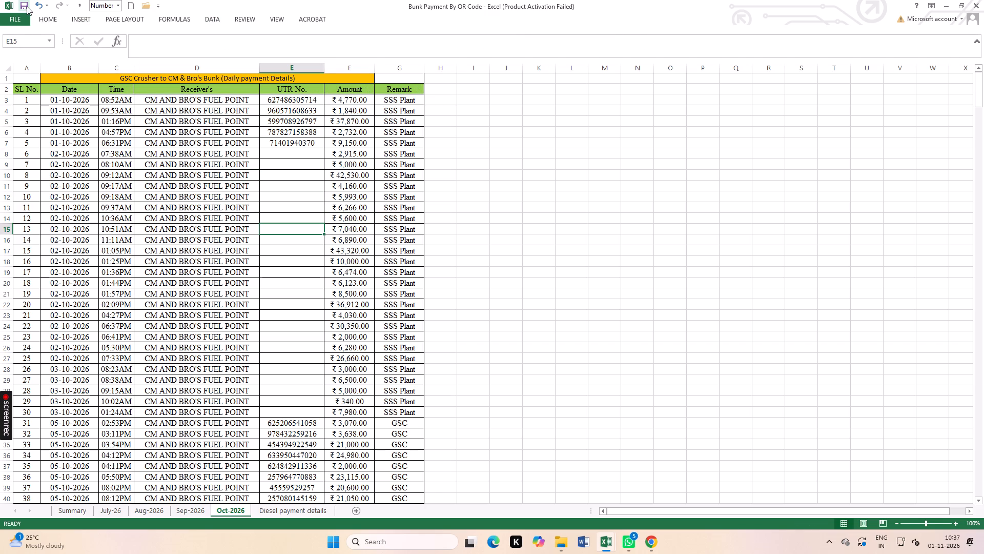
pyautogui.tripleClick(25, 4)
pyautogui.scroll(-10, 466, 180)
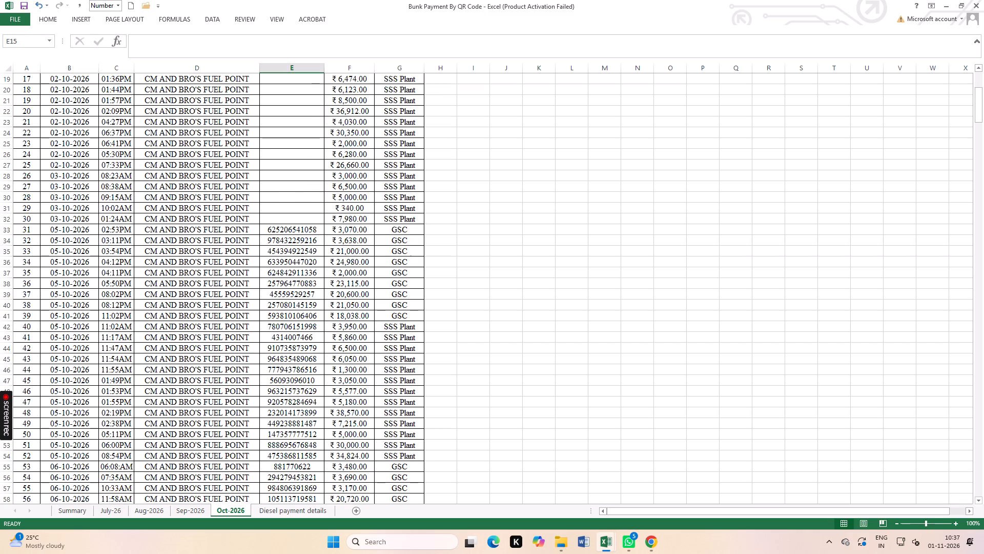
pyautogui.scroll(-3, 440, 318)
pyautogui.scroll(20, 440, 318)
pyautogui.scroll(4, 440, 318)
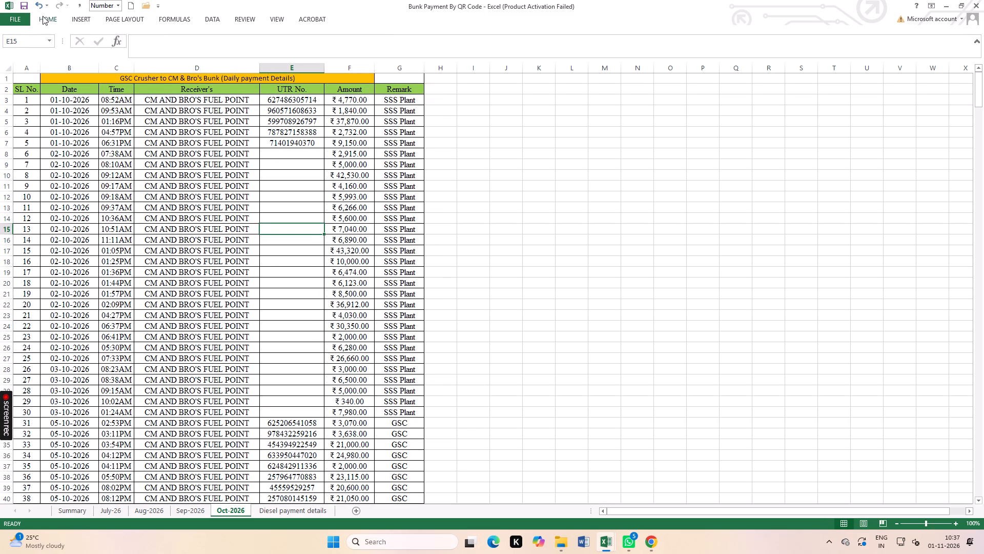
pyautogui.doubleClick(23, 3)
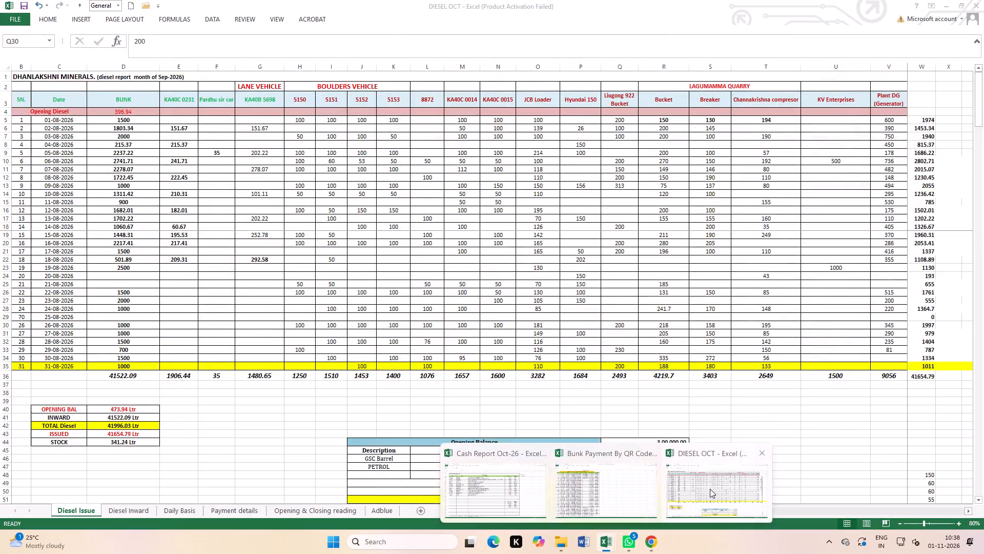
# Switch to the DIESEL OCT workbook, save it and close it.
pyautogui.click(710, 489)
pyautogui.click(23, 5)
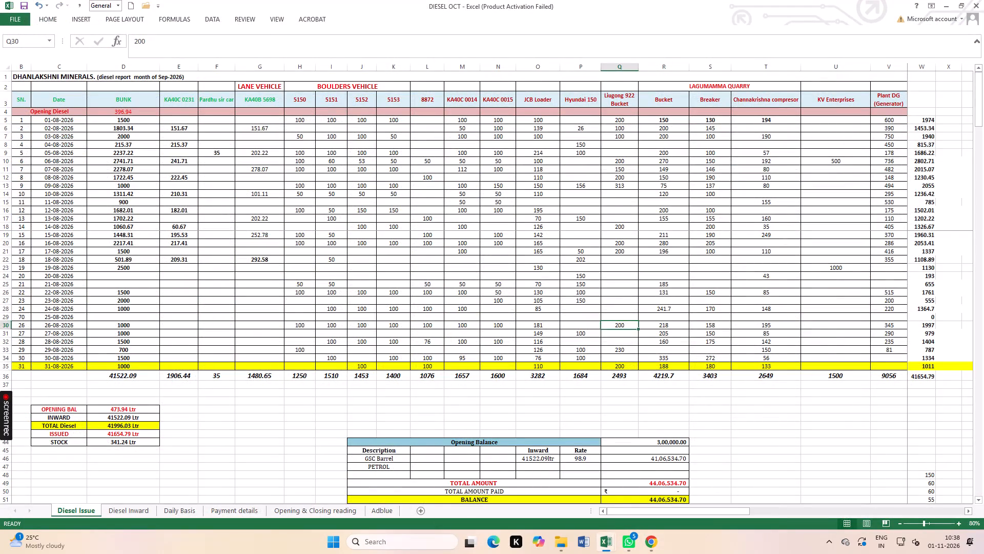
pyautogui.click(974, 0)
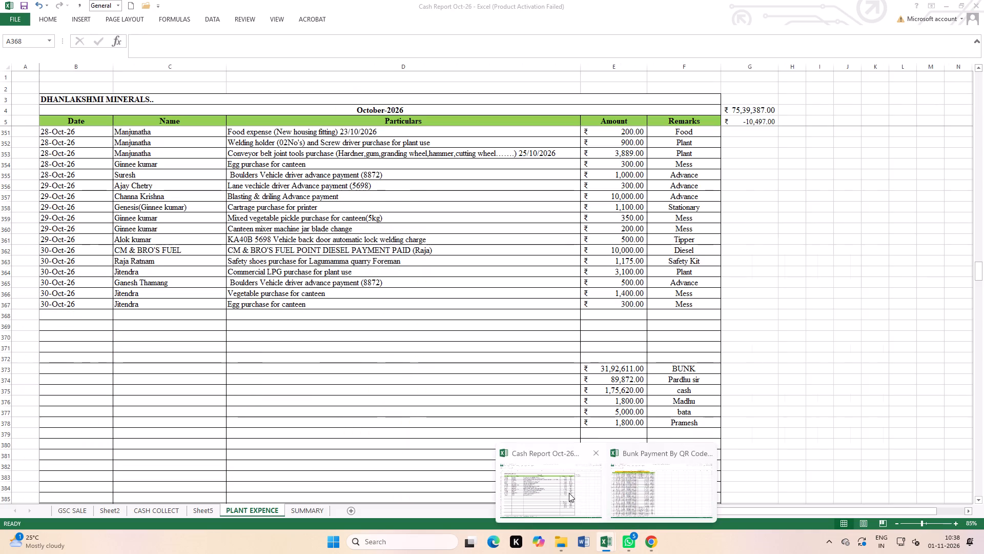
# Close the Bunk Payment By QR Code workbook, keeping the Cash Report Oct-26 workbook open on its PLANT EXPENCE sheet.
pyautogui.click(569, 493)
pyautogui.click(466, 393)
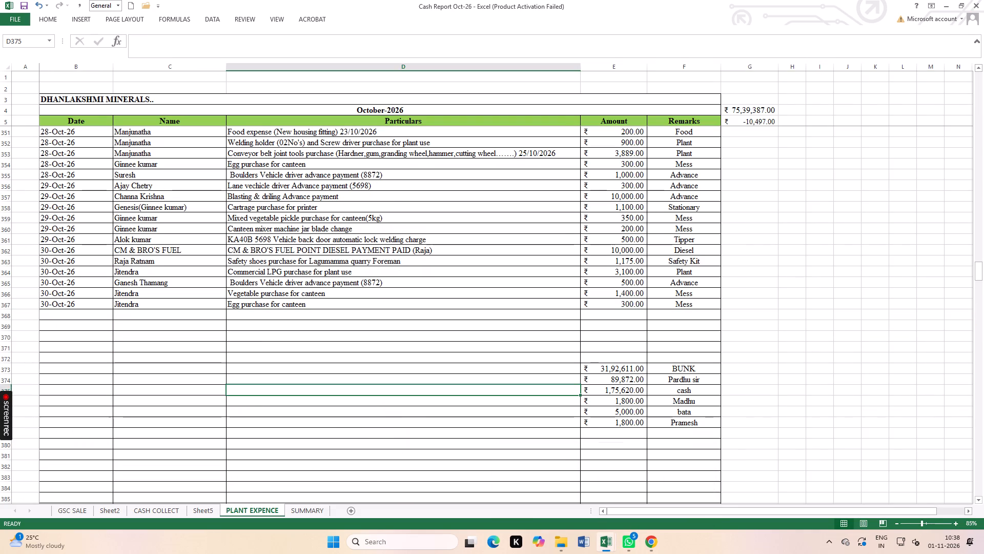
pyautogui.scroll(1, 503, 447)
pyautogui.scroll(-3, 717, 497)
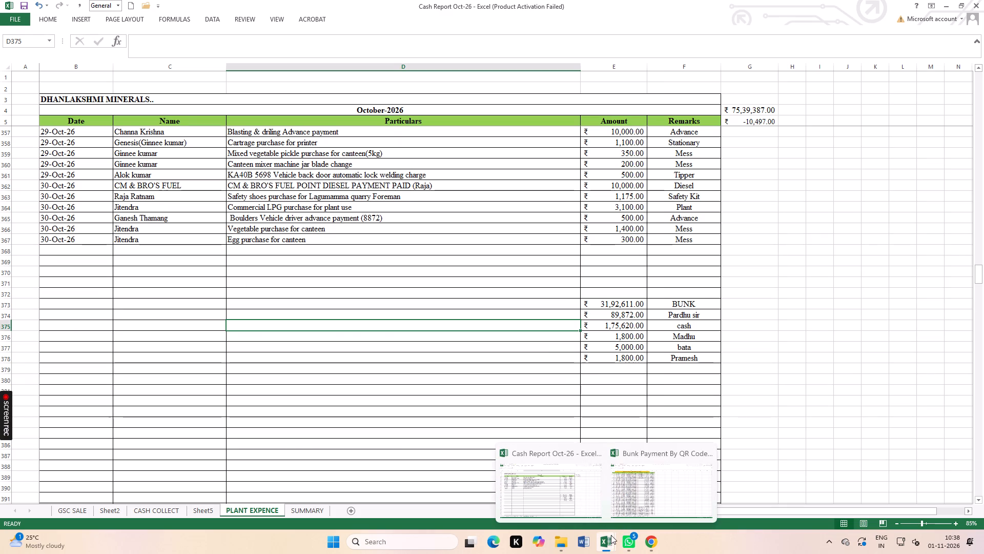
pyautogui.click(651, 484)
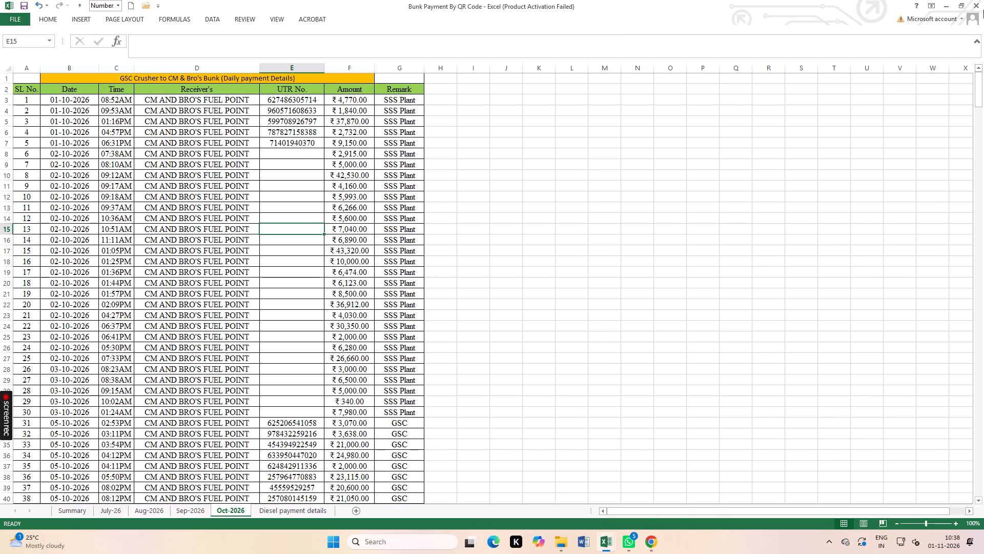
pyautogui.click(983, 0)
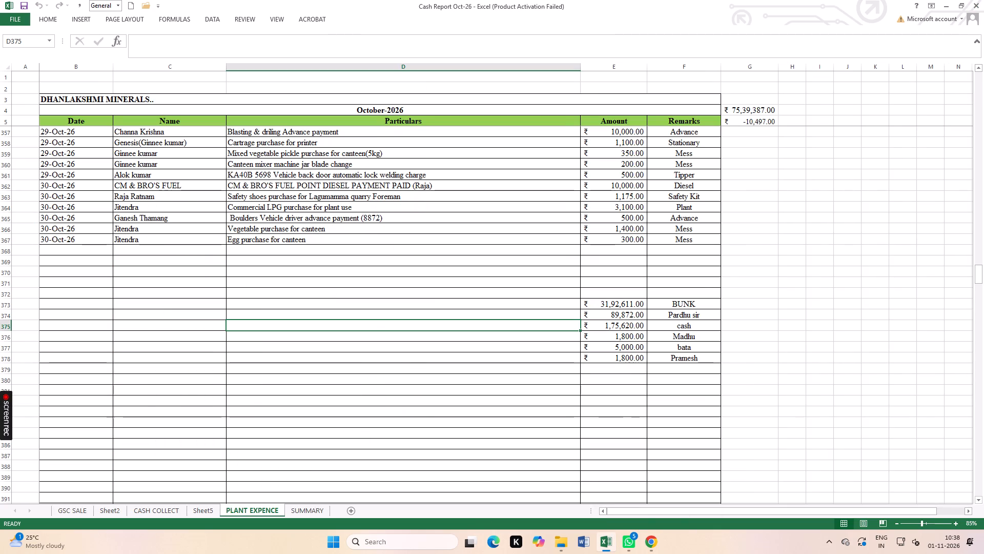
# Select the first empty Date cell, B368, below the last 30-Oct-26 entry on the PLANT EXPENCE sheet.
pyautogui.click(58, 251)
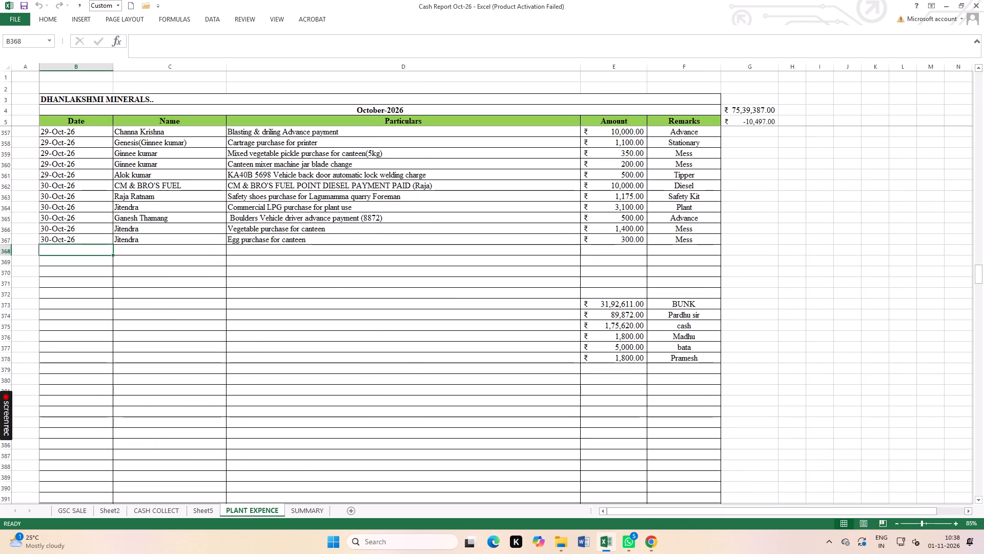
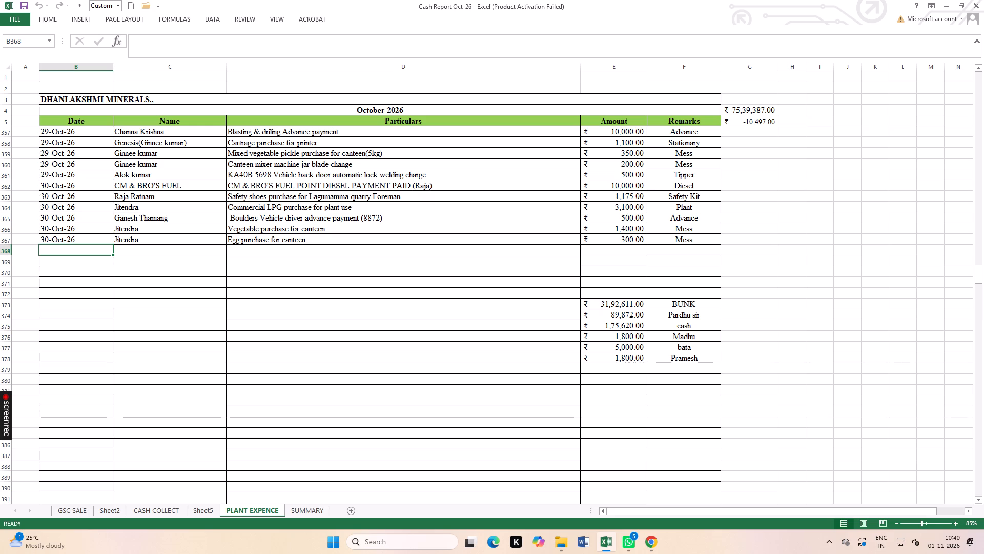
# Start a new entry in row 368 of the PLANT EXPENCE sheet with the date 31-Oct-26 and the name Sonu.
pyautogui.click(356, 360)
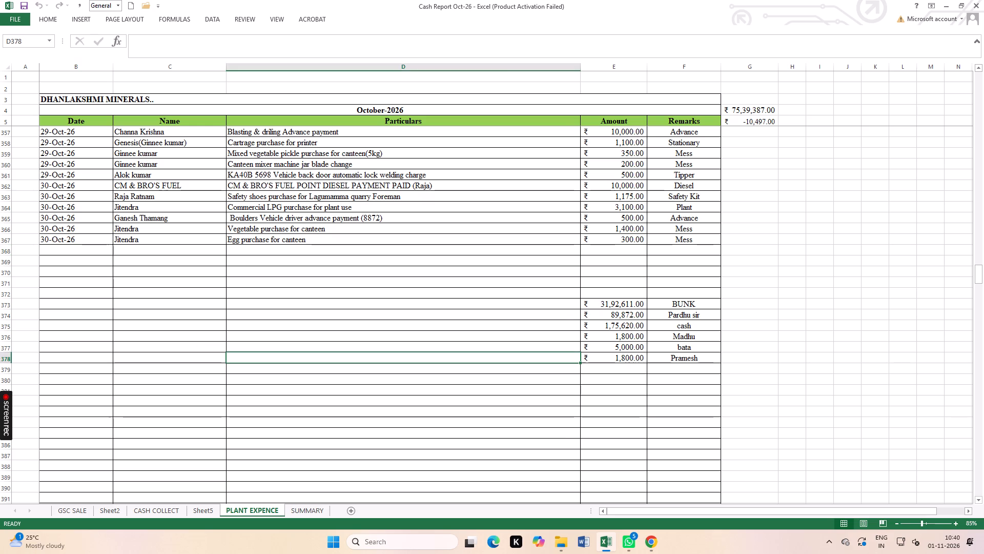
pyautogui.click(80, 249)
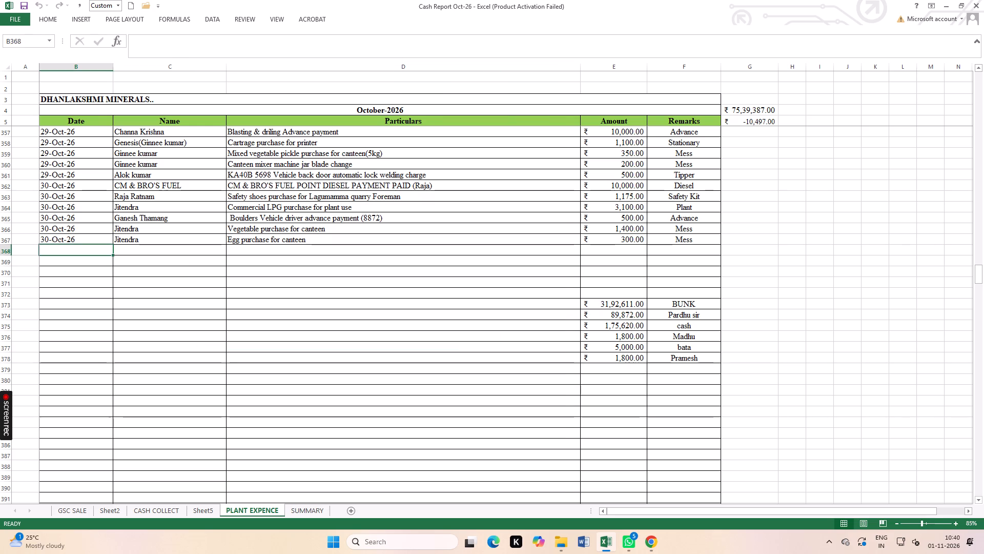
pyautogui.hotkey('ctrl', 'd')
pyautogui.click(125, 314)
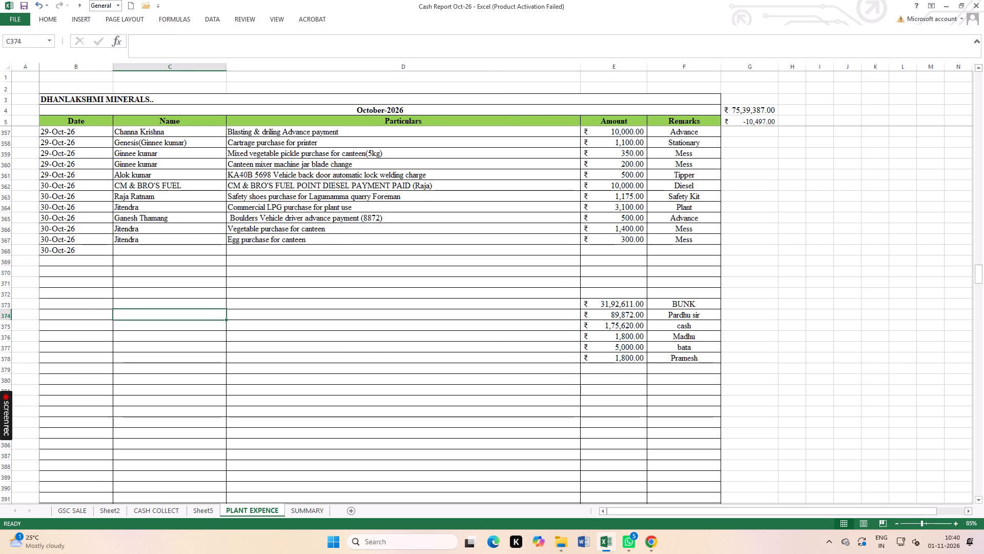
pyautogui.doubleClick(48, 249)
pyautogui.press('BackSpace')
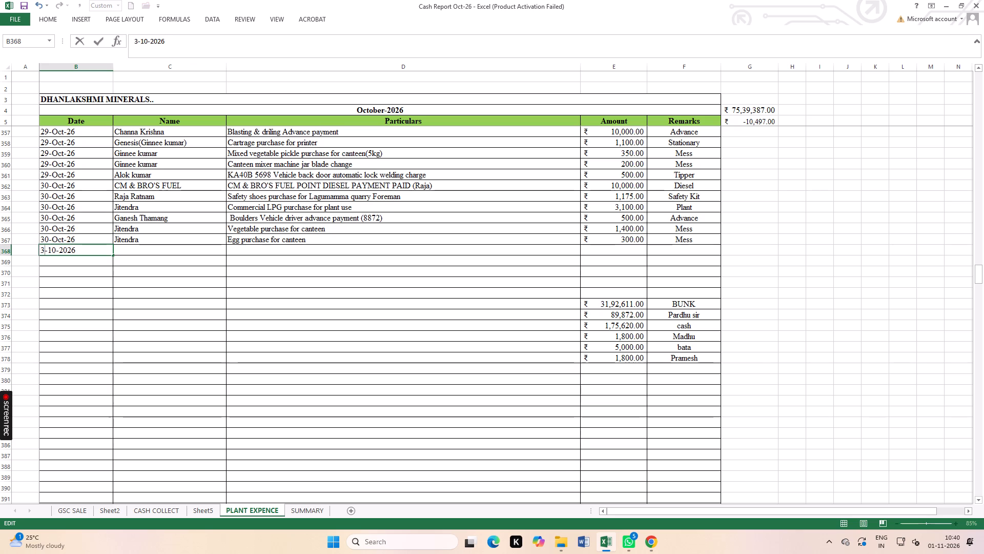
pyautogui.press('1')
pyautogui.click(318, 349)
pyautogui.click(176, 251)
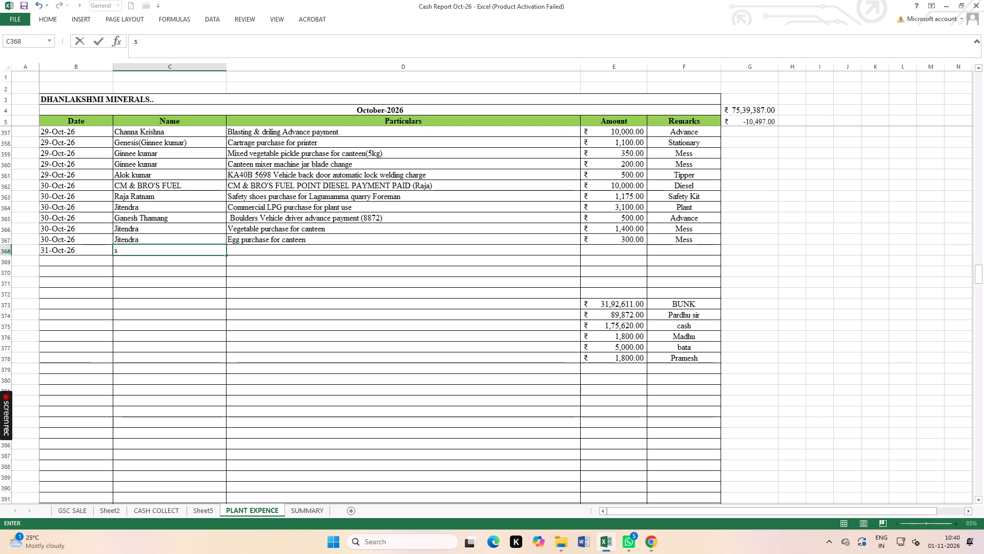
pyautogui.press('BackSpace')
pyautogui.press('o')
pyautogui.press('Right')
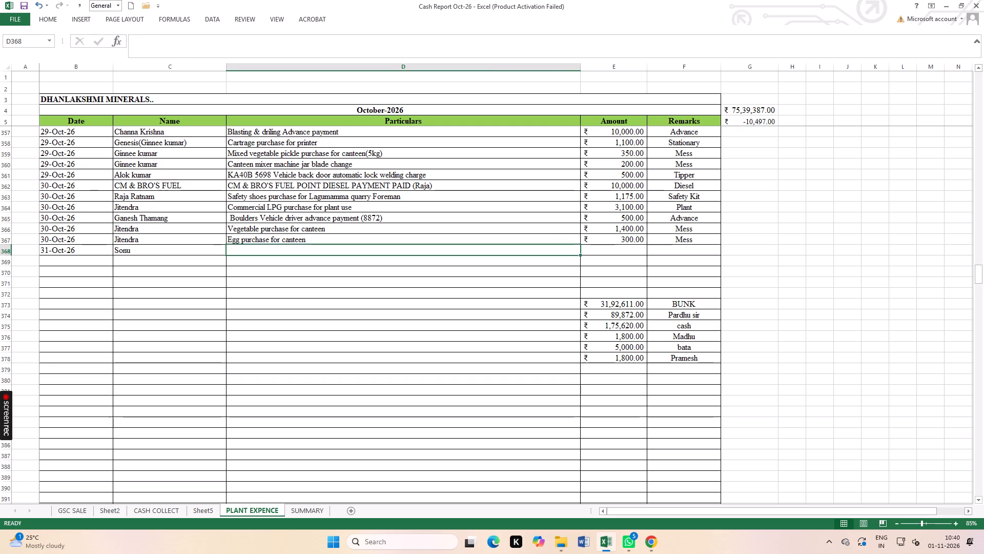
# Copy the 28-Oct-26 particulars "Boulders Vehicle driver advance payment (8872)" into the Sonu row and enter the amount 4000.
pyautogui.scroll(5, 417, 305)
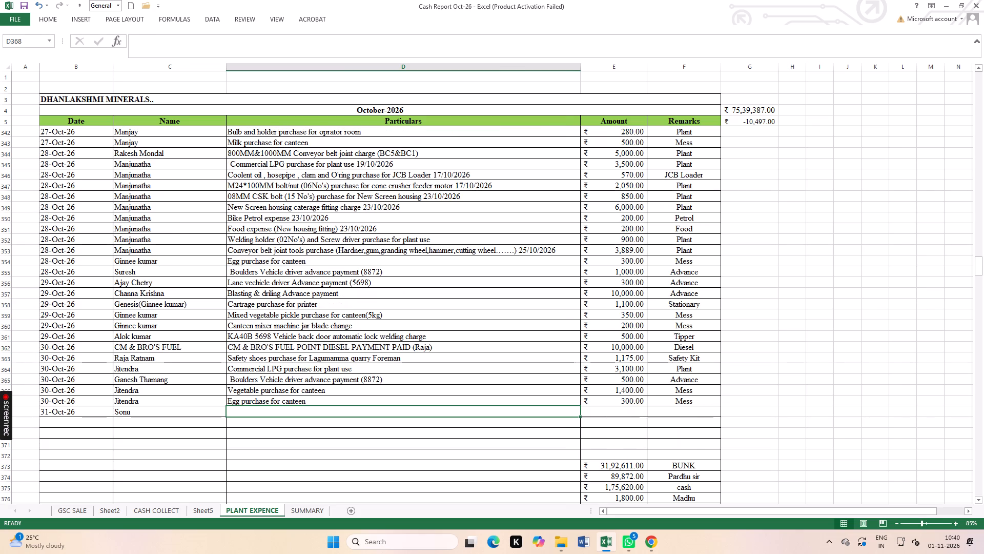
pyautogui.click(379, 271)
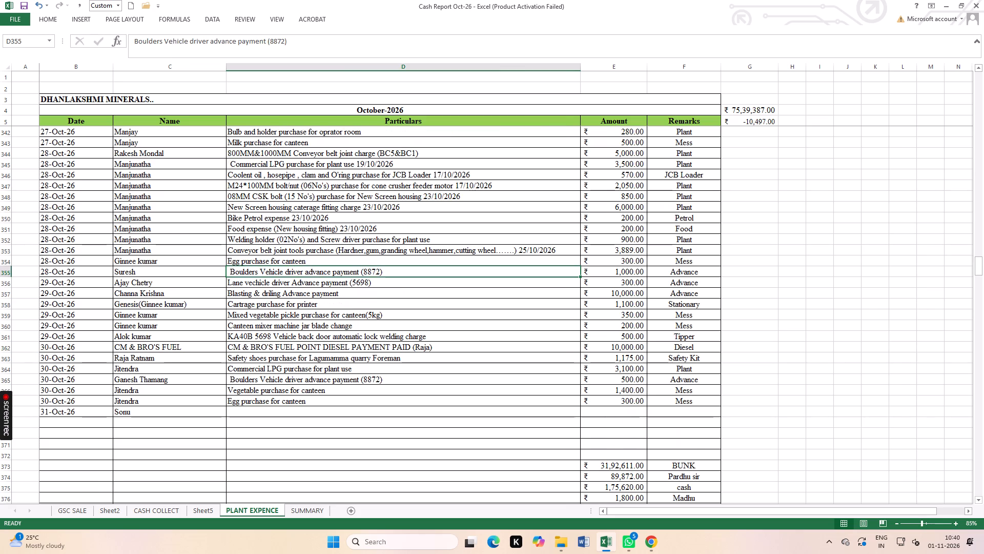
pyautogui.hotkey('ctrl', 'c')
pyautogui.click(323, 413)
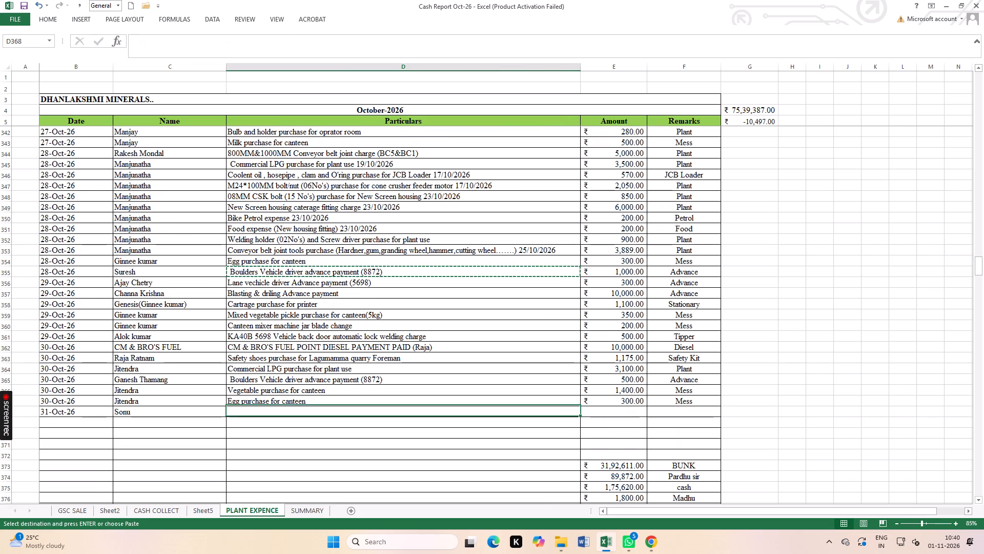
pyautogui.hotkey('ctrl', 'v')
pyautogui.click(635, 412)
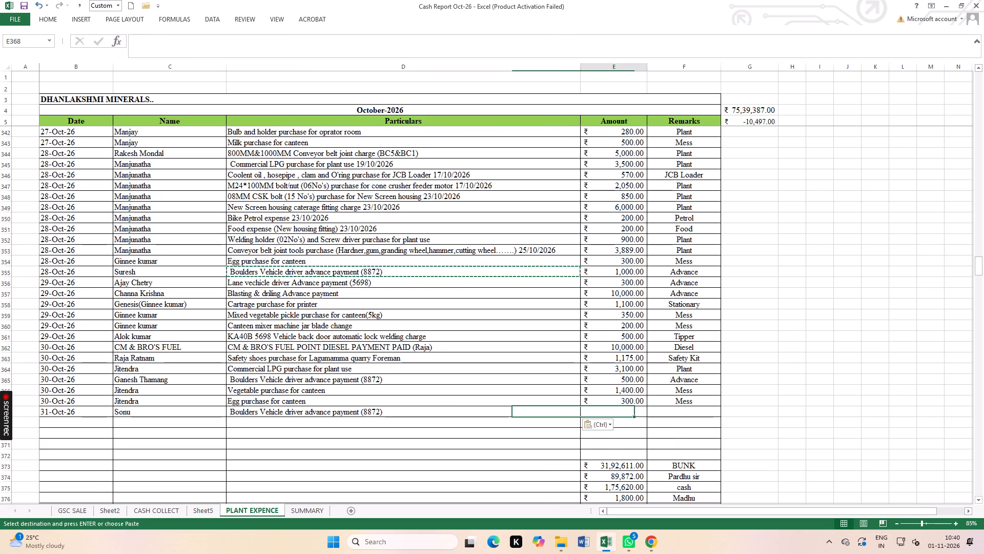
pyautogui.write('4000')
pyautogui.click(840, 400)
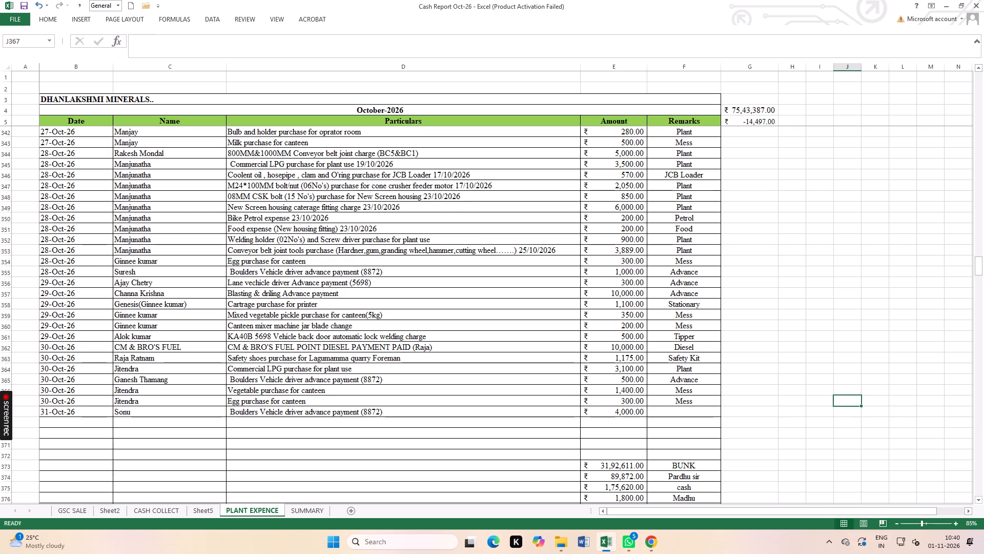
# Add filters to the header row, from Date to Remarks, of the October-2026 expense table.
pyautogui.moveTo(54, 120); pyautogui.dragTo(696, 127)
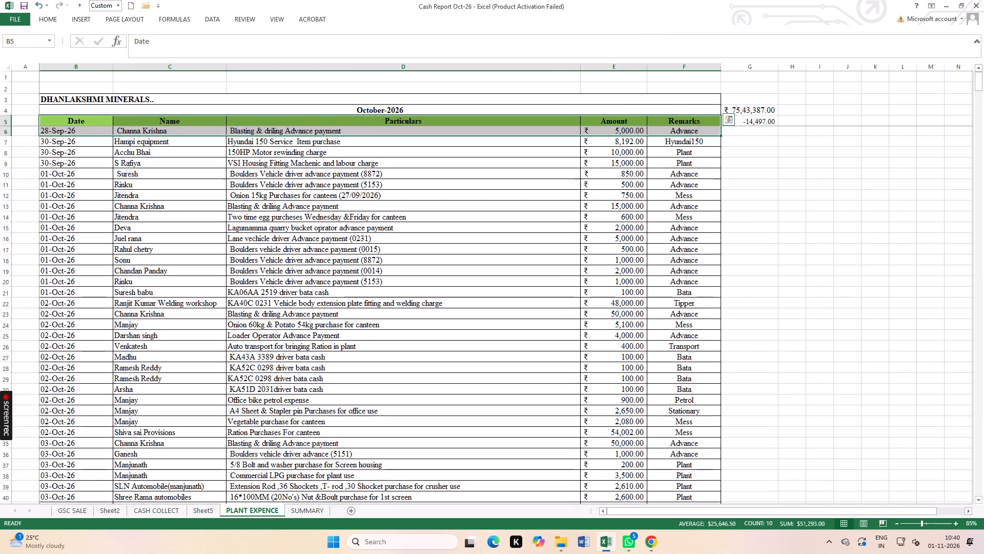
pyautogui.click(450, 210)
pyautogui.moveTo(75, 125); pyautogui.dragTo(424, 130)
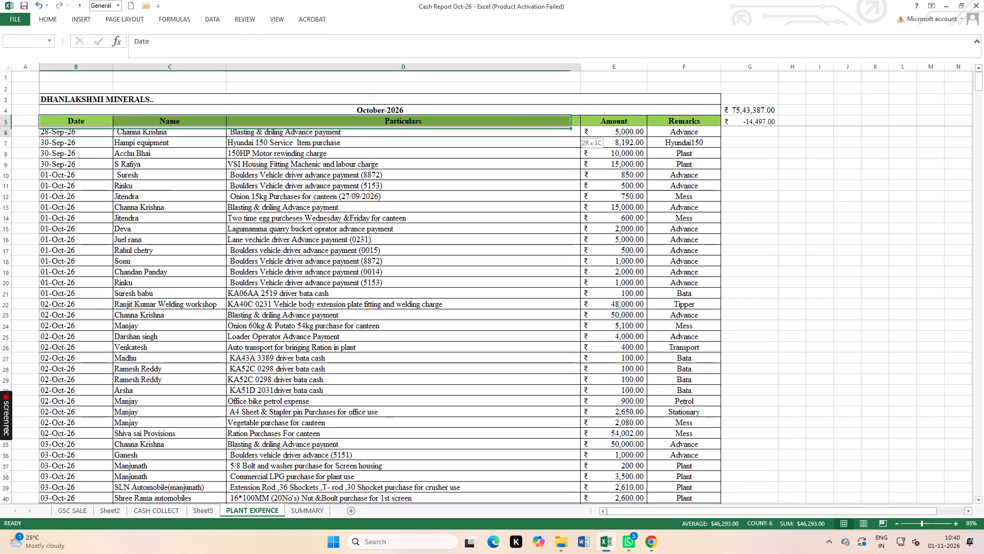
pyautogui.moveTo(424, 130); pyautogui.dragTo(676, 124)
pyautogui.click(216, 17)
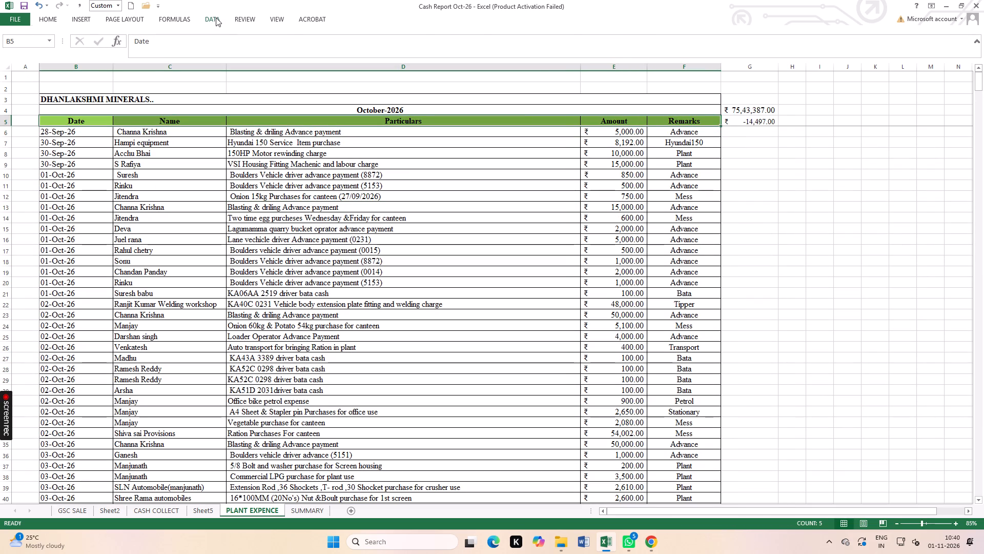
pyautogui.click(263, 41)
pyautogui.click(227, 251)
# Filter the Name column to show only Deva, searching the names for "dev" and excluding Devid and Devraj.
pyautogui.click(223, 121)
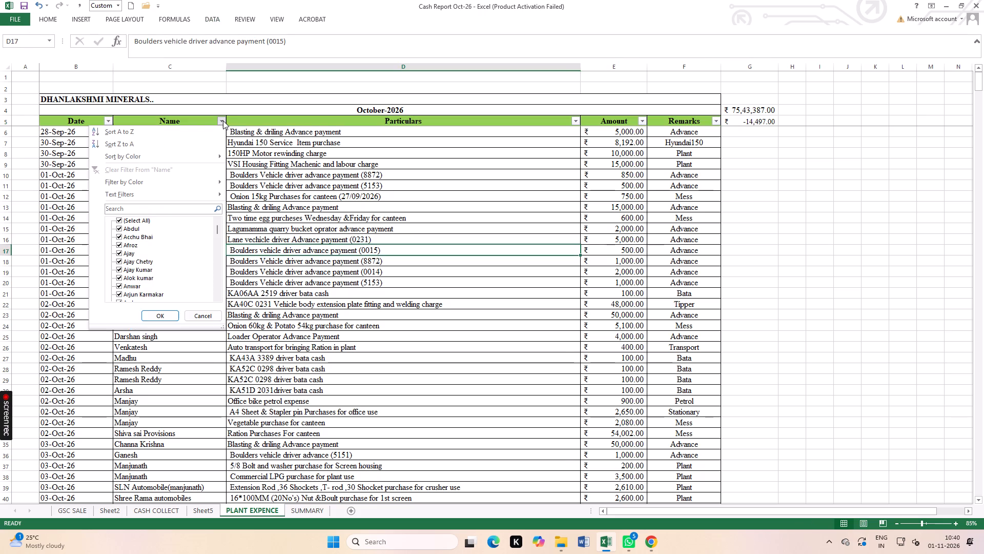
pyautogui.click(150, 218)
pyautogui.click(145, 210)
pyautogui.press('d')
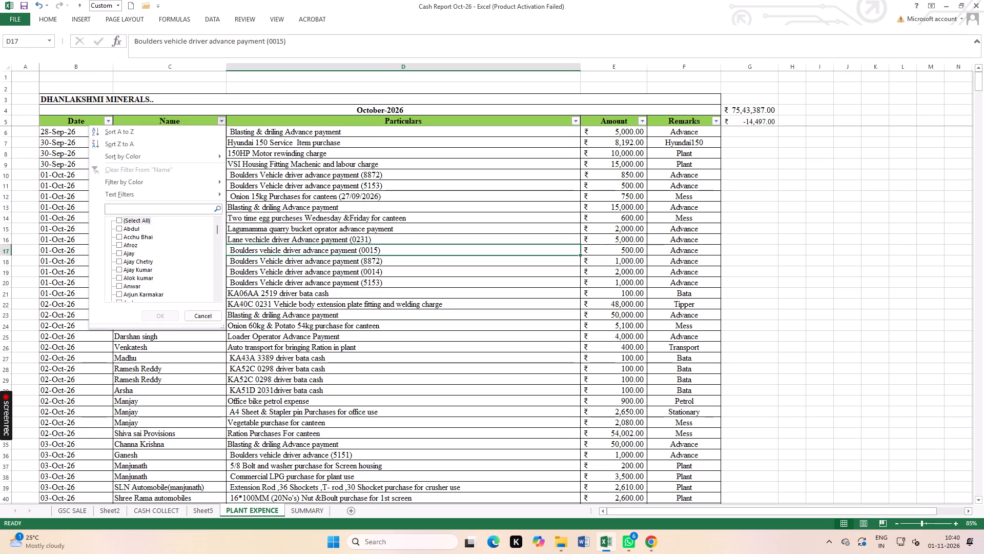
pyautogui.write('ev')
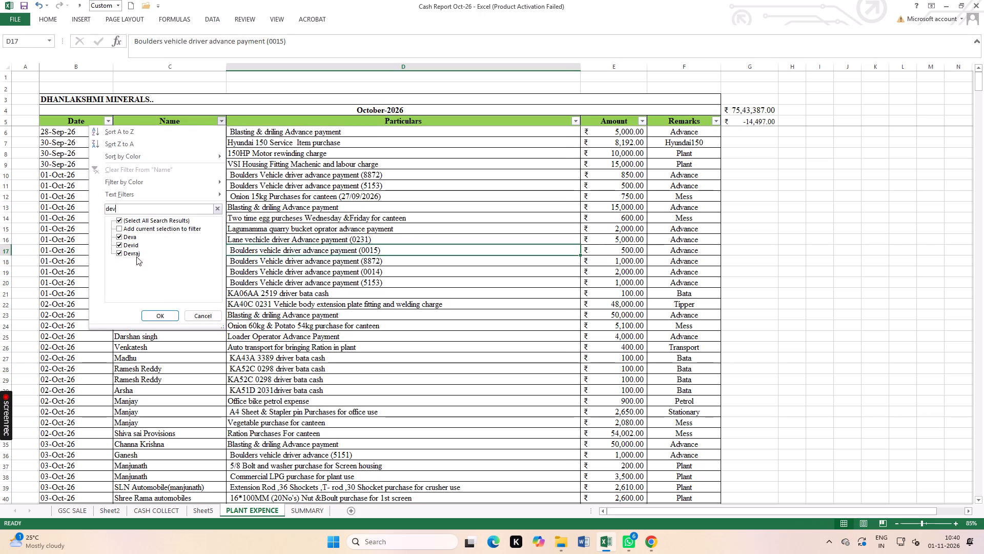
pyautogui.click(134, 245)
pyautogui.click(133, 253)
pyautogui.click(156, 316)
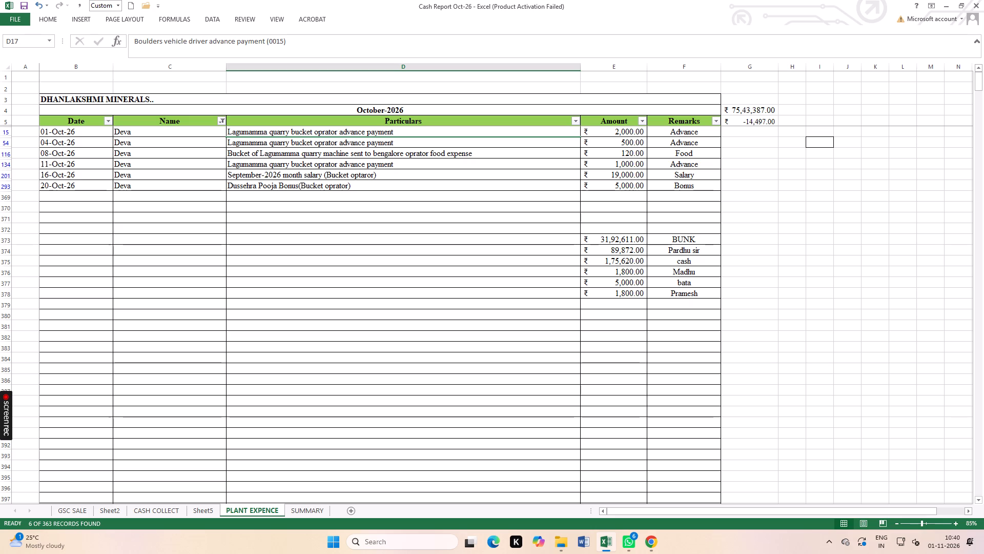
# Check Deva's advance amounts and filter the Remarks column to show only Advance entries.
pyautogui.click(629, 133)
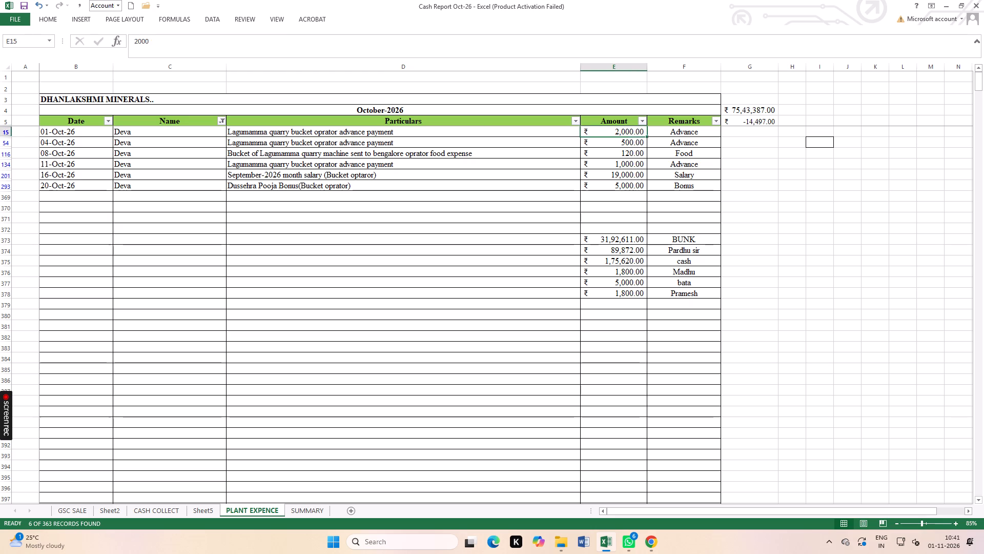
pyautogui.click(629, 146)
pyautogui.click(626, 165)
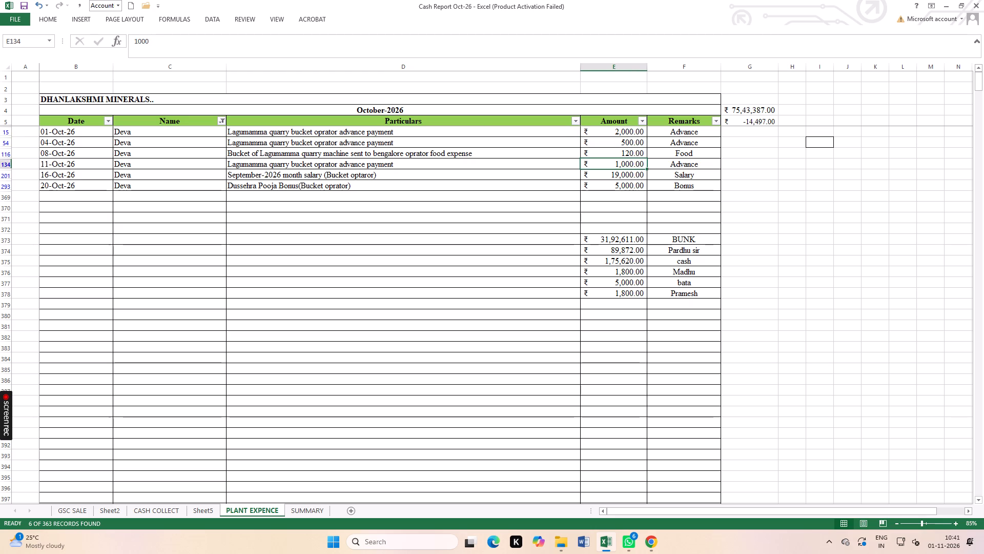
pyautogui.click(718, 121)
pyautogui.click(628, 219)
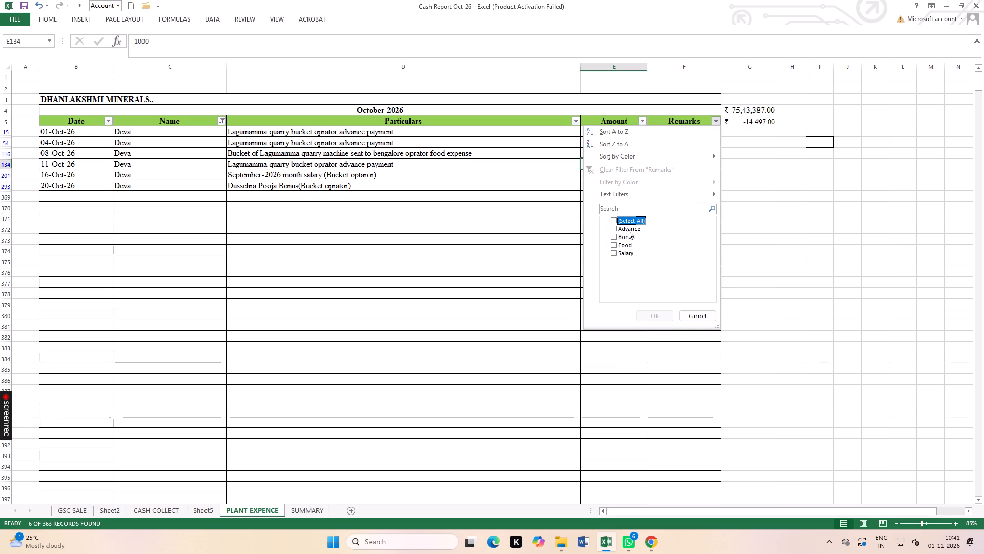
pyautogui.click(628, 229)
pyautogui.click(649, 314)
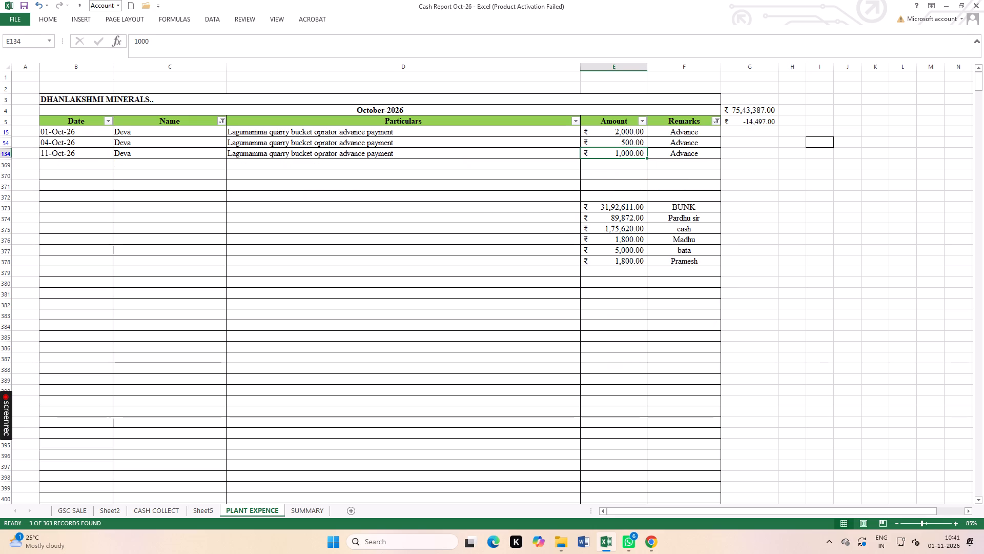
pyautogui.click(766, 239)
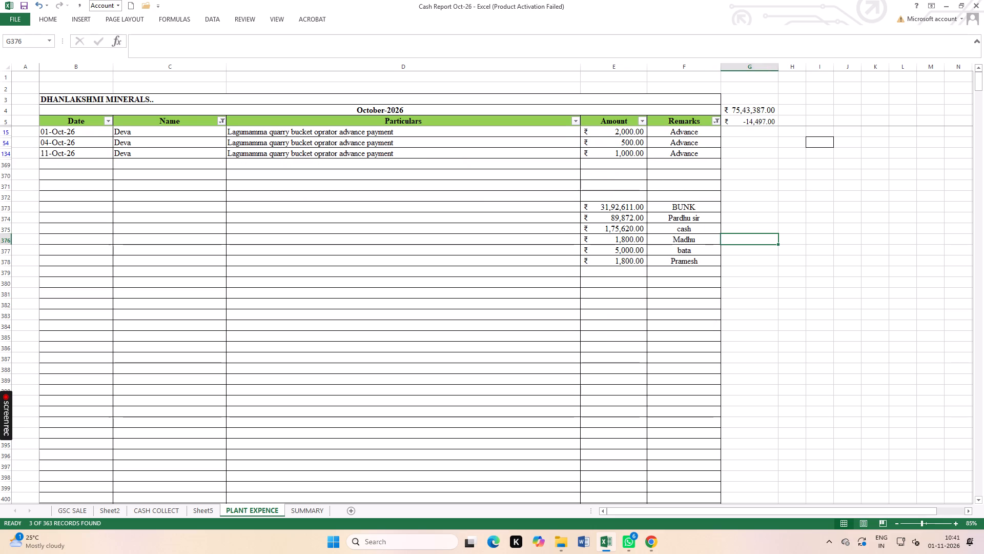
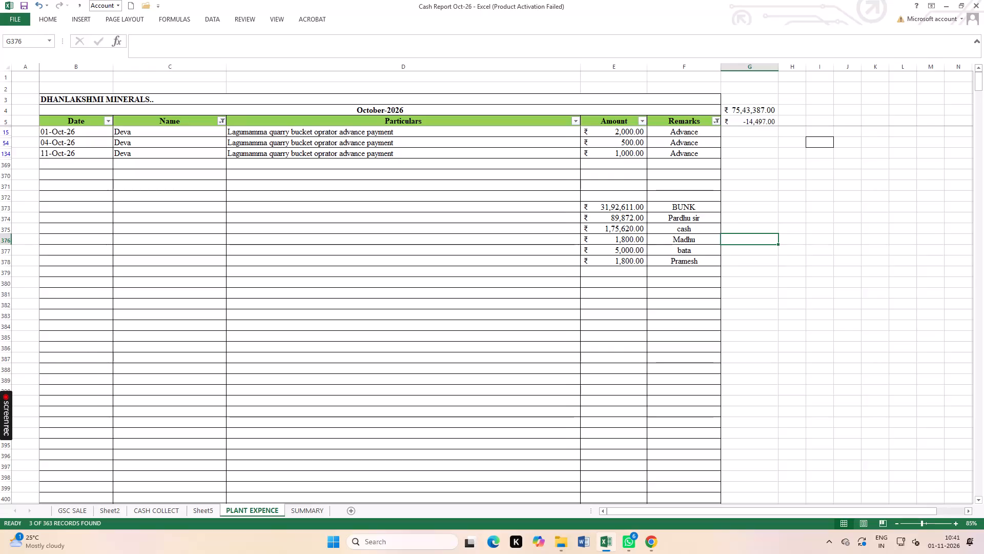
# Remove the filters from the October-2026 expense table and save the workbook.
pyautogui.click(518, 235)
pyautogui.click(208, 21)
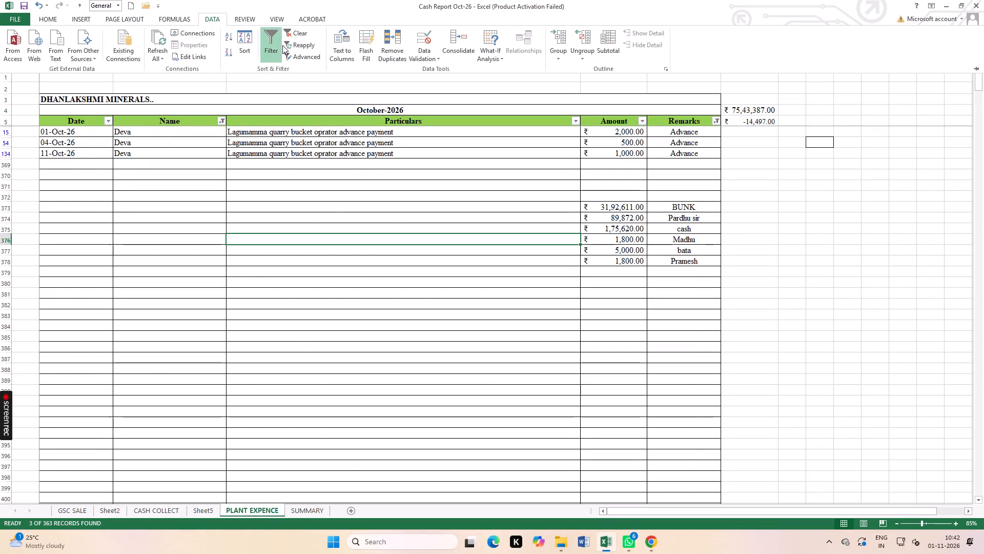
pyautogui.click(272, 45)
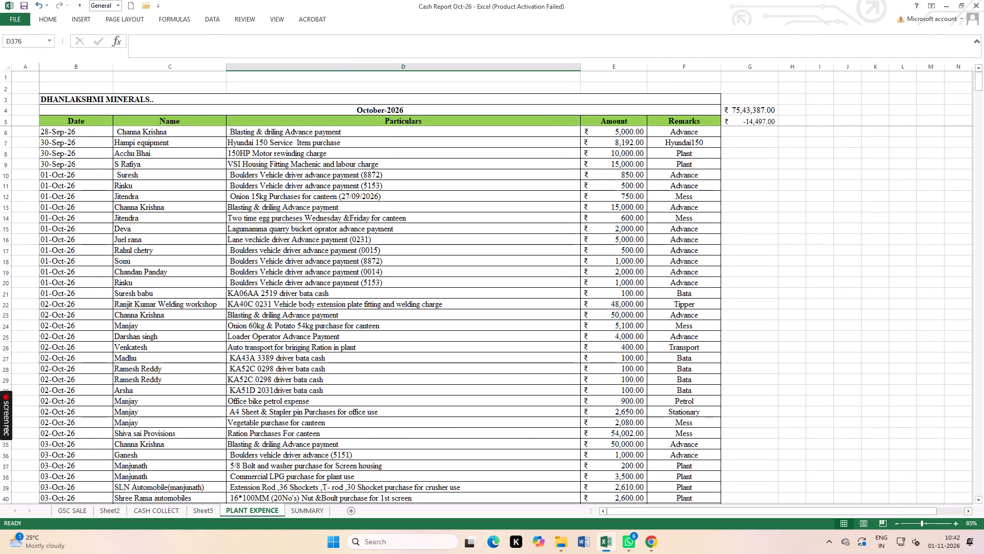
pyautogui.click(834, 284)
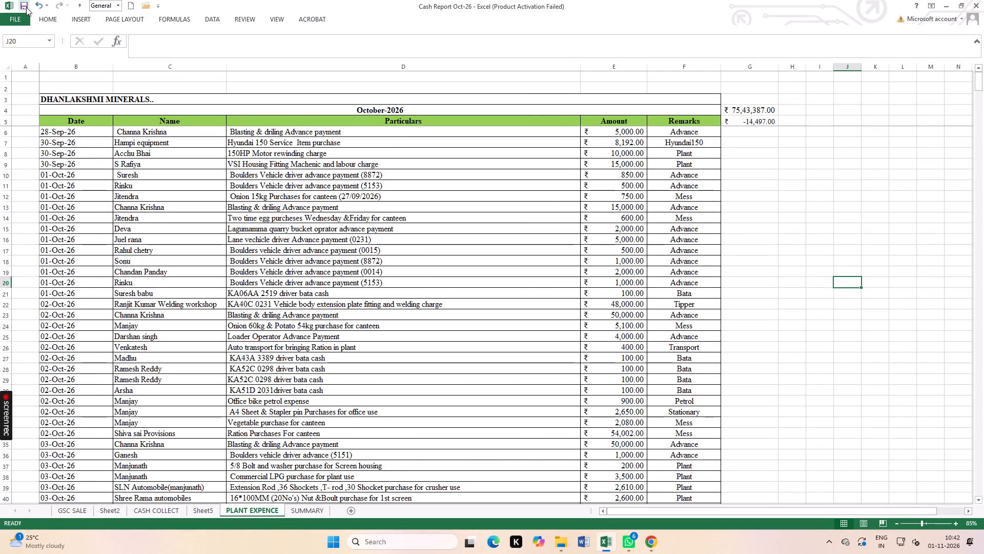
pyautogui.tripleClick(22, 4)
# Review the October-2026 expense entries down to the 31-Oct-26 row and the amounts listed below the table.
pyautogui.scroll(-19, 490, 412)
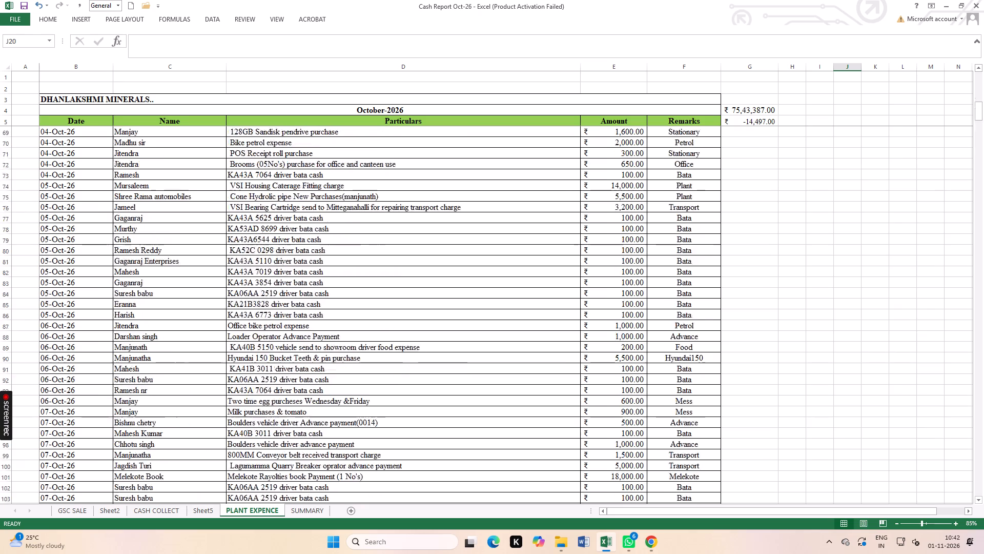
pyautogui.scroll(-20, 530, 414)
pyautogui.scroll(-20, 530, 414)
pyautogui.scroll(-7, 530, 414)
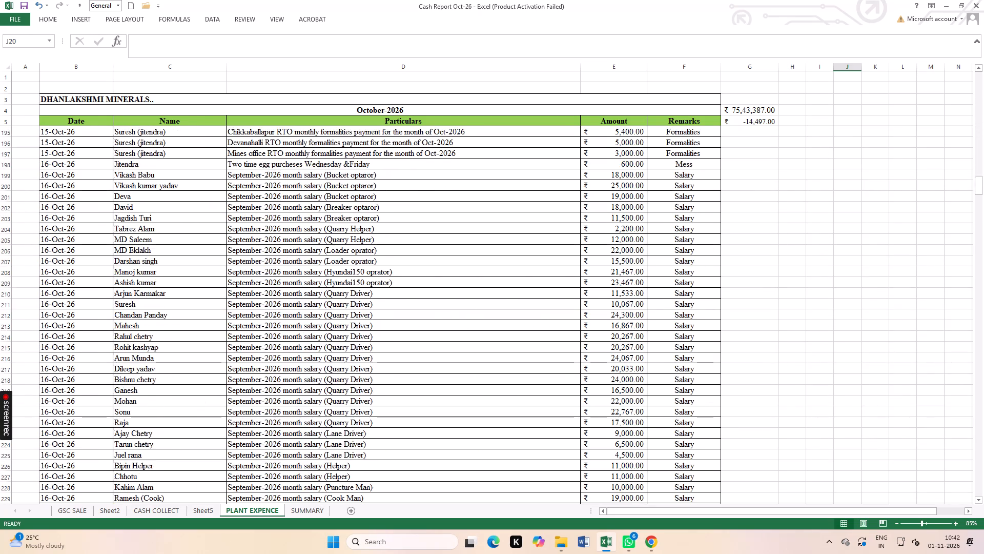
pyautogui.scroll(-12, 547, 414)
pyautogui.scroll(-20, 547, 414)
pyautogui.scroll(-1, 547, 414)
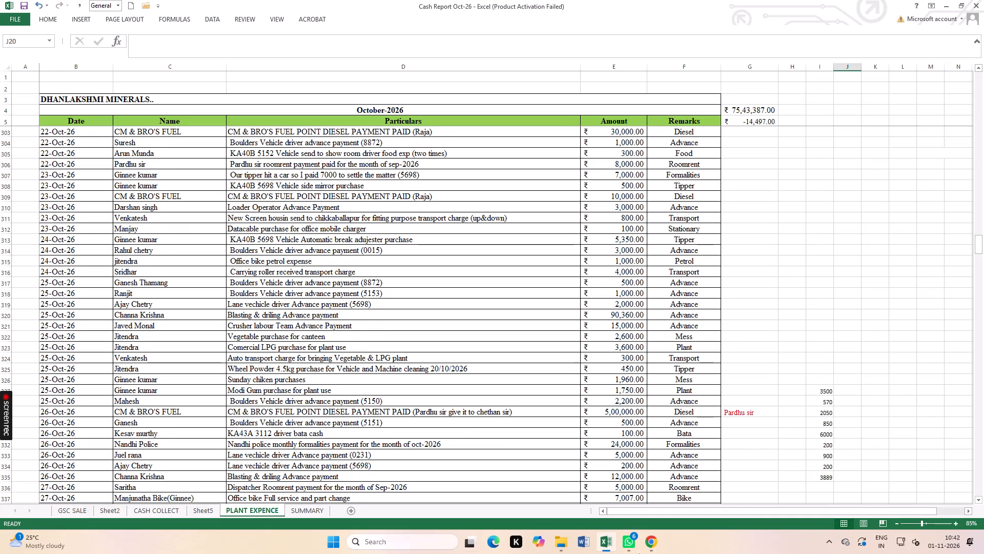
pyautogui.scroll(-6, 471, 318)
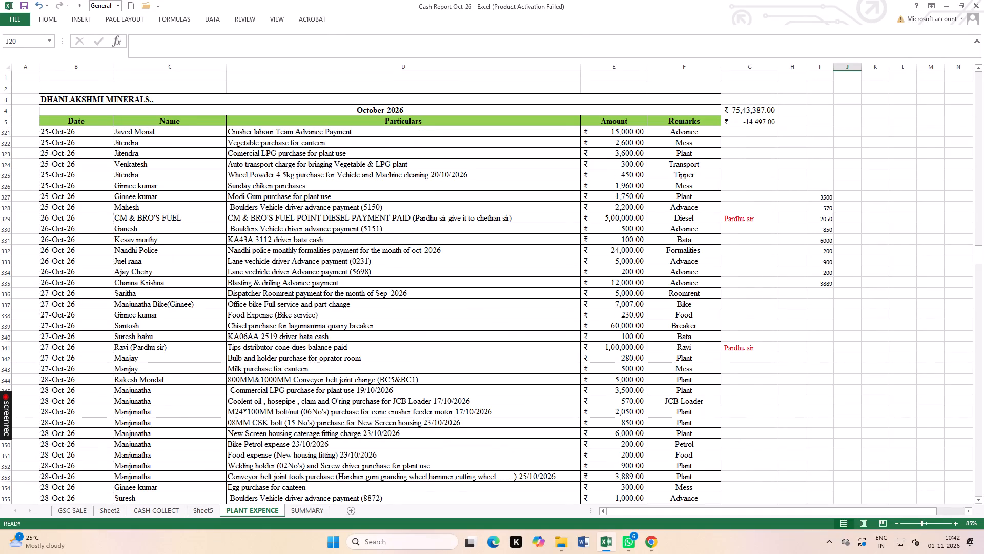
pyautogui.scroll(6, 513, 362)
pyautogui.scroll(4, 697, 346)
pyautogui.scroll(-20, 643, 327)
pyautogui.scroll(-2, 643, 327)
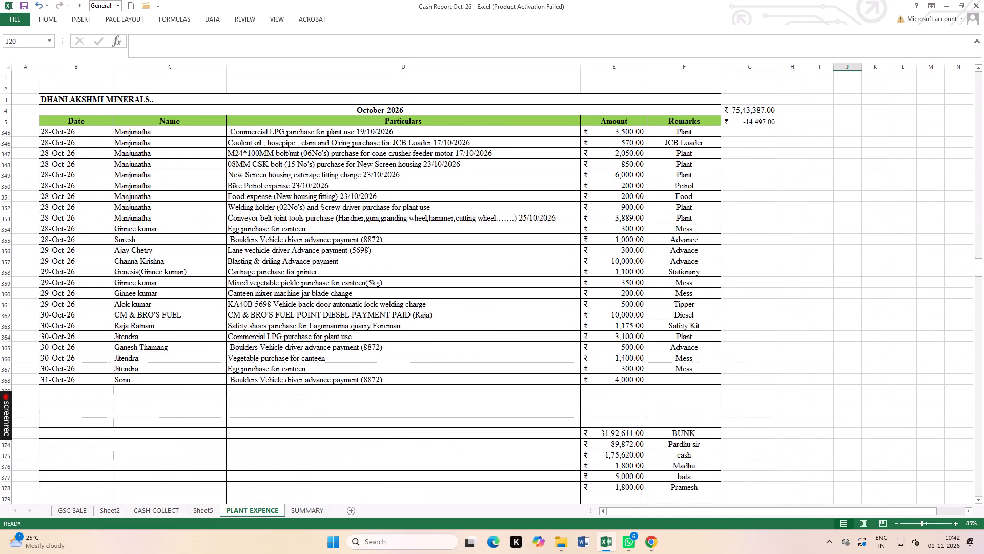
pyautogui.scroll(-3, 614, 340)
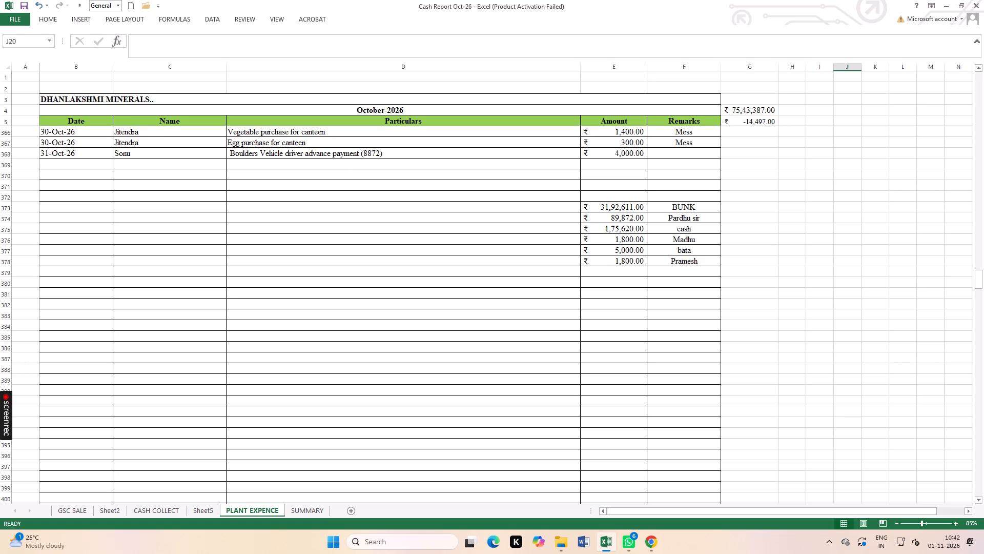
pyautogui.scroll(3, 544, 316)
pyautogui.click(53, 267)
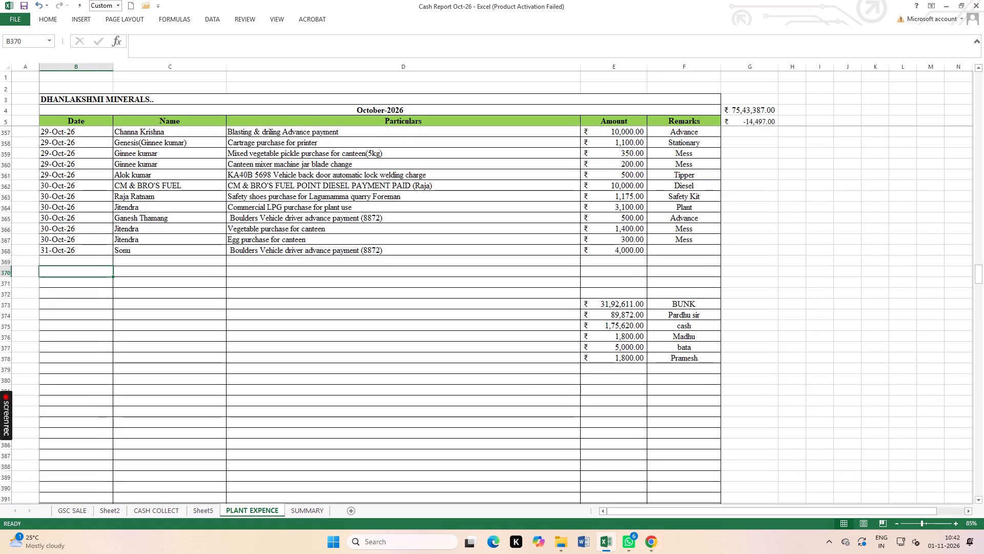
pyautogui.click(61, 259)
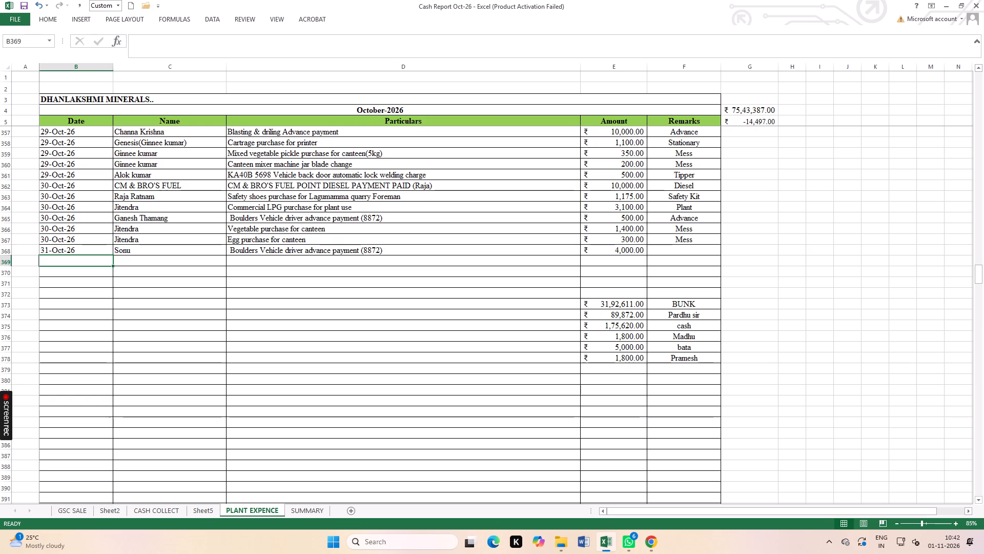
pyautogui.scroll(4, 249, 277)
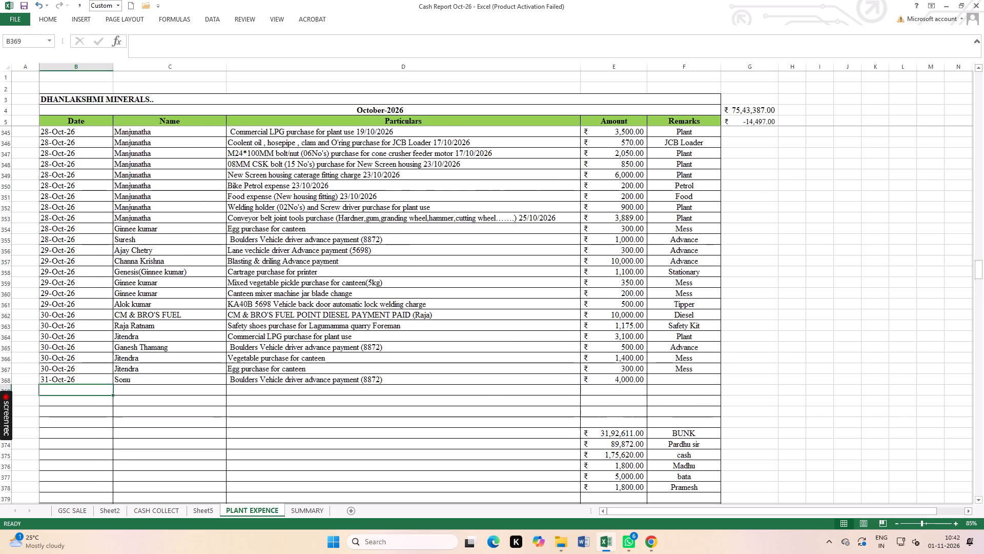
pyautogui.scroll(-3, 478, 310)
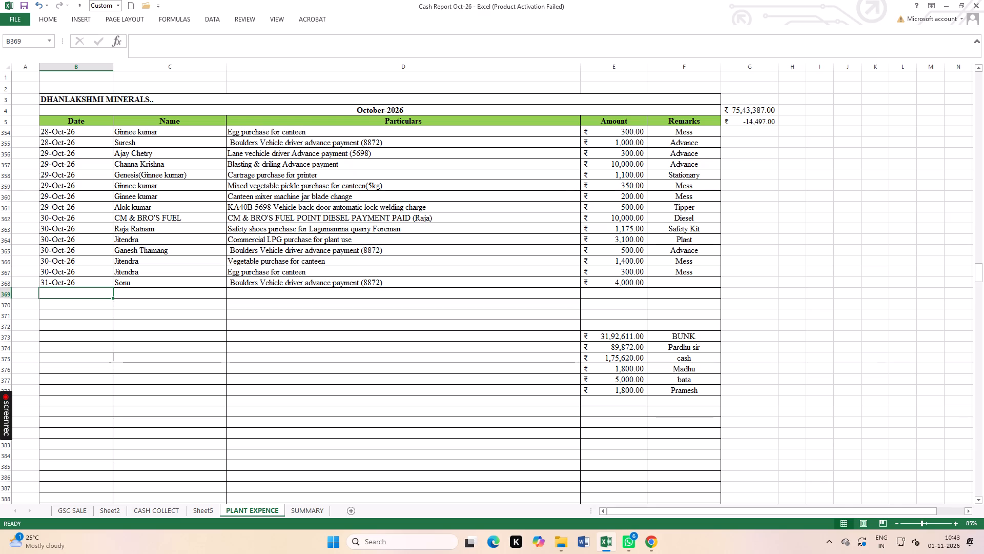
pyautogui.click(436, 345)
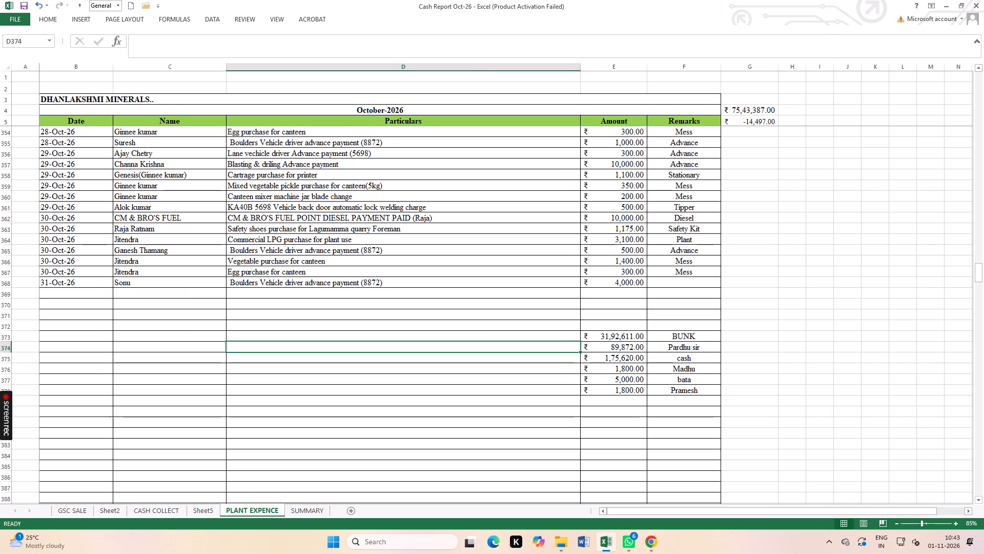
# Enter Advance as the remark for Sonu's 31-Oct-26 payment.
pyautogui.click(696, 283)
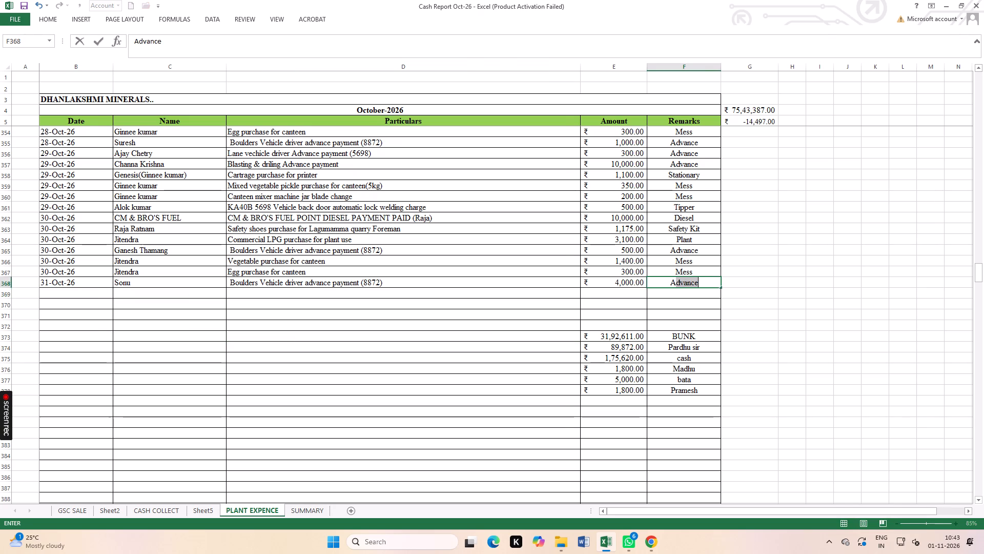
pyautogui.click(552, 325)
# Copy the date 31-Oct-26 down into the empty row below the Sonu entry.
pyautogui.click(87, 291)
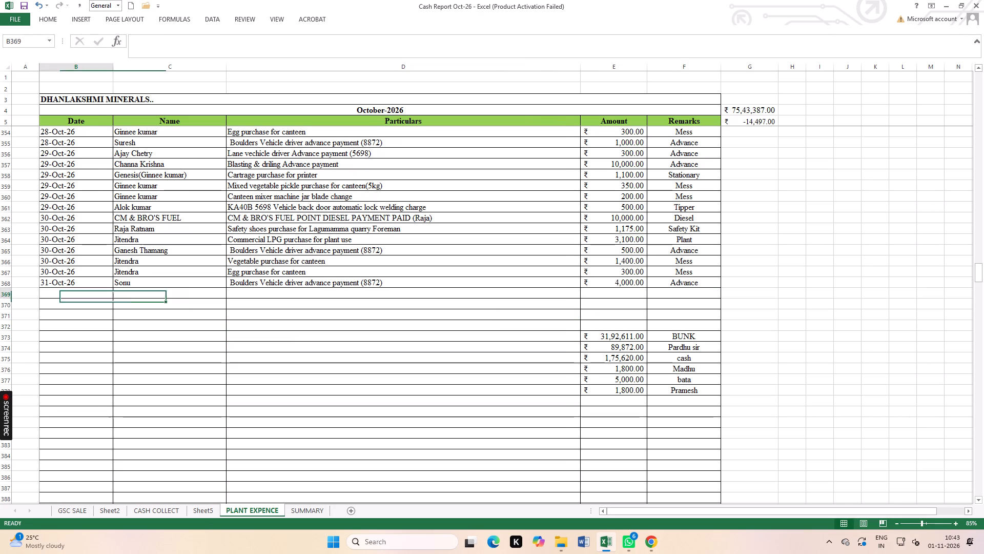
pyautogui.hotkey('ctrl', 'd')
pyautogui.click(146, 295)
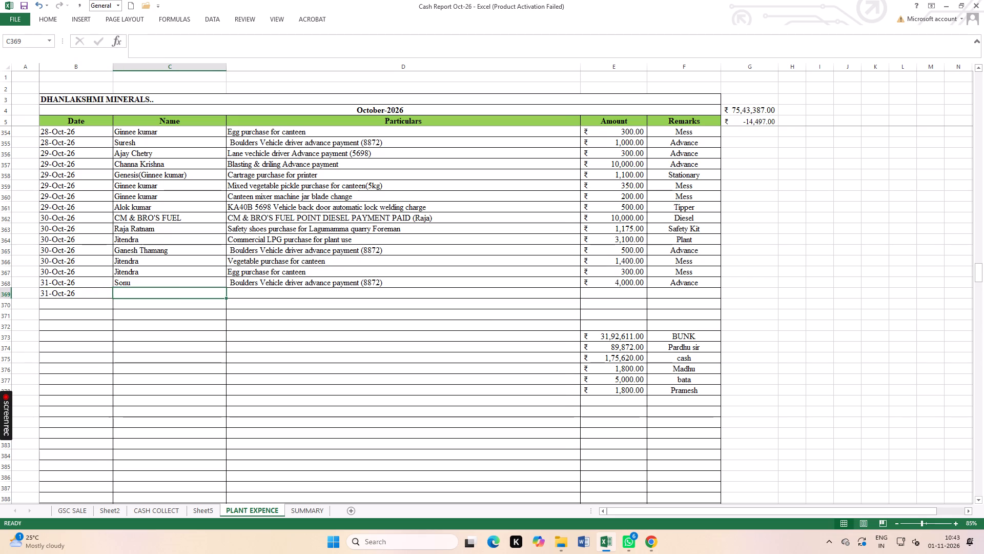
pyautogui.press('BackSpace')
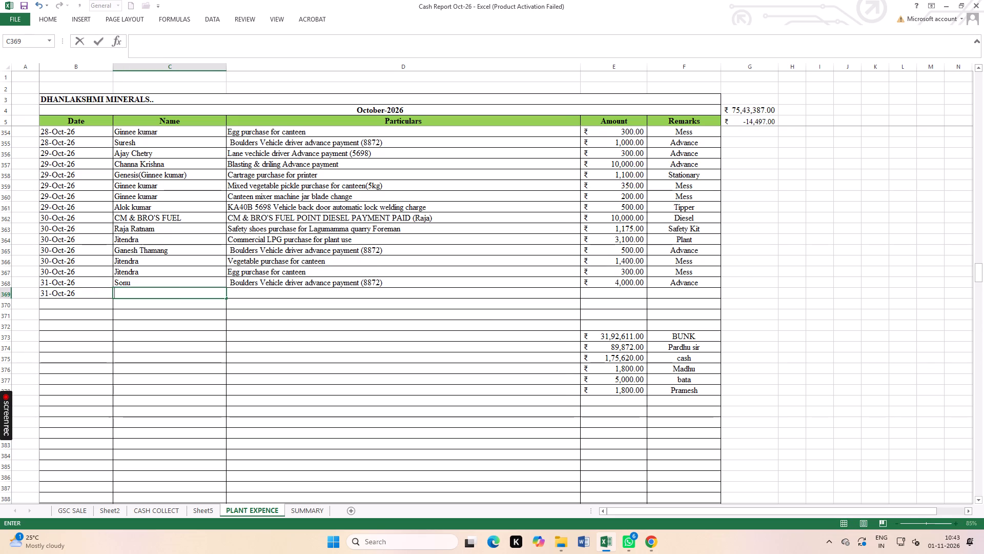
# Switch to Chrome and try to run the Spot Sale DC Report with From Date and To Date both set to 01/10/2026.
pyautogui.click(653, 540)
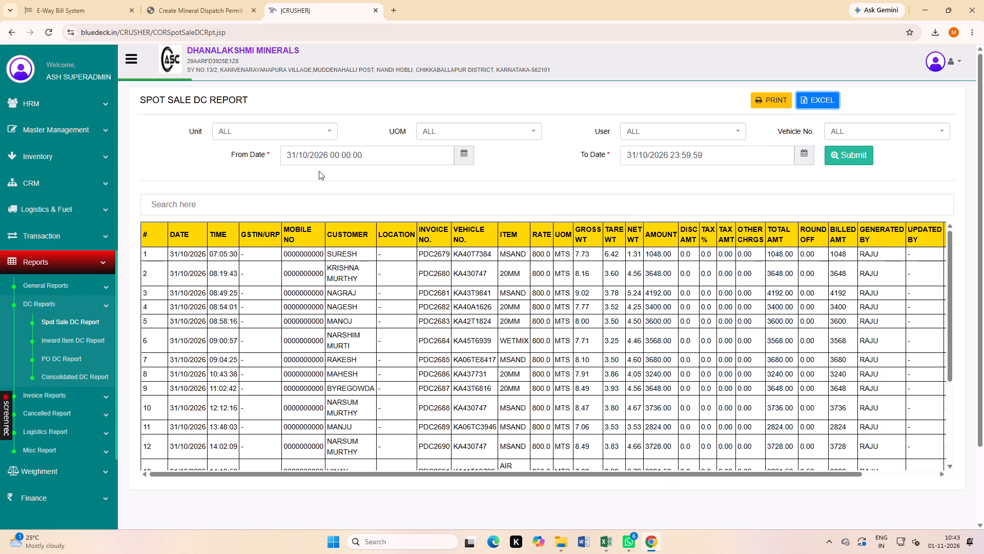
pyautogui.click(460, 153)
pyautogui.click(368, 205)
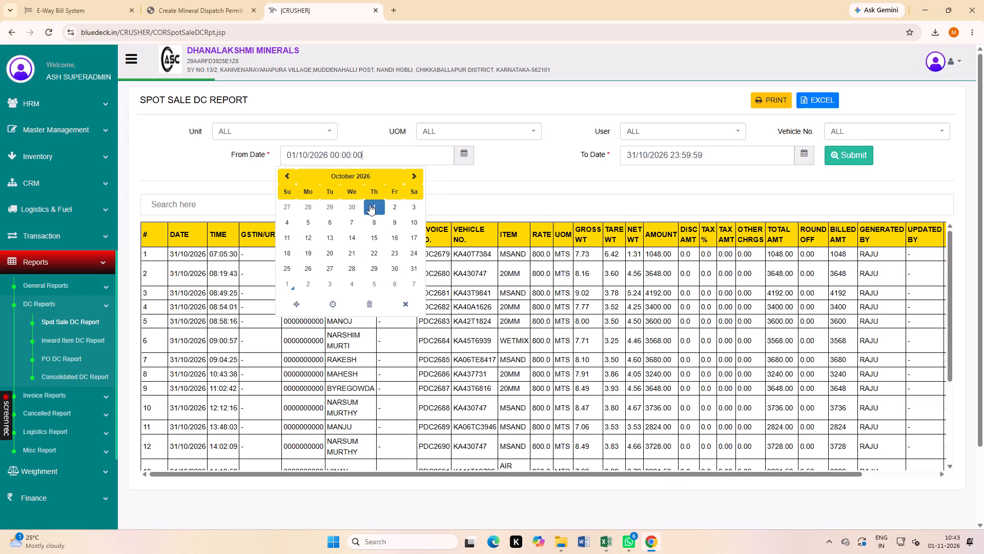
pyautogui.click(544, 189)
pyautogui.click(806, 155)
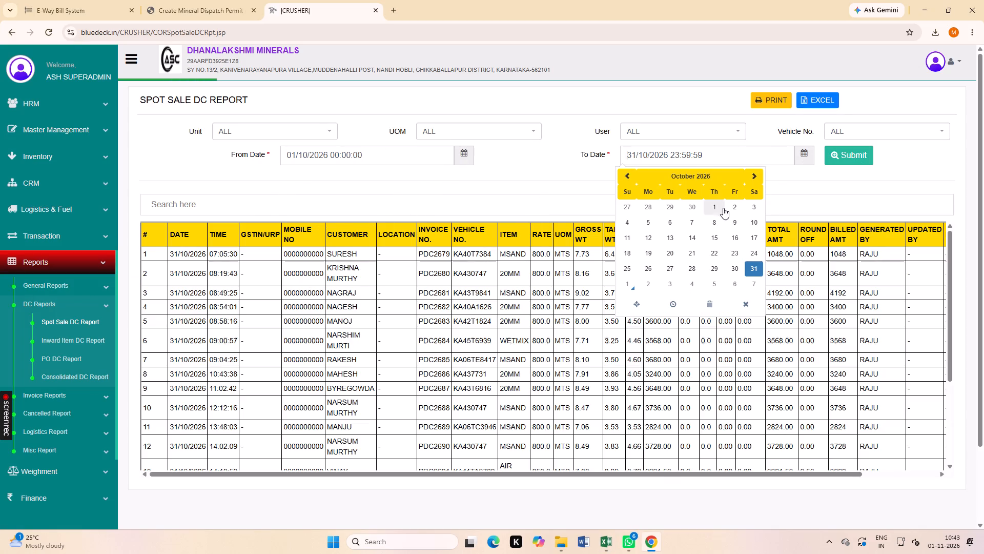
pyautogui.click(717, 207)
pyautogui.click(824, 201)
pyautogui.click(860, 162)
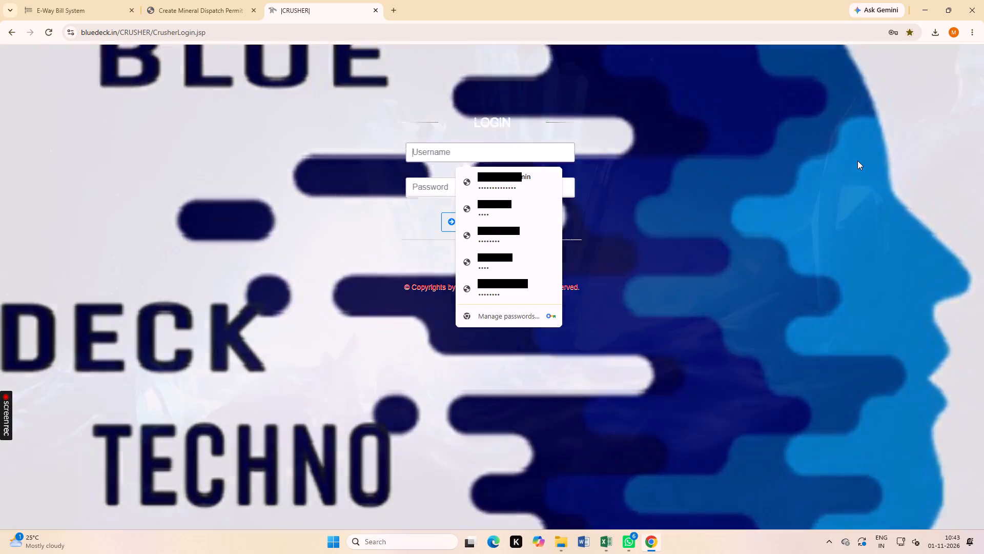
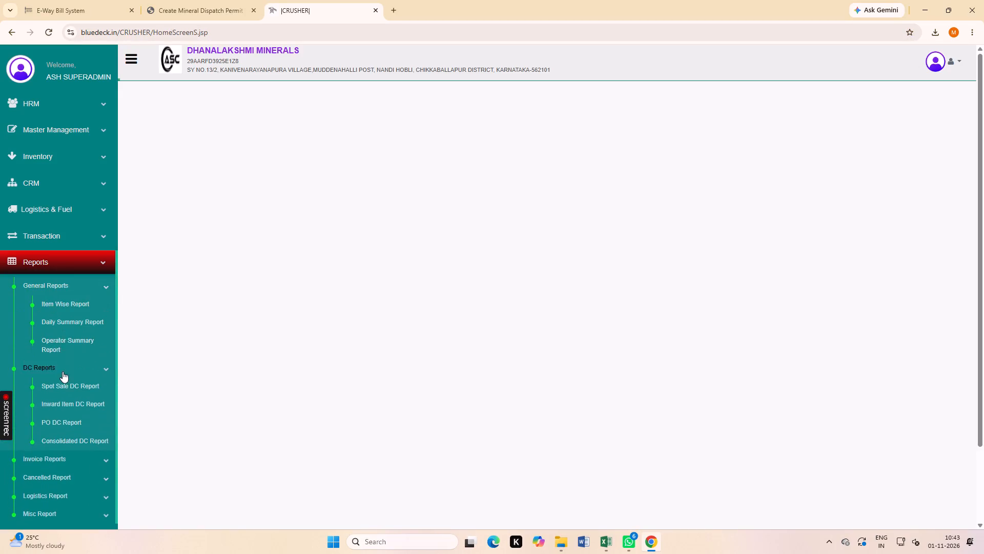
# Run the Spot Sale DC Report for 01/11/2026 and look through its entries down to the total row.
pyautogui.click(63, 384)
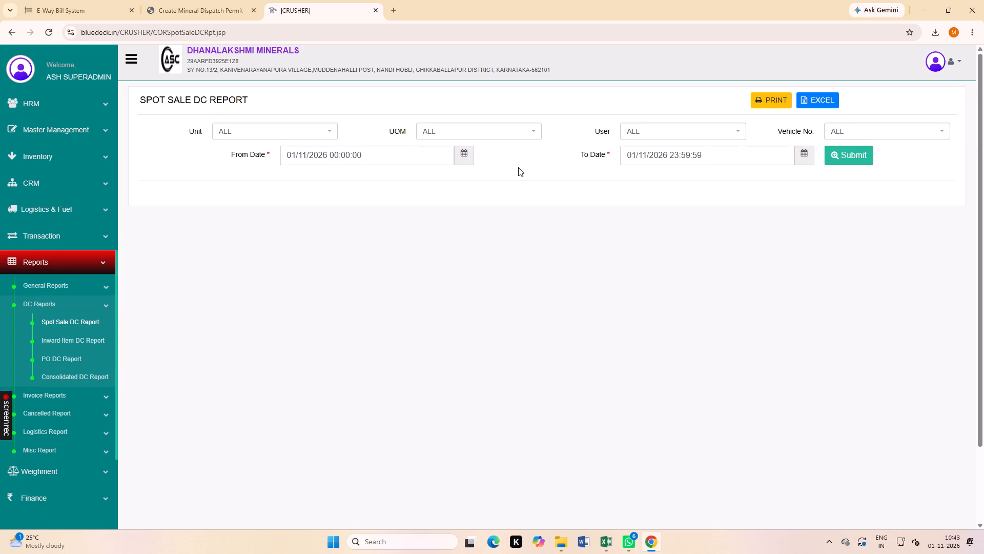
pyautogui.click(856, 151)
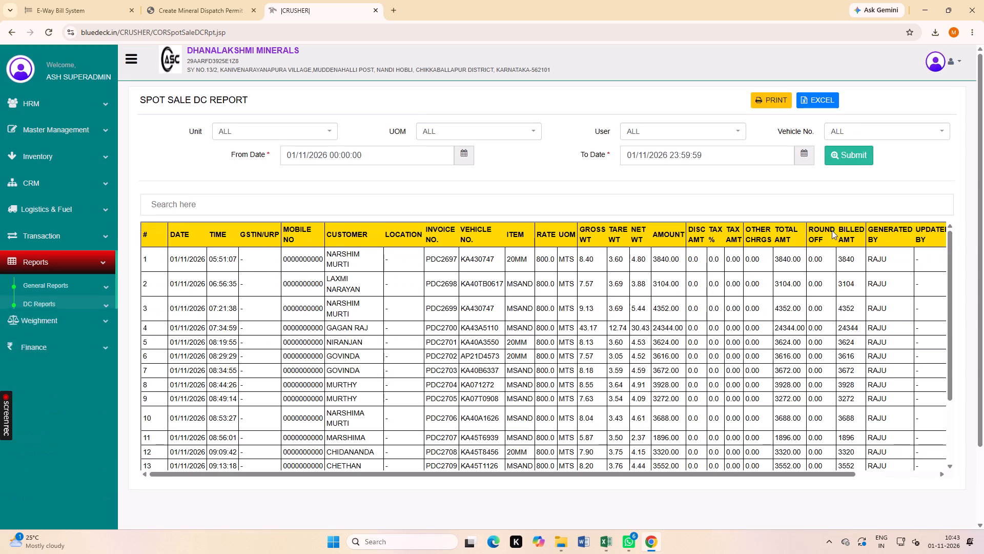
pyautogui.scroll(-6, 636, 376)
pyautogui.scroll(-6, 572, 355)
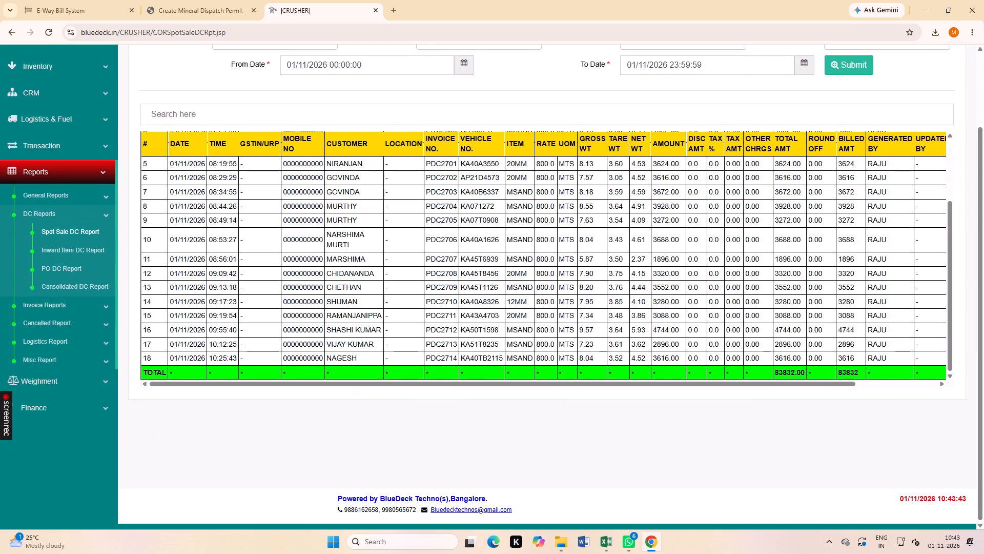
pyautogui.scroll(11, 567, 340)
pyautogui.scroll(-4, 567, 340)
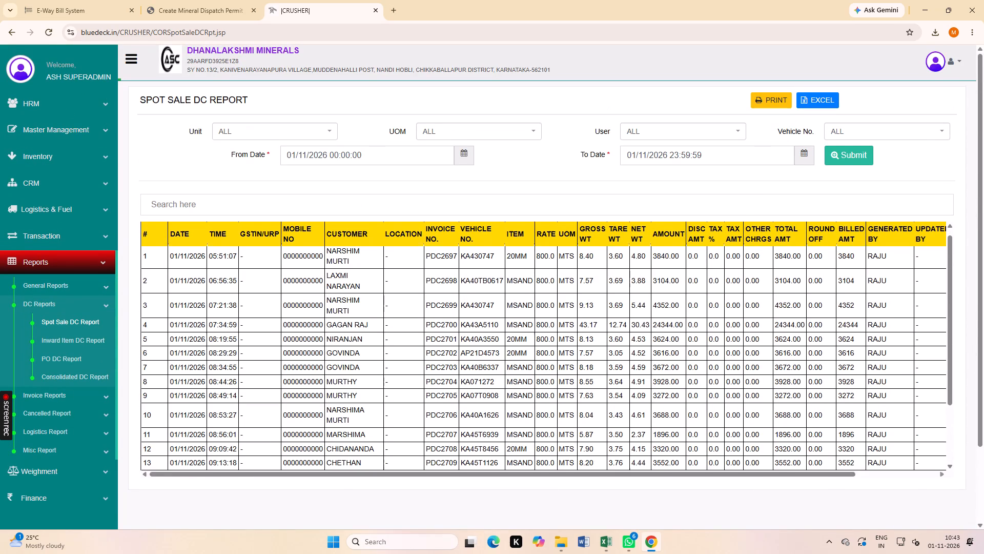
pyautogui.scroll(-2, 567, 340)
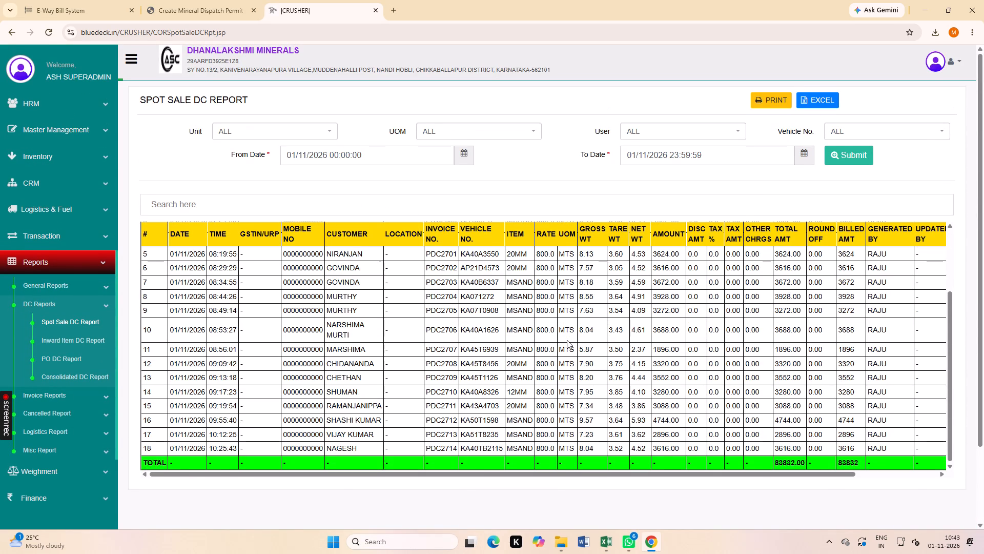
pyautogui.scroll(4, 567, 340)
pyautogui.scroll(4, 789, 277)
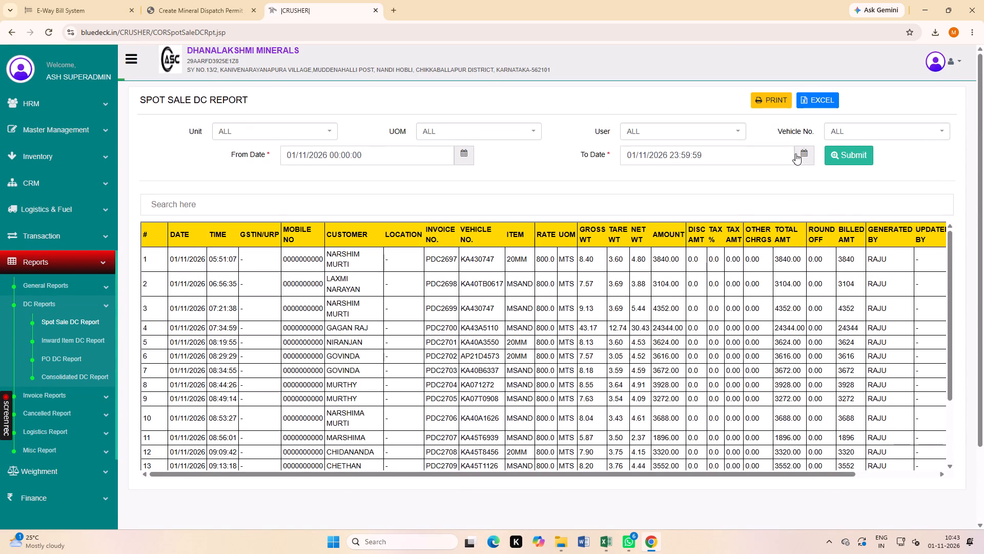
# Export the Spot Sale DC Report to Excel and open the downloaded workbook for editing.
pyautogui.click(824, 96)
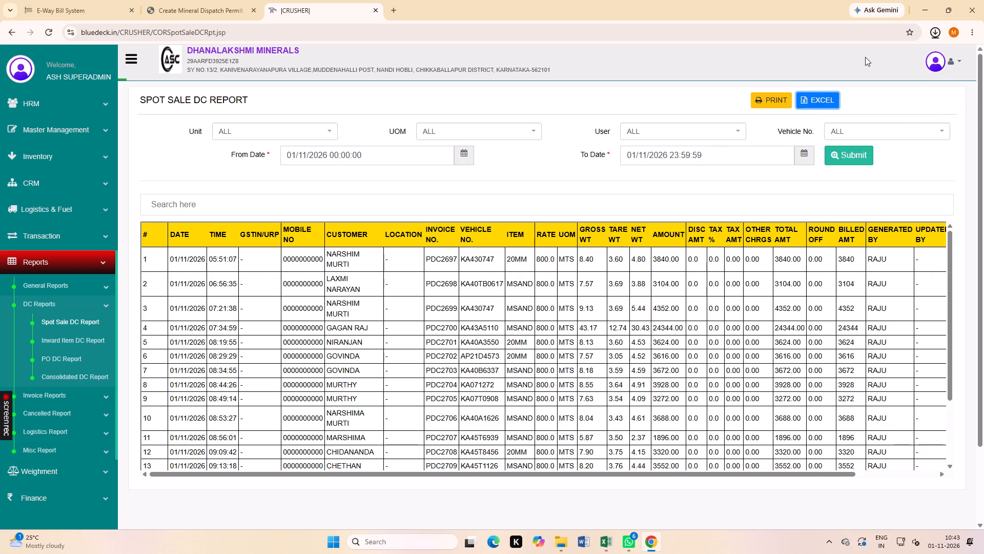
pyautogui.click(822, 61)
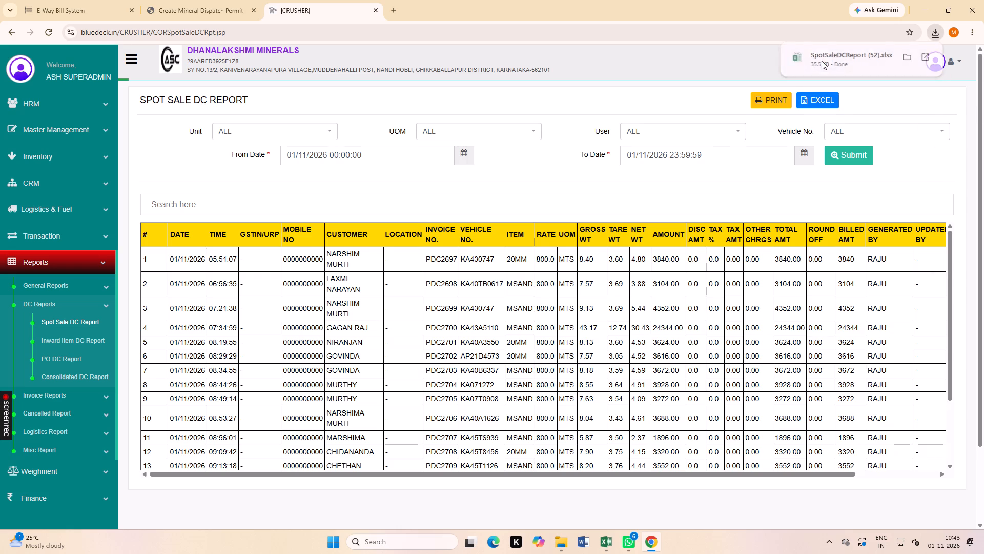
pyautogui.click(421, 39)
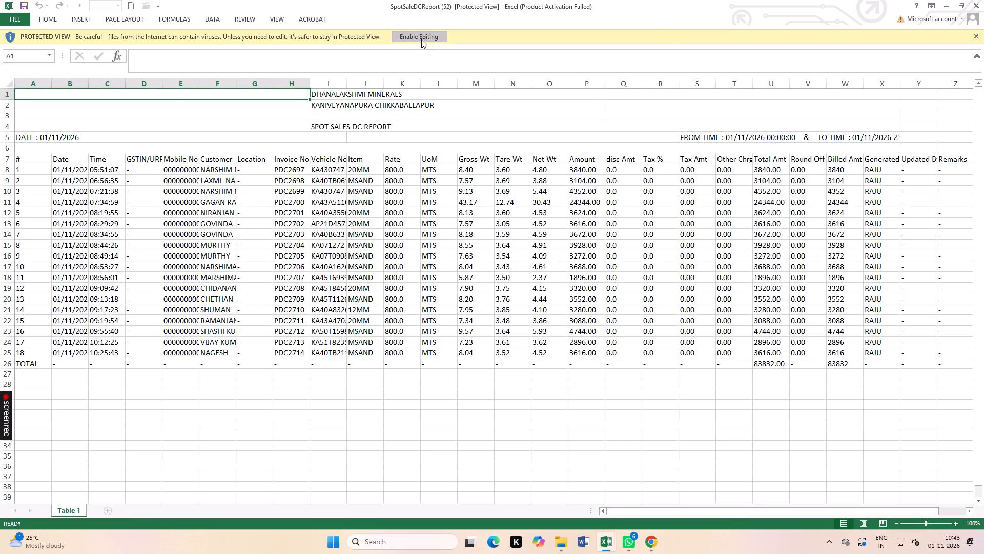
pyautogui.click(544, 241)
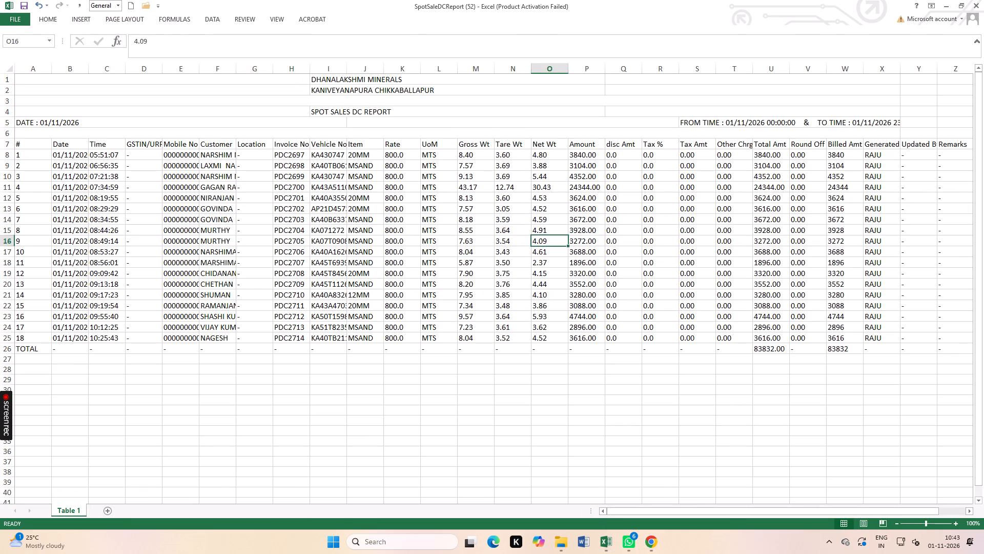
# Fit the Customer column to its names and clear entries 12 to 18 together with the TOTAL row.
pyautogui.click(4, 271)
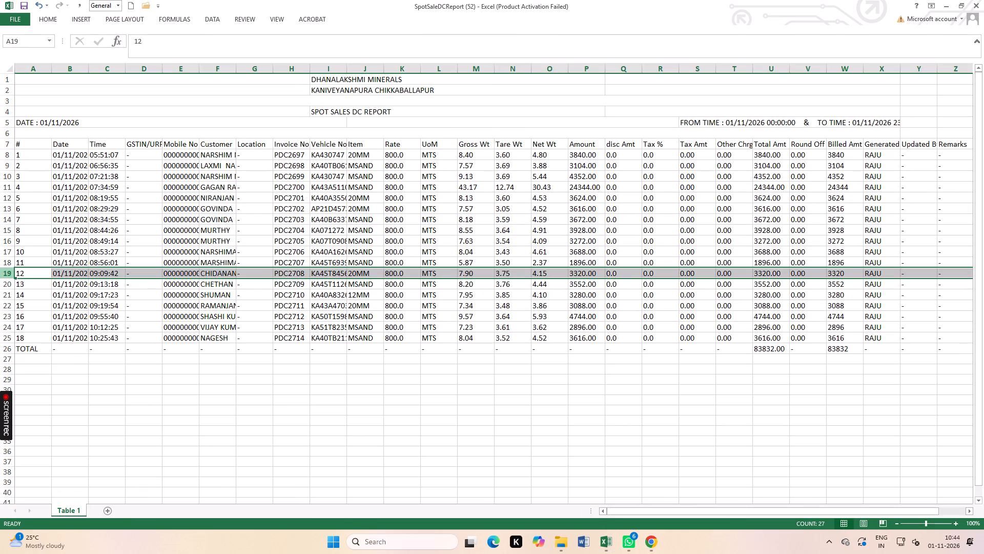
pyautogui.doubleClick(234, 71)
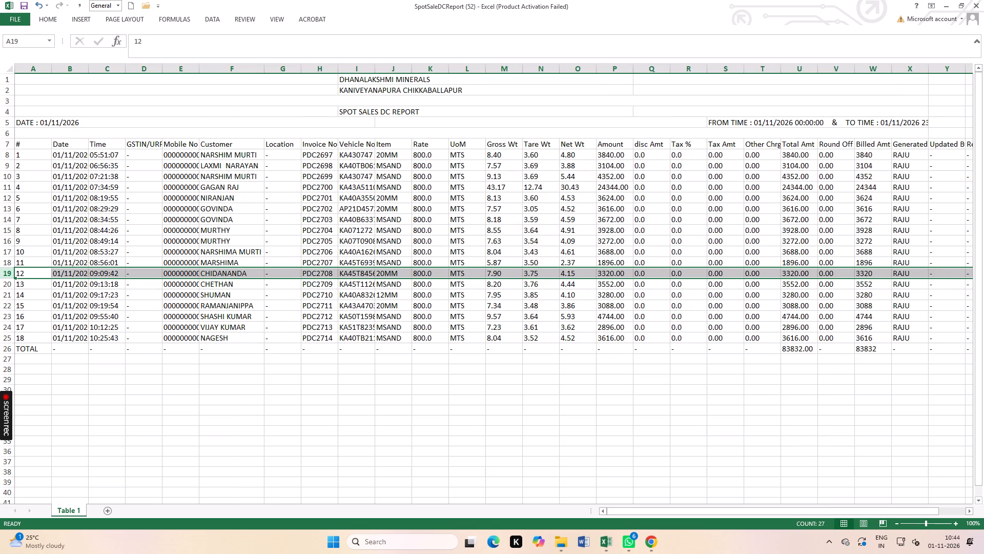
pyautogui.click(100, 357)
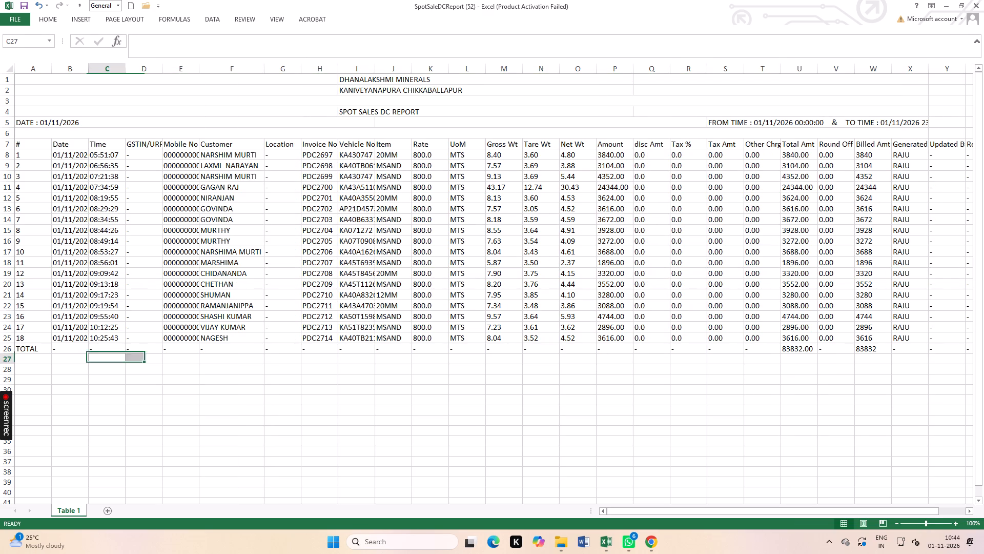
pyautogui.moveTo(8, 272); pyautogui.dragTo(8, 345)
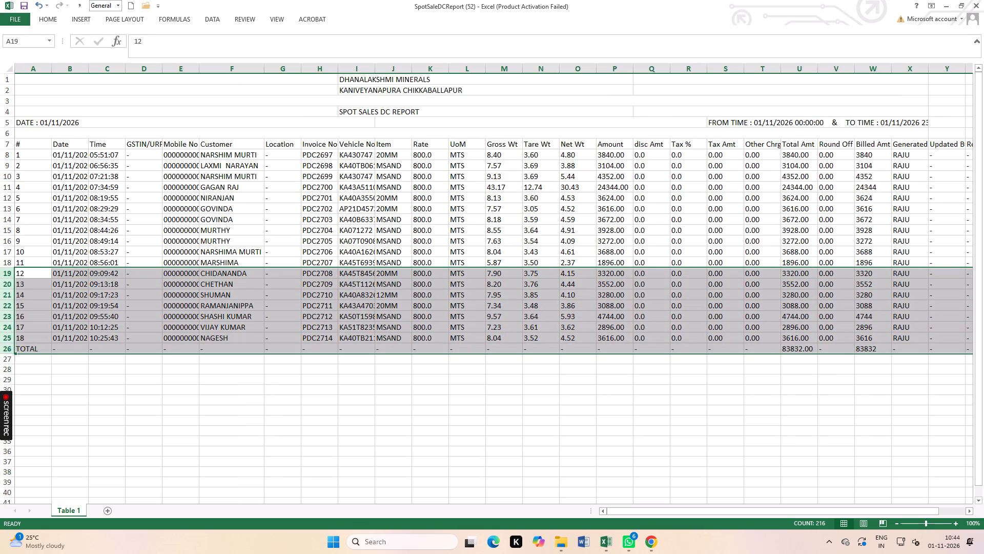
pyautogui.press('Delete')
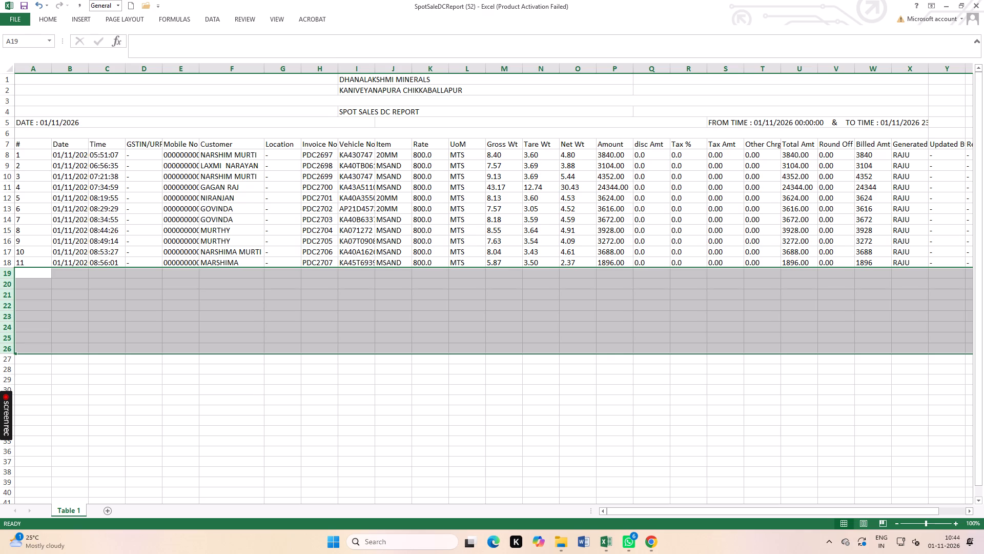
pyautogui.click(260, 346)
# Delete the six title and date rows above the table's column headings.
pyautogui.moveTo(0, 78); pyautogui.dragTo(6, 128)
pyautogui.rightClick(85, 107)
pyautogui.click(115, 191)
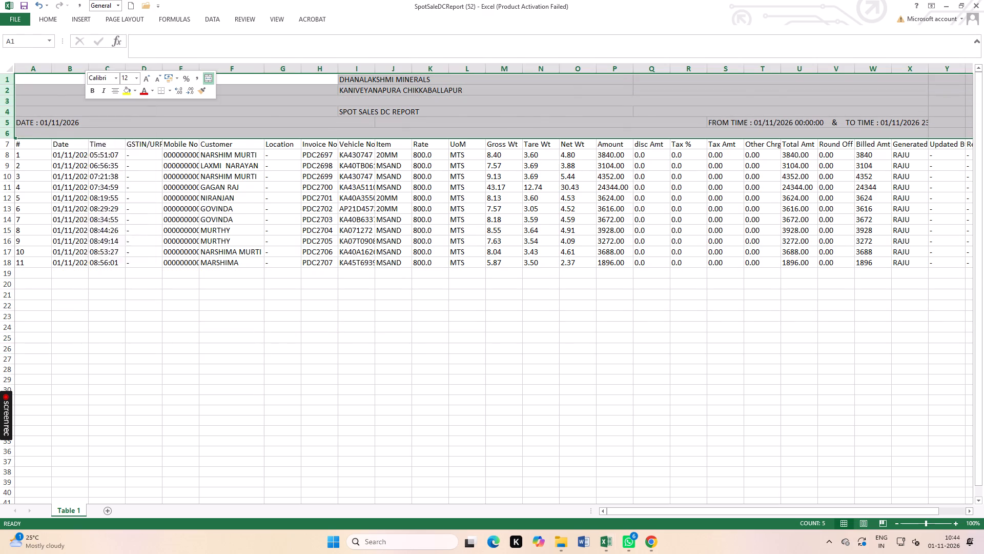
pyautogui.click(220, 189)
# Delete the #, GSTIN/URP, Mobile No and Location columns from the sales table.
pyautogui.click(36, 60)
pyautogui.click(34, 70)
pyautogui.rightClick(28, 115)
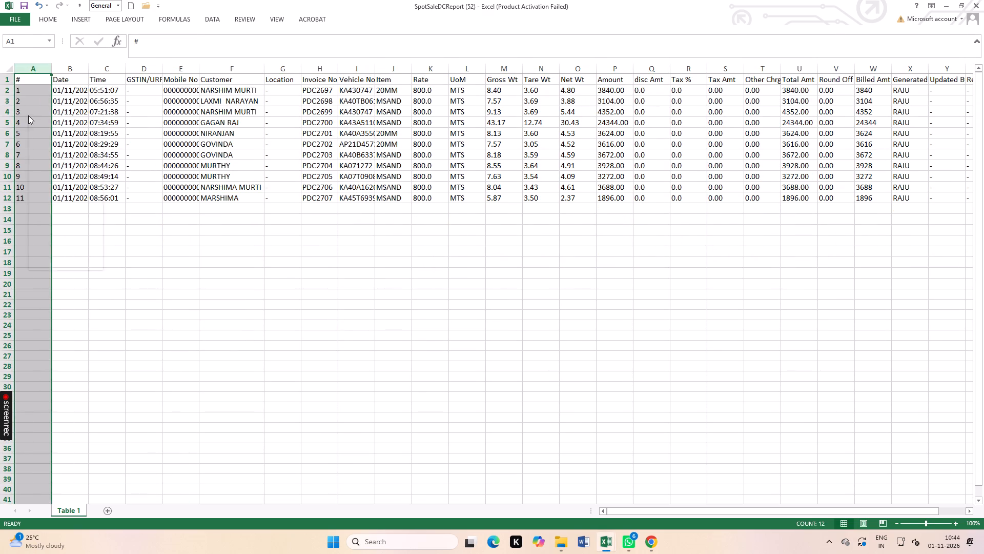
pyautogui.click(53, 199)
pyautogui.click(201, 252)
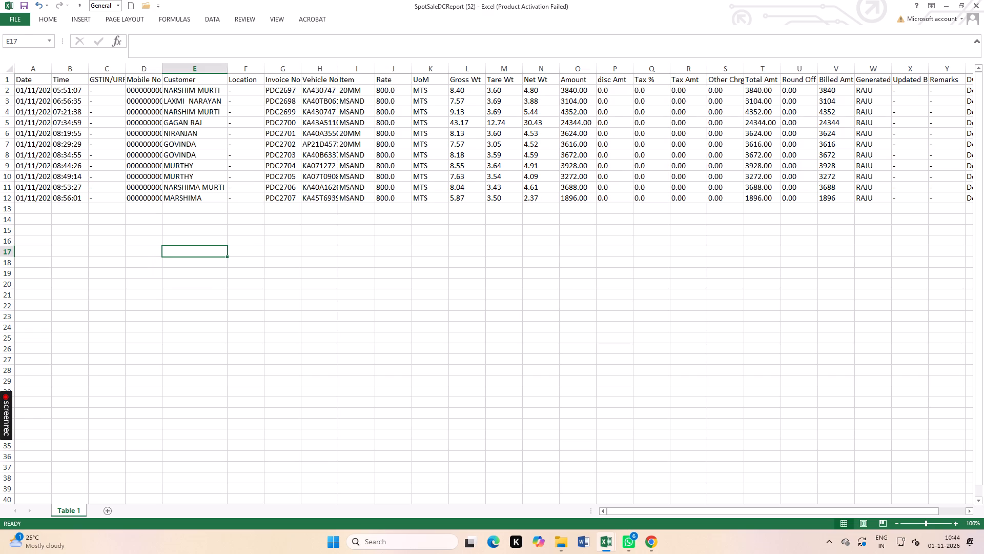
pyautogui.moveTo(108, 67); pyautogui.dragTo(136, 72)
pyautogui.rightClick(113, 109)
pyautogui.click(139, 194)
pyautogui.click(225, 212)
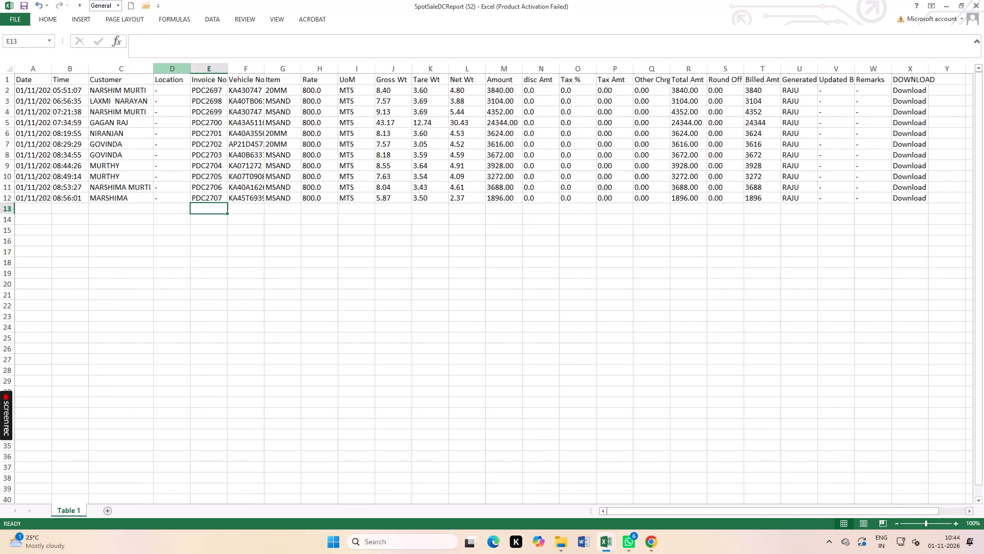
pyautogui.click(174, 66)
pyautogui.rightClick(174, 107)
pyautogui.click(201, 193)
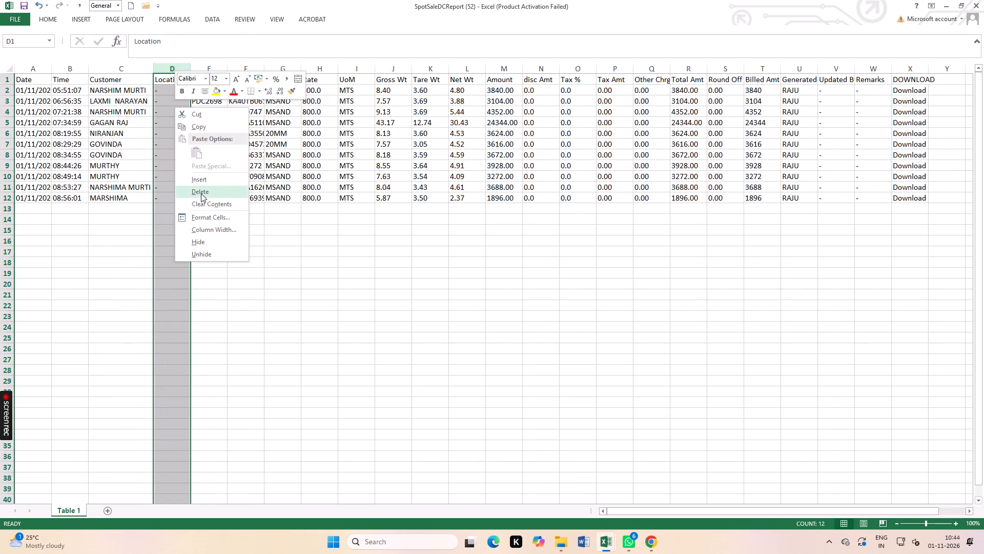
pyautogui.click(289, 249)
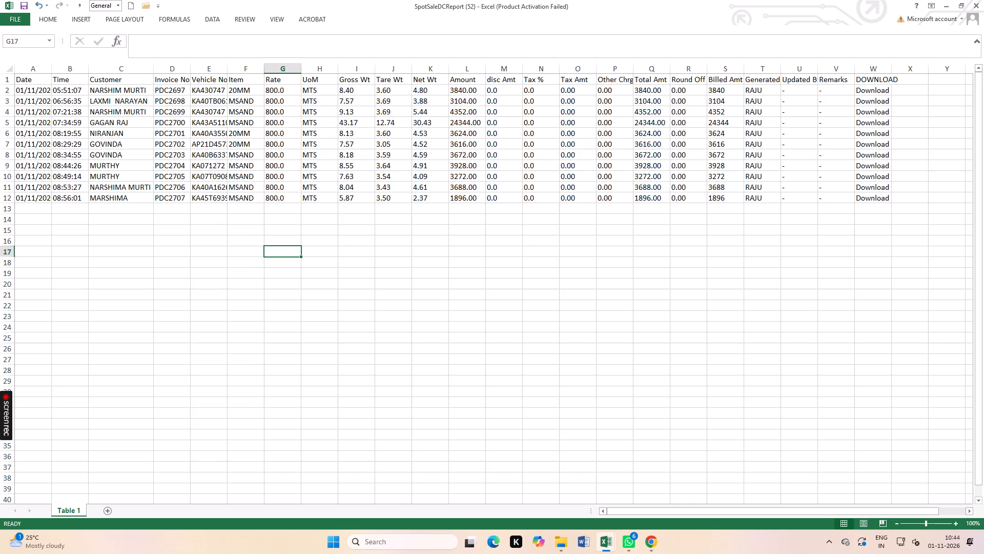
# Fit the Vehicle No. column's width to its contents.
pyautogui.doubleClick(229, 67)
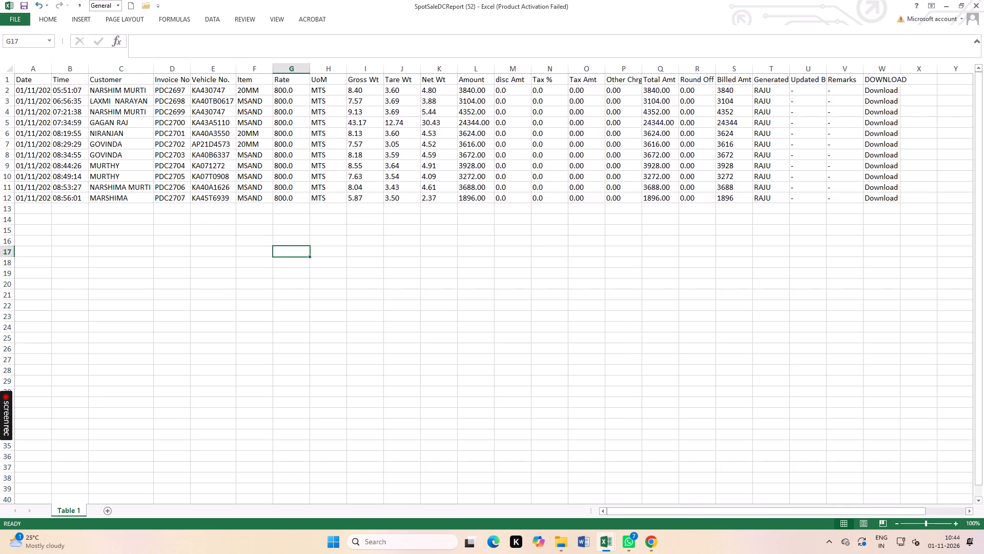
pyautogui.click(462, 298)
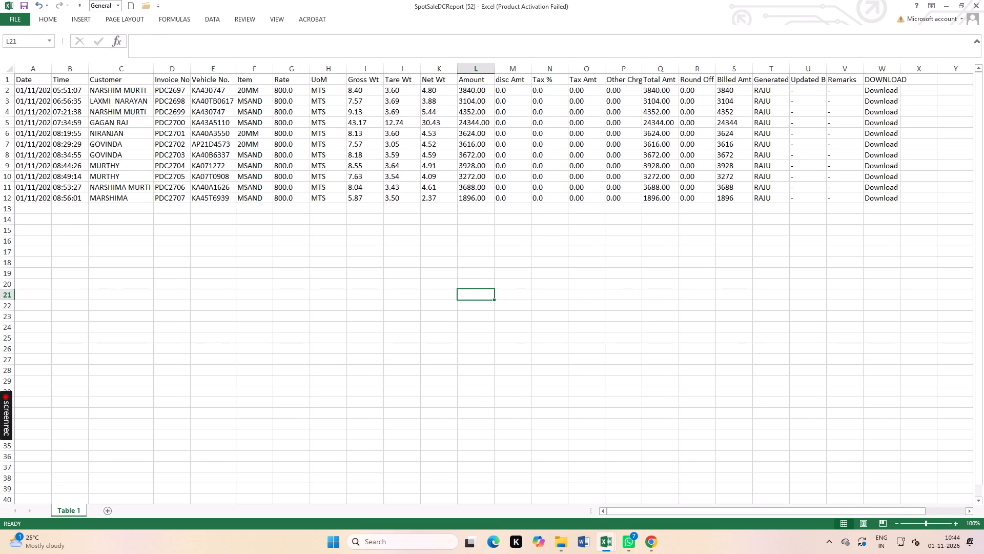
# Select the Amount values for invoices PDC2697 to PDC2707.
pyautogui.moveTo(478, 90); pyautogui.dragTo(483, 173)
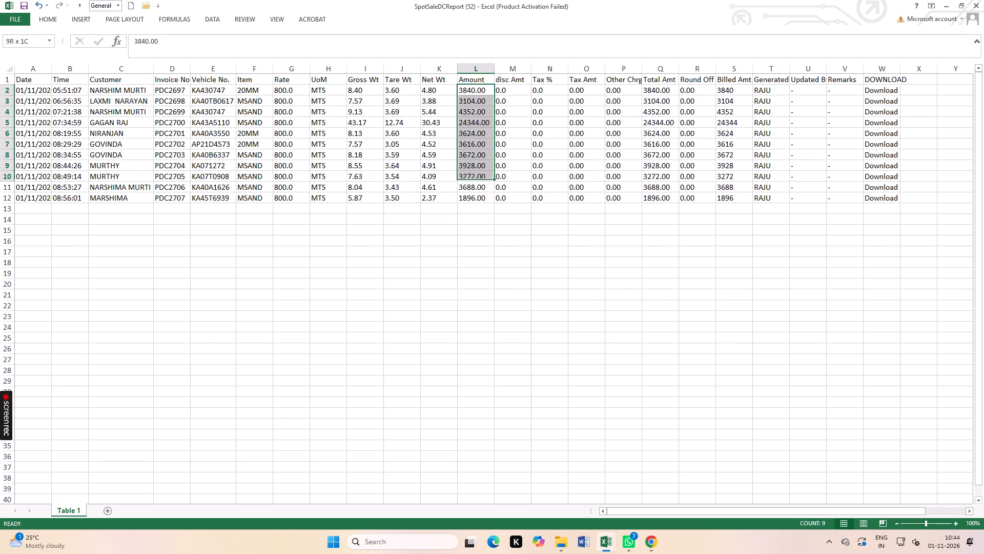
pyautogui.moveTo(483, 173); pyautogui.dragTo(482, 194)
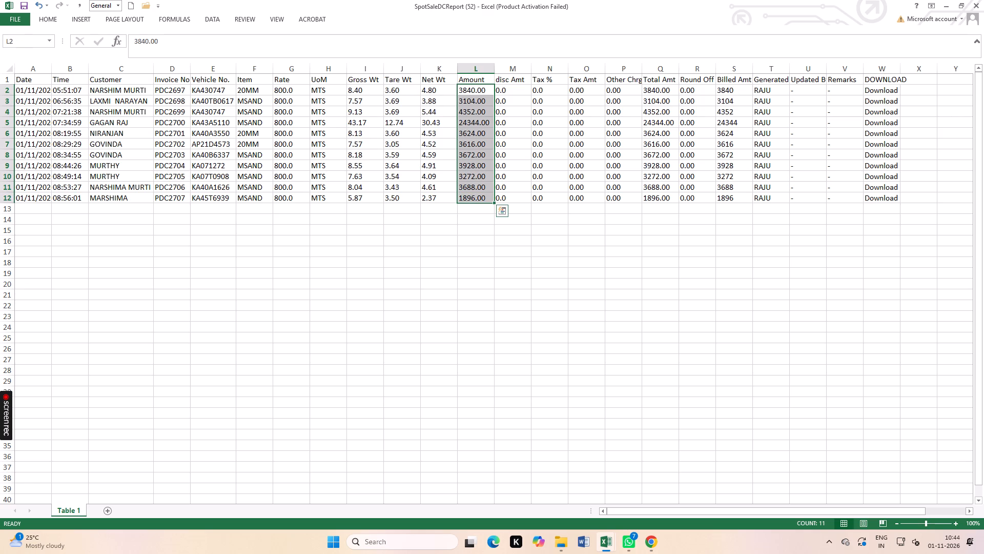
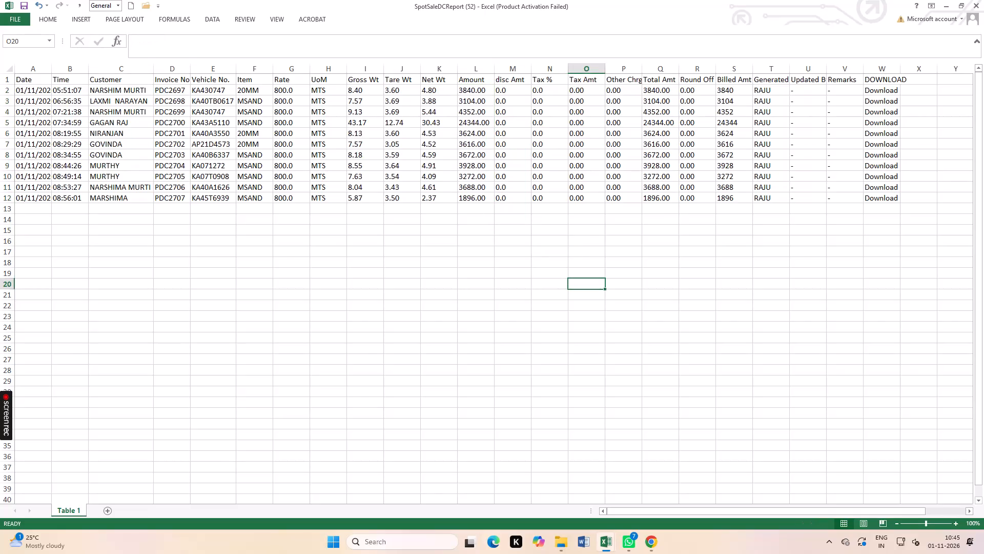
# Enter 3840, 3100, 4350, 24300 and 3600 as the disc Amt values for invoices PDC2697 to PDC2701.
pyautogui.click(516, 94)
pyautogui.press('3')
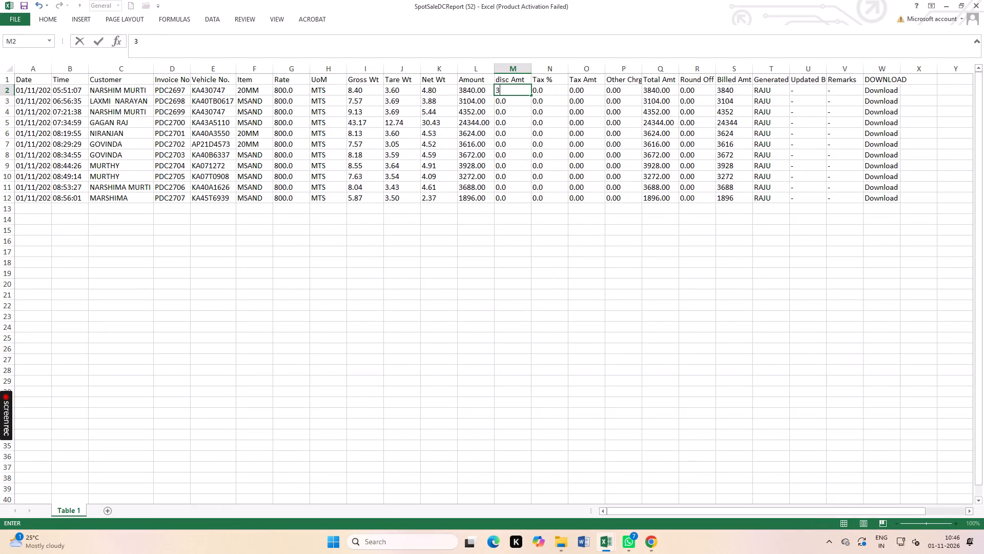
pyautogui.write('840')
pyautogui.press('Return')
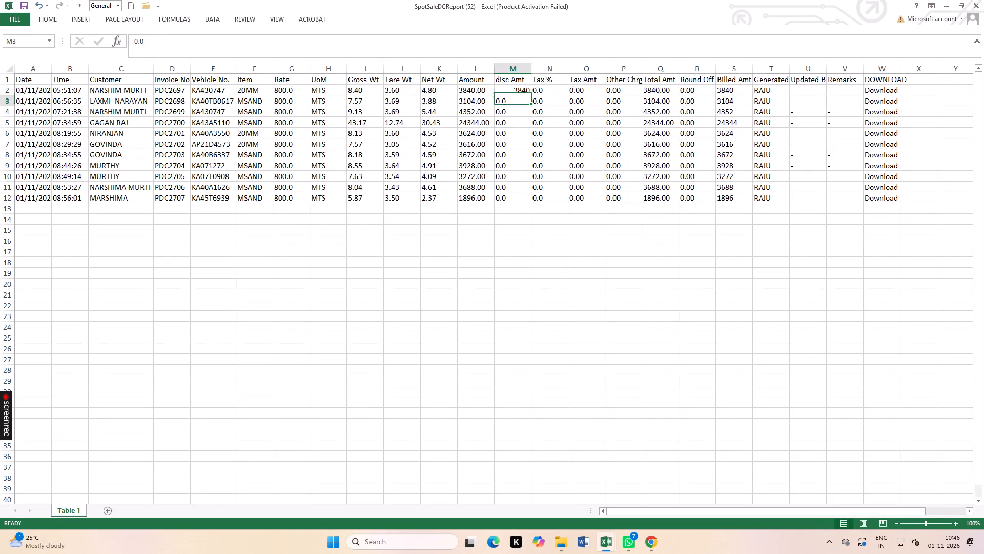
pyautogui.write('3100')
pyautogui.press('Return')
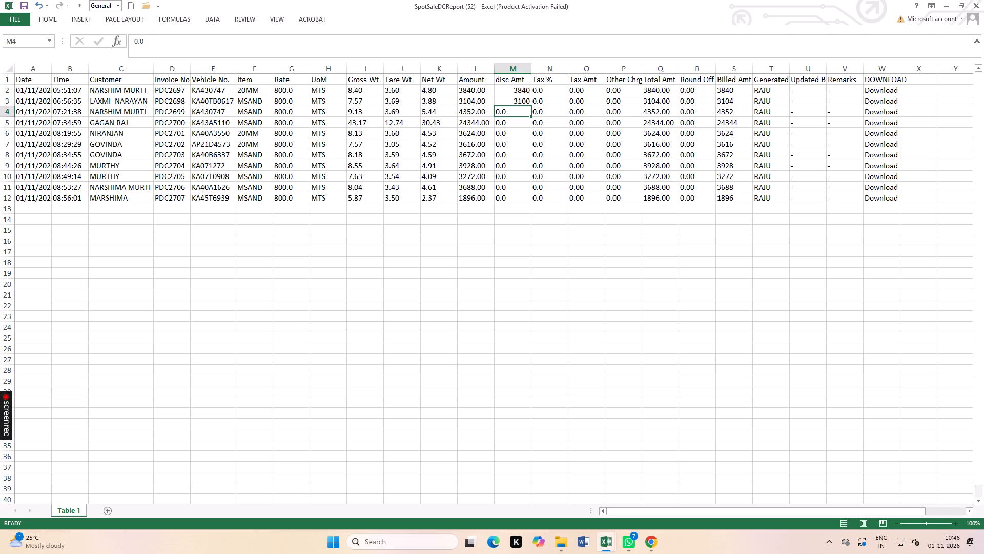
pyautogui.write('4350')
pyautogui.press('Return')
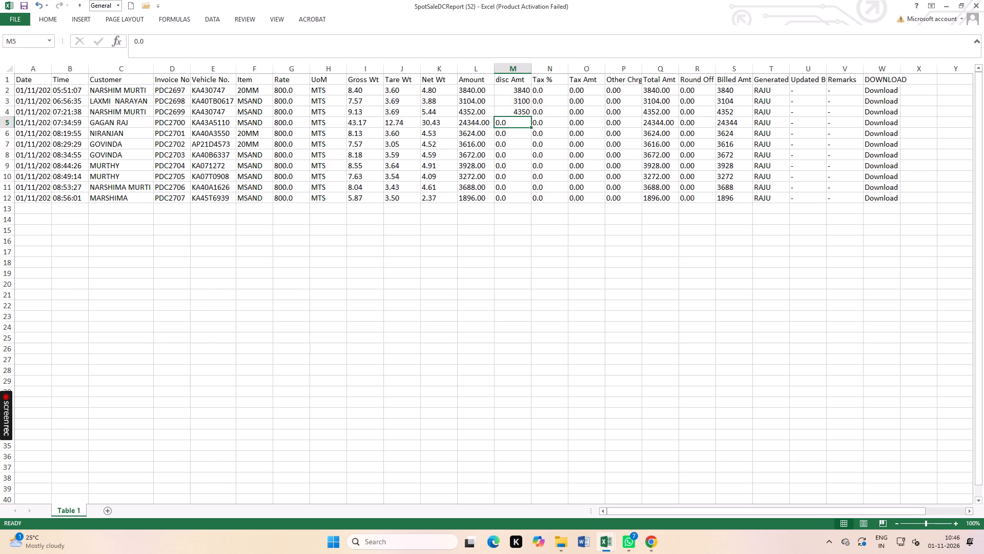
pyautogui.write('24300')
pyautogui.press('Return')
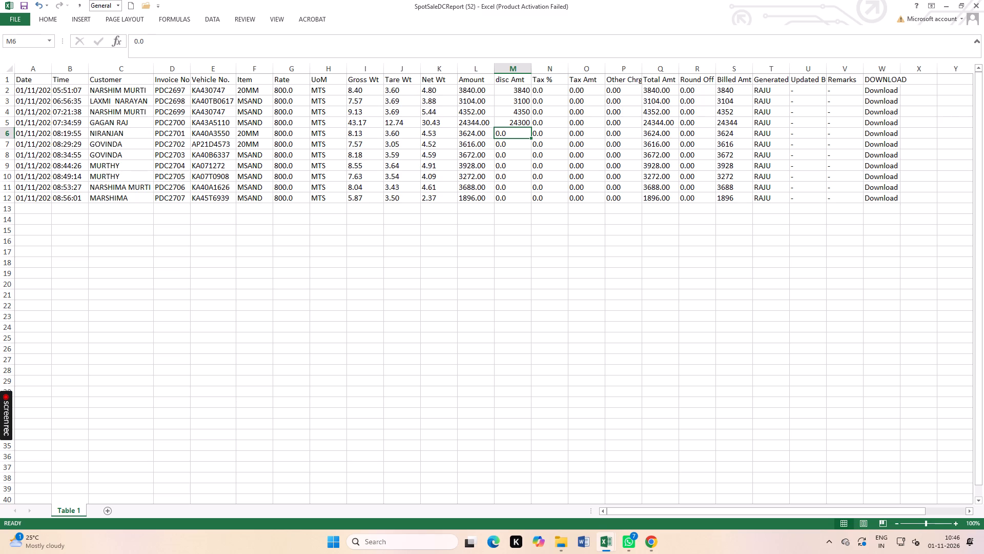
pyautogui.write('3600')
pyautogui.press('Return')
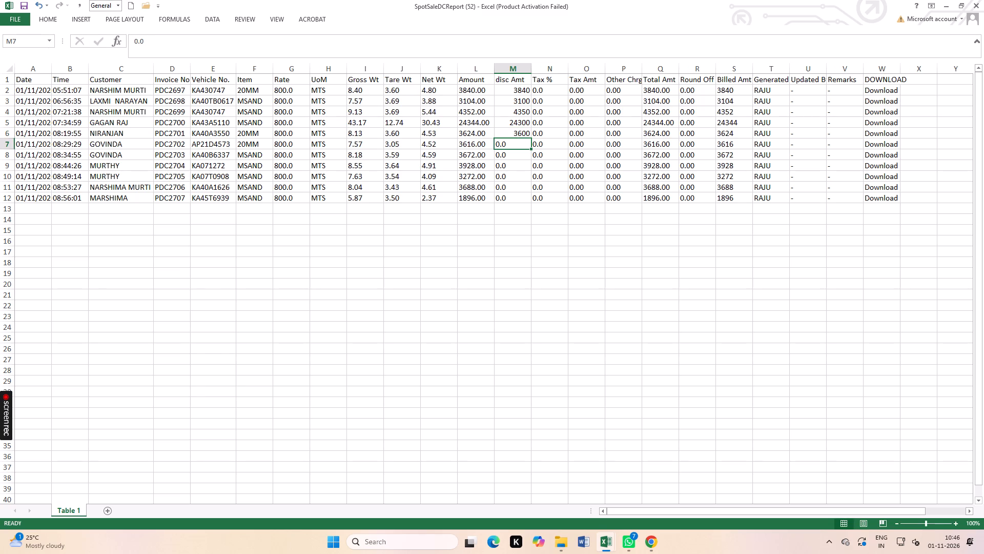
# Correct the disc Amt for invoice PDC2700 to 24320.
pyautogui.doubleClick(527, 122)
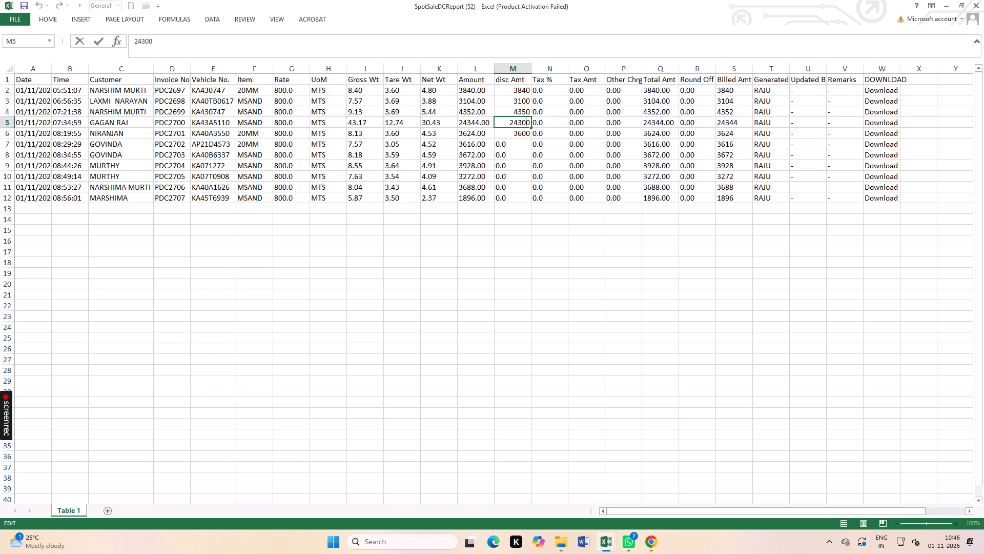
pyautogui.press('BackSpace')
pyautogui.press('2')
# Enter 3600, 3650, 3900, 3250, 3680 and 1900 as the disc Amt values for invoices PDC2702 to PDC2707.
pyautogui.click(524, 144)
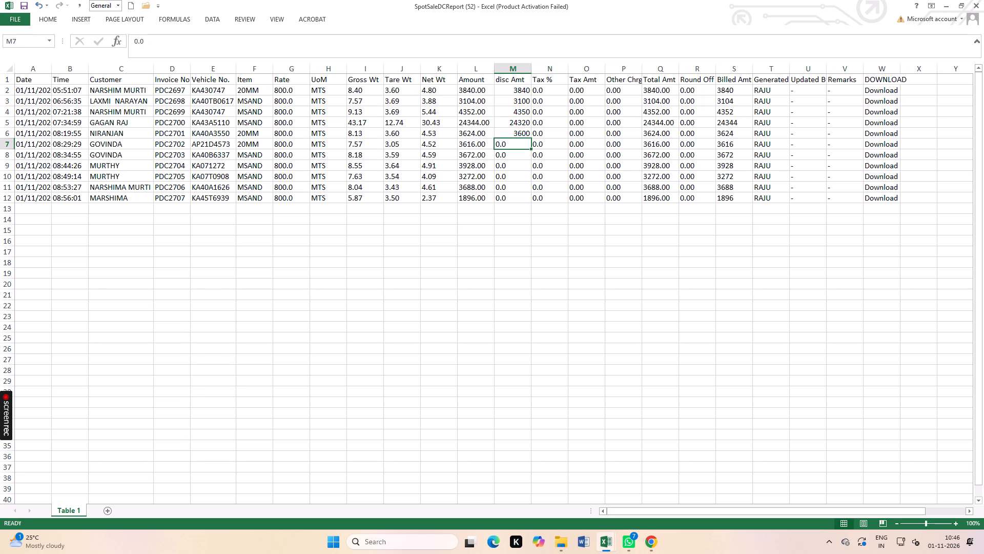
pyautogui.write('3600')
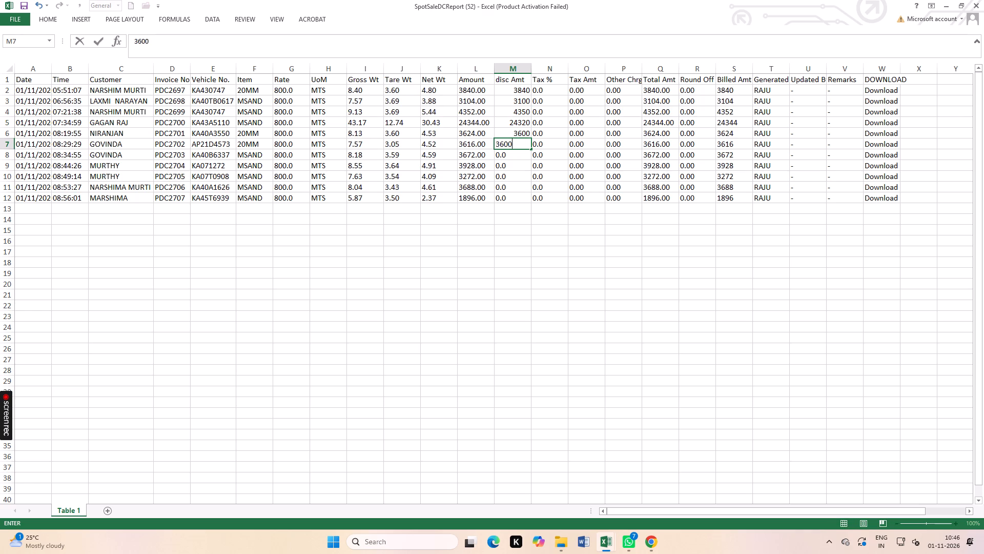
pyautogui.press('Return')
pyautogui.write('3650')
pyautogui.press('Return')
pyautogui.write('3900')
pyautogui.press('Return')
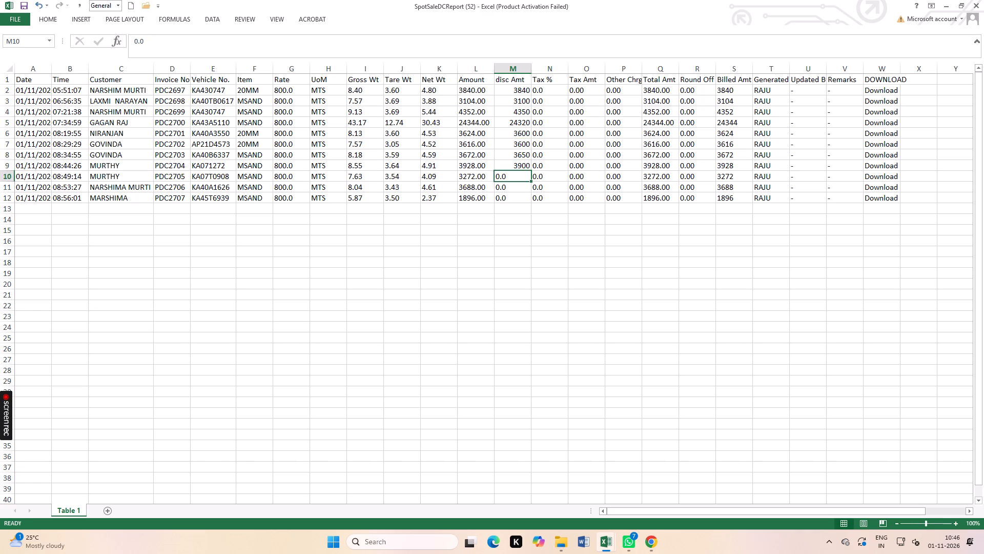
pyautogui.write('3250')
pyautogui.press('Return')
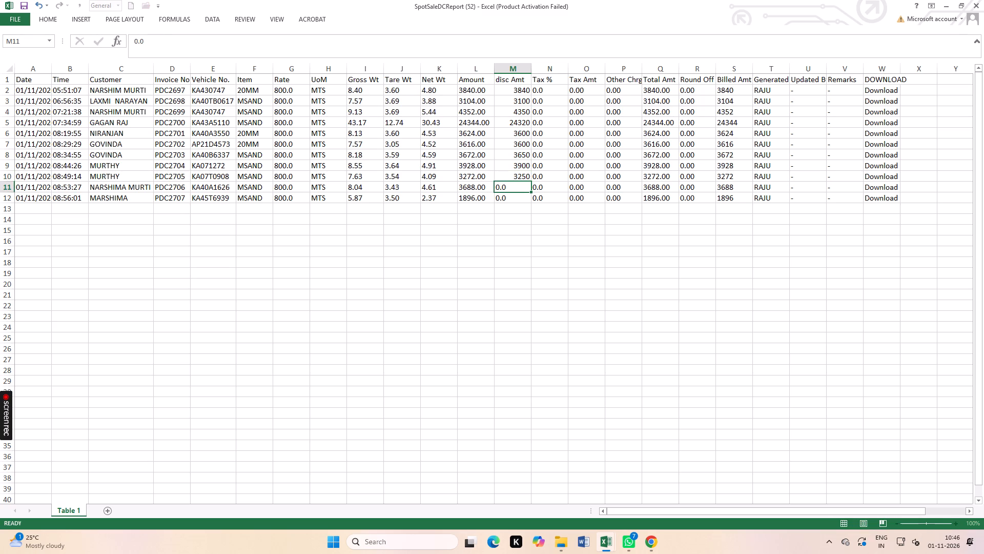
pyautogui.write('3680')
pyautogui.press('Return')
pyautogui.write('1900')
pyautogui.press('Return')
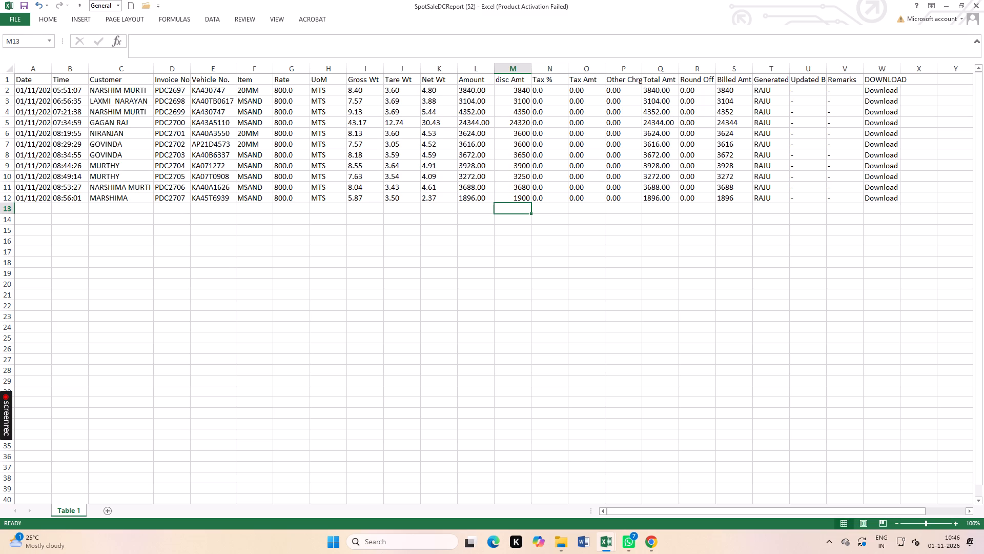
# Select the disc Amt values for invoices PDC2697 to PDC2707 to check their sum.
pyautogui.moveTo(514, 87); pyautogui.dragTo(521, 195)
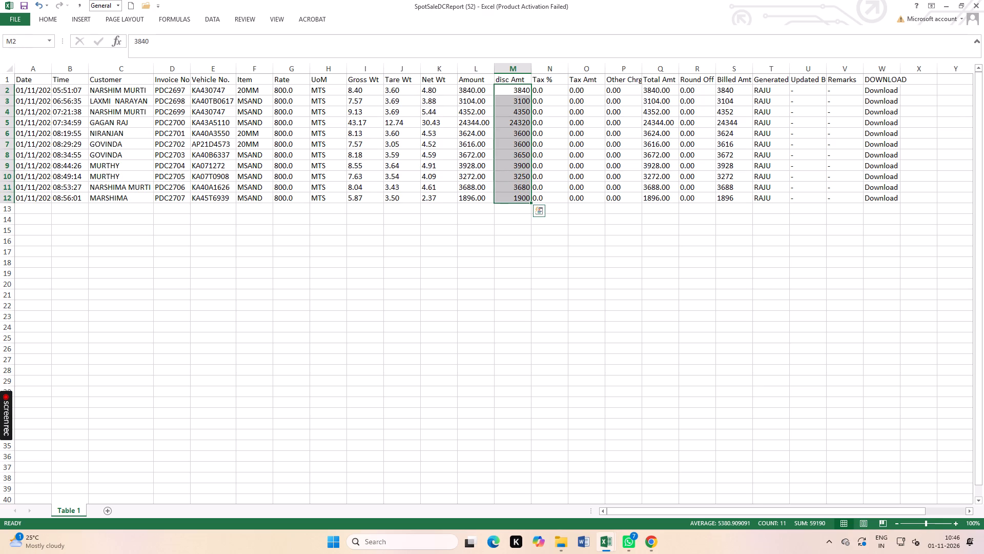
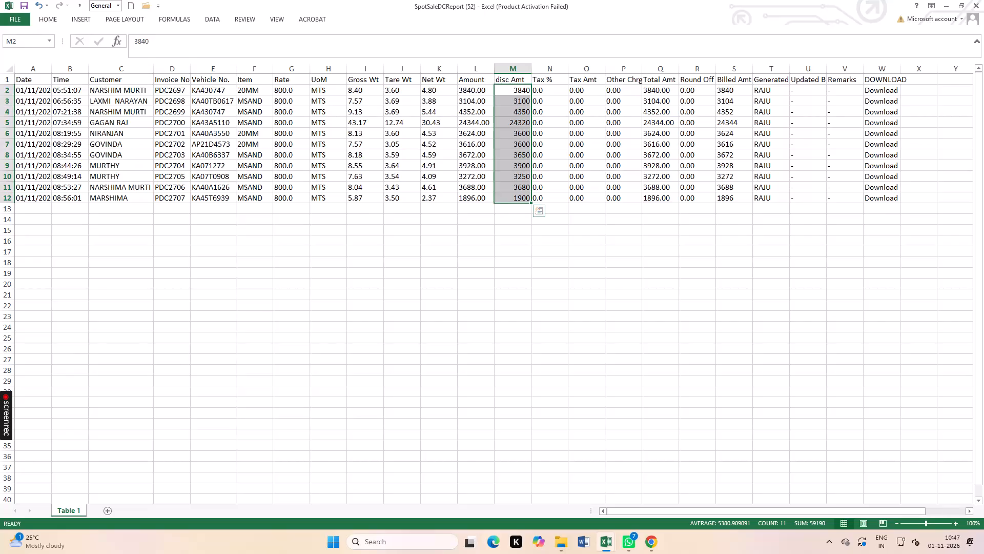
pyautogui.click(1, 122)
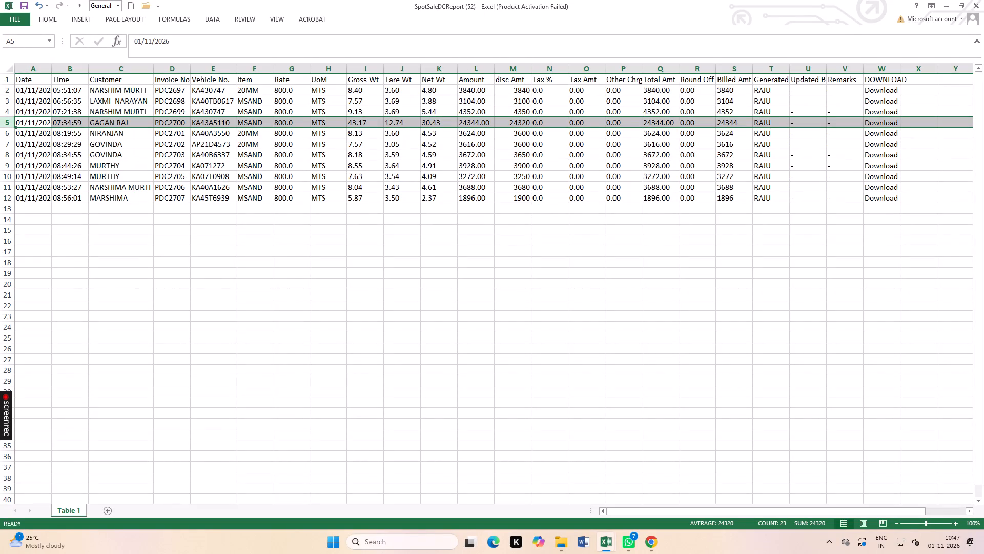
pyautogui.click(293, 122)
pyautogui.write('760')
pyautogui.click(527, 331)
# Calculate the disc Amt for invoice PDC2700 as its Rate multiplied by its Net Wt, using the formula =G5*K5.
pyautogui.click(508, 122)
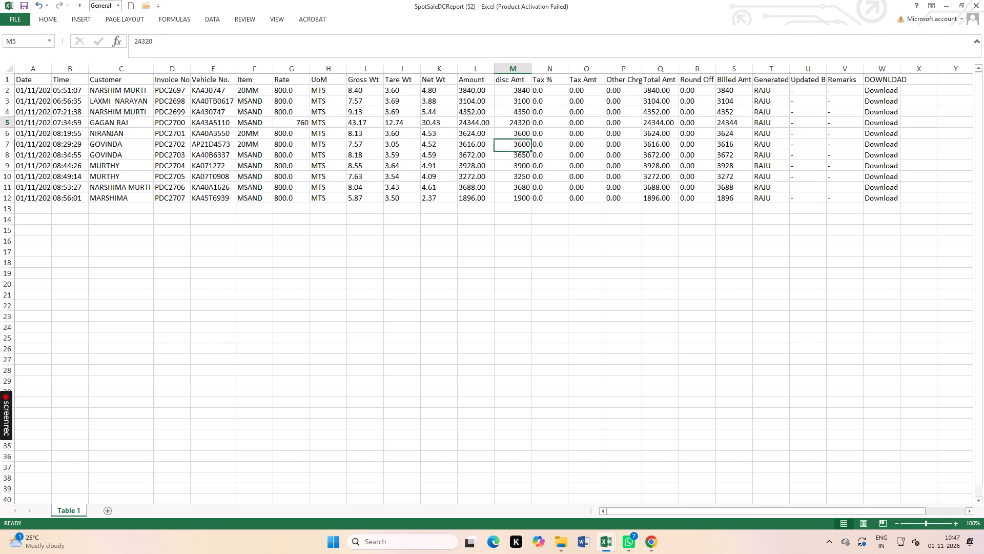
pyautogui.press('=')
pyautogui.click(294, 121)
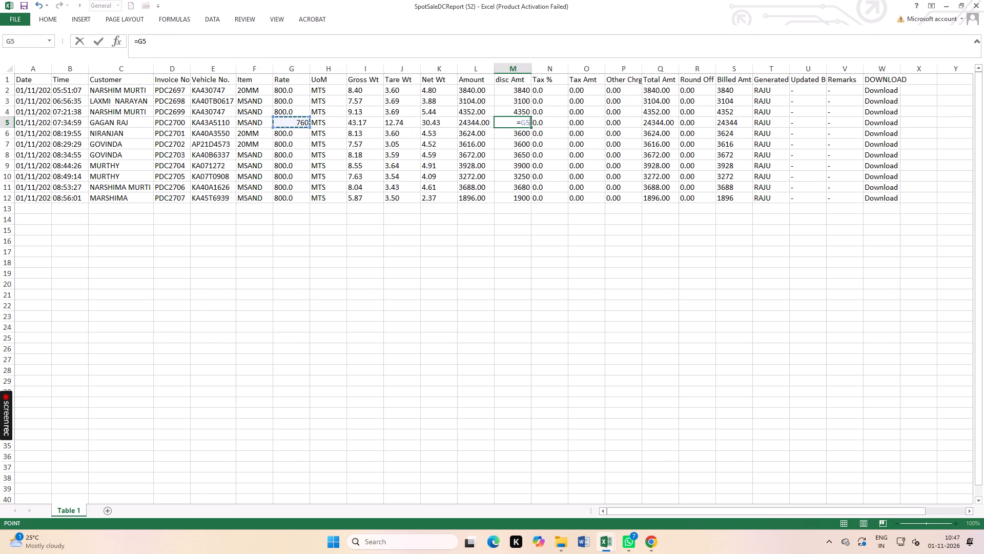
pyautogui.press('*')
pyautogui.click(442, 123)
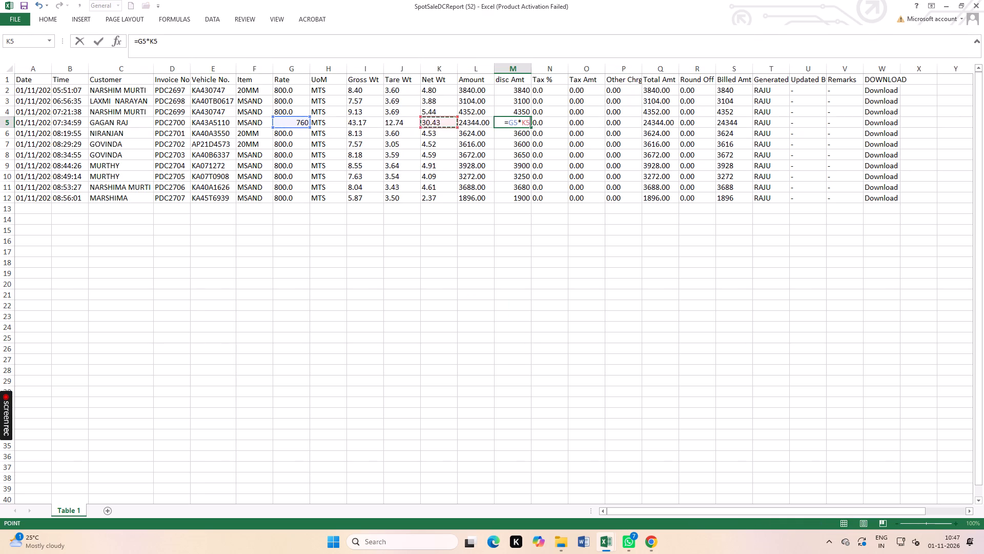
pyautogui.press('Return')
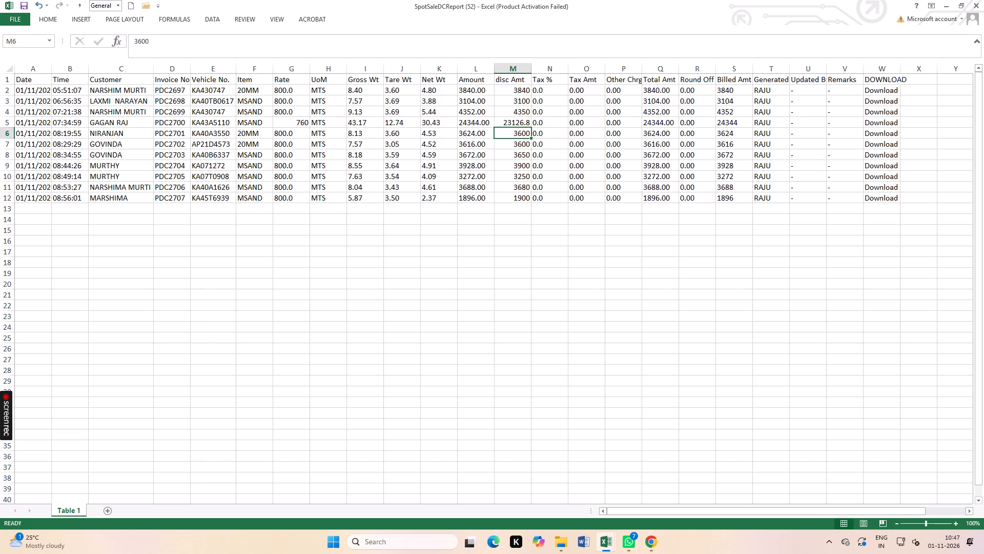
# Replace the disc Amt formula for invoice PDC2700 with the rounded value 23120.
pyautogui.click(518, 123)
pyautogui.write('231')
pyautogui.write('20')
pyautogui.click(603, 272)
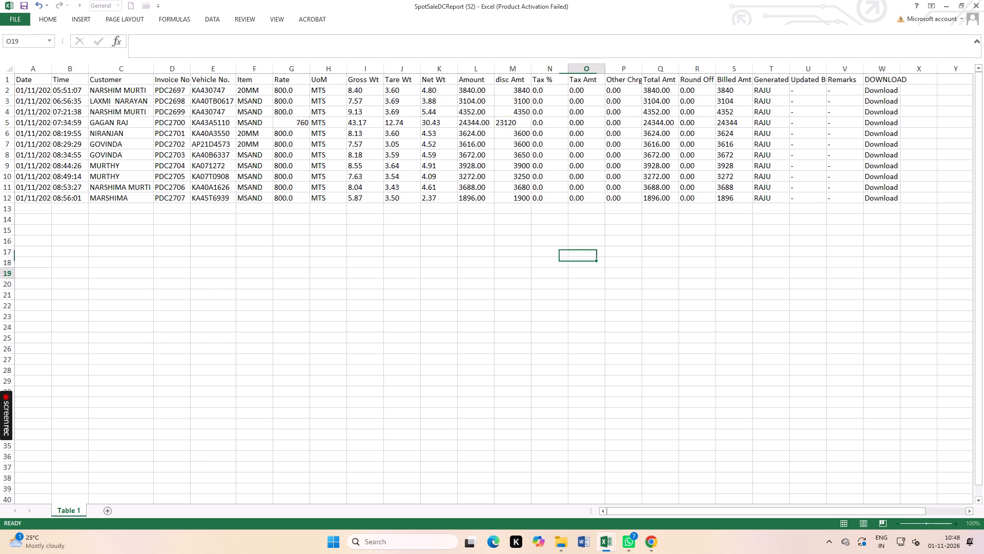
# Select the disc Amt values for invoices PDC2697 to PDC2707 to check their sum.
pyautogui.moveTo(515, 89); pyautogui.dragTo(518, 215)
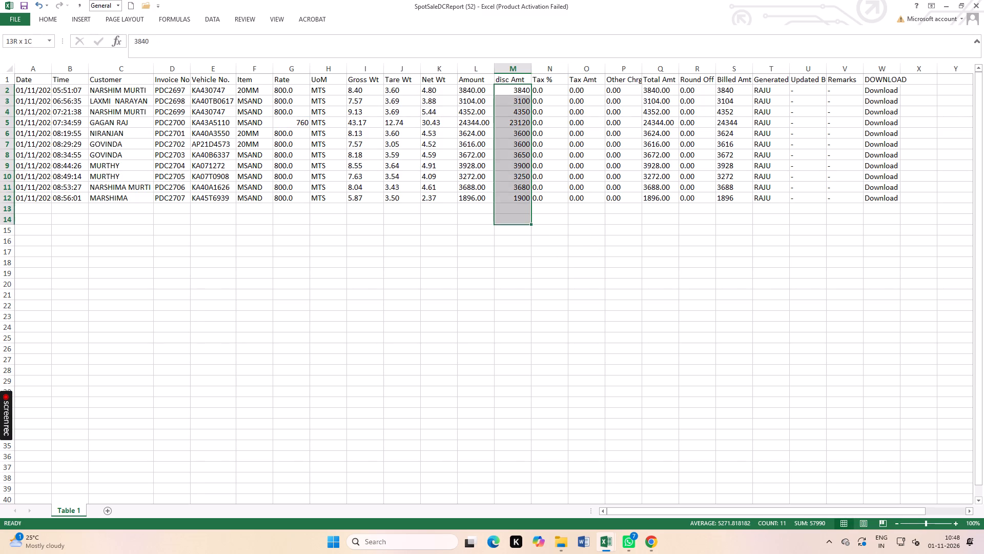
pyautogui.moveTo(518, 215); pyautogui.dragTo(521, 191)
pyautogui.click(546, 246)
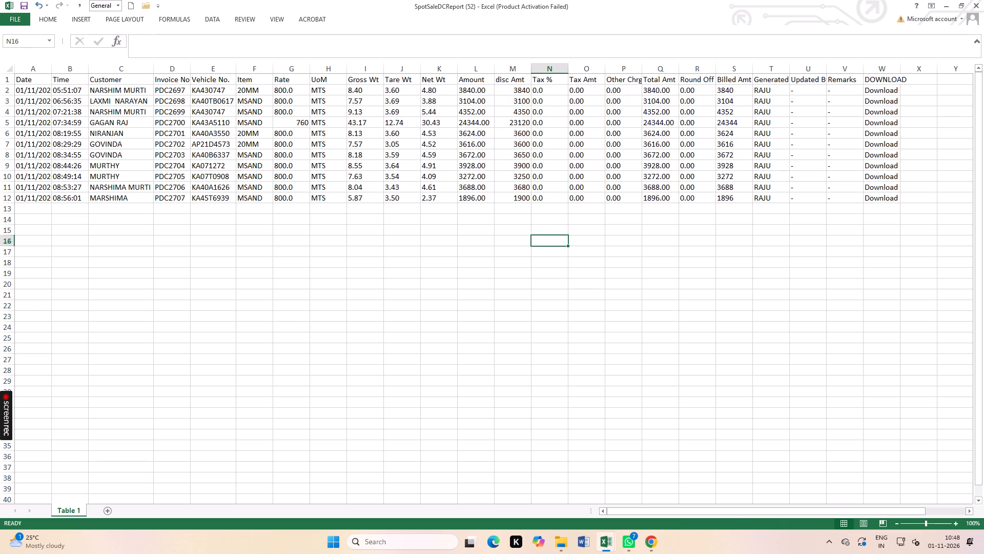
pyautogui.moveTo(518, 90); pyautogui.dragTo(515, 194)
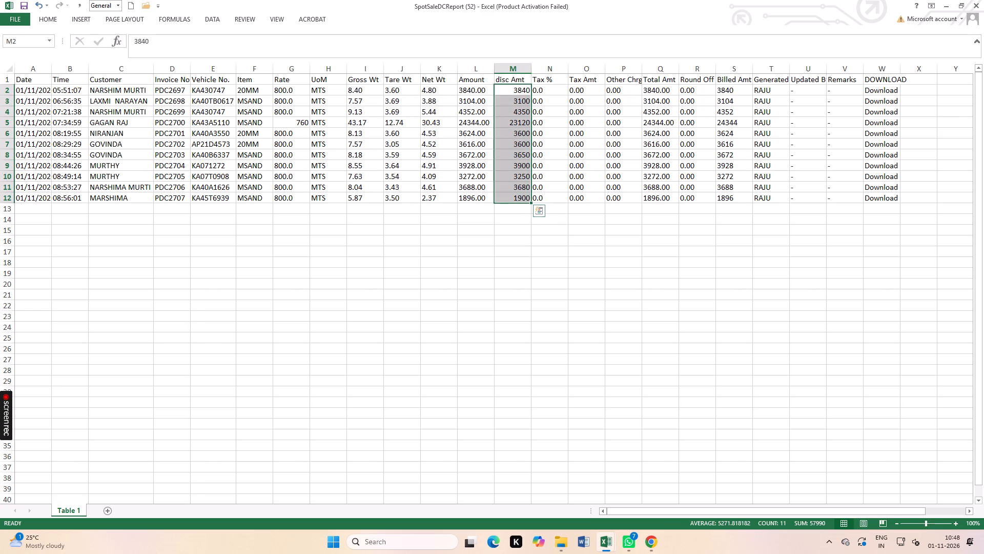
pyautogui.click(575, 285)
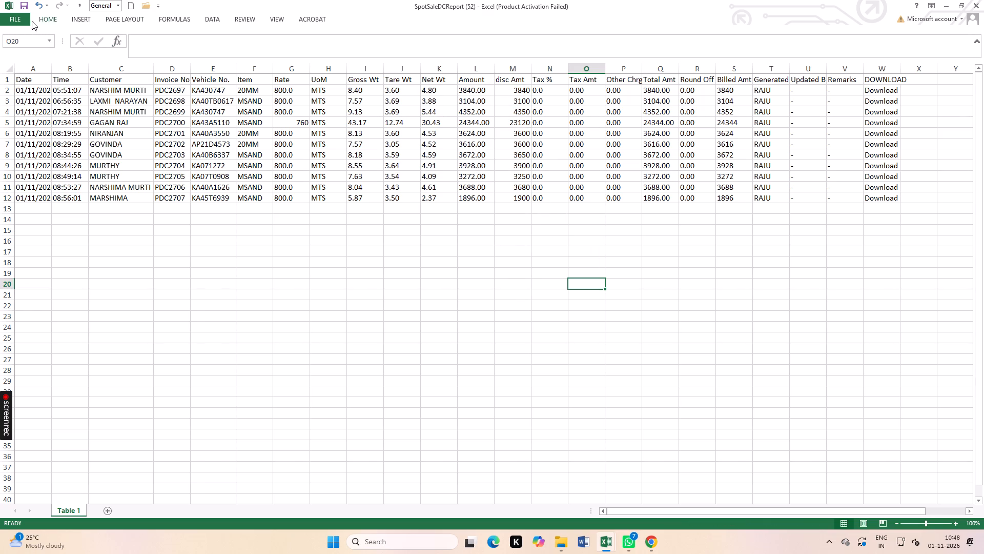
# Save the Spot Sale DC Report workbook.
pyautogui.doubleClick(23, 5)
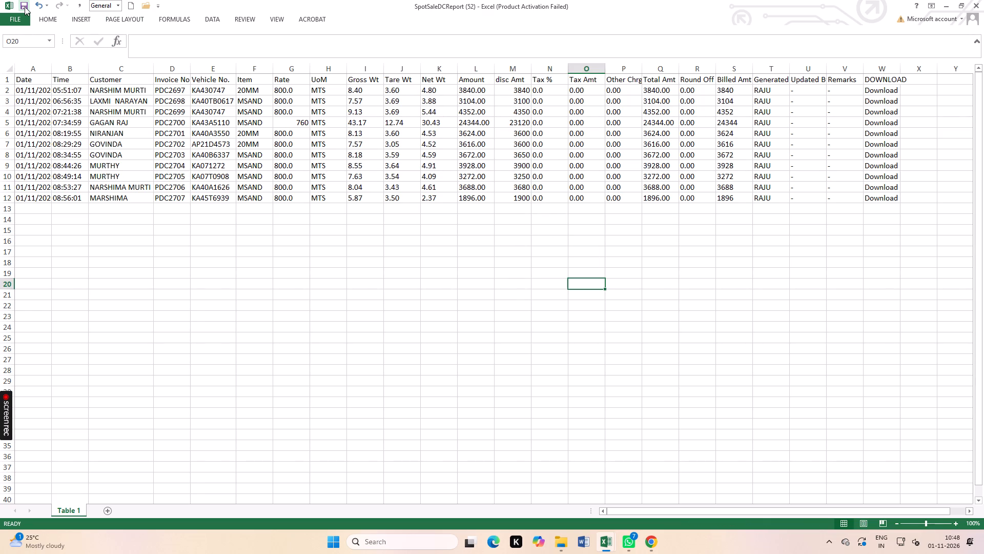
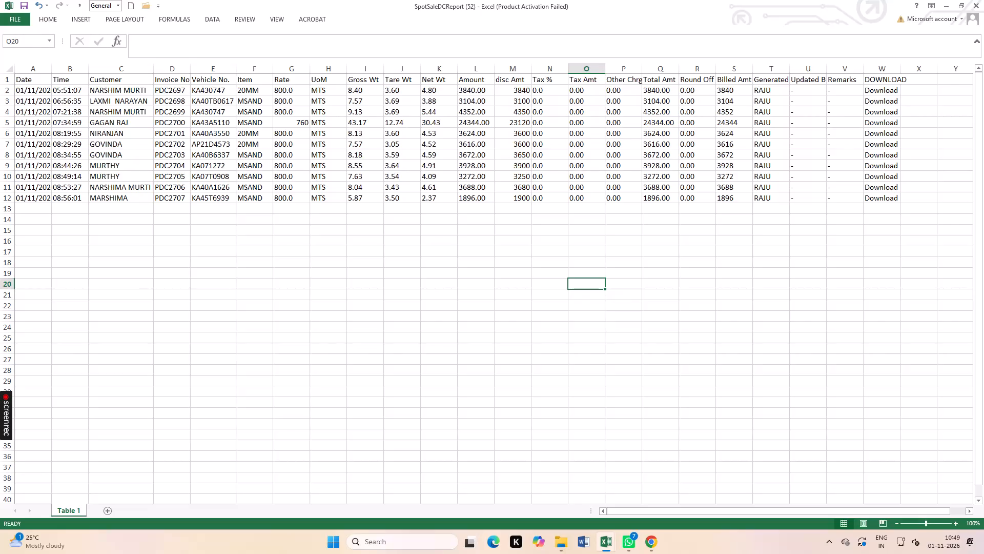
# Close the Spot Sale DC Report workbook and return to the PLANT EXPENCE sheet of the Cash Report Oct-26 workbook.
pyautogui.scroll(6, 719, 240)
pyautogui.click(983, 0)
pyautogui.click(781, 326)
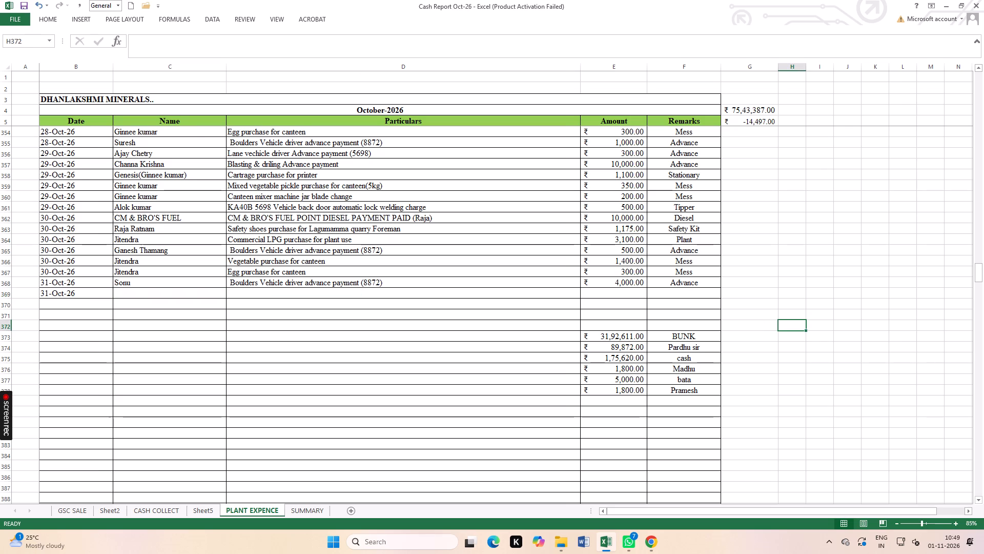
# Save the Cash Report Oct-26 workbook.
pyautogui.doubleClick(24, 5)
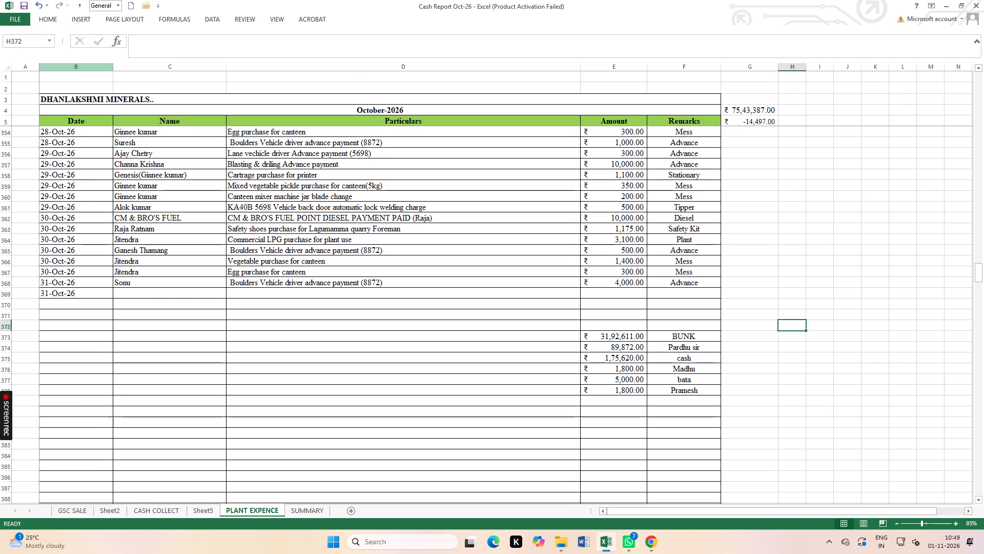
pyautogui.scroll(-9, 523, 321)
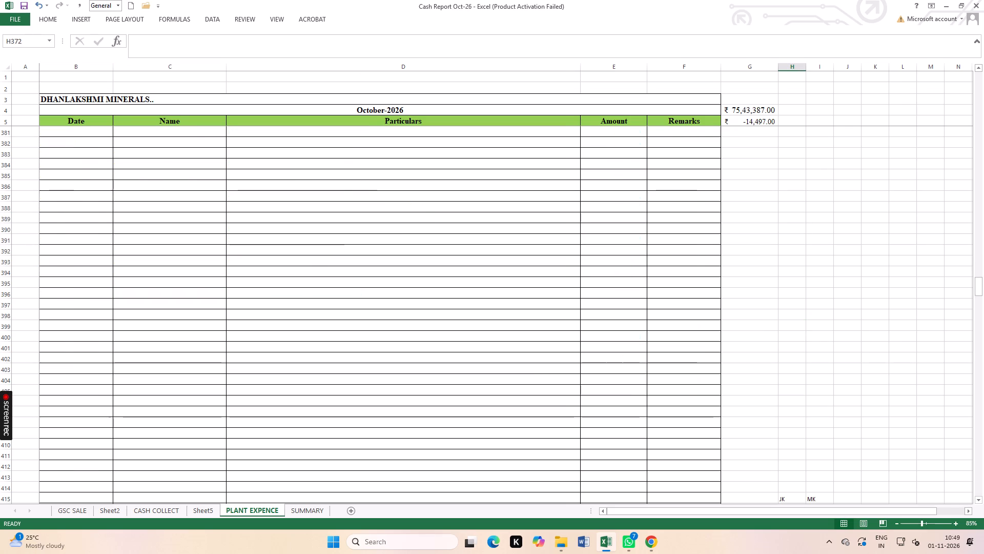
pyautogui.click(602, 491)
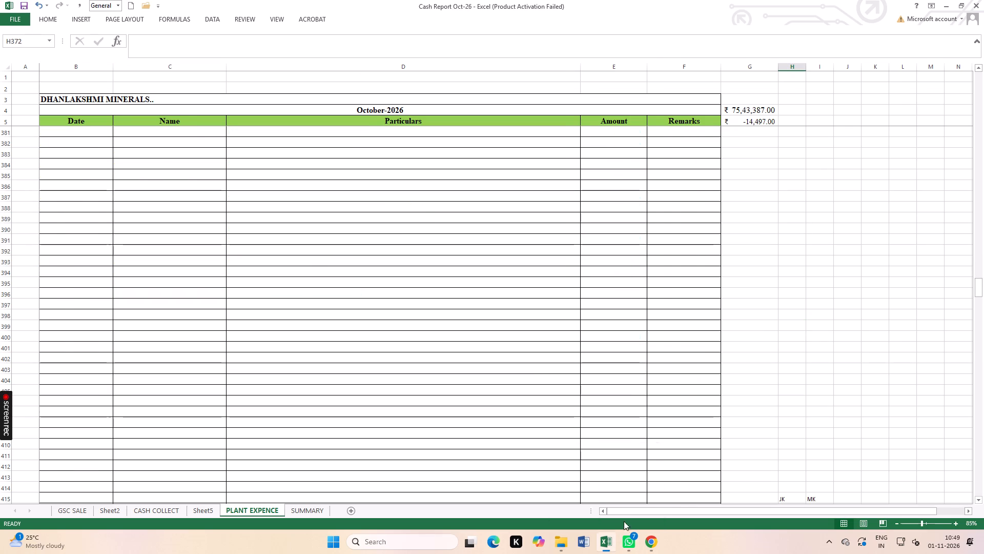
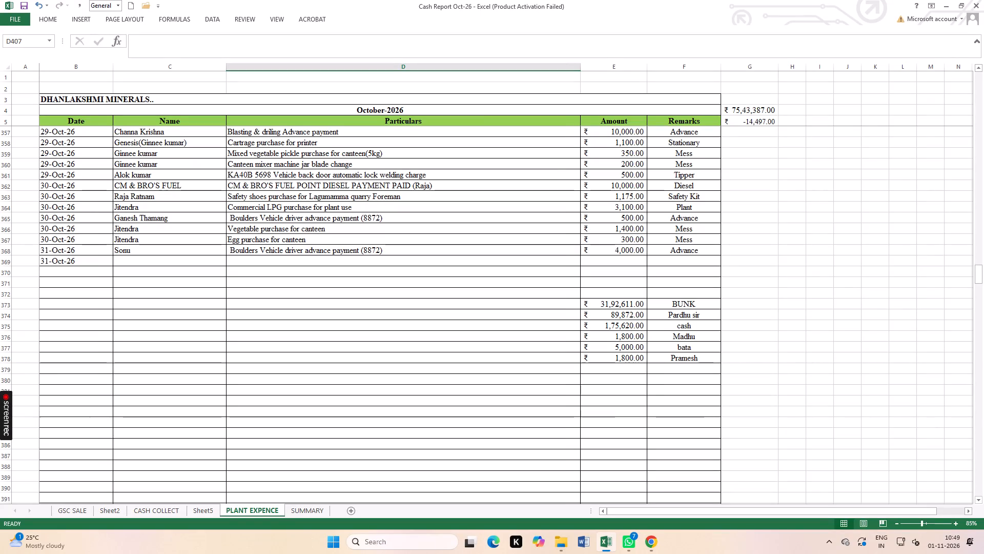
# Clear the leftover 31-Oct-26 date from the otherwise empty row 369, below the last expense entry.
pyautogui.click(72, 264)
pyautogui.press('Delete')
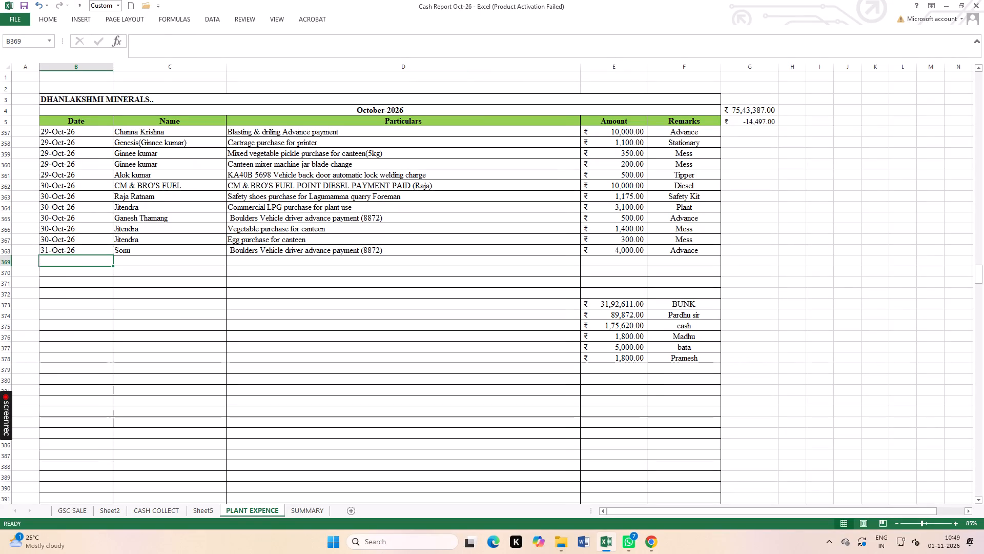
pyautogui.click(155, 362)
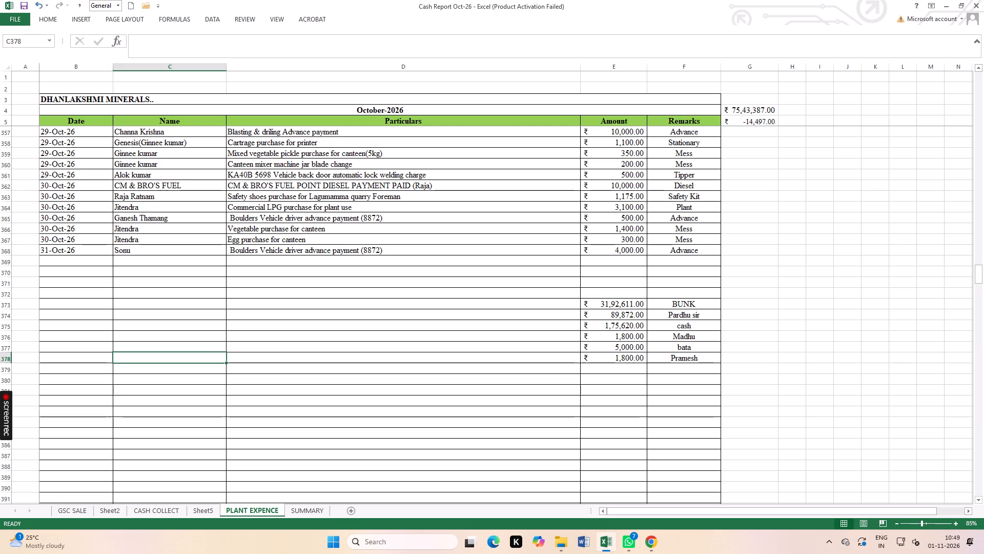
# Clear the amount beside the cash remark in the balance list below the expense entries.
pyautogui.click(620, 325)
pyautogui.press('Delete')
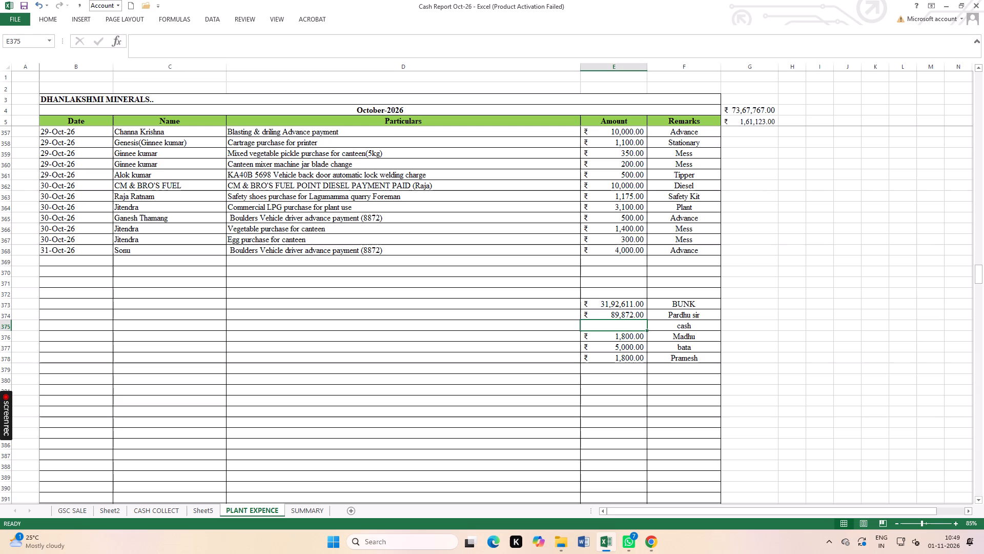
pyautogui.click(746, 384)
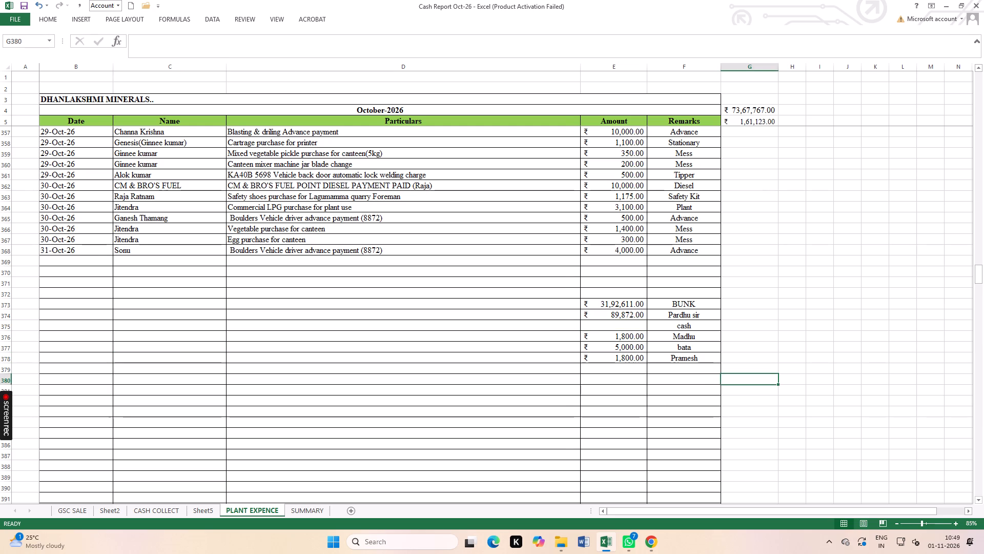
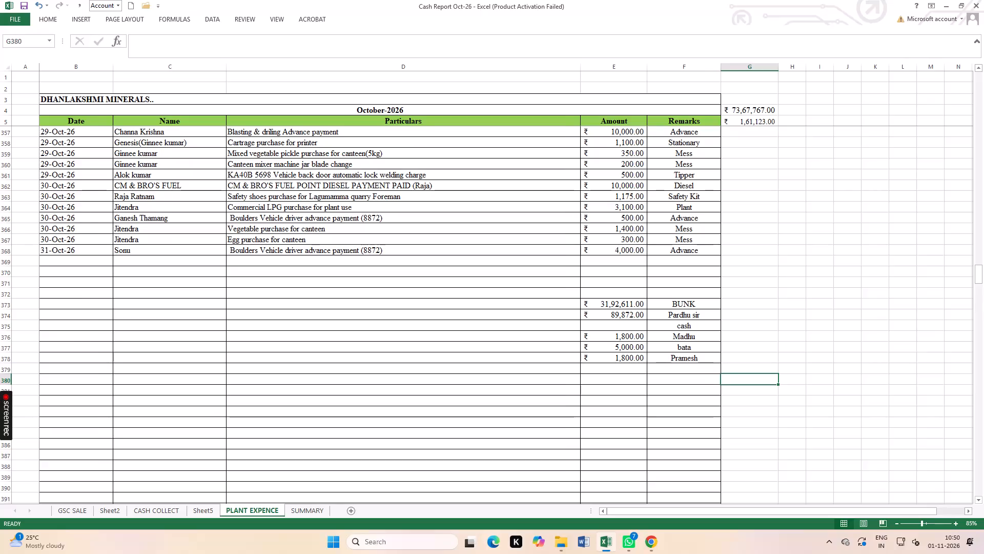
# Save the October 2026 cash report workbook.
pyautogui.doubleClick(23, 5)
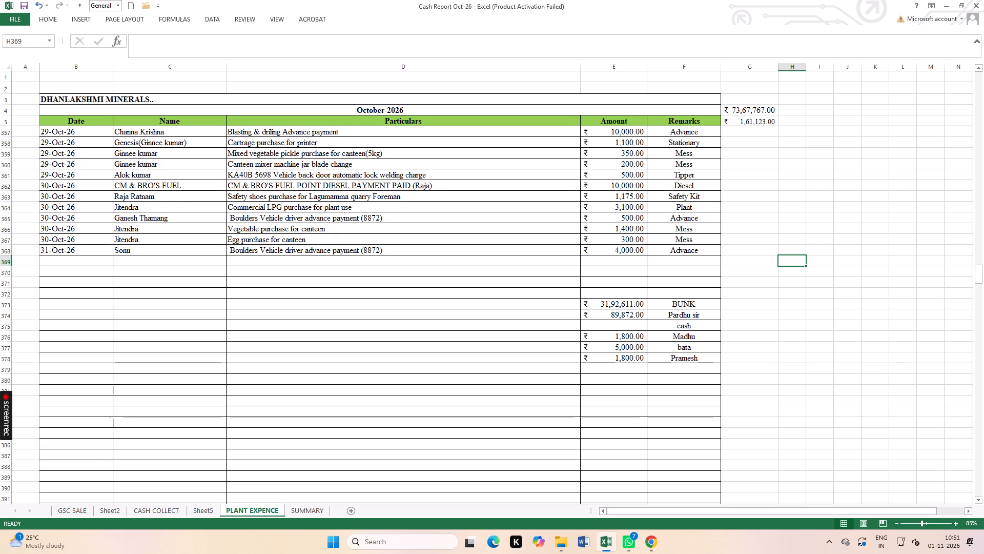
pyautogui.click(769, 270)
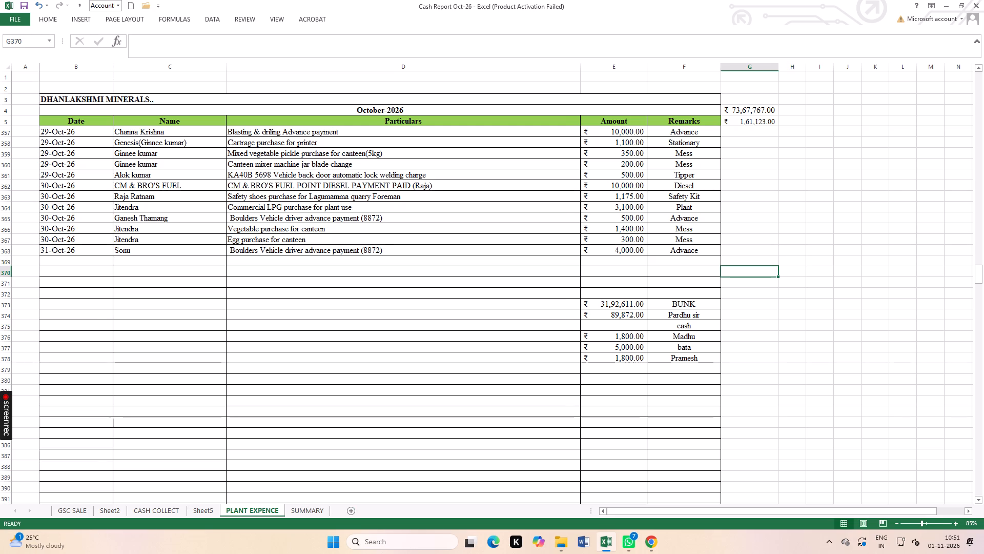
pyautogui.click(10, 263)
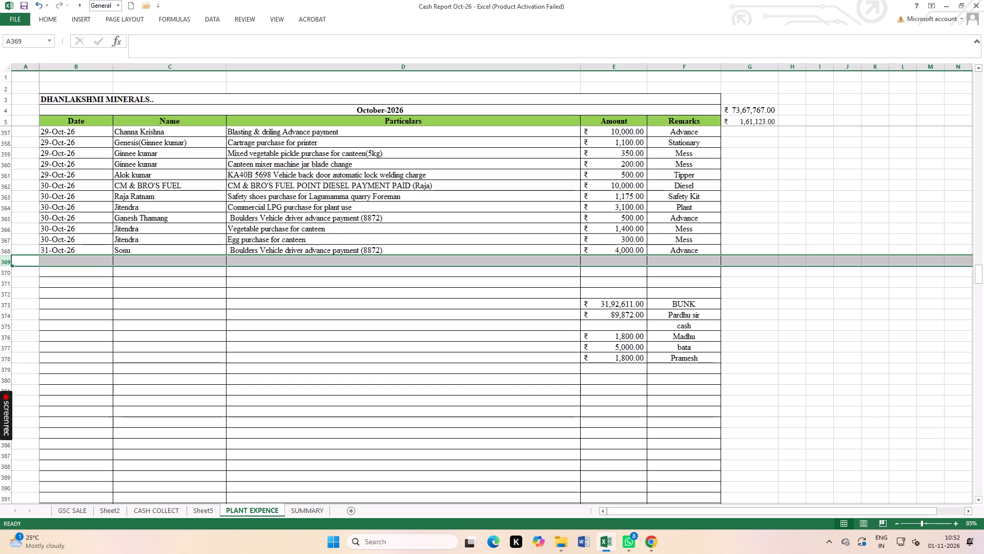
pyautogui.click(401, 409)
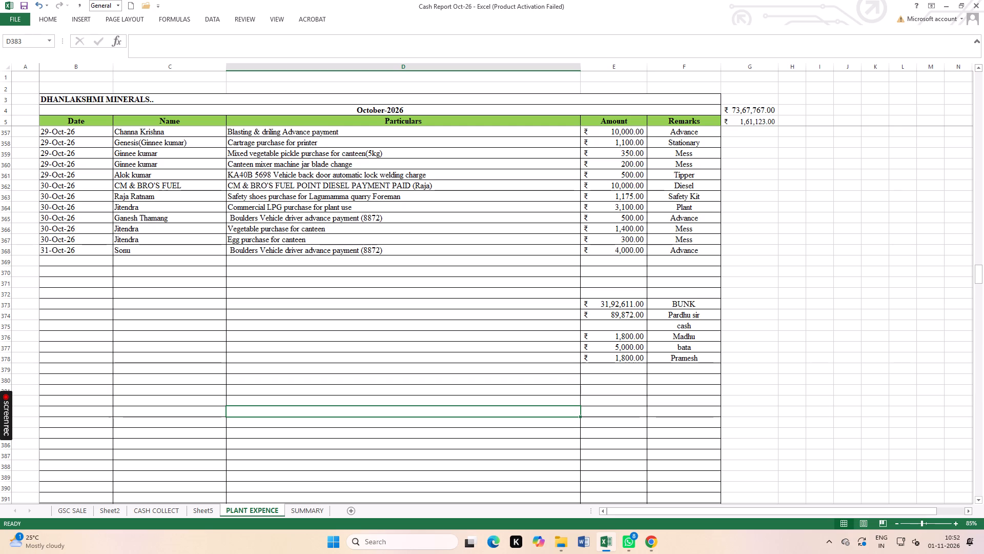
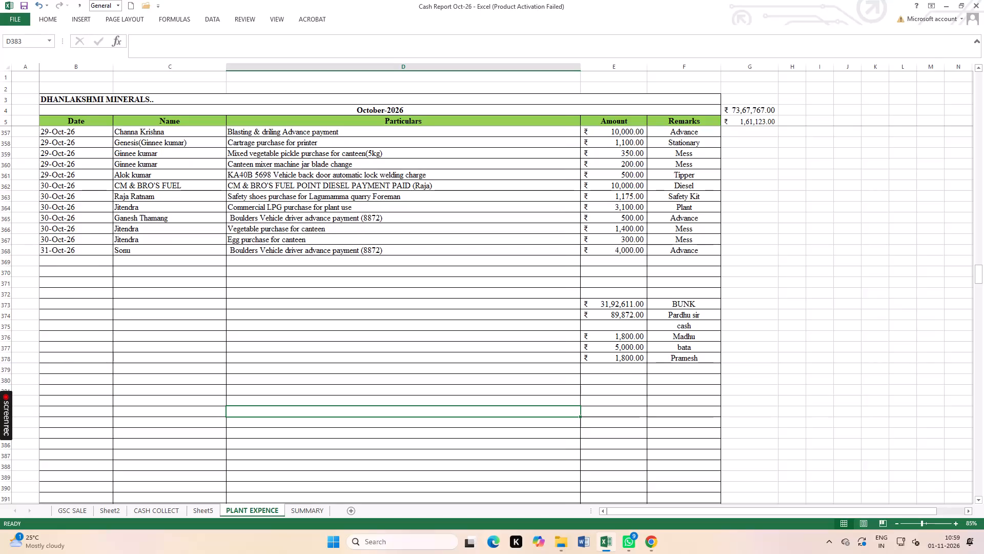
# Enter the amounts 39500, 8800 and 100000 in cells H368 to H370, beside the last PLANT EXPENCE entries.
pyautogui.click(785, 252)
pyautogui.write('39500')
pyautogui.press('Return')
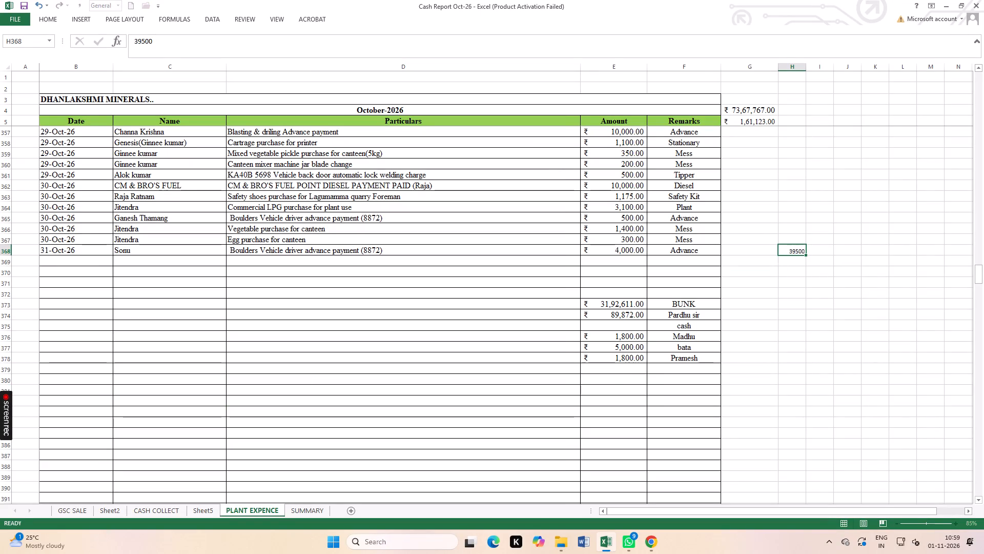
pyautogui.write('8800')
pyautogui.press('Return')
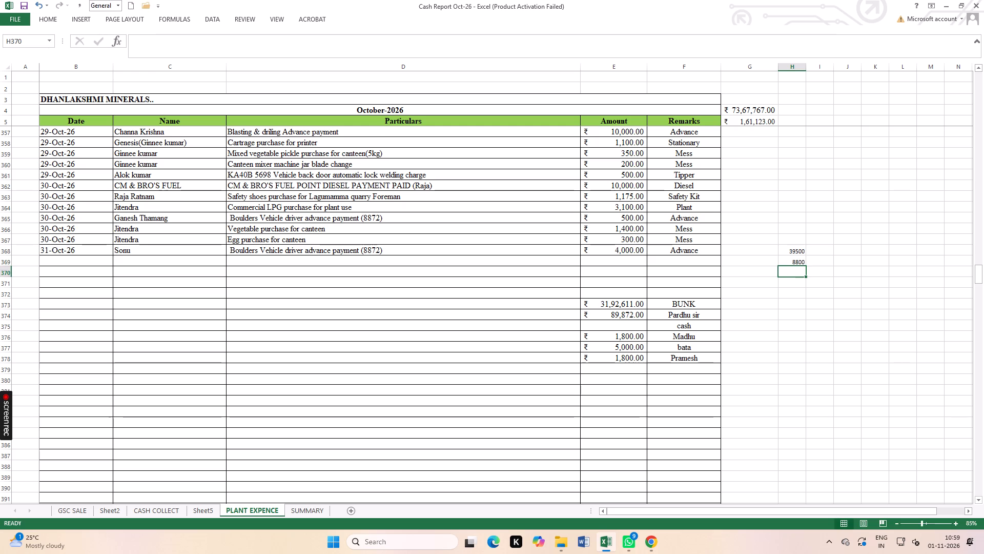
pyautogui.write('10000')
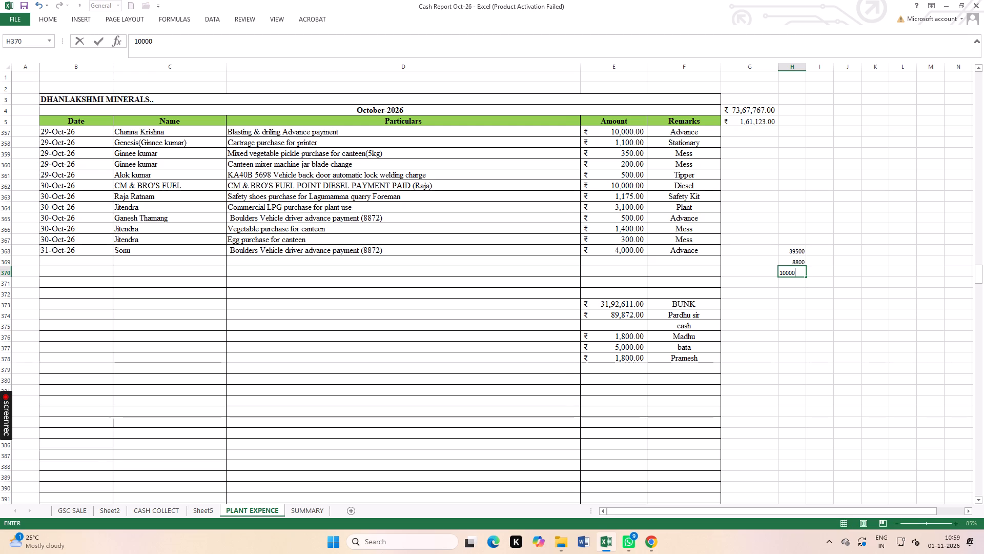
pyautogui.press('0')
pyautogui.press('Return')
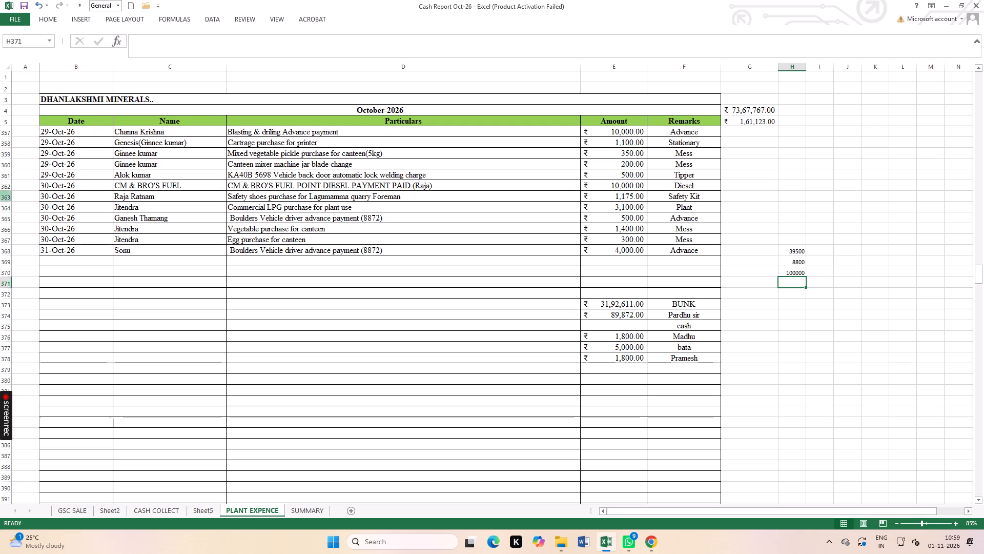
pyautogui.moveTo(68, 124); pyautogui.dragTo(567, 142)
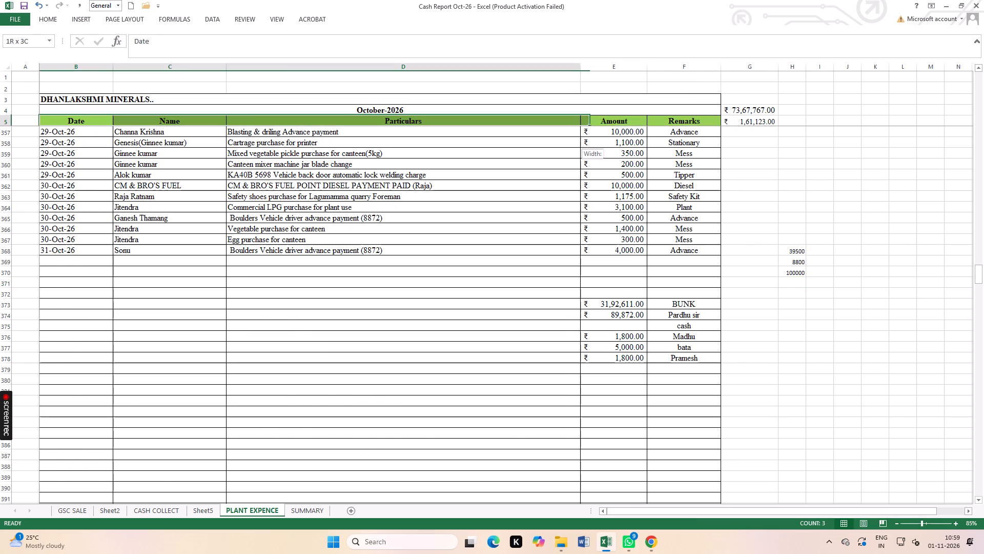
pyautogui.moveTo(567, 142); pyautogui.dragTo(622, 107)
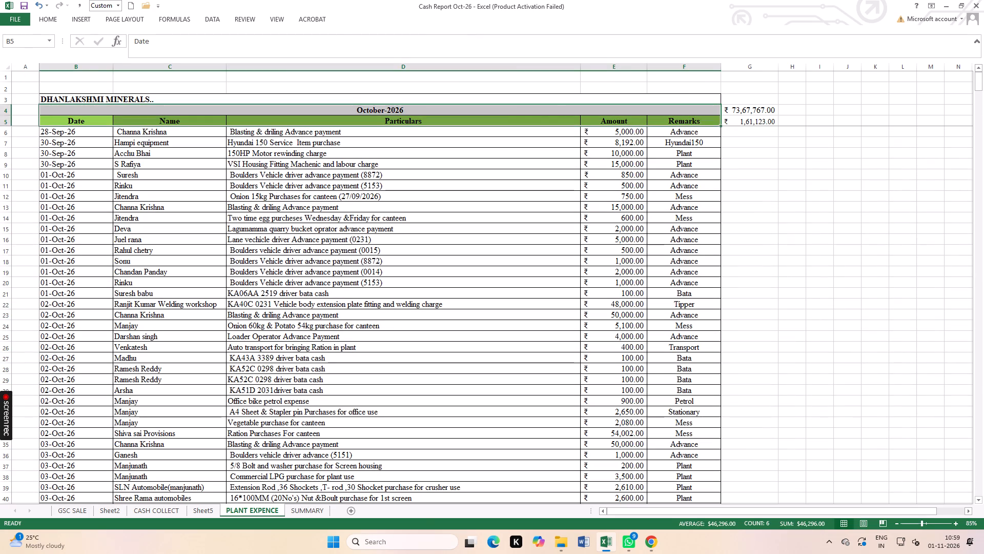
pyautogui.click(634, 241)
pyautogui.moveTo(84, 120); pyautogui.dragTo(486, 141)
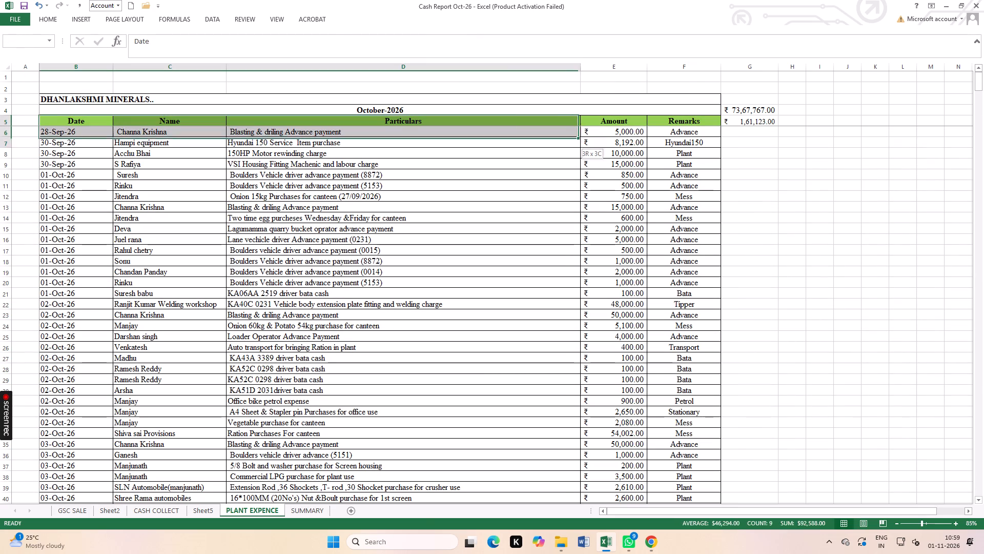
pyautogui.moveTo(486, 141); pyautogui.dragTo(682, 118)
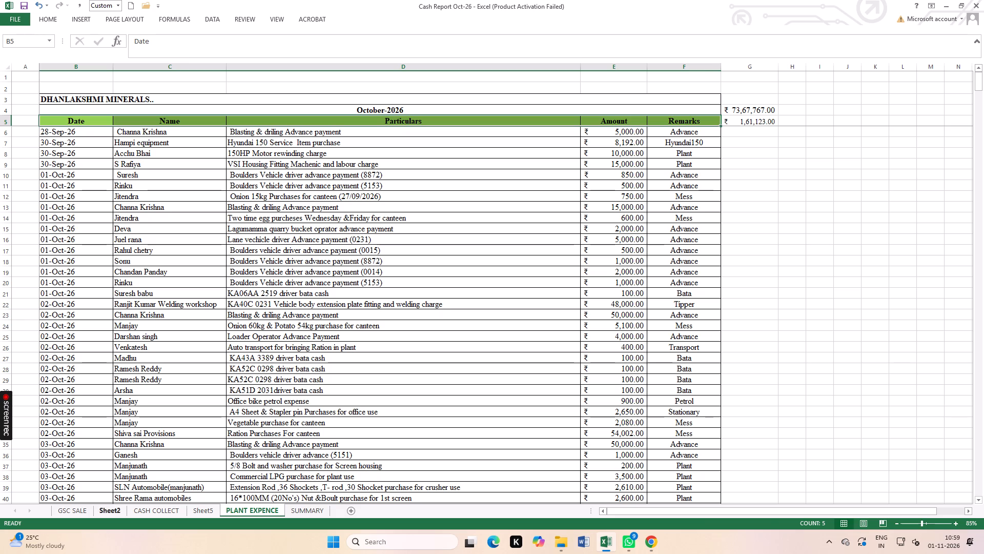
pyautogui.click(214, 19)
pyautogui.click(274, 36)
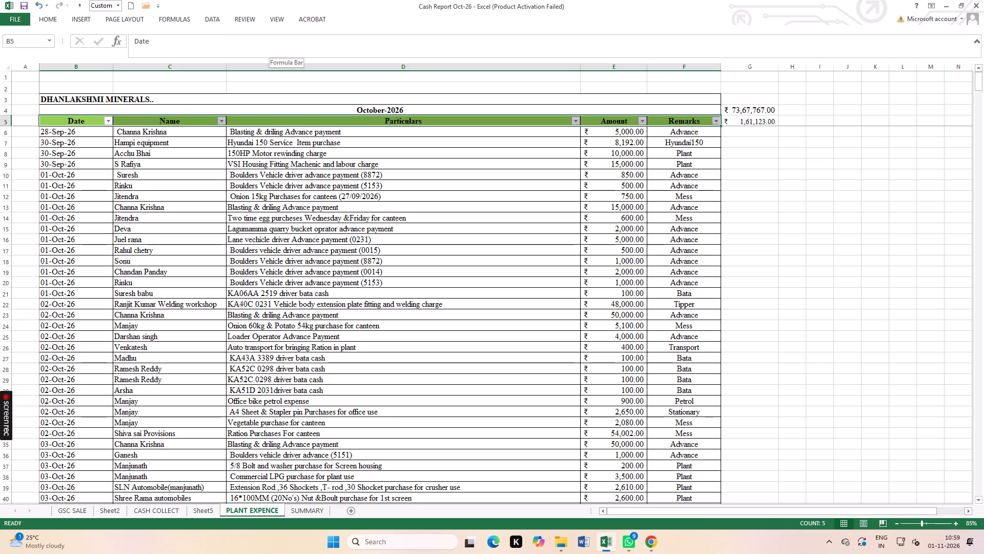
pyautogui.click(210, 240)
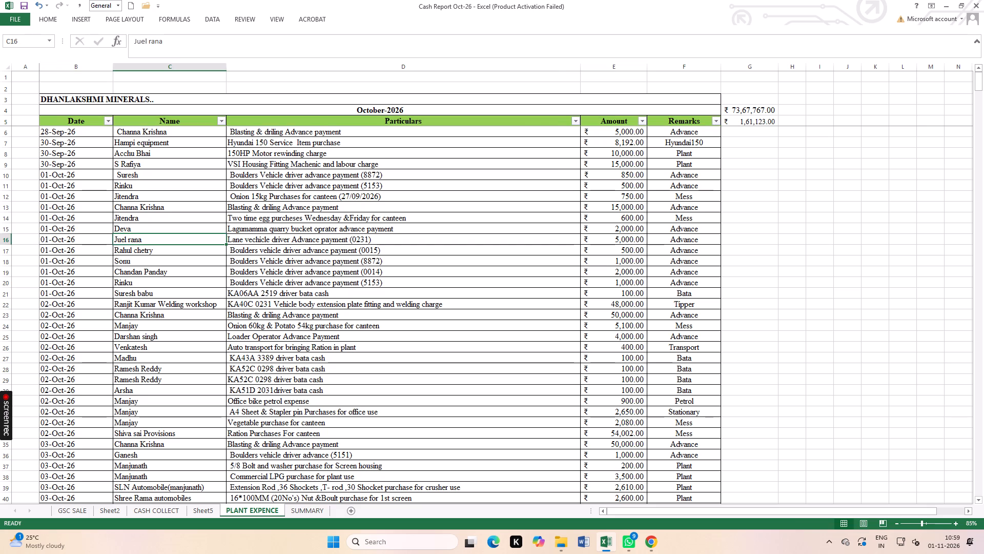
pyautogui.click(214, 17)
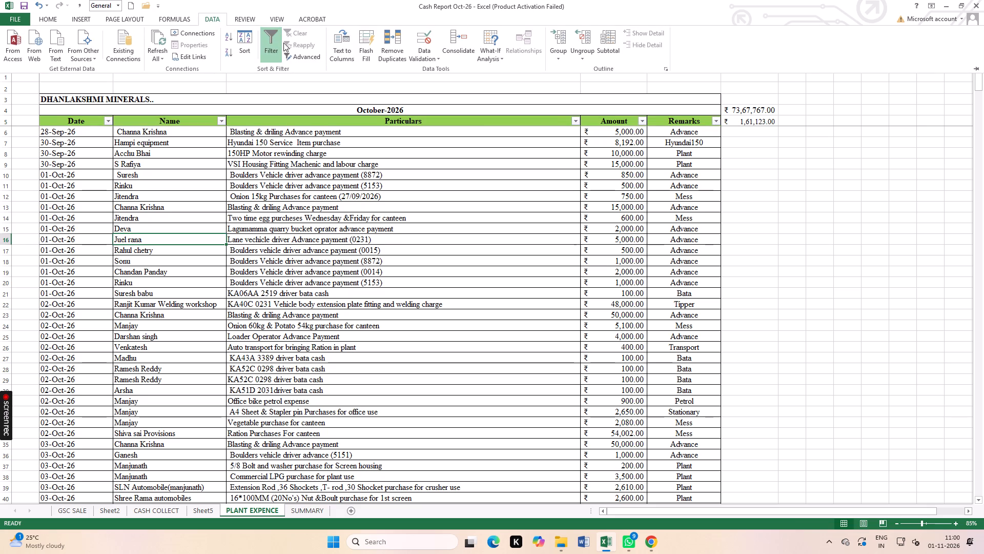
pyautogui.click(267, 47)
# Turn on filtering for the header row of the GSC SALE sheet, from SL .NO to Total Amount.
pyautogui.click(78, 513)
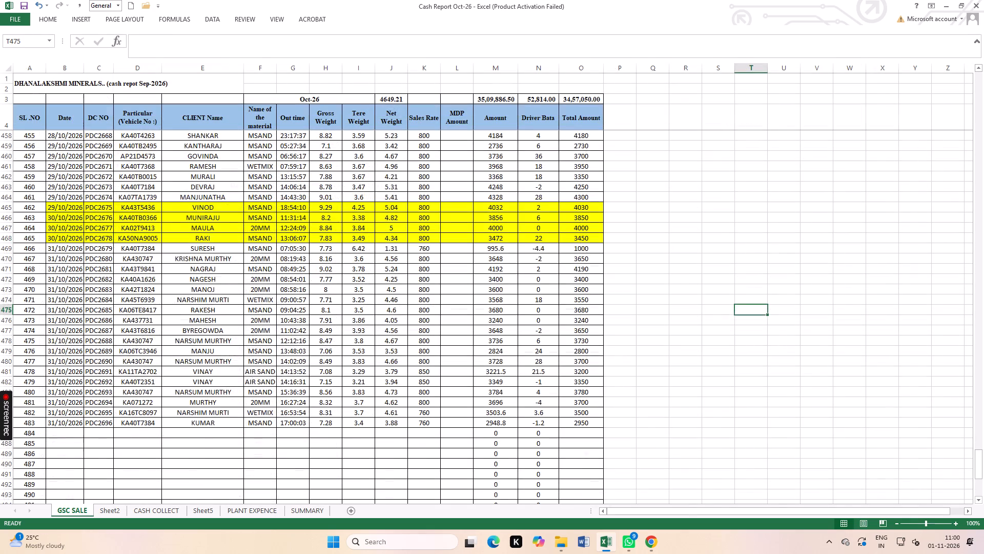
pyautogui.scroll(5, 149, 328)
pyautogui.moveTo(34, 118); pyautogui.dragTo(586, 108)
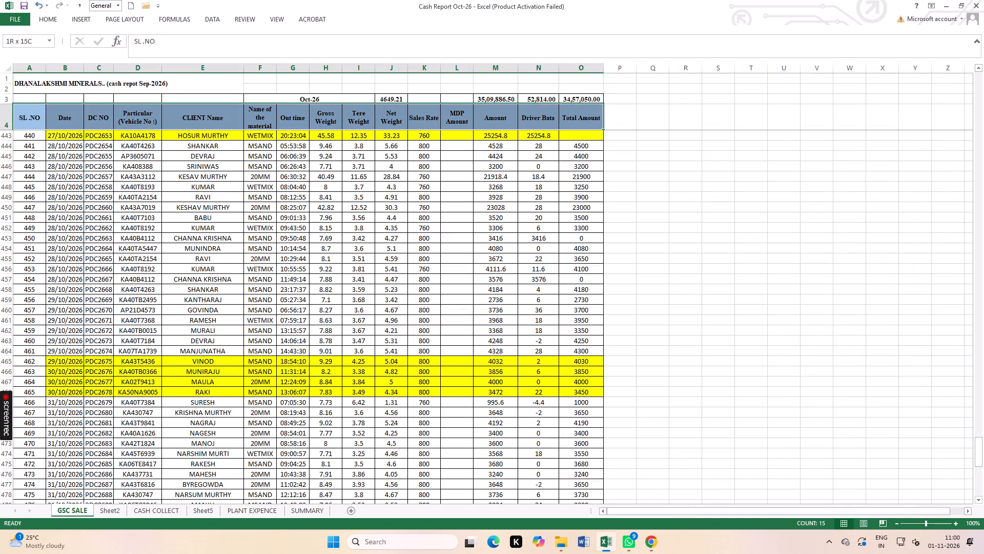
pyautogui.moveTo(586, 108); pyautogui.dragTo(587, 108)
pyautogui.click(212, 19)
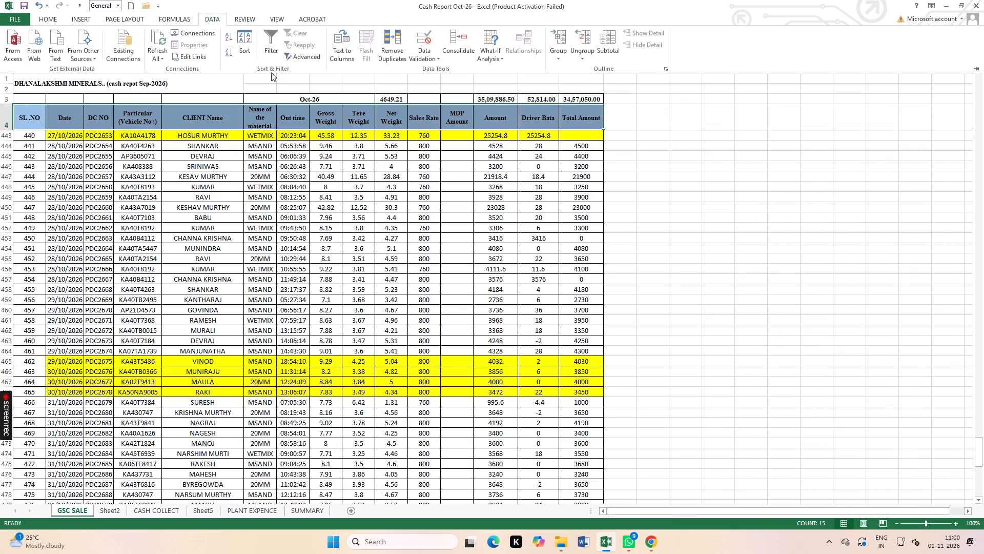
pyautogui.click(274, 44)
pyautogui.click(347, 241)
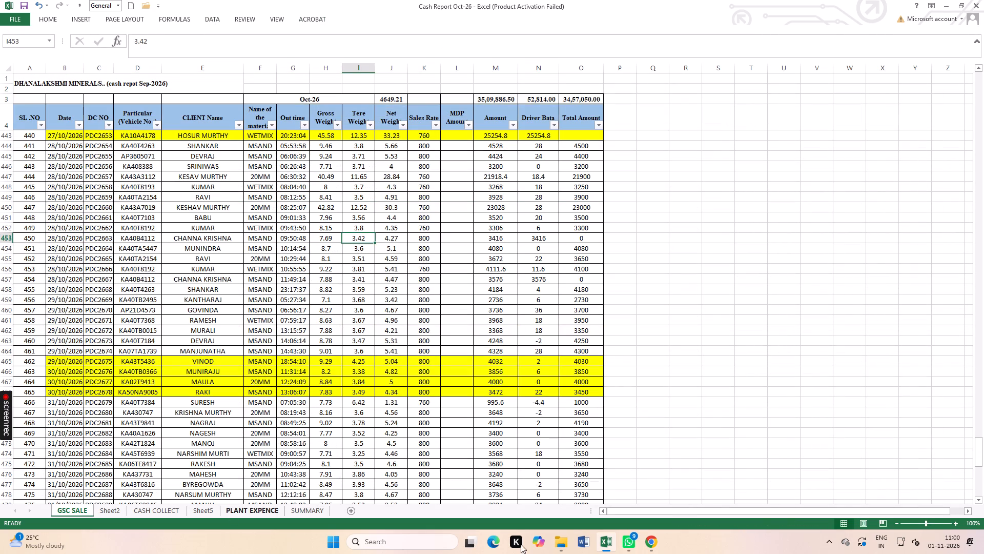
# Filter the GSC SALE dates to 30/10/2026 and compare the day's total with the CASH COLLECT sheet.
pyautogui.scroll(20, 210, 345)
pyautogui.scroll(2, 210, 345)
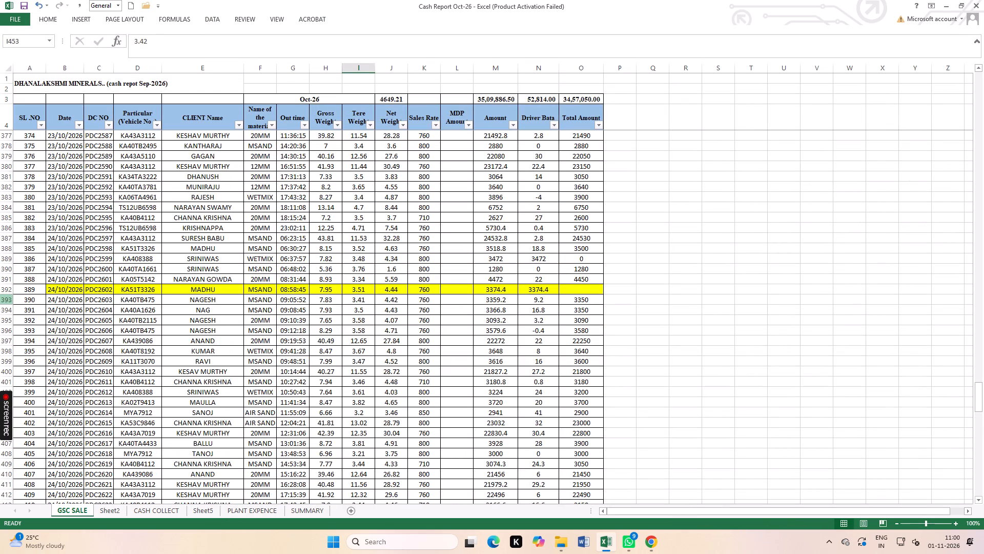
pyautogui.moveTo(977, 393); pyautogui.dragTo(983, 80)
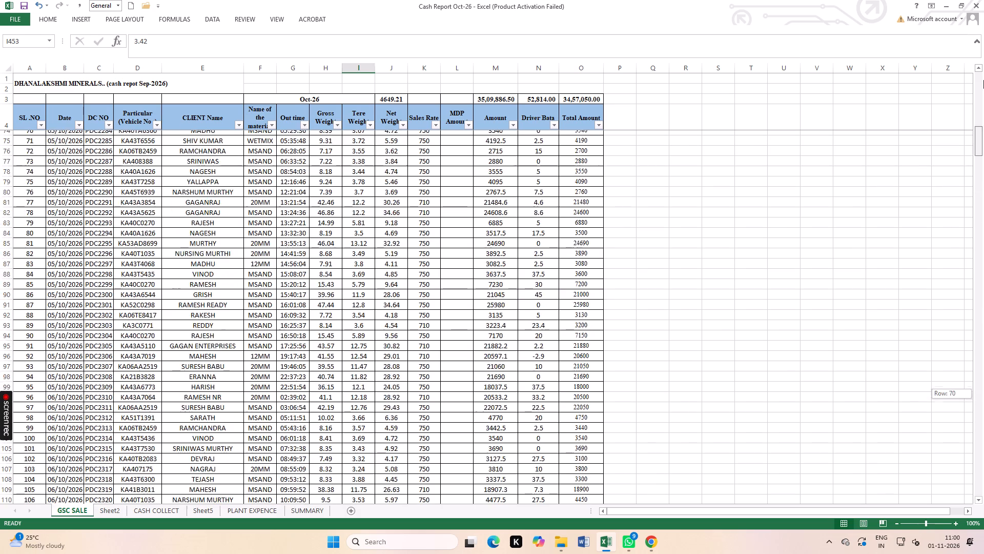
pyautogui.moveTo(983, 80); pyautogui.dragTo(983, 58)
pyautogui.scroll(5, 374, 285)
pyautogui.click(138, 246)
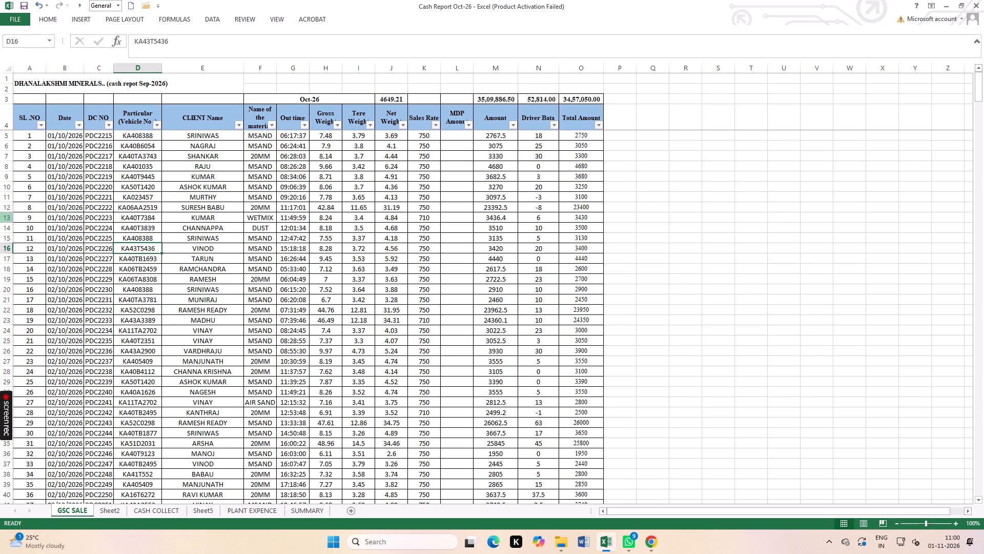
pyautogui.click(78, 125)
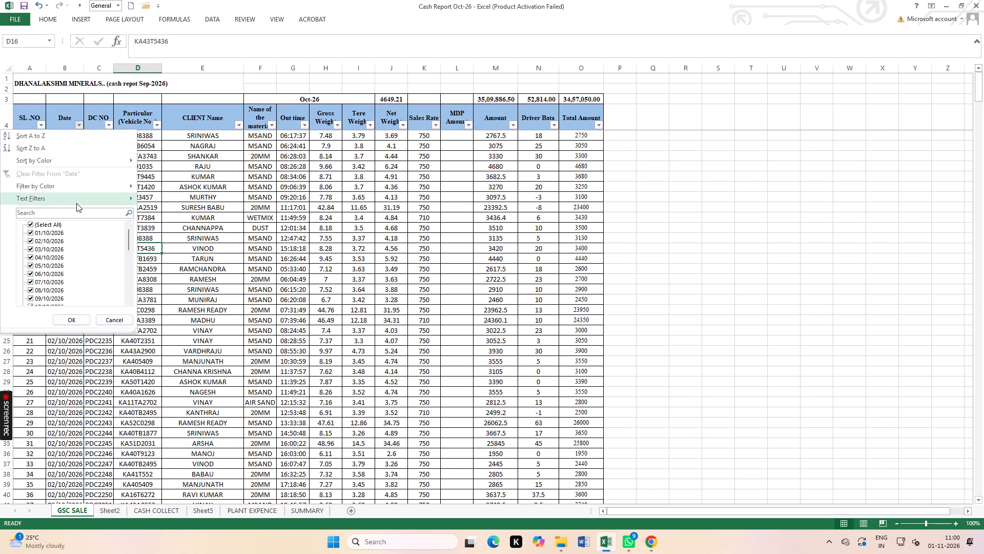
pyautogui.click(41, 223)
pyautogui.scroll(-20, 52, 268)
pyautogui.scroll(-2, 52, 268)
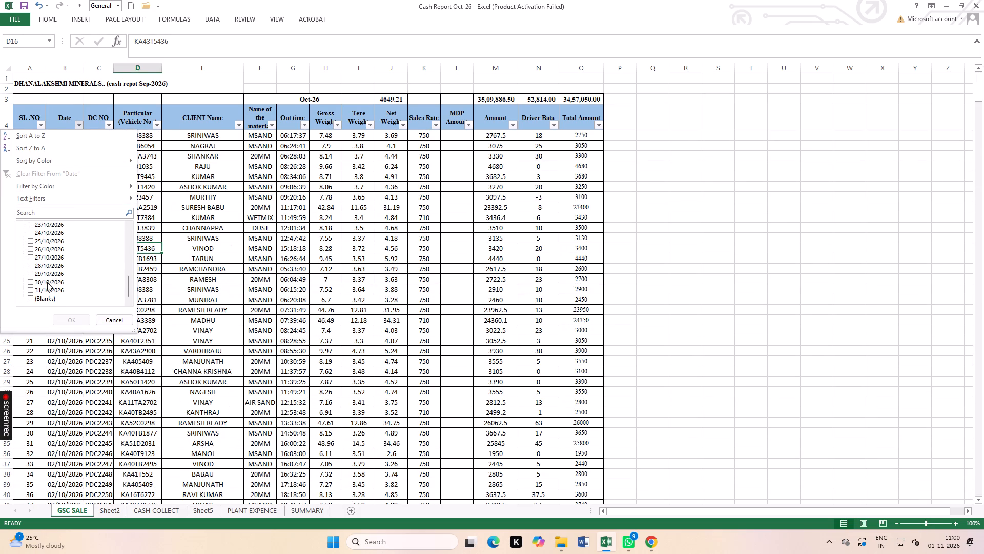
pyautogui.scroll(-5, 47, 282)
pyautogui.click(47, 282)
pyautogui.click(69, 323)
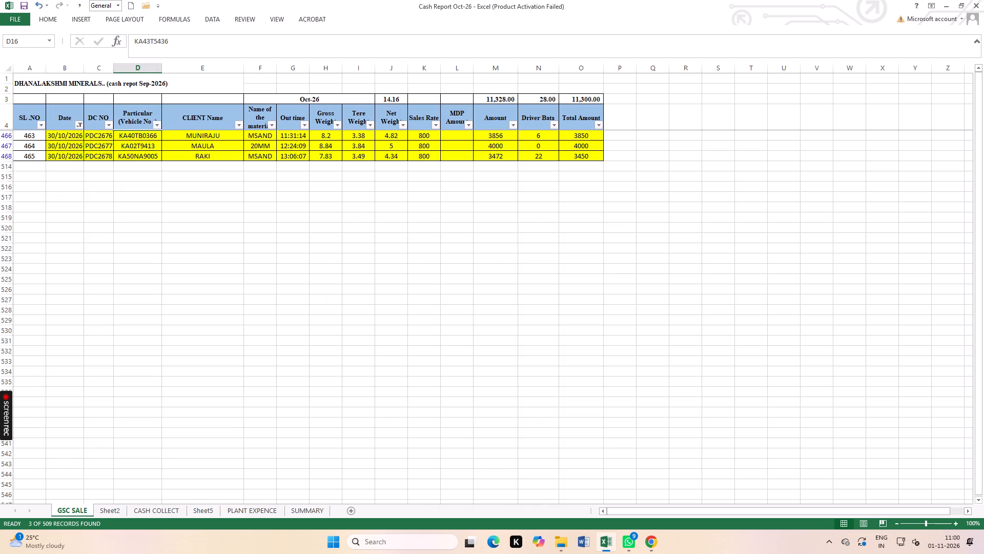
pyautogui.scroll(7, 289, 264)
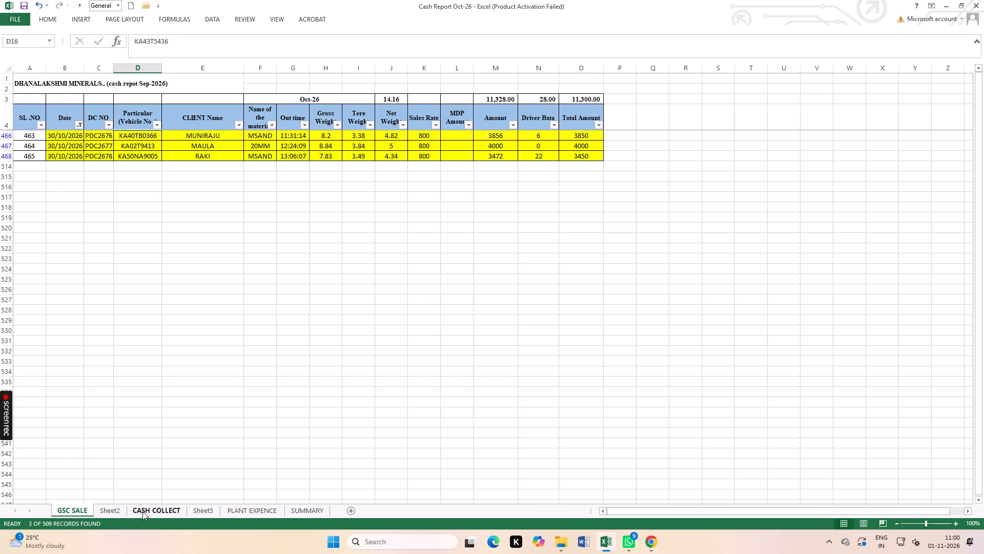
pyautogui.click(154, 511)
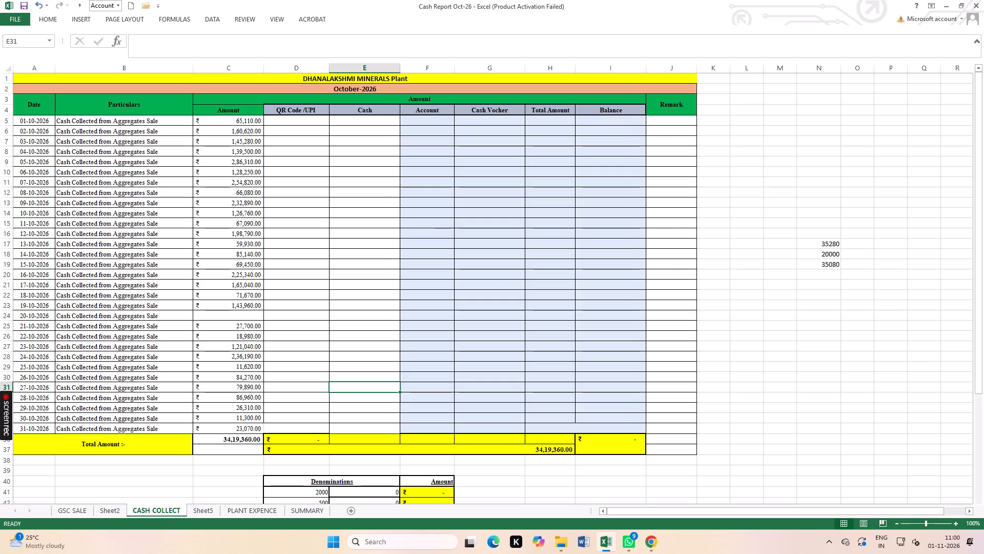
# Filter the GSC SALE dates to only 31/10/2026 and check the sum of that day's Total Amount values.
pyautogui.click(87, 511)
pyautogui.click(122, 233)
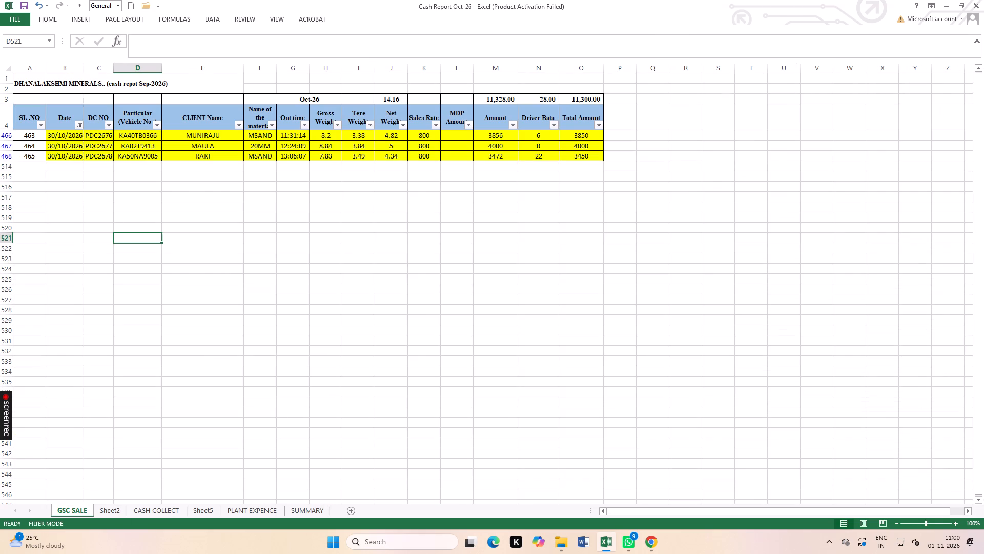
pyautogui.click(78, 126)
pyautogui.scroll(-20, 33, 311)
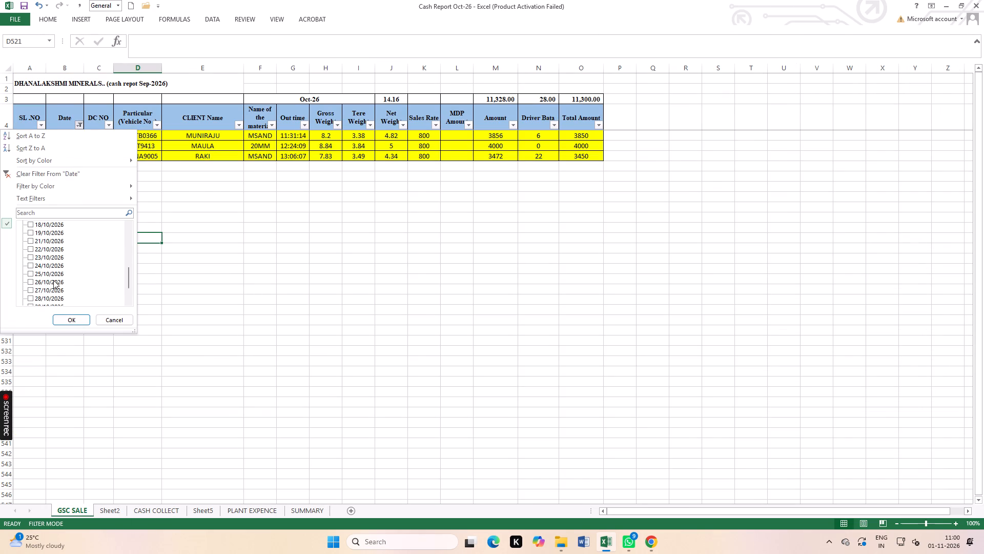
pyautogui.scroll(-10, 53, 280)
pyautogui.click(53, 280)
pyautogui.click(52, 290)
pyautogui.click(71, 318)
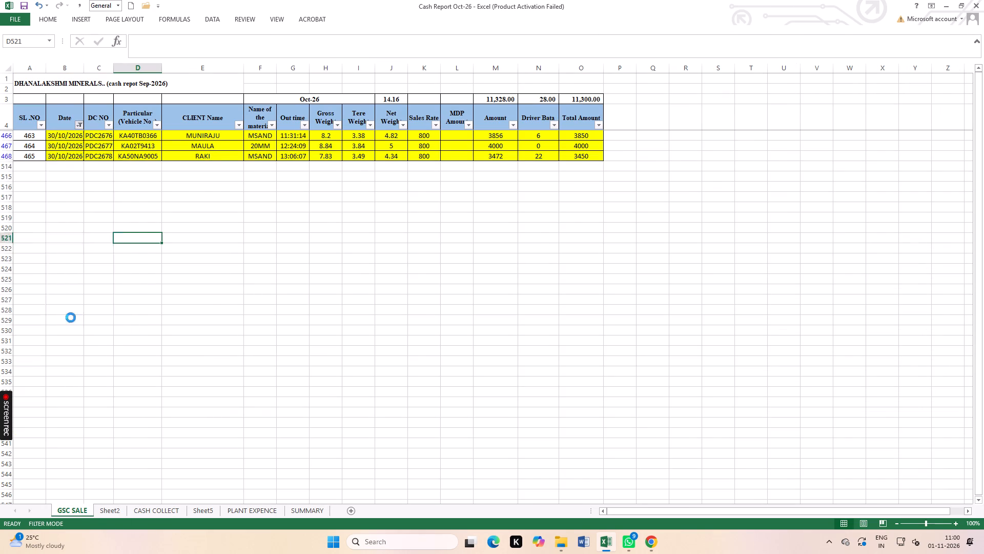
pyautogui.click(458, 267)
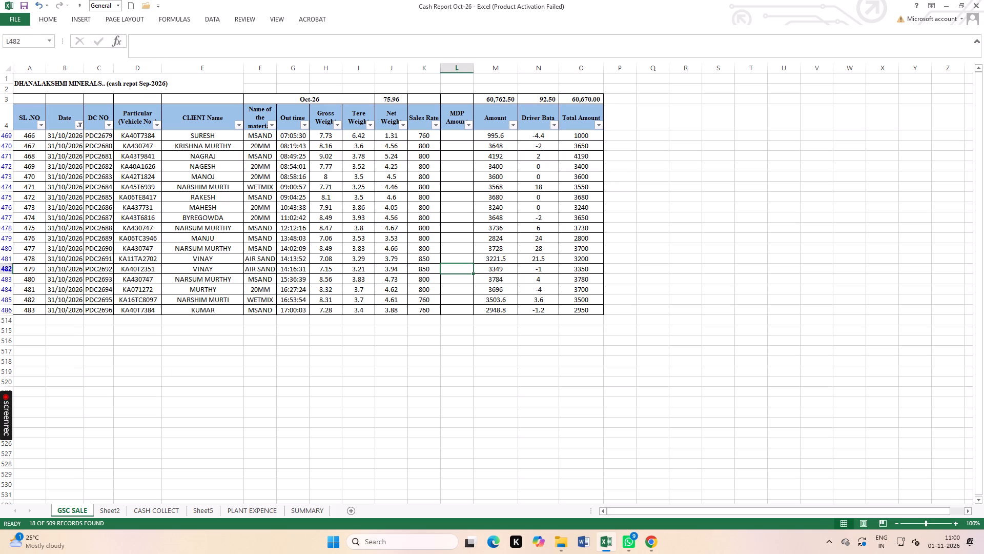
pyautogui.moveTo(576, 131); pyautogui.dragTo(589, 306)
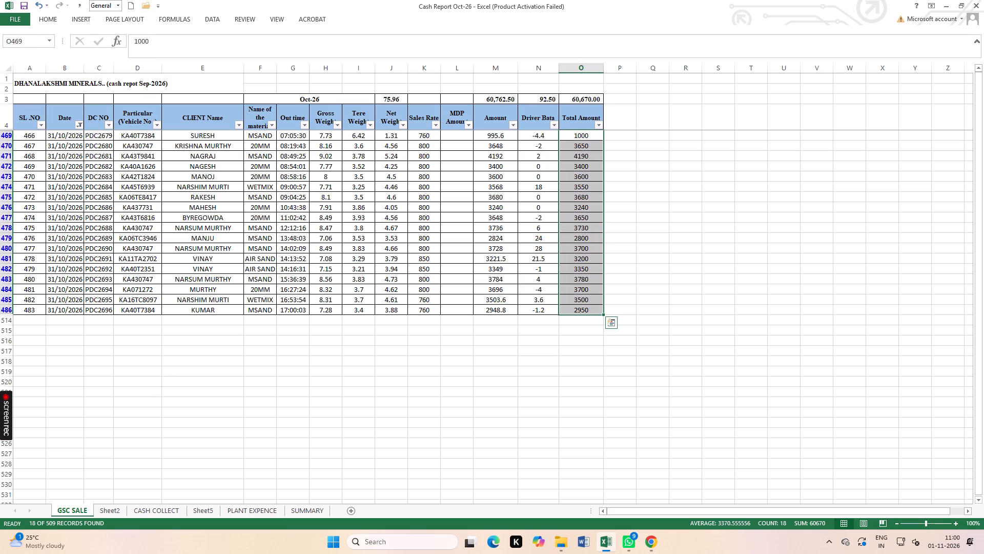
# Set the 31-10-2026 collection amount in the CASH COLLECT sheet to 60670.
pyautogui.click(124, 509)
pyautogui.click(159, 507)
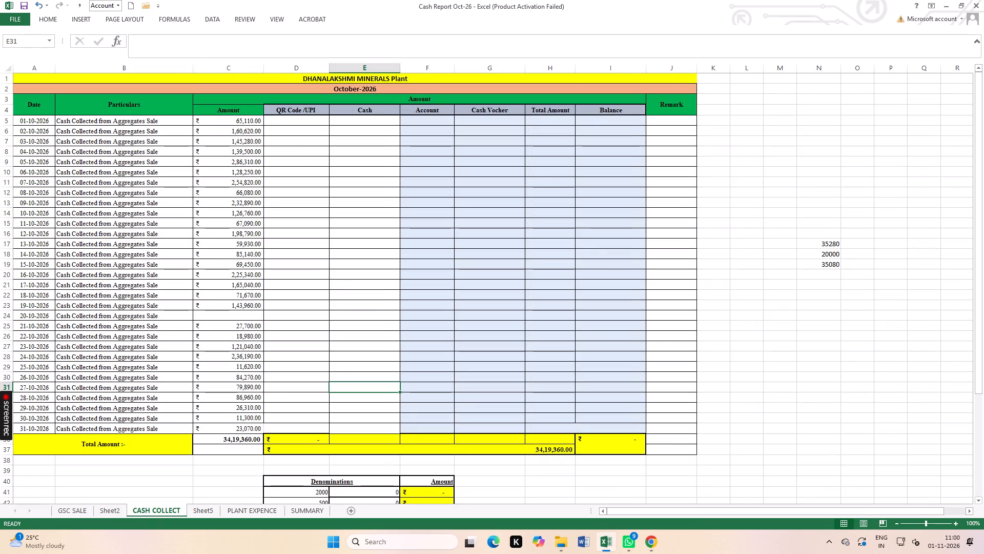
pyautogui.click(236, 428)
pyautogui.write('60670')
pyautogui.press('Return')
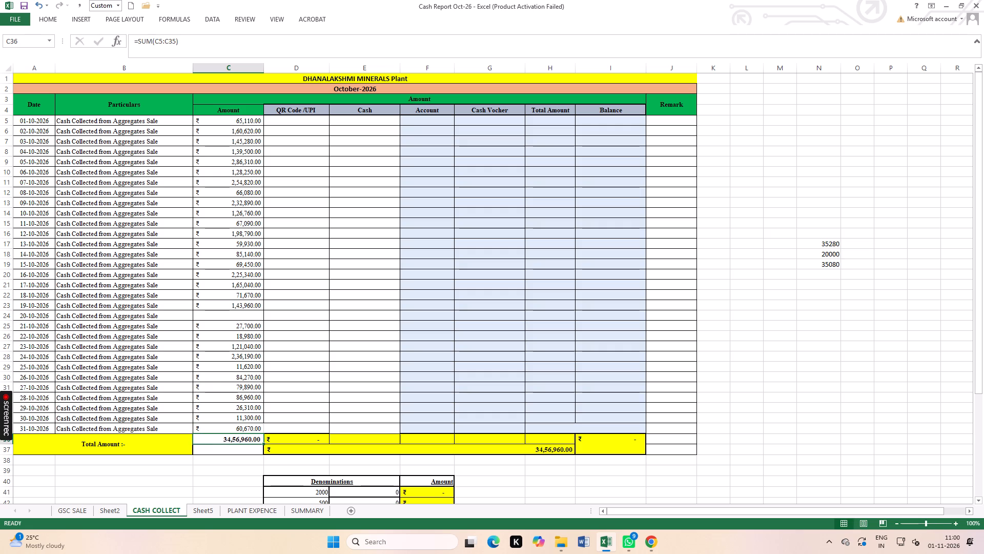
# Save the October 2026 cash report workbook.
pyautogui.click(411, 389)
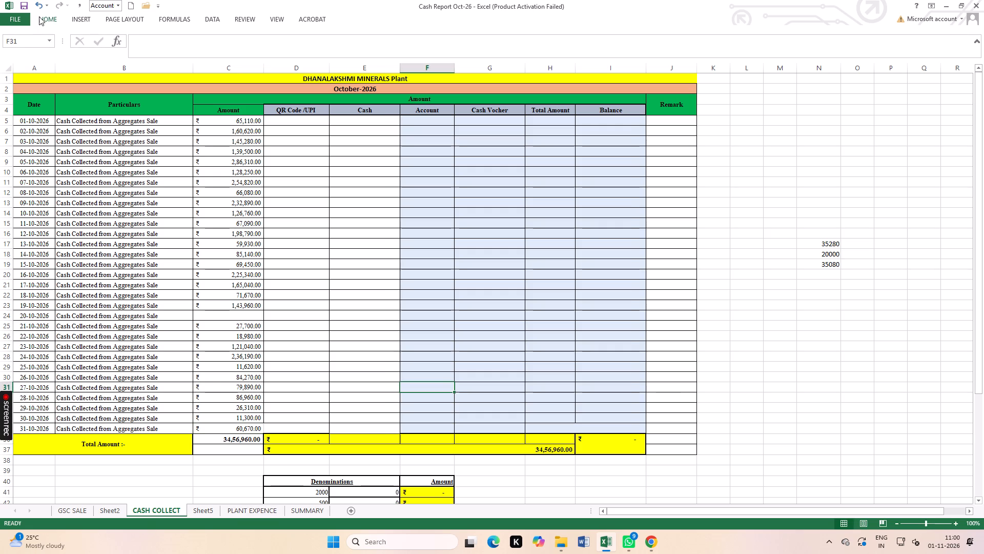
pyautogui.doubleClick(24, 5)
# Remove the filter from the GSC SALE sheet so all October sales rows are listed.
pyautogui.scroll(9, 218, 202)
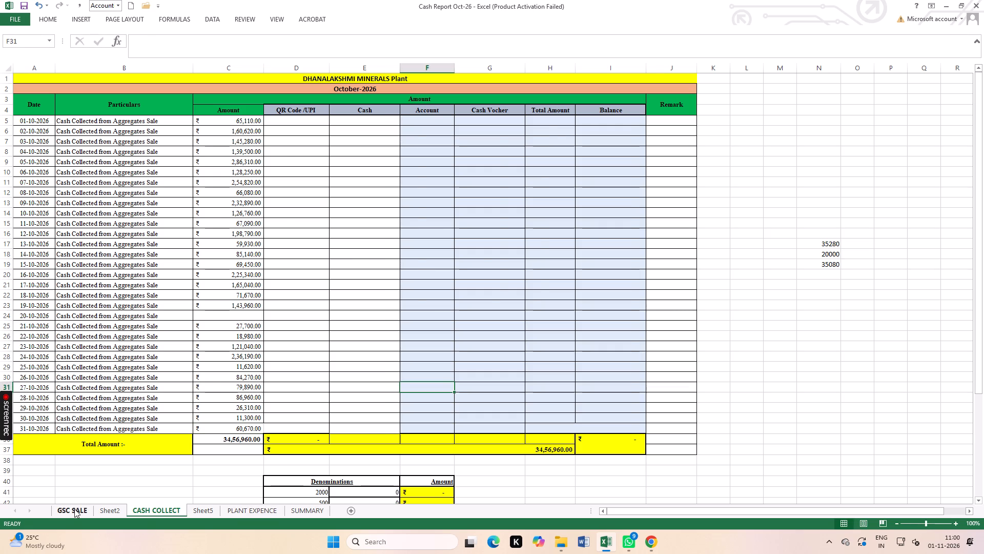
pyautogui.click(74, 509)
pyautogui.scroll(6, 218, 365)
pyautogui.click(211, 21)
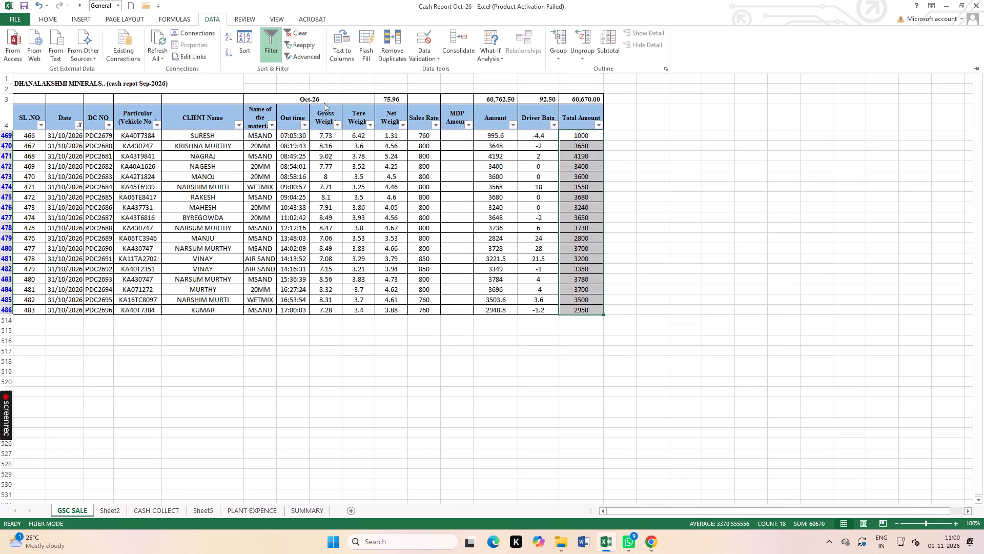
pyautogui.click(266, 52)
pyautogui.click(525, 236)
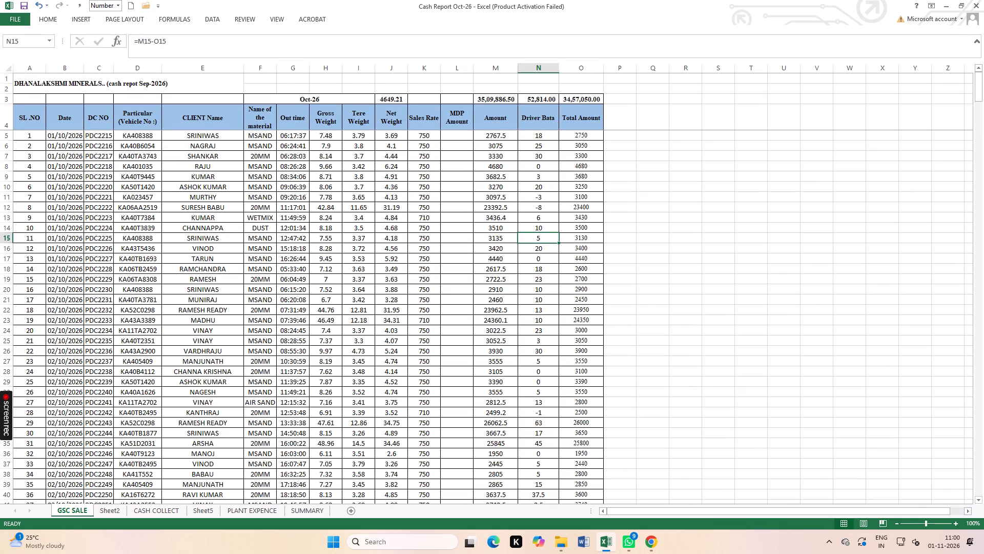
# Check the October total on the CASH COLLECT sheet against the Total Amount figure on the GSC SALE sheet.
pyautogui.scroll(5, 525, 236)
pyautogui.click(165, 509)
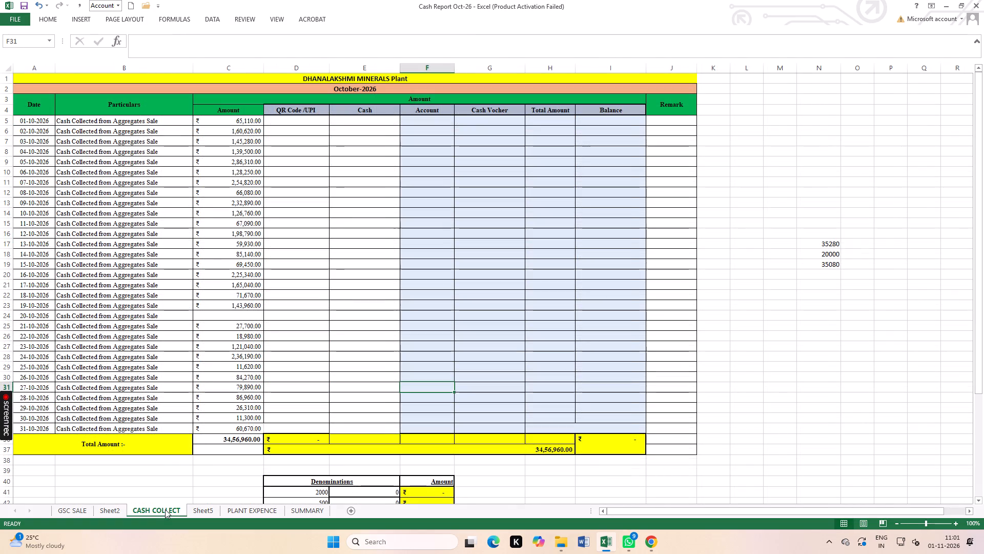
pyautogui.click(75, 514)
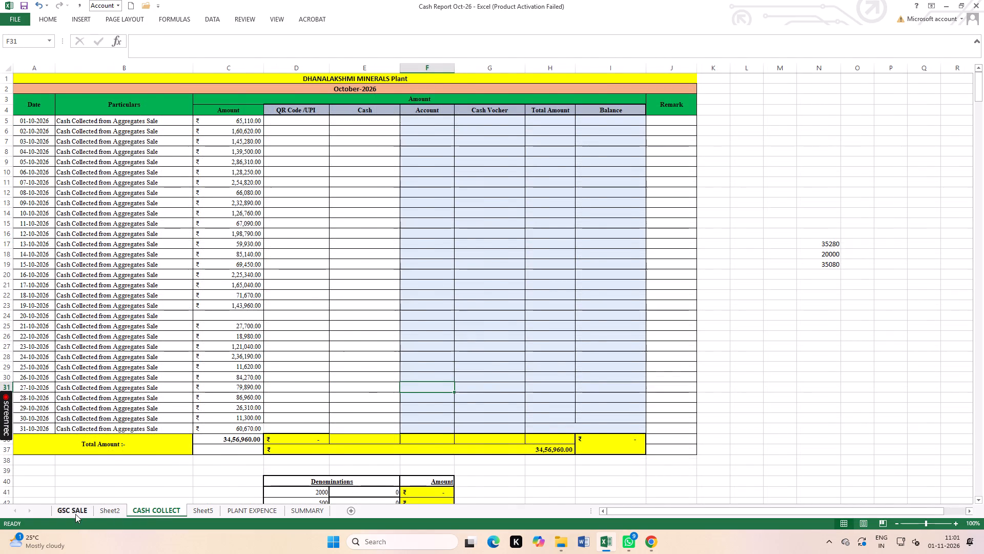
pyautogui.scroll(4, 389, 374)
# Save the October 2026 cash report workbook.
pyautogui.click(688, 348)
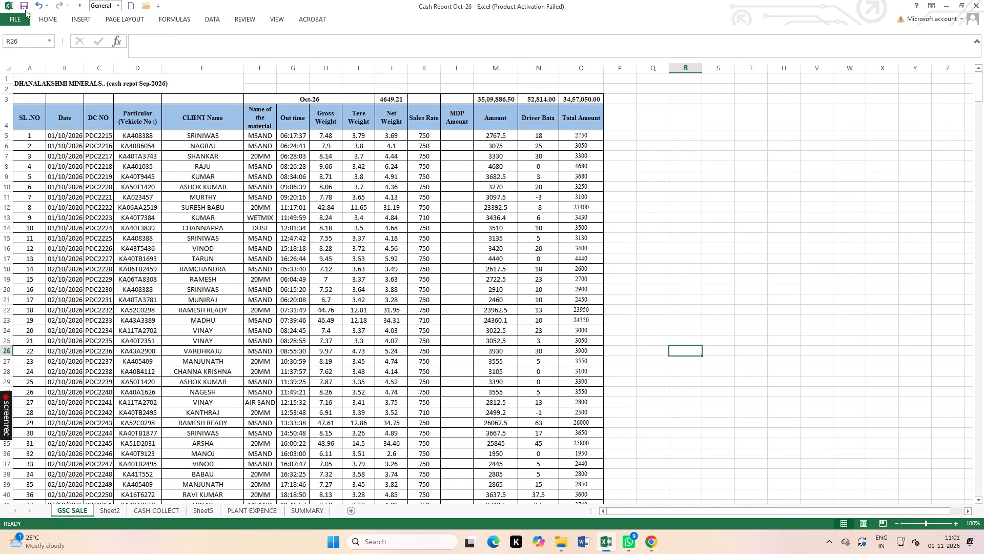
pyautogui.doubleClick(22, 6)
# On the PLANT EXPENCE sheet, add 8800, 33420, 7000, 500 and 2500 below the 100000 side figure in column H.
pyautogui.click(257, 515)
pyautogui.scroll(4, 669, 325)
pyautogui.scroll(-20, 686, 325)
pyautogui.scroll(-11, 686, 325)
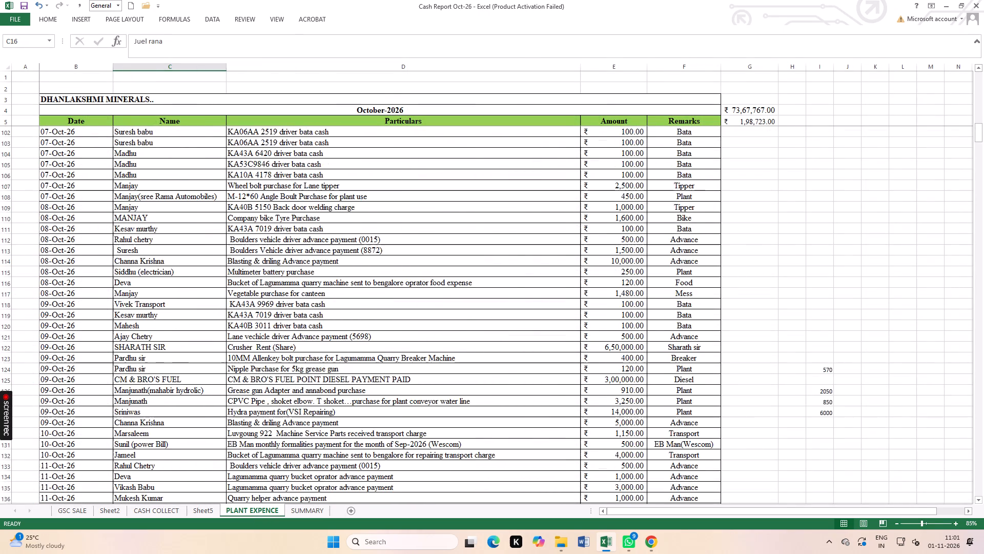
pyautogui.scroll(-16, 761, 330)
pyautogui.scroll(1, 762, 327)
pyautogui.scroll(-20, 762, 327)
pyautogui.scroll(-5, 762, 327)
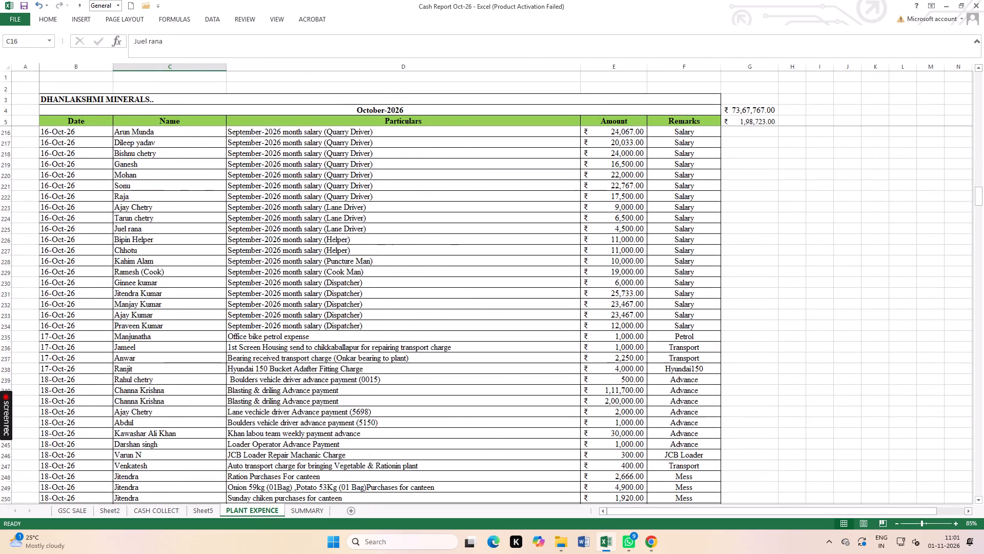
pyautogui.scroll(-20, 765, 333)
pyautogui.scroll(-20, 765, 333)
pyautogui.scroll(-7, 765, 335)
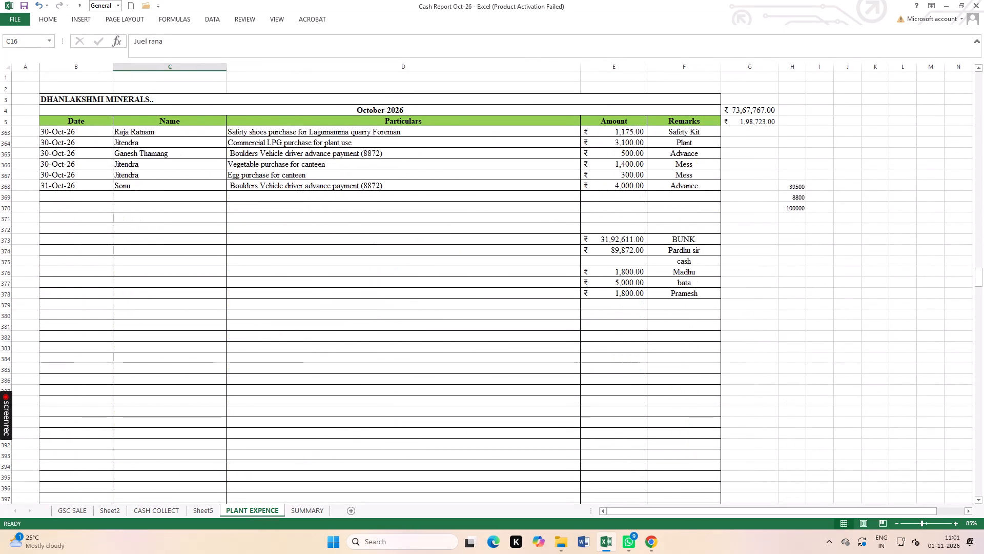
pyautogui.scroll(-5, 765, 334)
pyautogui.scroll(5, 765, 334)
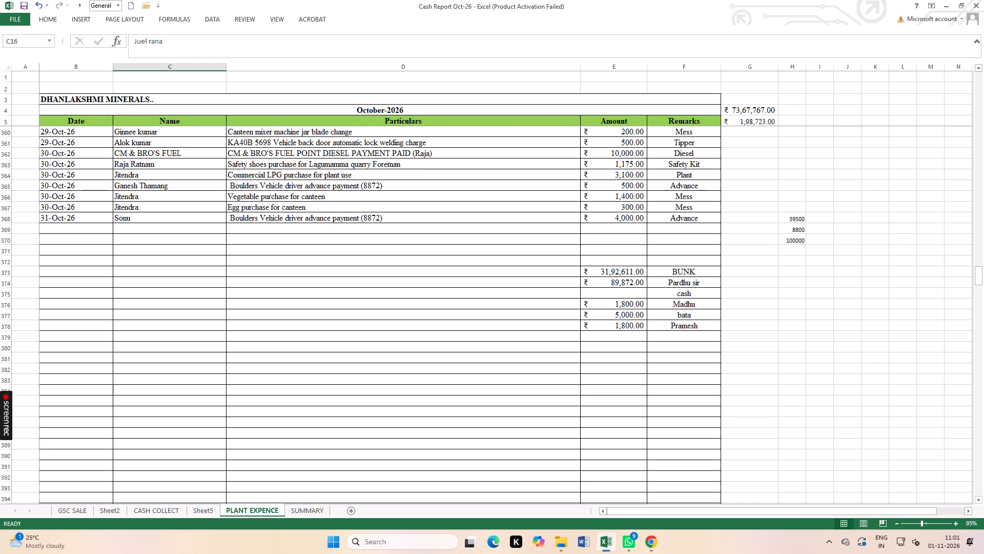
pyautogui.click(798, 256)
pyautogui.press('Up')
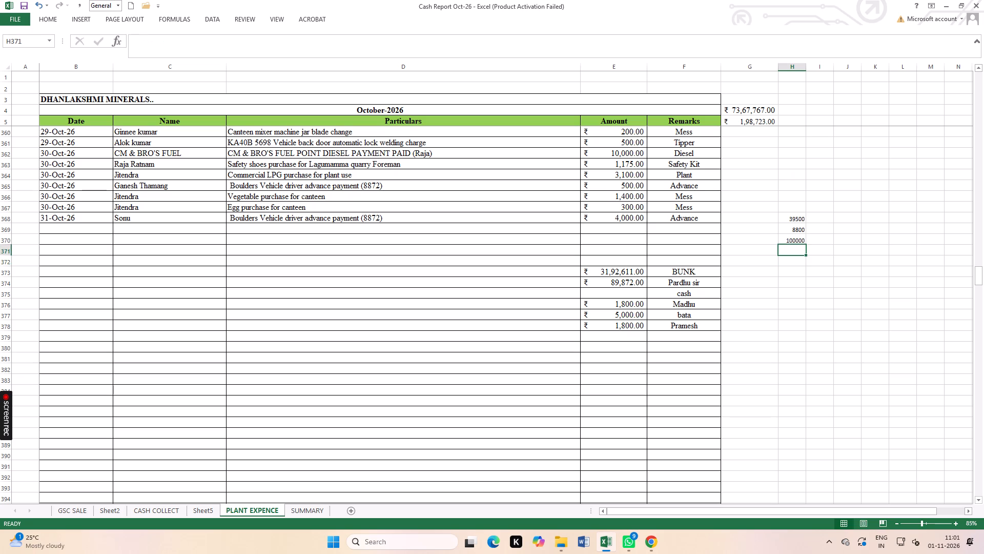
pyautogui.write('8800')
pyautogui.press('Return')
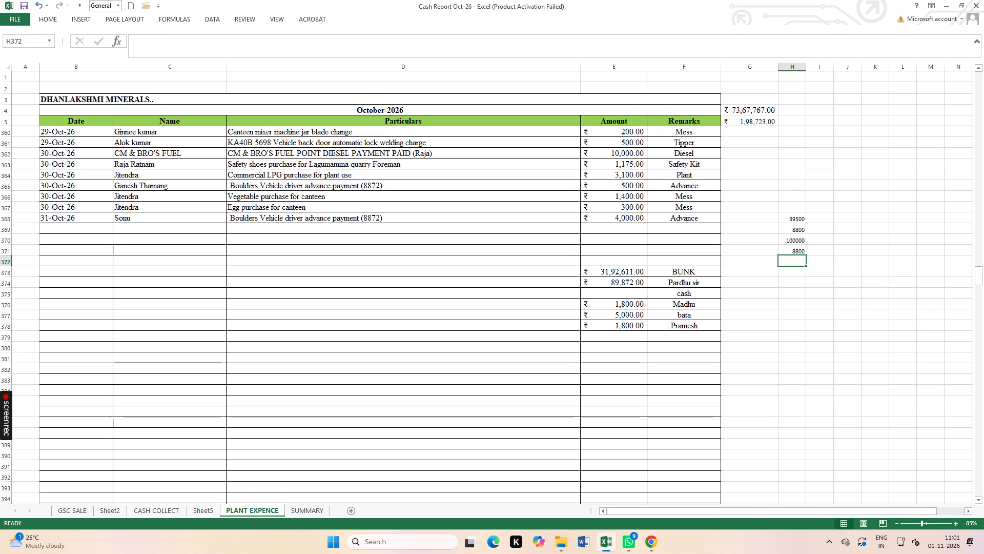
pyautogui.write('33420')
pyautogui.press('Return')
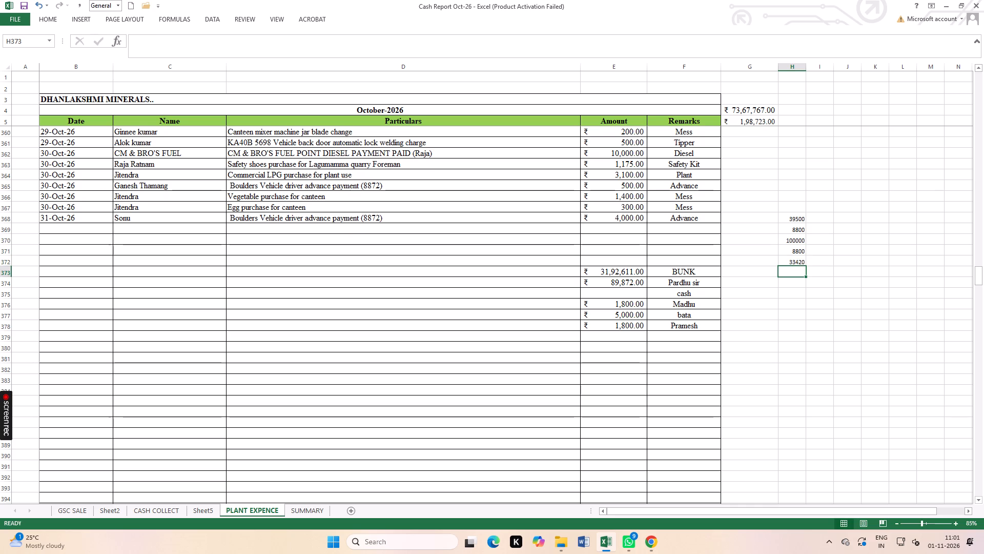
pyautogui.write('7000')
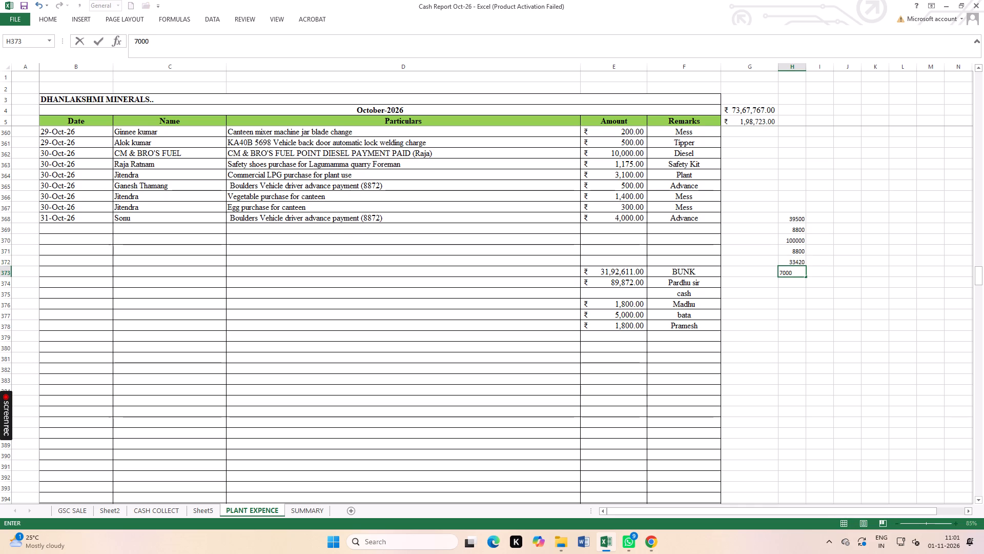
pyautogui.press('Return')
pyautogui.write('500')
pyautogui.press('Return')
pyautogui.write('2500')
pyautogui.press('Return')
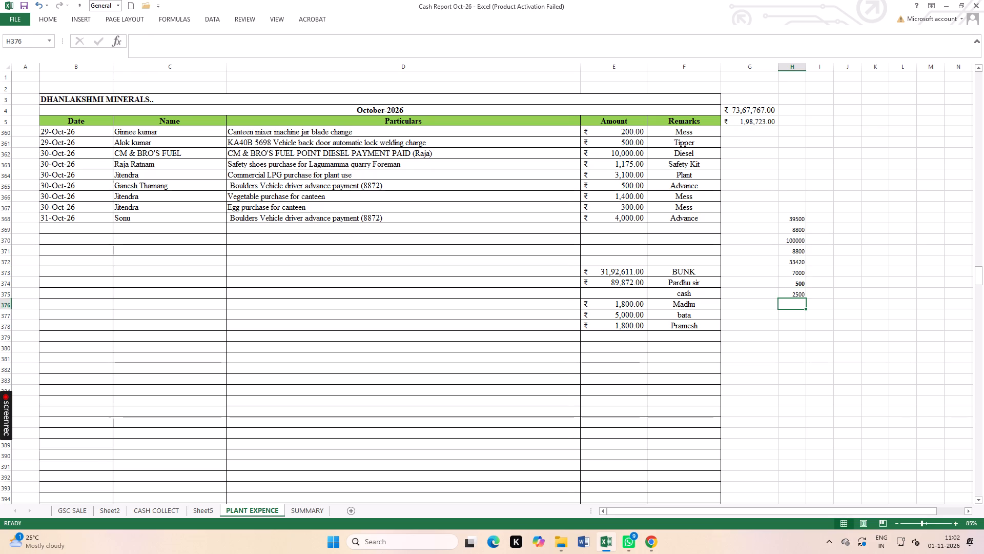
# Check the sum of the side figures in H368 to H375 on the PLANT EXPENCE sheet.
pyautogui.moveTo(791, 218); pyautogui.dragTo(791, 292)
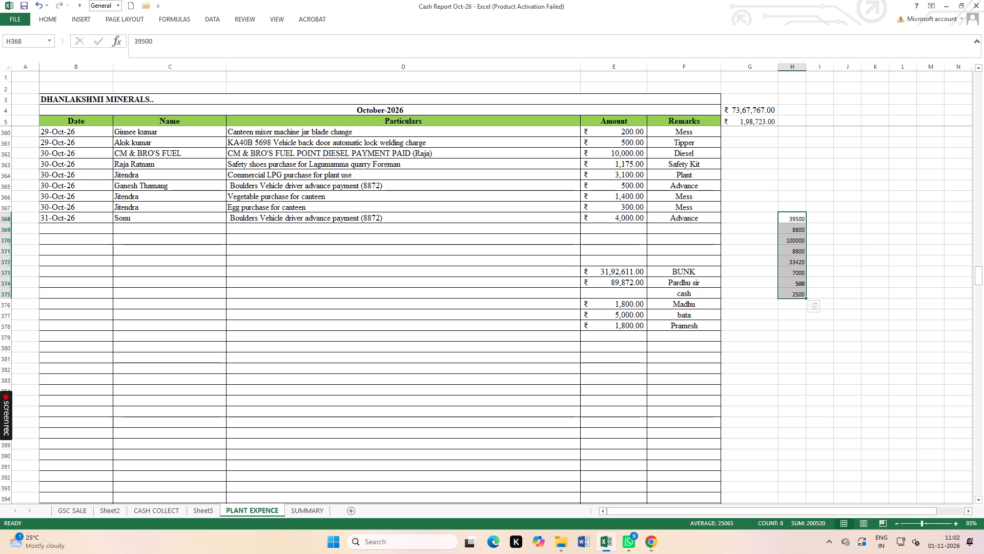
pyautogui.click(417, 373)
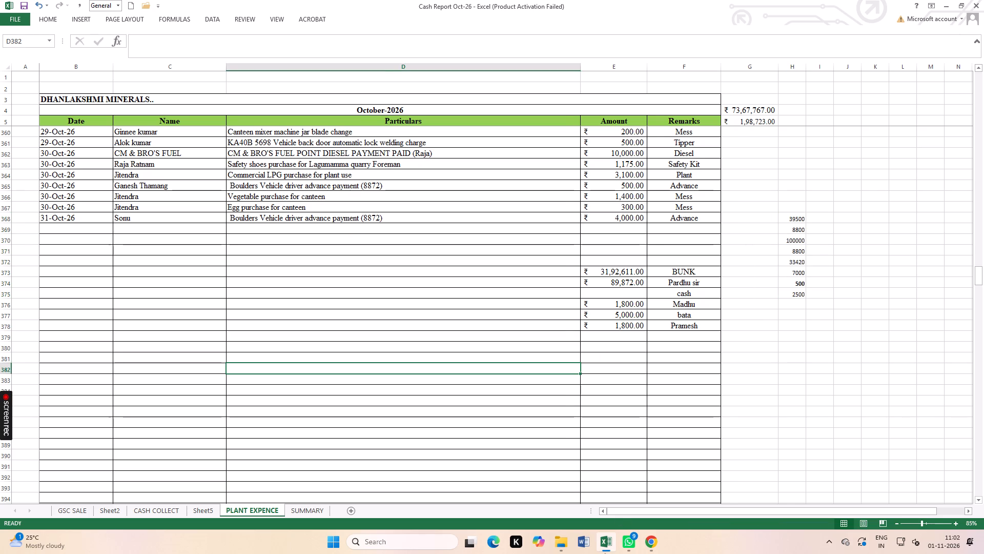
# Save the cash report workbook with the new PLANT EXPENCE side figures.
pyautogui.click(857, 367)
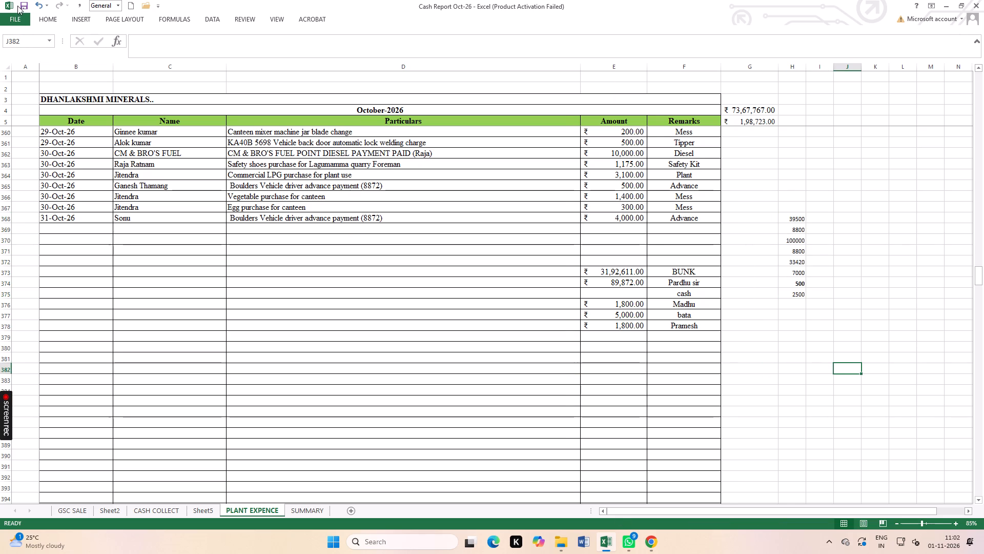
pyautogui.click(24, 4)
# Open the Bunk Payment By QR Code workbook from the Bunk folder inside Minerals on the USB drive.
pyautogui.click(562, 499)
pyautogui.scroll(5, 170, 266)
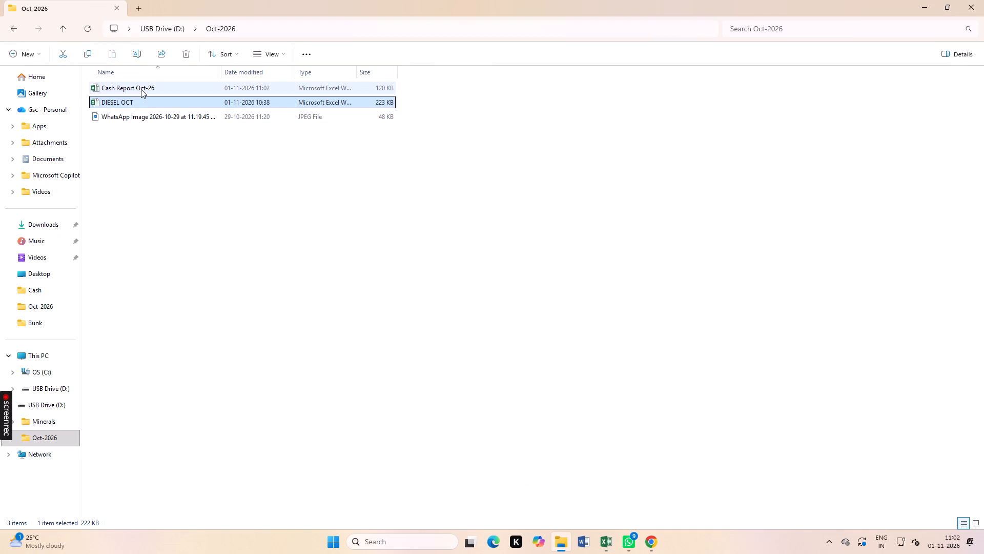
pyautogui.click(46, 441)
pyautogui.click(47, 419)
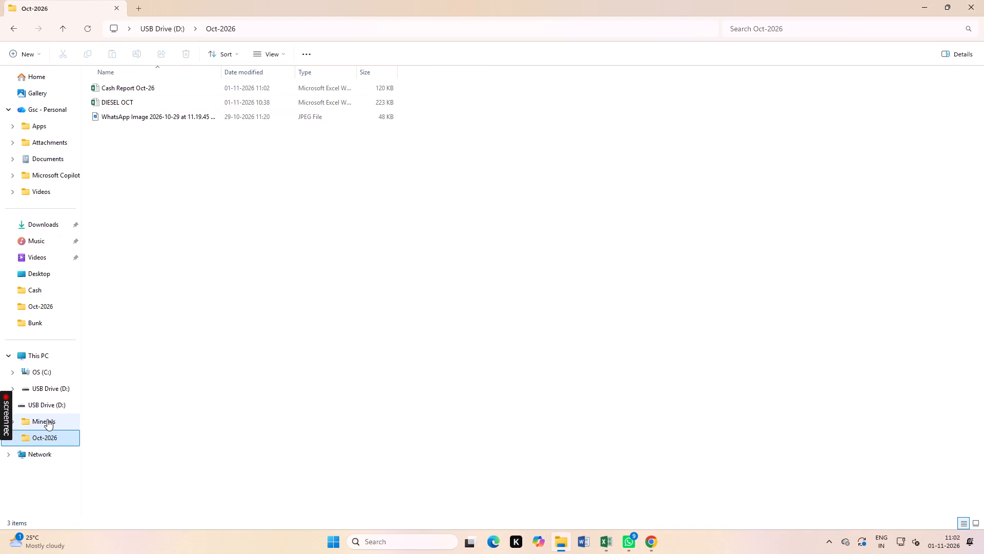
pyautogui.doubleClick(115, 105)
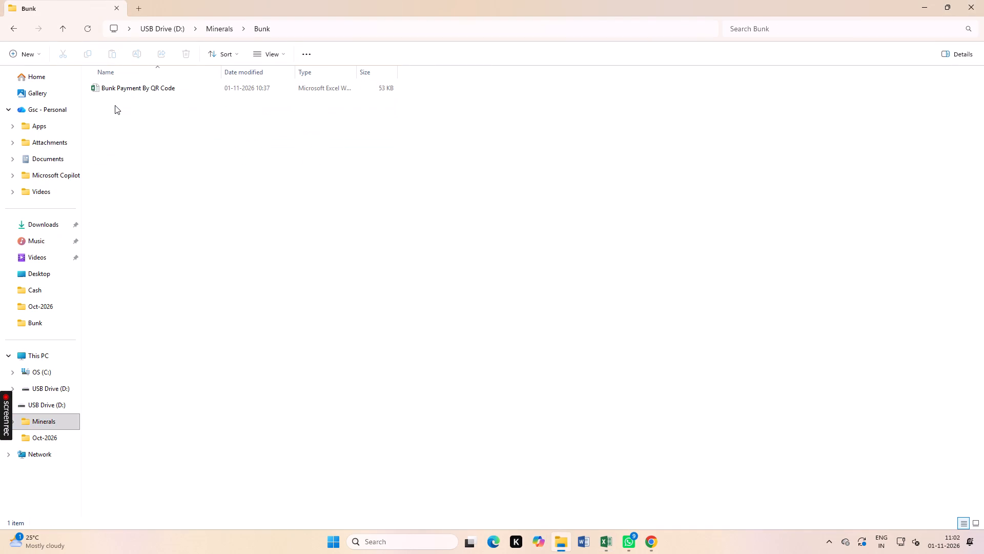
pyautogui.doubleClick(121, 93)
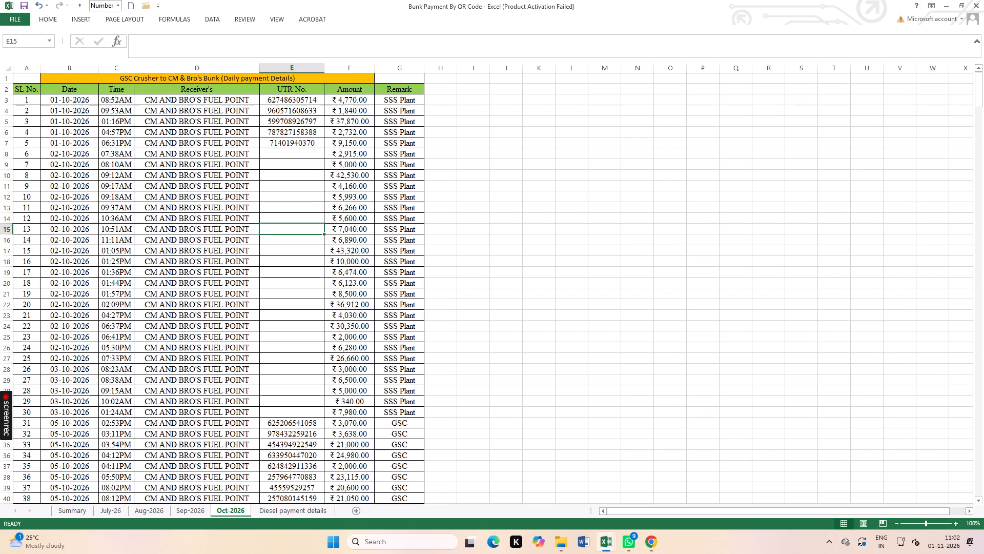
# Add filters to the header row from SL No. to Remark on the Oct-2026 bunk payment sheet.
pyautogui.scroll(13, 266, 380)
pyautogui.click(595, 351)
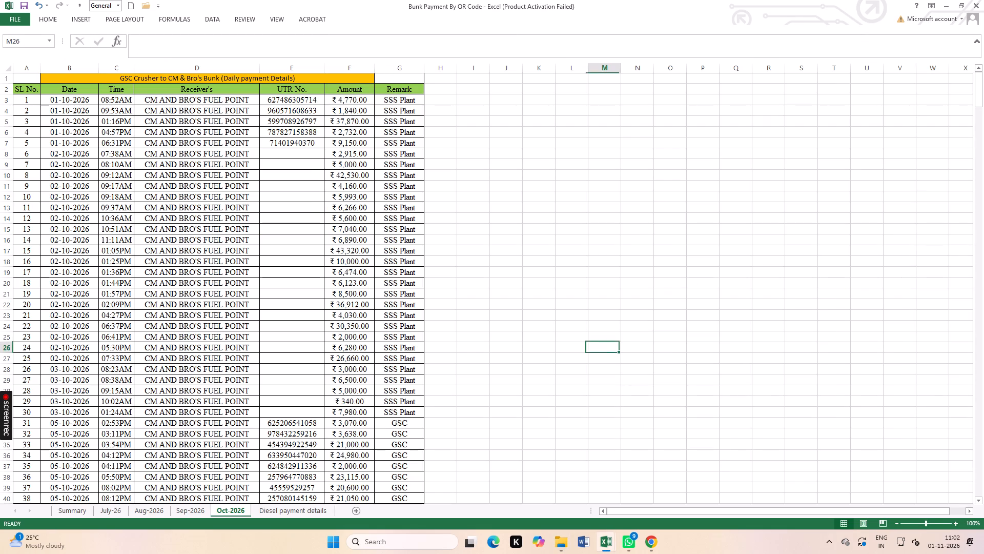
pyautogui.moveTo(25, 88); pyautogui.dragTo(312, 91)
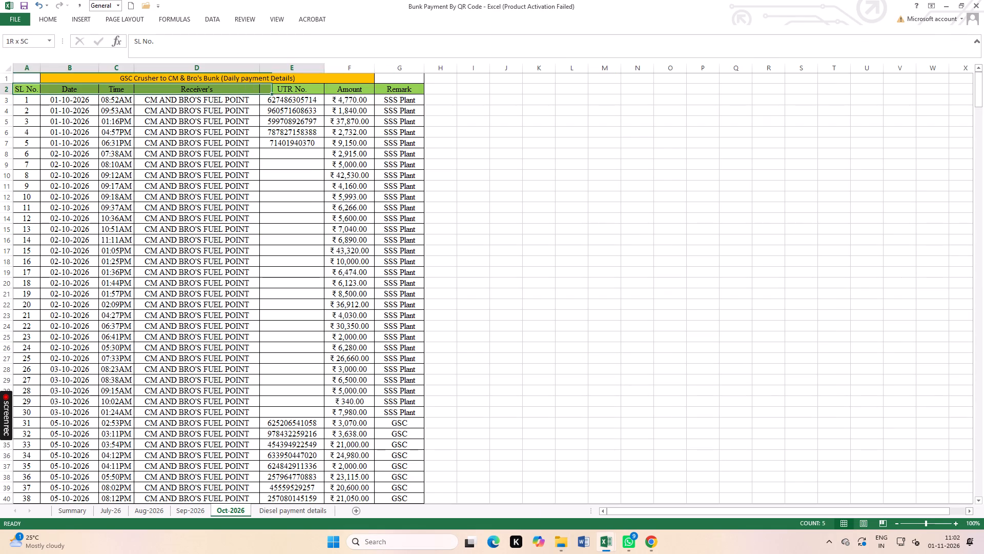
pyautogui.moveTo(312, 91); pyautogui.dragTo(400, 90)
pyautogui.click(207, 16)
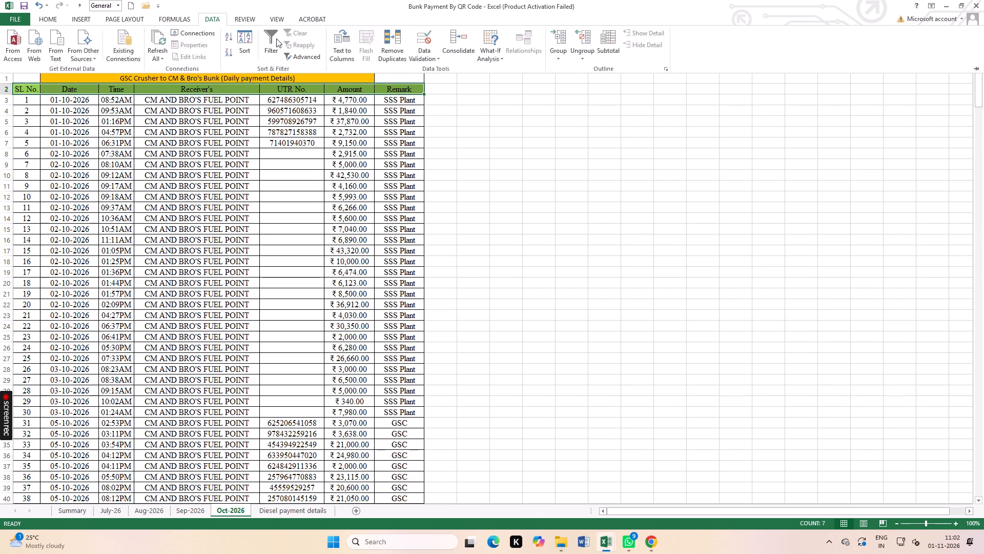
pyautogui.click(276, 38)
pyautogui.click(617, 264)
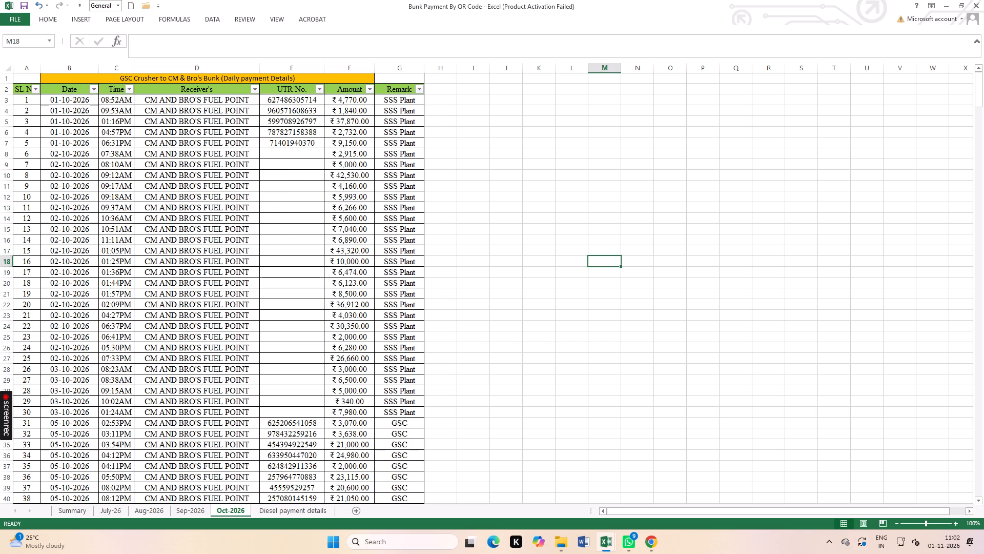
# Filter the Remark column of the Oct-2026 bunk payments to show only GSC entries.
pyautogui.click(419, 87)
pyautogui.click(332, 188)
pyautogui.click(332, 193)
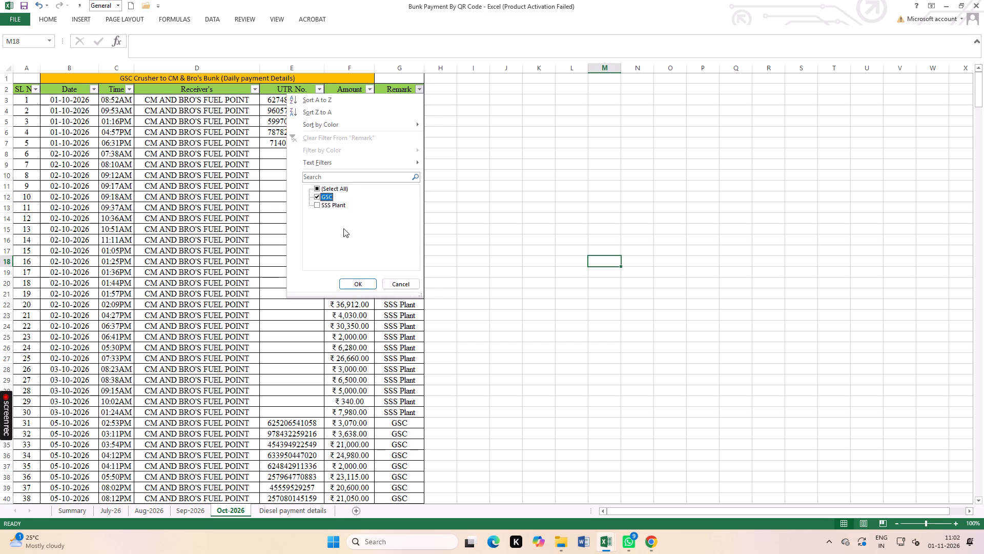
pyautogui.click(355, 285)
pyautogui.click(536, 272)
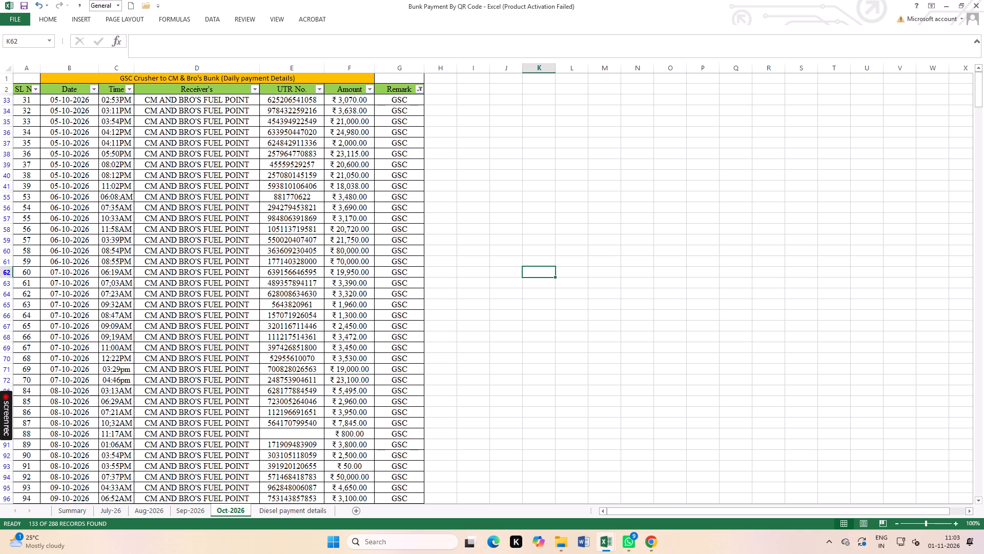
# Select the amounts of the filtered GSC bunk payments, starting with the first listed one.
pyautogui.click(351, 101)
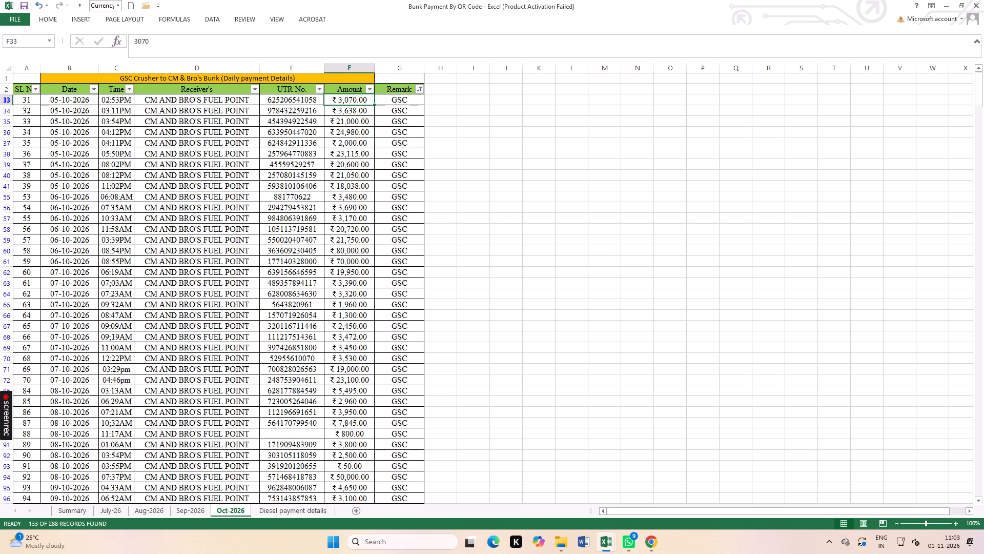
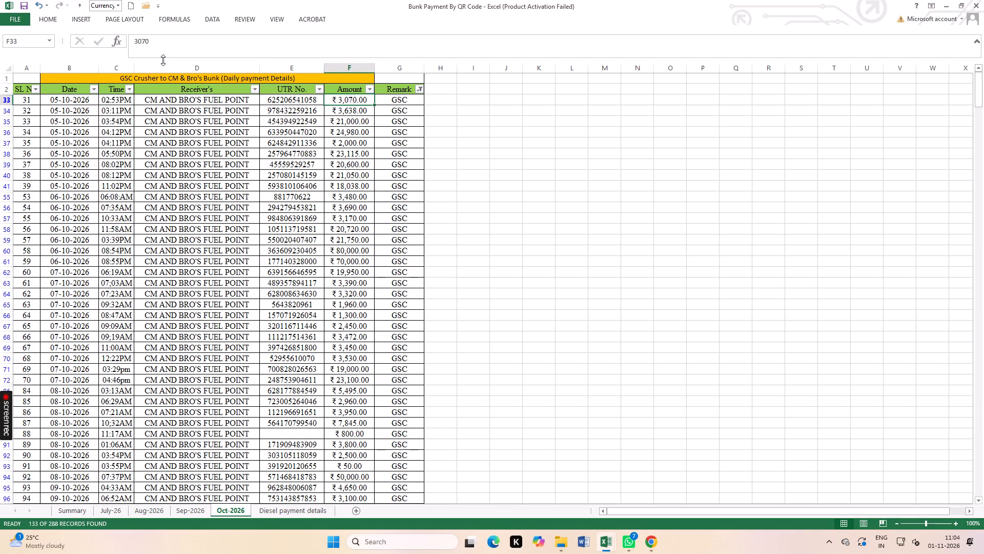
pyautogui.click(354, 120)
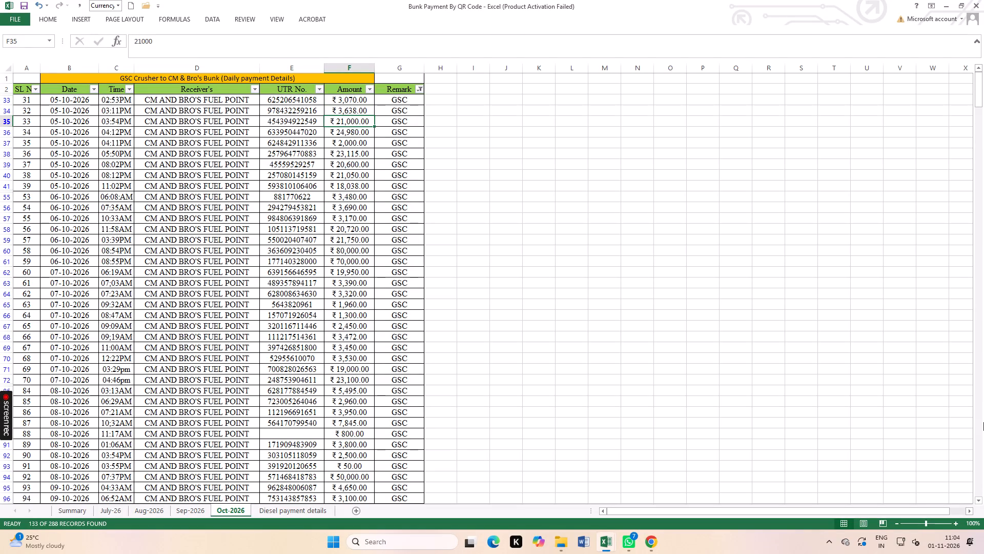
pyautogui.press('Return')
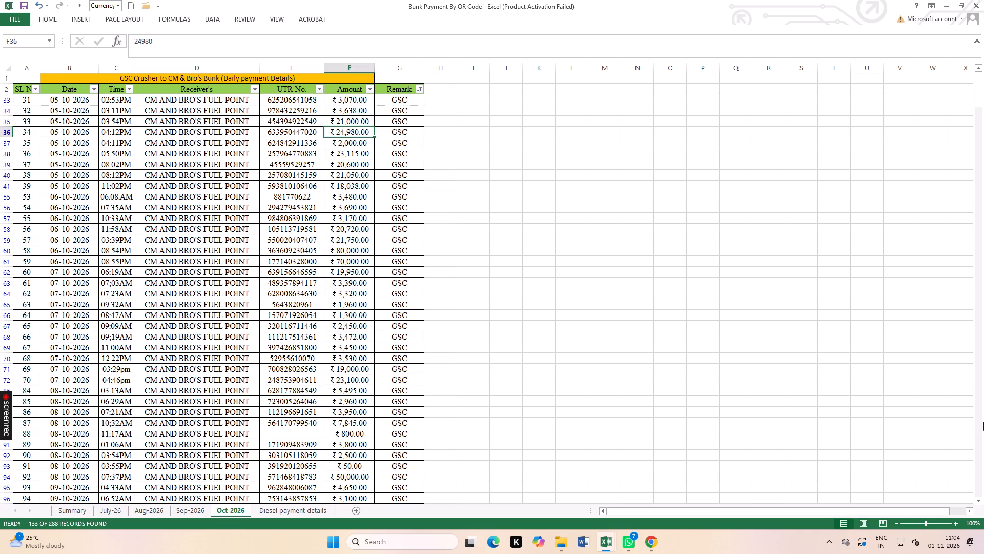
pyautogui.press('Return')
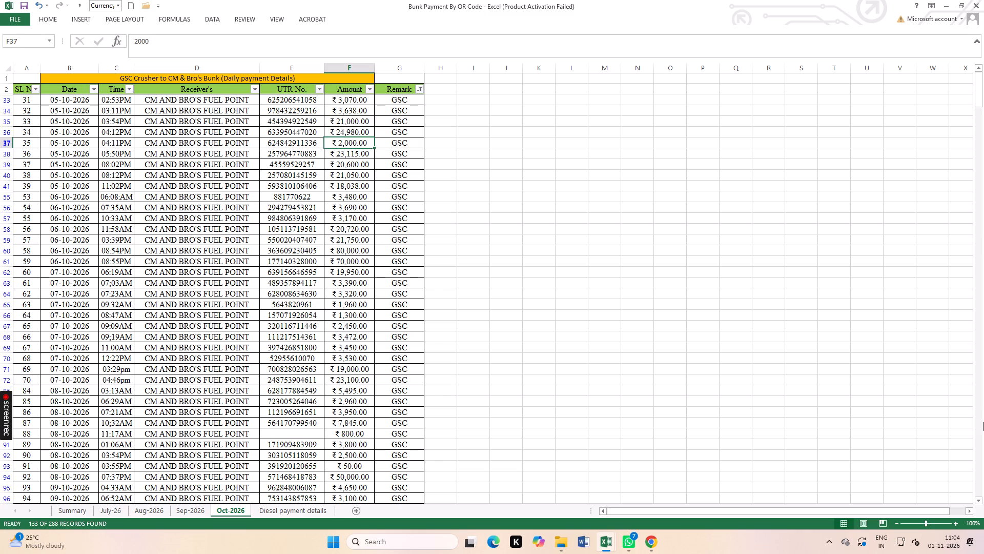
pyautogui.press('Return')
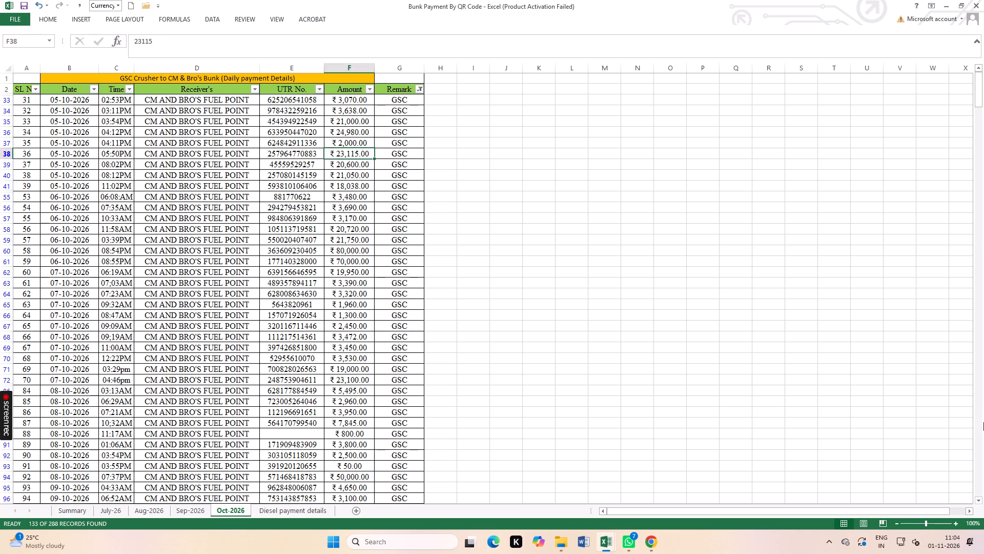
pyautogui.press('Return')
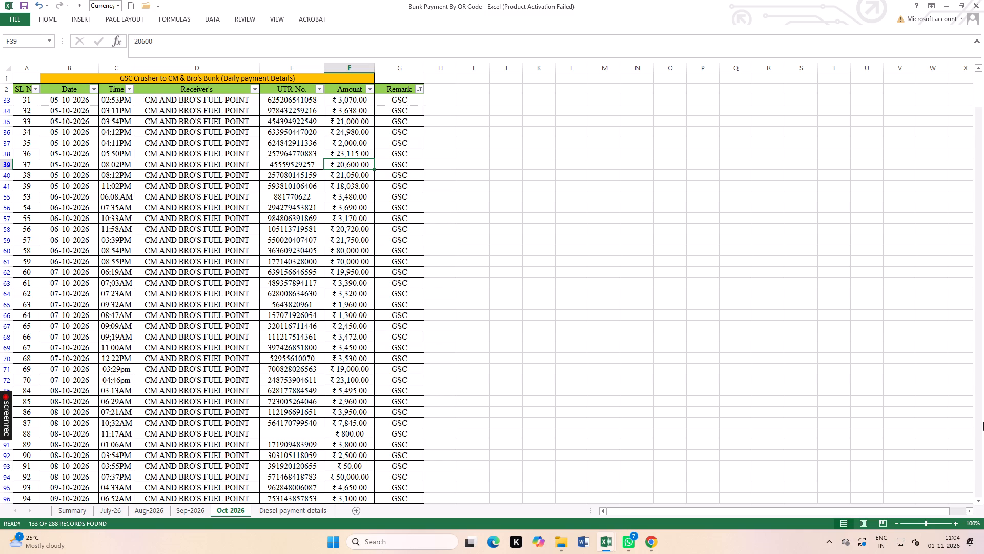
pyautogui.press('Return')
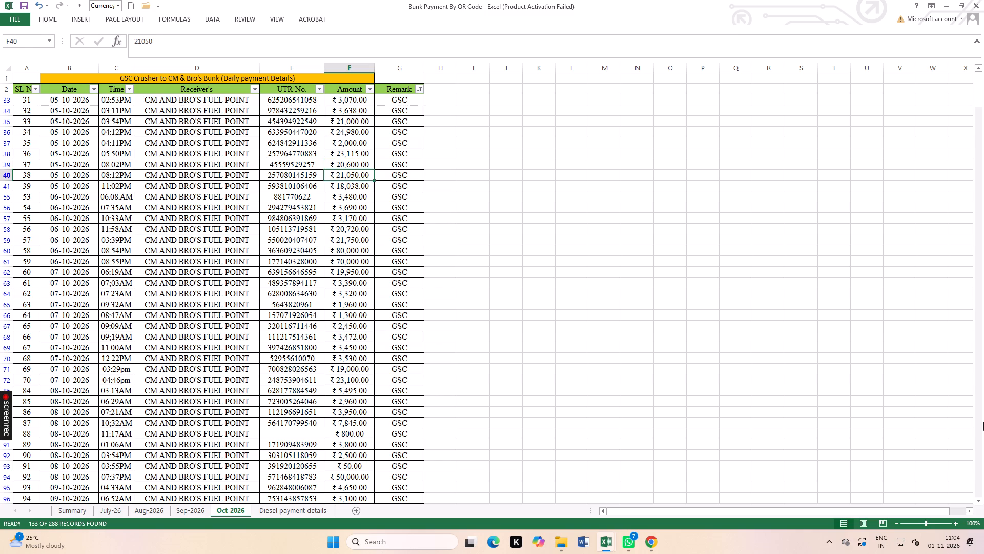
pyautogui.press('Return')
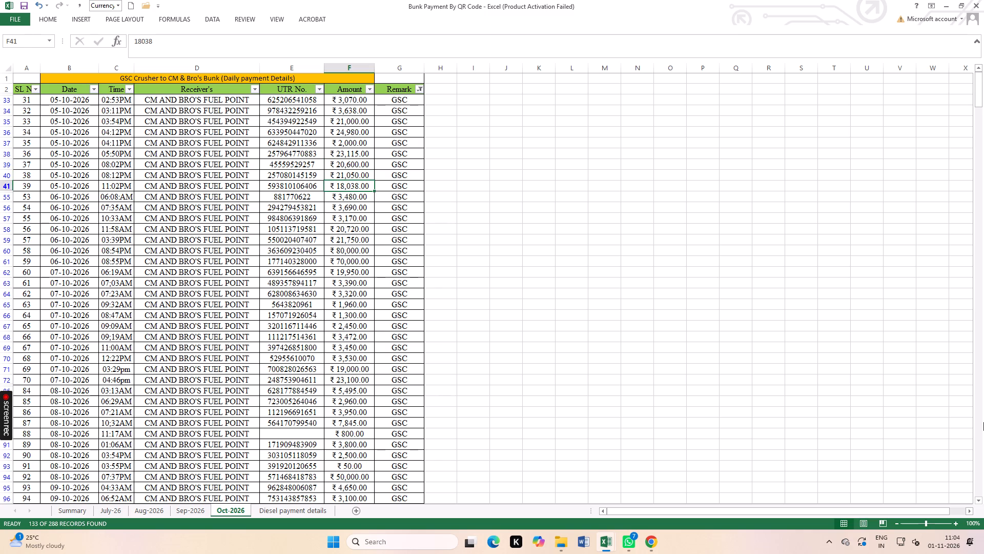
pyautogui.press('Return')
pyautogui.press('Return')
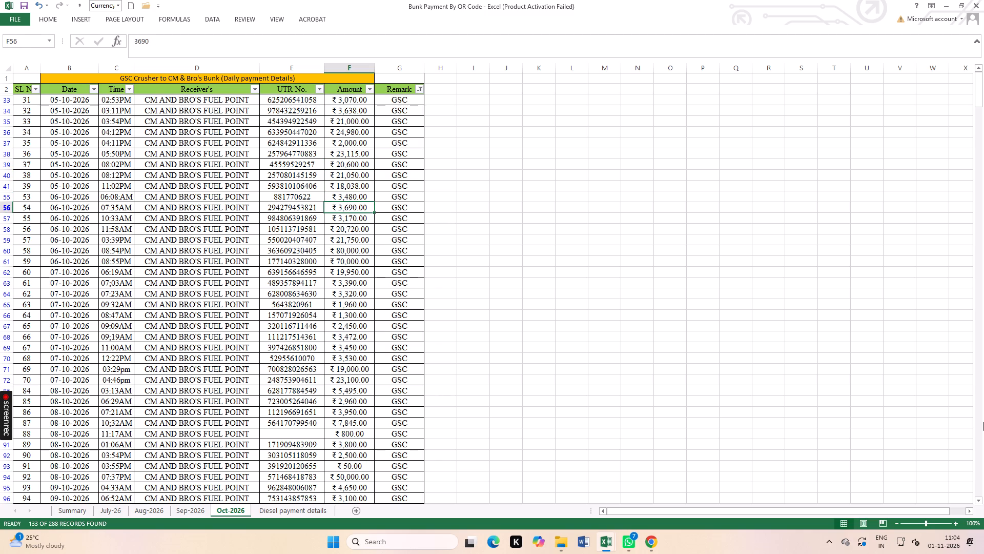
pyautogui.press('Return')
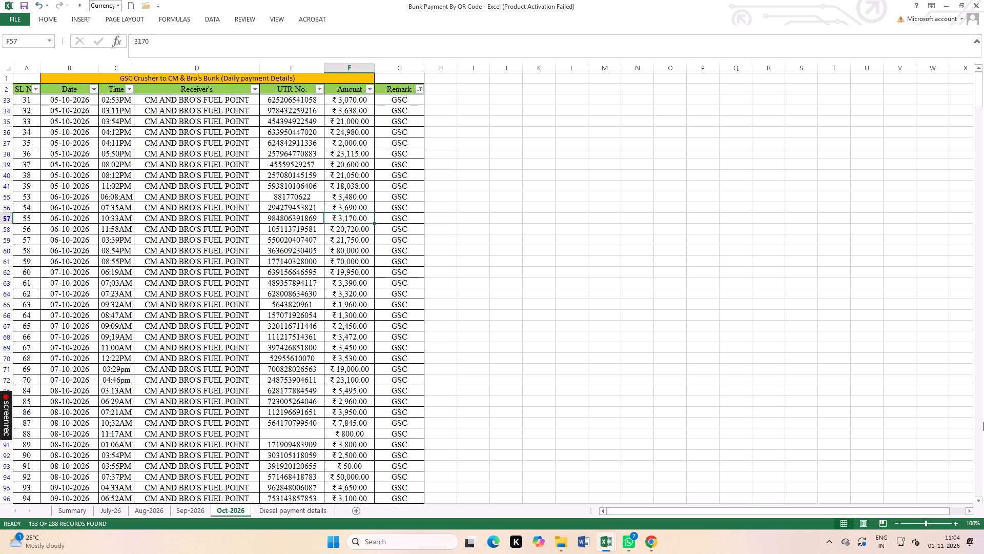
pyautogui.press('Return')
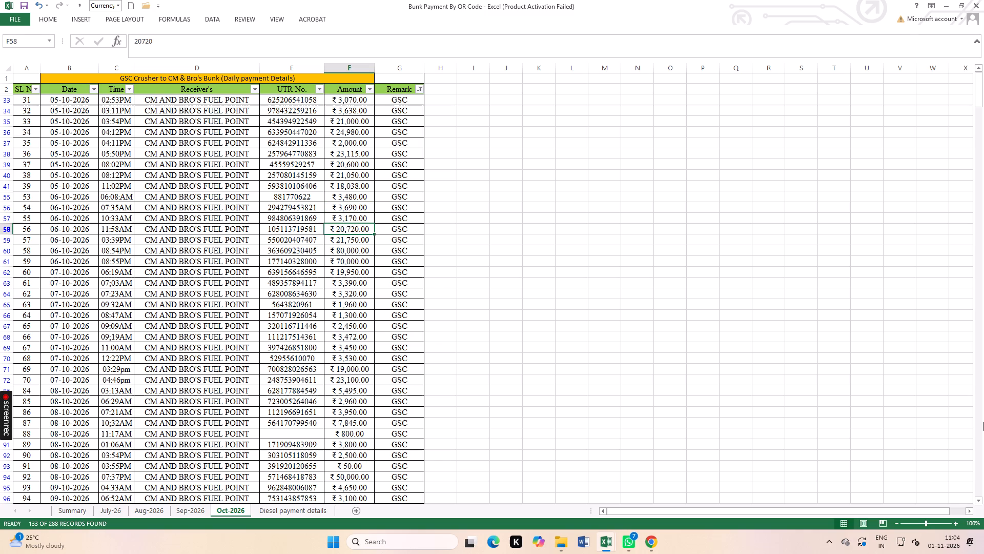
pyautogui.press('Return')
pyautogui.press('Return')
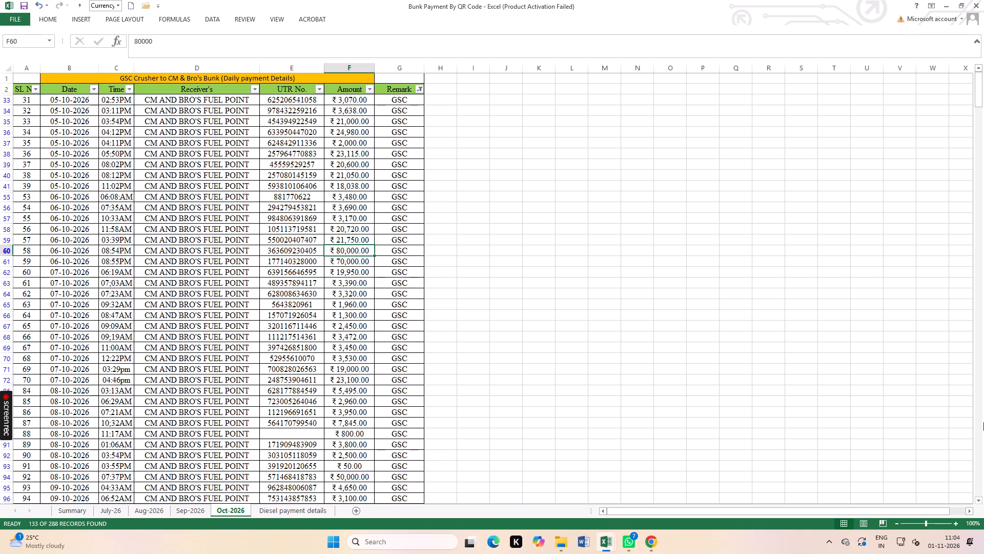
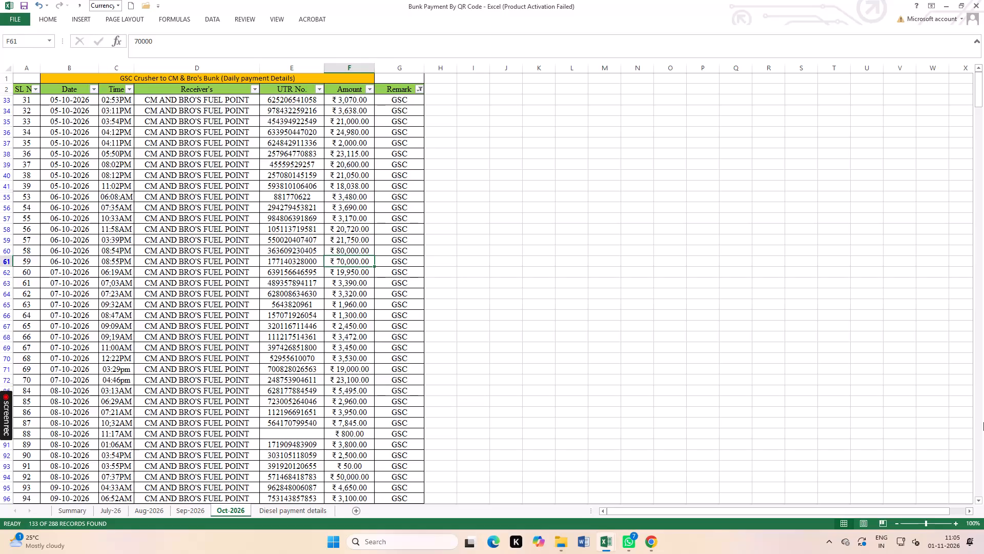
# Check the filtered GSC bunk payment amounts dated 07-10-2026 one by one, from the 06:19AM entry through the 04:46pm entry.
pyautogui.press('Return')
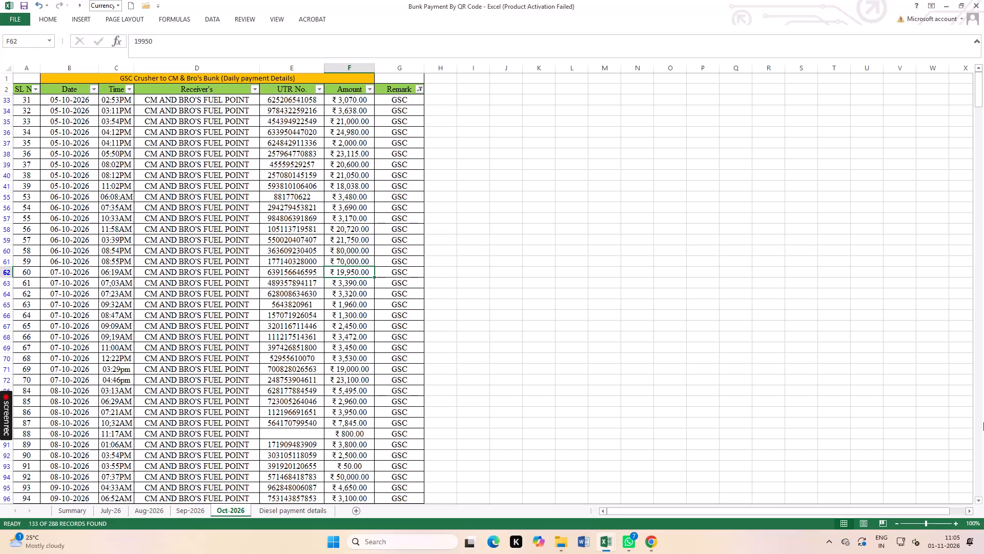
pyautogui.press('Return')
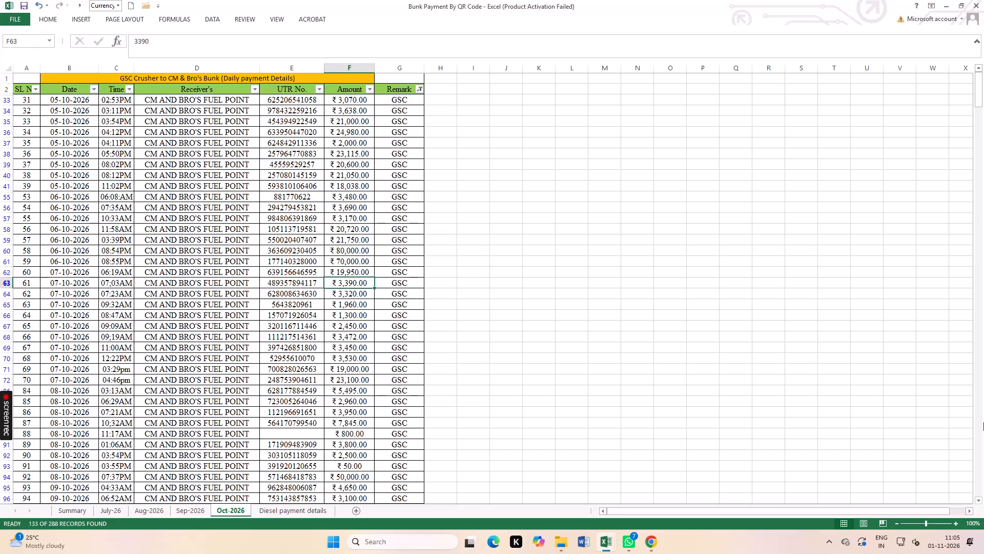
pyautogui.press('Return')
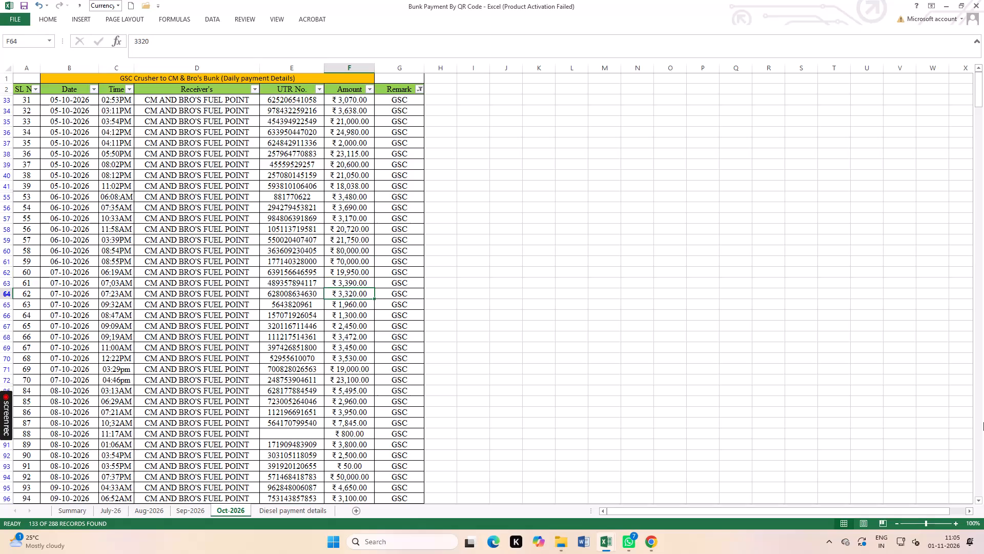
pyautogui.press('Return')
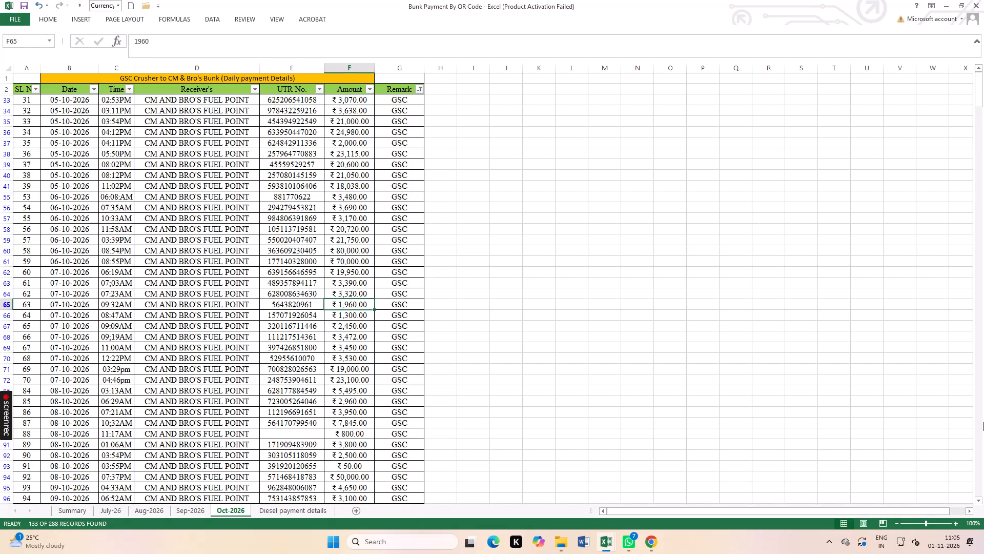
pyautogui.press('Return')
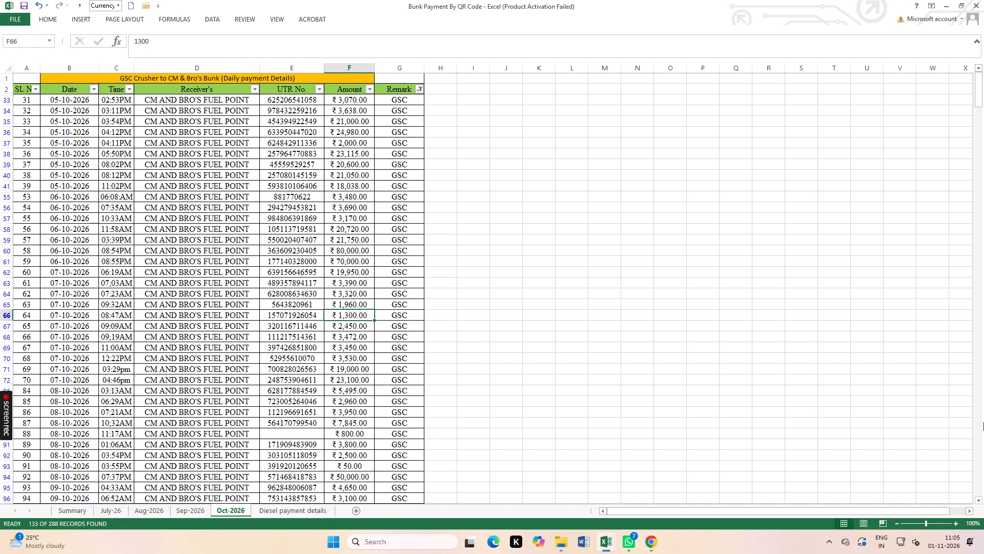
pyautogui.press('Return')
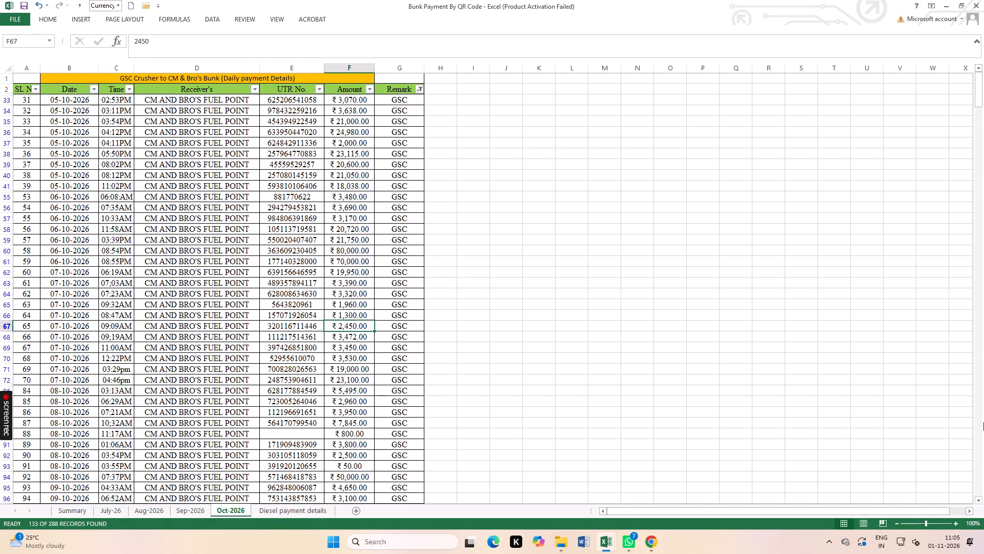
pyautogui.press('Return')
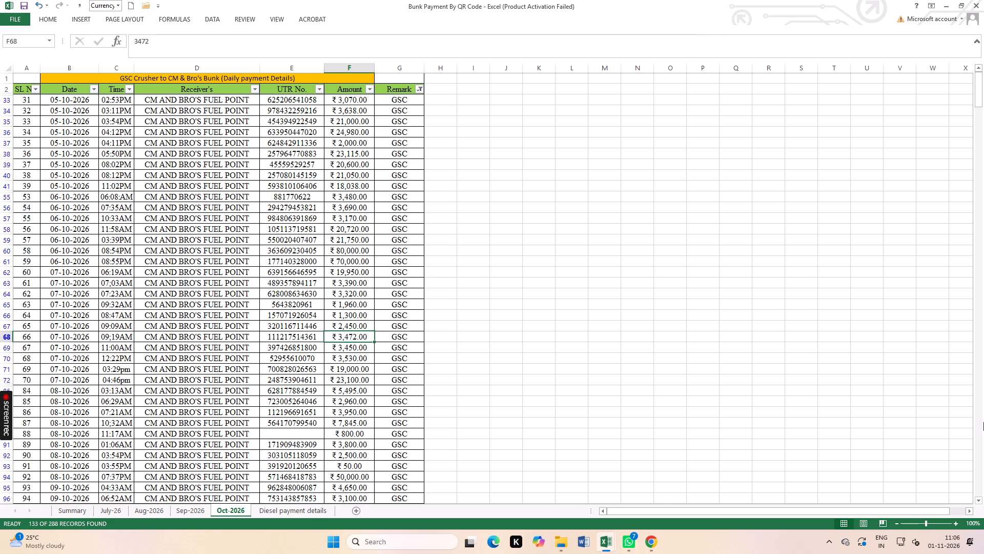
pyautogui.press('Return')
pyautogui.press('Return')
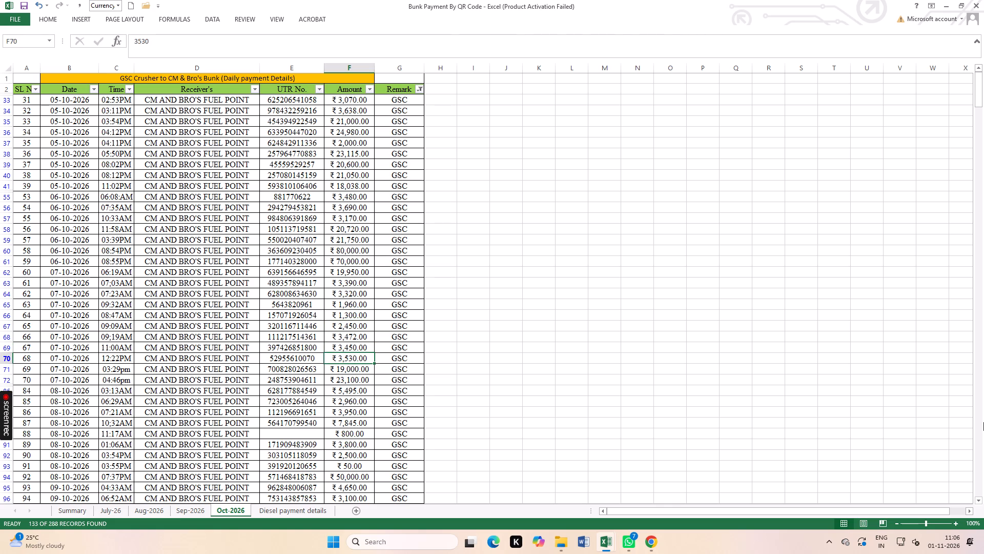
pyautogui.press('Return')
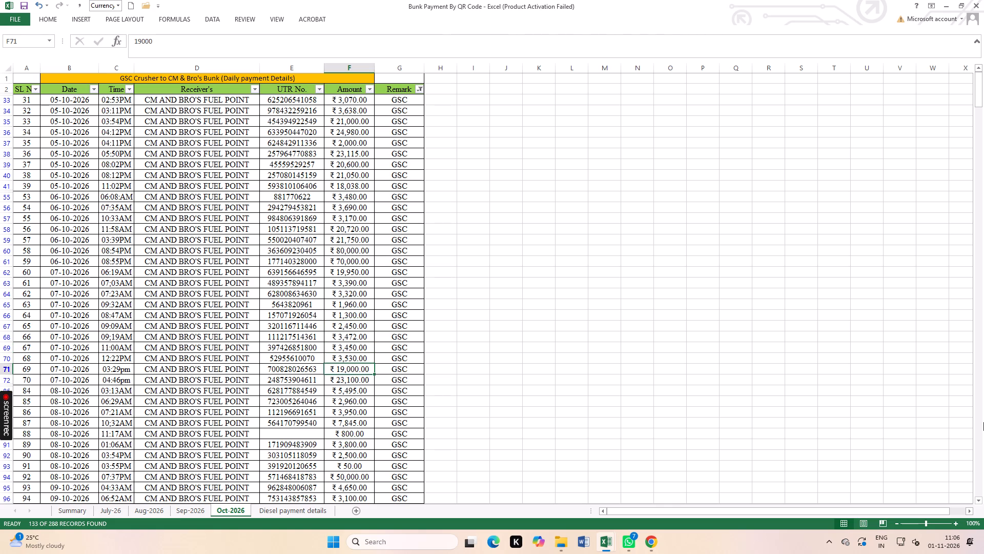
pyautogui.press('Return')
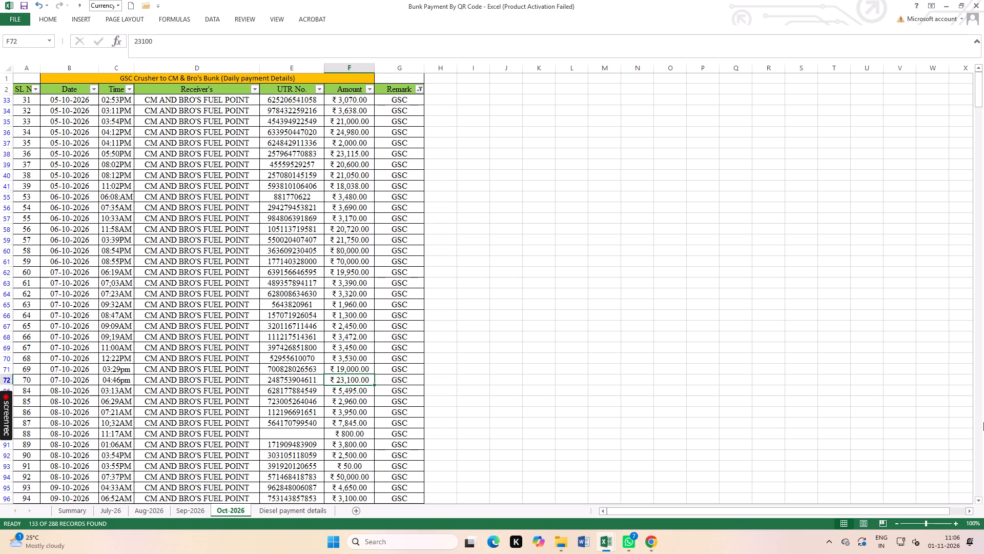
# Check the GSC bunk payment amounts dated 08-10-2026 one by one, from the 03:13AM entry through the 07:37PM entry.
pyautogui.press('Return')
pyautogui.press('Return')
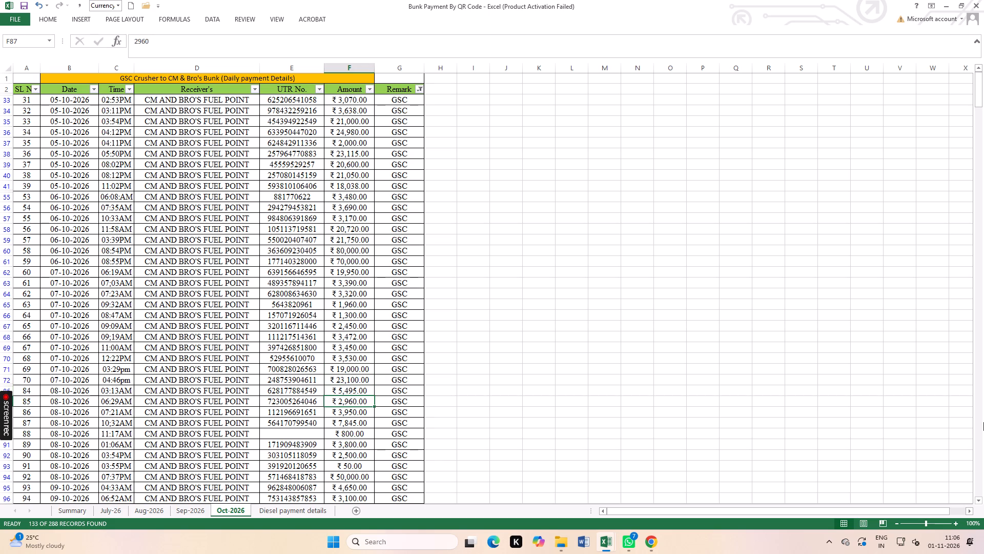
pyautogui.press('Return')
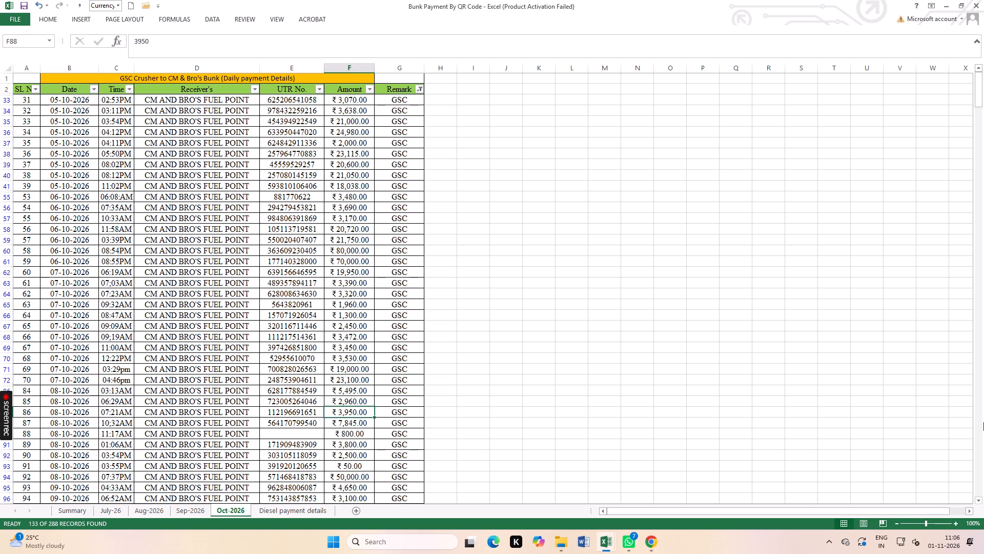
pyautogui.press('Return')
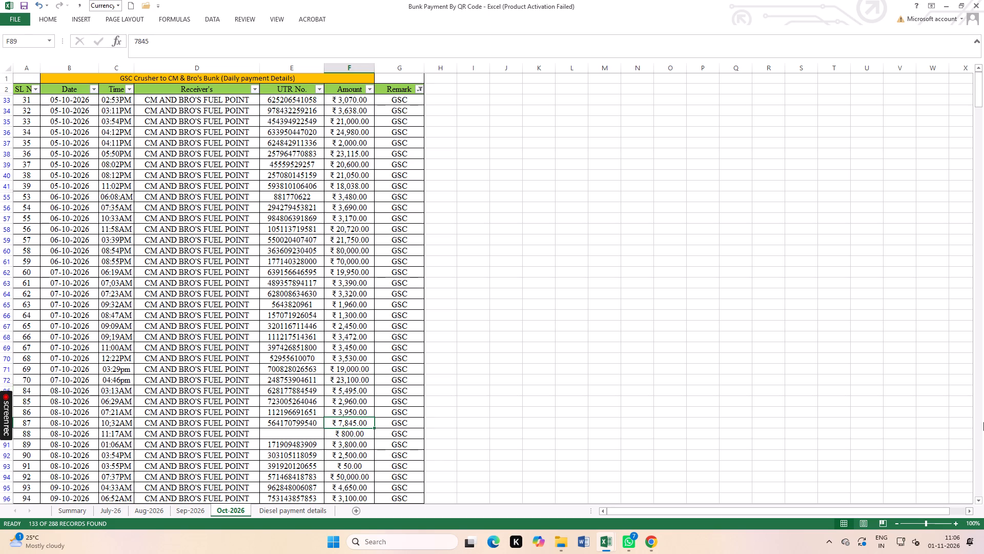
pyautogui.press('Return')
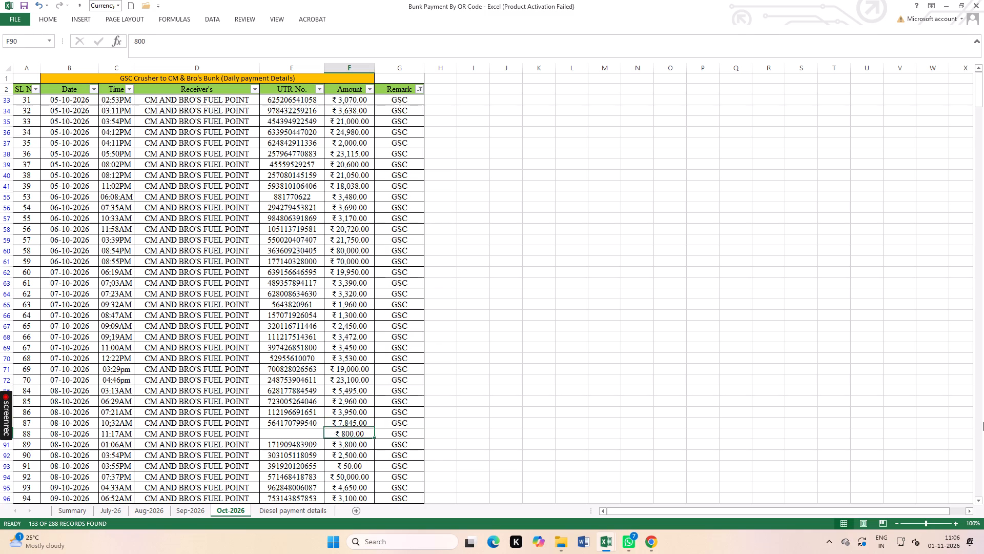
pyautogui.press('Return')
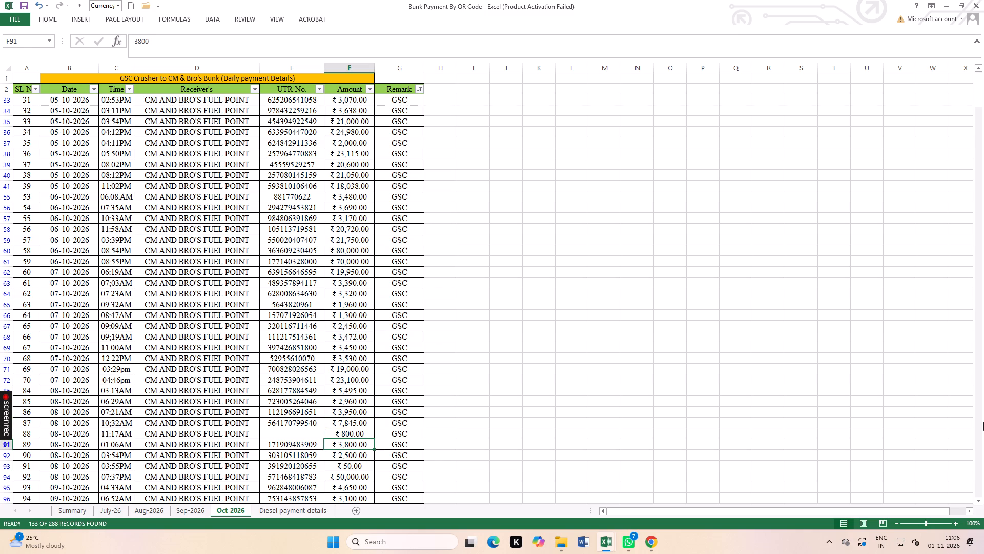
pyautogui.press('Return')
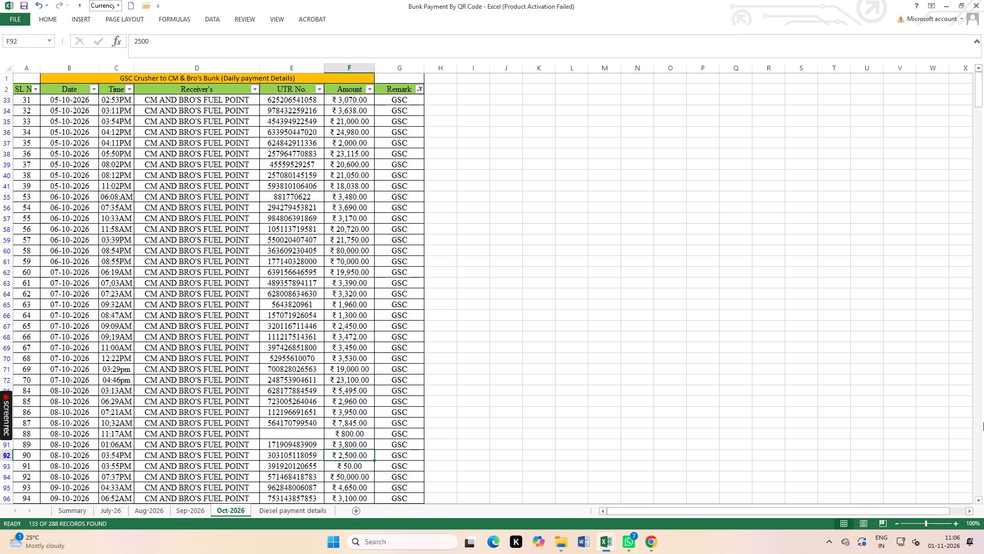
pyautogui.press('Return')
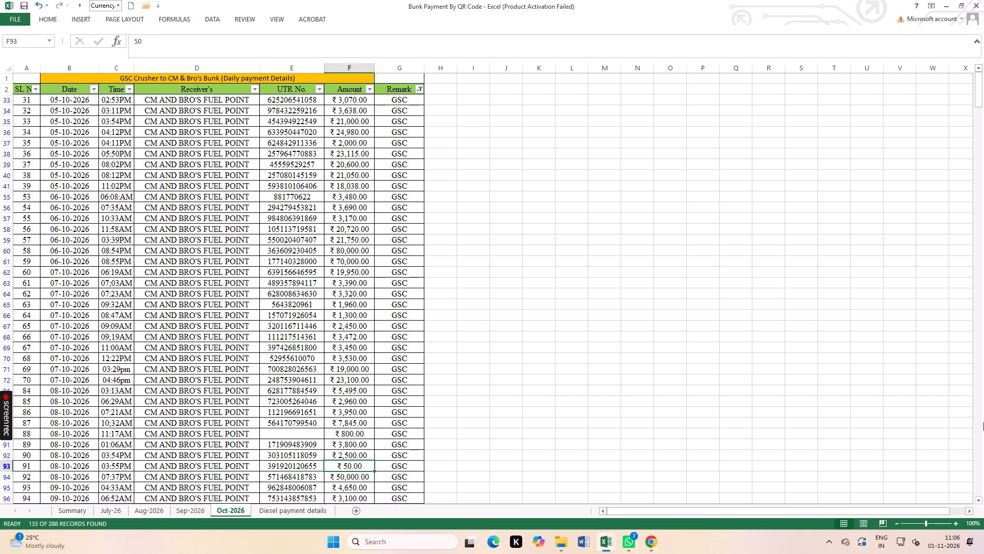
pyautogui.press('Return')
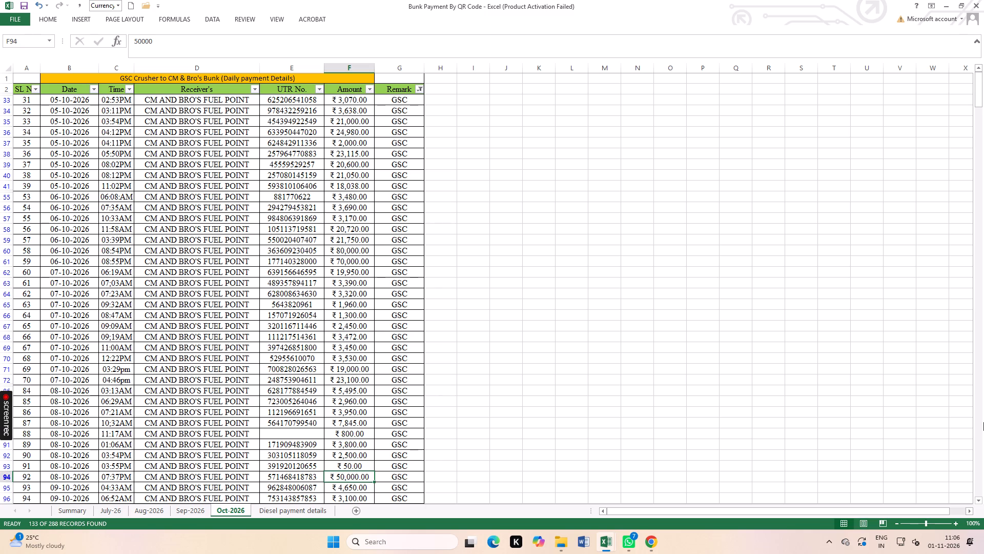
# Check the GSC bunk payment amounts dated 09-10-2026 one by one, from the 04:33AM entry through the 05:16PM entry.
pyautogui.press('Return')
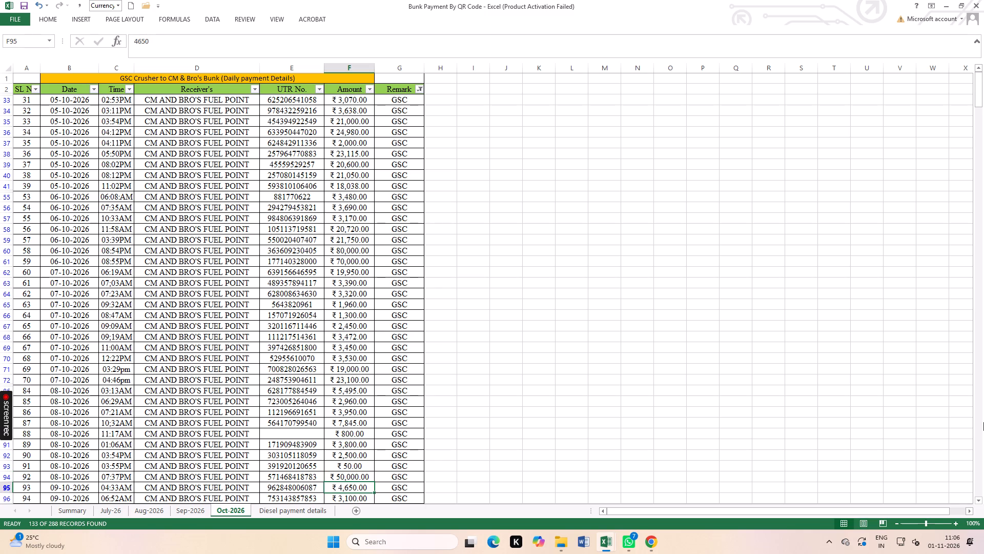
pyautogui.scroll(-1, 983, 423)
pyautogui.scroll(-4, 396, 359)
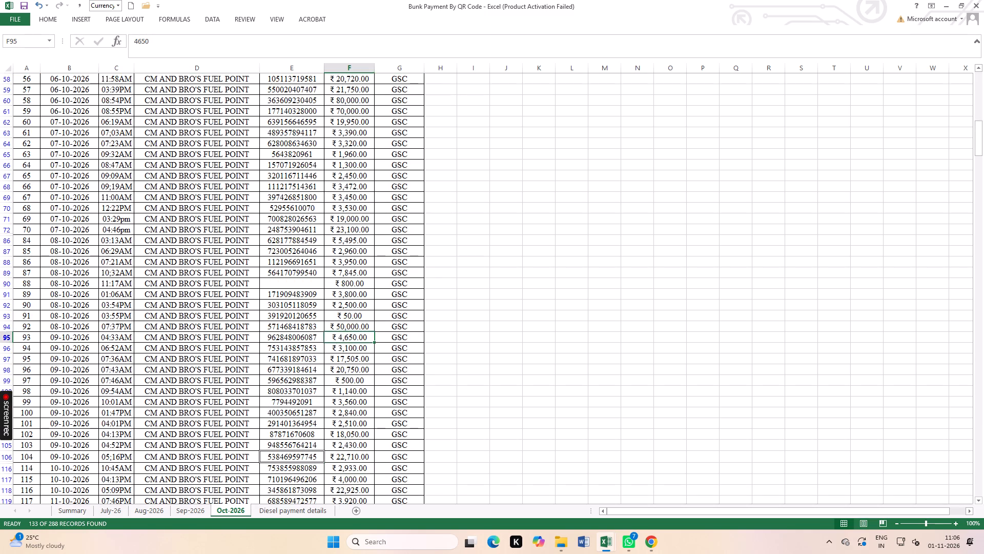
pyautogui.scroll(-4, 477, 304)
pyautogui.click(359, 214)
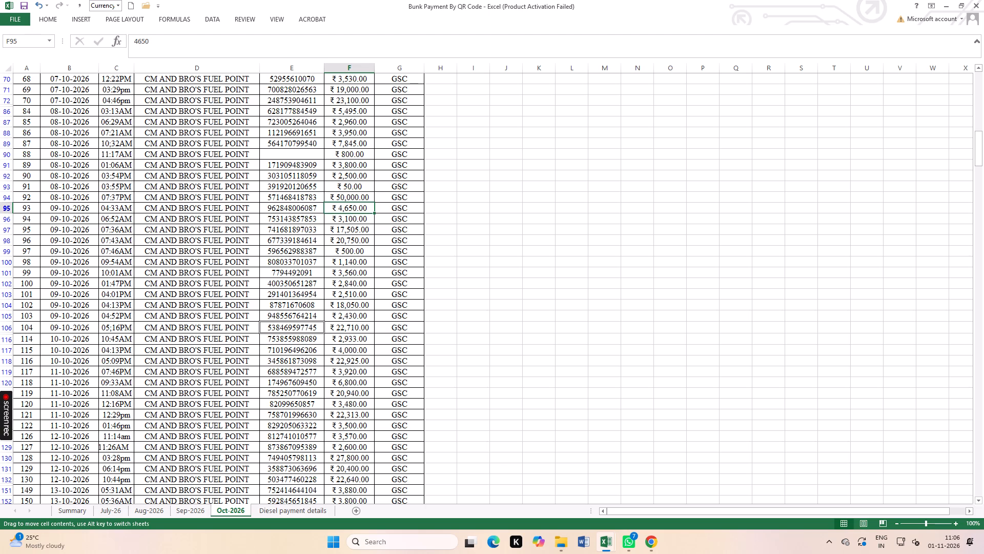
pyautogui.click(352, 221)
pyautogui.press('Return')
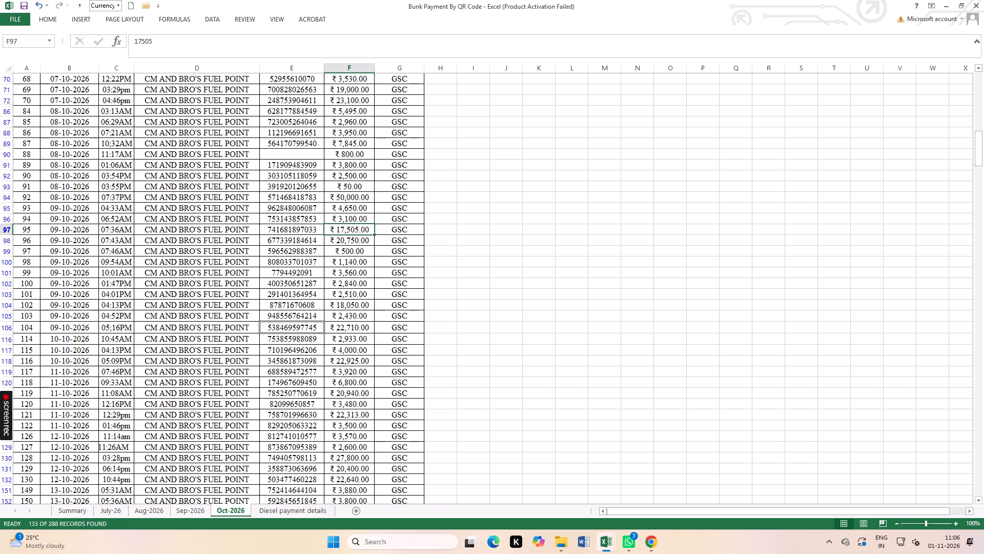
pyautogui.press('Return')
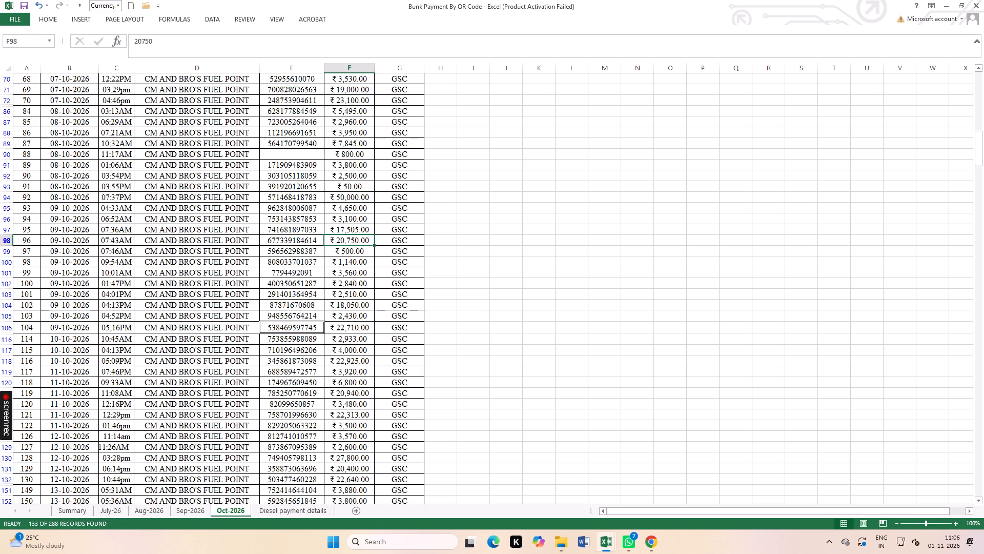
pyautogui.press('Return')
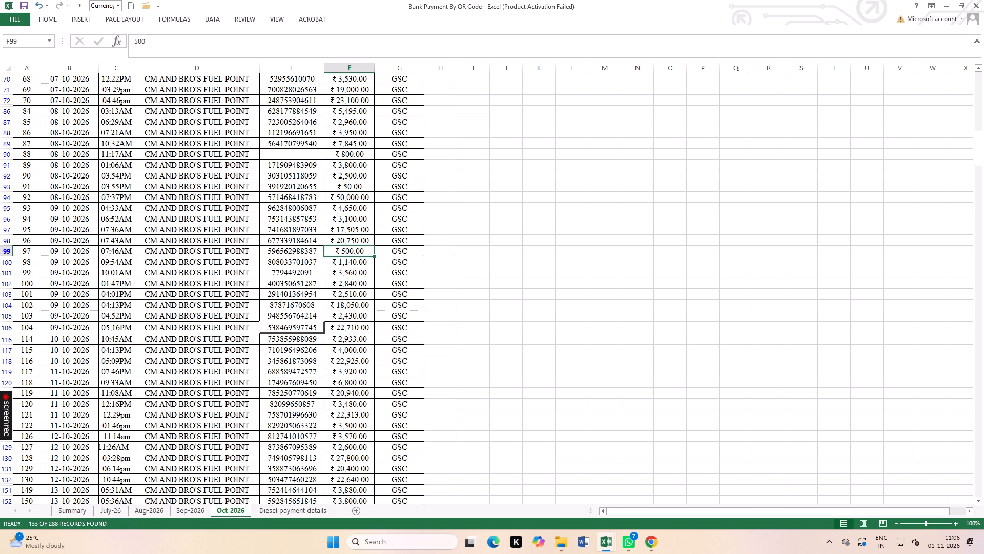
pyautogui.press('Return')
pyautogui.press('Return')
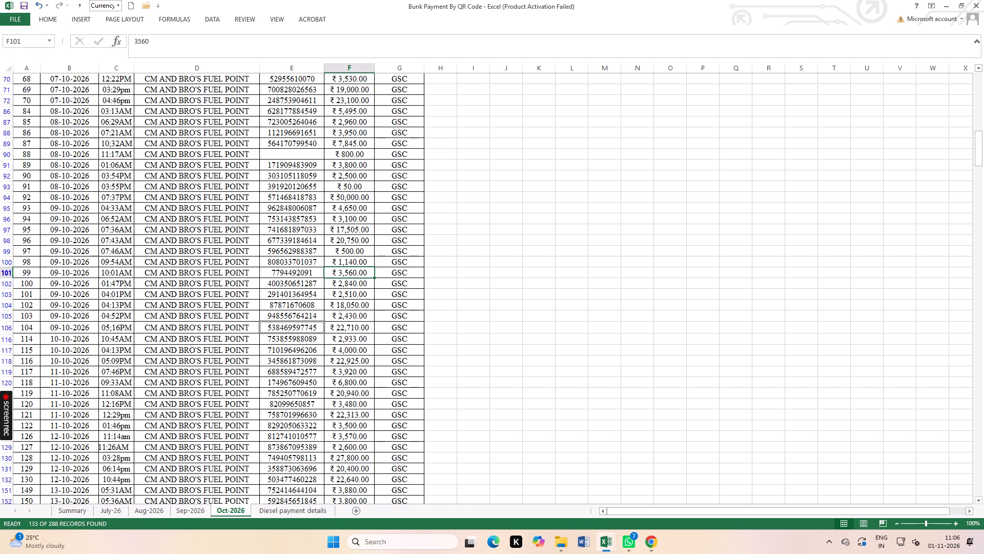
pyautogui.press('Return')
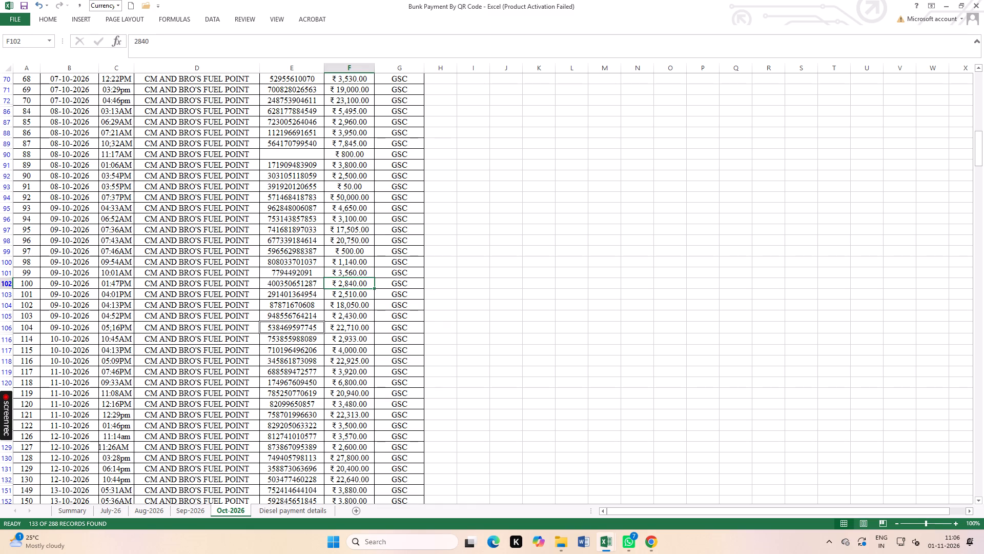
pyautogui.press('Return')
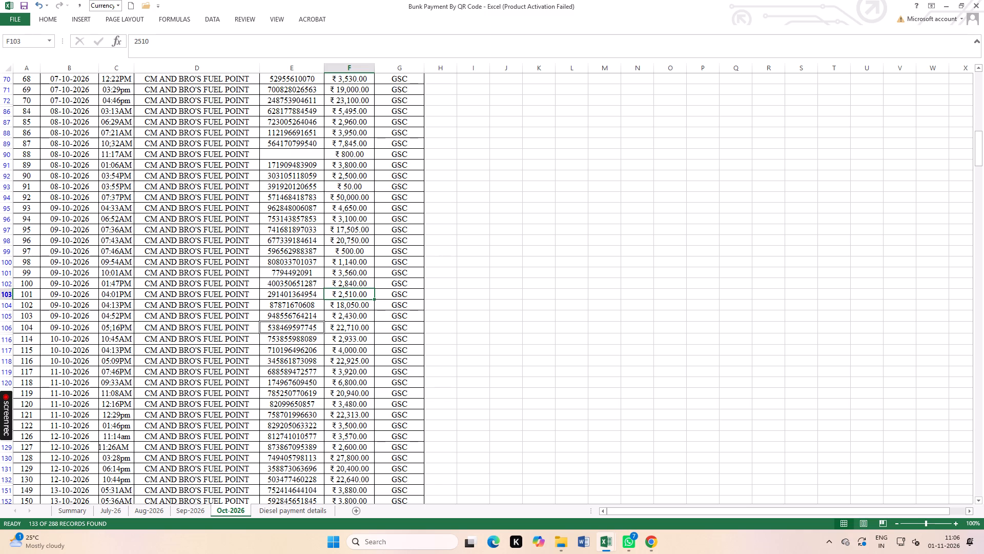
pyautogui.press('Return')
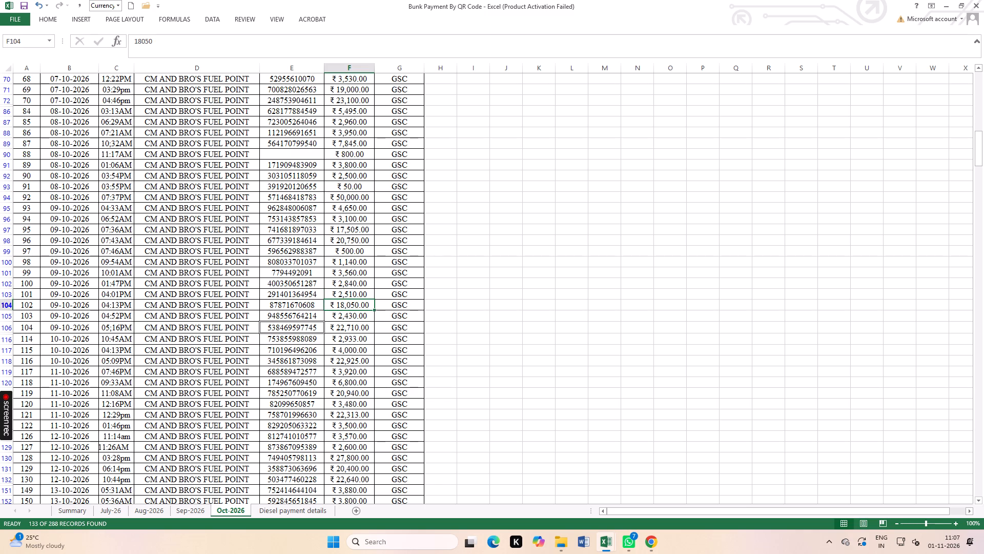
pyautogui.press('Return')
pyautogui.press('Return')
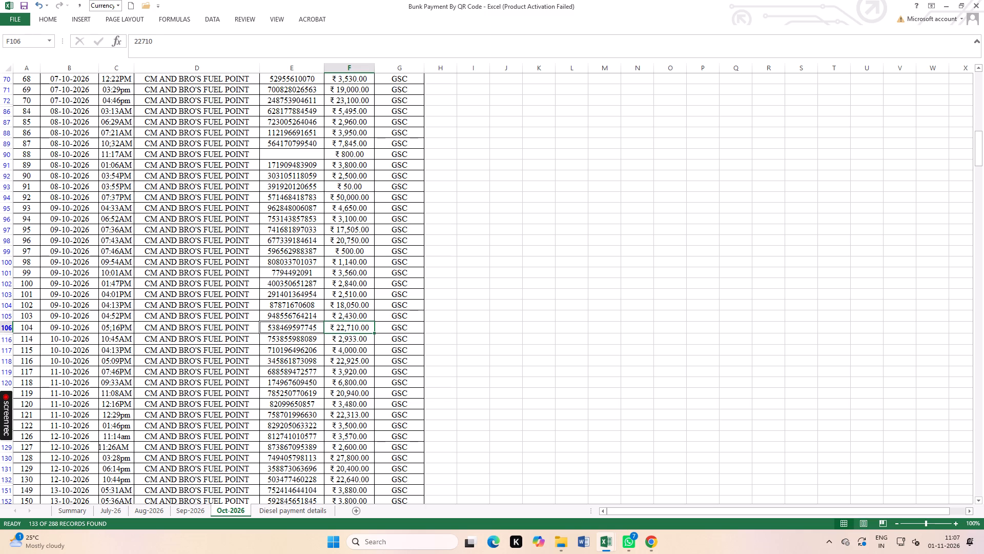
# Check the GSC bunk payment amounts dated 10-10-2026 one by one, from the 10:45AM entry through the 05:09PM entry.
pyautogui.press('Return')
pyautogui.press('Return')
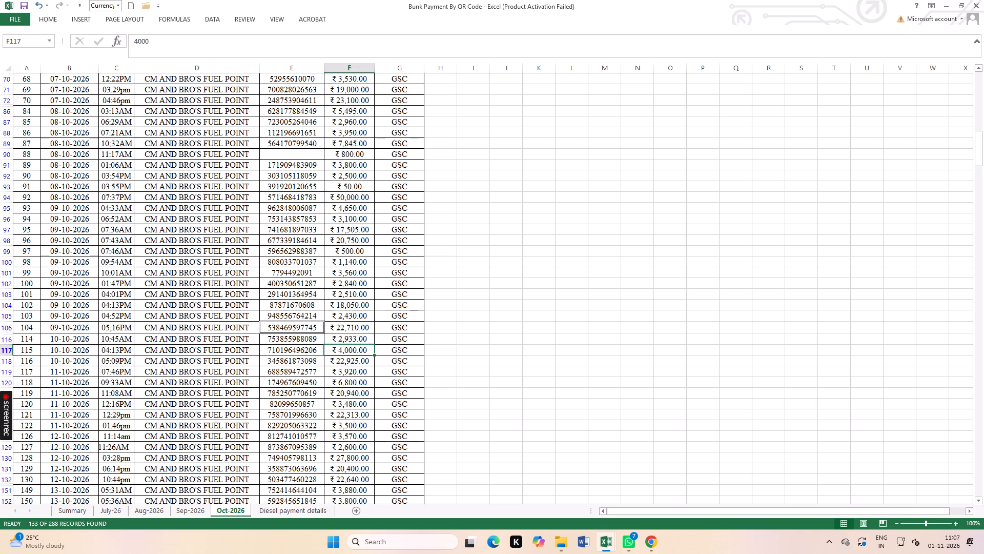
pyautogui.scroll(-4, 642, 402)
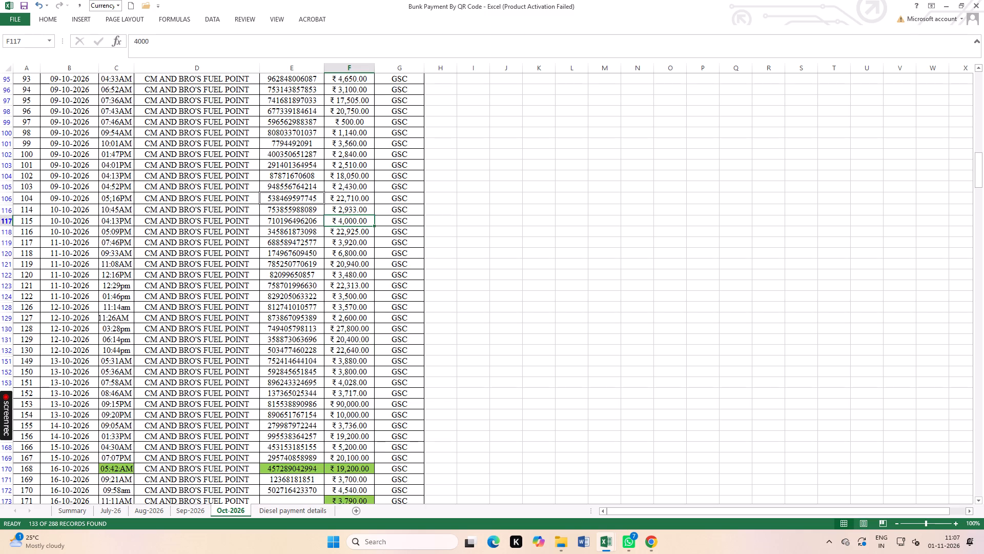
pyautogui.scroll(-4, 629, 339)
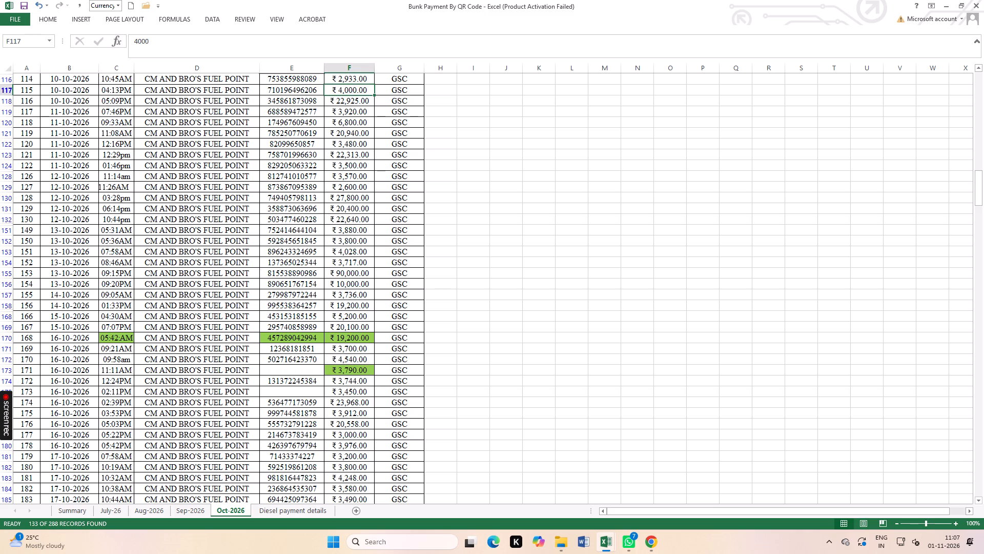
pyautogui.press('Return')
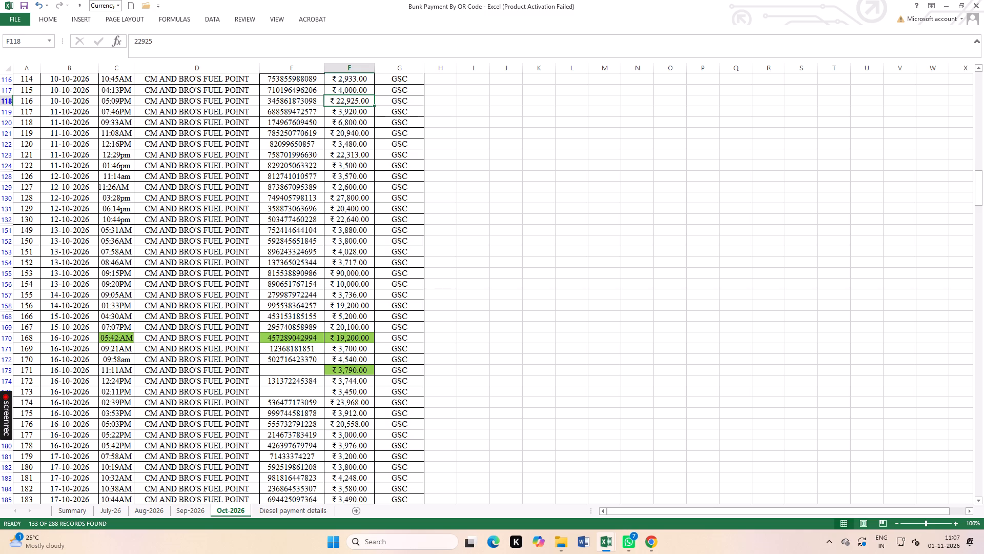
# Check the GSC bunk payment amounts dated 11-10-2026 one by one, from the 07:46PM entry through the 01:46pm entry.
pyautogui.press('Return')
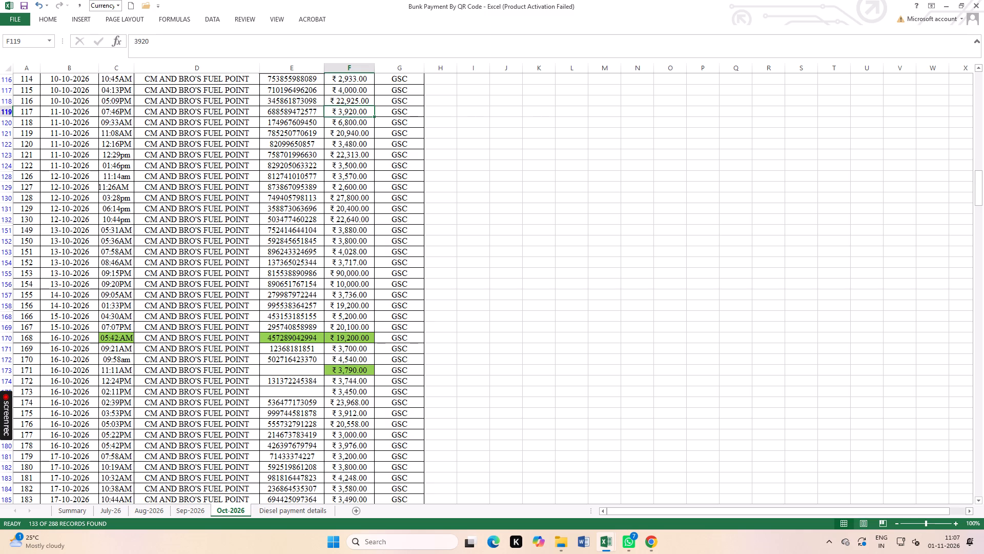
pyautogui.press('Return')
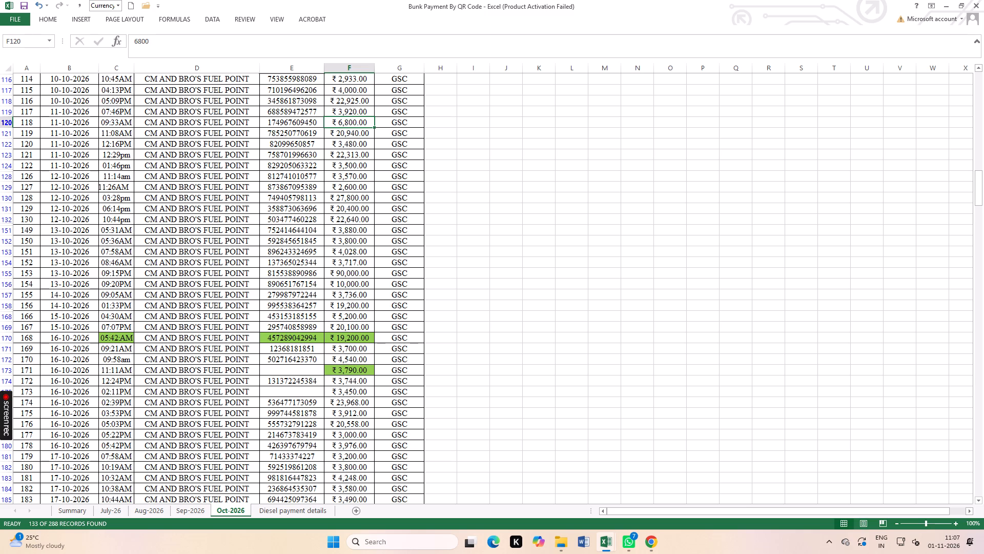
pyautogui.press('Return')
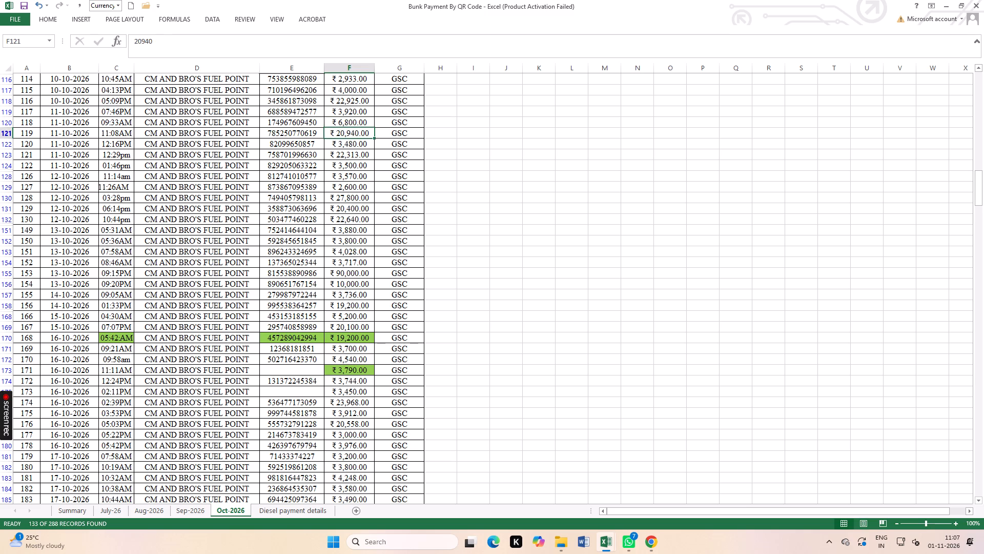
pyautogui.press('Return')
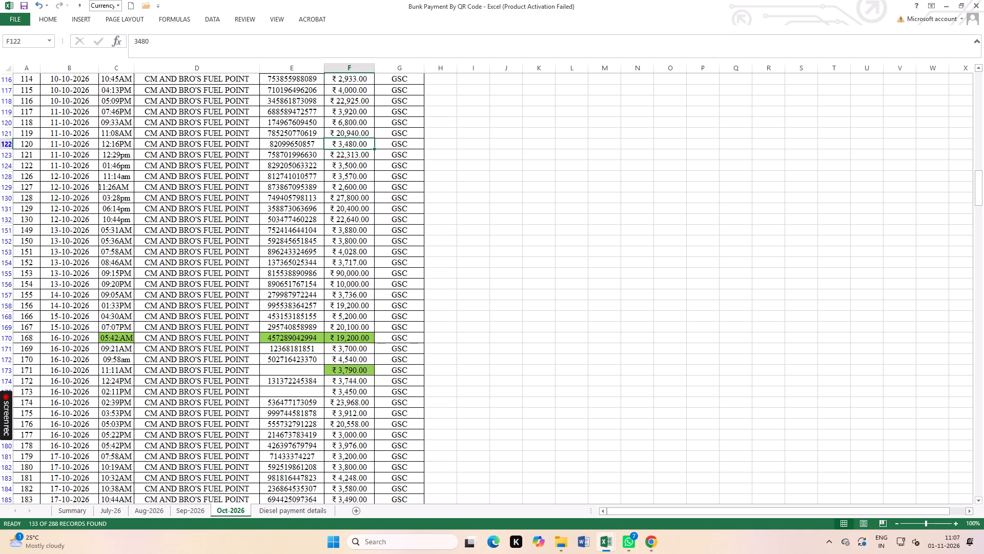
pyautogui.press('Return')
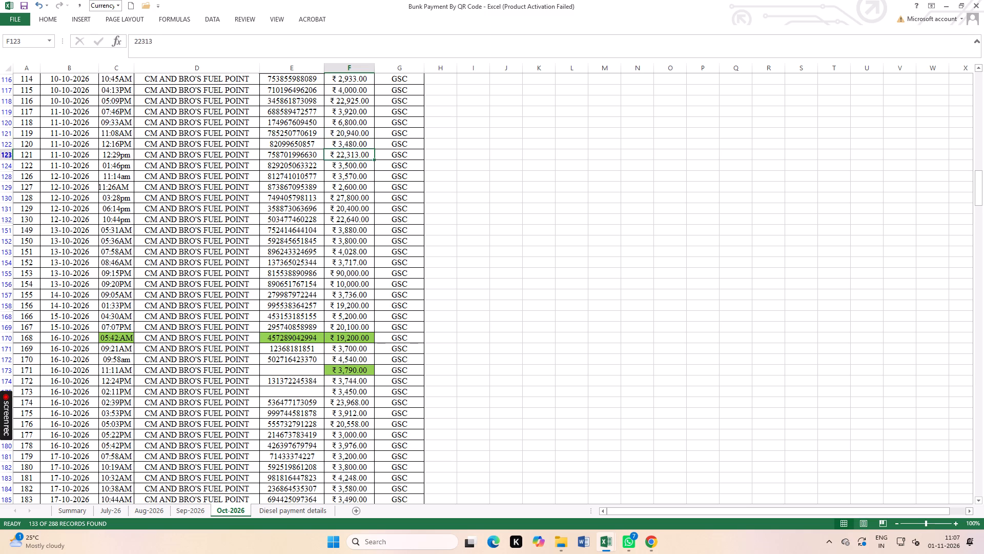
pyautogui.press('Return')
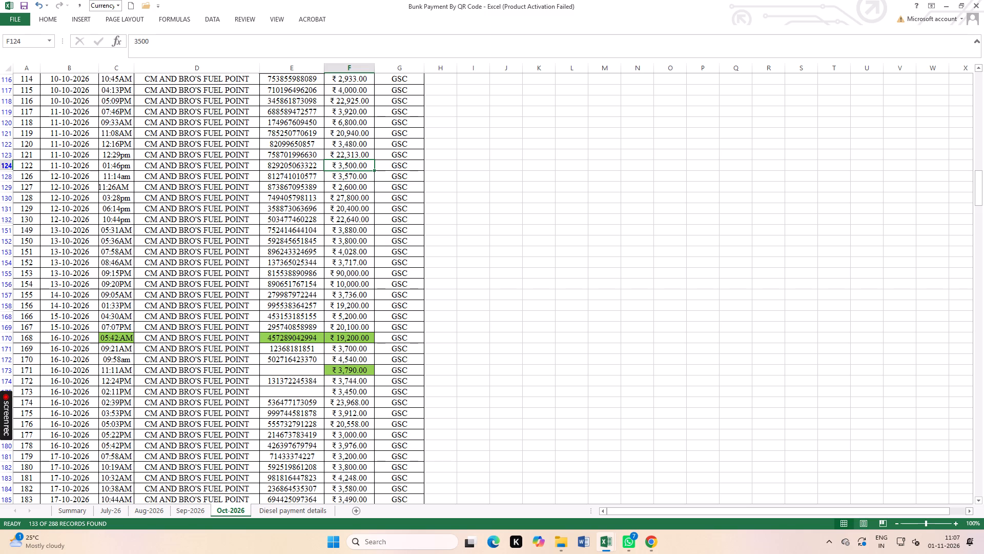
# Check the GSC bunk payment amounts dated 12-10-2026 one by one, from the 11:14am entry through the 10:44pm entry.
pyautogui.press('Return')
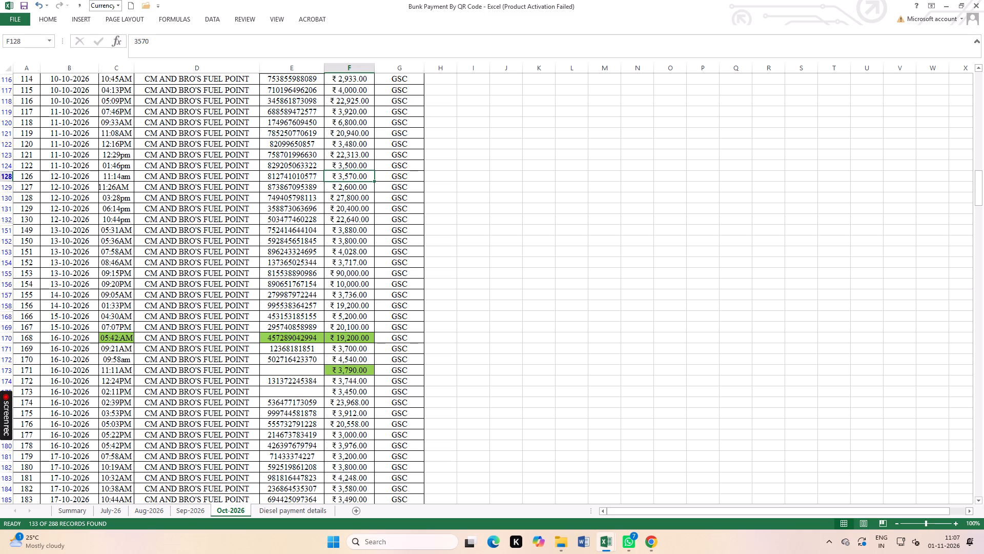
pyautogui.press('Return')
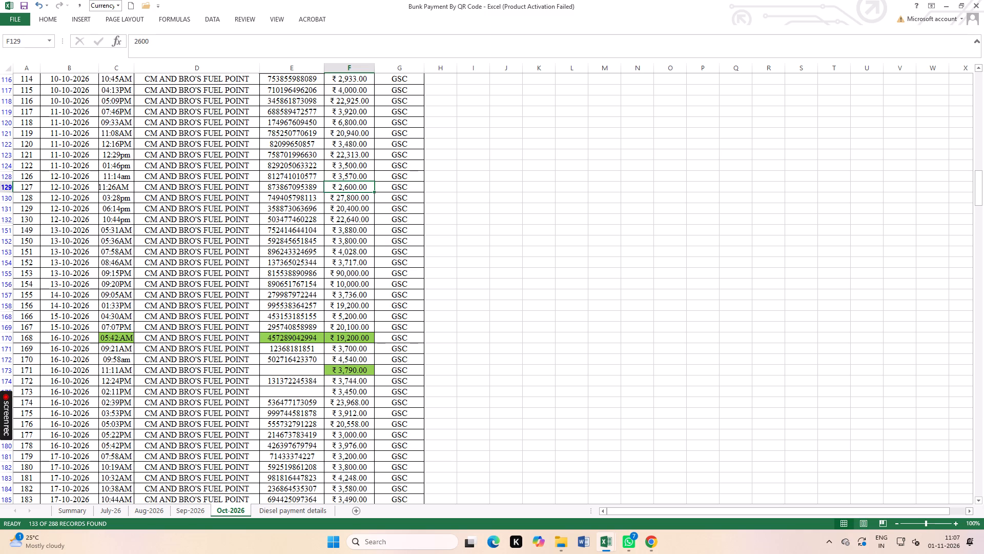
pyautogui.press('Return')
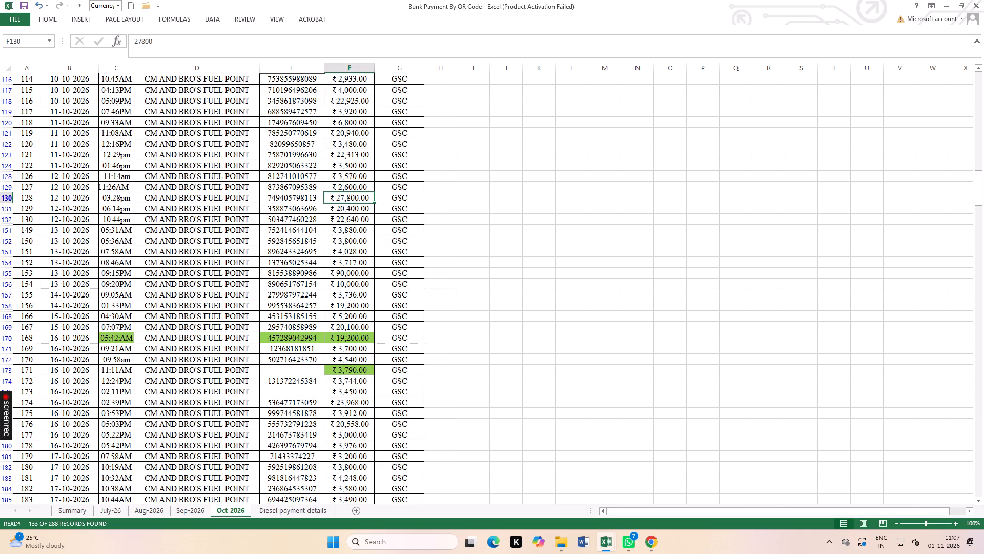
pyautogui.press('Return')
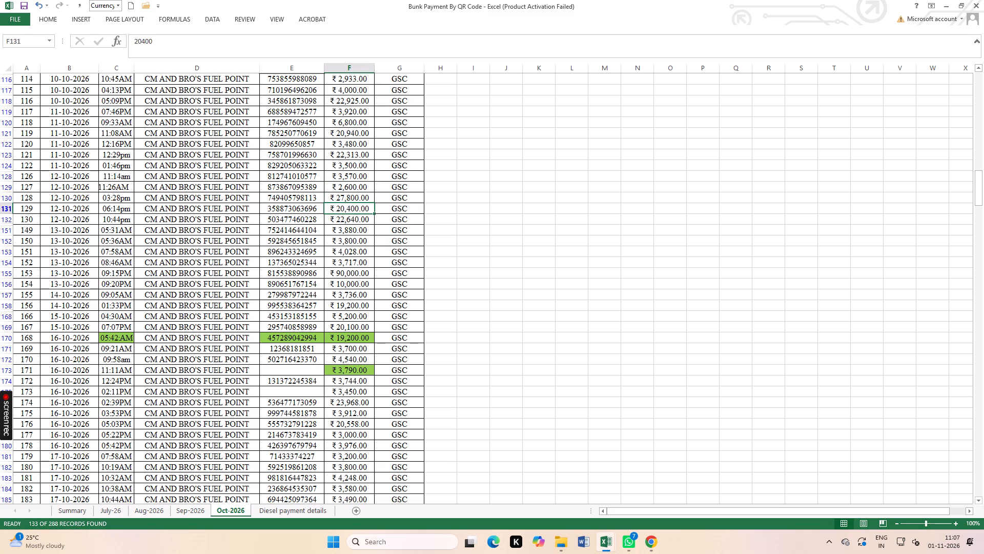
pyautogui.press('Return')
# Check the GSC bunk payment amounts dated 13-10-2026 one by one, from the 05:31AM entry through the 09:20PM entry.
pyautogui.press('Return')
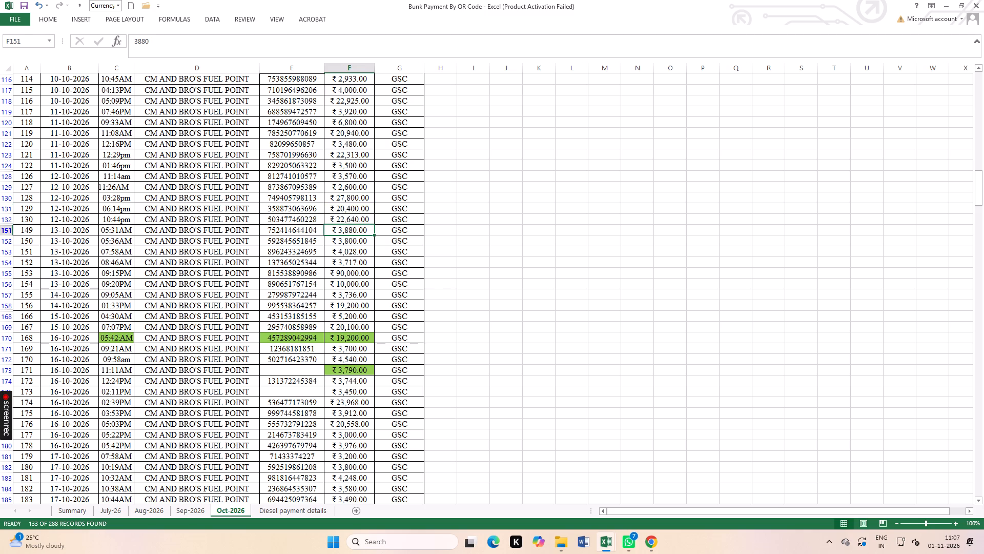
pyautogui.press('Return')
pyautogui.press('Return')
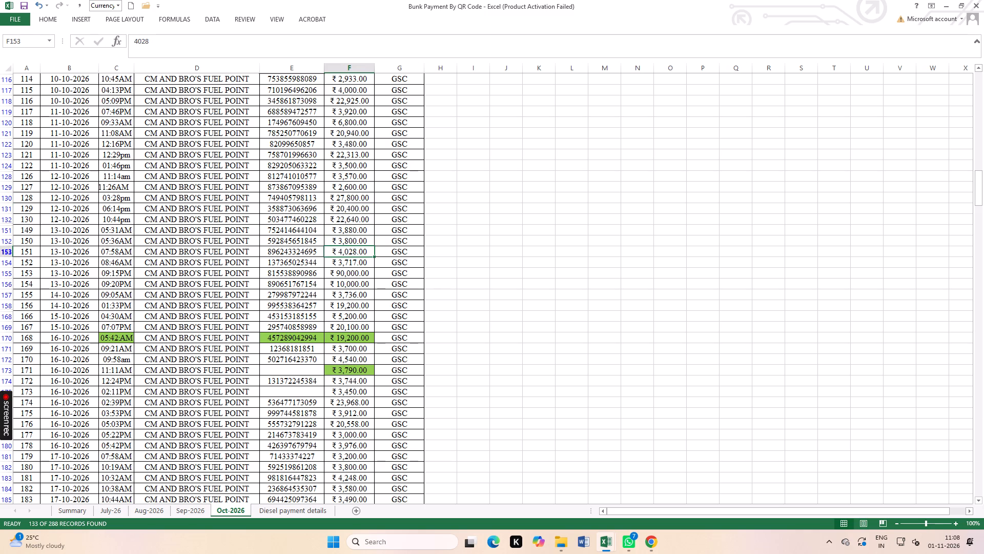
pyautogui.press('Return')
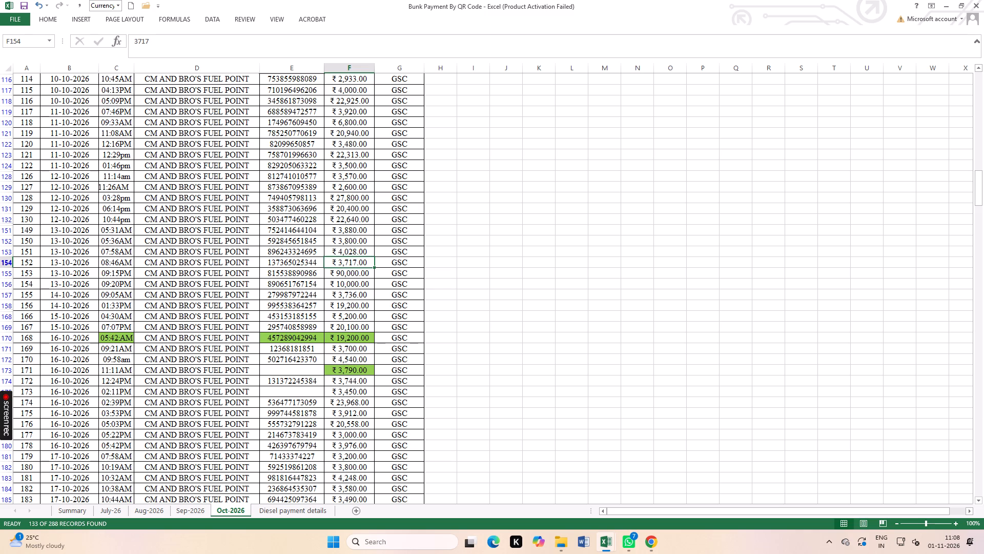
pyautogui.press('Return')
pyautogui.press('Return')
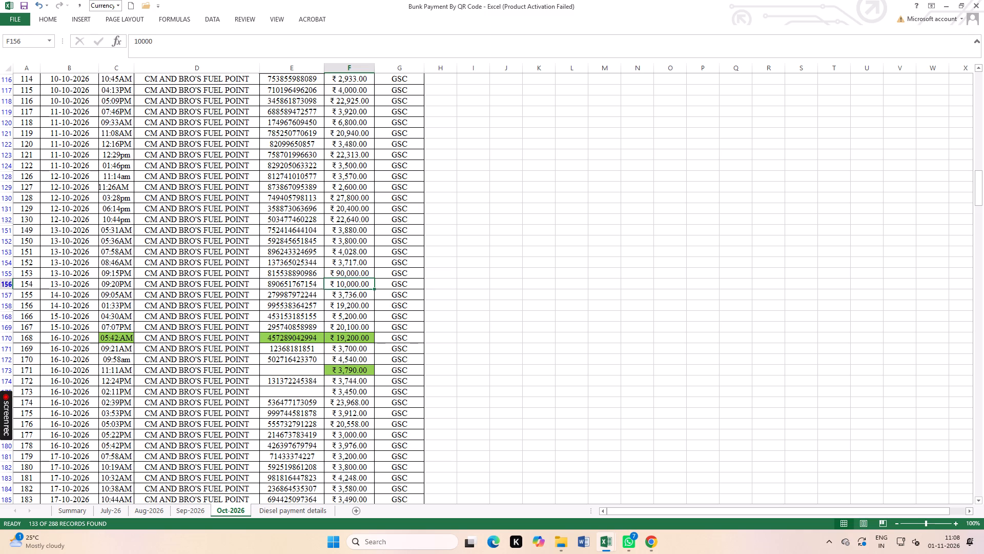
pyautogui.press('Return')
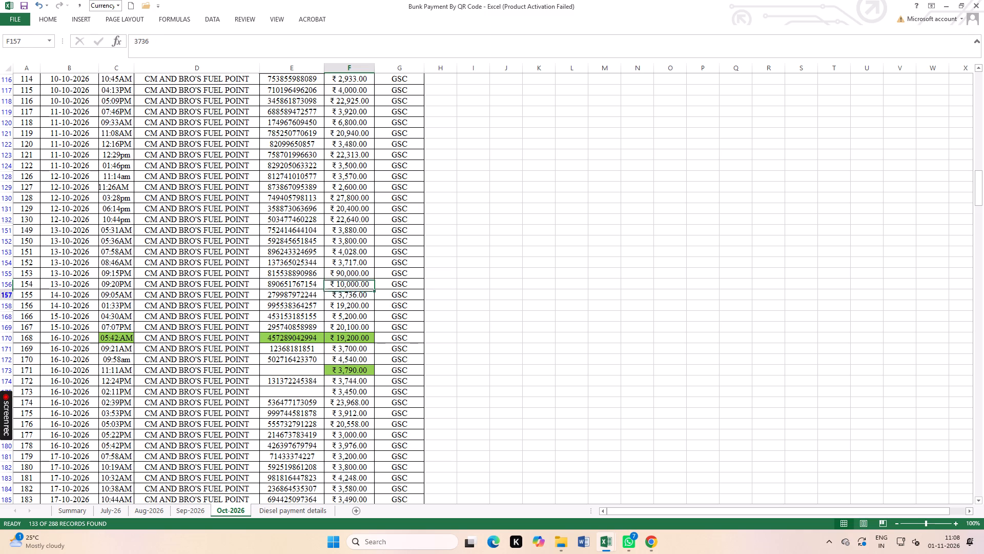
pyautogui.press('Return')
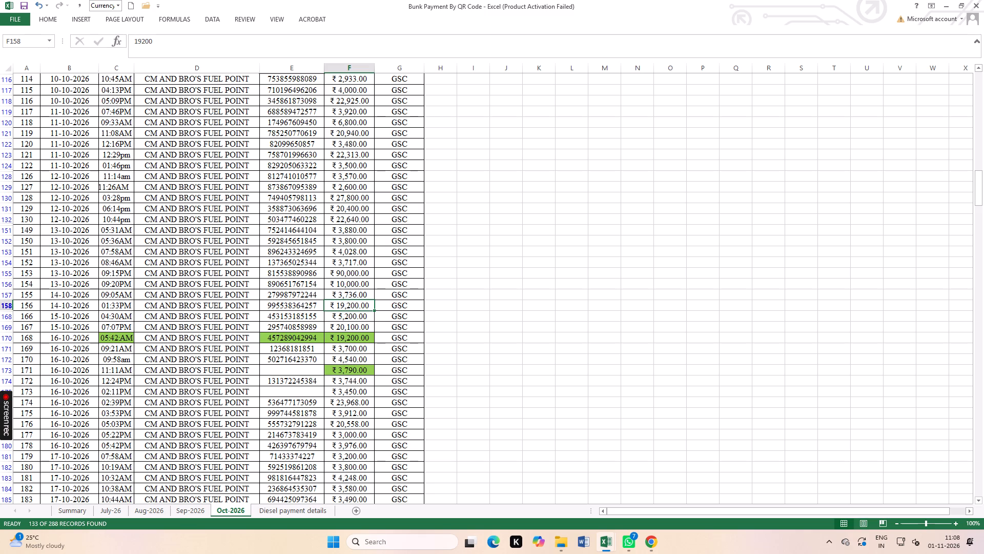
pyautogui.press('Return')
pyautogui.press('Return')
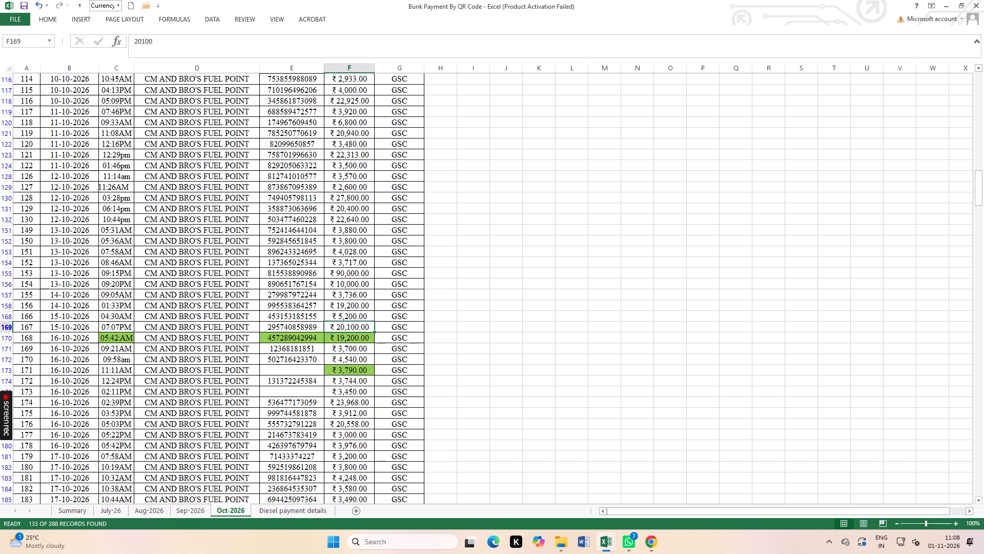
# Check the GSC bunk payment amounts dated 16-10-2026 one by one, from the 05:42AM entry through the 05:42PM entry.
pyautogui.press('Return')
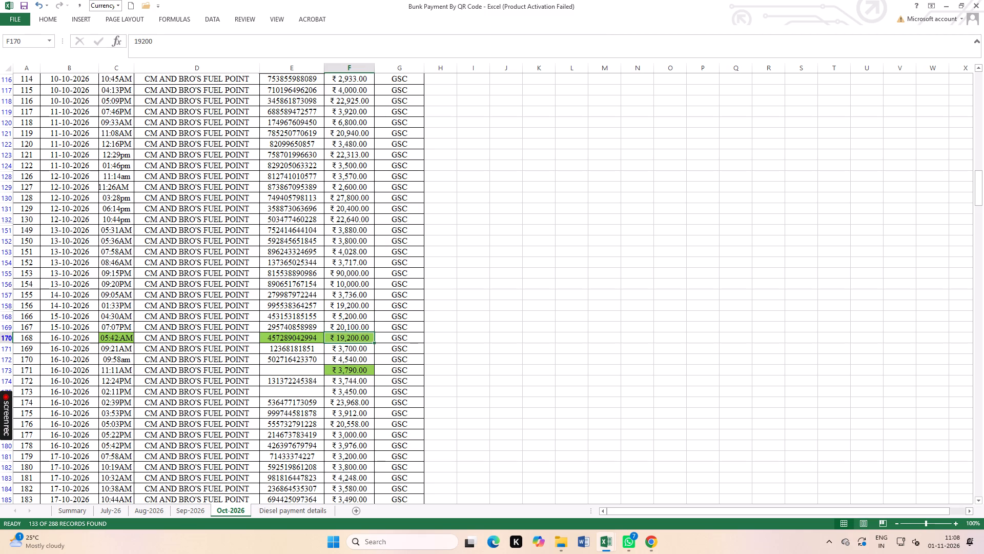
pyautogui.press('Return')
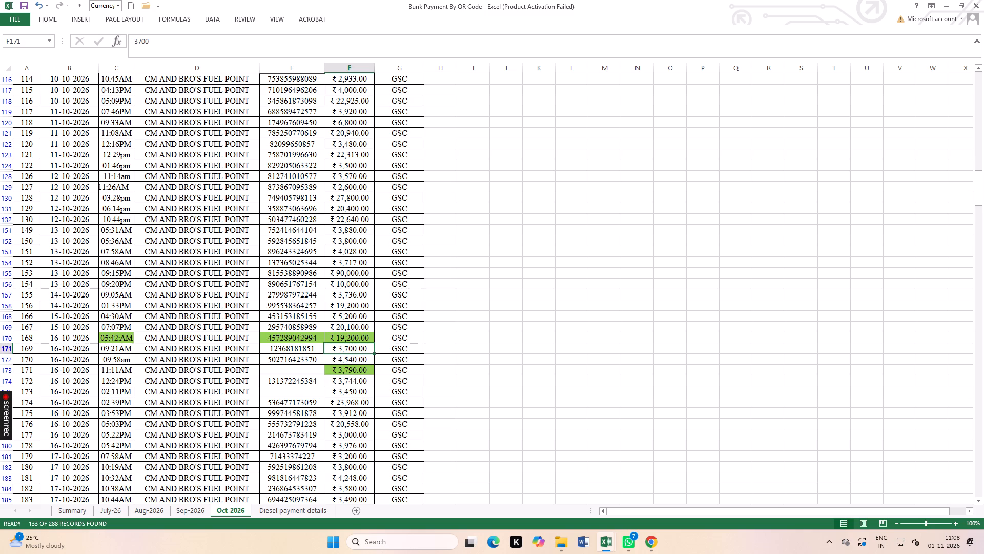
pyautogui.press('Return')
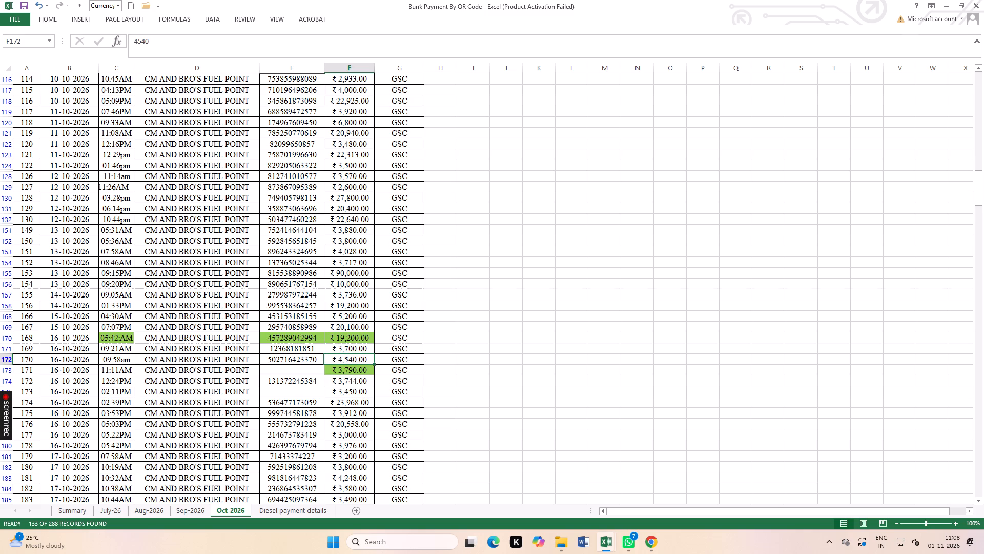
pyautogui.press('Return')
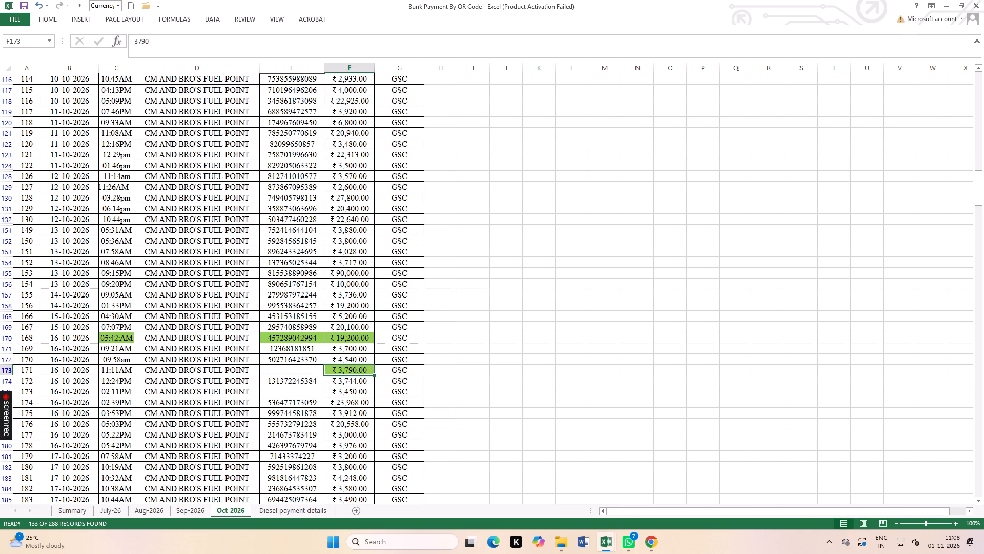
pyautogui.press('Return')
pyautogui.scroll(-7, 625, 249)
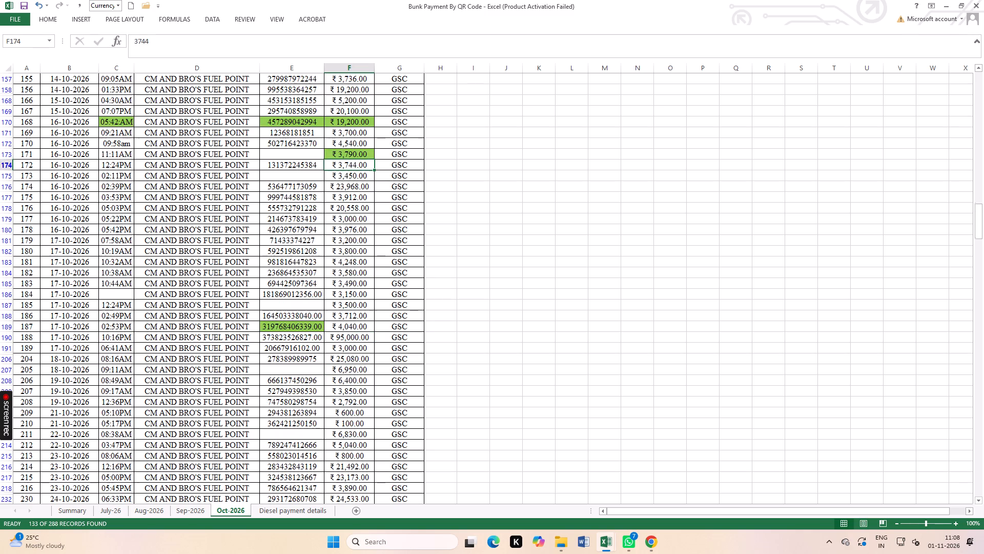
pyautogui.scroll(-2, 609, 229)
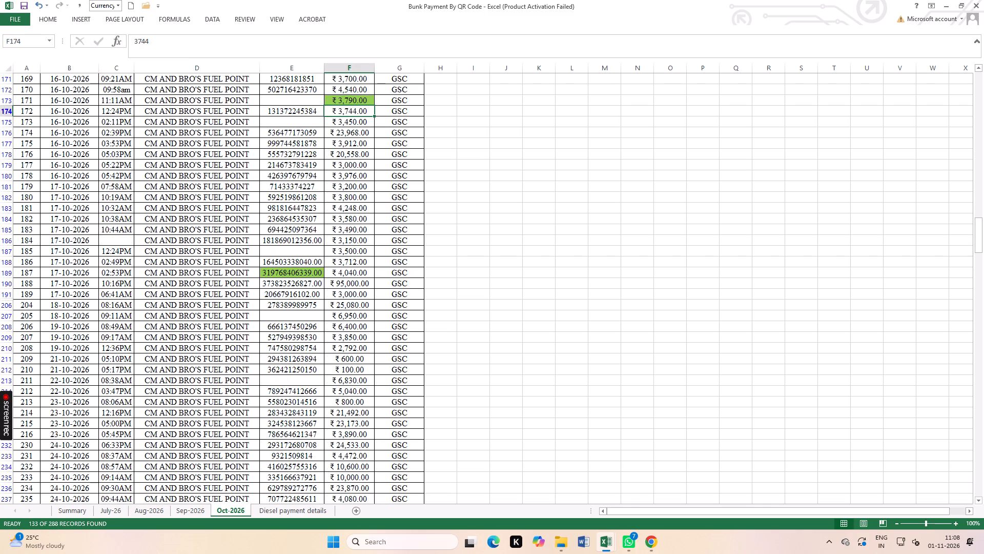
pyautogui.press('Return')
pyautogui.press('Return')
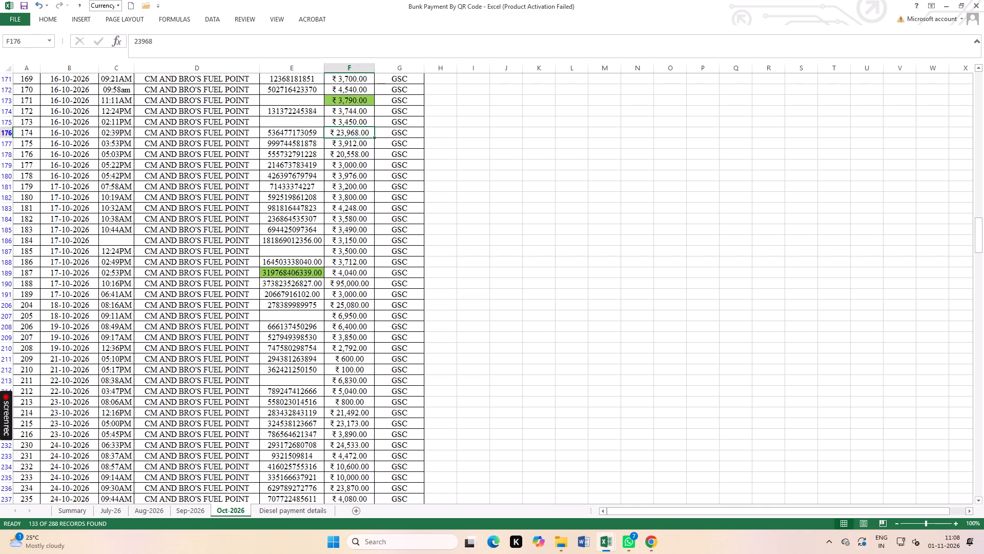
pyautogui.press('Return')
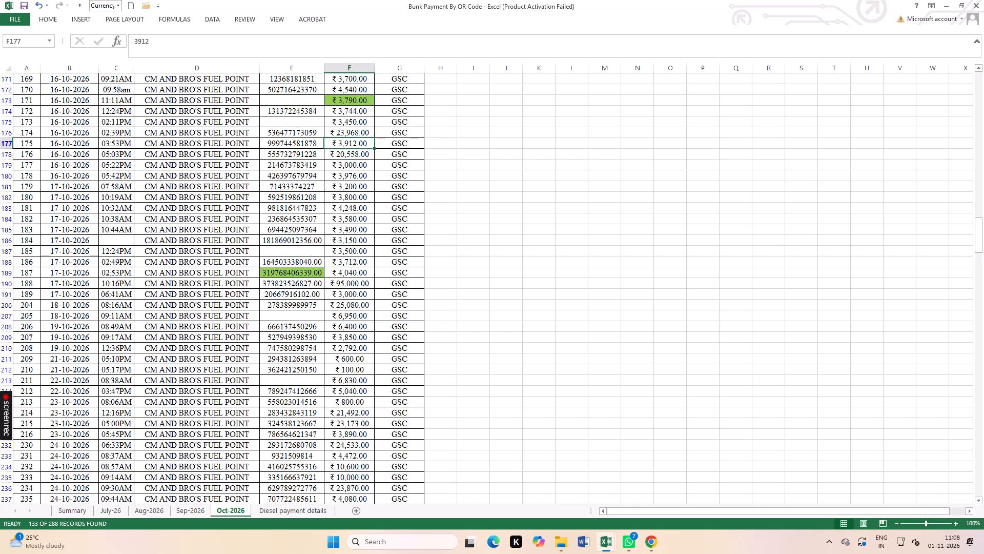
pyautogui.press('Return')
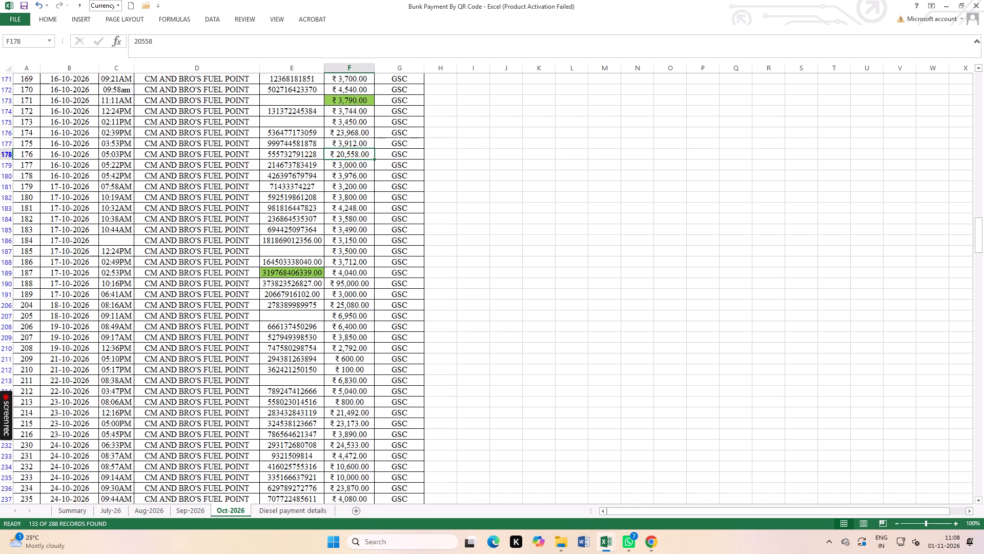
pyautogui.press('Return')
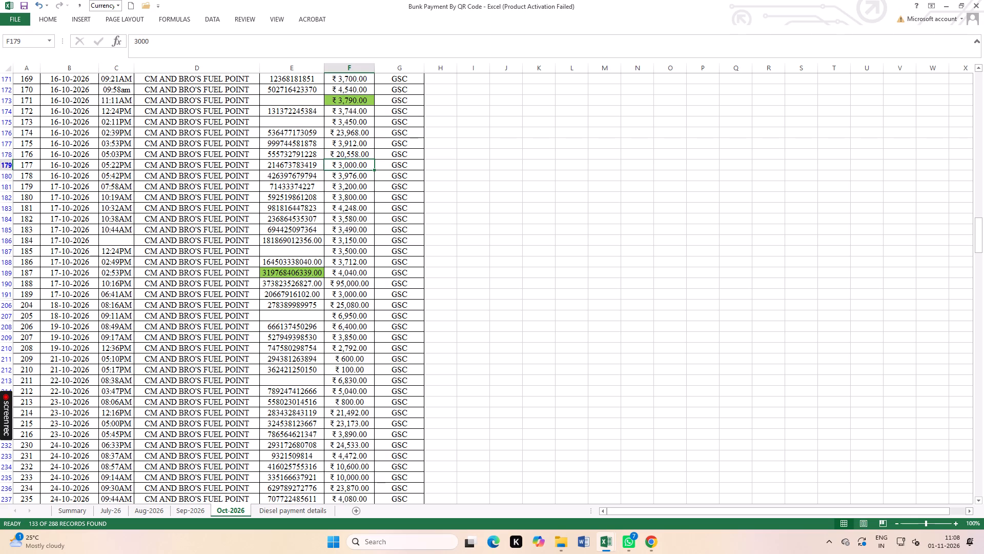
pyautogui.press('Return')
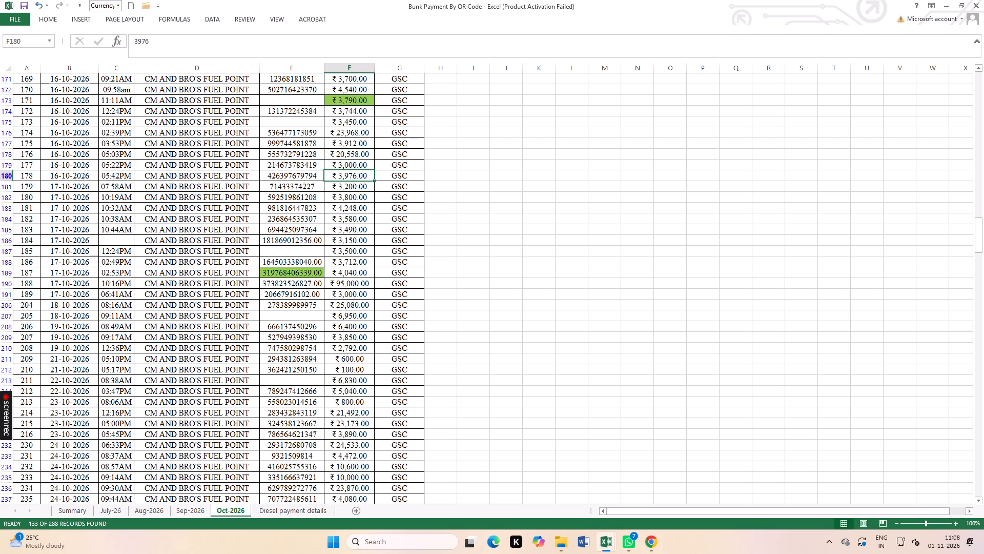
# Check the GSC bunk payment amounts dated 17-10-2026 one by one, from the 07:58AM entry through the 02:53PM entry.
pyautogui.press('Return')
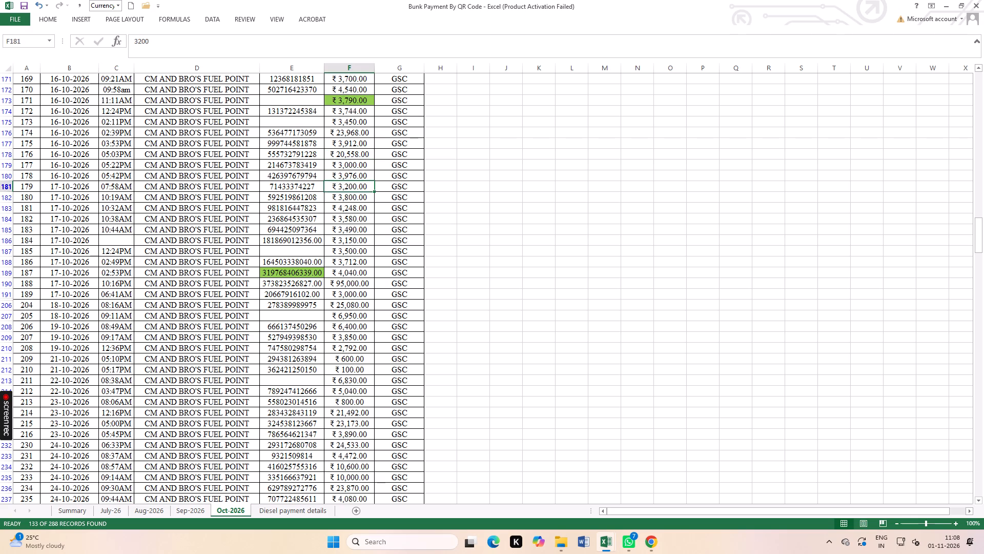
pyautogui.press('Return')
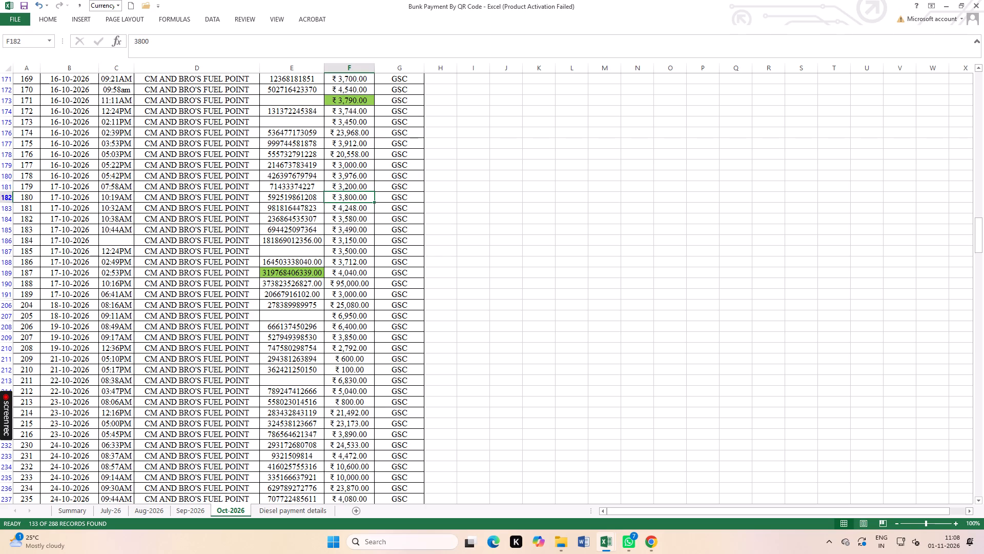
pyautogui.press('Return')
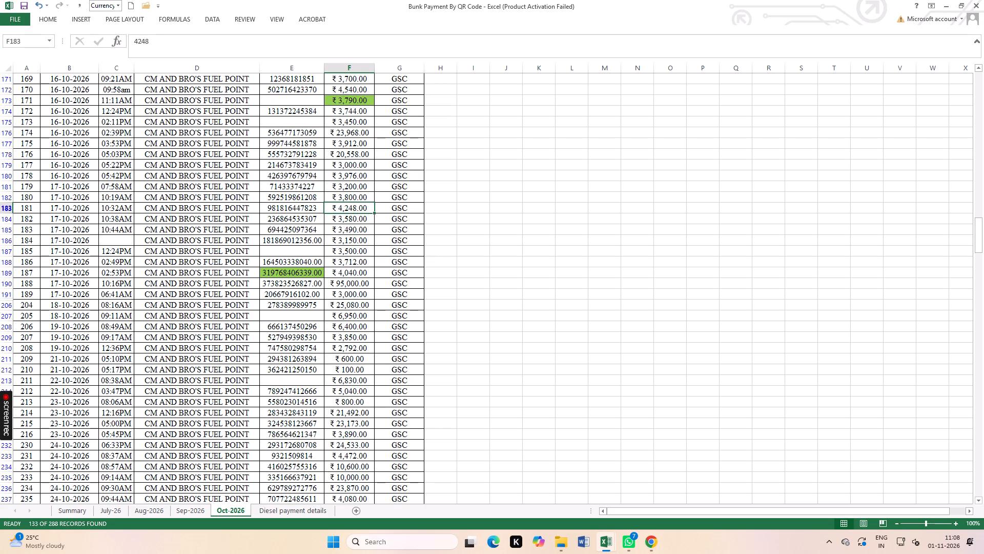
pyautogui.press('Return')
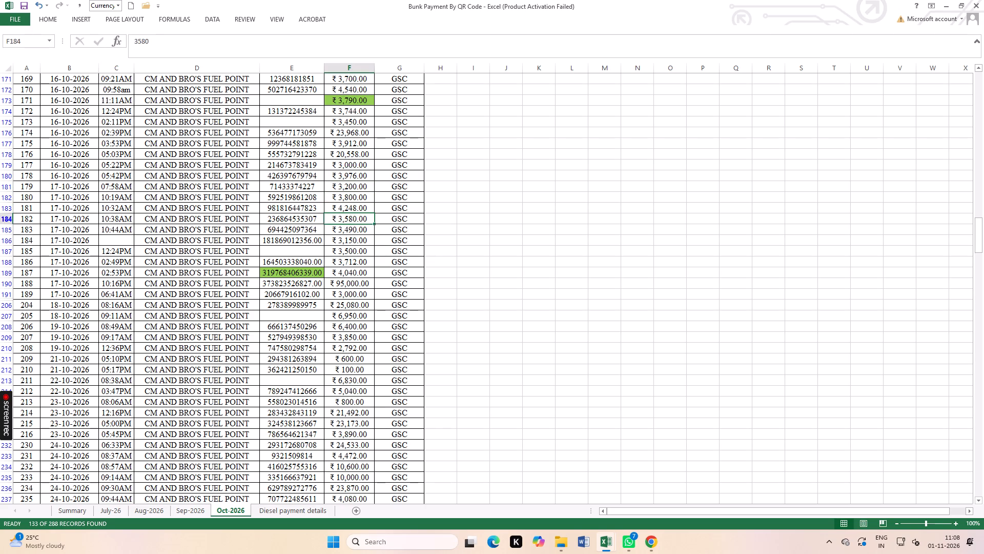
pyautogui.press('Return')
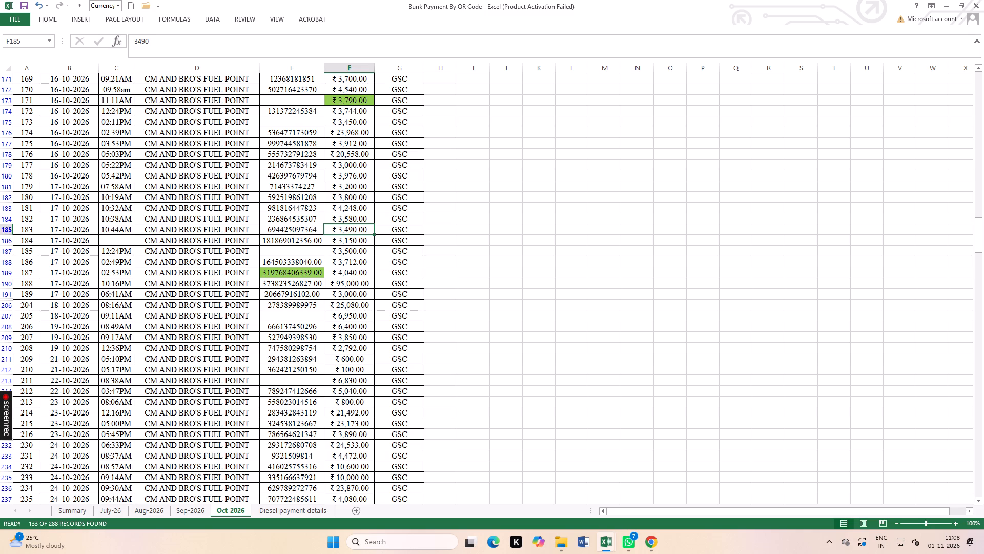
pyautogui.press('Return')
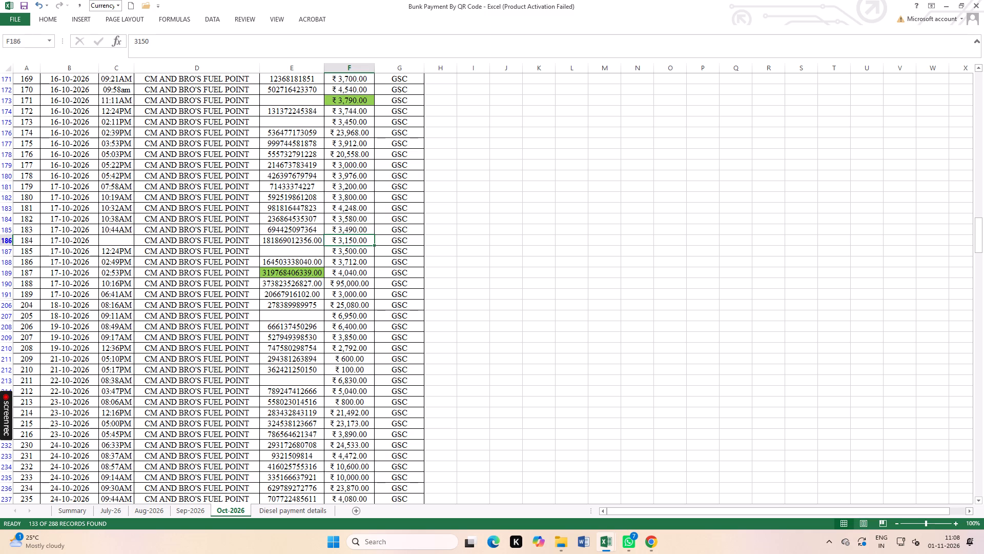
pyautogui.press('Return')
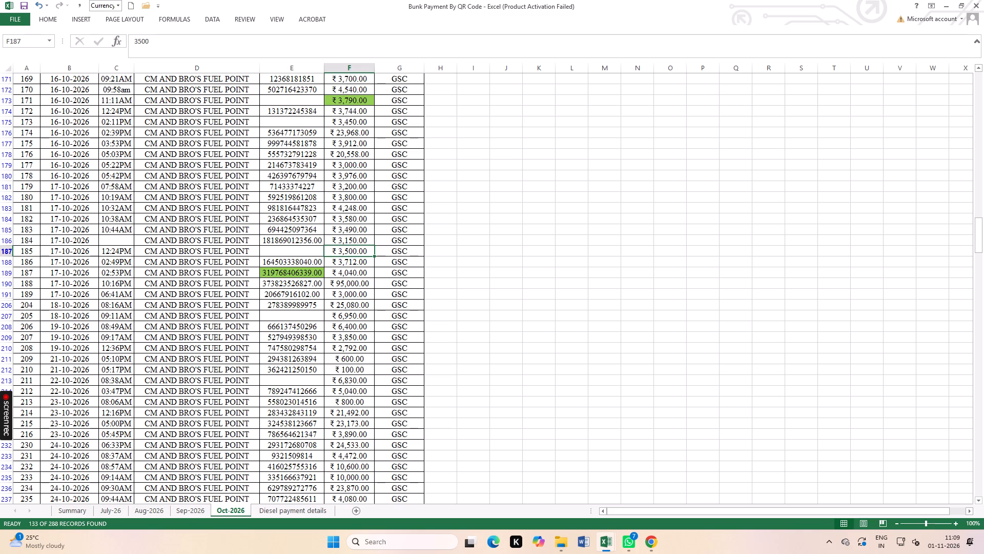
pyautogui.press('Return')
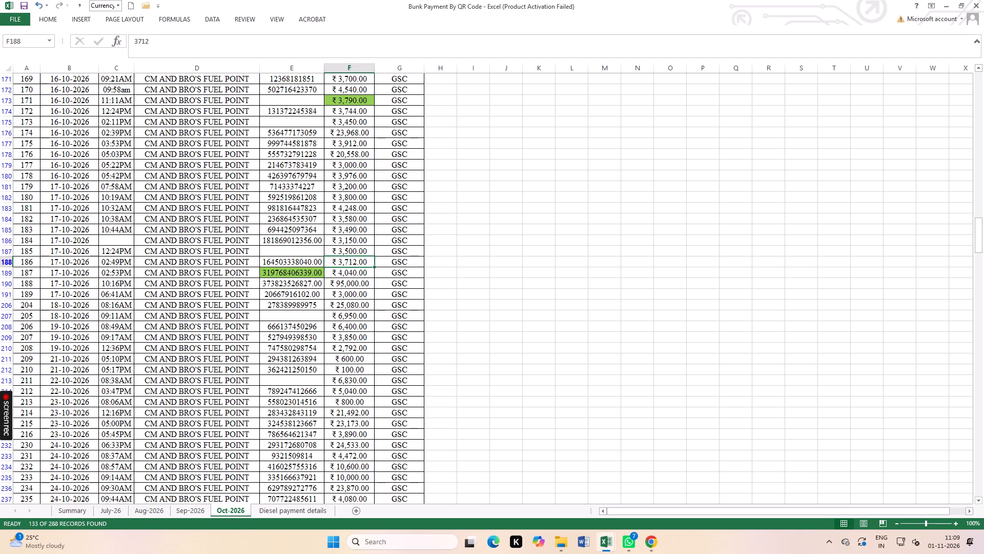
pyautogui.press('Return')
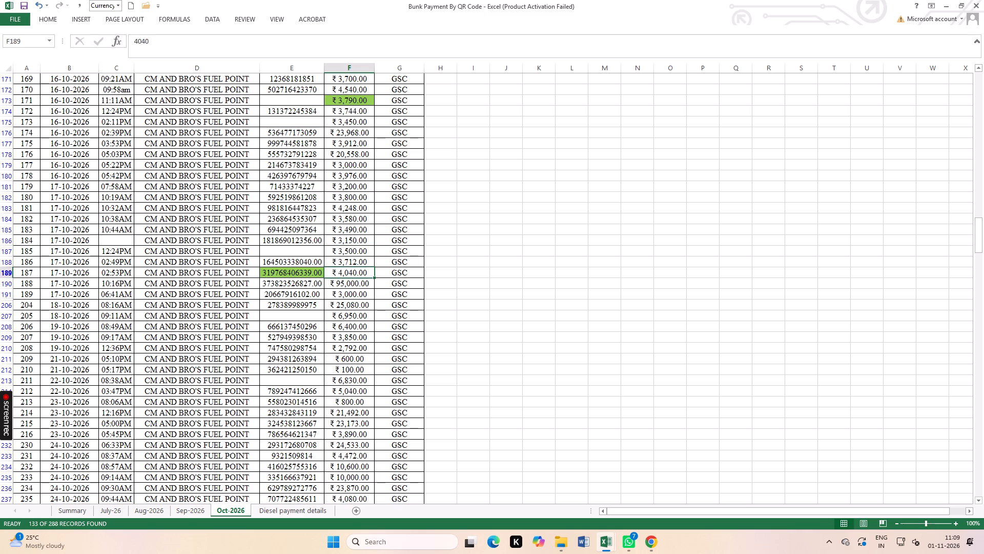
pyautogui.press('Return')
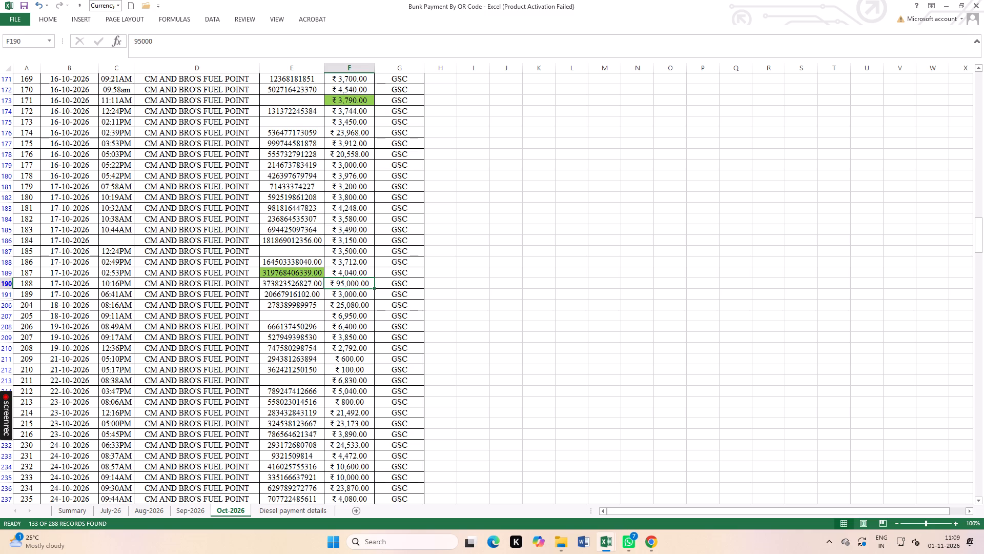
pyautogui.click(40, 18)
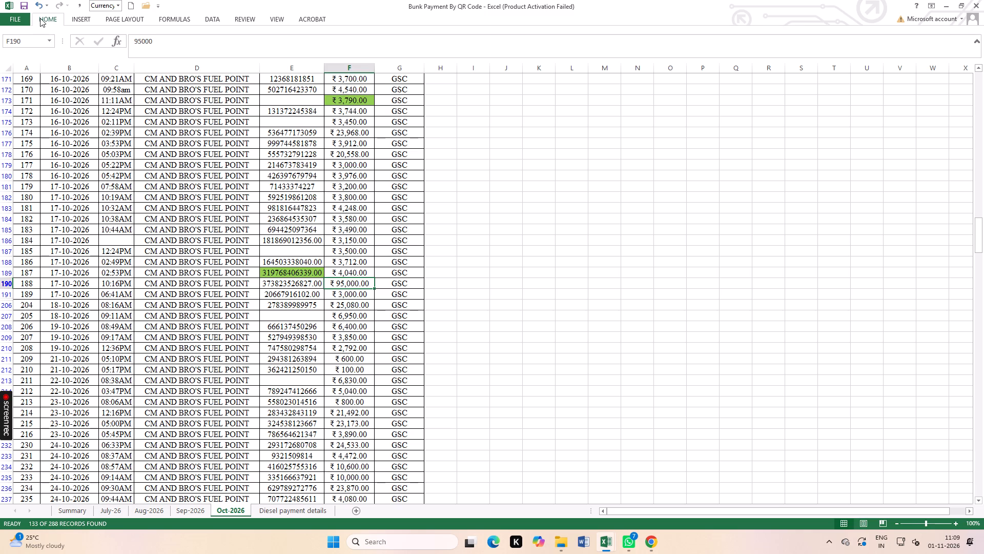
pyautogui.click(153, 54)
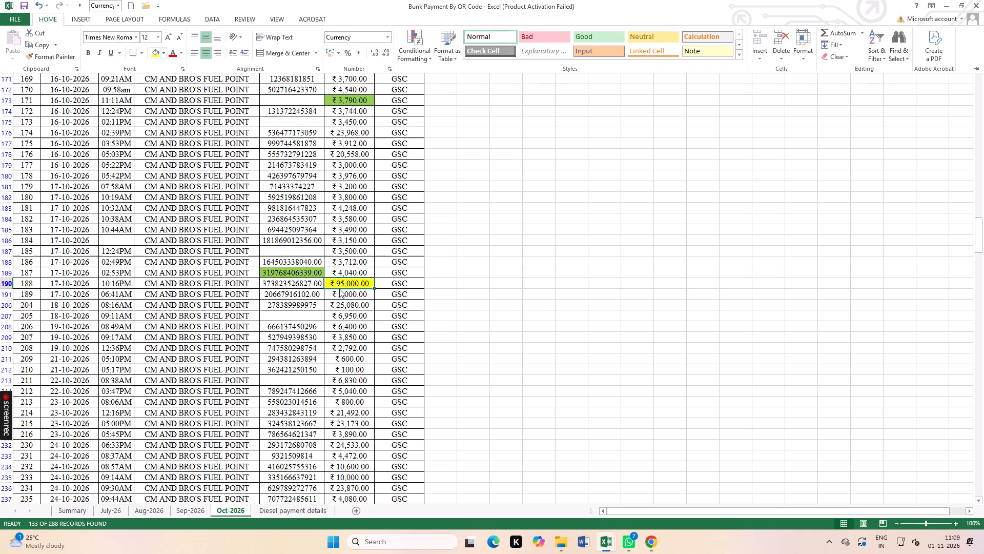
pyautogui.click(341, 286)
pyautogui.click(350, 302)
pyautogui.click(351, 296)
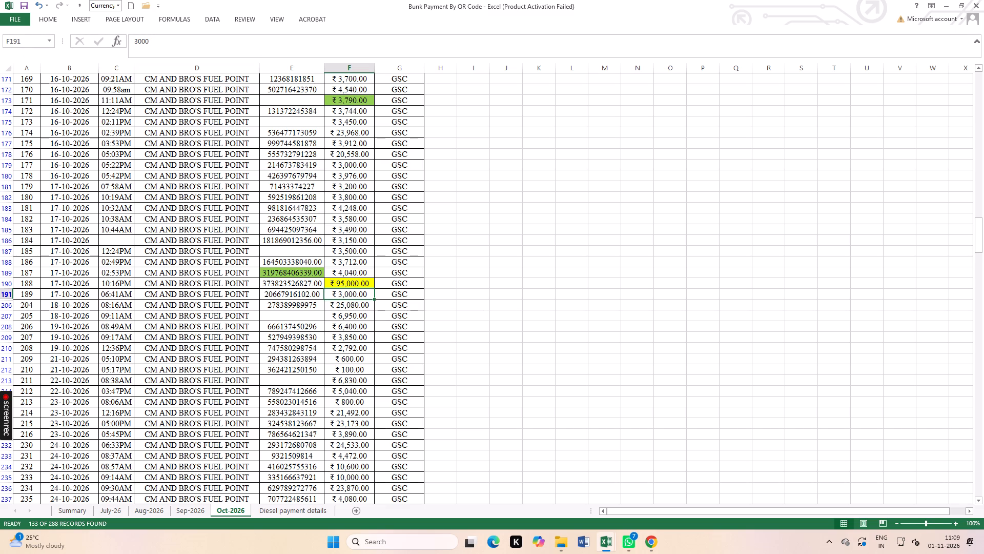
pyautogui.press('Return')
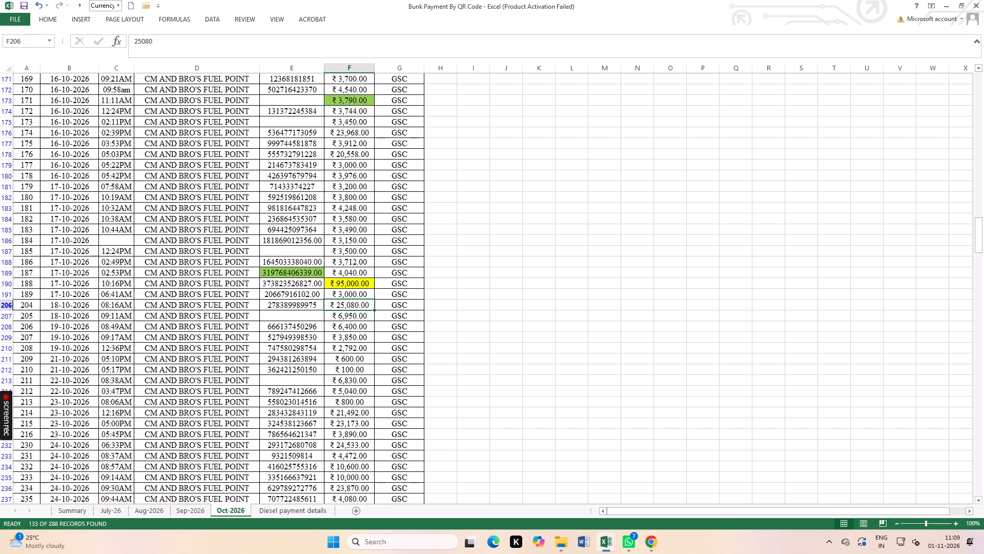
pyautogui.press('Return')
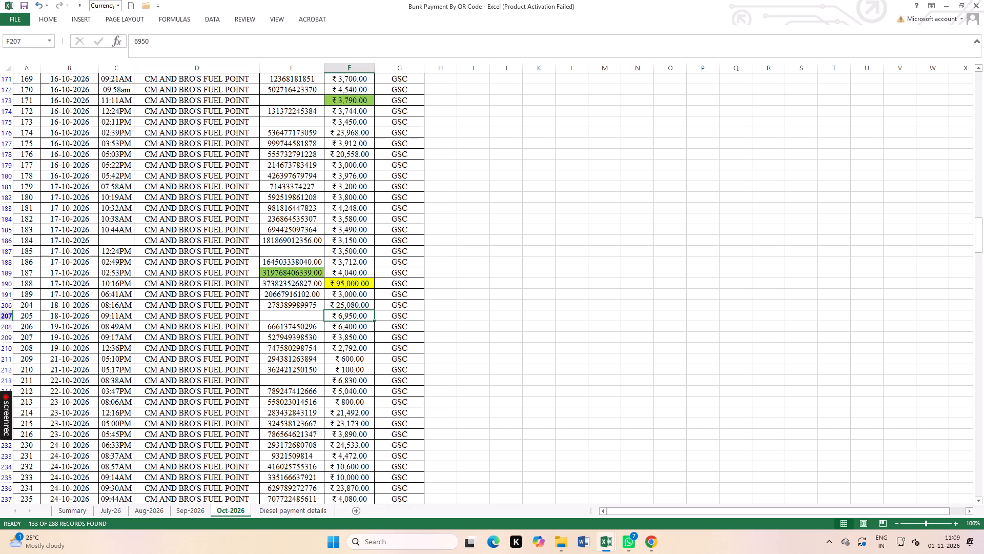
pyautogui.press('Return')
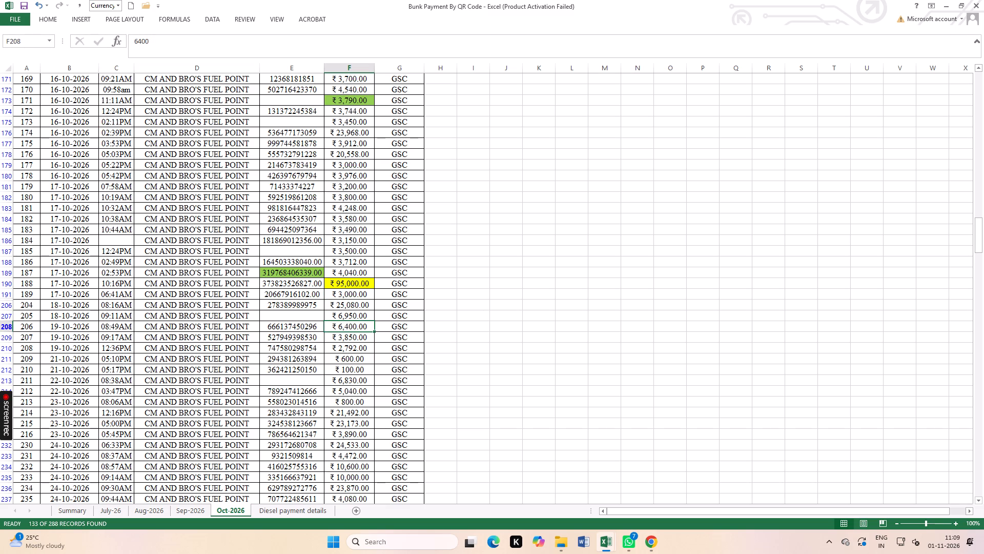
pyautogui.press('Return')
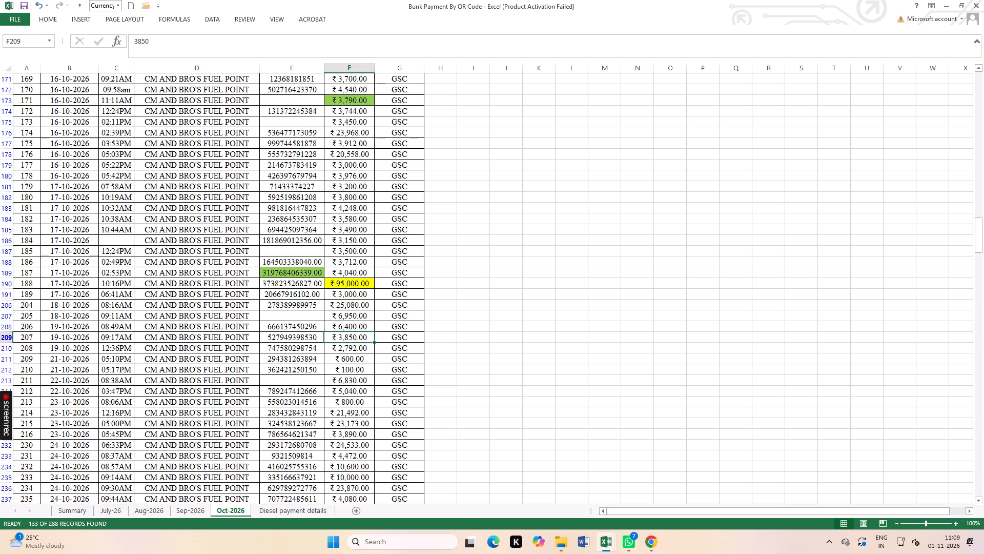
pyautogui.press('Return')
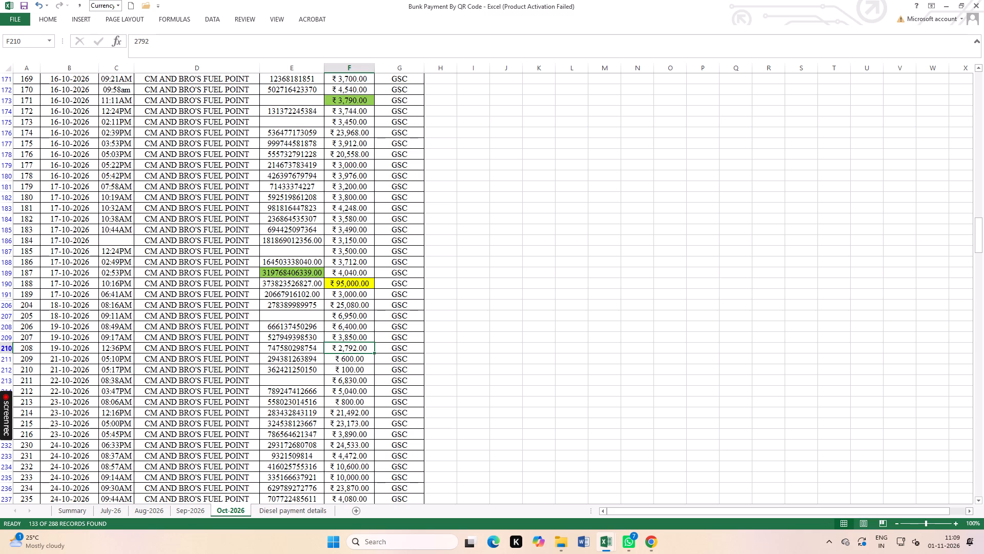
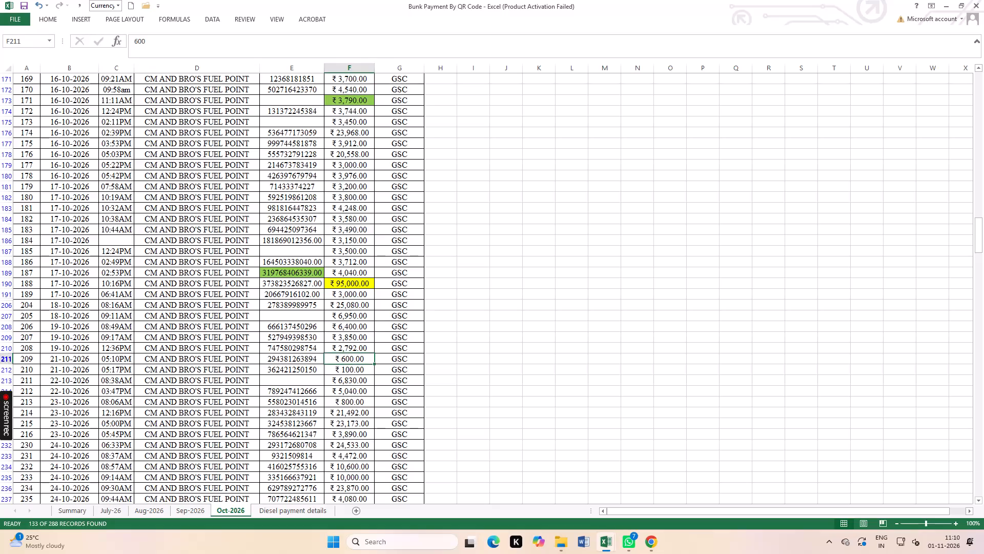
pyautogui.press('Return')
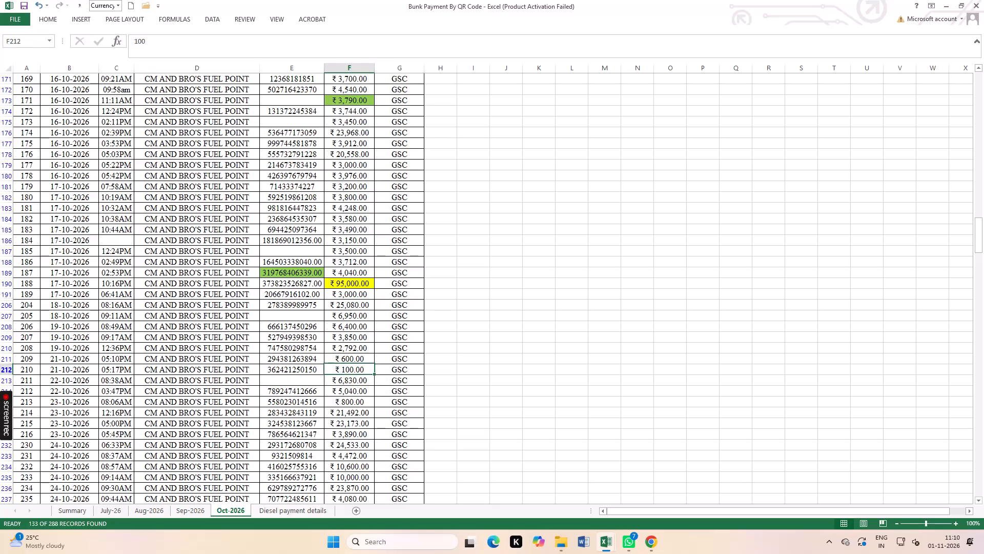
pyautogui.press('Return')
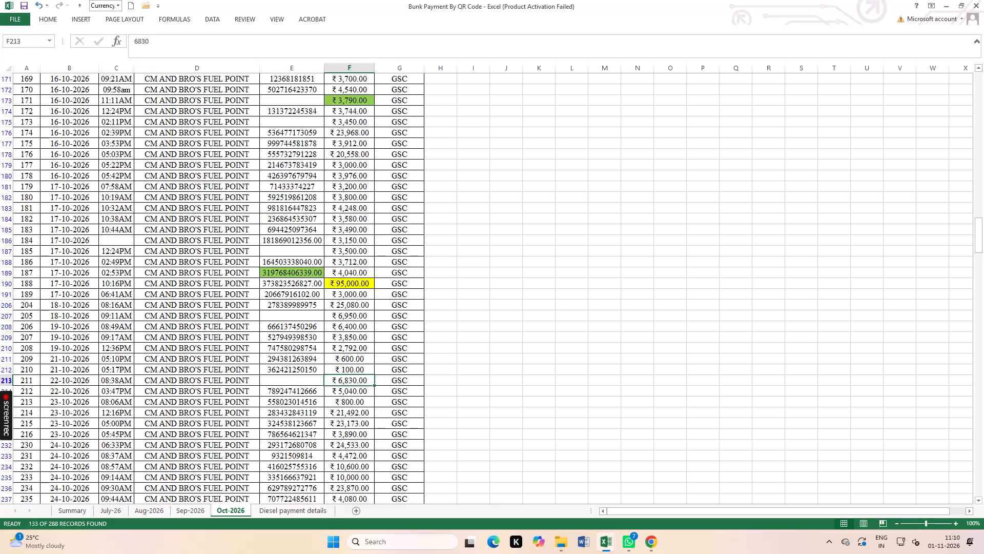
pyautogui.press('Return')
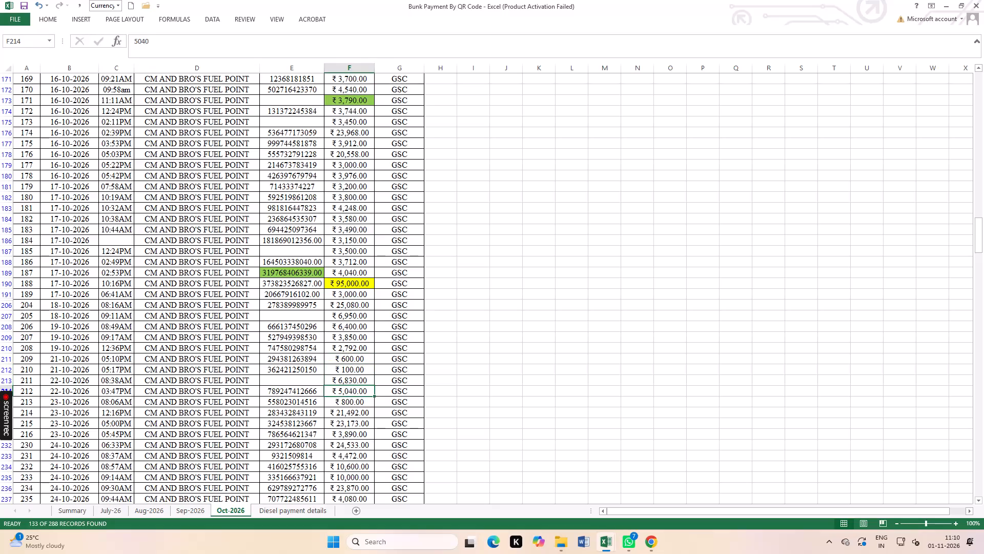
pyautogui.press('Return')
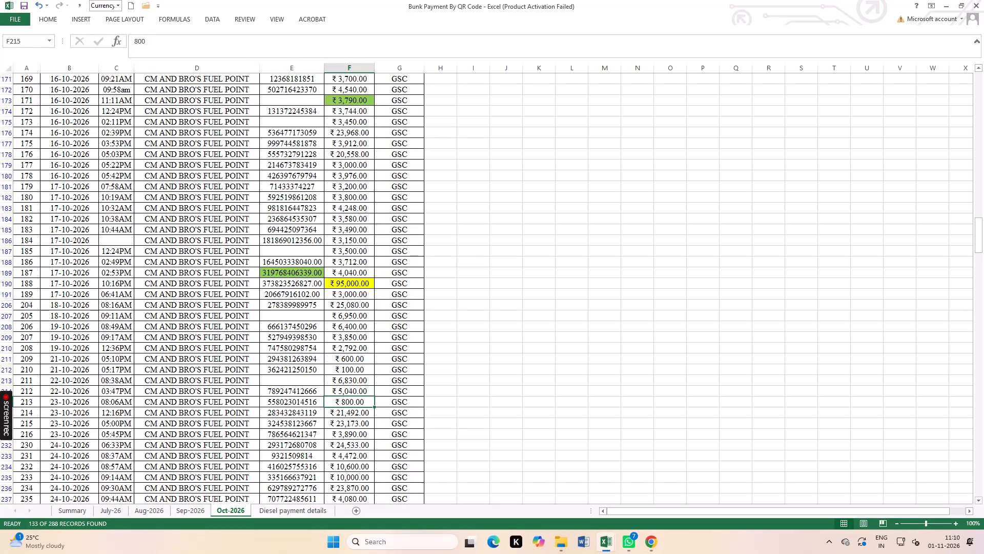
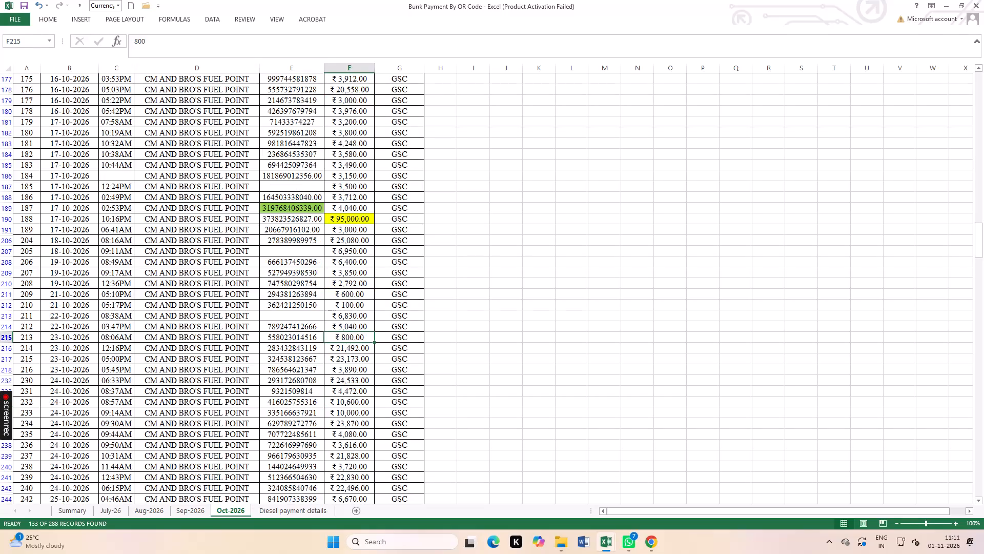
pyautogui.click(356, 349)
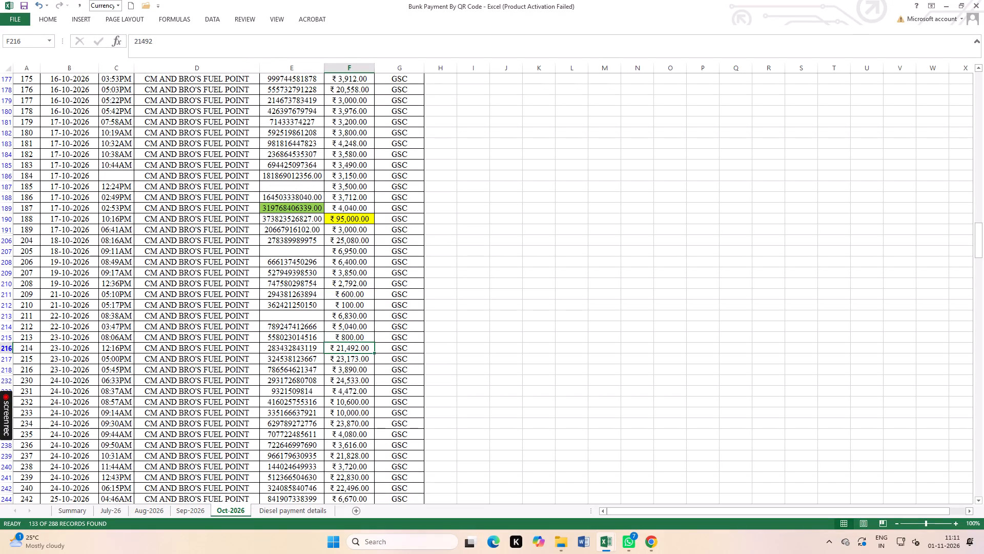
pyautogui.click(361, 326)
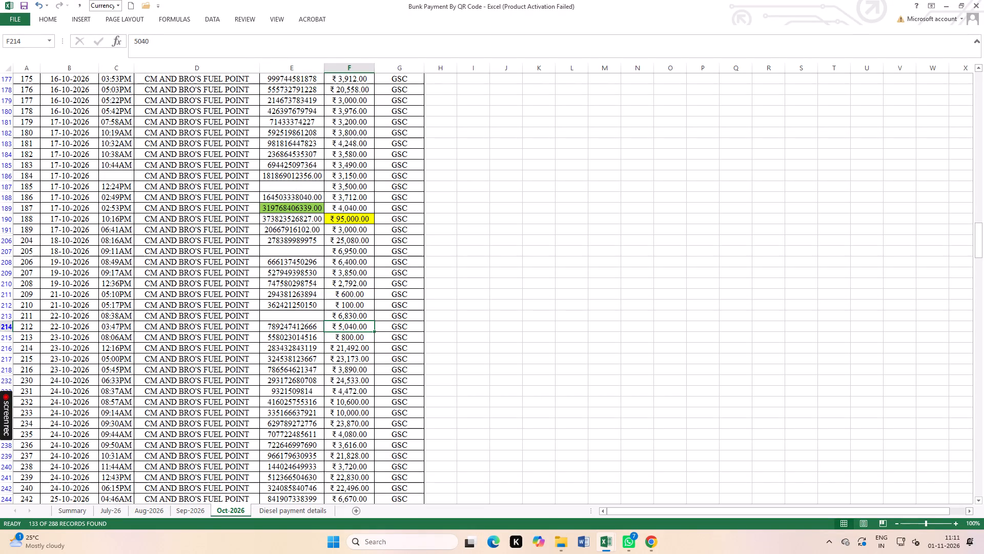
pyautogui.click(355, 338)
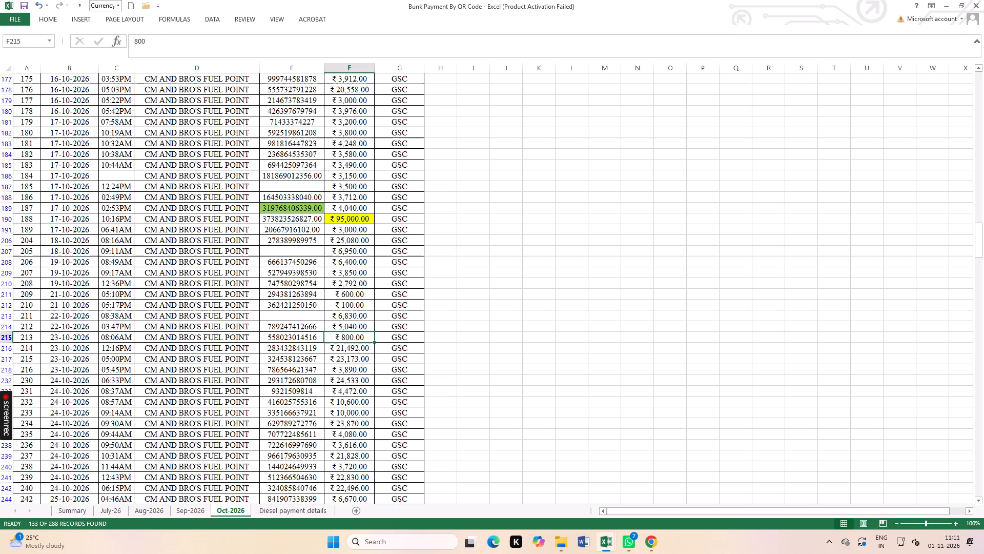
pyautogui.click(351, 345)
pyautogui.click(344, 357)
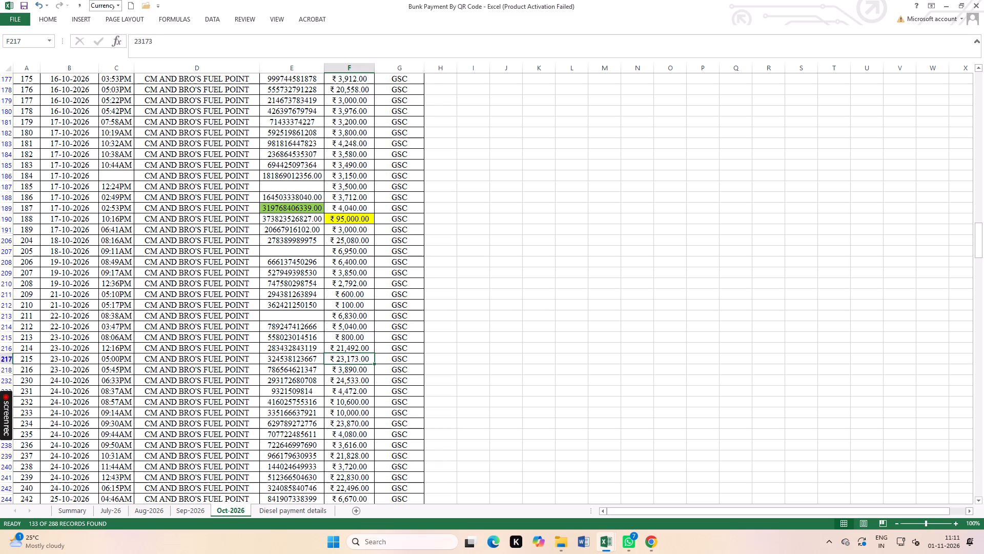
pyautogui.press('Return')
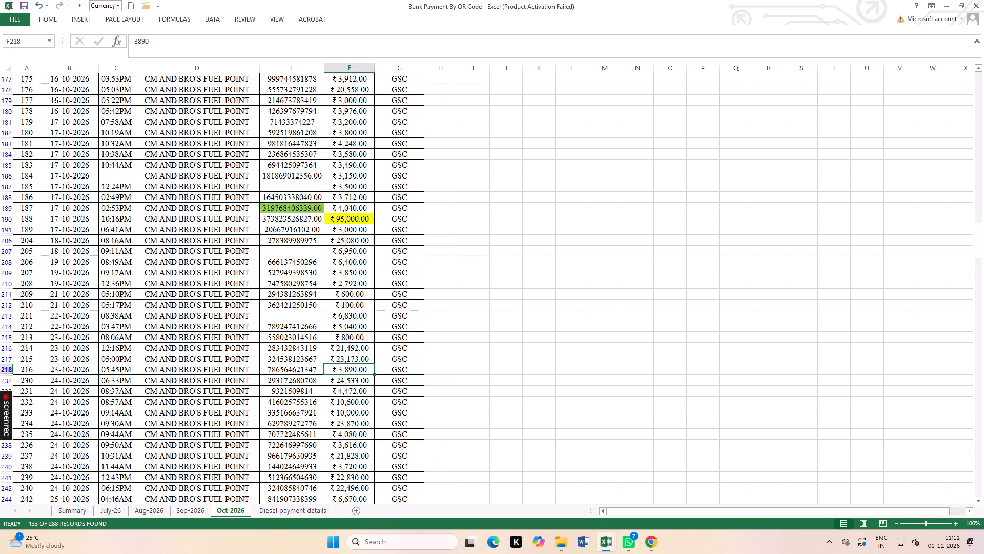
pyautogui.press('Return')
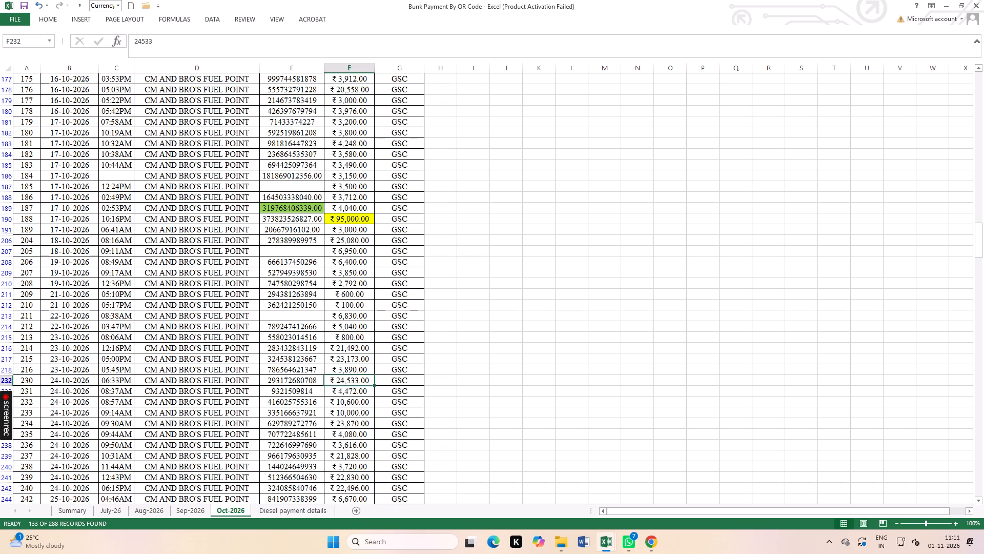
pyautogui.press('Return')
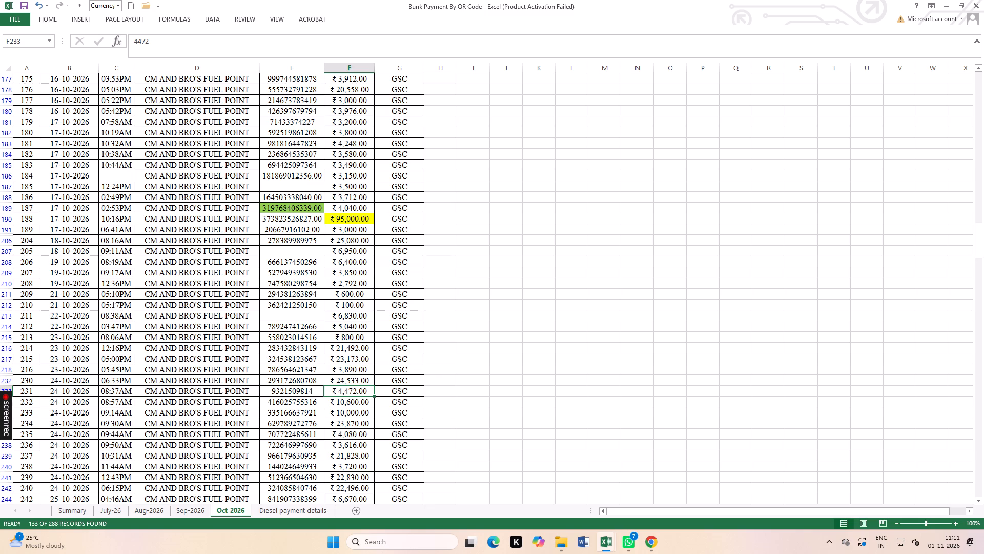
pyautogui.press('Return')
pyautogui.press('Return')
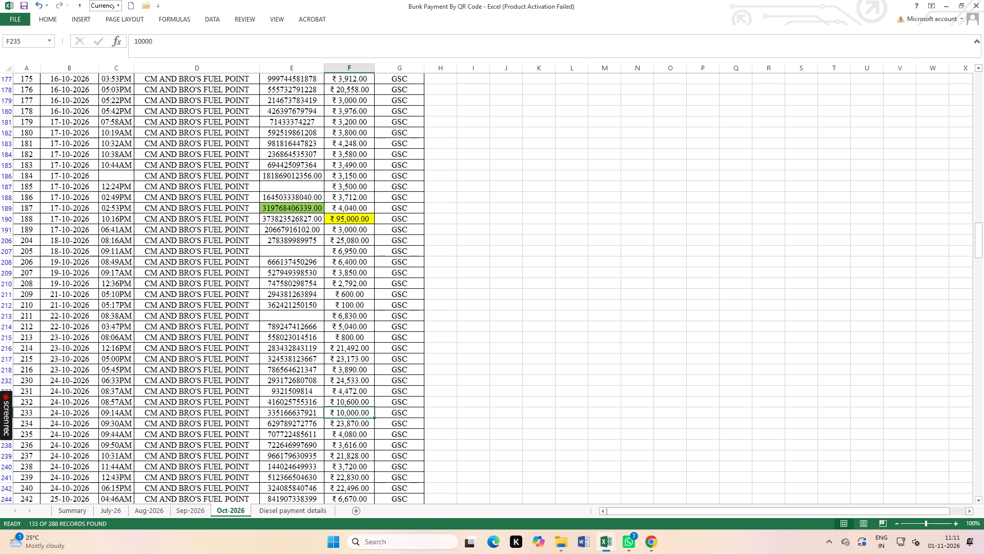
pyautogui.press('Return')
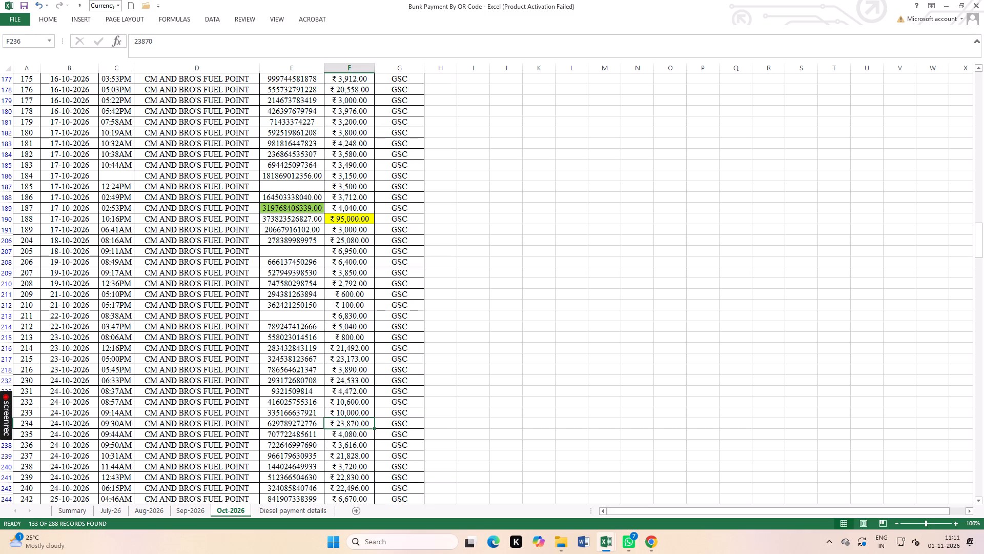
pyautogui.press('Return')
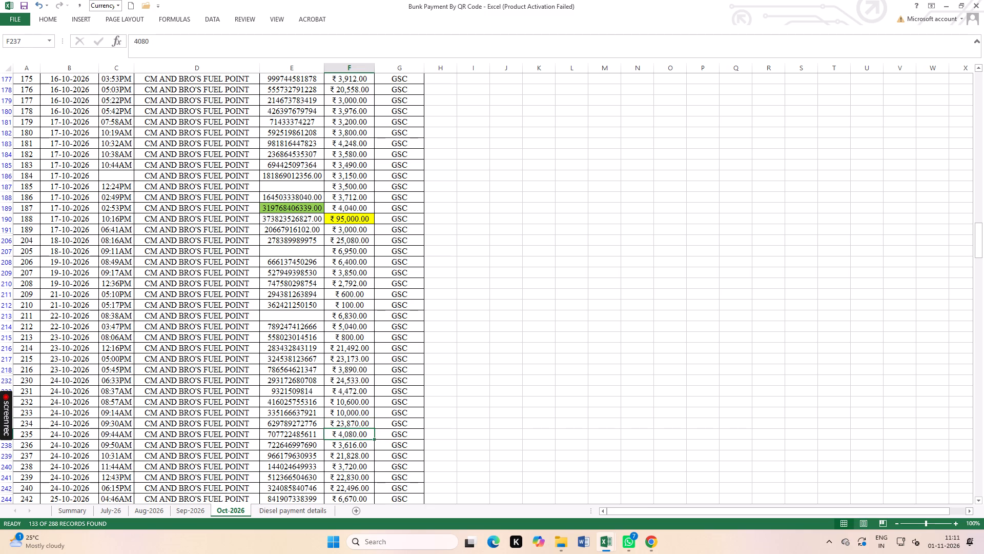
pyautogui.press('Return')
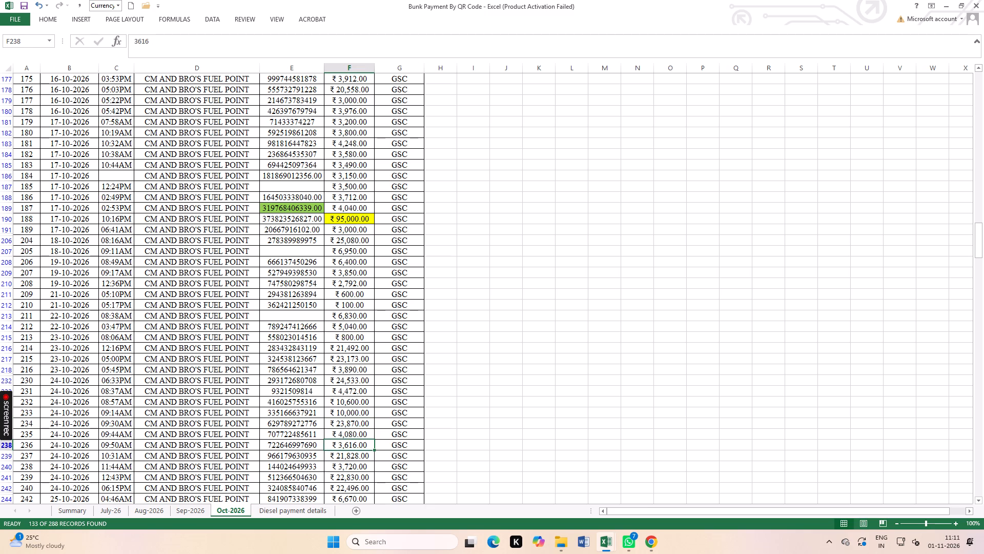
pyautogui.press('Return')
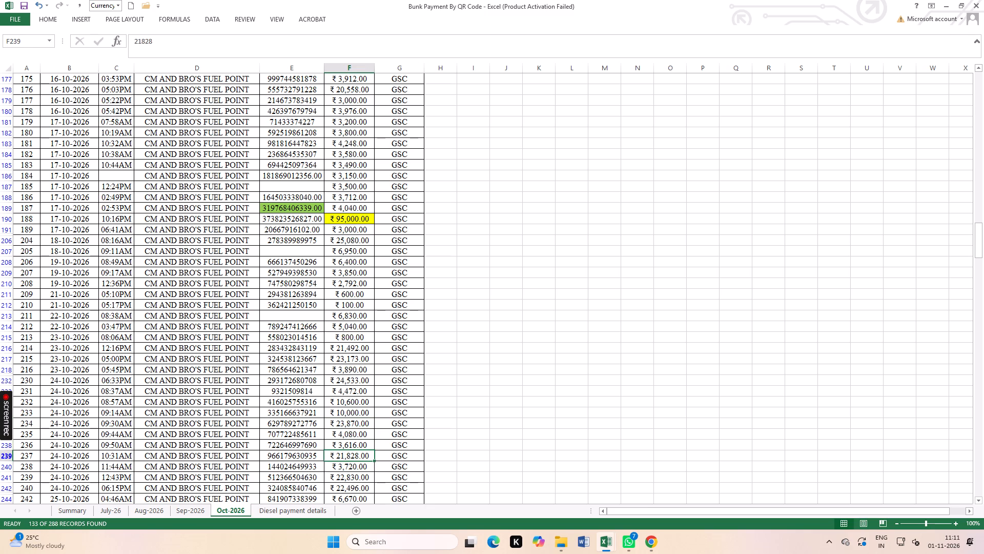
pyautogui.press('Return')
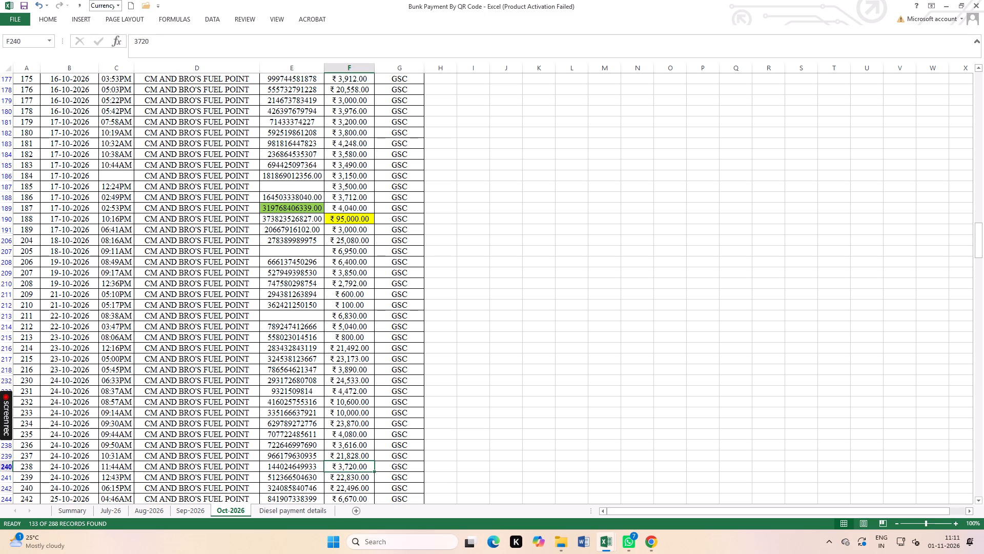
pyautogui.scroll(-5, 386, 401)
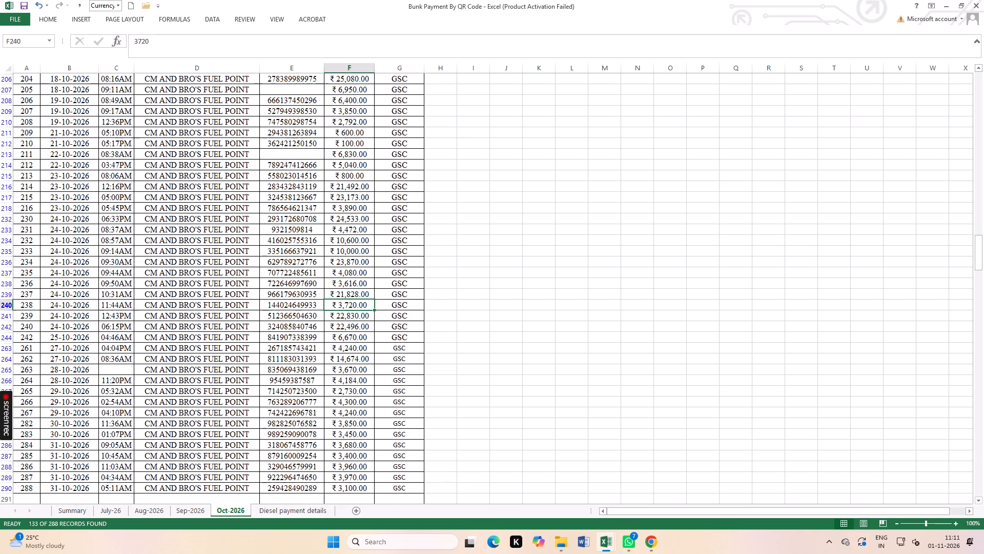
pyautogui.scroll(-5, 437, 316)
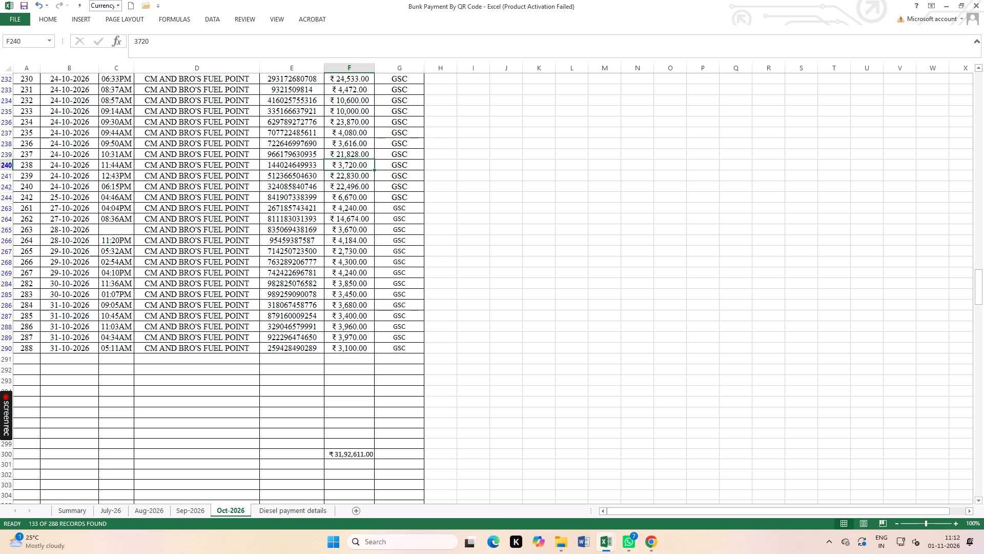
pyautogui.press('Return')
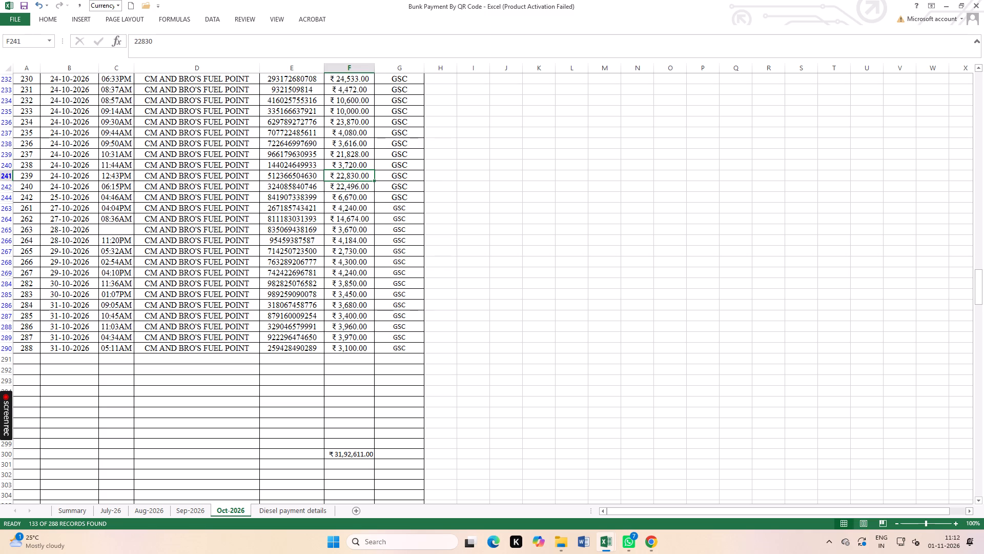
pyautogui.press('Return')
pyautogui.press('Return')
pyautogui.press('Return')
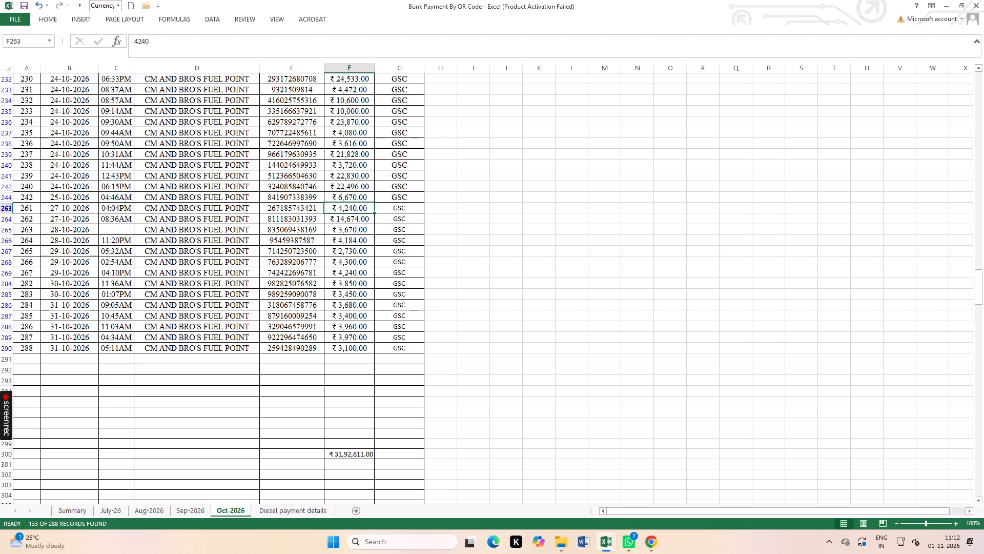
pyautogui.press('Return')
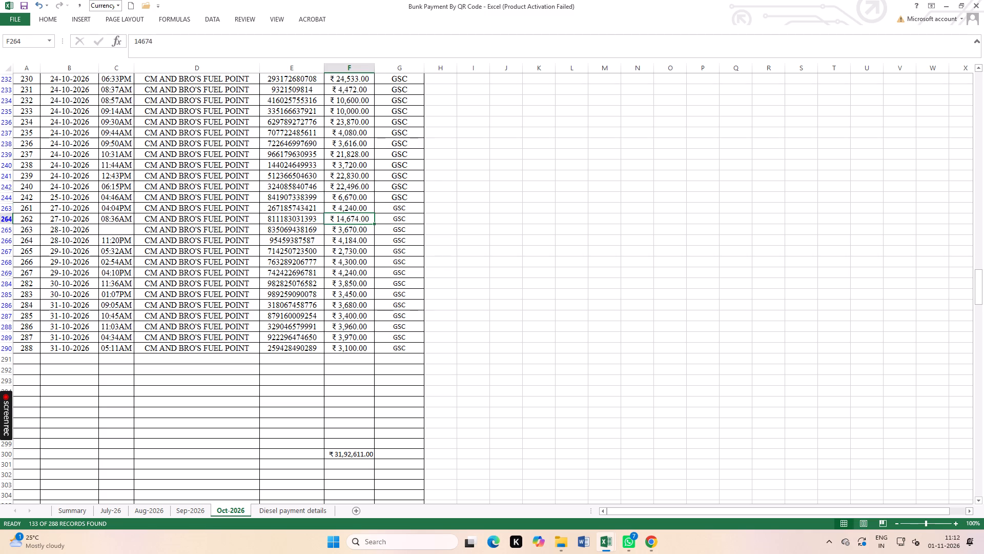
pyautogui.press('Return')
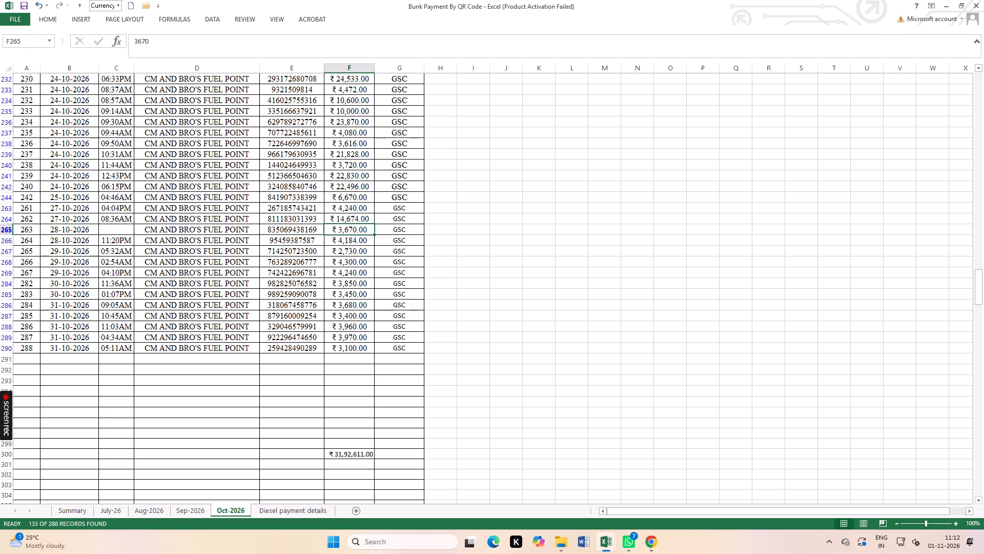
pyautogui.press('Return')
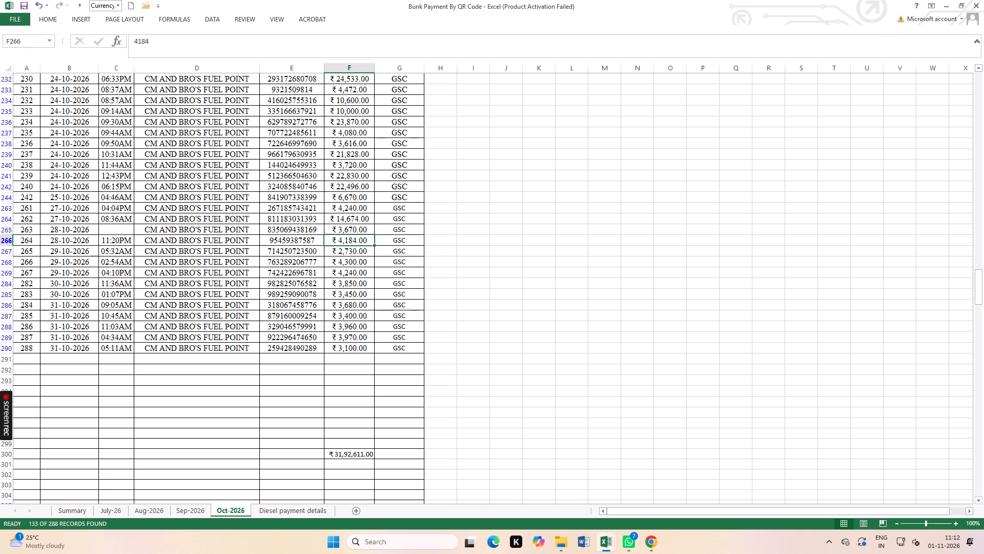
pyautogui.press('Return')
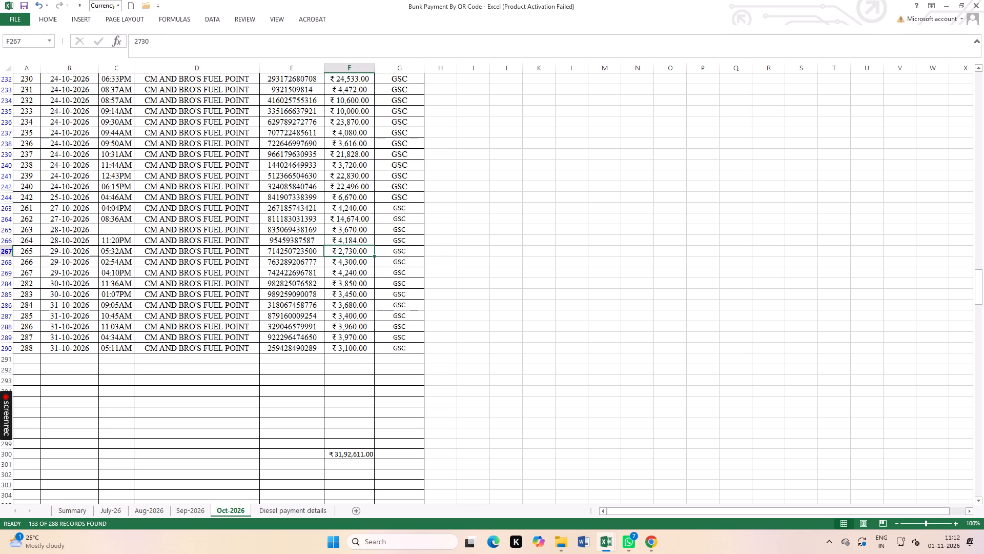
pyautogui.press('Return')
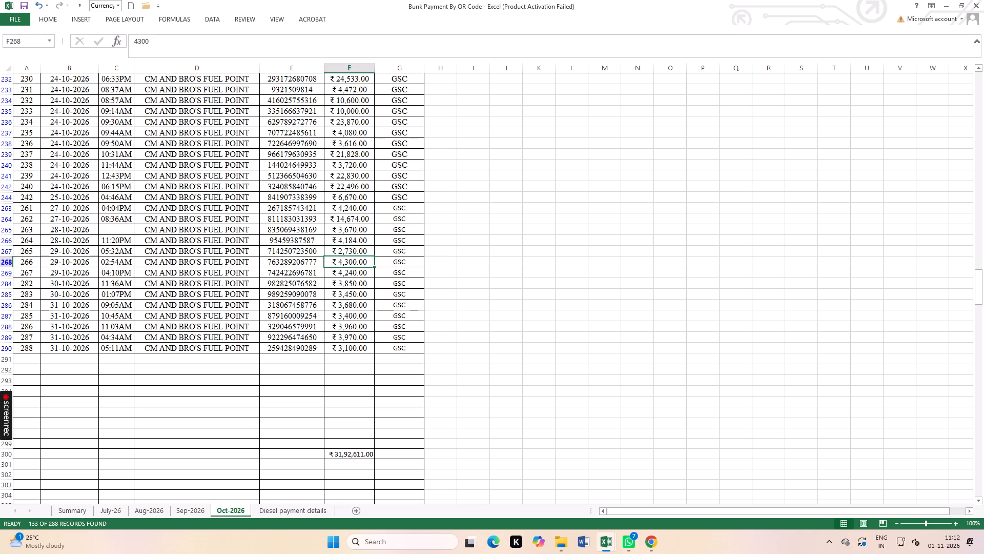
pyautogui.press('Return')
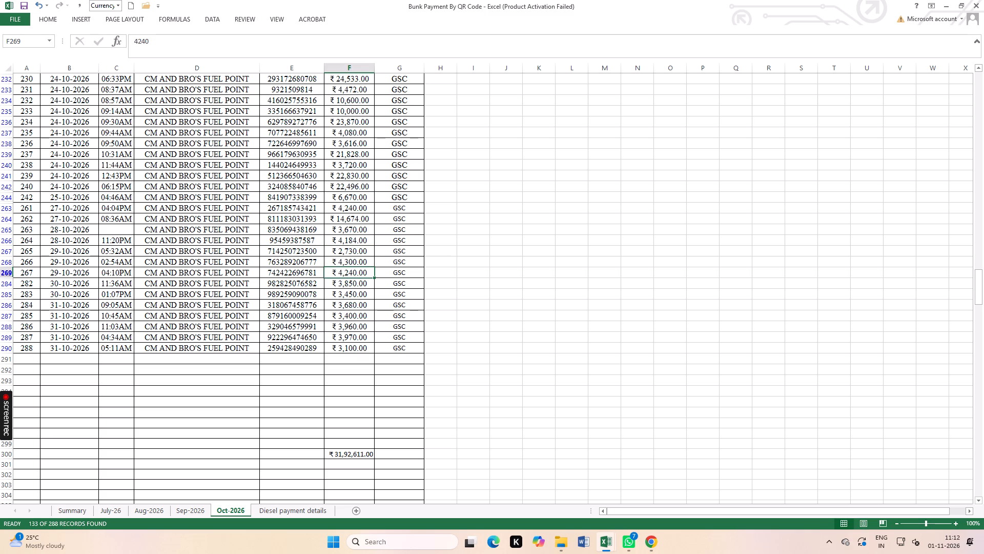
pyautogui.press('Return')
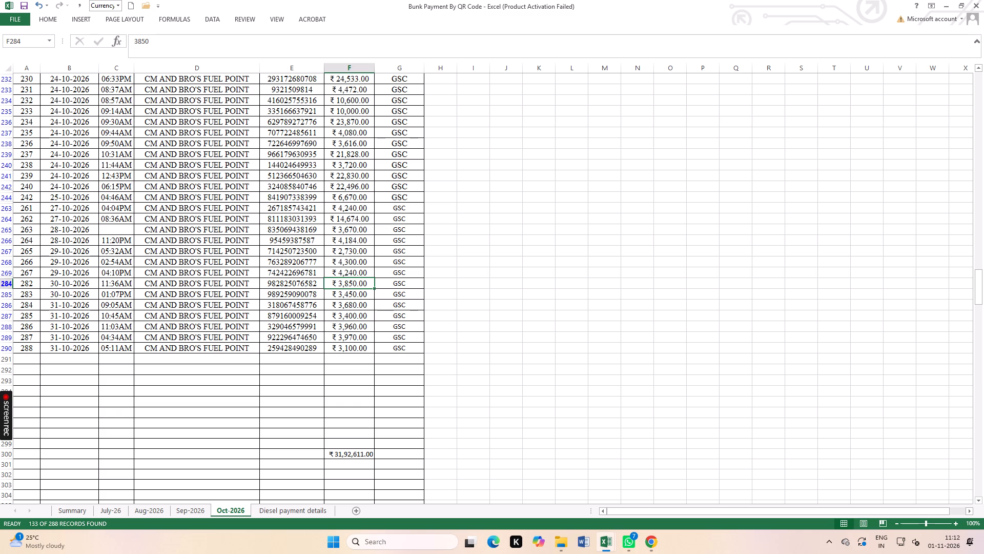
pyautogui.press('Return')
pyautogui.press('Return')
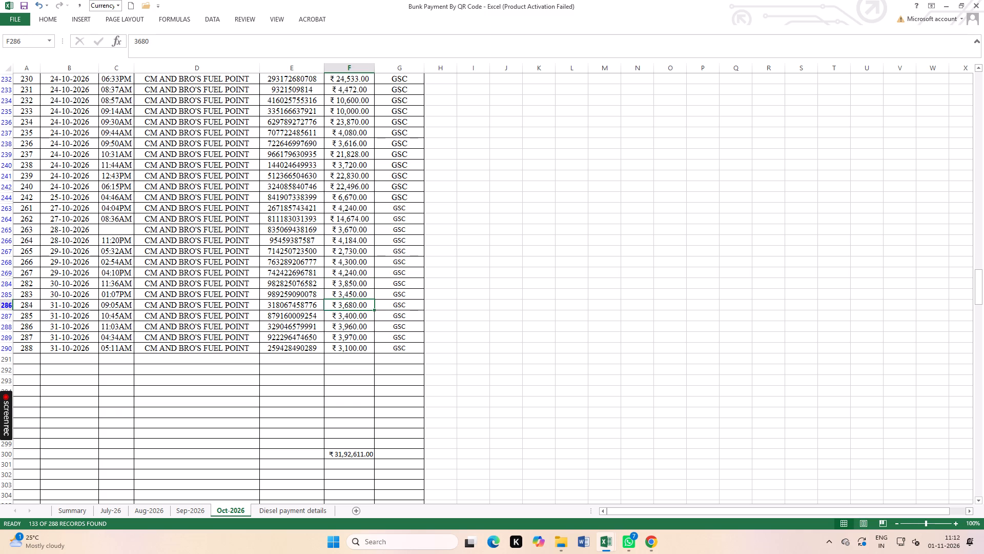
pyautogui.press('Return')
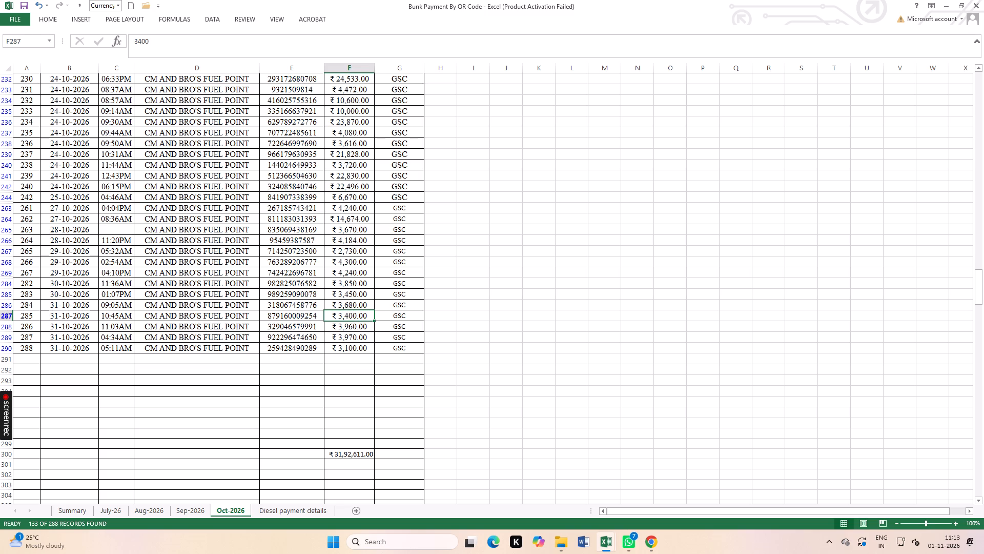
pyautogui.press('Return')
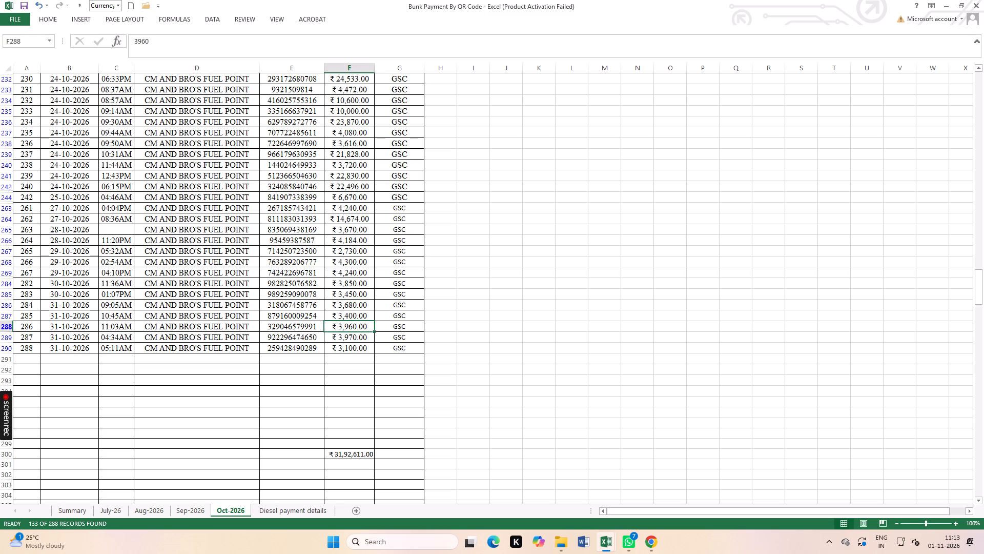
pyautogui.press('Return')
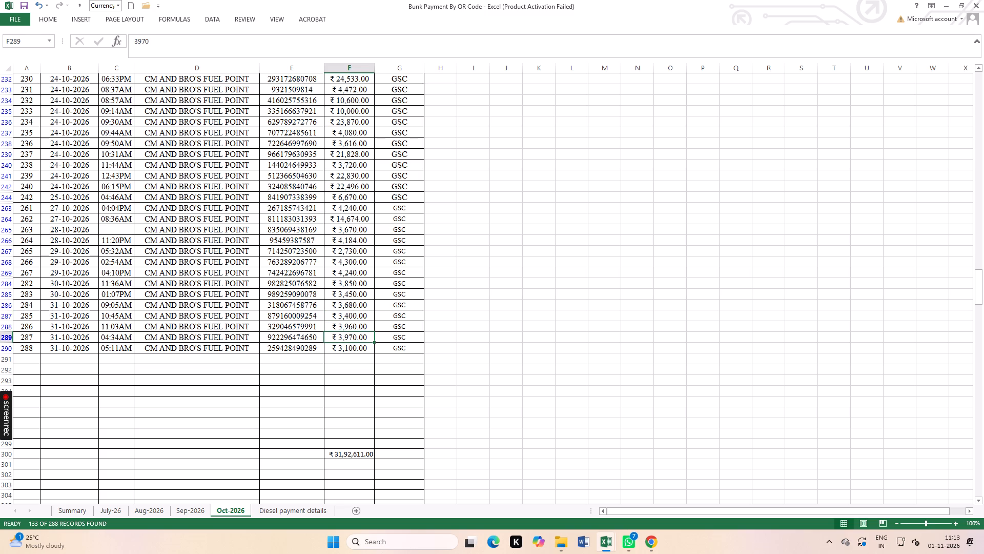
pyautogui.press('Return')
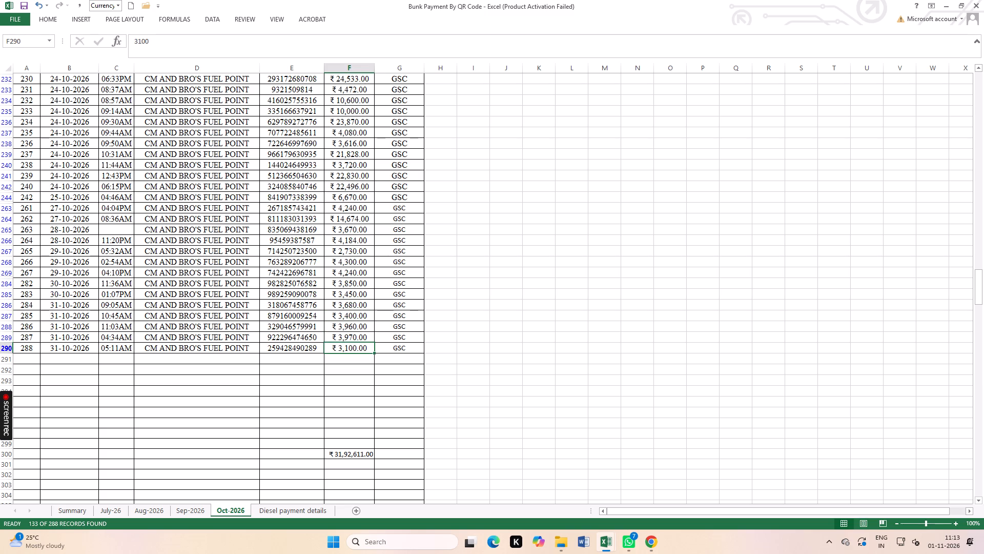
pyautogui.press('Return')
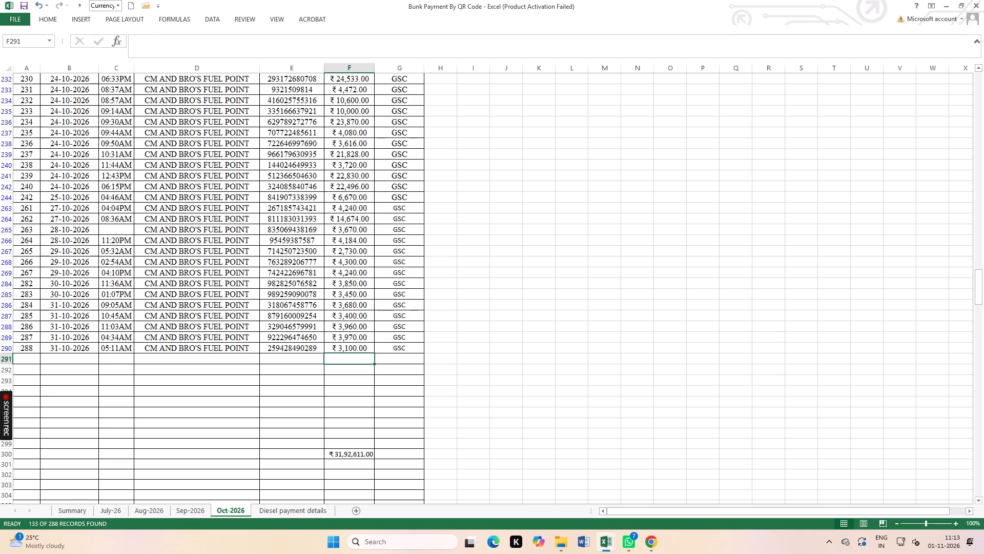
# Save the Bunk Payment By QR Code workbook.
pyautogui.click(674, 303)
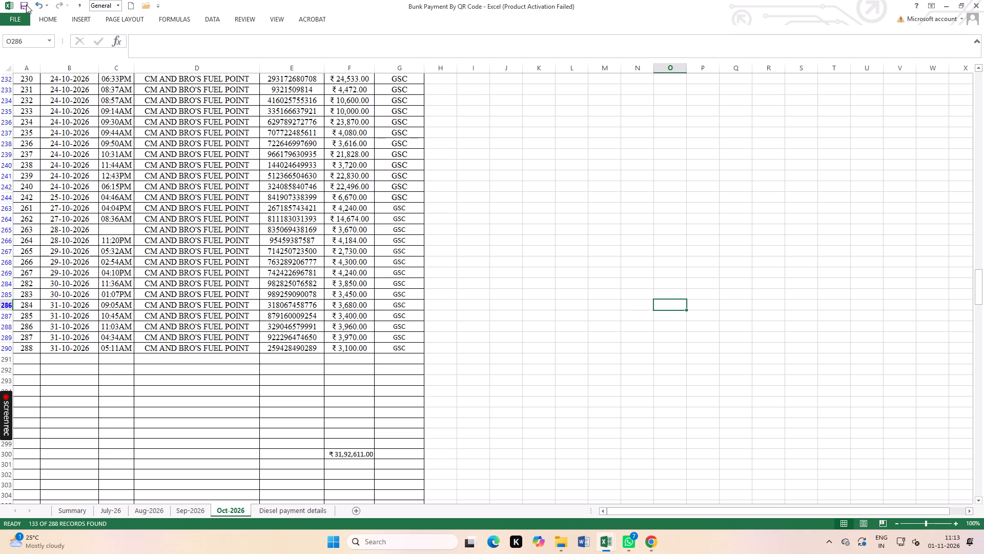
pyautogui.click(26, 5)
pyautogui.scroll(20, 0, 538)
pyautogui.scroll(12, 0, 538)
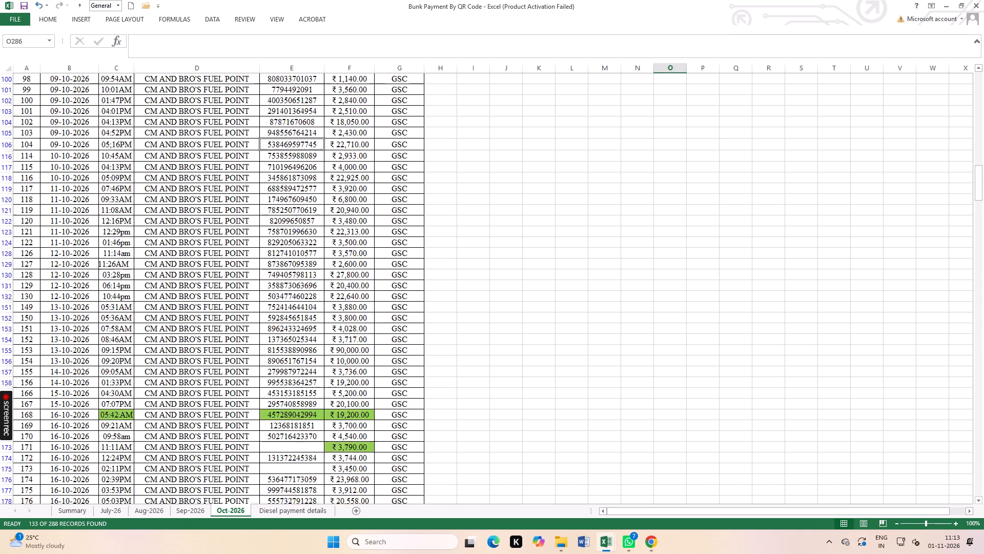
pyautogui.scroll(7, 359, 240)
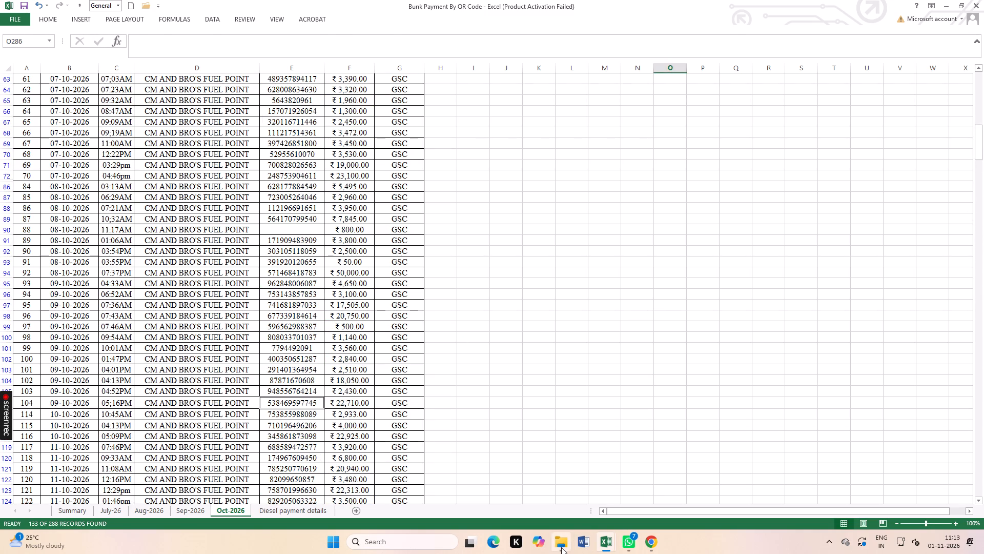
# Open the SSS Plant Details workbook from the SSS Plant folder in Minerals and go to its Oct-26 sheet.
pyautogui.click(561, 547)
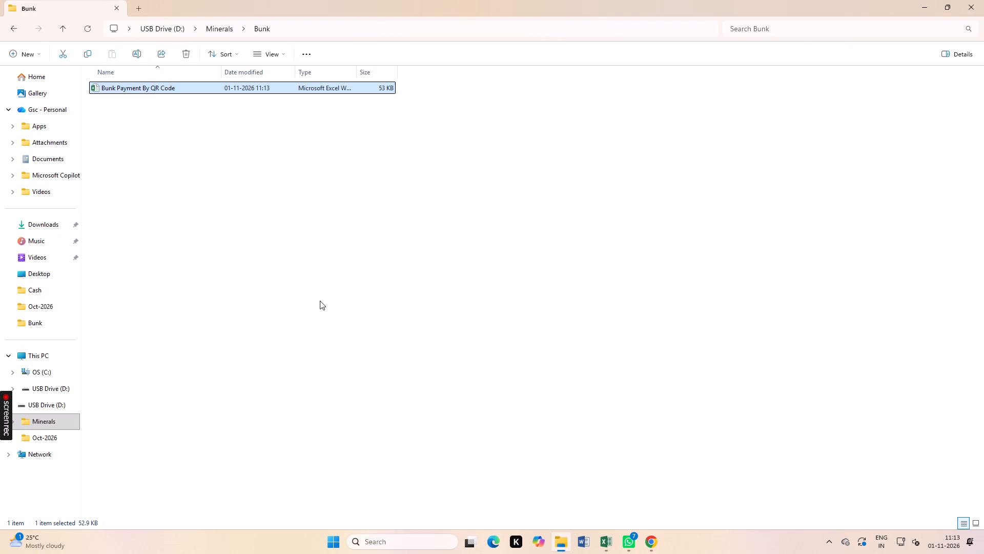
pyautogui.click(44, 424)
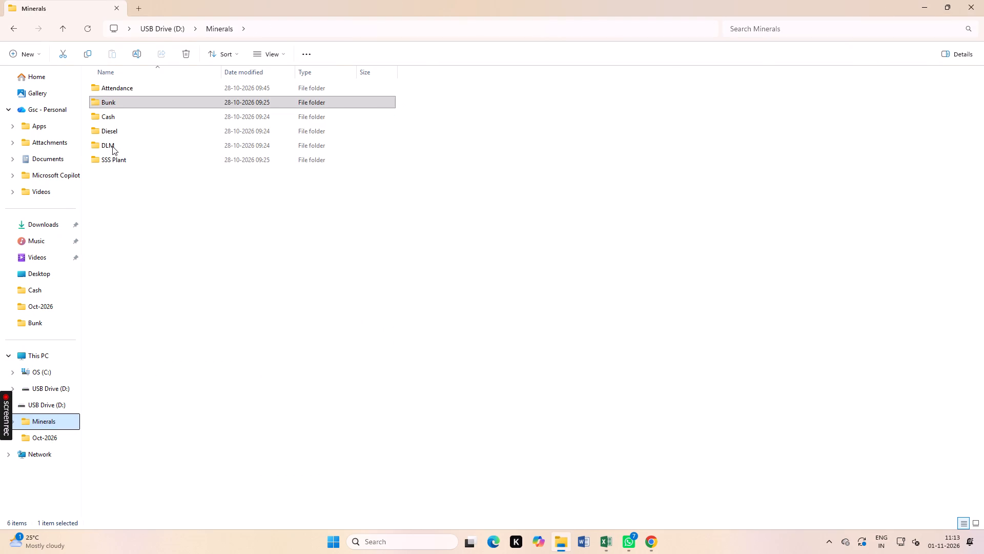
pyautogui.doubleClick(118, 159)
pyautogui.doubleClick(149, 89)
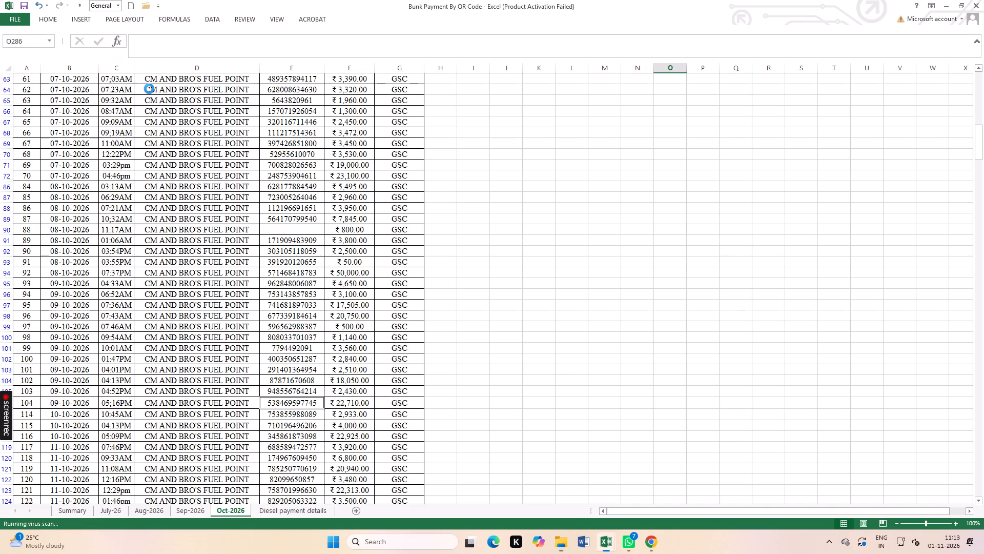
pyautogui.scroll(9, 149, 89)
pyautogui.click(176, 507)
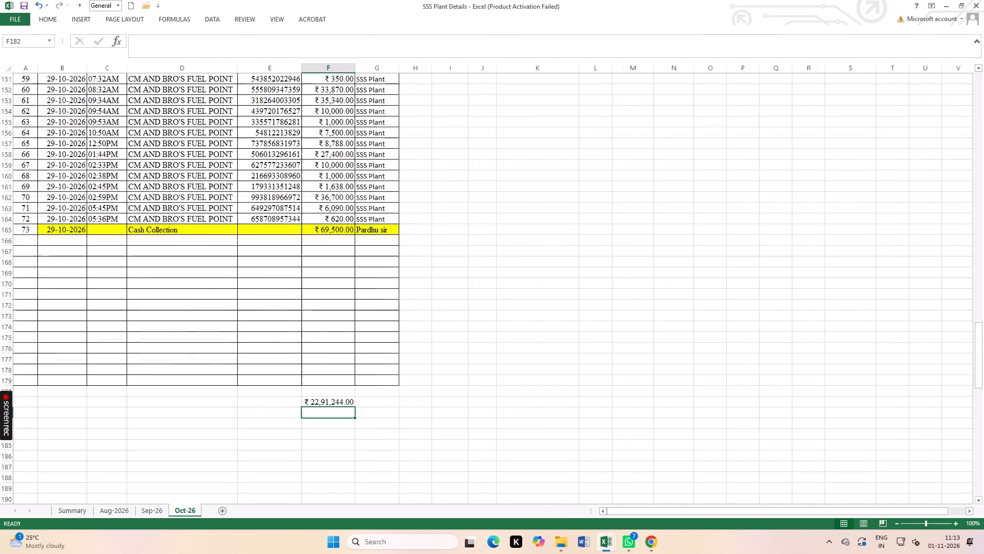
# Check the SSS Plant payment amounts dated 01-10-2026 one by one, from the 08:52AM entry through the 06:31PM entry.
pyautogui.scroll(6, 265, 402)
pyautogui.moveTo(977, 340); pyautogui.dragTo(983, 259)
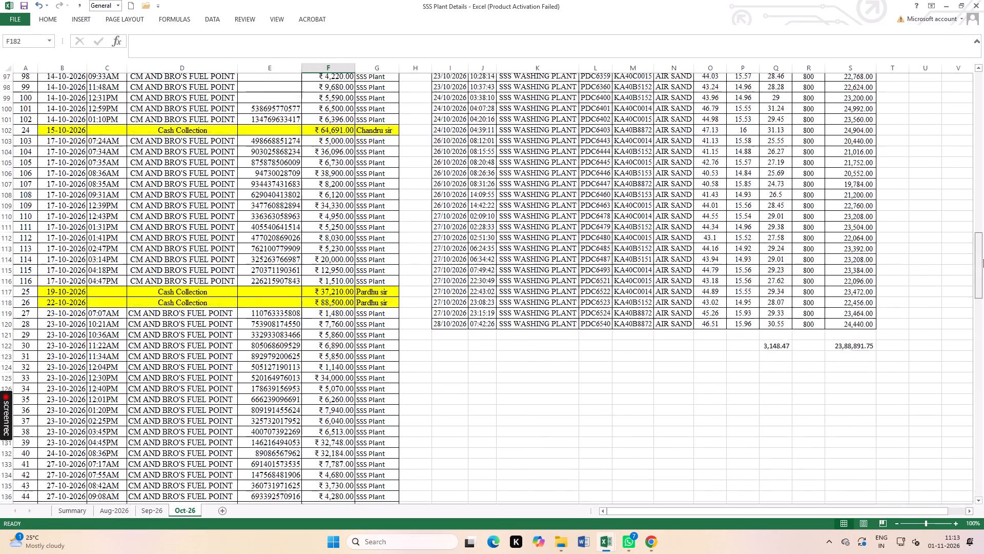
pyautogui.moveTo(983, 259); pyautogui.dragTo(979, 47)
pyautogui.click(340, 97)
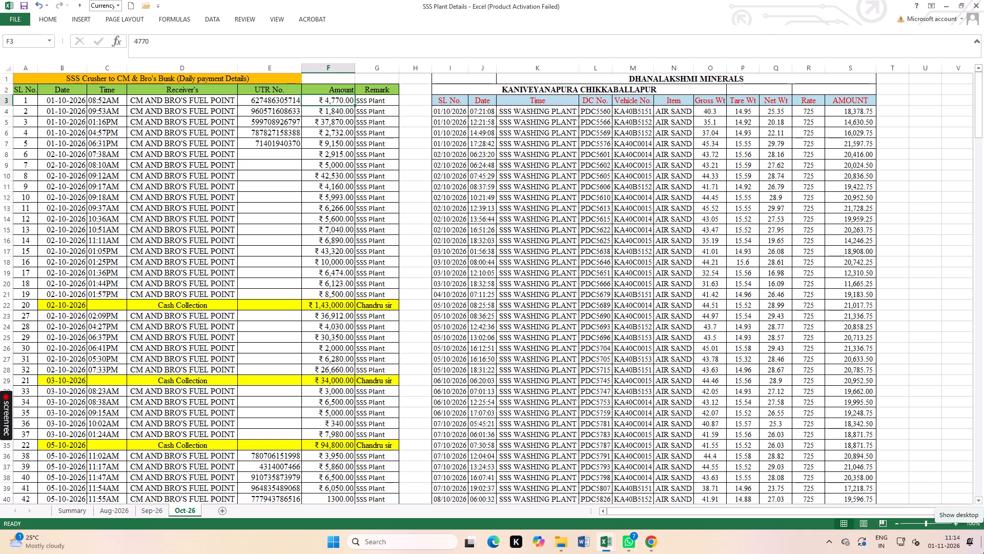
pyautogui.press('Return')
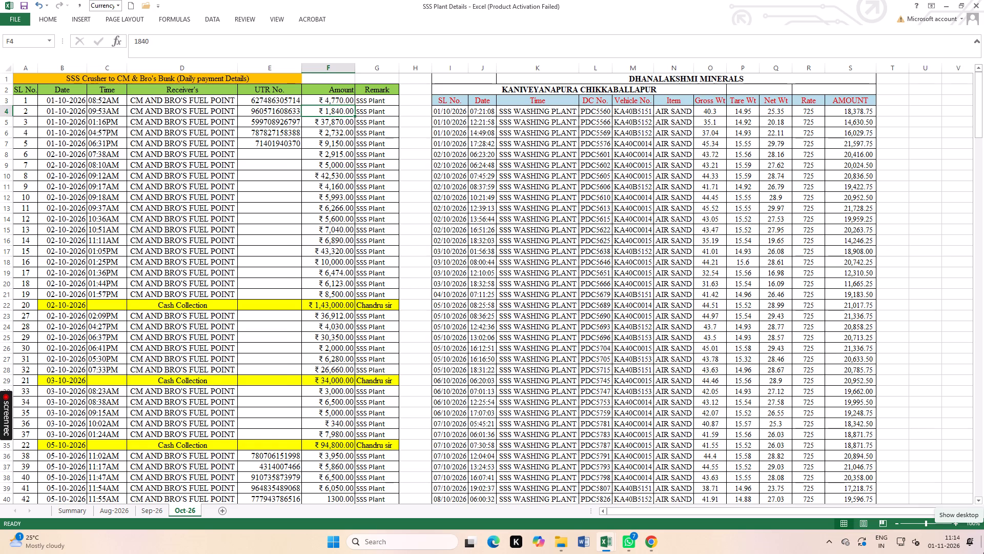
pyautogui.press('Return')
pyautogui.press('Return')
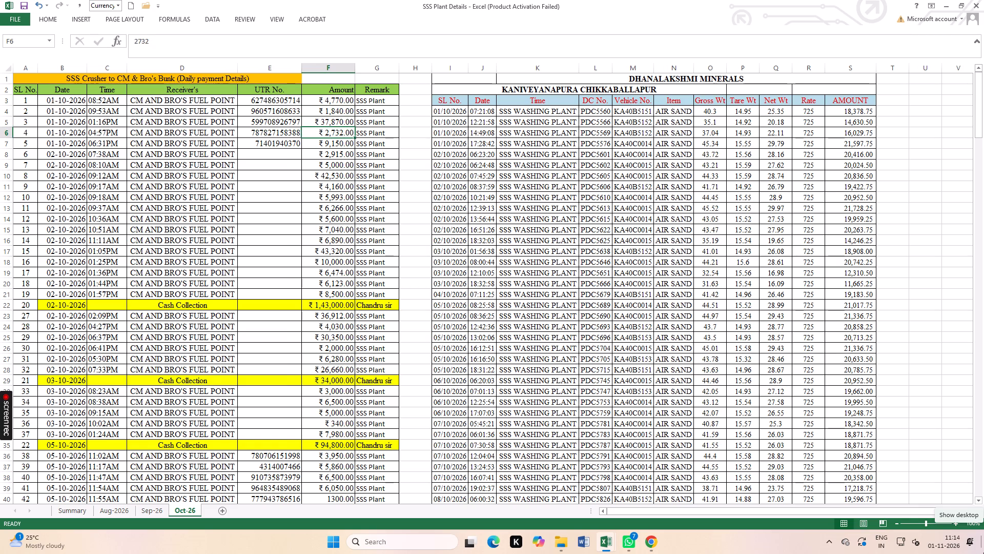
pyautogui.press('Return')
pyautogui.press('Return')
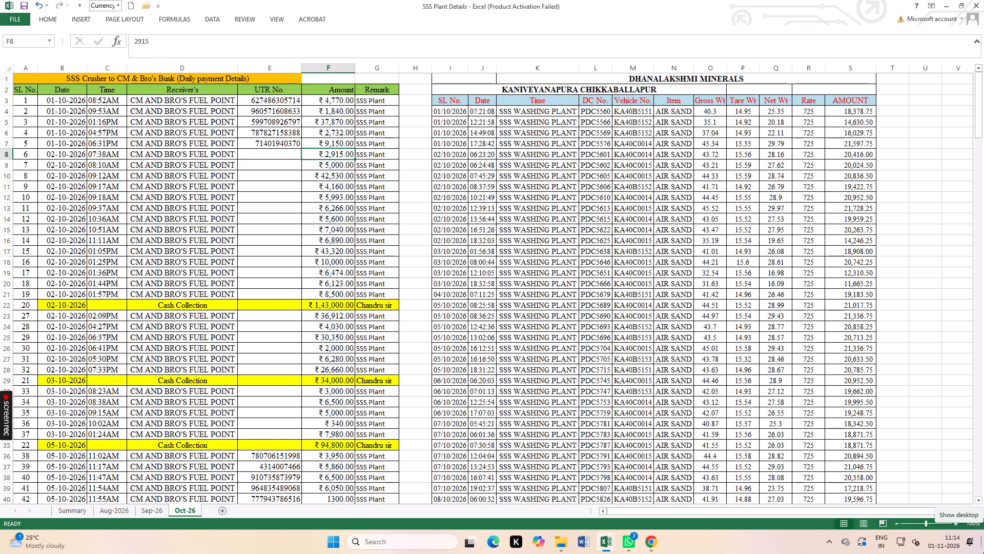
pyautogui.press('Return')
pyautogui.press('Return')
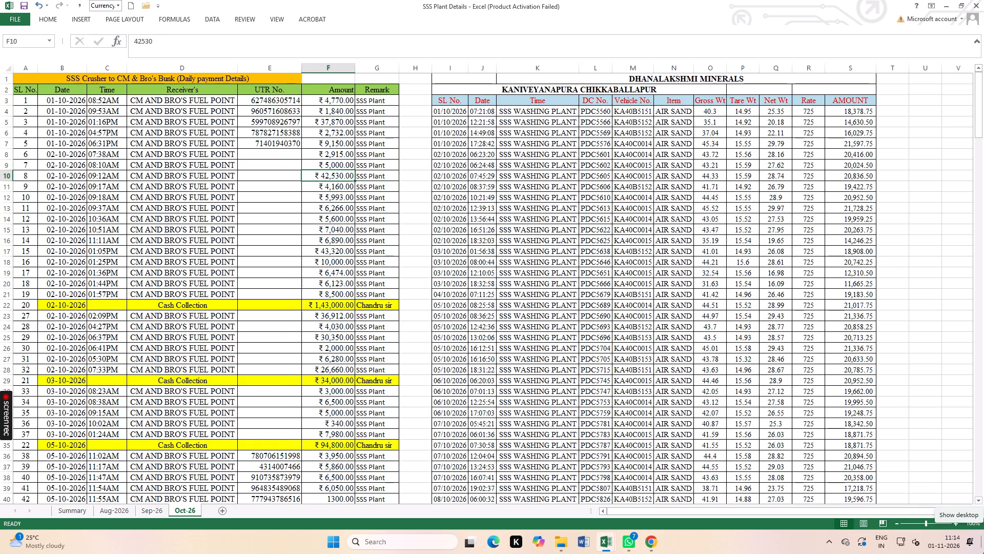
pyautogui.press('Return')
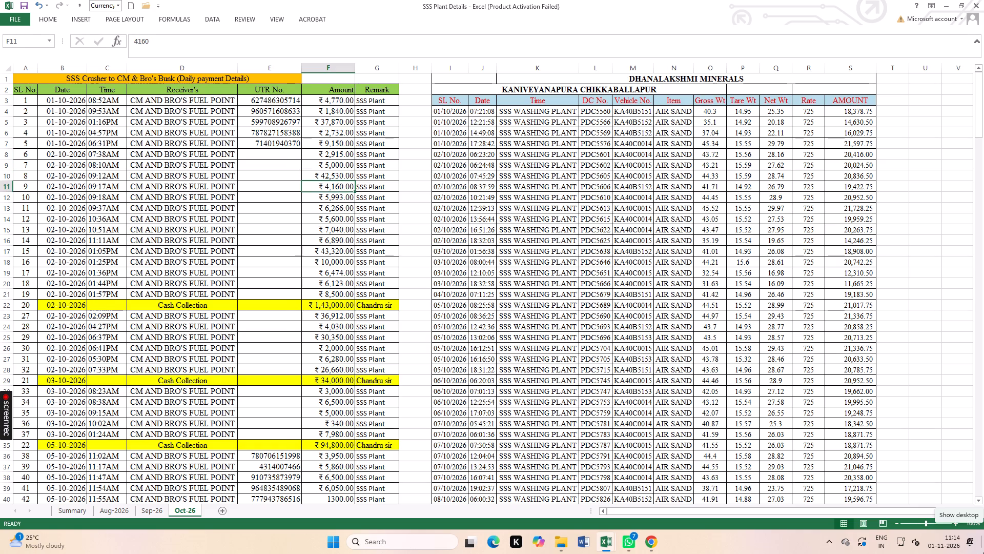
pyautogui.press('Return')
pyautogui.press('Return')
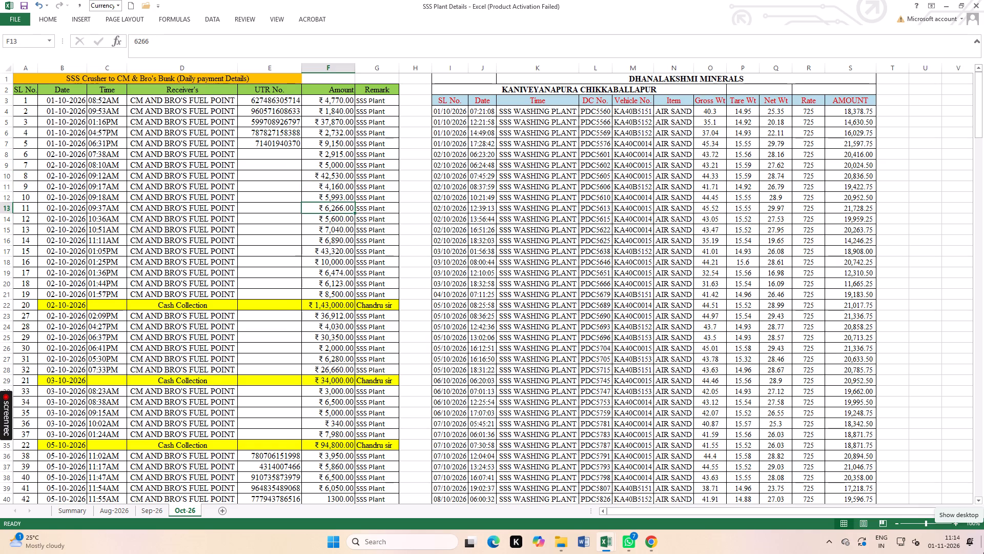
pyautogui.press('Return')
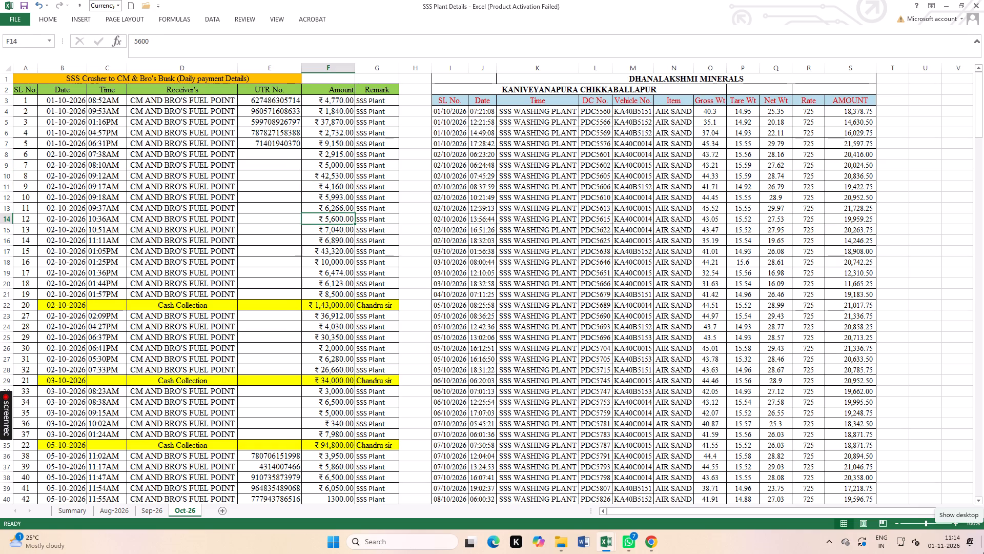
pyautogui.press('Return')
pyautogui.press('Return')
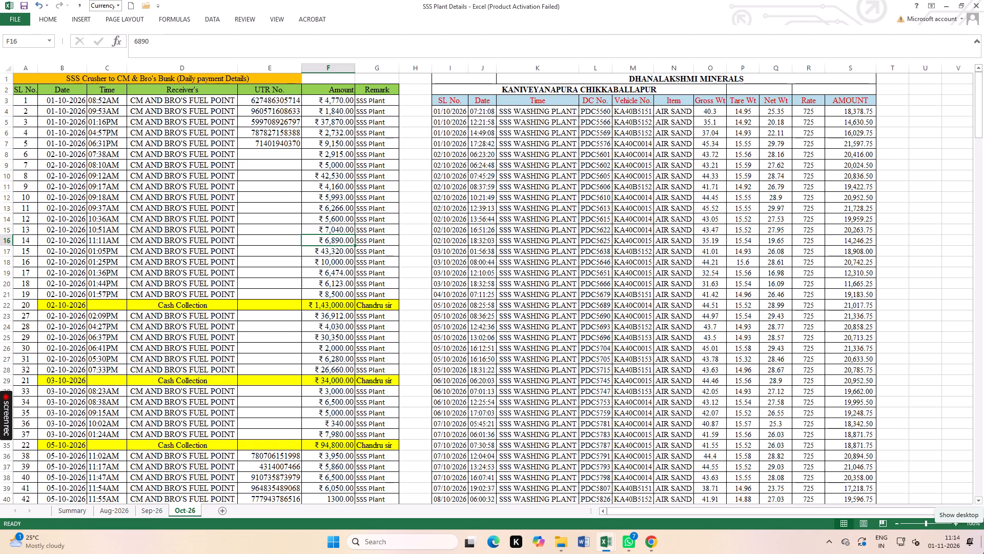
pyautogui.press('Return')
pyautogui.press('Return')
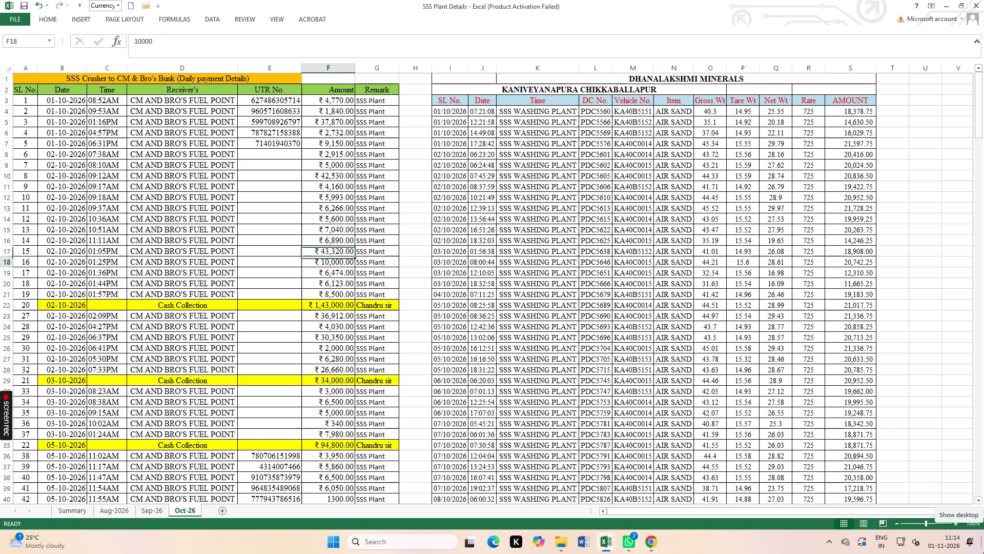
pyautogui.press('Return')
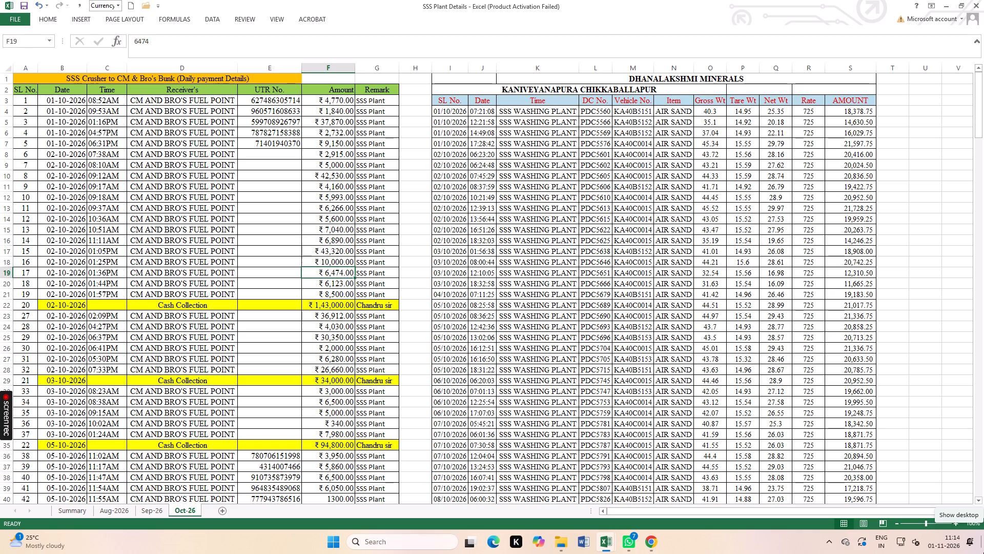
pyautogui.press('Return')
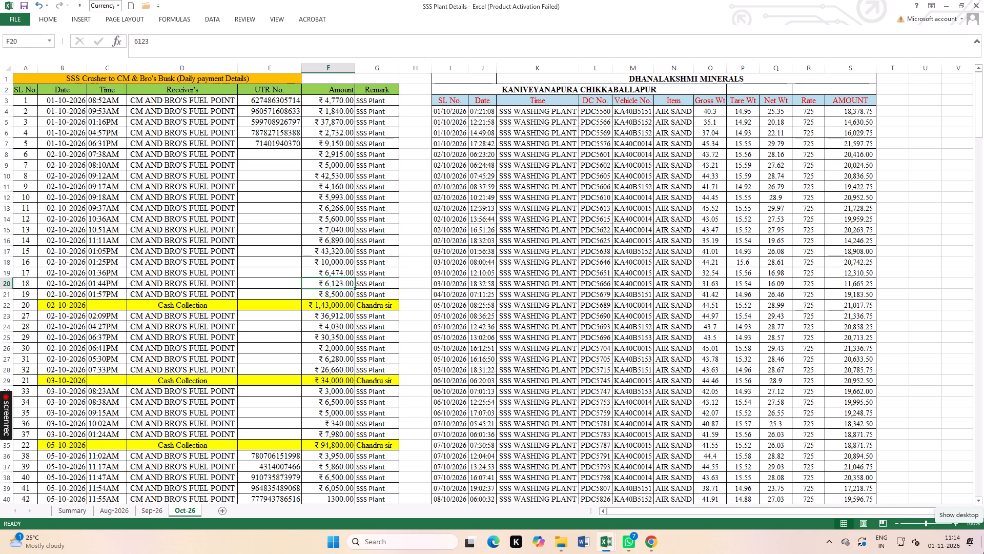
pyautogui.press('Return')
pyautogui.press('Return')
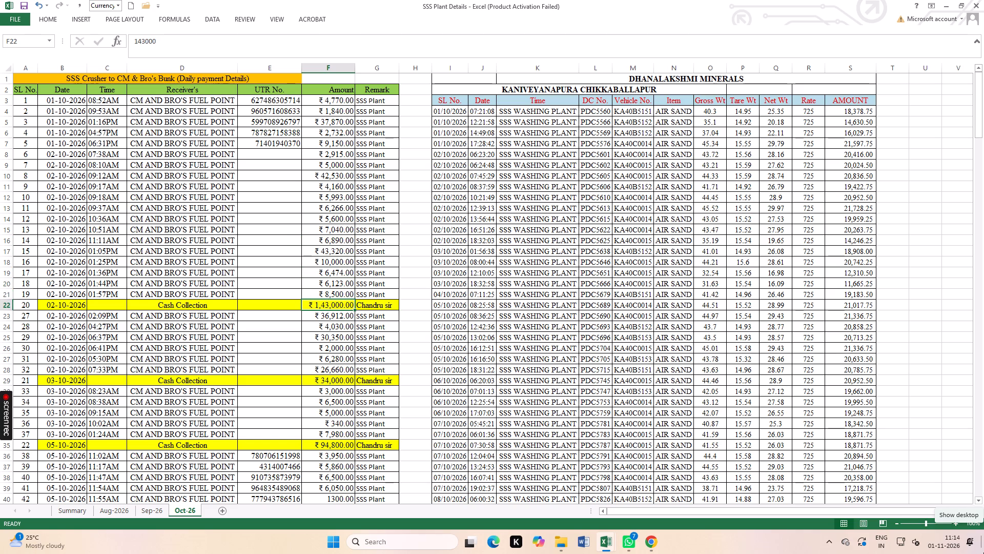
pyautogui.press('Return')
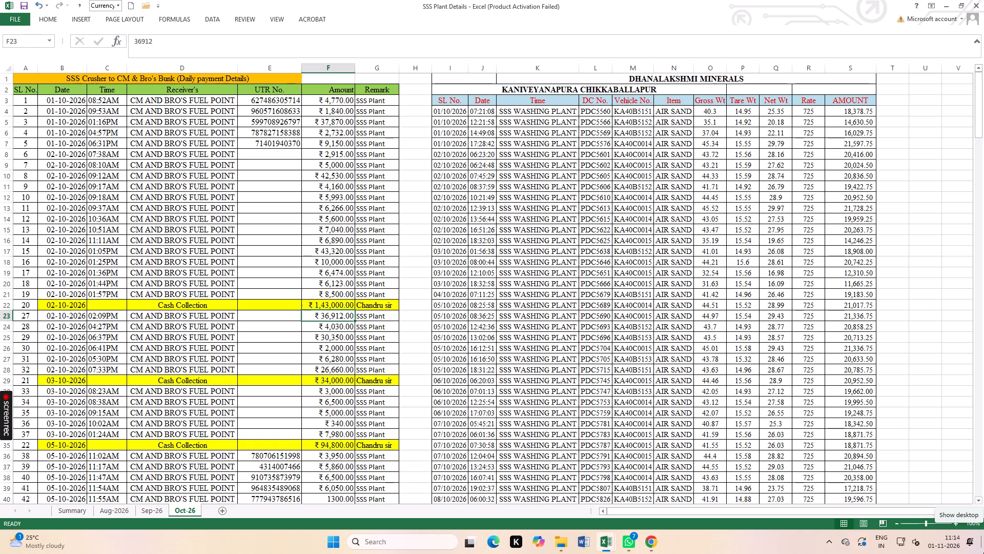
pyautogui.press('Return')
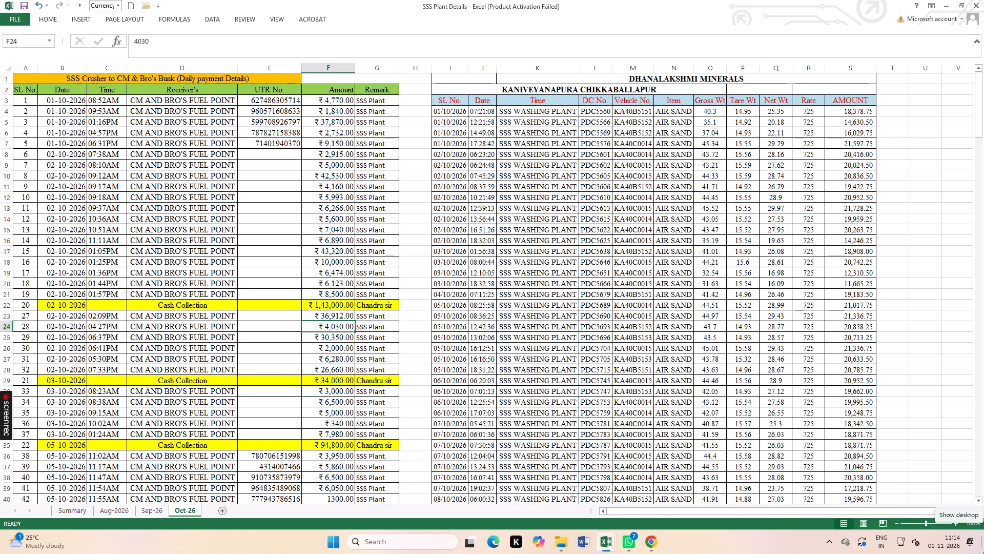
pyautogui.press('Return')
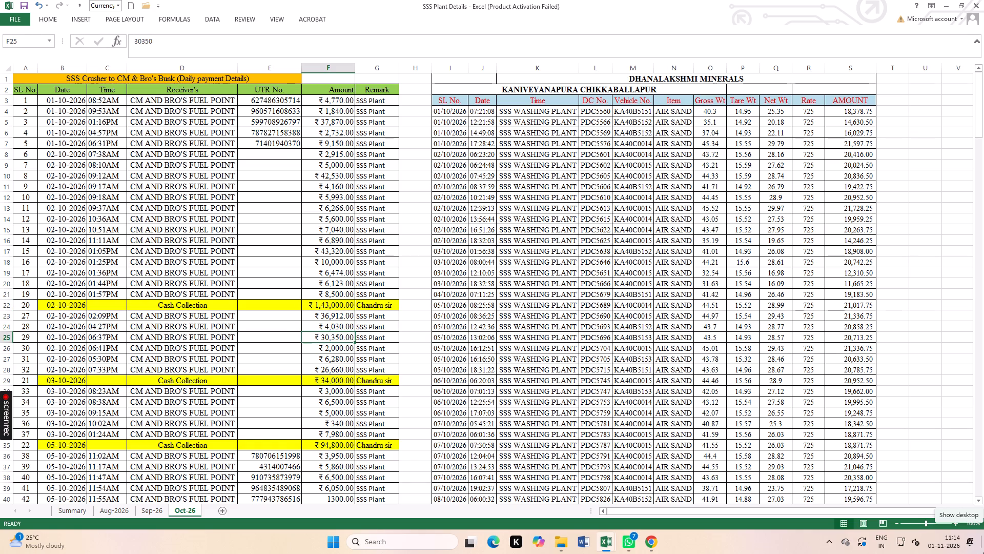
pyautogui.press('Return')
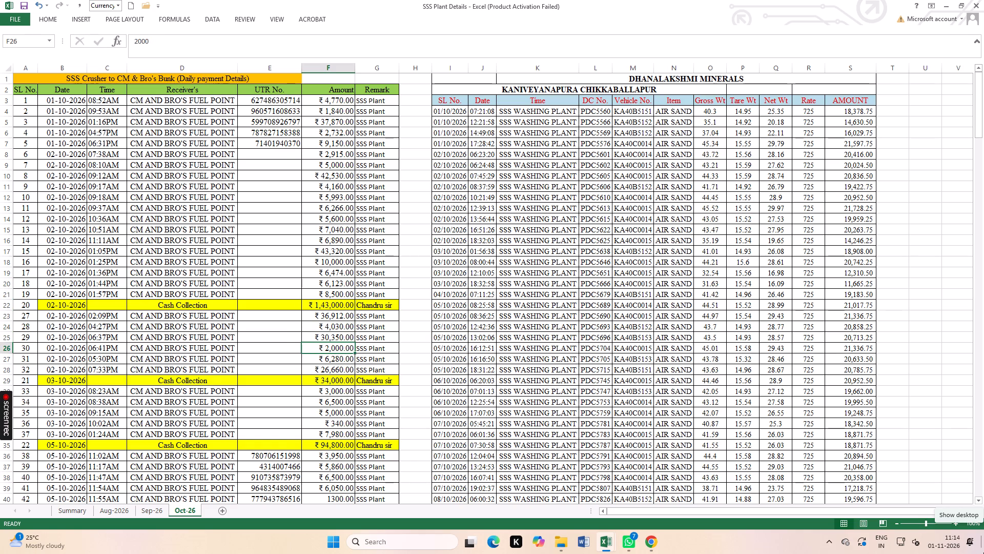
pyautogui.press('Return')
pyautogui.press('Return')
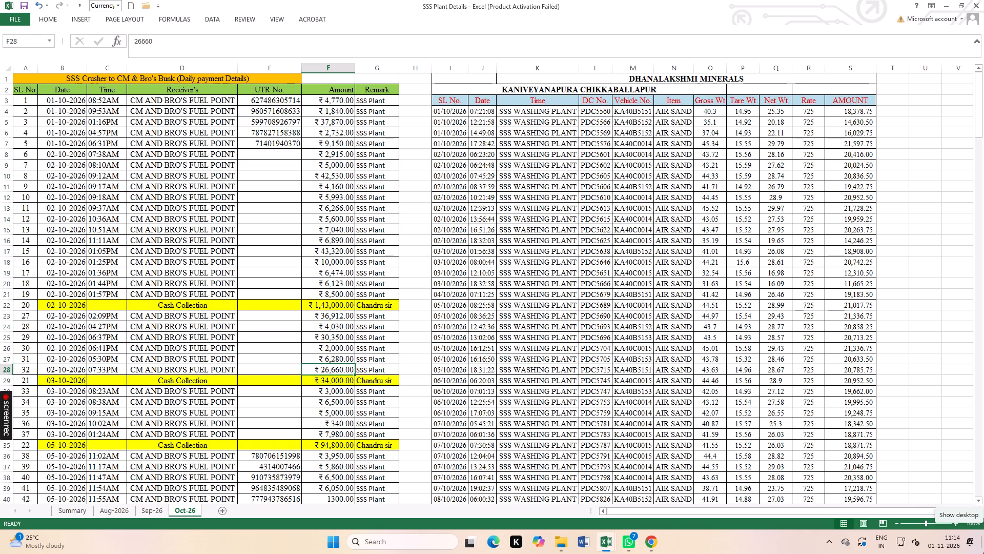
pyautogui.press('Return')
pyautogui.press('Return')
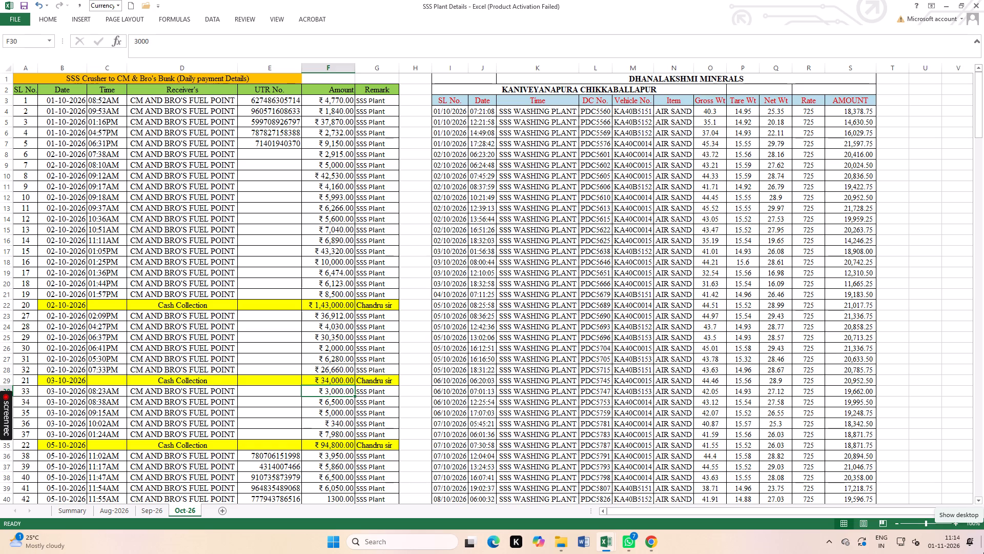
pyautogui.press('Return')
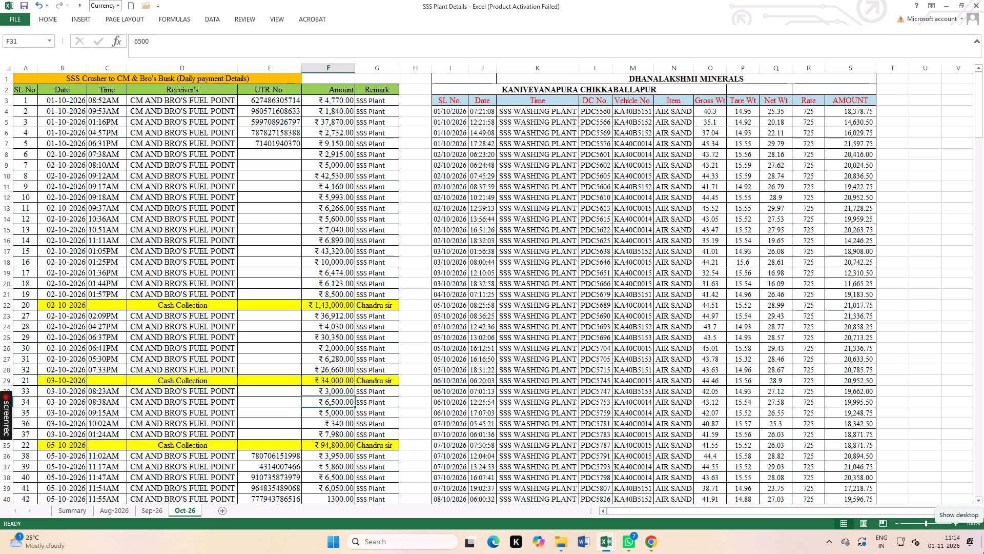
pyautogui.press('Return')
pyautogui.press('Return')
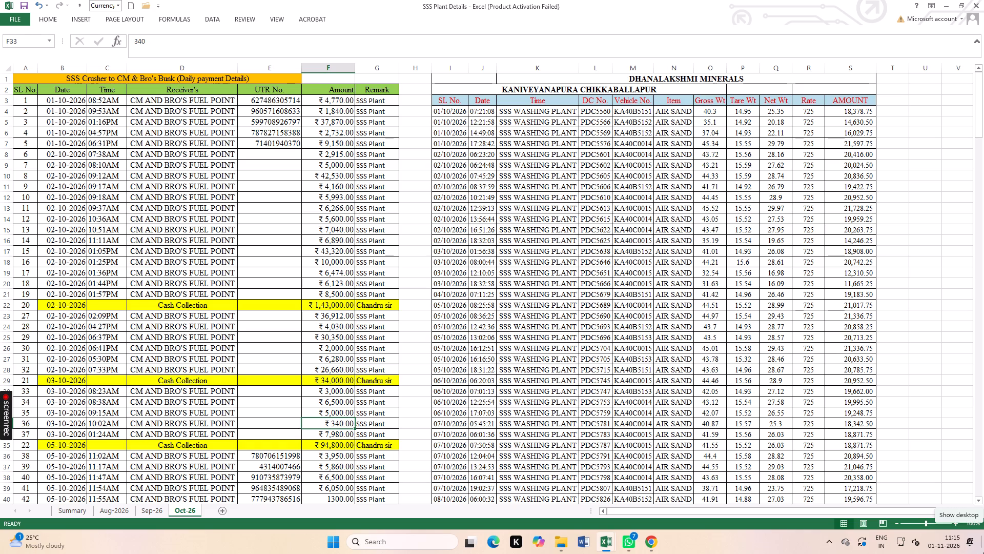
pyautogui.press('Return')
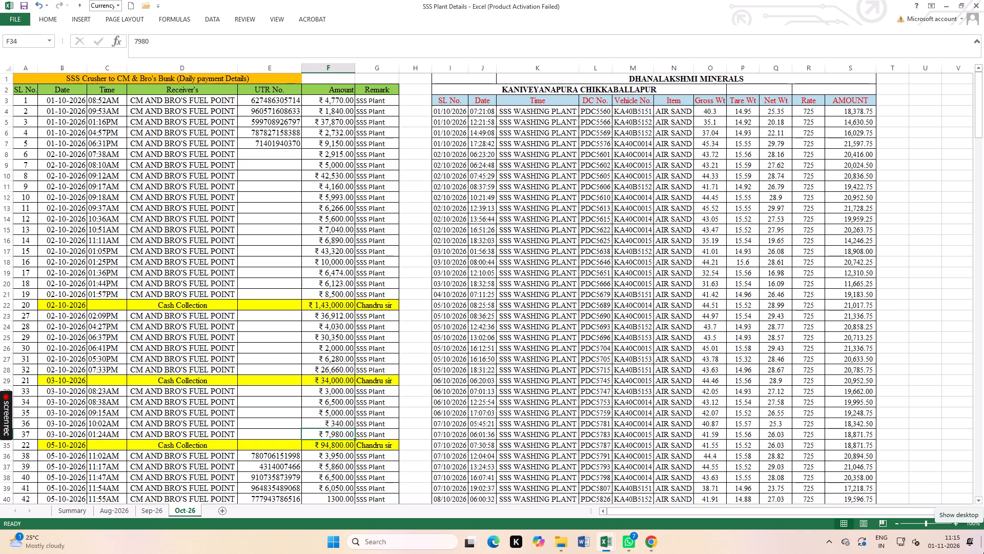
pyautogui.press('Return')
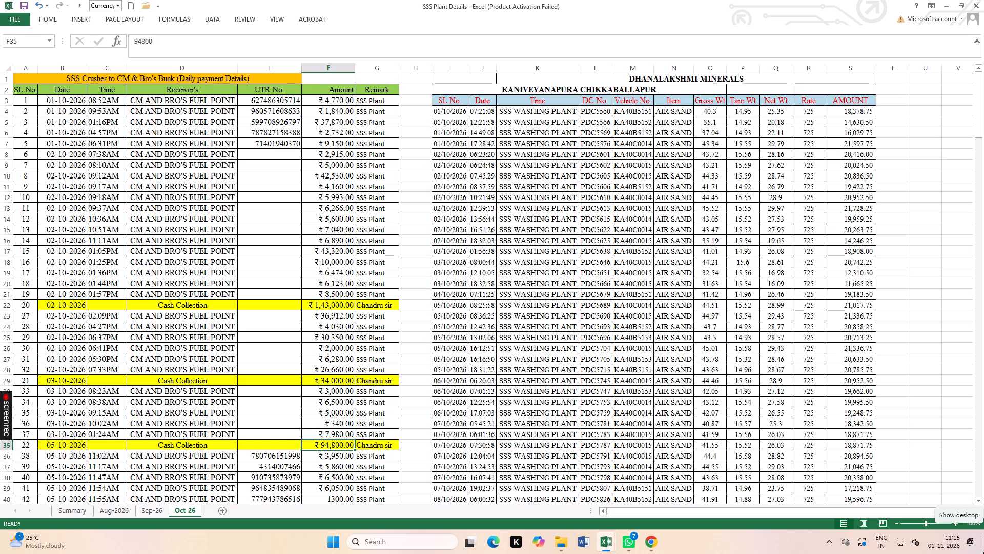
pyautogui.press('Return')
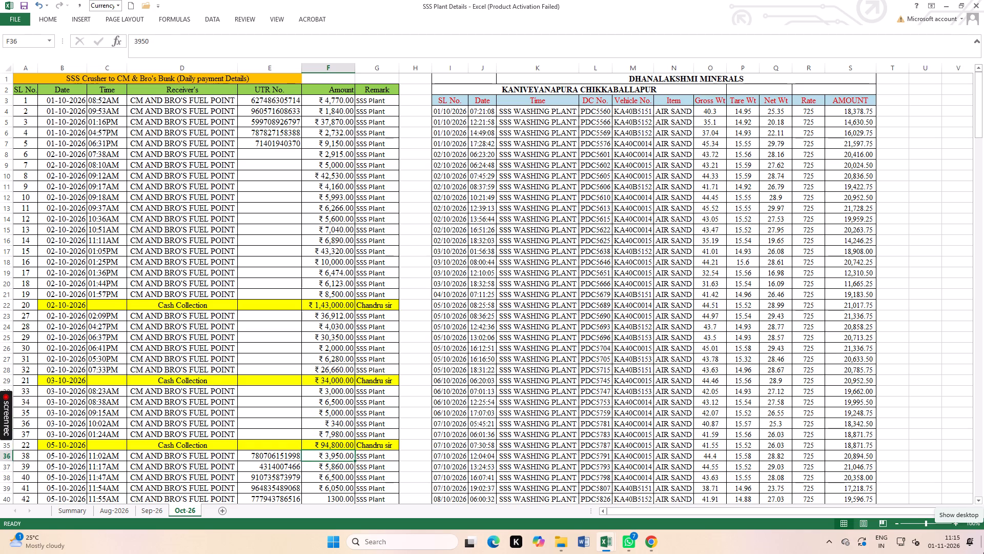
pyautogui.scroll(-2, 863, 553)
pyautogui.scroll(-10, 448, 406)
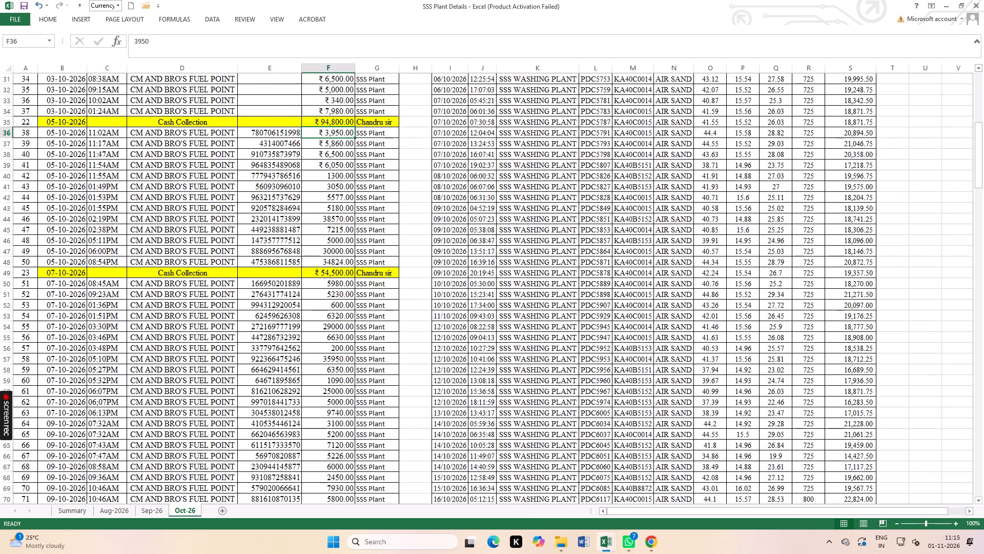
pyautogui.scroll(-2, 665, 283)
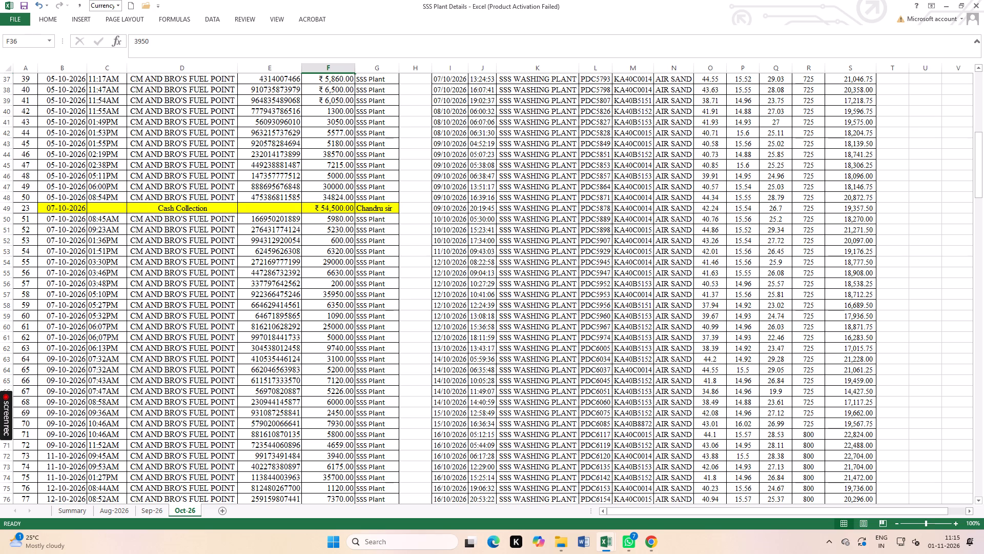
pyautogui.scroll(4, 667, 284)
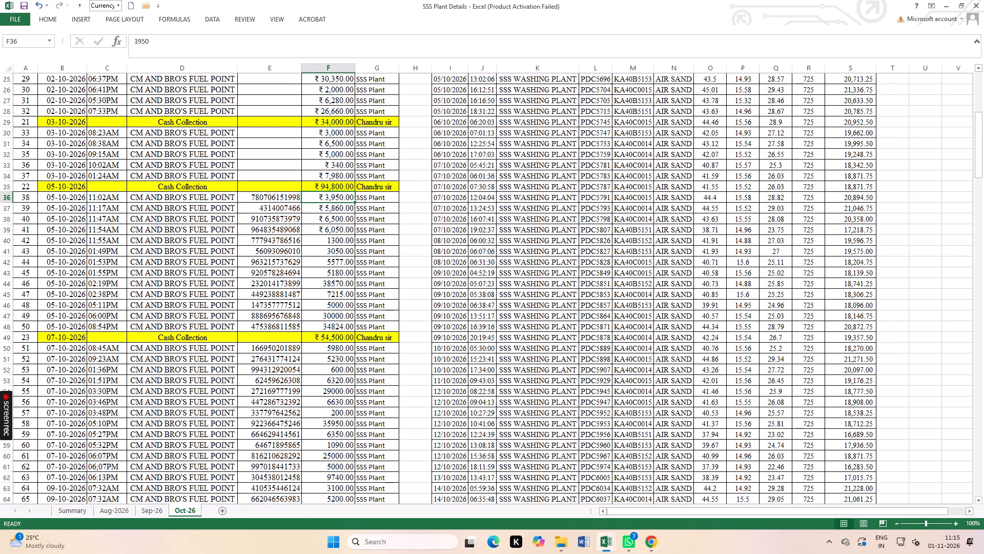
pyautogui.press('Return')
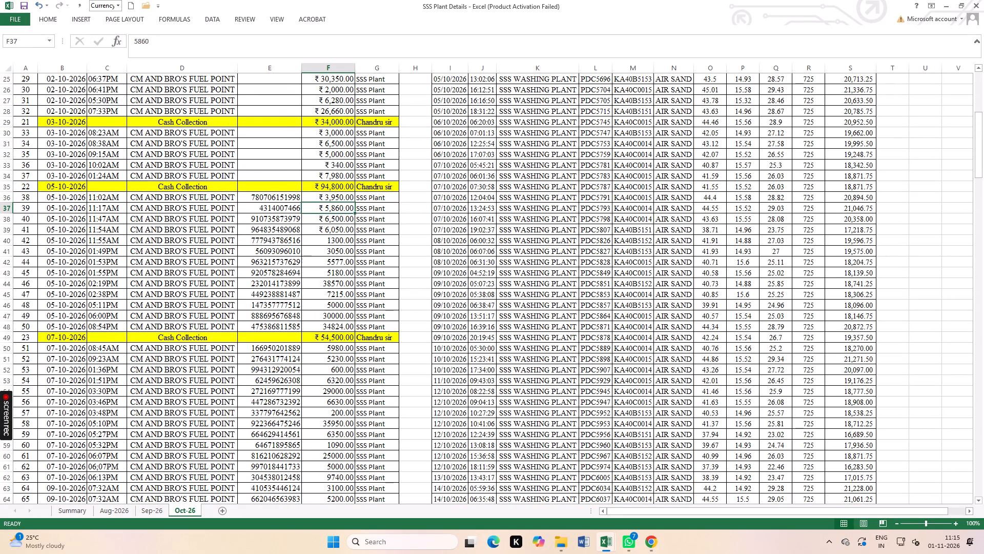
pyautogui.press('Return')
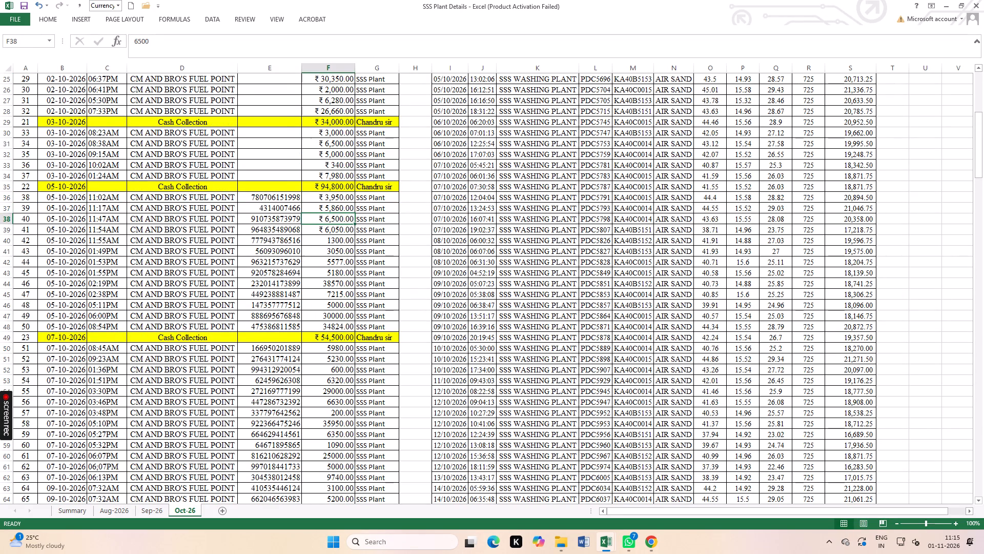
pyautogui.press('Return')
pyautogui.press('Return')
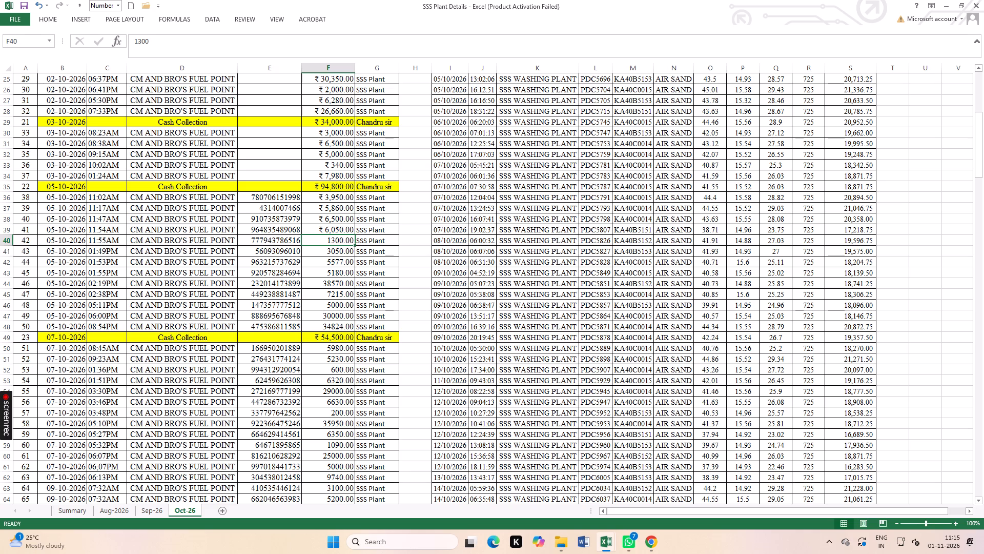
pyautogui.press('Return')
pyautogui.press('Return')
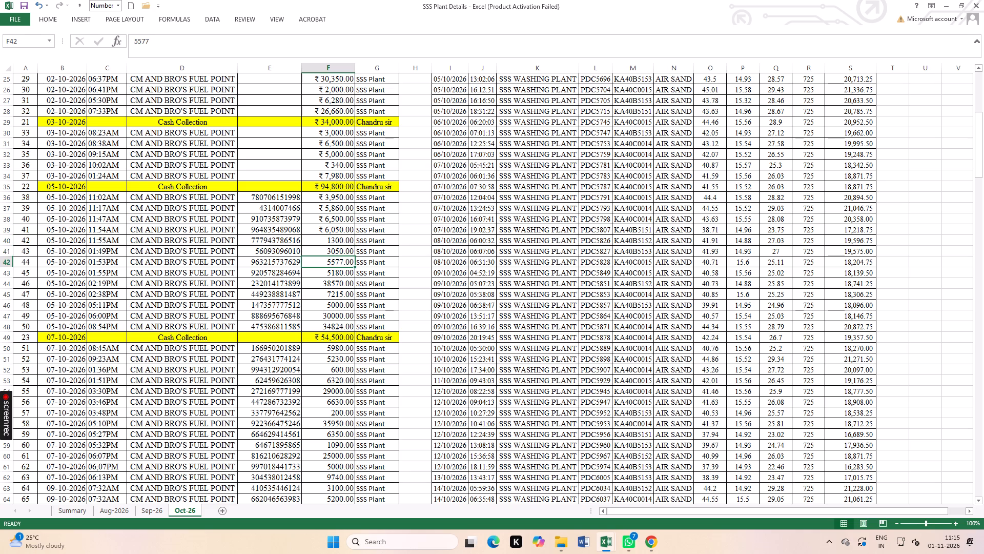
pyautogui.press('Return')
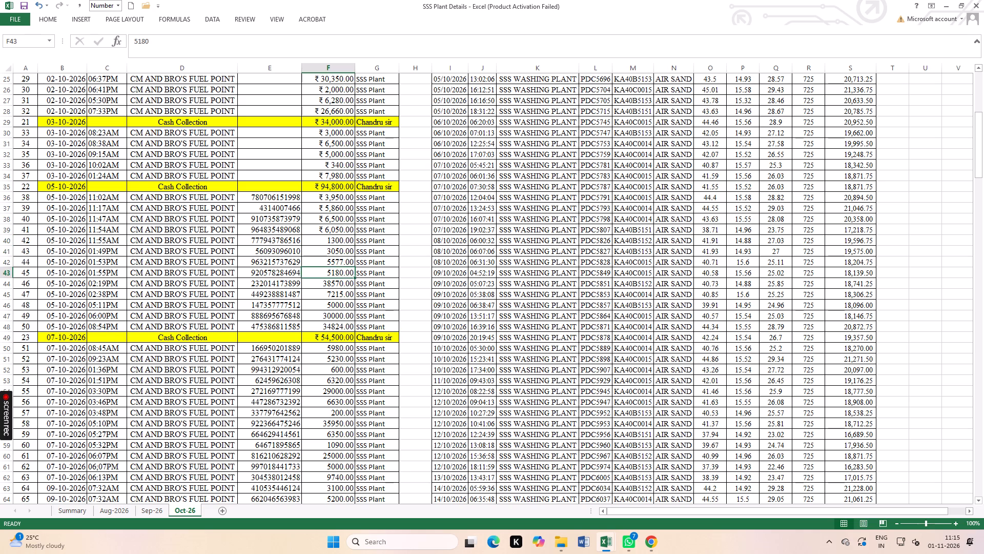
pyautogui.press('Return')
pyautogui.press('Return')
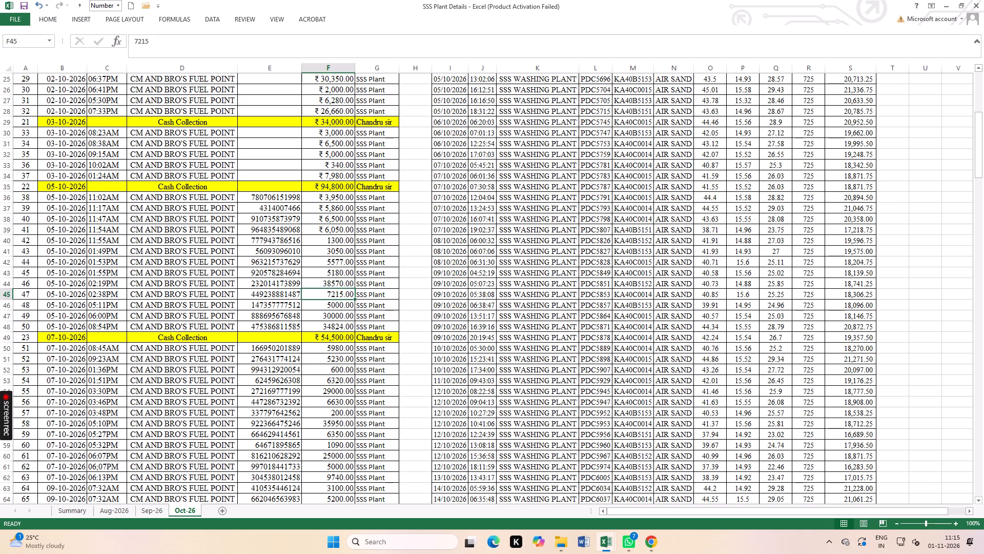
pyautogui.press('Return')
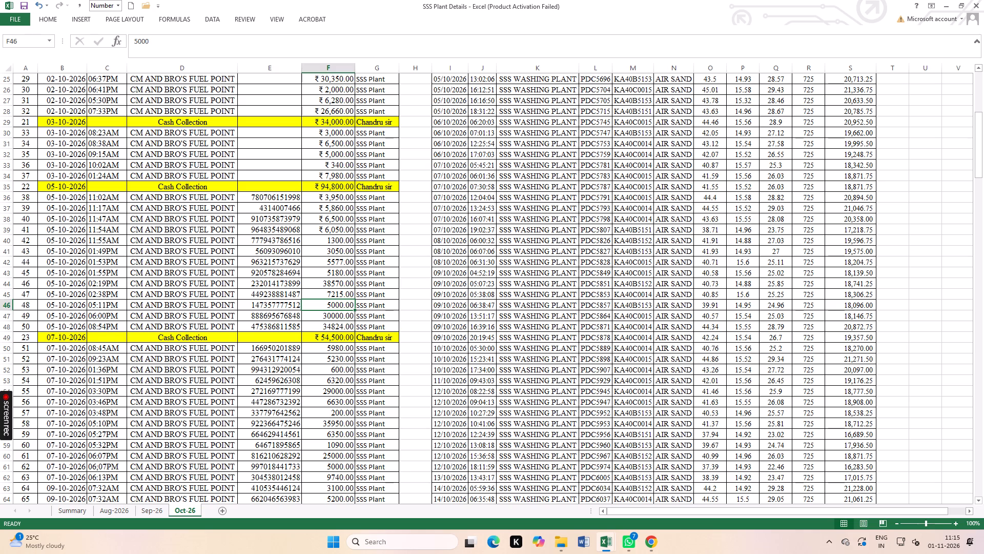
pyautogui.press('Return')
pyautogui.press('Return')
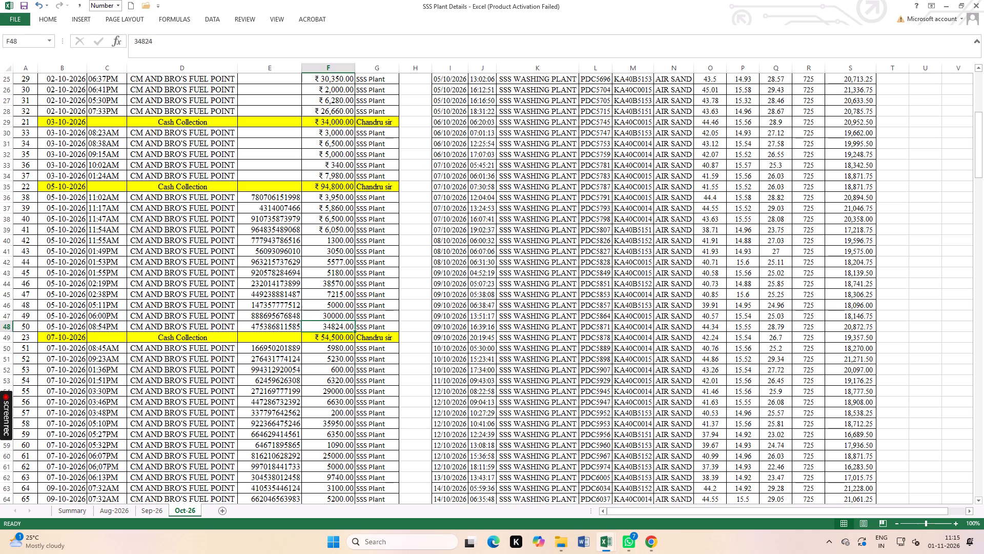
pyautogui.press('Return')
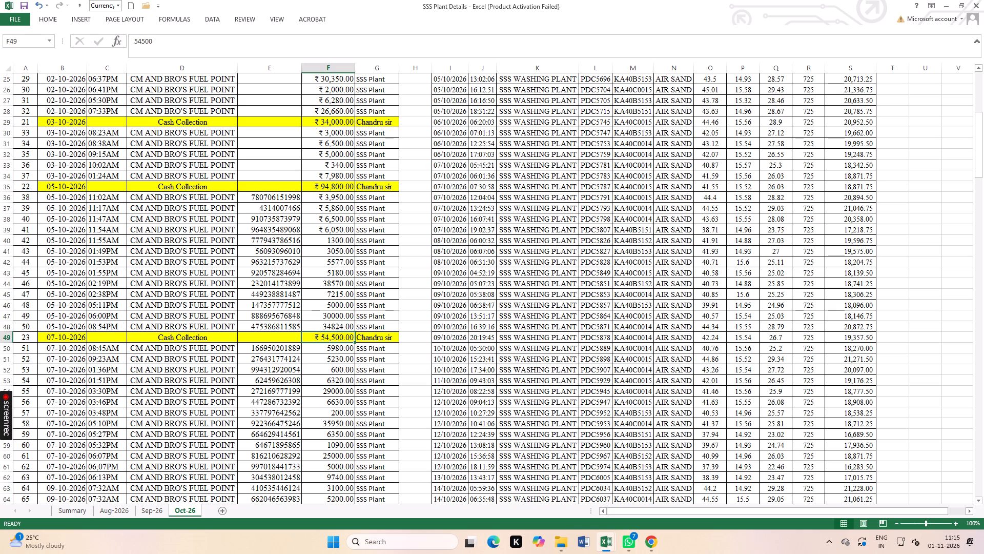
# Check the SSS Plant payment amounts dated 07-10-2026 one by one, from the 08:45AM entry through the 06:13PM entry.
pyautogui.press('Return')
pyautogui.press('Return')
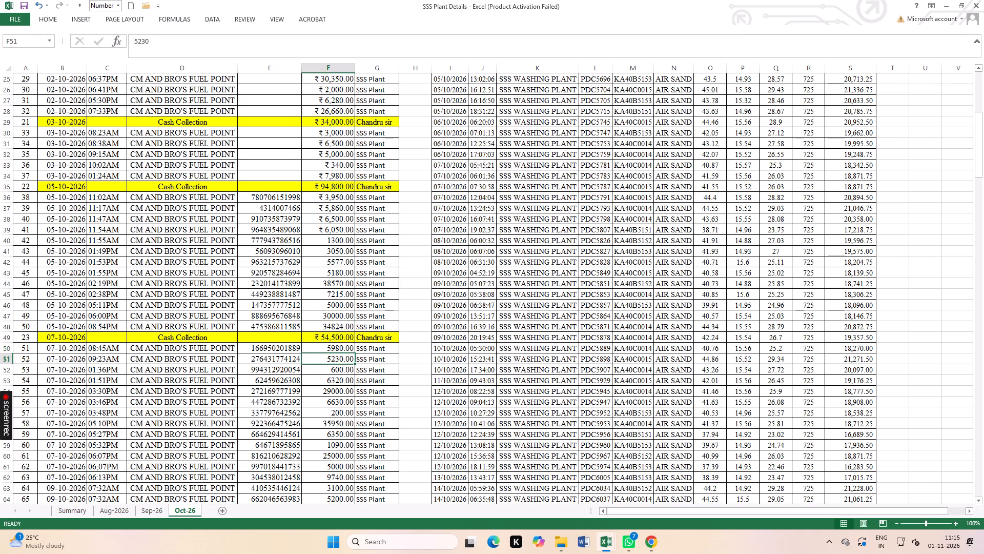
pyautogui.press('Return')
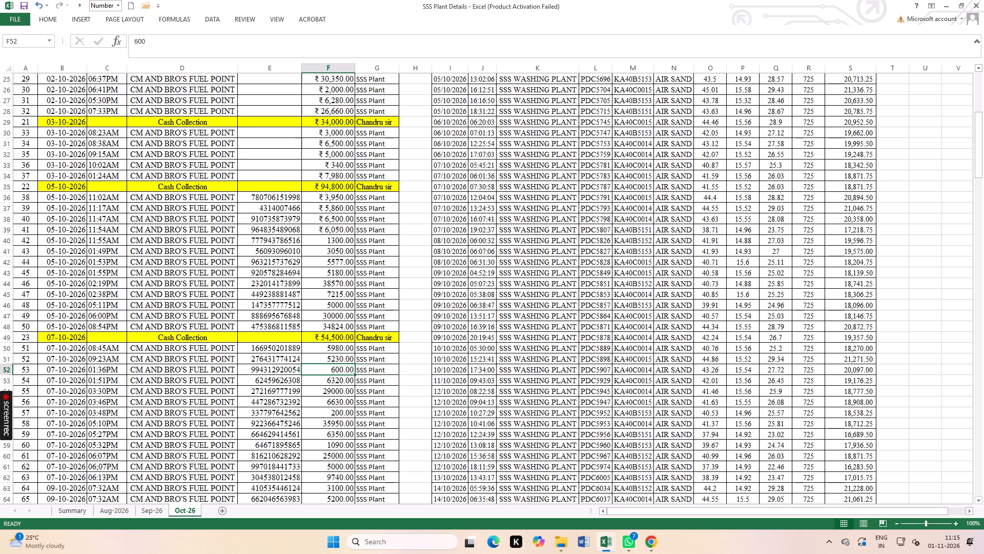
pyautogui.press('Return')
pyautogui.press('Return')
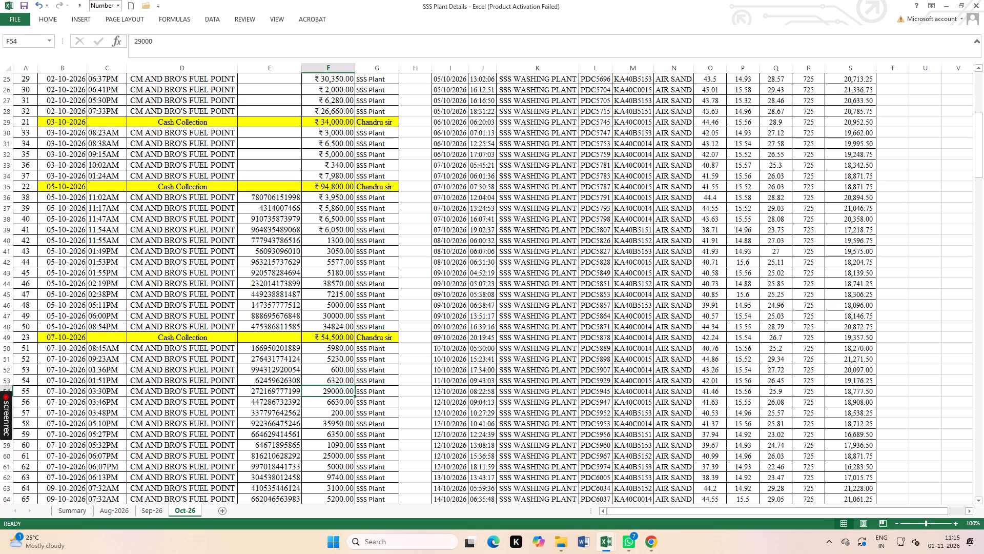
pyautogui.press('Return')
pyautogui.press('Return')
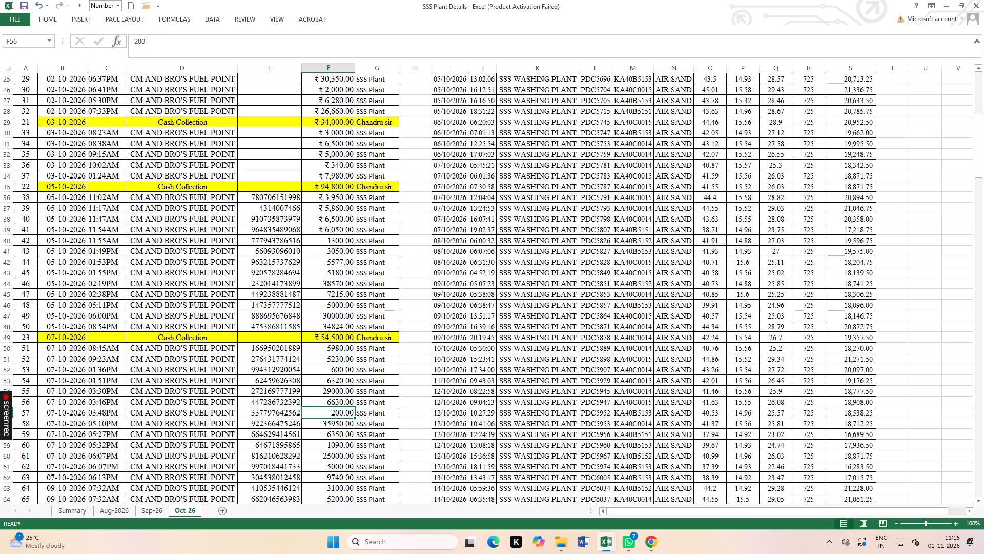
pyautogui.press('Return')
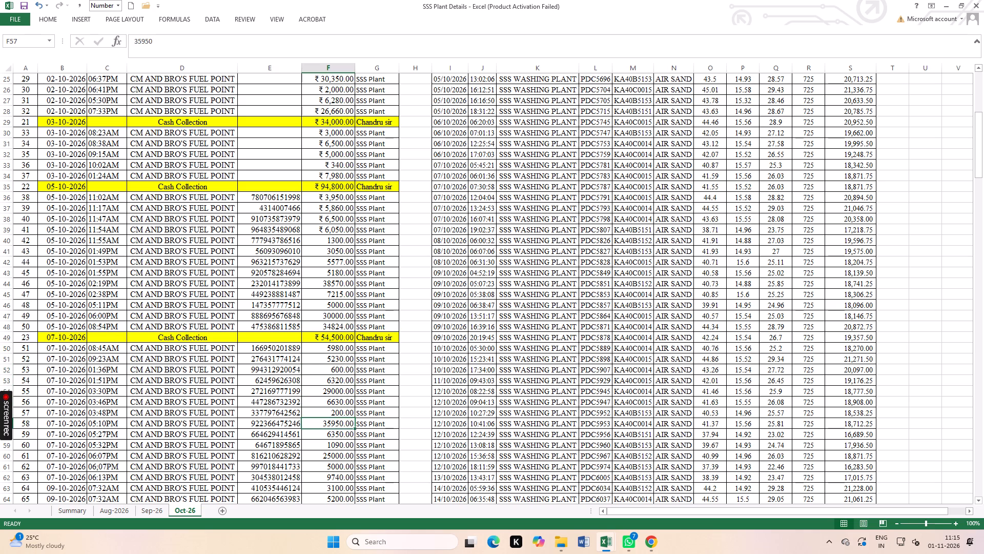
pyautogui.press('Return')
pyautogui.press('Return')
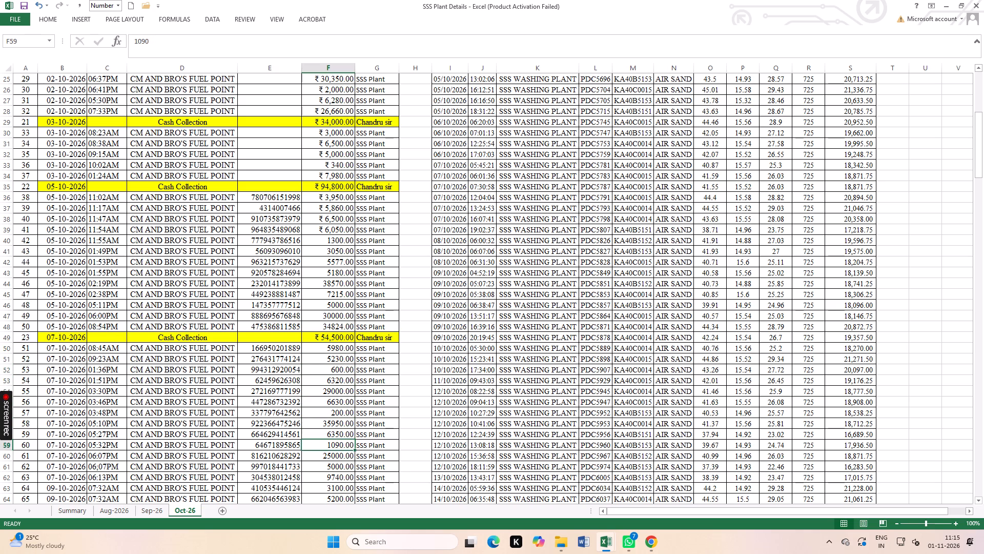
pyautogui.press('Return')
pyautogui.press('Return')
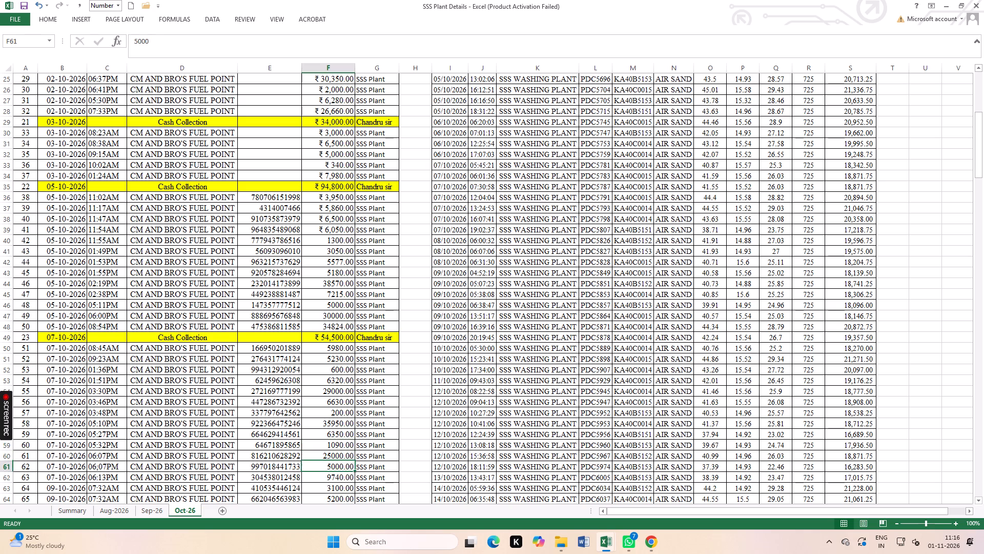
pyautogui.press('Return')
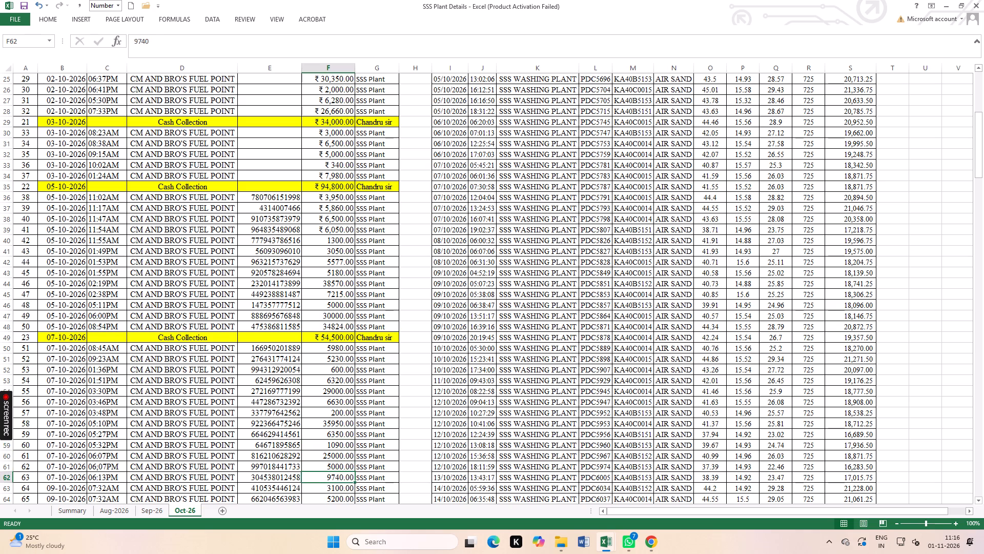
# Check the SSS Plant payment amounts dated 09-10-2026 one by one, from the first 07:32AM entry through the first 10:46AM entry.
pyautogui.press('Return')
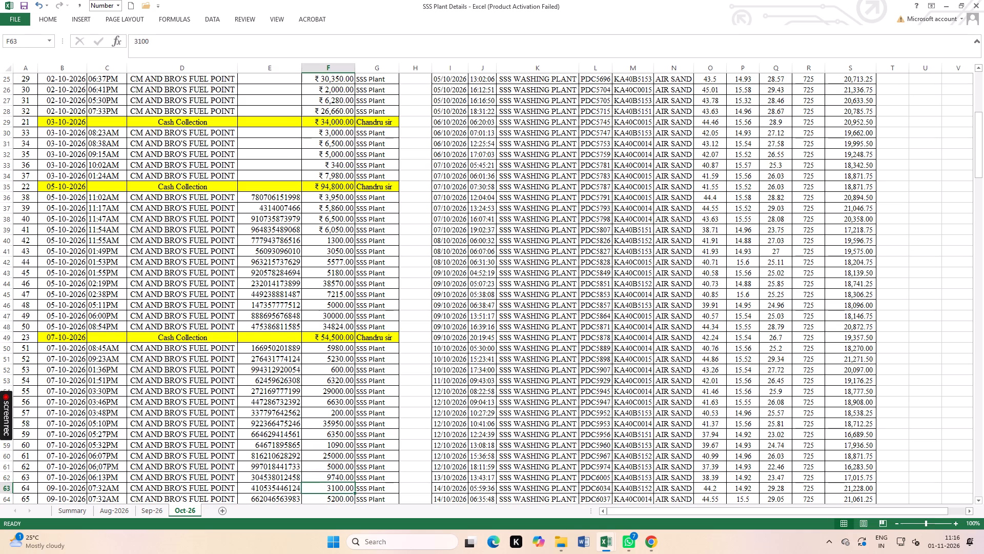
pyautogui.press('Return')
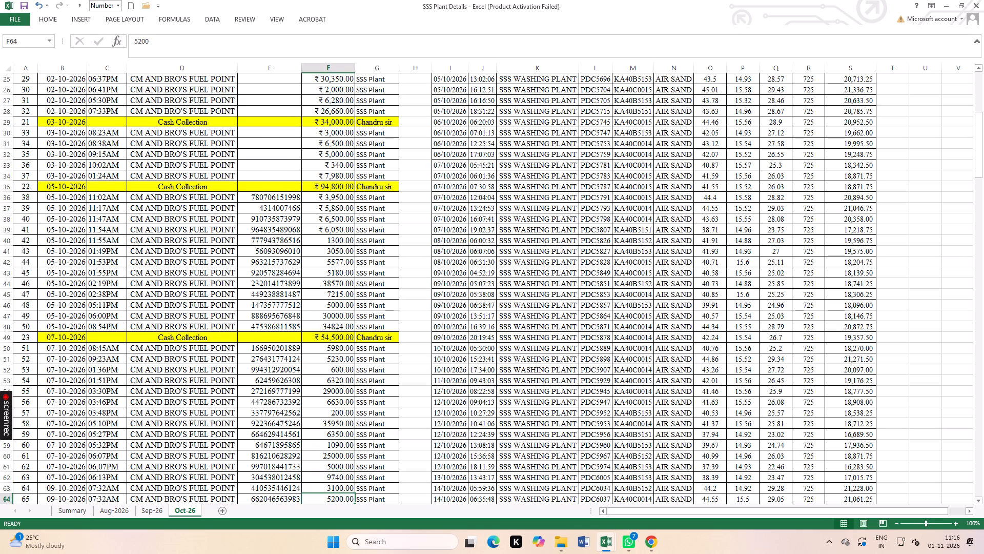
pyautogui.scroll(-4, 519, 204)
pyautogui.scroll(-4, 461, 235)
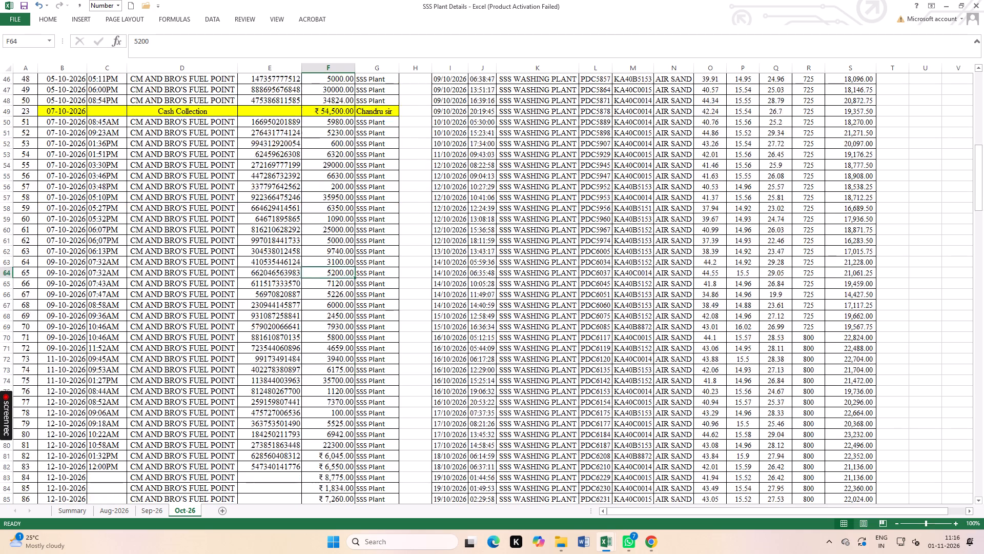
pyautogui.scroll(-3, 461, 236)
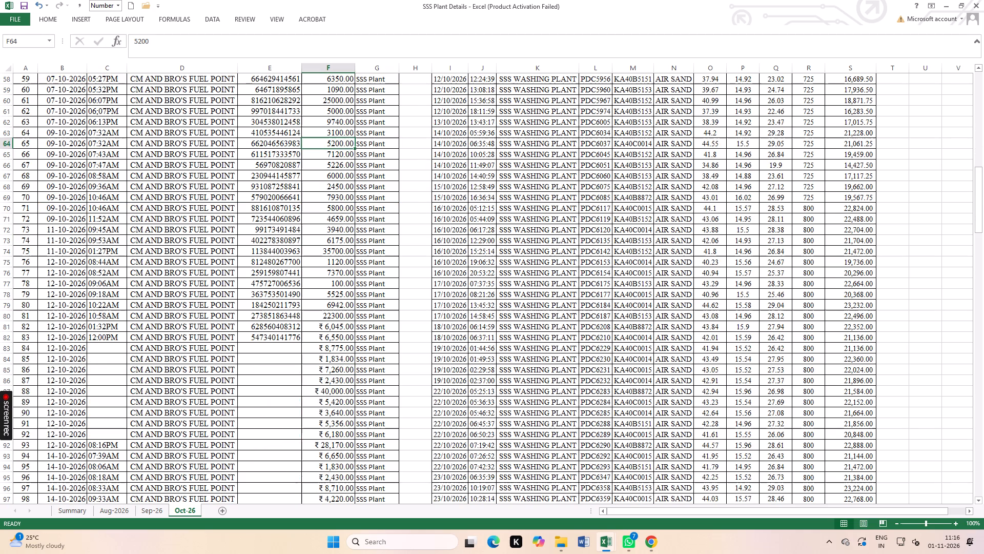
pyautogui.press('Return')
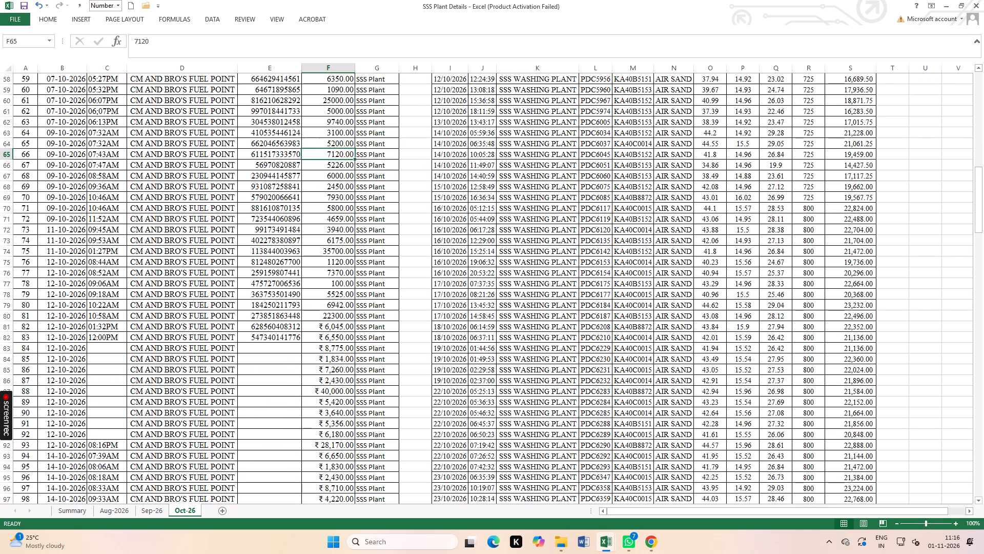
pyautogui.press('Return')
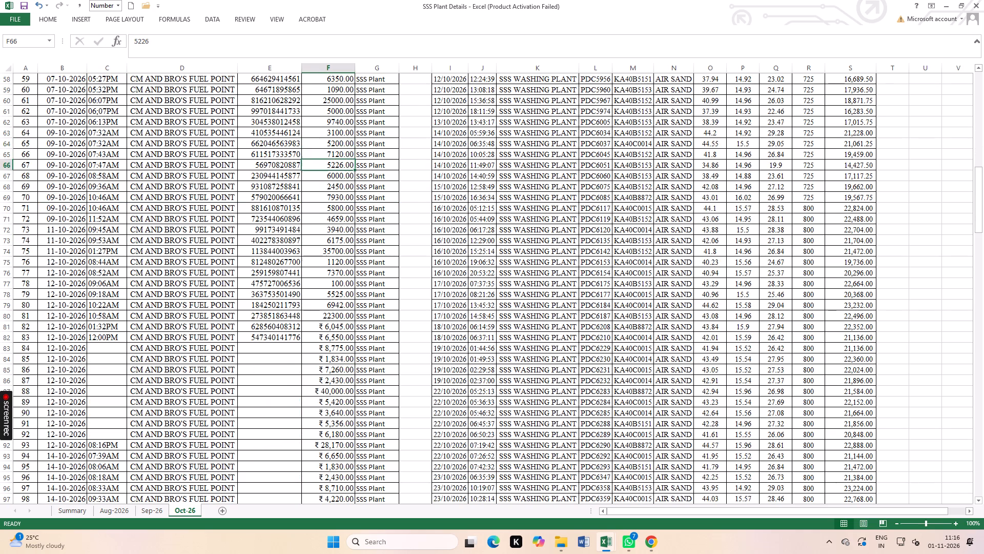
pyautogui.press('Return')
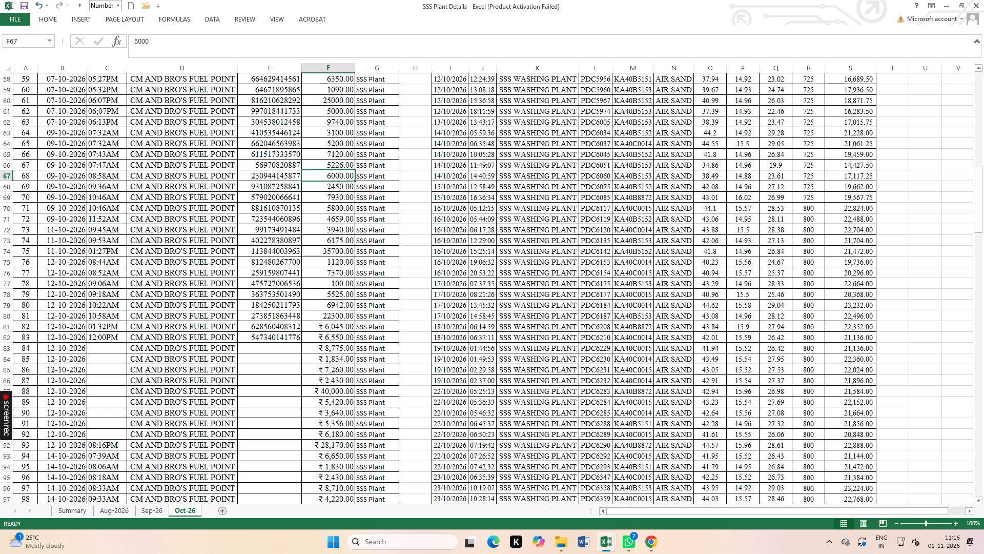
pyautogui.press('Return')
pyautogui.press('Return')
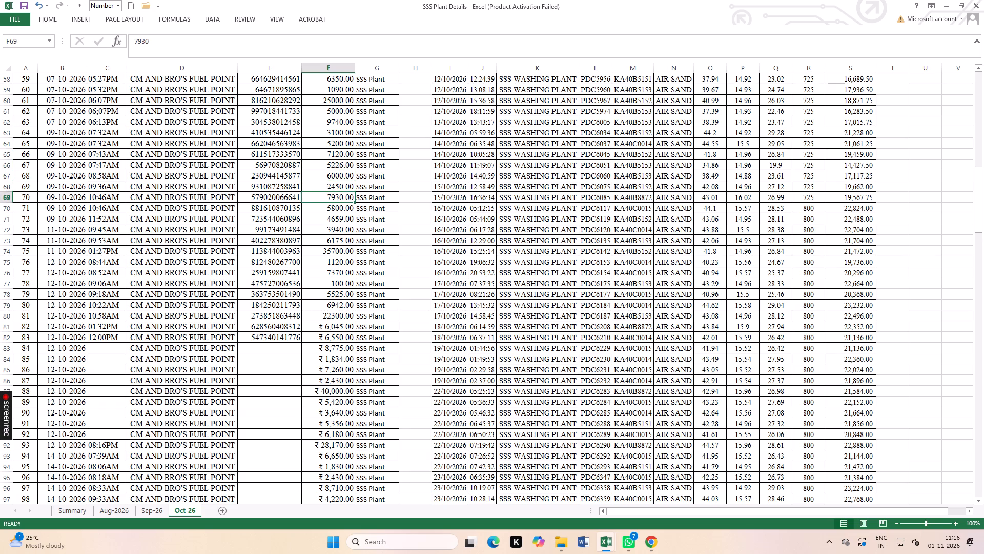
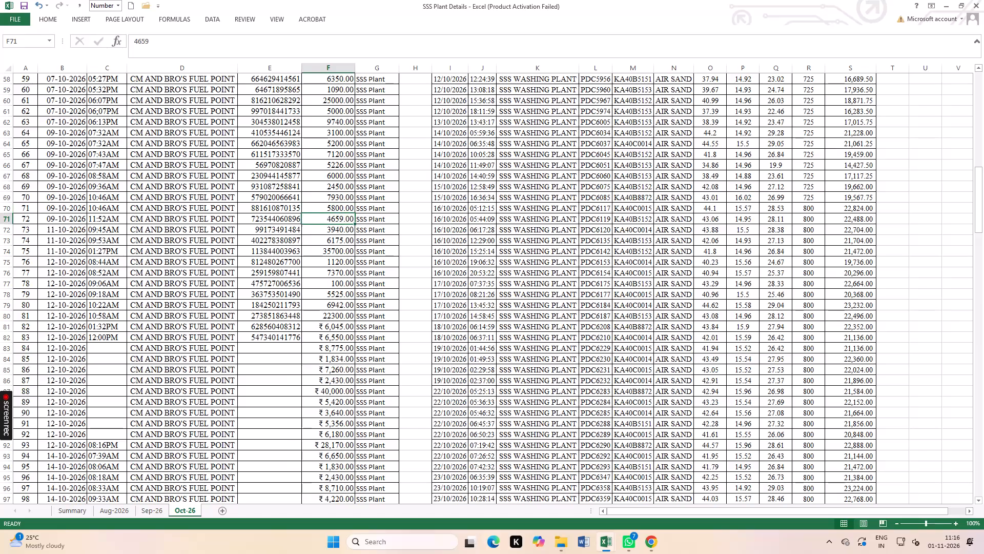
pyautogui.press('Return')
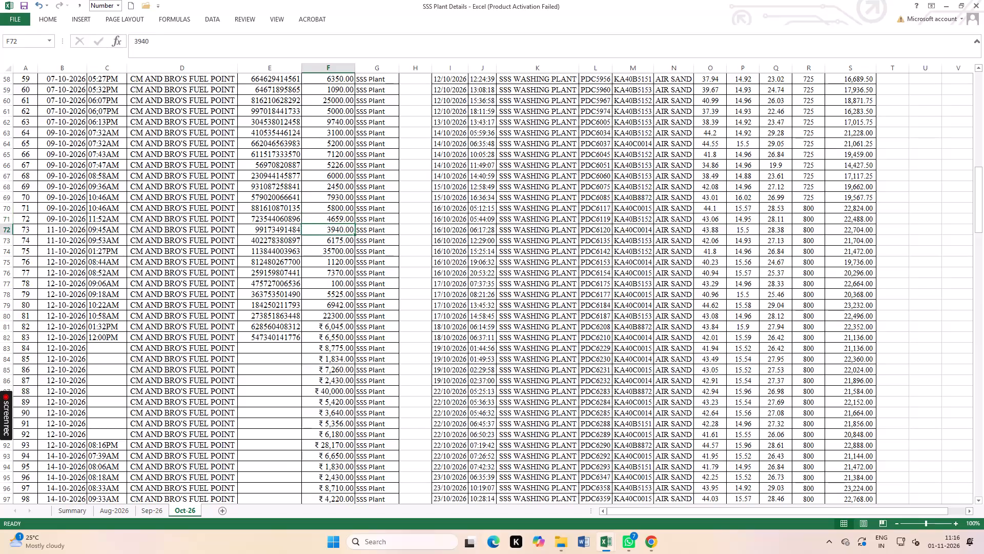
pyautogui.press('Return')
pyautogui.press('Return')
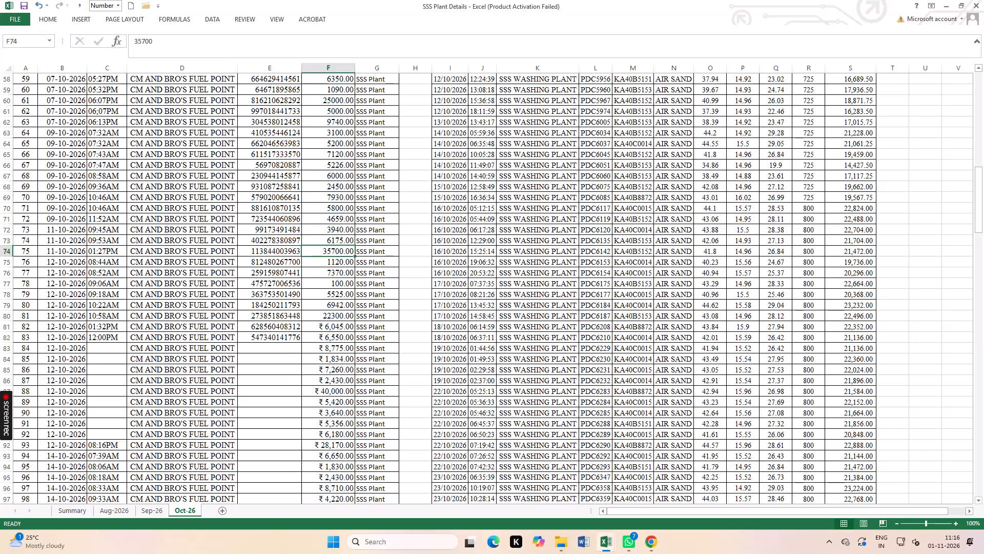
pyautogui.press('Return')
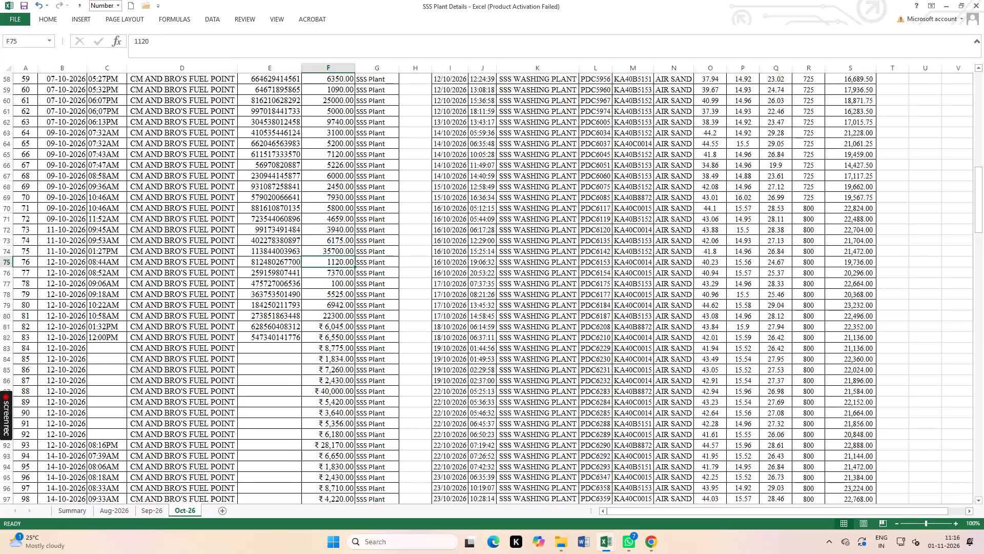
pyautogui.press('Return')
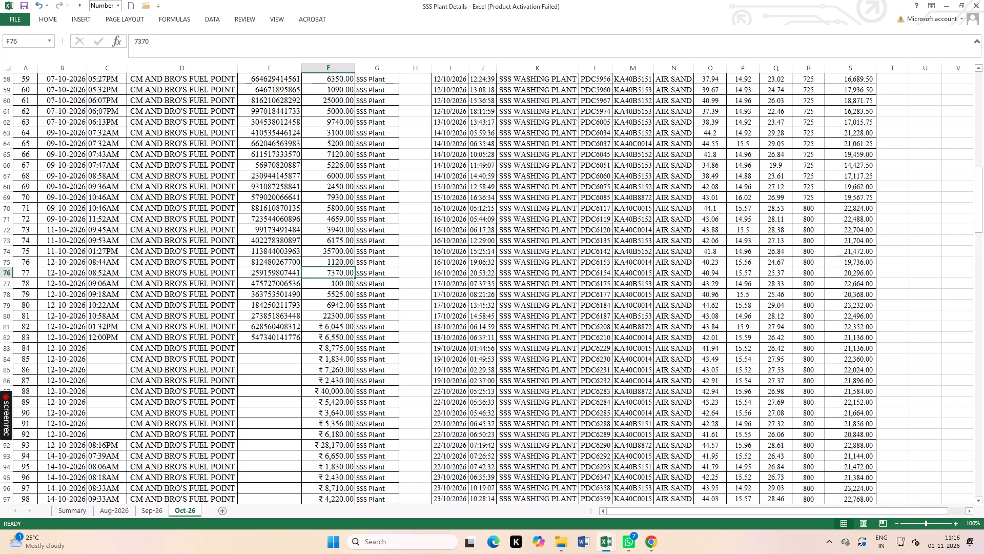
pyautogui.press('Return')
pyautogui.press('Return')
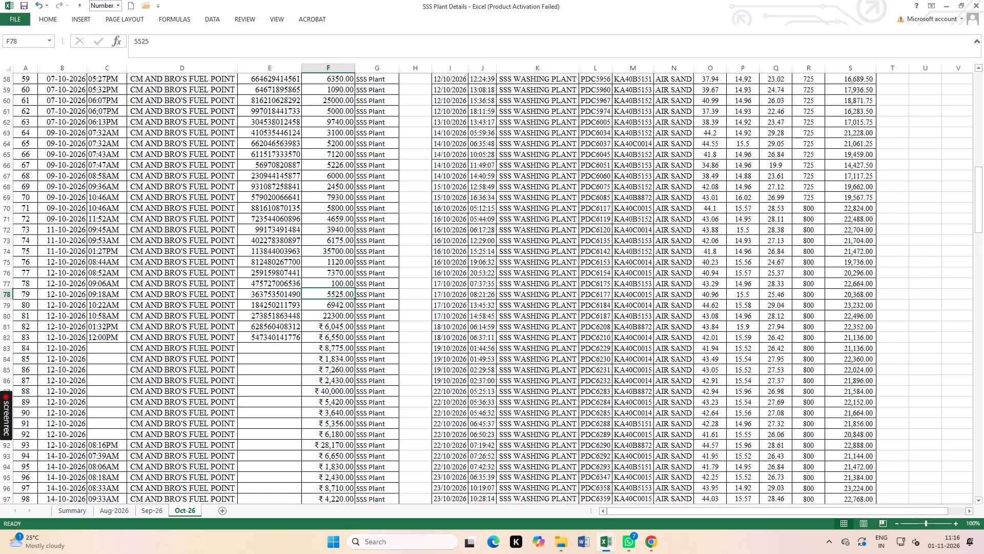
pyautogui.press('Return')
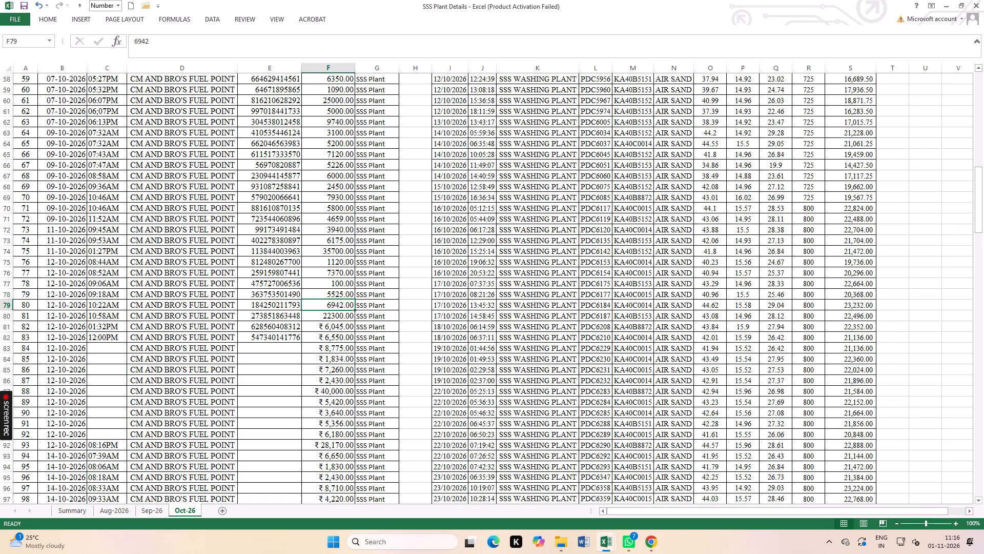
pyautogui.press('Return')
pyautogui.press('Return')
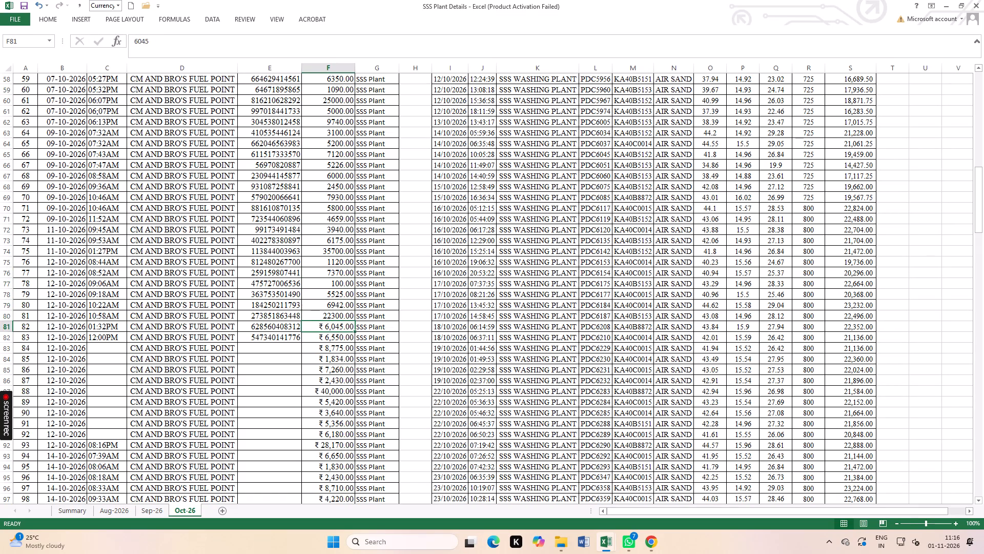
pyautogui.press('Return')
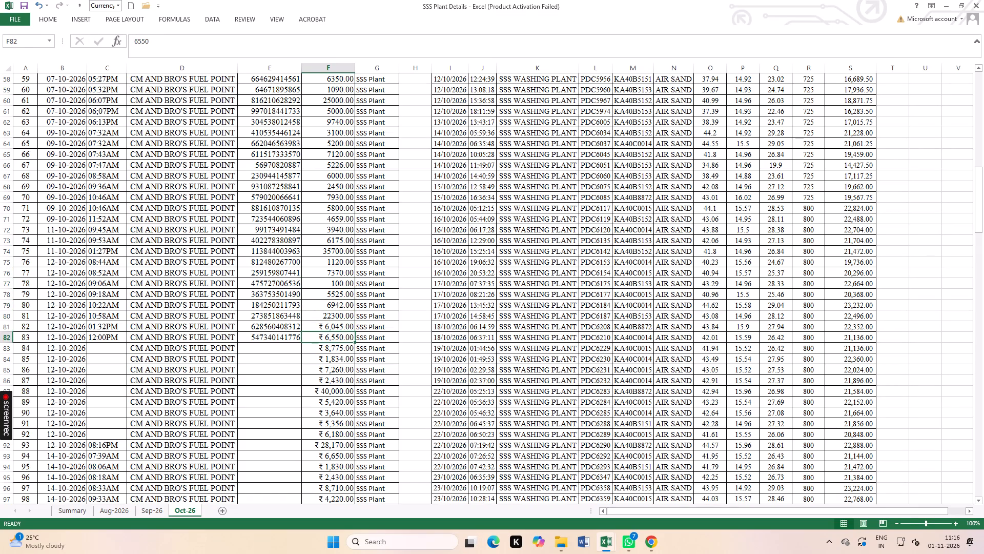
# Check the SSS Plant payment amounts dated 12-10-2026 one by one, from the first entry without a time through the 08:16PM entry.
pyautogui.press('Return')
pyautogui.press('Return')
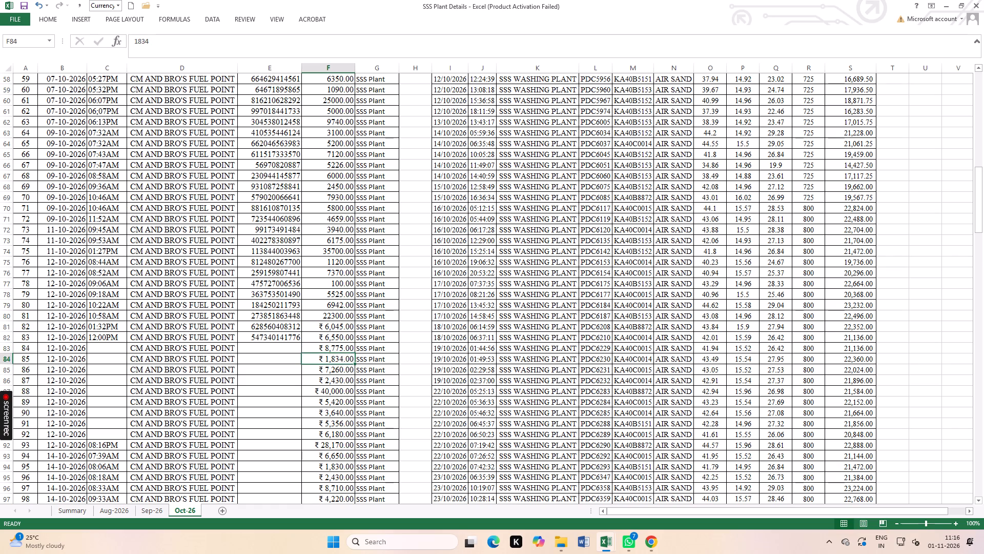
pyautogui.press('Return')
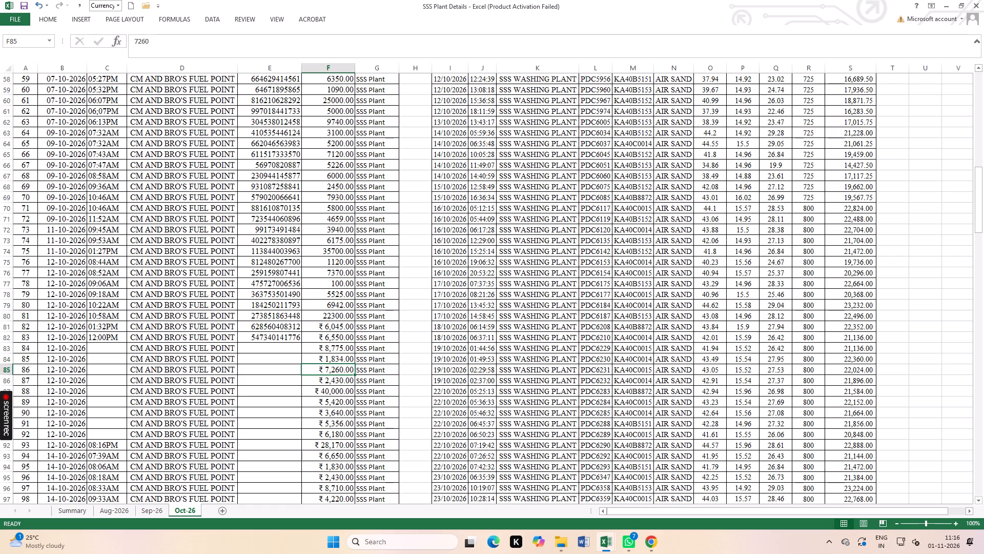
pyautogui.press('Return')
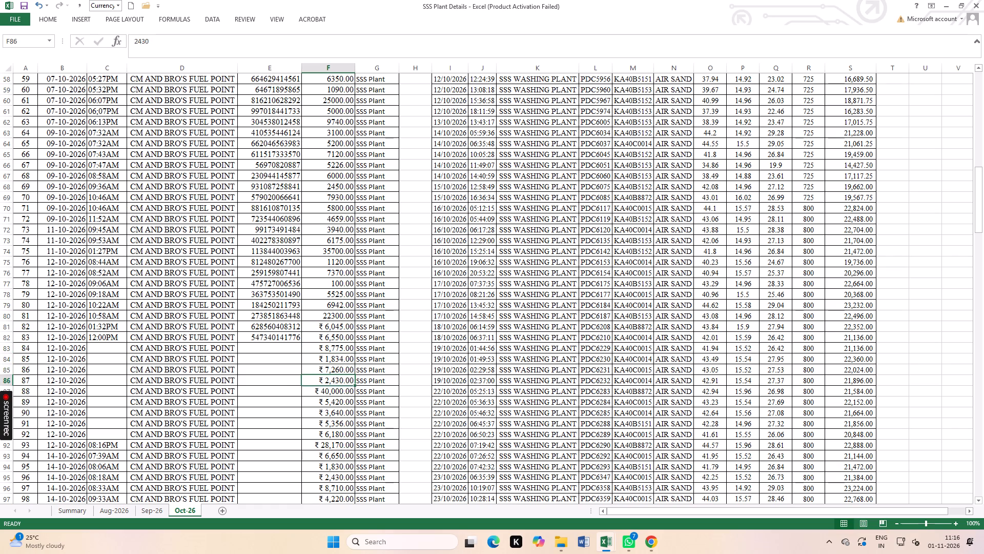
pyautogui.press('Return')
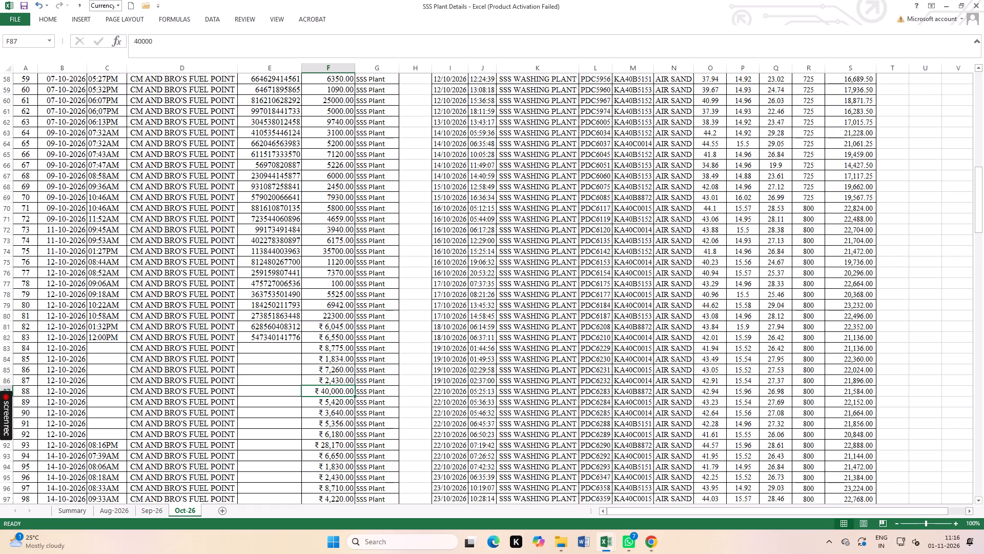
pyautogui.press('Return')
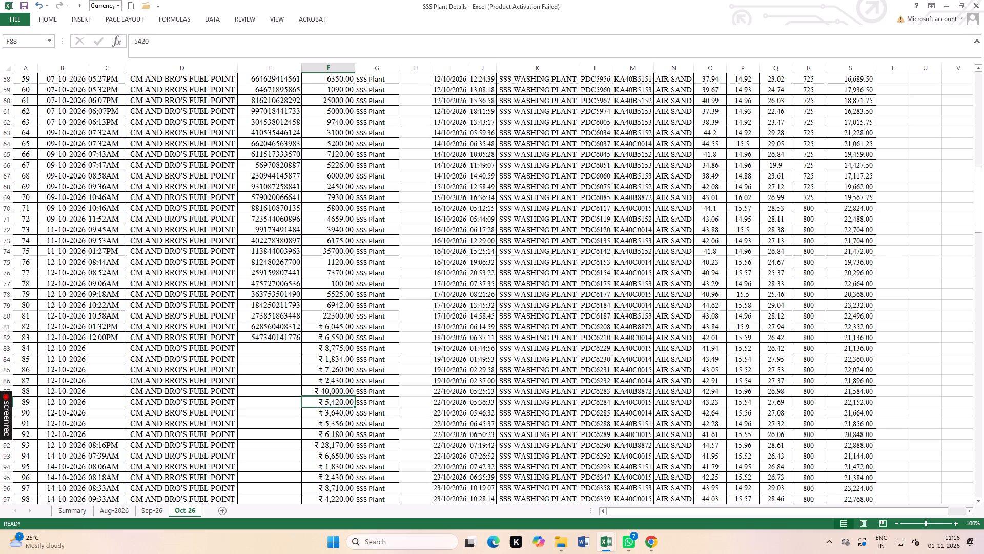
pyautogui.press('Return')
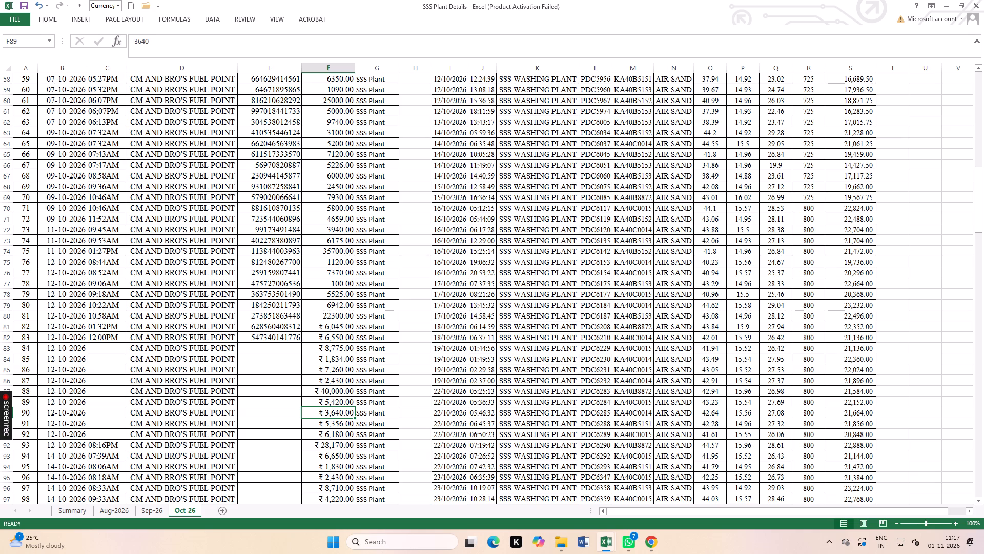
pyautogui.press('Return')
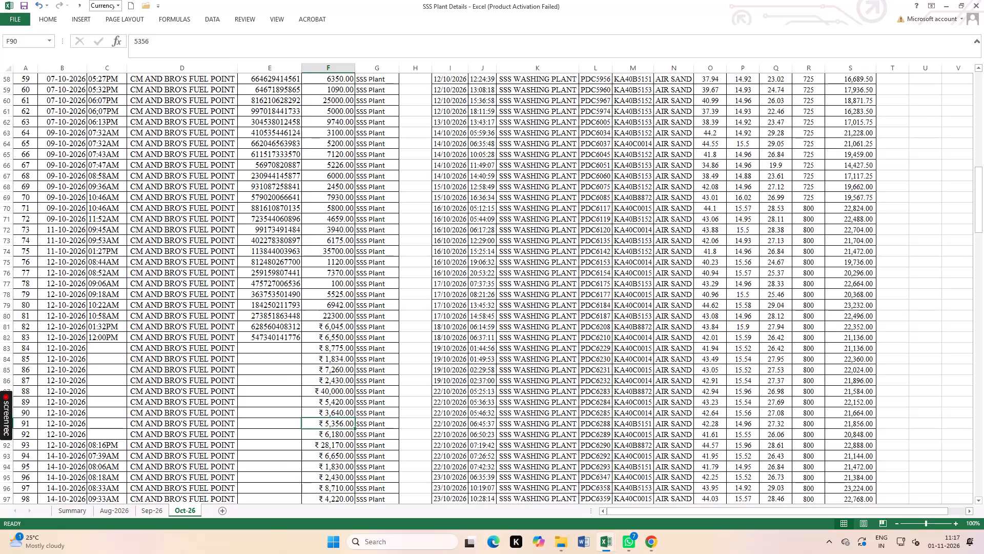
pyautogui.press('Return')
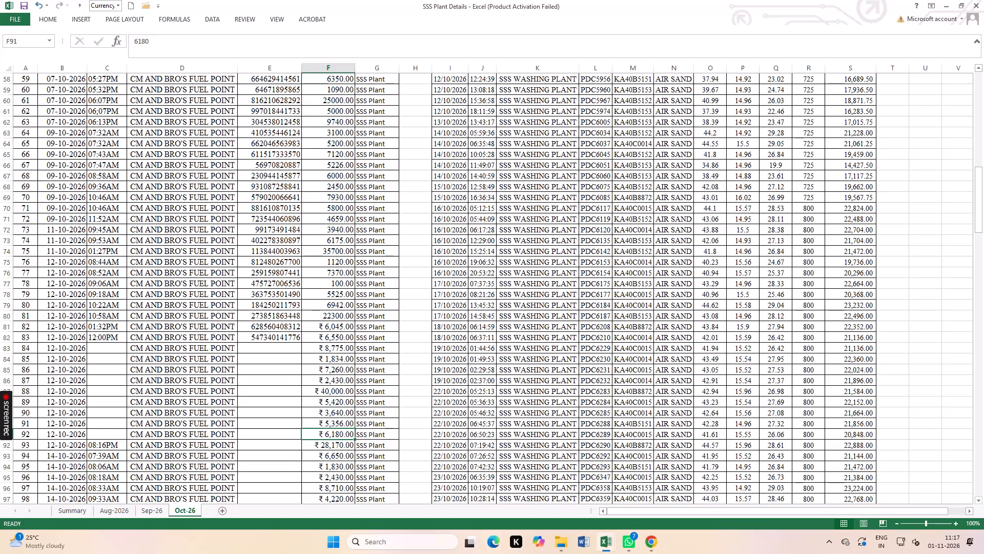
pyautogui.press('Return')
pyautogui.press('Return')
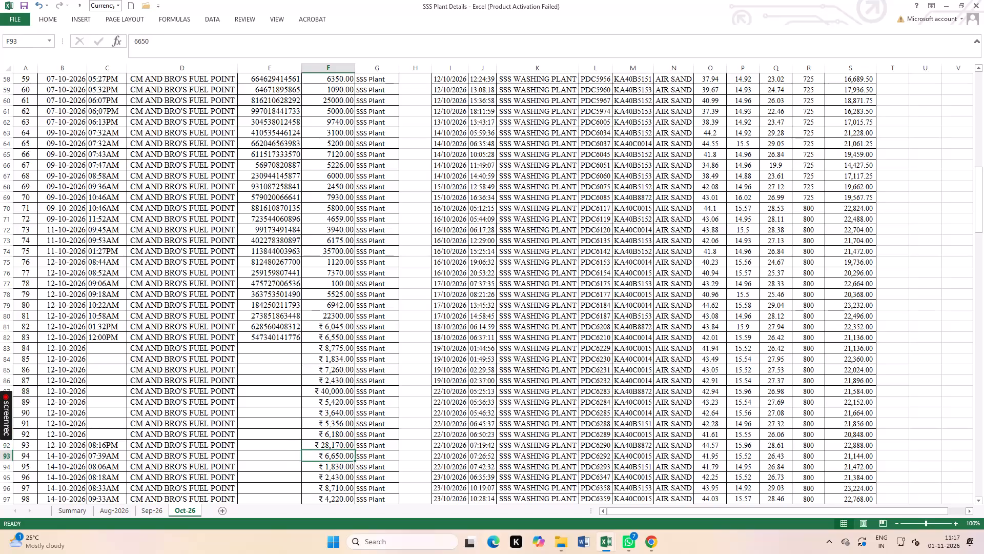
pyautogui.press('Return')
pyautogui.press('Return')
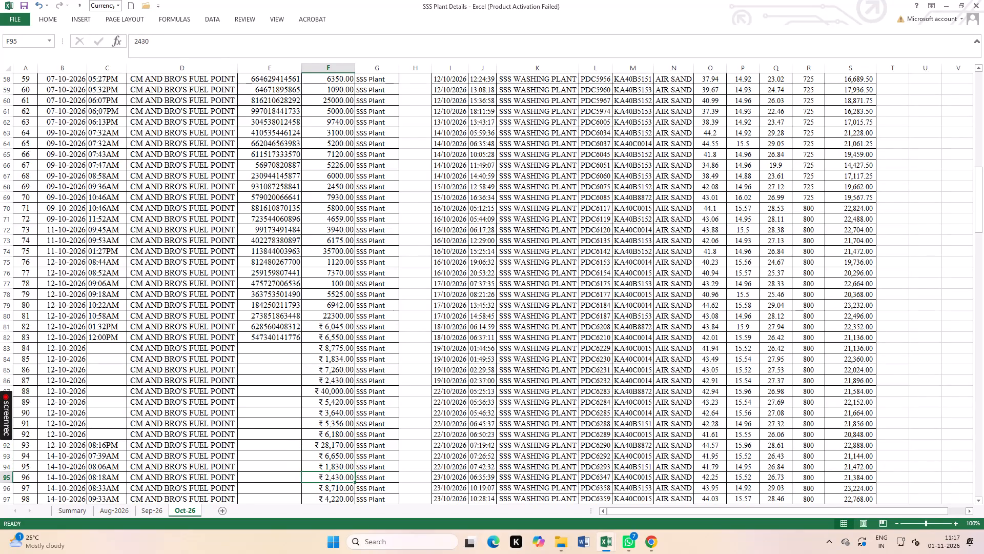
pyautogui.press('Return')
pyautogui.press('Return')
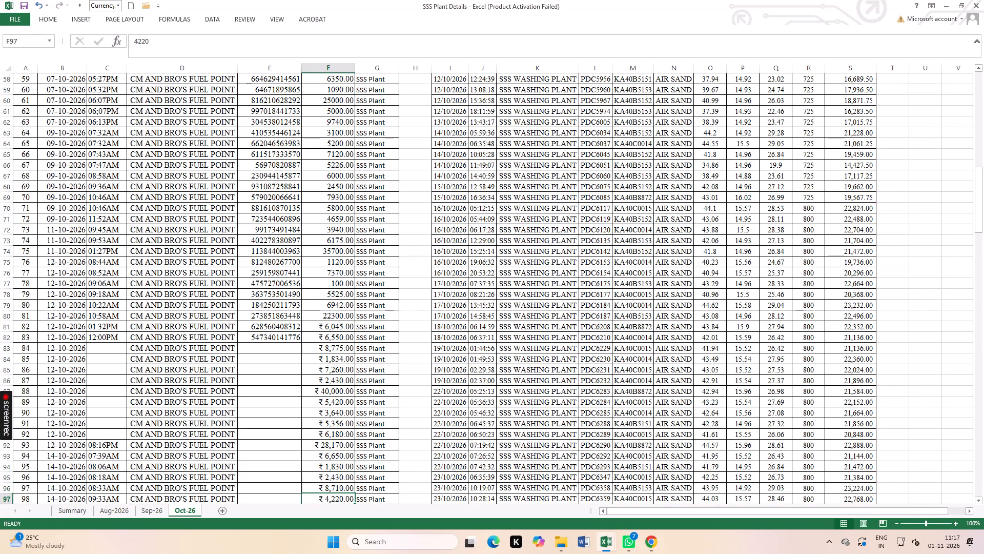
pyautogui.press('Return')
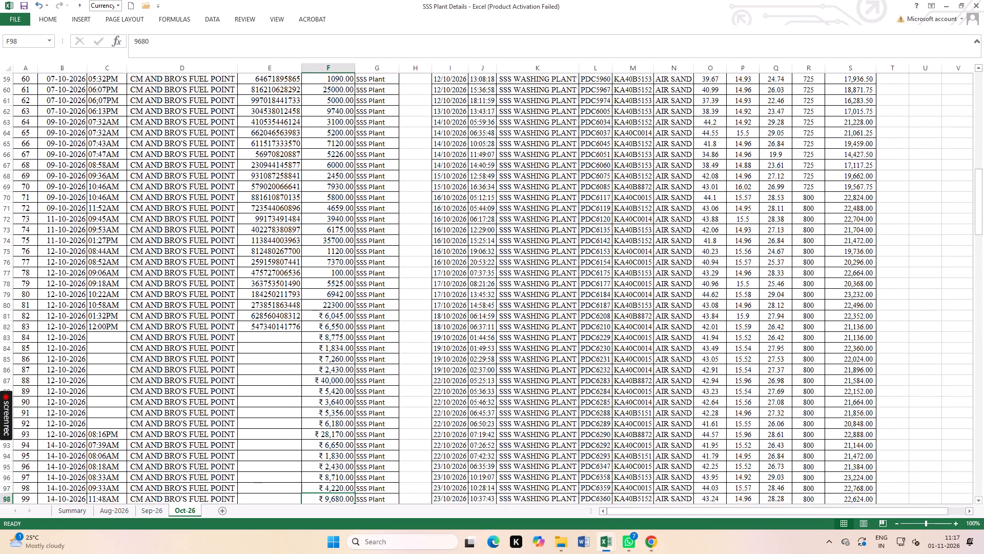
pyautogui.press('Return')
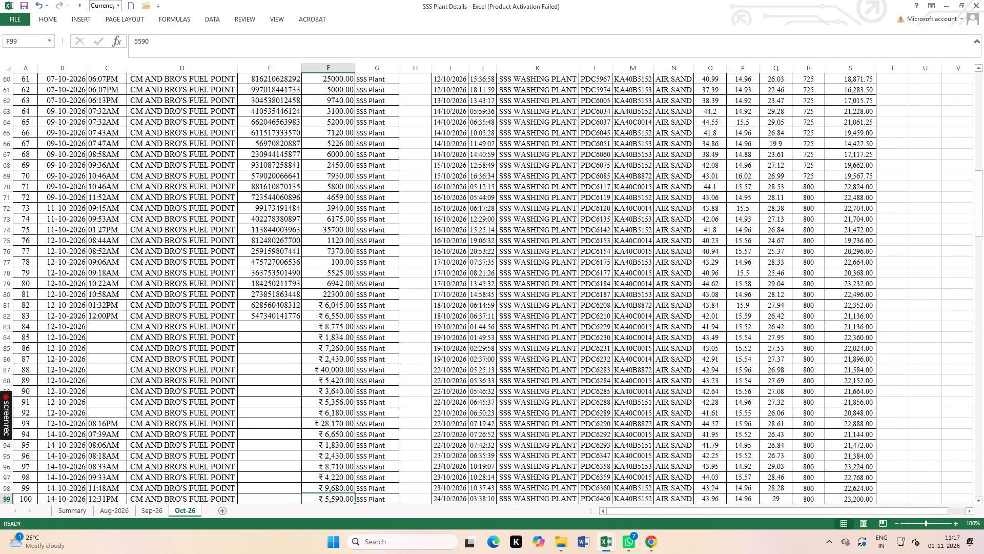
pyautogui.press('Return')
pyautogui.scroll(-10, 471, 233)
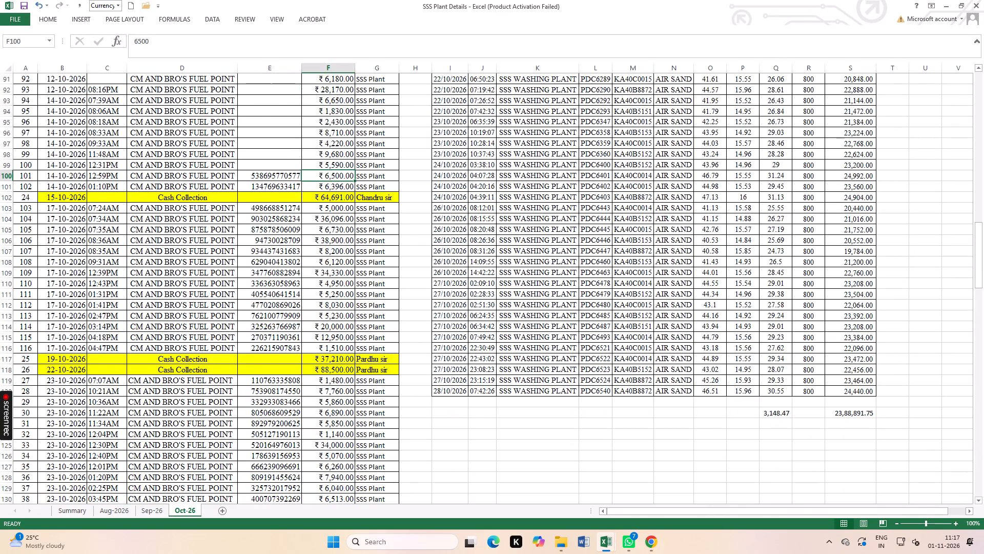
pyautogui.scroll(-3, 471, 233)
pyautogui.press('Return')
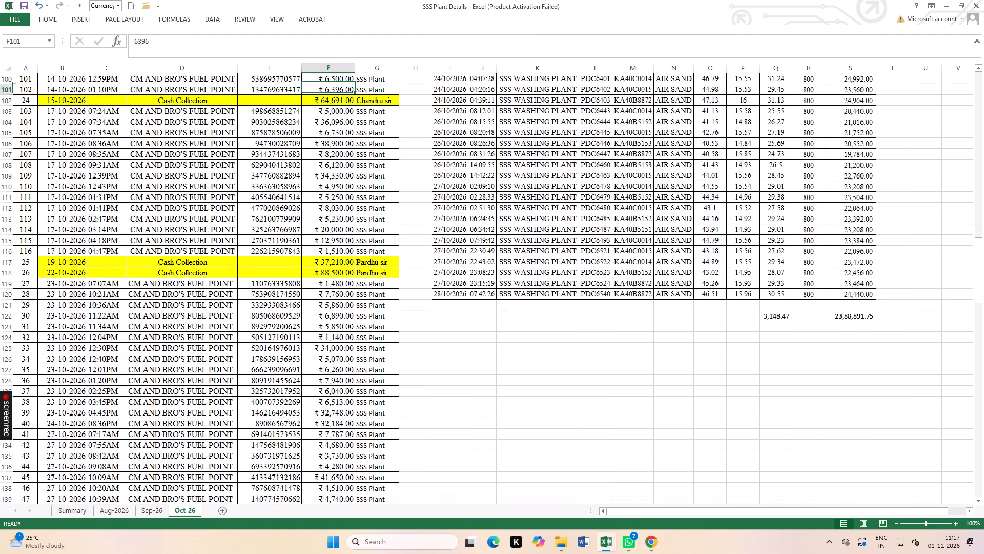
pyautogui.press('Return')
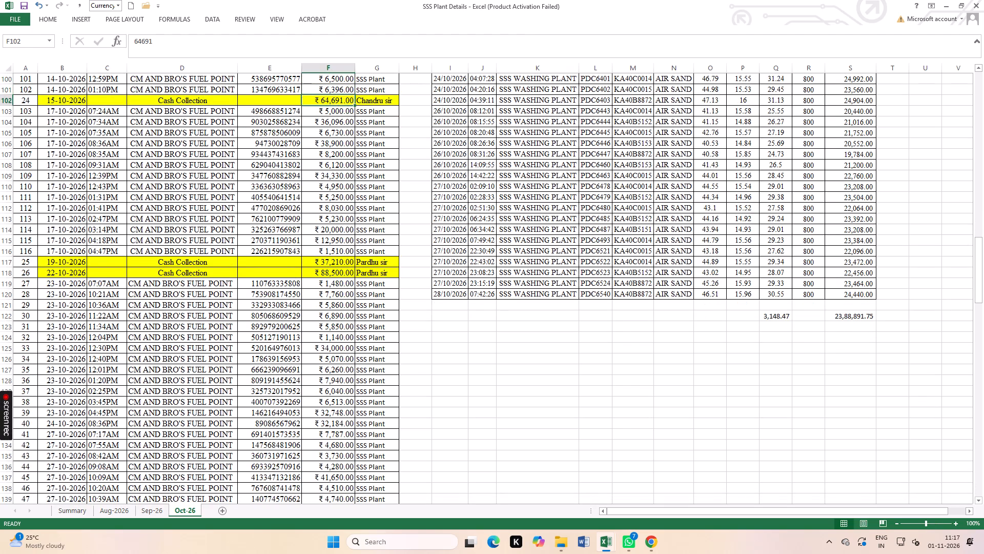
# Check the SSS Plant payment amounts dated 17-10-2026 one by one, from the 07:24AM entry through the 12:43PM entry.
pyautogui.press('Return')
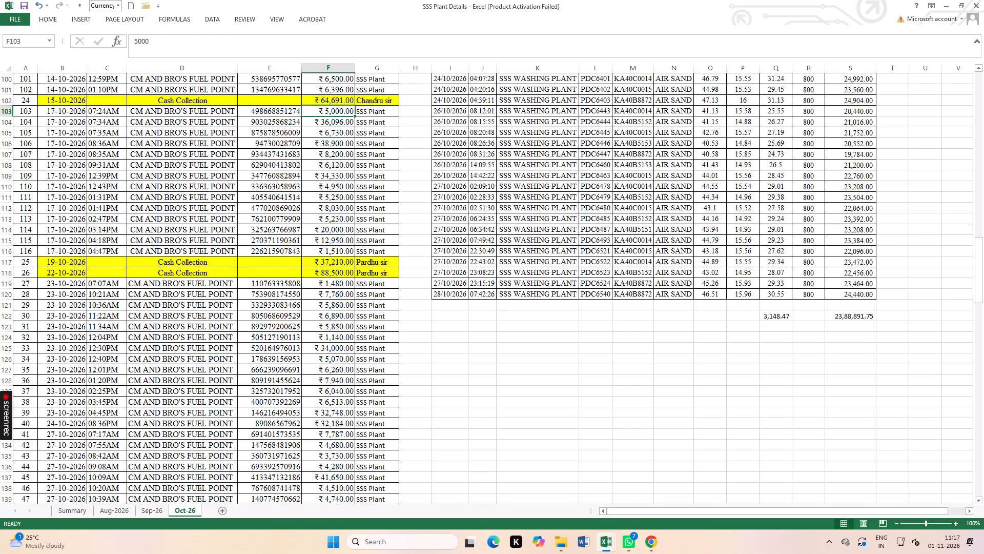
pyautogui.press('Return')
pyautogui.press('Return')
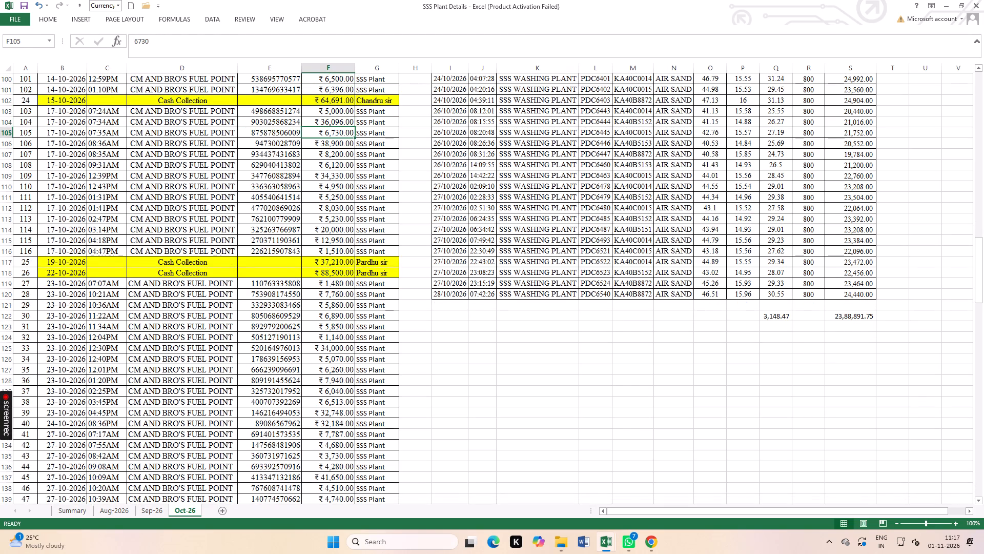
pyautogui.press('Return')
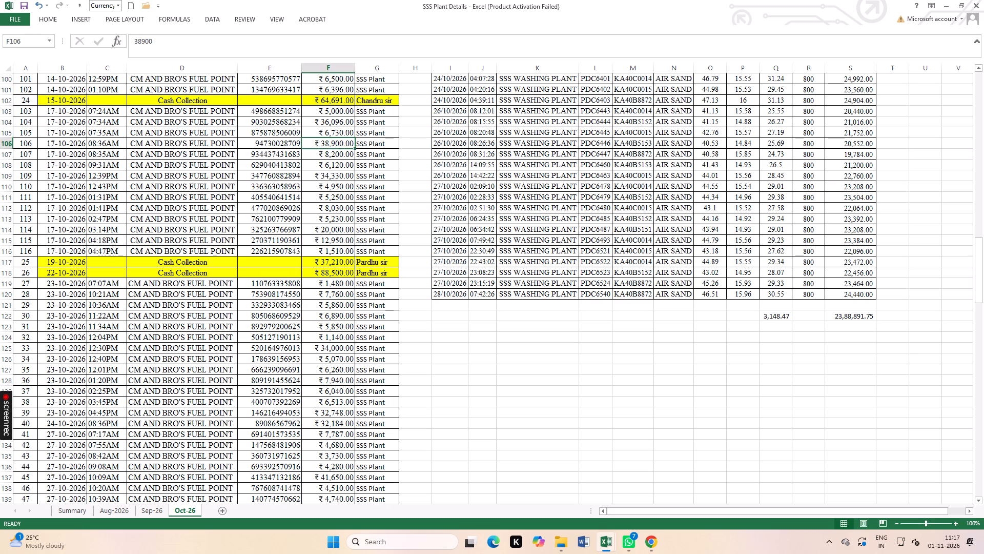
pyautogui.press('Return')
pyautogui.press('Return')
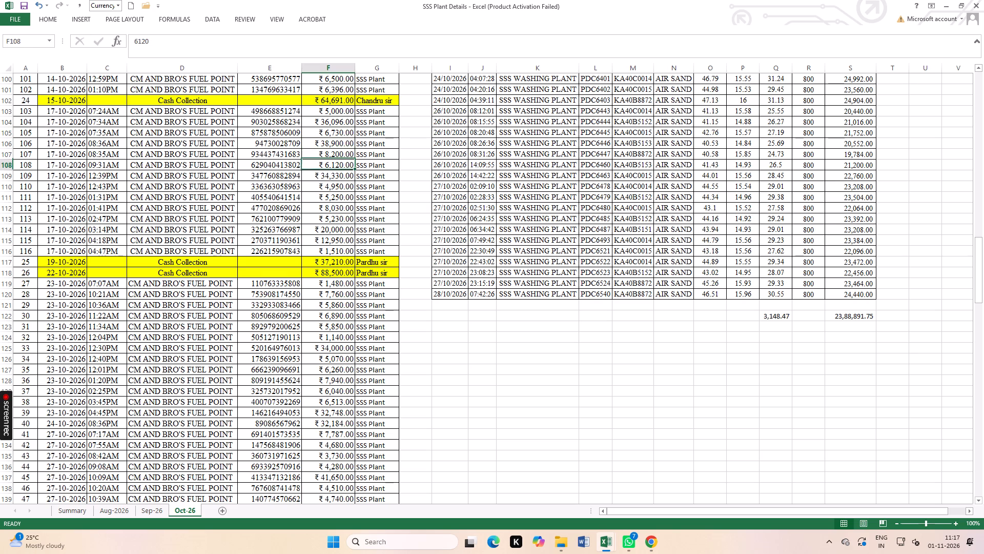
pyautogui.press('Return')
pyautogui.press('Return')
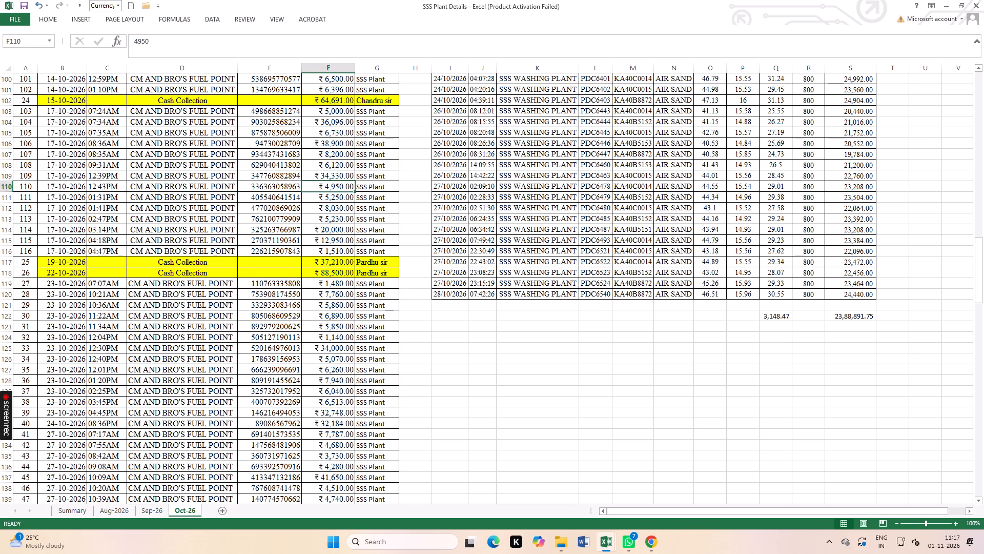
pyautogui.press('Return')
pyautogui.press('Return')
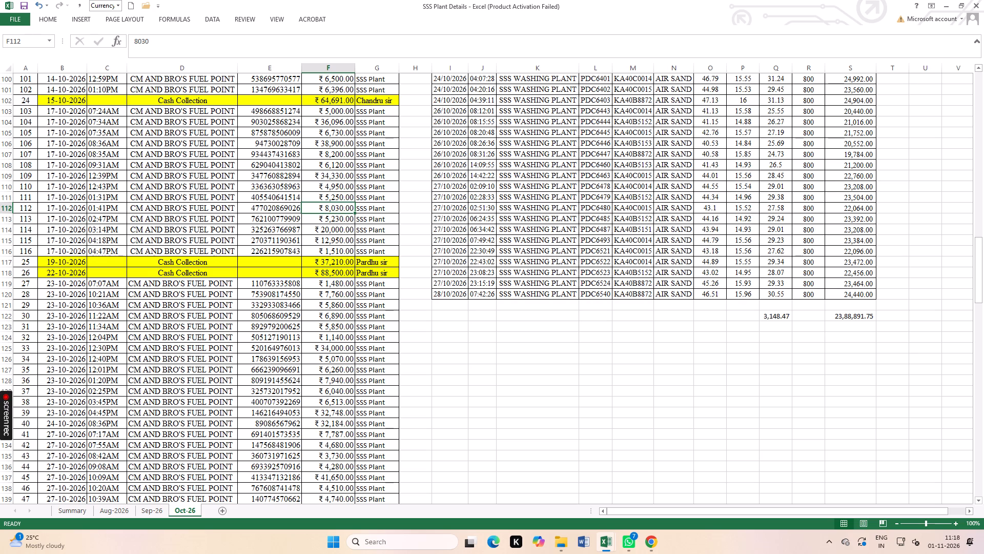
pyautogui.press('Return')
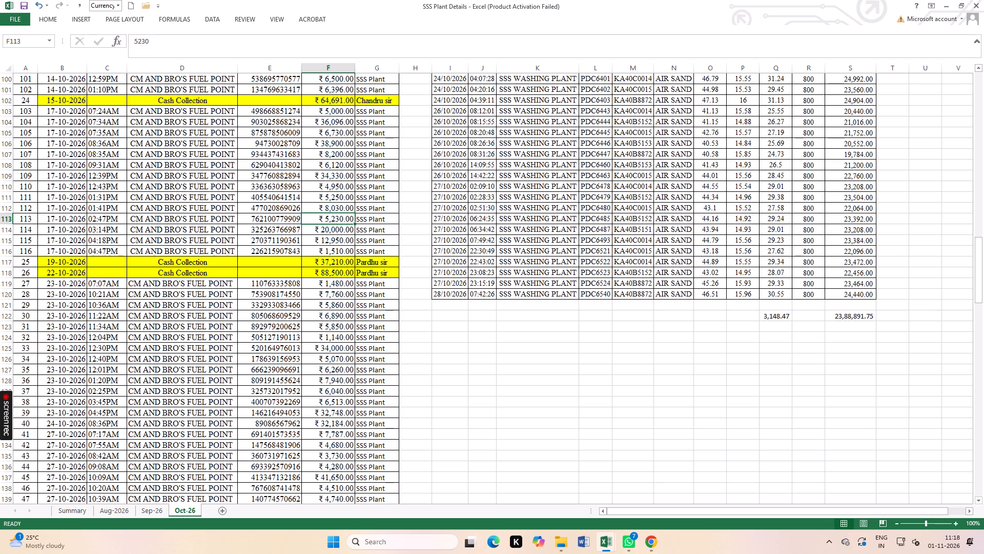
pyautogui.press('Return')
pyautogui.press('Return')
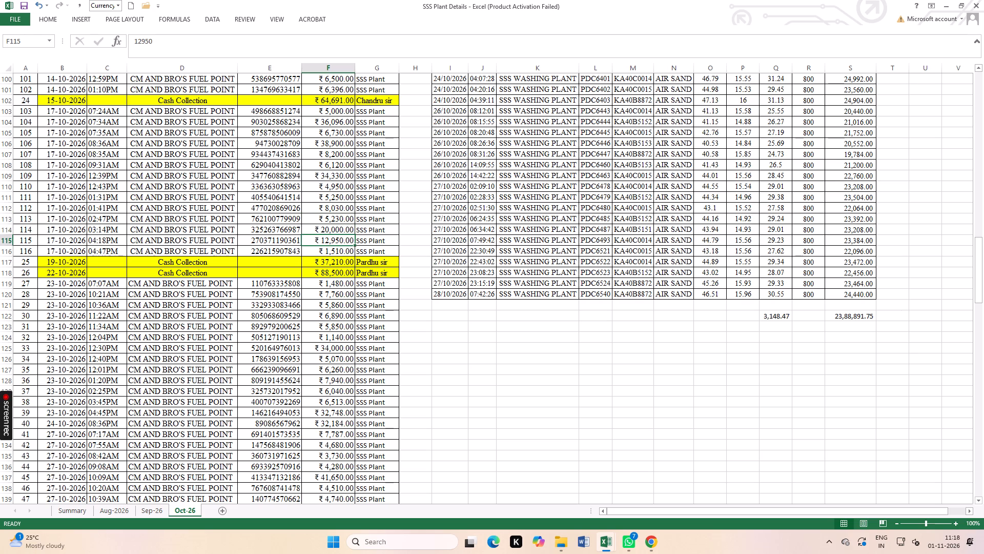
pyautogui.press('Return')
pyautogui.press('Return')
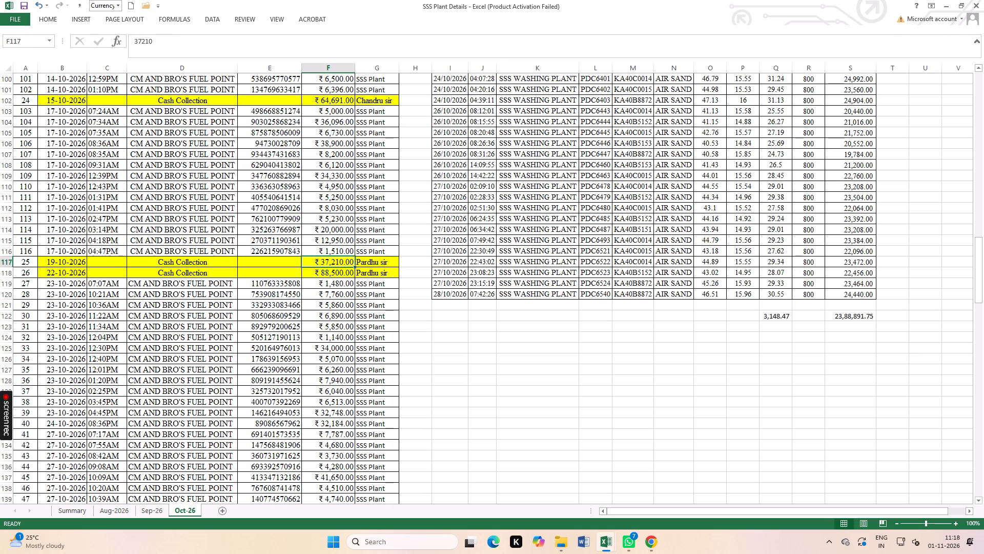
pyautogui.press('Return')
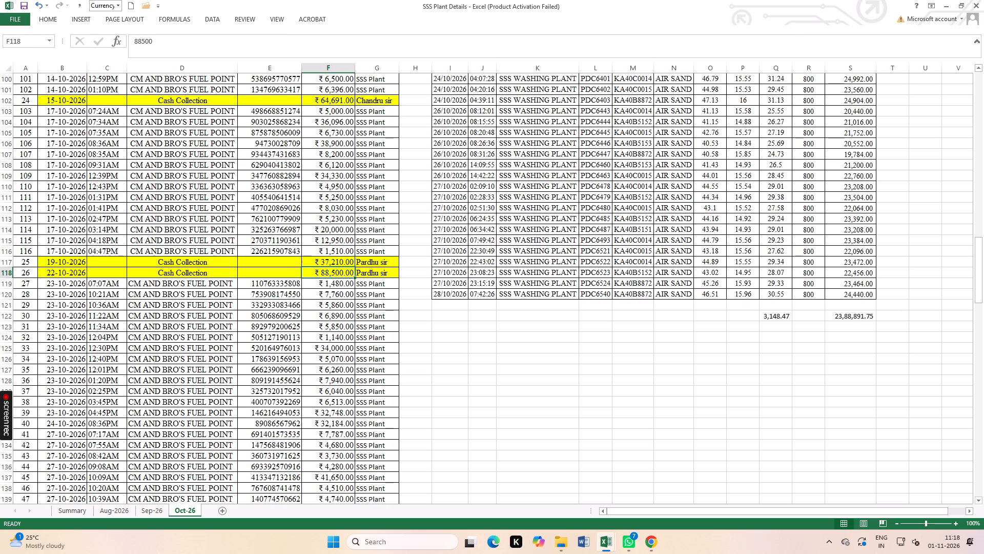
pyautogui.press('Return')
pyautogui.press('Return')
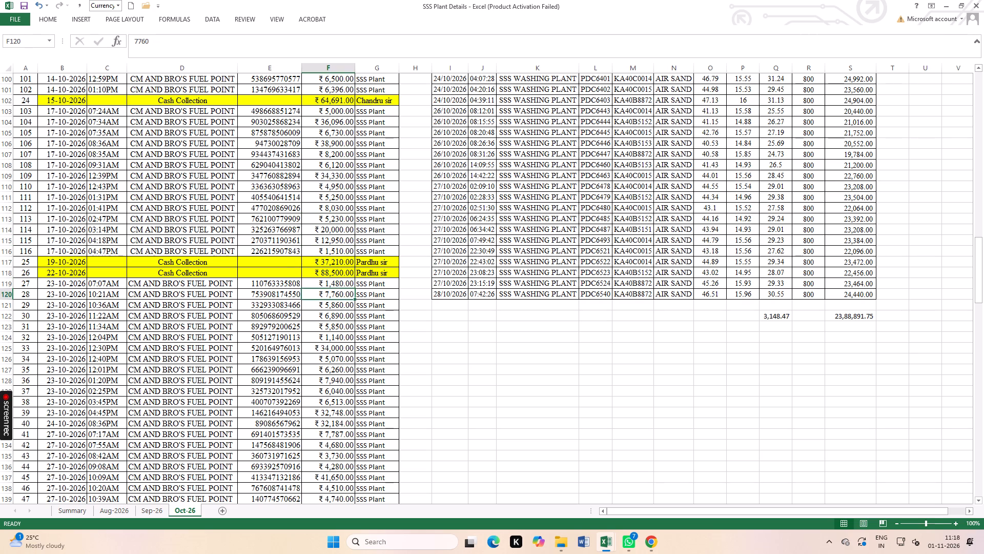
pyautogui.press('Return')
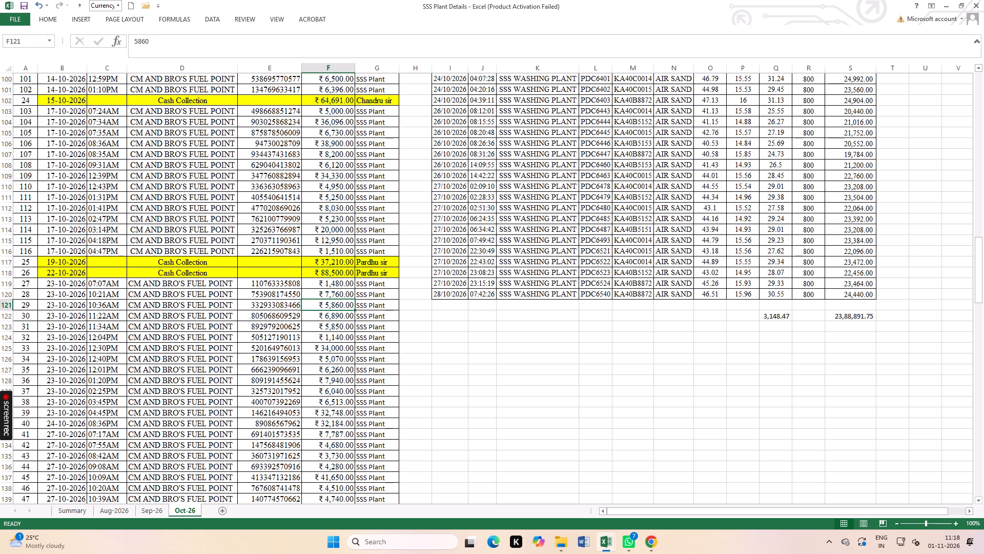
pyautogui.press('Return')
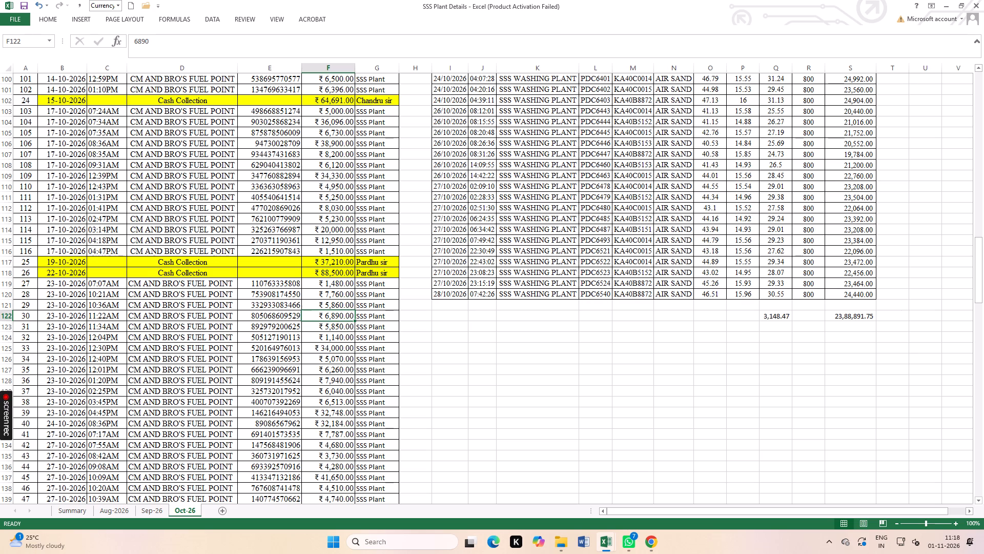
pyautogui.press('Return')
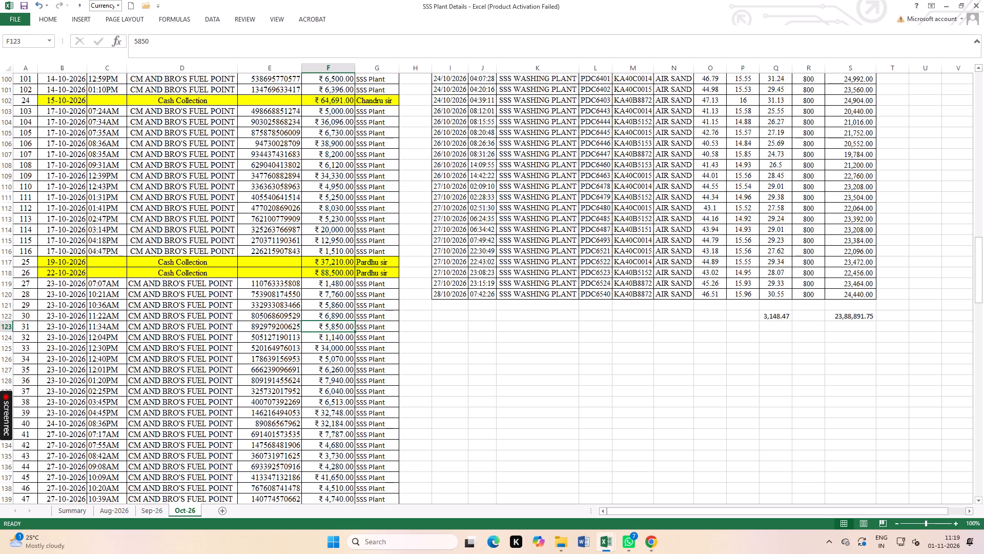
pyautogui.press('Return')
pyautogui.press('Return')
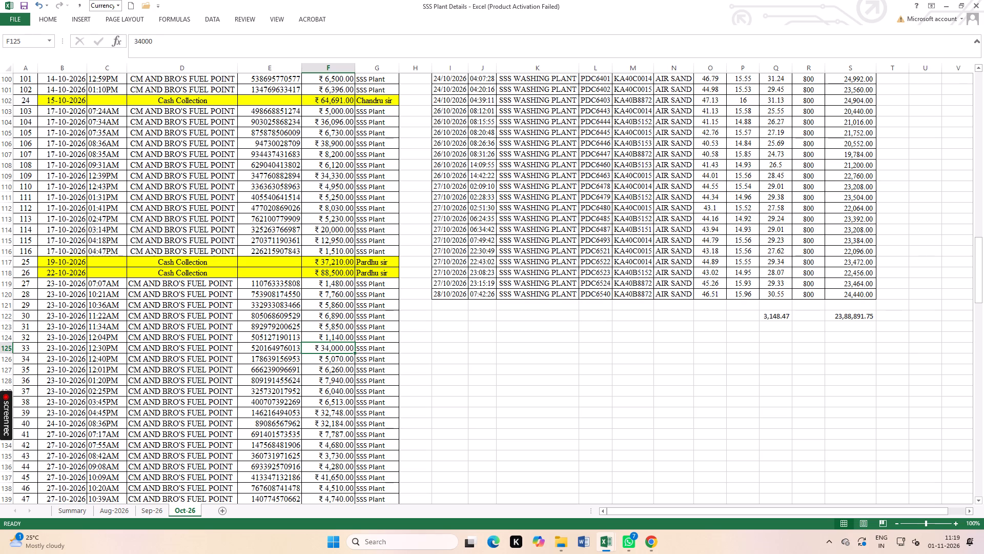
pyautogui.press('Return')
pyautogui.press('Return')
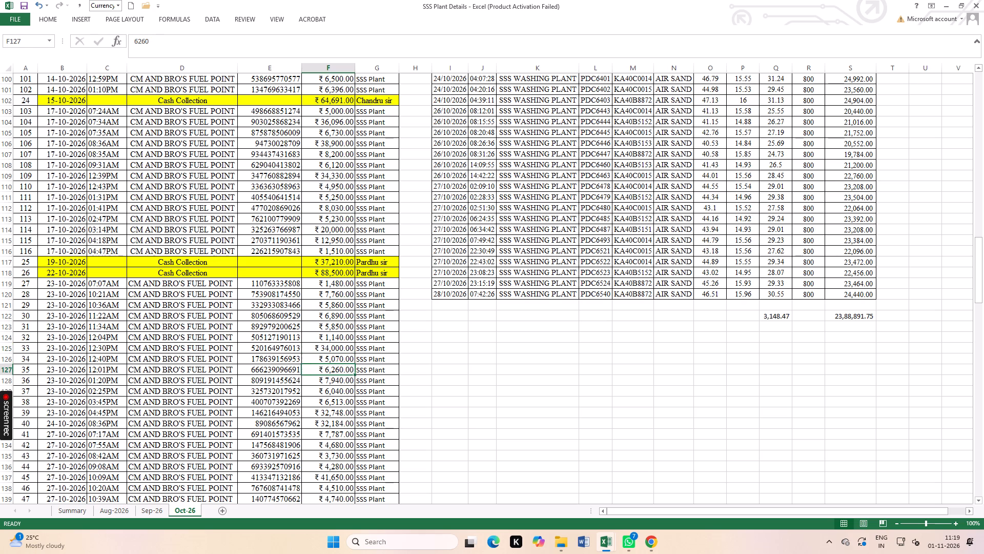
pyautogui.press('Return')
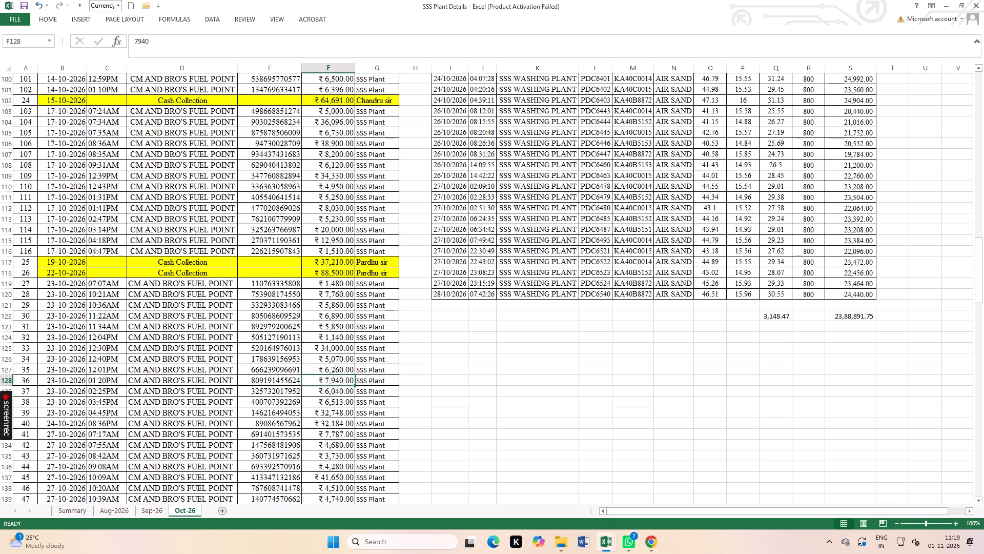
pyautogui.press('Return')
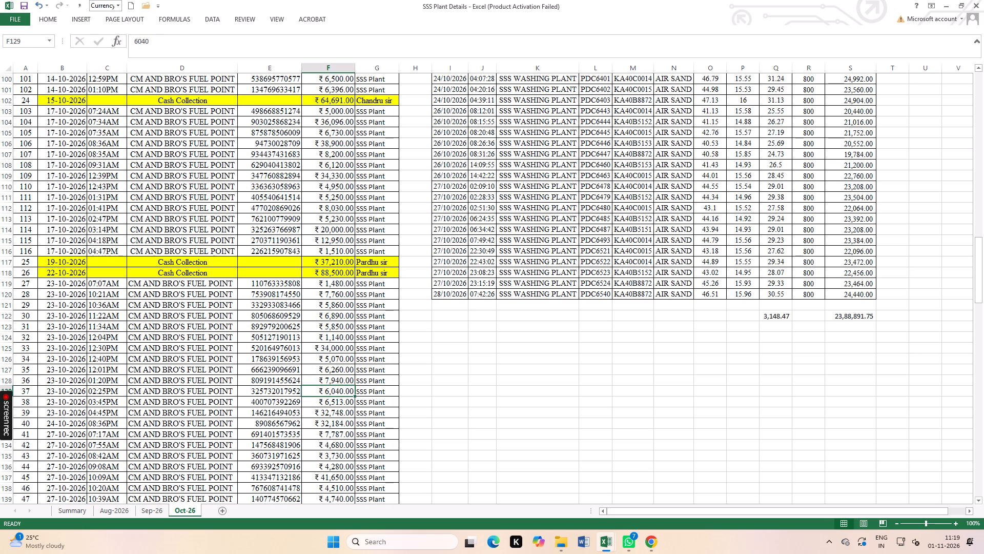
pyautogui.press('Return')
pyautogui.press('Return')
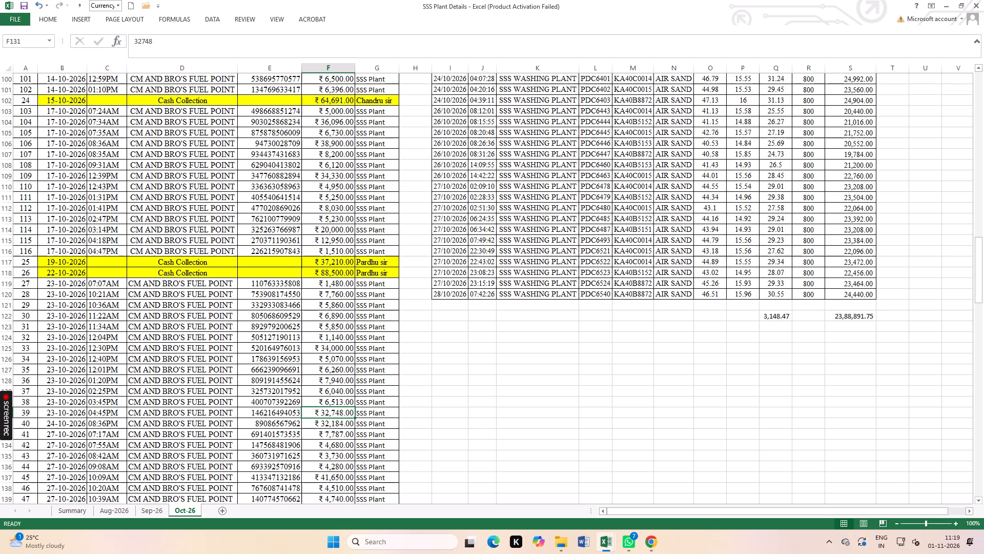
pyautogui.press('Return')
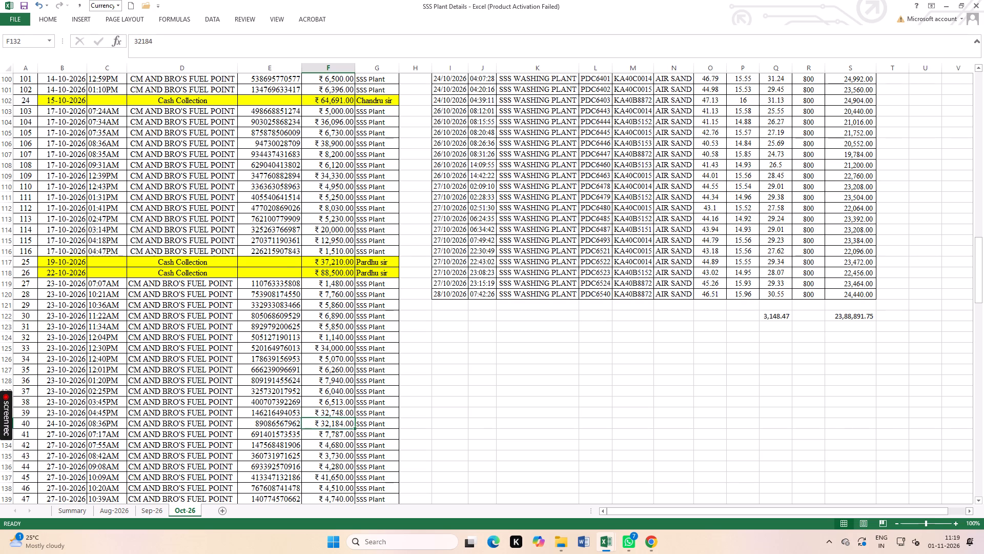
# Check the SSS Plant payment amounts dated 27-10-2026 one by one, from the 07:17AM entry through the 12:07PM entry.
pyautogui.press('Return')
pyautogui.press('Return')
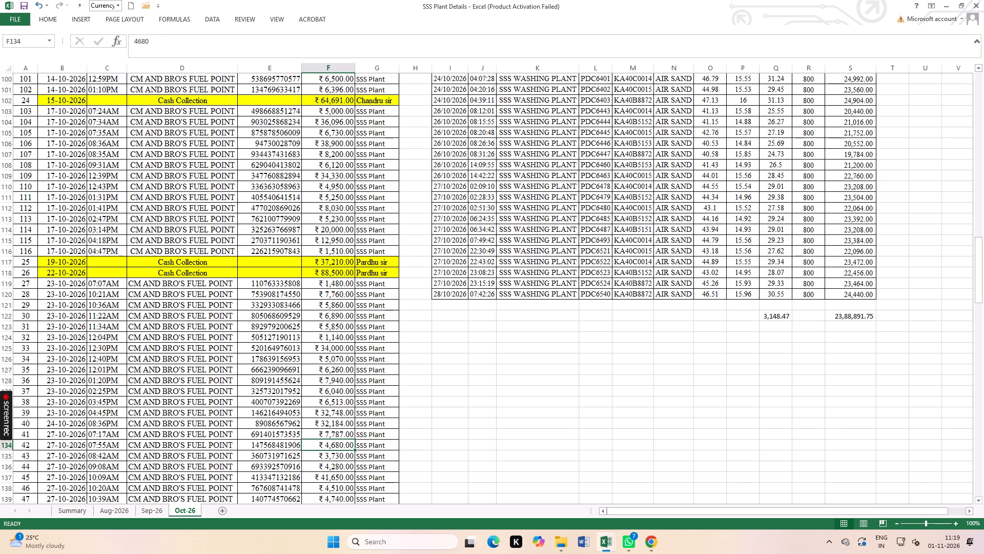
pyautogui.press('Return')
pyautogui.press('Return')
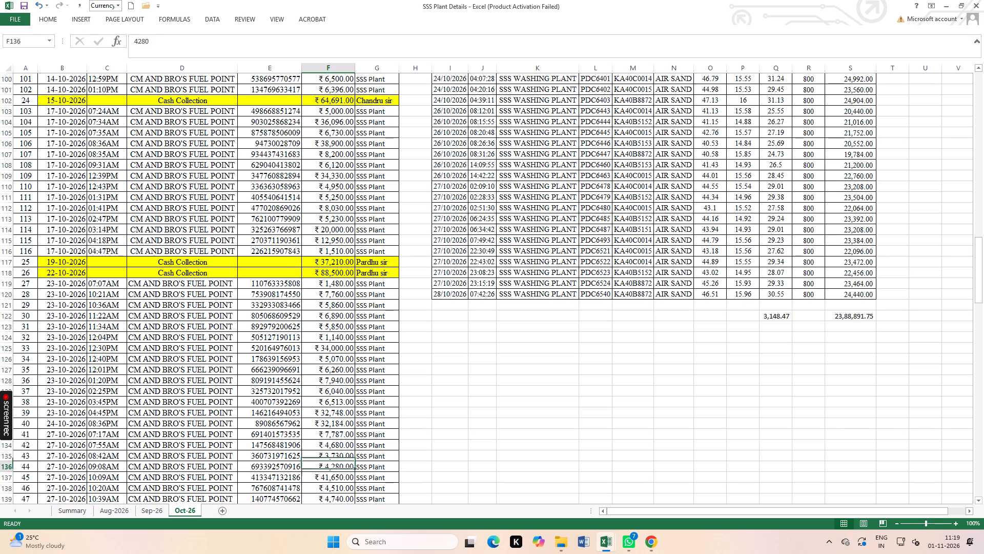
pyautogui.press('Return')
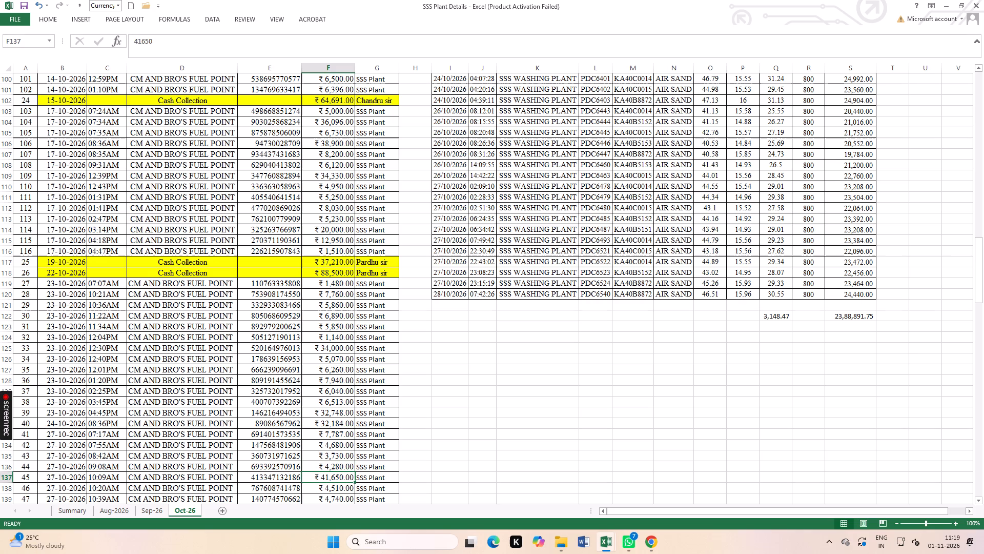
pyautogui.press('Return')
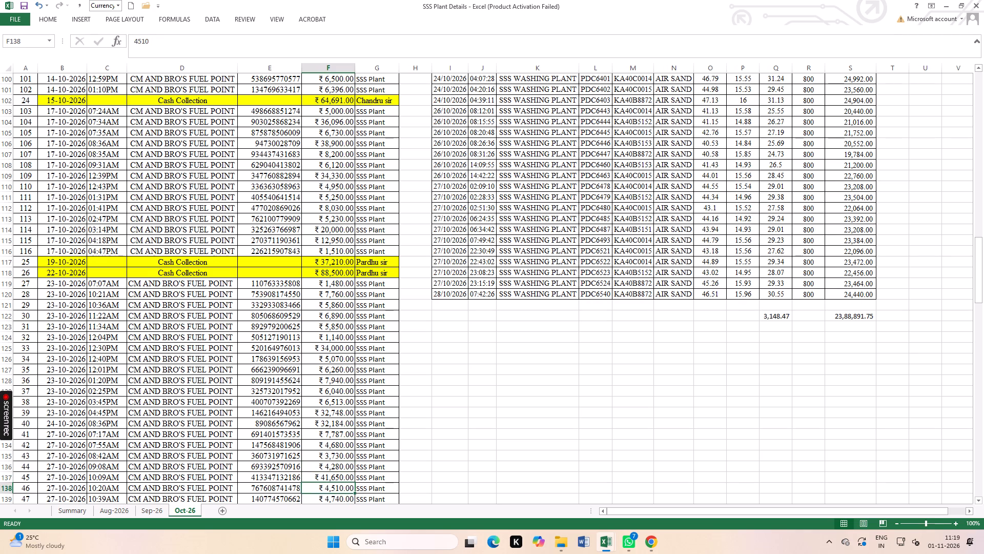
pyautogui.press('Return')
pyautogui.scroll(-5, 465, 222)
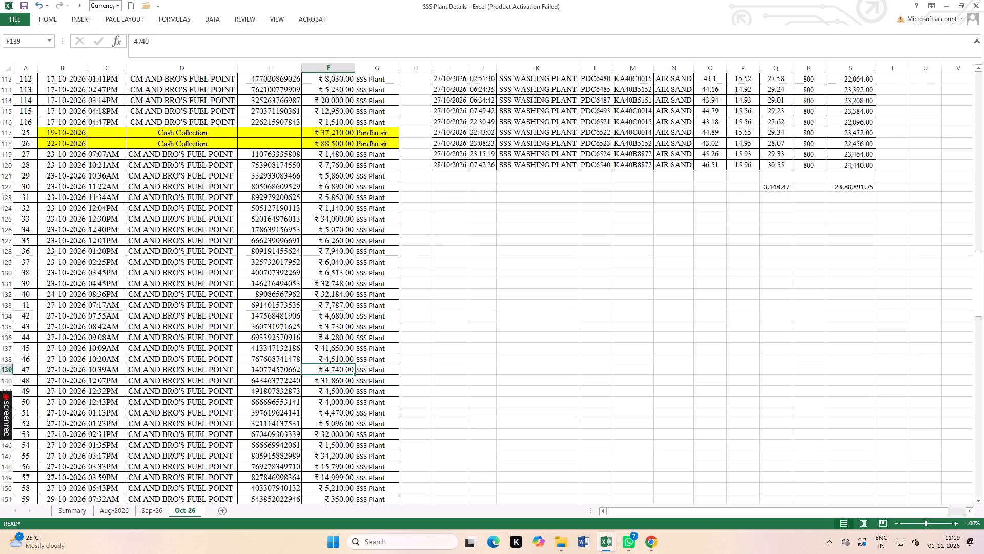
pyautogui.scroll(-5, 464, 220)
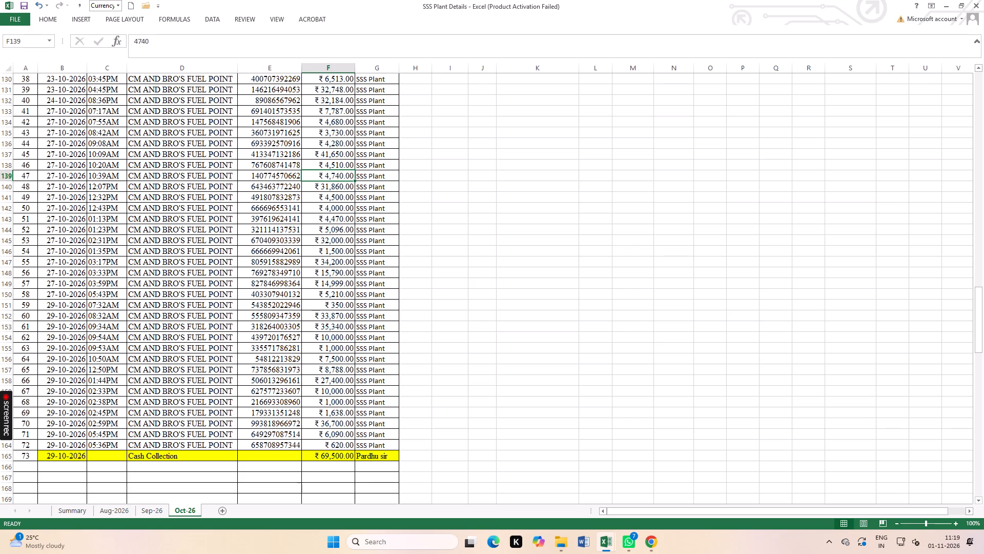
pyautogui.press('Return')
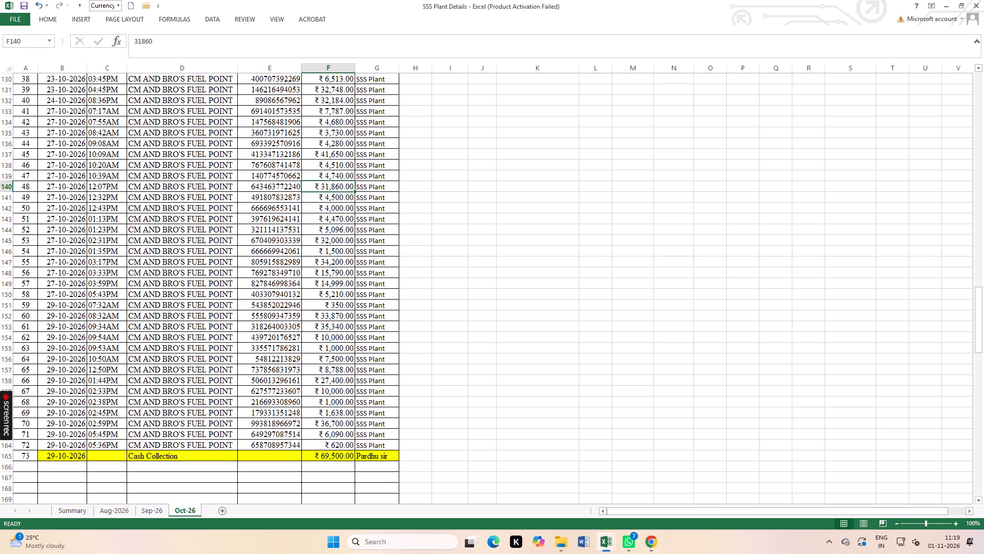
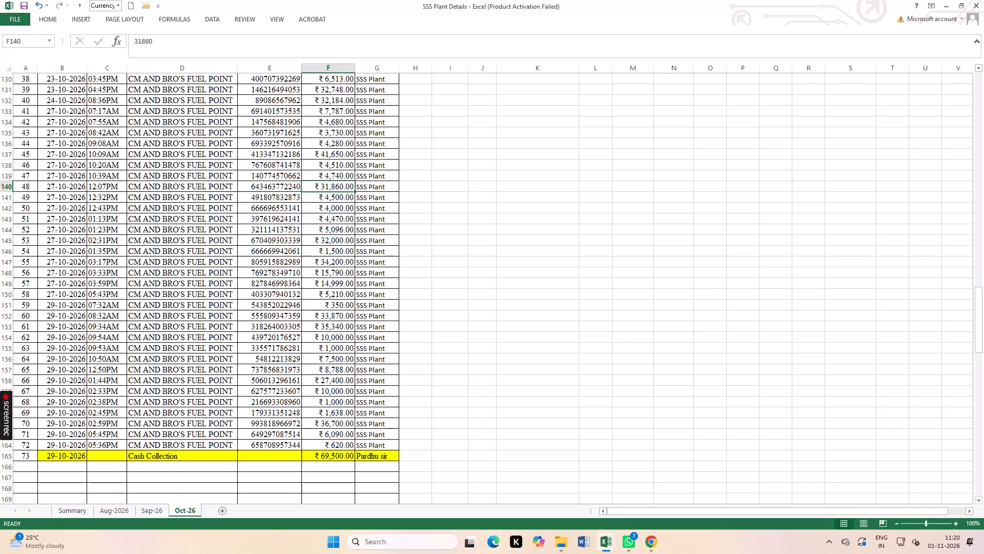
# Check the SSS Plant payment amounts dated 27-10-2026 one by one, from the 12:32PM entry through the 05:43PM entry.
pyautogui.click(348, 201)
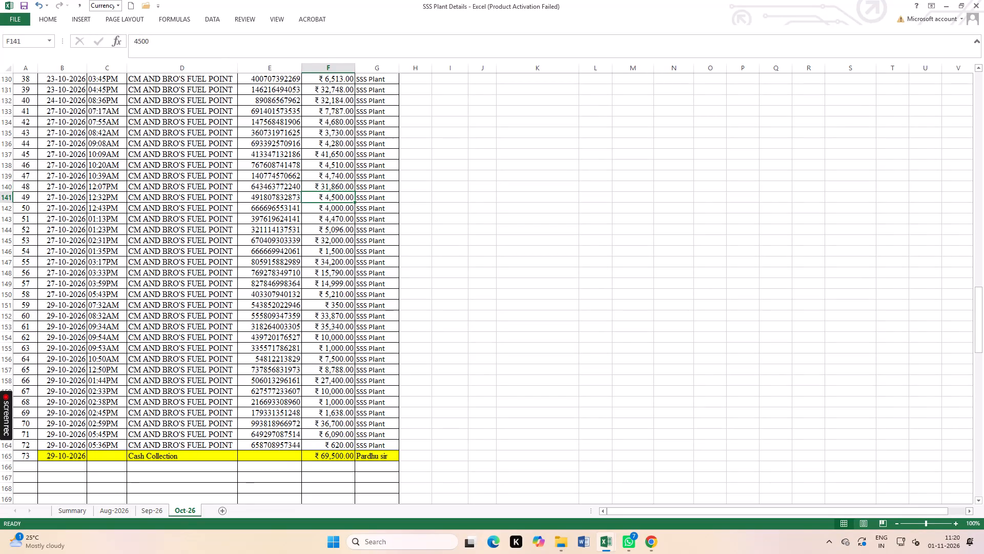
pyautogui.press('Return')
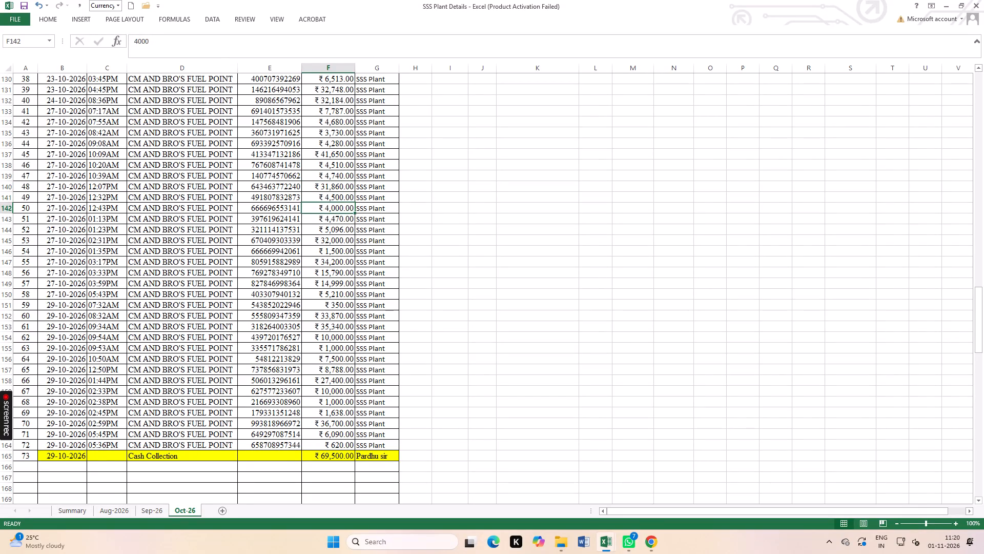
pyautogui.press('Return')
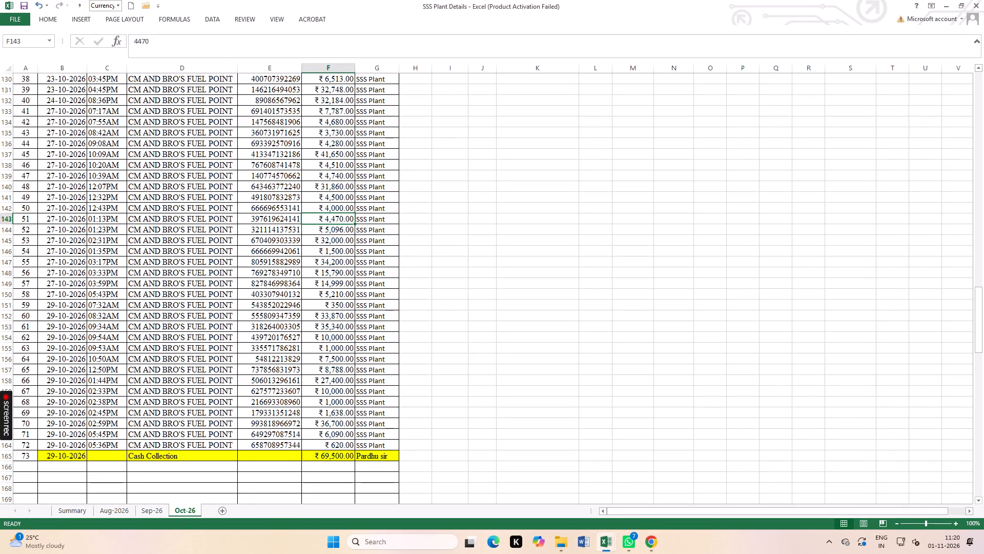
pyautogui.press('Return')
pyautogui.press('Return')
pyautogui.press('Return')
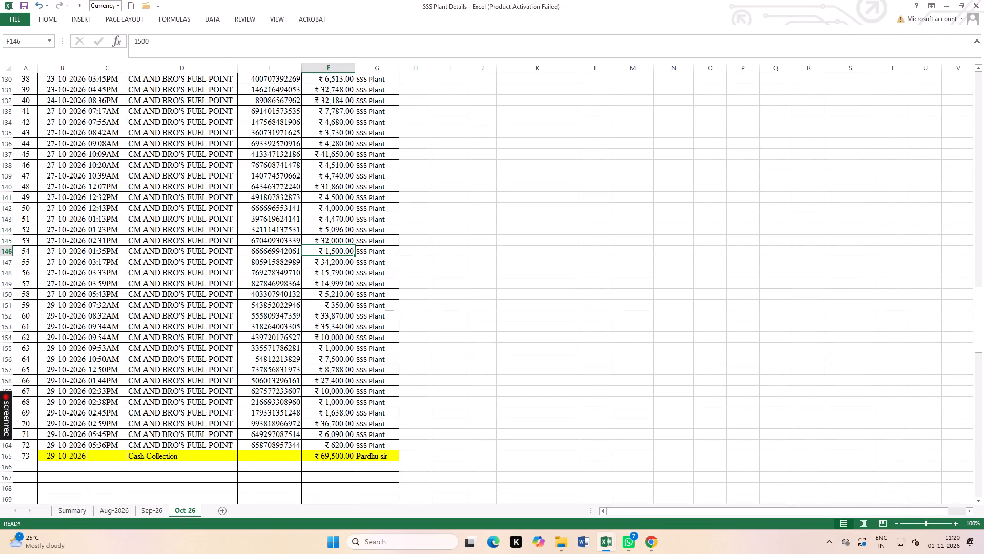
pyautogui.press('Return')
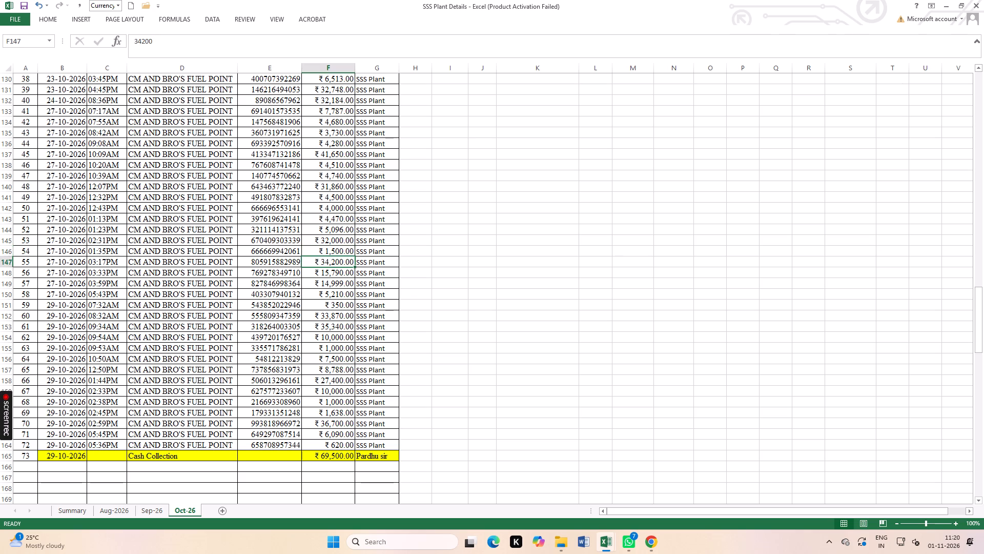
pyautogui.press('Return')
pyautogui.press('Return')
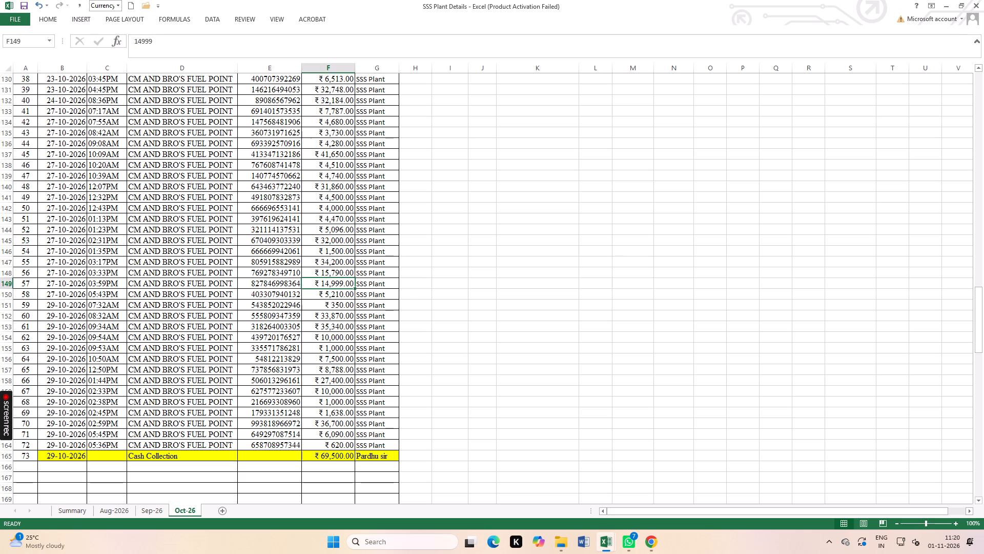
pyautogui.press('Return')
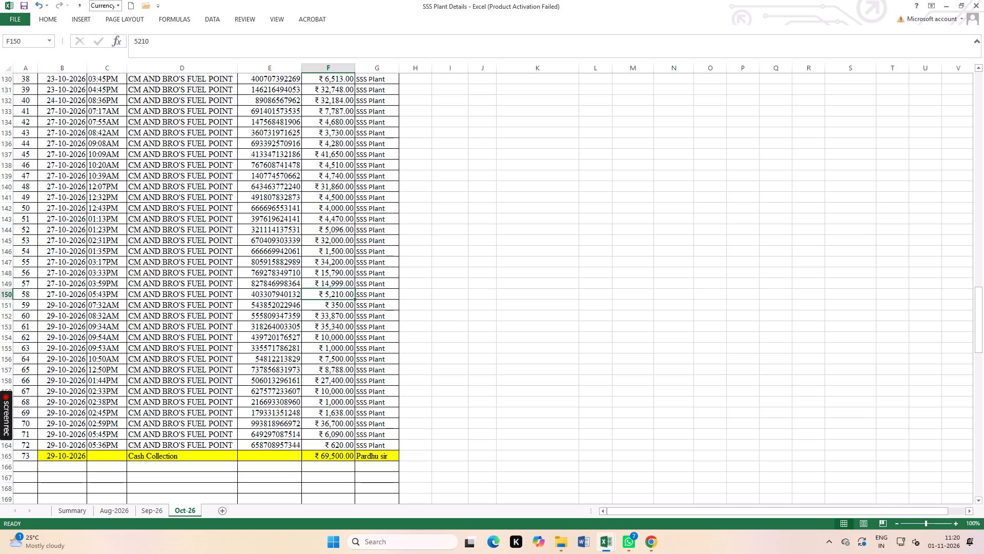
# Check the SSS Plant payment amounts dated 29-10-2026 one by one, from the 07:32AM entry through the 05:36PM entry.
pyautogui.press('Return')
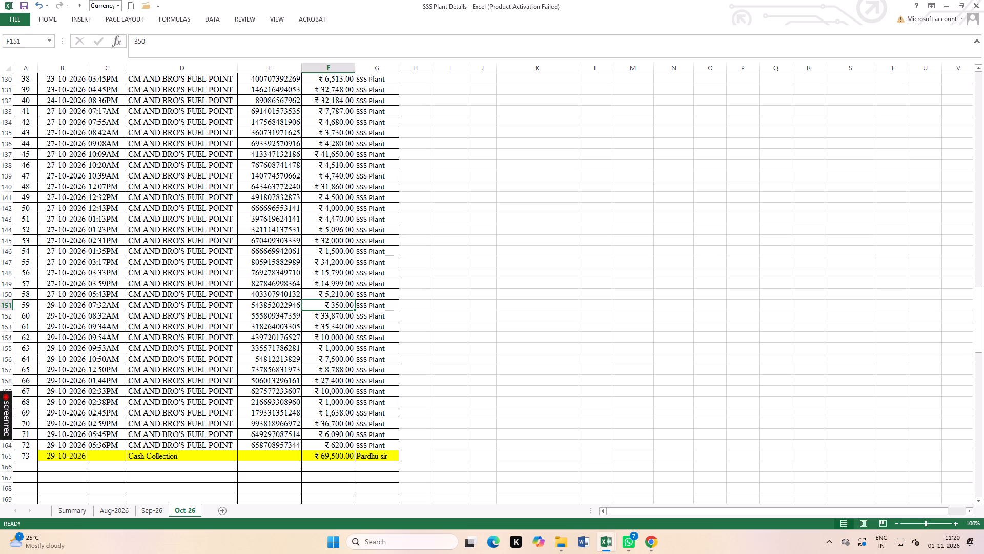
pyautogui.press('Return')
pyautogui.press('Return')
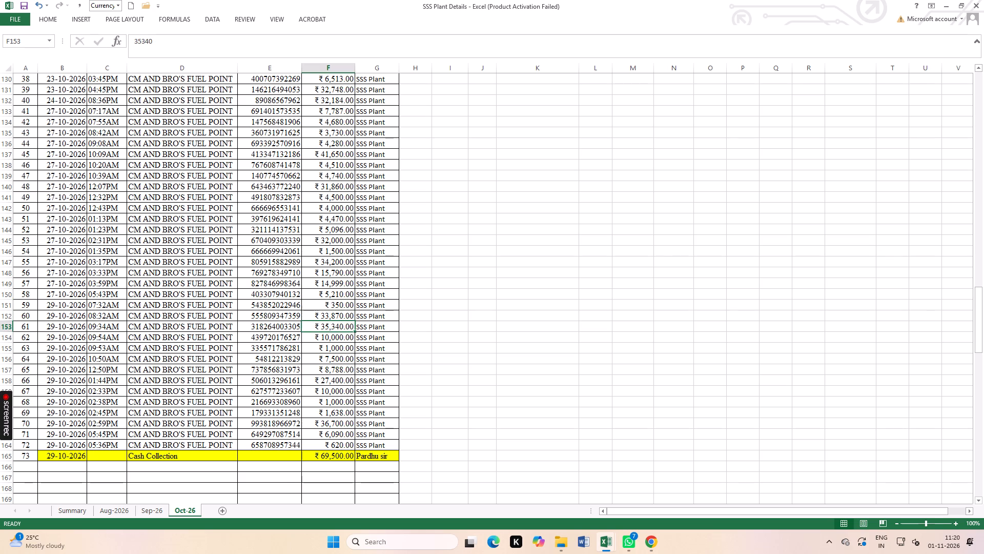
pyautogui.press('Return')
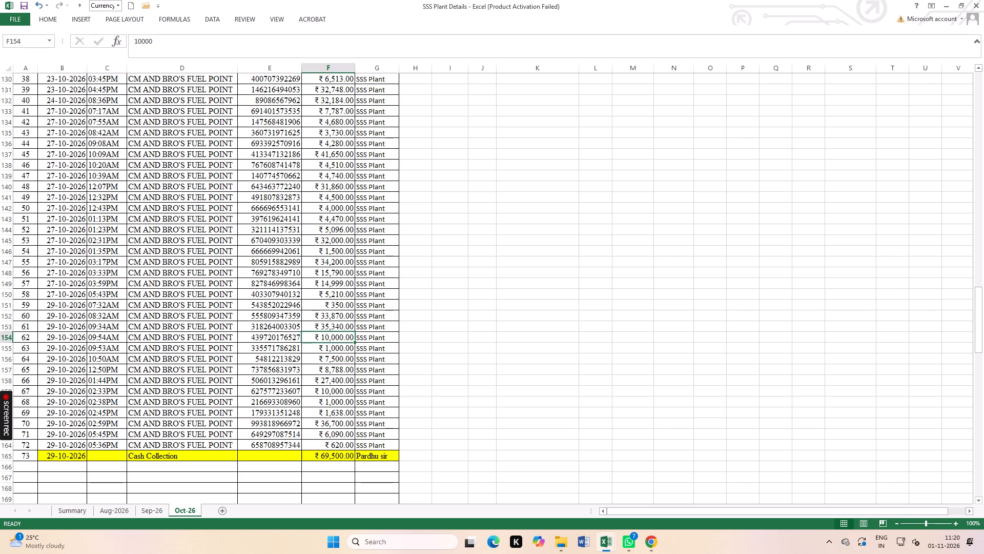
pyautogui.press('Return')
pyautogui.press('Return')
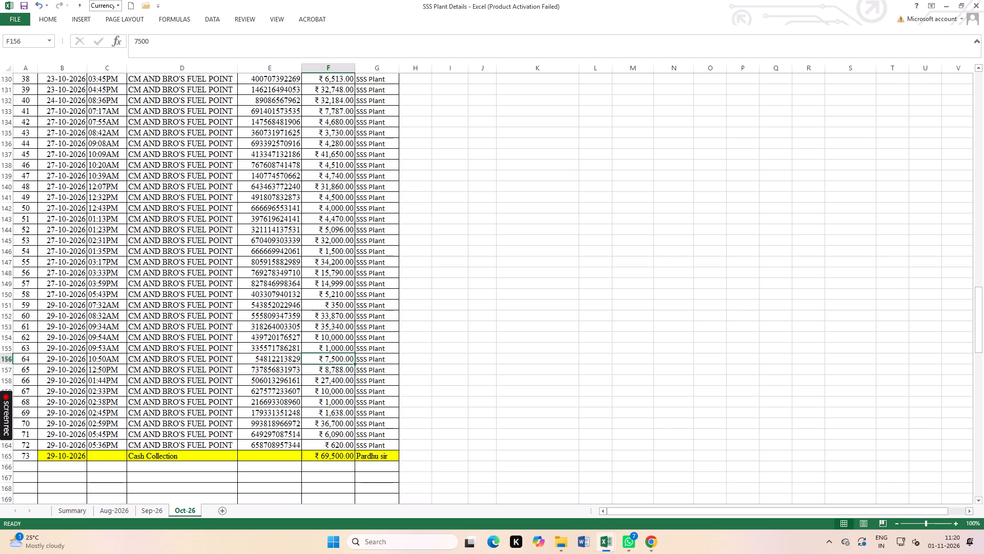
pyautogui.press('Return')
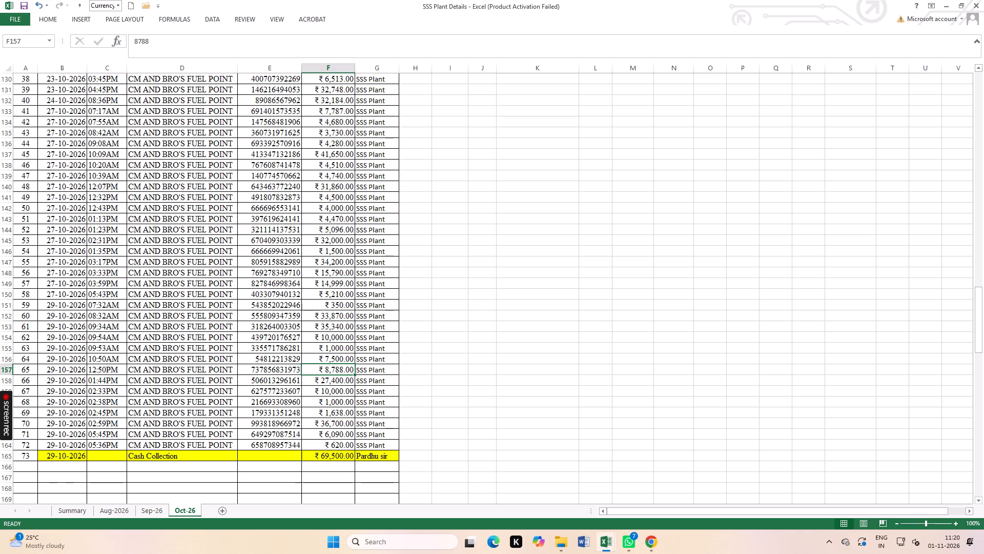
pyautogui.press('Return')
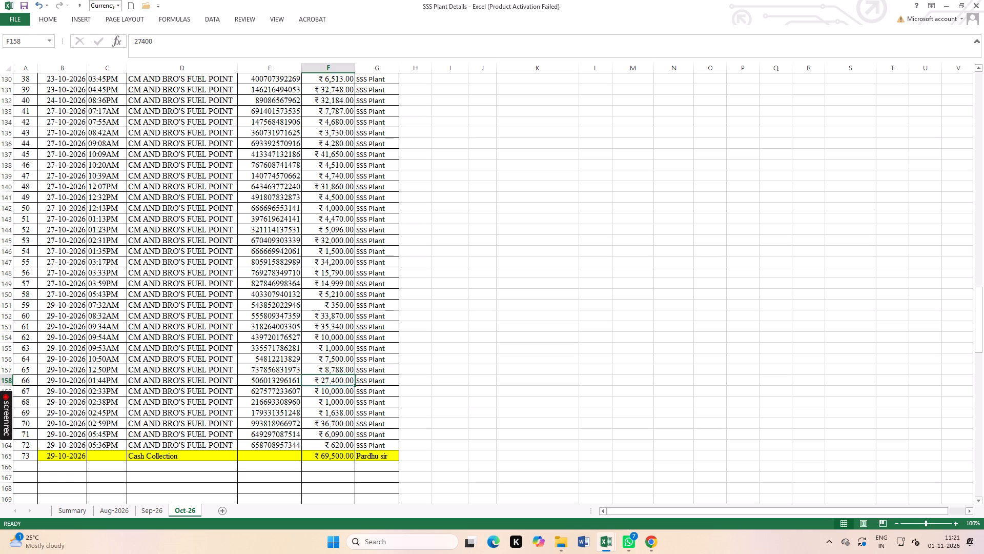
pyautogui.press('Return')
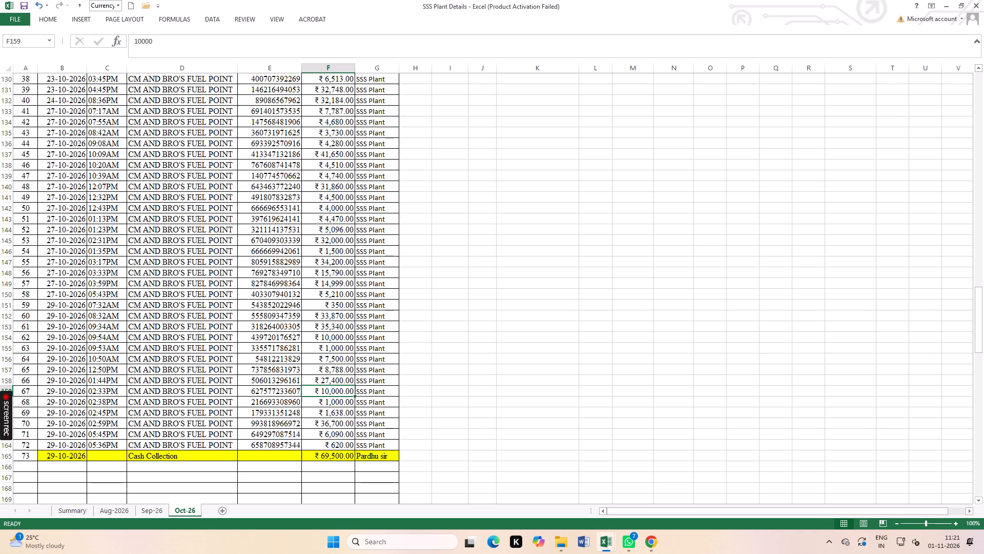
pyautogui.press('Return')
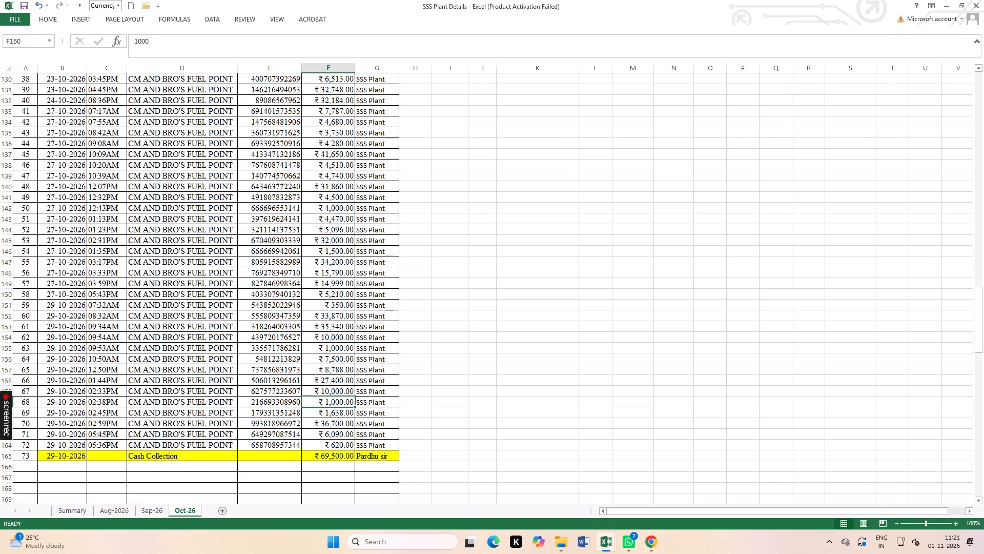
pyautogui.press('Return')
pyautogui.press('Return')
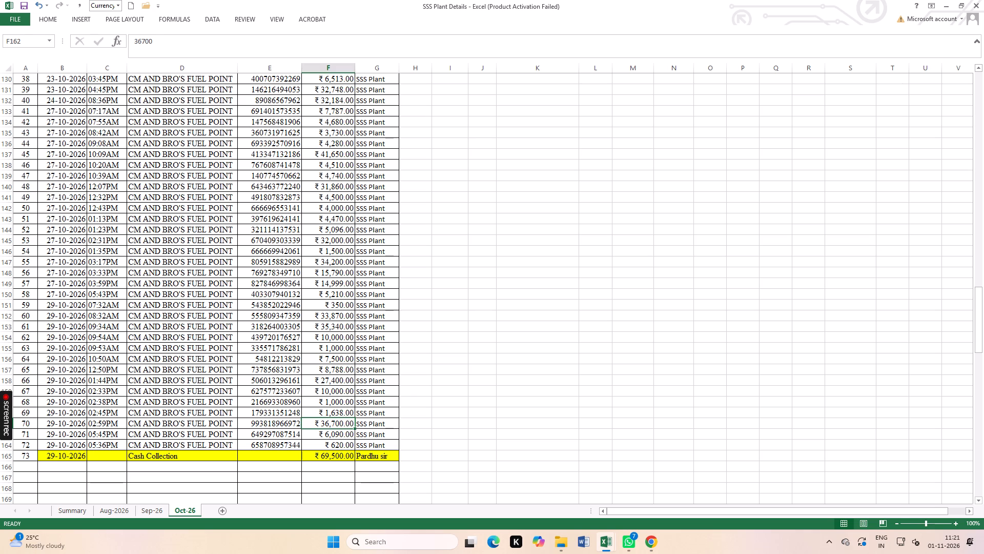
pyautogui.press('Return')
pyautogui.press('Return')
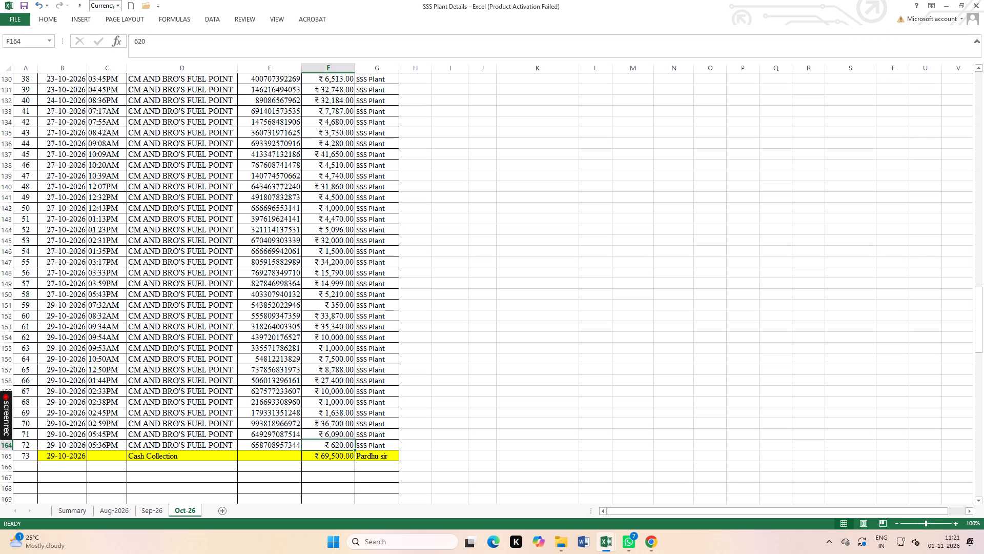
# Save the SSS Plant Details workbook.
pyautogui.click(514, 221)
pyautogui.scroll(5, 319, 212)
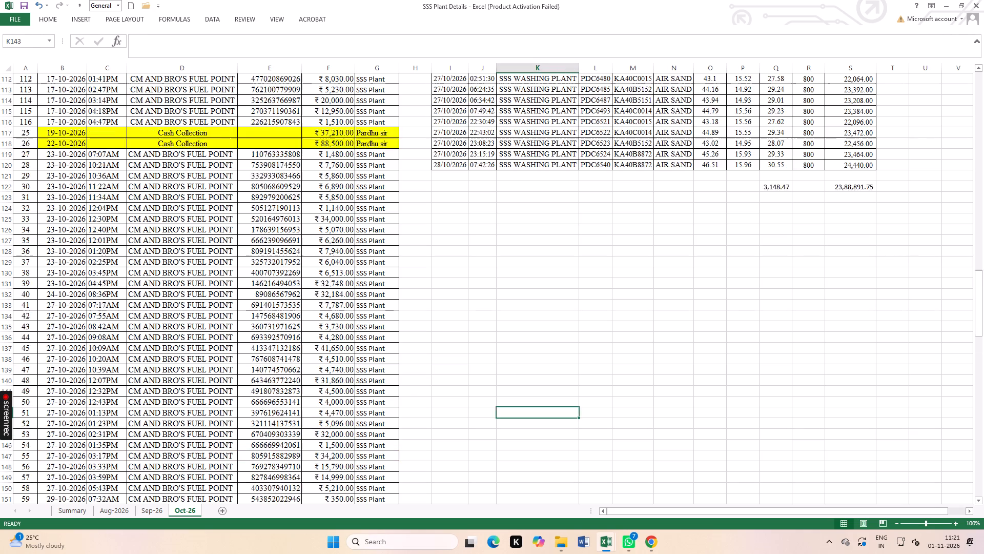
pyautogui.scroll(2, 319, 212)
pyautogui.doubleClick(26, 6)
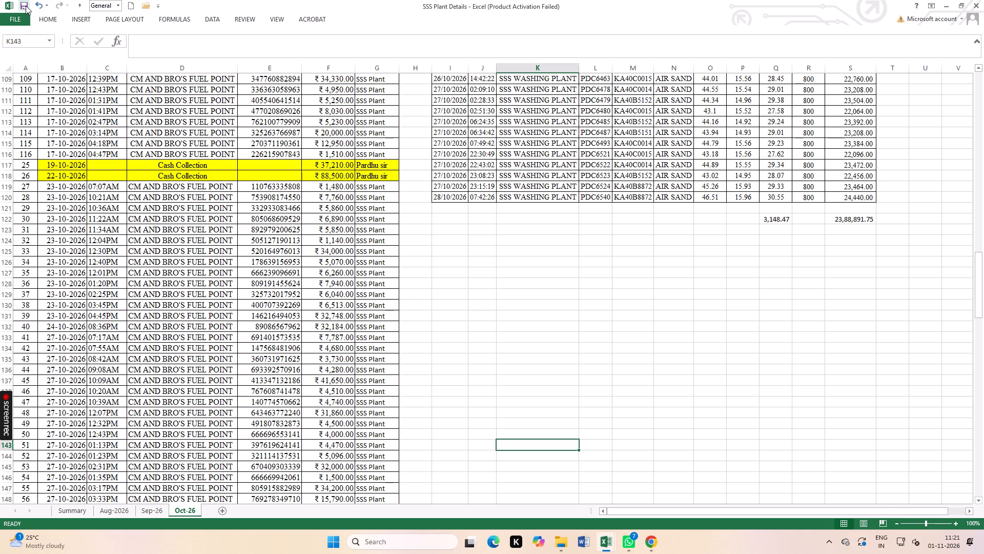
# Add filters to the header row of the SSS Crusher daily payment table, from SL No. through Remark.
pyautogui.scroll(7, 343, 250)
pyautogui.scroll(20, 343, 250)
pyautogui.scroll(11, 343, 250)
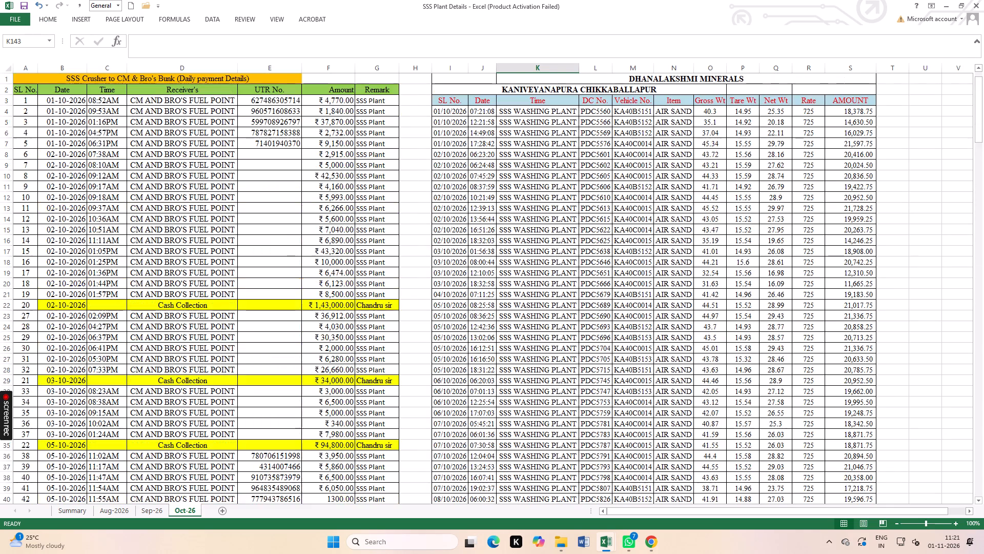
pyautogui.scroll(8, 342, 261)
pyautogui.moveTo(25, 88); pyautogui.dragTo(210, 94)
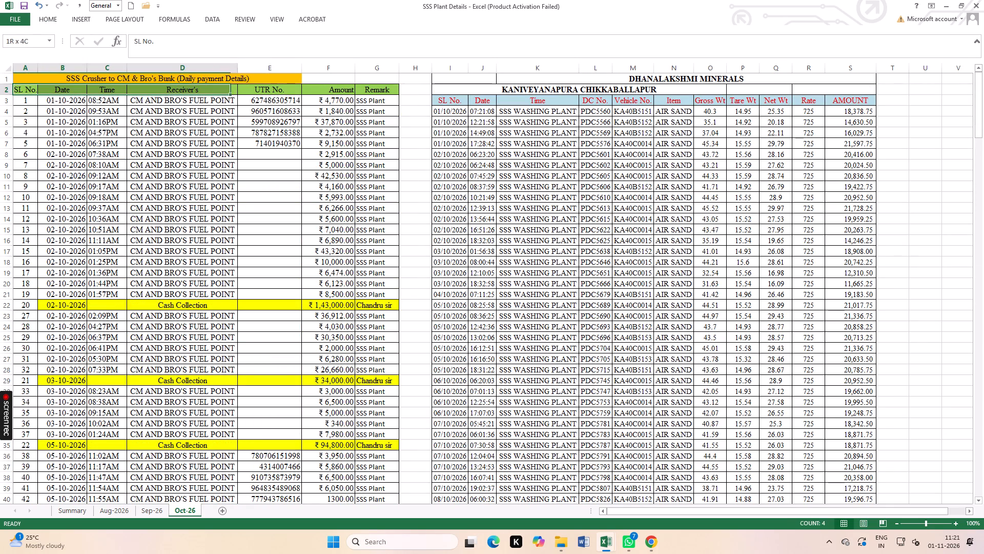
pyautogui.moveTo(210, 94); pyautogui.dragTo(370, 85)
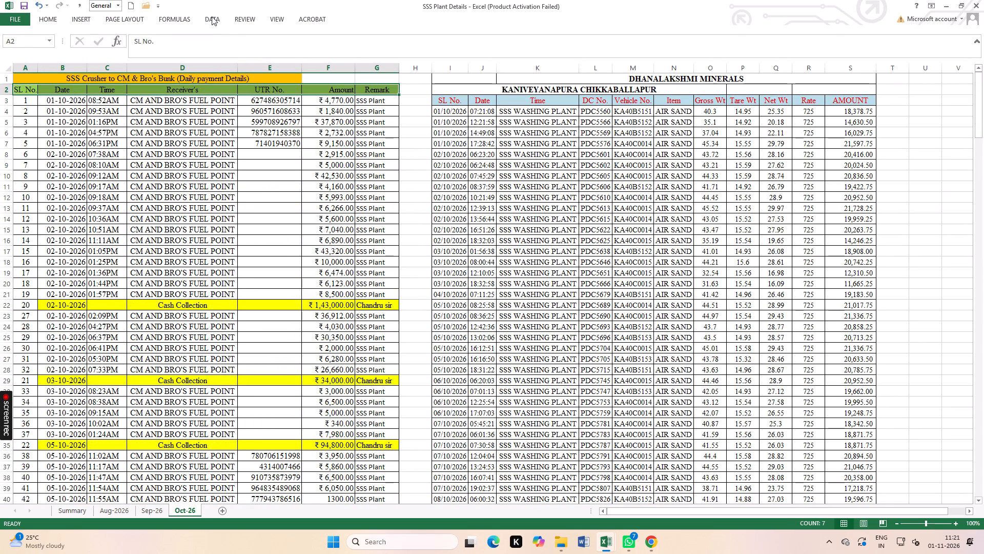
pyautogui.click(212, 16)
pyautogui.click(273, 48)
pyautogui.click(314, 157)
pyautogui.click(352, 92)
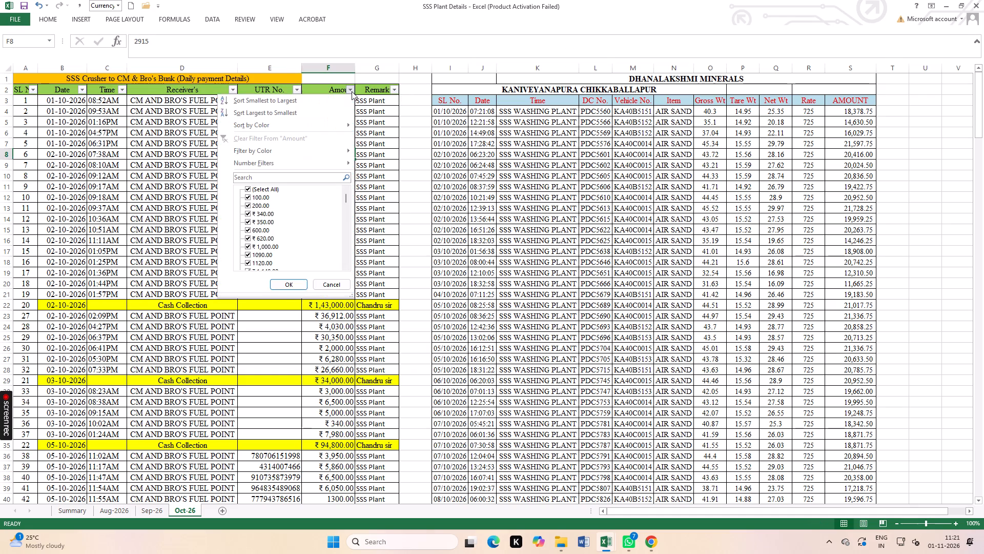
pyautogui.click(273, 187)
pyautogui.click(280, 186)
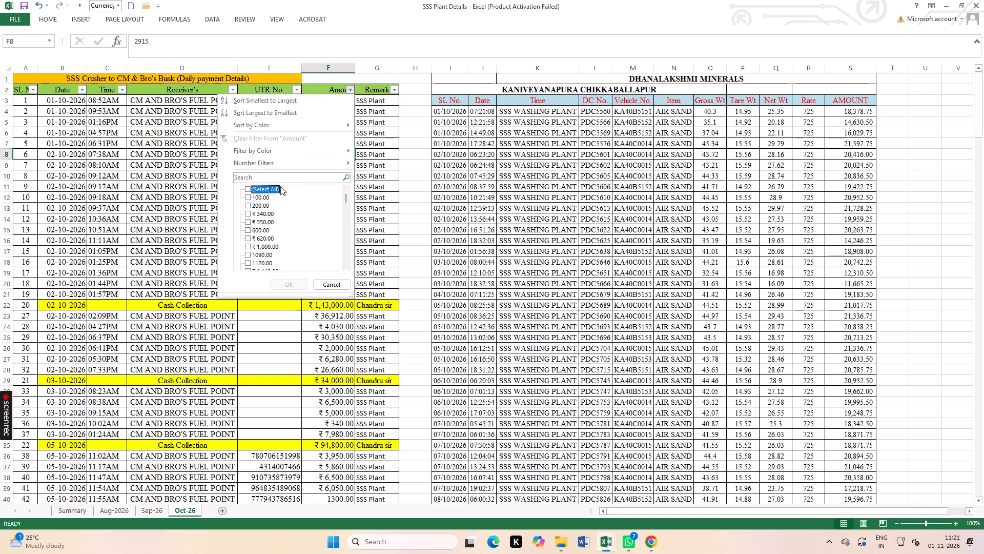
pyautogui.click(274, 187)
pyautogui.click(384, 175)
# Filter the daily payment table's Remark column to show only SSS Plant entries.
pyautogui.click(394, 93)
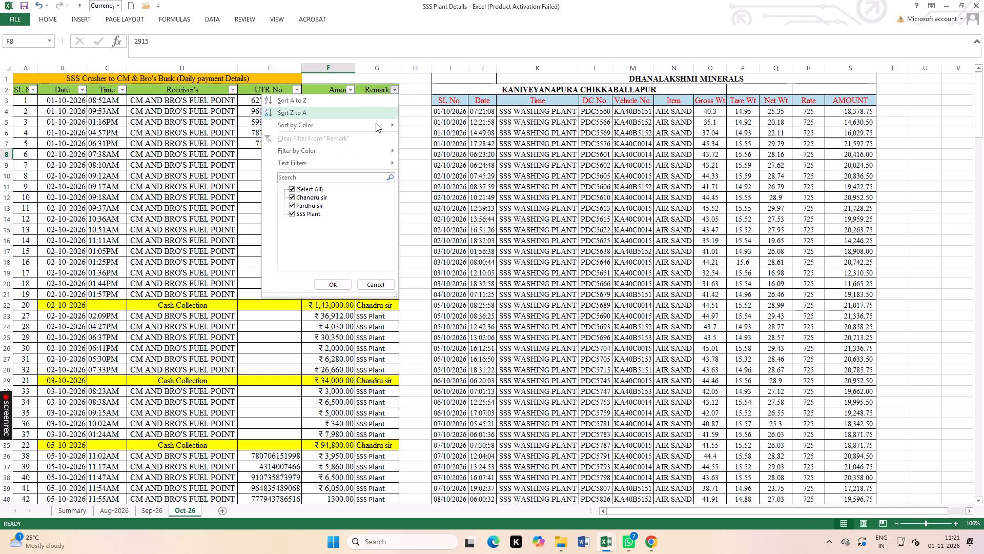
pyautogui.click(314, 187)
pyautogui.click(311, 214)
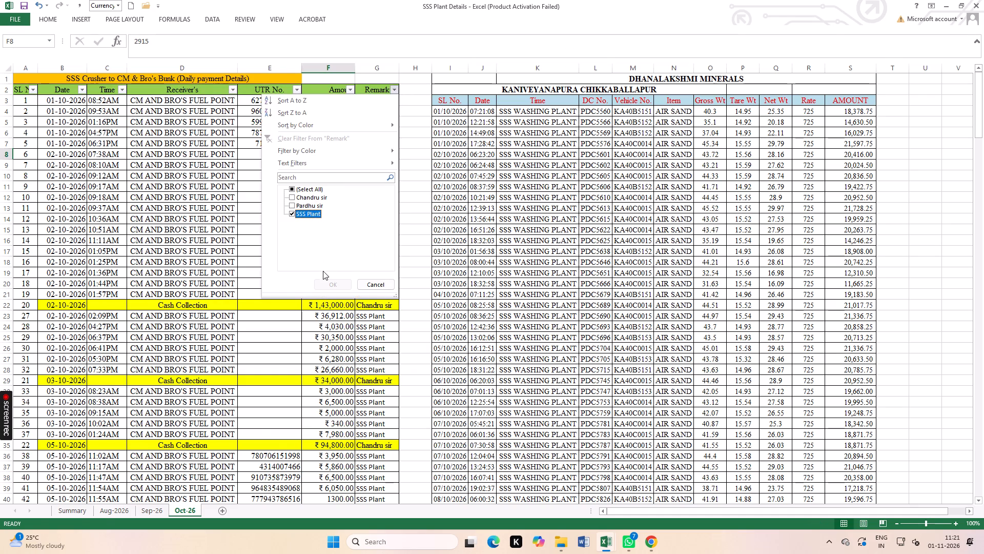
pyautogui.click(323, 281)
pyautogui.click(373, 230)
# Select all filtered SSS Plant amounts, from the first 01-10-2026 entry through the last 29-10-2026 entry, to read their total.
pyautogui.moveTo(331, 97); pyautogui.dragTo(323, 209)
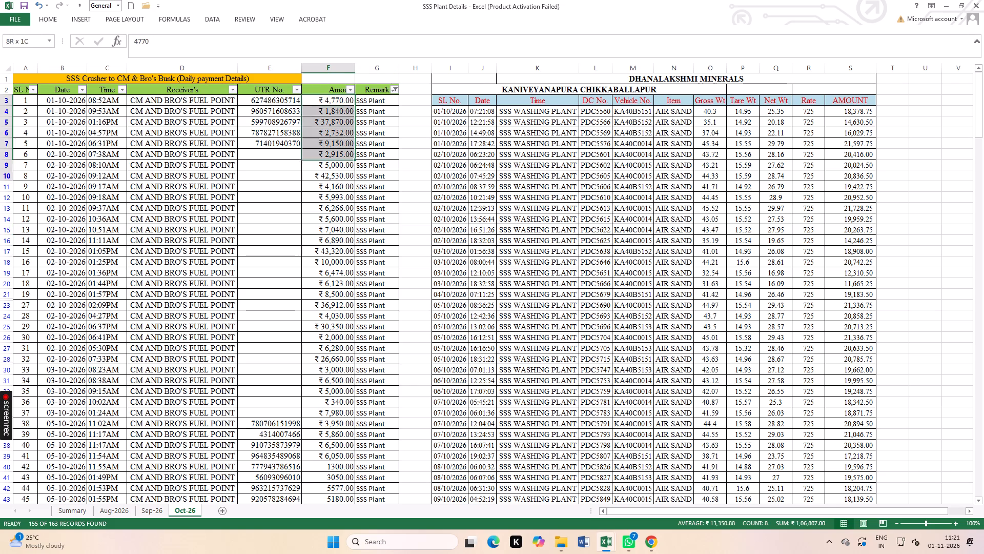
pyautogui.moveTo(323, 209); pyautogui.dragTo(315, 511)
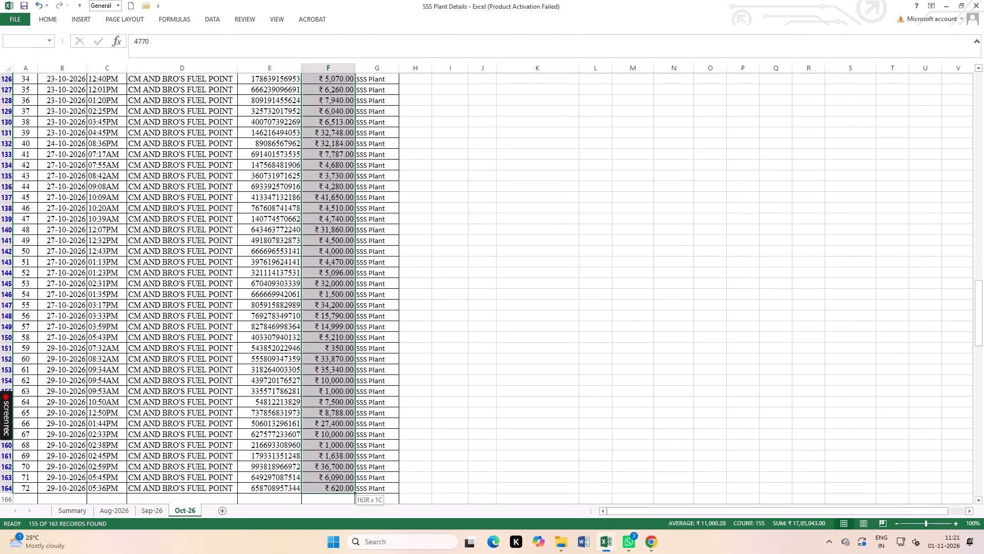
pyautogui.moveTo(315, 511); pyautogui.dragTo(319, 488)
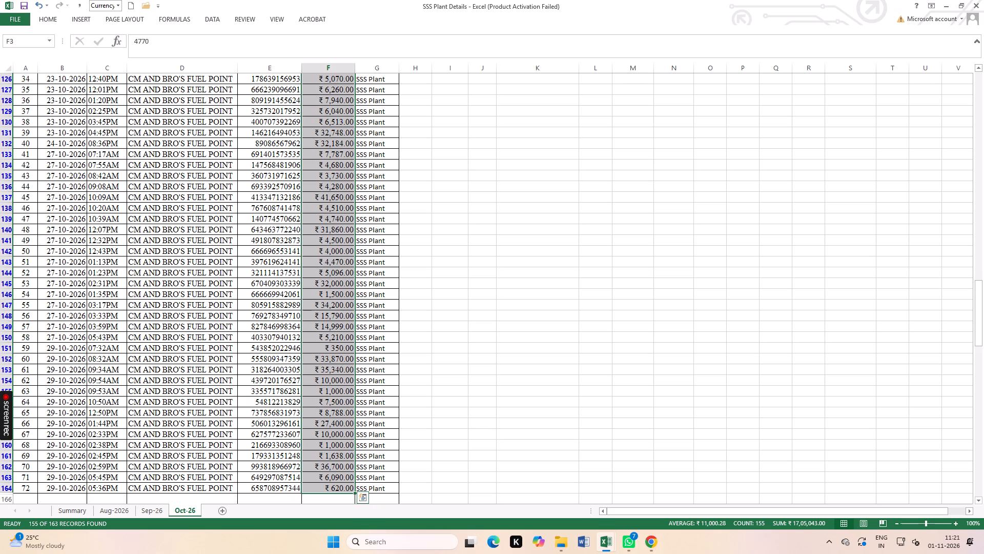
pyautogui.scroll(6, 490, 385)
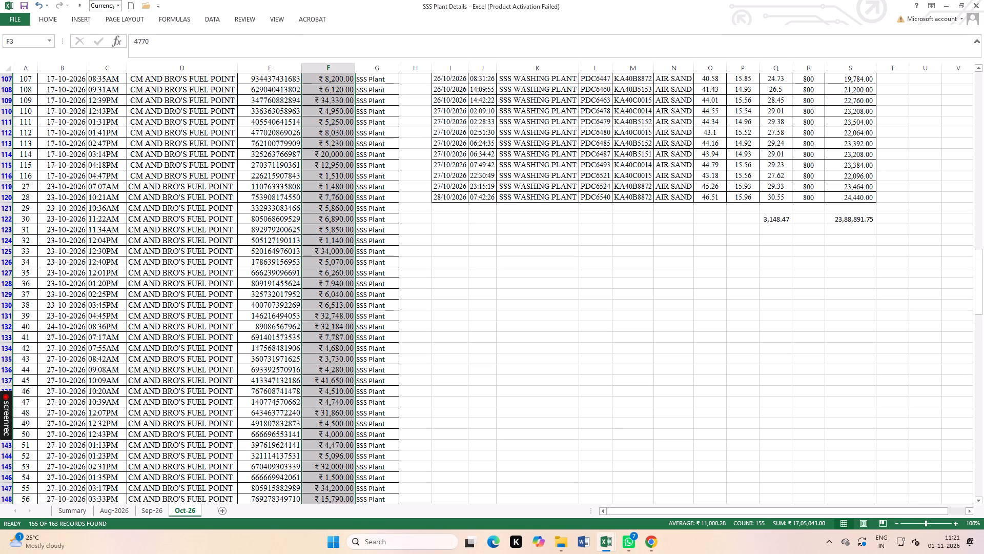
# Remove the filters from the SSS Crusher daily payment table so all entries show again.
pyautogui.click(212, 18)
pyautogui.click(269, 48)
pyautogui.click(477, 289)
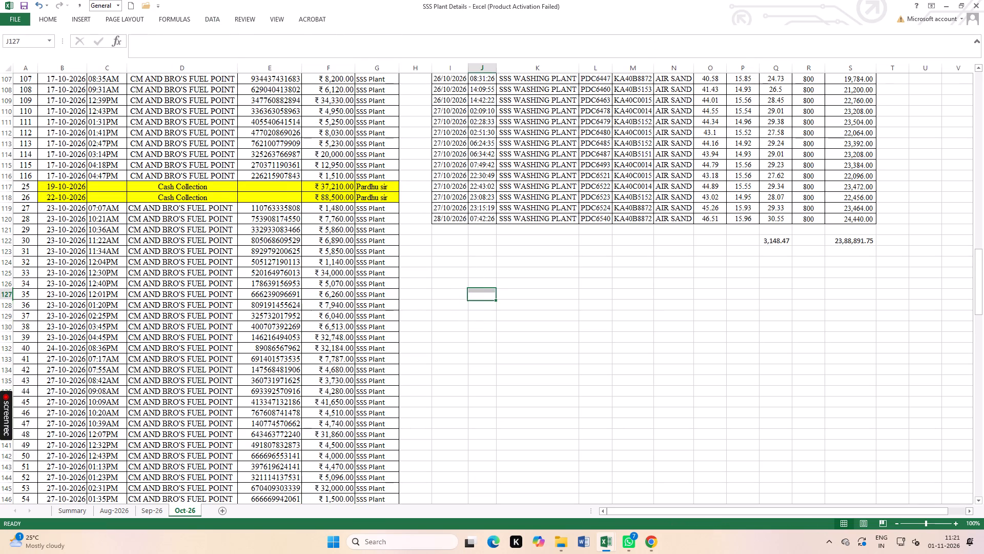
# Save and close the SSS Plant Details workbook, returning to the Bunk Payment By QR Code workbook.
pyautogui.click(26, 5)
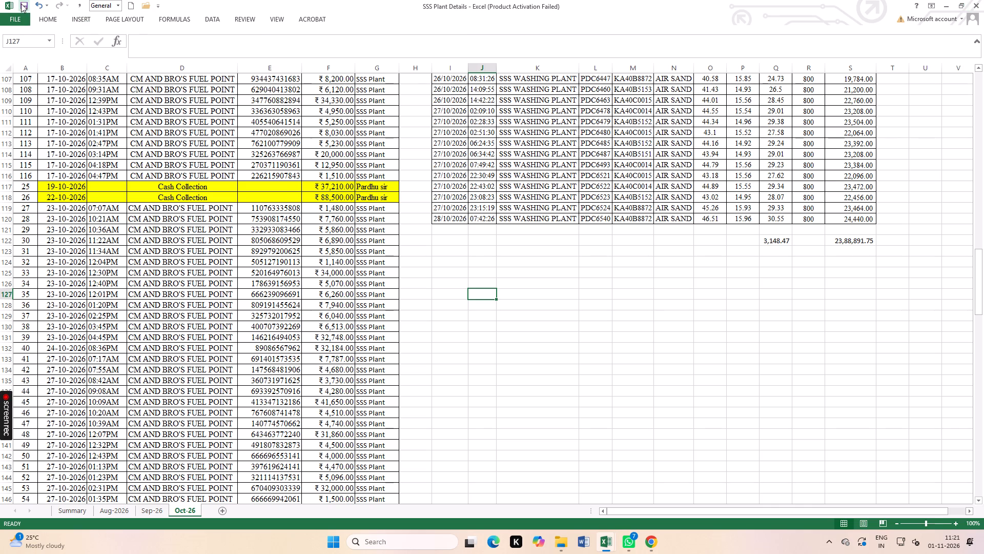
pyautogui.doubleClick(21, 4)
pyautogui.click(974, 2)
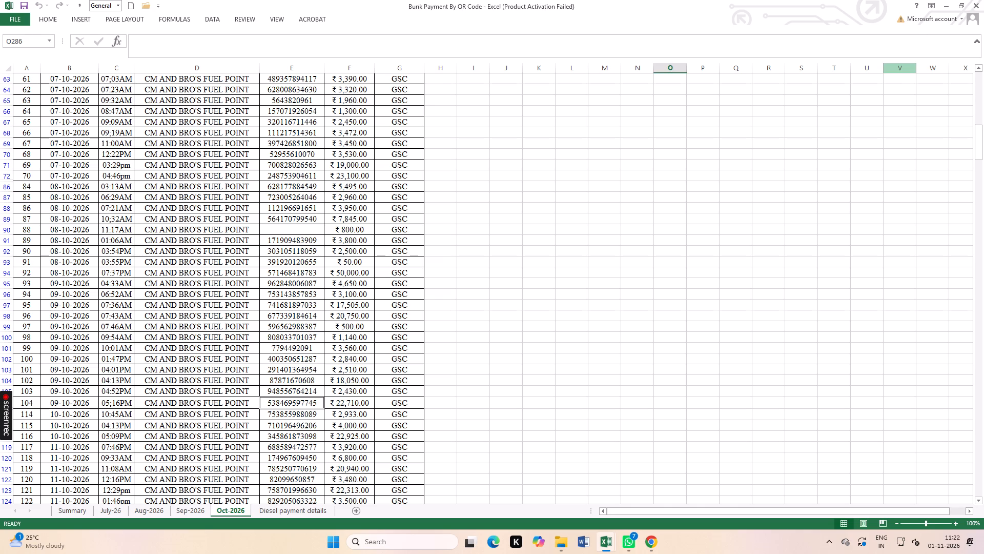
# Filter the Oct-2026 daily payment table's Remark column to show only SSS Plant entries.
pyautogui.scroll(18, 409, 174)
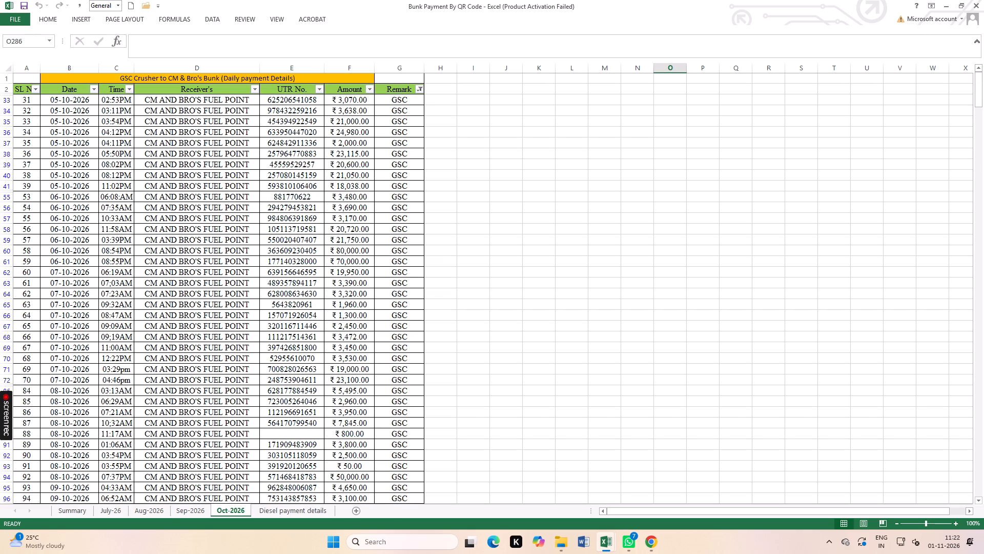
pyautogui.click(418, 88)
pyautogui.click(337, 193)
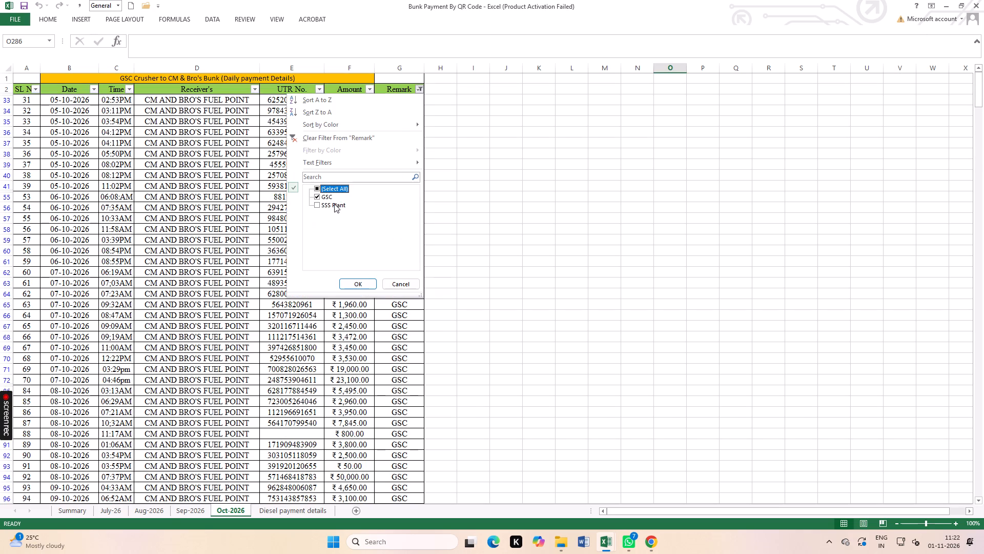
pyautogui.click(330, 194)
pyautogui.click(335, 208)
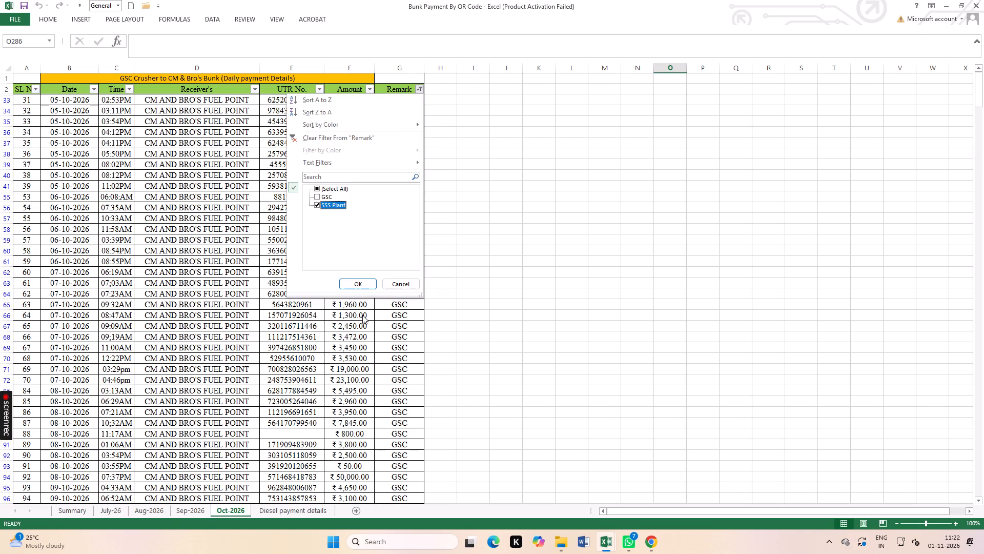
pyautogui.click(350, 281)
pyautogui.click(559, 275)
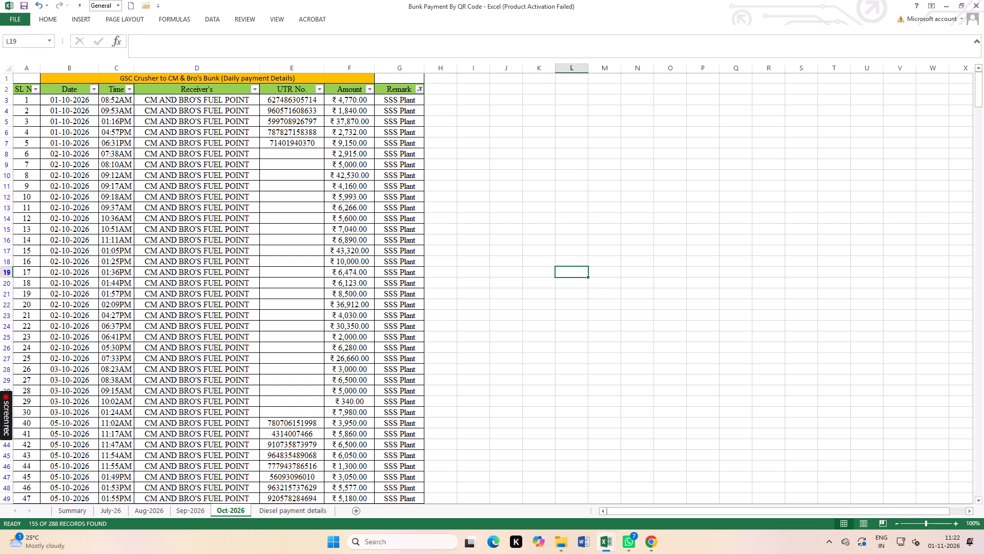
# Select all filtered SSS Plant amounts, from the first 01-10-2026 entry through the last 29-10-2026 entry, to read their total.
pyautogui.moveTo(357, 101); pyautogui.dragTo(367, 553)
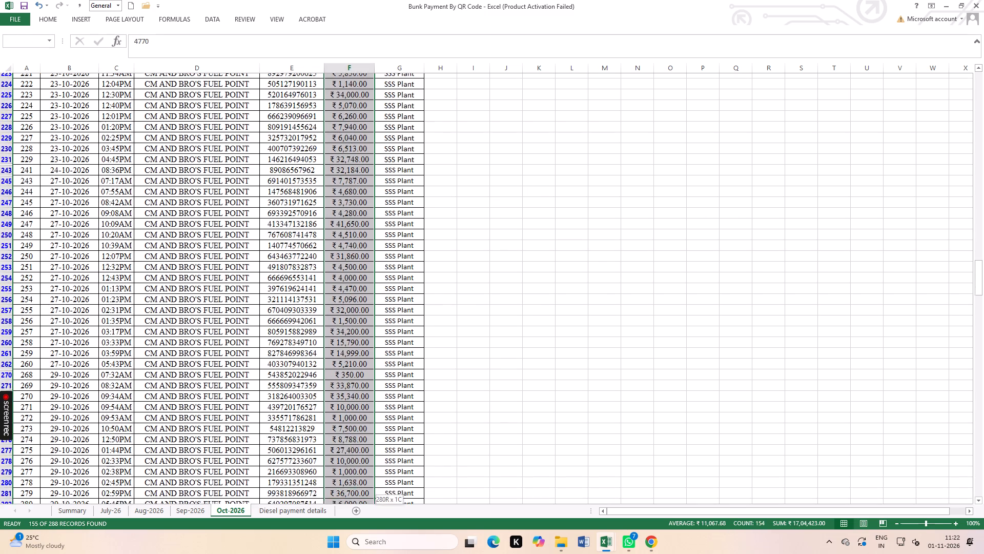
pyautogui.moveTo(367, 553); pyautogui.dragTo(360, 489)
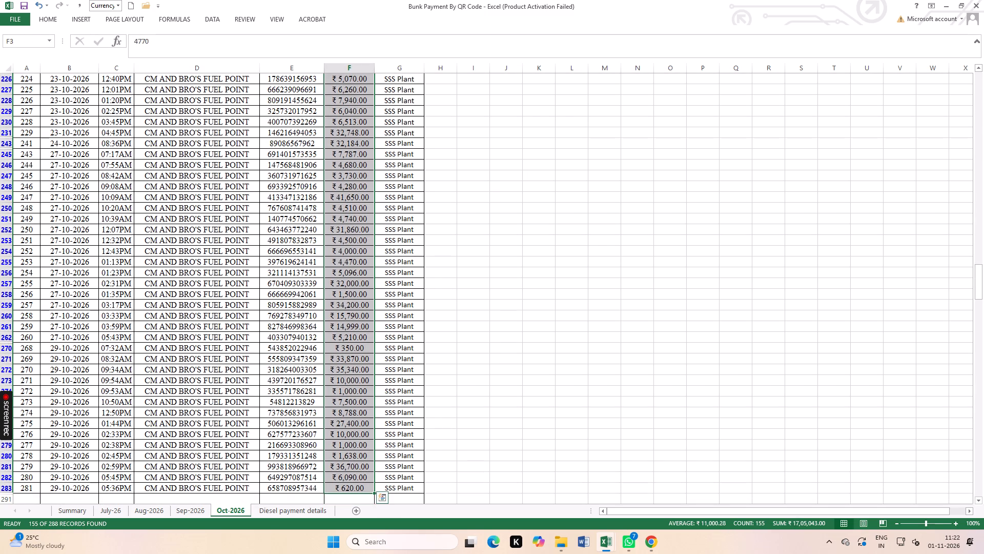
pyautogui.moveTo(975, 289); pyautogui.dragTo(975, 271)
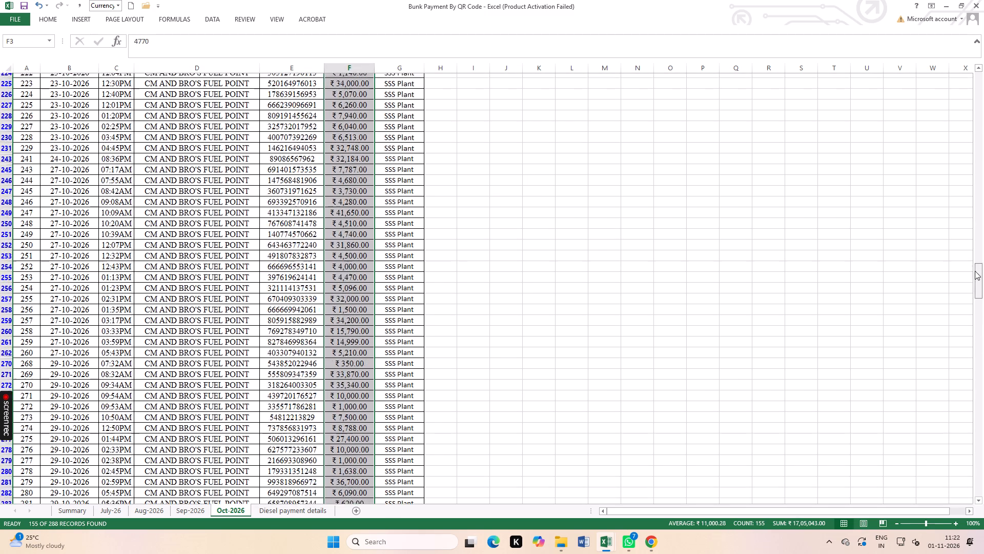
pyautogui.moveTo(975, 271); pyautogui.dragTo(983, 56)
pyautogui.moveTo(574, 268); pyautogui.dragTo(567, 271)
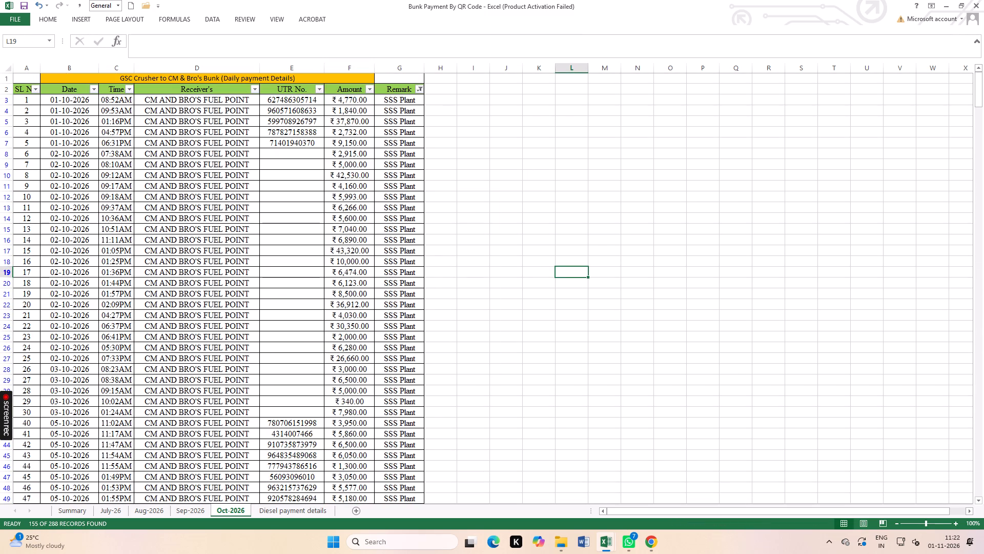
# Switch the Remark column filter to show only GSC entries.
pyautogui.click(423, 89)
pyautogui.click(329, 194)
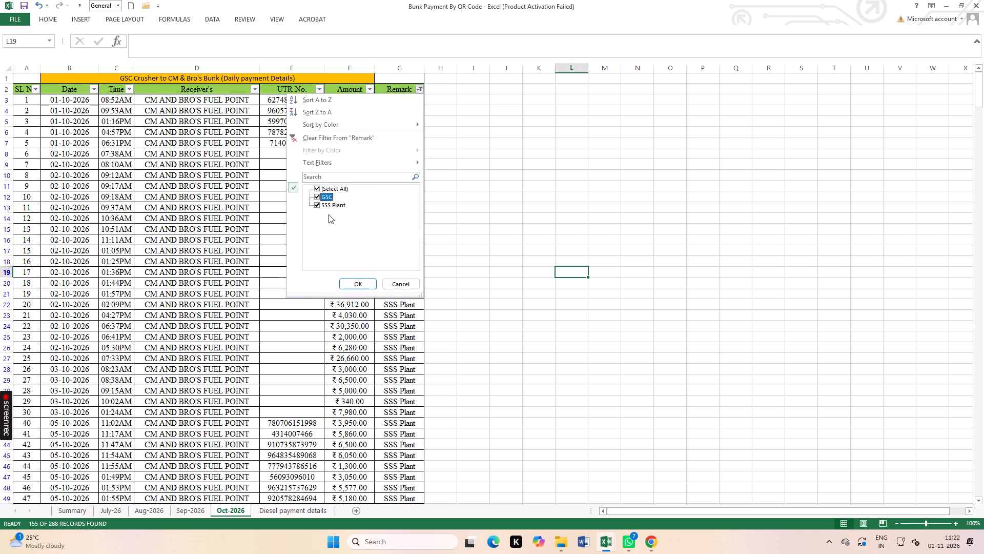
pyautogui.click(324, 207)
pyautogui.click(361, 282)
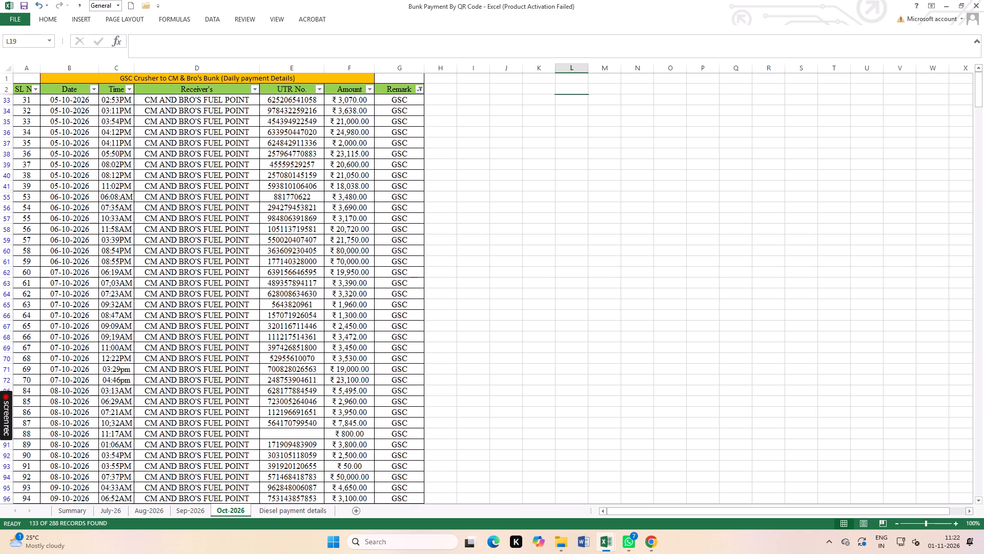
pyautogui.click(525, 242)
# Select all filtered GSC amounts, from the first 05-10-2026 entry through the last 31-10-2026 entry, to read their total.
pyautogui.moveTo(394, 101); pyautogui.dragTo(389, 359)
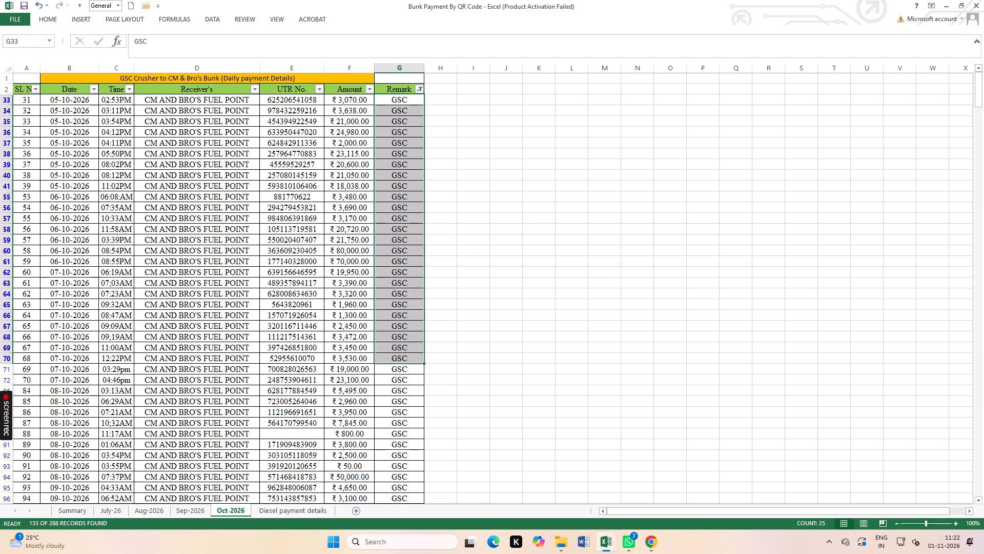
pyautogui.click(567, 260)
pyautogui.moveTo(362, 102); pyautogui.dragTo(362, 553)
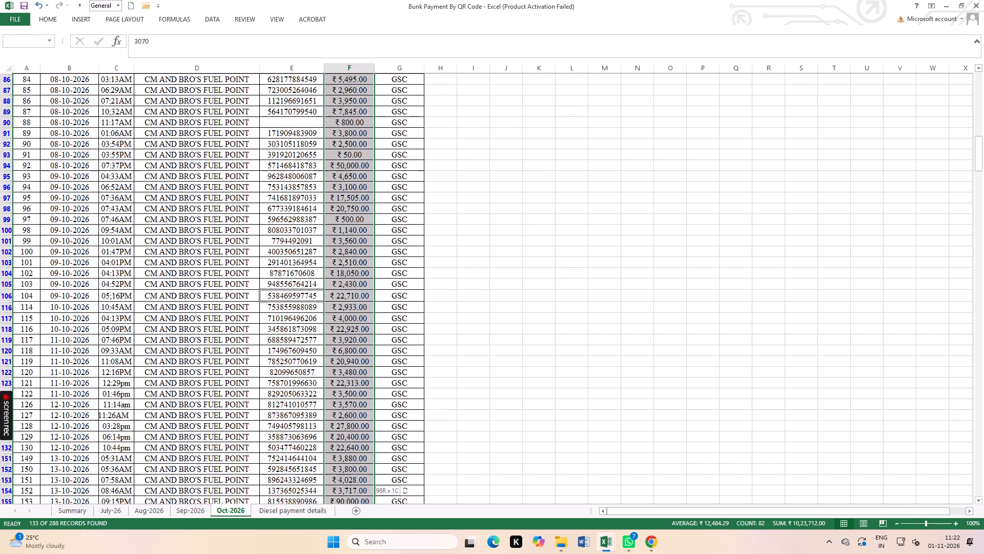
pyautogui.moveTo(362, 553); pyautogui.dragTo(362, 491)
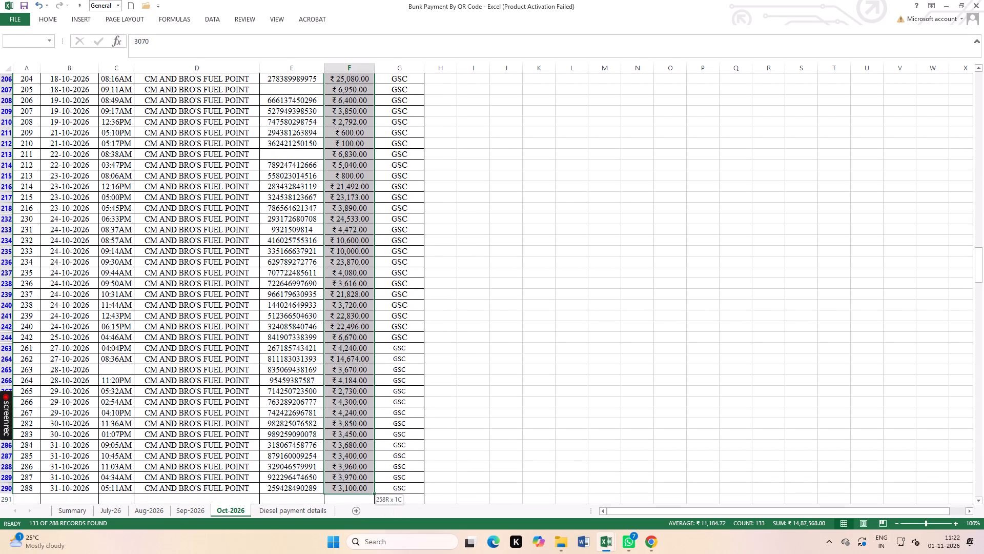
pyautogui.moveTo(362, 491); pyautogui.dragTo(362, 490)
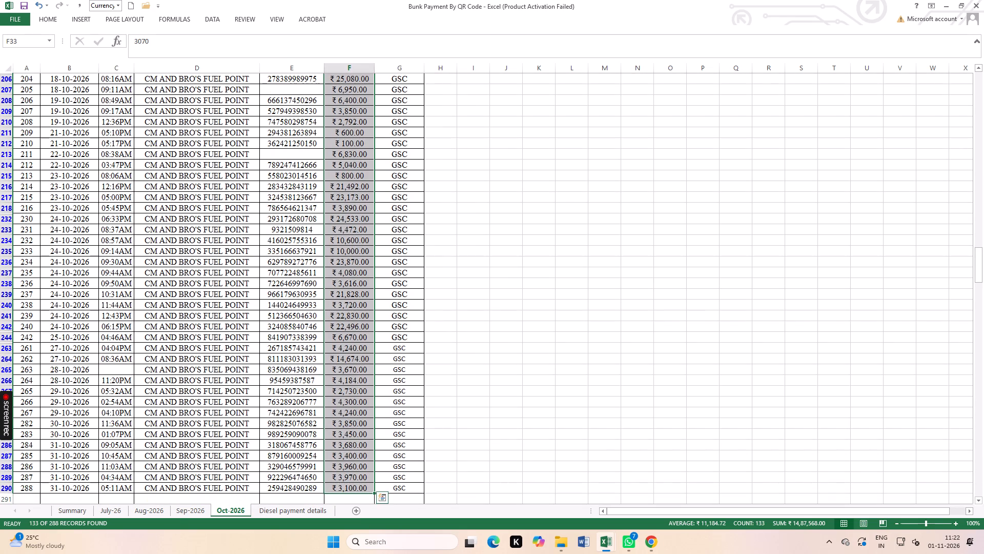
# Enter the GSC total 1487568 in cell M236 and the SSS Plant total 1705043 in M237, and select both to read their sum.
pyautogui.click(620, 259)
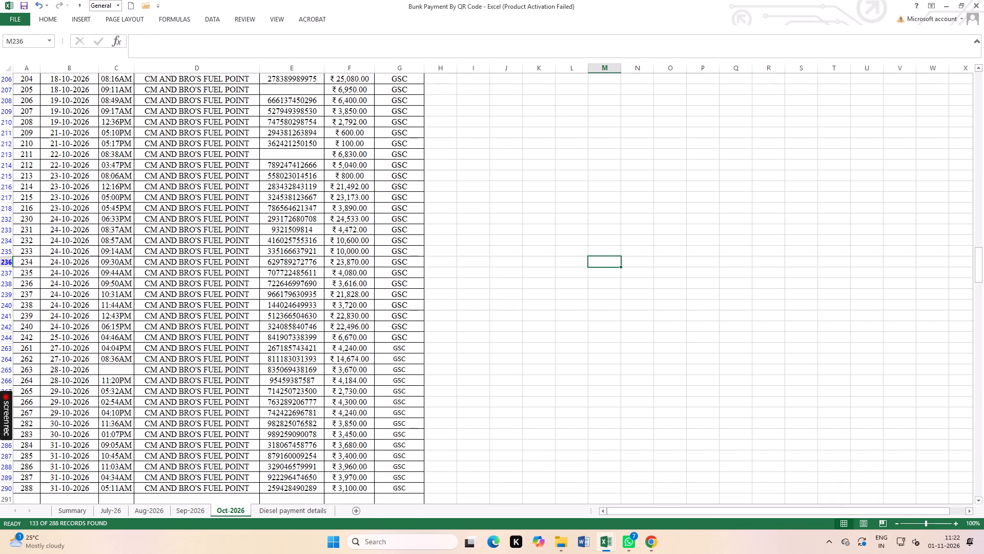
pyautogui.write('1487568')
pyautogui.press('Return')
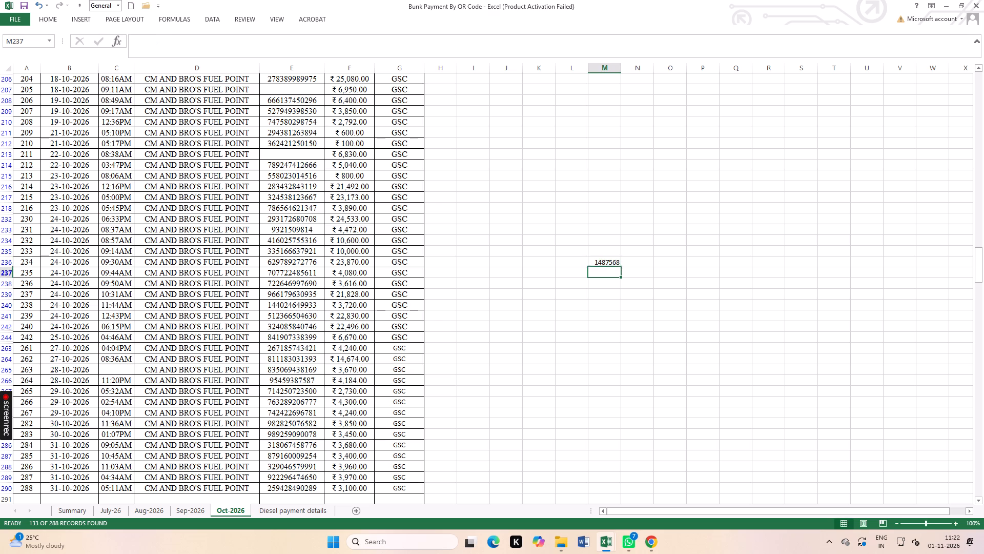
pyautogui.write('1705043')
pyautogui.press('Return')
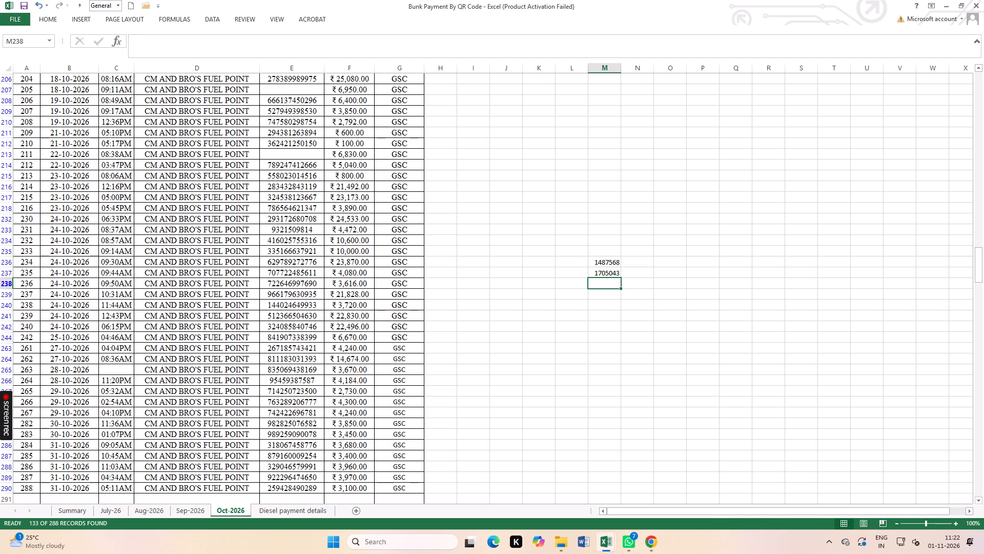
pyautogui.moveTo(610, 245); pyautogui.dragTo(619, 280)
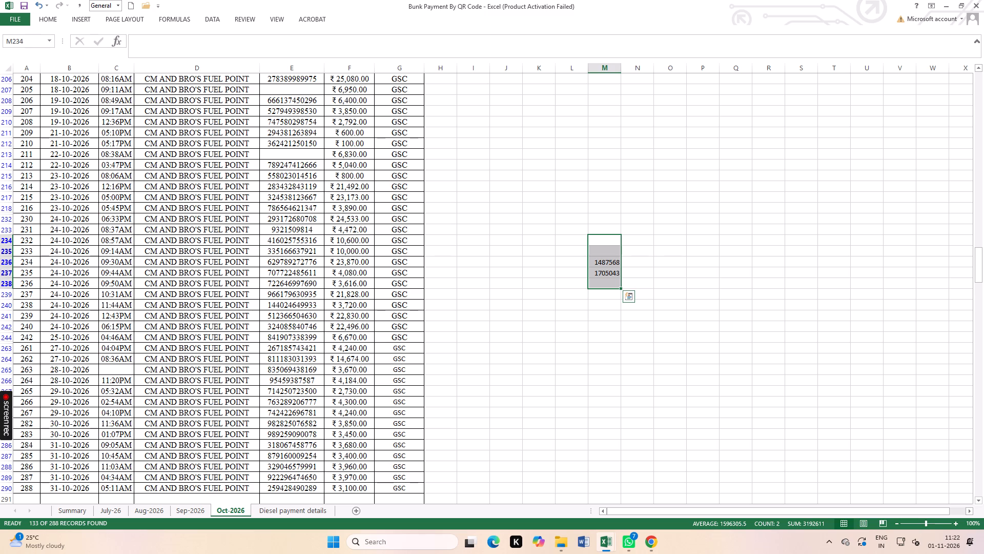
pyautogui.click(802, 221)
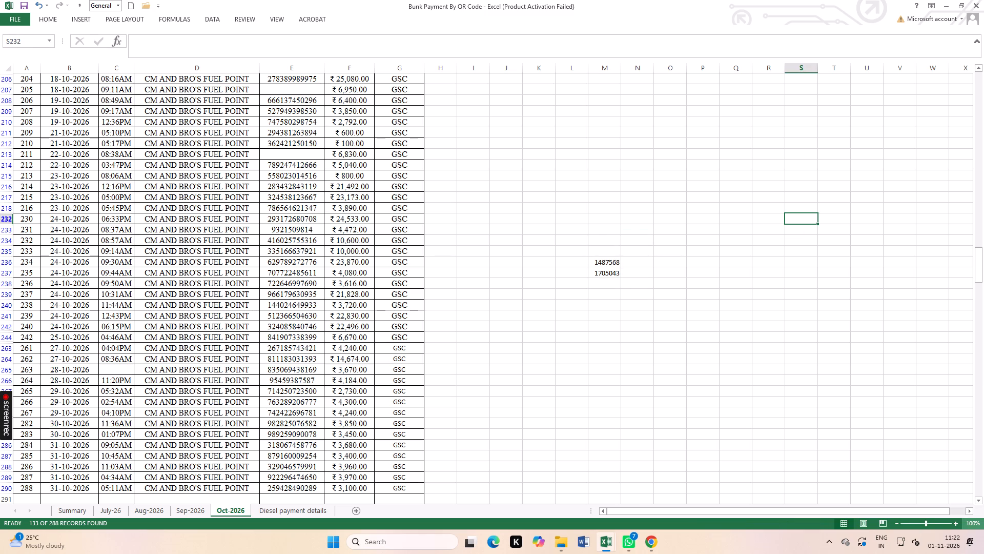
# Save and close the Bunk Payment By QR Code workbook, returning to the Cash Report Oct-26 workbook.
pyautogui.doubleClick(24, 4)
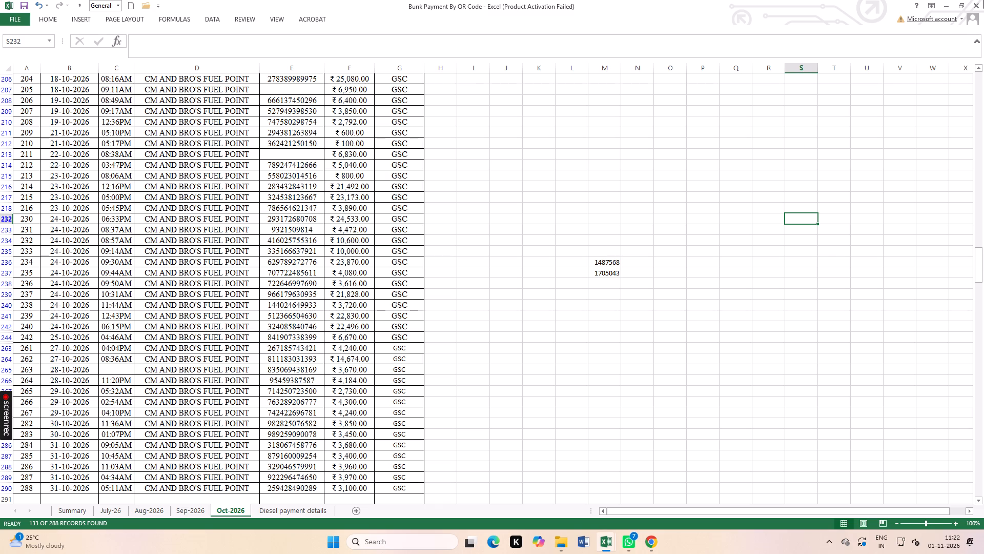
pyautogui.click(983, 0)
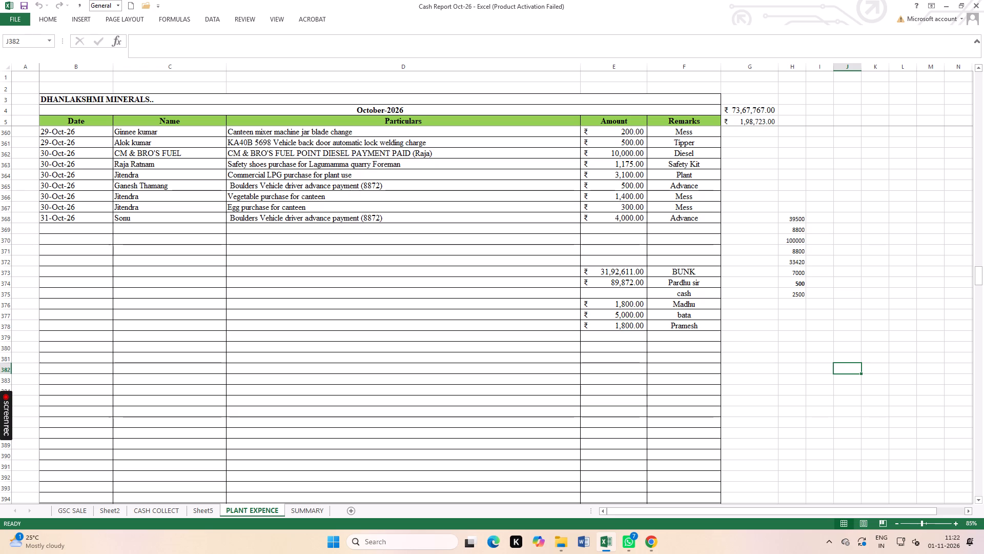
# Select the side list of amounts in column H beside the PLANT EXPENCE table, from 39500 to 2500, to read their sum.
pyautogui.moveTo(792, 198); pyautogui.dragTo(802, 226)
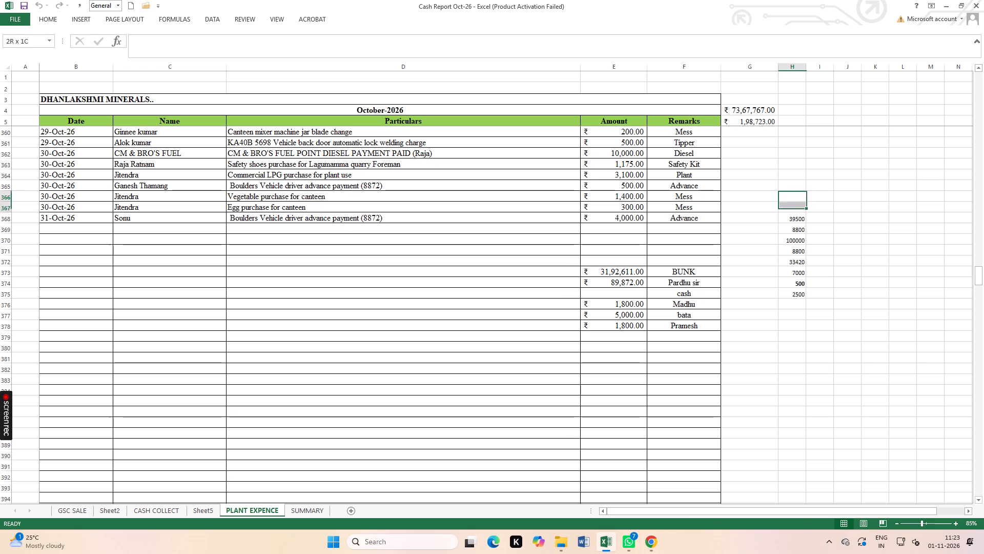
pyautogui.moveTo(802, 226); pyautogui.dragTo(812, 303)
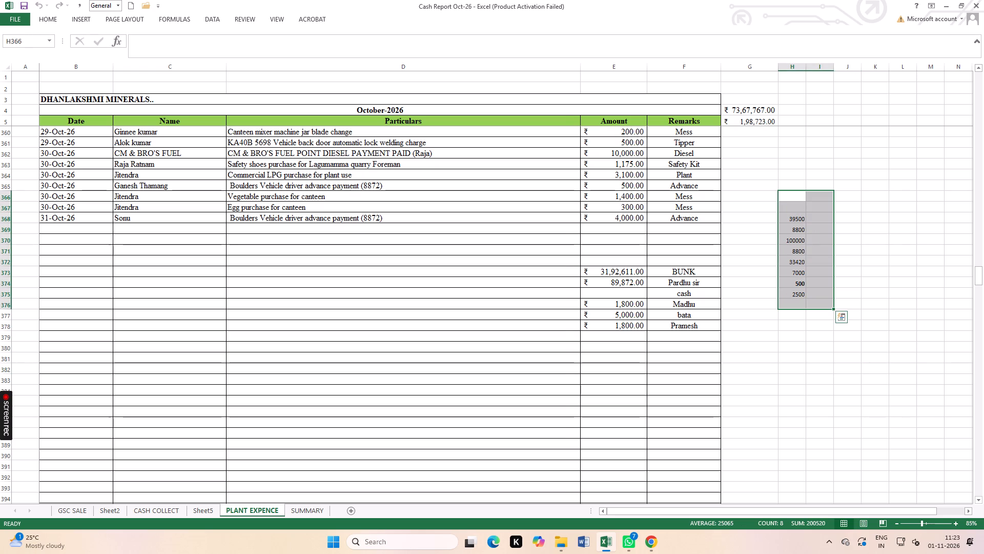
pyautogui.click(206, 328)
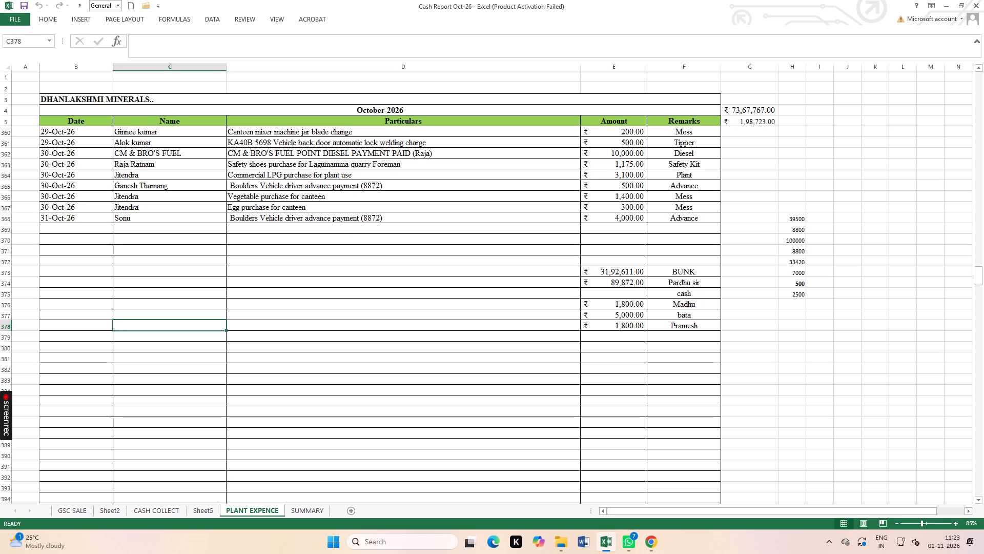
pyautogui.click(163, 281)
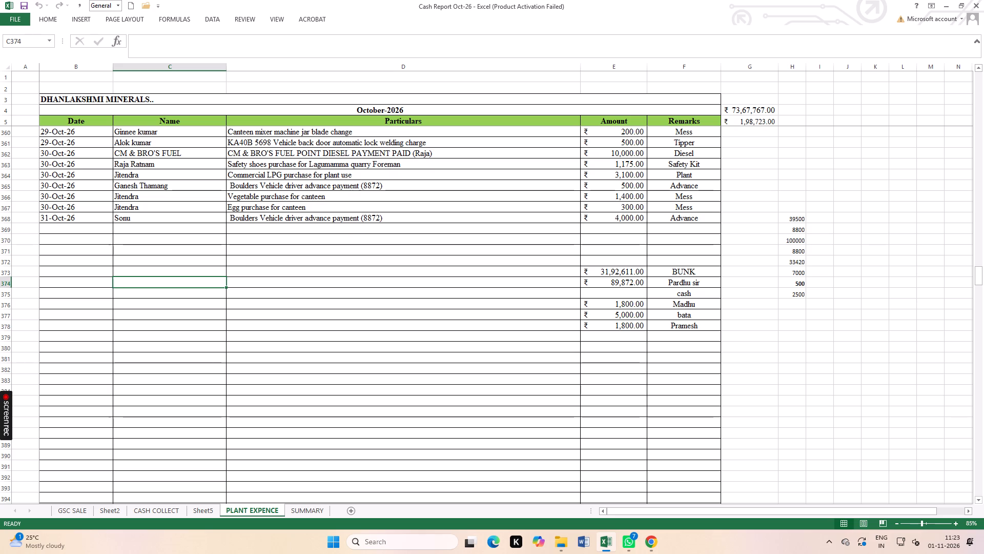
pyautogui.click(425, 359)
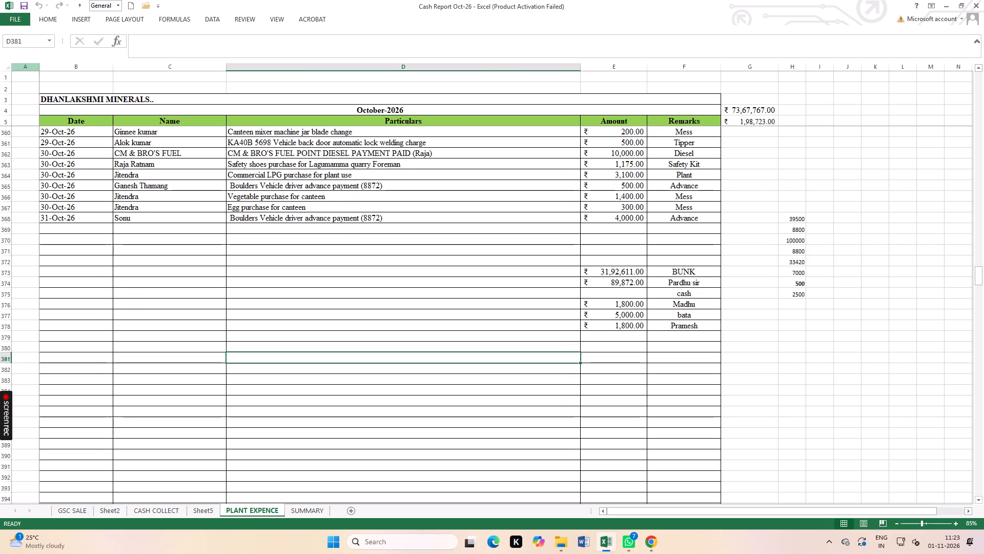
# Save the Cash Report Oct-26 workbook and go to the GSC SALE sheet.
pyautogui.doubleClick(22, 0)
pyautogui.click(83, 510)
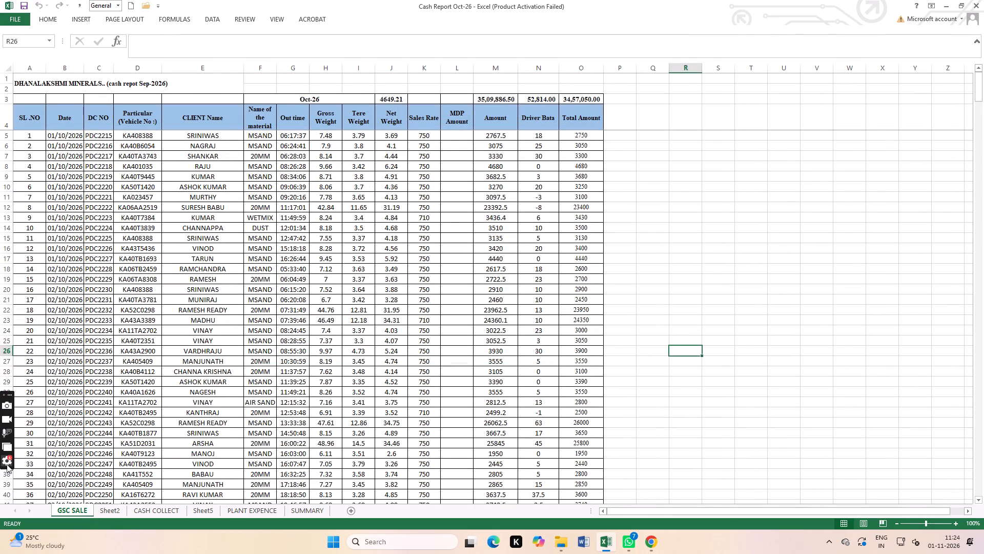
# Open the ScreenRec recorder's settings and quit ScreenRec.
pyautogui.click(5, 462)
pyautogui.click(596, 97)
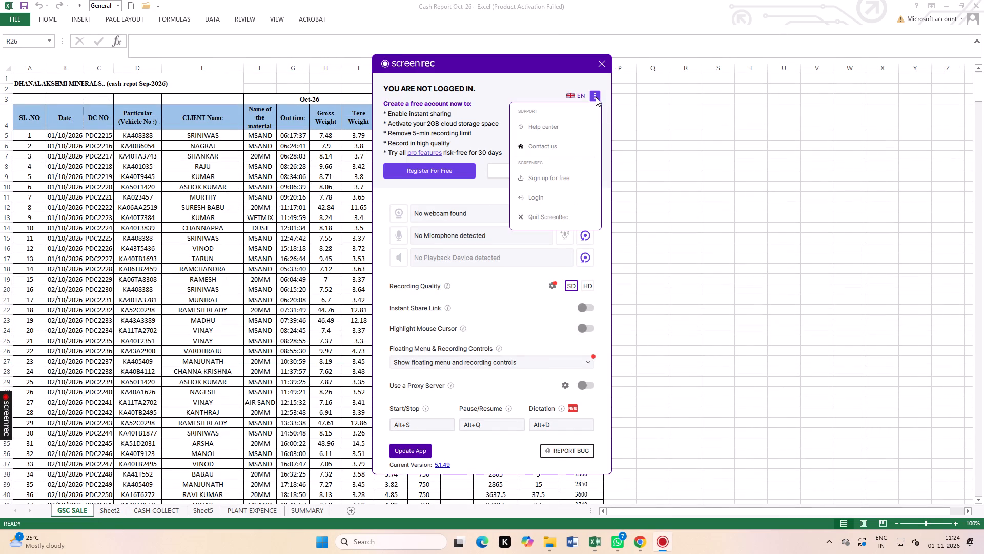
pyautogui.click(562, 216)
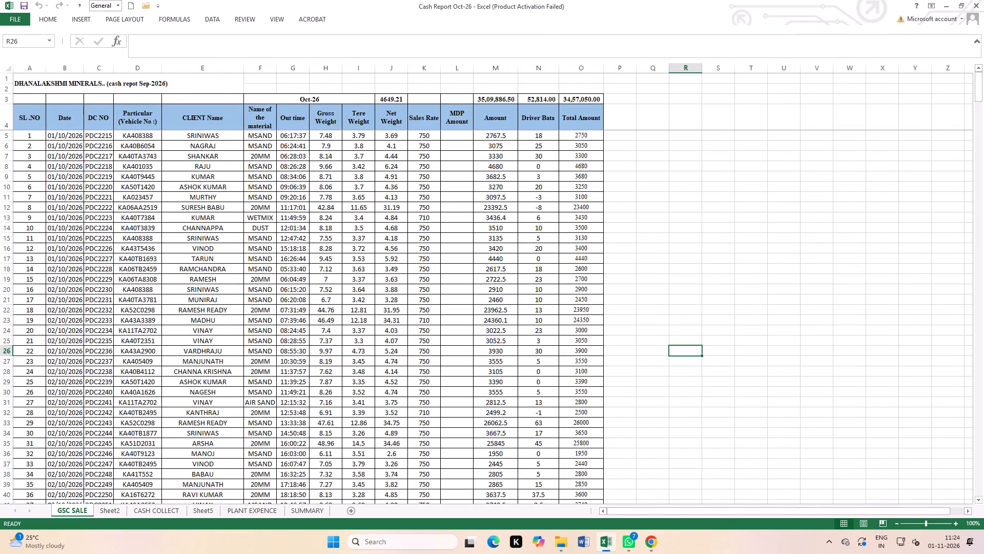
# Save the Cash Report Oct-26 workbook again.
pyautogui.click(836, 241)
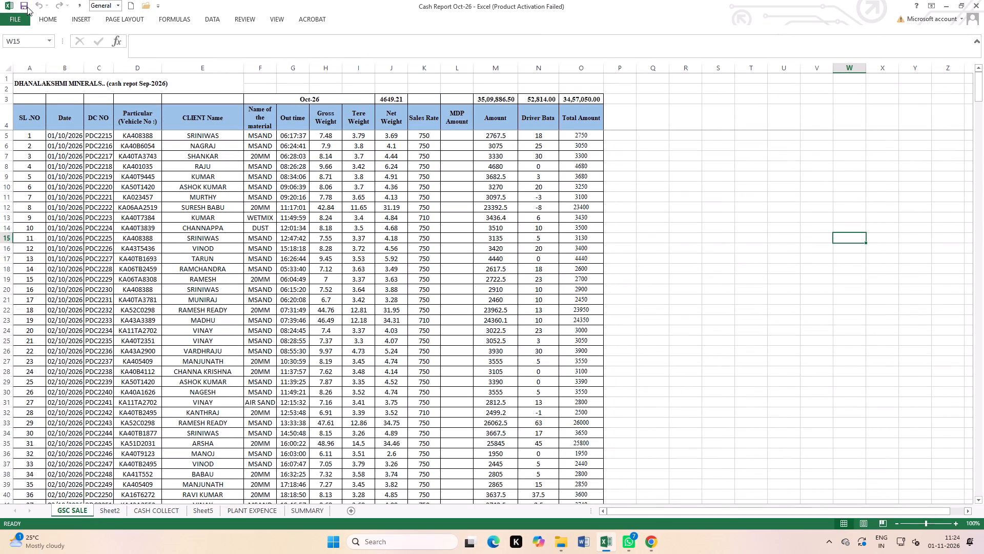
pyautogui.click(20, 3)
pyautogui.click(21, 5)
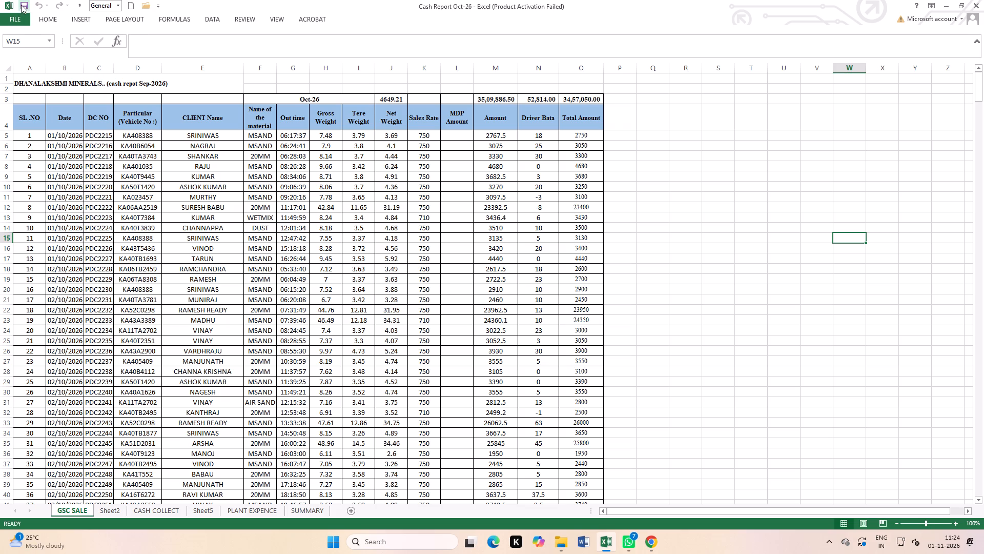
pyautogui.doubleClick(26, 6)
# Go to the PLANT EXPENCE sheet and review its entries from the end of October back to mid-October.
pyautogui.scroll(-7, 227, 369)
pyautogui.click(244, 509)
pyautogui.scroll(4, 302, 405)
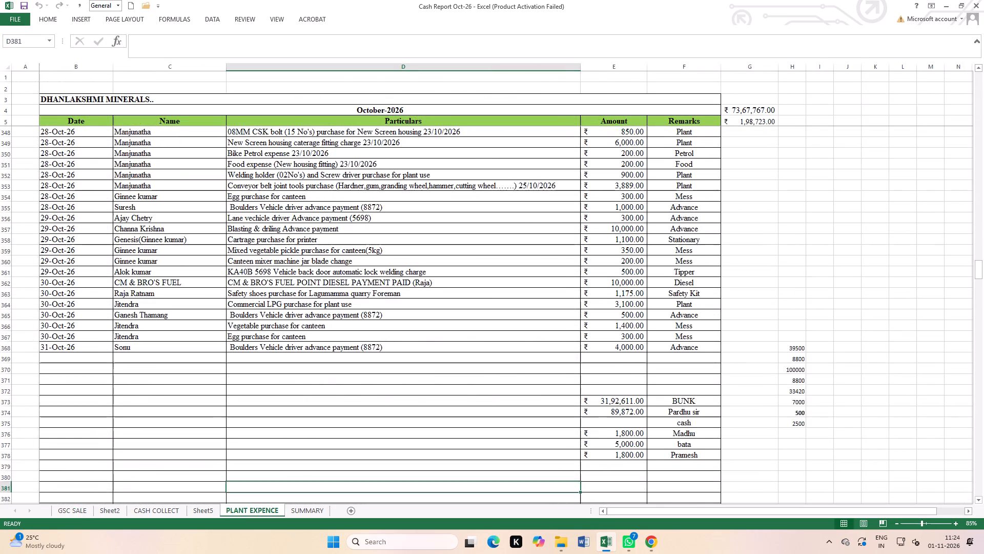
pyautogui.scroll(4, 444, 374)
pyautogui.scroll(20, 444, 374)
pyautogui.scroll(5, 444, 374)
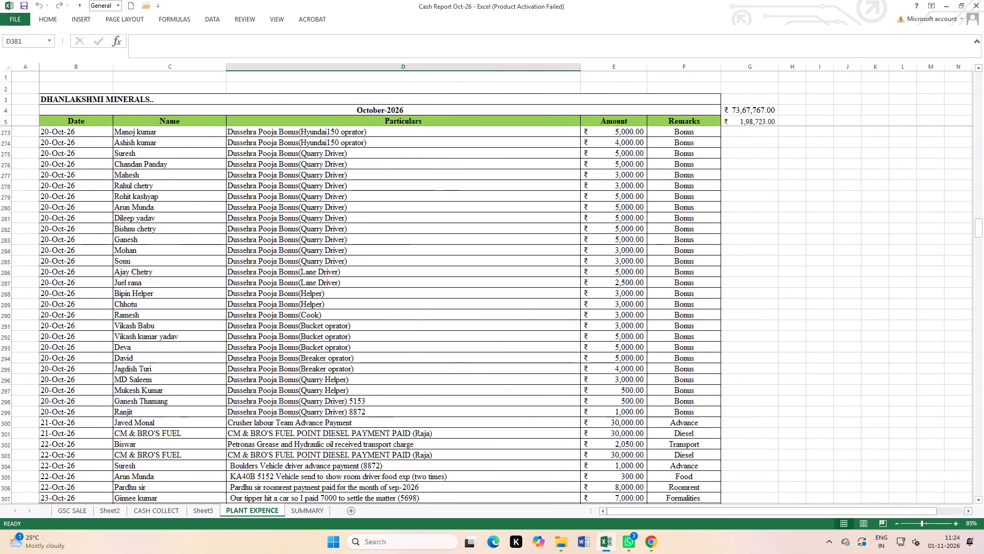
pyautogui.scroll(13, 444, 374)
# Close the Cash Report Oct-26 workbook.
pyautogui.click(983, 0)
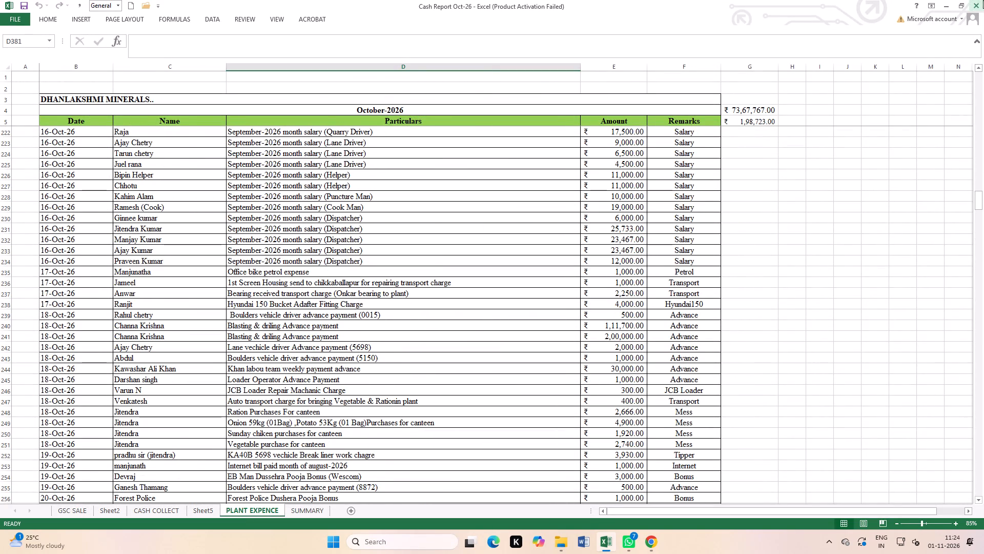
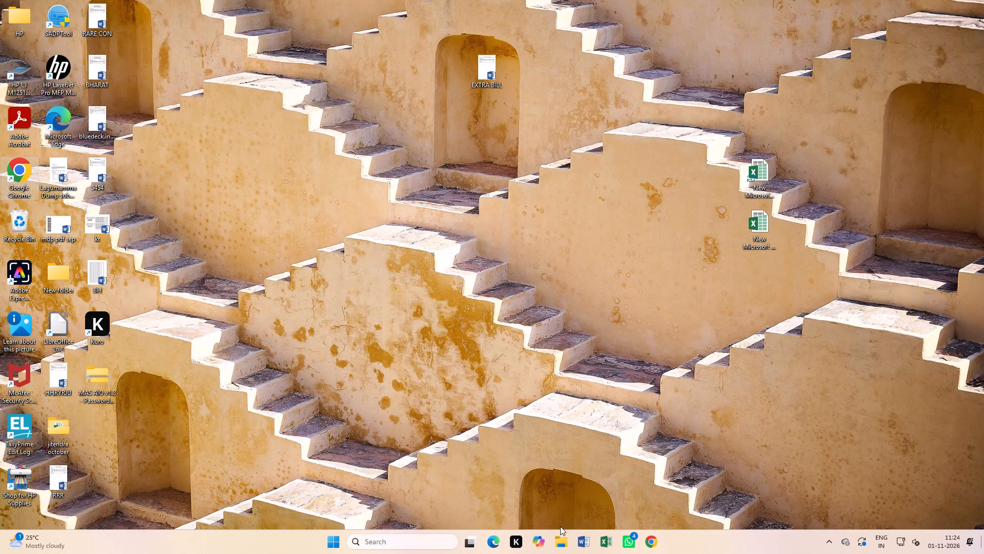
# Open the Bunk Payment By QR Code workbook from the recent files and dismiss the Office activation notice.
pyautogui.click(563, 540)
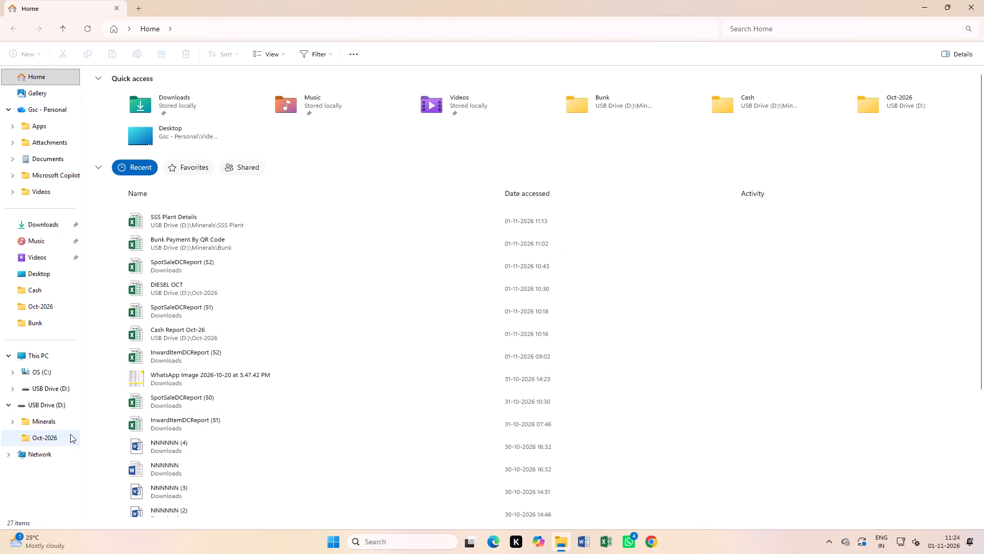
pyautogui.doubleClick(171, 244)
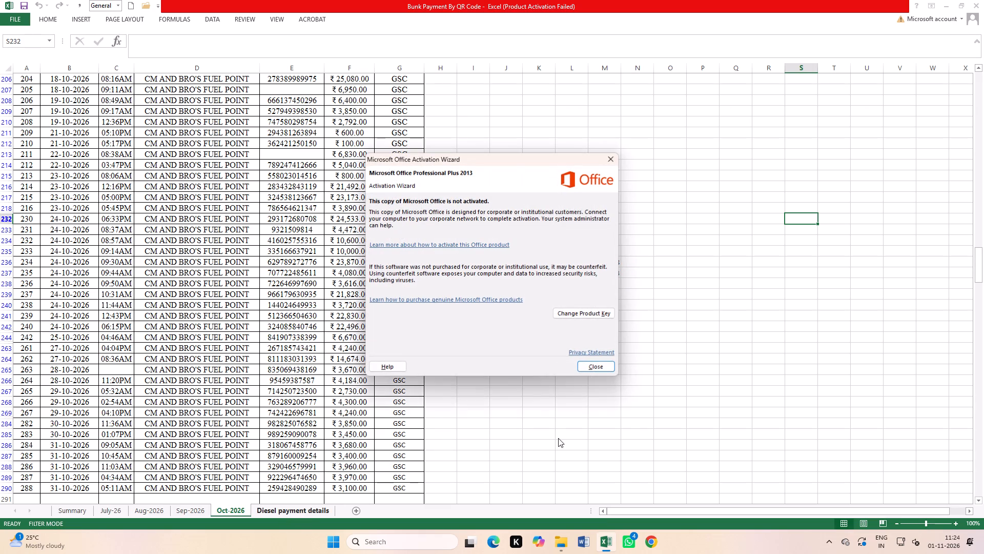
pyautogui.click(586, 367)
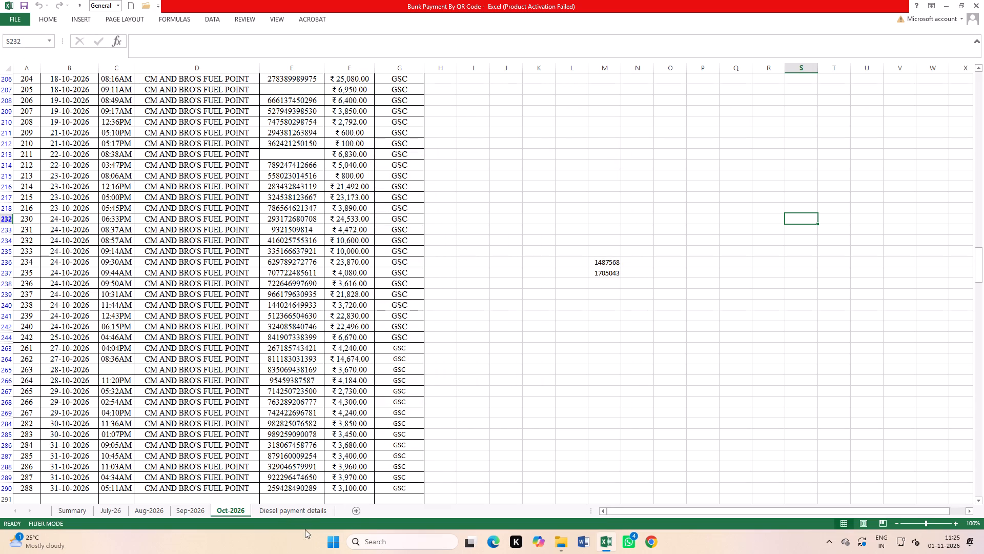
# Delete the Diesel payment details sheet from the workbook.
pyautogui.click(305, 515)
pyautogui.rightClick(305, 512)
pyautogui.click(341, 405)
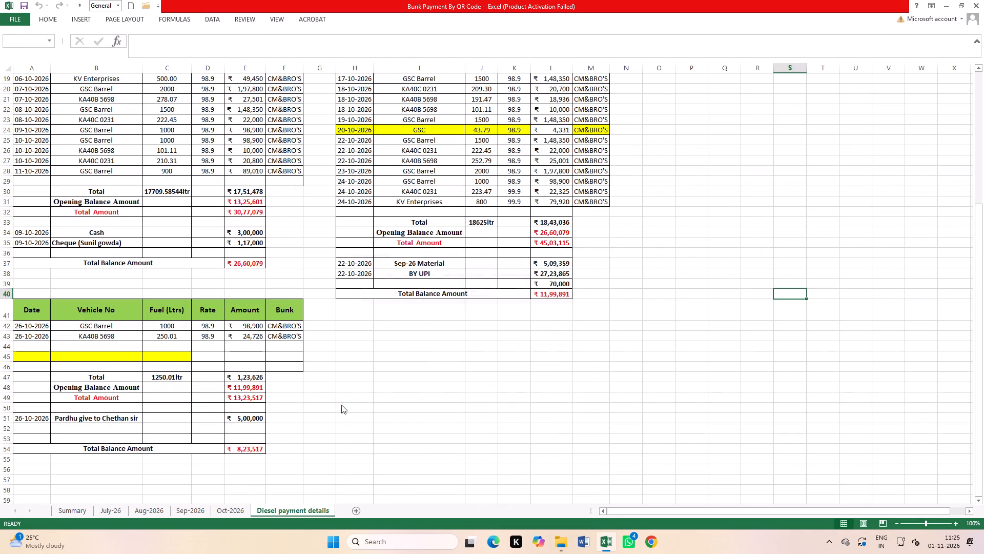
pyautogui.click(456, 426)
pyautogui.click(476, 296)
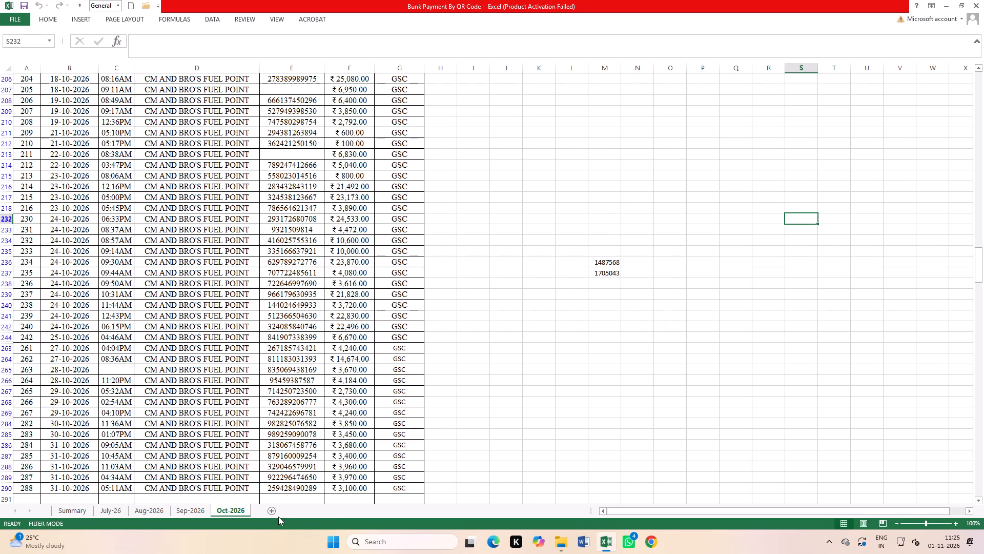
# Add a new sheet after Oct-2026 and name it Nov-2026.
pyautogui.click(272, 509)
pyautogui.doubleClick(272, 509)
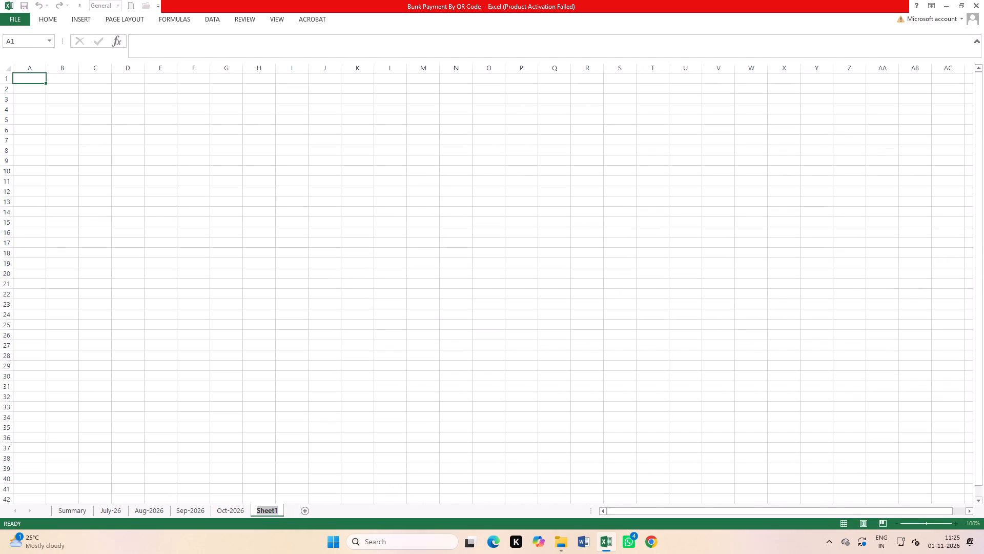
pyautogui.press('BackSpace')
pyautogui.press('n')
pyautogui.write('ov')
pyautogui.press('-')
pyautogui.write('2026')
pyautogui.click(459, 342)
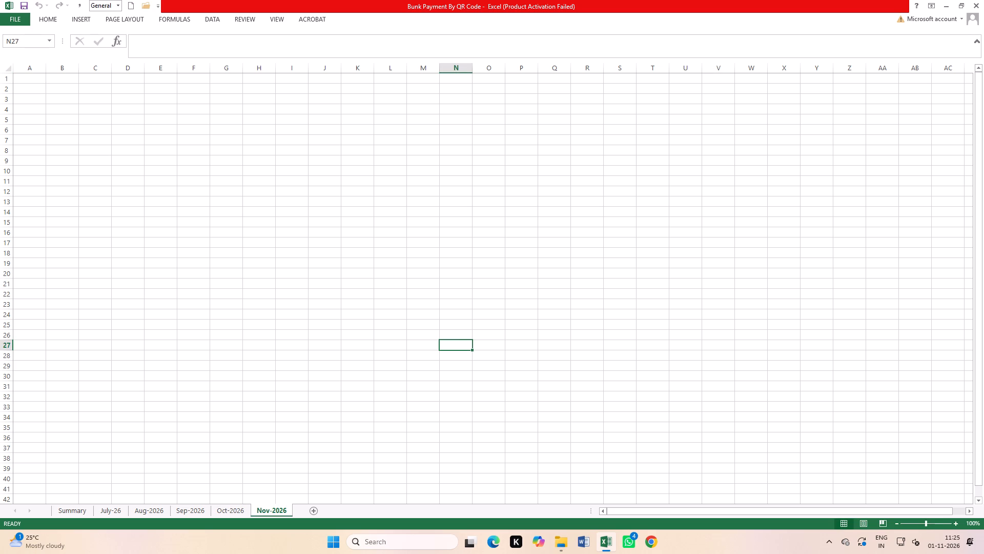
# Remove the filter from the payment table on the Oct-2026 sheet.
pyautogui.scroll(5, 303, 263)
pyautogui.click(221, 506)
pyautogui.scroll(8, 209, 199)
pyautogui.scroll(20, 209, 199)
pyautogui.scroll(12, 209, 199)
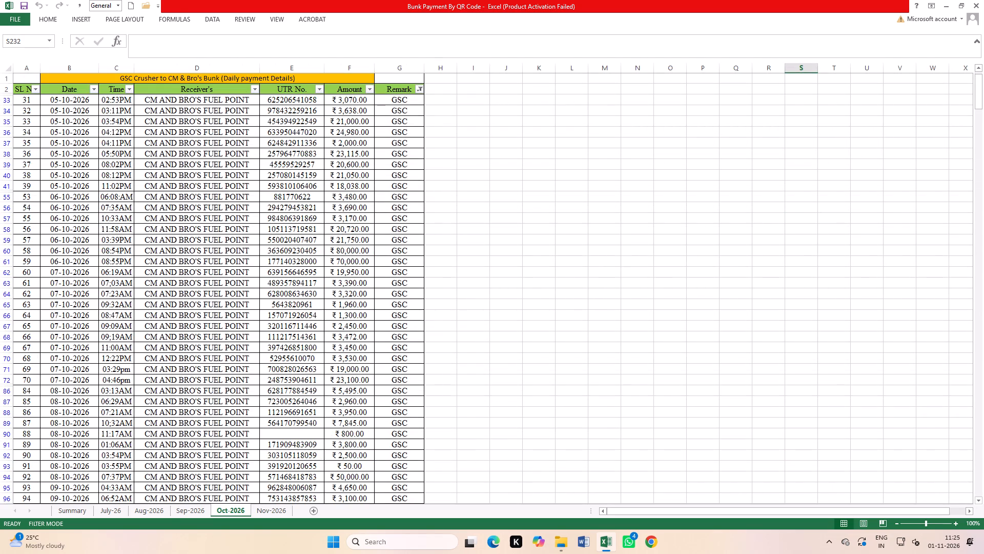
pyautogui.scroll(3, 209, 199)
pyautogui.click(511, 173)
pyautogui.click(214, 17)
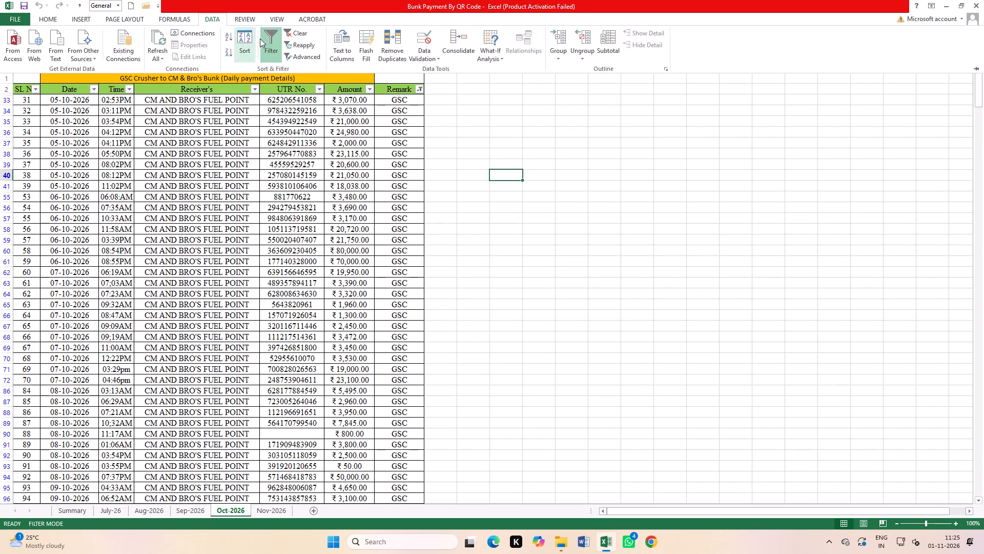
pyautogui.click(264, 38)
pyautogui.click(459, 159)
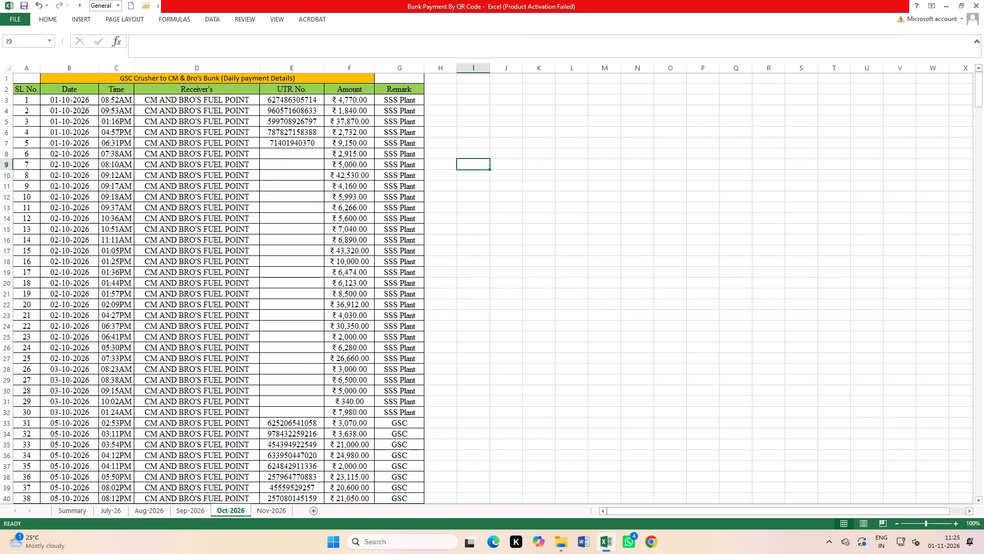
# Copy the title and column heading rows A1:G2 from the Oct-2026 sheet into cell A1 of the Nov-2026 sheet.
pyautogui.moveTo(32, 78); pyautogui.dragTo(395, 92)
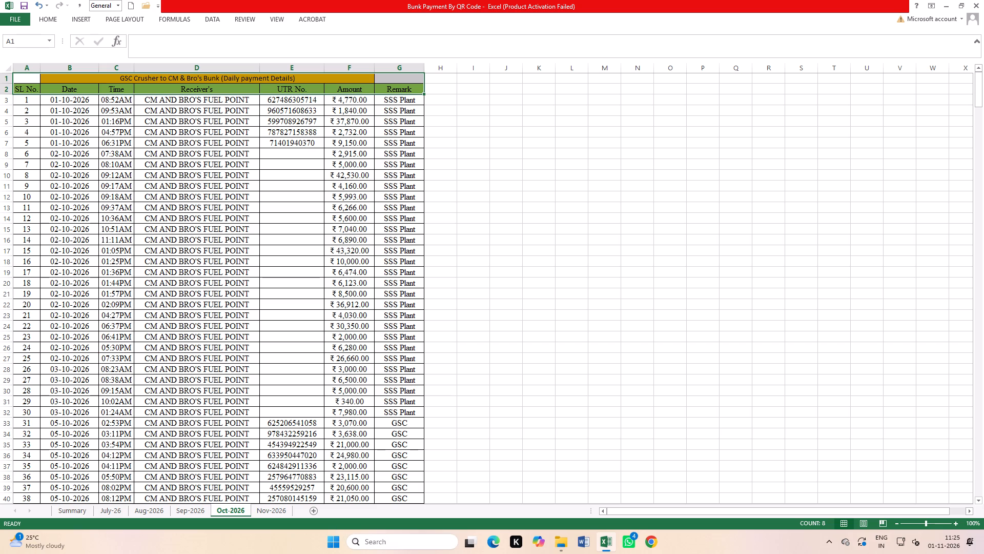
pyautogui.hotkey('ctrl', 'c')
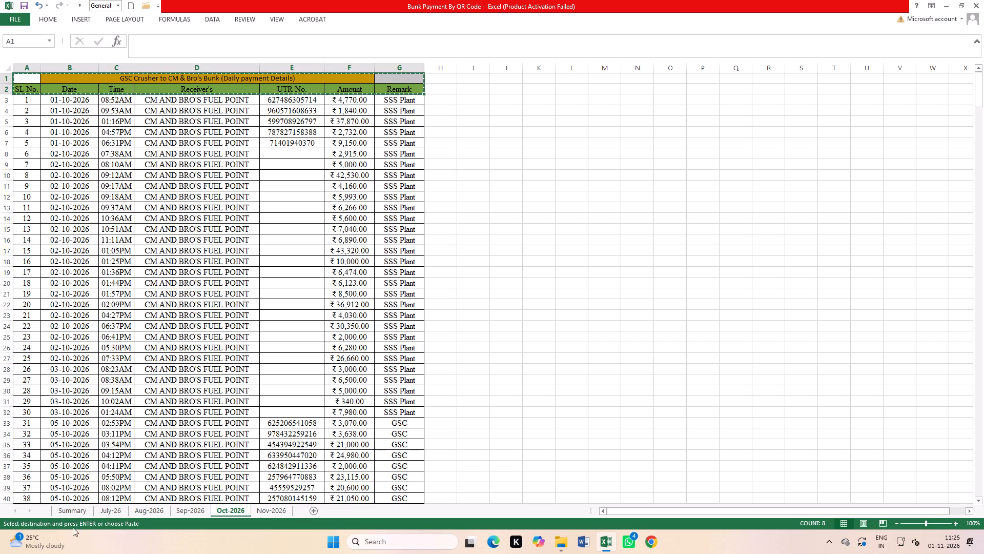
pyautogui.click(280, 506)
pyautogui.scroll(6, 118, 204)
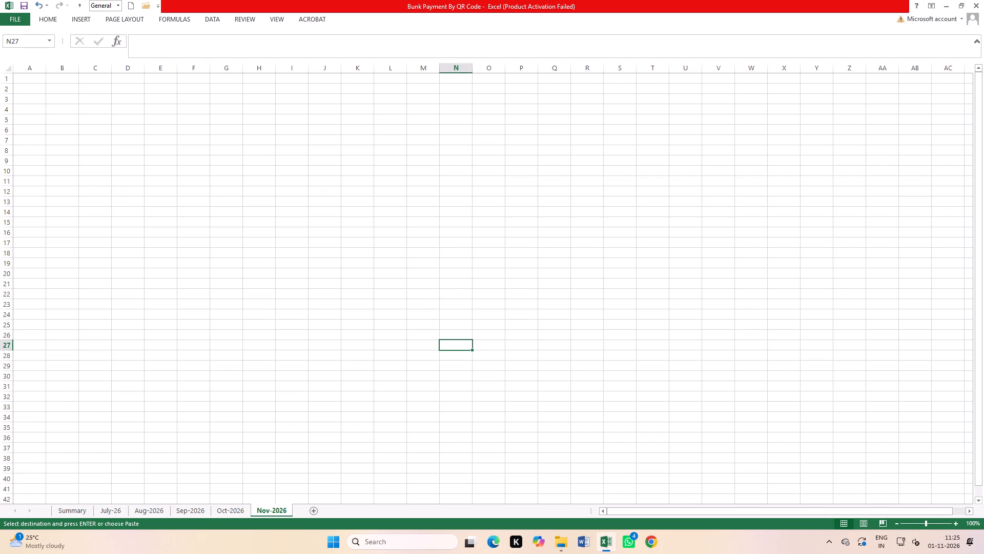
pyautogui.click(41, 82)
pyautogui.hotkey('ctrl', 'v')
pyautogui.click(224, 203)
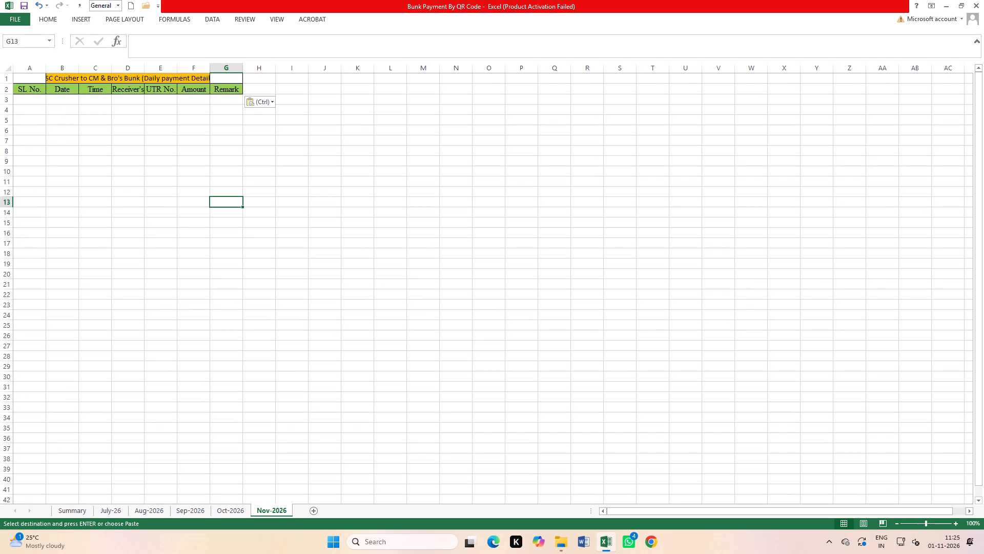
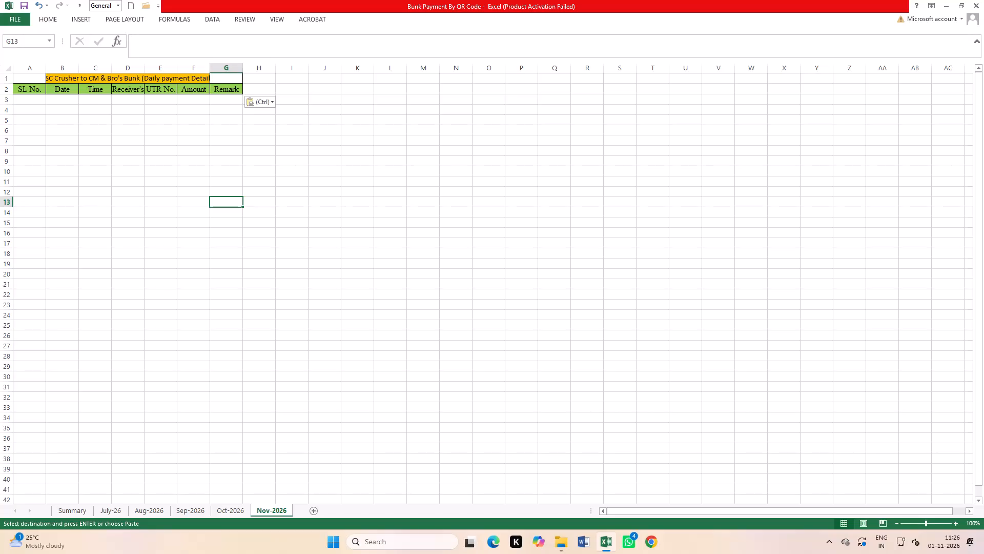
# Auto-fit the width of the Date column (B) on the Nov-2026 sheet.
pyautogui.click(229, 172)
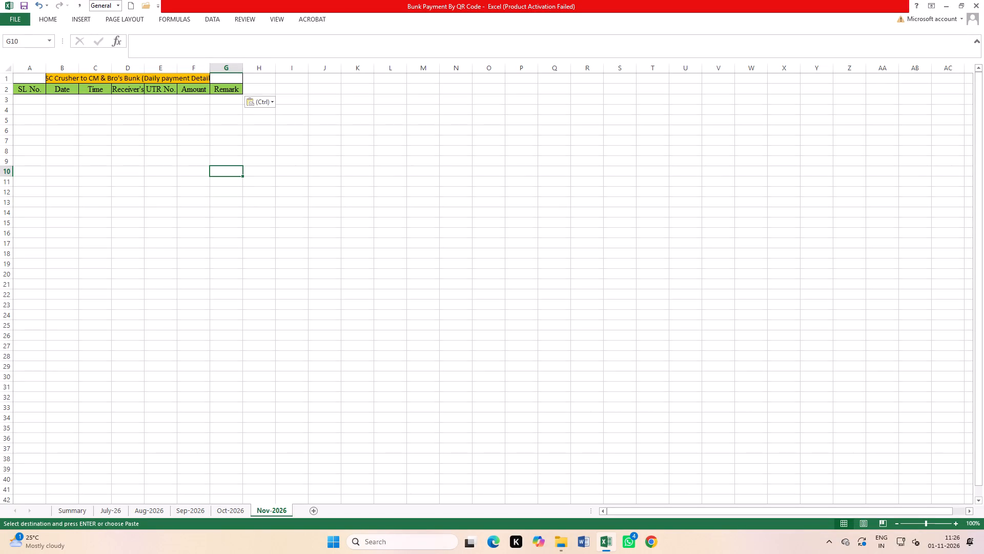
pyautogui.doubleClick(75, 68)
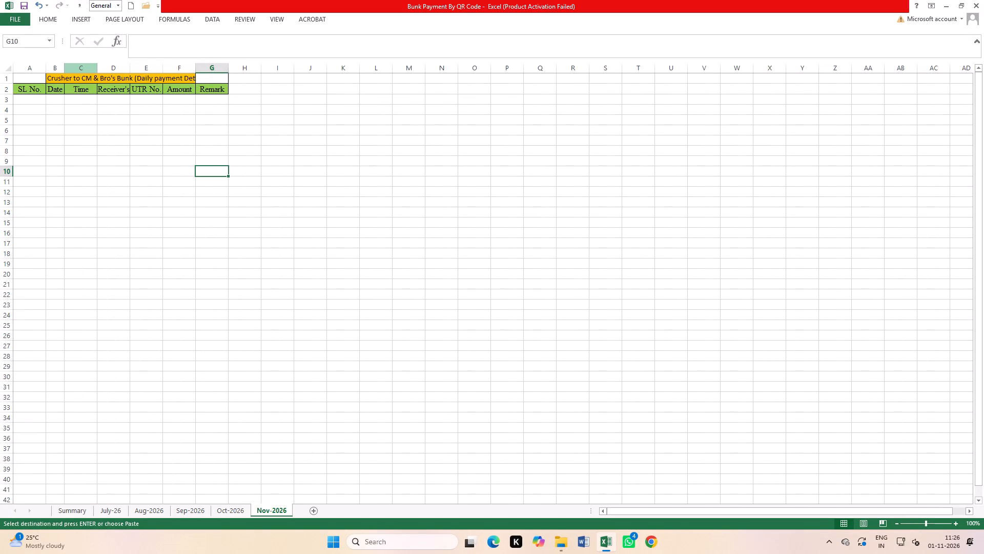
pyautogui.click(276, 173)
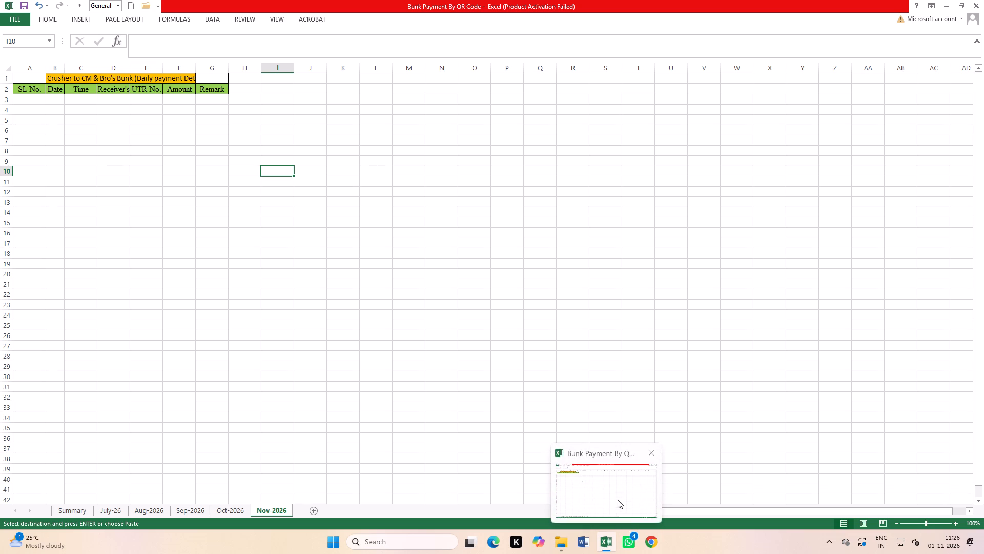
pyautogui.click(389, 391)
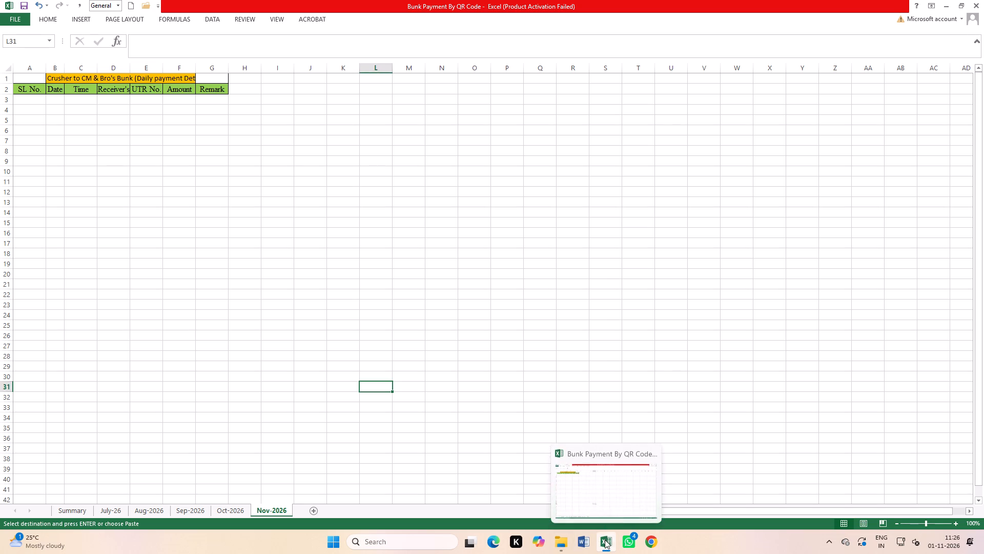
# In File Explorer, copy Cash Report Oct-26 from the Oct-2026 folder on drive D into the Minerals > Cash folder.
pyautogui.click(563, 545)
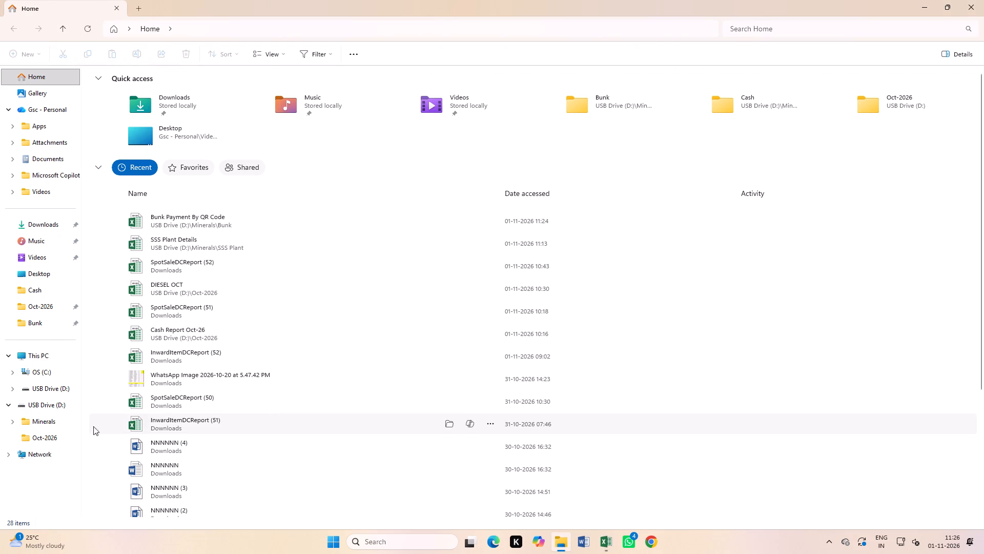
pyautogui.click(56, 438)
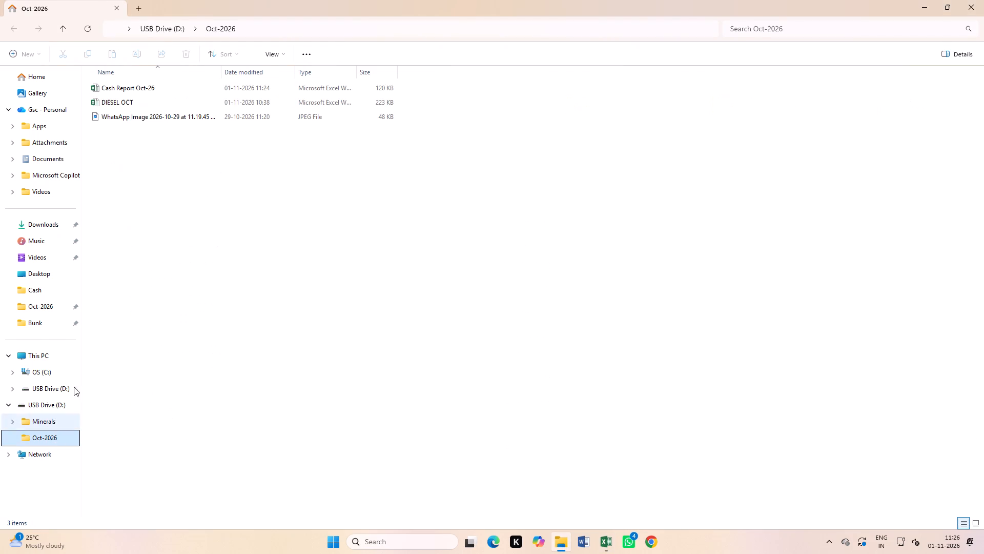
pyautogui.rightClick(146, 89)
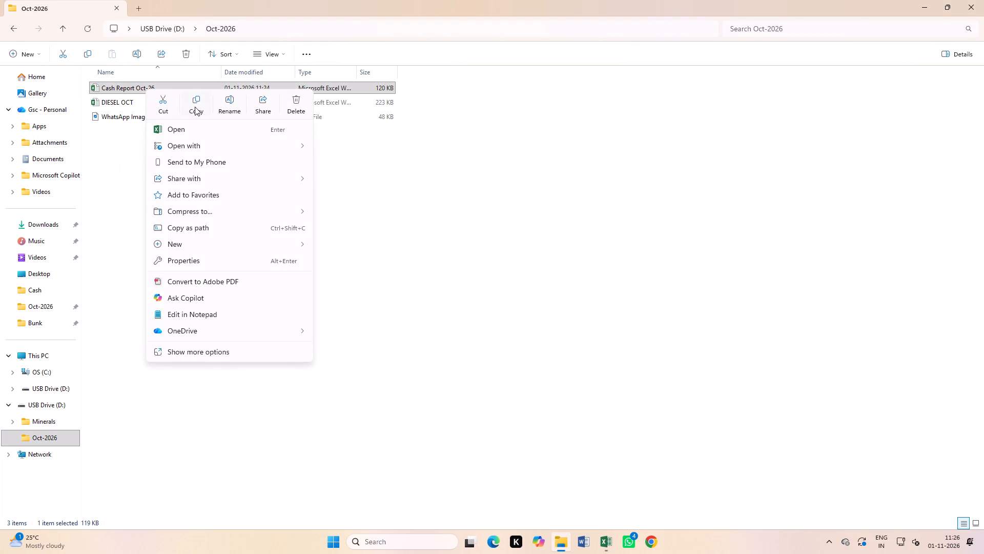
pyautogui.click(195, 107)
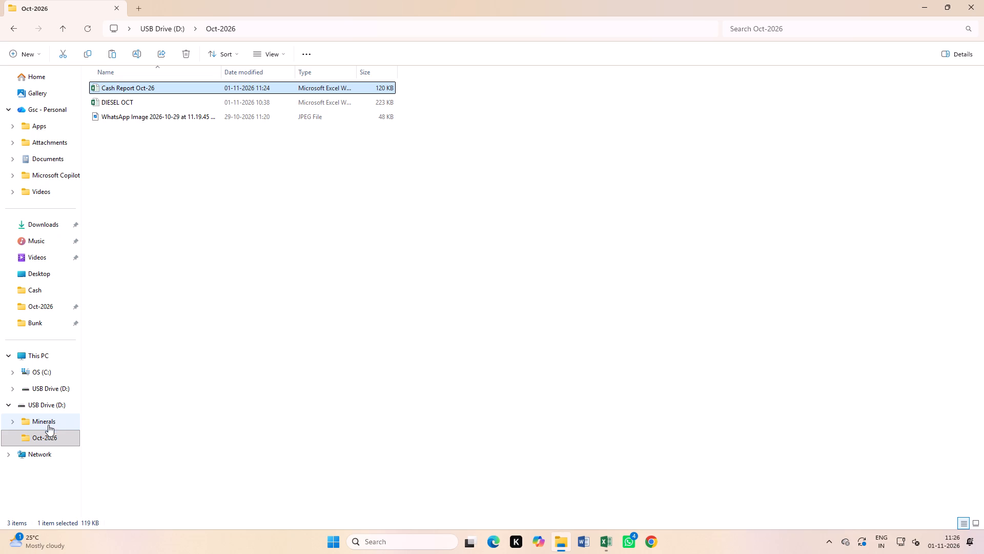
pyautogui.click(46, 418)
pyautogui.doubleClick(114, 117)
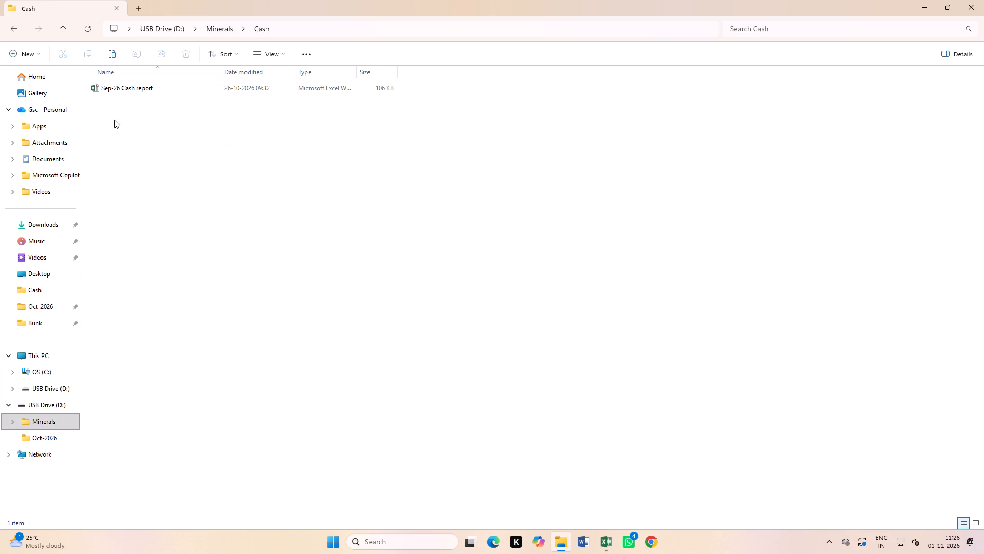
pyautogui.rightClick(120, 107)
pyautogui.click(133, 129)
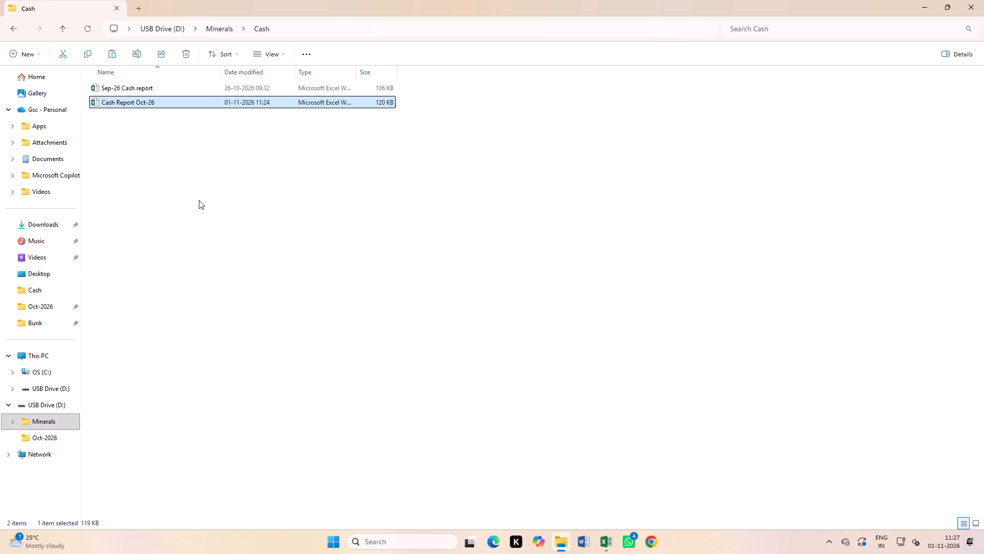
pyautogui.click(199, 200)
# Open Cash Report Oct-26 from the Oct-2026 folder in Excel, without updating its external links.
pyautogui.click(47, 440)
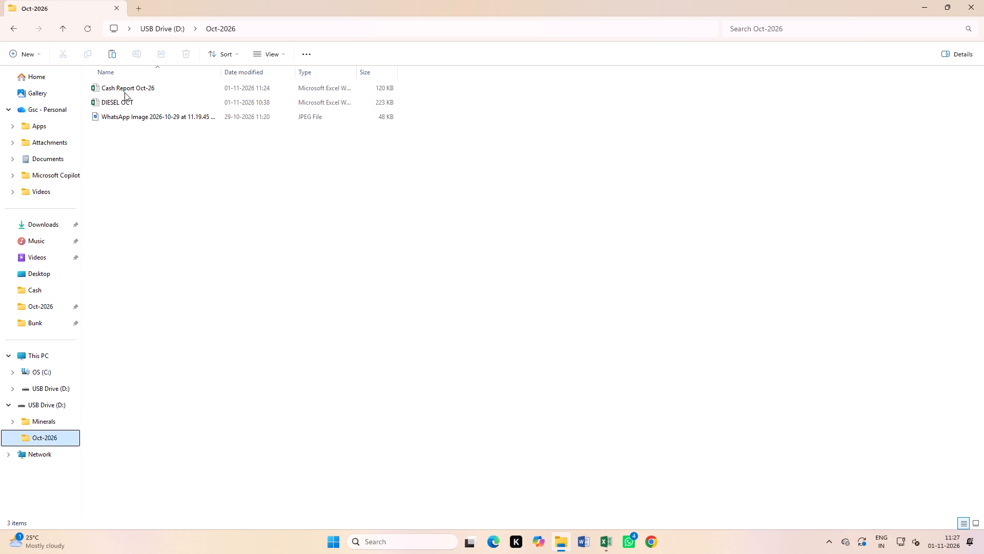
pyautogui.doubleClick(124, 86)
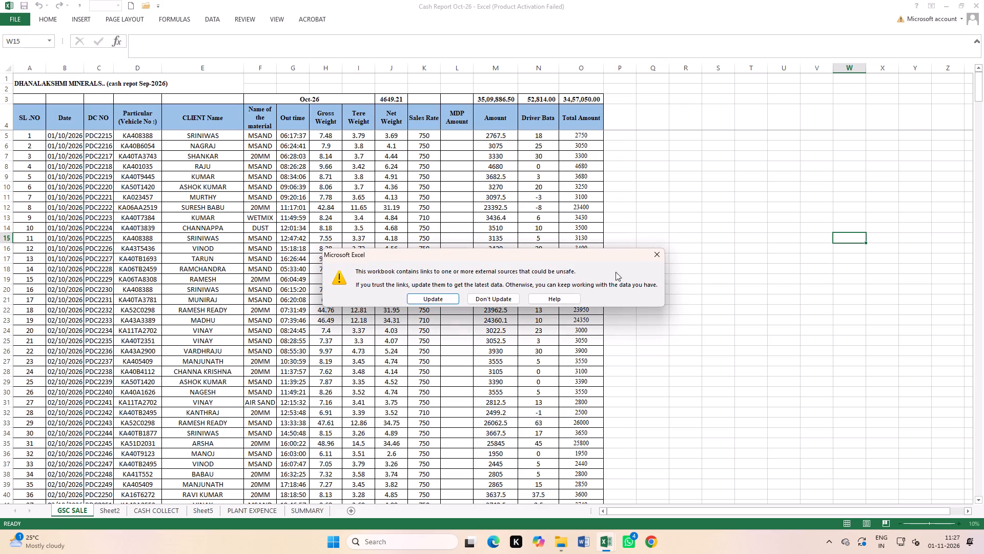
pyautogui.click(652, 256)
pyautogui.click(702, 250)
pyautogui.scroll(3, 128, 209)
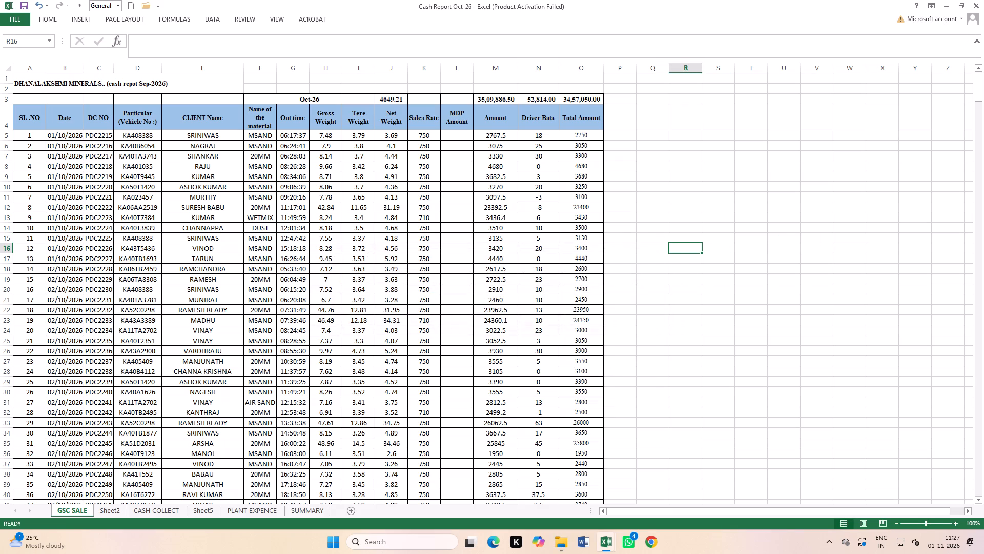
# Clear the October entries from Date through Sales Rate, cells B5:K486, on the GSC SALE sheet.
pyautogui.click(58, 141)
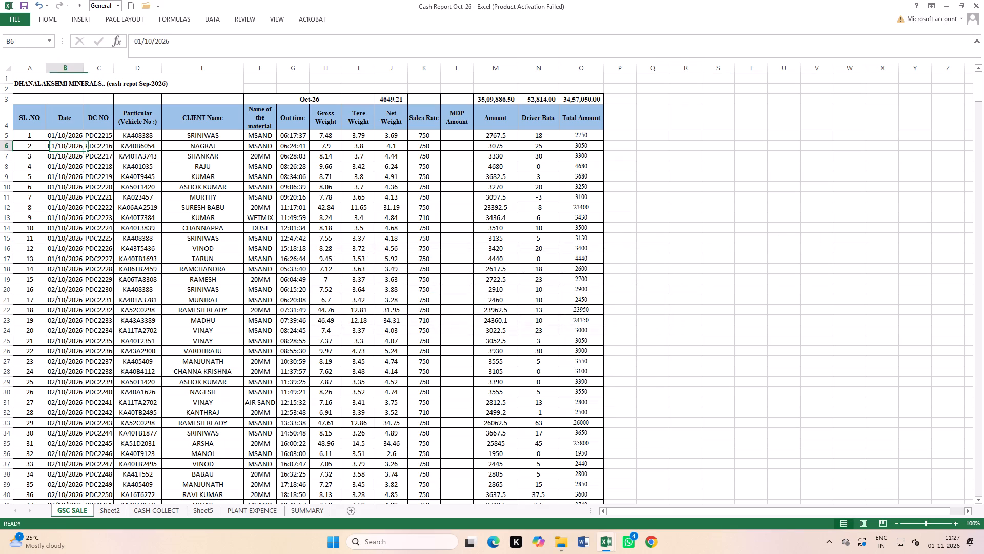
pyautogui.moveTo(60, 134); pyautogui.dragTo(659, 553)
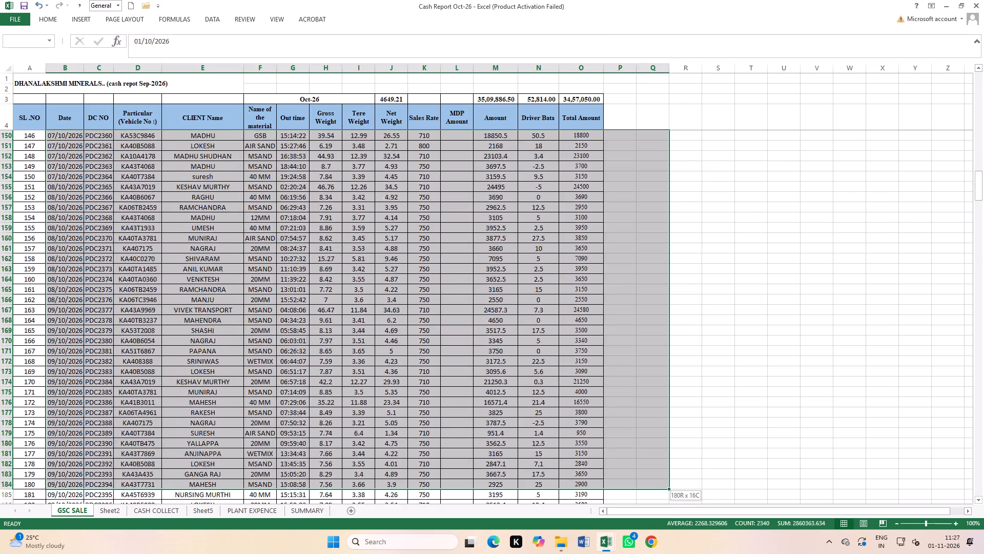
pyautogui.moveTo(659, 553); pyautogui.dragTo(582, 318)
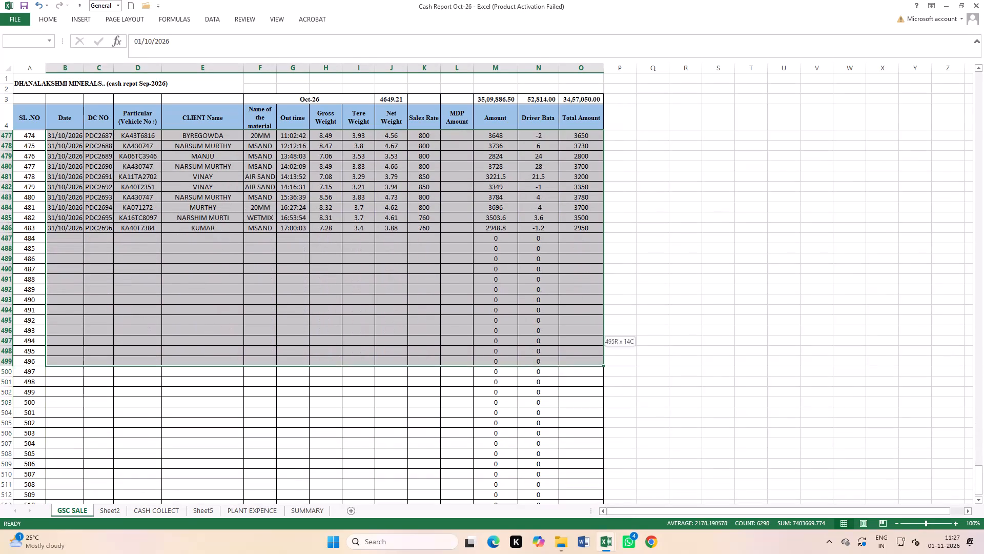
pyautogui.moveTo(582, 318); pyautogui.dragTo(571, 232)
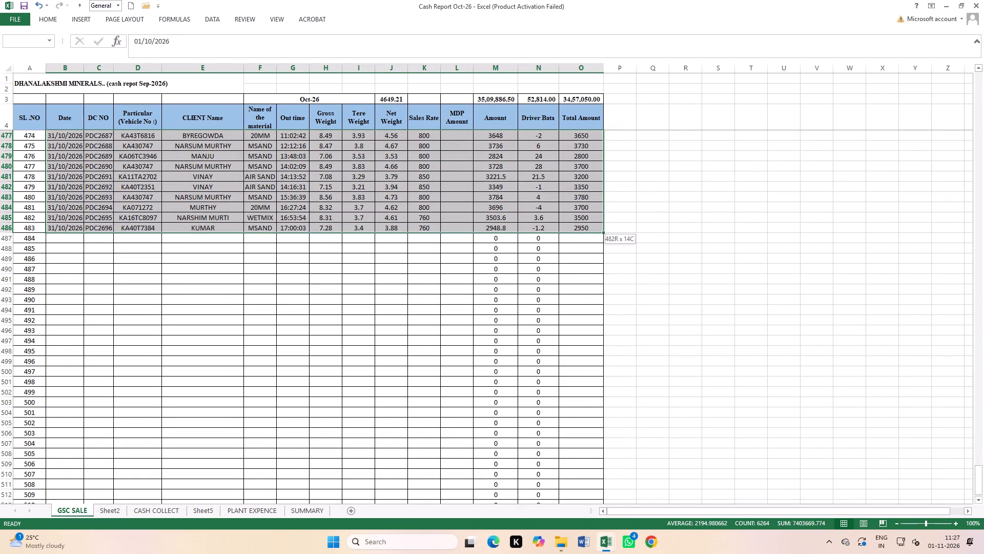
pyautogui.moveTo(571, 232); pyautogui.dragTo(438, 229)
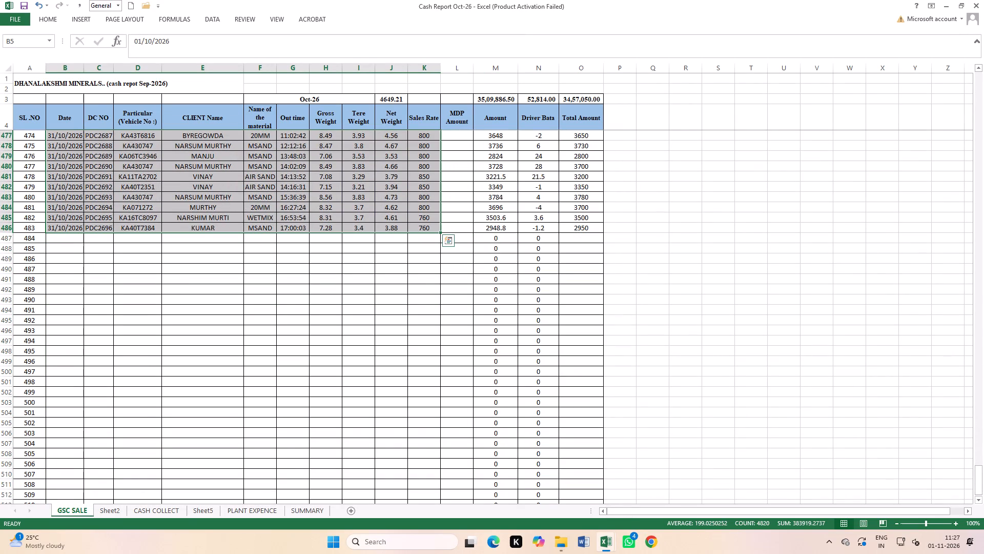
pyautogui.press('Delete')
# Clear the Total Amount values in cells O5:O486 on the GSC SALE sheet.
pyautogui.scroll(1, 526, 184)
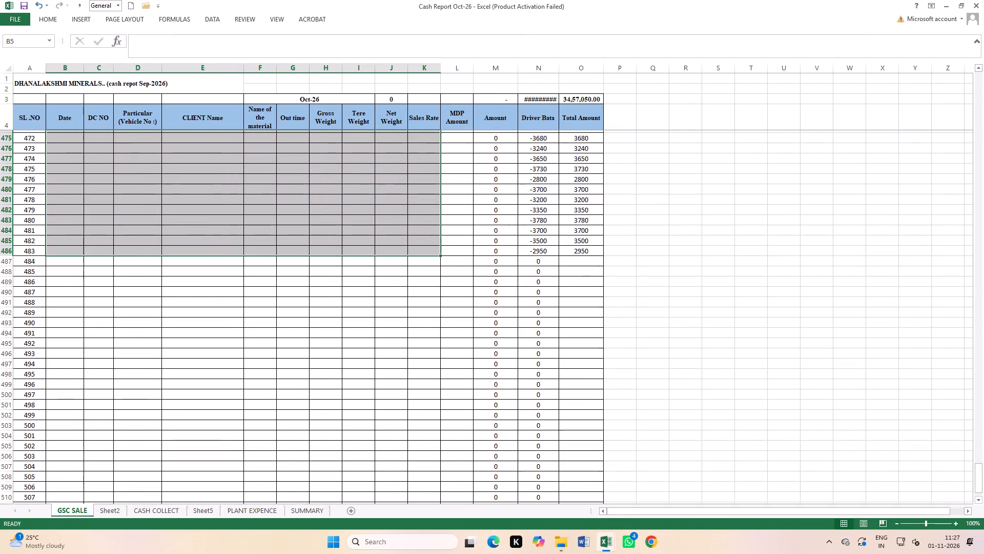
pyautogui.scroll(6, 583, 278)
pyautogui.moveTo(574, 444); pyautogui.dragTo(579, 179)
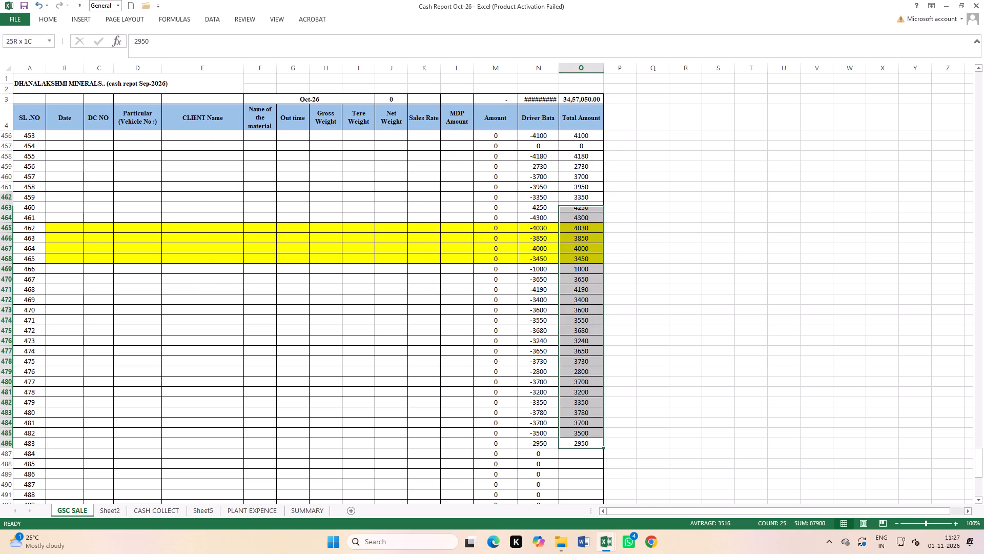
pyautogui.moveTo(579, 179); pyautogui.dragTo(570, 60)
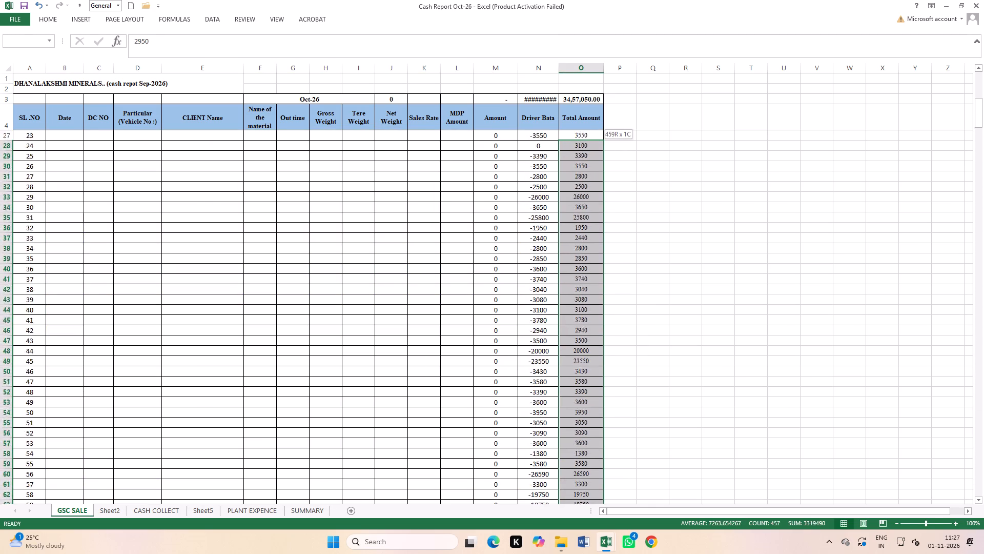
pyautogui.moveTo(570, 60); pyautogui.dragTo(579, 138)
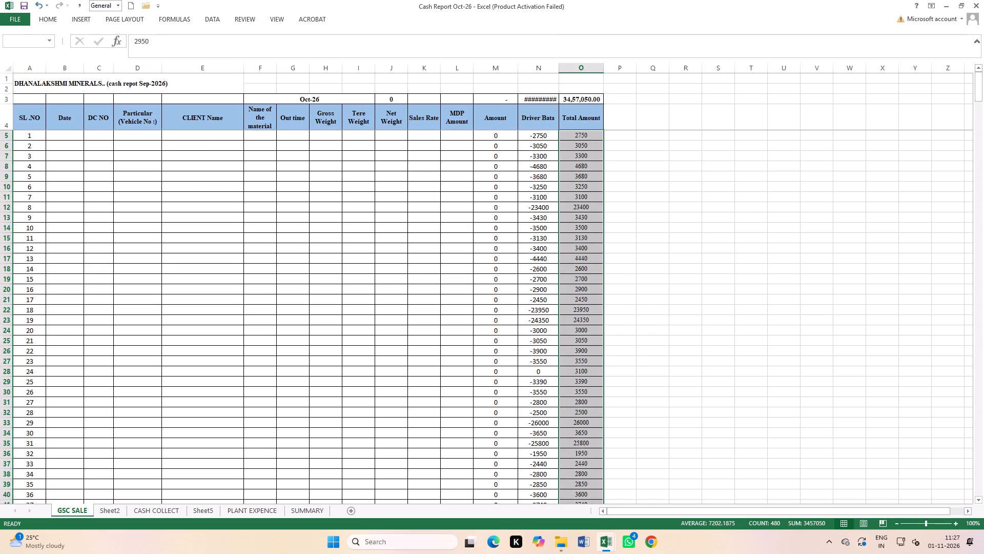
pyautogui.press('Delete')
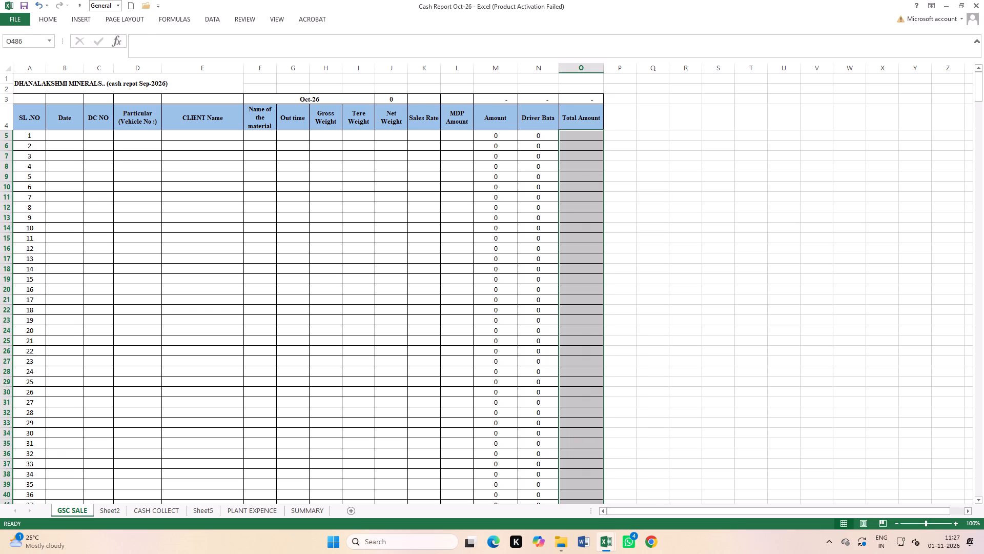
pyautogui.click(731, 242)
# Change the month date in merged cell F3 of GSC SALE to 01-11-2026 and save the workbook.
pyautogui.doubleClick(304, 102)
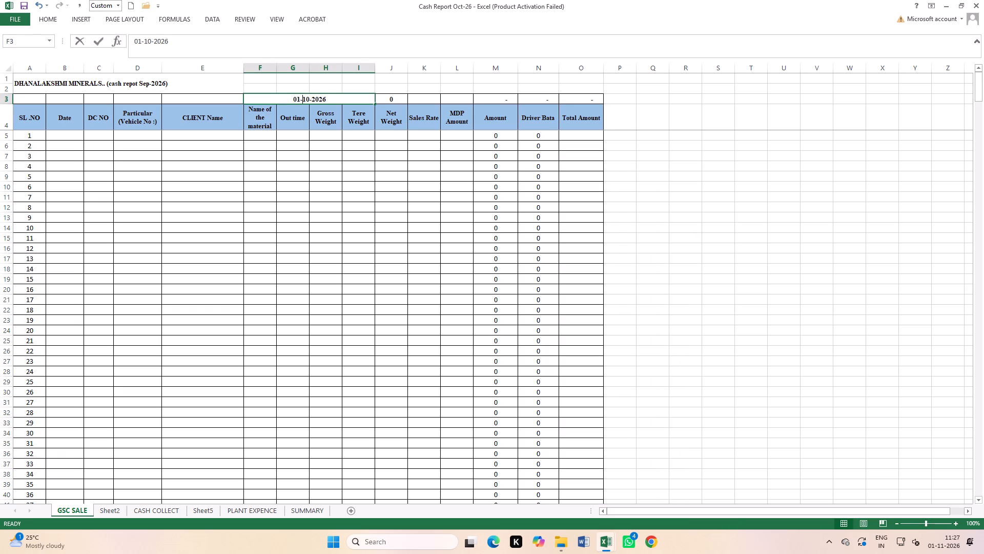
pyautogui.click(309, 95)
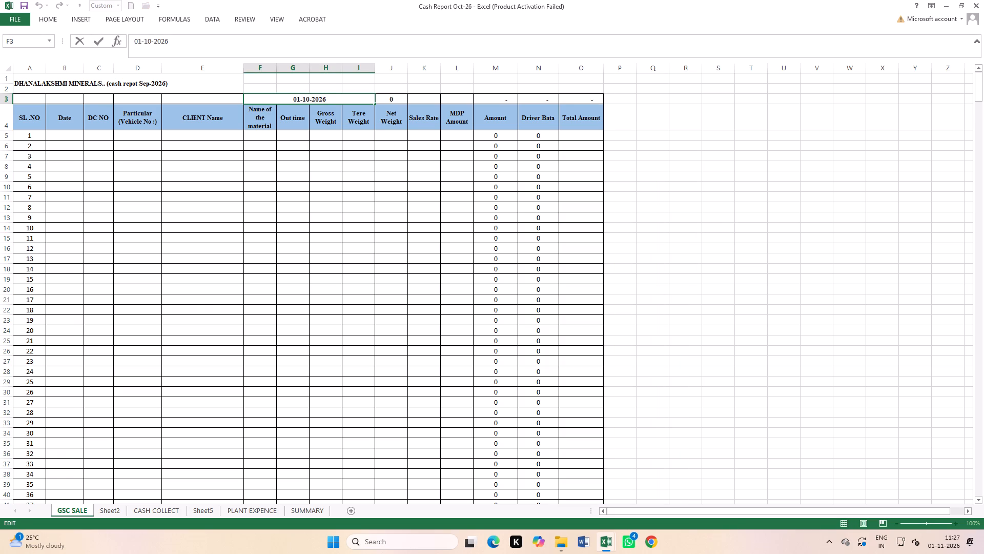
pyautogui.press('BackSpace')
pyautogui.press('1')
pyautogui.click(348, 249)
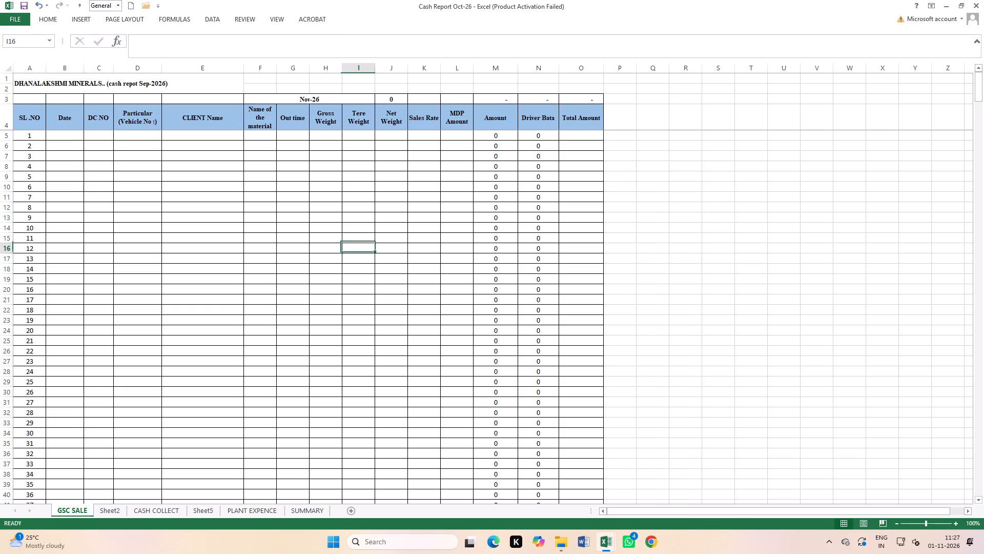
pyautogui.doubleClick(24, 6)
# Open SpotSaleDCReport (52) from the Downloads folder in Excel.
pyautogui.click(649, 545)
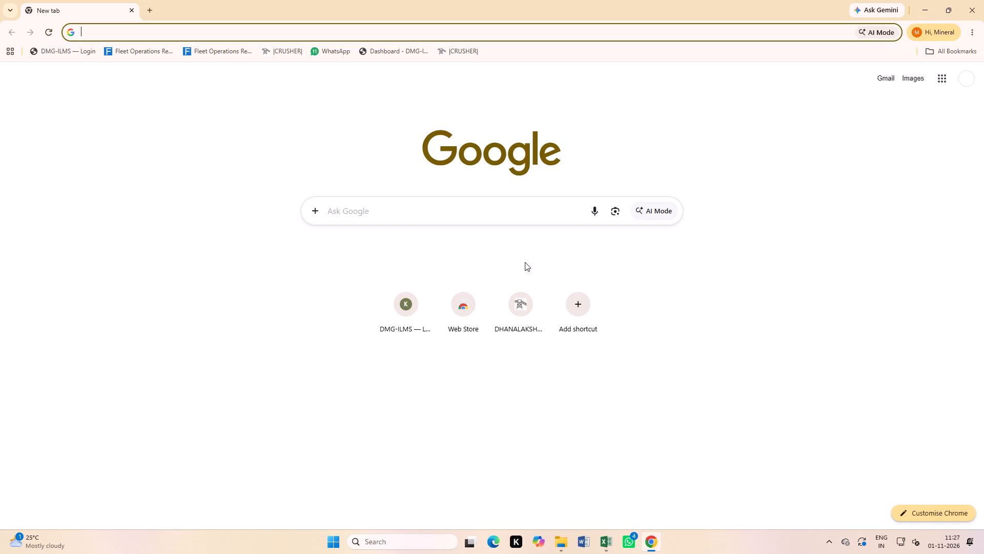
pyautogui.click(559, 546)
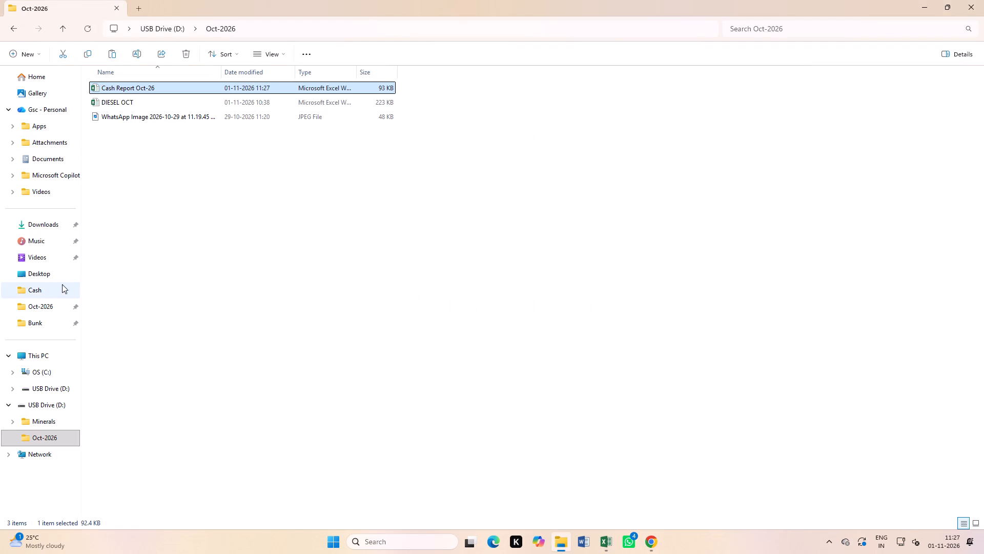
pyautogui.click(48, 225)
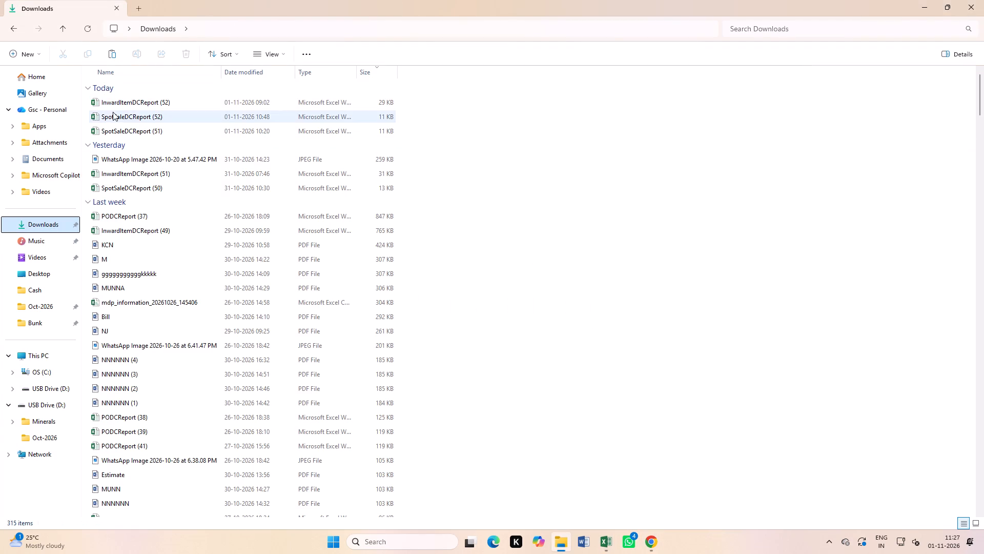
pyautogui.doubleClick(113, 112)
pyautogui.scroll(3, 386, 197)
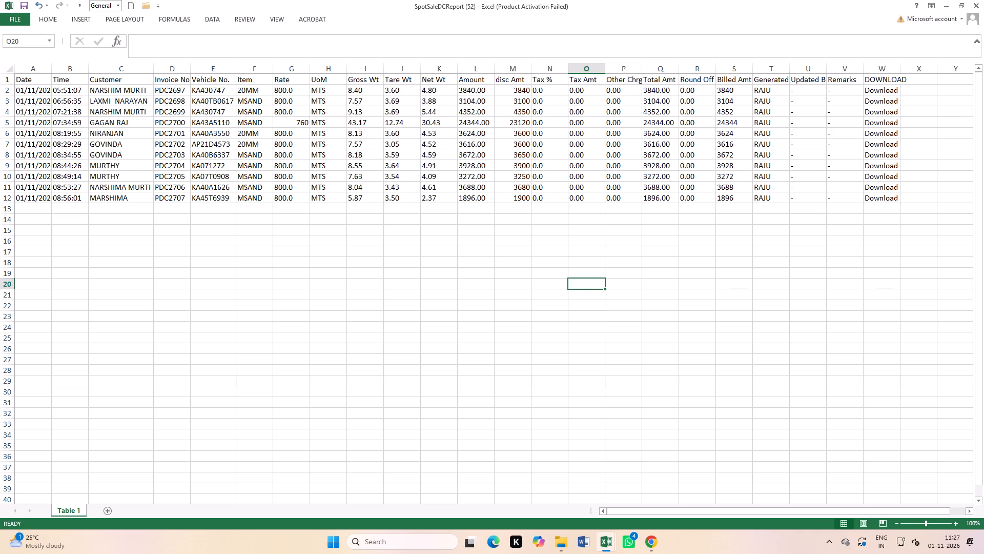
# Move the Rate values G2:G12 into the Amount column starting at cell L2.
pyautogui.moveTo(296, 91); pyautogui.dragTo(293, 197)
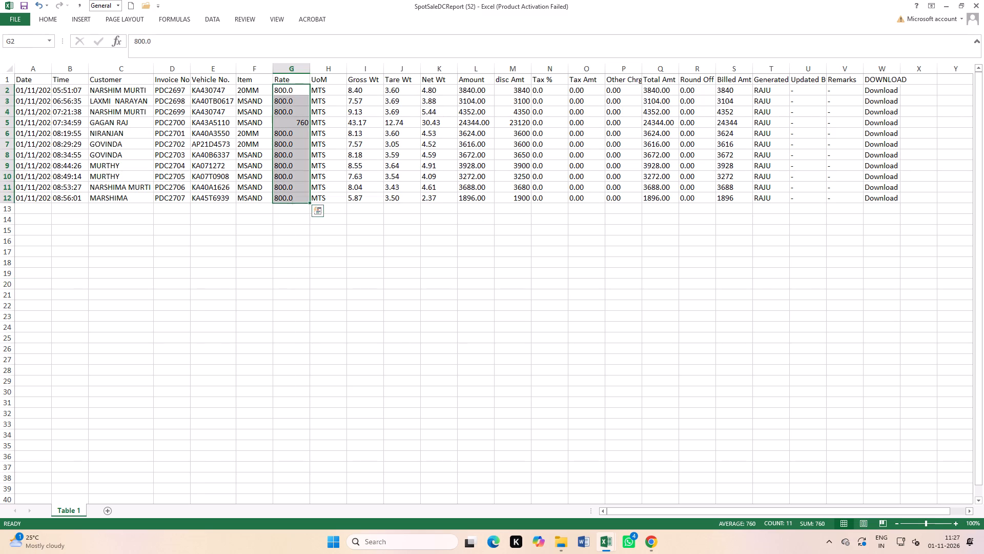
pyautogui.rightClick(293, 197)
pyautogui.click(309, 203)
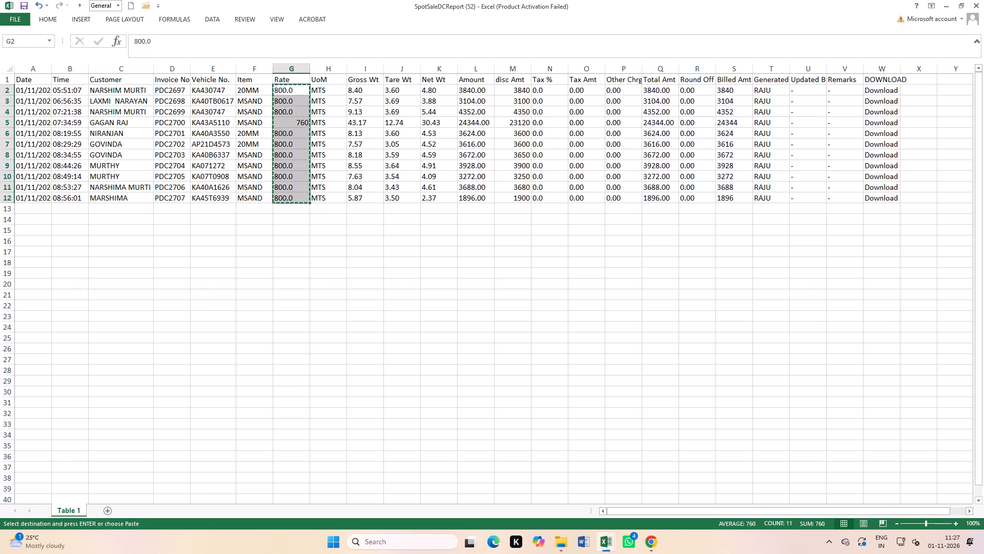
pyautogui.click(478, 90)
pyautogui.rightClick(478, 90)
pyautogui.click(497, 128)
pyautogui.click(396, 147)
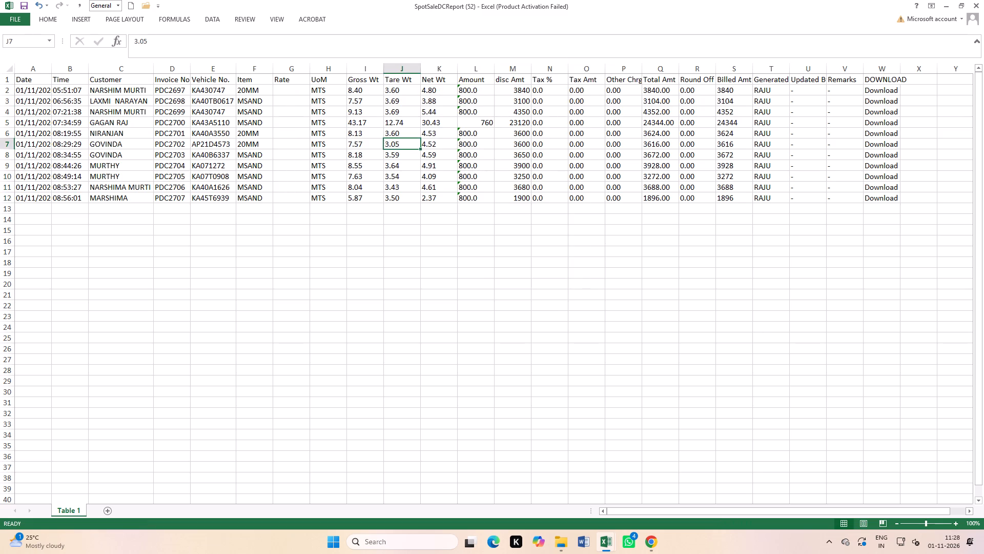
# Move the Time values B2:B12 into the UoM column starting at cell H2.
pyautogui.moveTo(70, 90); pyautogui.dragTo(77, 195)
pyautogui.rightClick(77, 195)
pyautogui.click(99, 198)
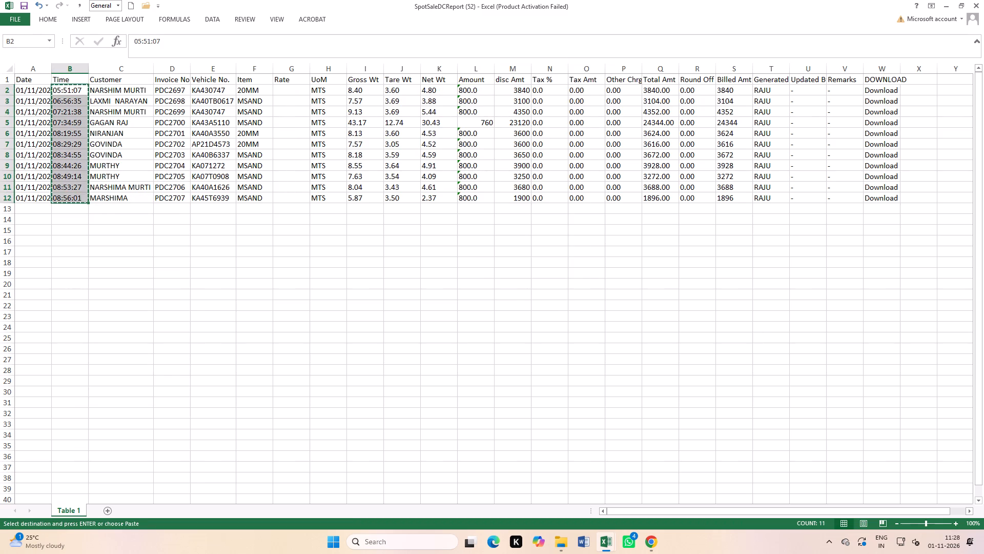
pyautogui.rightClick(329, 90)
pyautogui.click(355, 136)
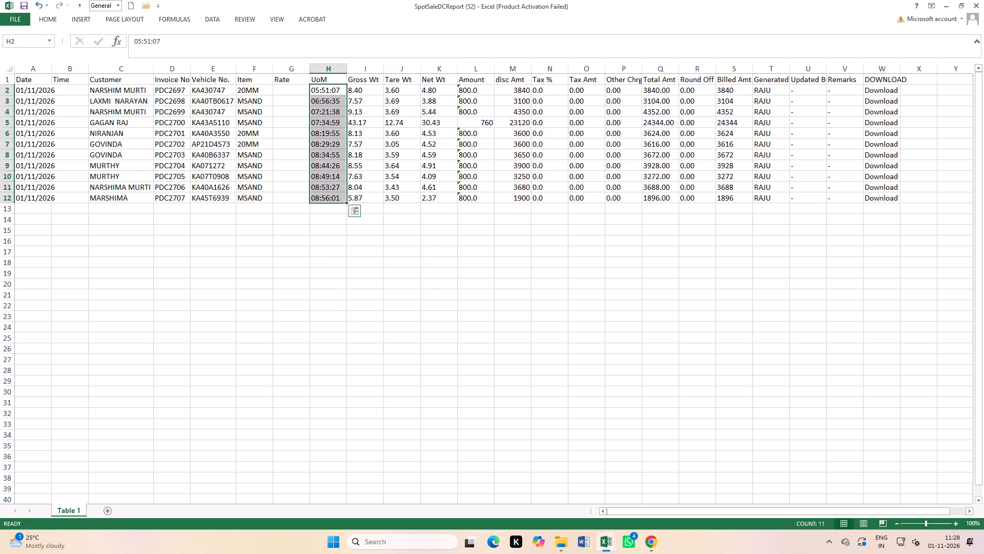
pyautogui.click(452, 184)
# Delete the emptied Rate column G from the spot sale report.
pyautogui.click(291, 68)
pyautogui.rightClick(283, 107)
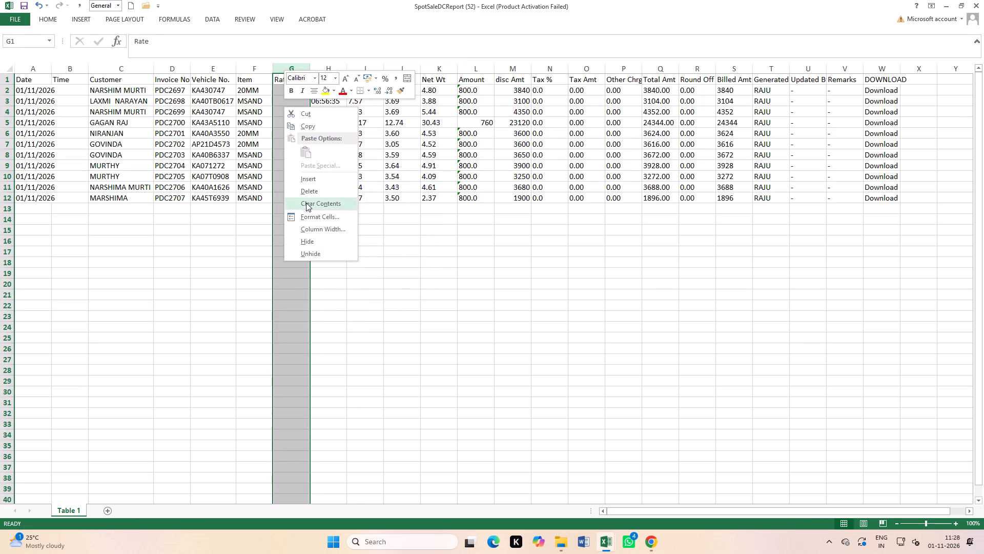
pyautogui.click(305, 192)
pyautogui.click(371, 238)
# Autofit the Date column's width and delete the emptied Time column B.
pyautogui.doubleClick(51, 67)
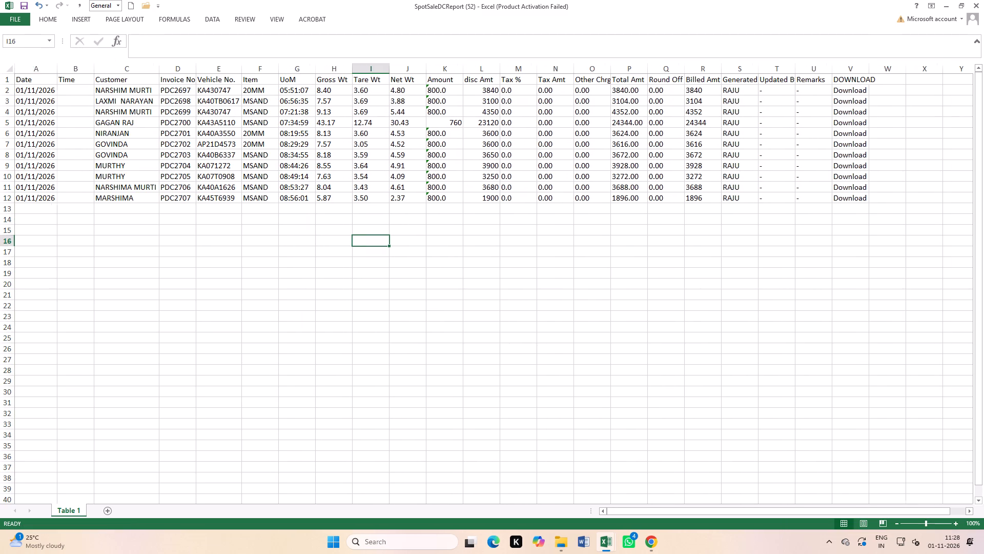
pyautogui.click(70, 71)
pyautogui.rightClick(69, 88)
pyautogui.click(93, 177)
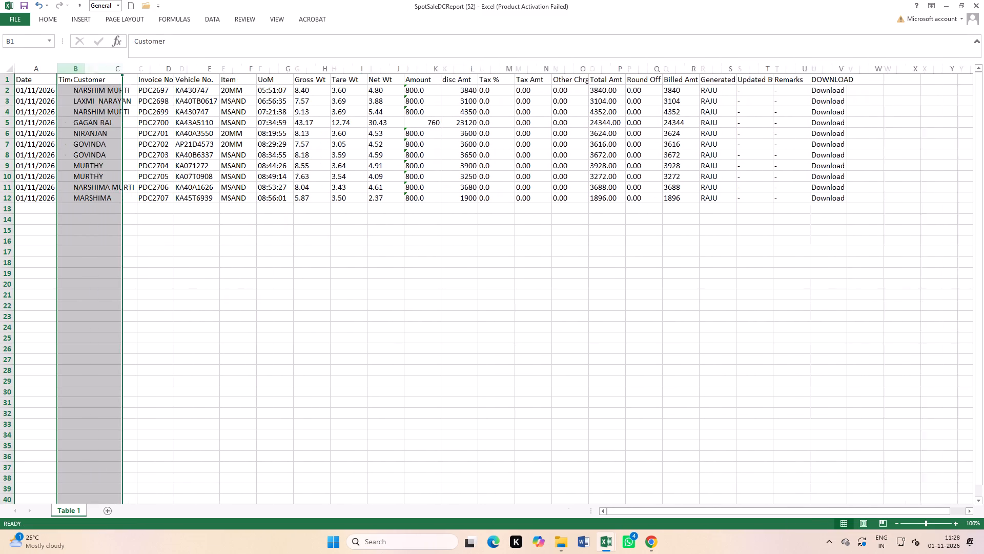
pyautogui.click(269, 236)
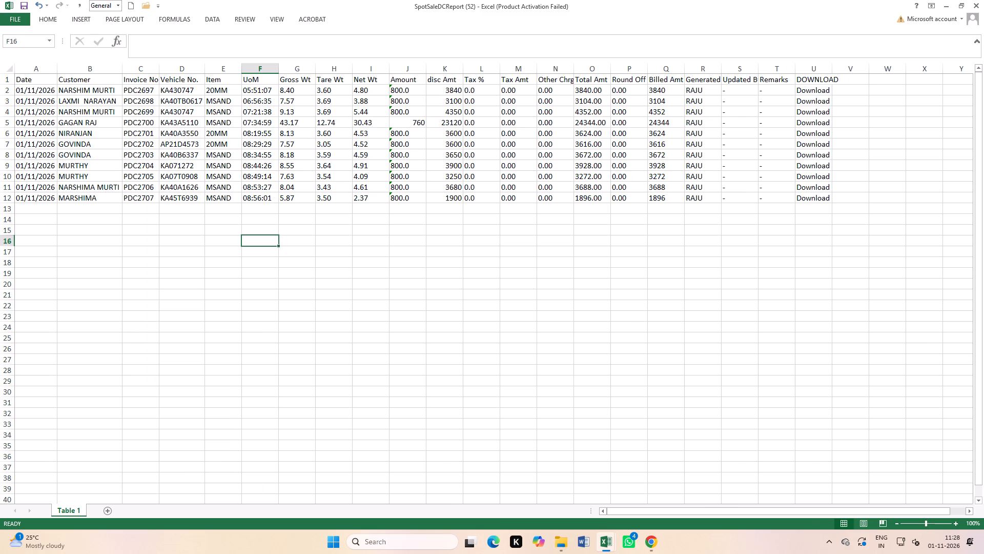
pyautogui.click(347, 260)
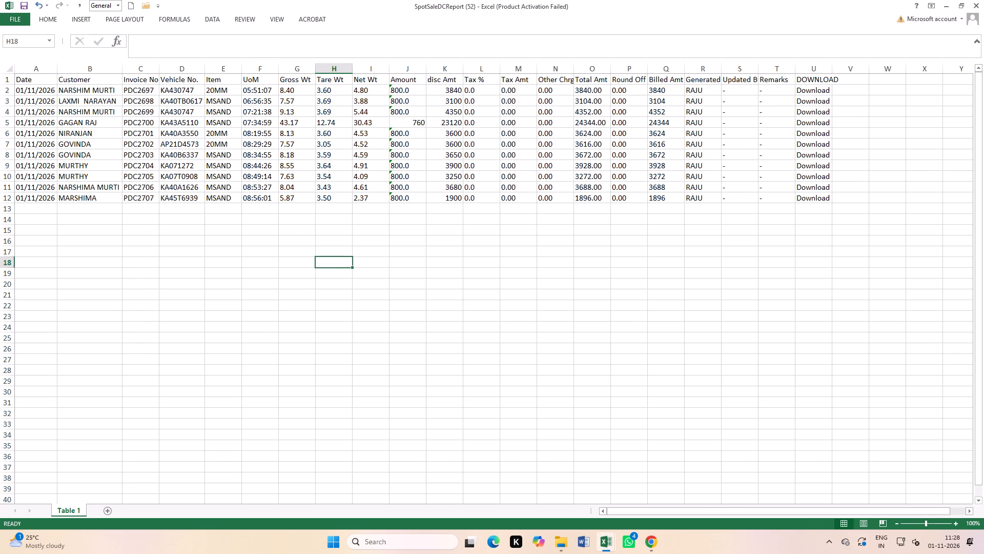
# Centre cells A2:J12 horizontally and vertically and apply all borders to them.
pyautogui.moveTo(40, 92); pyautogui.dragTo(398, 205)
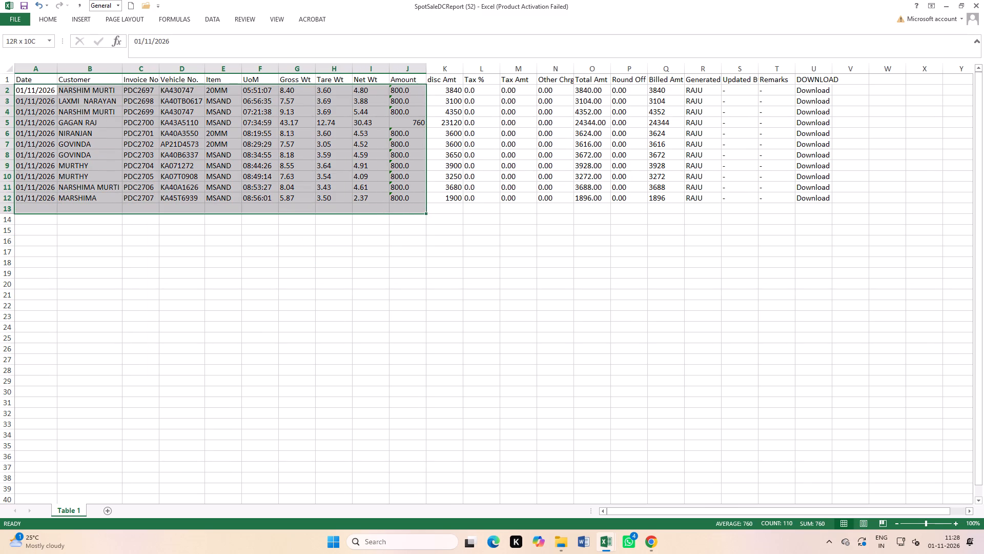
pyautogui.moveTo(398, 205); pyautogui.dragTo(404, 196)
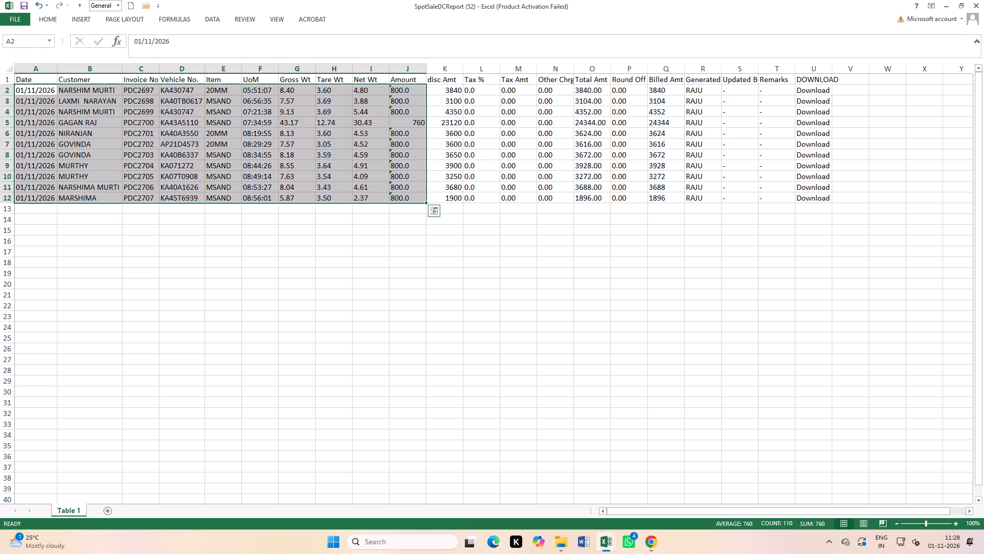
pyautogui.click(55, 17)
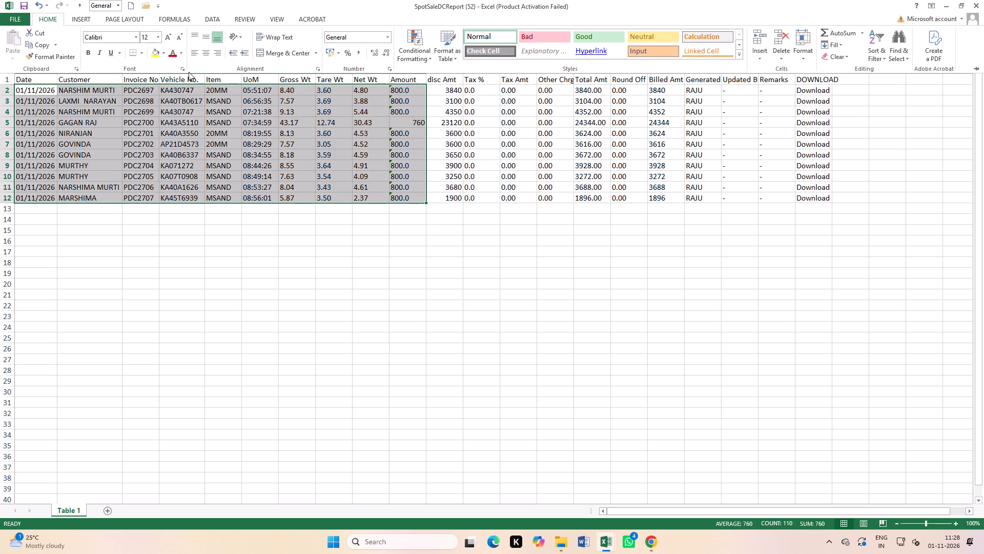
pyautogui.click(204, 53)
pyautogui.click(206, 32)
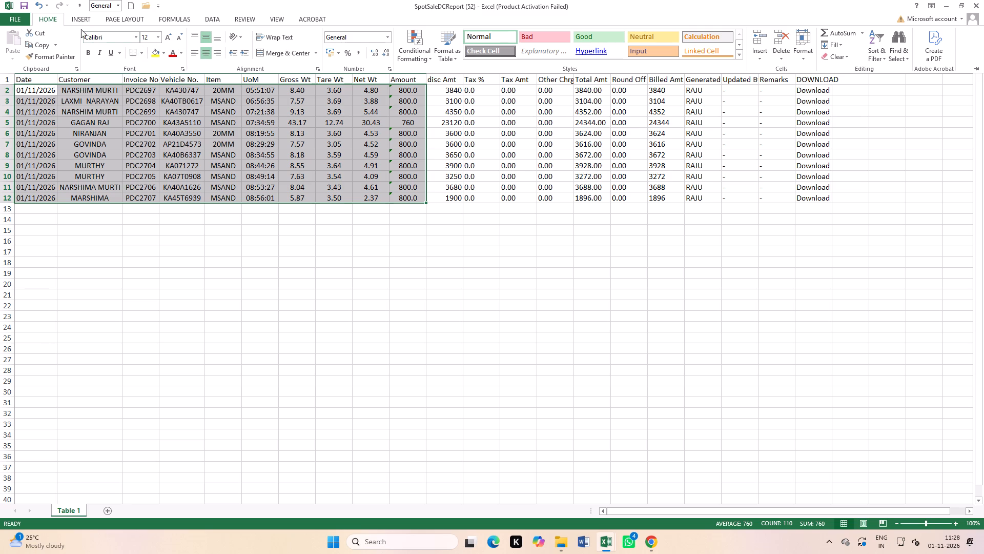
pyautogui.click(140, 53)
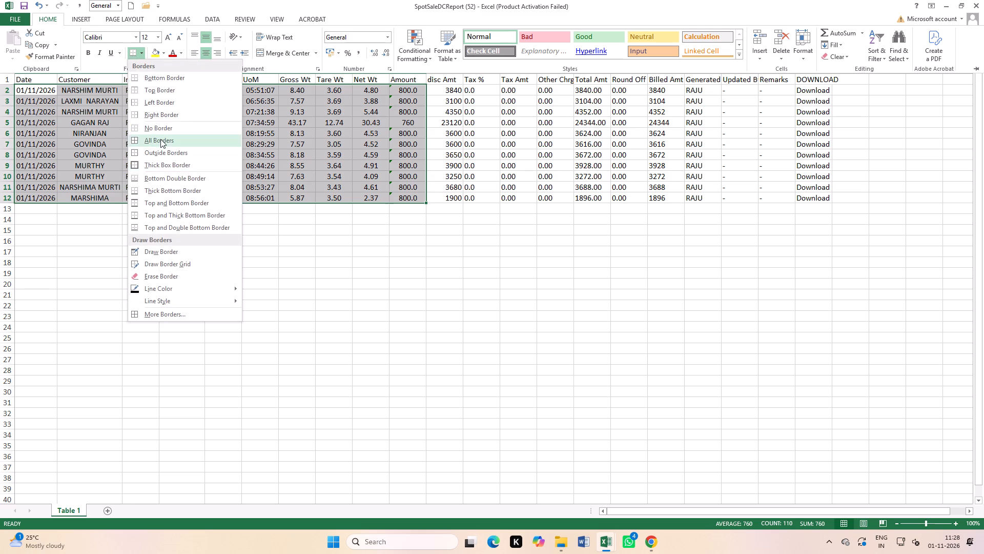
pyautogui.click(160, 139)
pyautogui.click(531, 268)
pyautogui.click(500, 257)
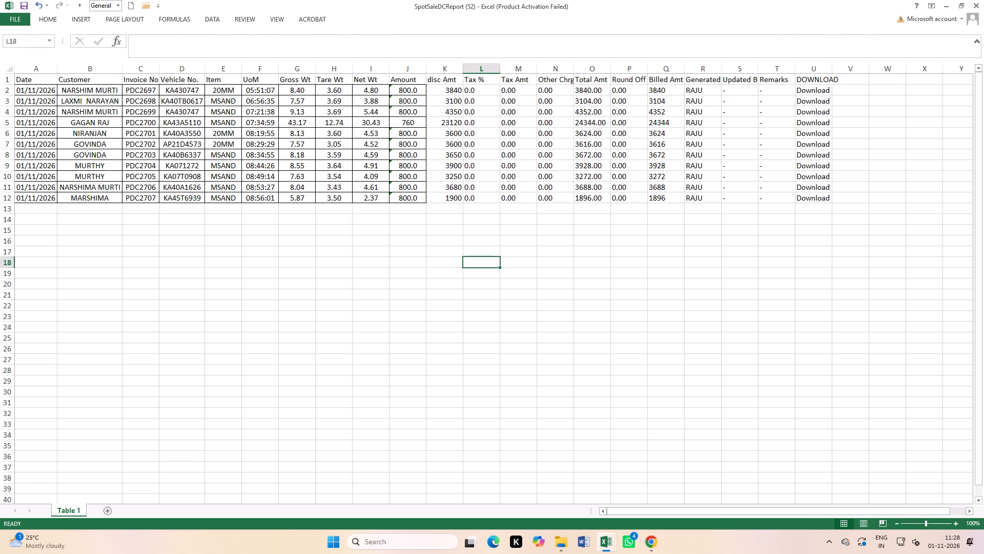
# Convert the text values in the Amount column, J2:J12, to numbers.
pyautogui.moveTo(407, 88); pyautogui.dragTo(414, 196)
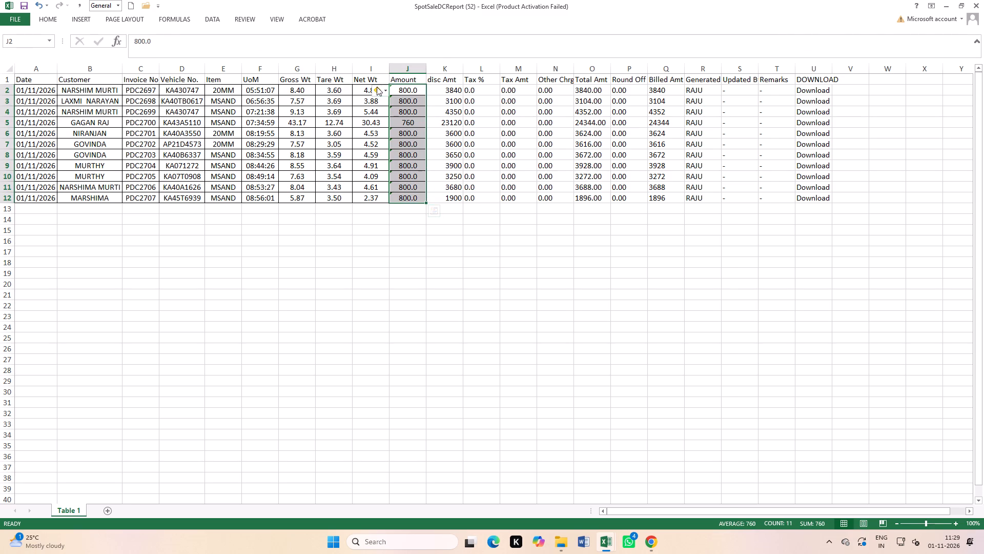
pyautogui.click(377, 87)
pyautogui.click(403, 116)
pyautogui.click(511, 283)
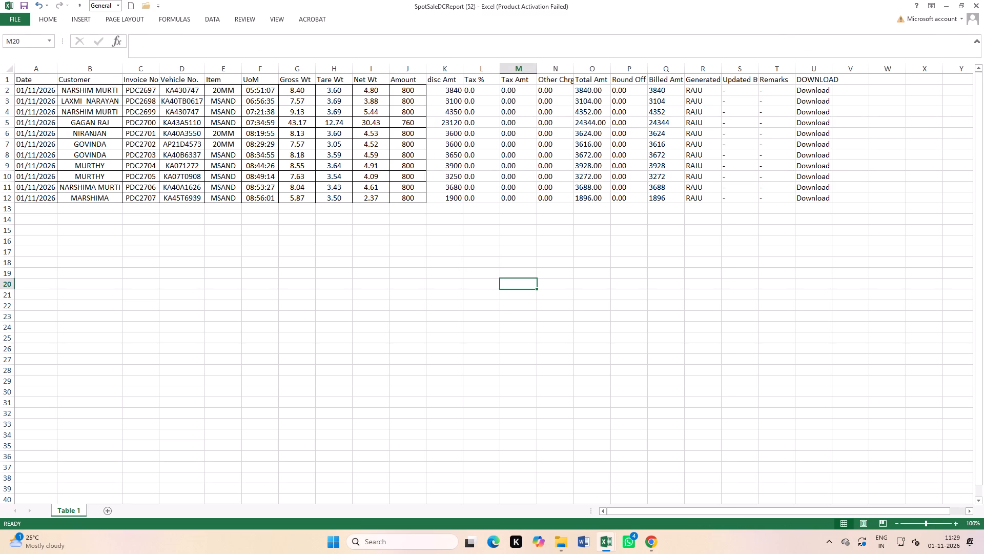
# Copy A2:J12 of the spot sale report and paste it at cell B5 of GSC SALE in the Cash Report Oct-26 workbook.
pyautogui.moveTo(36, 91); pyautogui.dragTo(397, 199)
pyautogui.rightClick(390, 193)
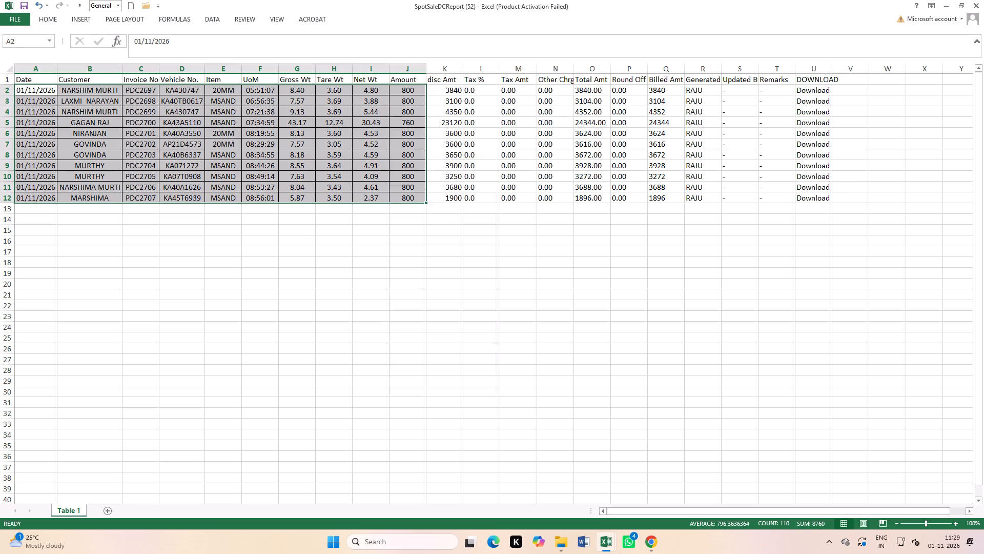
pyautogui.click(413, 213)
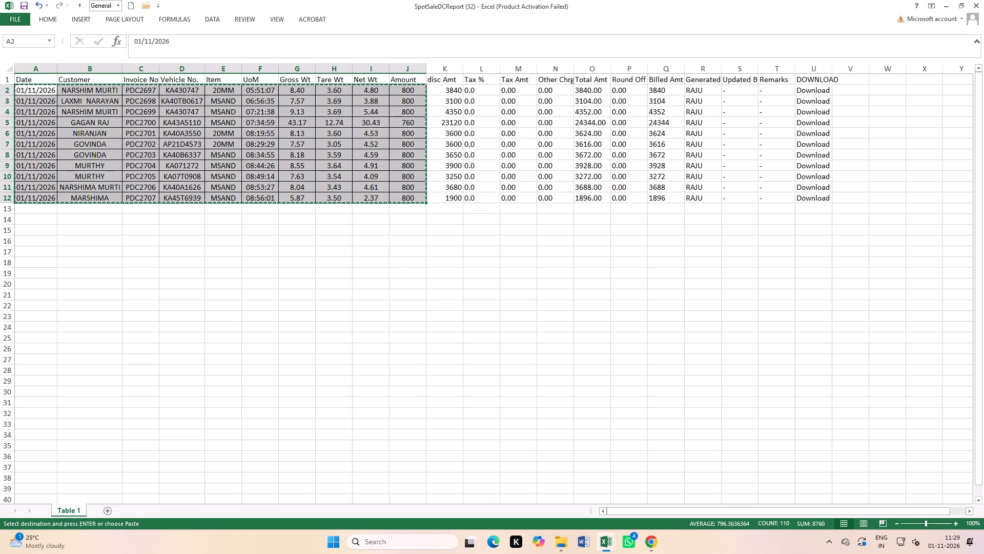
pyautogui.click(616, 497)
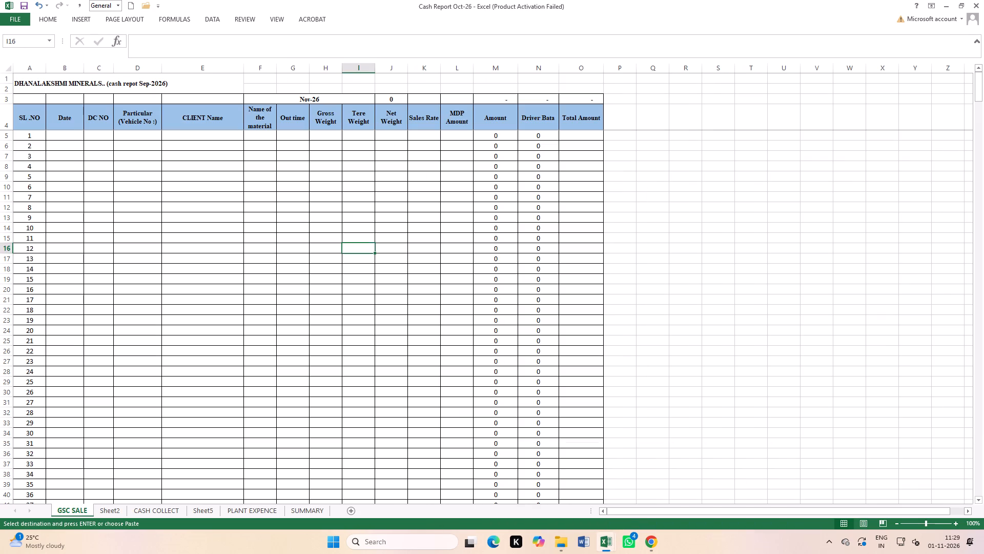
pyautogui.scroll(3, 272, 245)
pyautogui.click(61, 135)
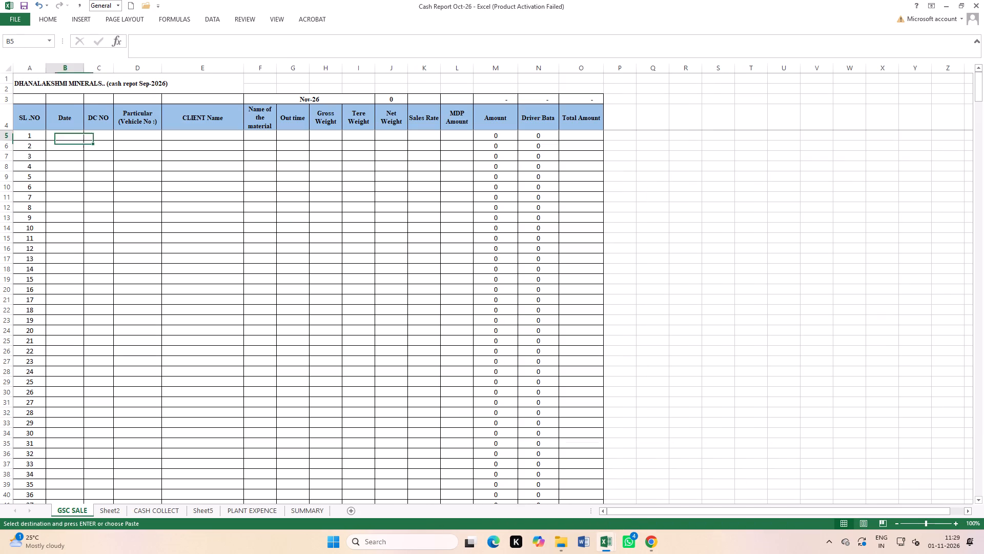
pyautogui.rightClick(61, 135)
pyautogui.click(80, 184)
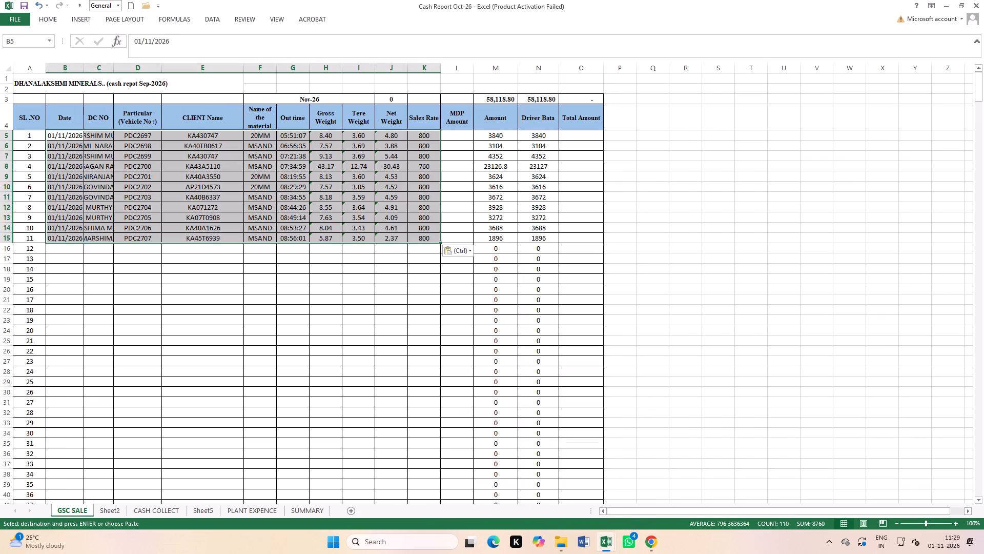
pyautogui.click(290, 217)
# Change the month in the GSC SALE title in cell A1 to Nov so it reads "cash repot Nov-2026".
pyautogui.doubleClick(143, 85)
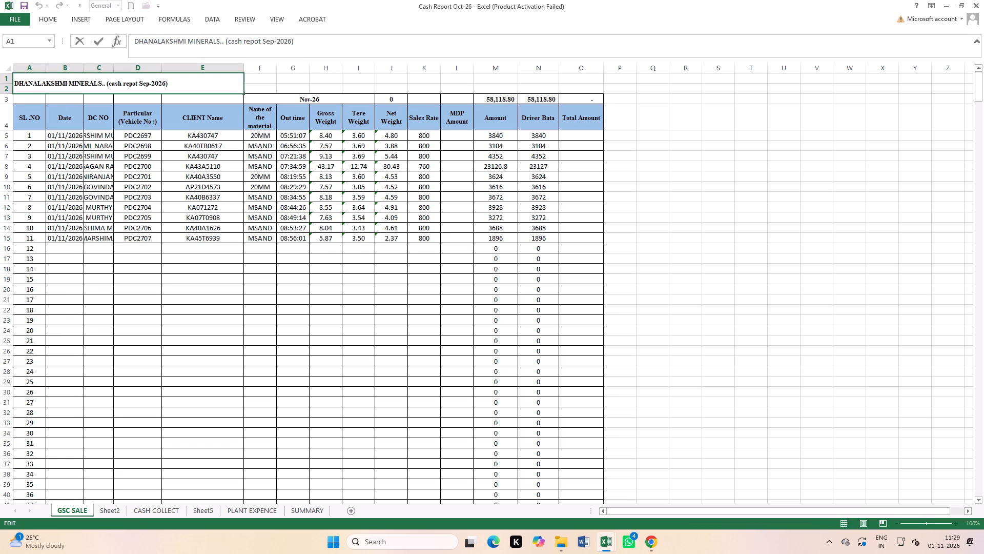
pyautogui.click(147, 84)
pyautogui.click(148, 83)
pyautogui.press('BackSpace')
pyautogui.press('BackSpace')
pyautogui.press('BackSpace')
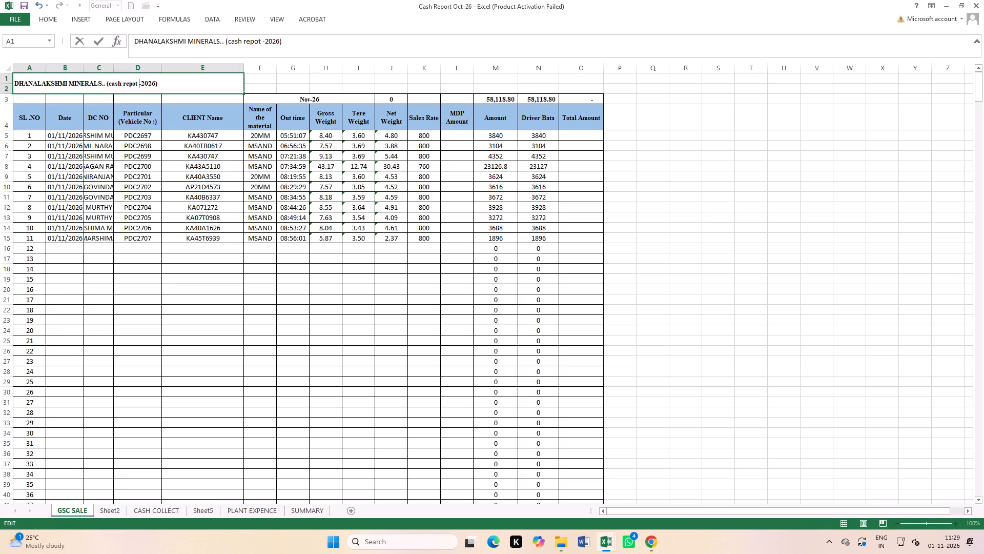
pyautogui.press('n')
pyautogui.write('ov')
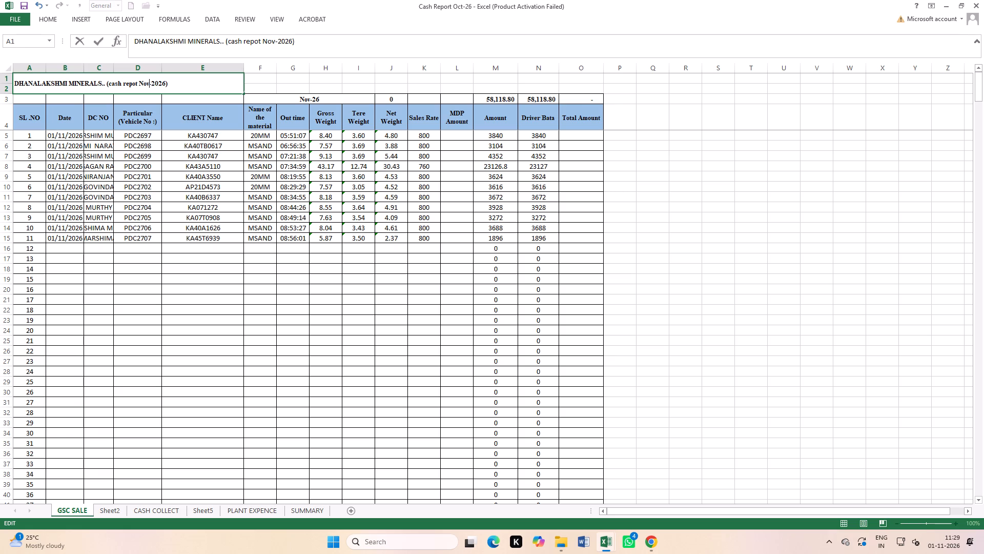
pyautogui.click(207, 226)
# Convert the gross, tare and net weights in H5:J15 of GSC SALE from text to numbers.
pyautogui.moveTo(324, 135); pyautogui.dragTo(410, 223)
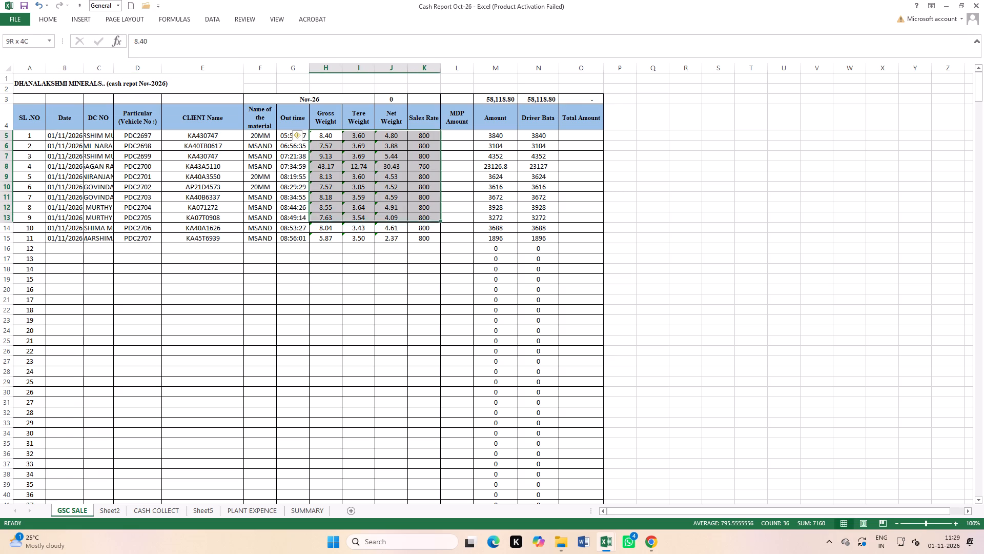
pyautogui.moveTo(410, 223); pyautogui.dragTo(396, 238)
pyautogui.click(297, 136)
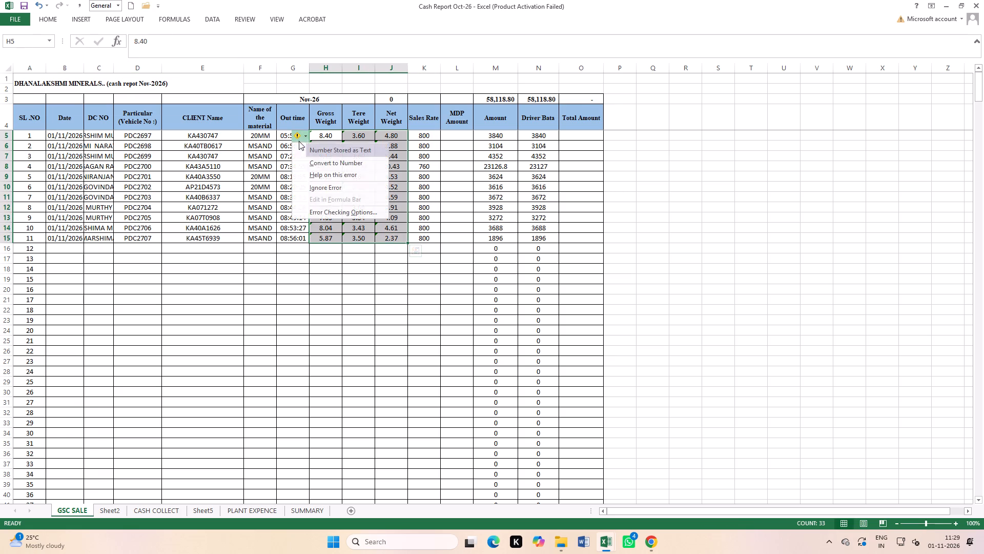
pyautogui.click(314, 161)
pyautogui.click(473, 243)
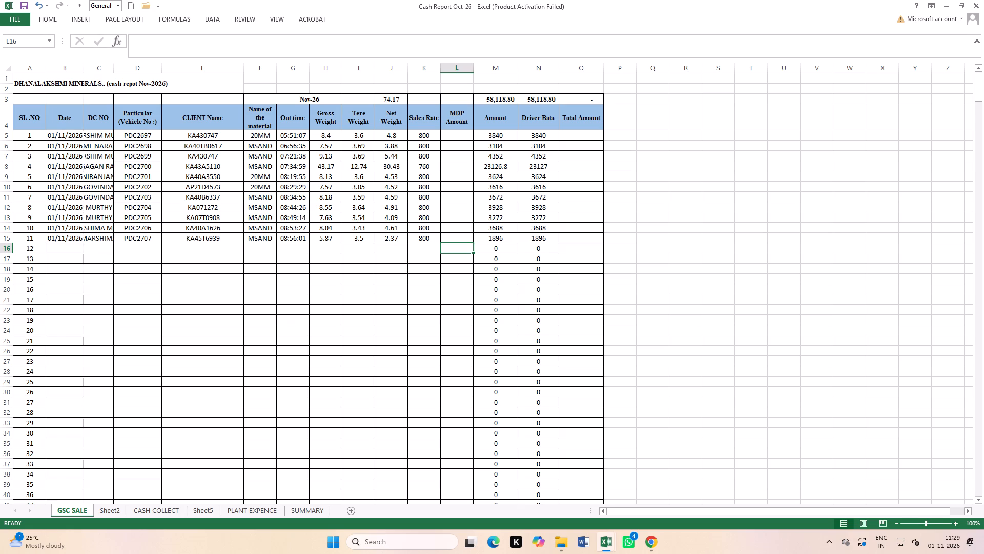
# Examine the Driver Bata formula in cell N13 of GSC SALE.
pyautogui.moveTo(546, 135); pyautogui.dragTo(552, 235)
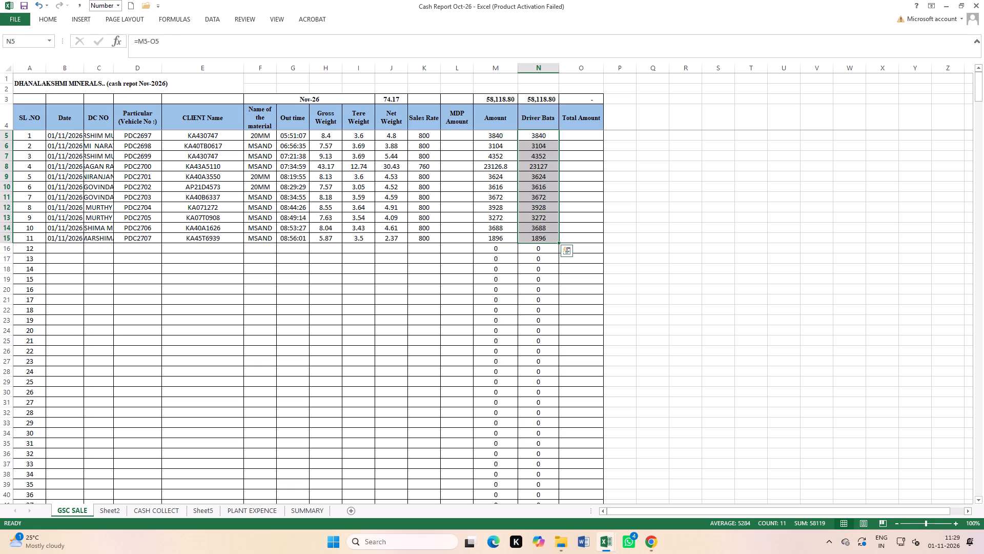
pyautogui.click(543, 218)
pyautogui.doubleClick(543, 218)
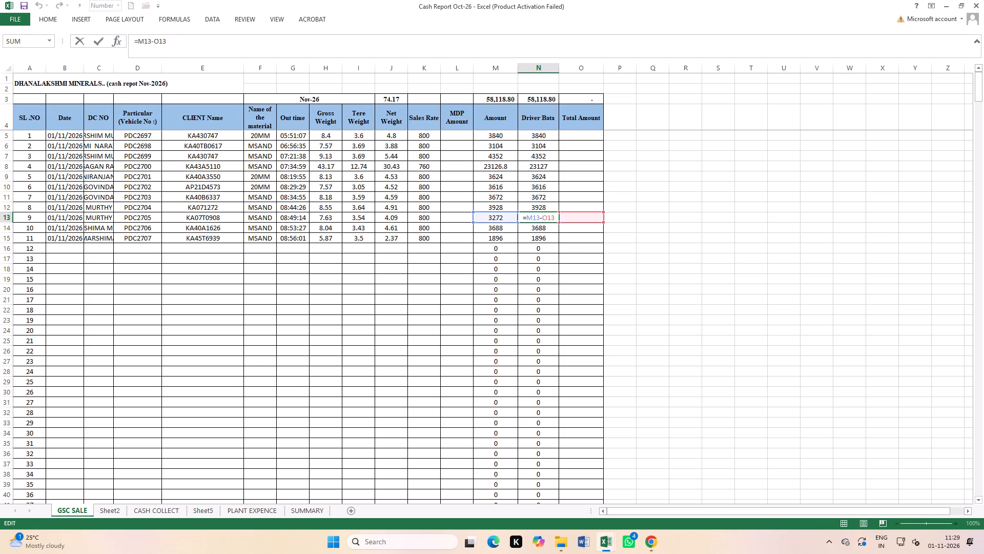
pyautogui.press('Return')
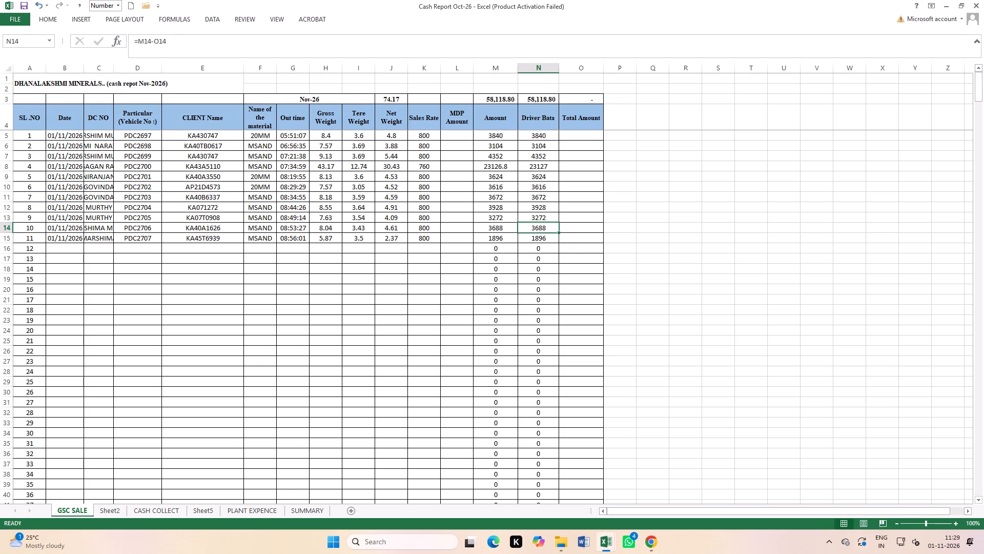
pyautogui.click(640, 191)
# Enter the Total Amount values 3840, 3100, 4350, 23100 and 3600 in O5:O9 of GSC SALE.
pyautogui.click(584, 139)
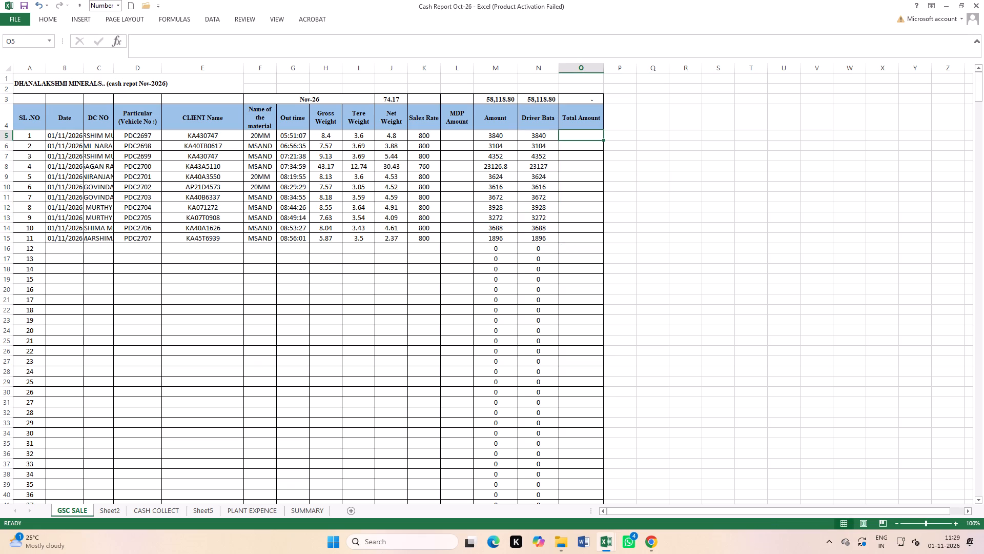
pyautogui.write('3840')
pyautogui.press('Return')
pyautogui.write('310')
pyautogui.press('0')
pyautogui.press('Return')
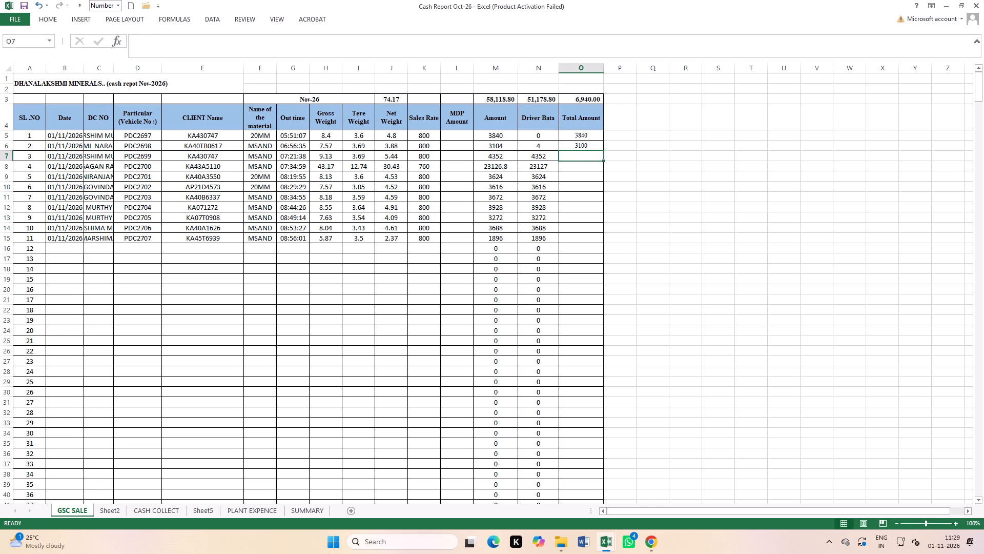
pyautogui.write('43')
pyautogui.write('50')
pyautogui.press('Return')
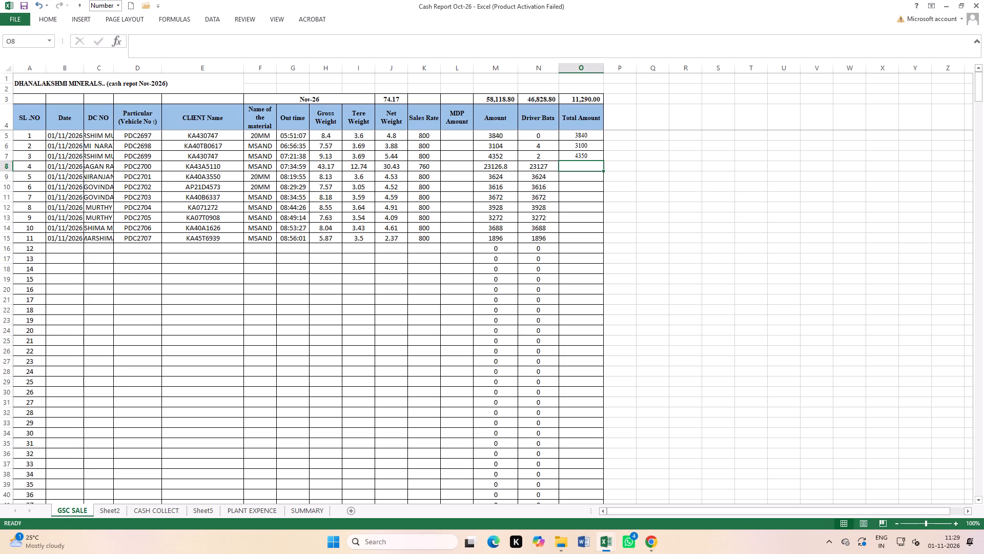
pyautogui.write('23100')
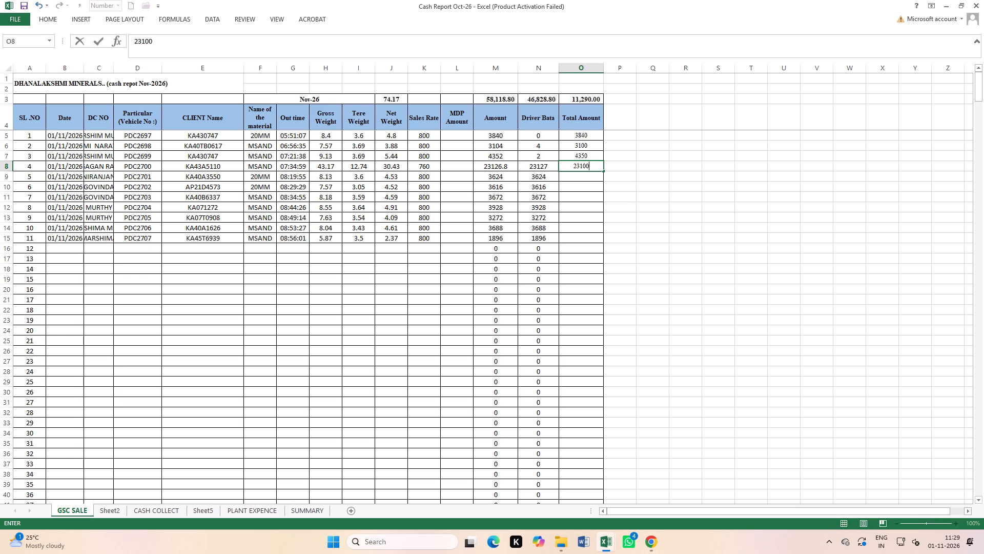
pyautogui.press('Return')
pyautogui.write('3600')
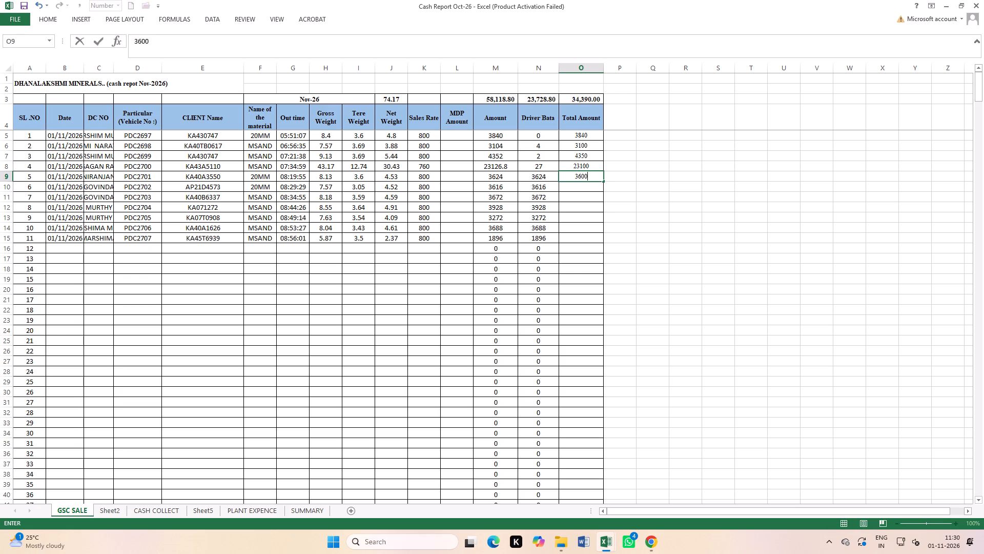
pyautogui.press('Return')
# Enter the Total Amount values 3600, 3650, 3900, 3250, 3680 and 1900 in O10:O15 and select O5:O15 to check the sum.
pyautogui.write('3600')
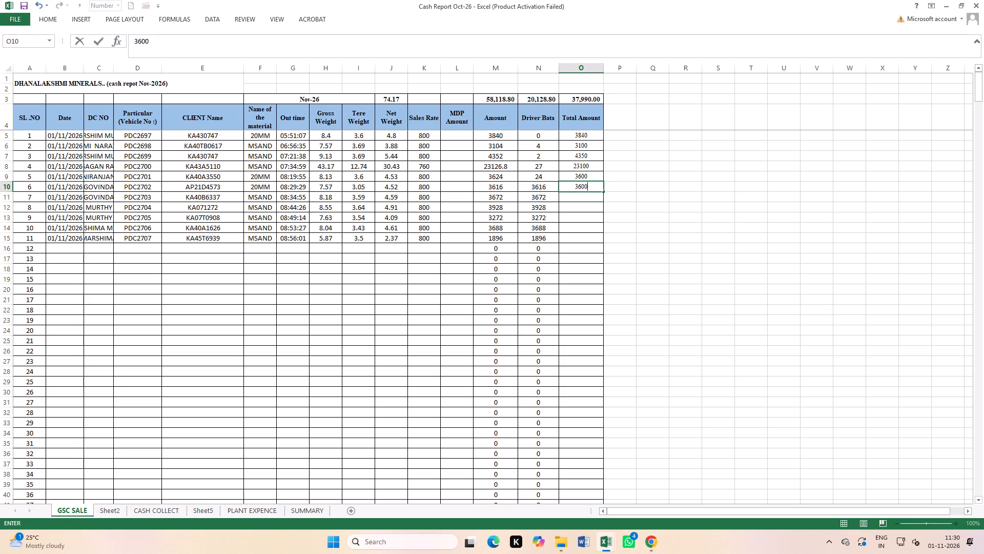
pyautogui.press('Return')
pyautogui.write('3650')
pyautogui.press('Return')
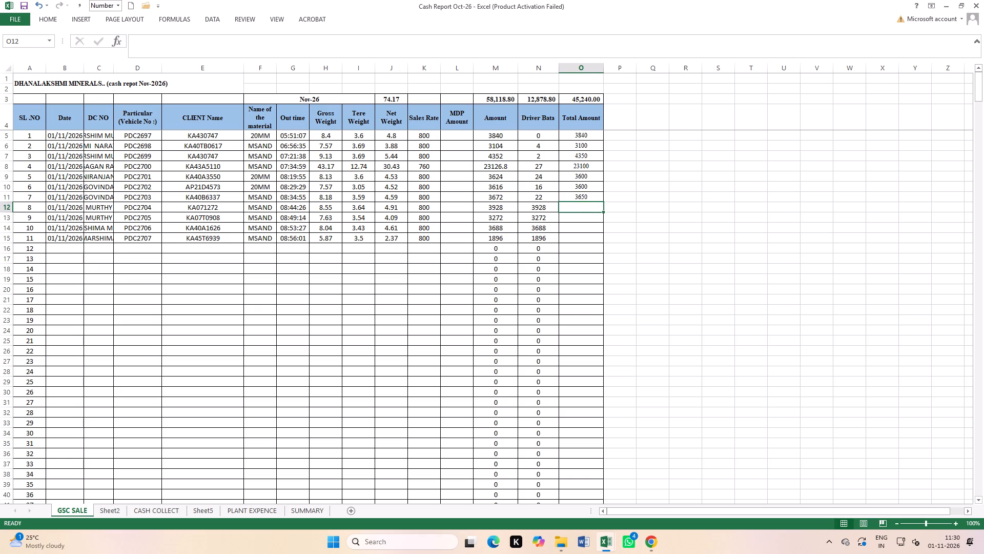
pyautogui.write('3900')
pyautogui.press('Return')
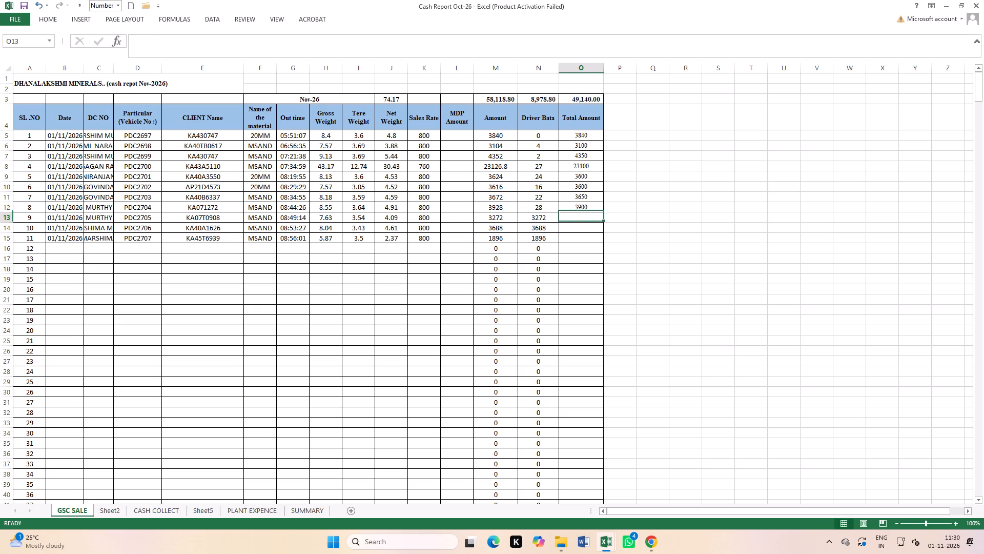
pyautogui.write('3250')
pyautogui.press('Return')
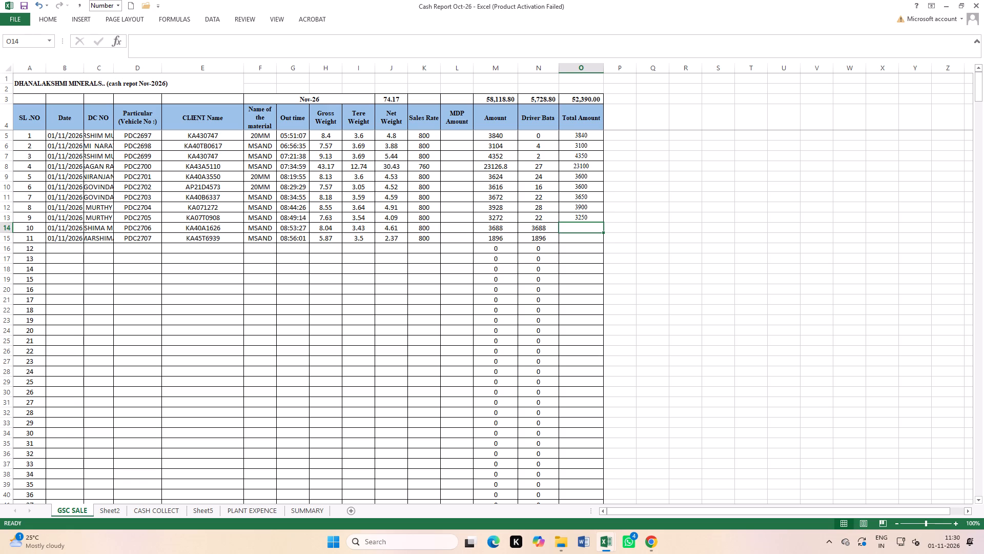
pyautogui.write('365')
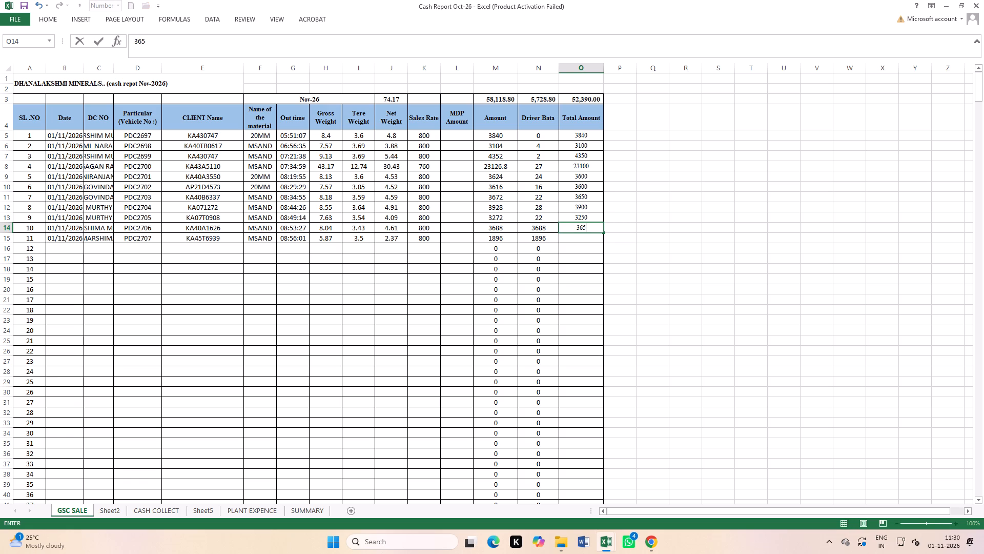
pyautogui.press('BackSpace')
pyautogui.write('80')
pyautogui.press('Return')
pyautogui.write('1900')
pyautogui.press('Return')
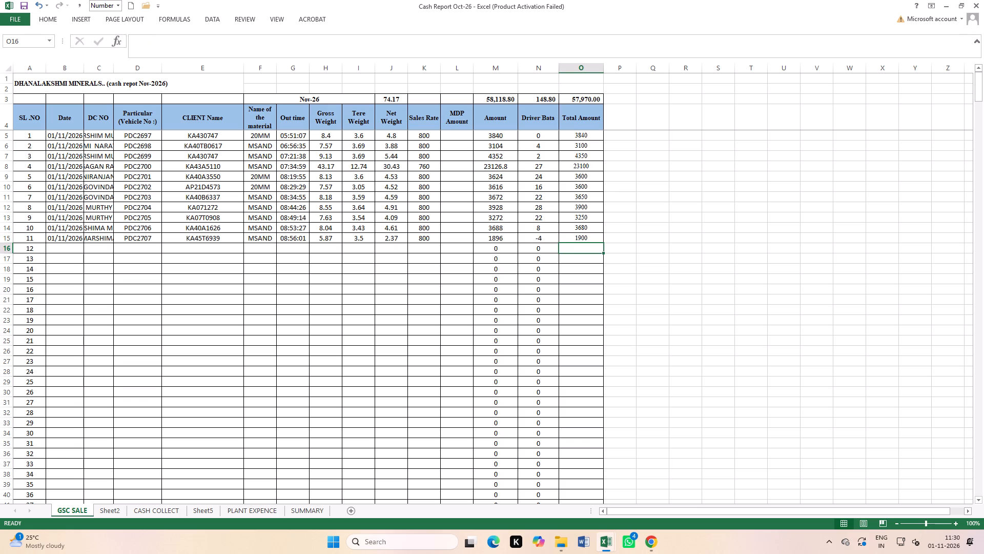
pyautogui.moveTo(576, 134); pyautogui.dragTo(584, 241)
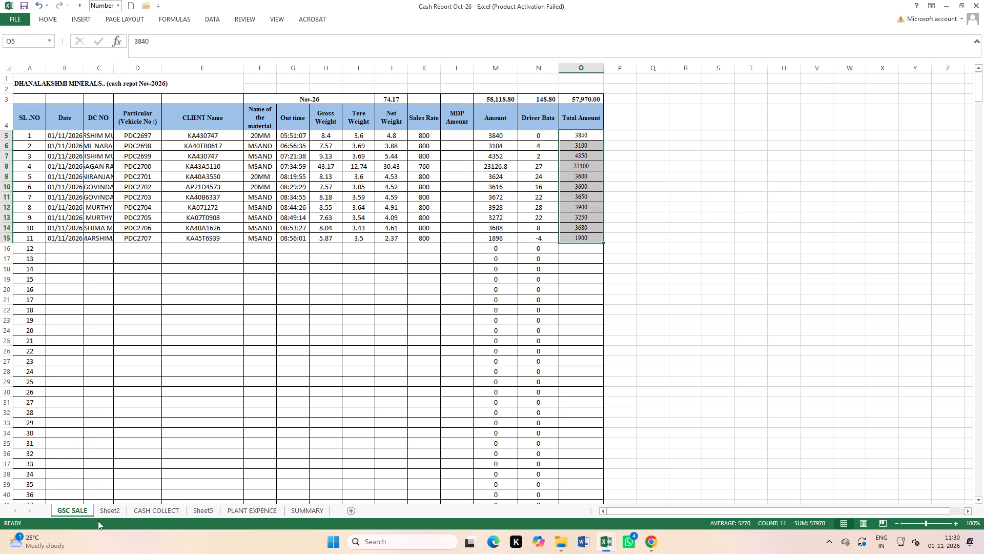
# Clear the October amounts in C5:C35 of the CASH COLLECT sheet.
pyautogui.click(107, 510)
pyautogui.scroll(5, 195, 260)
pyautogui.click(153, 511)
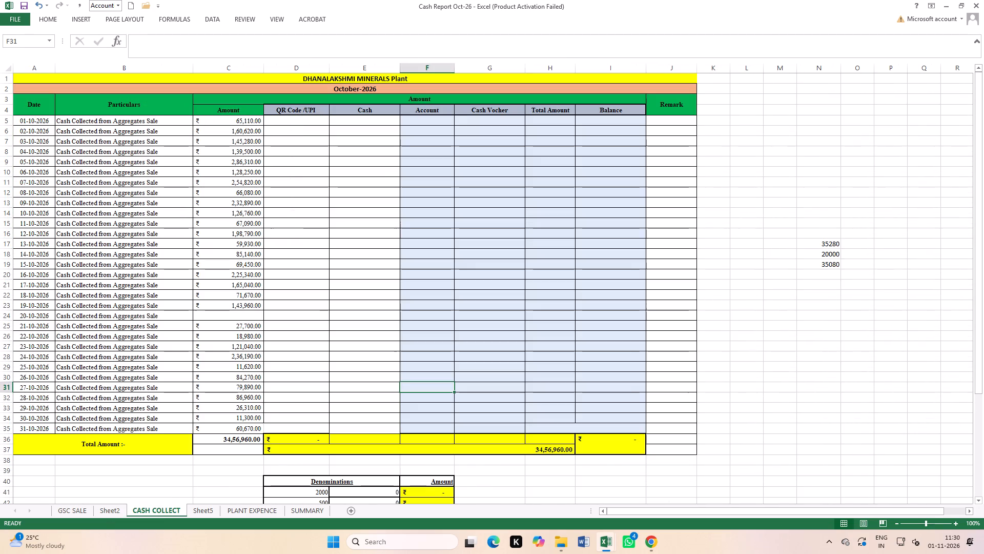
pyautogui.scroll(5, 213, 325)
pyautogui.moveTo(238, 123); pyautogui.dragTo(227, 422)
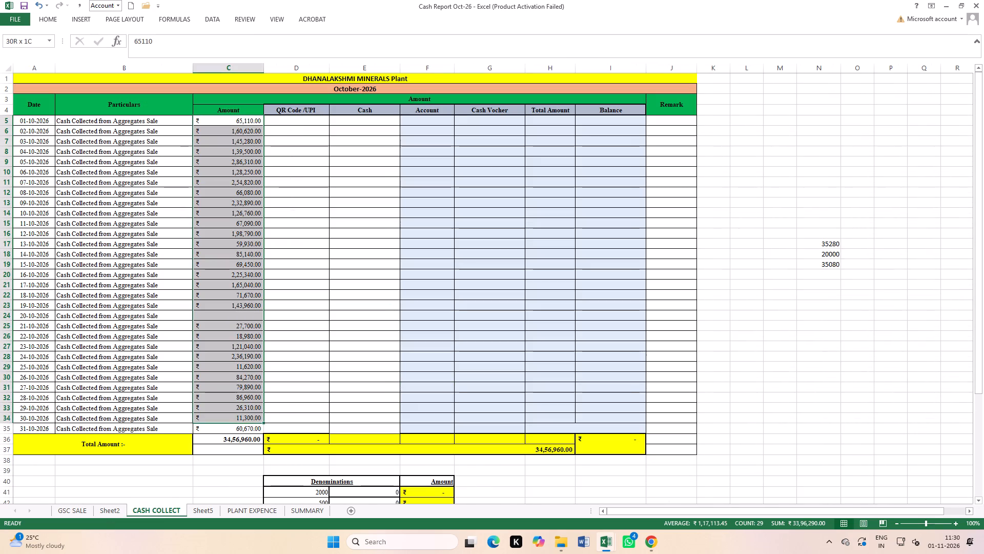
pyautogui.moveTo(227, 422); pyautogui.dragTo(227, 423)
pyautogui.press('Delete')
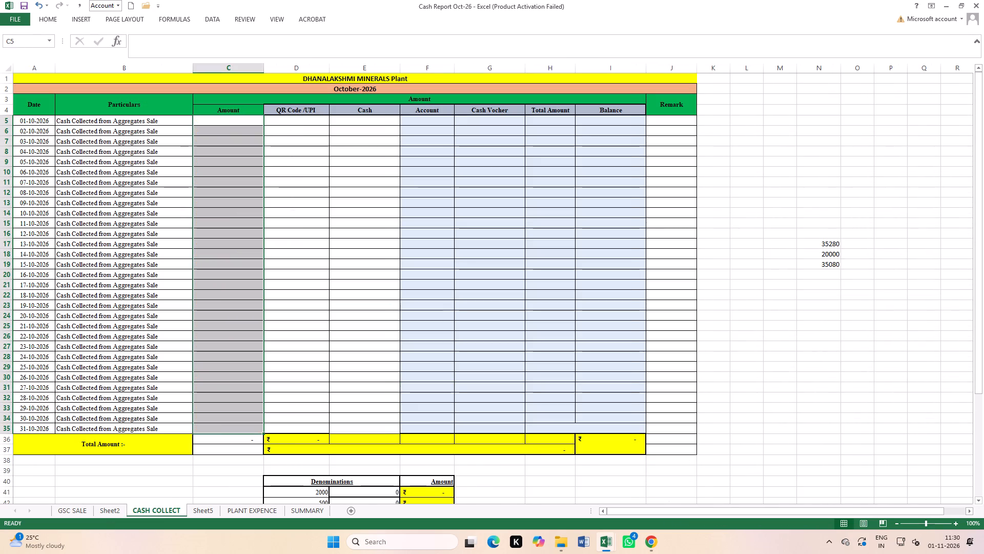
pyautogui.click(449, 287)
# Enter 57970 as the first day's collected amount in C5 of CASH COLLECT and save the workbook.
pyautogui.click(234, 118)
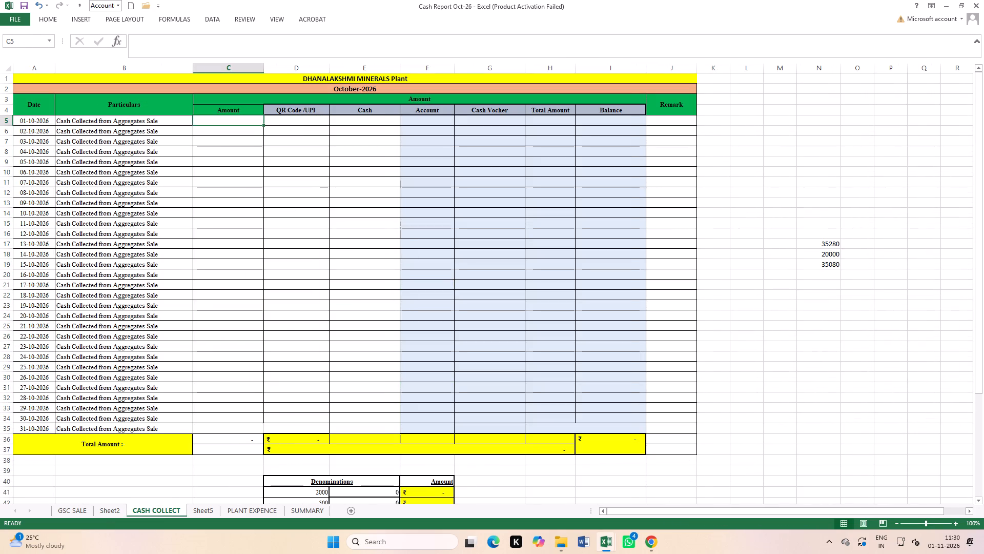
pyautogui.write('57970')
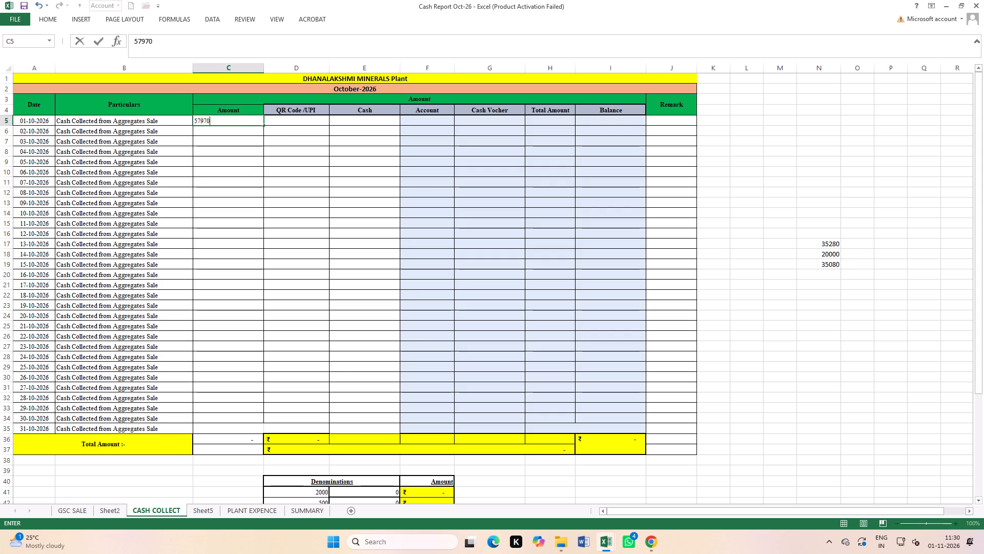
pyautogui.press('Return')
pyautogui.click(312, 269)
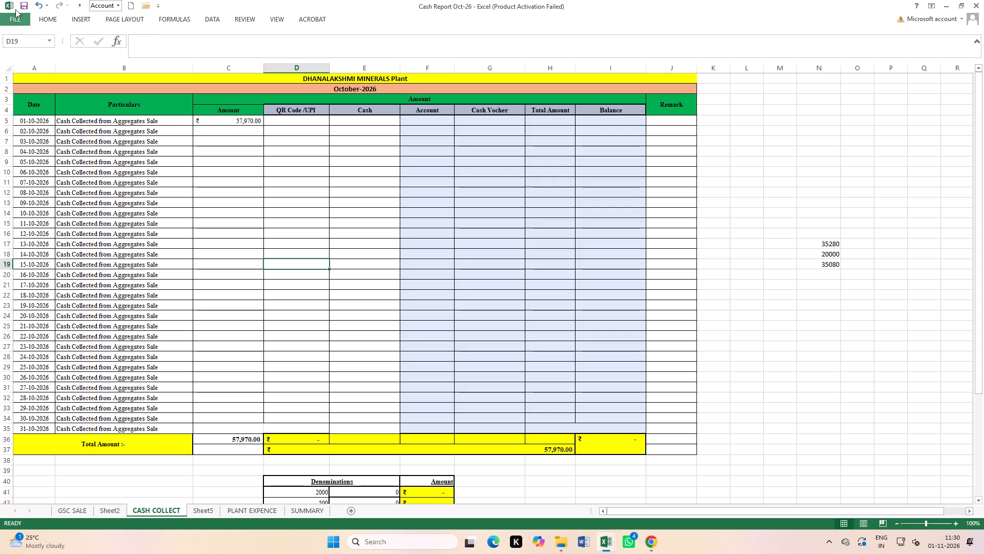
pyautogui.doubleClick(22, 3)
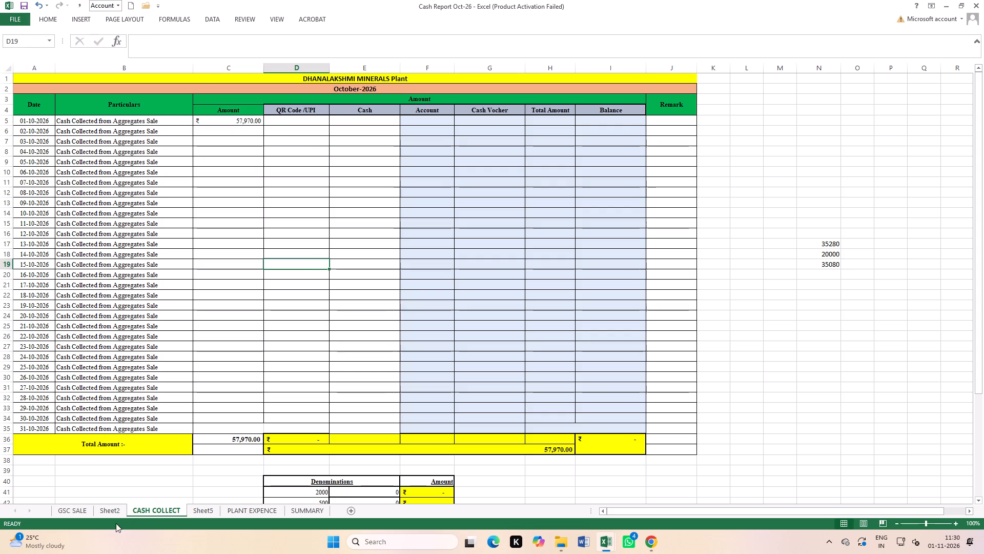
# Clear the payment amounts in C5:C11 of Sheet2 and save the workbook.
pyautogui.click(113, 509)
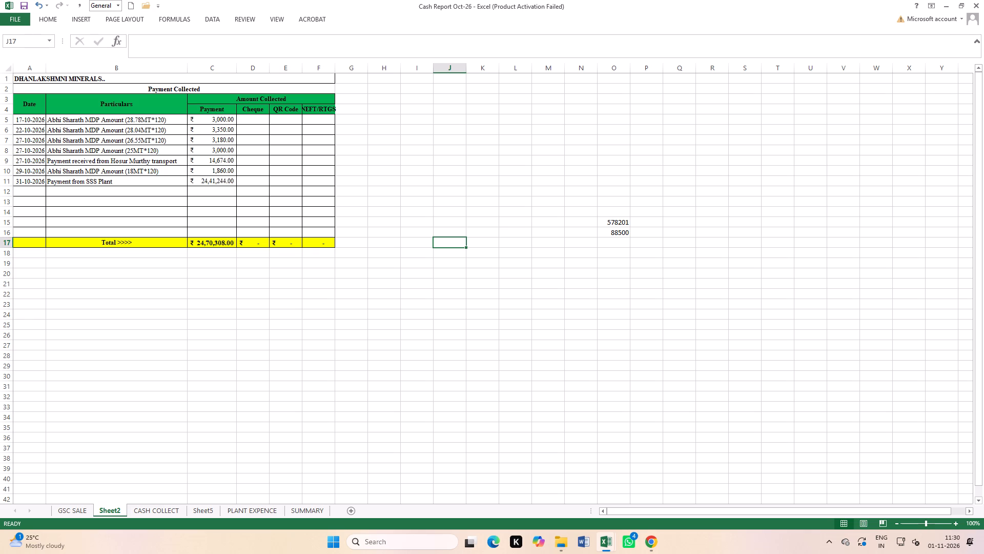
pyautogui.moveTo(212, 123); pyautogui.dragTo(216, 180)
pyautogui.press('Delete')
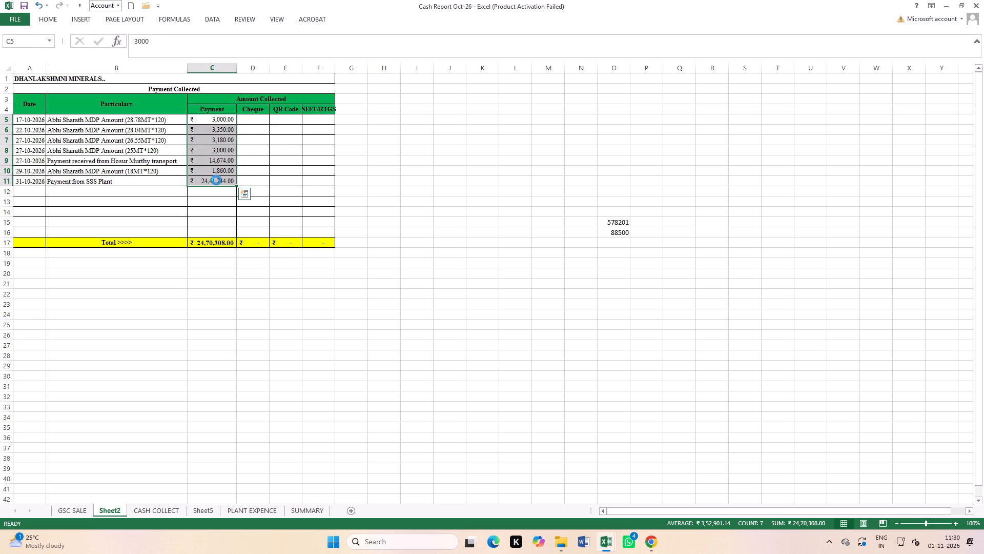
pyautogui.click(435, 242)
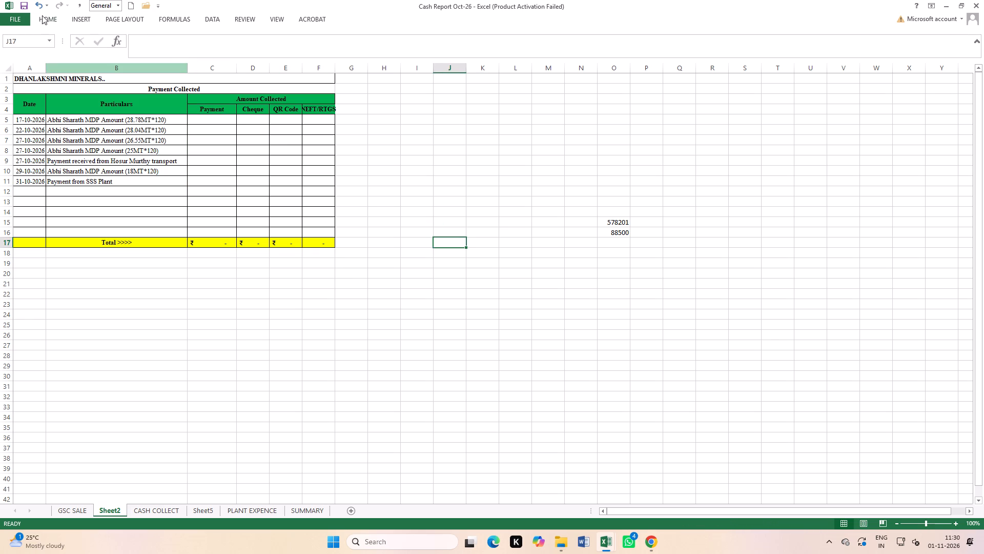
pyautogui.doubleClick(23, 8)
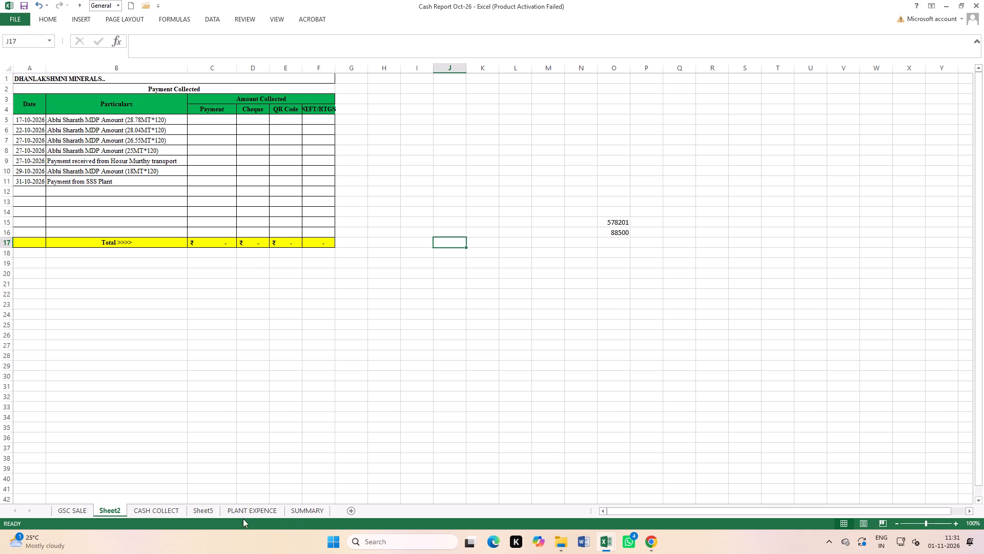
# Clear the Credit cells E15:E17 for HO, Salary and Bonus in the SUMMARY sheet and save the workbook.
pyautogui.click(305, 513)
pyautogui.moveTo(401, 229); pyautogui.dragTo(407, 254)
pyautogui.press('Delete')
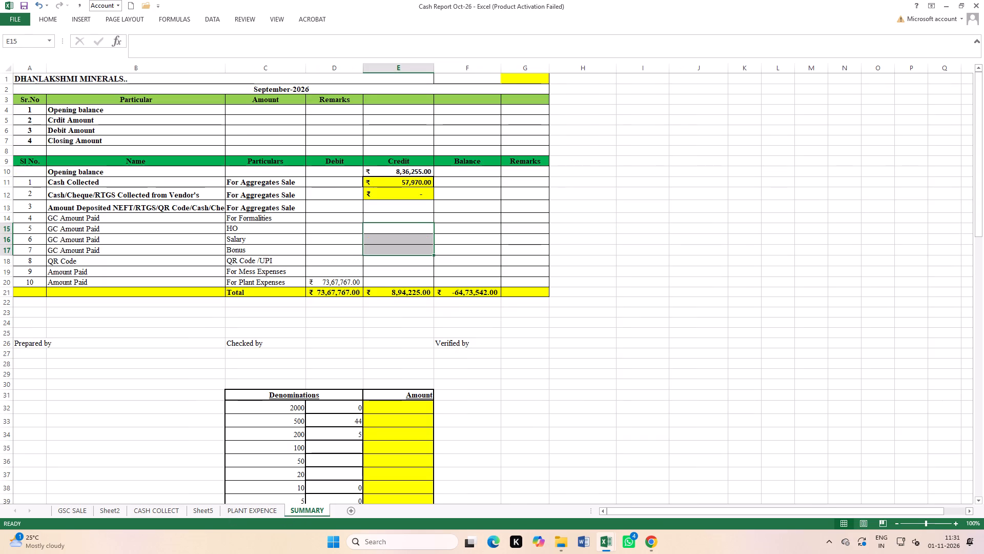
pyautogui.click(427, 249)
pyautogui.click(740, 286)
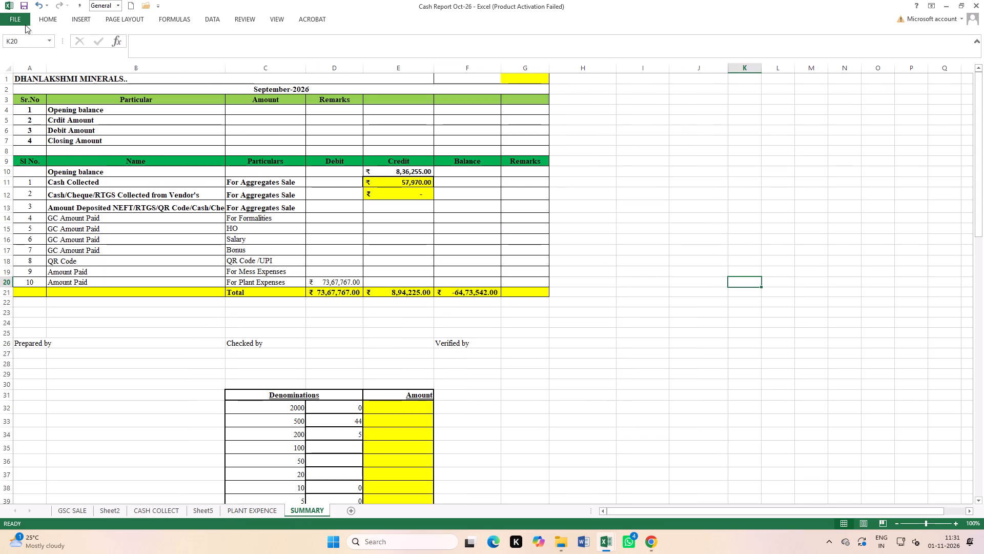
pyautogui.doubleClick(23, 3)
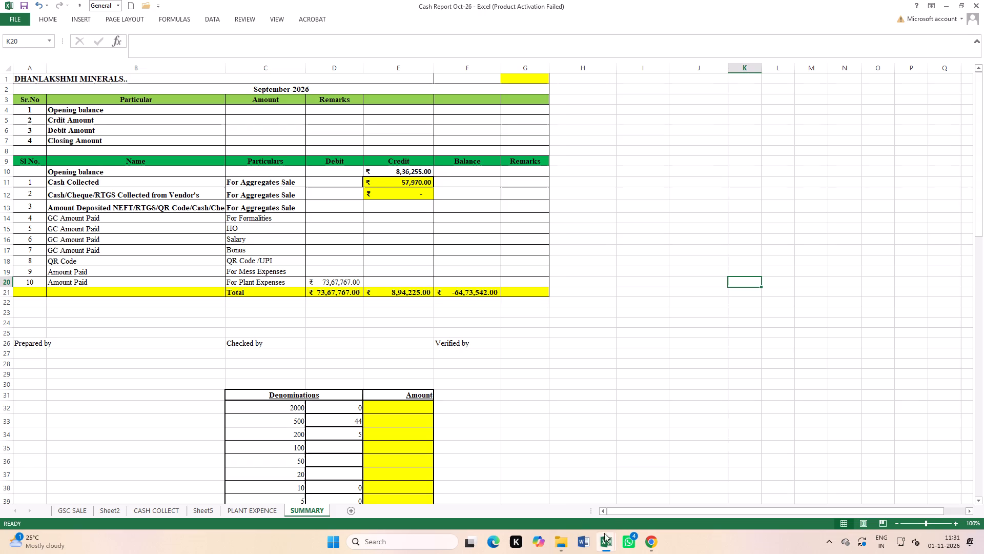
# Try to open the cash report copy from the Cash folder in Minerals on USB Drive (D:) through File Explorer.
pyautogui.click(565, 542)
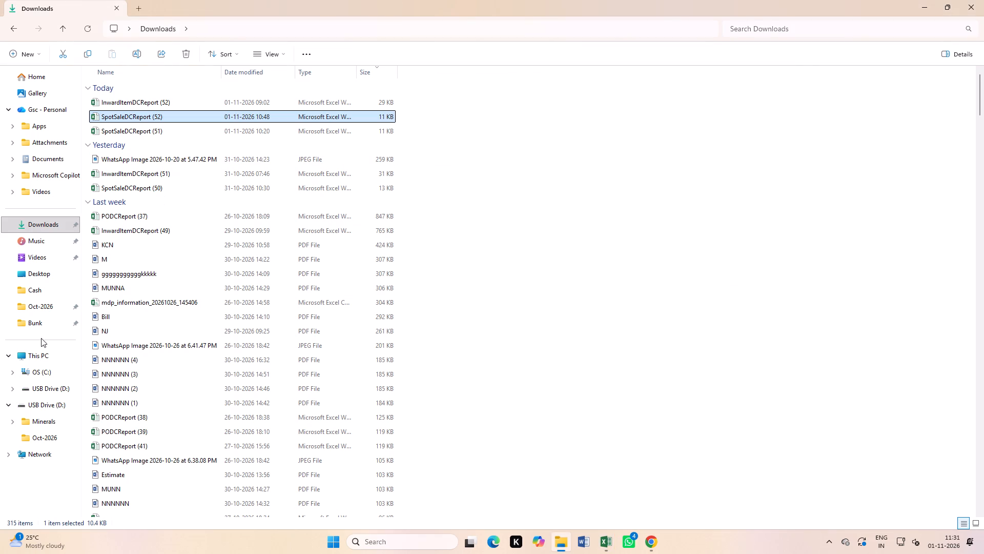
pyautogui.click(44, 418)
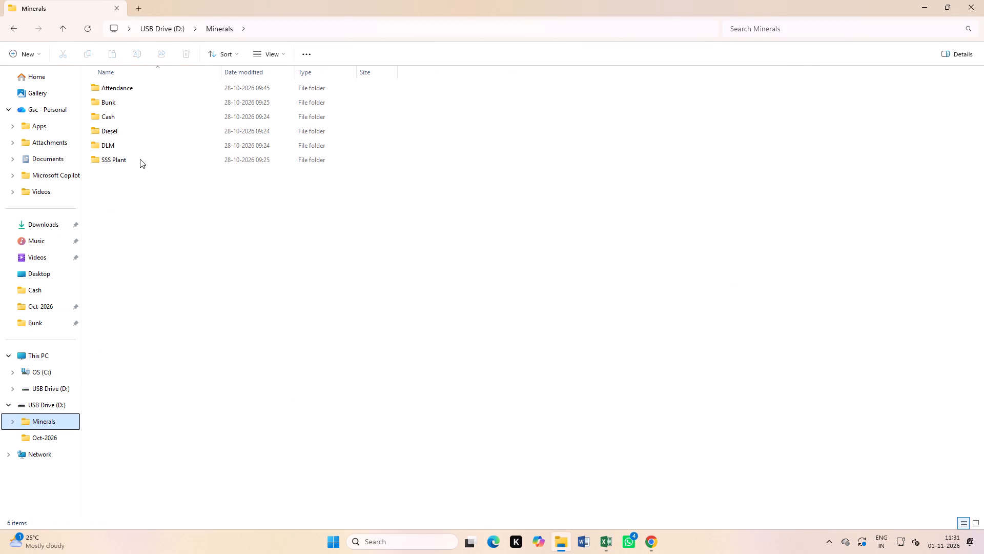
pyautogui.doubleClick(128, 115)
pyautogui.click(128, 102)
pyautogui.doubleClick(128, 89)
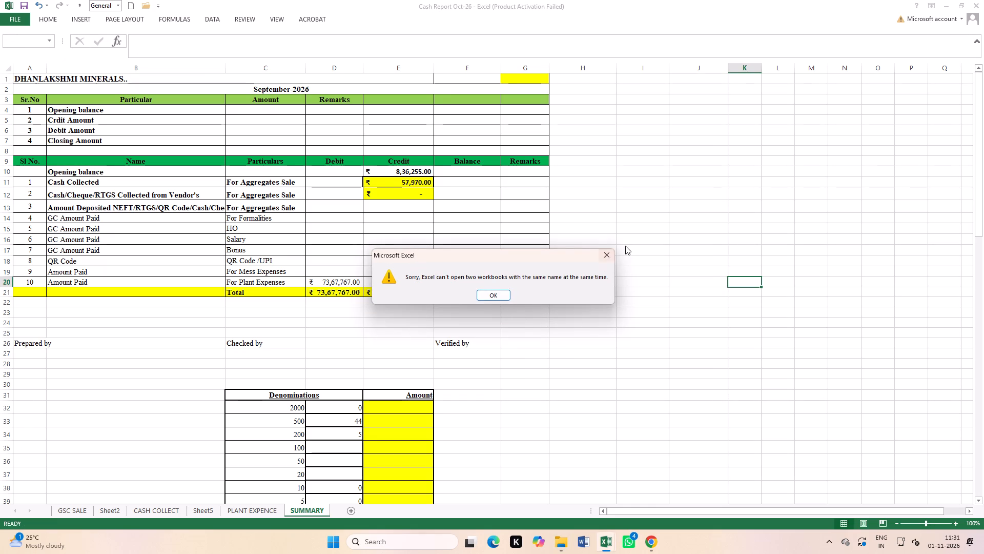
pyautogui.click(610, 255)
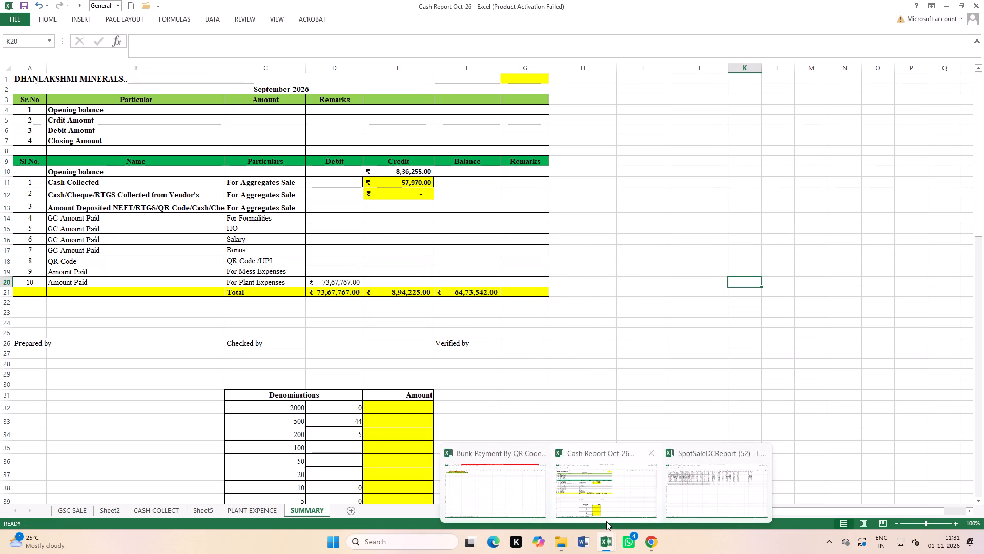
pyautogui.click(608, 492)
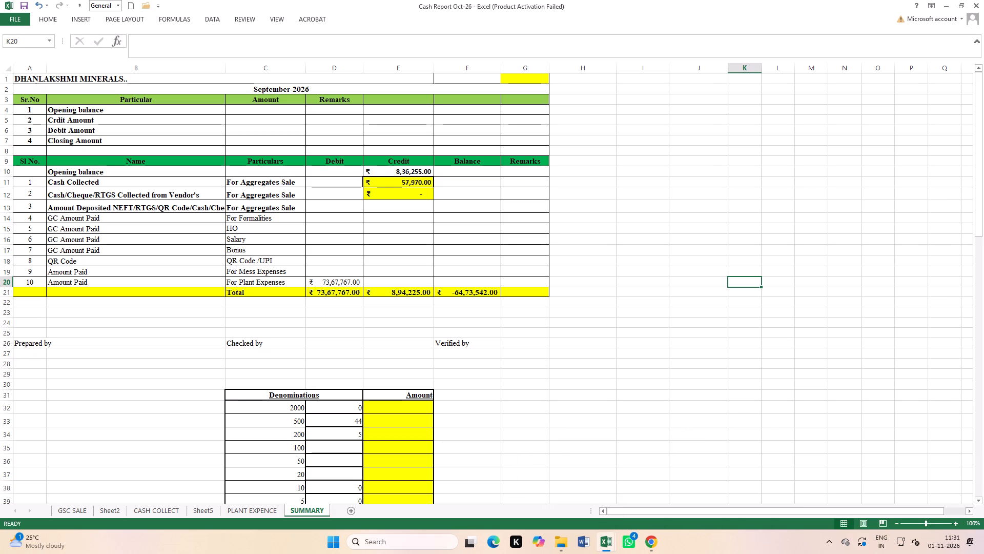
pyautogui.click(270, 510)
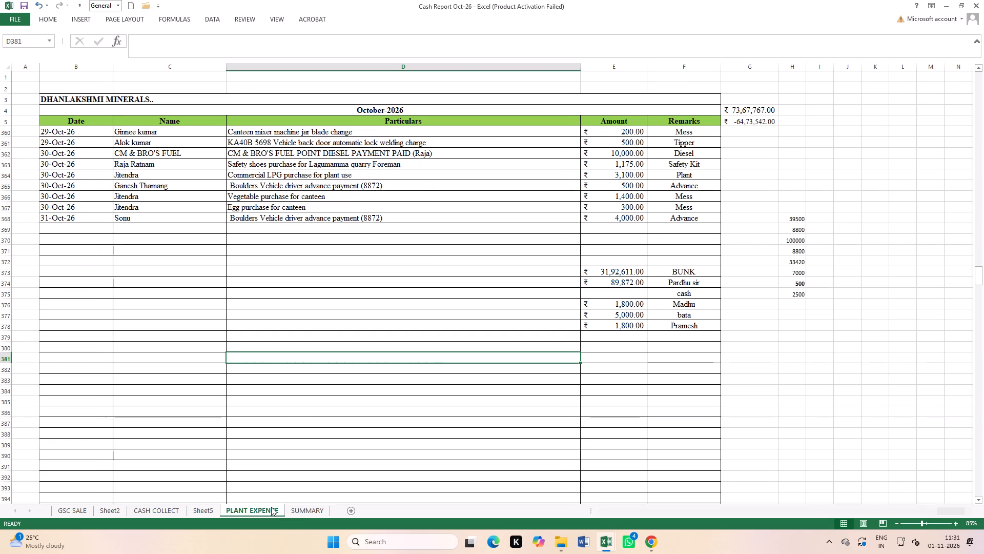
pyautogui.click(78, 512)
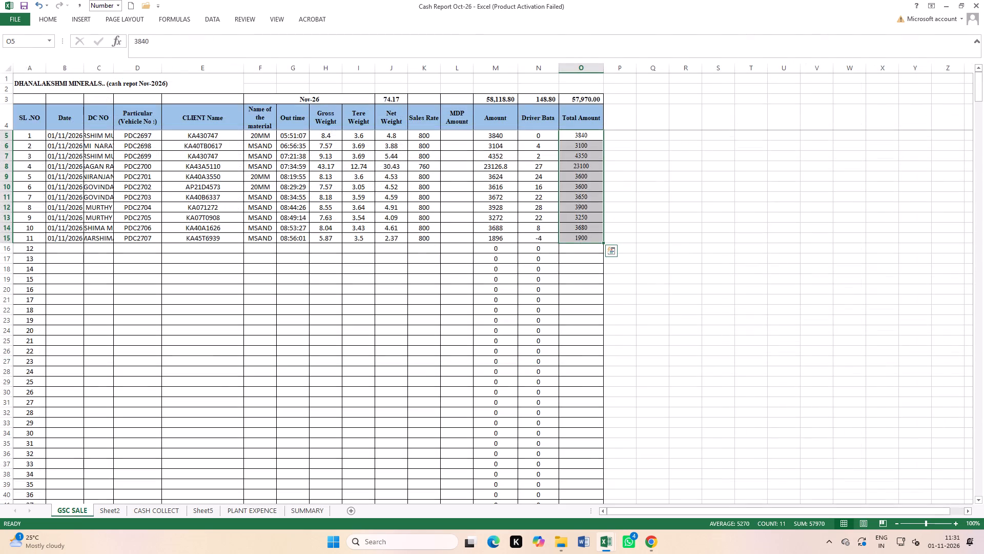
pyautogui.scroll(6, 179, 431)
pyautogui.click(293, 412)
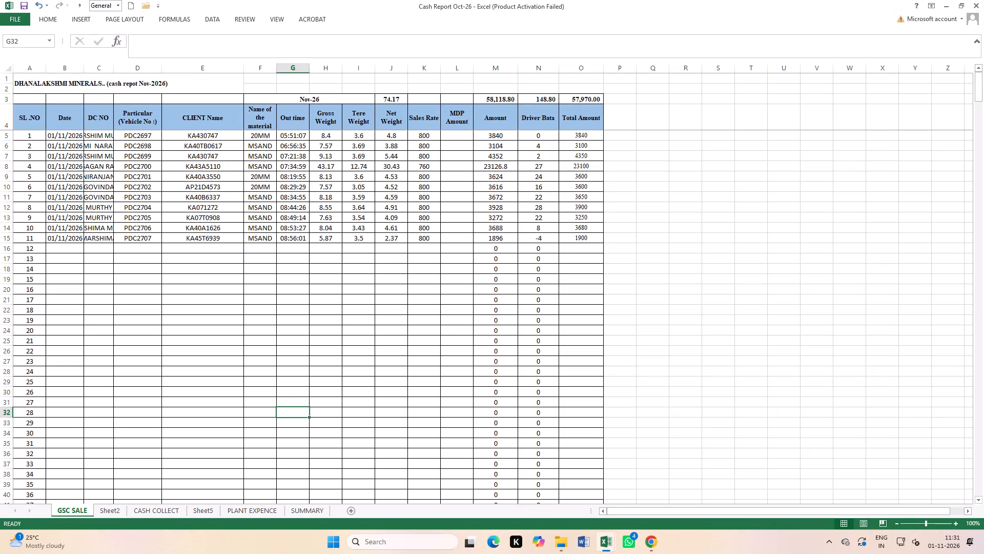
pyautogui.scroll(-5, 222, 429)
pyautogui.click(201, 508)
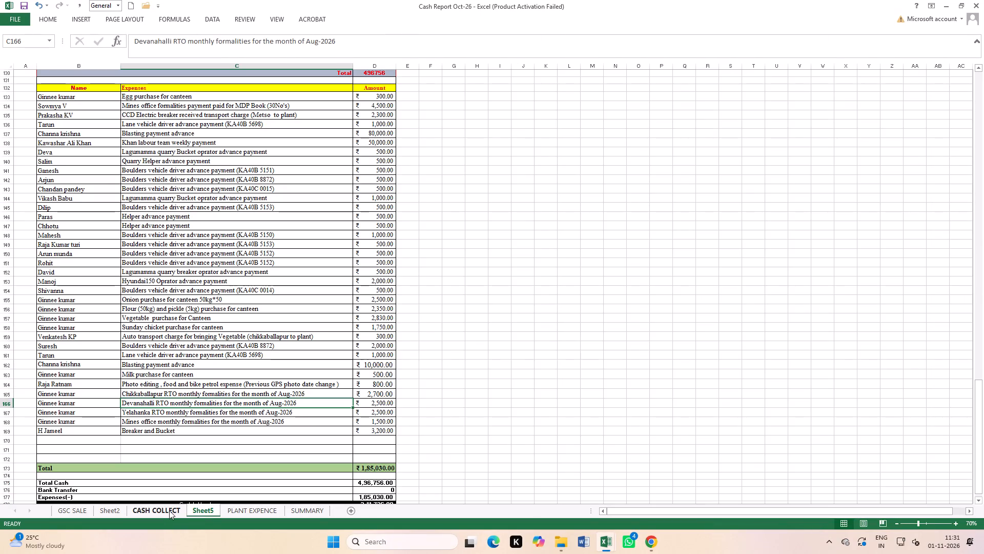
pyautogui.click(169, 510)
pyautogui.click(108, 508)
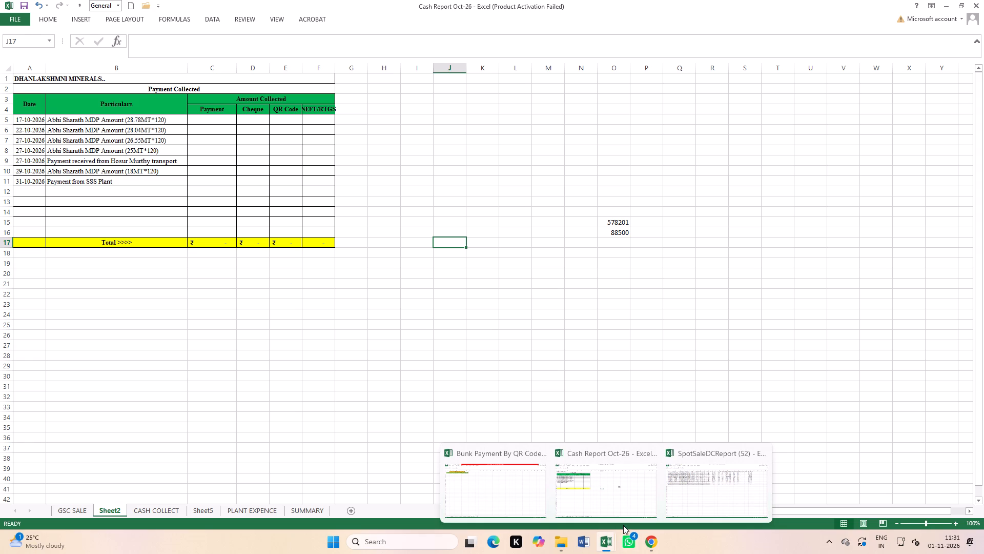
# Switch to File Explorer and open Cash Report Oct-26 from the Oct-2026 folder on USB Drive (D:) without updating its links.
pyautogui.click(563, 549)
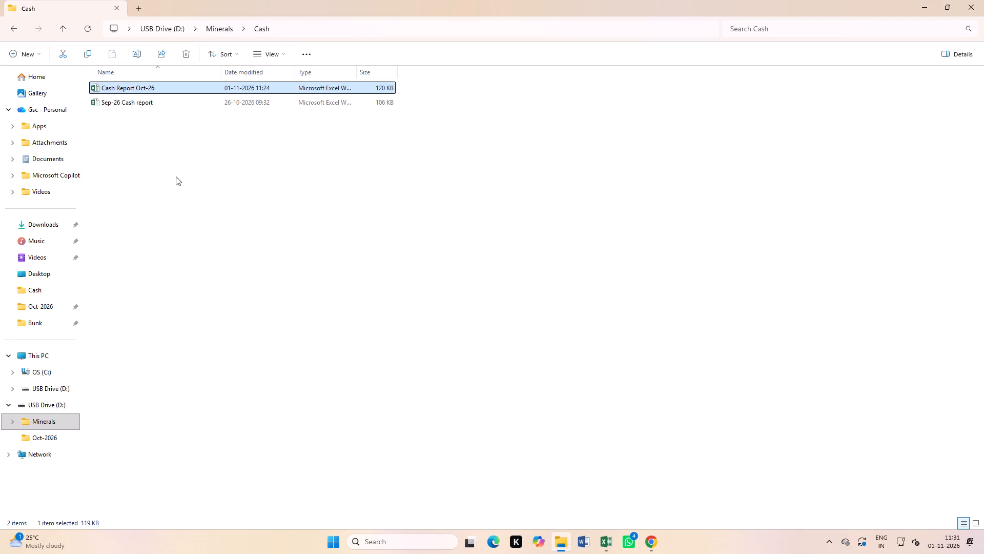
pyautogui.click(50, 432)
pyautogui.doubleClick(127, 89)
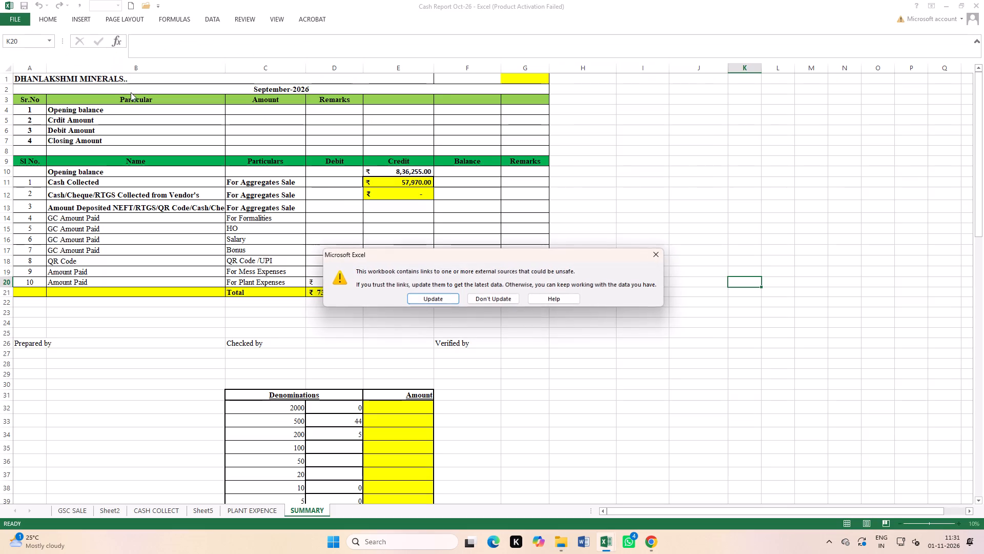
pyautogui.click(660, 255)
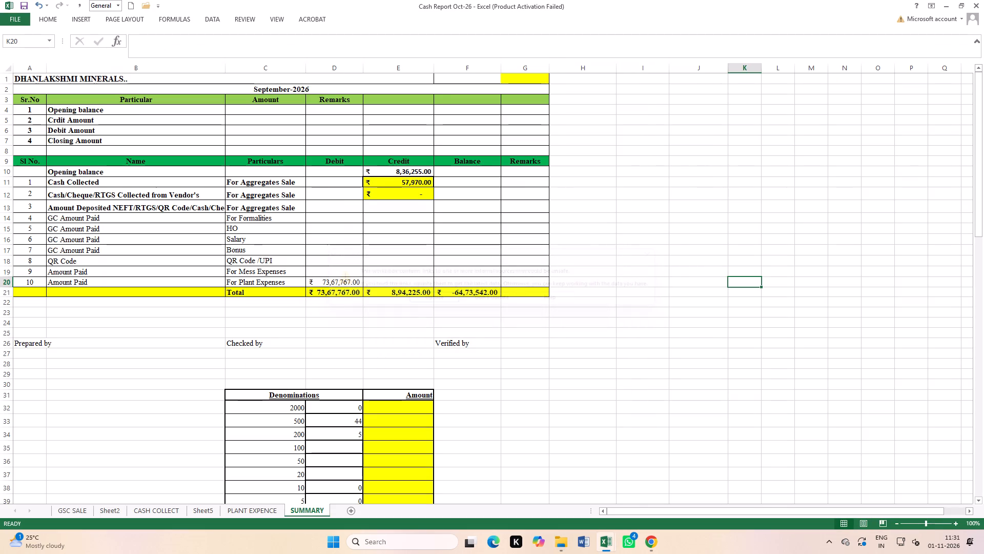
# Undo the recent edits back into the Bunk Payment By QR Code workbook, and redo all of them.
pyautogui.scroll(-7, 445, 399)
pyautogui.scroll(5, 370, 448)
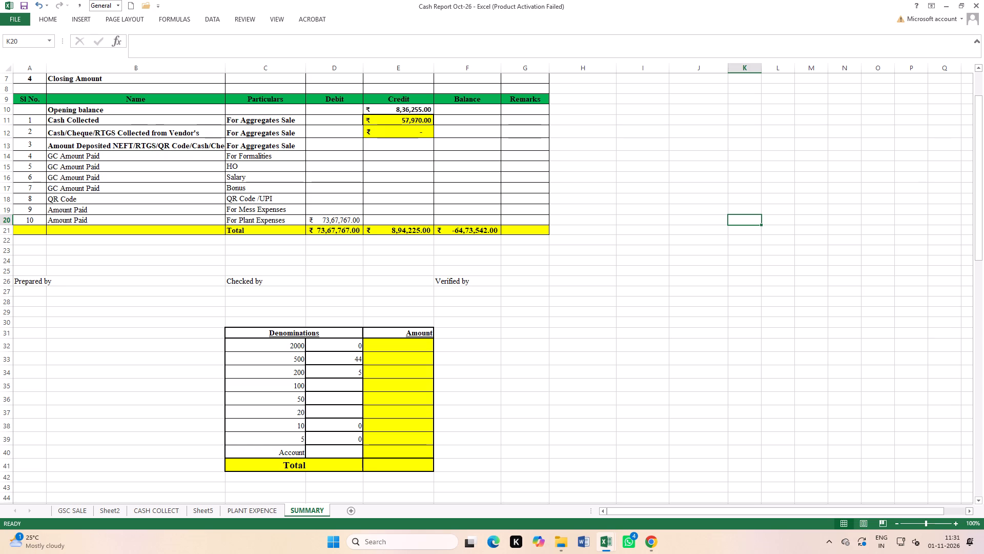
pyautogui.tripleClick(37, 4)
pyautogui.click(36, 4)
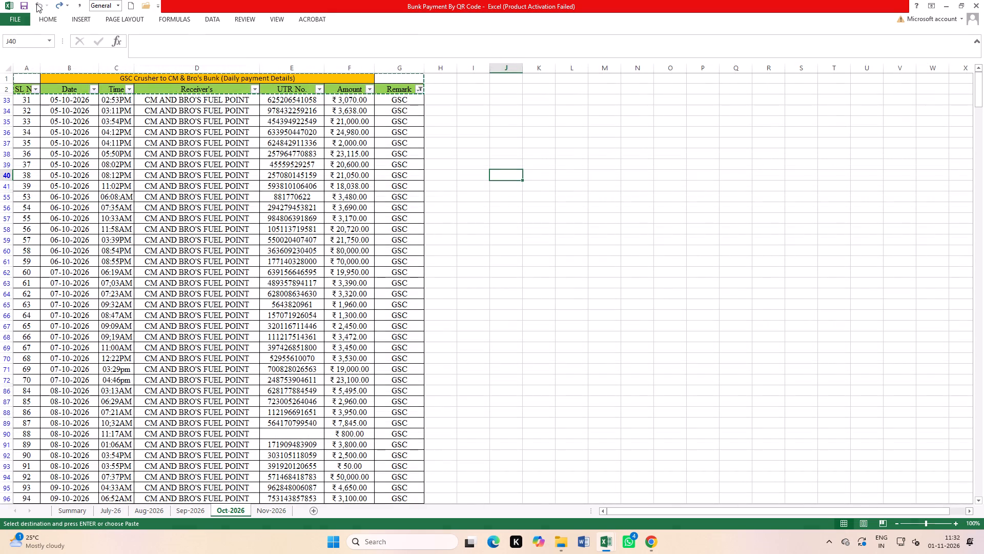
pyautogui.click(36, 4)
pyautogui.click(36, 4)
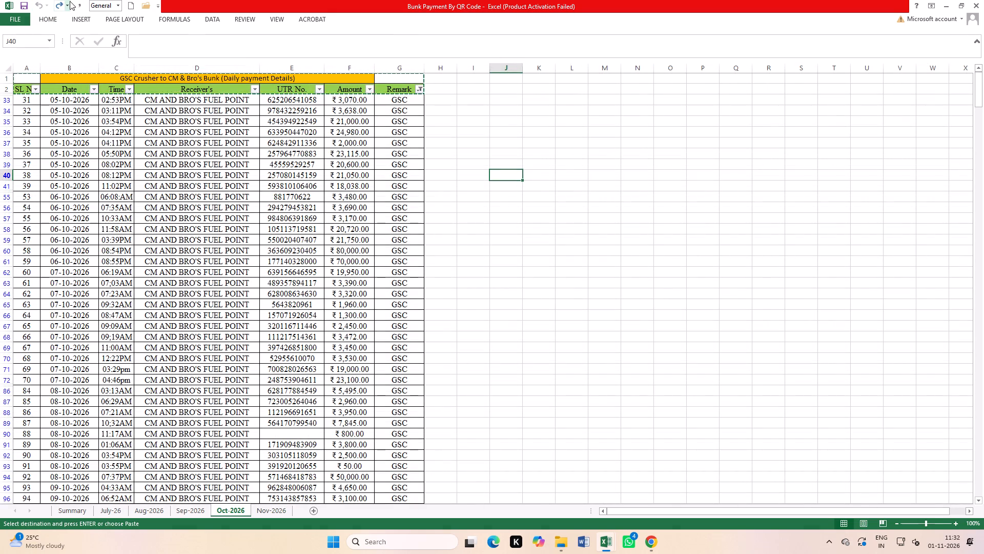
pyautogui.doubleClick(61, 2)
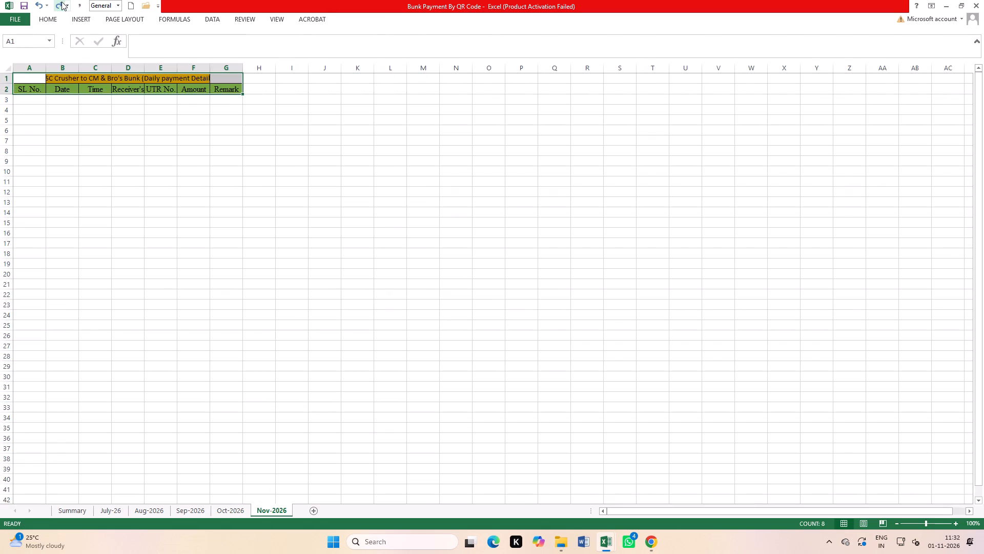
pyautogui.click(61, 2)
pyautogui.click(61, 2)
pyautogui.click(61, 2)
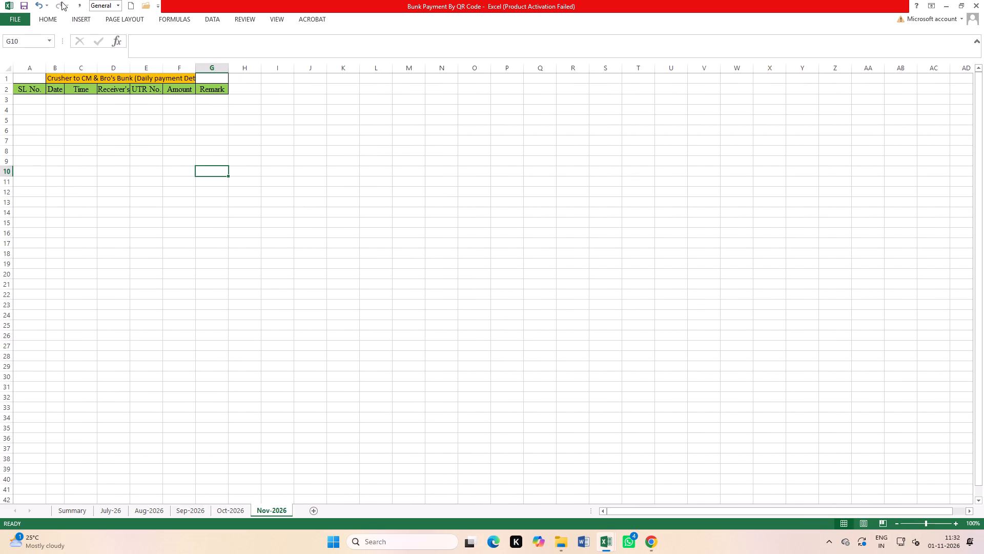
# Close the Bunk Payment By QR Code workbook without saving its changes.
pyautogui.click(973, 0)
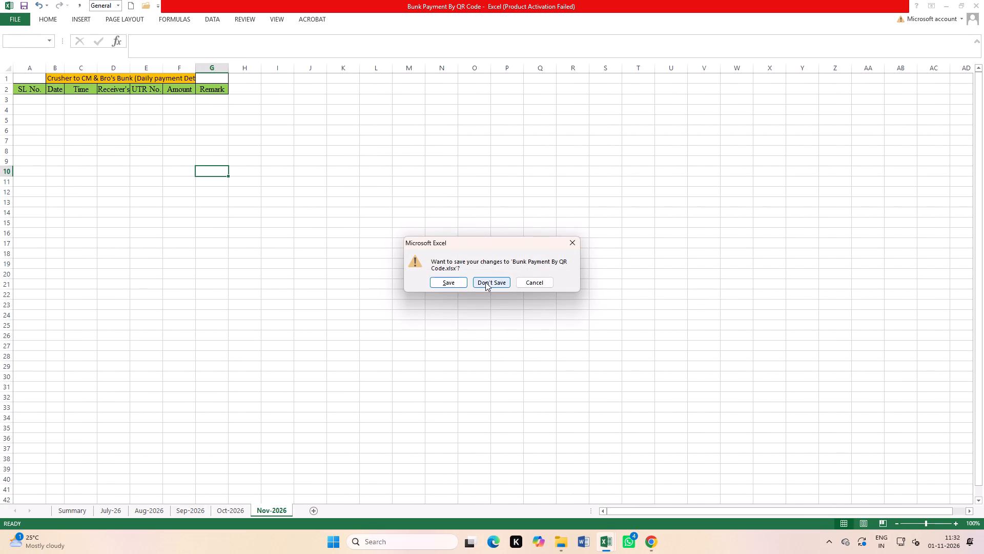
pyautogui.click(485, 282)
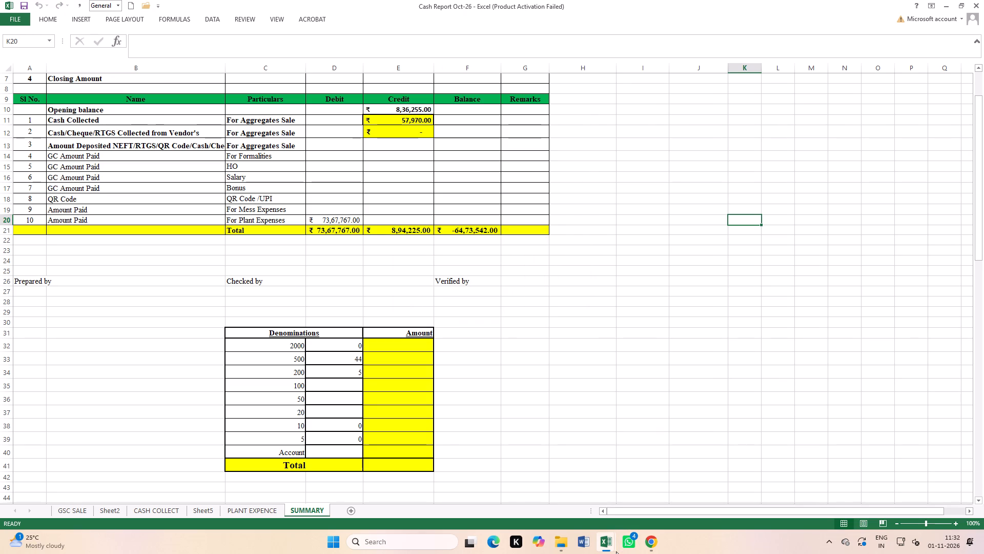
# Review the cash report's SUMMARY, PLANT EXPENCE, Sheet5, CASH COLLECT, Sheet2 and GSC SALE sheets.
pyautogui.click(647, 491)
pyautogui.scroll(4, 522, 400)
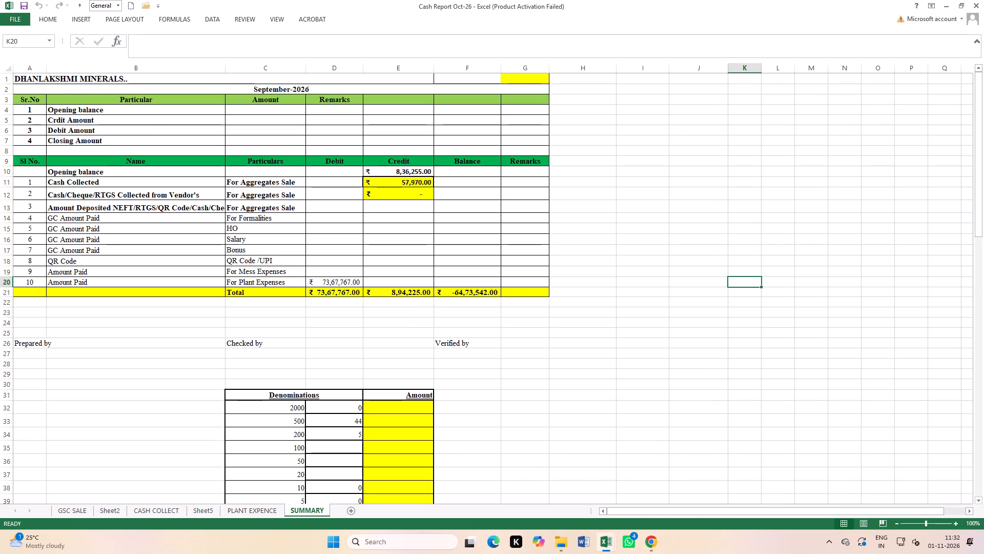
pyautogui.click(269, 513)
pyautogui.scroll(4, 409, 249)
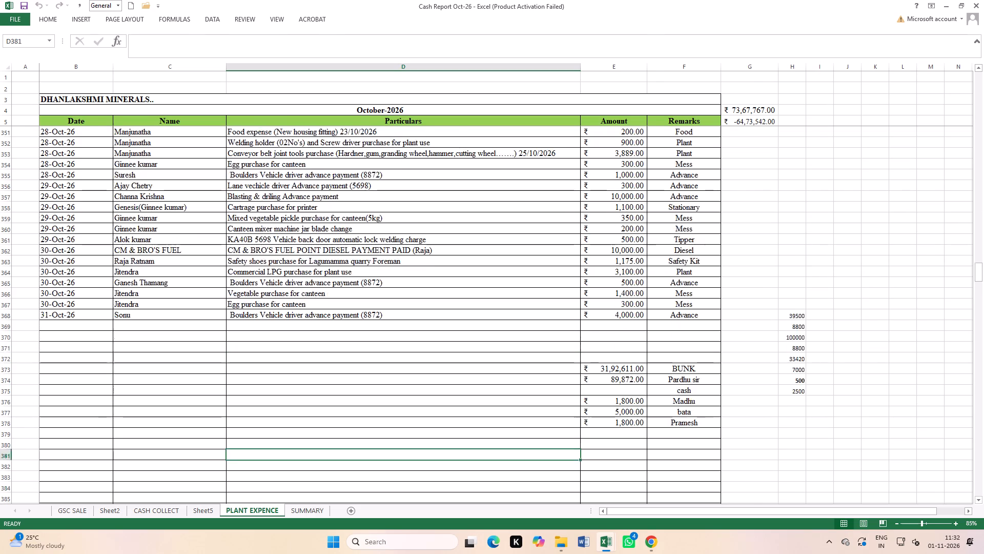
pyautogui.scroll(3, 407, 312)
pyautogui.click(192, 509)
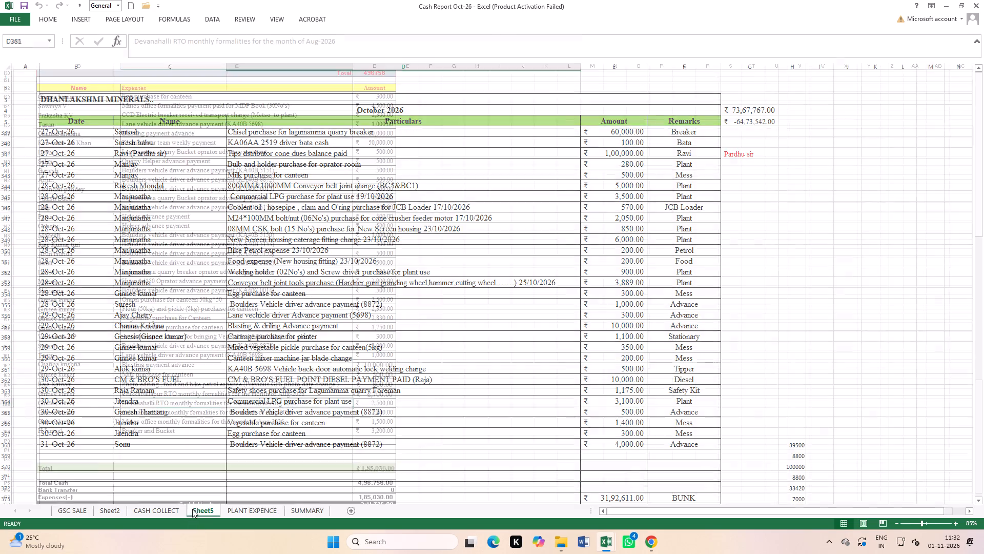
pyautogui.click(166, 512)
pyautogui.scroll(3, 130, 511)
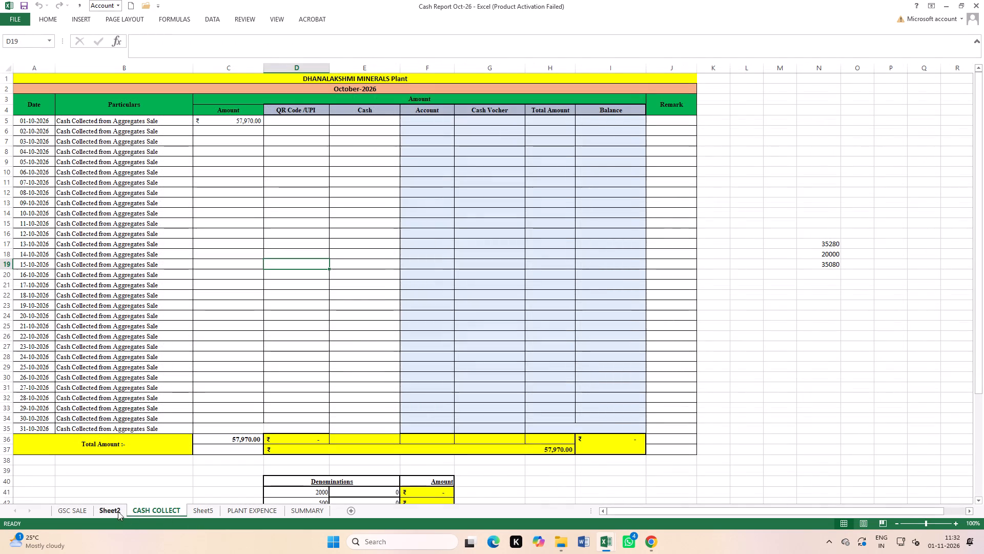
pyautogui.click(116, 511)
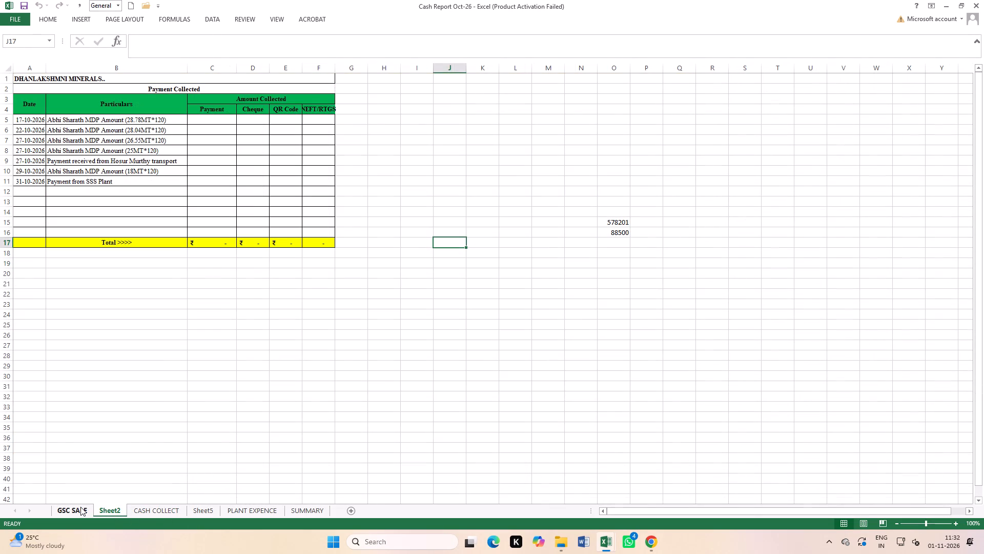
pyautogui.click(80, 507)
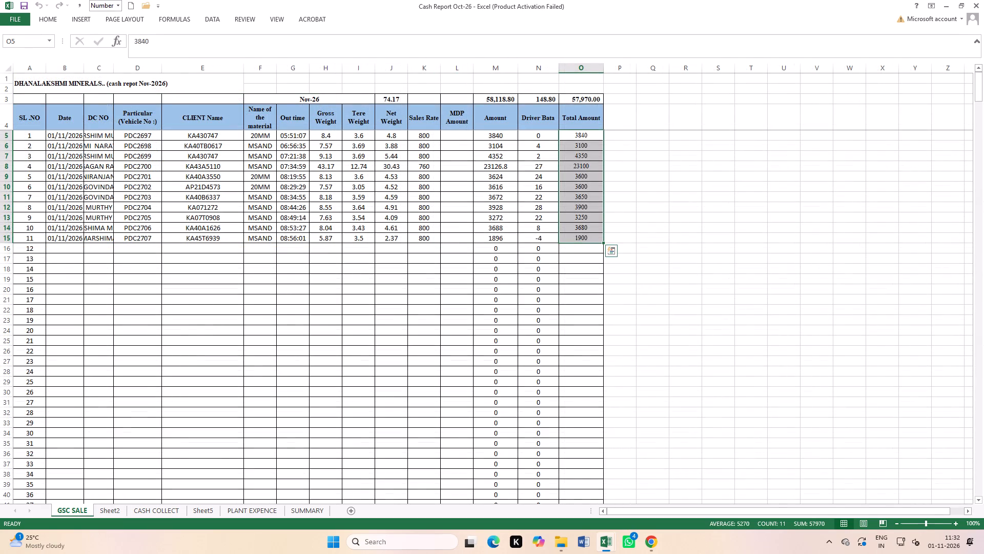
pyautogui.scroll(5, 268, 407)
pyautogui.click(445, 189)
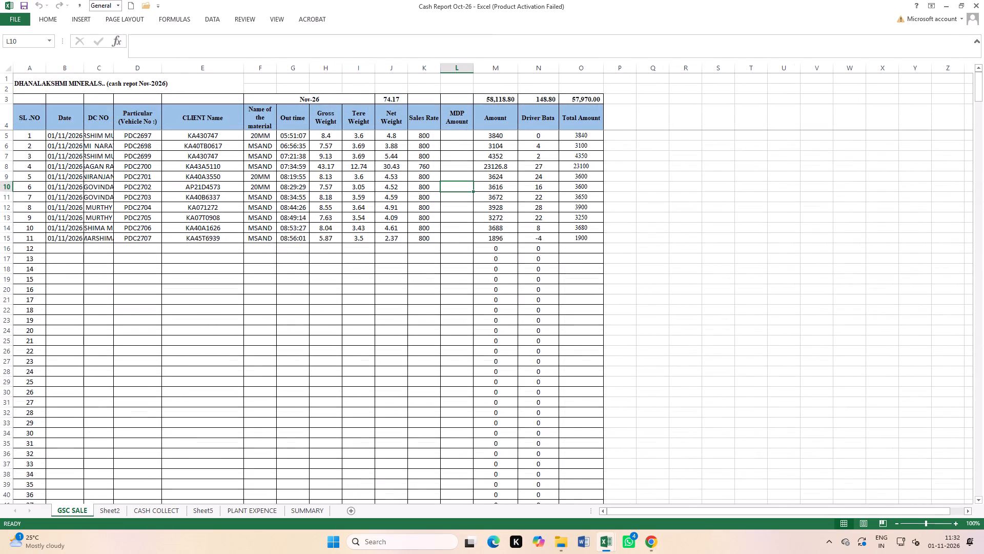
# Close the Cash Report Oct-26 workbook without saving, and close the SpotSaleDCReport (52) workbook.
pyautogui.click(983, 0)
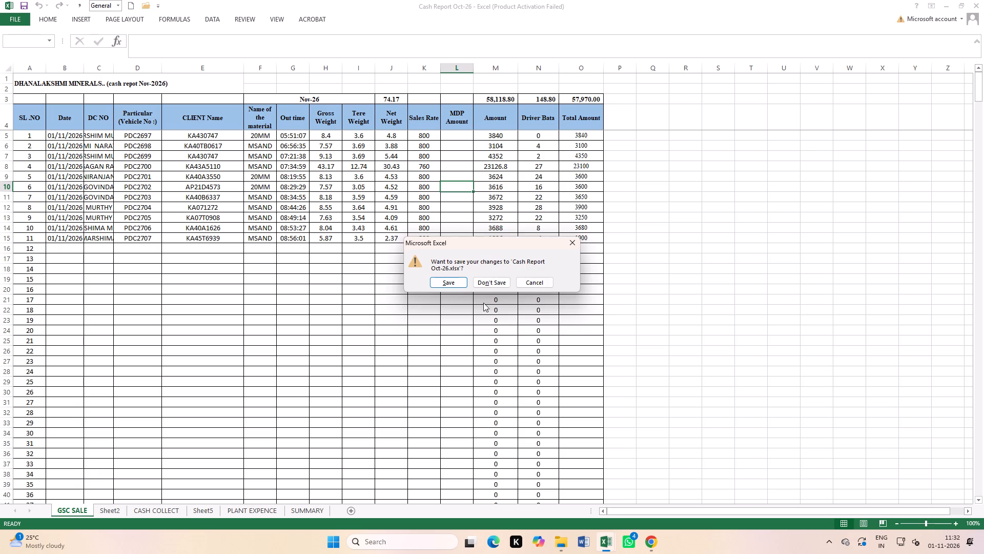
pyautogui.click(488, 283)
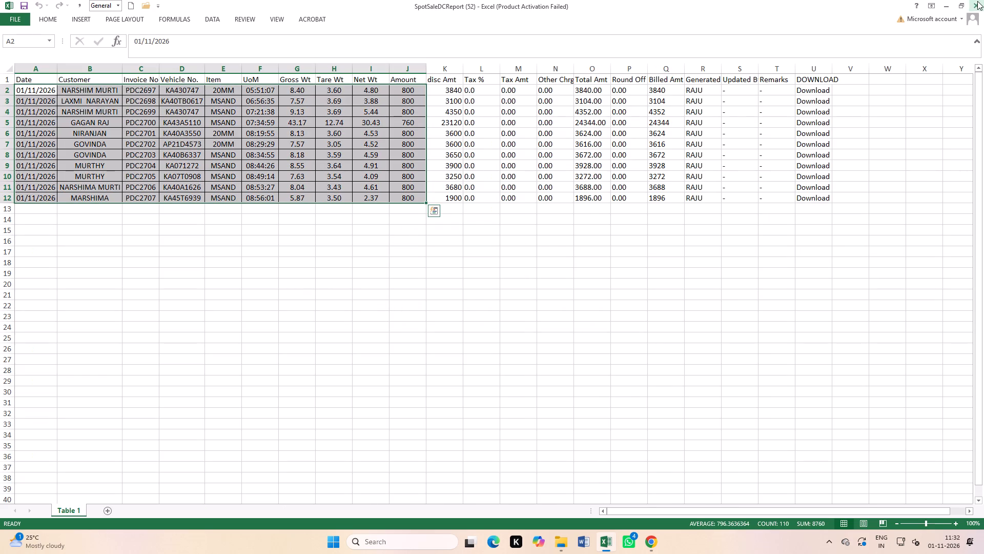
pyautogui.click(977, 1)
pyautogui.click(507, 287)
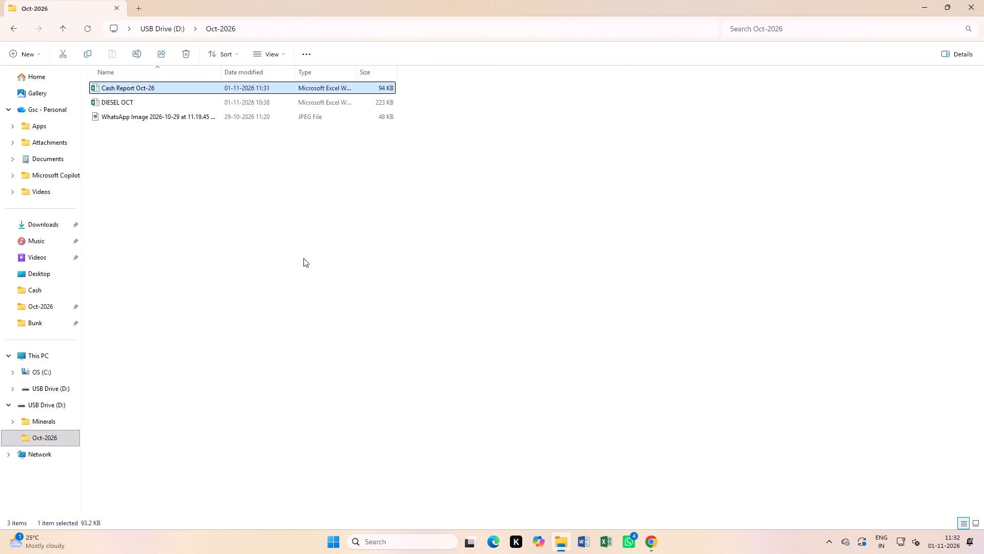
# Reopen Cash Report Oct-26 from the Oct-2026 folder in File Explorer without updating its external links.
pyautogui.click(298, 263)
pyautogui.doubleClick(171, 88)
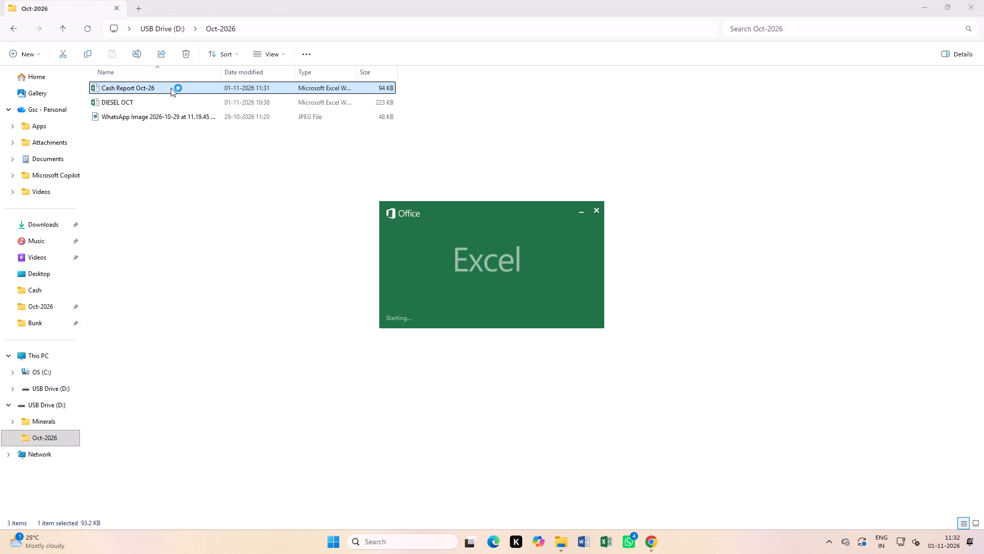
pyautogui.click(654, 256)
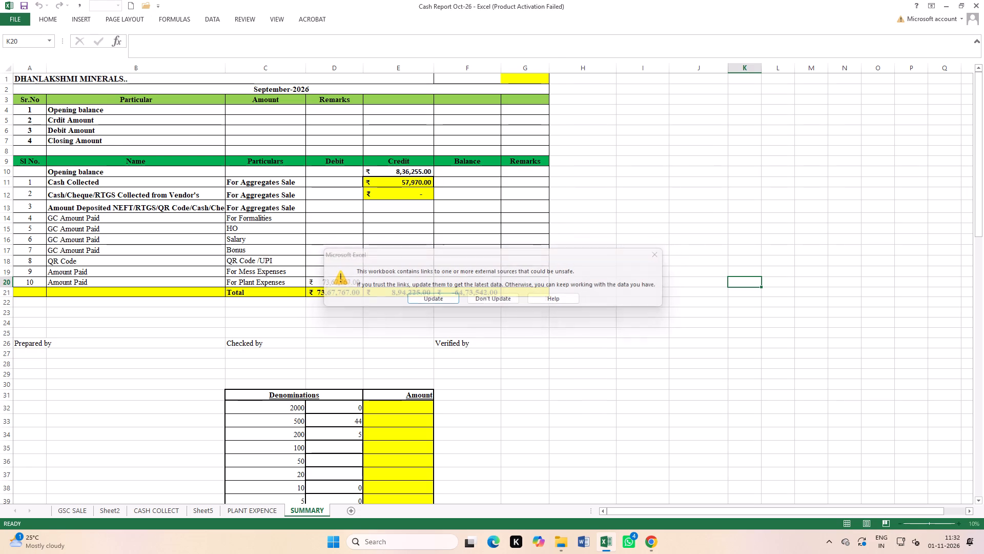
pyautogui.click(591, 368)
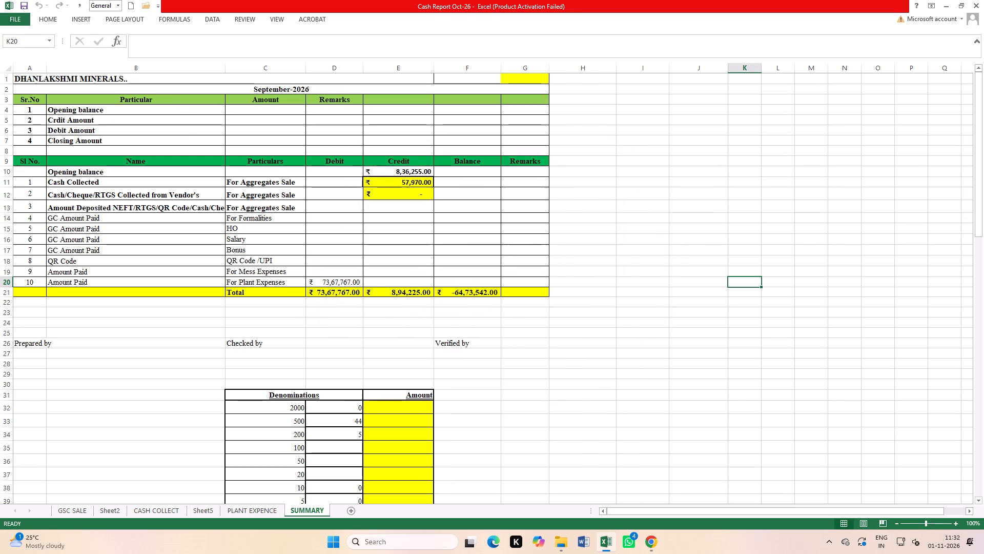
# Bring up the October-2026 expense list in the PLANT EXPENCE sheet of the cash report.
pyautogui.click(260, 508)
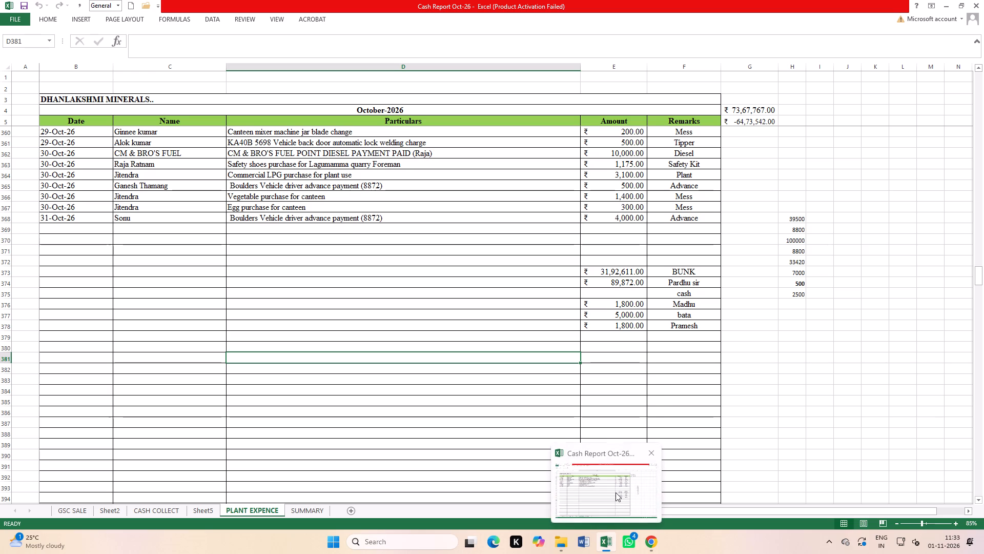
pyautogui.click(616, 492)
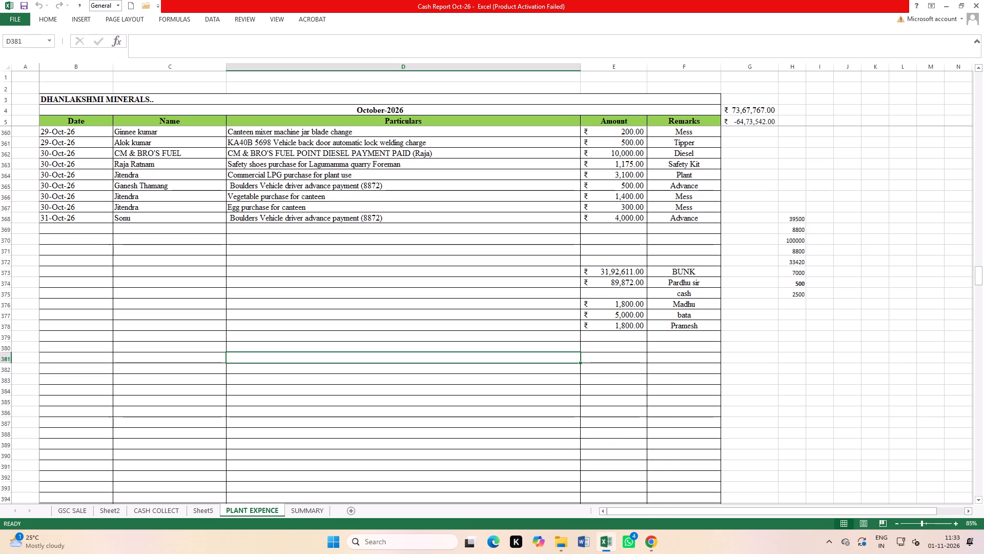
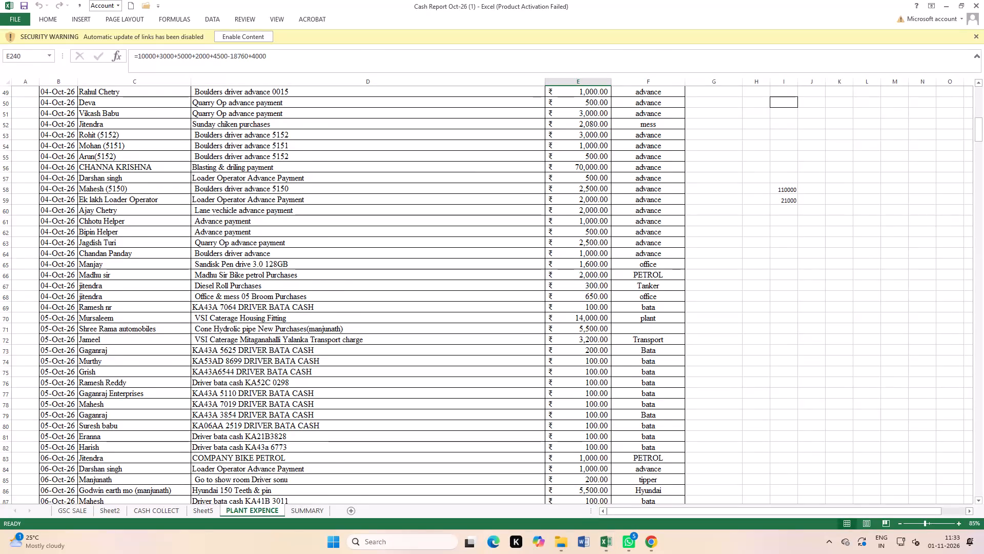
# Enable the blocked content in Cash Report Oct-26 (1) and continue without updating the workbook links.
pyautogui.scroll(5, 238, 206)
pyautogui.click(231, 36)
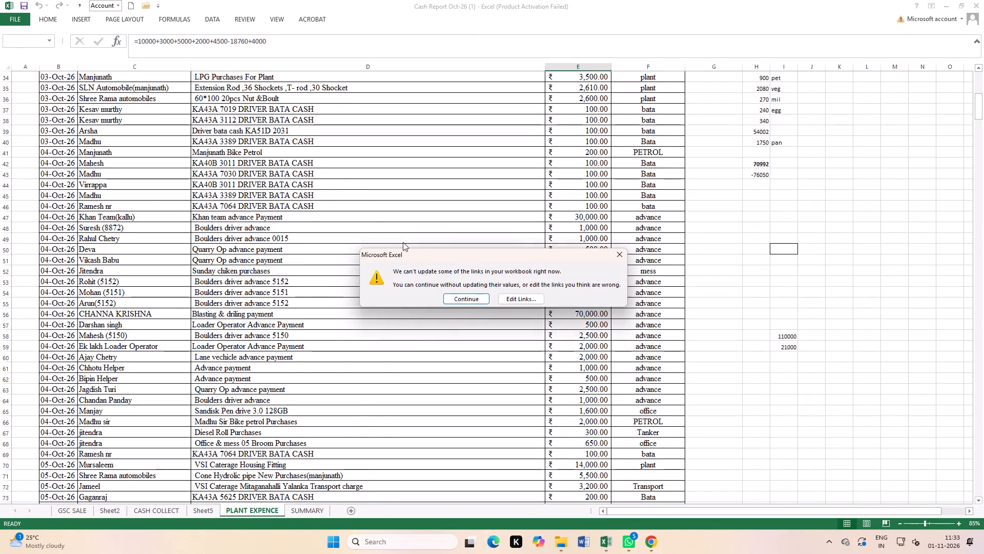
pyautogui.click(470, 299)
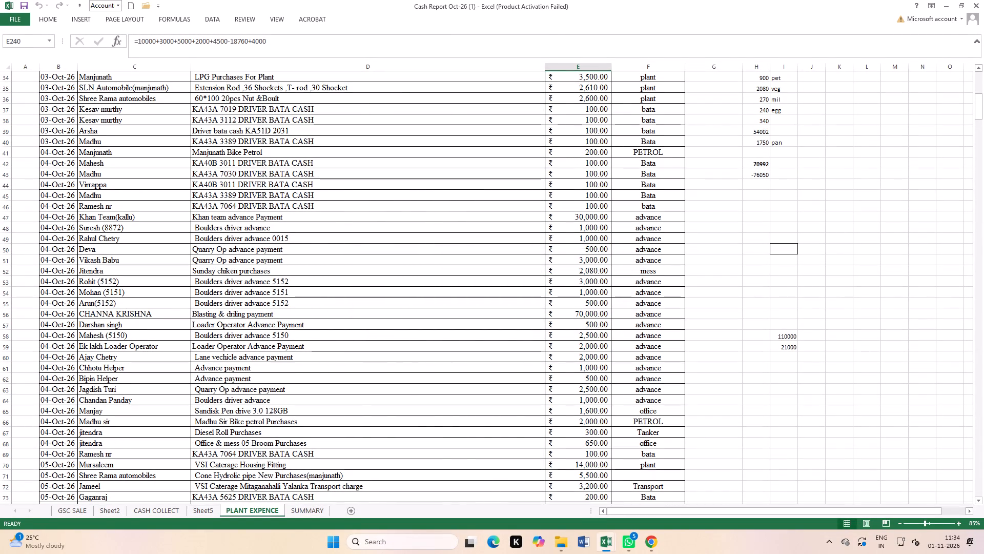
# Look through the GSC SALE sheet of Cash Report Oct-26 (1) to see where its sales entries start and end.
pyautogui.click(83, 508)
pyautogui.scroll(11, 160, 395)
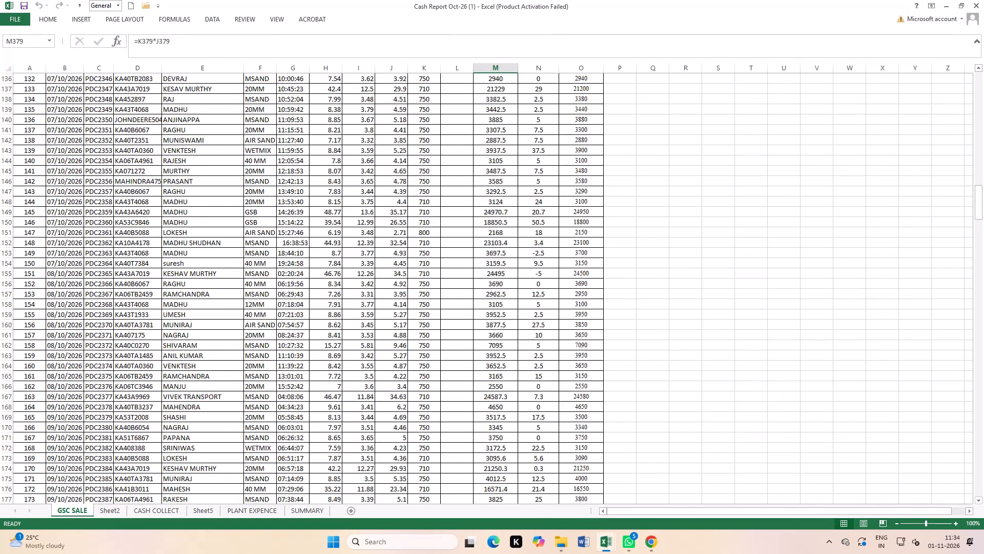
pyautogui.scroll(-20, 192, 417)
pyautogui.scroll(-11, 192, 417)
pyautogui.scroll(-14, 272, 393)
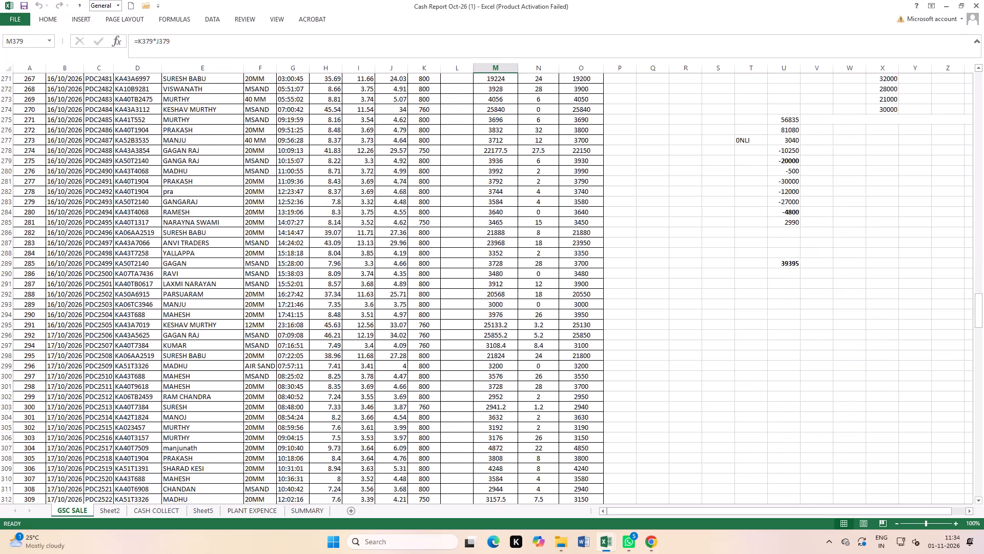
pyautogui.scroll(-8, 274, 389)
pyautogui.scroll(-17, 276, 387)
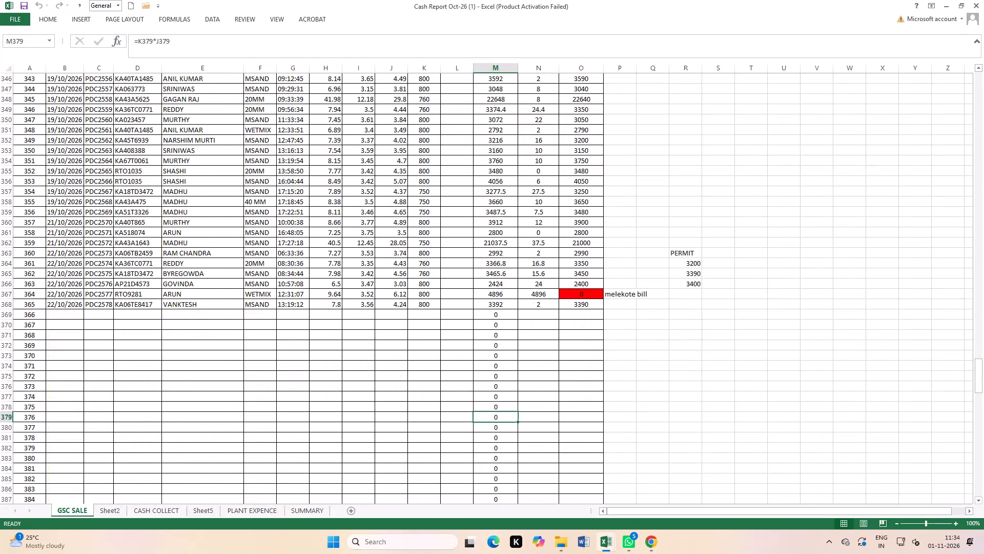
pyautogui.click(529, 367)
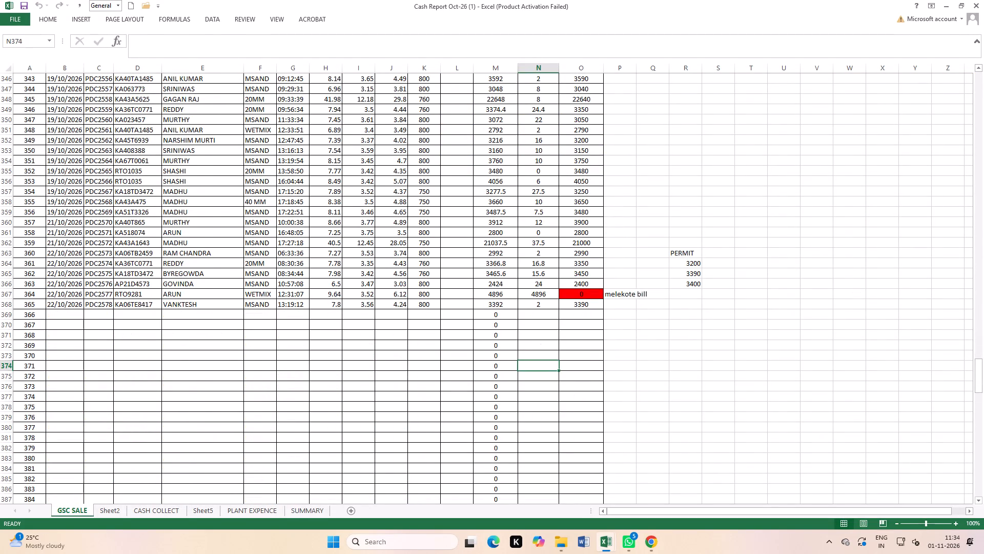
pyautogui.scroll(6, 393, 377)
pyautogui.scroll(7, 194, 425)
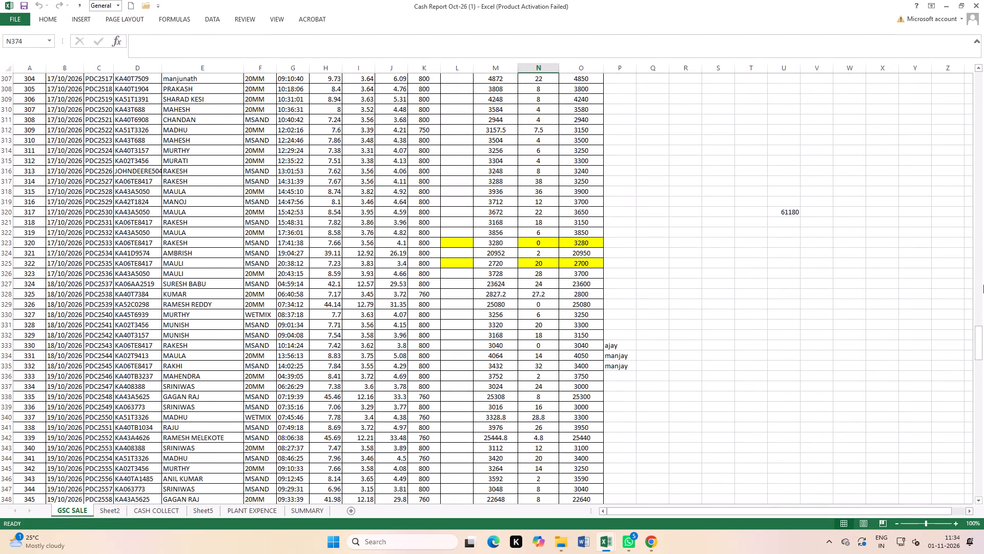
pyautogui.moveTo(977, 335); pyautogui.dragTo(983, 60)
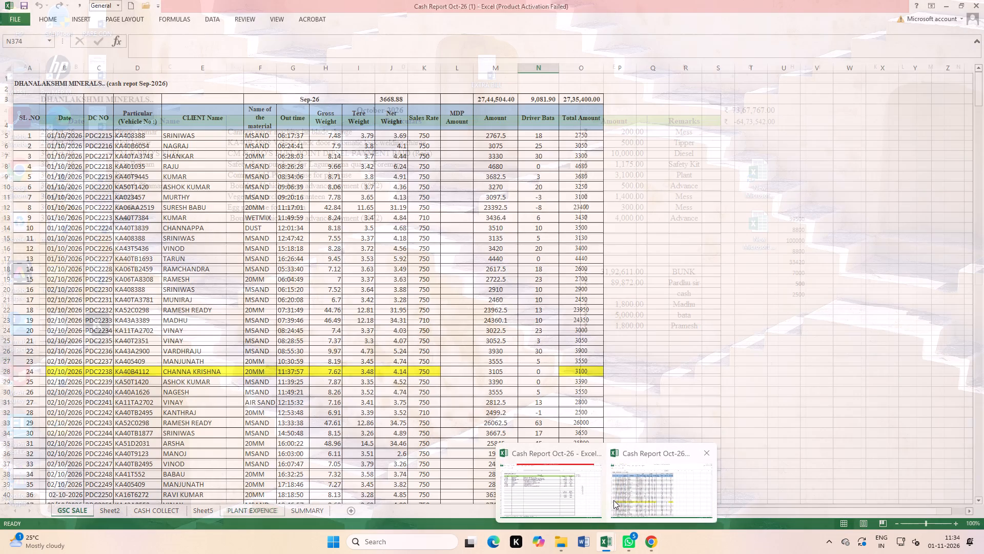
# In the GSC SALE sheet of Cash Report Oct-26, clear the November entries in B5:L15 and the total amounts in O5:O15.
pyautogui.click(571, 503)
pyautogui.scroll(5, 180, 293)
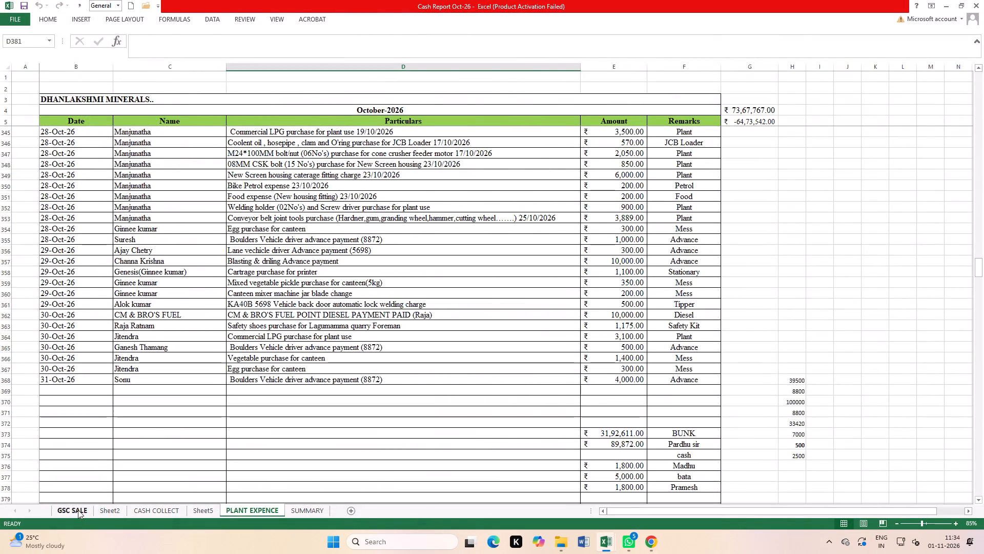
pyautogui.click(78, 510)
pyautogui.scroll(5, 57, 330)
pyautogui.moveTo(60, 136); pyautogui.dragTo(334, 200)
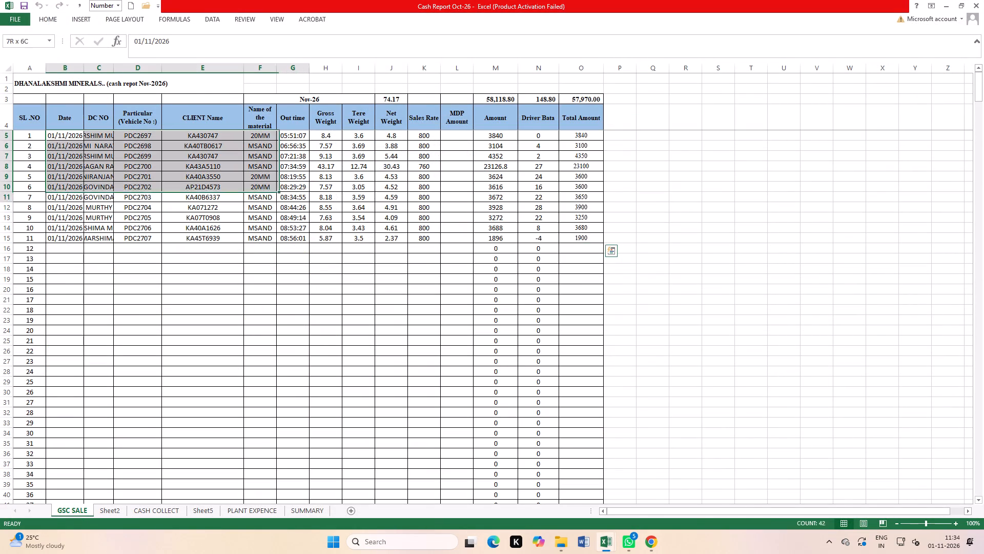
pyautogui.moveTo(334, 200); pyautogui.dragTo(467, 242)
pyautogui.press('Delete')
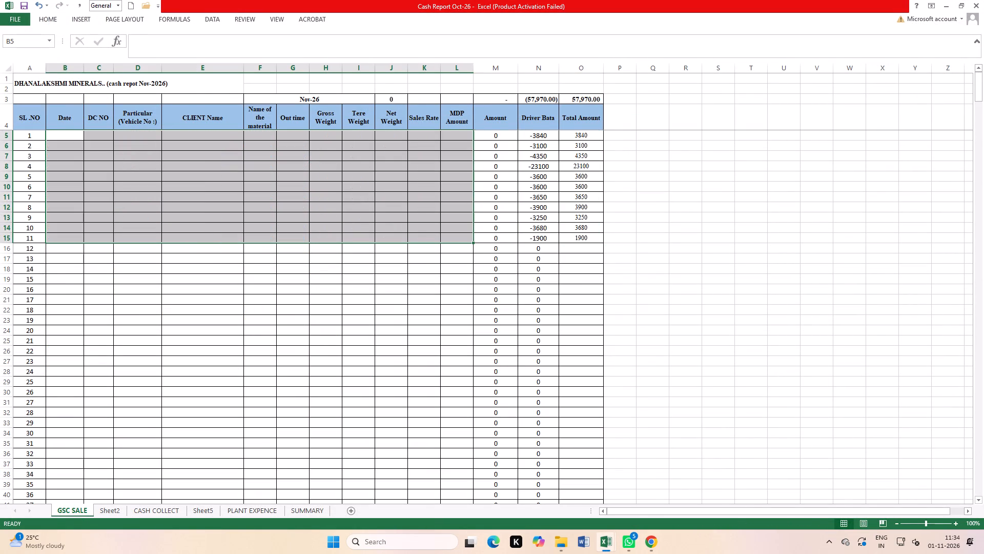
pyautogui.moveTo(579, 137); pyautogui.dragTo(581, 234)
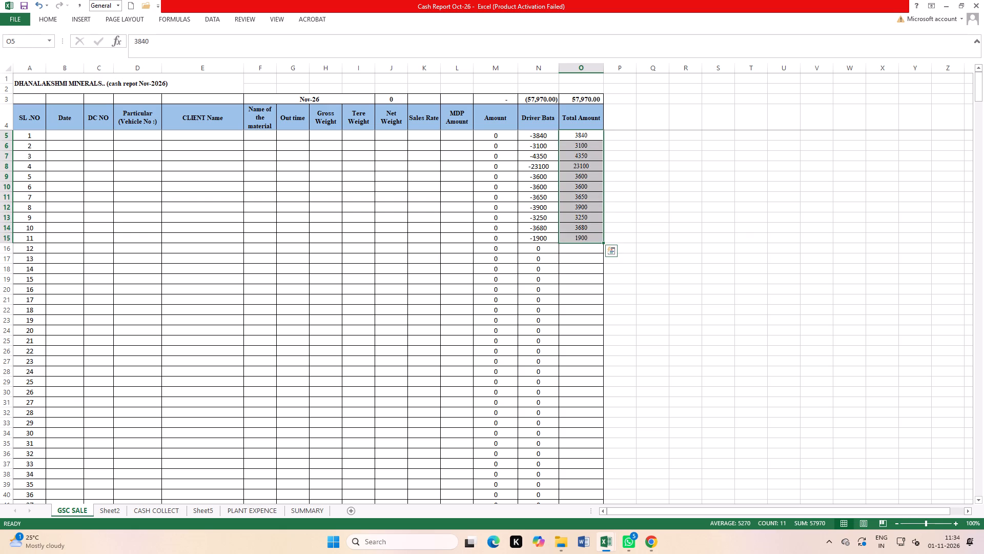
pyautogui.press('Delete')
pyautogui.click(709, 259)
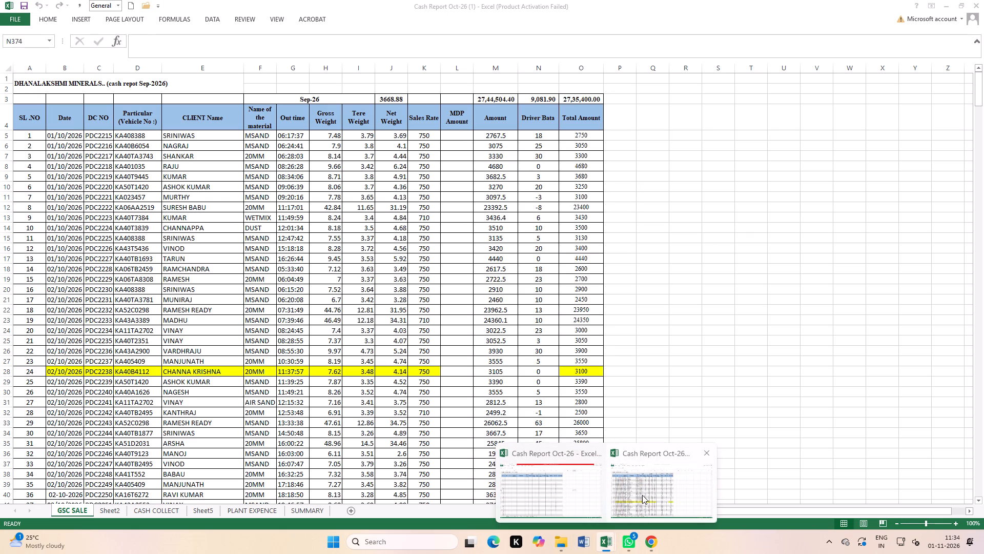
# Copy the October sales rows, columns B to L from row 5 down, from Cash Report Oct-26 (1) into Cash Report Oct-26 at B5.
pyautogui.click(642, 495)
pyautogui.scroll(5, 206, 282)
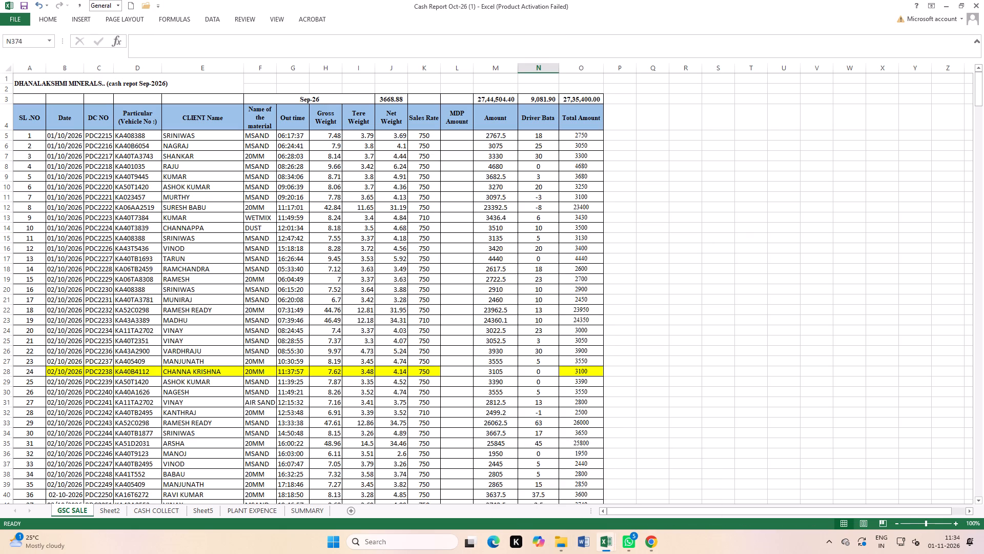
pyautogui.moveTo(57, 134); pyautogui.dragTo(462, 548)
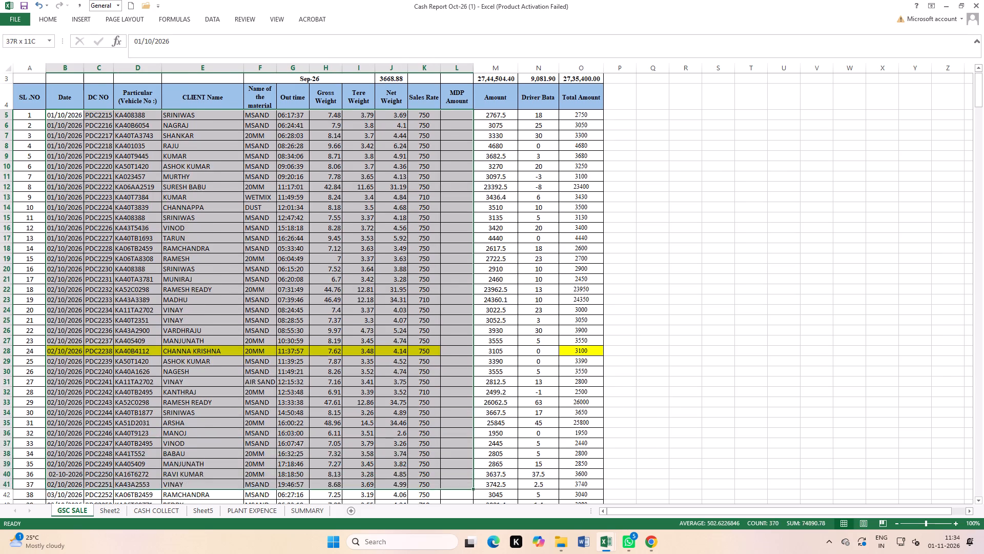
pyautogui.moveTo(462, 548); pyautogui.dragTo(411, 200)
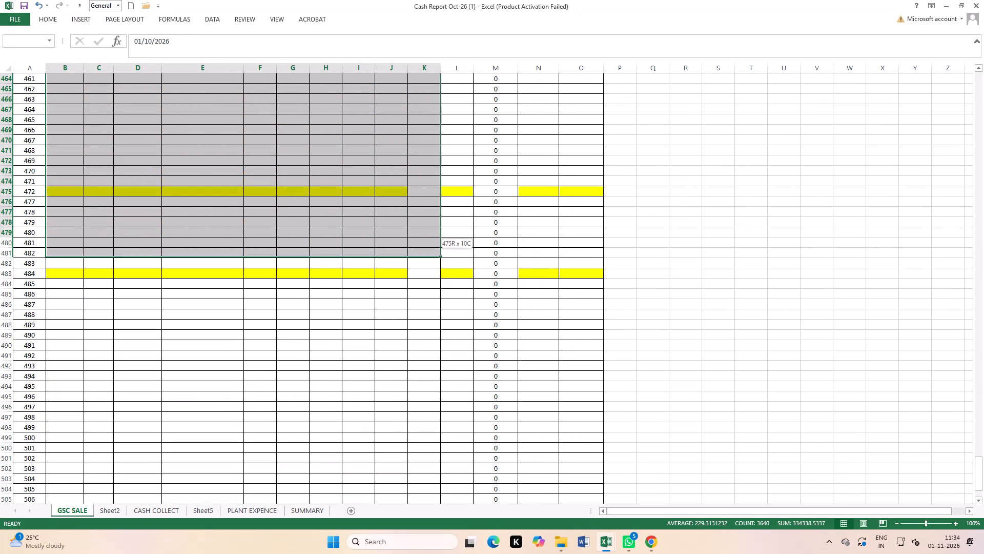
pyautogui.moveTo(411, 200); pyautogui.dragTo(450, 164)
pyautogui.scroll(5, 445, 144)
pyautogui.rightClick(414, 210)
pyautogui.click(440, 229)
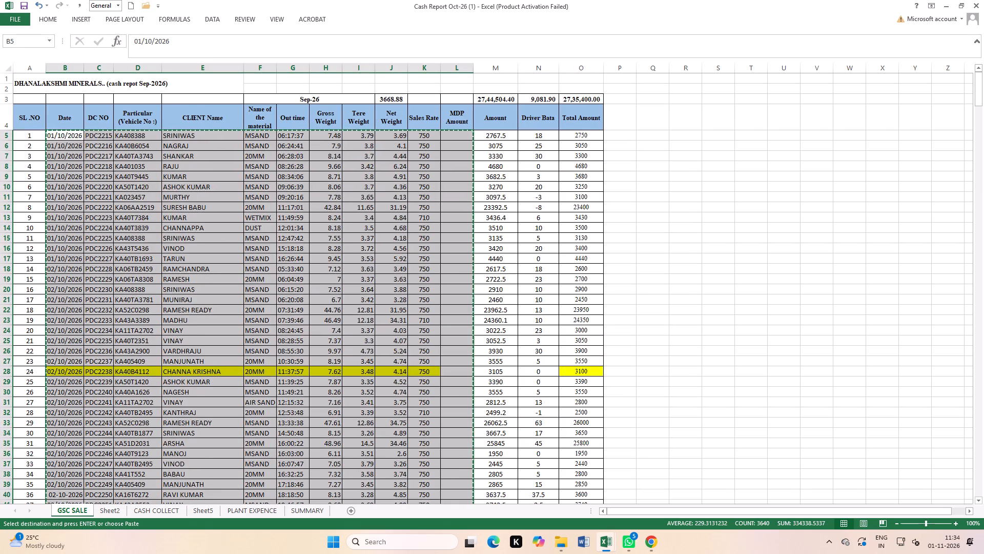
pyautogui.hotkey('ctrl', 'Tab')
pyautogui.click(65, 134)
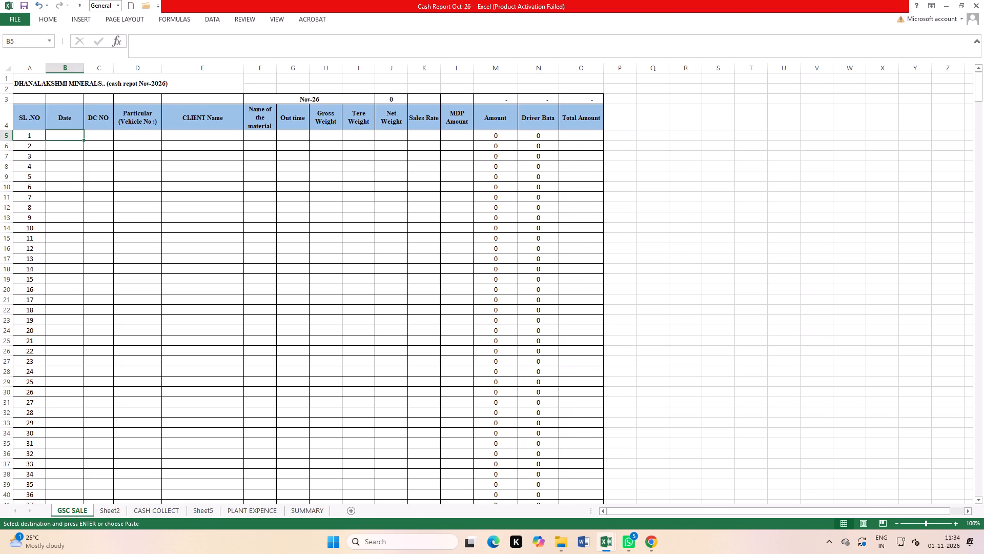
pyautogui.hotkey('ctrl', 'v')
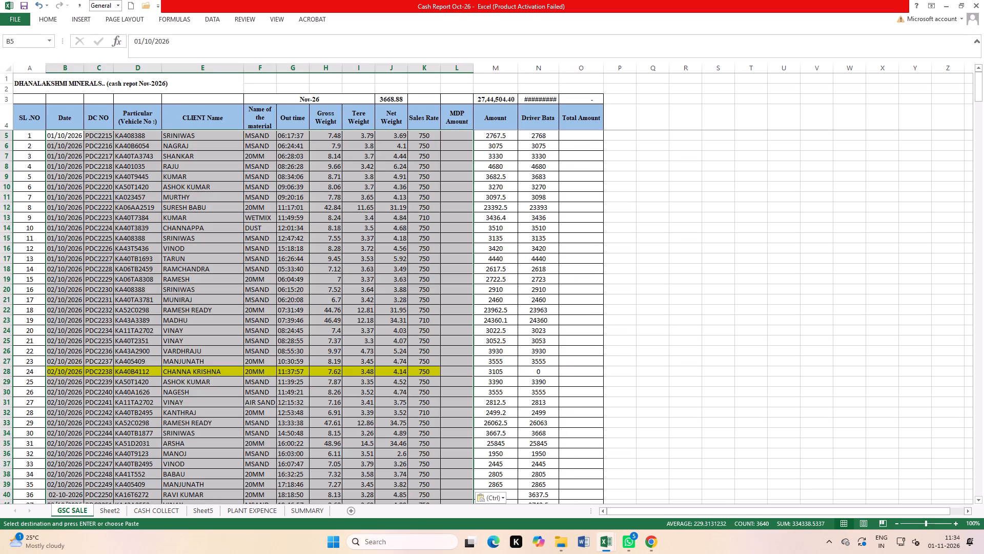
# Auto-fit the width of the Driver Bata column in Cash Report Oct-26 and save the workbook.
pyautogui.doubleClick(558, 64)
pyautogui.click(741, 243)
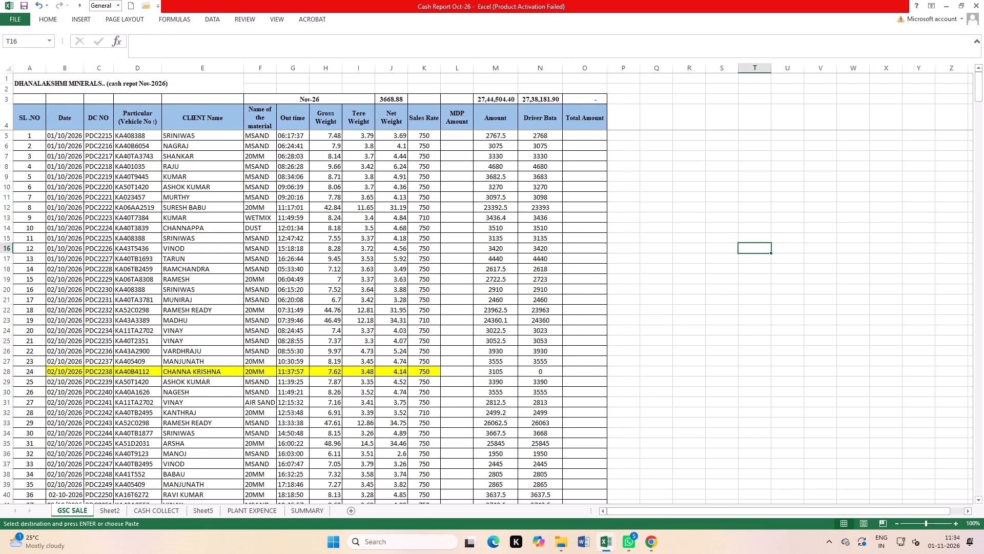
pyautogui.tripleClick(23, 5)
pyautogui.click(23, 5)
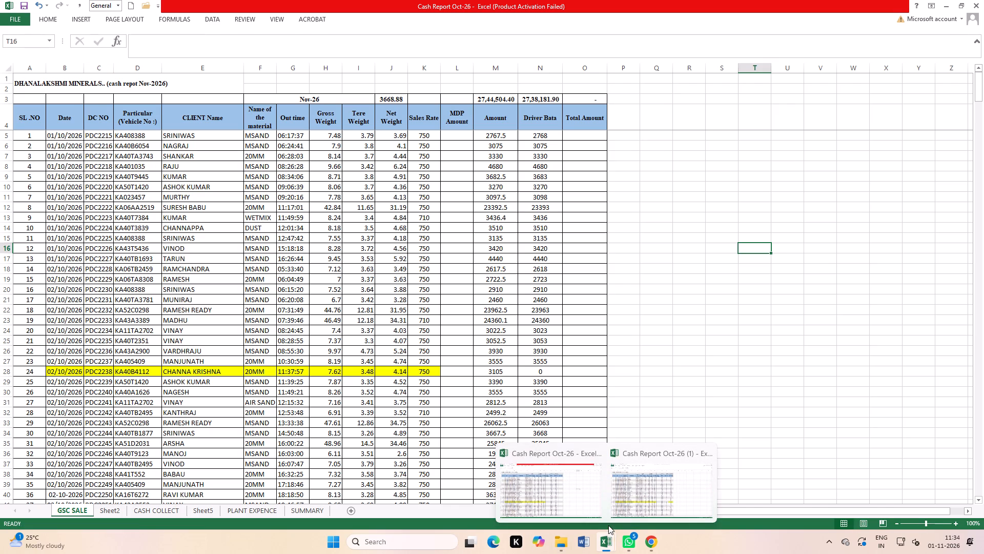
# Switch to Cash Report Oct-26 (1) and close it without saving changes.
pyautogui.click(630, 497)
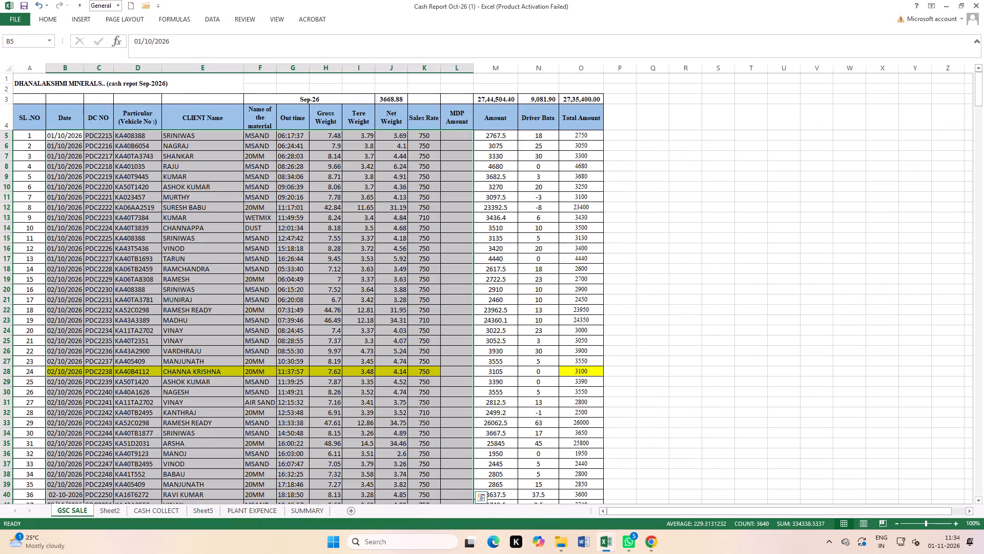
pyautogui.click(680, 256)
pyautogui.doubleClick(652, 239)
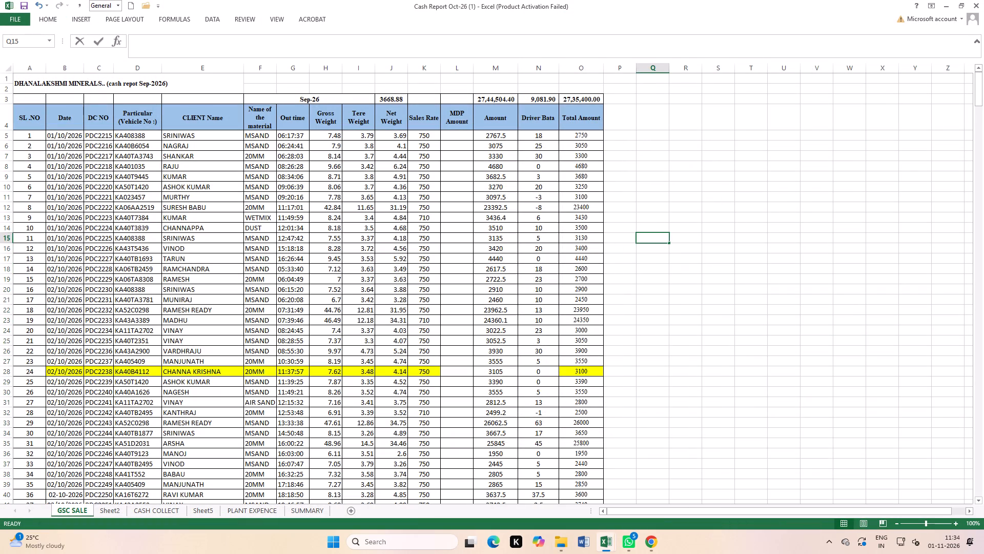
pyautogui.click(974, 0)
pyautogui.click(500, 287)
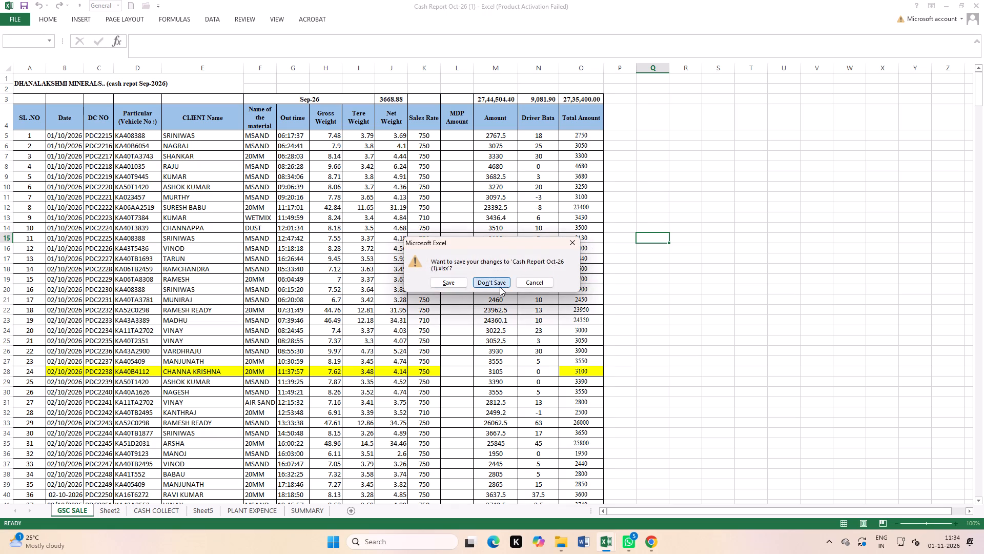
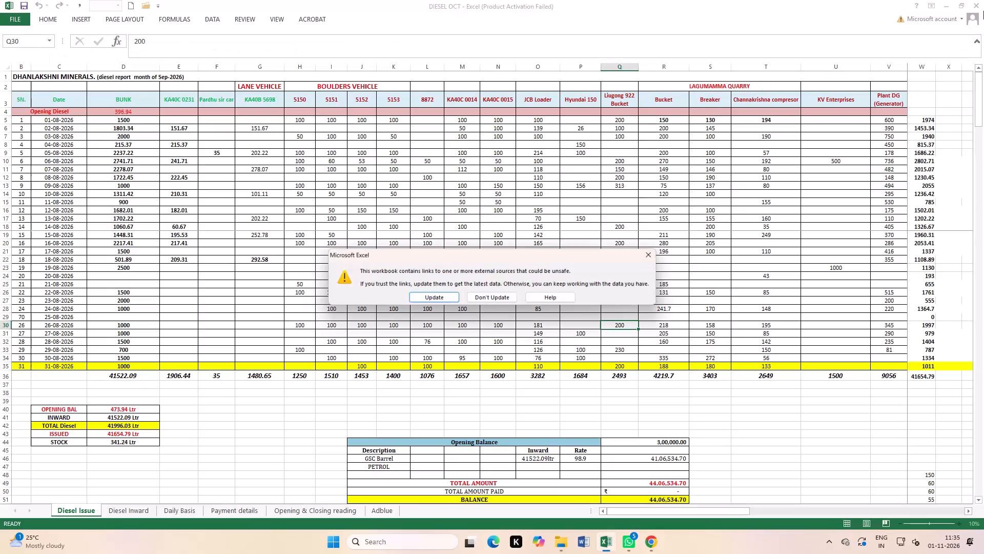
# Decline updating the external links in DIESEL OCT, dismiss the activation notice and close the workbook.
pyautogui.click(983, 7)
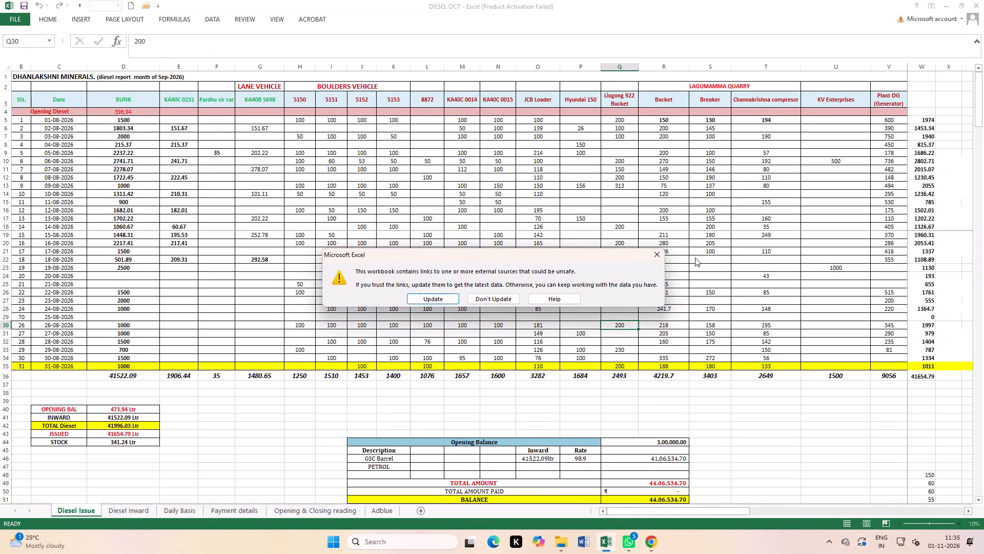
pyautogui.click(498, 296)
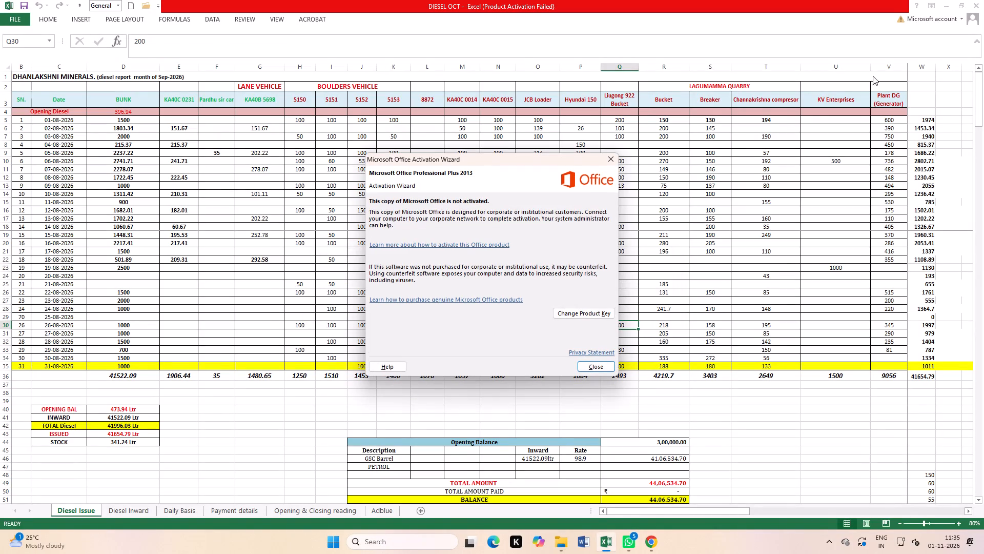
pyautogui.click(617, 162)
pyautogui.click(982, 5)
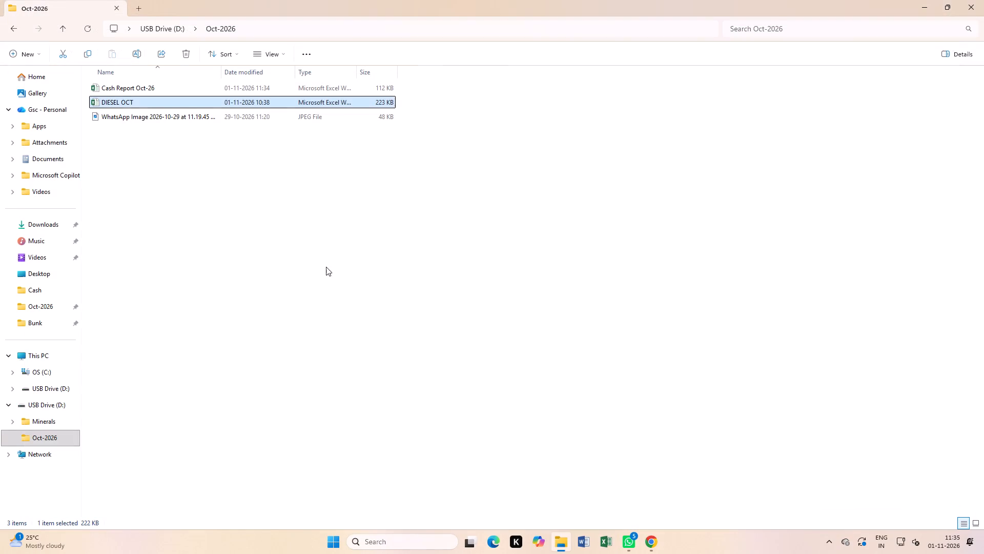
# Open the Cash Report Oct-26 workbook from the Oct-2026 folder and dismiss the Office activation notice.
pyautogui.doubleClick(120, 87)
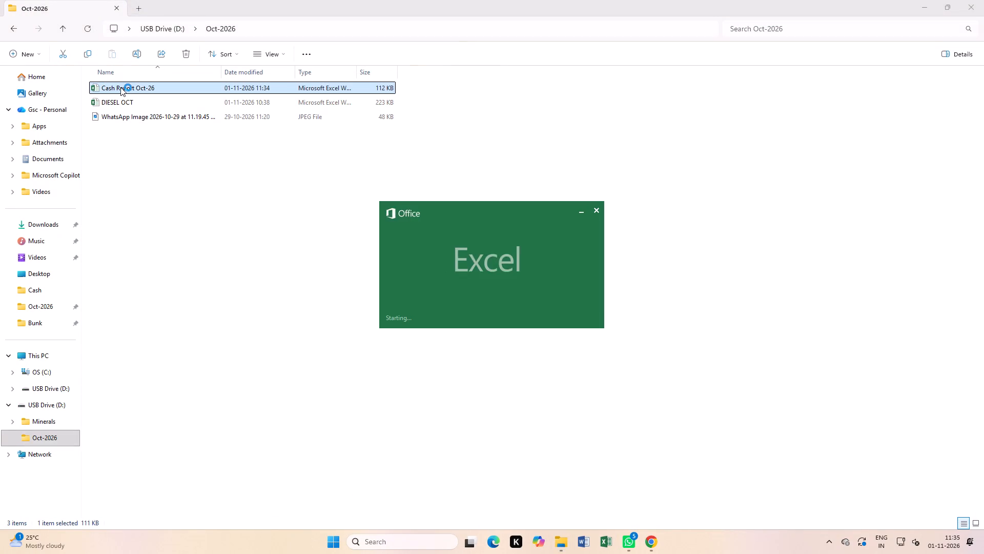
pyautogui.click(657, 250)
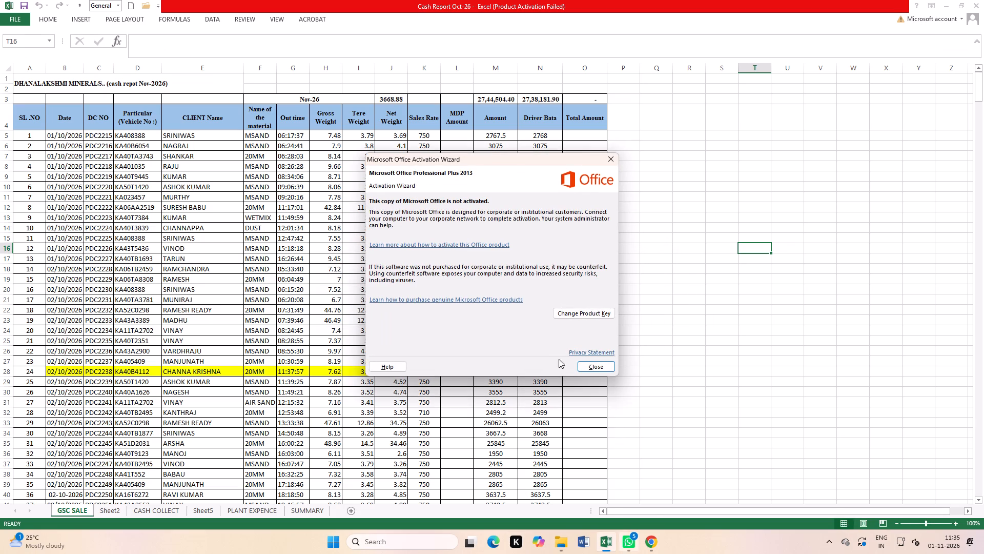
pyautogui.click(592, 358)
pyautogui.click(592, 367)
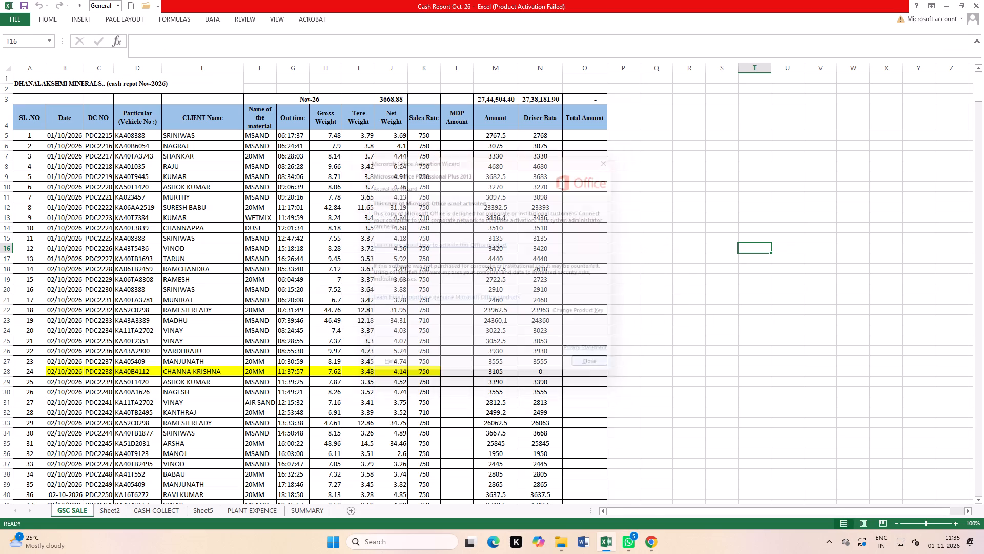
# Switch to Chrome and open the bluedeck.in CRUSHER login page from the Dhanalakshmi shortcut.
pyautogui.click(656, 544)
pyautogui.click(224, 149)
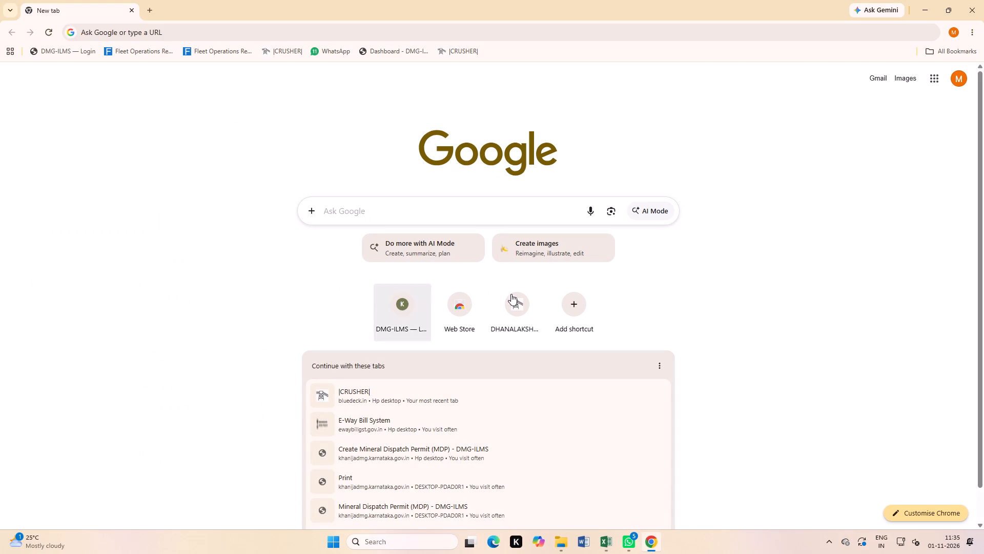
pyautogui.click(714, 380)
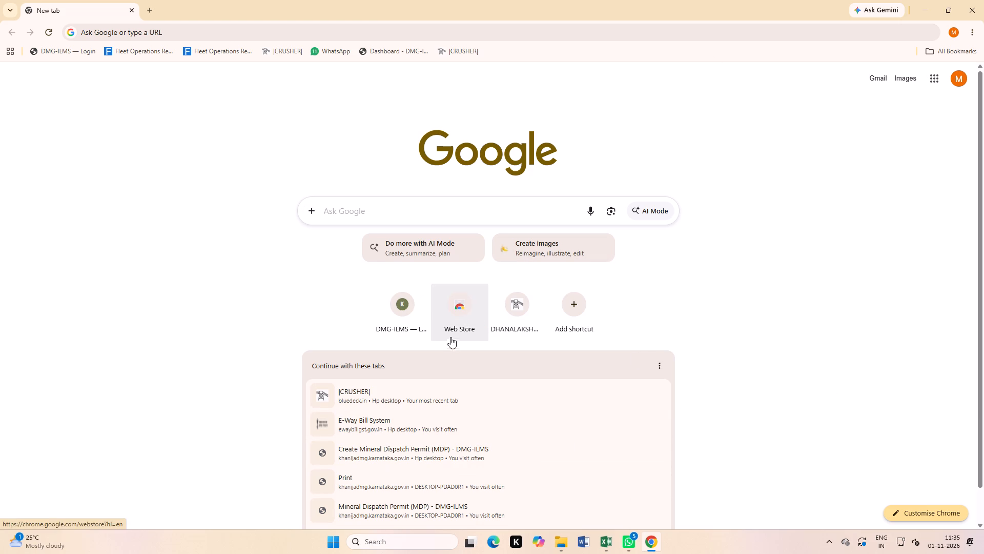
pyautogui.click(517, 324)
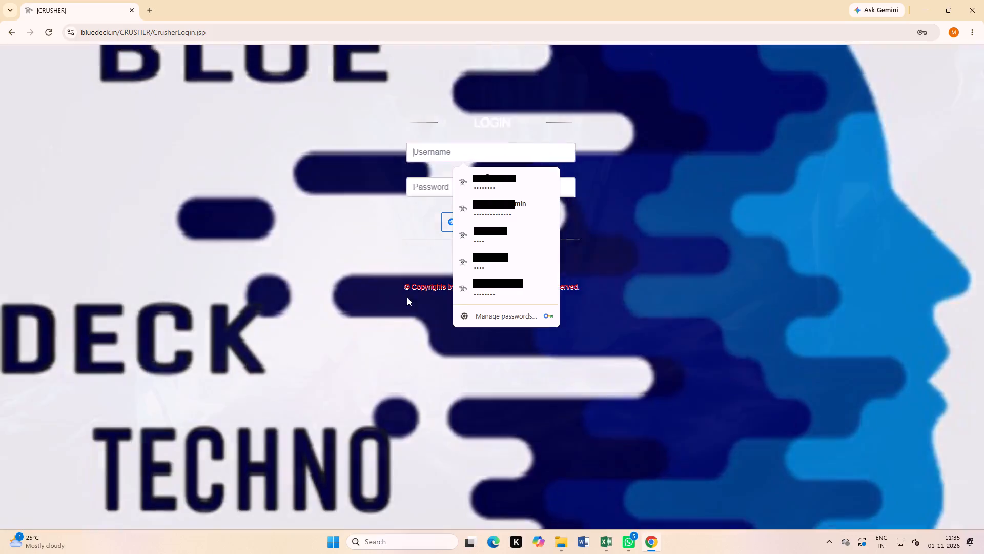
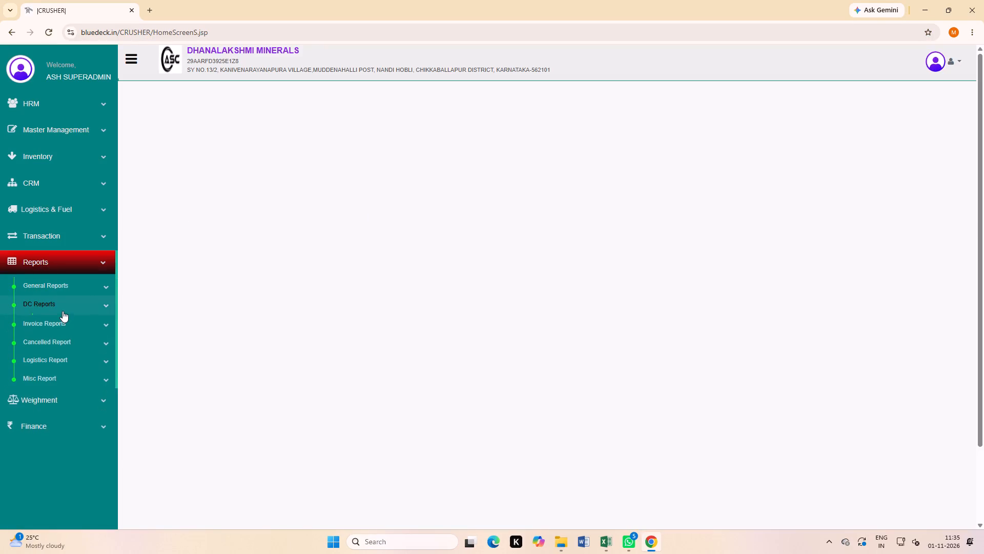
# Run the Spot Sale DC Report for 22/10/2026 to 31/10/2026.
pyautogui.click(72, 321)
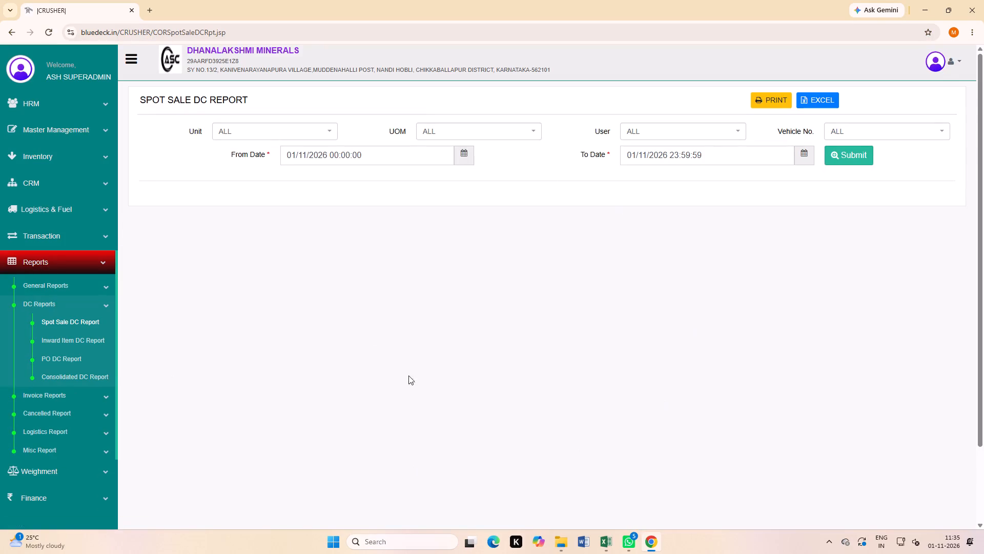
pyautogui.click(466, 153)
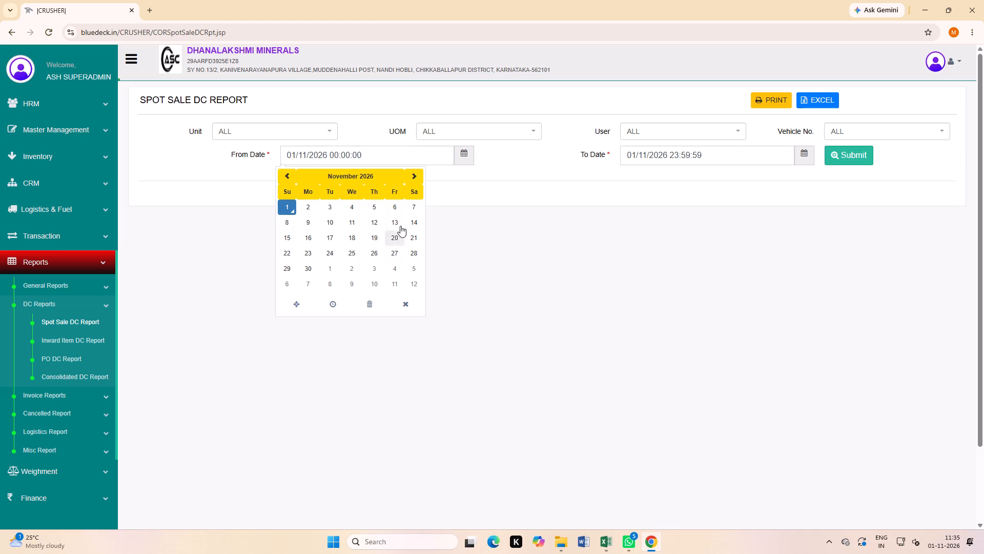
pyautogui.click(292, 173)
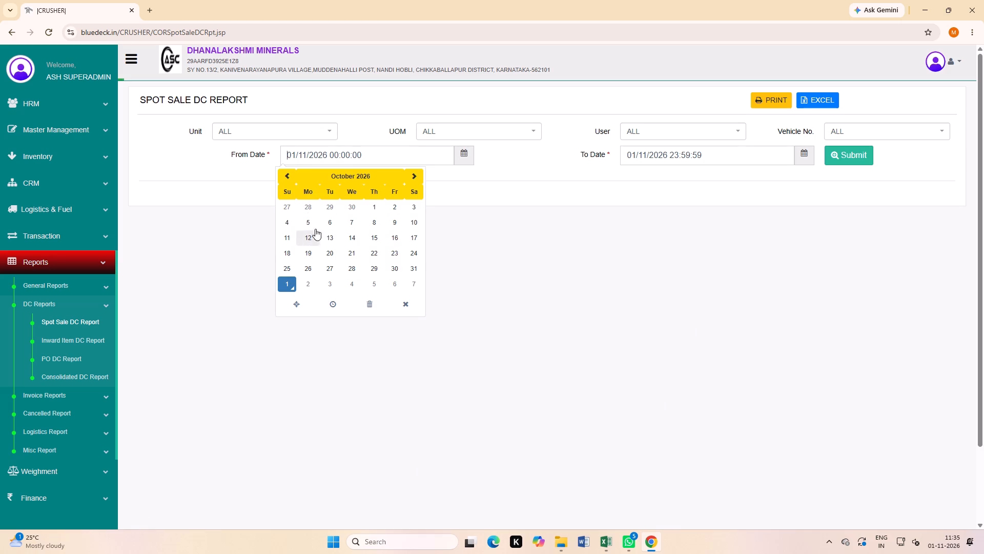
pyautogui.click(373, 254)
pyautogui.click(557, 269)
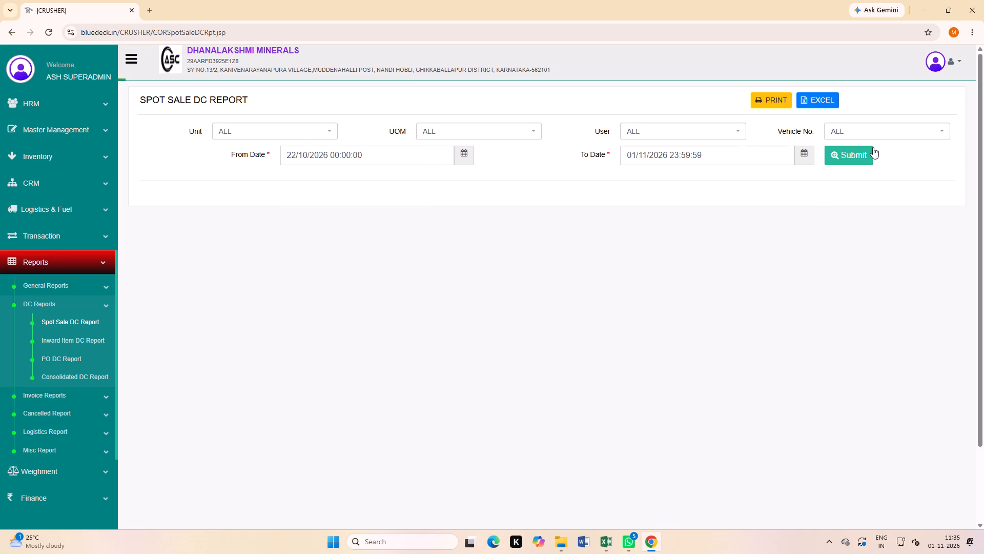
pyautogui.click(803, 156)
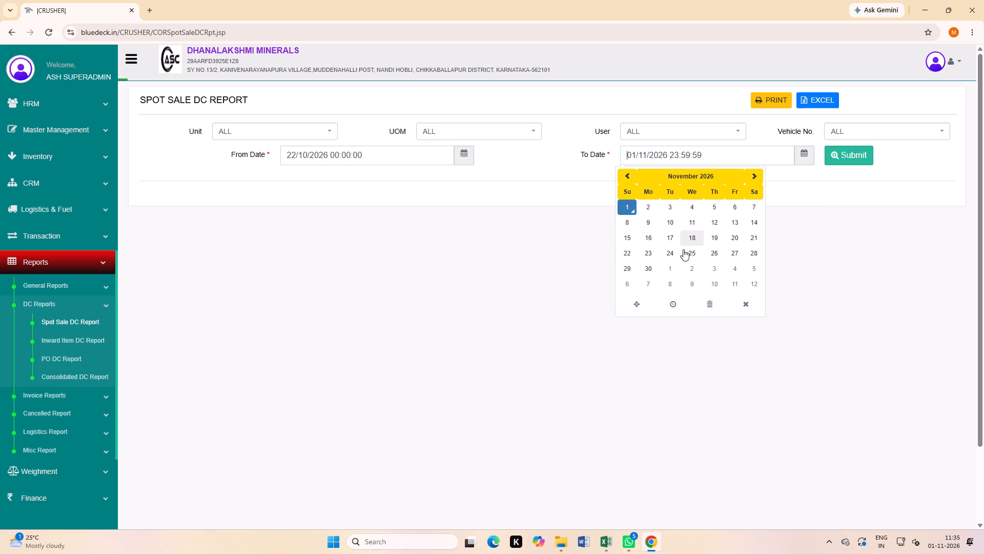
pyautogui.click(625, 174)
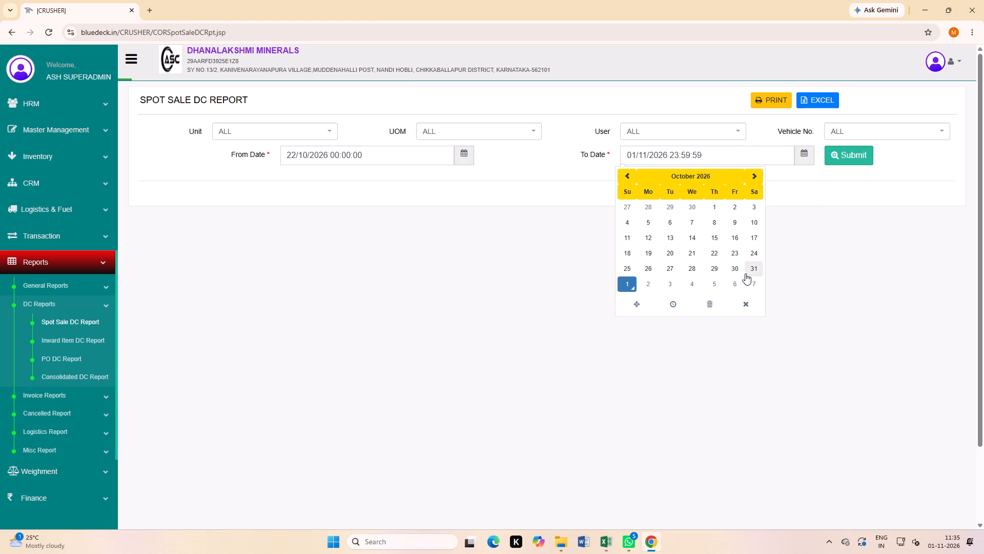
pyautogui.click(748, 268)
pyautogui.click(828, 274)
pyautogui.click(847, 153)
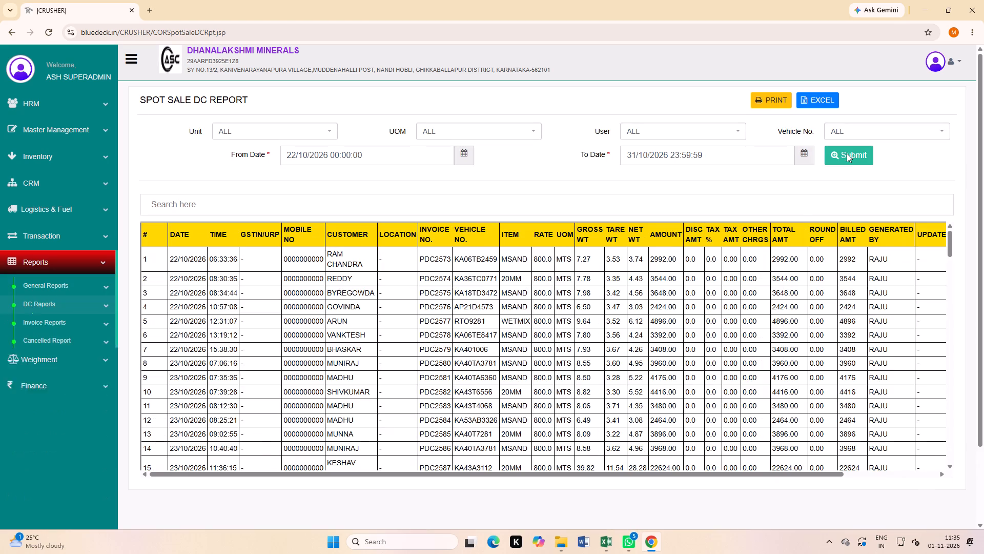
# Export the Spot Sale DC Report to Excel, open the downloaded file and enable editing.
pyautogui.click(812, 104)
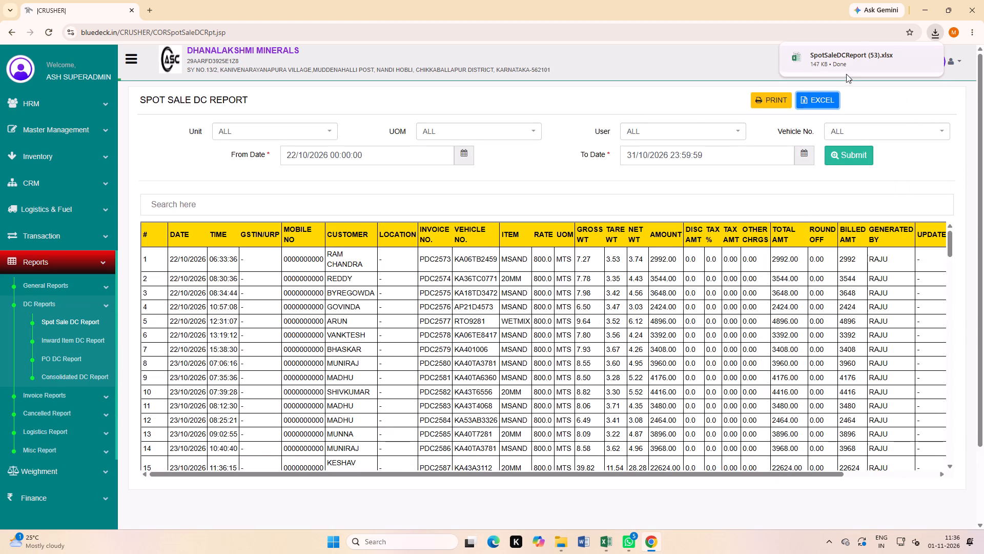
pyautogui.click(843, 65)
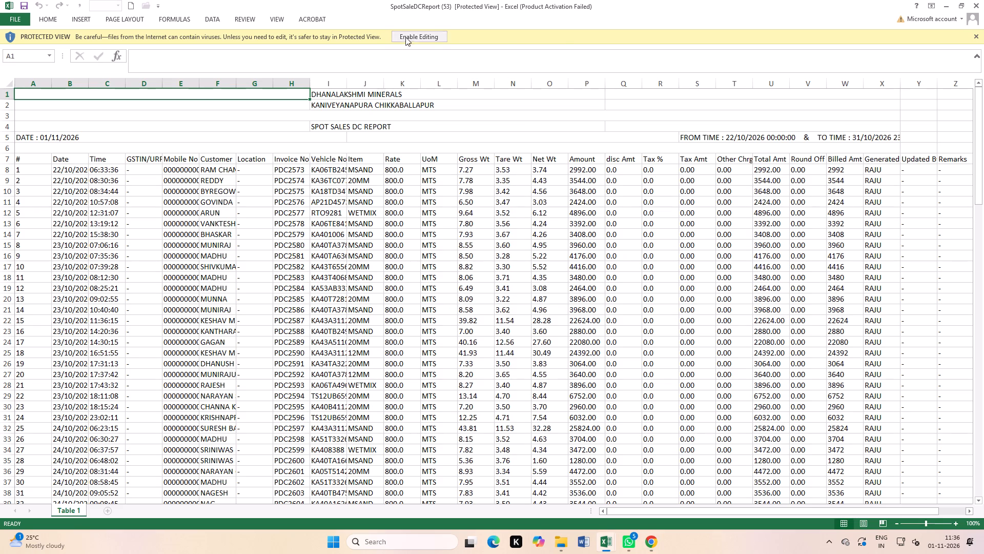
pyautogui.click(411, 34)
pyautogui.moveTo(701, 236); pyautogui.dragTo(700, 242)
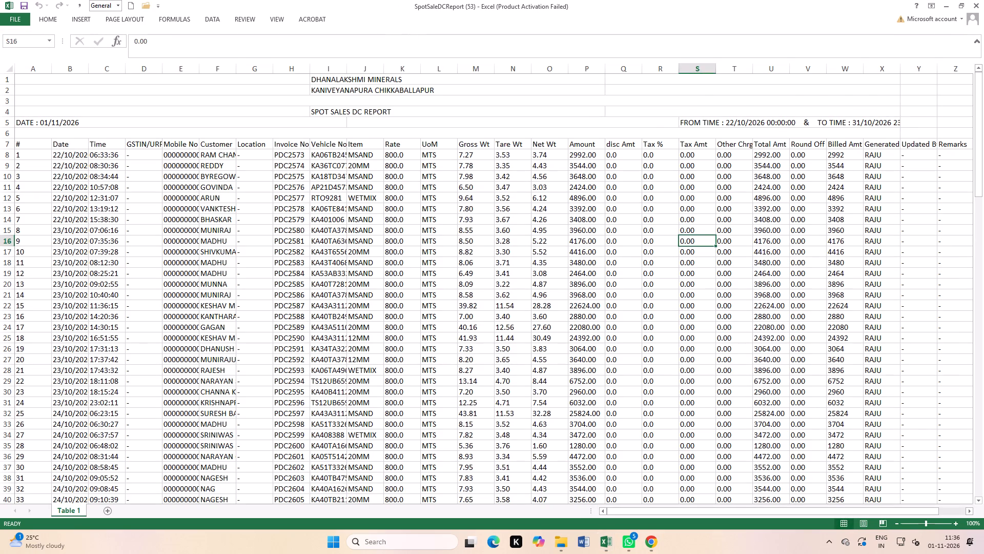
# Delete all columns after Amount, from disc Amt through Remarks and the DOWNLOAD column.
pyautogui.moveTo(614, 68); pyautogui.dragTo(965, 243)
pyautogui.rightClick(844, 236)
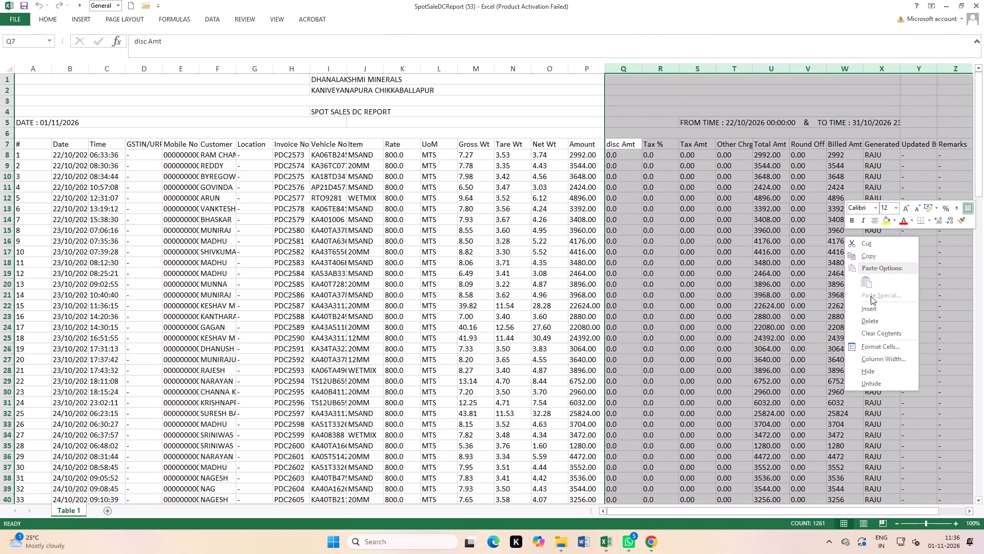
pyautogui.click(874, 323)
pyautogui.click(831, 272)
pyautogui.click(630, 72)
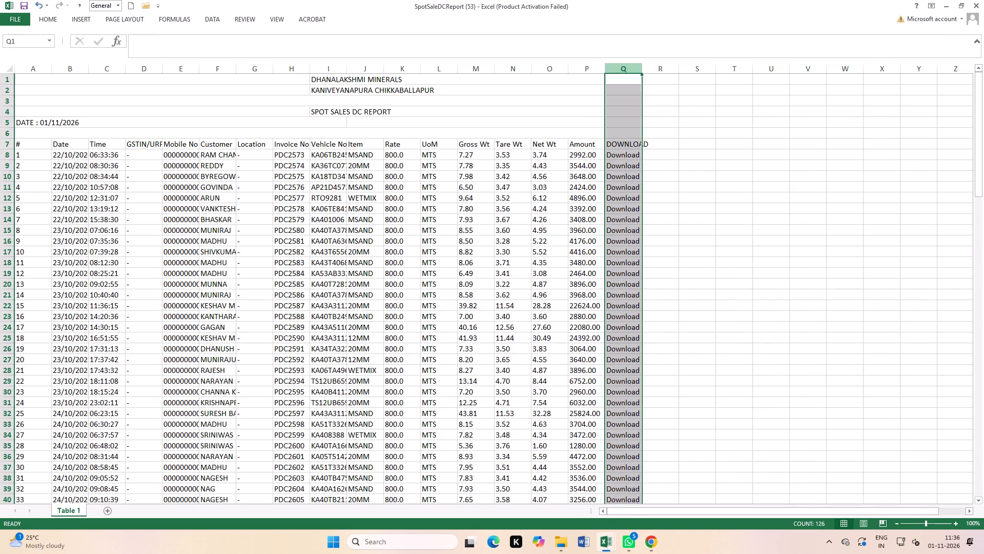
pyautogui.rightClick(627, 132)
pyautogui.click(648, 215)
pyautogui.click(721, 216)
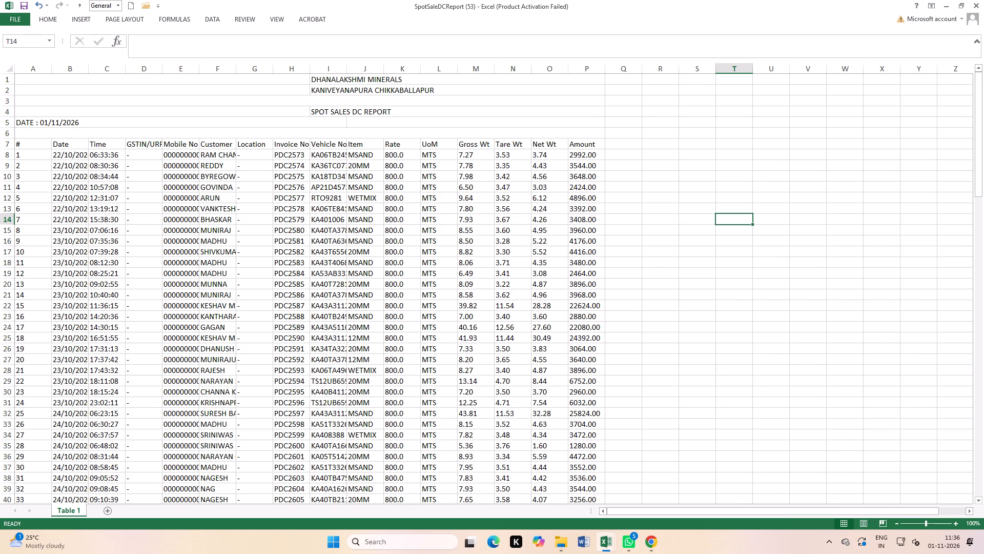
# Delete the six title rows above the column header row.
pyautogui.moveTo(4, 80); pyautogui.dragTo(8, 123)
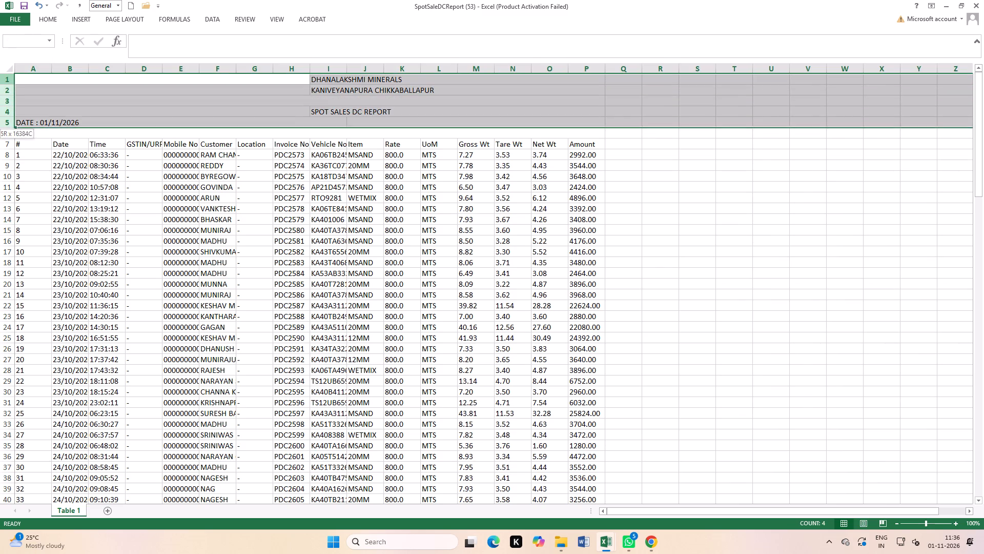
pyautogui.moveTo(8, 123); pyautogui.dragTo(9, 129)
pyautogui.rightClick(108, 106)
pyautogui.click(139, 193)
pyautogui.click(251, 201)
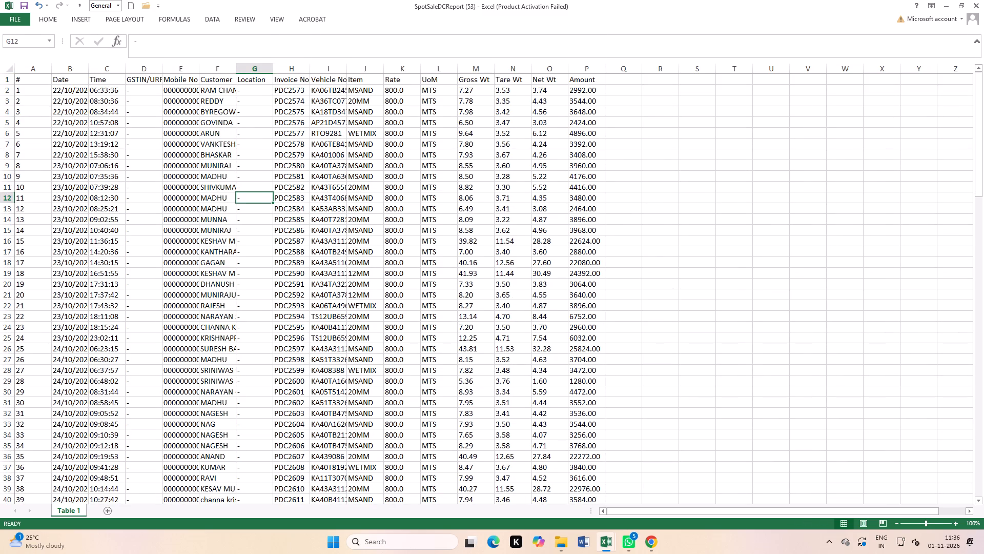
# Move the Invoice No and Vehicle No values of all sales records into the GSTIN/URP and Mobile No columns.
pyautogui.moveTo(289, 91); pyautogui.dragTo(331, 494)
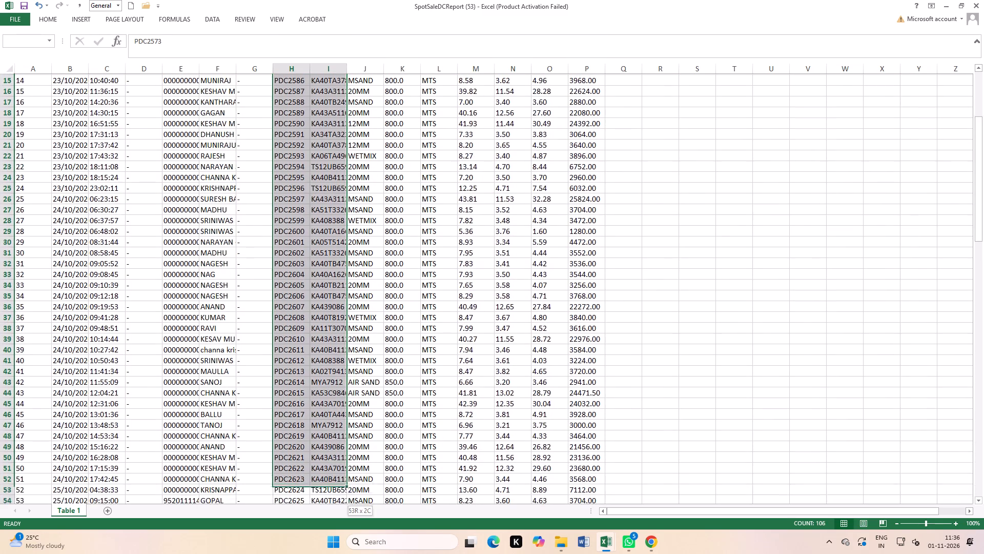
pyautogui.moveTo(331, 494); pyautogui.dragTo(331, 553)
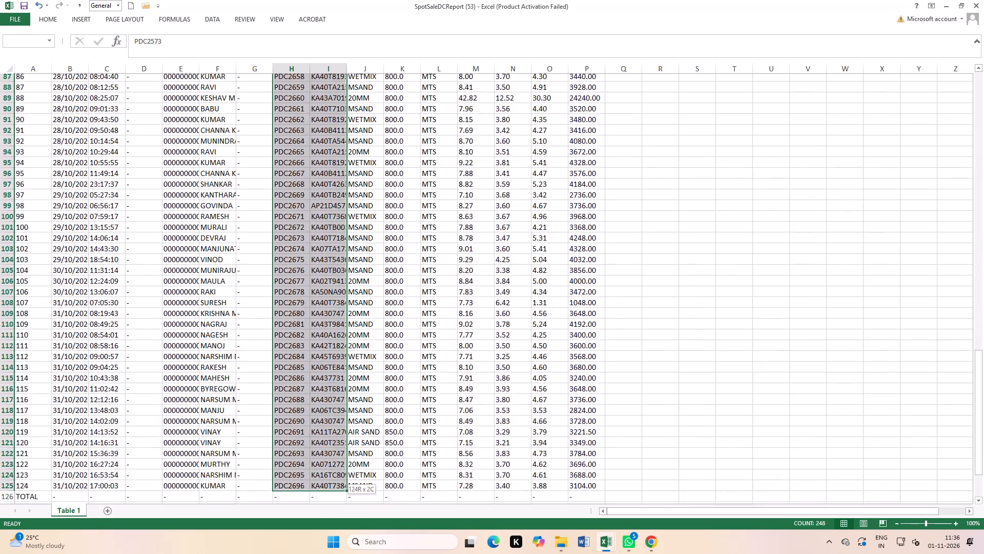
pyautogui.moveTo(331, 553); pyautogui.dragTo(323, 469)
pyautogui.rightClick(321, 454)
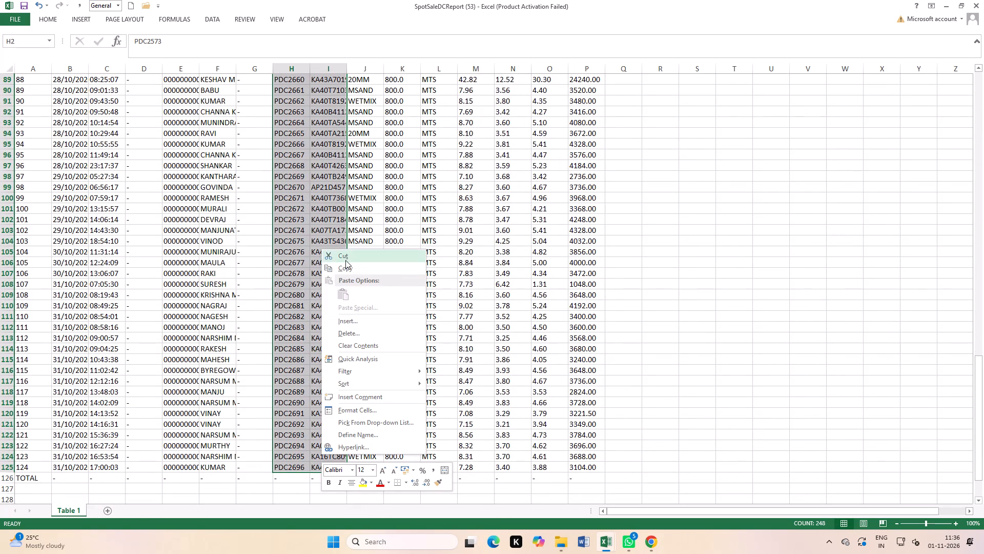
pyautogui.click(345, 260)
pyautogui.scroll(11, 345, 260)
pyautogui.click(135, 90)
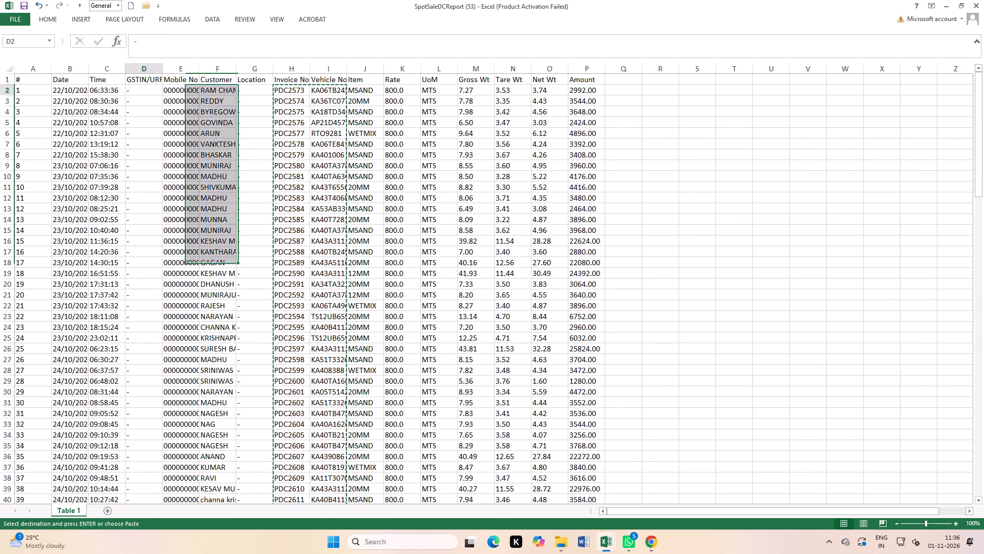
pyautogui.hotkey('ctrl', 'v')
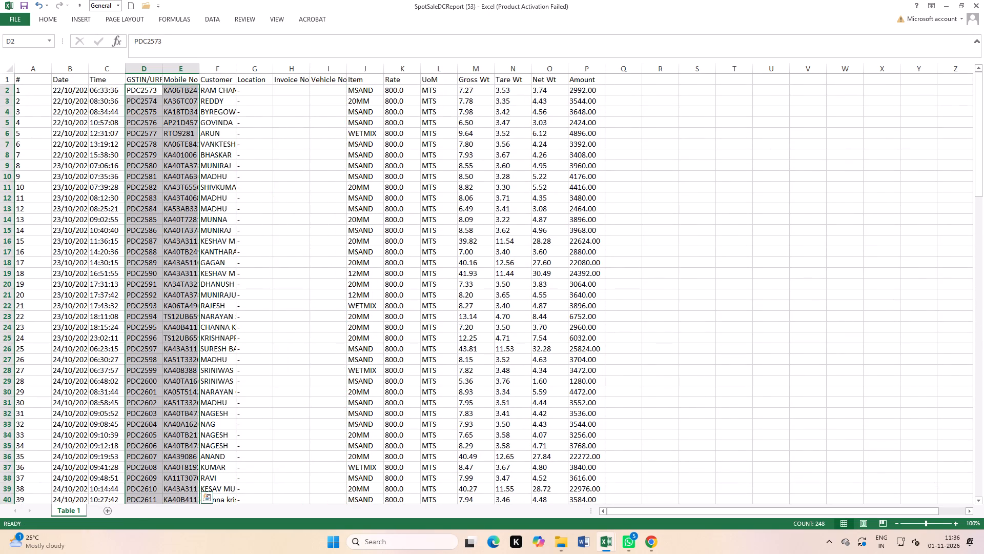
pyautogui.click(287, 153)
# Copy the Time values of all sales records over the MTS entries in the UoM column.
pyautogui.moveTo(117, 92); pyautogui.dragTo(118, 535)
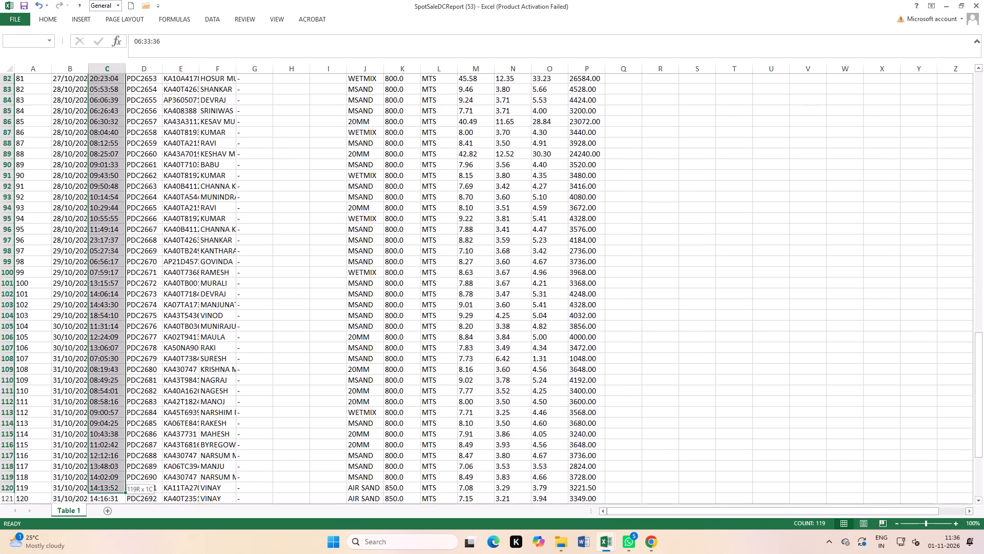
pyautogui.moveTo(118, 535); pyautogui.dragTo(114, 478)
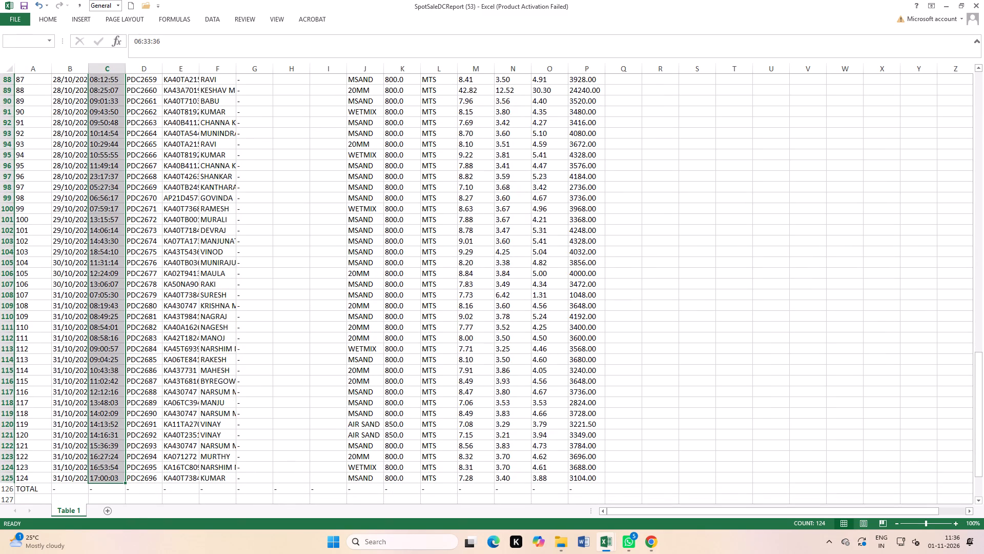
pyautogui.hotkey('ctrl', 'c')
pyautogui.scroll(15, 186, 370)
pyautogui.scroll(20, 189, 368)
pyautogui.scroll(5, 189, 368)
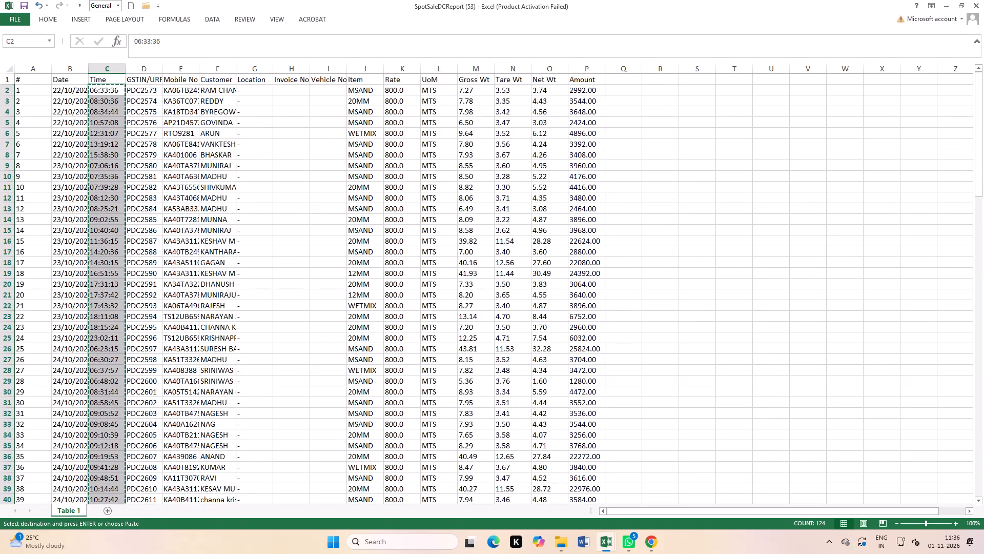
pyautogui.click(428, 91)
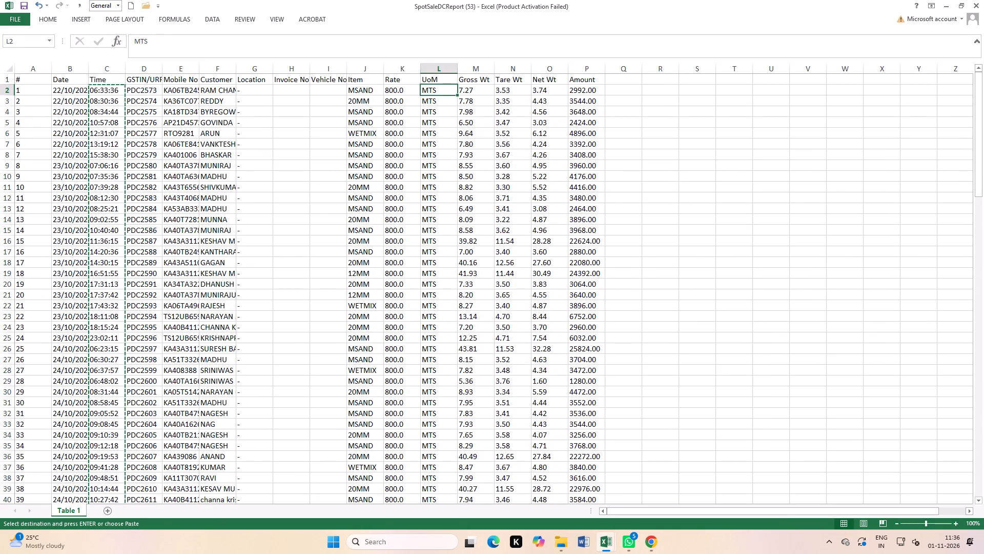
pyautogui.hotkey('ctrl', 'v')
# Move the Rate values of all sales records into the Amount column, replacing the amounts.
pyautogui.moveTo(407, 90); pyautogui.dragTo(396, 535)
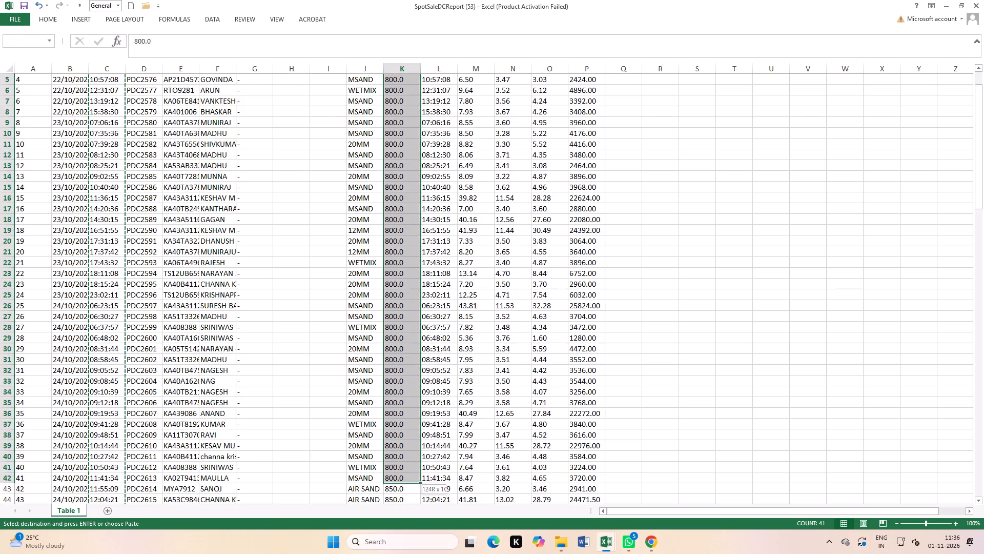
pyautogui.moveTo(396, 535); pyautogui.dragTo(397, 498)
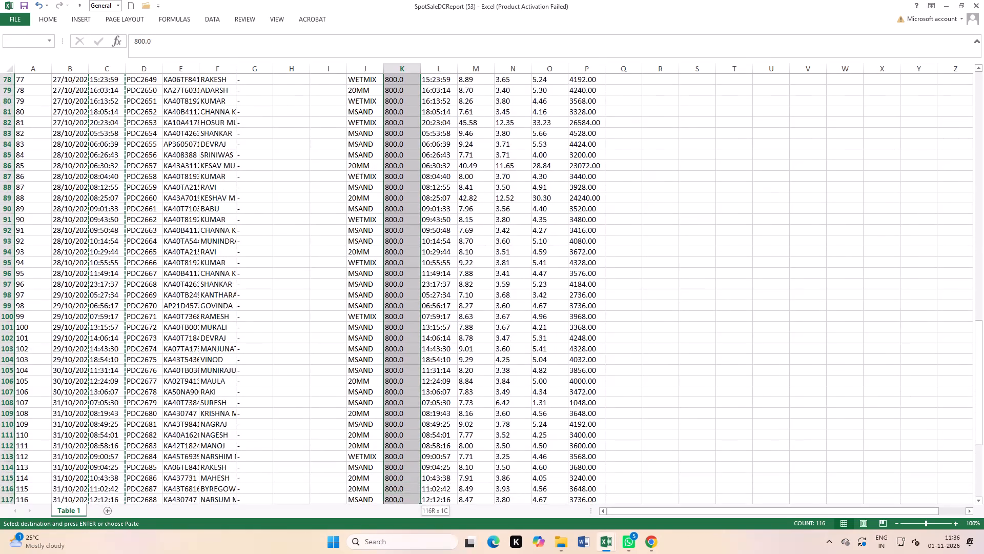
pyautogui.moveTo(397, 498); pyautogui.dragTo(392, 468)
pyautogui.hotkey('ctrl', 'x')
pyautogui.scroll(11, 455, 403)
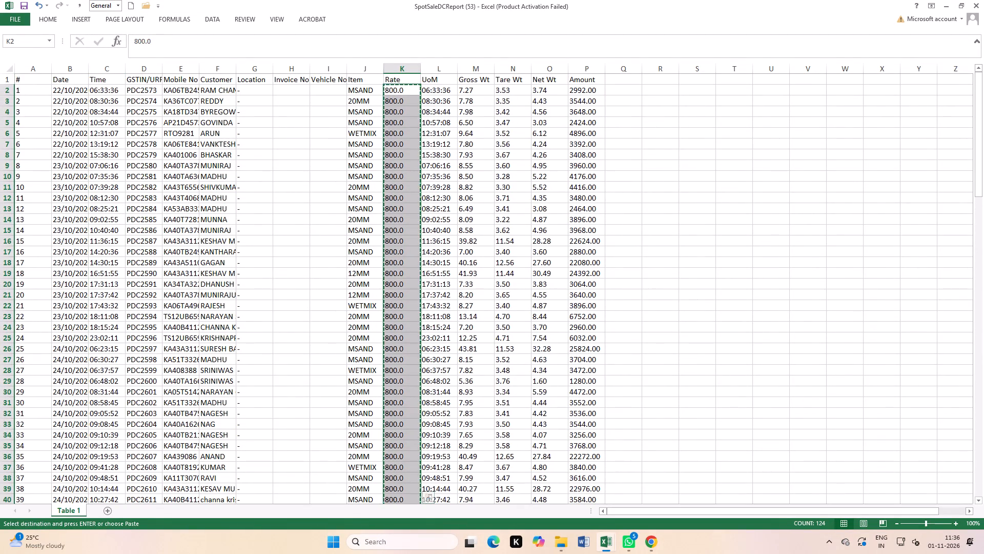
pyautogui.click(576, 92)
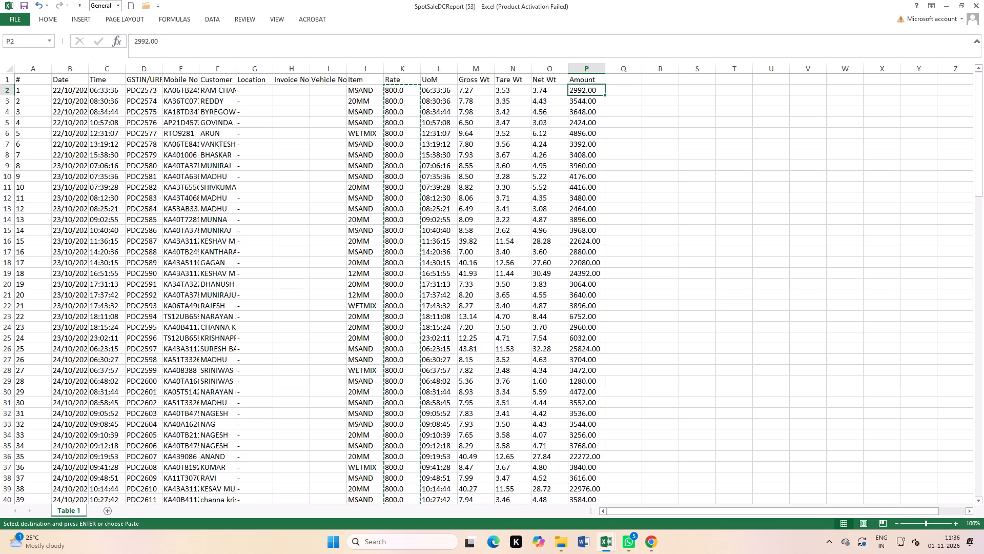
pyautogui.hotkey('ctrl', 'v')
pyautogui.click(739, 301)
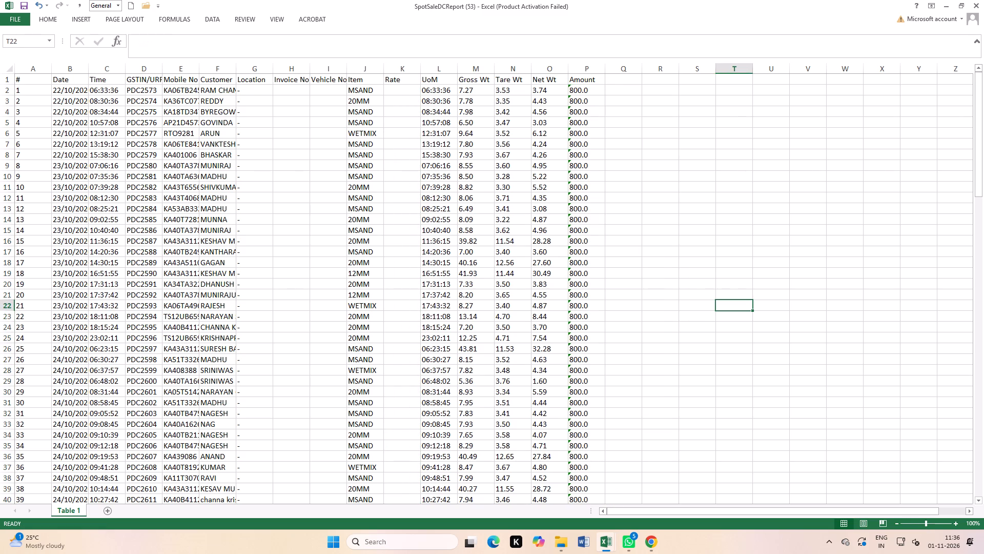
# Auto-fit the widths of the Customer and Mobile No columns to their contents.
pyautogui.doubleClick(235, 67)
pyautogui.doubleClick(197, 68)
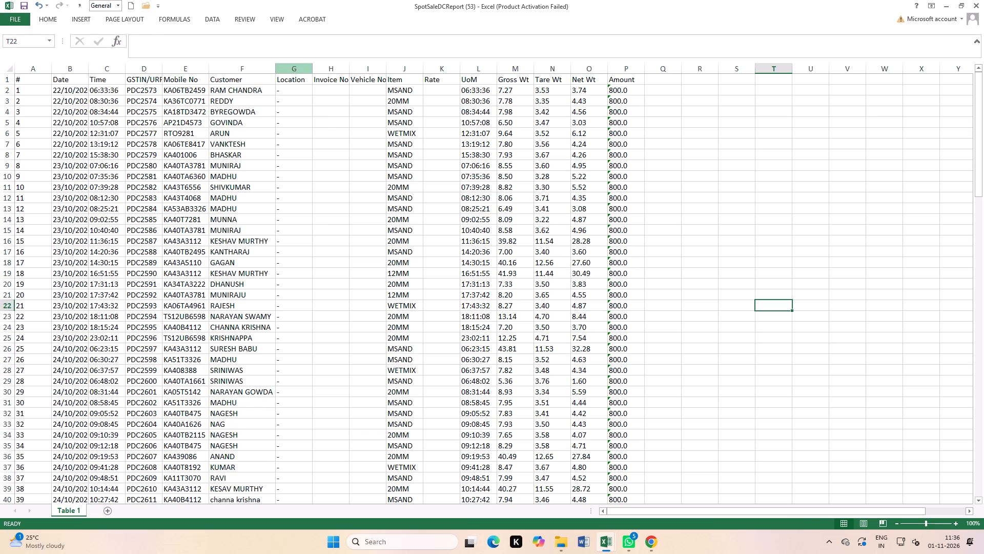
# Delete the Location, Invoice No, Vehicle No and Rate columns.
pyautogui.moveTo(292, 71); pyautogui.dragTo(354, 121)
pyautogui.rightClick(320, 146)
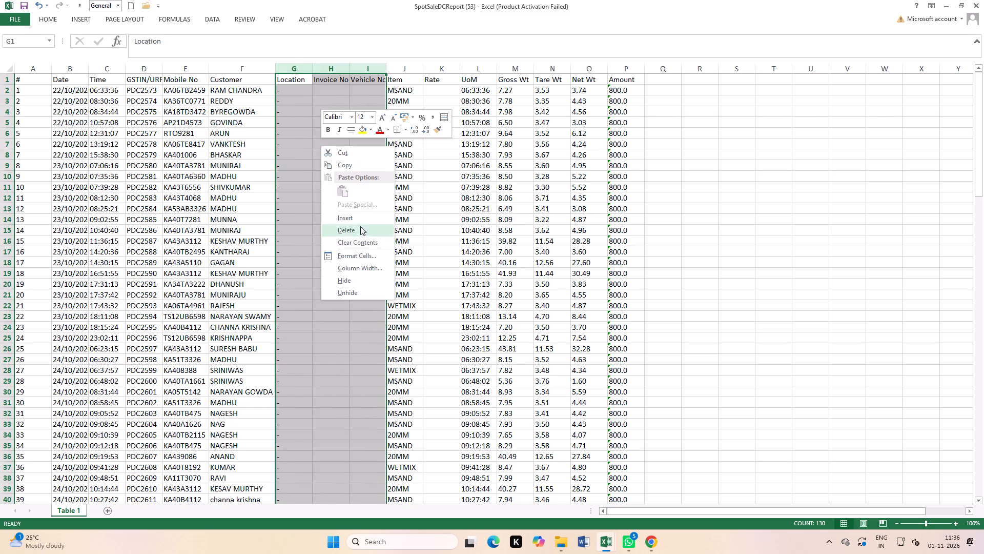
pyautogui.click(355, 231)
pyautogui.click(420, 212)
pyautogui.click(336, 68)
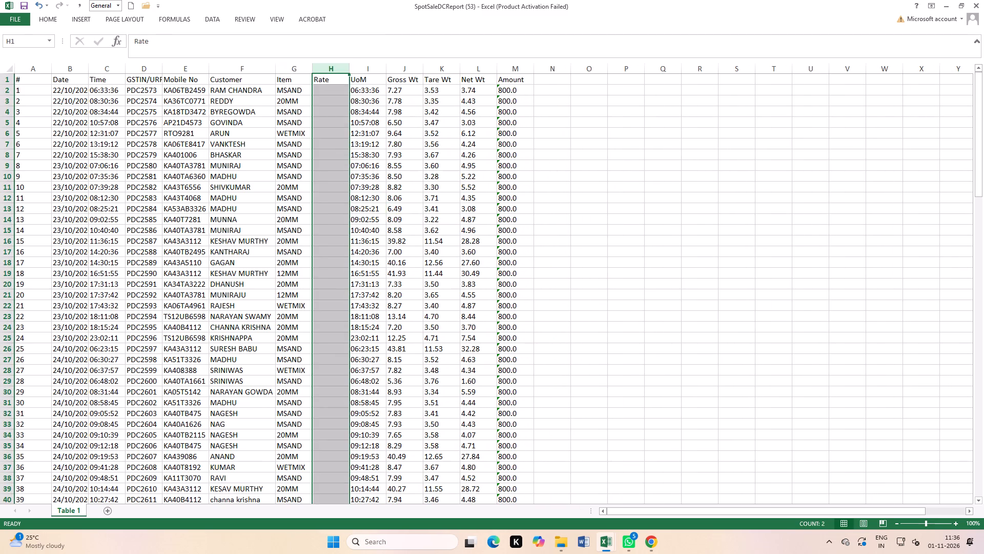
pyautogui.rightClick(323, 128)
pyautogui.click(354, 212)
pyautogui.click(530, 186)
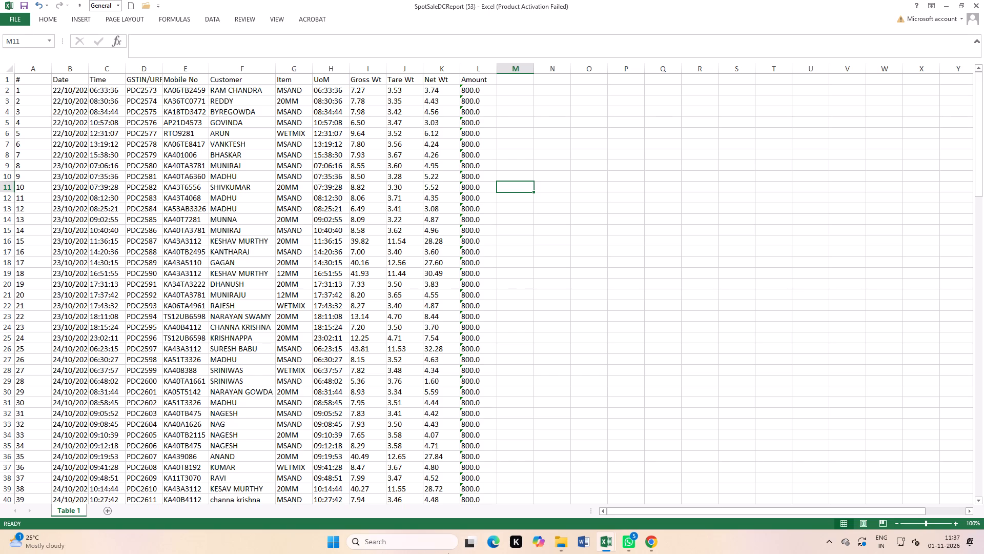
# Centre all sales records from Date to Amount horizontally and vertically in their cells, excluding the header and TOTAL rows.
pyautogui.click(259, 276)
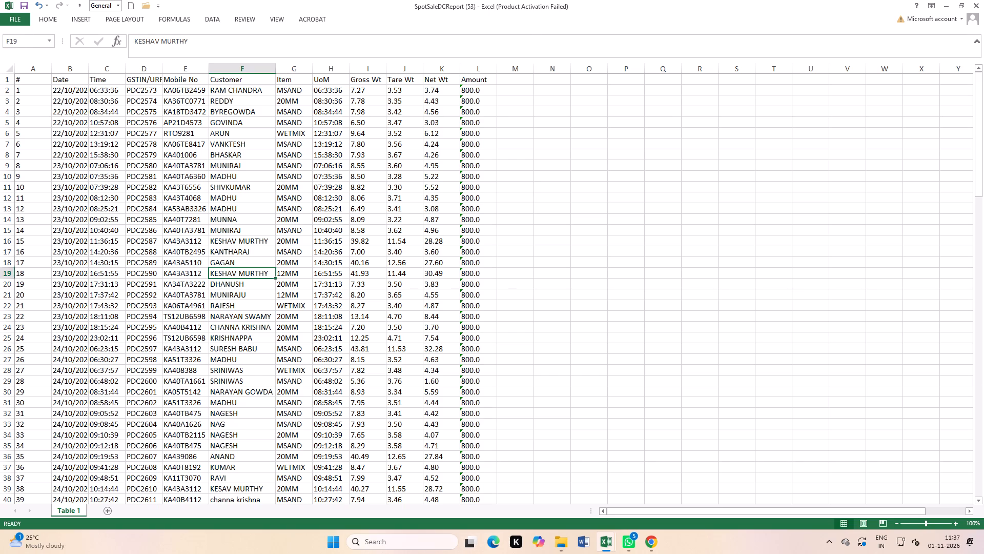
pyautogui.moveTo(62, 91); pyautogui.dragTo(385, 553)
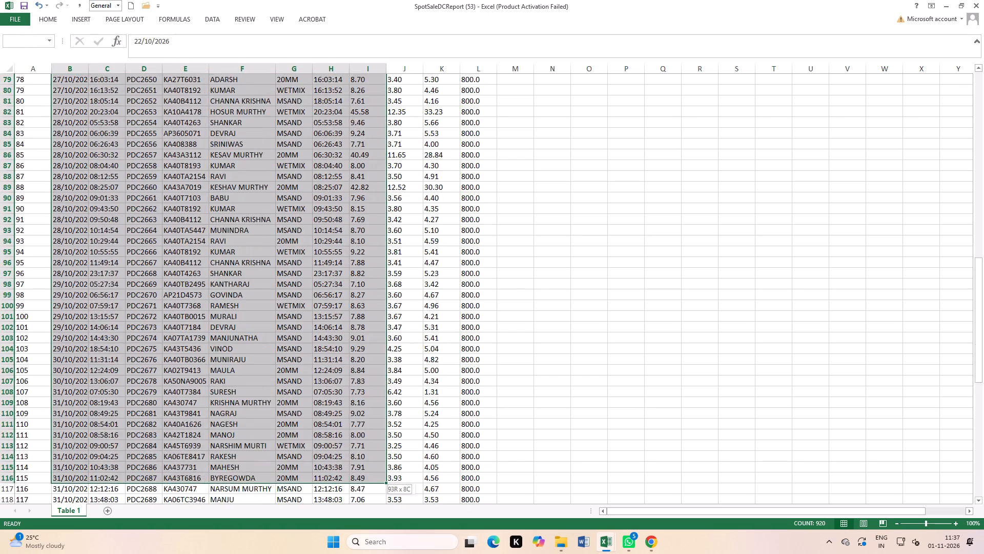
pyautogui.moveTo(385, 553); pyautogui.dragTo(470, 466)
pyautogui.click(54, 23)
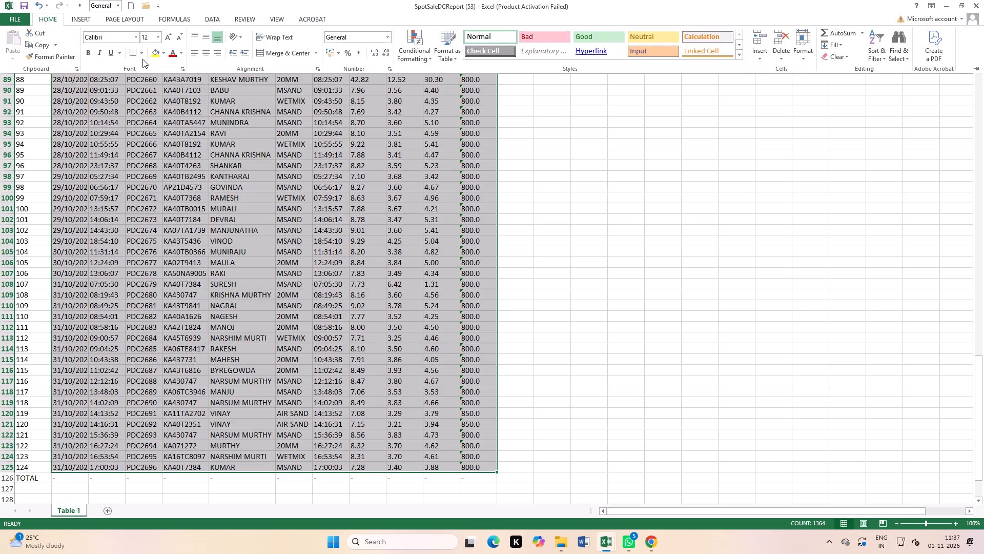
pyautogui.click(207, 53)
pyautogui.click(203, 33)
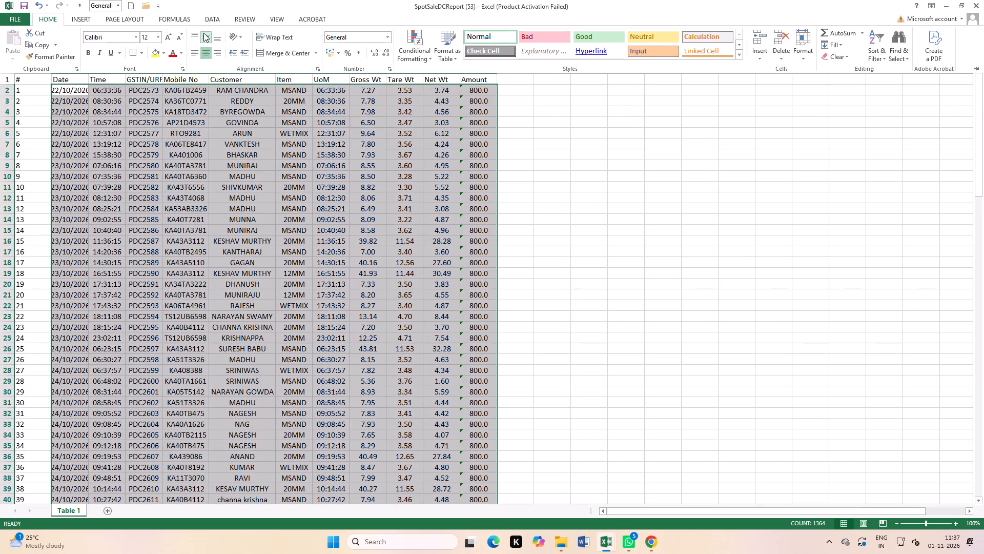
# Apply all borders to the selected sales records.
pyautogui.click(143, 54)
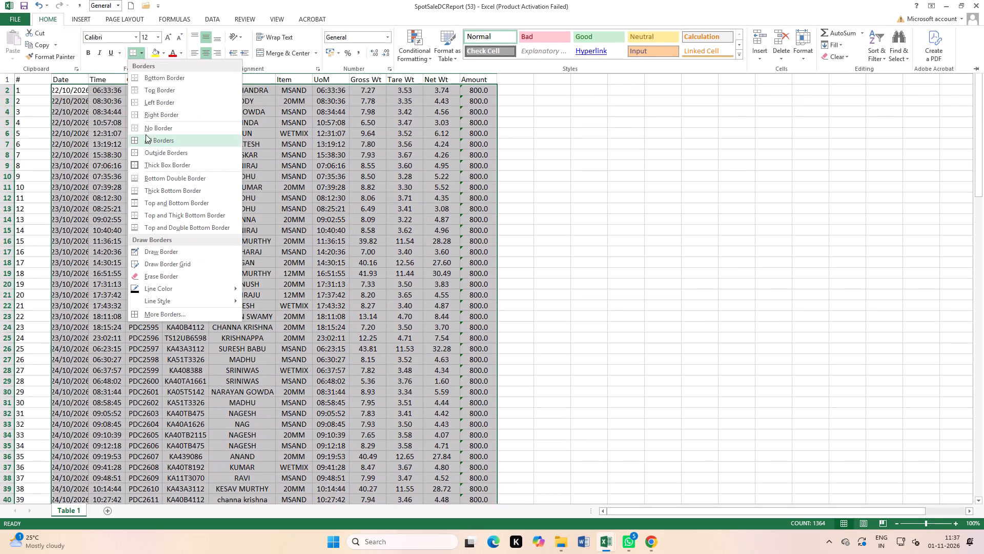
pyautogui.click(146, 134)
pyautogui.click(264, 298)
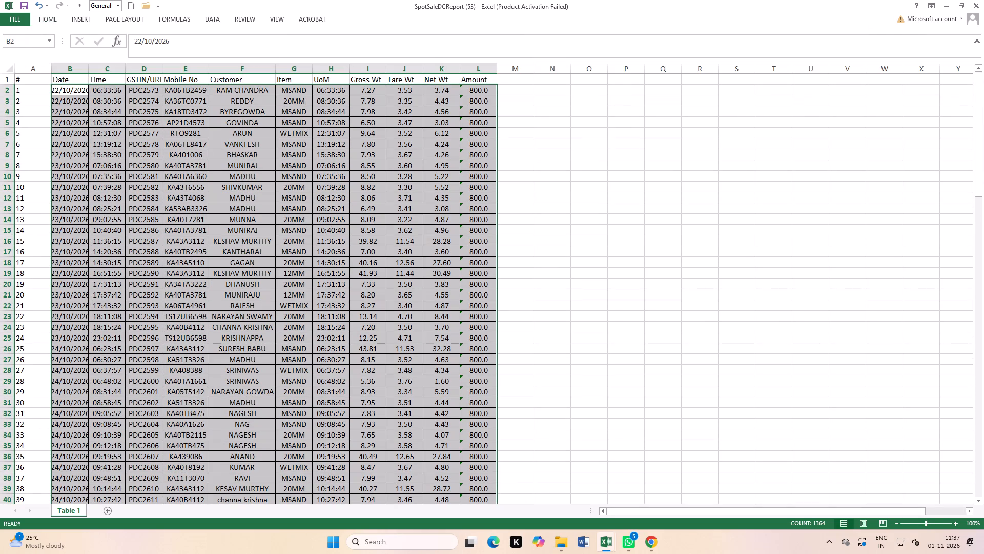
pyautogui.click(419, 362)
# Switch to the Cash Report Oct-26 workbook and look for the last filled sales entry in the GSC SALE sheet.
pyautogui.hotkey('ctrl', 'Tab')
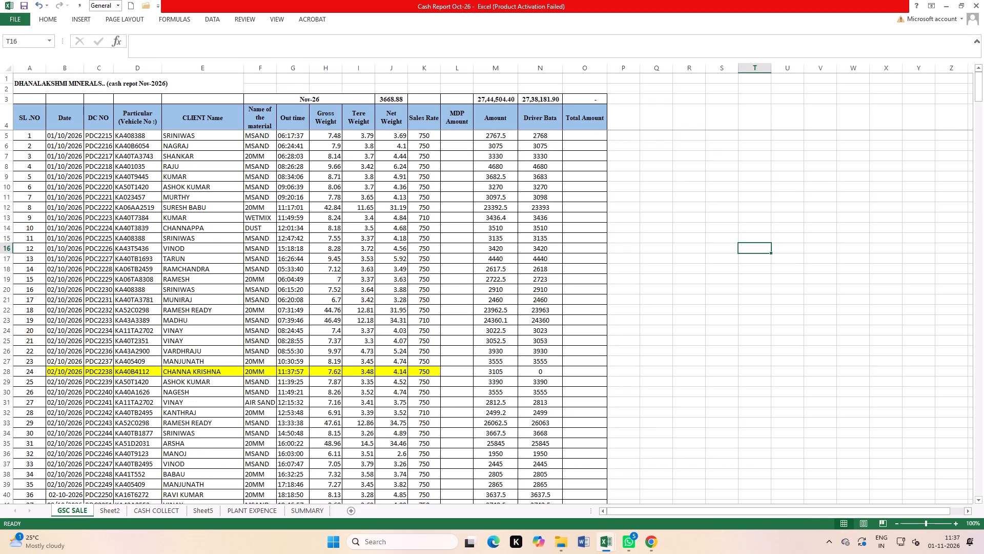
pyautogui.scroll(-20, 171, 344)
pyautogui.scroll(-19, 171, 344)
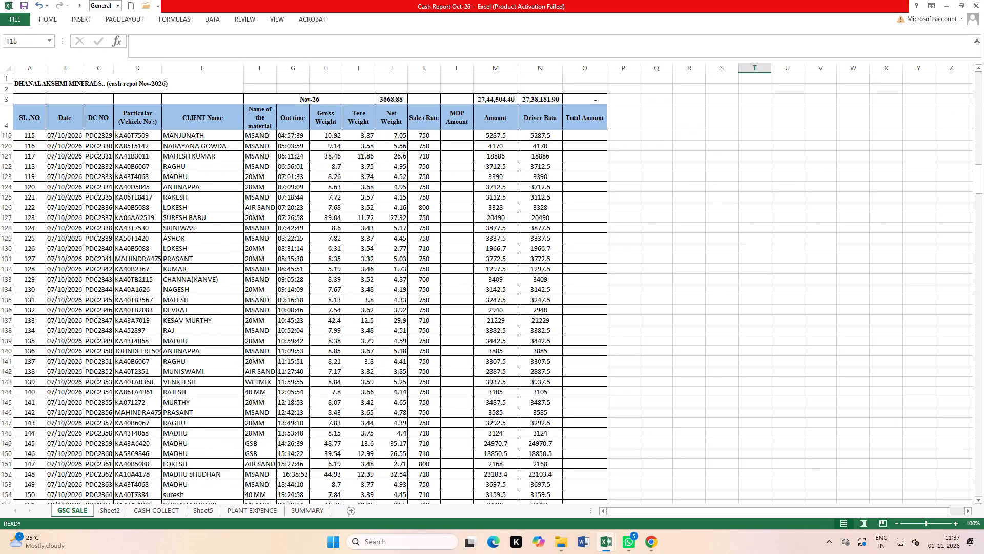
pyautogui.scroll(-20, 125, 380)
pyautogui.scroll(-20, 125, 380)
pyautogui.scroll(-12, 125, 380)
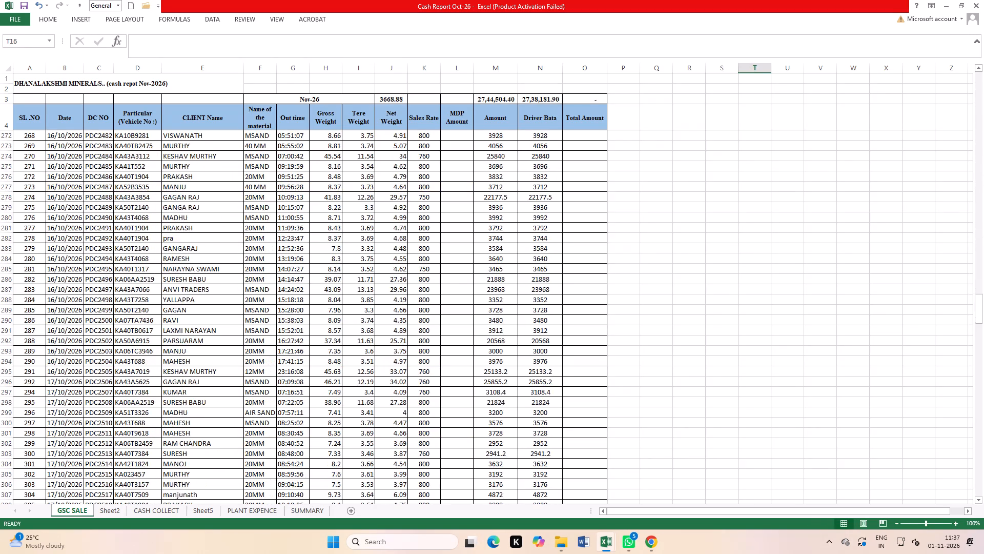
pyautogui.scroll(-20, 111, 385)
pyautogui.scroll(-11, 111, 385)
pyautogui.scroll(4, 114, 381)
pyautogui.click(125, 331)
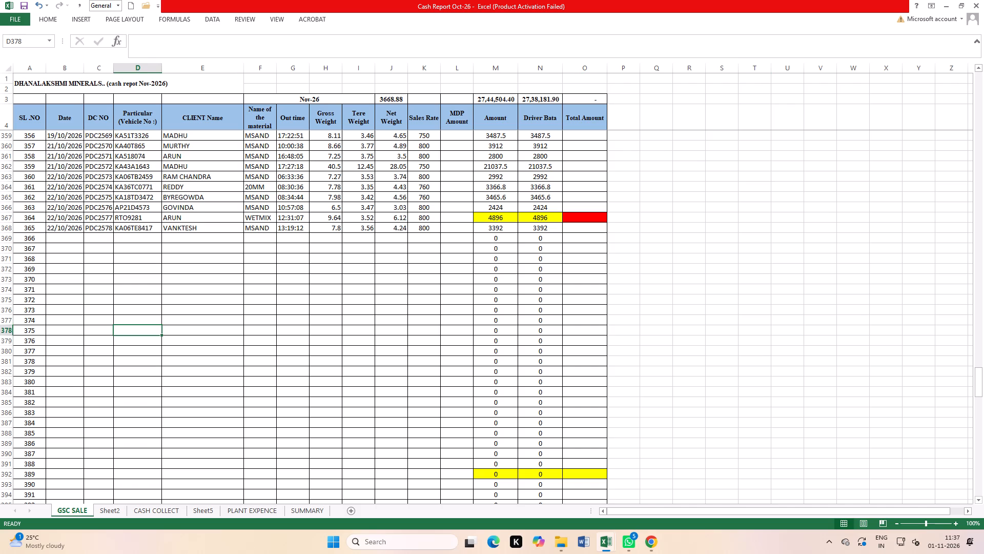
# Return to the SpotSaleDCReport workbook and auto-fit the Date column's width to its contents.
pyautogui.hotkey('ctrl', 'Tab')
pyautogui.scroll(5, 166, 231)
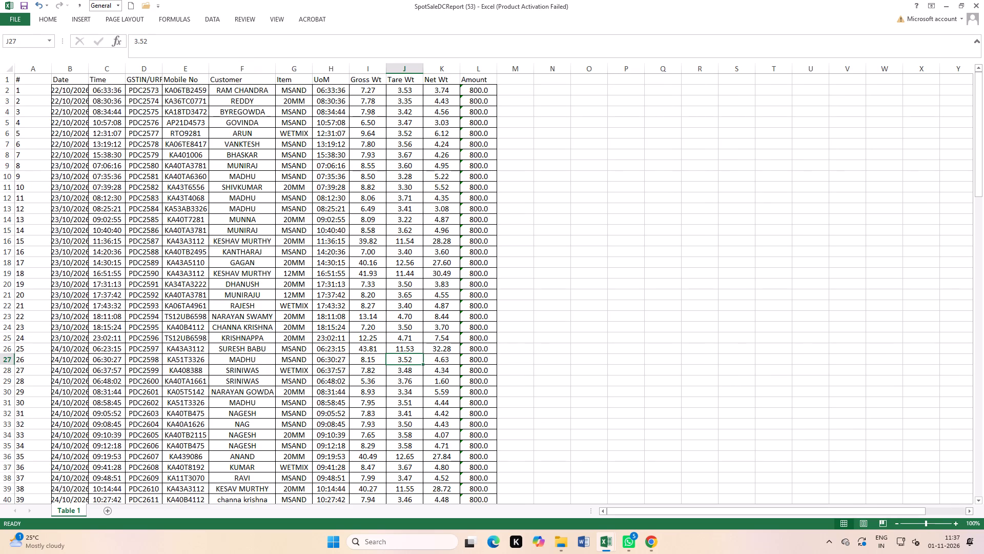
pyautogui.click(244, 181)
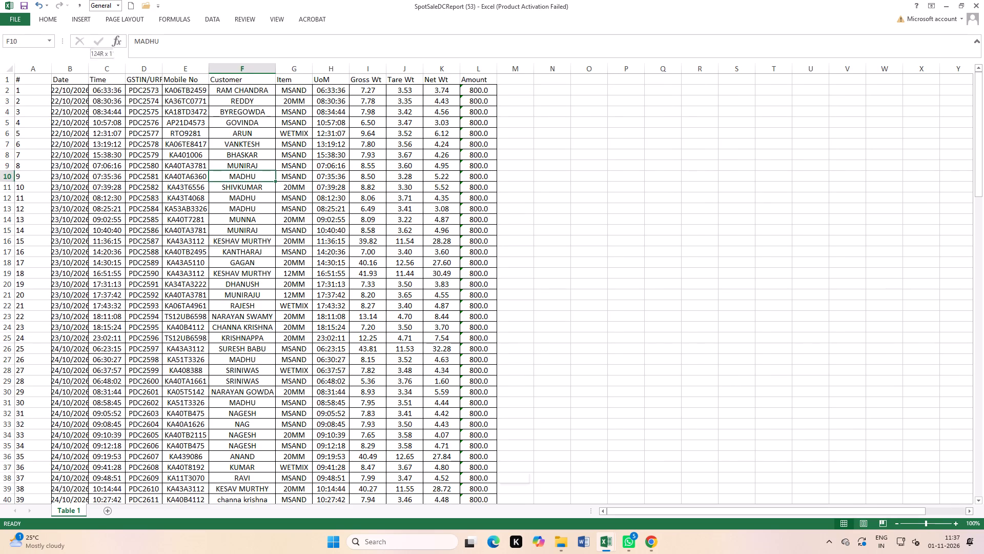
pyautogui.doubleClick(90, 66)
pyautogui.click(162, 167)
# Delete the rows of the first six sales records, PDC2573 to PDC2578, which the cash report already contains.
pyautogui.moveTo(4, 89); pyautogui.dragTo(4, 98)
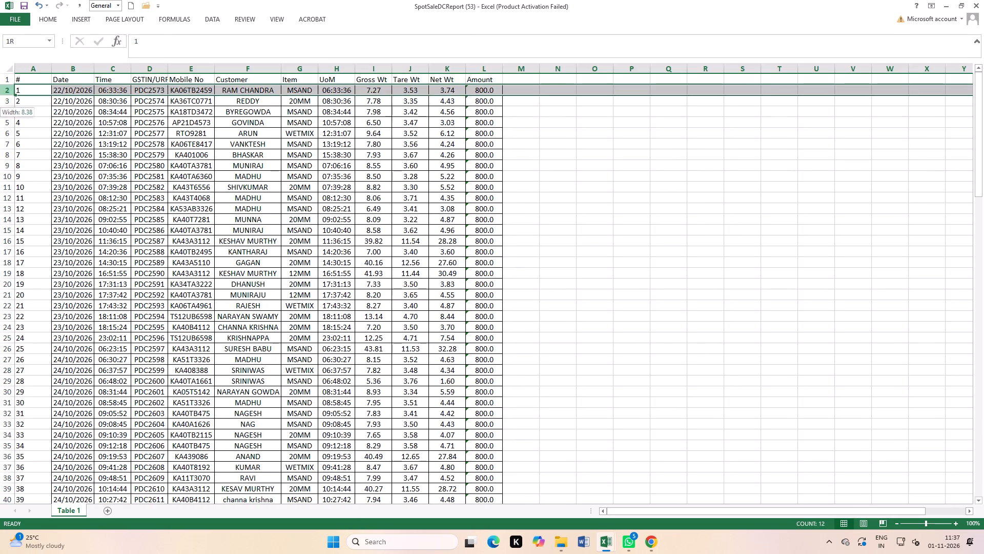
pyautogui.moveTo(4, 98); pyautogui.dragTo(39, 146)
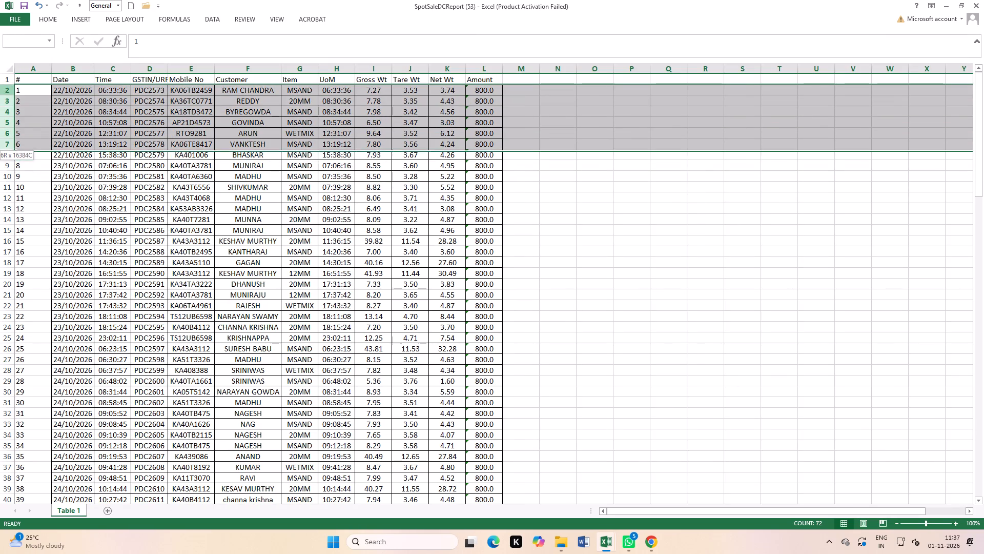
pyautogui.moveTo(39, 146); pyautogui.dragTo(39, 145)
pyautogui.rightClick(115, 115)
pyautogui.click(158, 203)
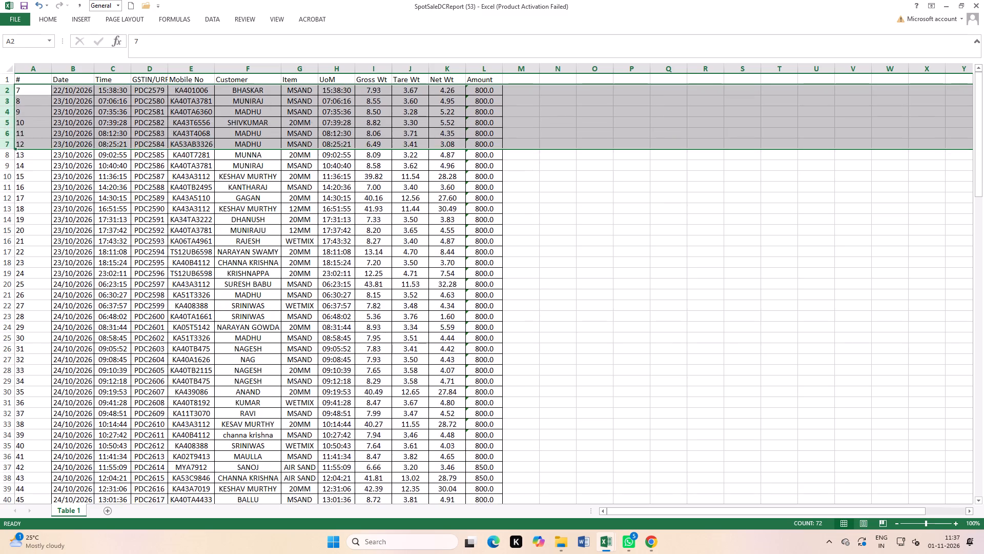
pyautogui.click(260, 189)
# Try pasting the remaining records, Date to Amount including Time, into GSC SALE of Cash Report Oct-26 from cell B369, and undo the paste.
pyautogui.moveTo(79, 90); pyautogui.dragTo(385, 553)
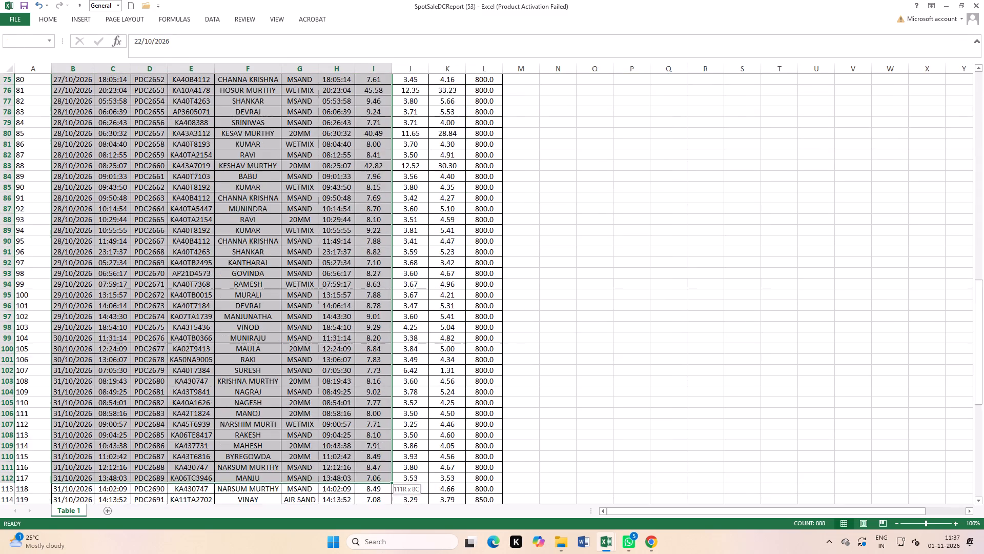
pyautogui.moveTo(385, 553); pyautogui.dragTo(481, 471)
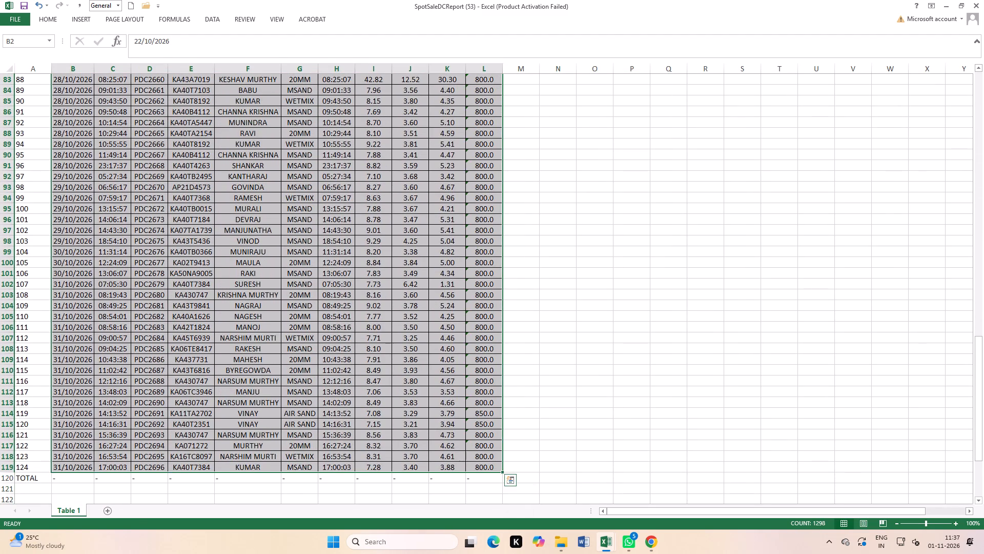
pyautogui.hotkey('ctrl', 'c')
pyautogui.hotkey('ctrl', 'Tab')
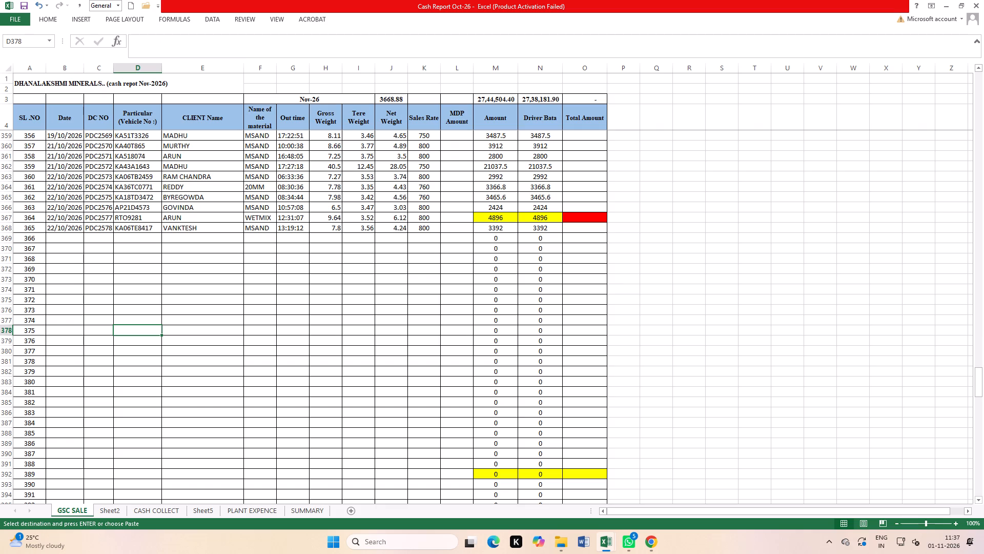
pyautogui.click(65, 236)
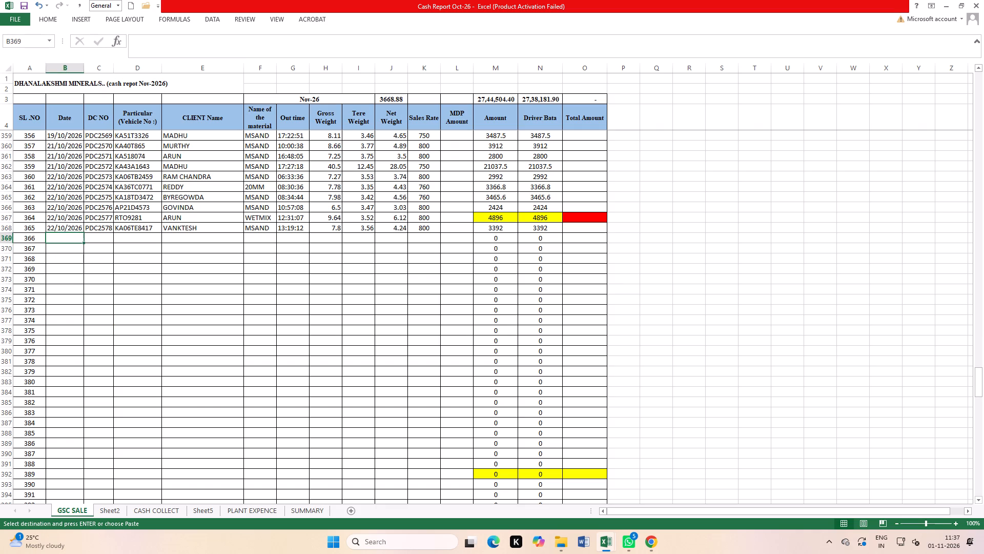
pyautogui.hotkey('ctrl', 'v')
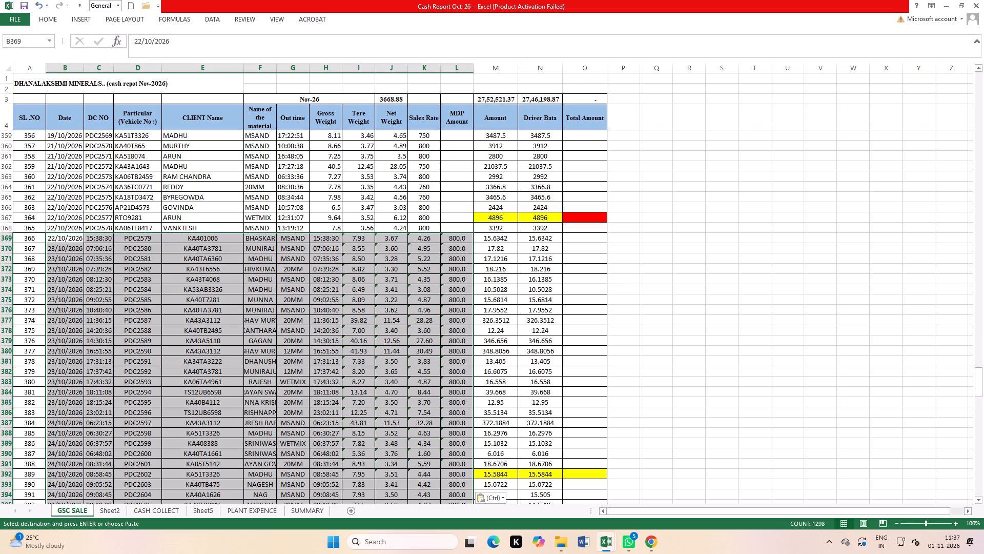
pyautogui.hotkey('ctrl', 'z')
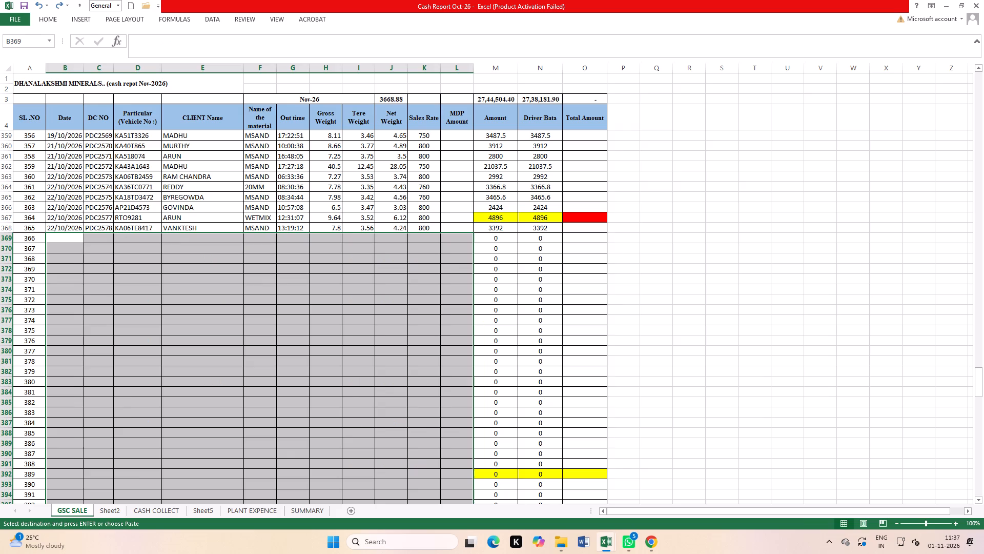
# Delete the Time column beside Date from the SpotSaleDCReport table.
pyautogui.hotkey('ctrl', 'Tab')
pyautogui.click(338, 185)
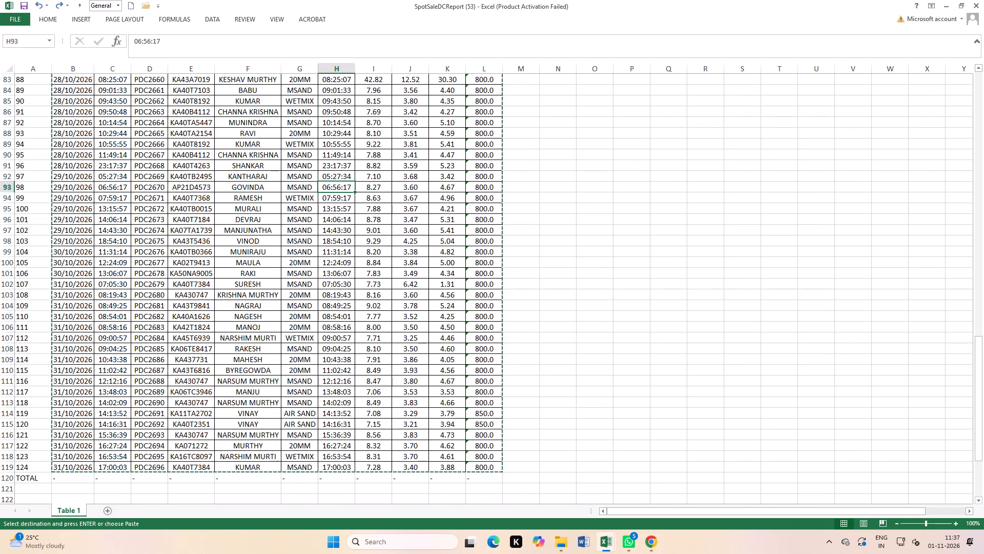
pyautogui.click(120, 69)
pyautogui.rightClick(113, 88)
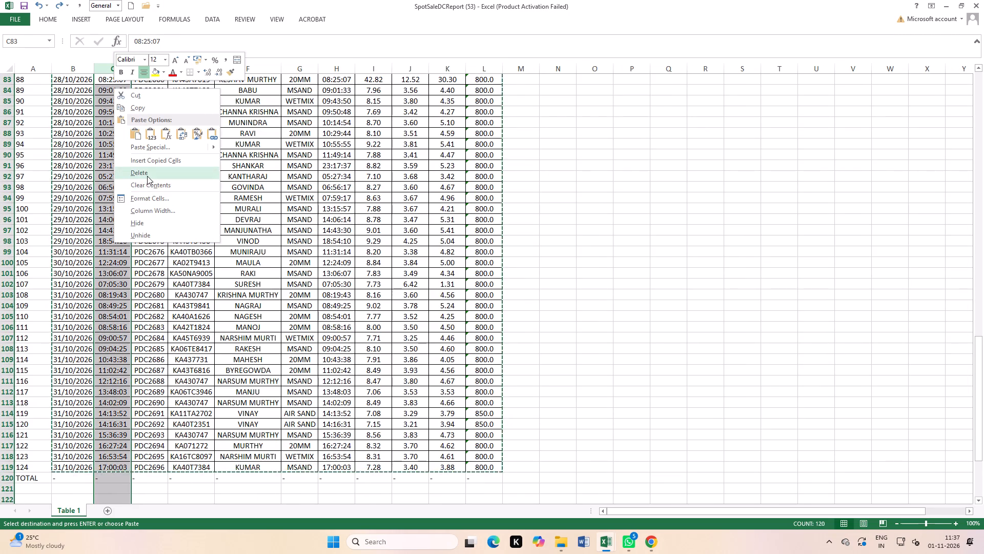
pyautogui.click(147, 175)
pyautogui.click(237, 177)
# Copy records PDC2579 to PDC2696, from Date to Amount, into the GSC SALE sheet of Cash Report Oct-26 starting at cell B369.
pyautogui.scroll(16, 163, 150)
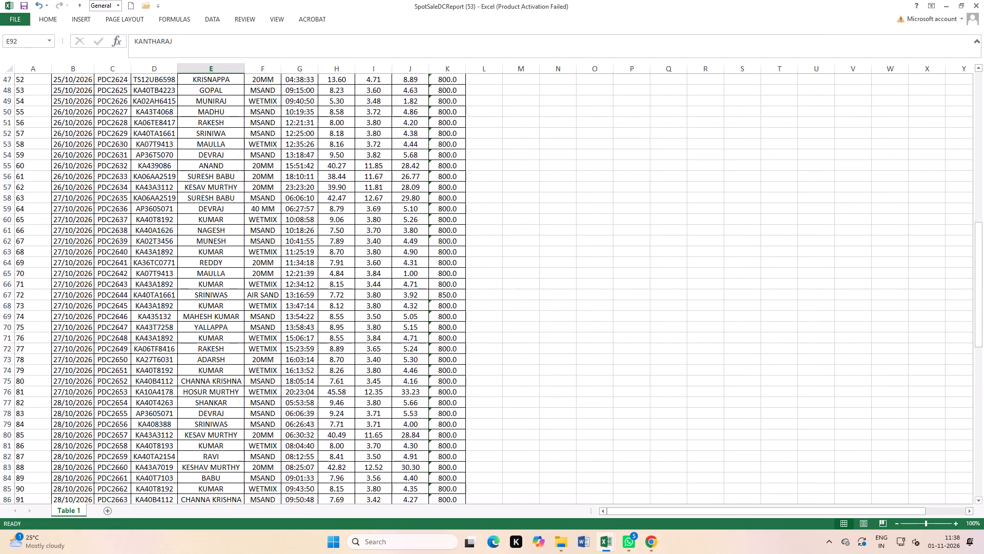
pyautogui.scroll(20, 163, 151)
pyautogui.scroll(1, 163, 151)
pyautogui.click(80, 88)
pyautogui.click(118, 140)
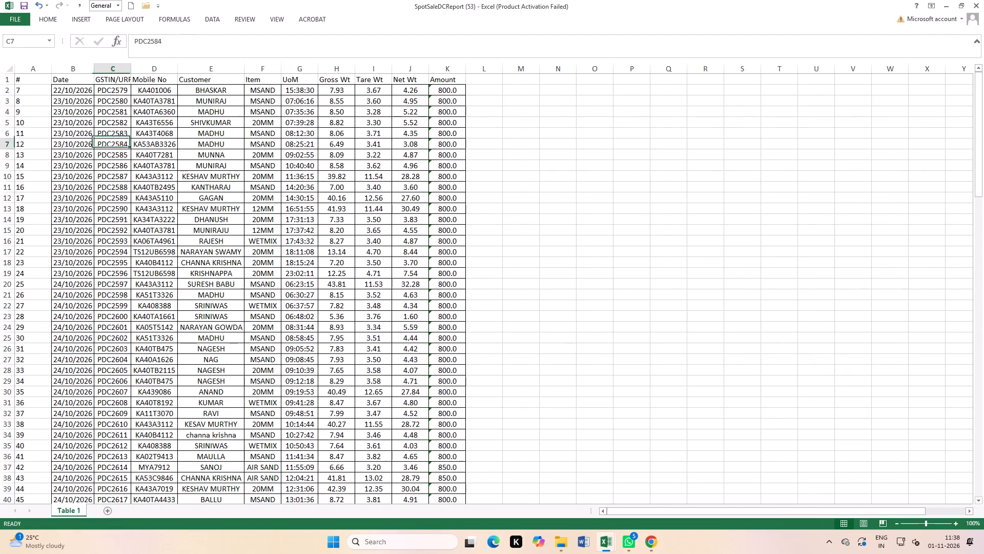
pyautogui.moveTo(73, 90); pyautogui.dragTo(357, 532)
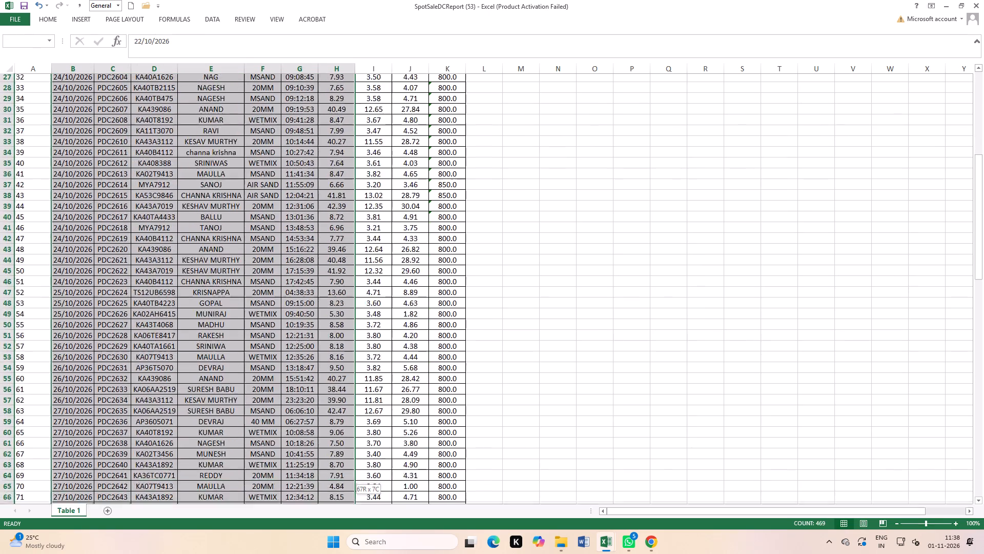
pyautogui.moveTo(357, 532); pyautogui.dragTo(449, 518)
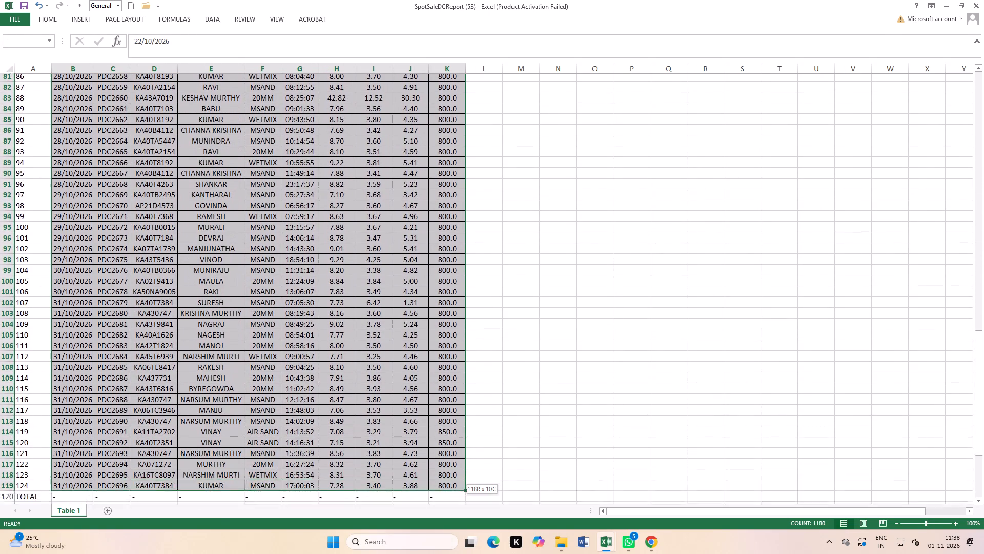
pyautogui.moveTo(449, 518); pyautogui.dragTo(448, 470)
pyautogui.hotkey('ctrl', 'c')
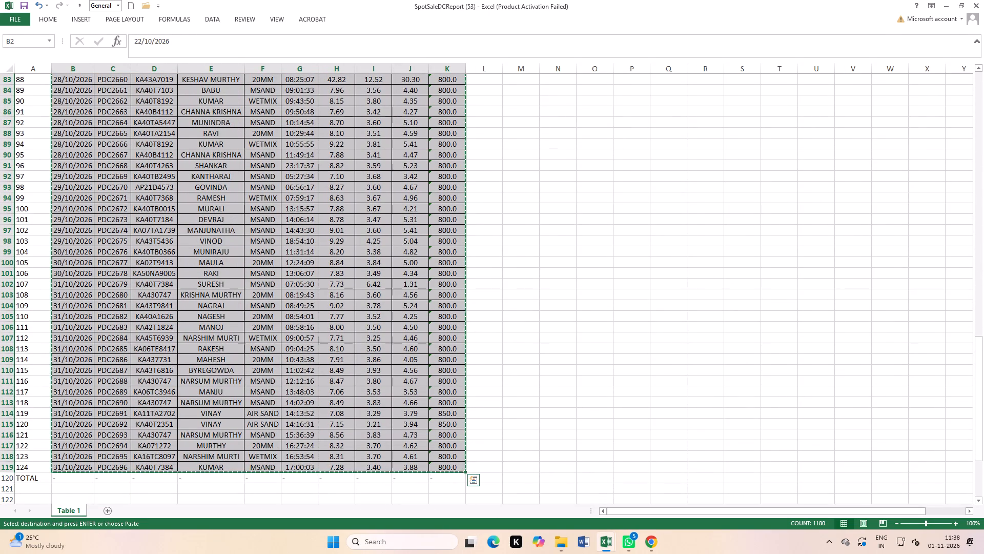
pyautogui.hotkey('ctrl', 'Tab')
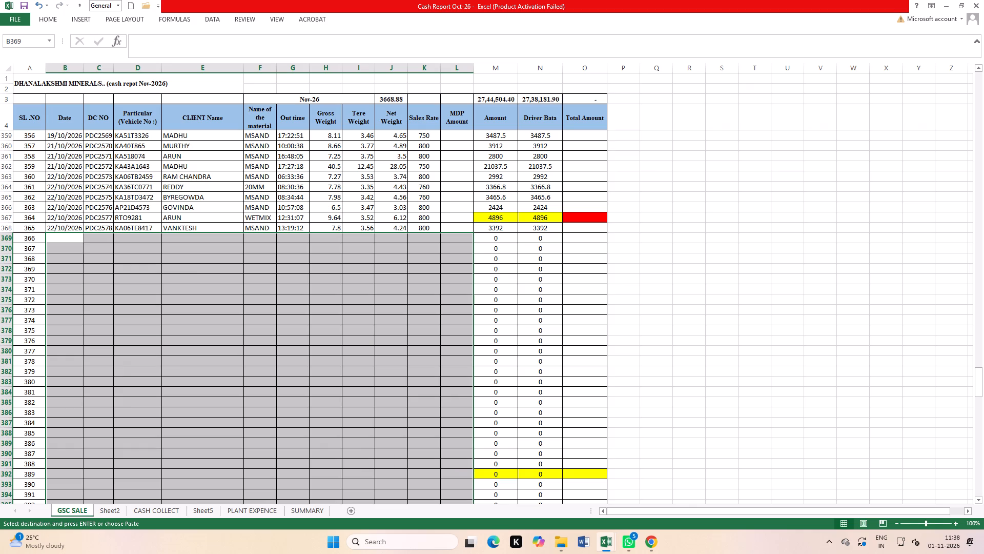
pyautogui.click(66, 236)
pyautogui.hotkey('ctrl', 'v')
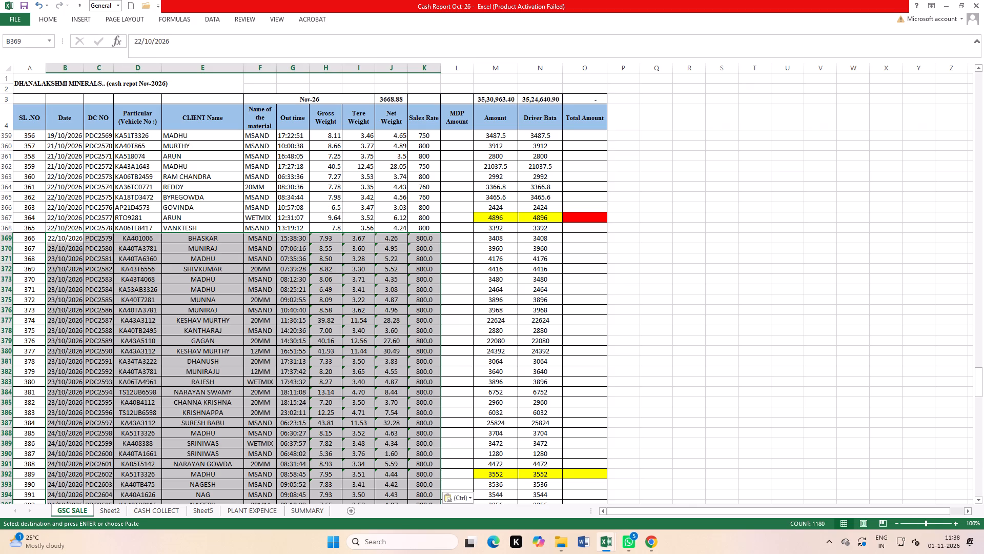
# Convert the pasted Gross Weight, Tere Weight, Net Weight and Sales Rate values in rows 369 to 486 from text to numbers.
pyautogui.scroll(-2, 440, 333)
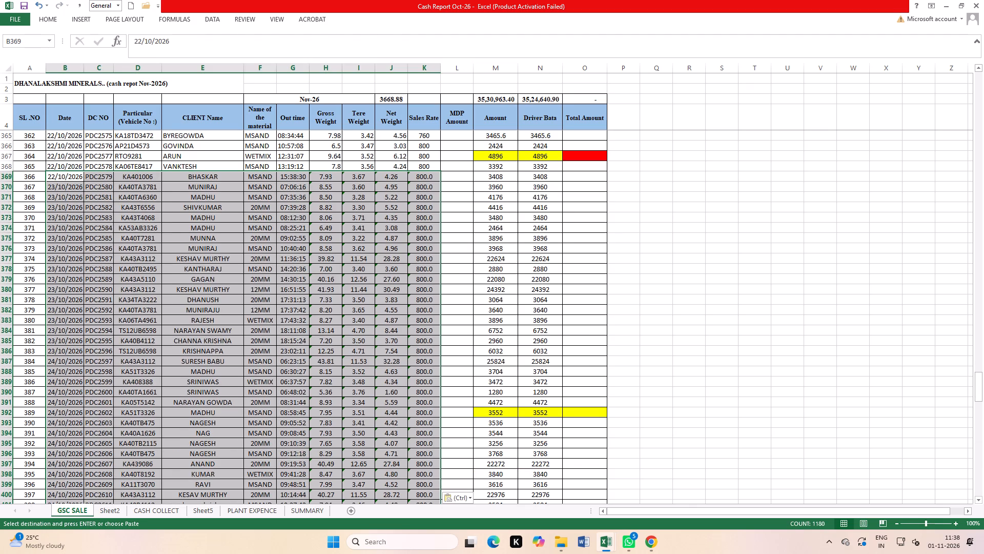
pyautogui.moveTo(320, 175); pyautogui.dragTo(432, 543)
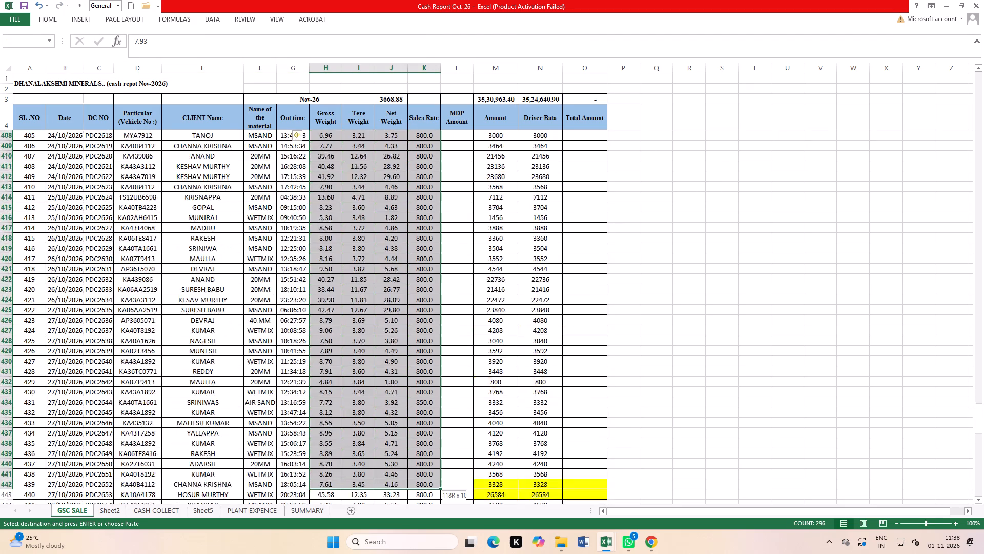
pyautogui.moveTo(432, 543); pyautogui.dragTo(405, 261)
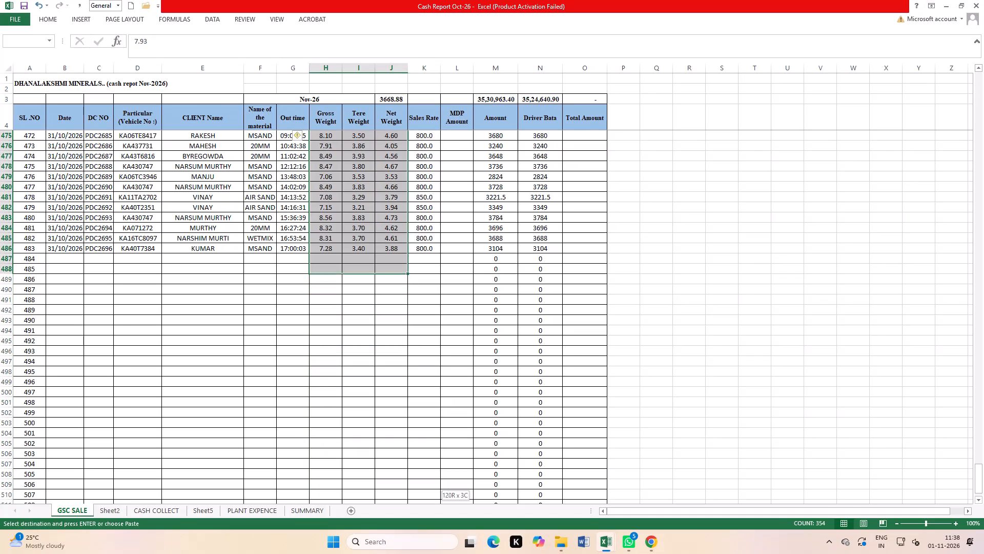
pyautogui.moveTo(405, 261); pyautogui.dragTo(419, 252)
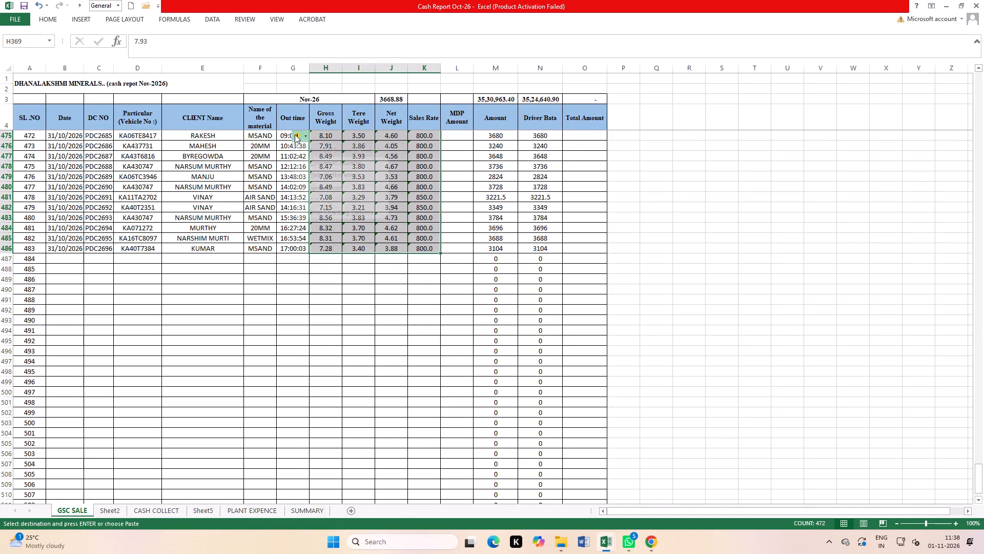
pyautogui.click(295, 134)
pyautogui.click(329, 163)
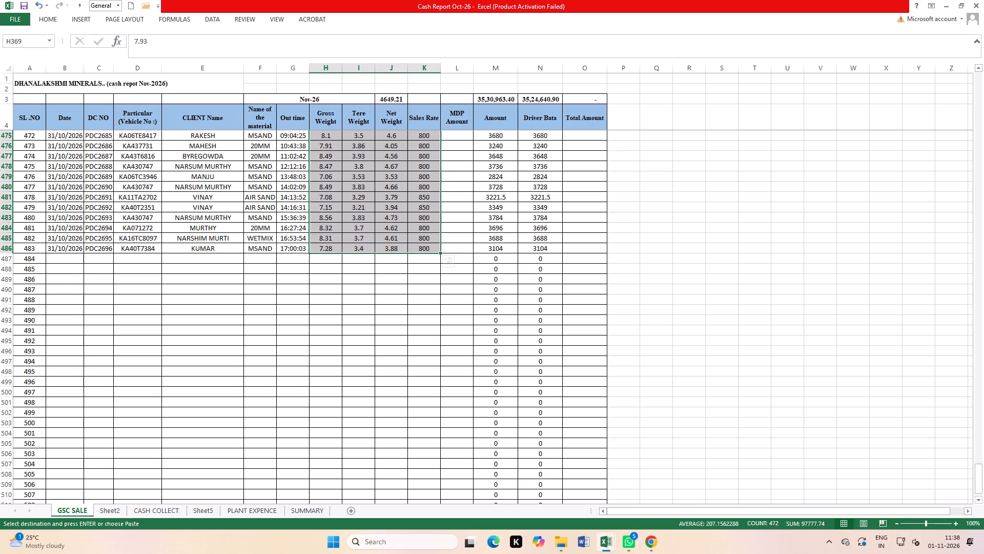
# Look back through the GSC SALE records from the newly pasted 31/10/2026 rows up to the first entry of 01/10/2026.
pyautogui.scroll(6, 400, 333)
pyautogui.scroll(2, 466, 337)
pyautogui.click(567, 364)
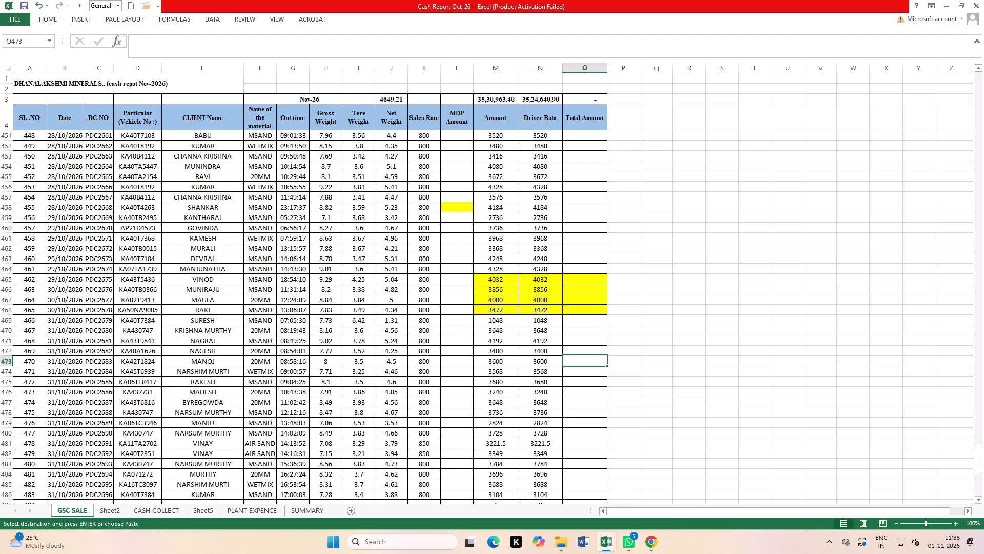
pyautogui.scroll(20, 567, 364)
pyautogui.scroll(12, 567, 364)
pyautogui.scroll(-17, 575, 369)
pyautogui.scroll(7, 582, 371)
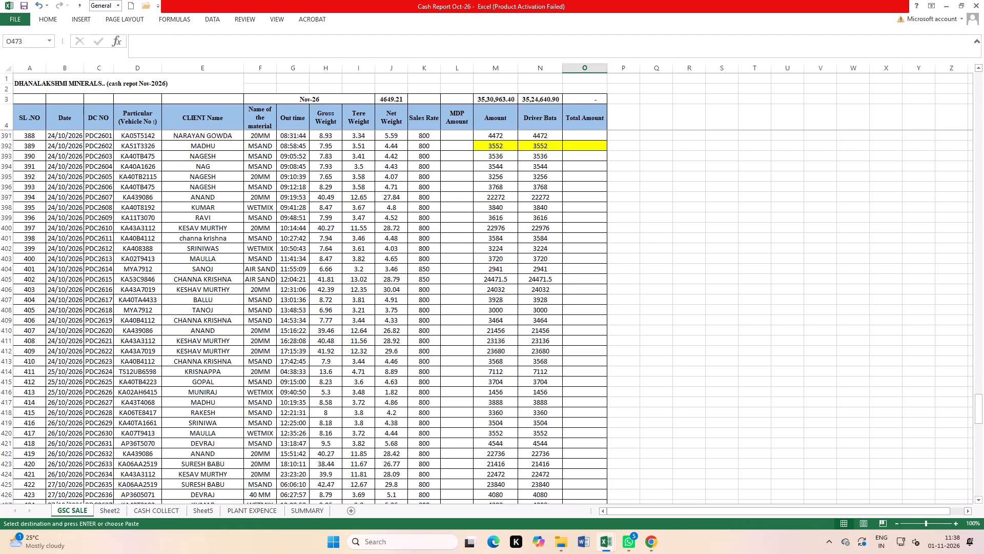
pyautogui.scroll(10, 582, 371)
pyautogui.scroll(20, 582, 371)
pyautogui.scroll(3, 582, 371)
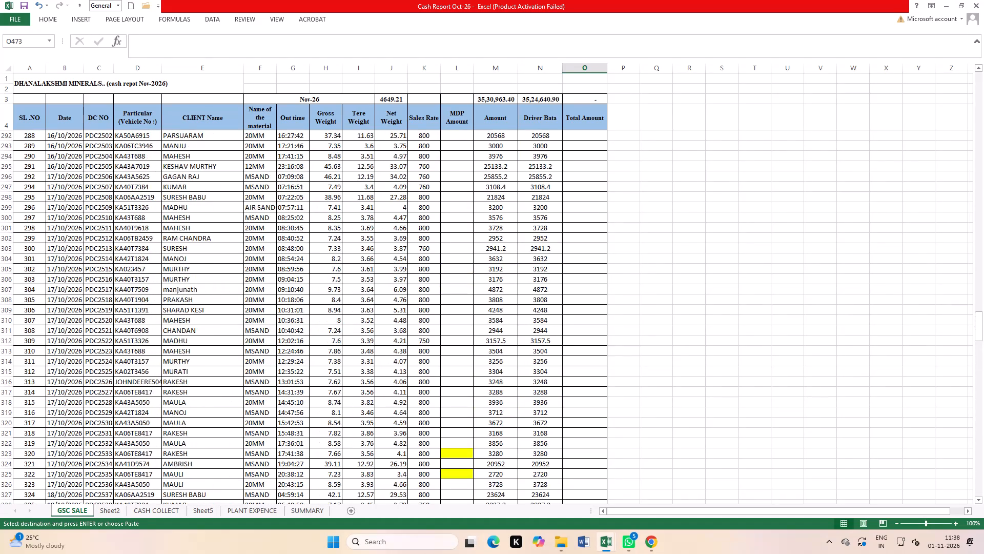
pyautogui.scroll(20, 582, 371)
pyautogui.scroll(5, 582, 371)
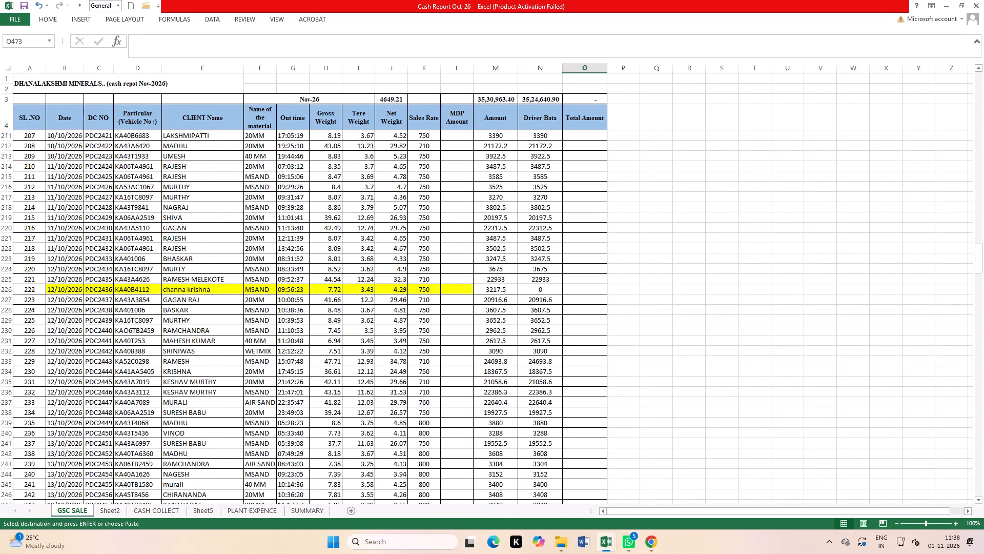
pyautogui.scroll(5, 545, 340)
pyautogui.scroll(-6, 531, 361)
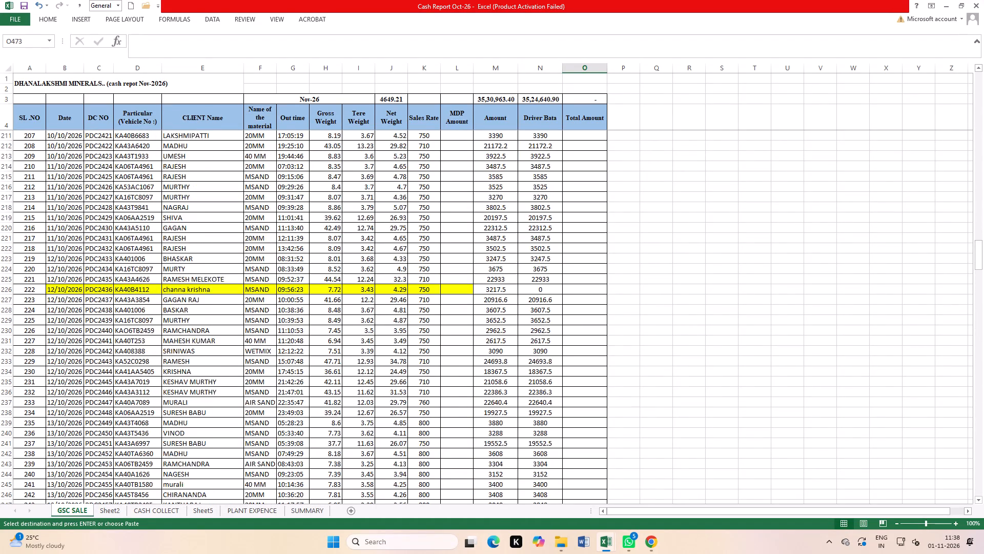
pyautogui.scroll(5, 522, 366)
pyautogui.scroll(20, 522, 366)
pyautogui.scroll(3, 522, 366)
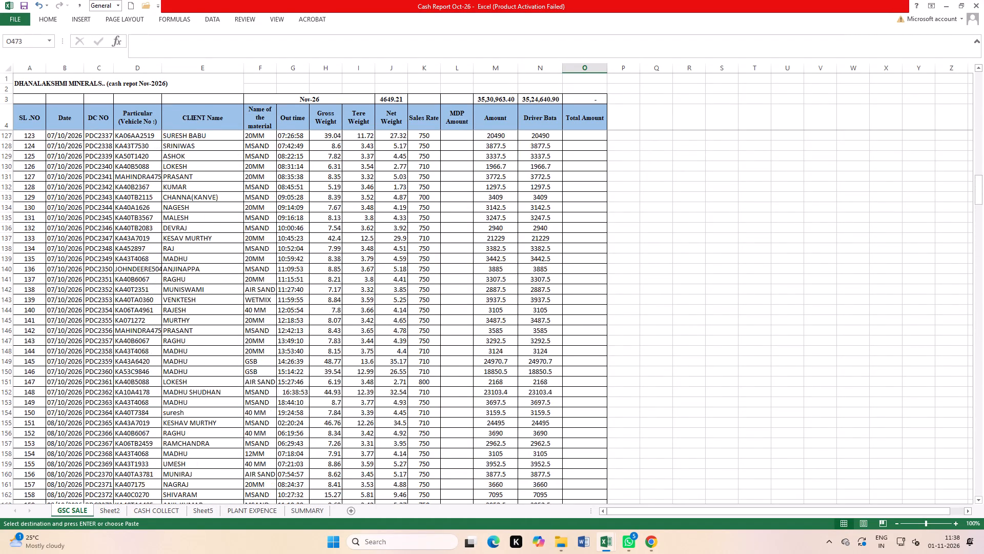
pyautogui.scroll(17, 522, 366)
pyautogui.scroll(4, 447, 350)
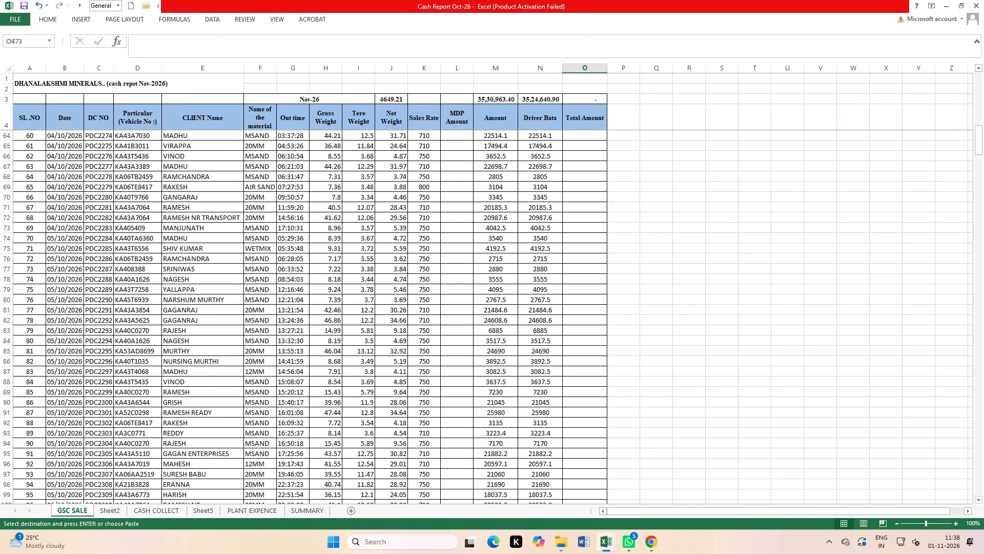
pyautogui.scroll(20, 447, 350)
pyautogui.scroll(20, 447, 350)
pyautogui.scroll(2, 447, 350)
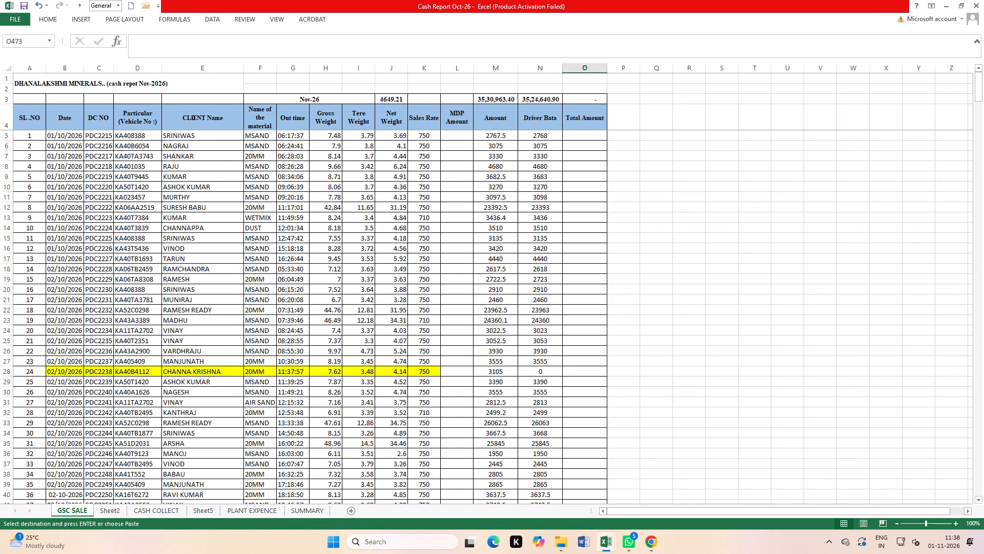
# Enter Total Amount values 2750, 3050, 3300, 4680, 3680 and 3250 in cells O5 to O10 for PDC2215 to PDC2220.
pyautogui.click(597, 137)
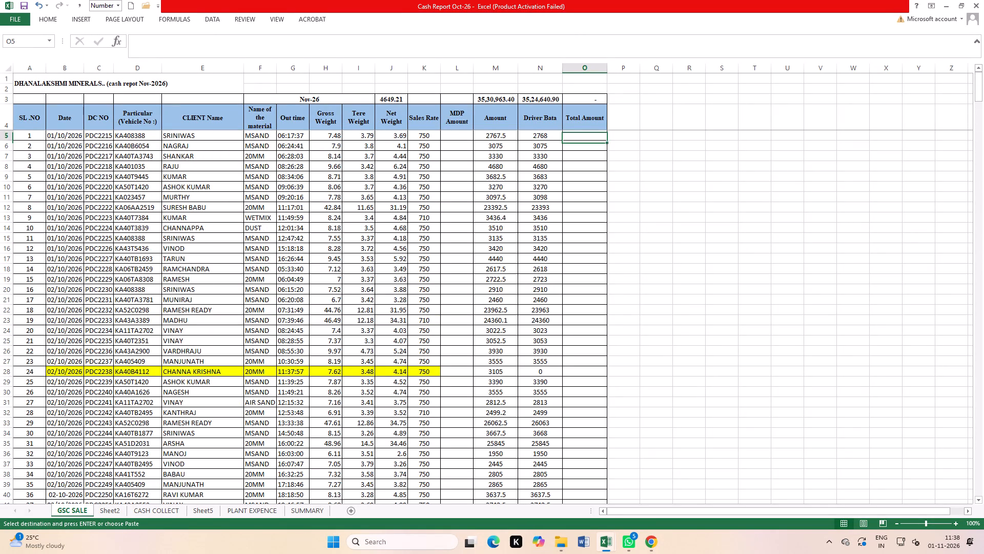
pyautogui.write('2750')
pyautogui.press('Return')
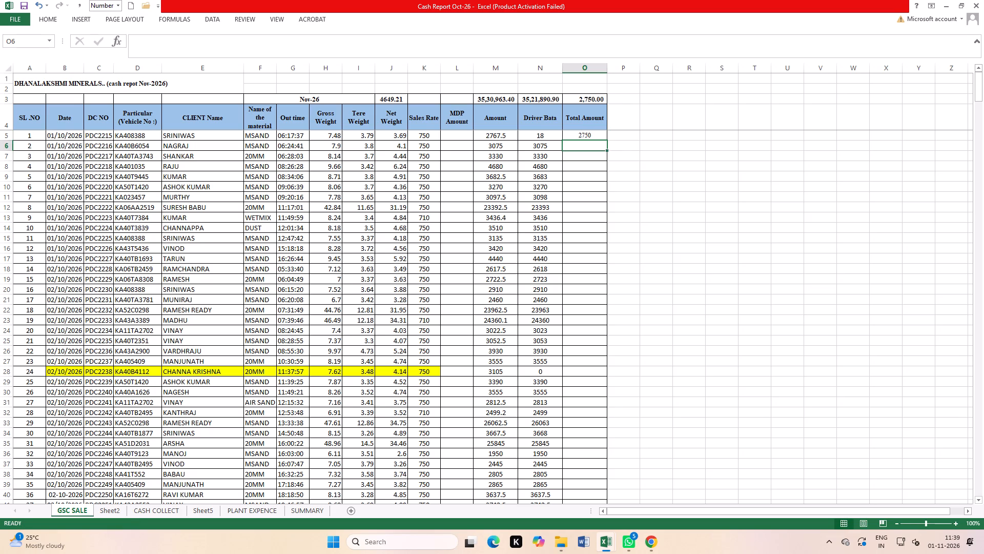
pyautogui.write('3050')
pyautogui.press('Return')
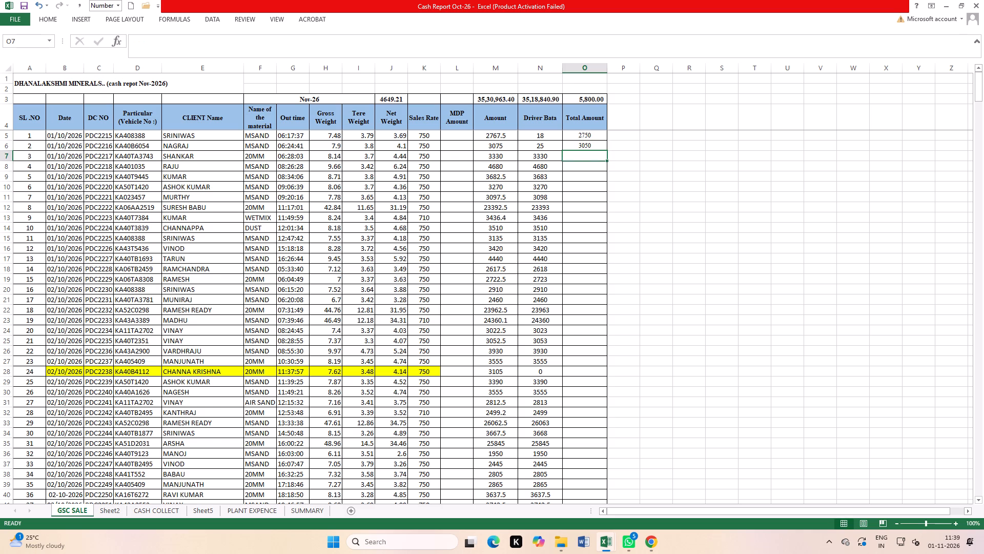
pyautogui.write('3300')
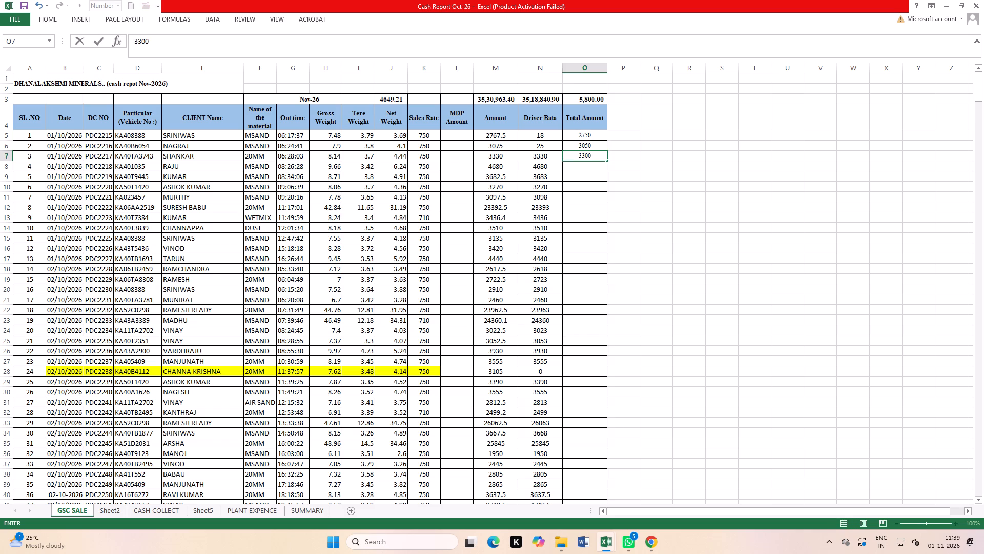
pyautogui.press('Return')
pyautogui.write('4680')
pyautogui.press('Return')
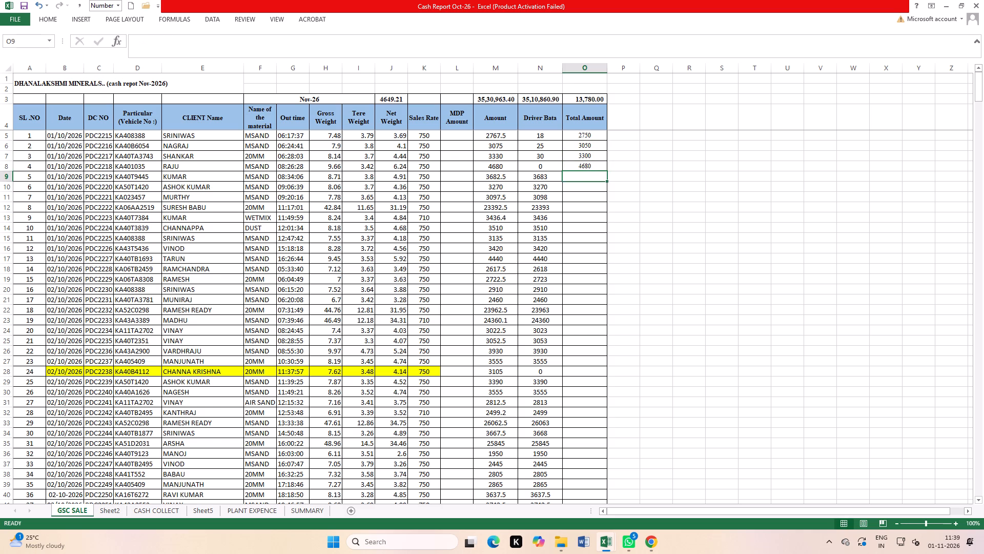
pyautogui.write('3680')
pyautogui.press('Return')
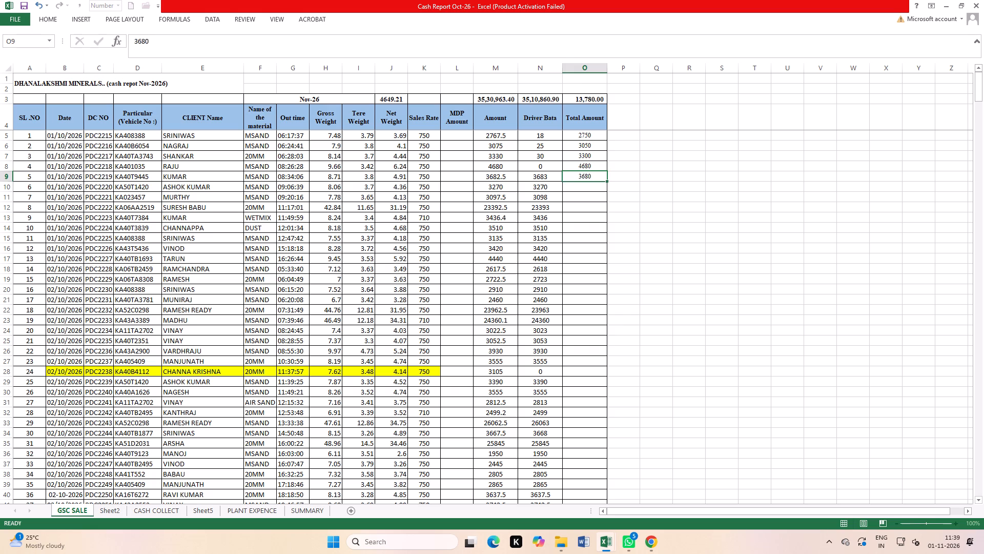
pyautogui.write('3250')
pyautogui.press('Return')
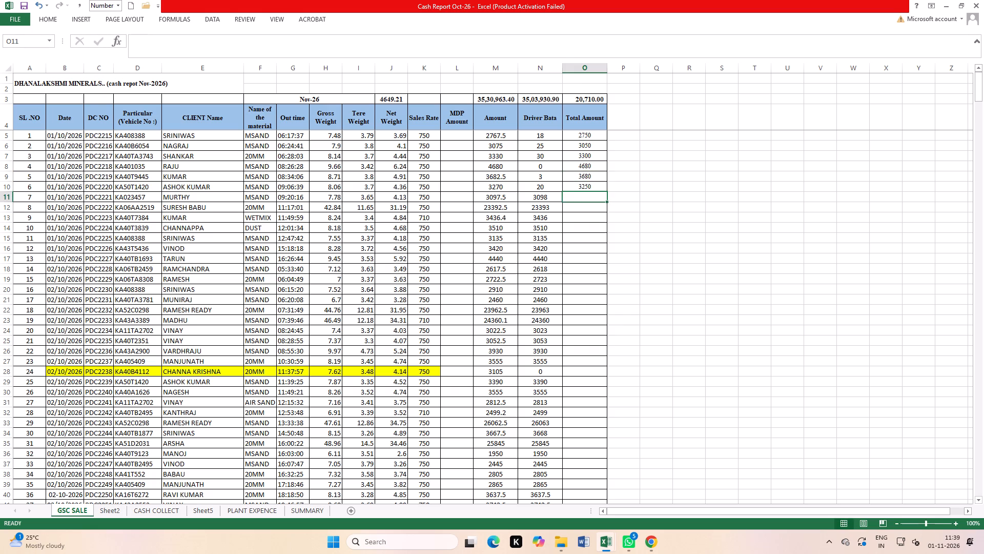
# Enter Total Amount values 3100, 23390, 3430 and 3500 in cells O11 to O14 for PDC2221 to PDC2224.
pyautogui.write('3100')
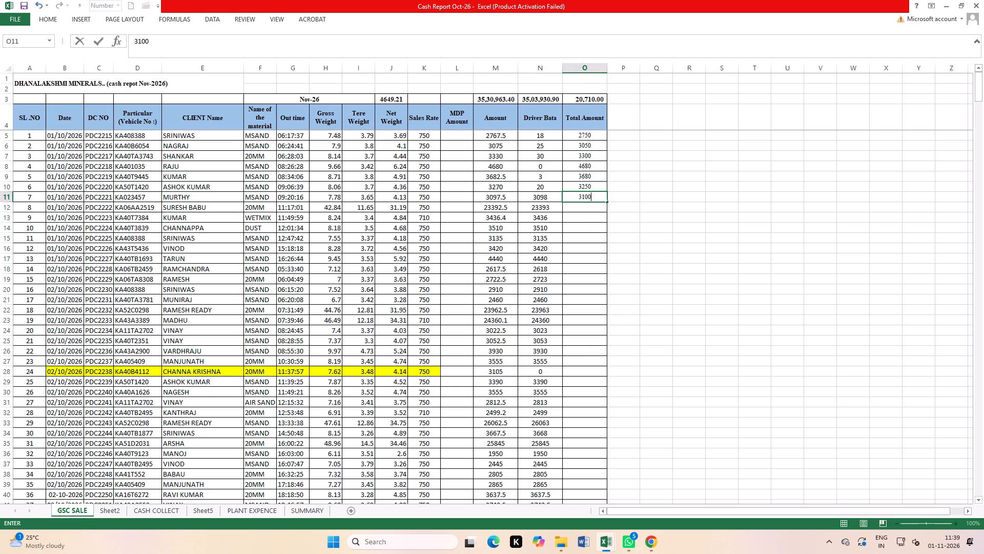
pyautogui.press('Return')
pyautogui.write('23390')
pyautogui.press('Return')
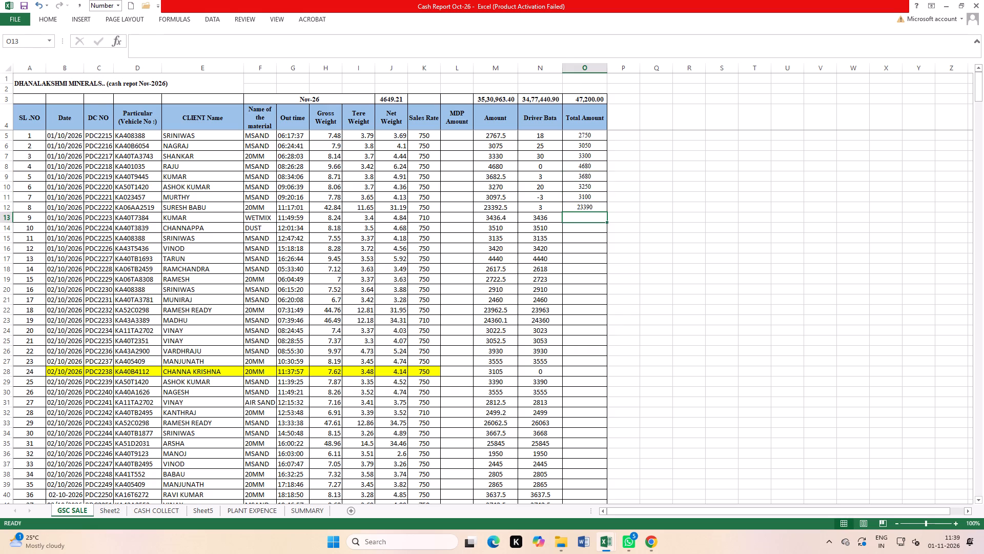
pyautogui.write('3430')
pyautogui.press('Return')
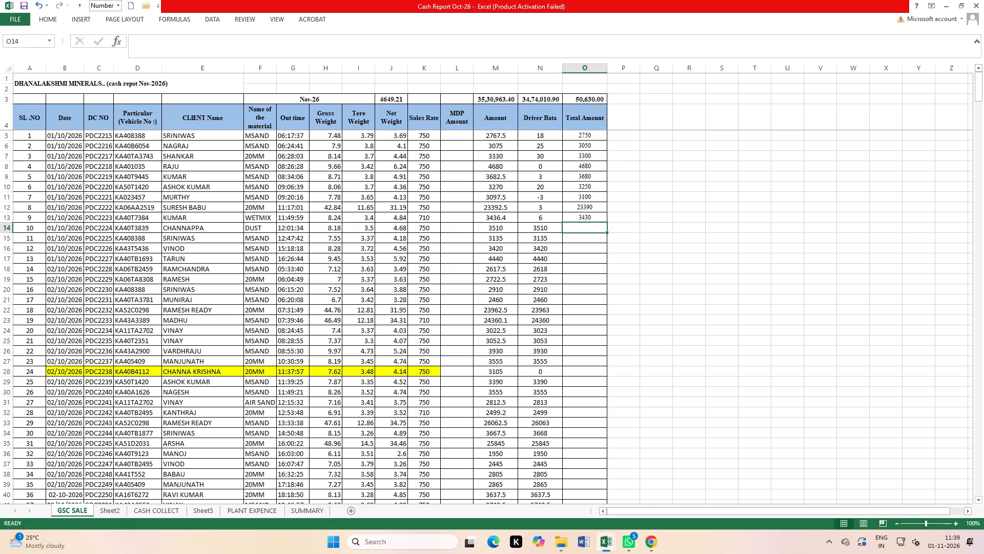
pyautogui.write('3500')
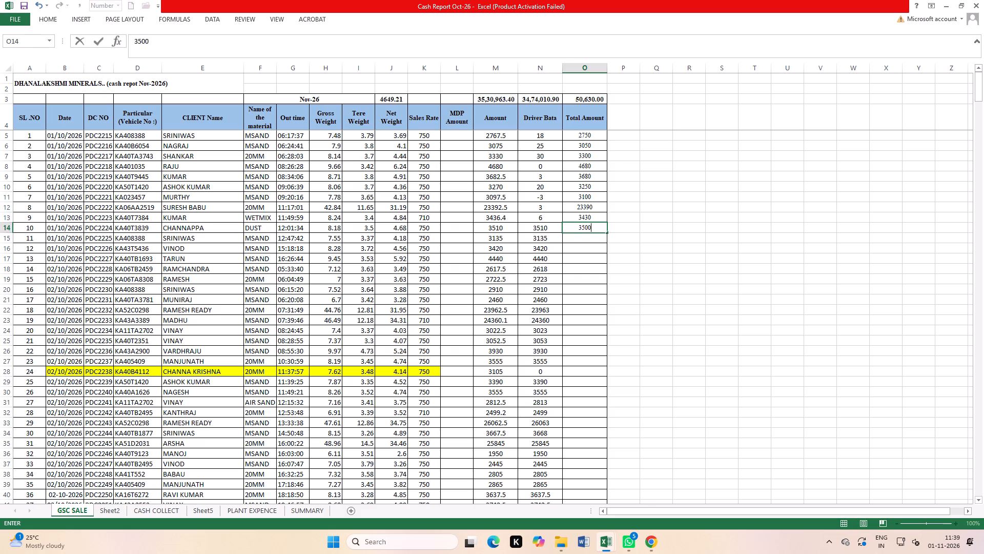
pyautogui.press('Return')
# Enter Total Amount values 3130, 3400 and 4440 in cells O15 to O17 for the last three 01/10/2026 records.
pyautogui.write('3100')
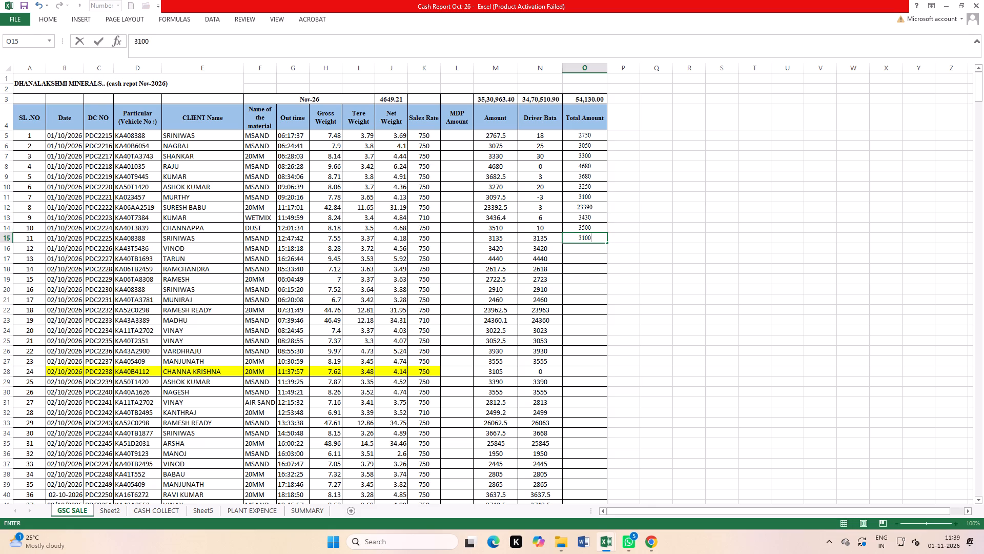
pyautogui.press('BackSpace')
pyautogui.press('BackSpace')
pyautogui.write('30')
pyautogui.press('Return')
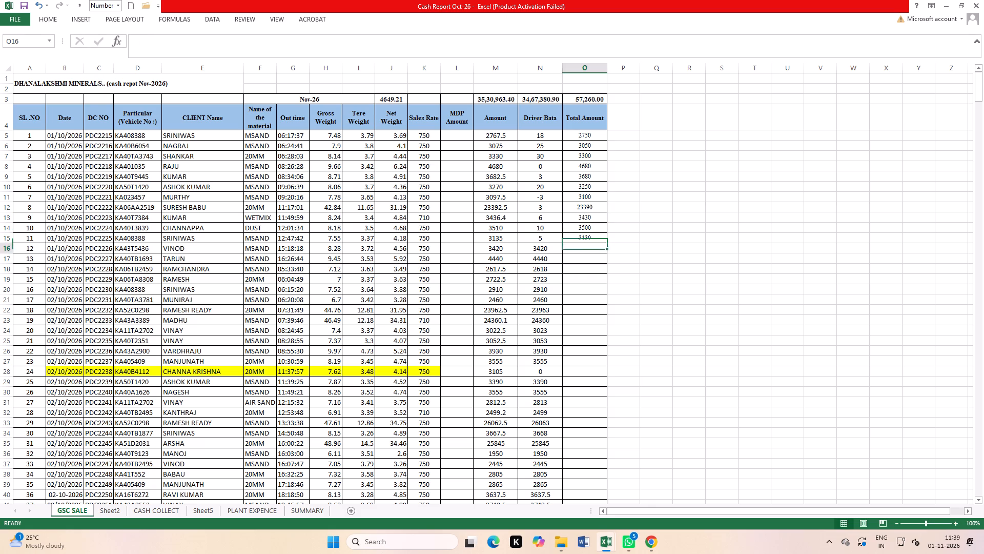
pyautogui.write('3420')
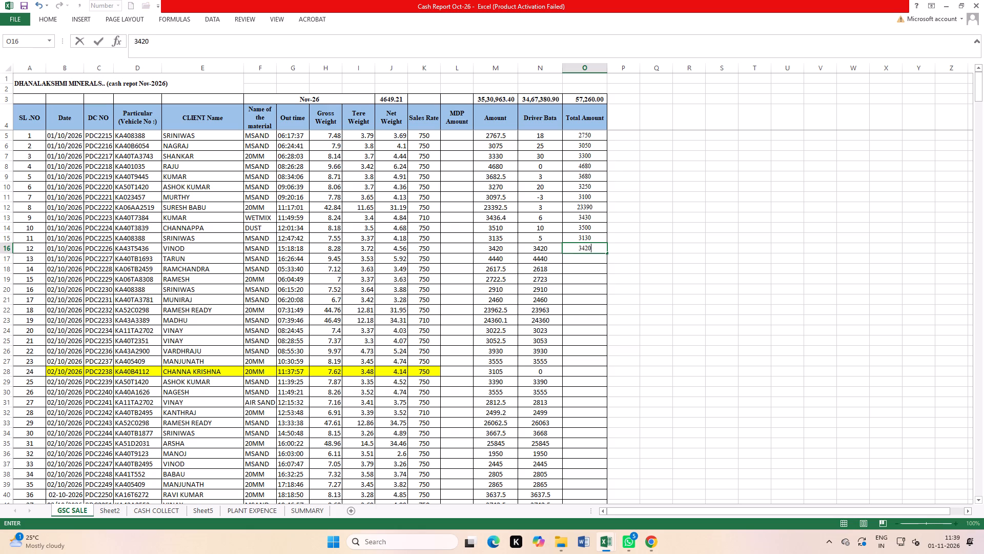
pyautogui.press('BackSpace')
pyautogui.press('BackSpace')
pyautogui.write('00')
pyautogui.press('Return')
pyautogui.write('4440')
pyautogui.press('Return')
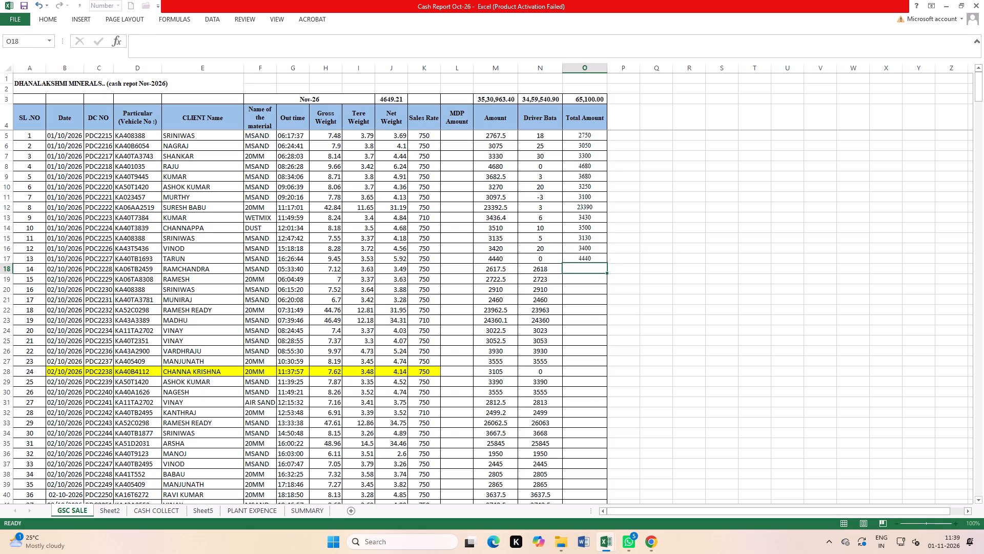
# Enter Total Amount values 2600, 2700, 2900, 2450 and 23950 in cells O18 to O22 for the first 02/10/2026 records.
pyautogui.write('2600')
pyautogui.press('Return')
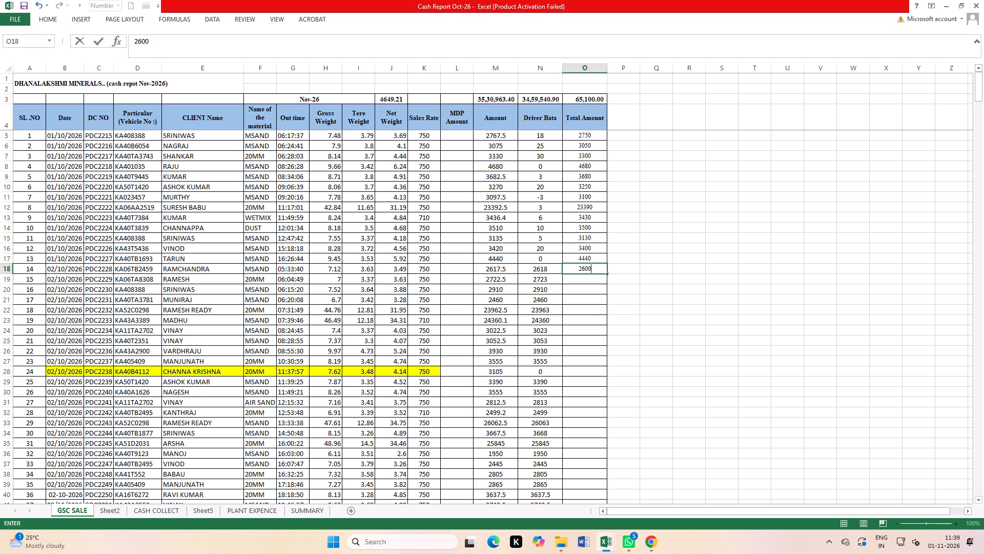
pyautogui.write('2700')
pyautogui.press('Return')
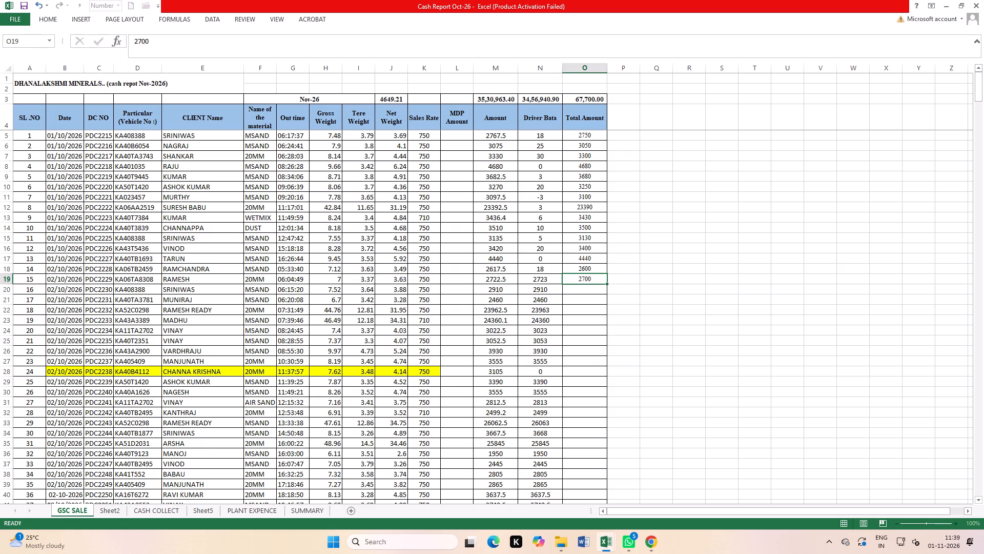
pyautogui.write('2900')
pyautogui.press('Return')
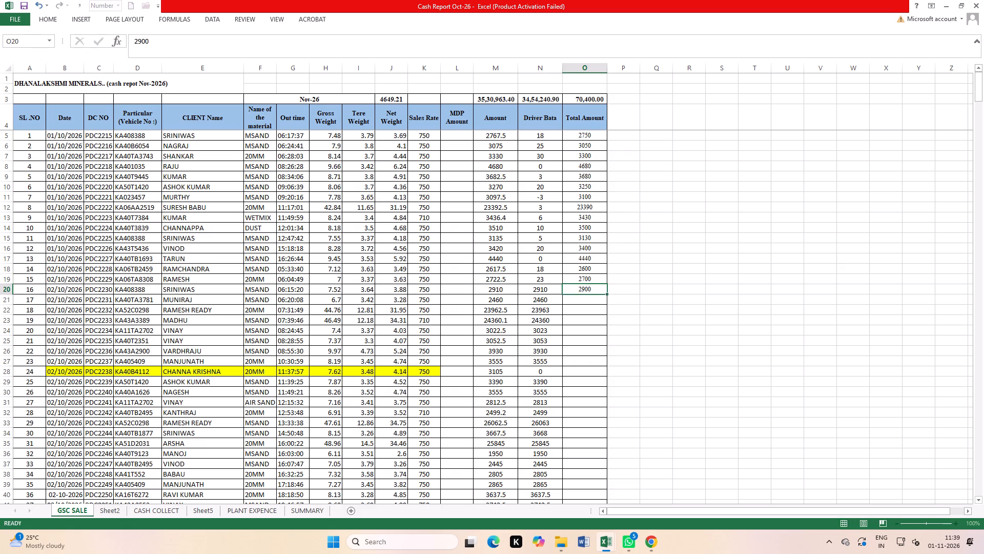
pyautogui.write('2450')
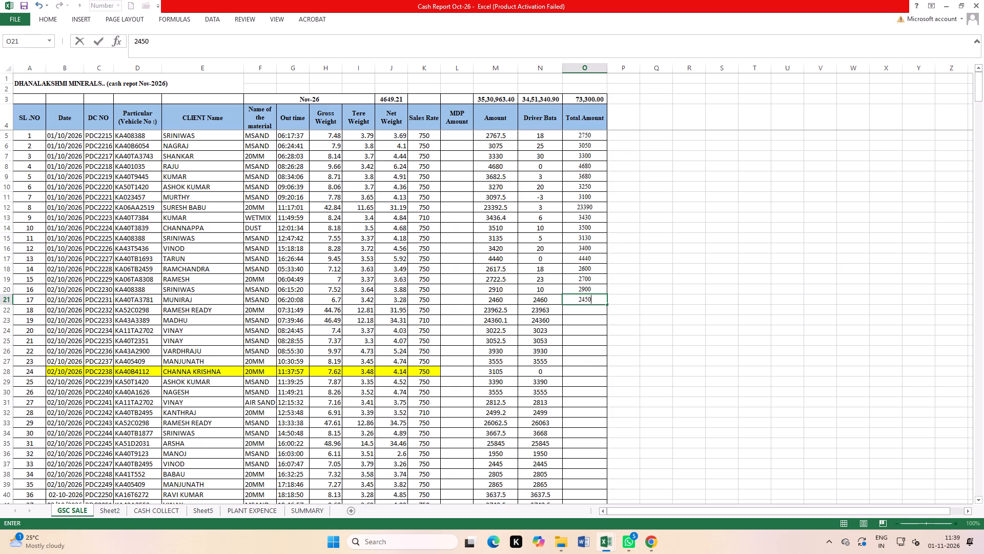
pyautogui.press('Return')
pyautogui.write('23')
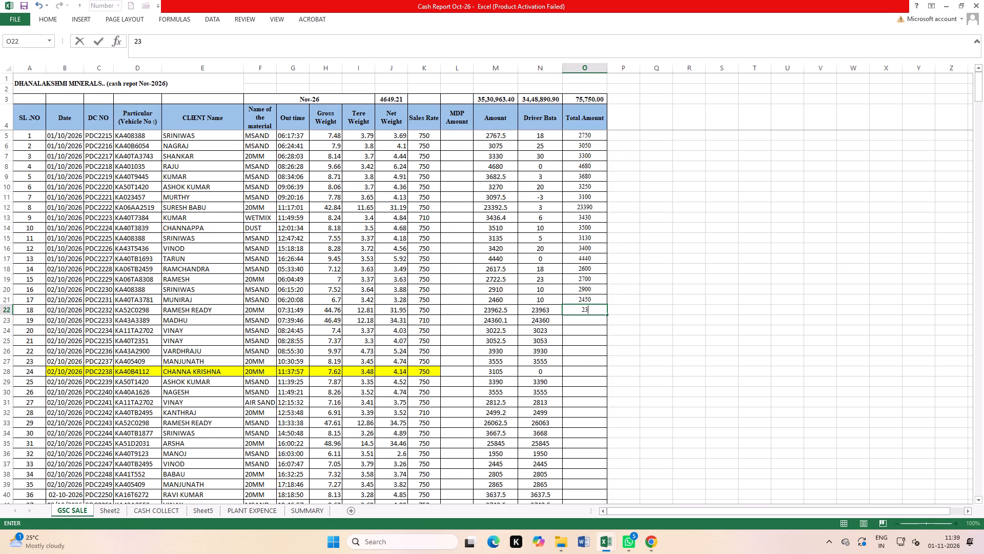
pyautogui.write('96')
pyautogui.press('BackSpace')
pyautogui.write('50')
pyautogui.press('Return')
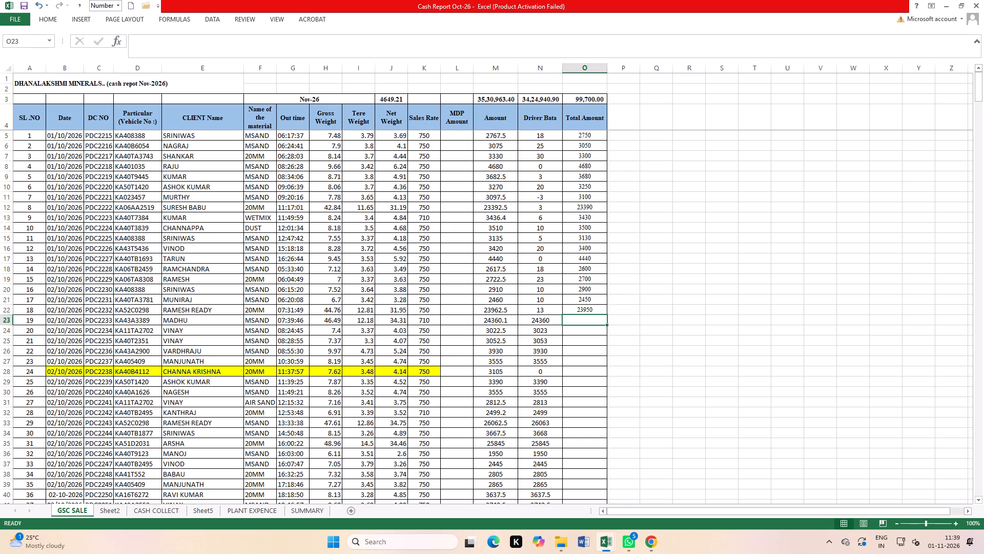
# Enter Total Amount values 24350, 3000, 3050, 3900 and 3550 in cells O23 to O27 for PDC2233 to PDC2237.
pyautogui.write('243')
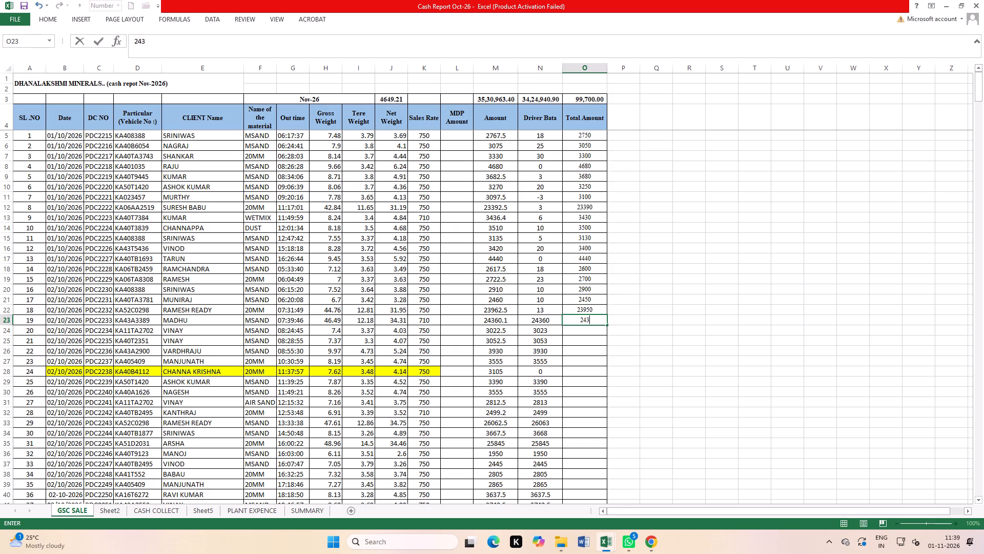
pyautogui.write('50')
pyautogui.press('Return')
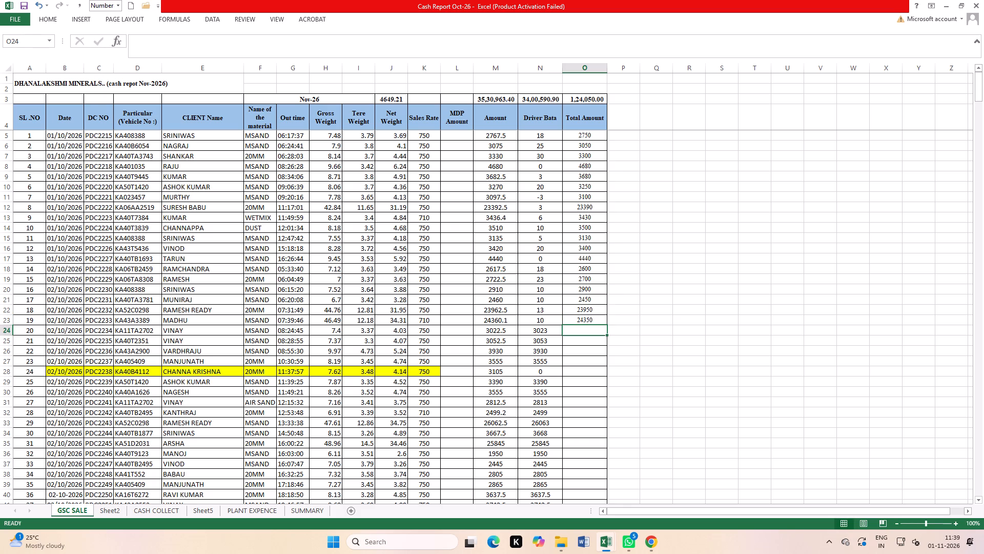
pyautogui.write('3000')
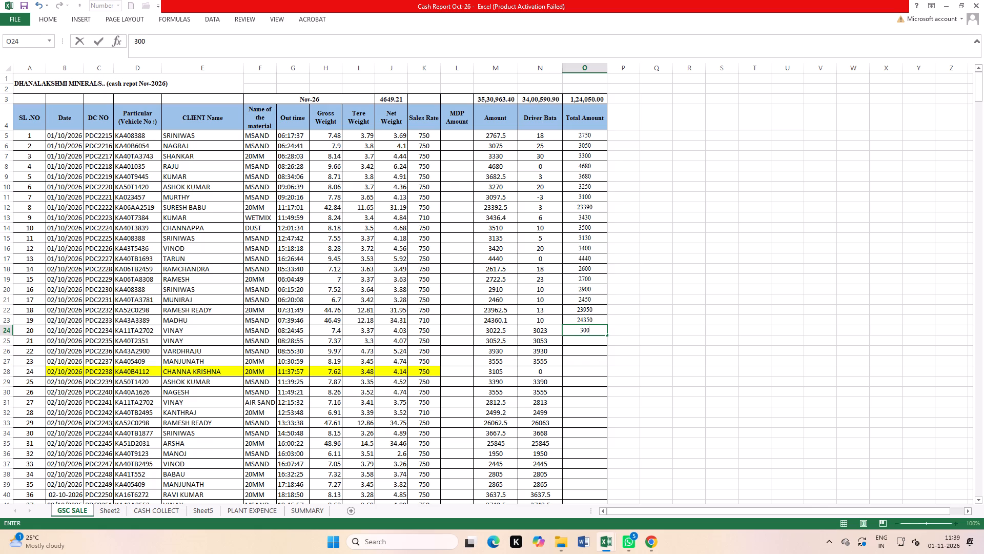
pyautogui.press('Return')
pyautogui.write('3050')
pyautogui.press('Return')
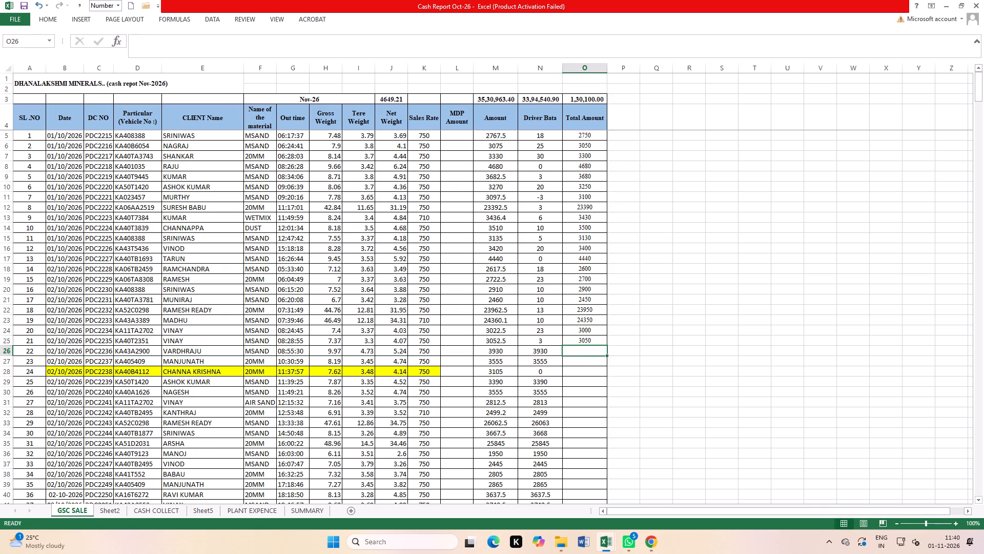
pyautogui.write('3900')
pyautogui.press('Return')
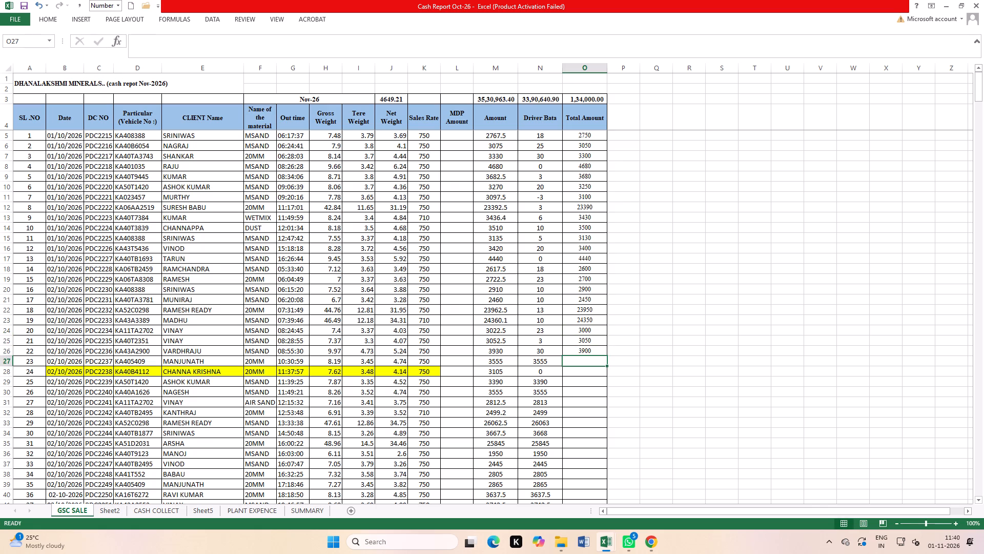
pyautogui.write('3550')
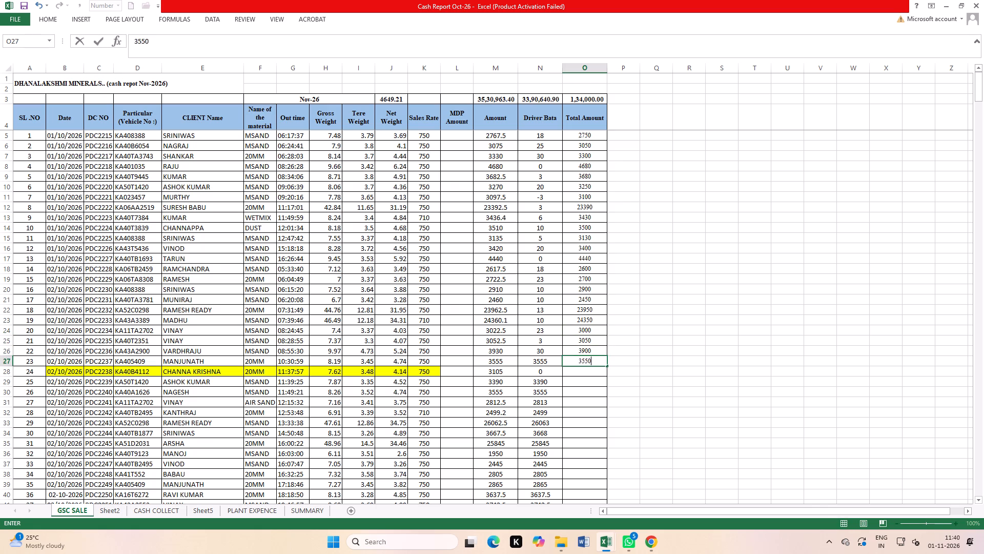
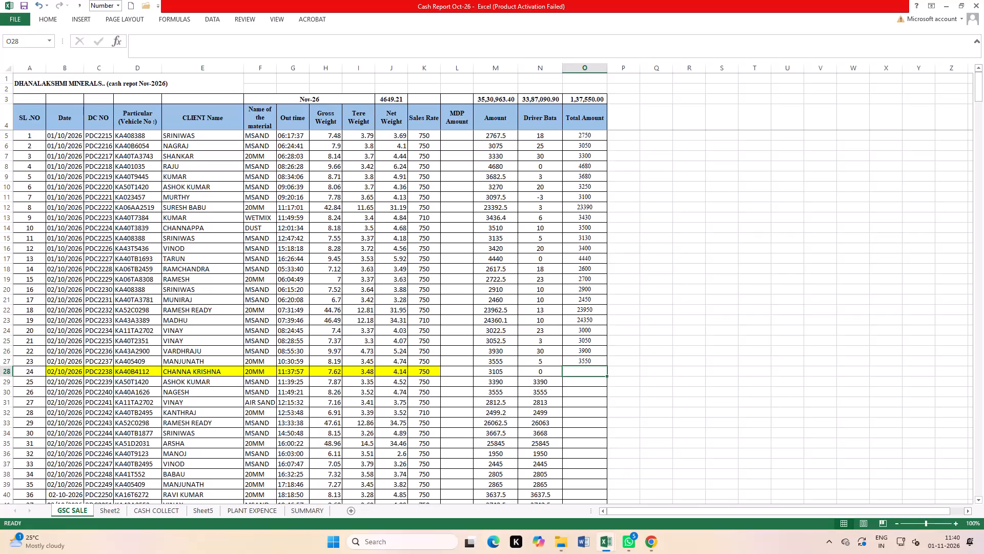
# Fill the Driver Bata formula from N27 down into N28 for PDC2238.
pyautogui.scroll(-4, 349, 190)
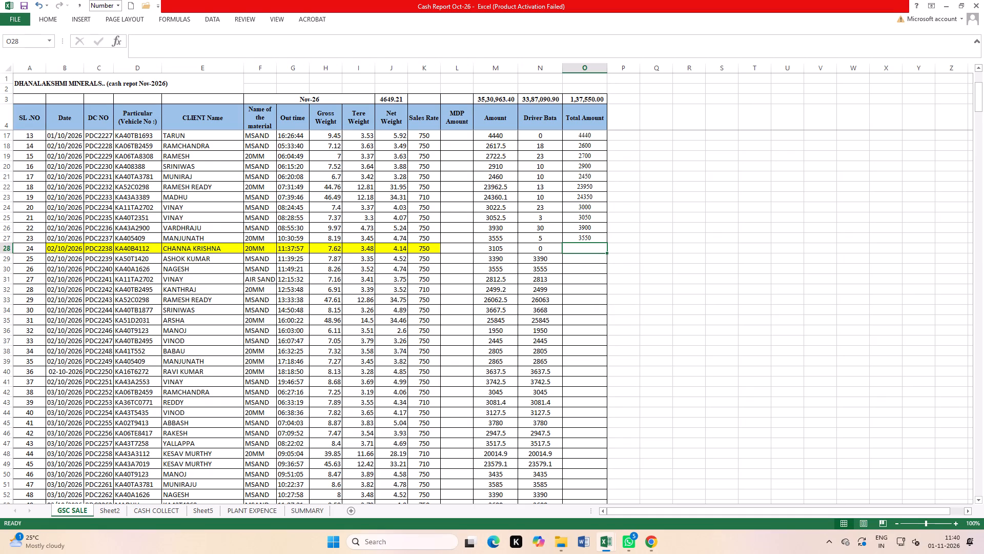
pyautogui.click(548, 235)
pyautogui.click(565, 242)
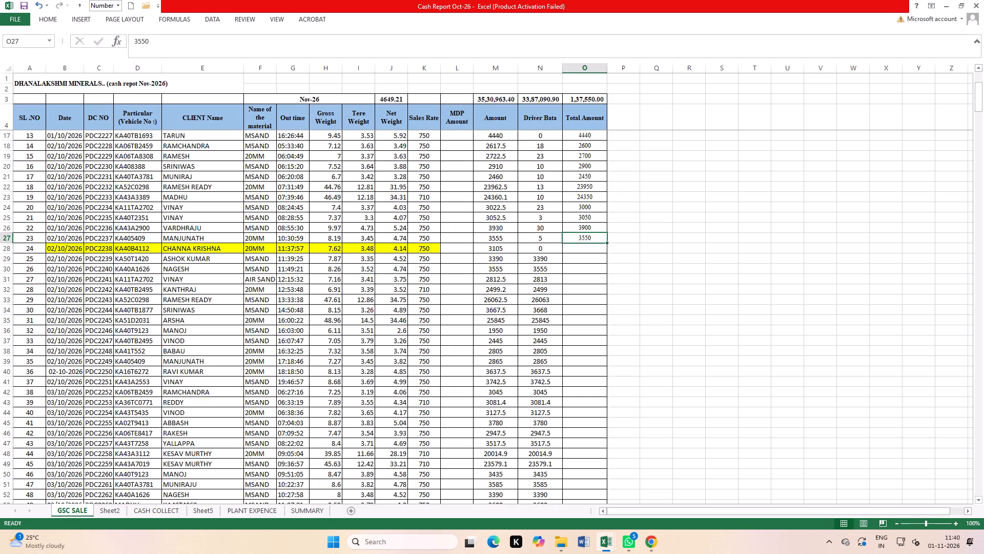
pyautogui.click(551, 240)
pyautogui.moveTo(562, 242); pyautogui.dragTo(562, 253)
# Enter Total Amount values 3100, 3390, 3550 and 2800 in cells O28 to O31 for PDC2238 to PDC2241.
pyautogui.click(578, 249)
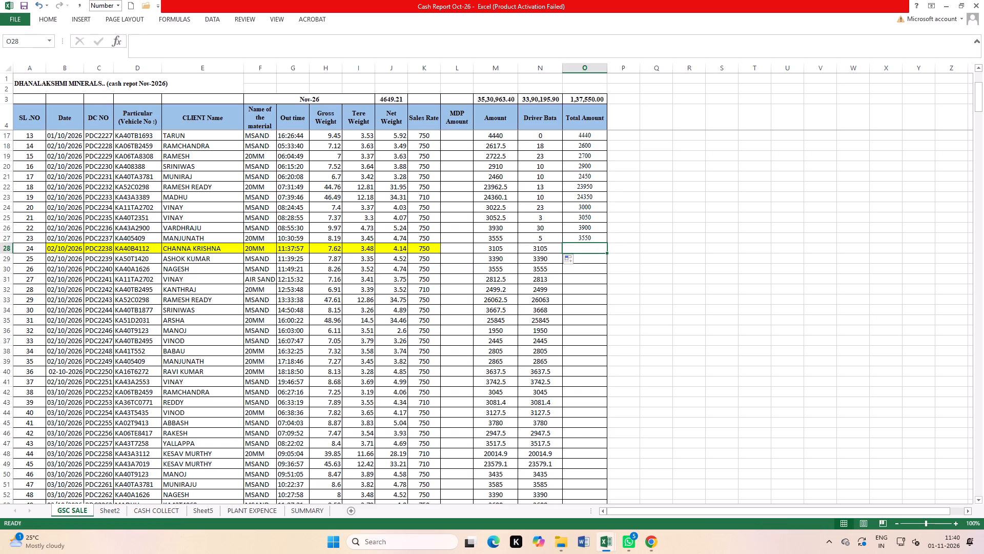
pyautogui.write('3100')
pyautogui.press('Return')
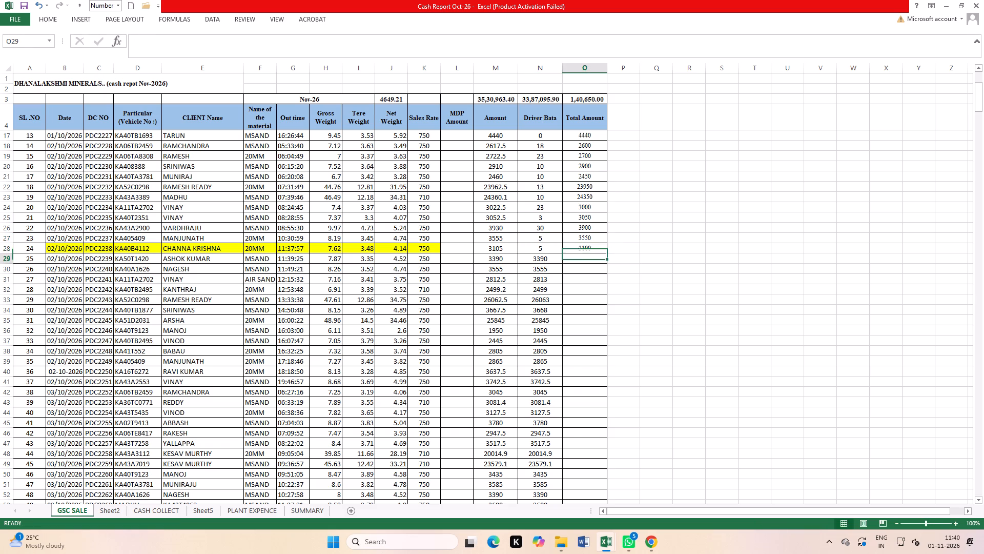
pyautogui.write('3390')
pyautogui.press('Return')
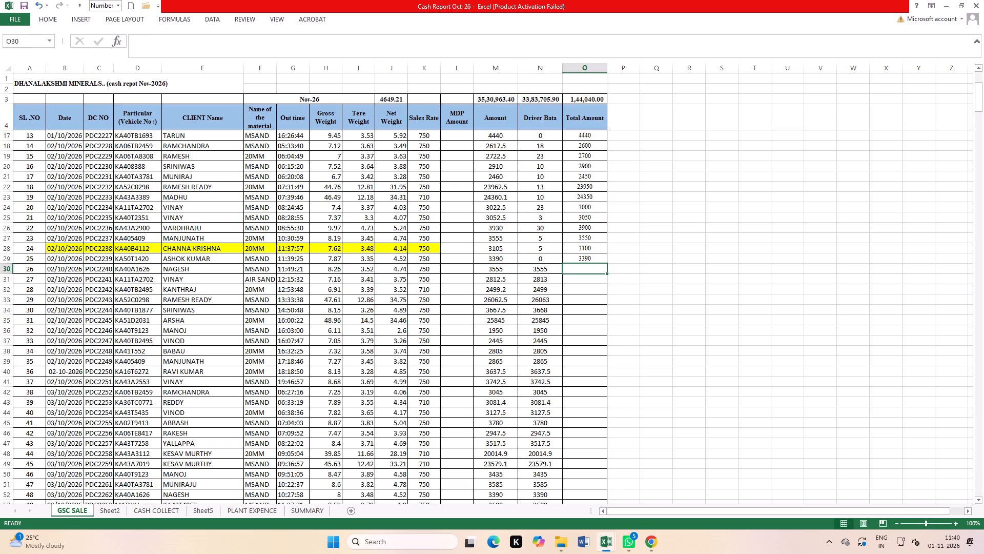
pyautogui.write('3550')
pyautogui.press('Return')
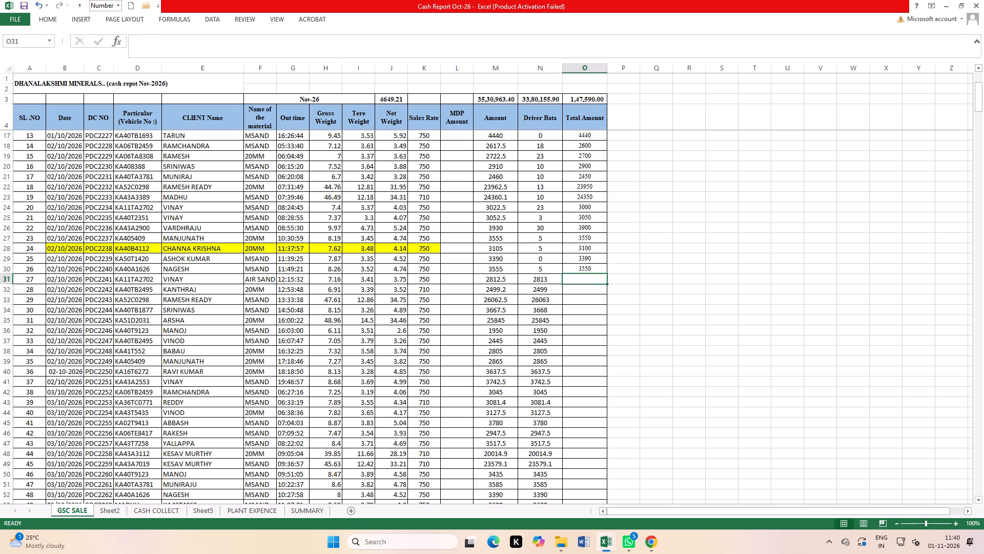
pyautogui.write('2800')
pyautogui.press('Return')
# Enter Total Amount values 2500, 26050 and 3650 in cells O32 to O34 for PDC2242 to PDC2244.
pyautogui.write('2500')
pyautogui.press('Return')
pyautogui.write('26000')
pyautogui.press('Return')
pyautogui.press('Up')
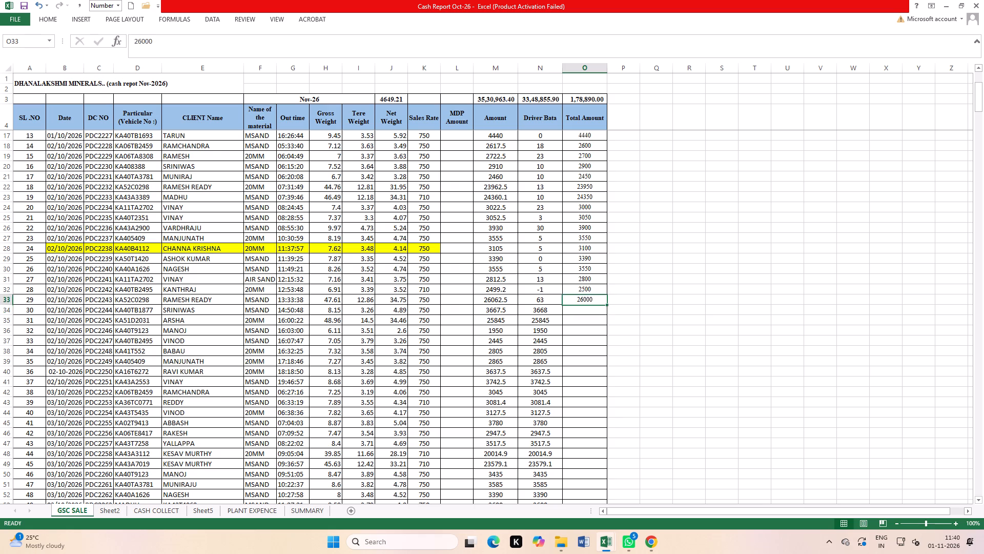
pyautogui.write('26050')
pyautogui.press('Return')
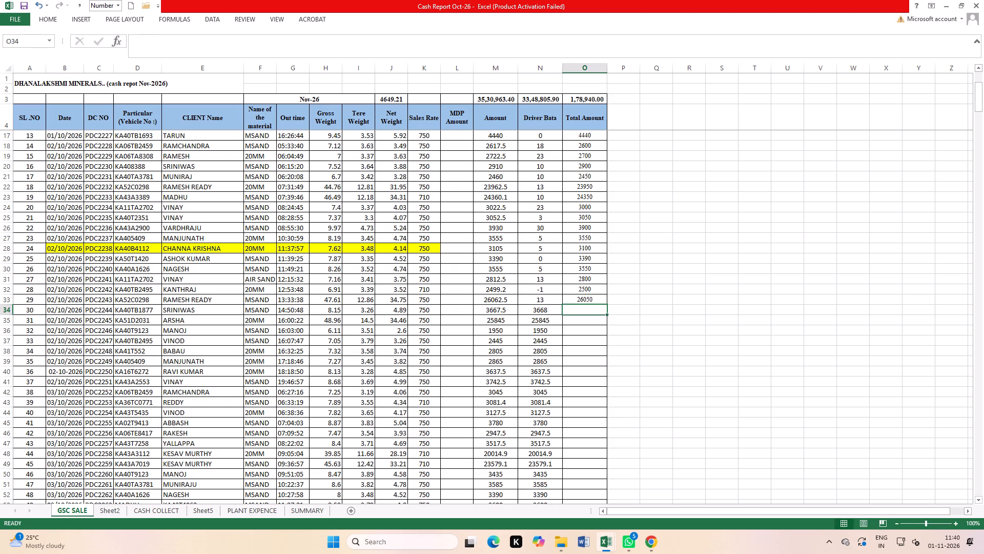
pyautogui.write('3650')
pyautogui.press('Return')
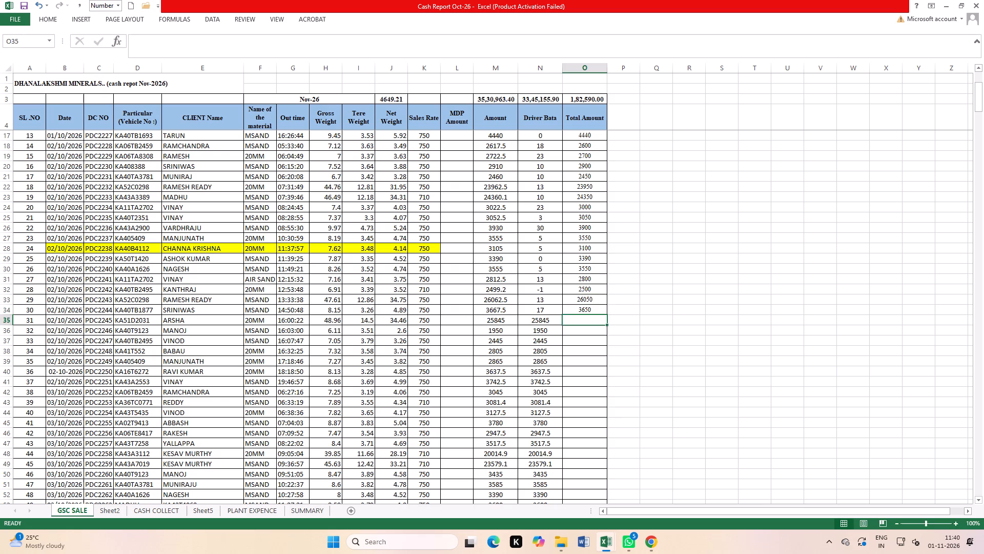
# Enter Total Amount values 25840, 1950, 2440 and 2800 in cells O35 to O38 for PDC2245 to PDC2248.
pyautogui.write('258')
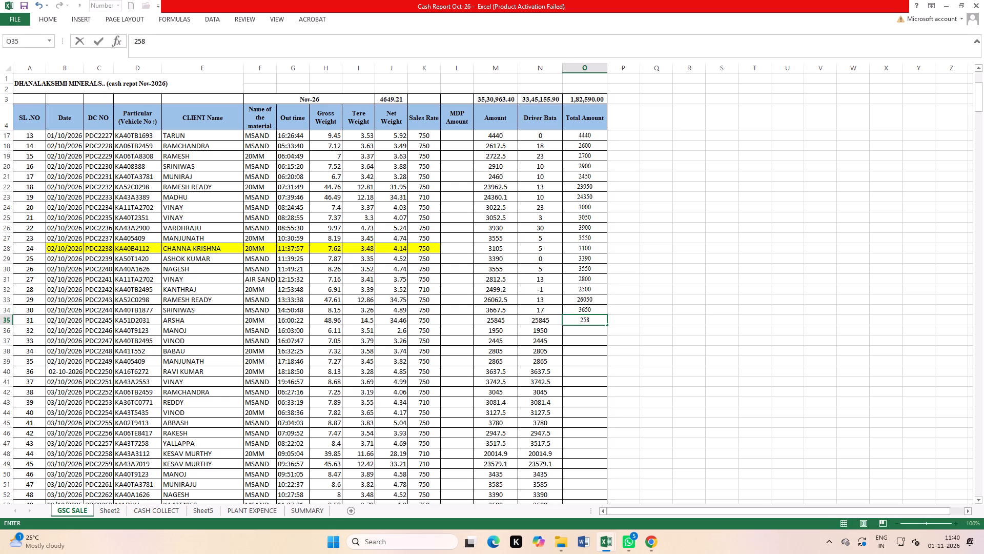
pyautogui.write('40')
pyautogui.press('Return')
pyautogui.write('1950')
pyautogui.press('Return')
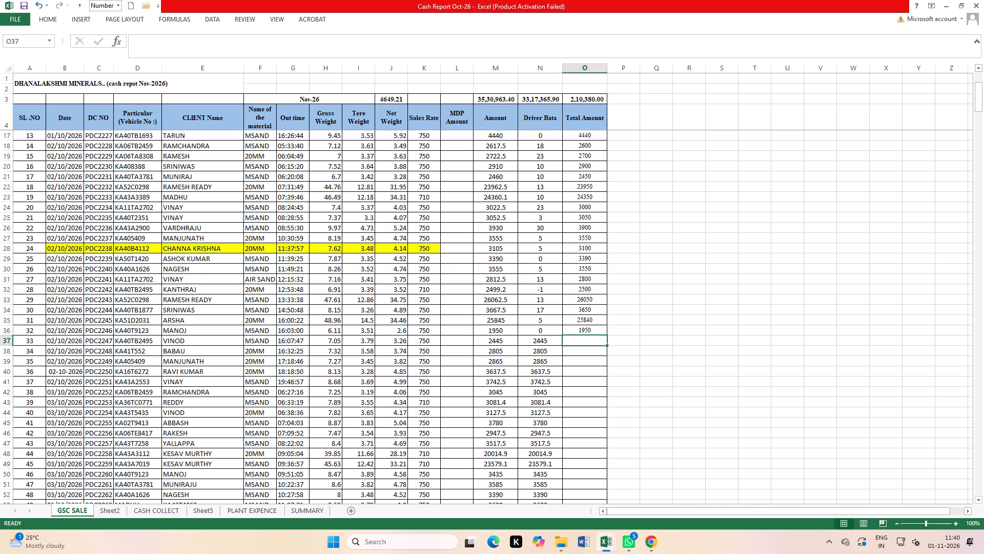
pyautogui.write('2440')
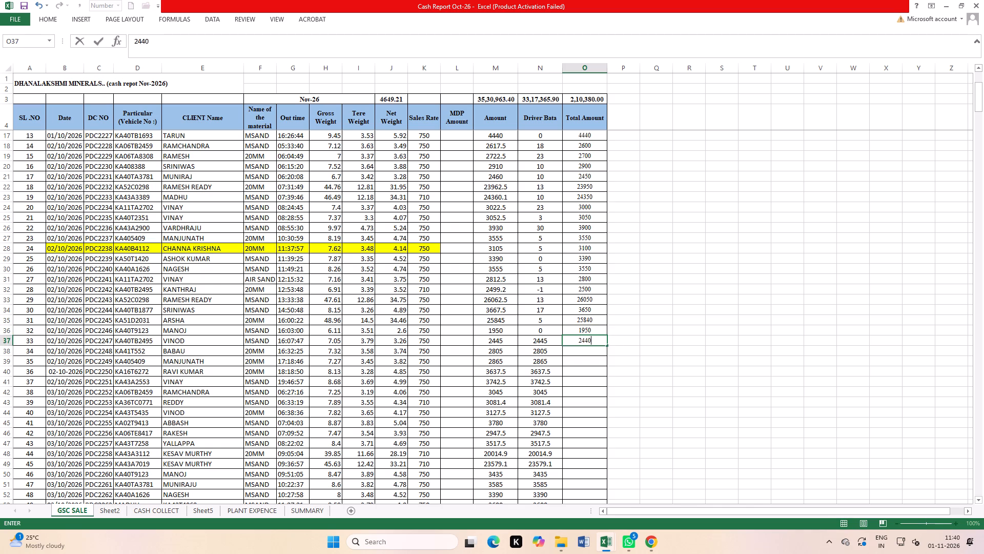
pyautogui.press('Return')
pyautogui.write('2800')
pyautogui.press('Return')
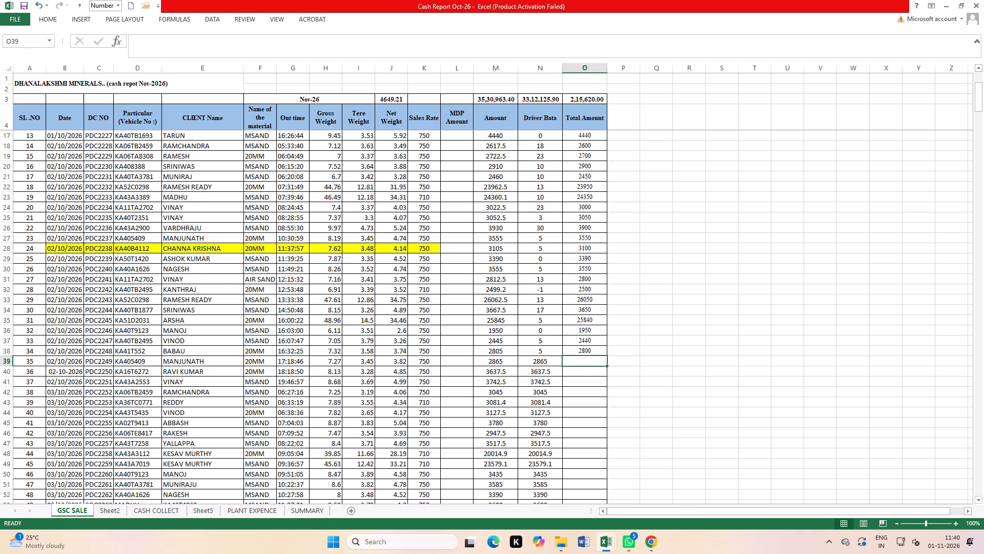
# Enter Total Amount values 2850, 3630 and 3740 in cells O39 to O41 for the last three 02/10/2026 records.
pyautogui.write('2850')
pyautogui.press('Return')
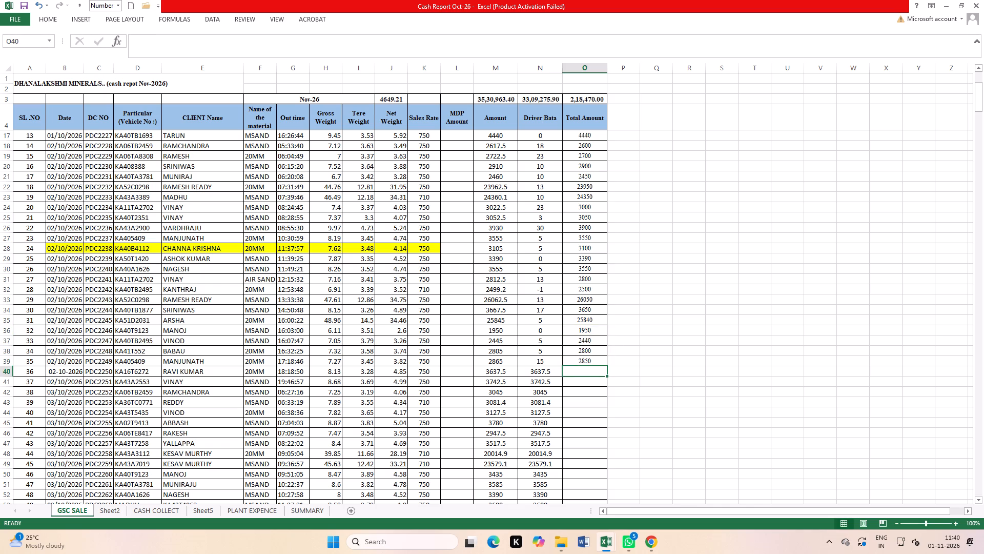
pyautogui.write('3630')
pyautogui.press('Return')
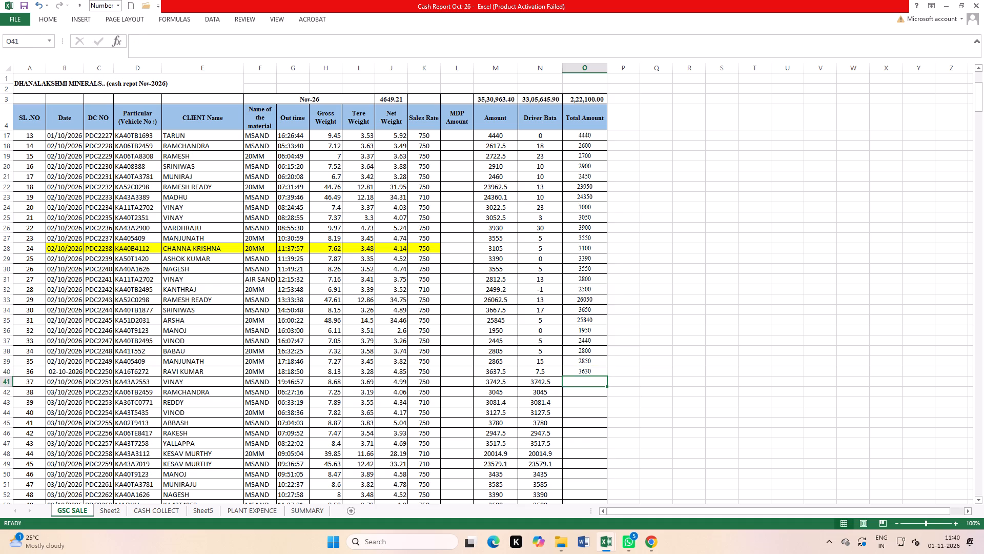
pyautogui.write('3740')
pyautogui.press('Return')
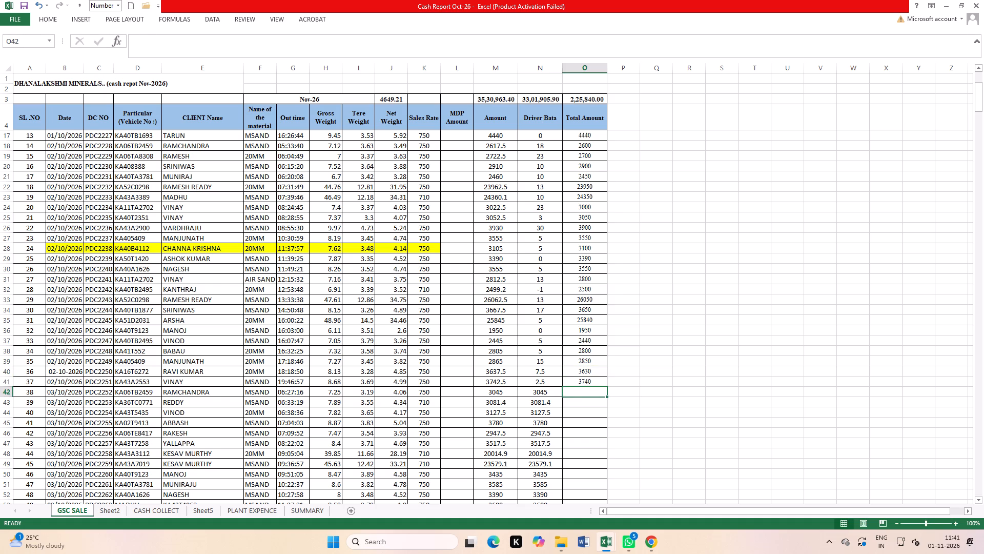
# Enter Total Amount values 3050, 3080, 3100 and 3780 in cells O42 to O45 for the first 03/10/2026 records.
pyautogui.write('3050')
pyautogui.press('Return')
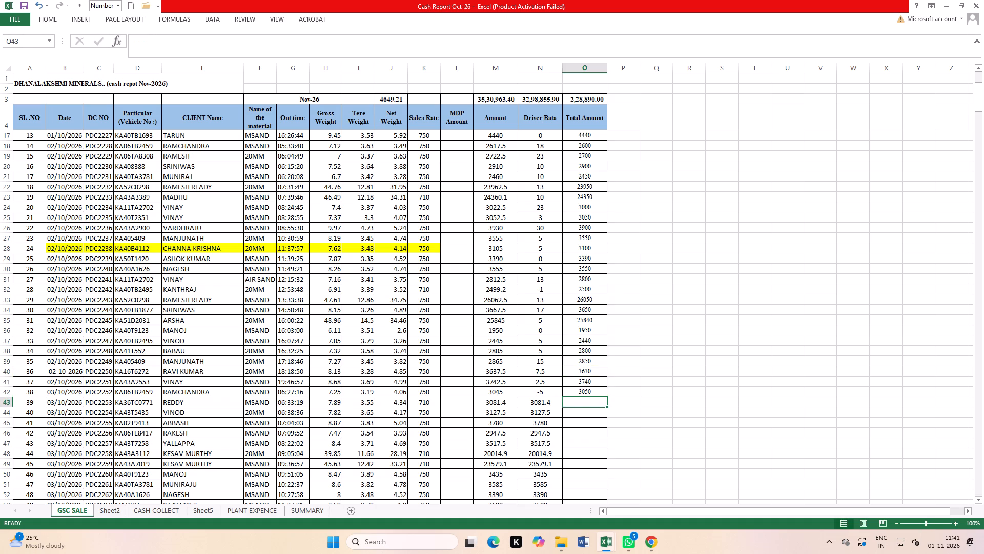
pyautogui.write('3080')
pyautogui.press('Return')
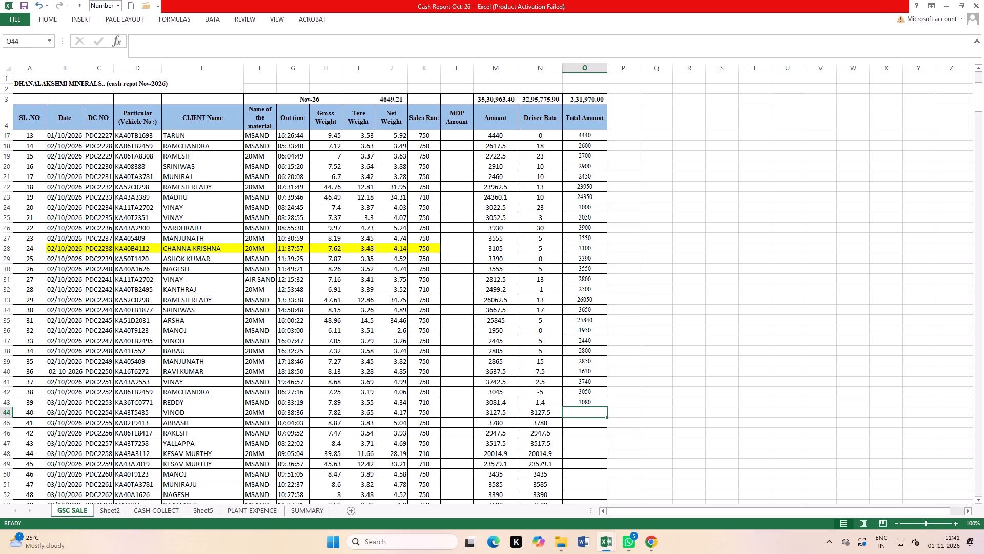
pyautogui.press('2')
pyautogui.press('BackSpace')
pyautogui.press('3')
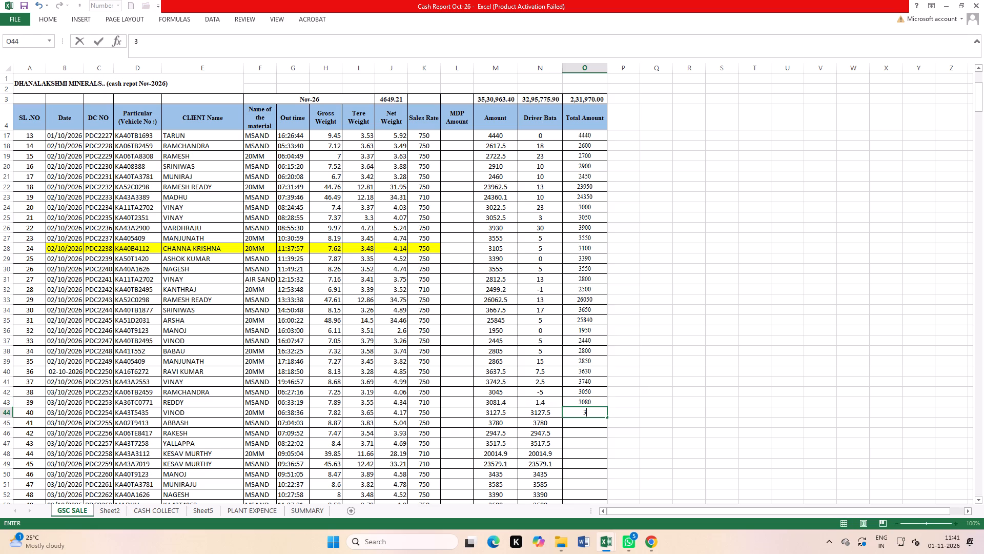
pyautogui.write('100')
pyautogui.press('Return')
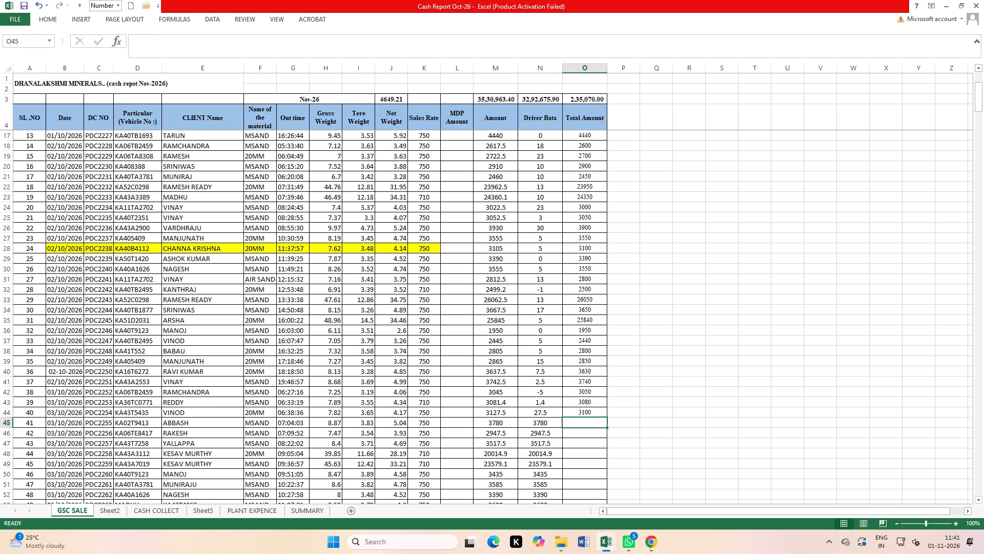
pyautogui.write('3780')
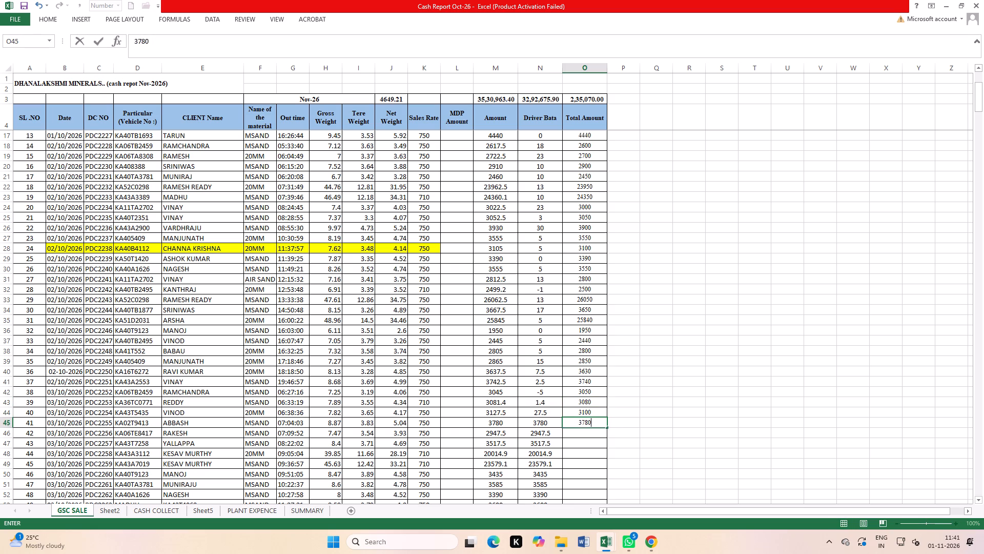
pyautogui.press('Return')
# Enter Total Amount values 2950, 3500, 20000 and 23550 in cells O46 to O49 for PDC2256 to PDC2259.
pyautogui.write('29')
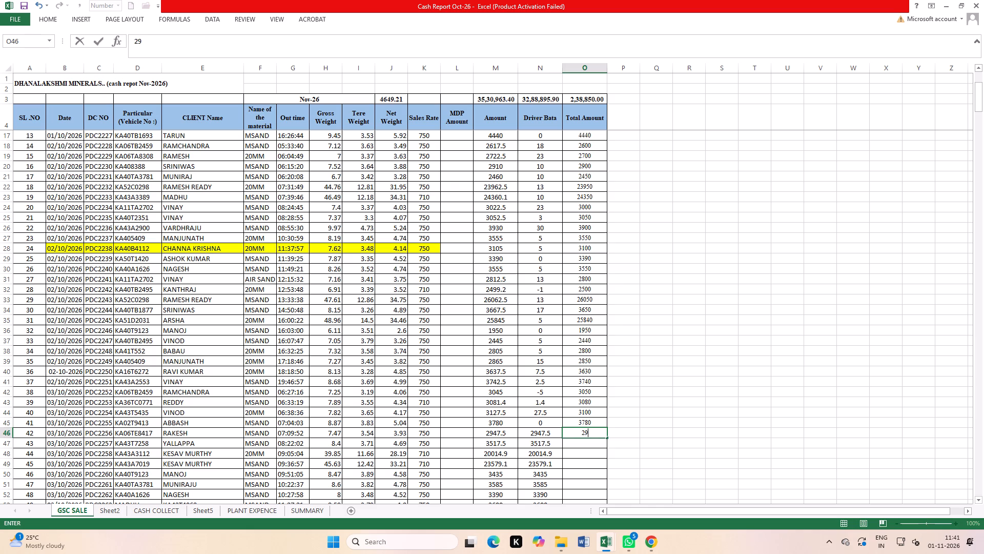
pyautogui.write('50')
pyautogui.press('Return')
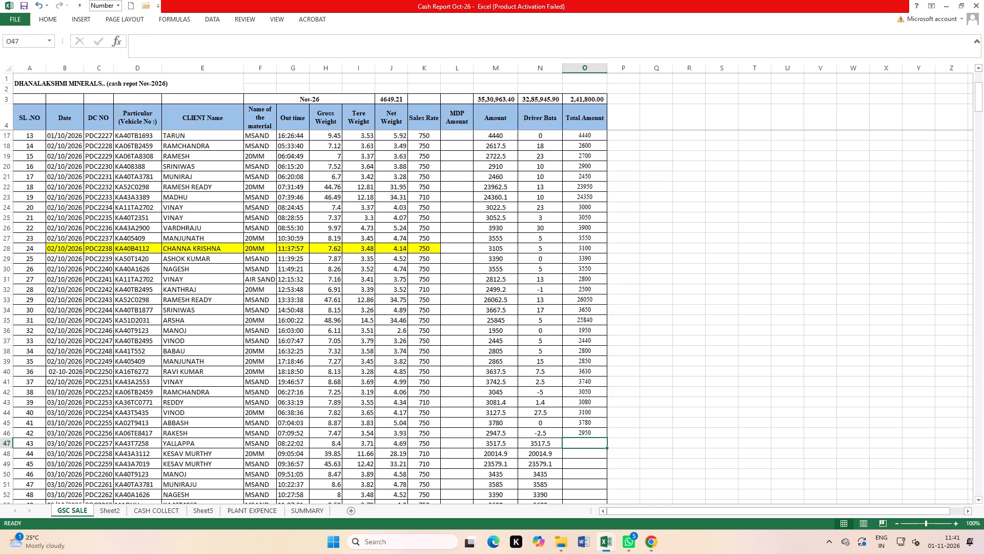
pyautogui.write('3500')
pyautogui.press('Return')
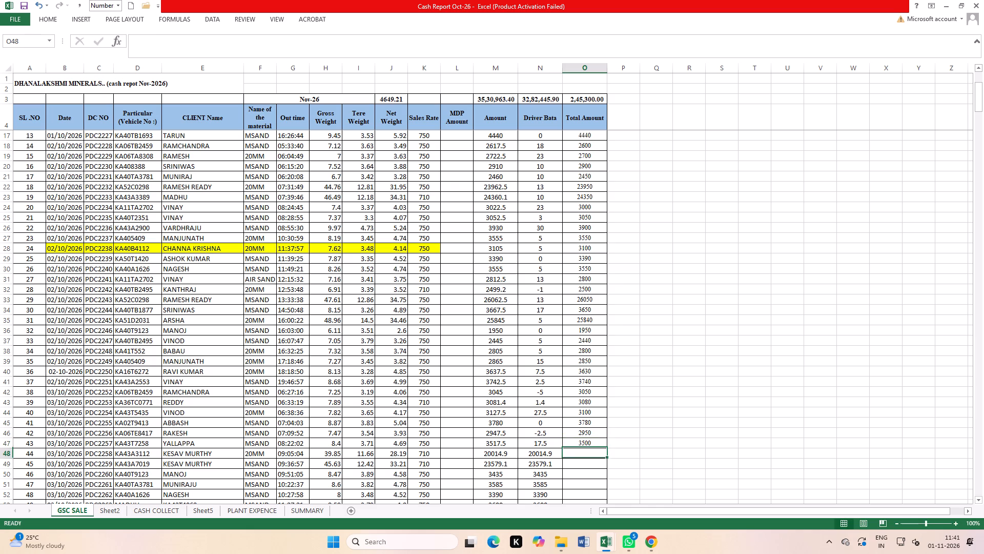
pyautogui.write('20000')
pyautogui.press('Return')
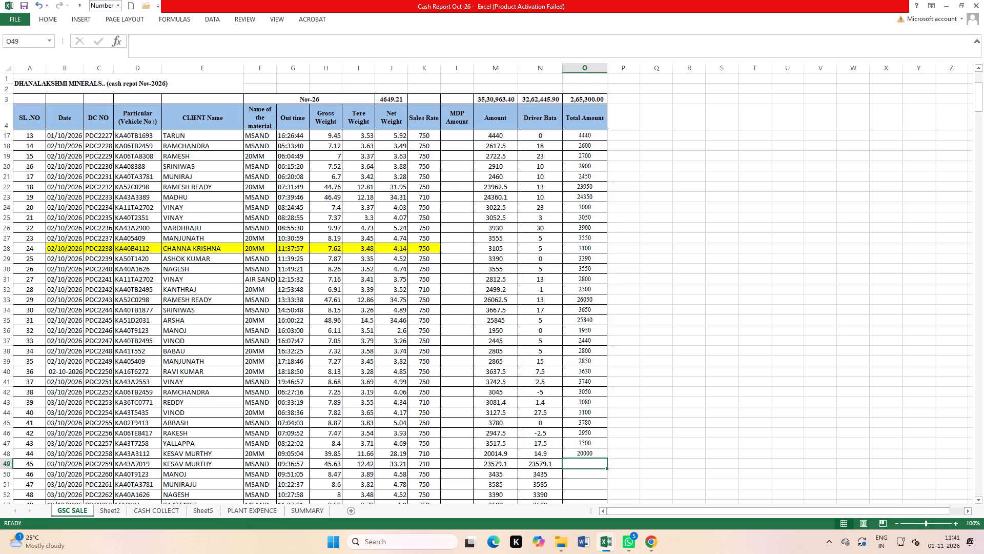
pyautogui.write('23550')
pyautogui.press('Return')
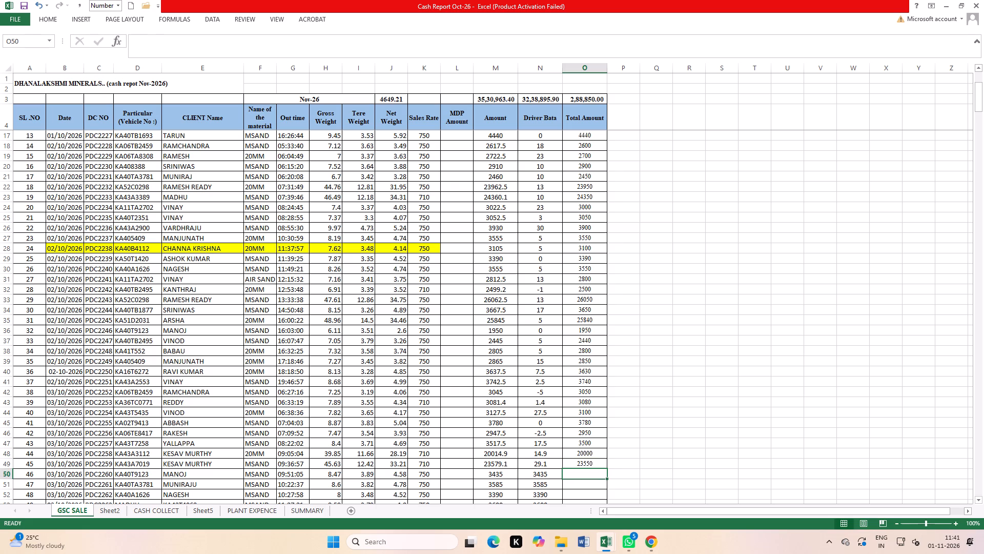
# Enter Total Amount values 3430, 3550, 3390 and 3600 in cells O50 to O53 for PDC2260 to PDC2263.
pyautogui.write('34')
pyautogui.write('30')
pyautogui.press('Return')
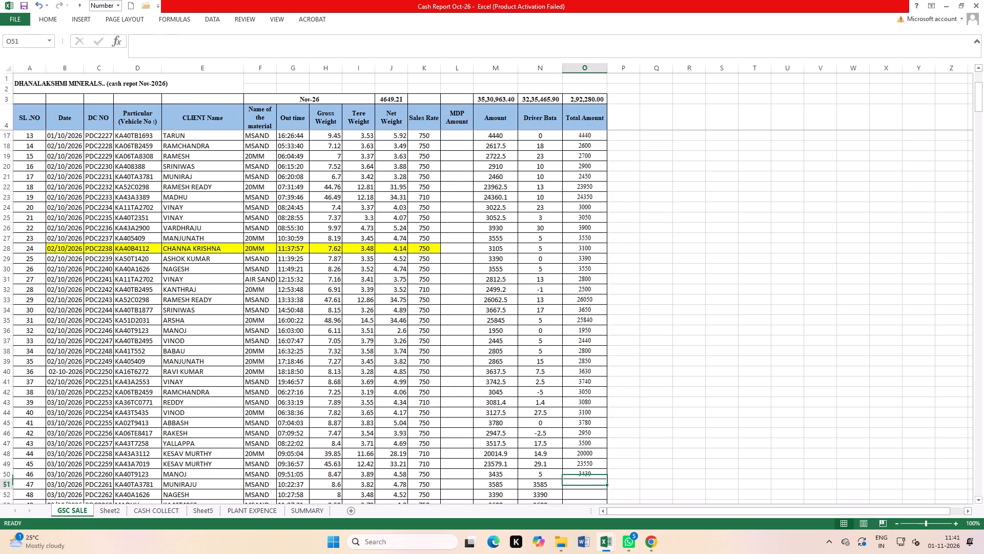
pyautogui.write('3550')
pyautogui.press('Return')
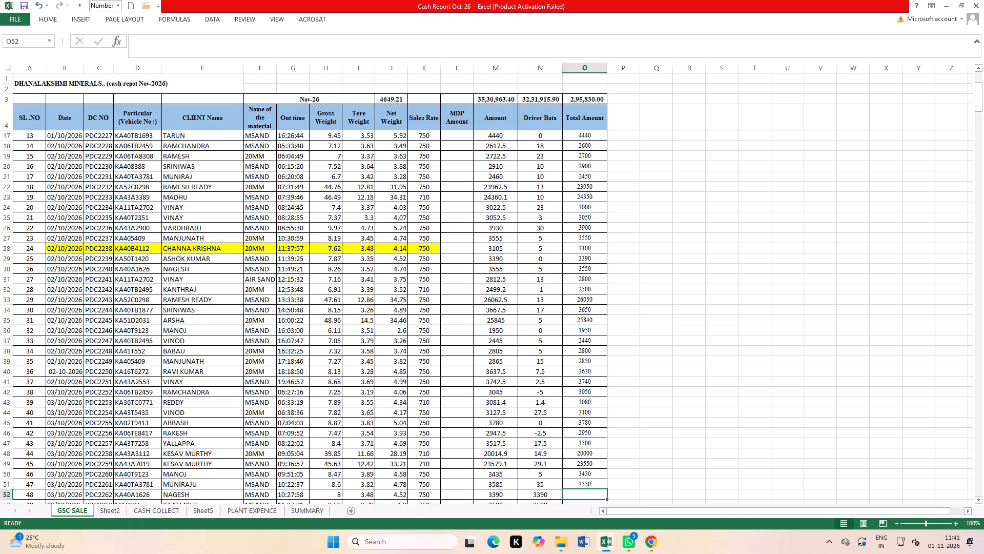
pyautogui.write('3390')
pyautogui.press('Return')
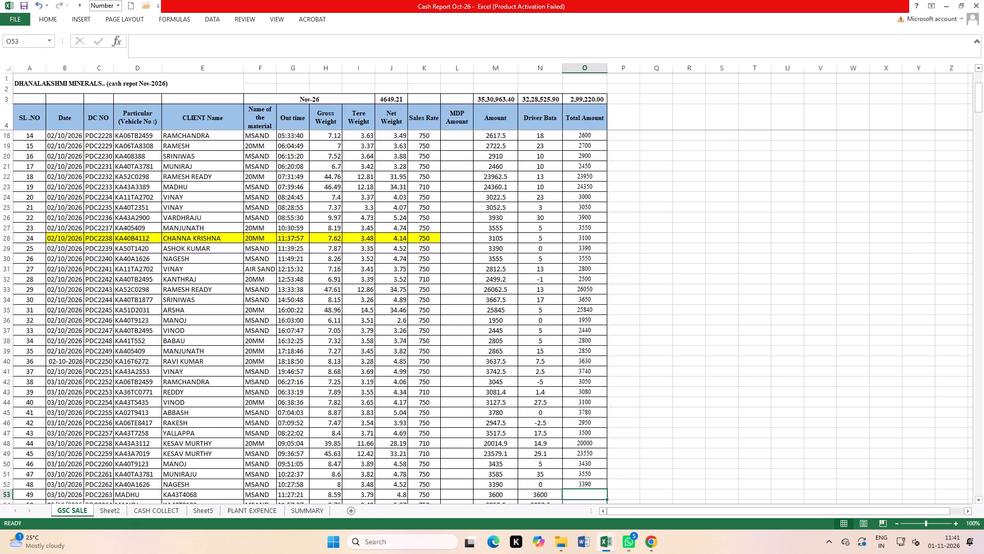
pyautogui.write('3600')
pyautogui.press('Return')
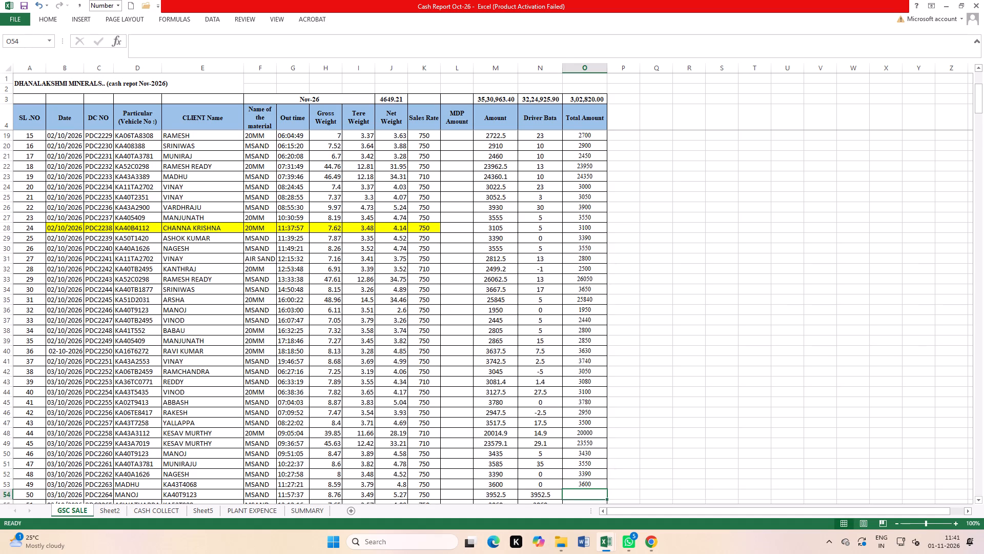
# Enter Total Amount values 3950, 3050 and 3100 in cells O54 to O56 for PDC2264 to PDC2266.
pyautogui.scroll(-7, 607, 268)
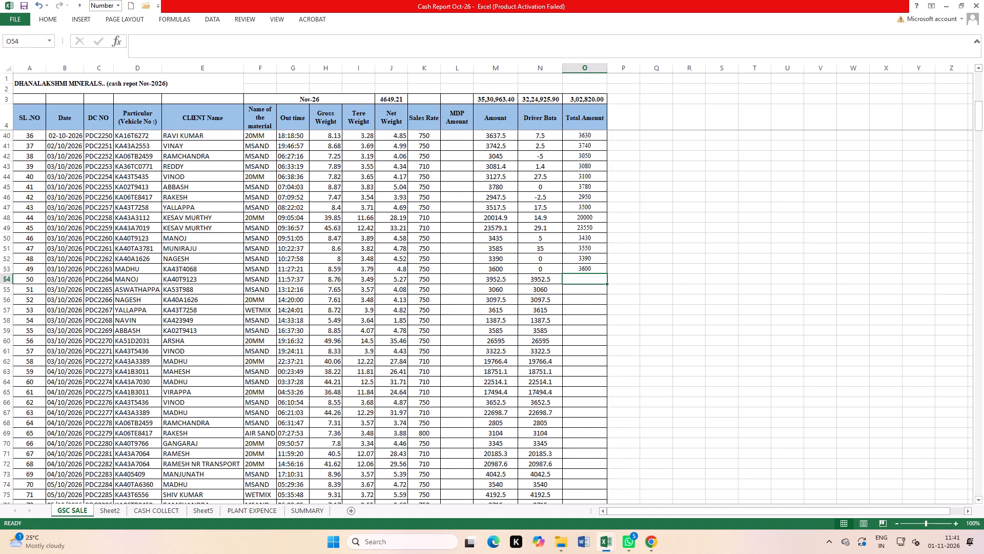
pyautogui.scroll(-3, 614, 262)
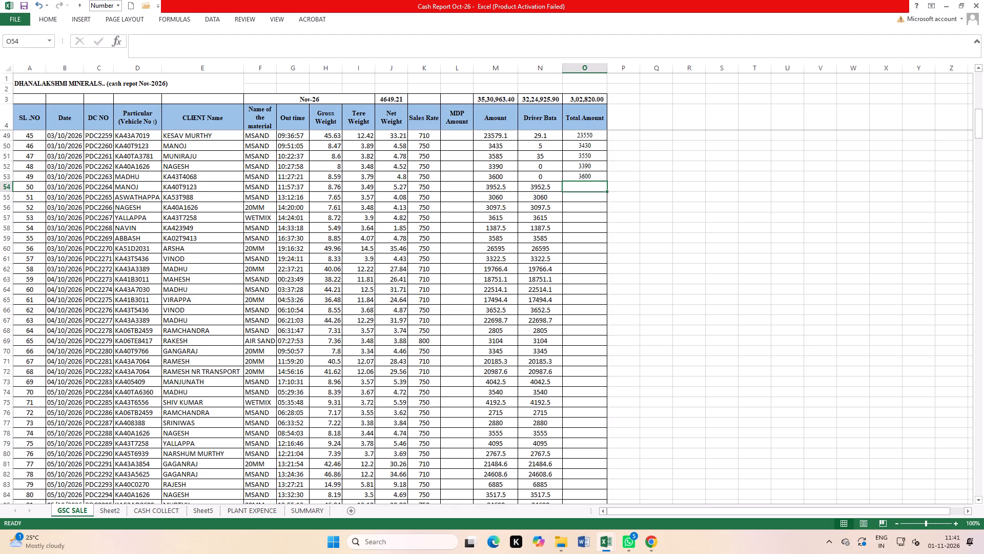
pyautogui.write('3950')
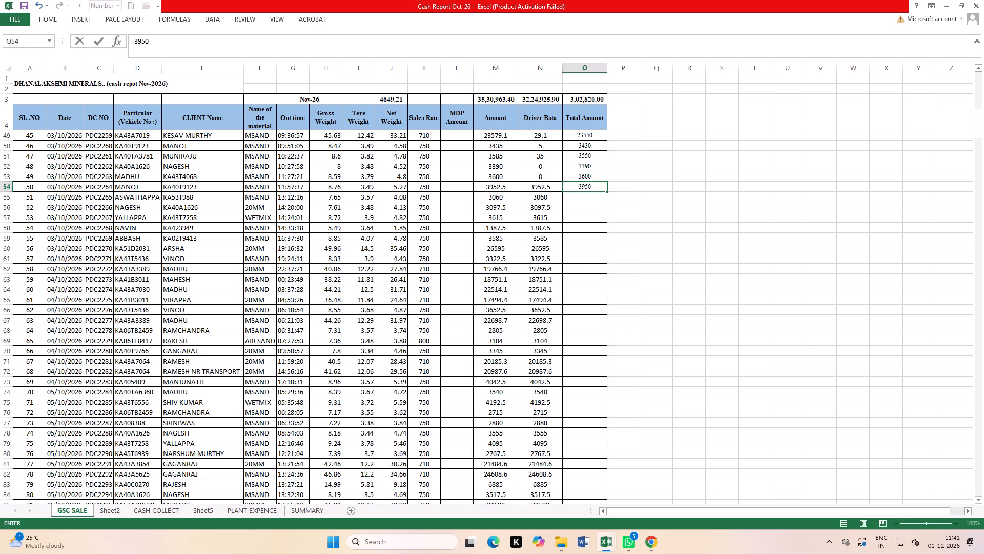
pyautogui.press('Return')
pyautogui.write('3050')
pyautogui.press('Return')
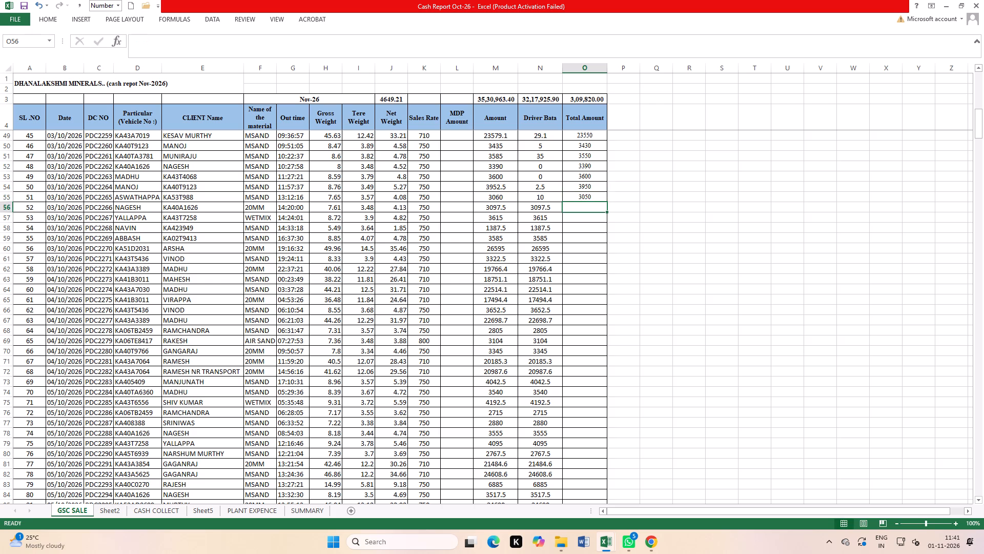
pyautogui.write('3100')
pyautogui.press('Return')
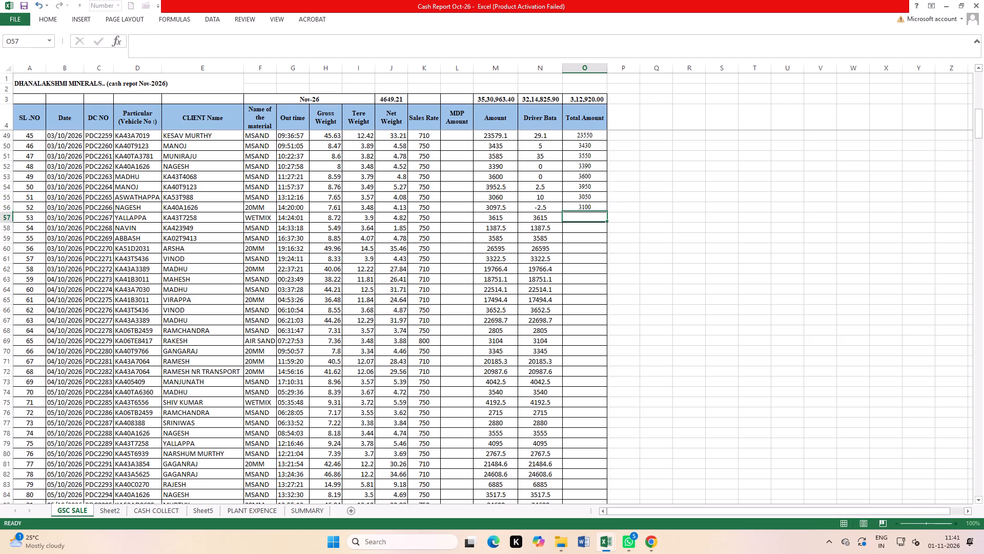
# Enter Total Amount values 3600, 1380 and 3580 in cells O57 to O59 for PDC2267 to PDC2269.
pyautogui.write('3600')
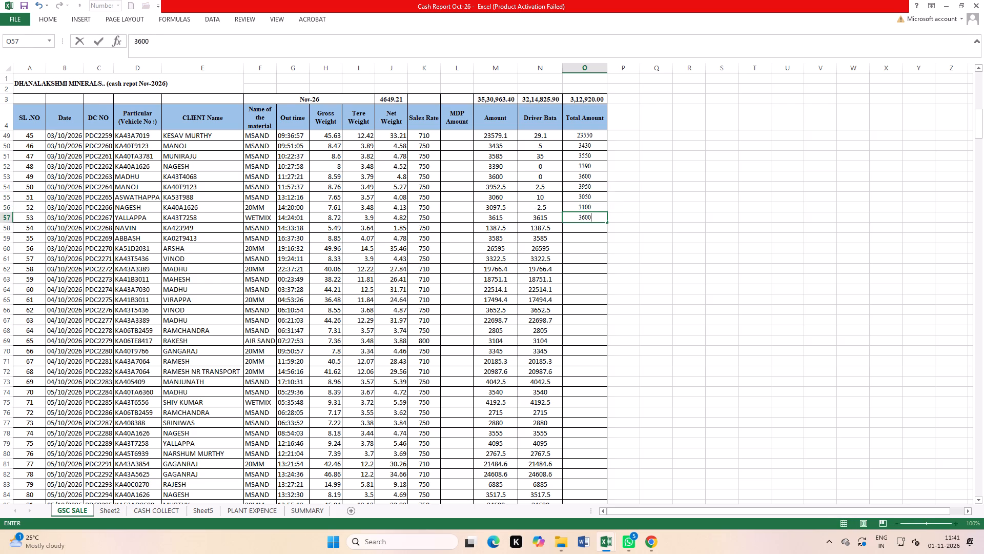
pyautogui.press('Return')
pyautogui.write('1380')
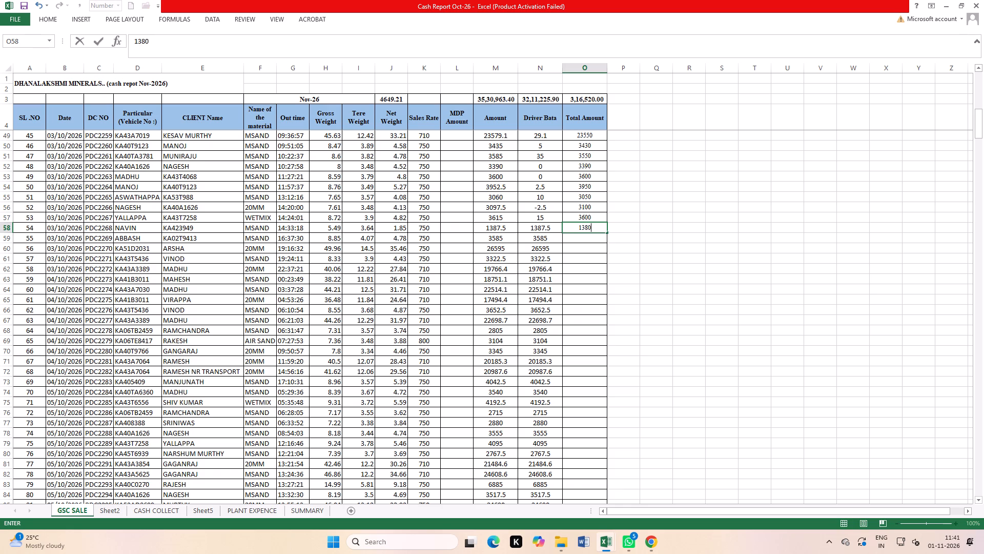
pyautogui.press('Return')
pyautogui.write('3580')
pyautogui.press('Return')
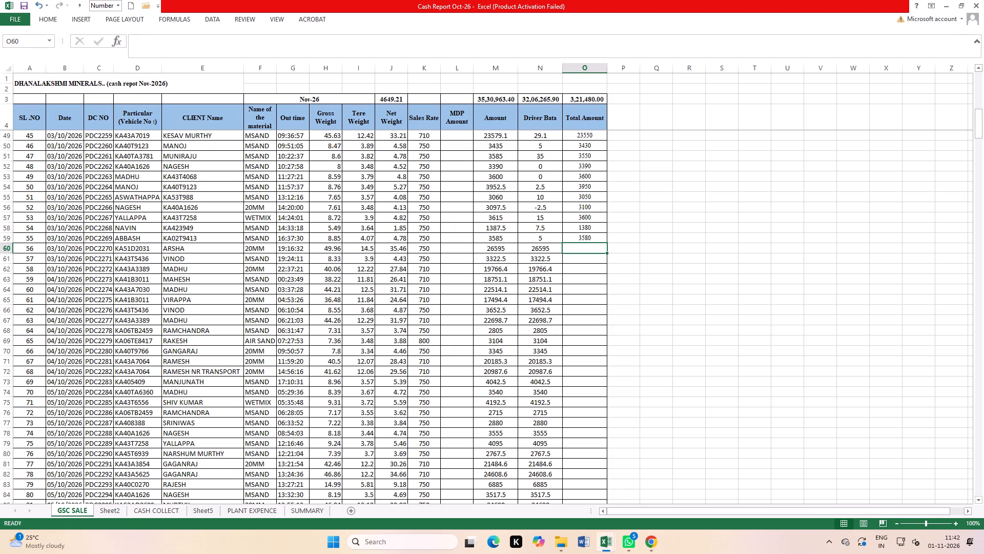
# Enter Total Amount values 26600, 3300 and 19750 in cells O60 to O62 for PDC2270 to PDC2272.
pyautogui.write('26')
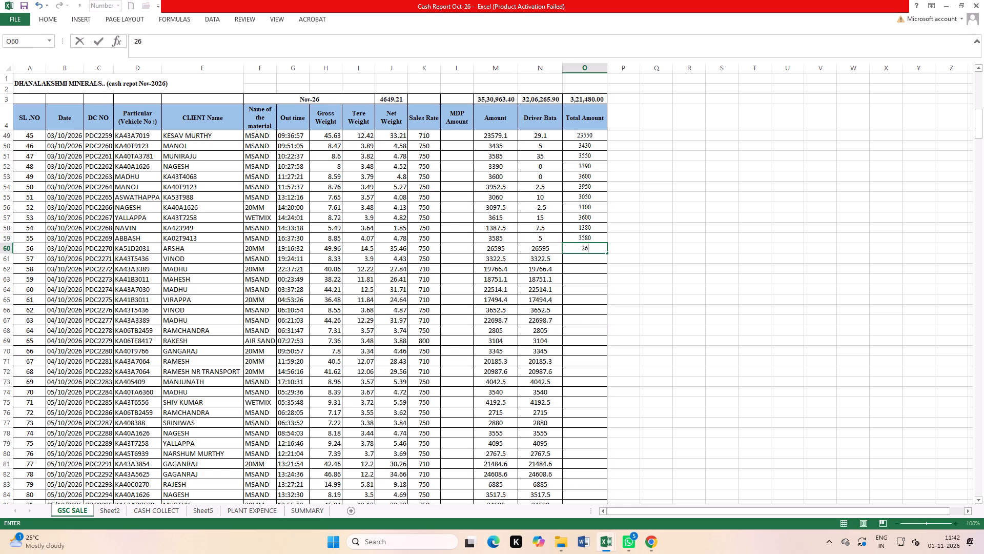
pyautogui.write('600')
pyautogui.press('Return')
pyautogui.write('3300')
pyautogui.press('Return')
pyautogui.write('19750')
pyautogui.press('Return')
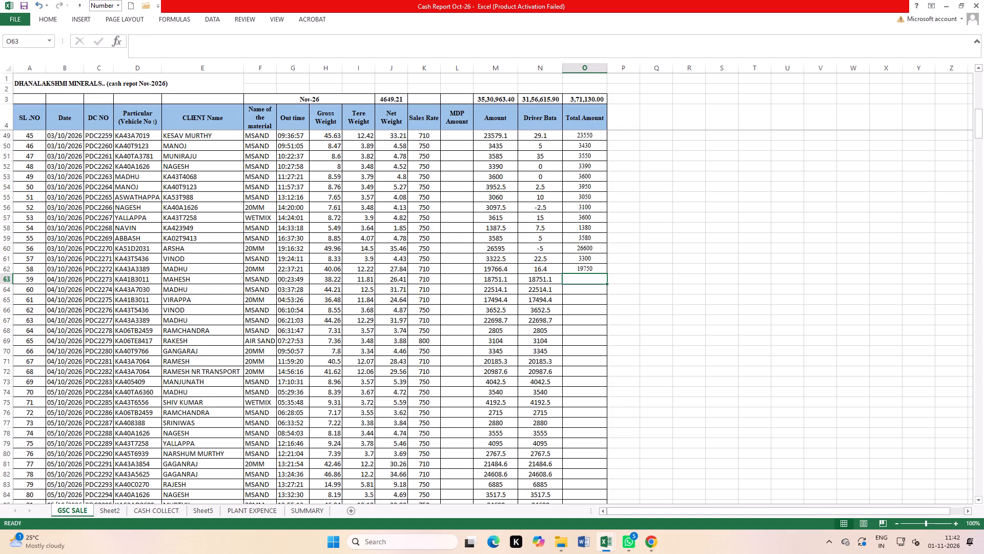
# Enter Total Amount values 18750, 22500, 17500 and 3650 in cells O63 to O66 for PDC2273 to PDC2276.
pyautogui.write('18750')
pyautogui.press('Return')
pyautogui.write('22500')
pyautogui.press('Return')
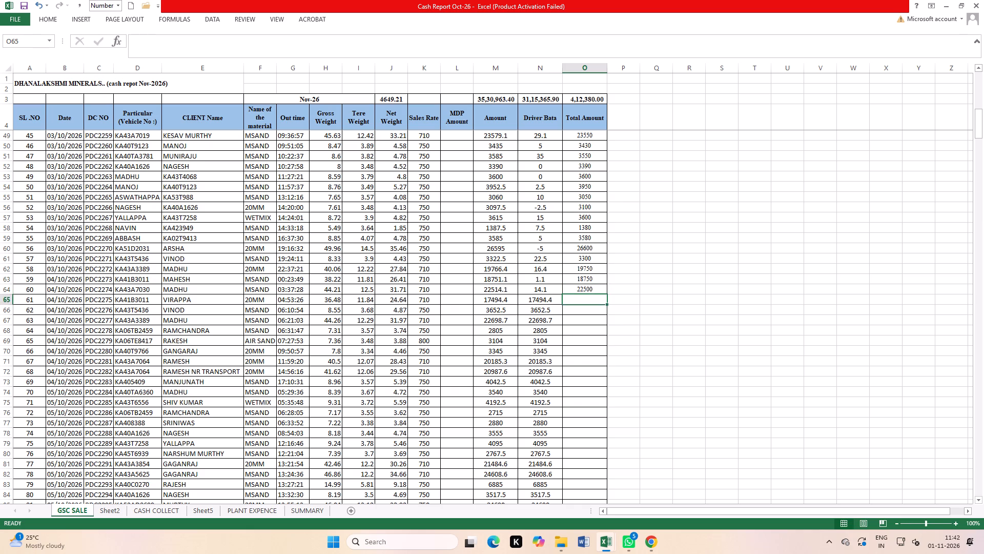
pyautogui.write('17500')
pyautogui.press('Return')
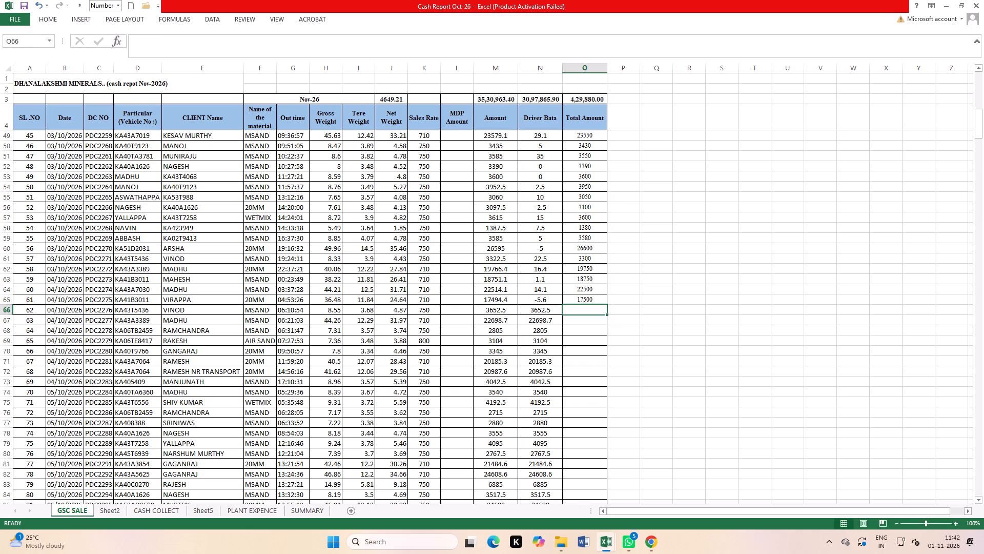
pyautogui.press('2')
pyautogui.press('BackSpace')
pyautogui.write('365')
pyautogui.press('Return')
pyautogui.press('Up')
pyautogui.write('3650')
pyautogui.press('Return')
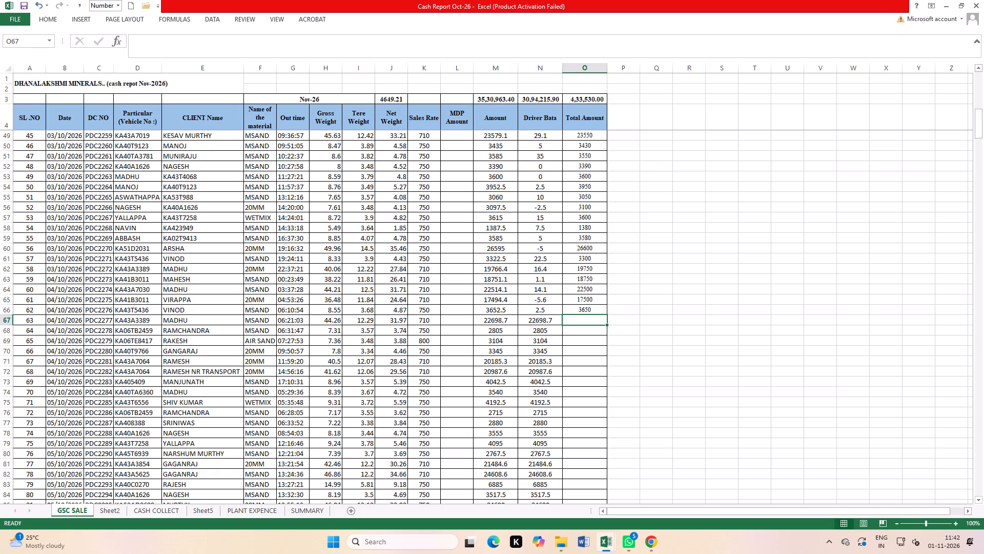
# Enter Total Amount values 22700, 2800, 3100 and 3300 in cells O67 to O70 for PDC2277 to PDC2280.
pyautogui.write('22700')
pyautogui.press('Return')
pyautogui.write('2800')
pyautogui.press('Return')
pyautogui.write('3100')
pyautogui.press('Return')
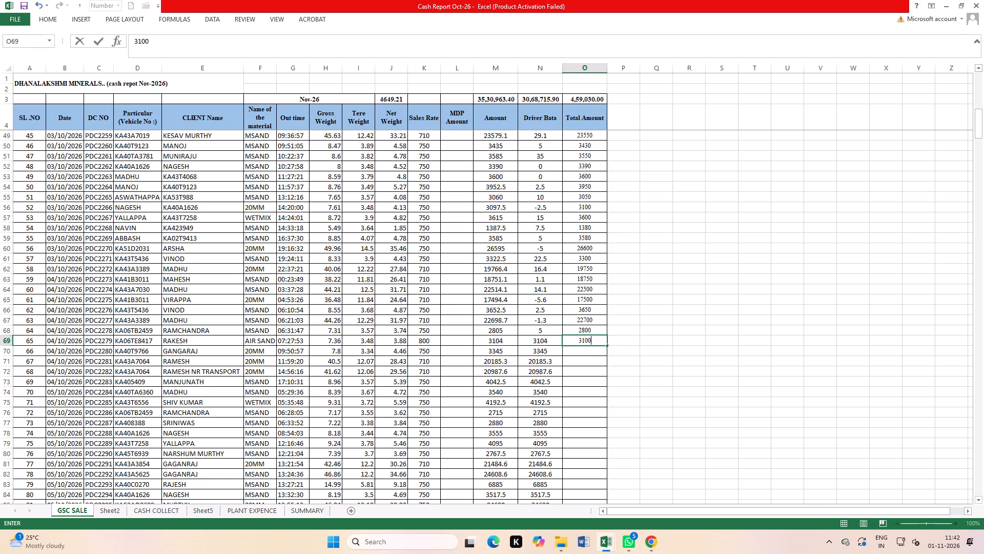
pyautogui.write('33')
pyautogui.write('00')
pyautogui.press('Return')
# Enter Total Amount values 20180, 20980 and 4040 in cells O71 to O73 for PDC2281 to PDC2283.
pyautogui.write('20180')
pyautogui.press('Return')
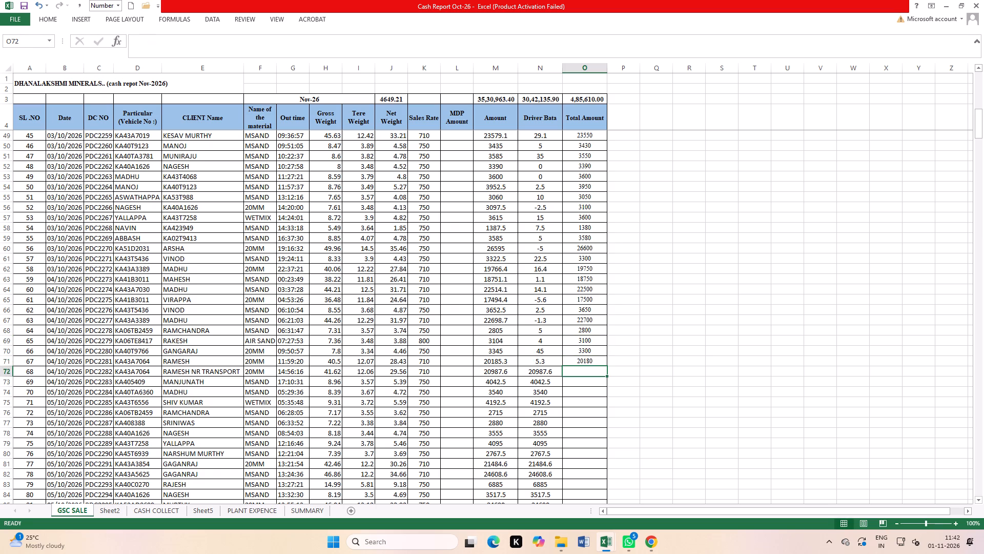
pyautogui.write('20980')
pyautogui.press('Return')
pyautogui.write('4040')
pyautogui.press('Return')
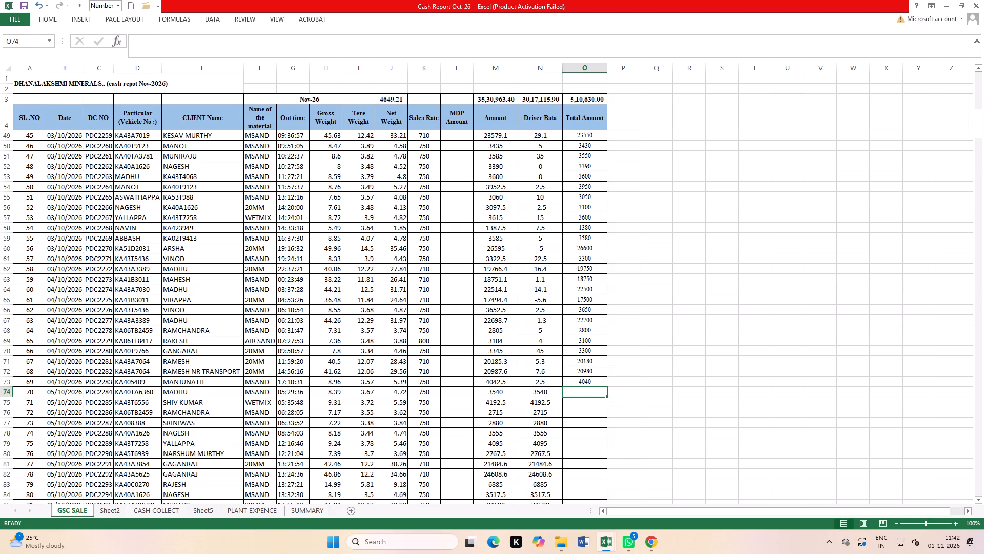
# Enter Total Amount values 3540, 4200, 2700 and 2880 in cells O74 to O77 for PDC2284 to PDC2287.
pyautogui.write('3540')
pyautogui.press('Return')
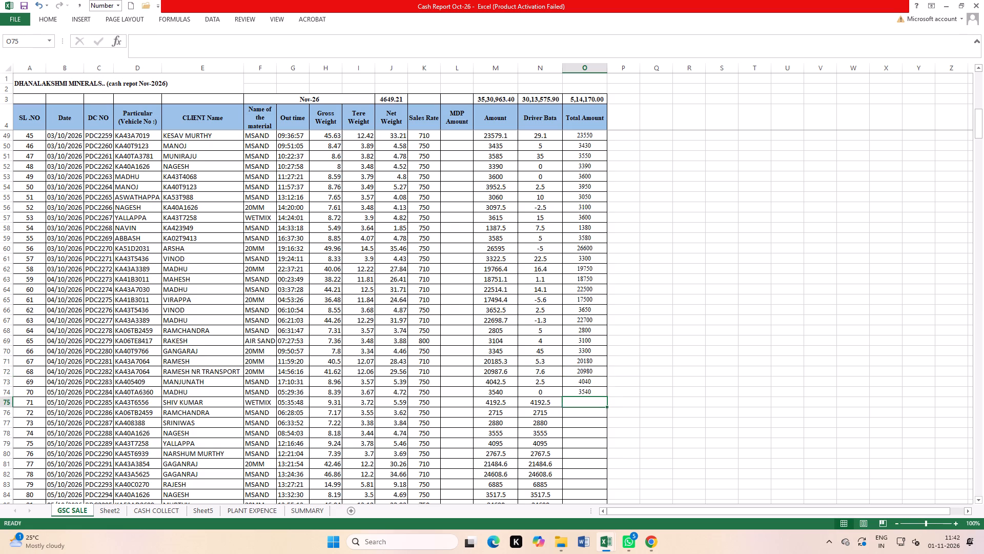
pyautogui.write('4200')
pyautogui.press('Return')
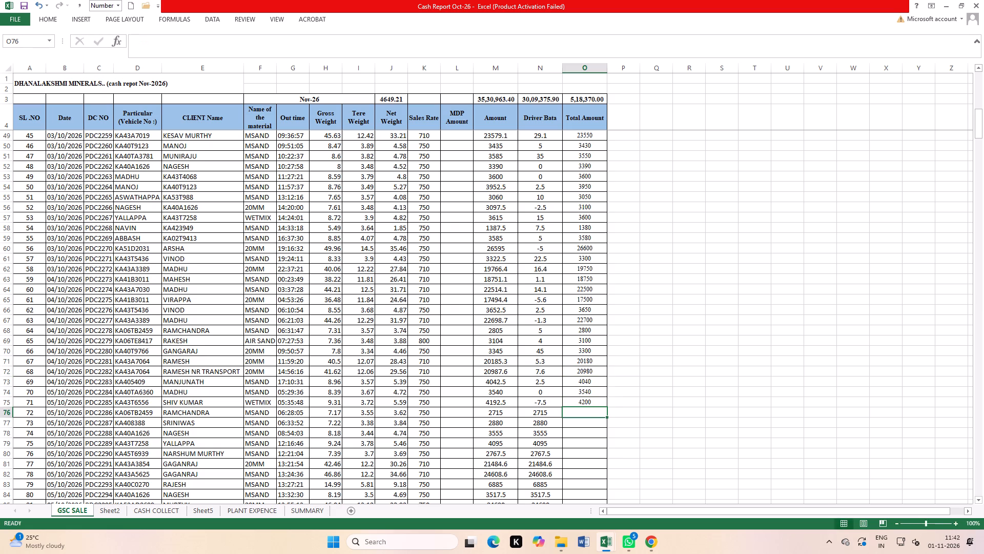
pyautogui.write('2700')
pyautogui.press('Return')
pyautogui.write('2880')
pyautogui.press('Return')
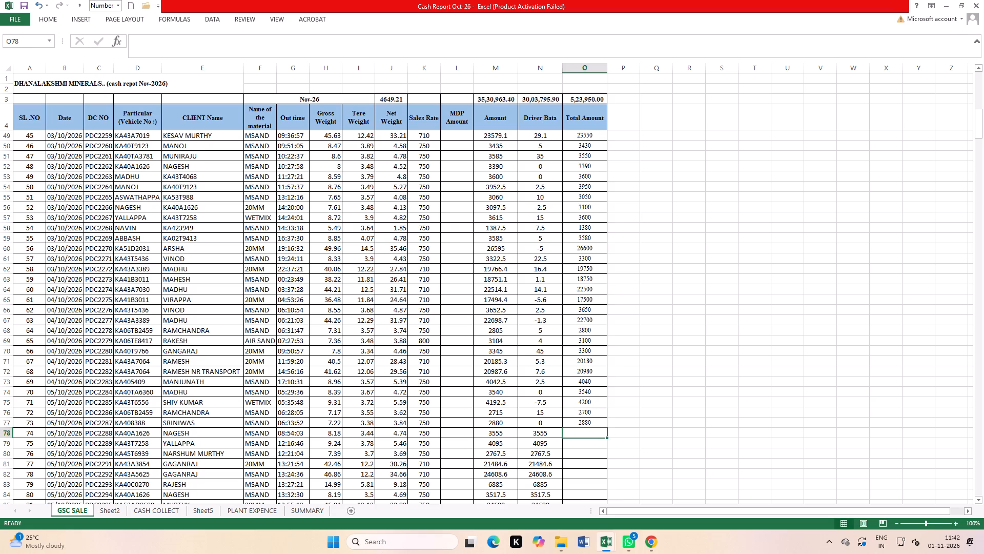
# Enter Total Amount values 3550, 4100 and 2750 in cells O78 to O80 for PDC2288 to PDC2290.
pyautogui.write('3550')
pyautogui.press('Return')
pyautogui.write('40')
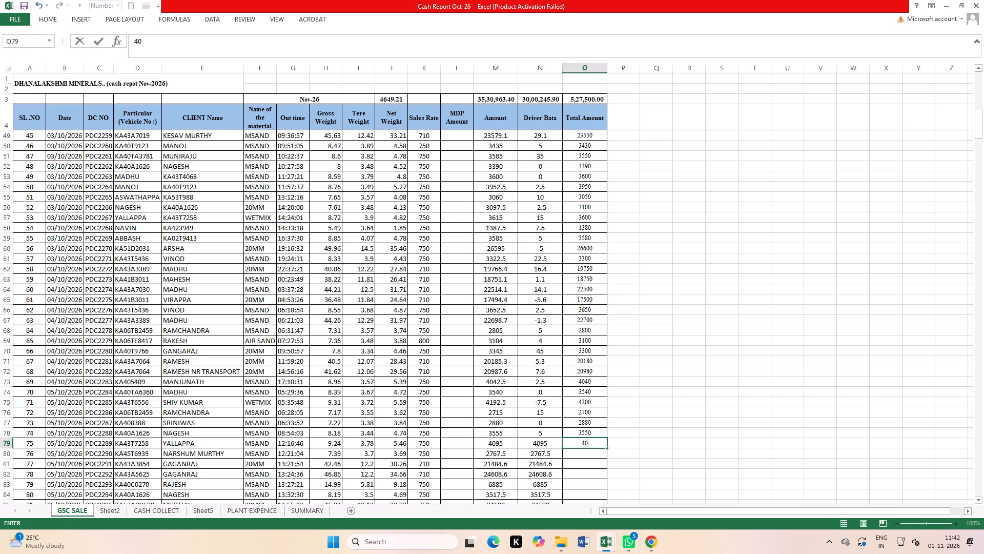
pyautogui.press('BackSpace')
pyautogui.write('1000')
pyautogui.press('Return')
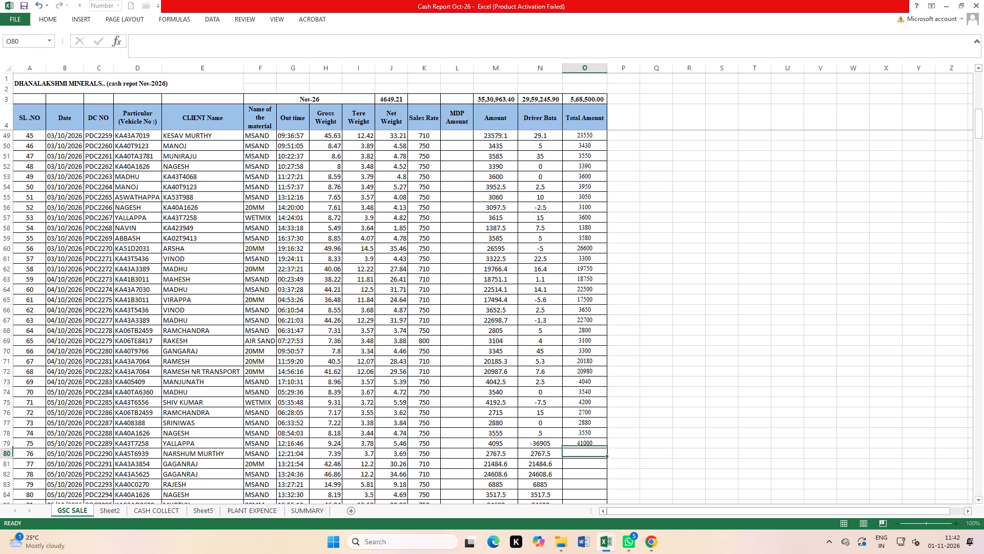
pyautogui.press('Up')
pyautogui.write('4100')
pyautogui.press('Return')
pyautogui.write('2750')
pyautogui.press('Return')
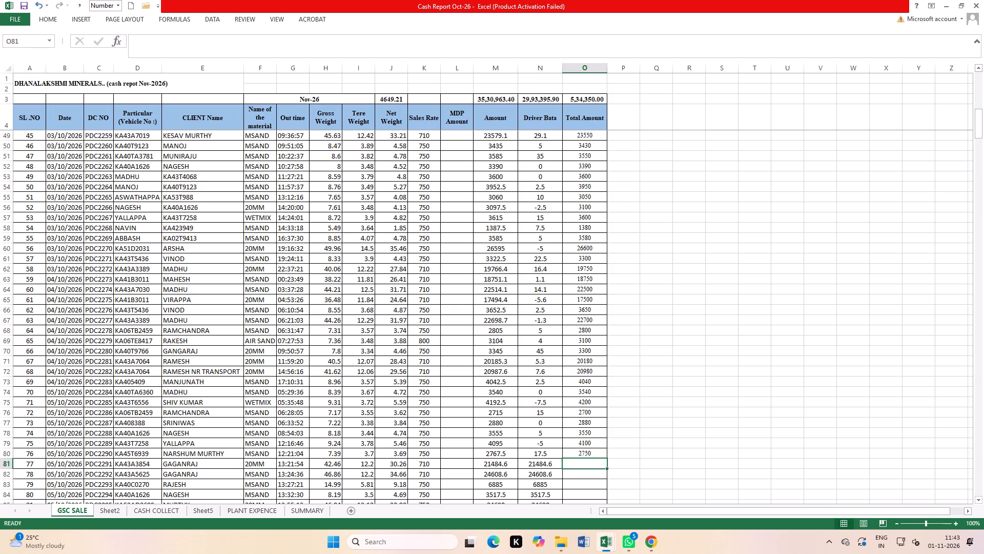
# Enter Total Amount values 21480, 24600, 6880 and 3500 in cells O81 to O84 for PDC2291 to PDC2294.
pyautogui.write('21480')
pyautogui.press('Return')
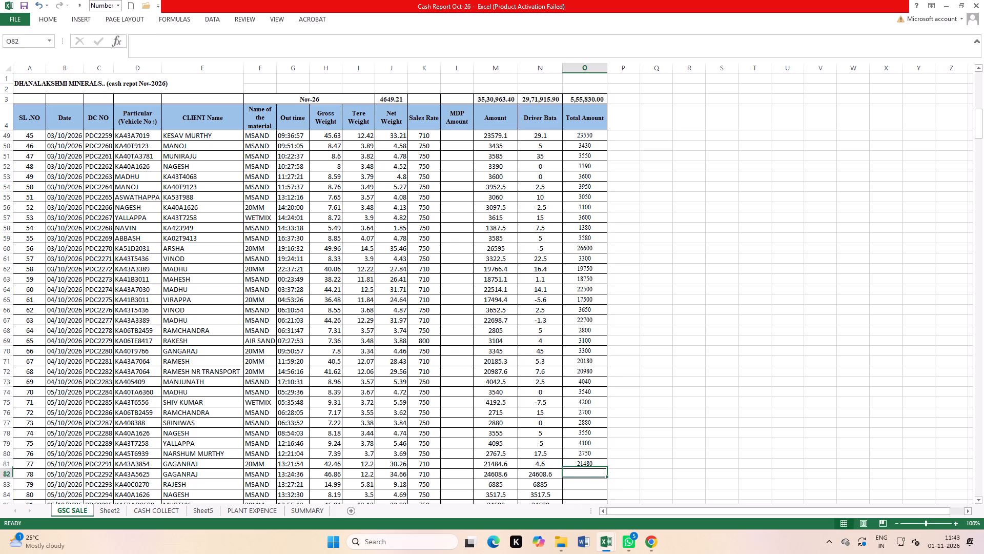
pyautogui.write('24600')
pyautogui.press('Return')
pyautogui.write('6880')
pyautogui.press('Return')
pyautogui.write('3500')
pyautogui.press('Return')
# Enter Total Amount values 24690, 3900 and 3080 in cells O85 to O87 for PDC2295 to PDC2297.
pyautogui.scroll(-2, 613, 261)
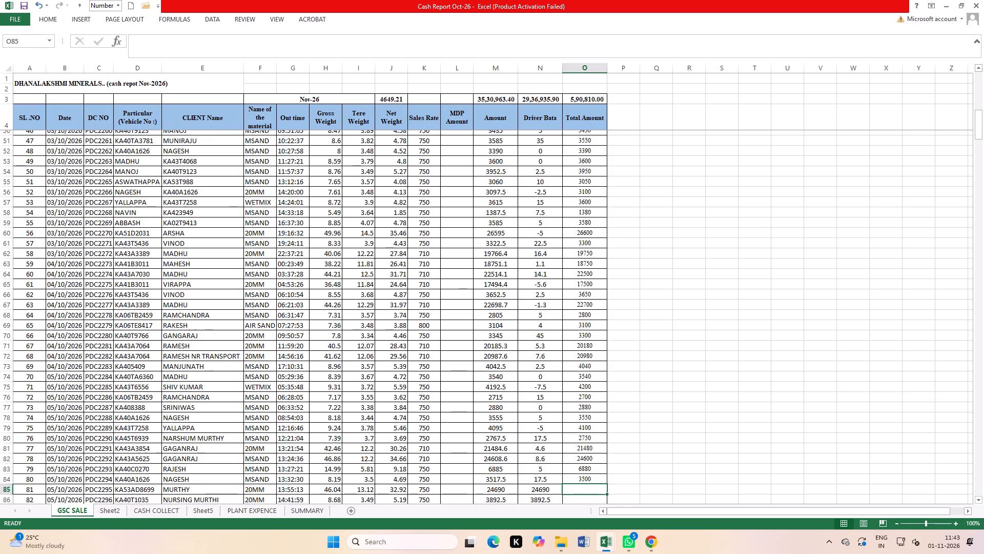
pyautogui.scroll(-5, 606, 262)
pyautogui.scroll(-2, 619, 357)
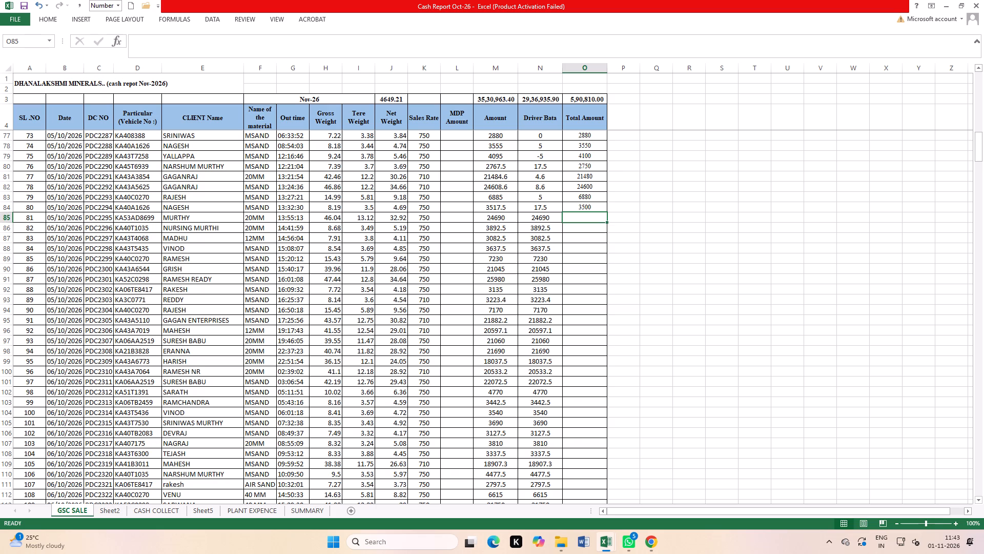
pyautogui.press('2')
pyautogui.press('4')
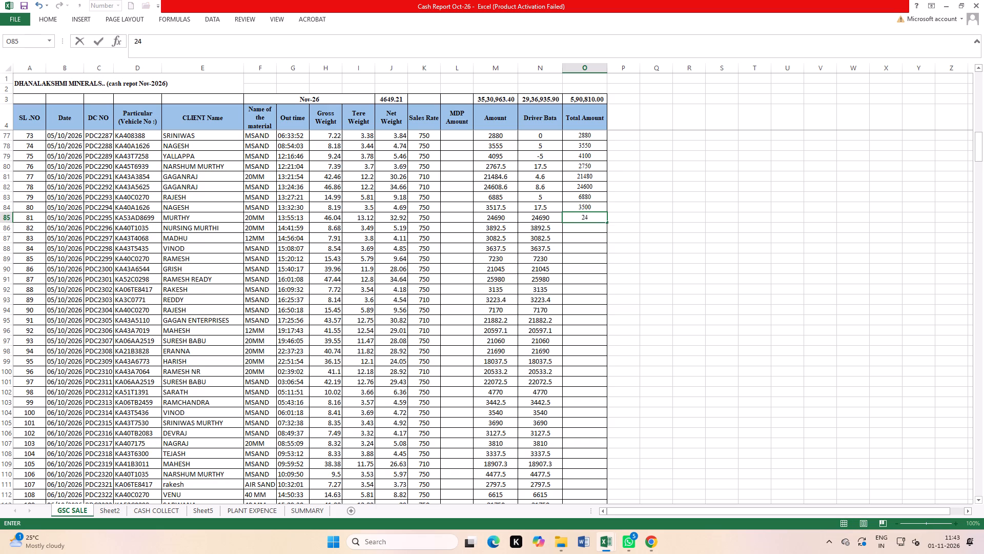
pyautogui.write('690')
pyautogui.press('Return')
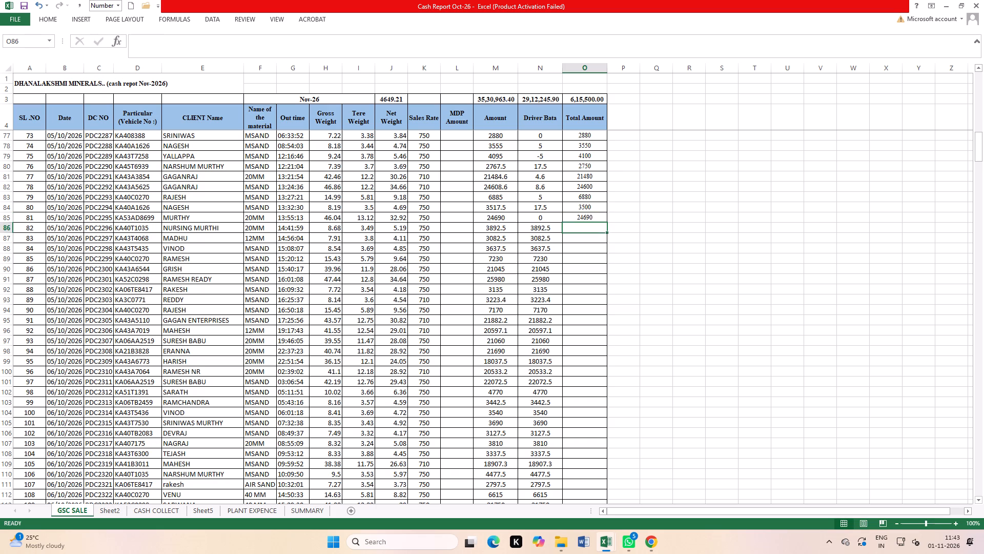
pyautogui.write('3900')
pyautogui.press('Return')
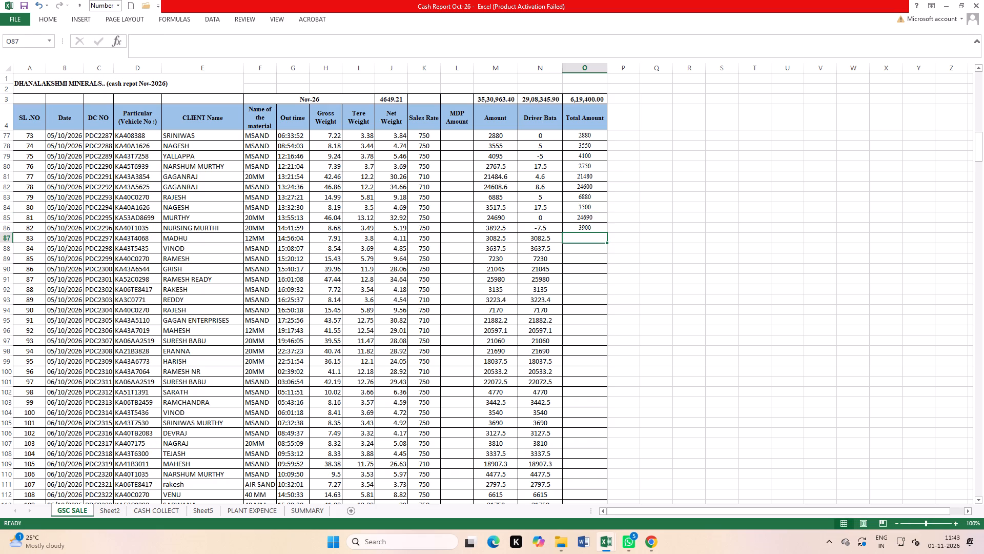
pyautogui.write('3080')
pyautogui.press('Return')
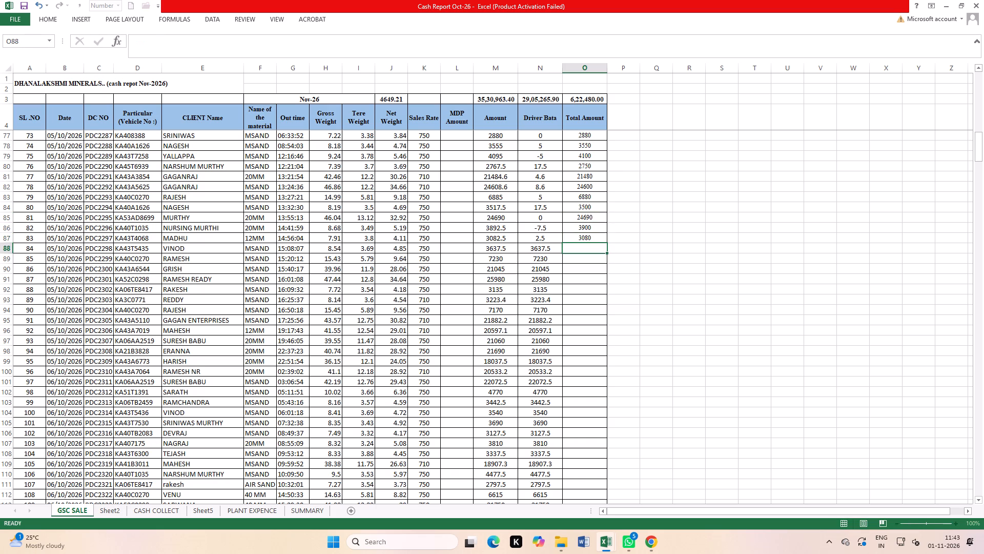
# Enter Total Amount values 3930, 7200 and 21000 in cells O88 to O90 for PDC2298 to PDC2300.
pyautogui.write('393')
pyautogui.press('0')
pyautogui.press('Return')
pyautogui.write('700')
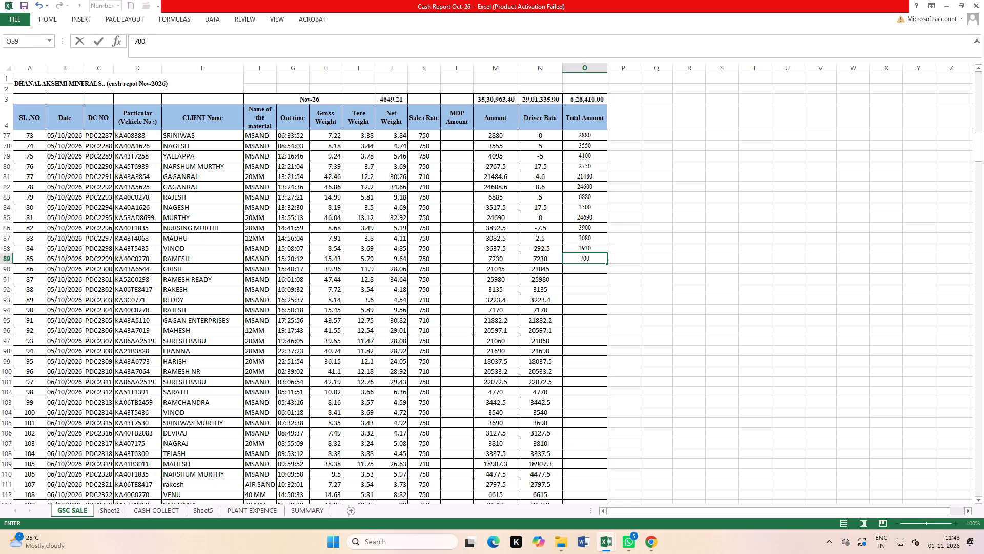
pyautogui.press('BackSpace')
pyautogui.press('BackSpace')
pyautogui.press('BackSpace')
pyautogui.write('7200')
pyautogui.press('Return')
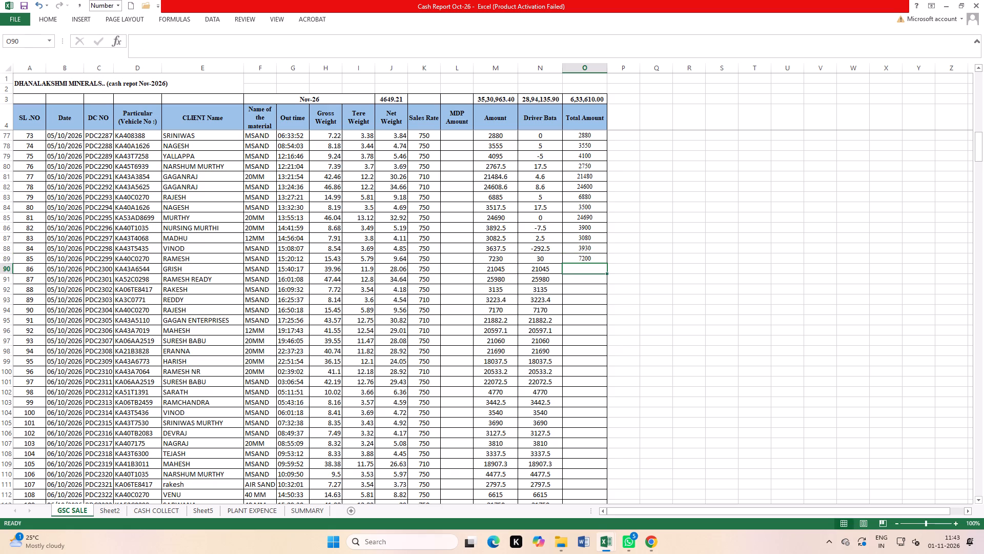
pyautogui.write('2100')
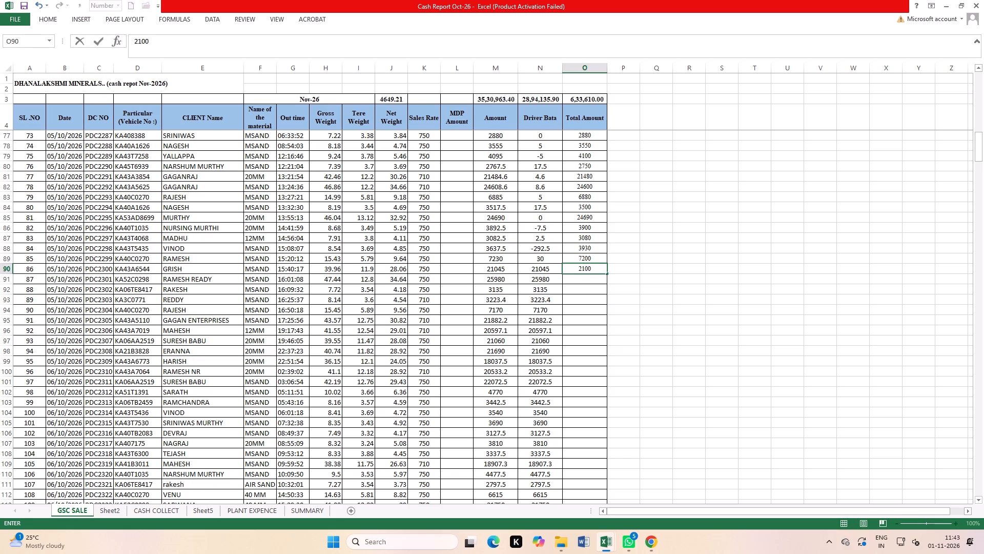
pyautogui.press('0')
pyautogui.press('Return')
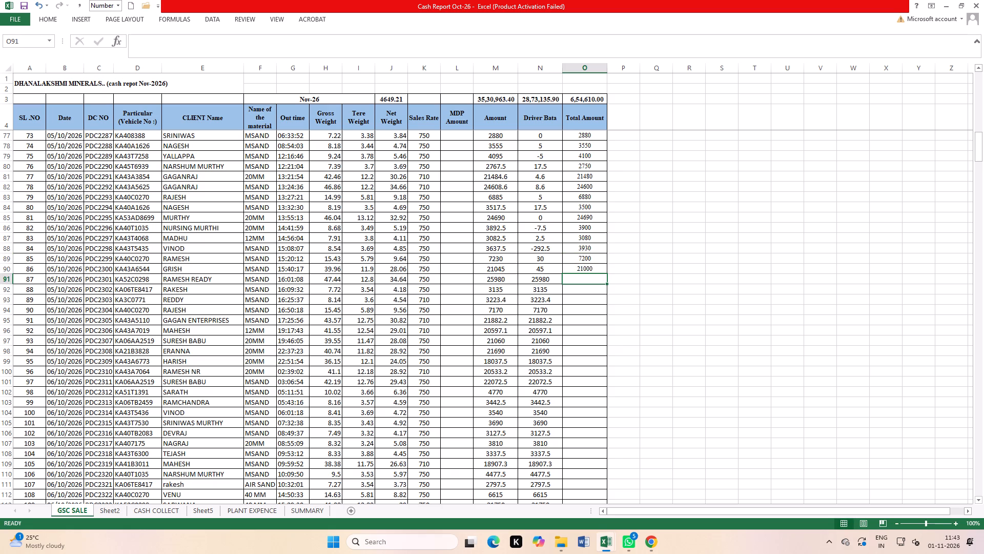
# Enter Total Amount values 25980, 3130, 3200 and 7150 in cells O91 to O94 for PDC2301 to PDC2304.
pyautogui.write('25980')
pyautogui.press('Return')
pyautogui.write('3130')
pyautogui.press('Return')
pyautogui.write('3200')
pyautogui.press('Return')
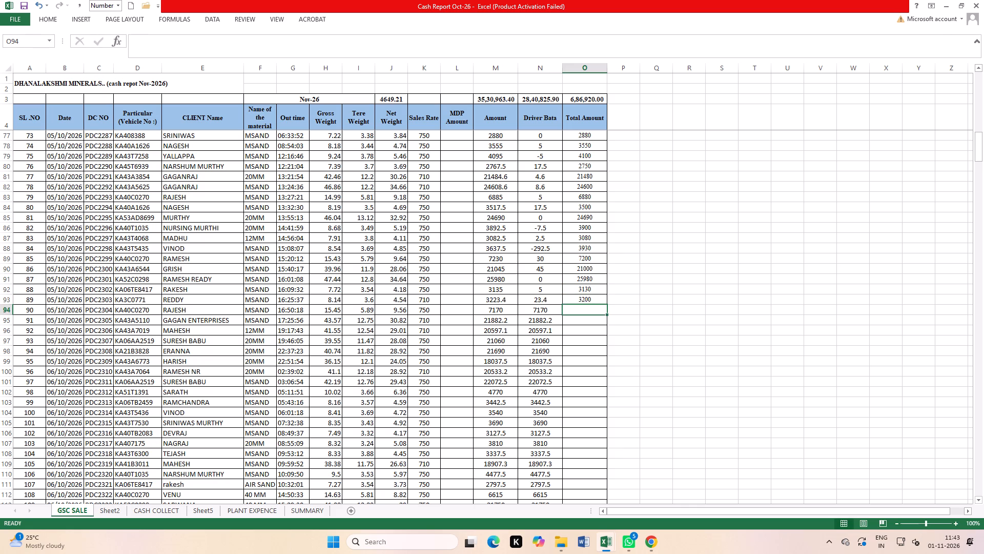
pyautogui.write('7150')
pyautogui.press('Return')
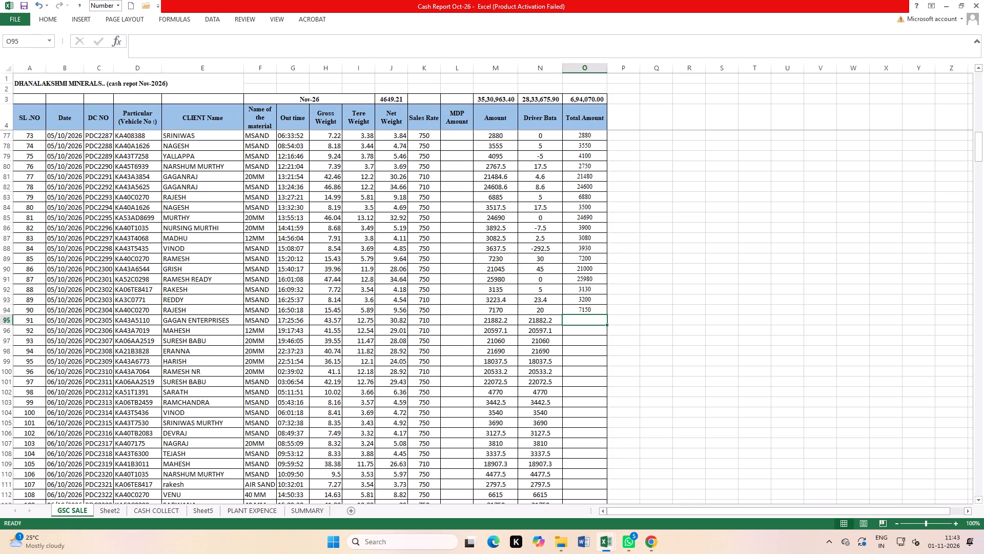
# Enter Total Amount values 21880 and 20600 in cells O95 and O96 for PDC2305 and PDC2306.
pyautogui.write('21880')
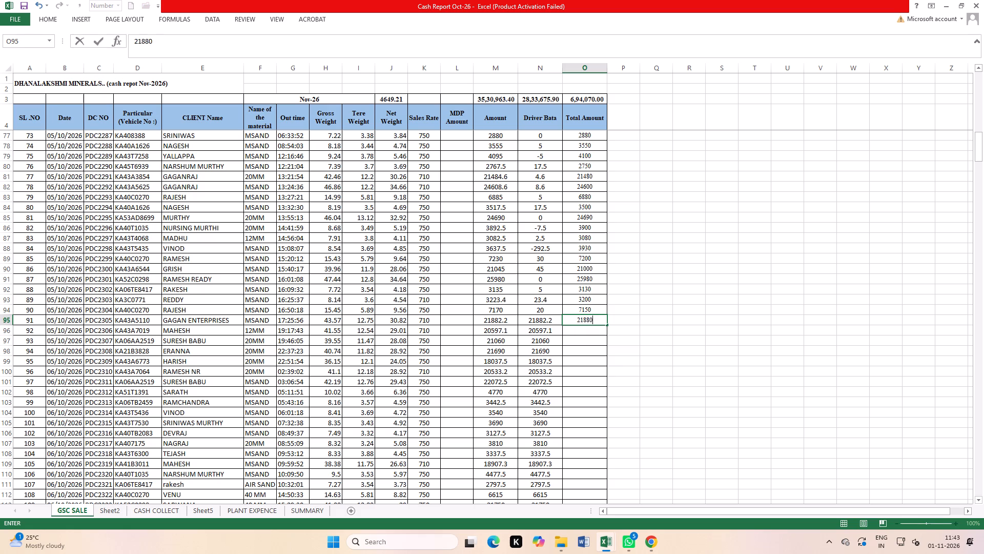
pyautogui.press('Return')
pyautogui.write('20600')
pyautogui.press('Return')
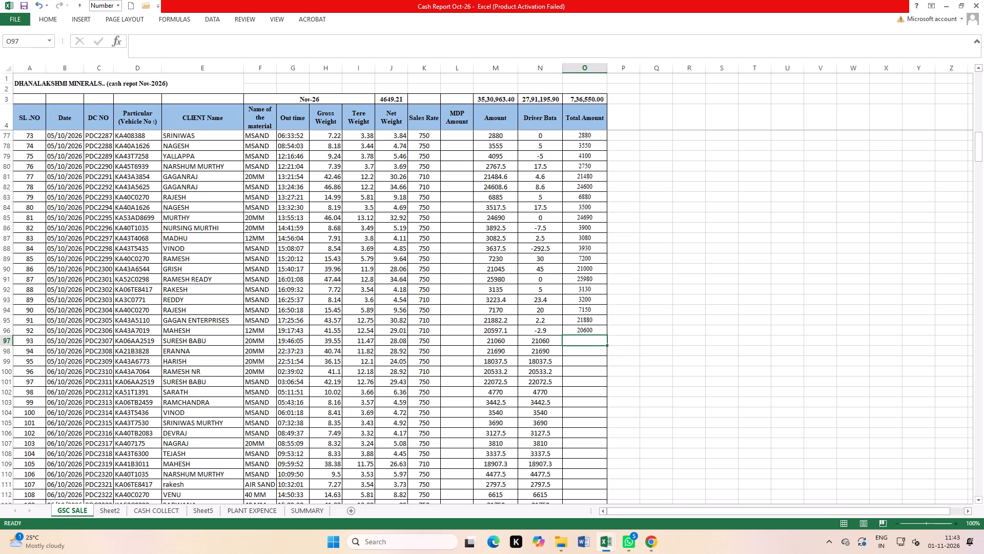
# Enter Total Amount values 21050, 21690 and 18000 in cells O97 to O99 for PDC2307 to PDC2309.
pyautogui.write('2106')
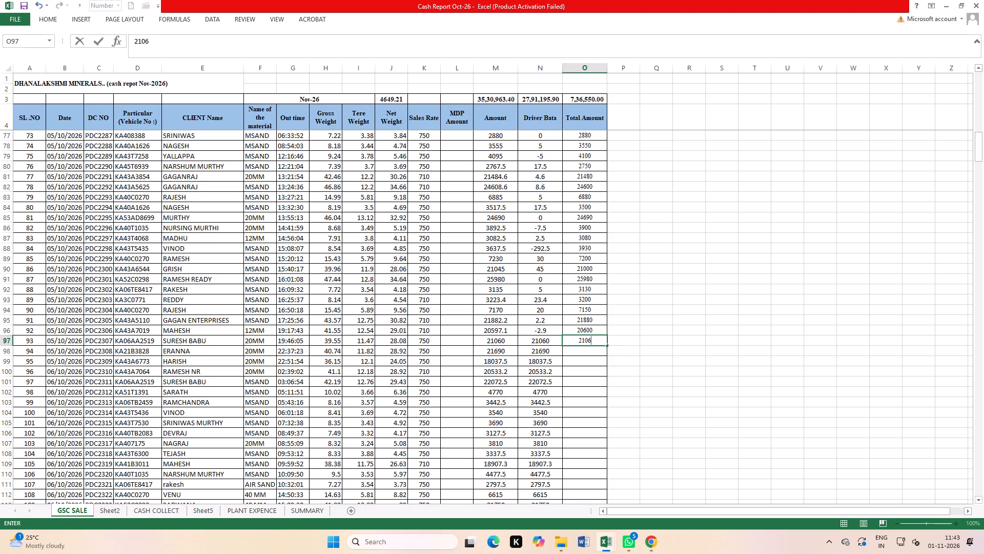
pyautogui.press('BackSpace')
pyautogui.write('50')
pyautogui.press('Return')
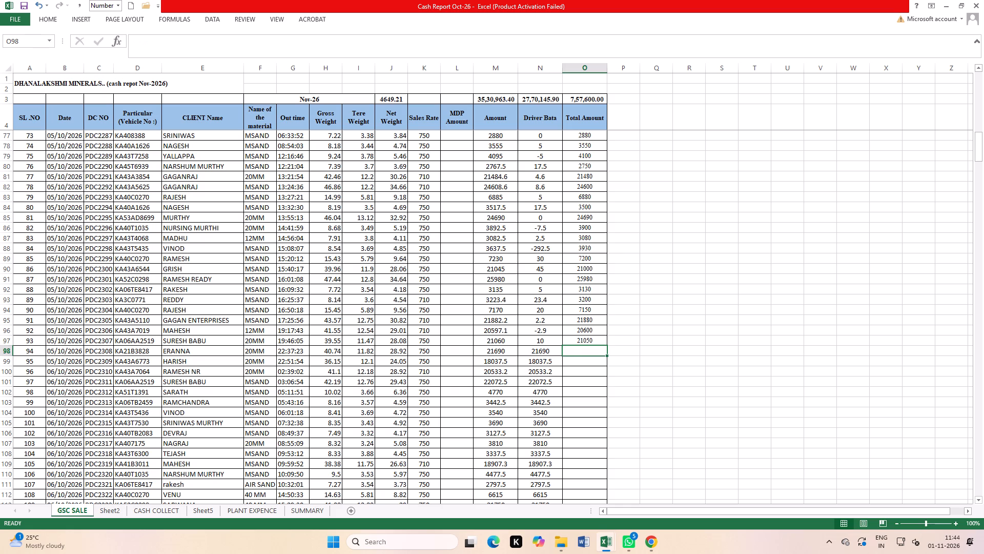
pyautogui.write('21')
pyautogui.write('690')
pyautogui.press('Return')
pyautogui.write('180')
pyautogui.write('00')
pyautogui.press('Return')
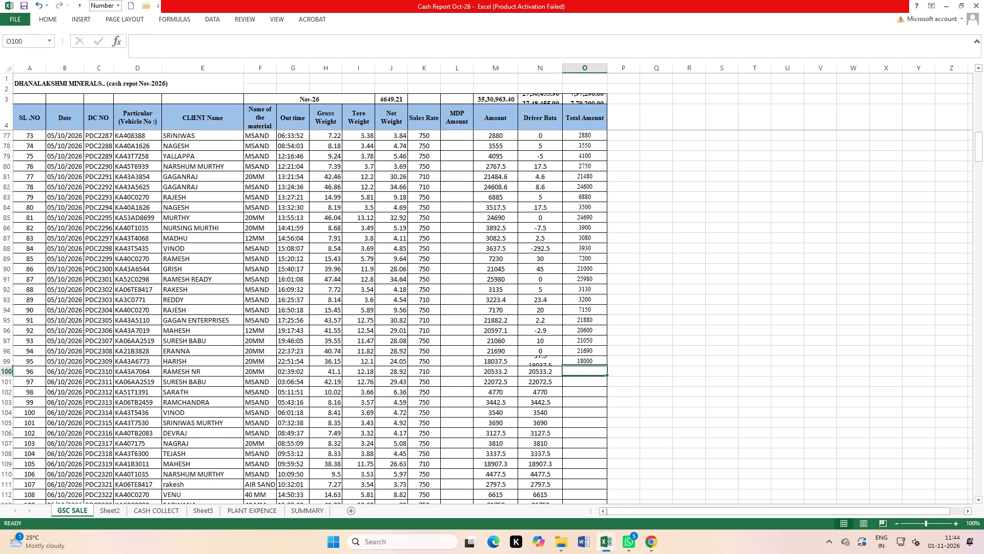
# Enter Total Amount values 20500, 22050, 4750 and 3440 in cells O100 to O103 for PDC2310 to PDC2313.
pyautogui.write('20550')
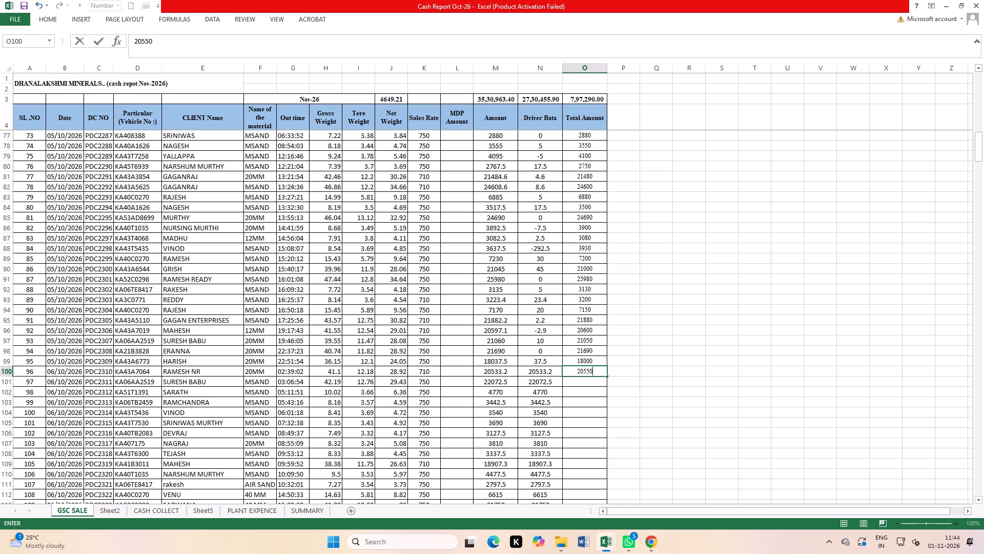
pyautogui.press('BackSpace')
pyautogui.press('BackSpace')
pyautogui.write('00')
pyautogui.press('Return')
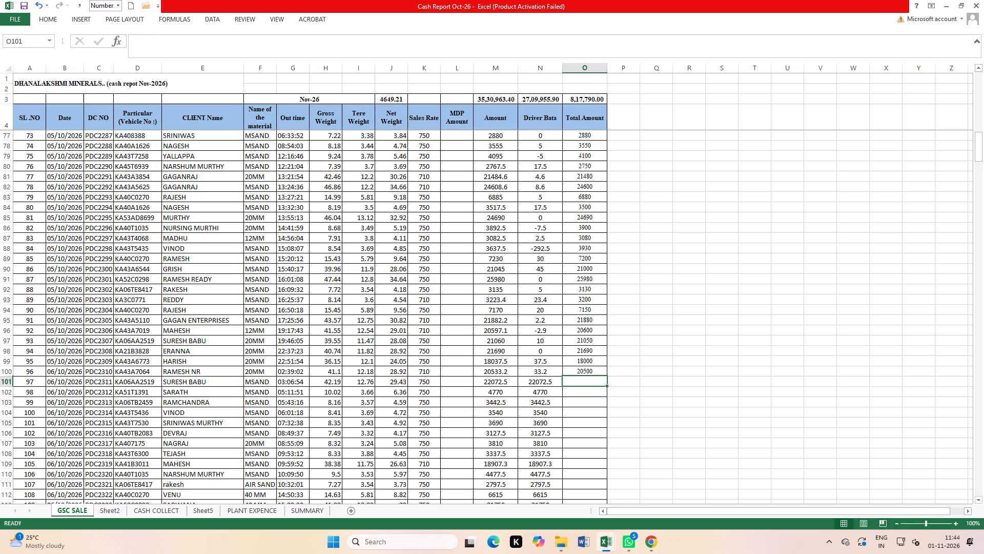
pyautogui.write('22050')
pyautogui.press('Return')
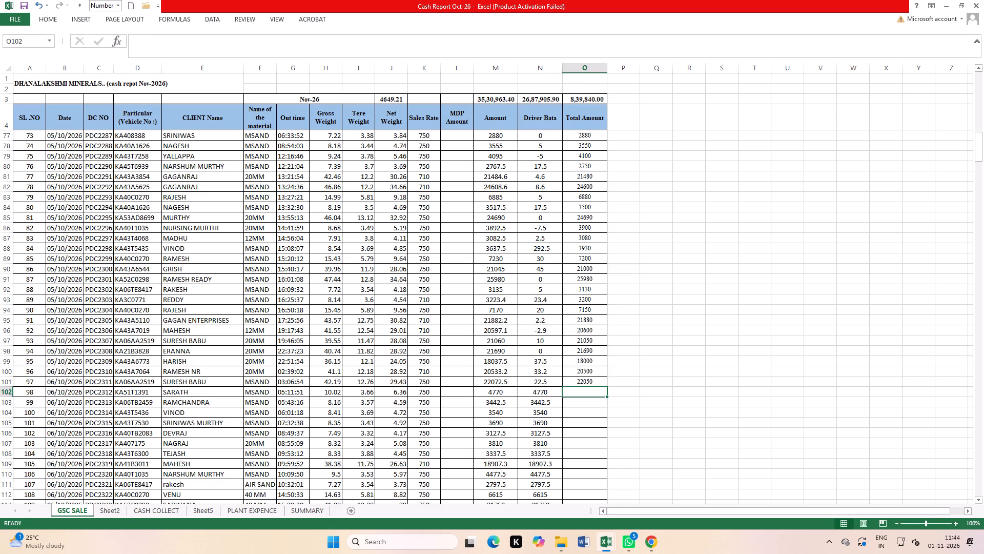
pyautogui.write('4750')
pyautogui.press('Return')
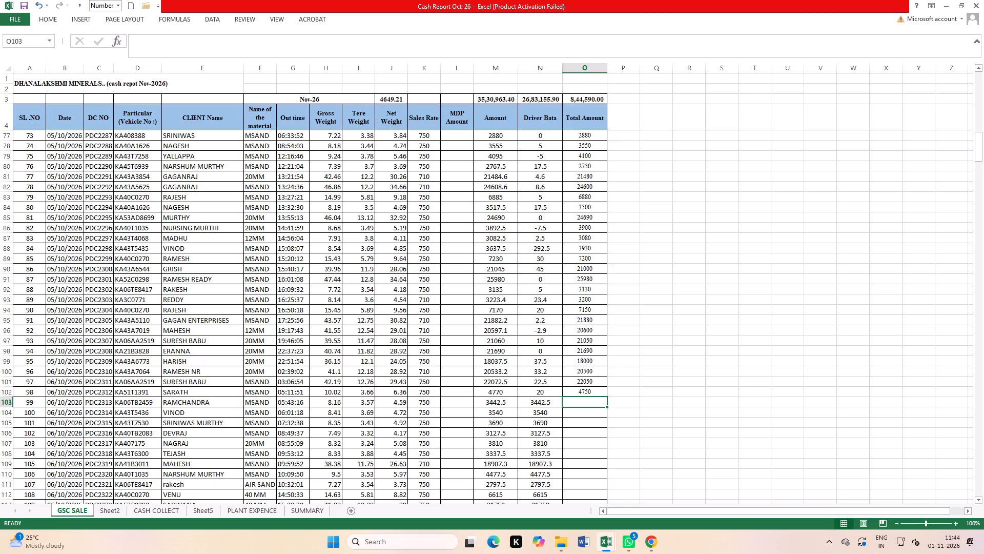
pyautogui.write('3440')
pyautogui.press('Return')
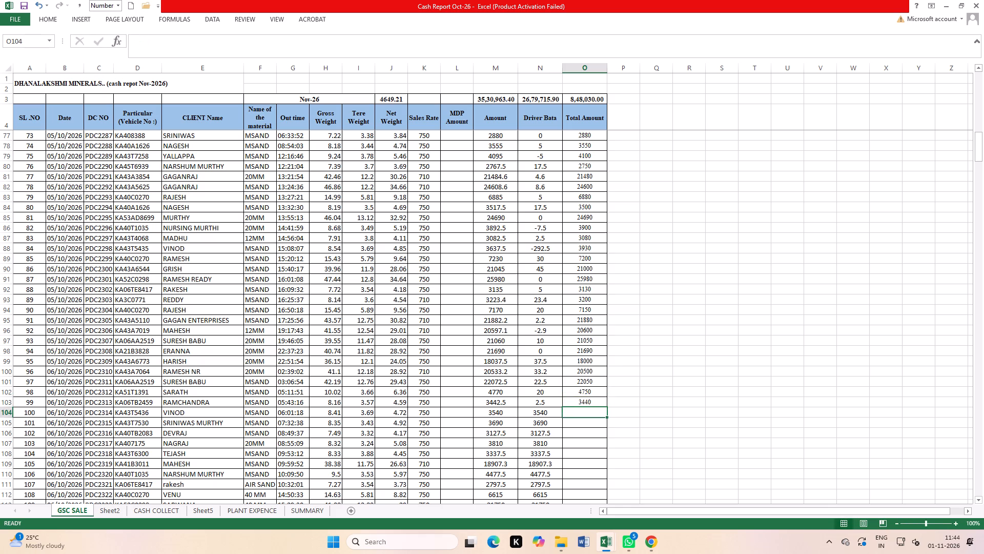
# Enter Total Amount values 3540, 3690 and 3100 in cells O104 to O106 for PDC2314 to PDC2316.
pyautogui.write('3540')
pyautogui.press('Return')
pyautogui.write('21')
pyautogui.press('BackSpace')
pyautogui.press('BackSpace')
pyautogui.press('BackSpace')
pyautogui.write('3100')
pyautogui.press('Return')
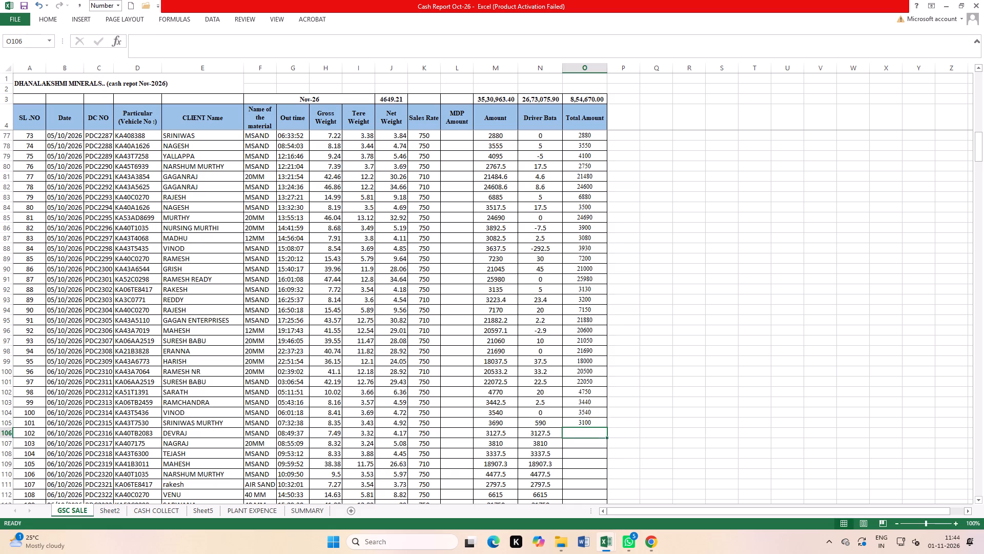
pyautogui.write('3100')
pyautogui.press('Return')
pyautogui.press('Up')
pyautogui.press('Up')
pyautogui.write('3690')
pyautogui.press('Return')
pyautogui.press('Return')
# Enter Total Amount values 3800, 3330 and 18900 in cells O107 to O109 for PDC2317 to PDC2319.
pyautogui.press('3')
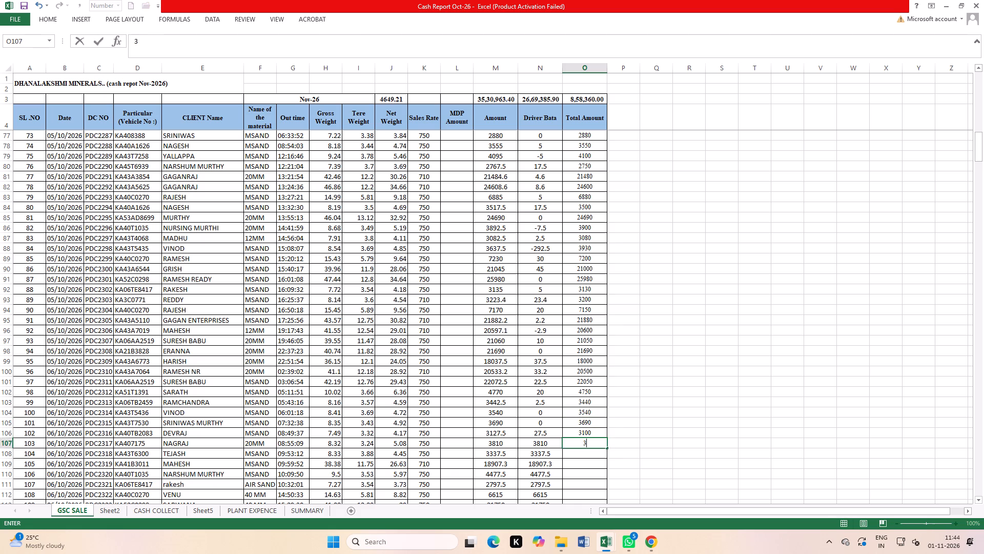
pyautogui.write('800')
pyautogui.press('Return')
pyautogui.write('3330')
pyautogui.press('Return')
pyautogui.write('18900')
pyautogui.press('Return')
# Enter Total Amount values 4450, 2800 and 6600 in cells O110 to O112 for PDC2320 to PDC2322.
pyautogui.write('4450')
pyautogui.press('Return')
pyautogui.write('2800')
pyautogui.press('Return')
pyautogui.write('6600')
pyautogui.press('Return')
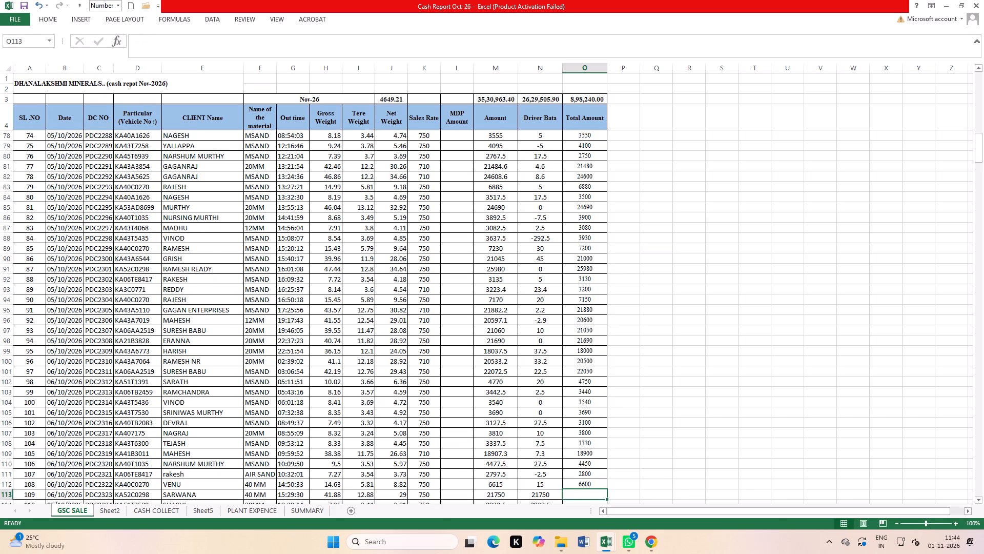
# Enter Total Amount values 21750, 2930, 2680 and 20150 in cells O113 to O116 for PDC2323 to PDC2326.
pyautogui.scroll(-8, 670, 325)
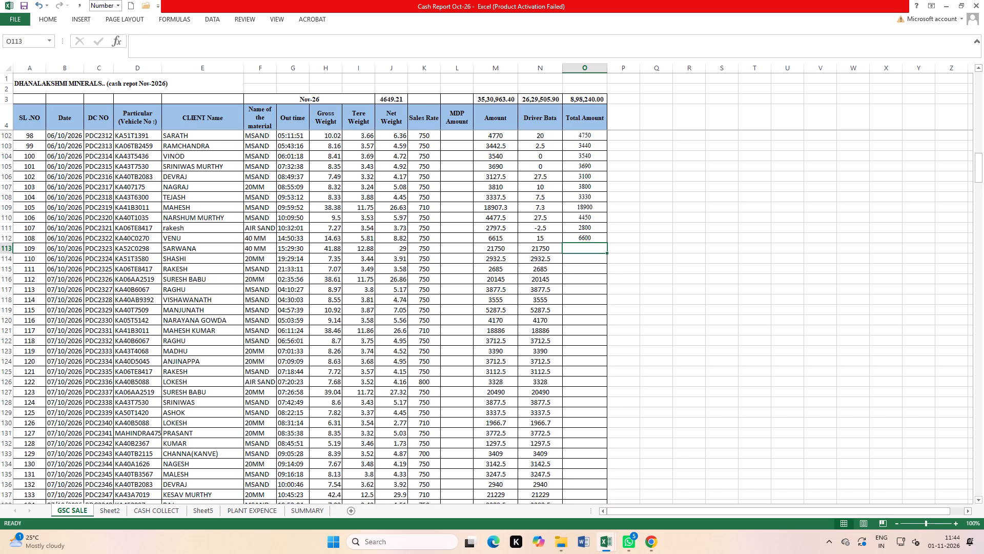
pyautogui.write('21')
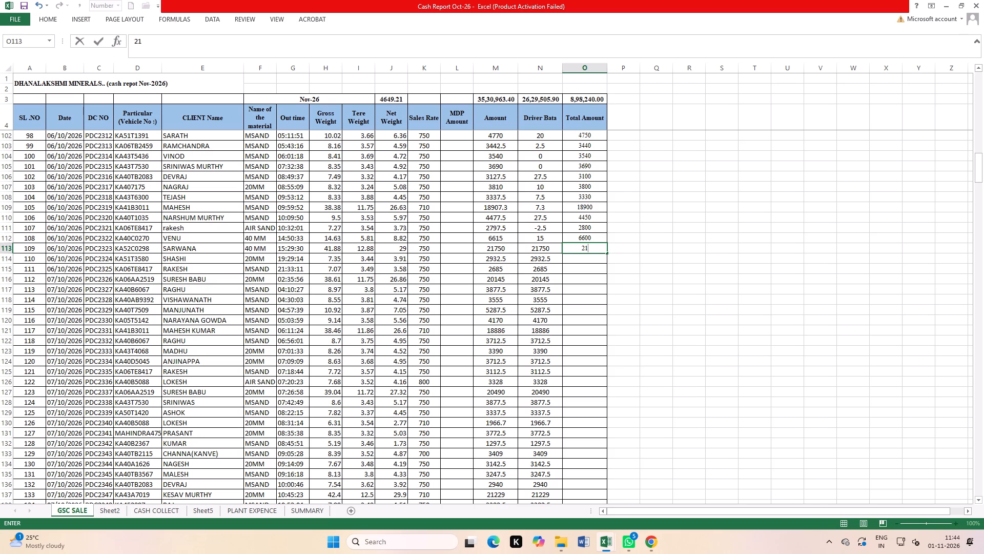
pyautogui.write('750')
pyautogui.press('Return')
pyautogui.write('2930')
pyautogui.press('Return')
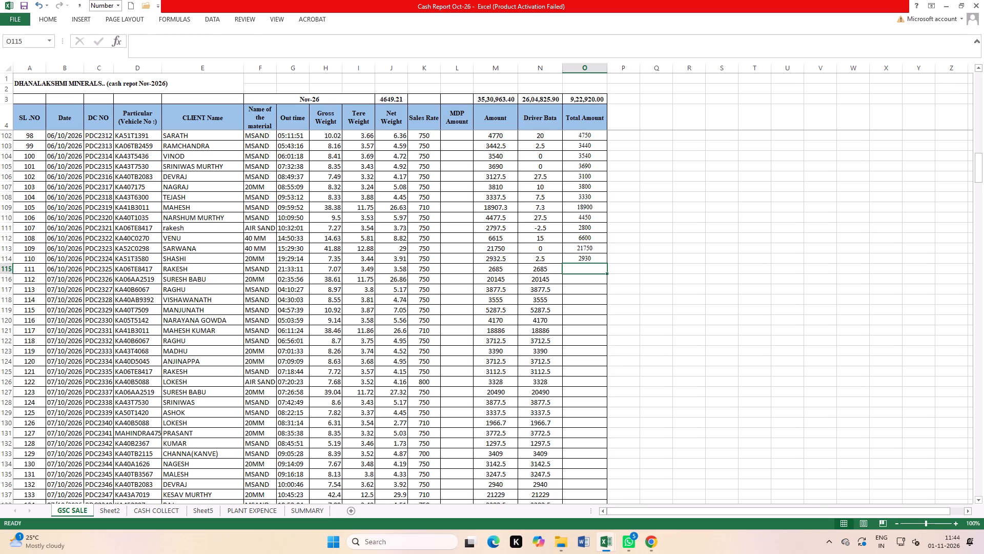
pyautogui.write('266')
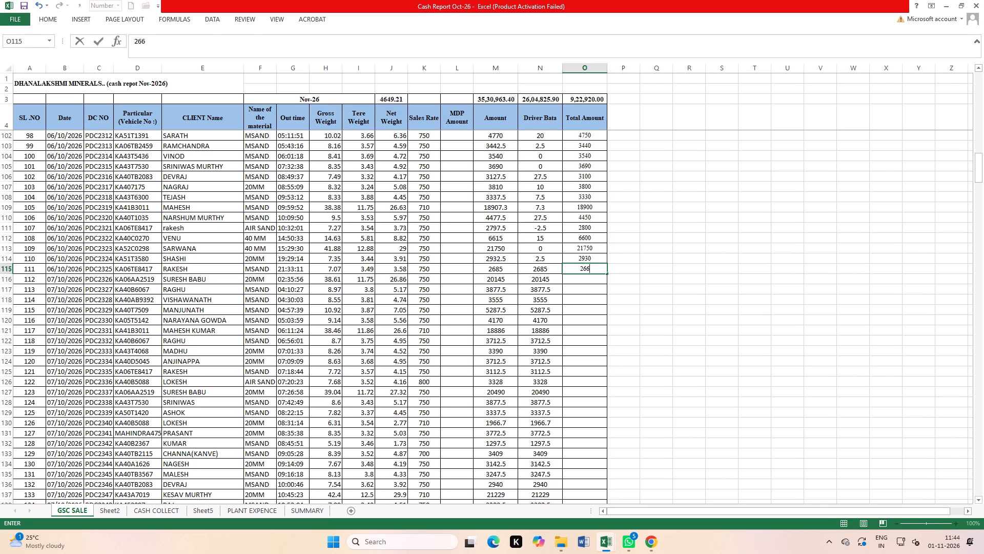
pyautogui.press('BackSpace')
pyautogui.write('80')
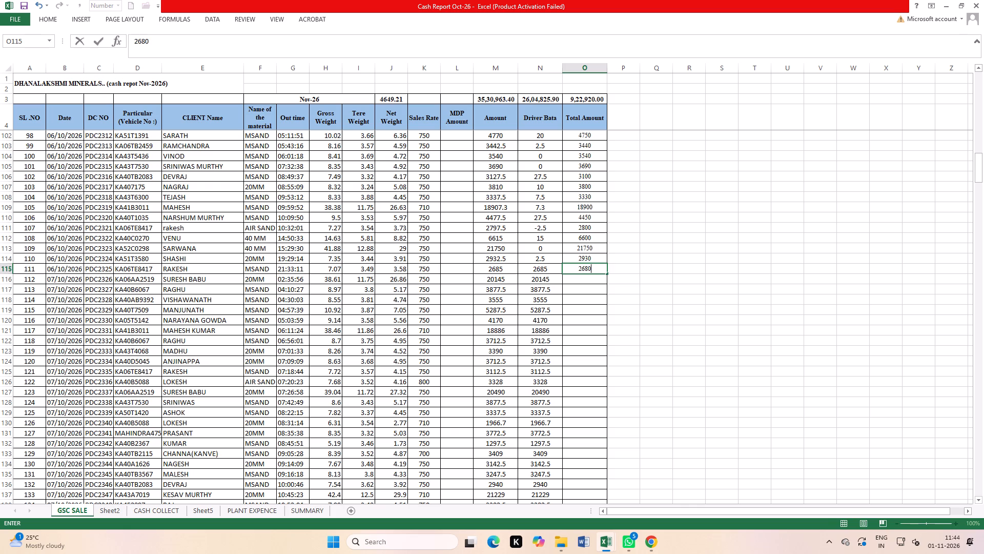
pyautogui.press('Return')
pyautogui.write('20150')
pyautogui.press('Return')
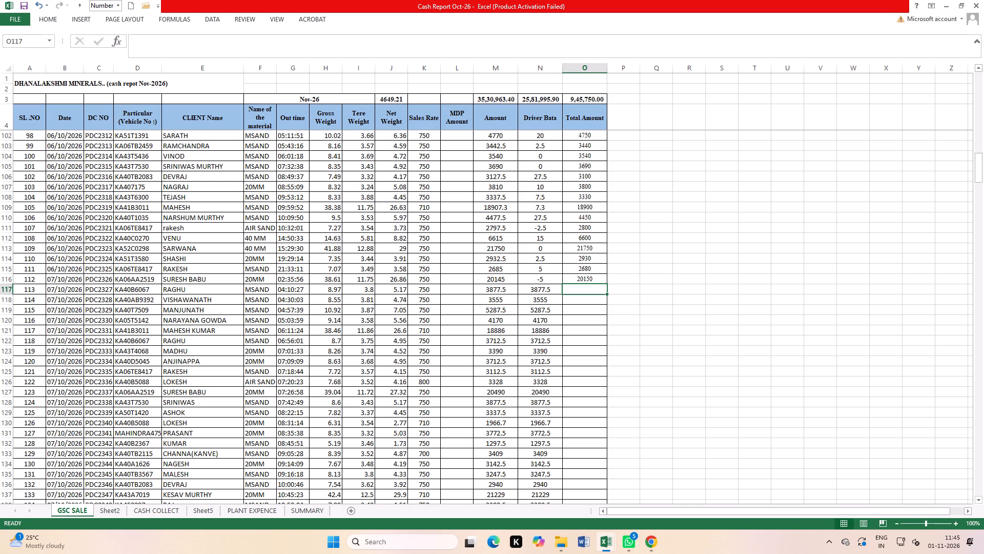
# Enter Total Amount values 3850, 3550, 5280 and 4150 in cells O117 to O120 for PDC2327 to PDC2330.
pyautogui.write('38')
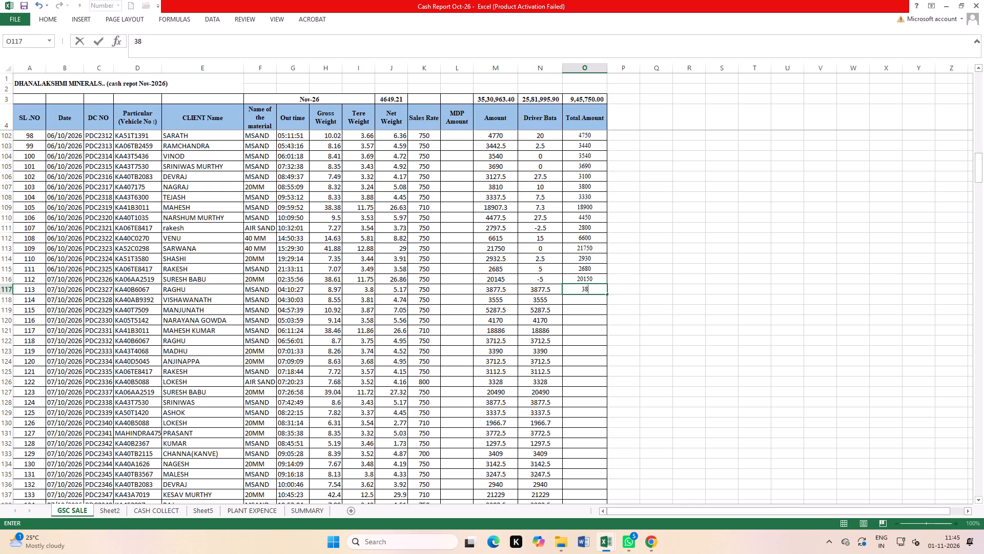
pyautogui.press('0')
pyautogui.press('BackSpace')
pyautogui.write('50')
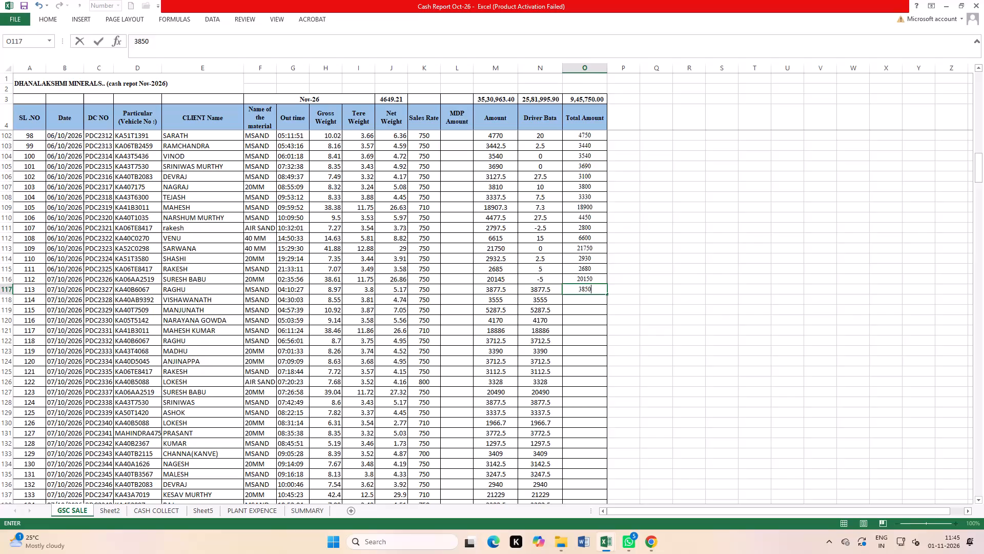
pyautogui.press('Return')
pyautogui.write('3550')
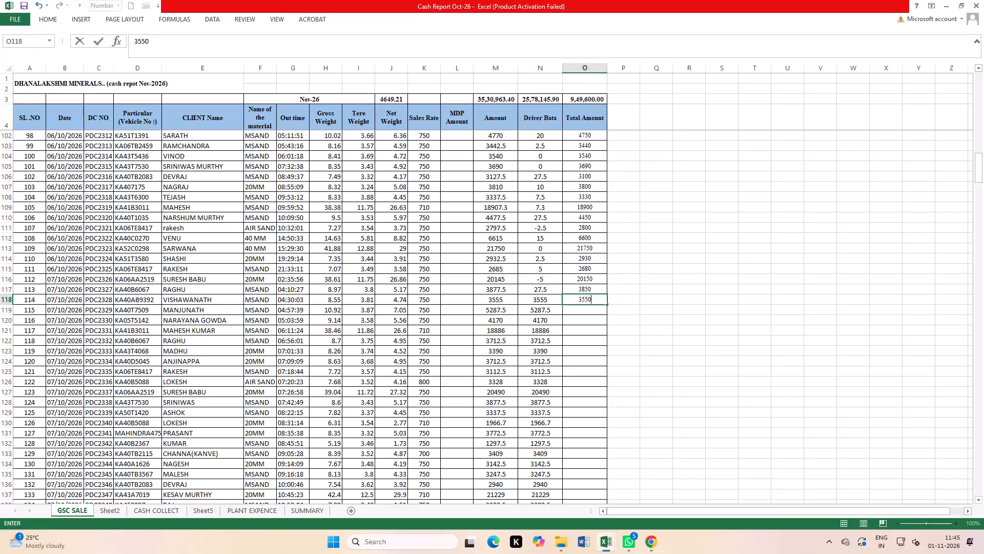
pyautogui.press('Return')
pyautogui.write('5280')
pyautogui.press('Return')
pyautogui.write('4150')
pyautogui.press('Return')
# Enter Total Amount values 18880, 3700, 3390 and 3700 in cells O121 to O124 for PDC2331 to PDC2334.
pyautogui.write('1880')
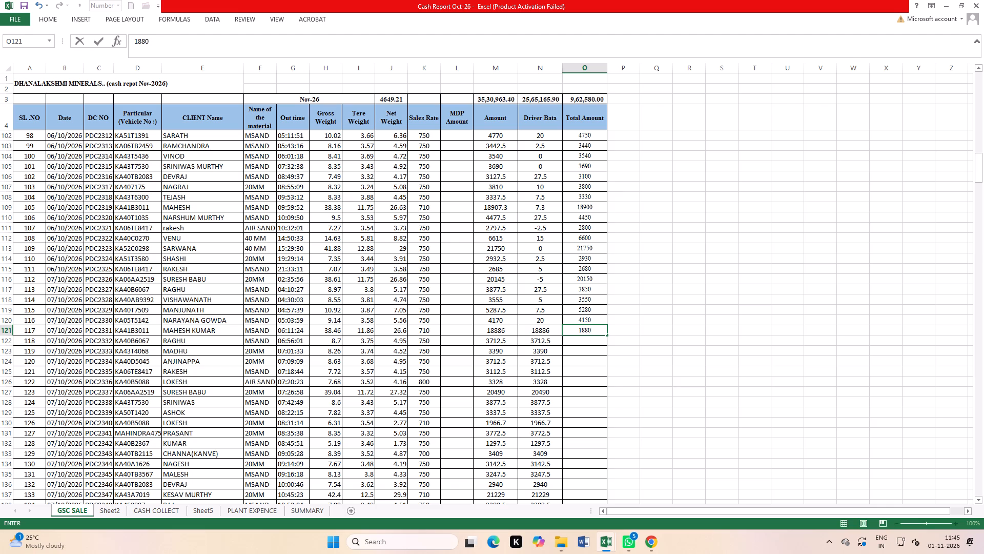
pyautogui.press('BackSpace')
pyautogui.write('80')
pyautogui.press('Return')
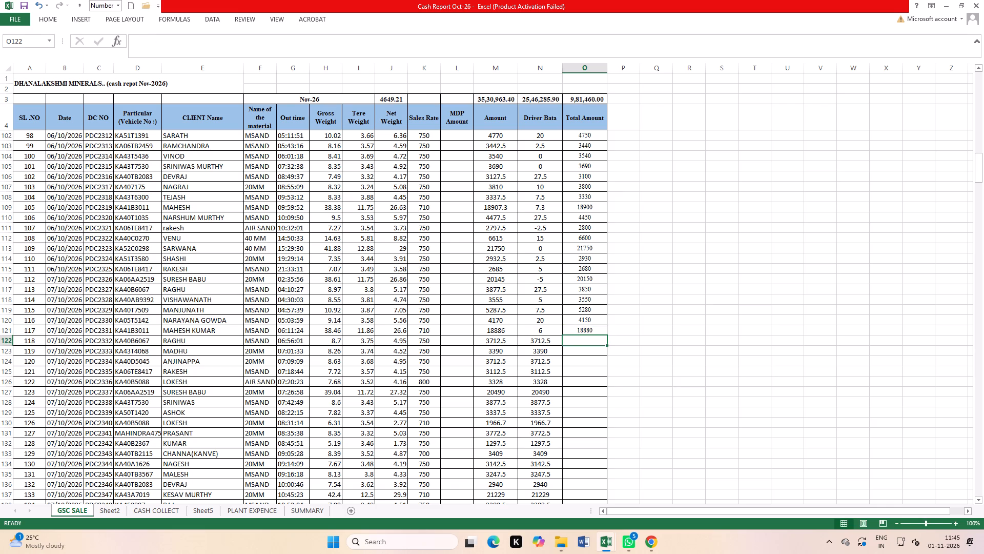
pyautogui.write('3700')
pyautogui.press('Return')
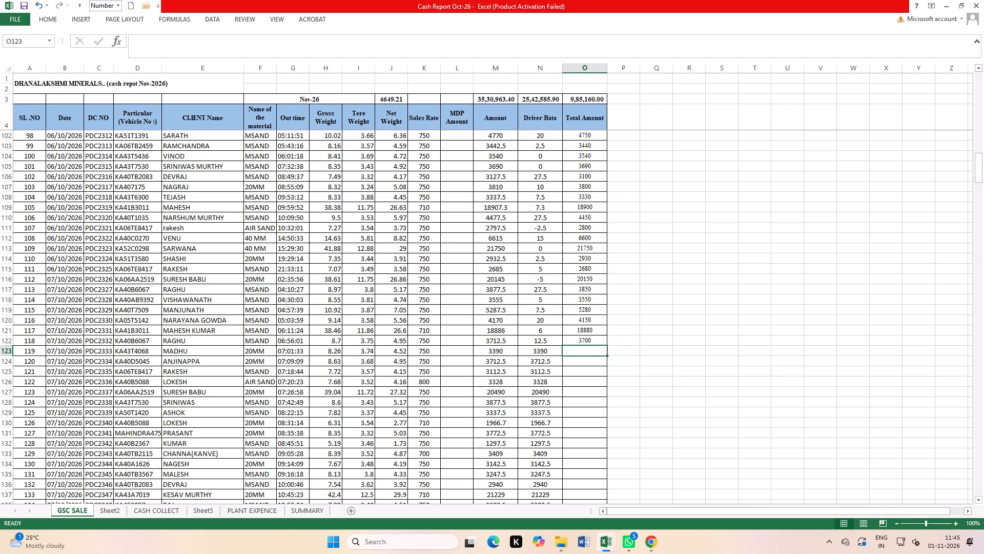
pyautogui.write('3390')
pyautogui.press('Return')
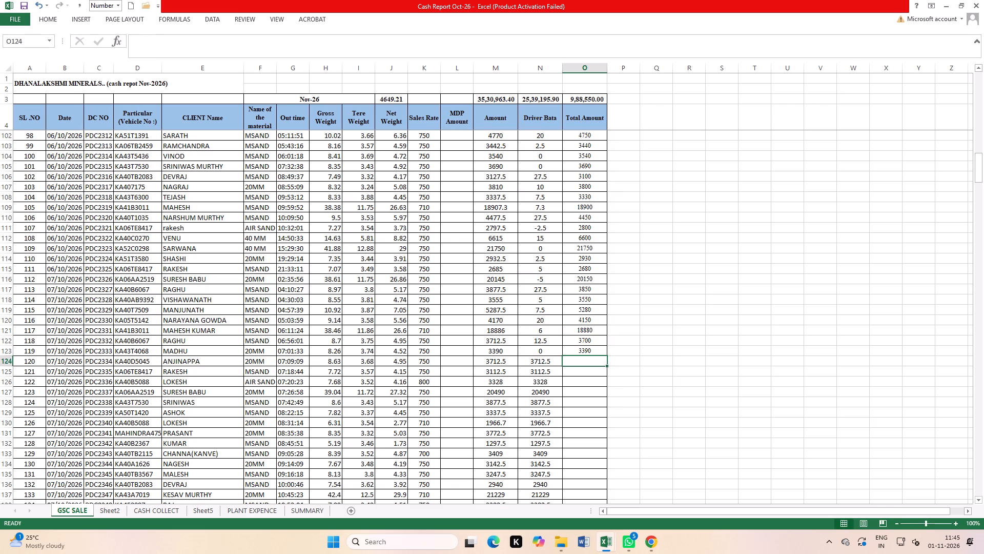
pyautogui.write('3700')
pyautogui.press('Return')
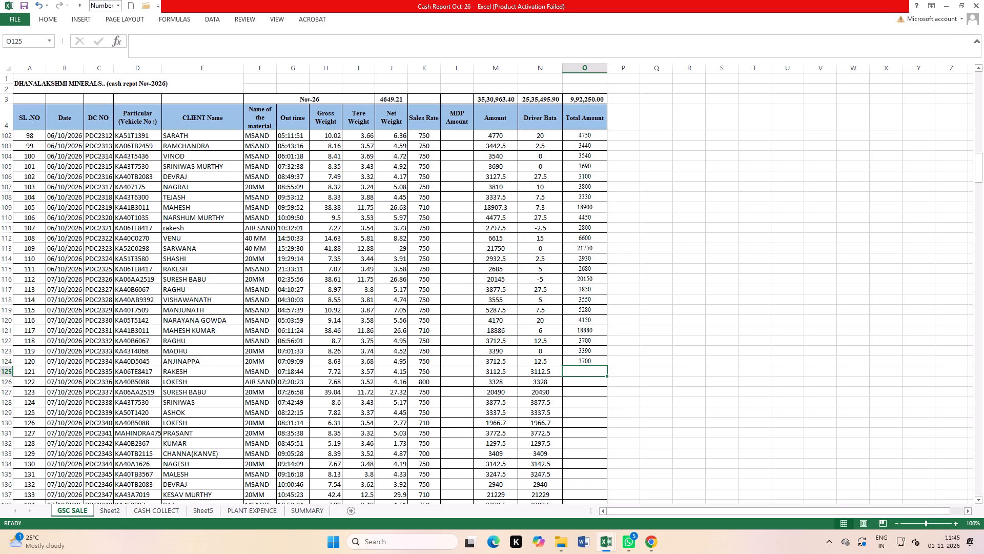
# Enter Total Amount values 3100, 3300, 20490 and 3850 in cells O125 to O128 for PDC2335 to PDC2338.
pyautogui.write('3100')
pyautogui.press('Return')
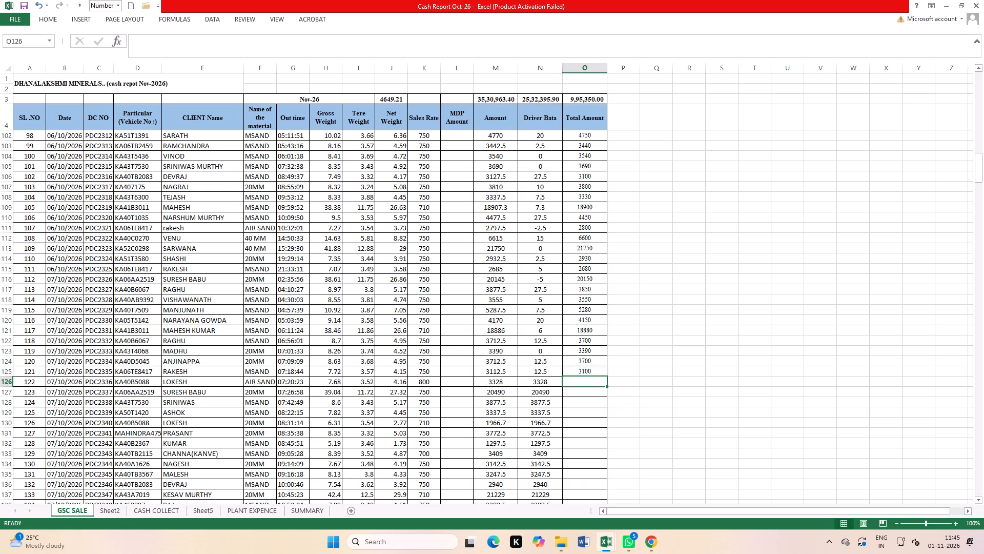
pyautogui.write('3300')
pyautogui.press('Return')
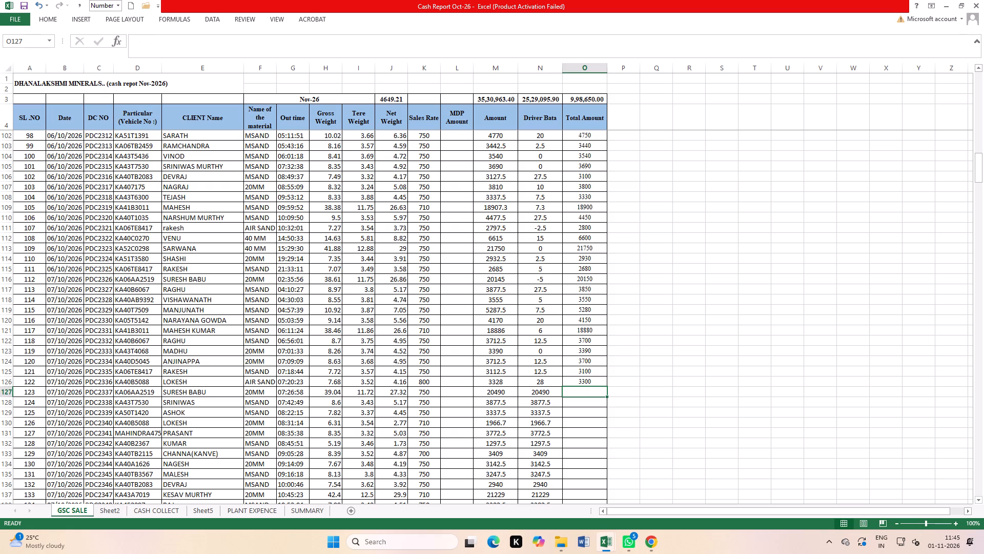
pyautogui.write('20490')
pyautogui.press('Return')
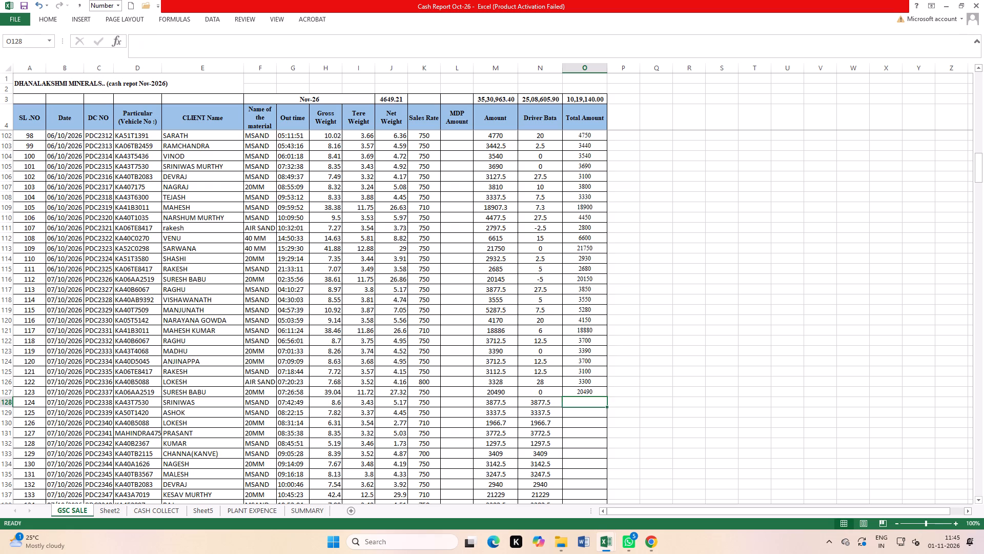
pyautogui.write('3850')
pyautogui.press('Return')
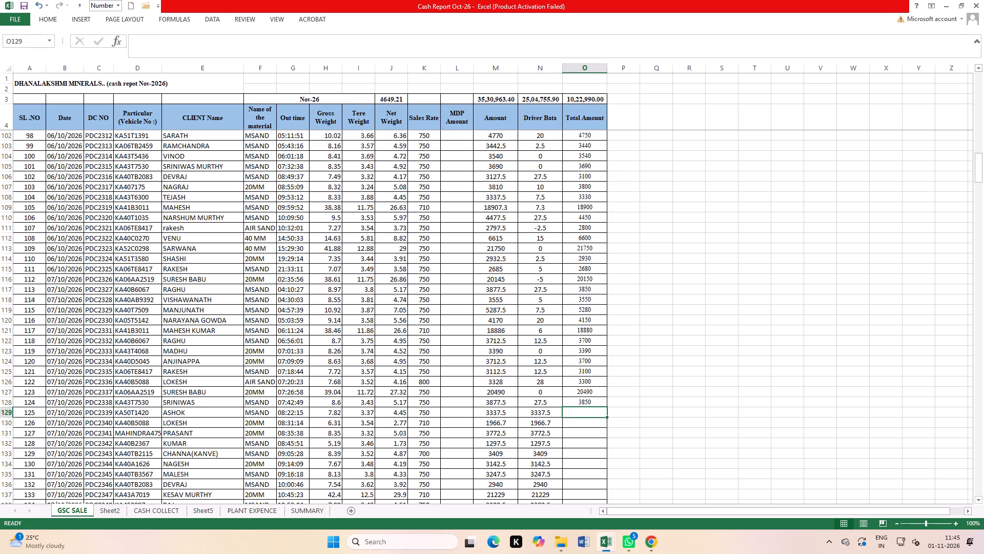
# Enter Total Amount values 3330 and 1950 in cells O129 and O130 for PDC2339 and PDC2340.
pyautogui.write('3330')
pyautogui.press('Return')
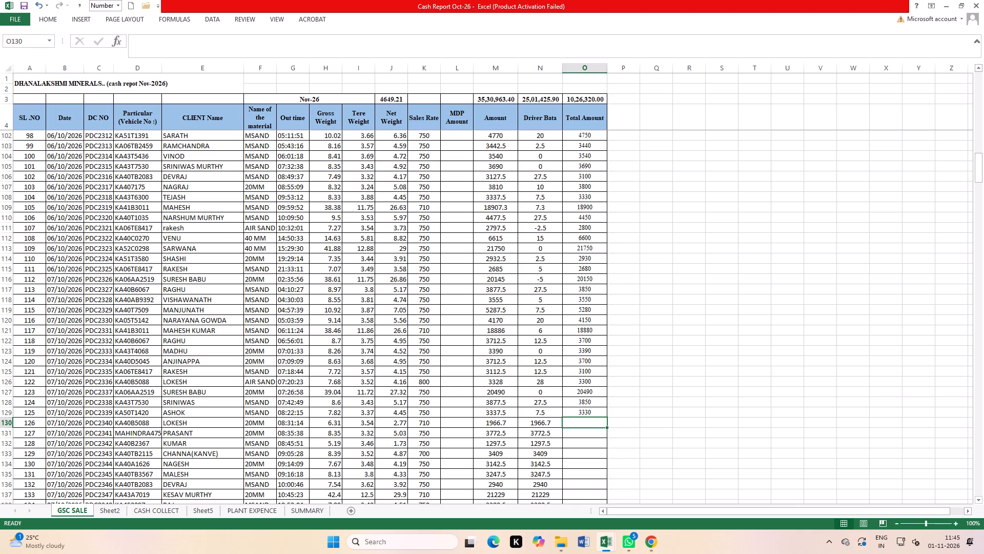
pyautogui.write('19')
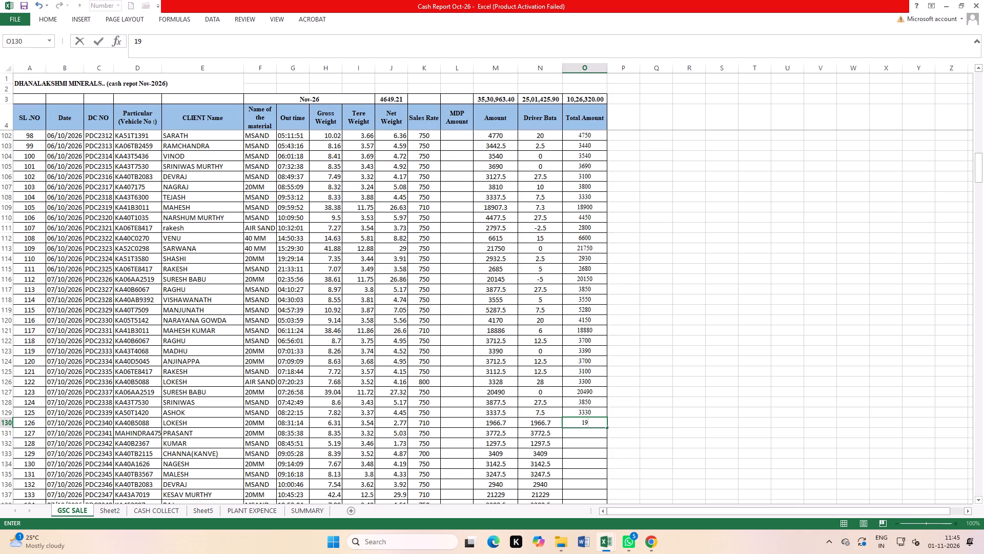
pyautogui.write('50')
pyautogui.press('Return')
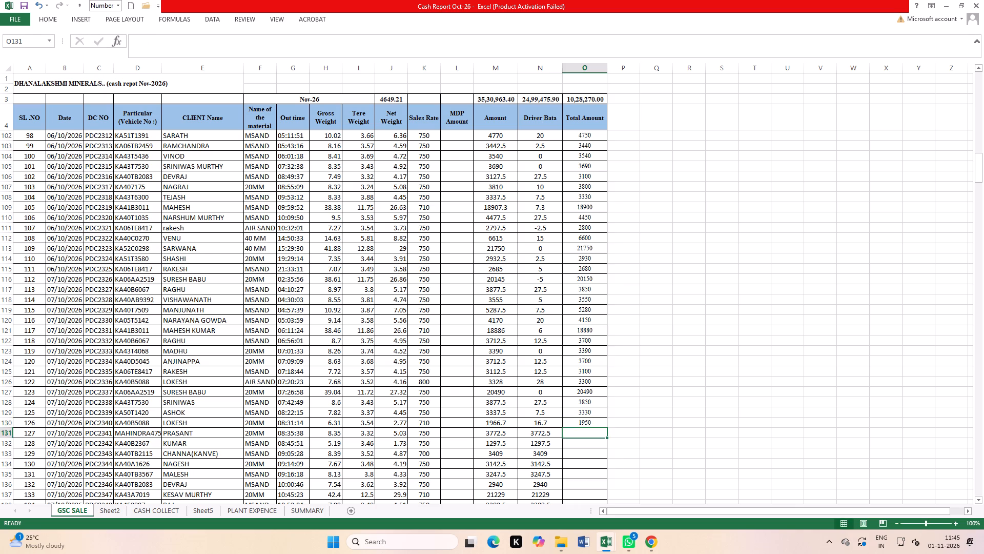
pyautogui.click(727, 346)
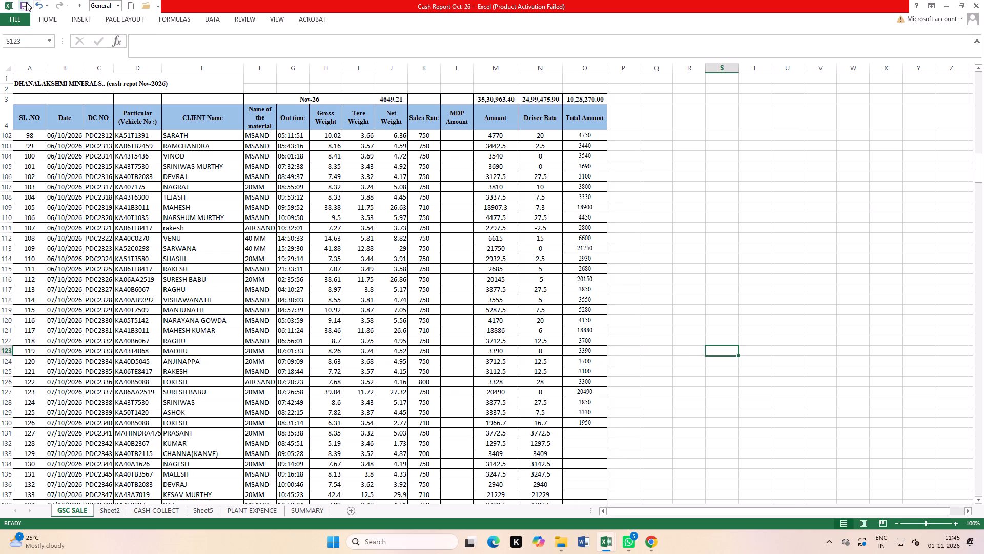
# Save the Cash Report Oct-26 workbook.
pyautogui.tripleClick(25, 5)
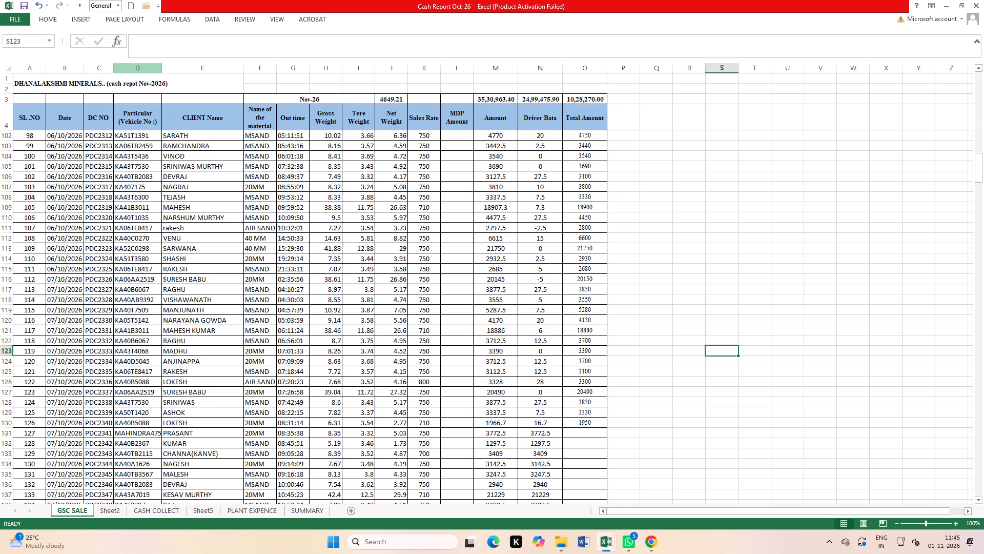
# Enter Total Amount values 3750, 1300, 3400 and 3140 in cells O131 to O134 for PDC2341 to PDC2344.
pyautogui.scroll(-5, 384, 254)
pyautogui.click(588, 282)
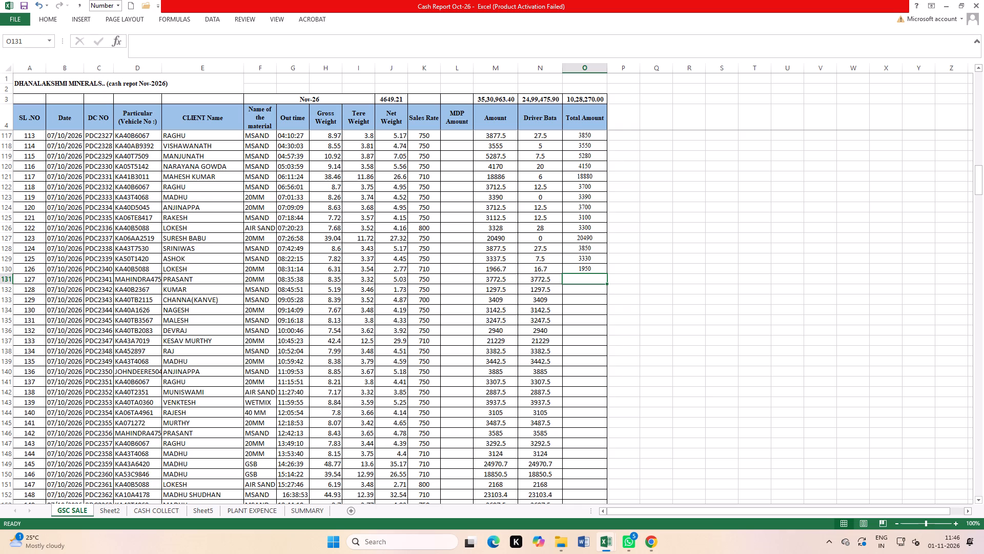
pyautogui.click(674, 377)
pyautogui.click(585, 275)
pyautogui.write('3750')
pyautogui.press('Return')
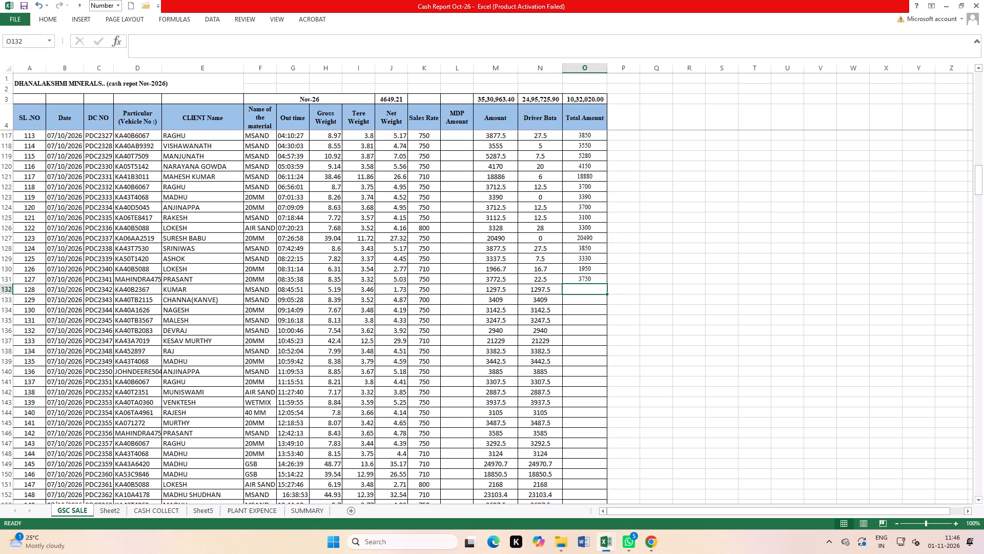
pyautogui.write('1300')
pyautogui.press('Return')
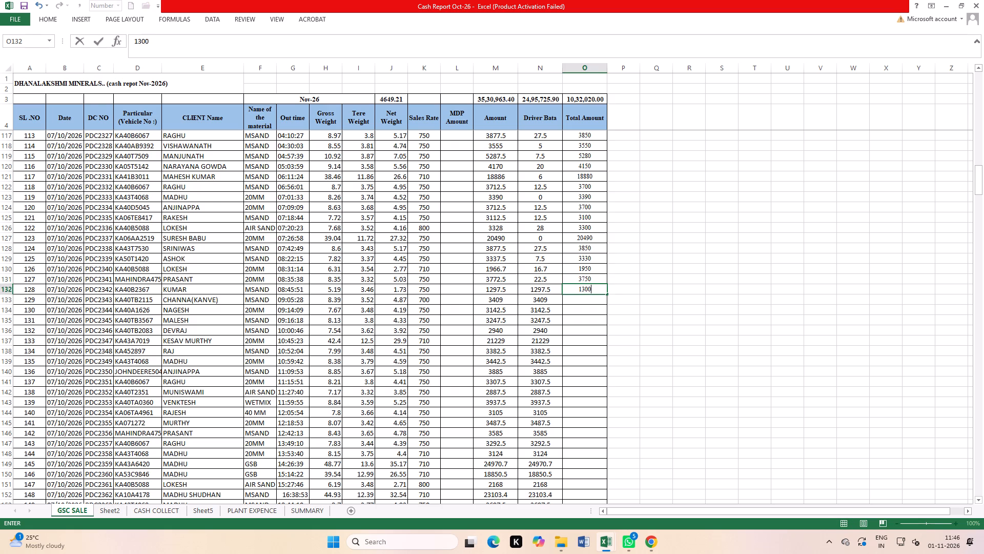
pyautogui.write('3400')
pyautogui.press('Return')
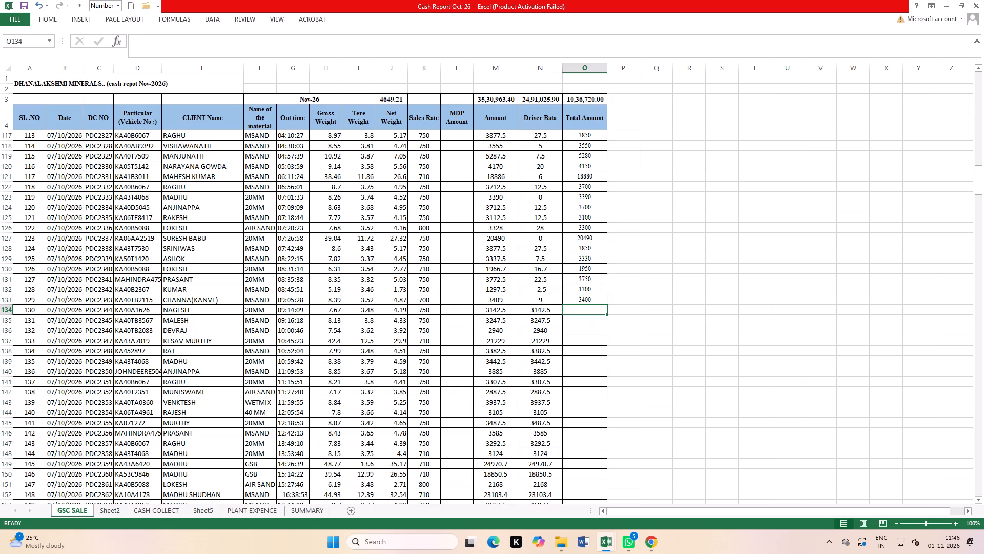
pyautogui.write('3140')
pyautogui.press('Return')
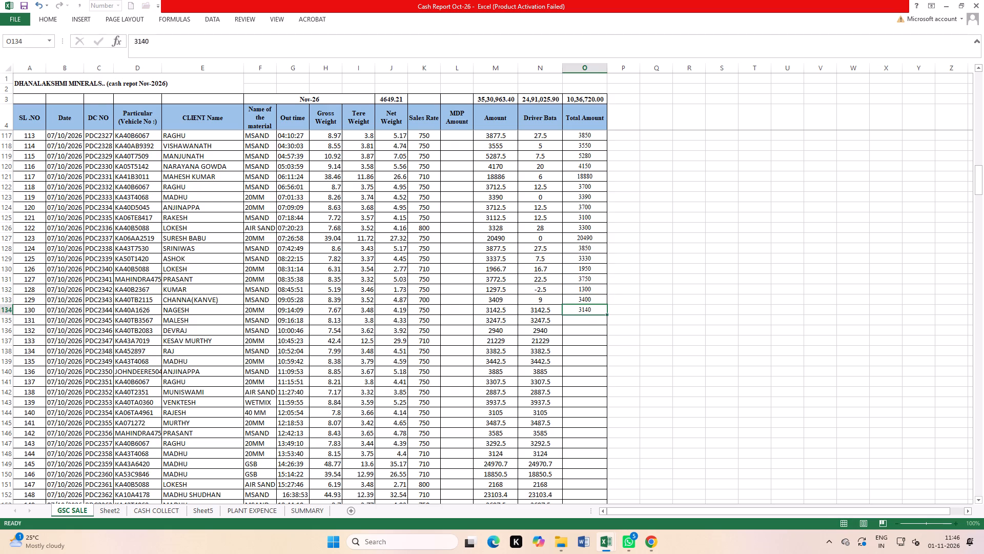
# Save the Cash Report Oct-26 workbook with the new Total Amount entries.
pyautogui.click(776, 360)
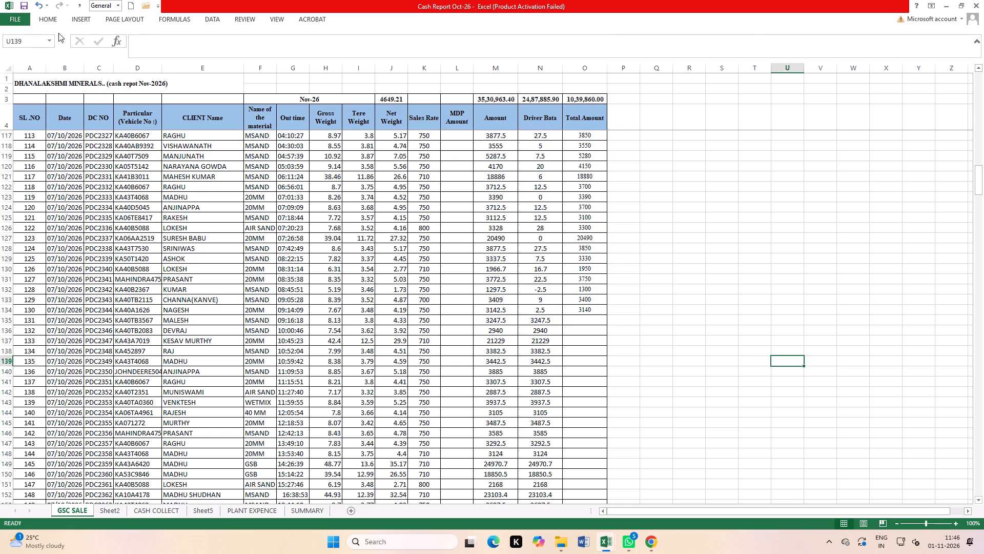
pyautogui.doubleClick(22, 4)
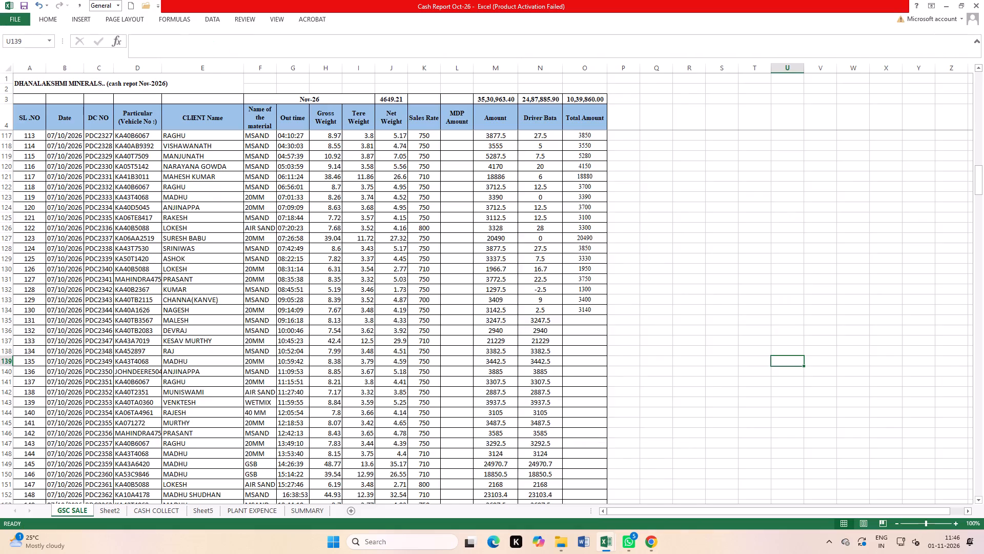
pyautogui.click(685, 335)
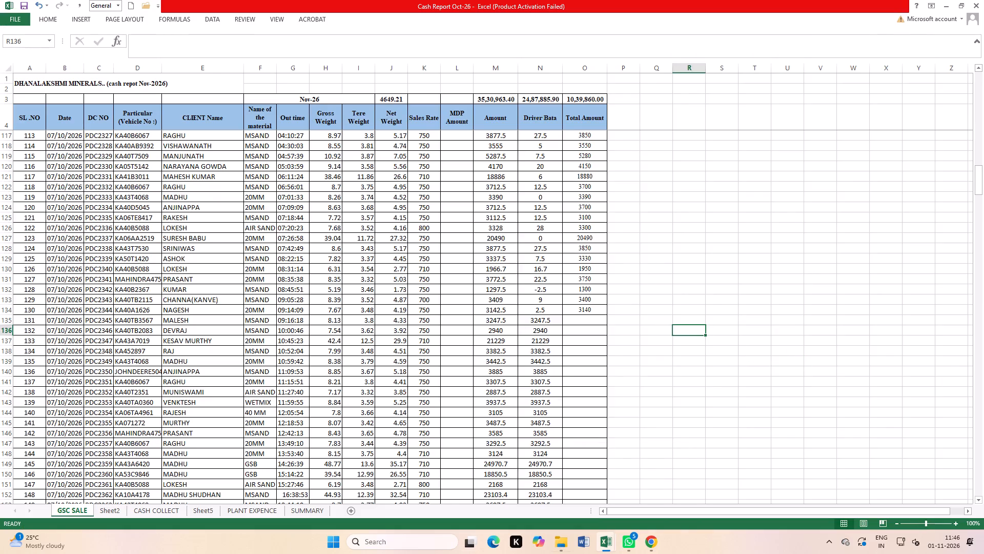
pyautogui.doubleClick(23, 7)
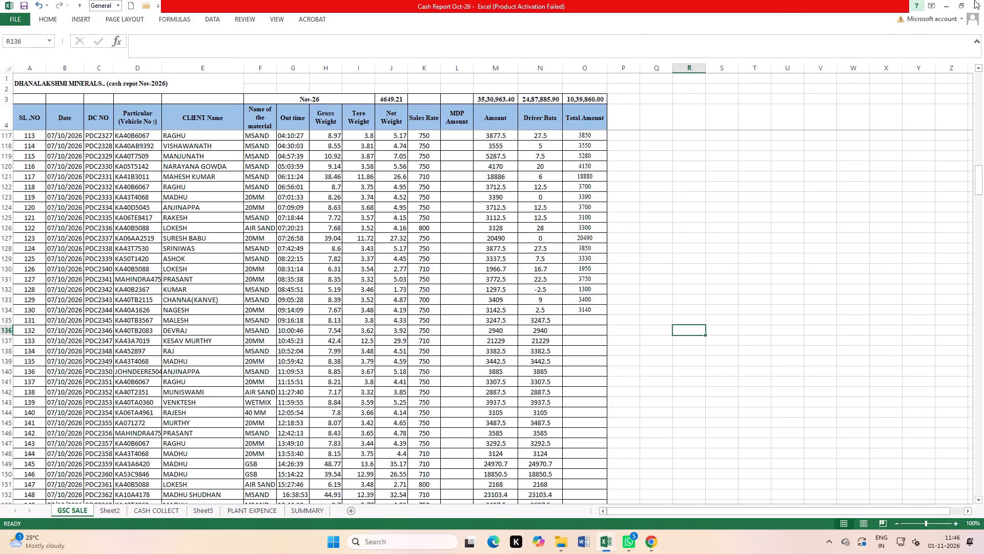
# Close the Cash Report Oct-26 workbook and the SpotSaleDCReport (53) workbook.
pyautogui.click(983, 0)
pyautogui.click(564, 294)
pyautogui.click(983, 0)
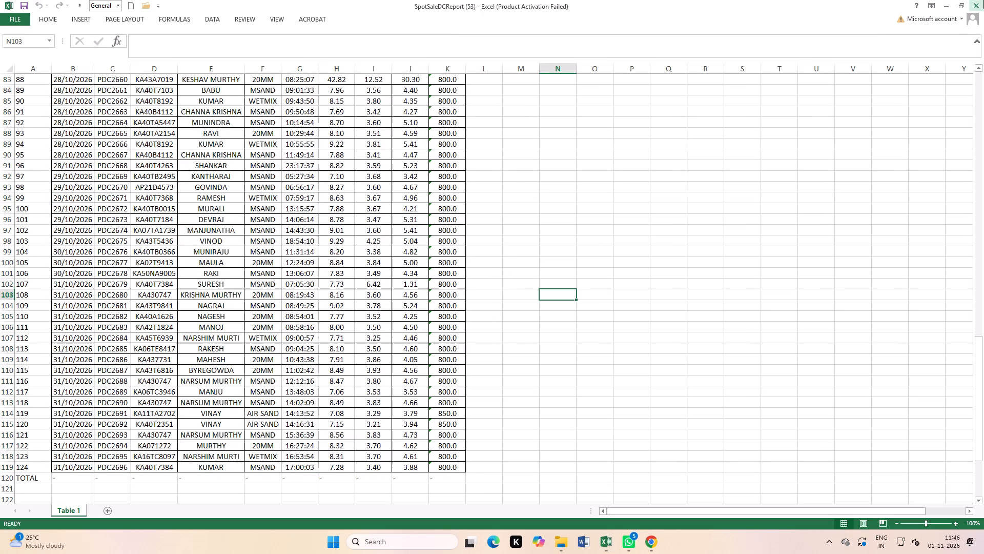
pyautogui.click(487, 283)
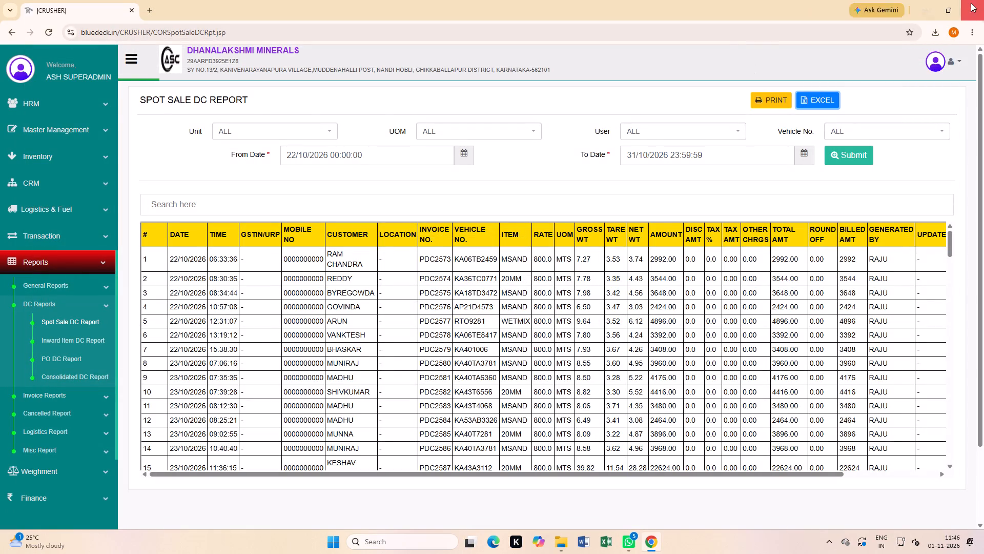
# Close the Chrome window showing the Spot Sale DC Report.
pyautogui.click(971, 1)
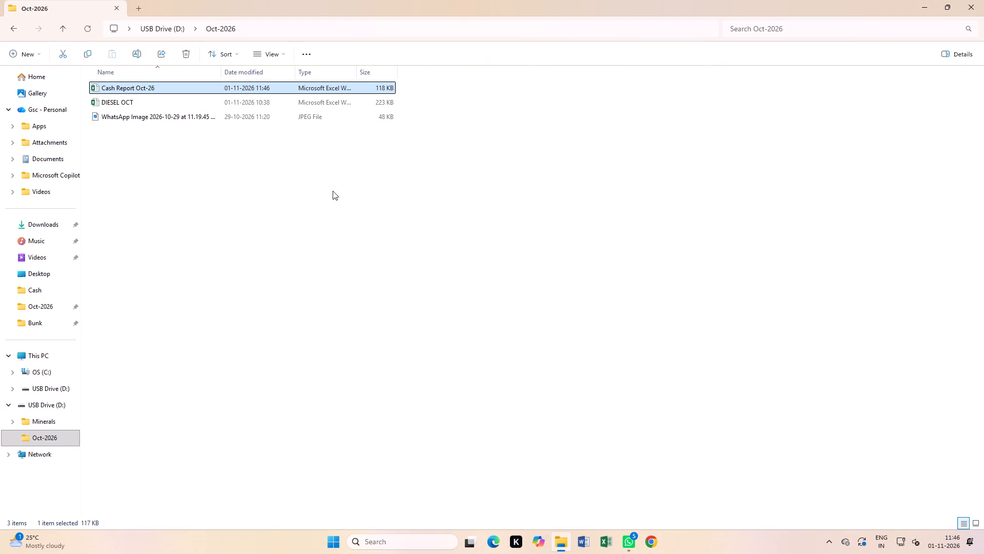
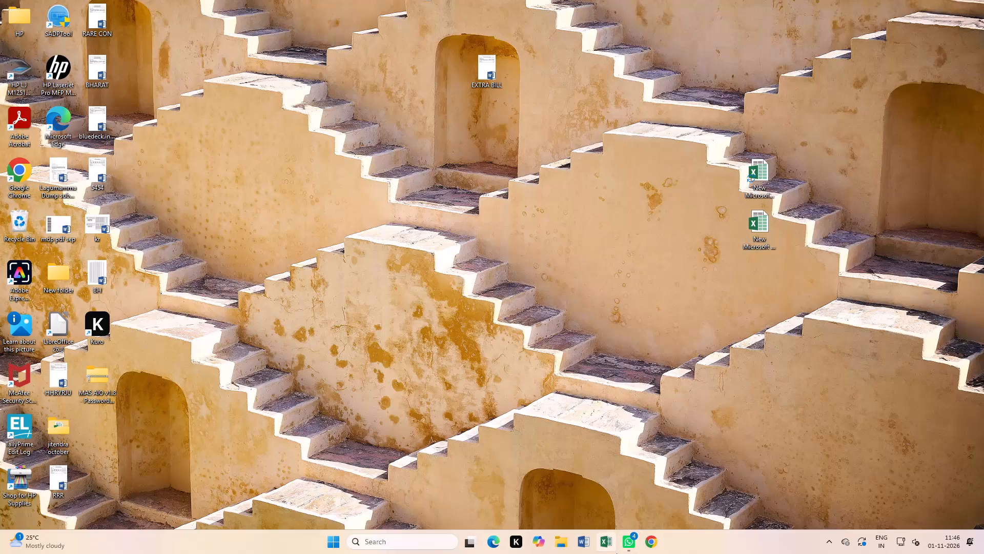
# Open the Oct-2026 folder on USB Drive (D:) in File Explorer and locate the Cash Report Oct-26 workbook.
pyautogui.click(560, 550)
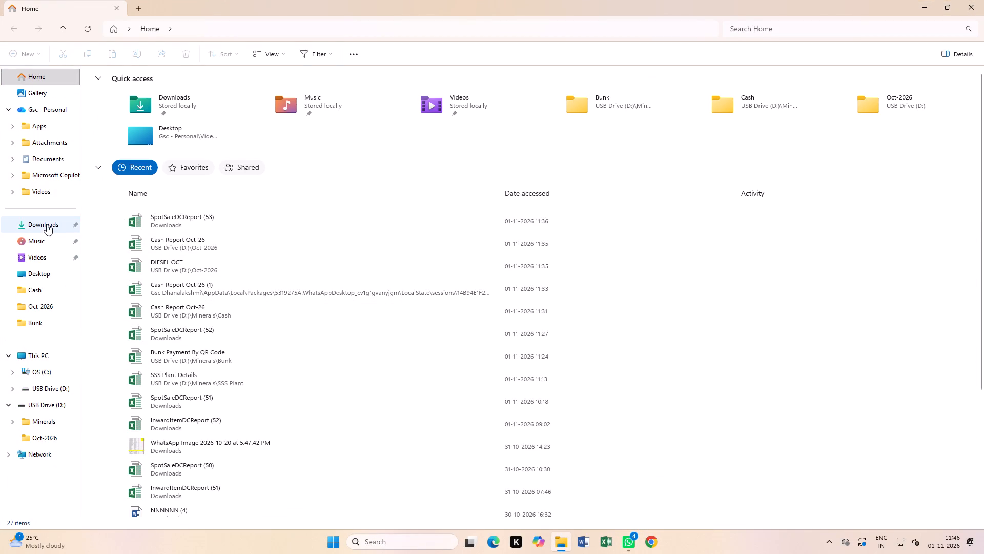
pyautogui.click(40, 308)
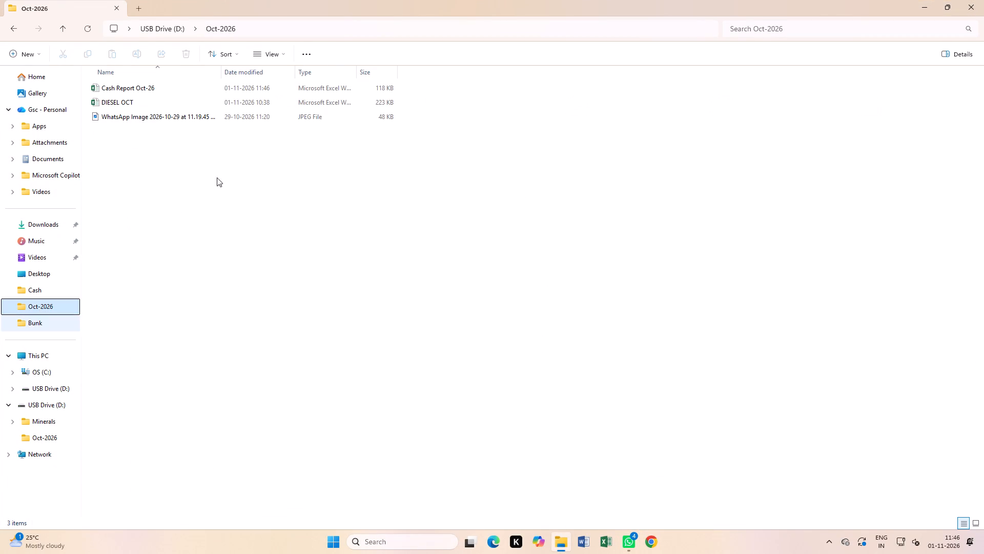
pyautogui.rightClick(149, 87)
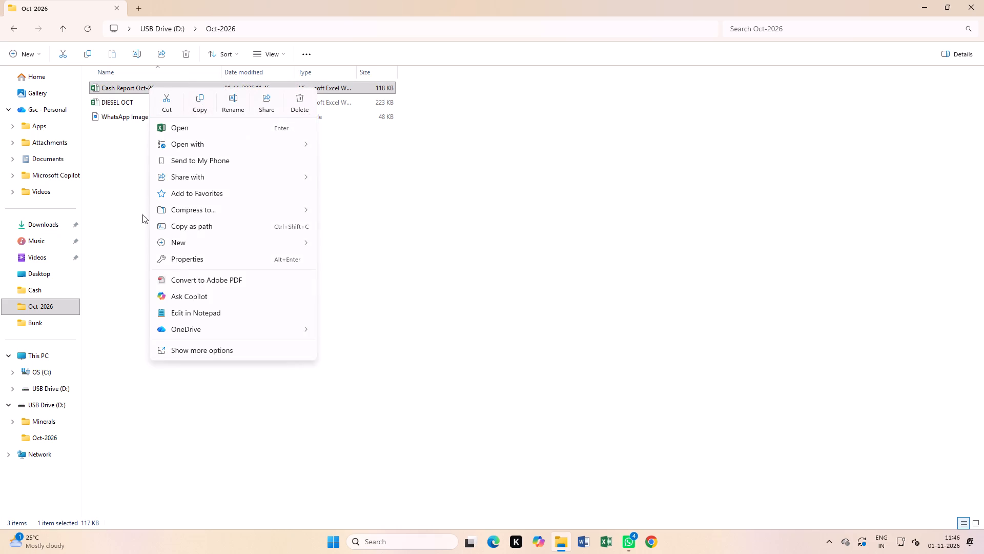
pyautogui.click(129, 228)
# Go to the Cash folder inside Minerals on USB Drive (D:) and bring up the file actions for Cash Report Oct-26.
pyautogui.click(64, 428)
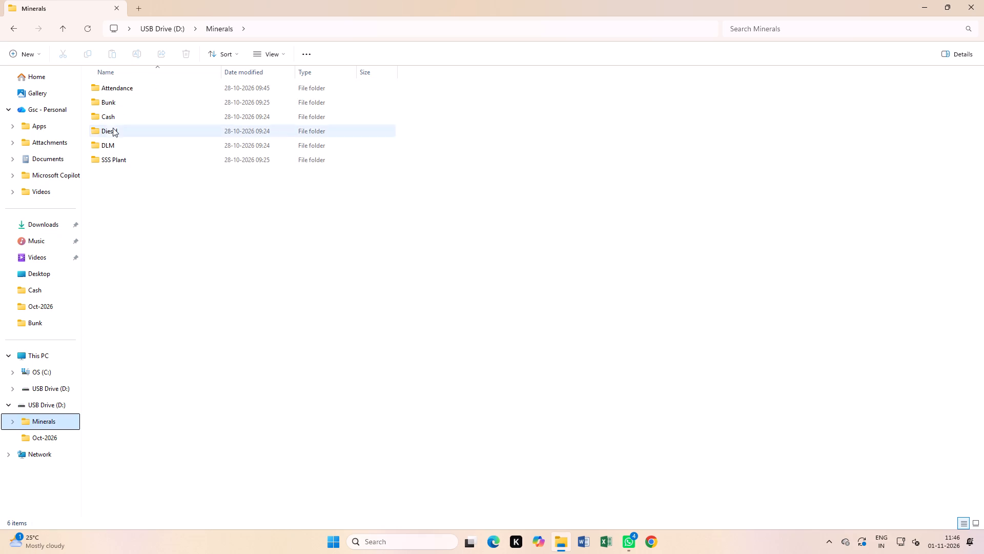
pyautogui.doubleClick(111, 117)
pyautogui.rightClick(131, 87)
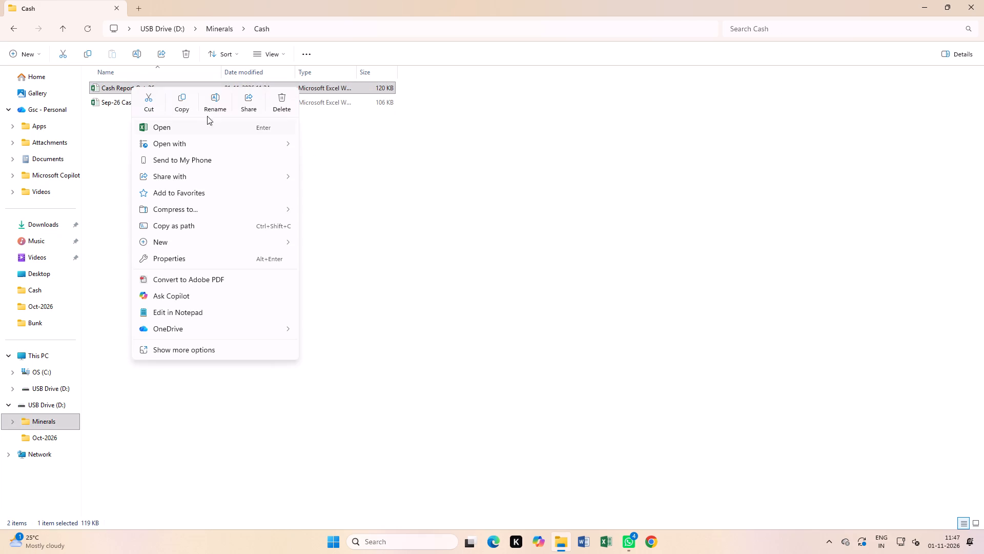
# Permanently delete the Cash Report Oct-26 workbook from the Cash folder inside Minerals.
pyautogui.click(278, 106)
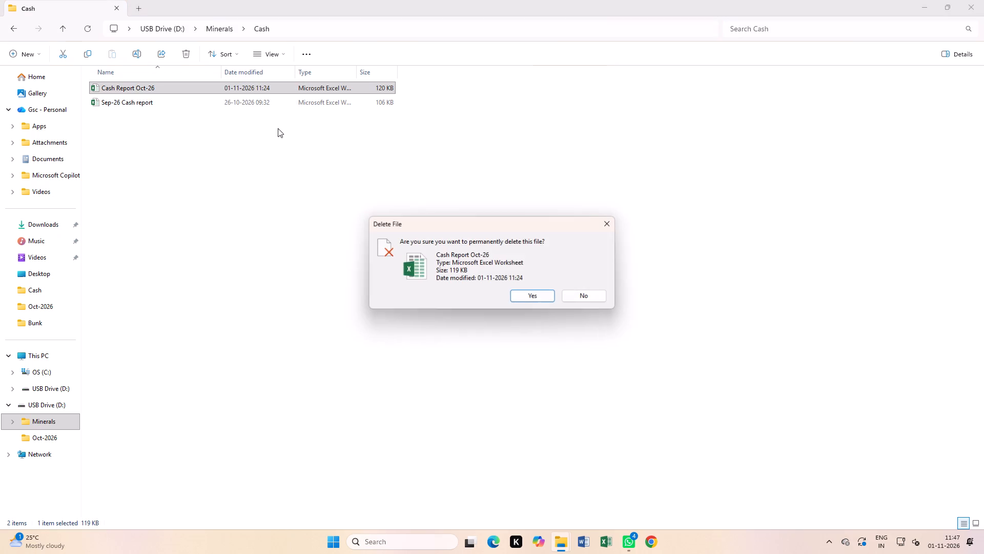
pyautogui.click(541, 296)
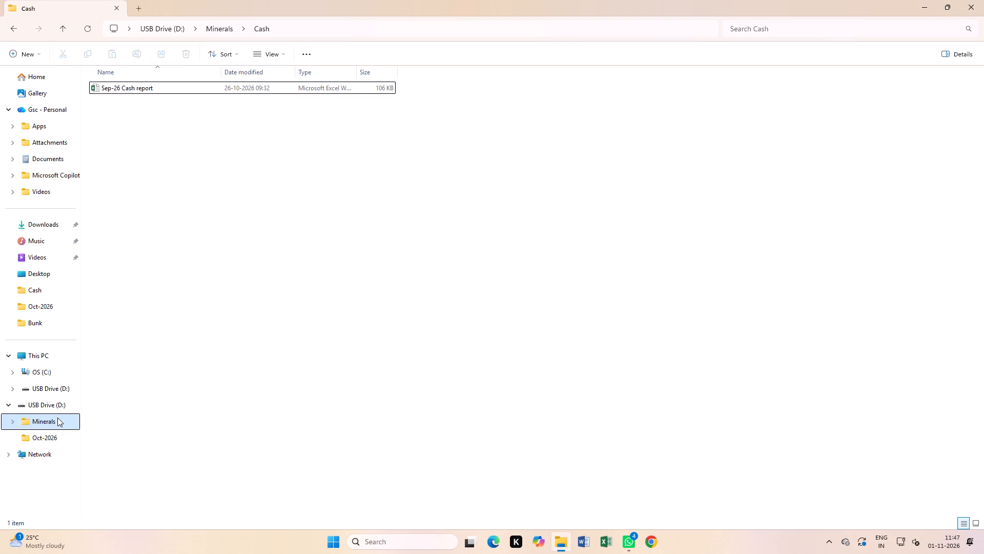
# Move the Cash Report Oct-26 workbook from the Oct-2026 folder into the Cash folder inside Minerals on USB Drive (D:).
pyautogui.click(48, 439)
pyautogui.rightClick(148, 89)
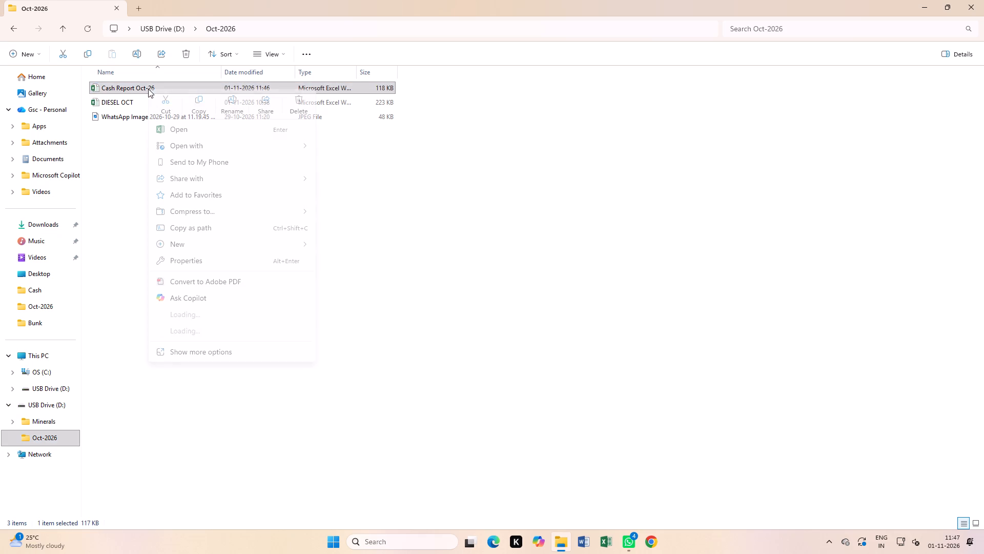
pyautogui.click(166, 107)
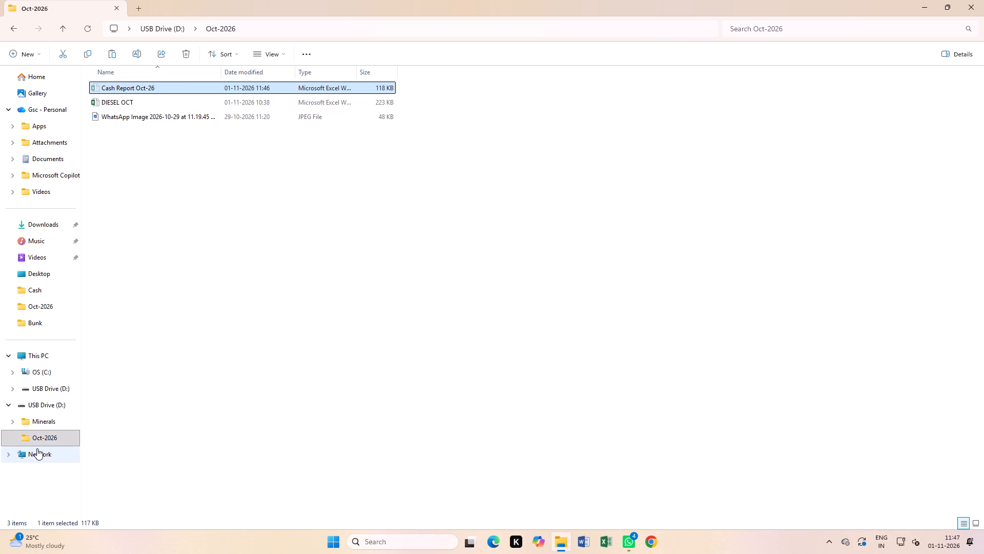
pyautogui.click(32, 421)
pyautogui.doubleClick(113, 116)
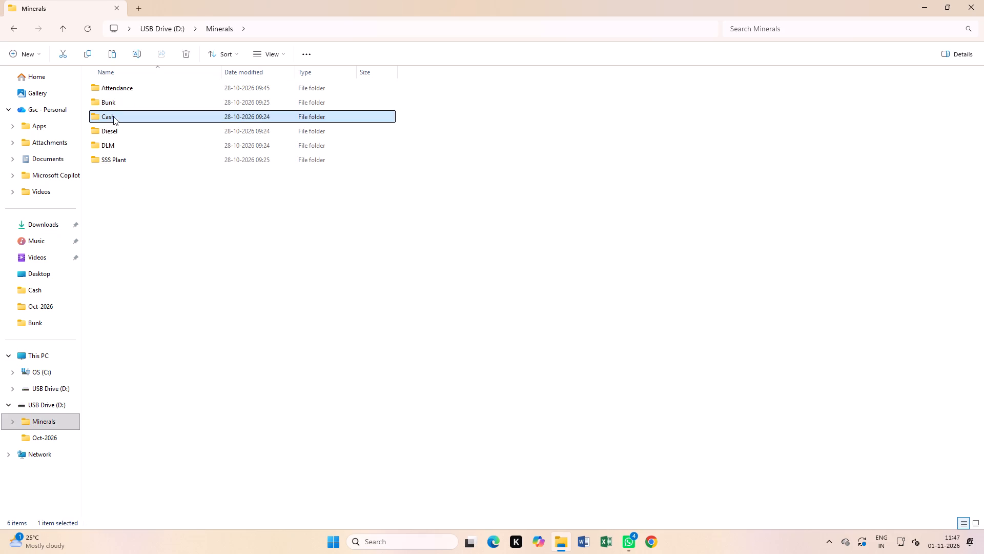
pyautogui.rightClick(130, 113)
pyautogui.click(145, 133)
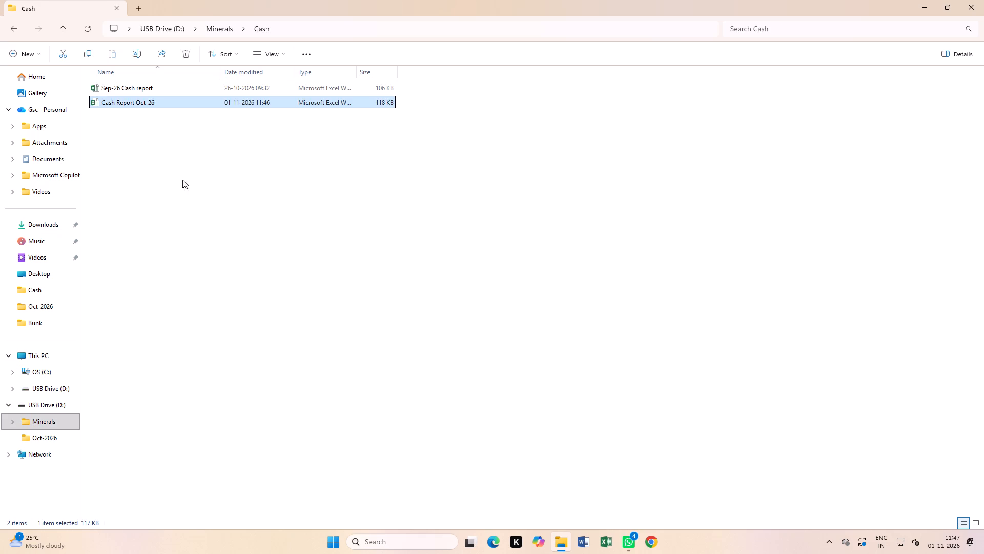
pyautogui.click(223, 229)
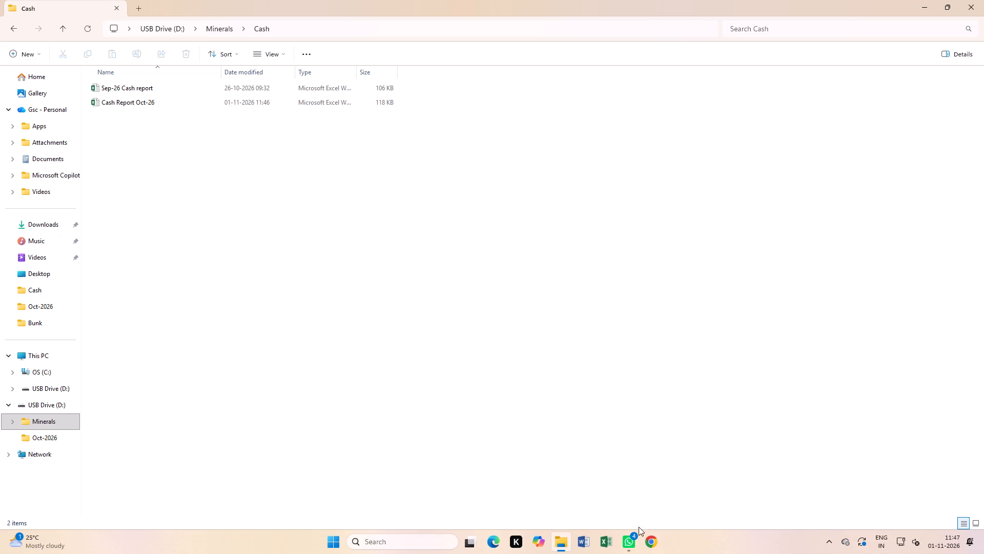
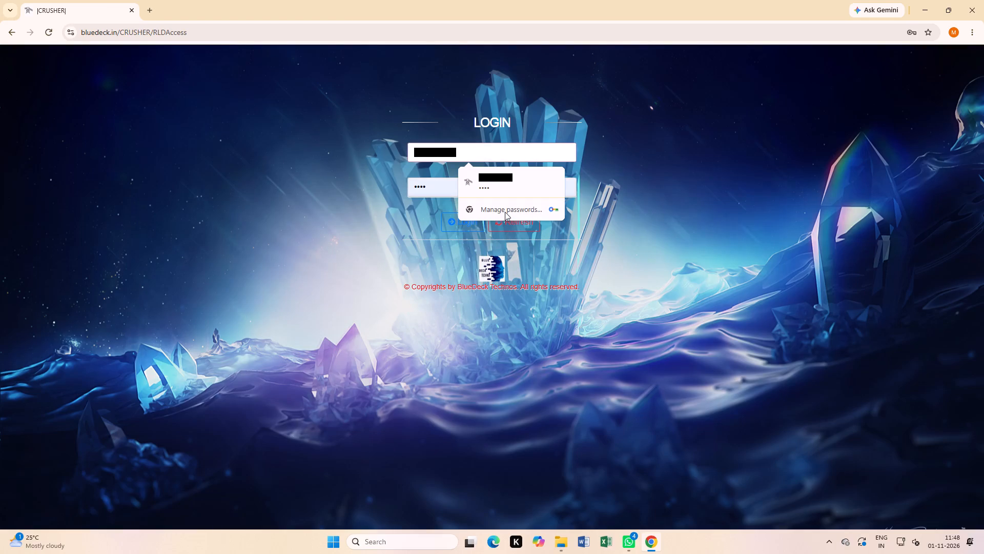
# Log in to the crusher portal in Chrome with the filled-in credentials and open the Inward Item DC Report.
pyautogui.click(432, 292)
pyautogui.click(456, 221)
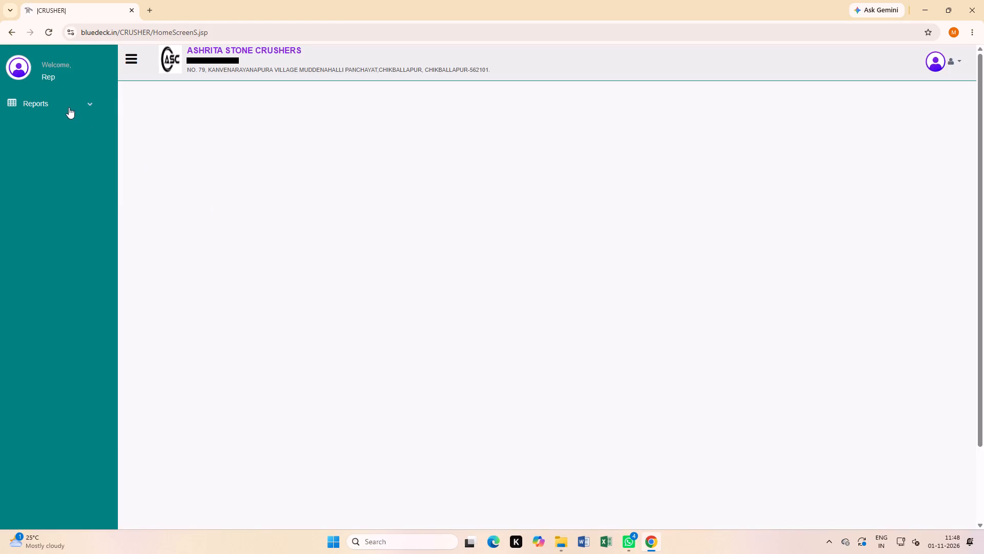
pyautogui.click(69, 107)
pyautogui.click(39, 144)
pyautogui.click(51, 178)
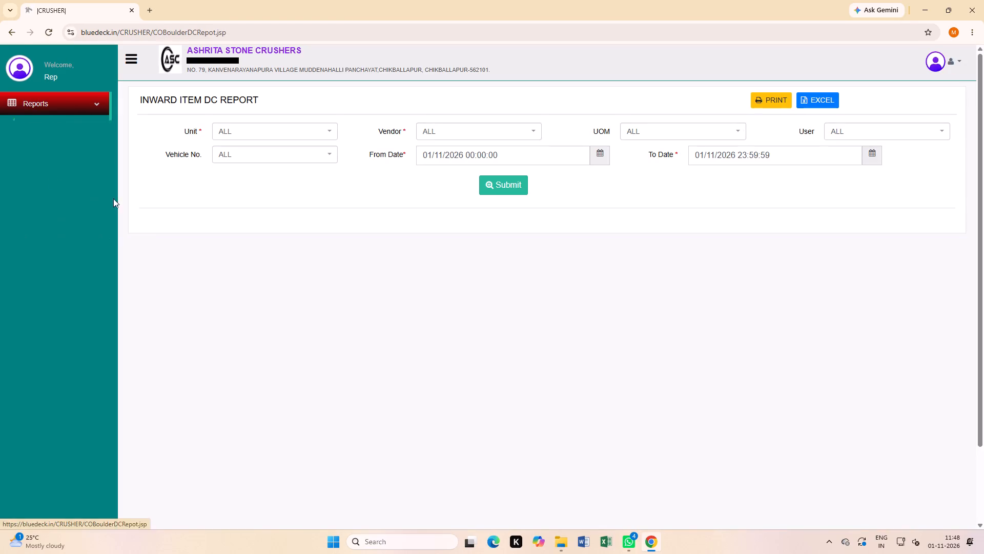
# Set the report period from 01/10/2026 00:00:00 to 31/10/2026 23:59:59.
pyautogui.click(598, 149)
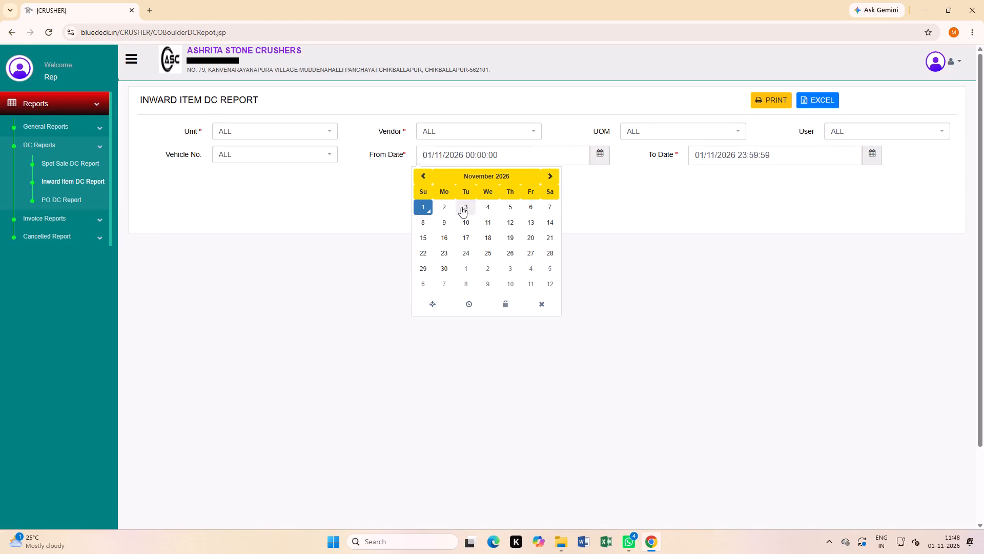
pyautogui.click(419, 175)
pyautogui.click(512, 209)
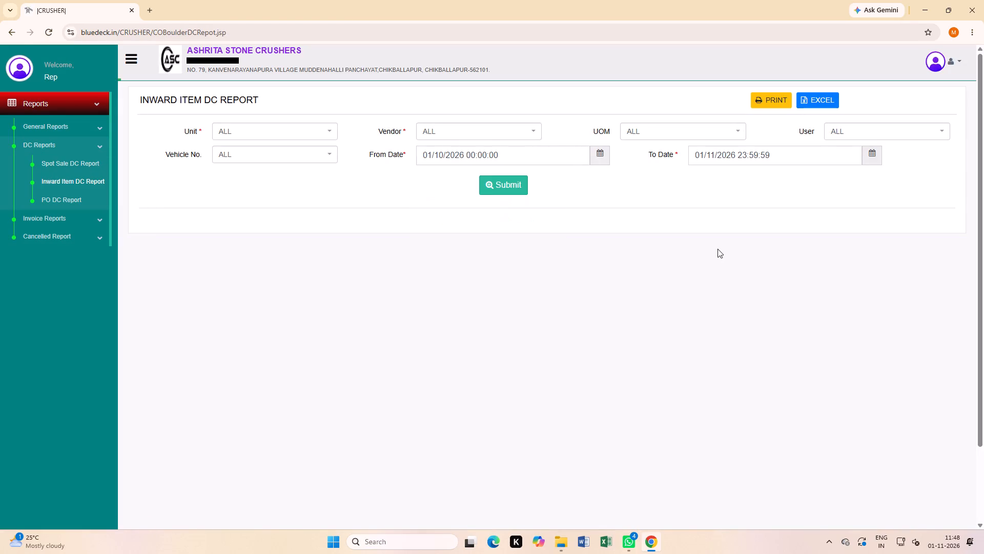
pyautogui.click(717, 249)
pyautogui.click(871, 151)
pyautogui.click(743, 176)
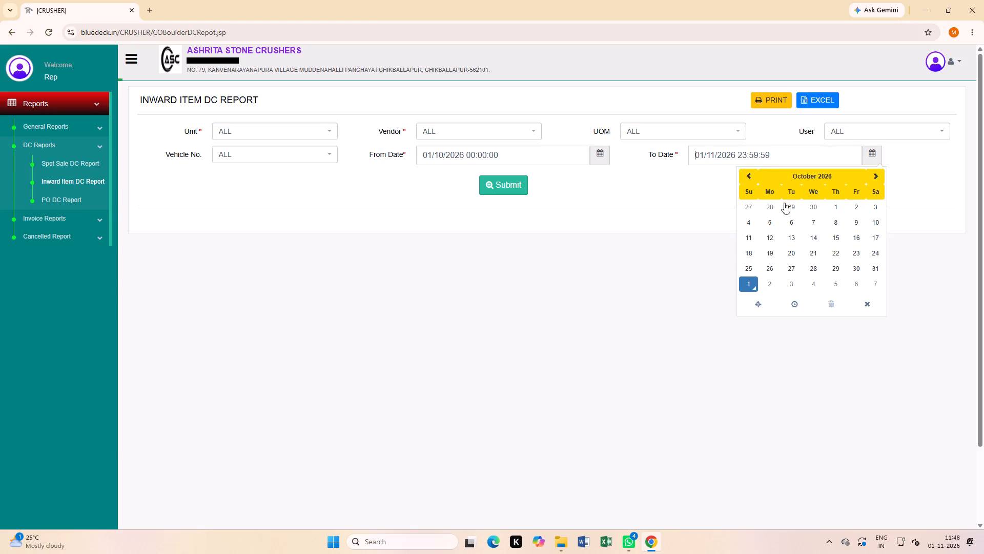
pyautogui.click(873, 263)
pyautogui.click(542, 262)
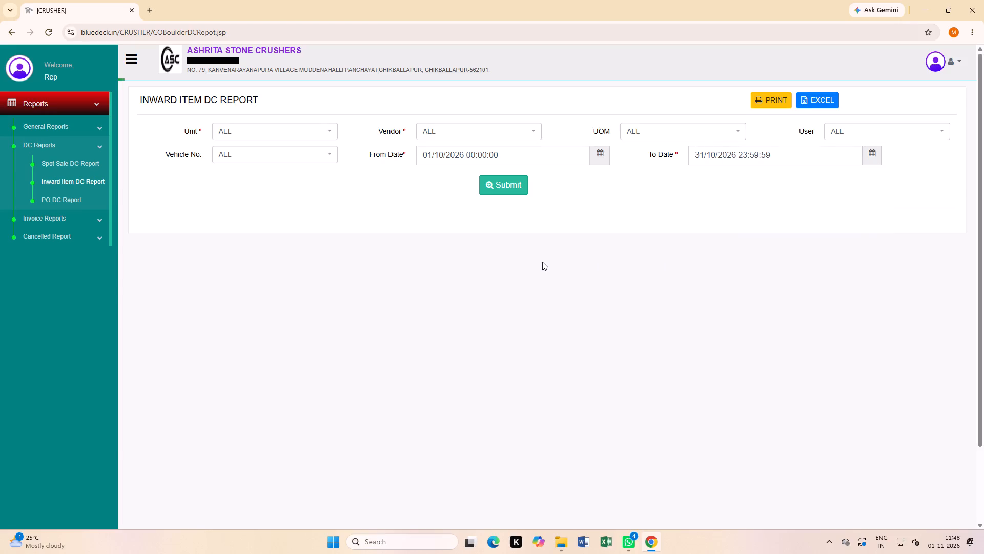
# Choose LAGUMAMMA QUARRY as the vendor and generate the Inward Item DC Report.
pyautogui.click(468, 126)
pyautogui.write('gsc')
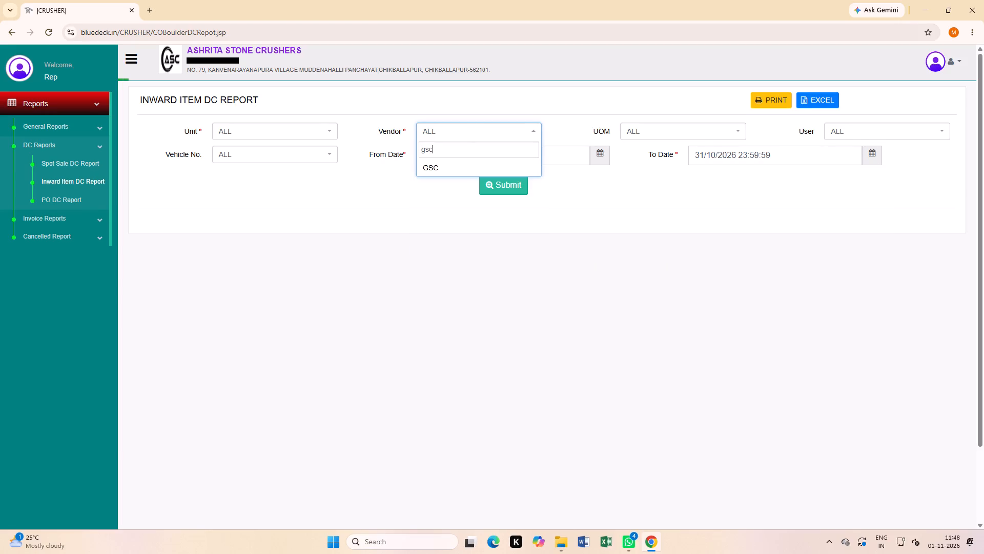
pyautogui.press('BackSpace')
pyautogui.press('BackSpace')
pyautogui.press('BackSpace')
pyautogui.press('BackSpace')
pyautogui.press('BackSpace')
pyautogui.press('BackSpace')
pyautogui.press('BackSpace')
pyautogui.press('BackSpace')
pyautogui.press('BackSpace')
pyautogui.press('BackSpace')
pyautogui.write('la')
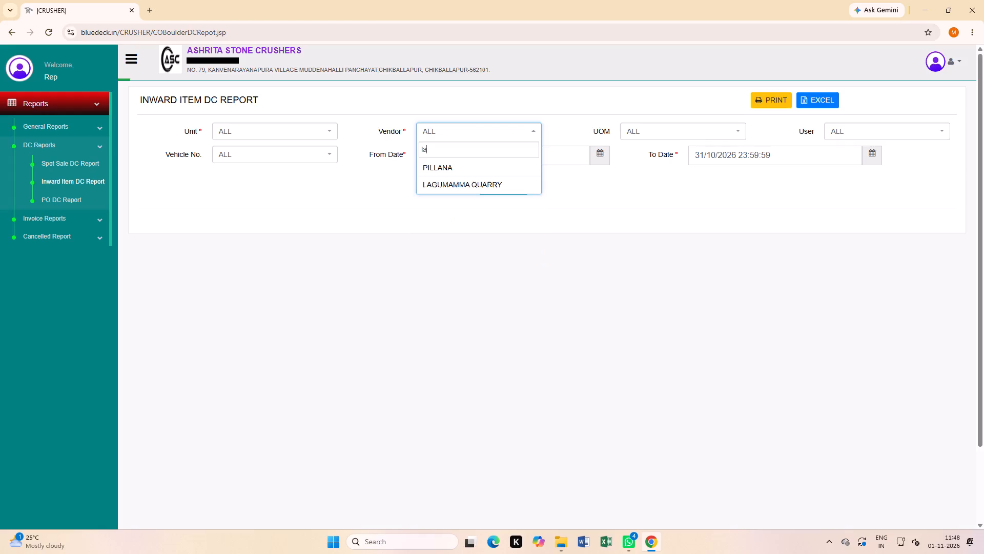
pyautogui.click(464, 183)
pyautogui.click(608, 264)
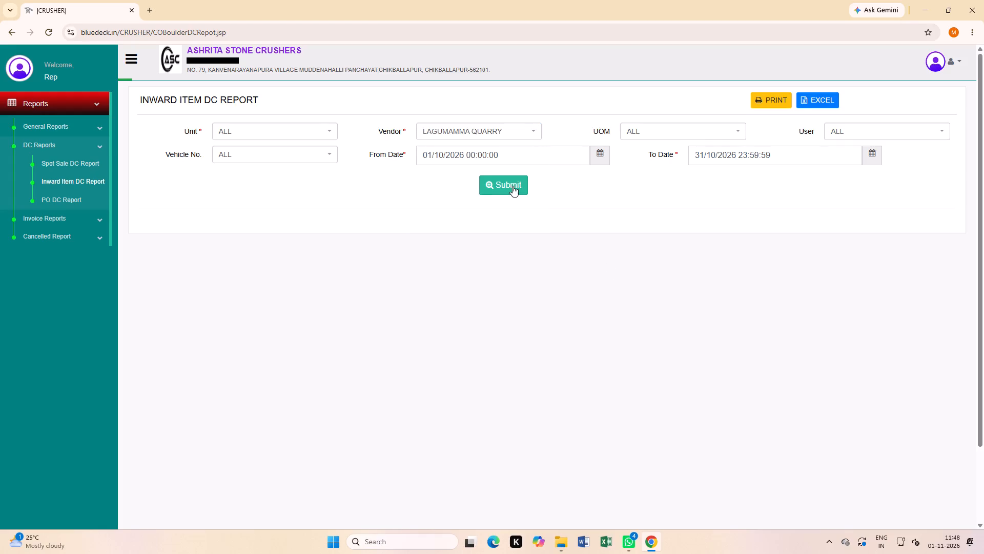
pyautogui.click(512, 186)
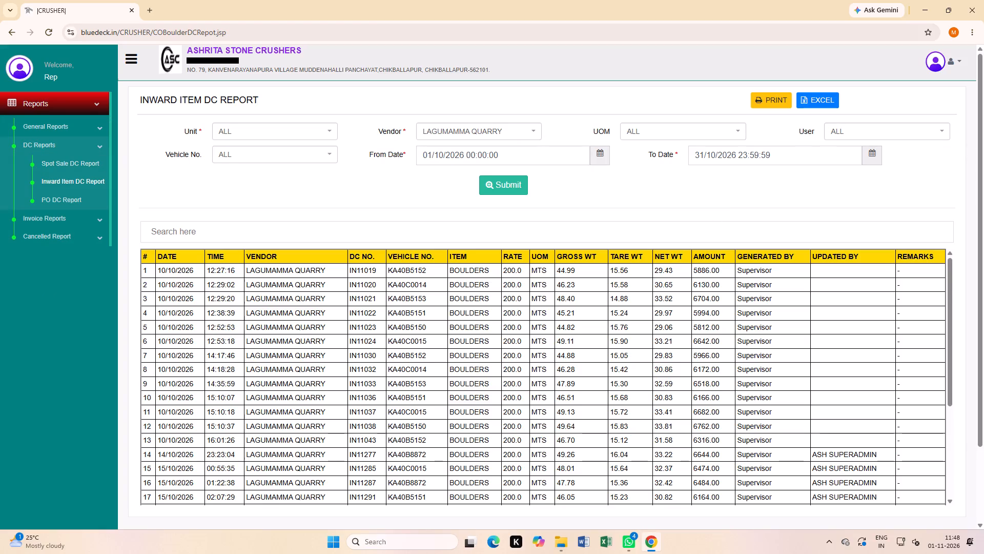
# Export the report to Excel, open the downloaded file for editing and dismiss the activation wizard.
pyautogui.click(809, 98)
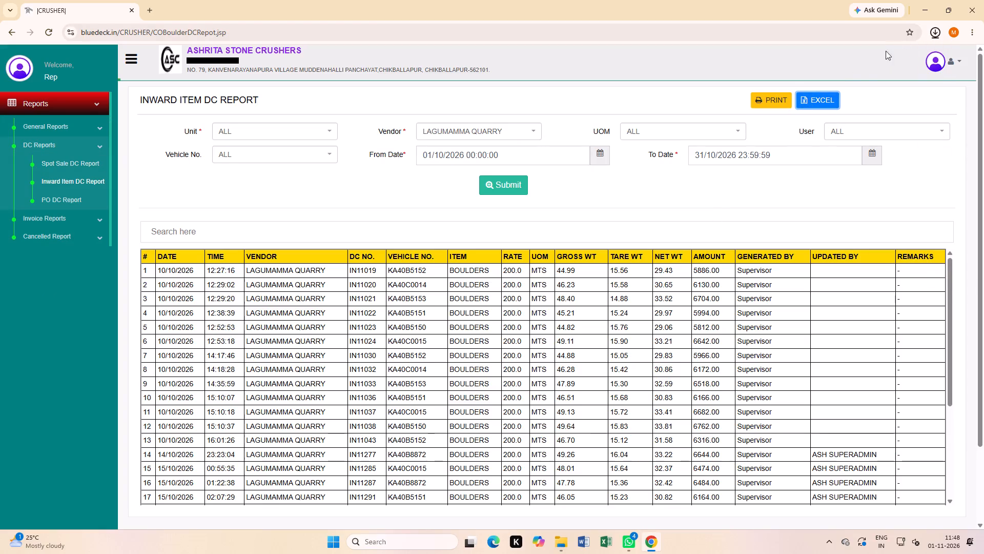
pyautogui.click(813, 57)
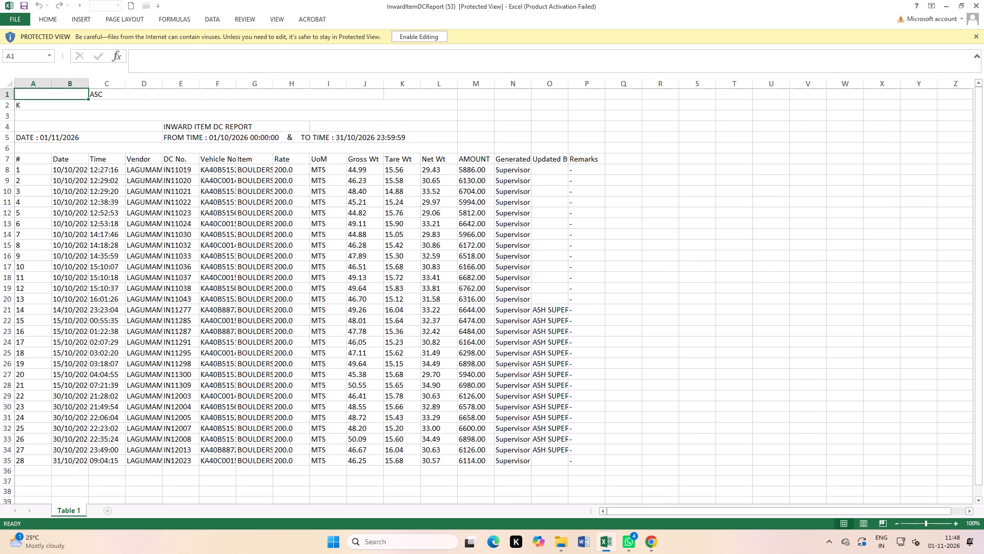
pyautogui.click(429, 37)
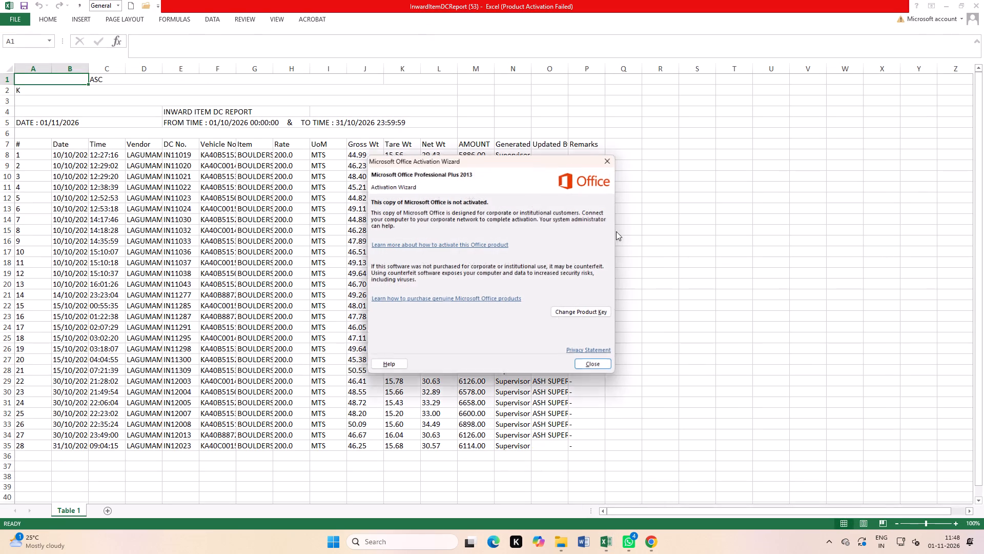
pyautogui.click(616, 231)
pyautogui.click(620, 162)
pyautogui.click(610, 160)
pyautogui.click(657, 195)
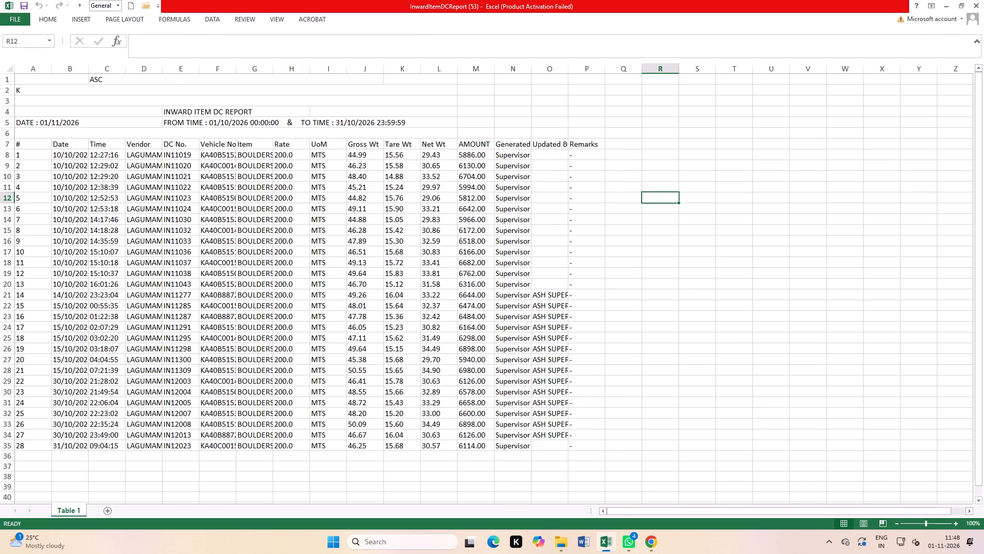
# Clear the contents of columns M to Q, from AMOUNT through Remarks and the empty column beside it.
pyautogui.moveTo(470, 67); pyautogui.dragTo(629, 205)
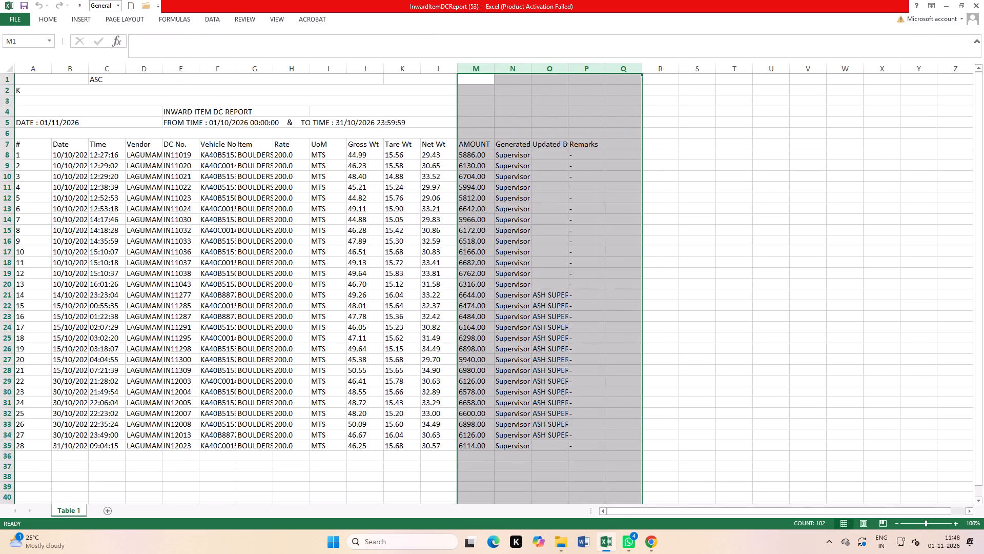
pyautogui.press('Delete')
pyautogui.click(602, 248)
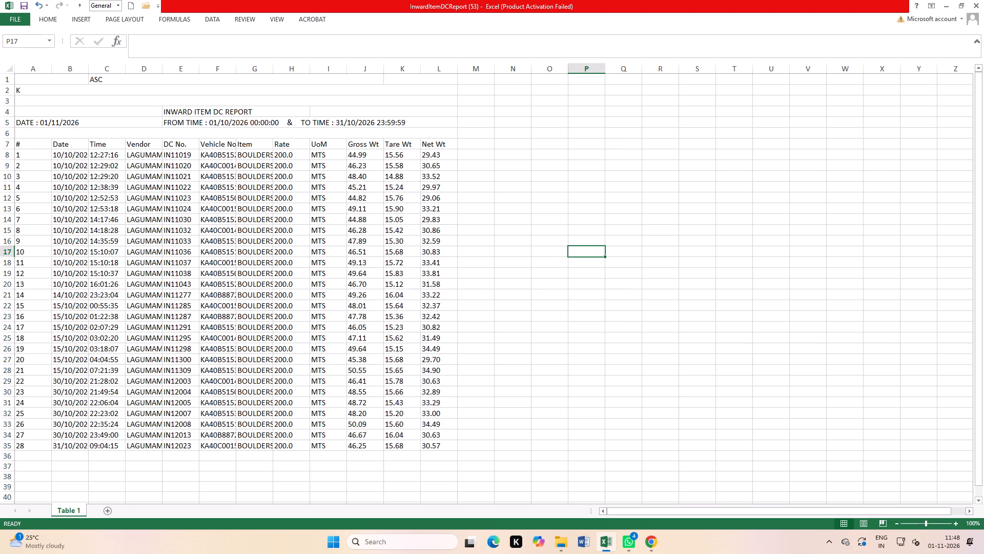
# Calculate gross minus tare weight in M8 with =J8-K8 and fill the formula down to row 35.
pyautogui.click(470, 158)
pyautogui.press('=')
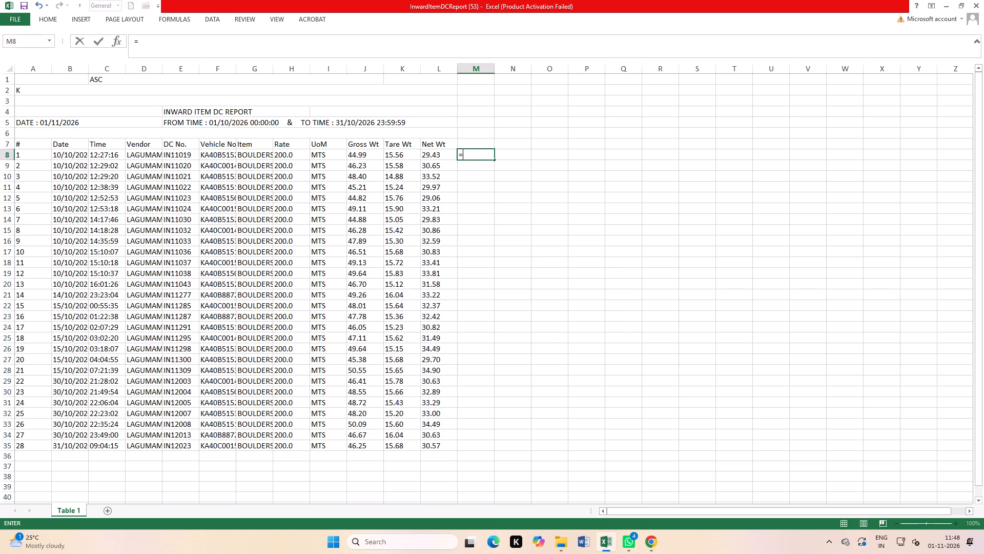
pyautogui.click(357, 155)
pyautogui.press('-')
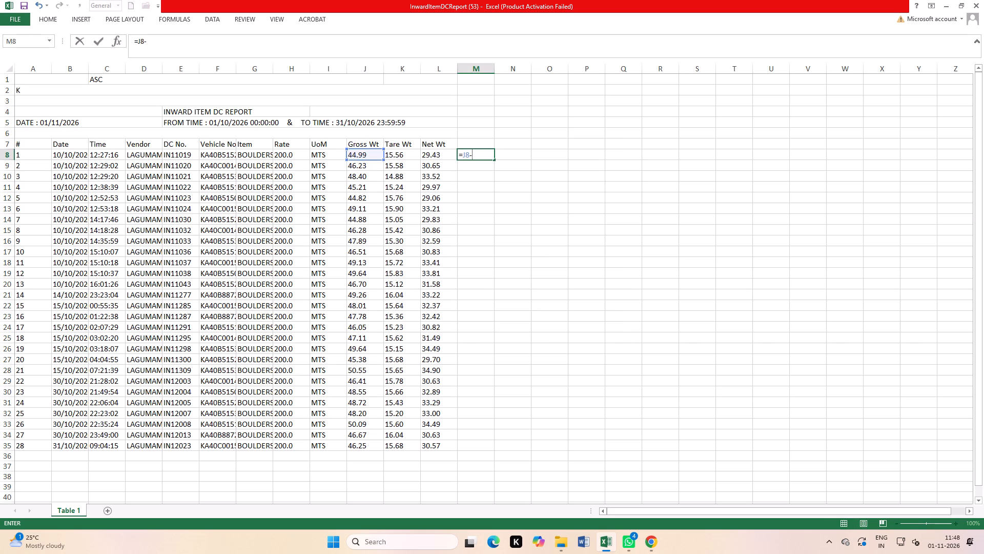
pyautogui.click(397, 155)
pyautogui.press('Return')
pyautogui.click(479, 151)
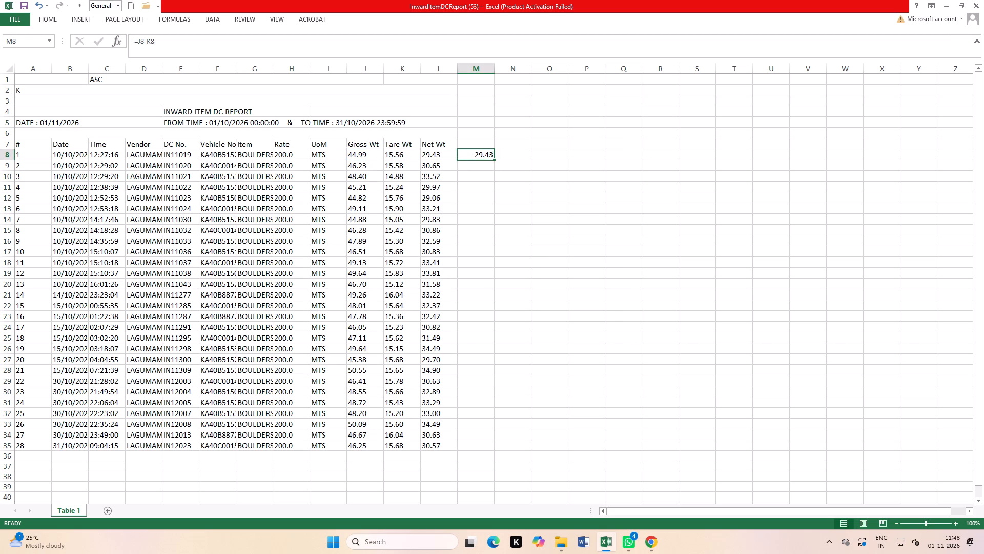
pyautogui.doubleClick(495, 159)
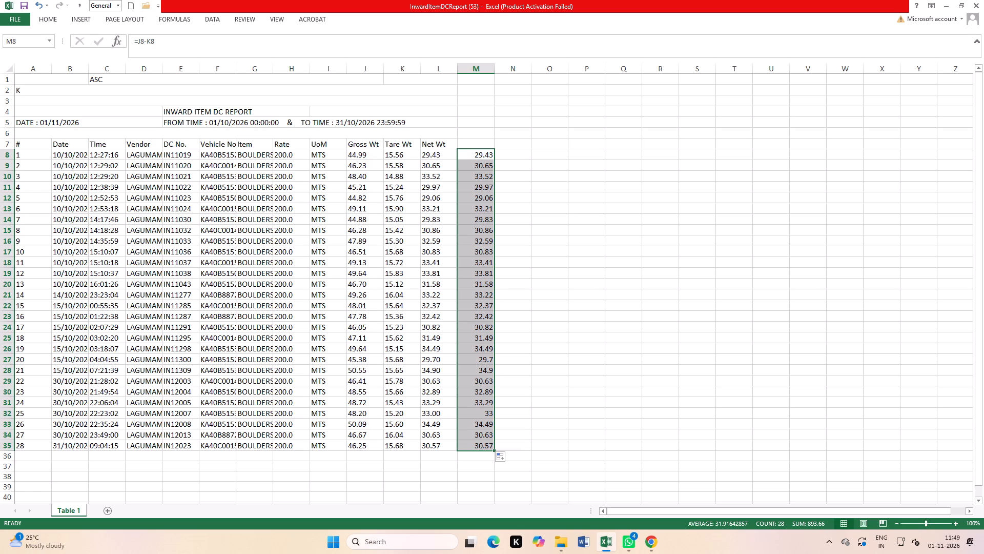
pyautogui.click(606, 262)
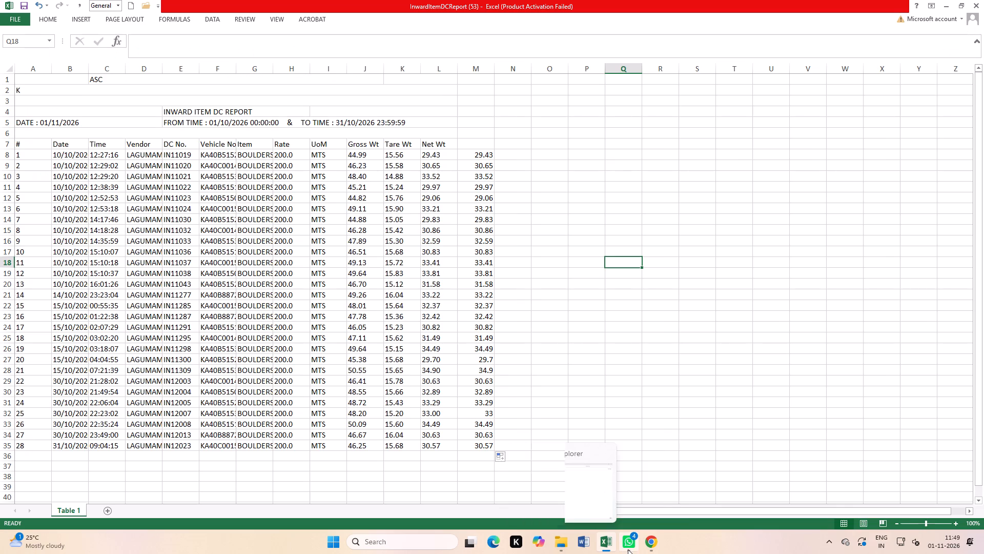
# Open the DIESEL OCT workbook from the Oct-2026 folder on the USB drive and dismiss the external links prompt.
pyautogui.click(560, 545)
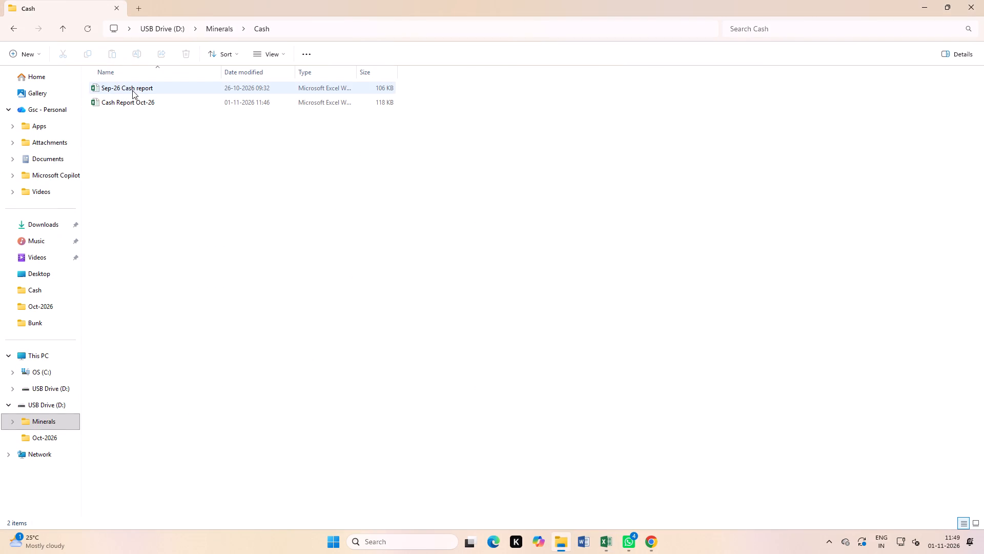
pyautogui.click(34, 309)
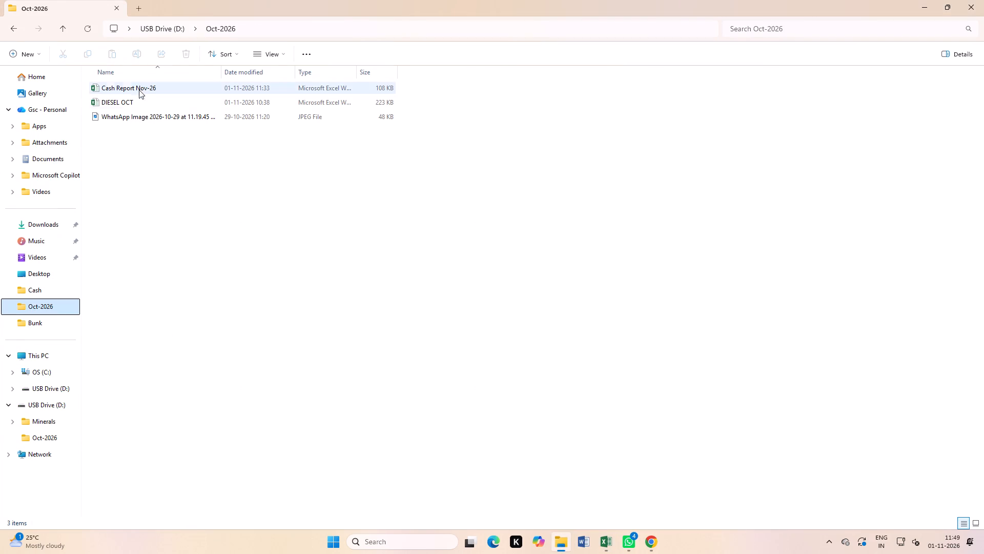
pyautogui.doubleClick(132, 100)
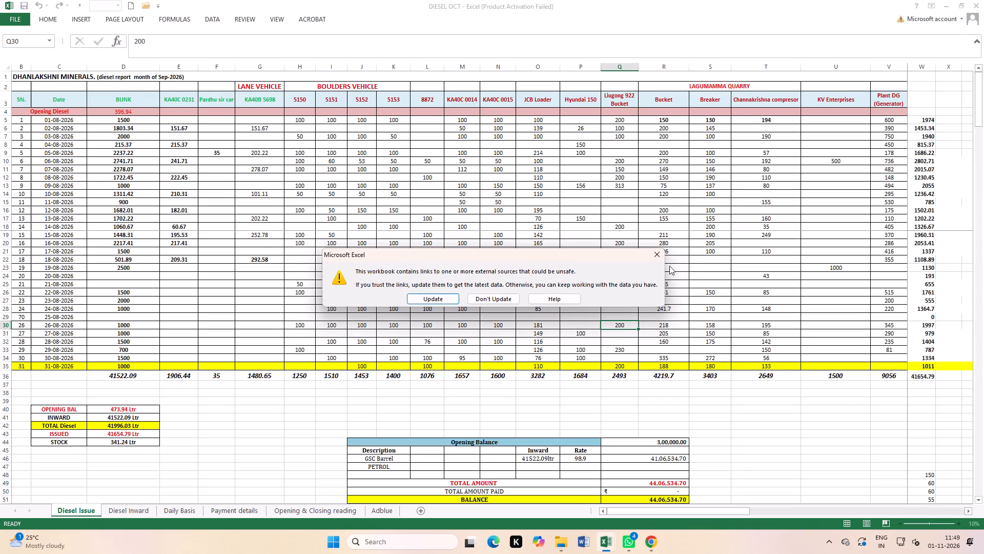
pyautogui.click(668, 255)
pyautogui.click(660, 255)
# Check the LAGUMAMMA QUARRY columns and totals on the Diesel Issue sheet, and save the workbook.
pyautogui.scroll(4, 740, 351)
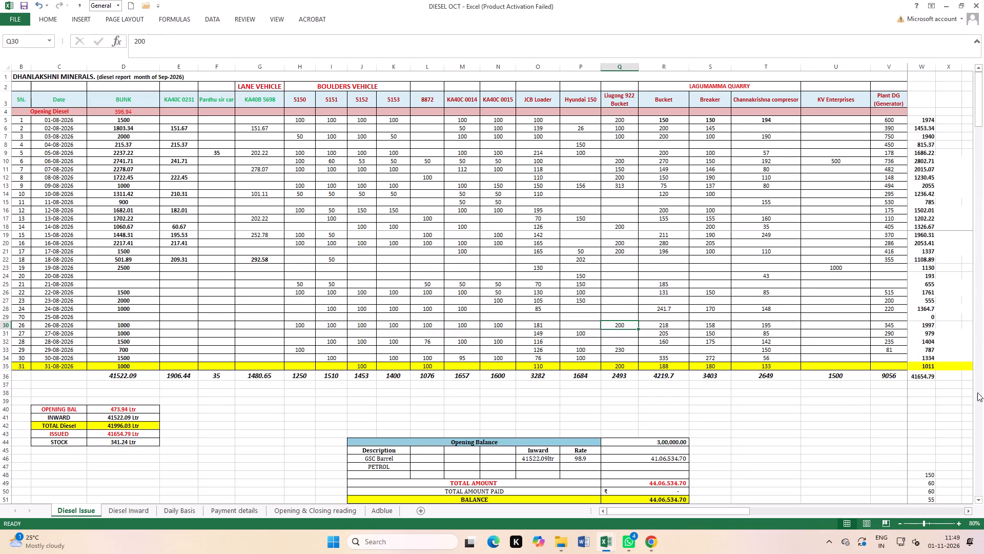
pyautogui.click(801, 442)
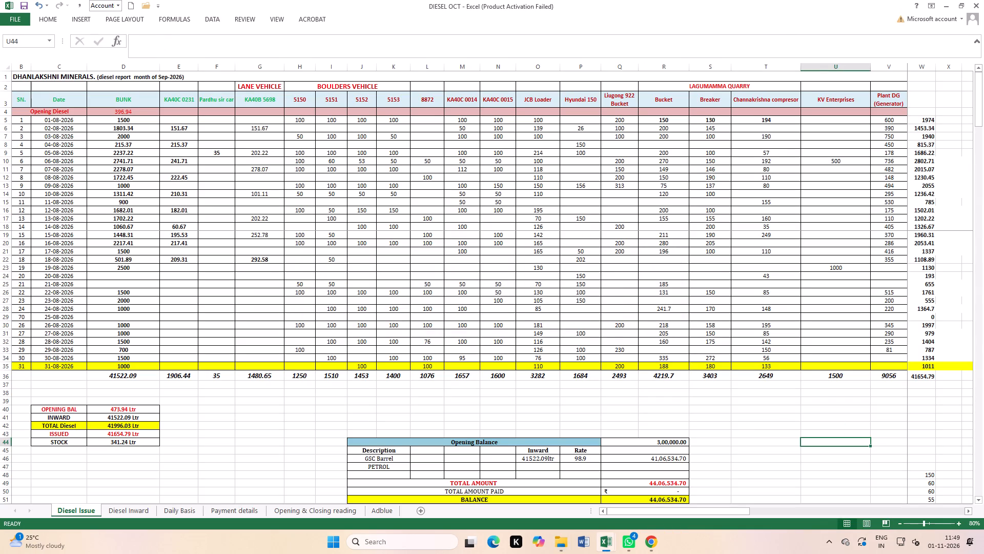
pyautogui.click(773, 374)
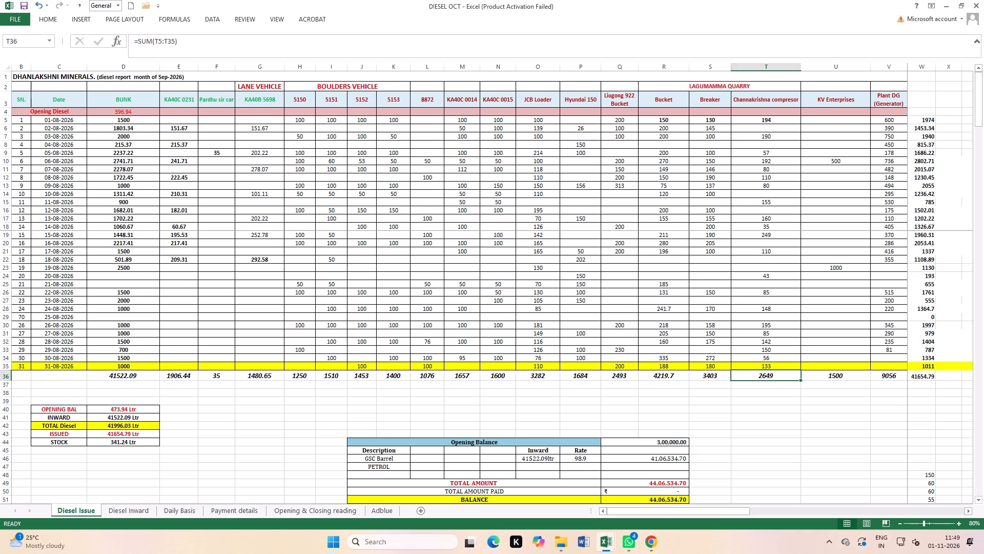
pyautogui.click(769, 470)
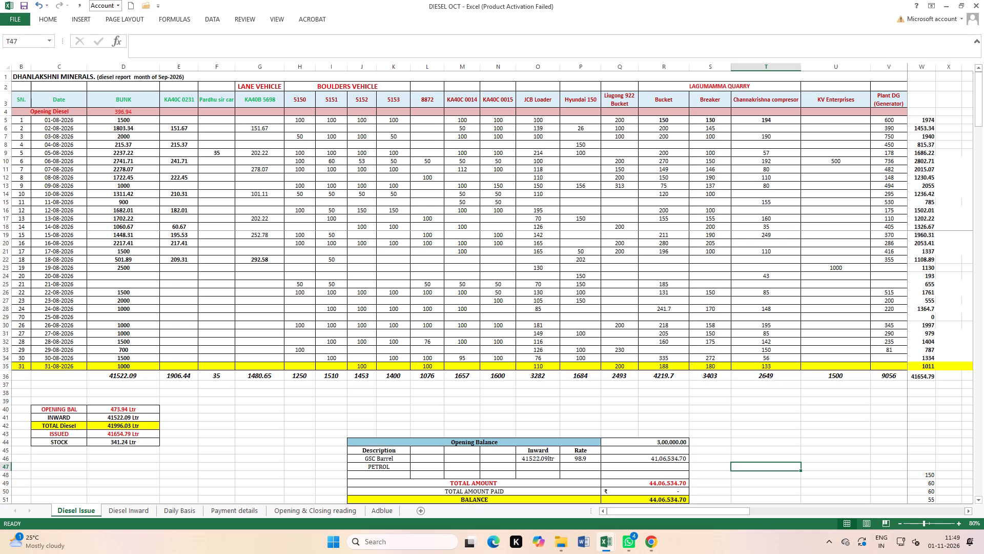
pyautogui.click(25, 2)
# Switch back to the Oct-2026 folder in File Explorer.
pyautogui.click(560, 499)
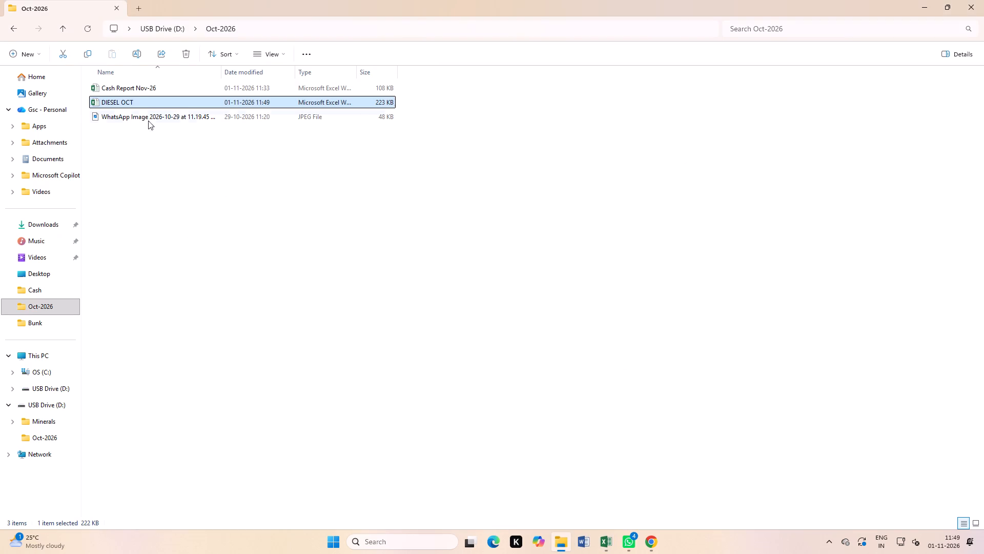
# Switch to File Explorer and open Cash Report Oct-26 from the Cash folder inside Minerals on USB Drive (D:).
pyautogui.click(51, 421)
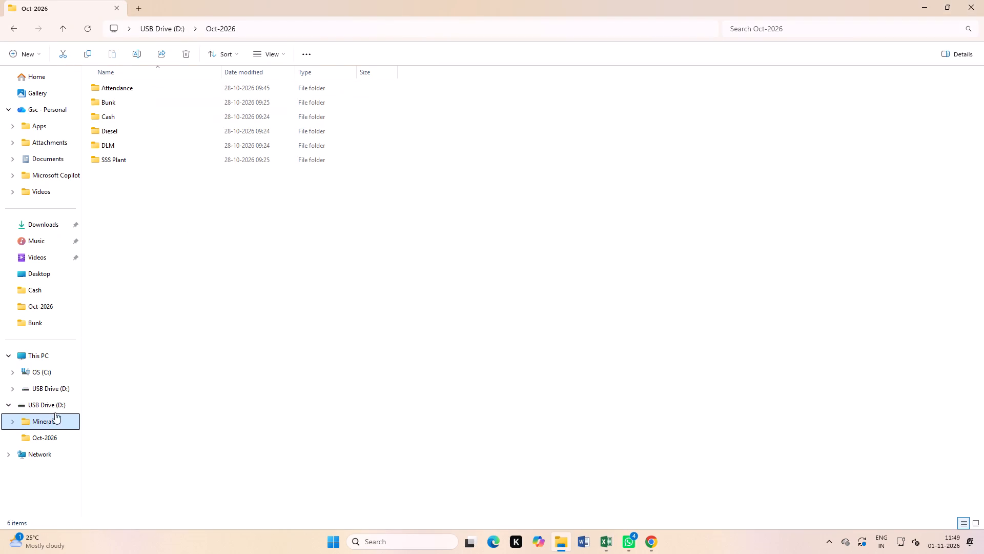
pyautogui.click(118, 114)
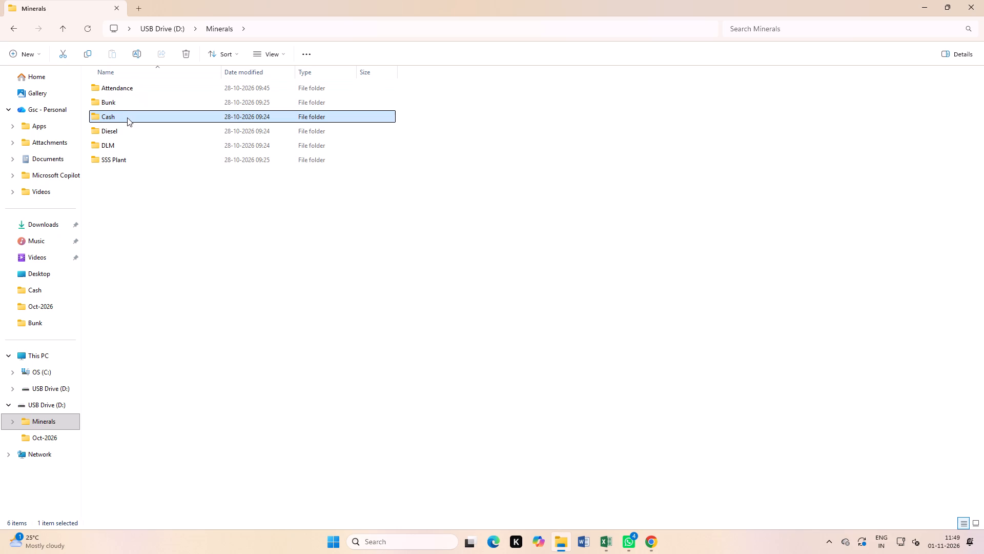
pyautogui.doubleClick(127, 116)
pyautogui.doubleClick(126, 88)
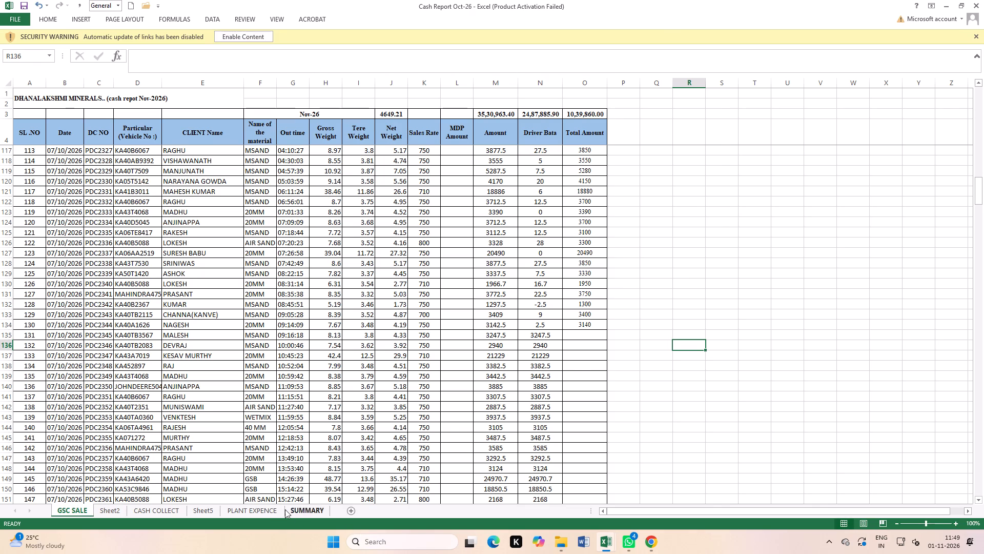
# Add filters to the Date through Remarks header row on the PLANT EXPENCE sheet.
pyautogui.click(270, 509)
pyautogui.scroll(5, 389, 296)
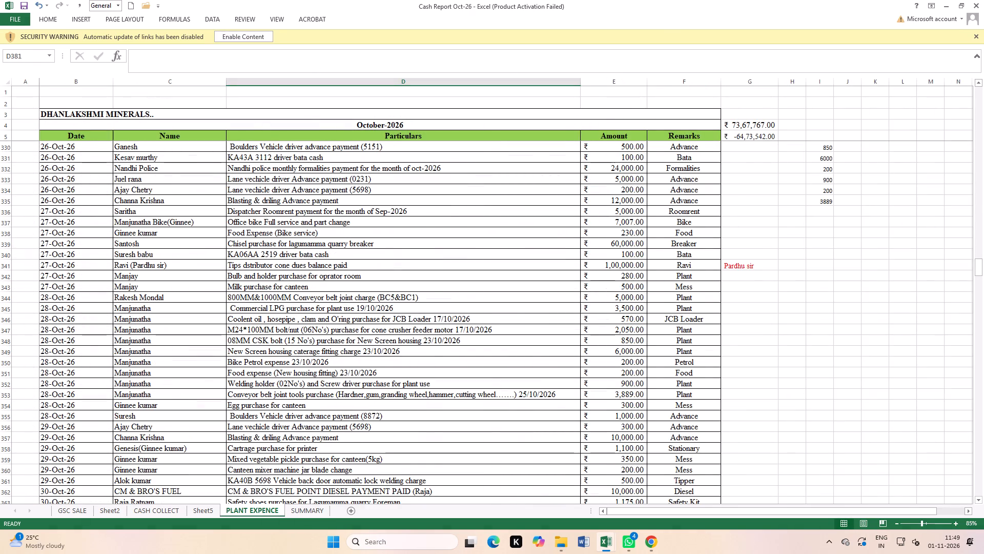
pyautogui.moveTo(71, 134); pyautogui.dragTo(679, 136)
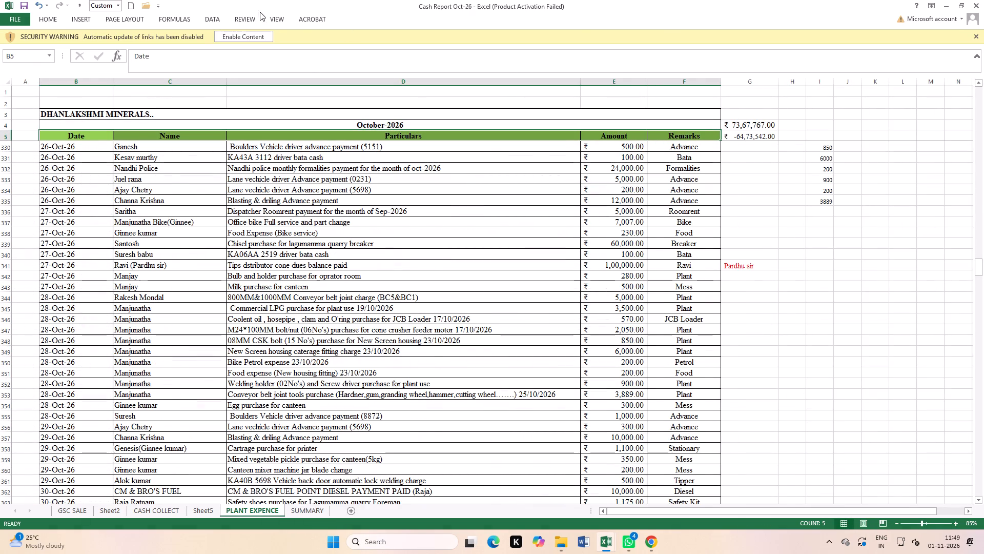
pyautogui.click(219, 21)
pyautogui.click(266, 47)
pyautogui.click(254, 254)
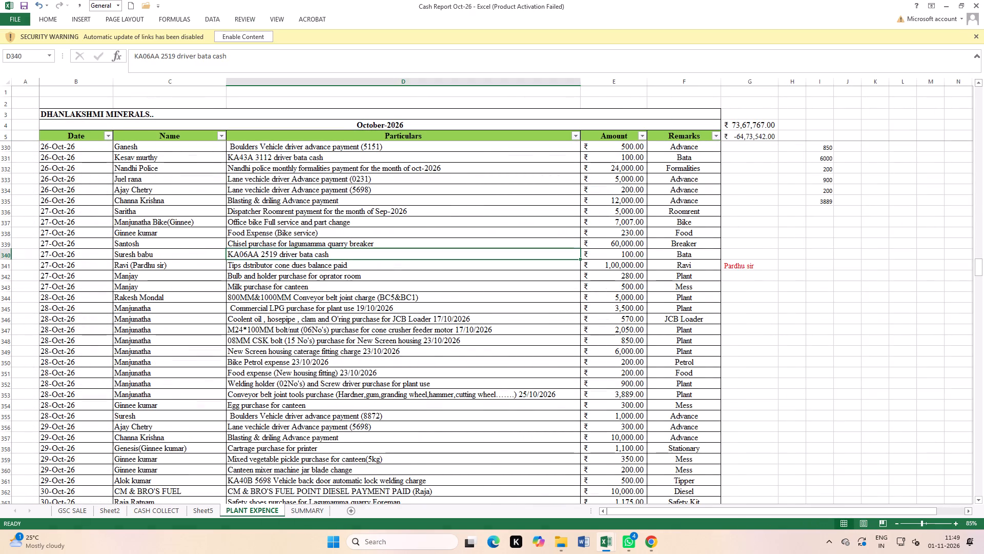
# Filter the Name column by searching "chan" and keeping only the blasting and drilling advance payee.
pyautogui.click(219, 134)
pyautogui.click(139, 235)
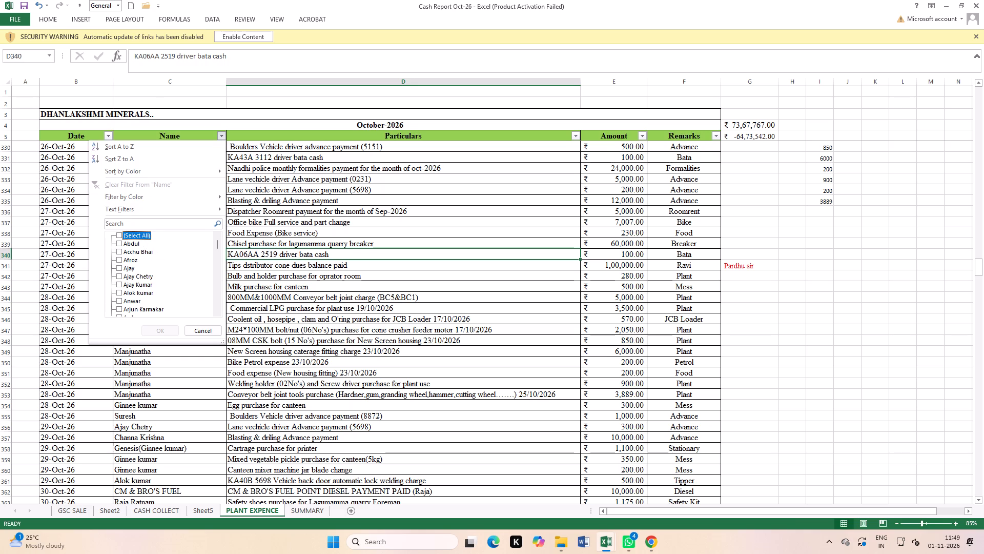
pyautogui.click(143, 224)
pyautogui.write('chan')
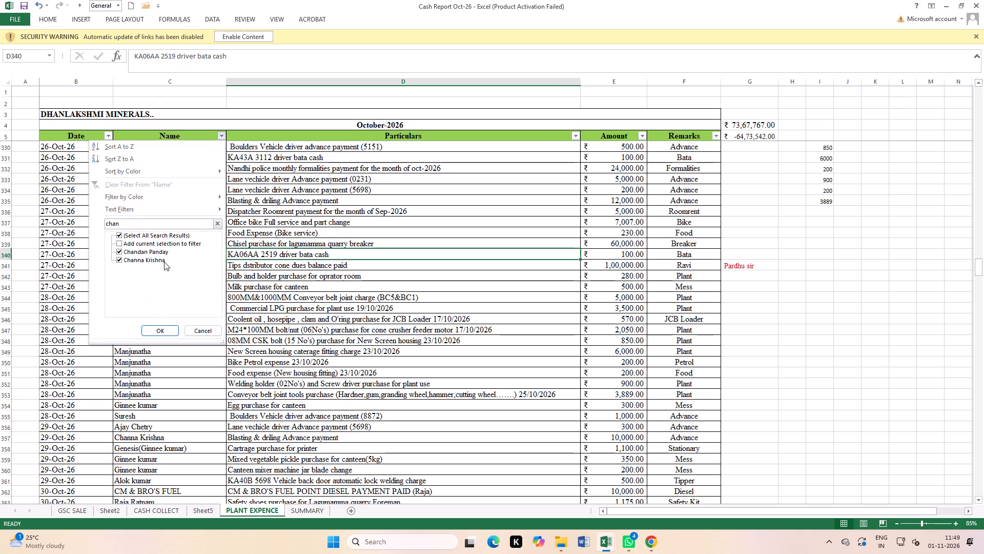
pyautogui.click(155, 250)
pyautogui.click(168, 334)
pyautogui.scroll(5, 680, 313)
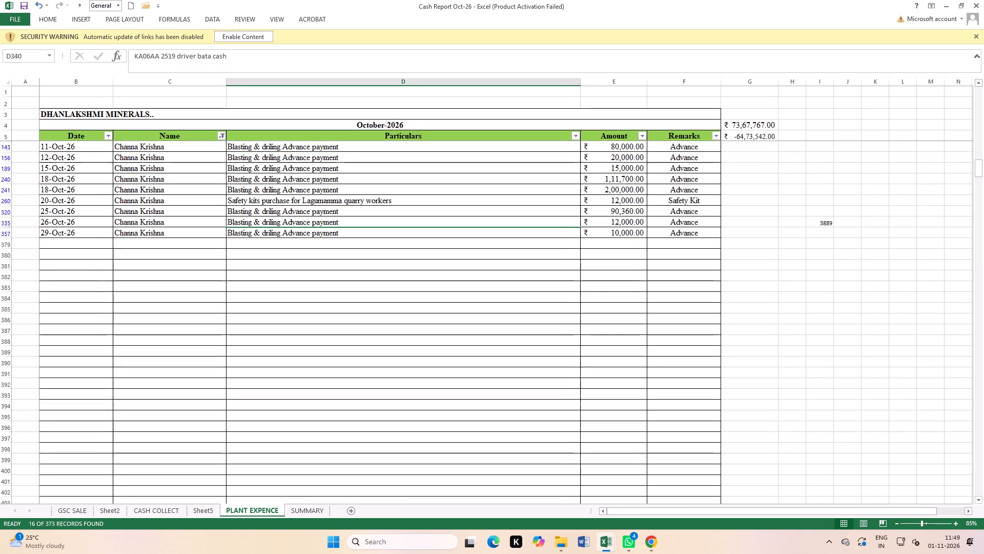
pyautogui.scroll(20, 680, 313)
pyautogui.scroll(1, 680, 313)
pyautogui.click(757, 222)
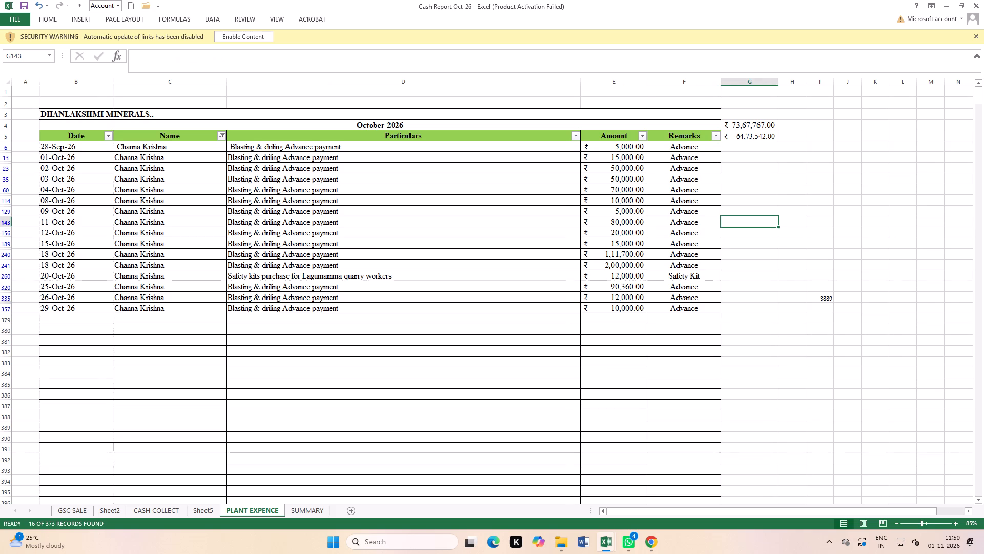
# Check the total Amount of all the filtered payee's entries.
pyautogui.moveTo(623, 147); pyautogui.dragTo(627, 303)
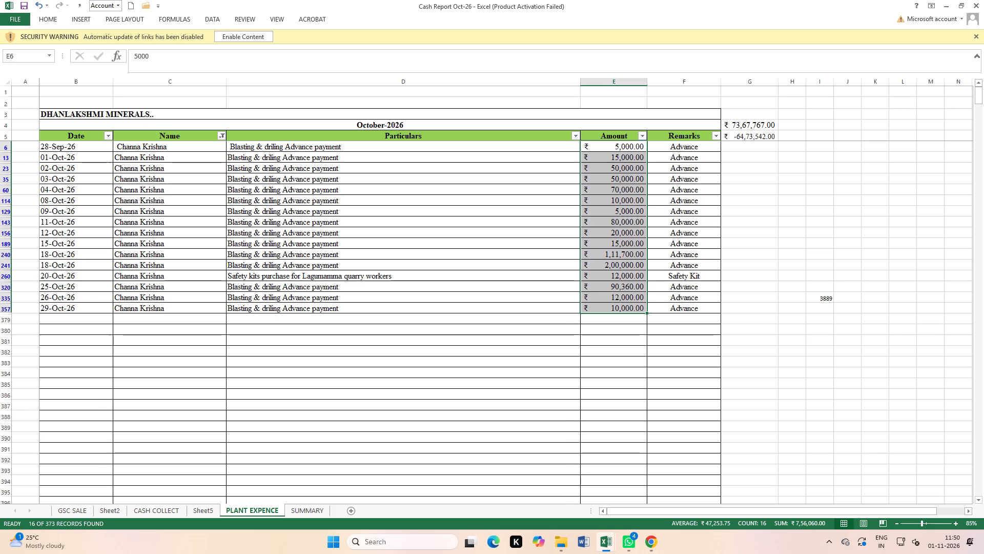
# Filter the Remarks column to exclude Safety Kit, keeping only Advance entries.
pyautogui.click(717, 133)
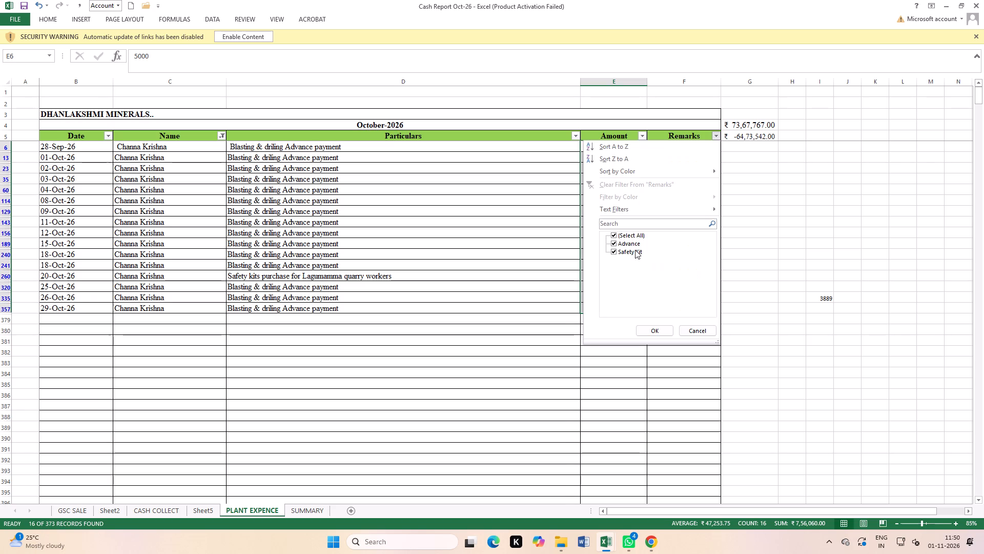
pyautogui.click(635, 250)
pyautogui.click(647, 334)
pyautogui.click(773, 296)
pyautogui.scroll(2, 681, 256)
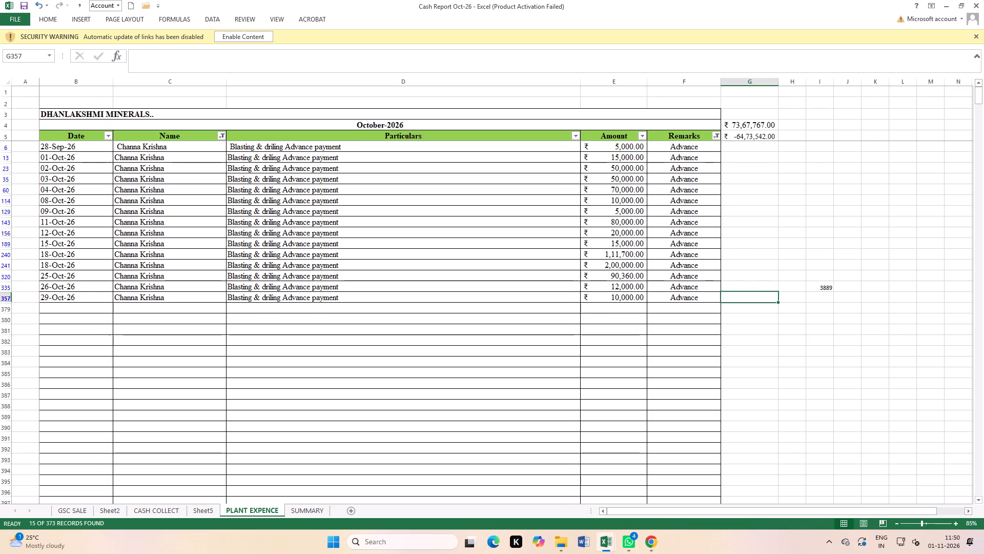
pyautogui.scroll(2, 681, 256)
# Check the total Amount of the payee's Advance entries alone.
pyautogui.moveTo(618, 147); pyautogui.dragTo(633, 295)
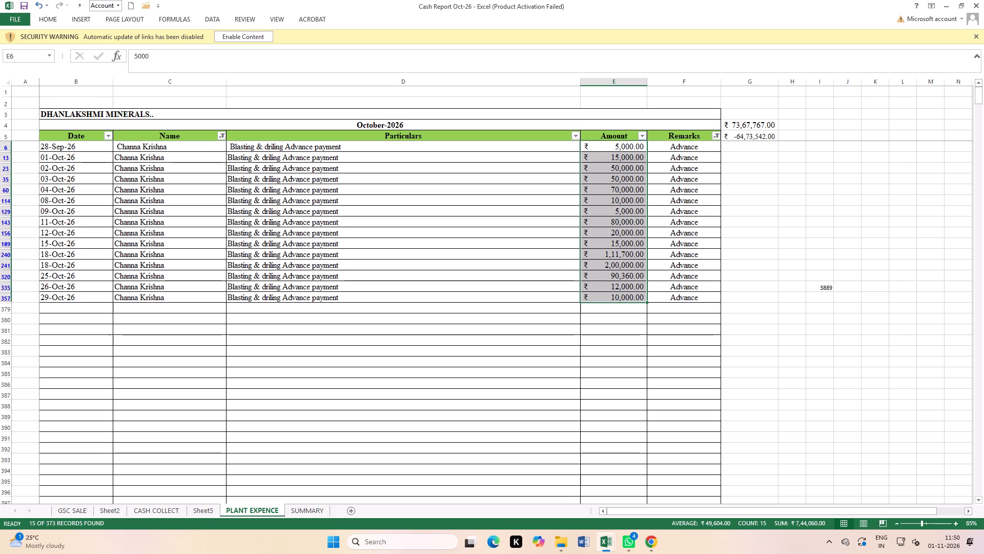
# Remove the filters from the PLANT EXPENCE table so all records are listed, and save the Cash Report Oct-26 workbook.
pyautogui.scroll(1, 253, 361)
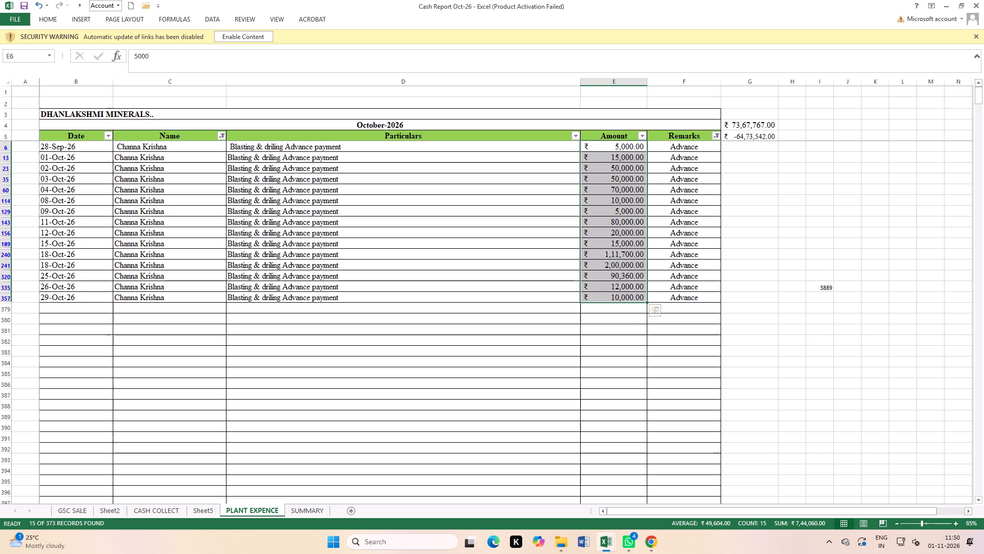
pyautogui.click(379, 393)
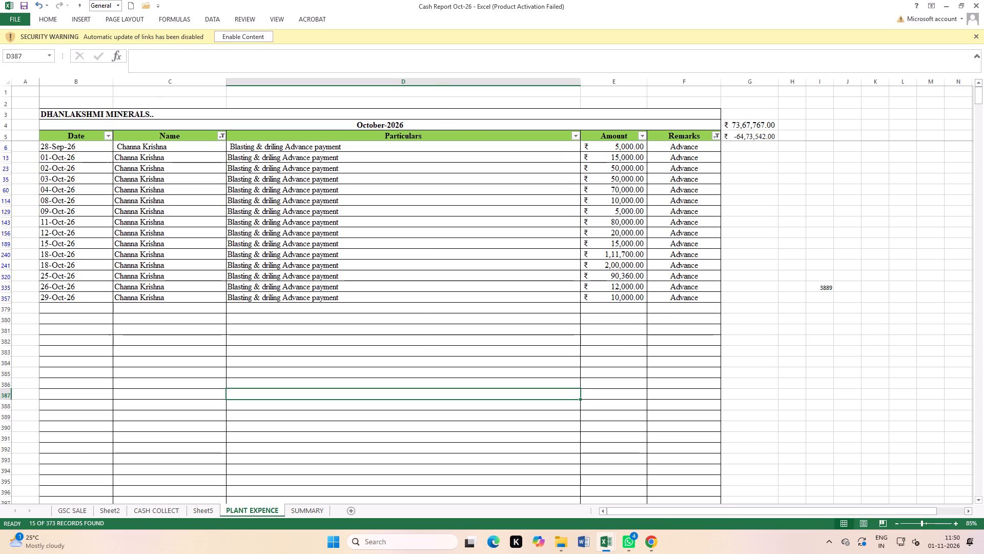
pyautogui.click(213, 18)
pyautogui.click(271, 44)
pyautogui.click(439, 367)
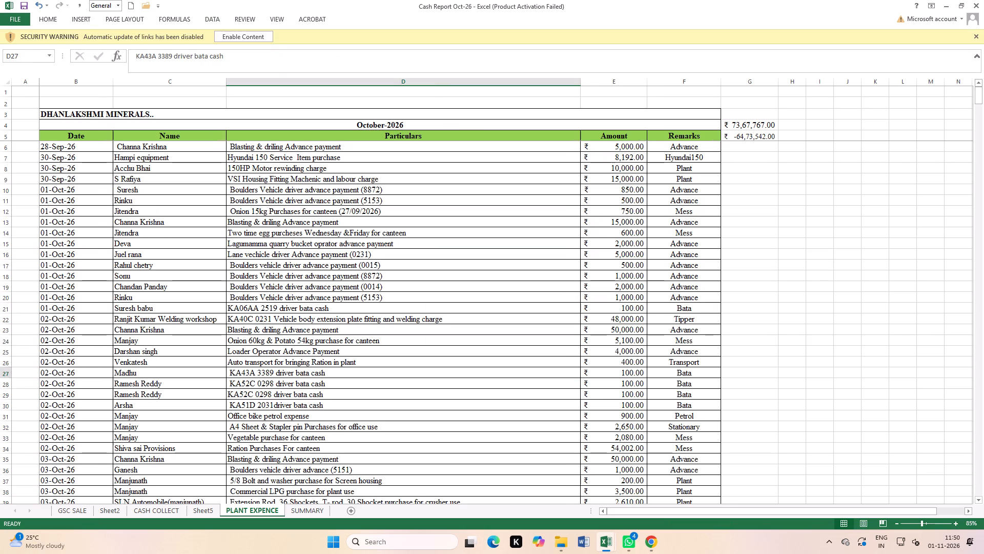
pyautogui.doubleClick(24, 3)
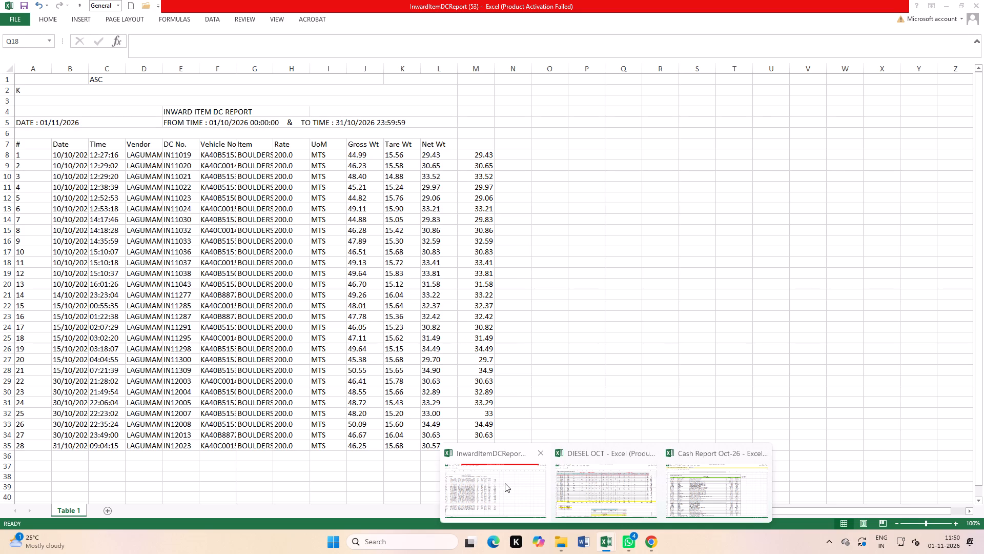
# Close the InwardItemDCReport (53) workbook without saving its changes.
pyautogui.click(505, 483)
pyautogui.click(978, 1)
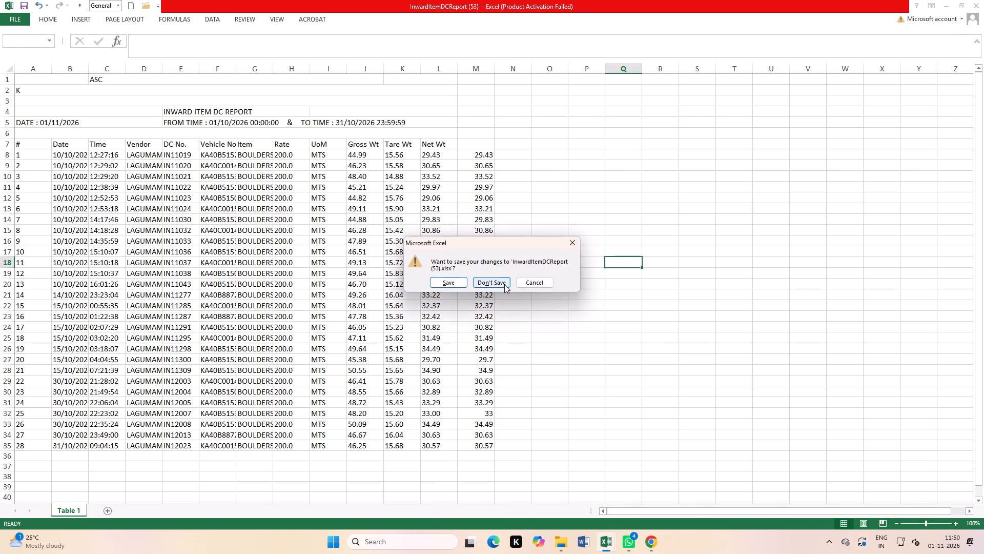
pyautogui.click(498, 282)
pyautogui.click(804, 241)
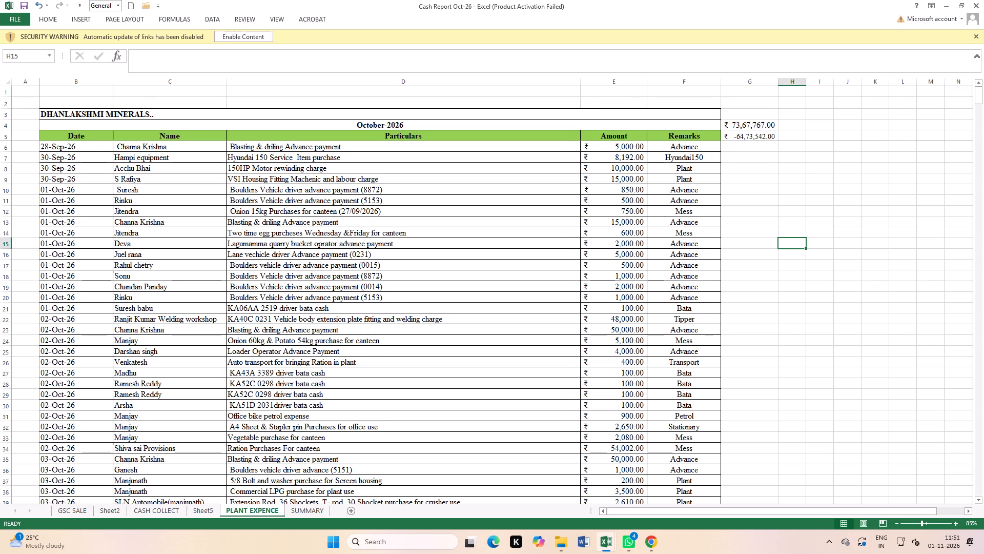
# Switch to Chrome and log out of the crusher portal's report account.
pyautogui.click(650, 544)
pyautogui.scroll(2, 248, 233)
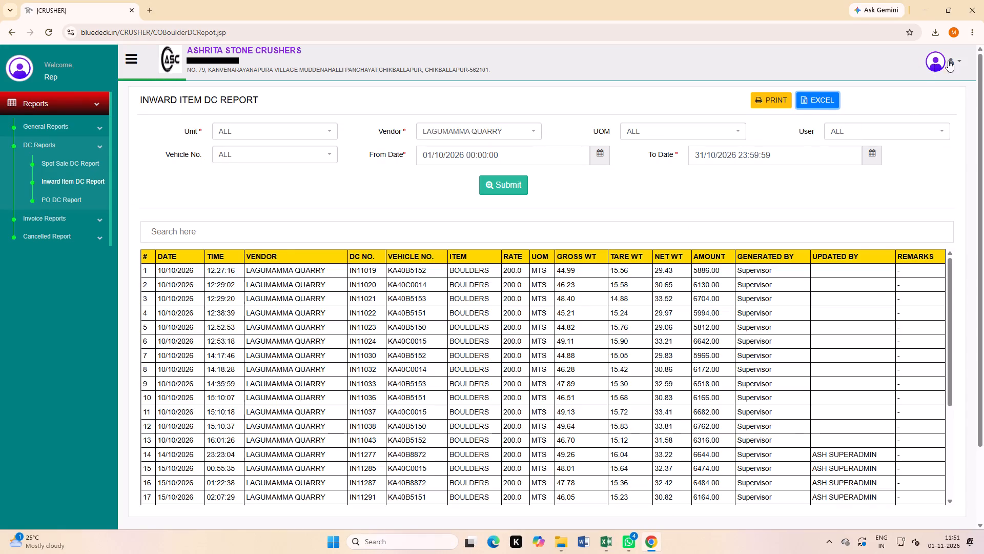
pyautogui.click(965, 58)
pyautogui.click(957, 62)
pyautogui.click(954, 100)
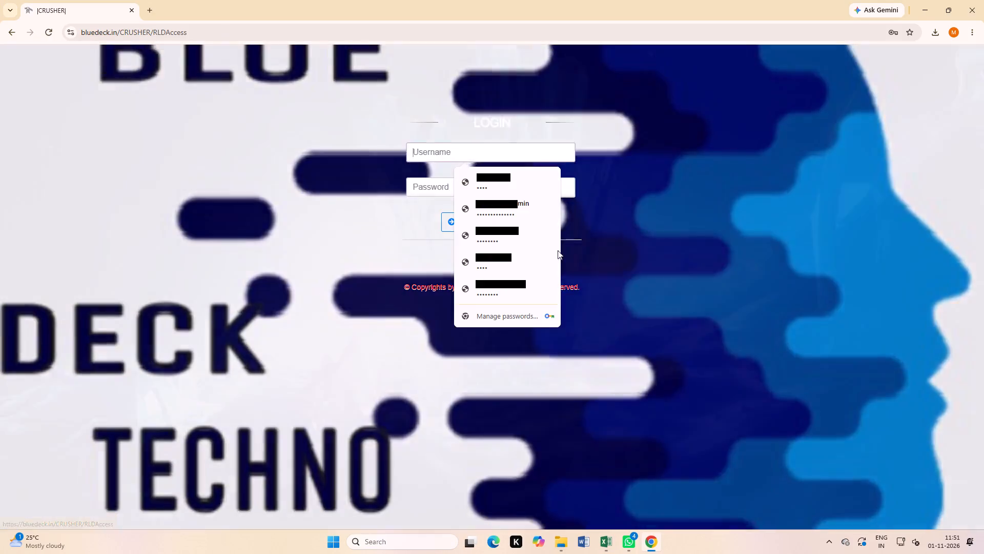
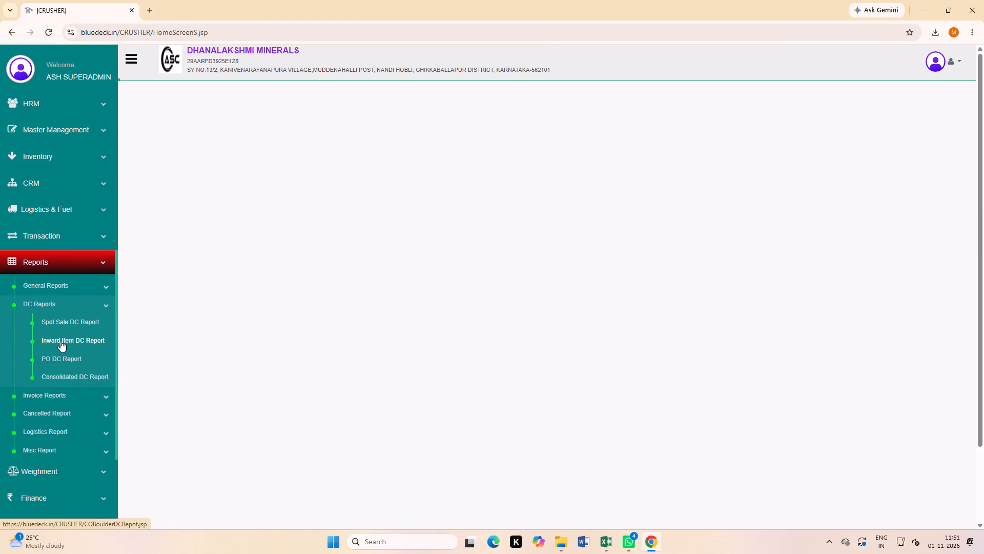
# Generate the Inward Item DC Report for vendor LAGUMAMMA QUARRY with the From Date set to 26/10/2026 00:00:00.
pyautogui.click(603, 152)
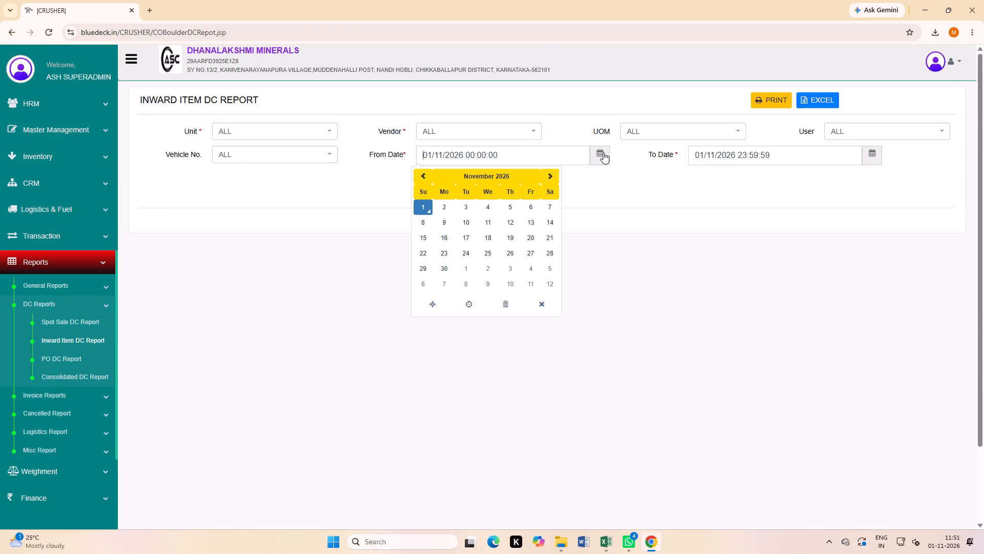
pyautogui.click(422, 175)
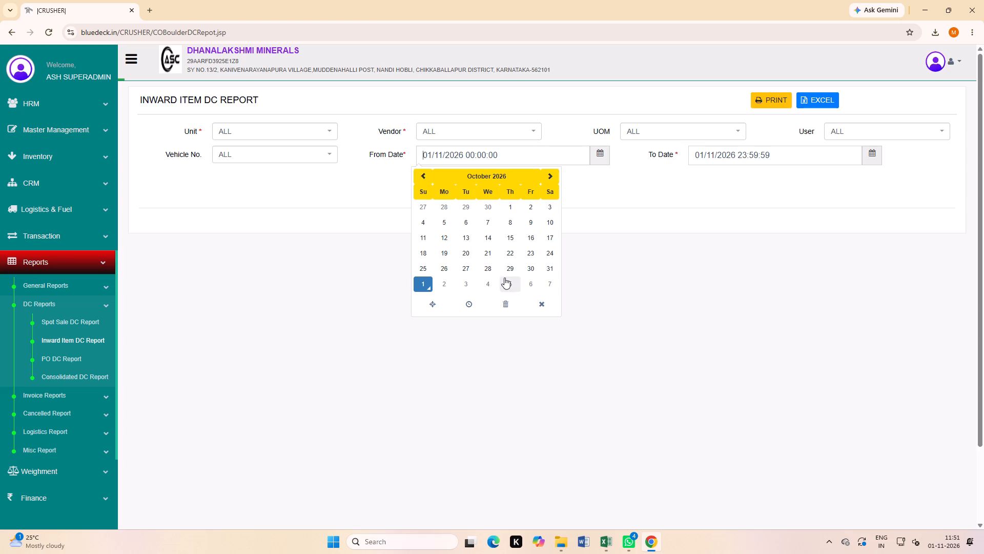
pyautogui.click(442, 269)
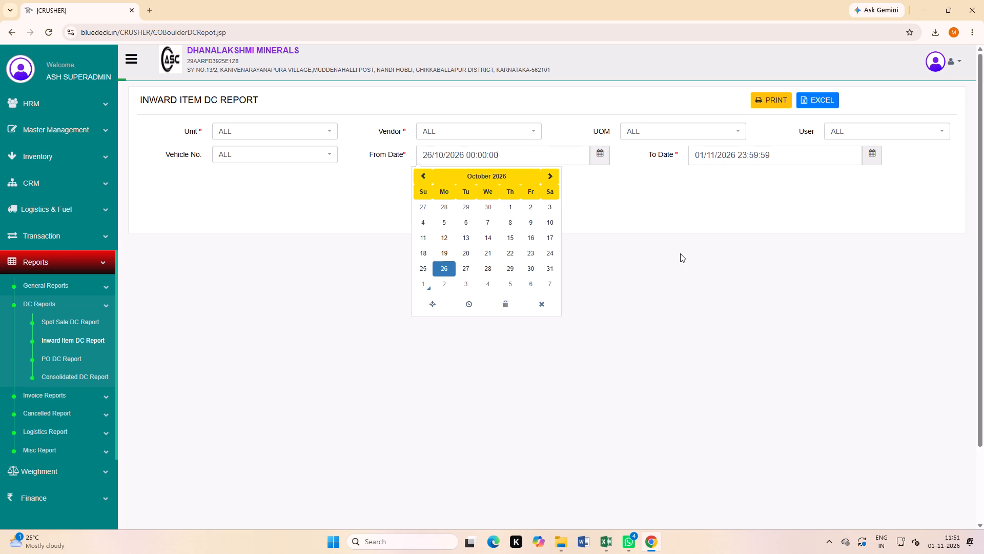
pyautogui.click(680, 253)
pyautogui.click(447, 131)
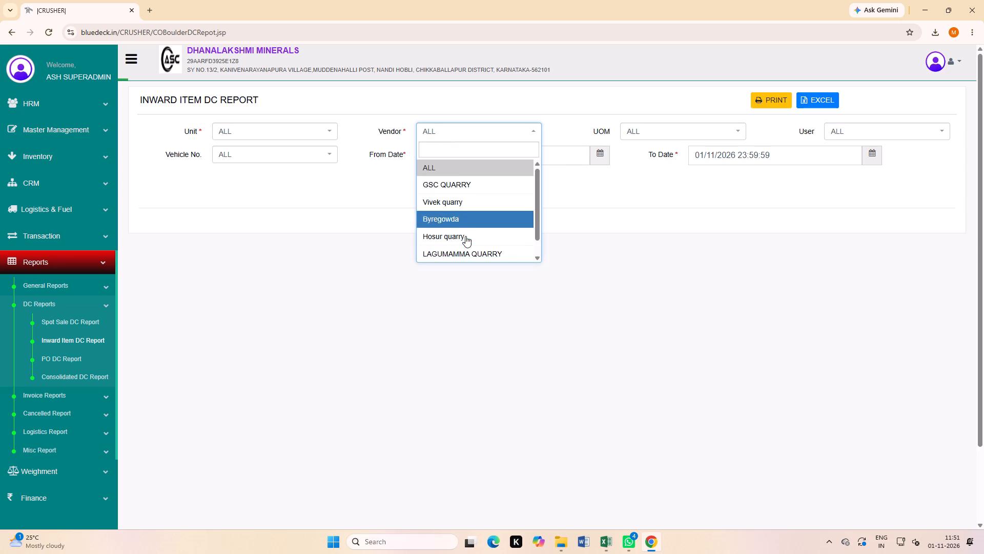
pyautogui.click(464, 249)
pyautogui.click(583, 252)
pyautogui.click(496, 188)
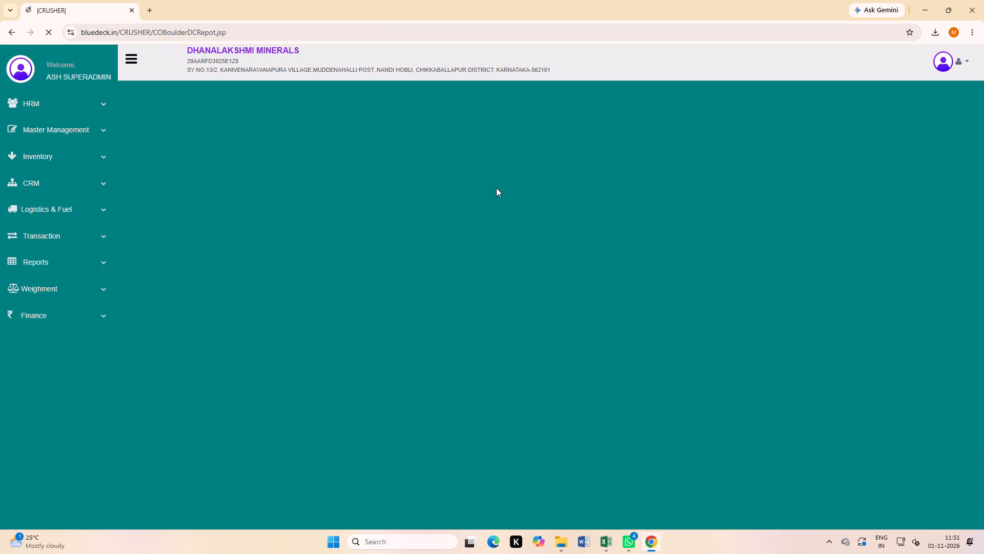
# Export the Lagumamma Quarry report to Excel, open the downloaded InwardItemDCReport (54) file and enable editing.
pyautogui.scroll(-6, 577, 294)
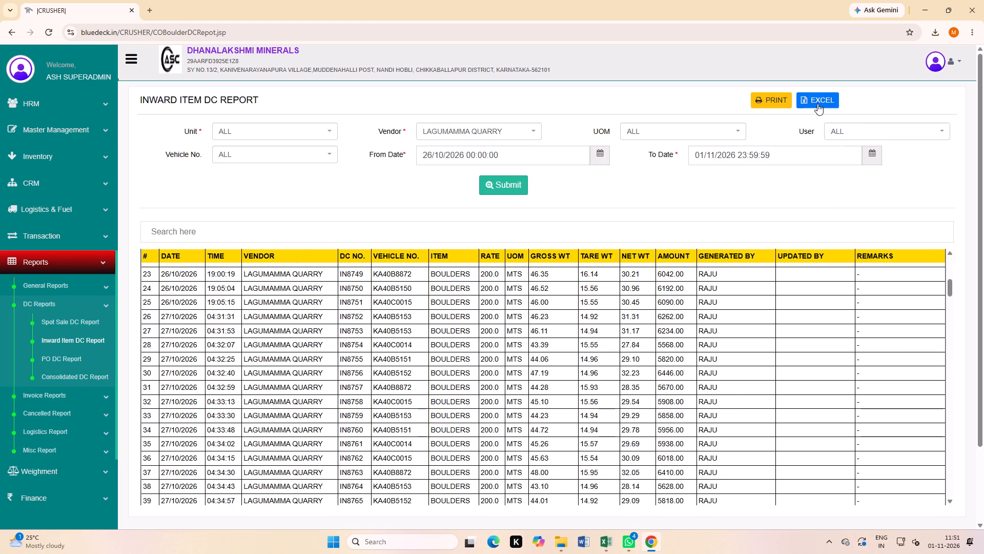
pyautogui.click(817, 104)
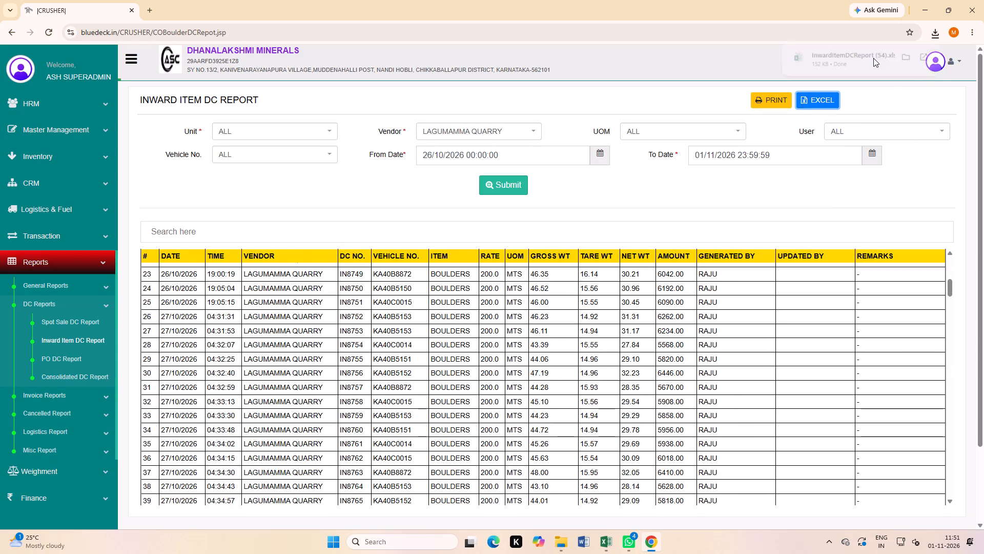
pyautogui.click(846, 60)
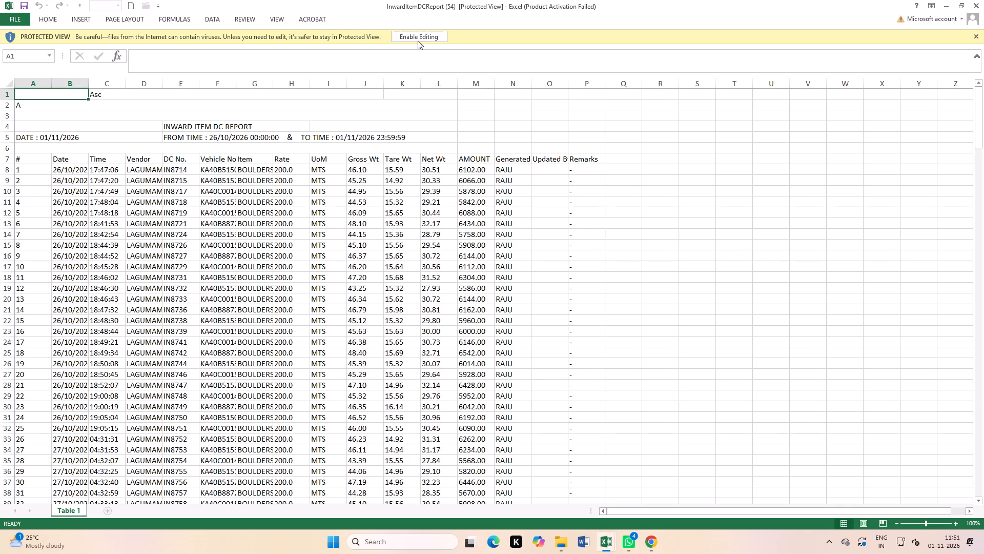
pyautogui.click(413, 38)
pyautogui.click(557, 203)
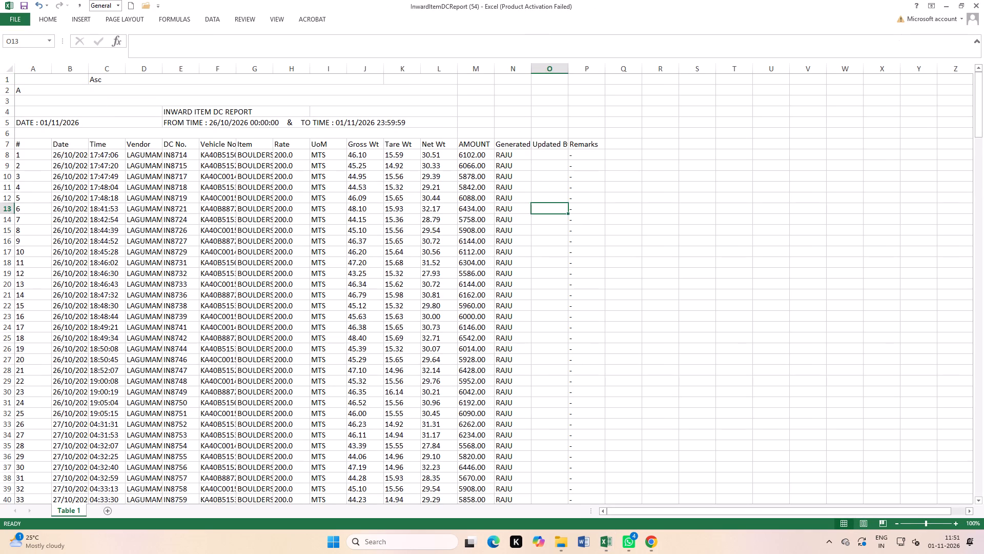
# Calculate Net Wt as Gross Wt minus Tare Wt with =J8-K8 in L8, and fill the formula down all records.
pyautogui.click(432, 155)
pyautogui.press('=')
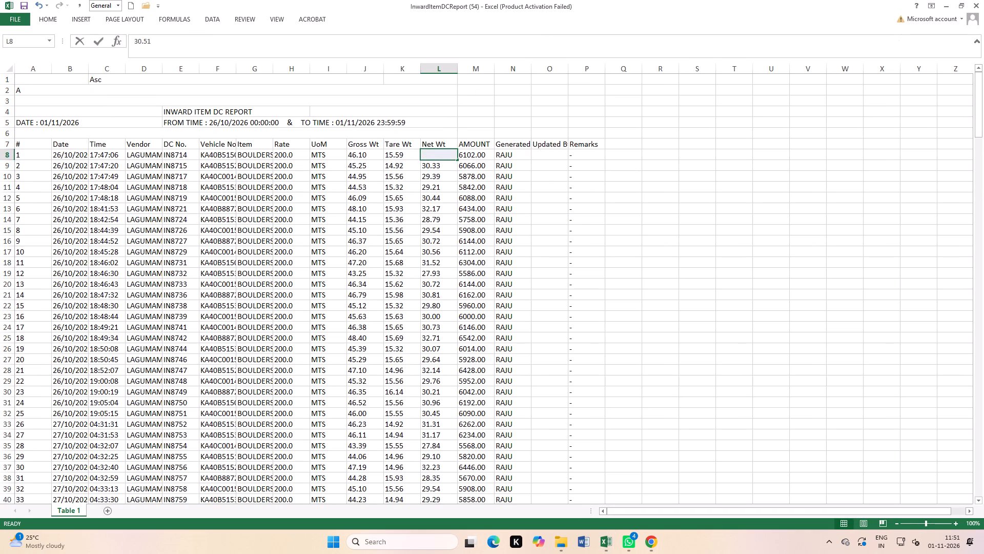
pyautogui.click(371, 153)
pyautogui.press('-')
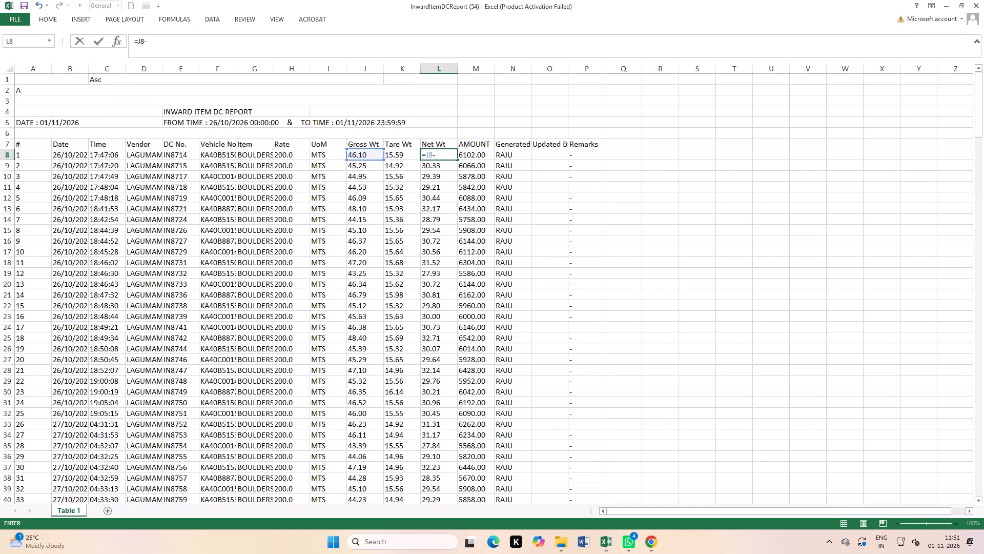
pyautogui.click(392, 153)
pyautogui.press('Return')
pyautogui.click(435, 152)
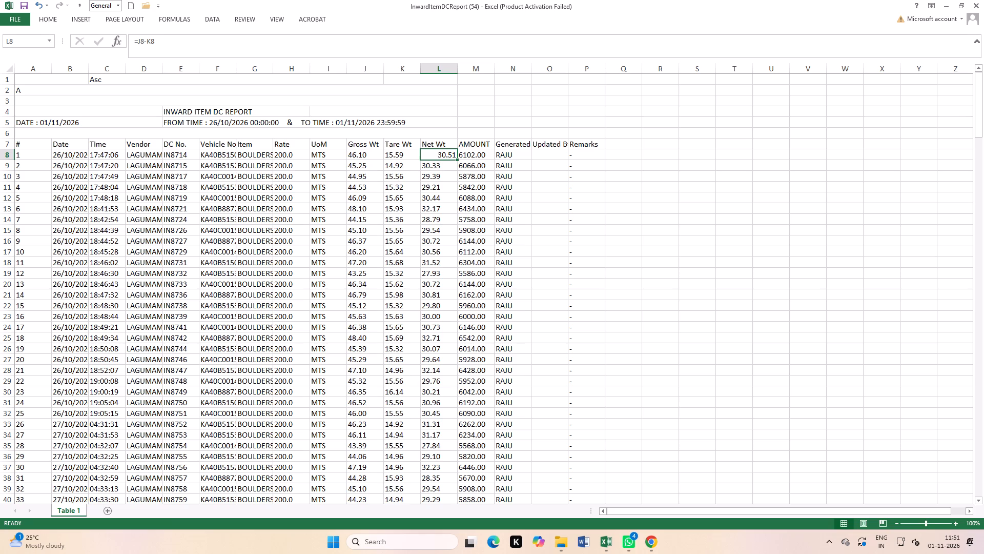
pyautogui.doubleClick(457, 160)
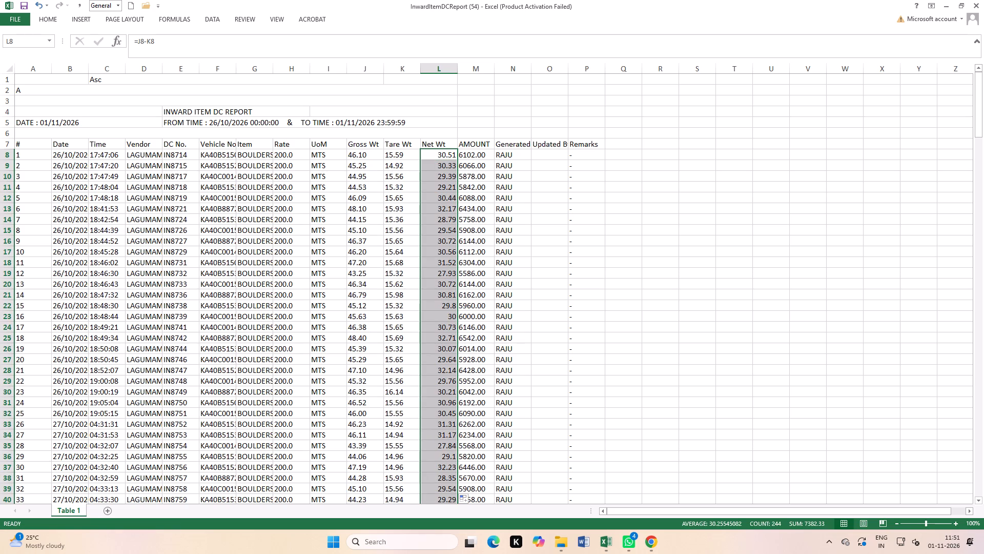
# Review the recalculated Net Wt column through all boulder records from 26/10/2026 to 01/11/2026, including its overall total.
pyautogui.scroll(-6, 593, 226)
pyautogui.scroll(-20, 593, 226)
pyautogui.scroll(-1, 593, 226)
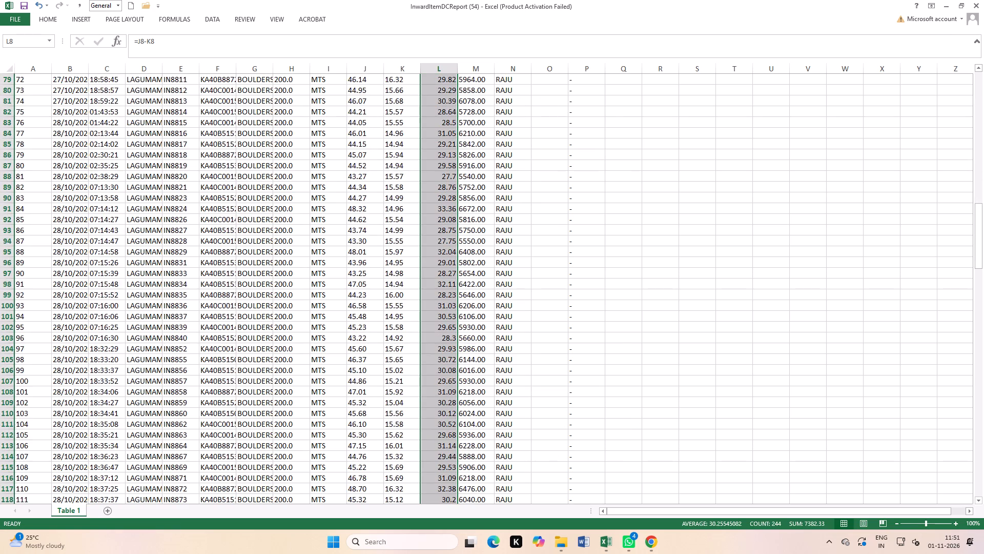
pyautogui.scroll(-20, 590, 232)
pyautogui.scroll(-20, 590, 232)
pyautogui.scroll(-1, 590, 232)
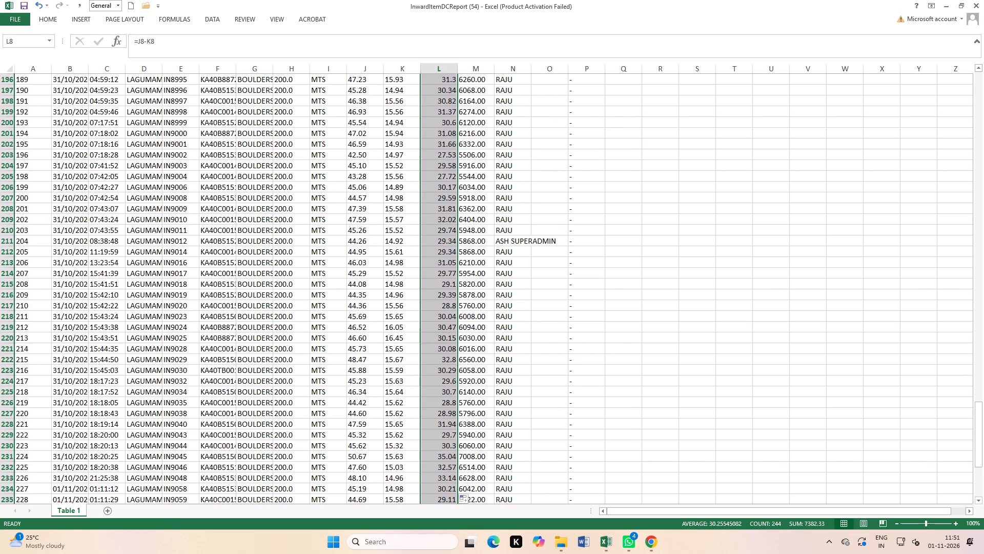
pyautogui.scroll(-10, 587, 230)
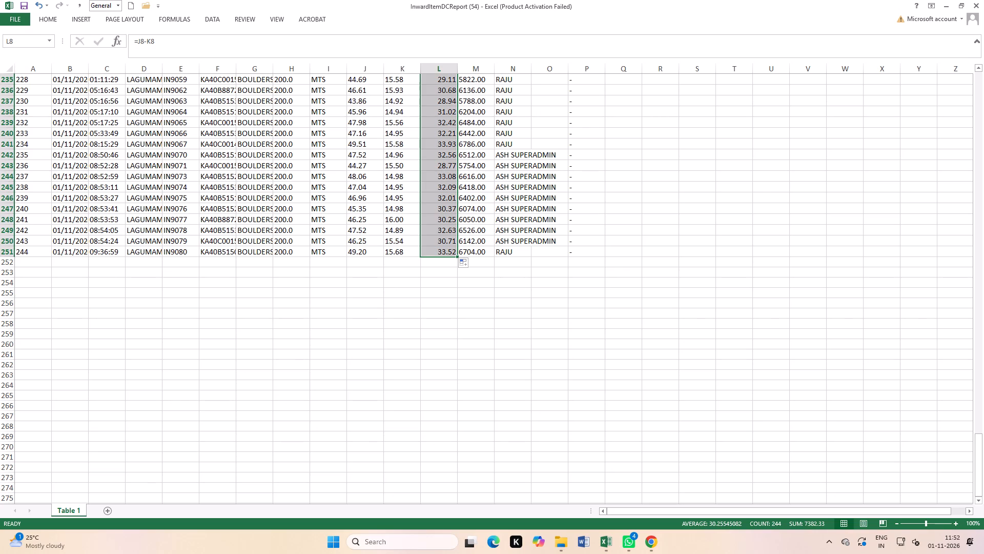
pyautogui.scroll(5, 586, 228)
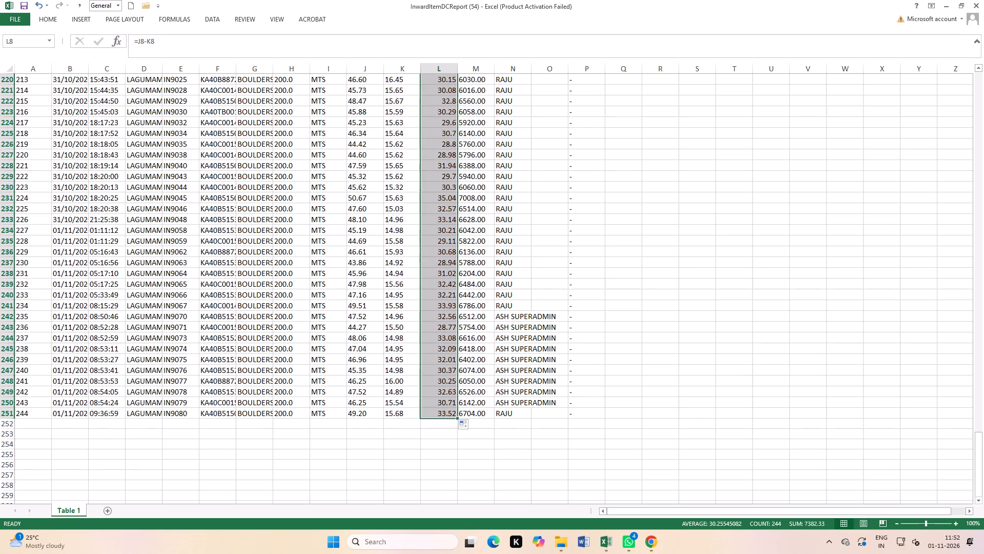
pyautogui.scroll(20, 586, 228)
pyautogui.scroll(16, 586, 228)
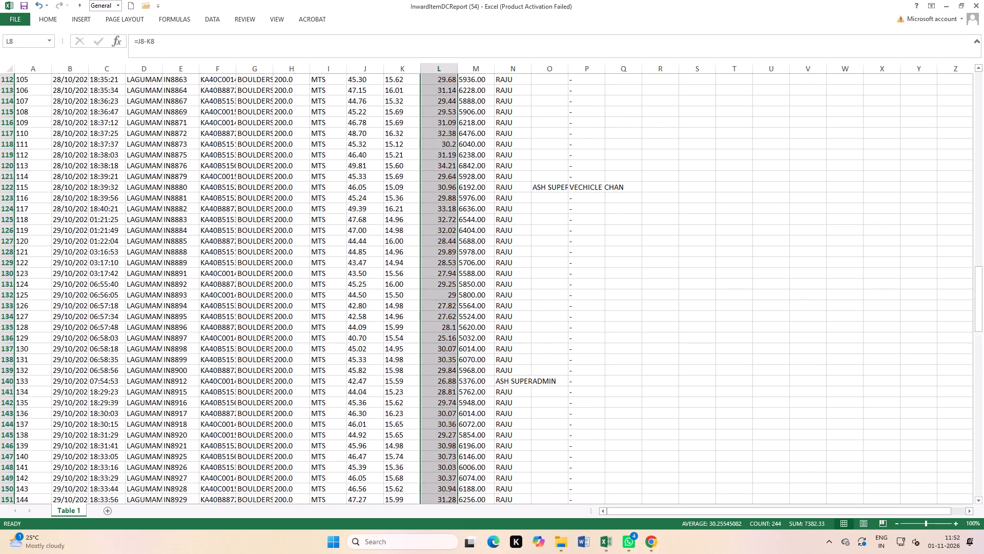
pyautogui.scroll(20, 585, 225)
pyautogui.scroll(20, 585, 225)
pyautogui.scroll(2, 585, 225)
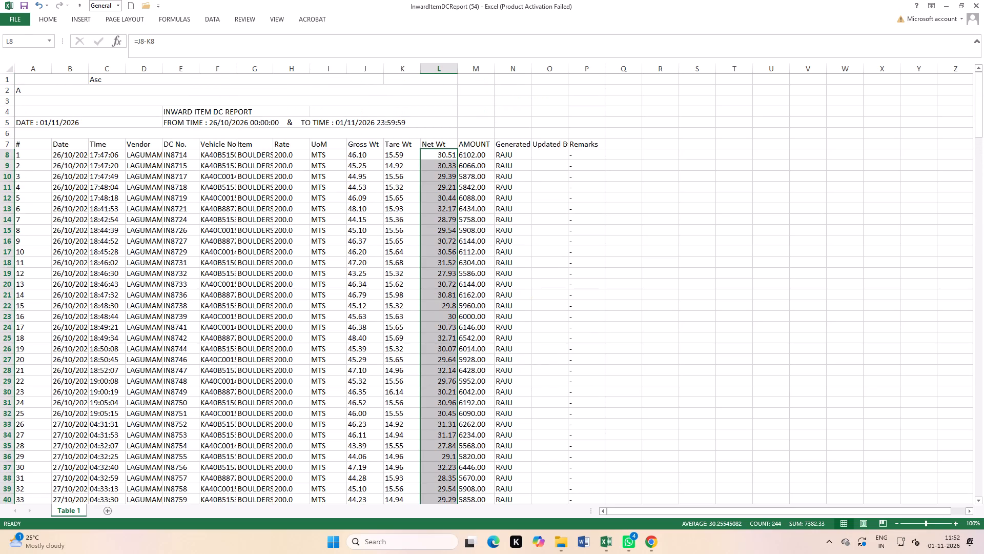
pyautogui.scroll(2, 579, 223)
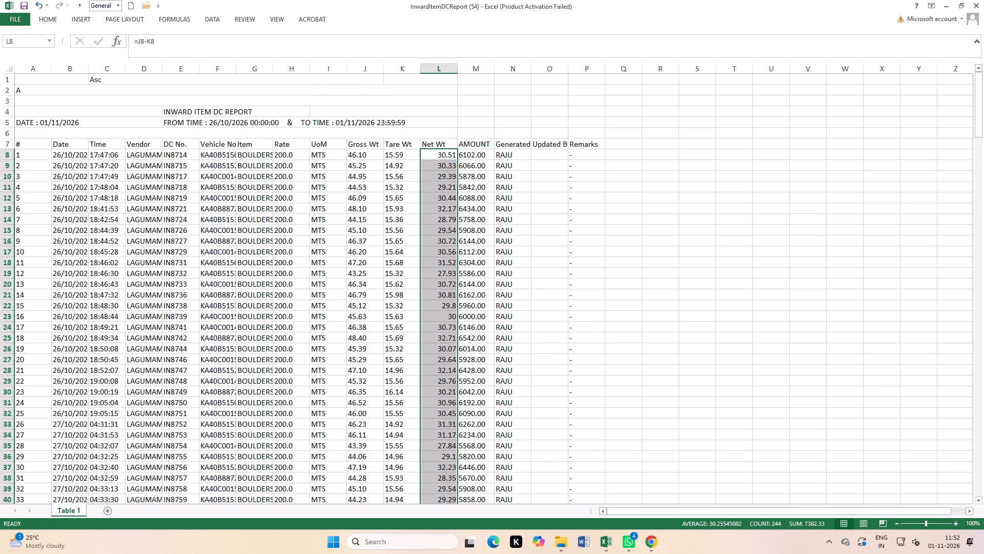
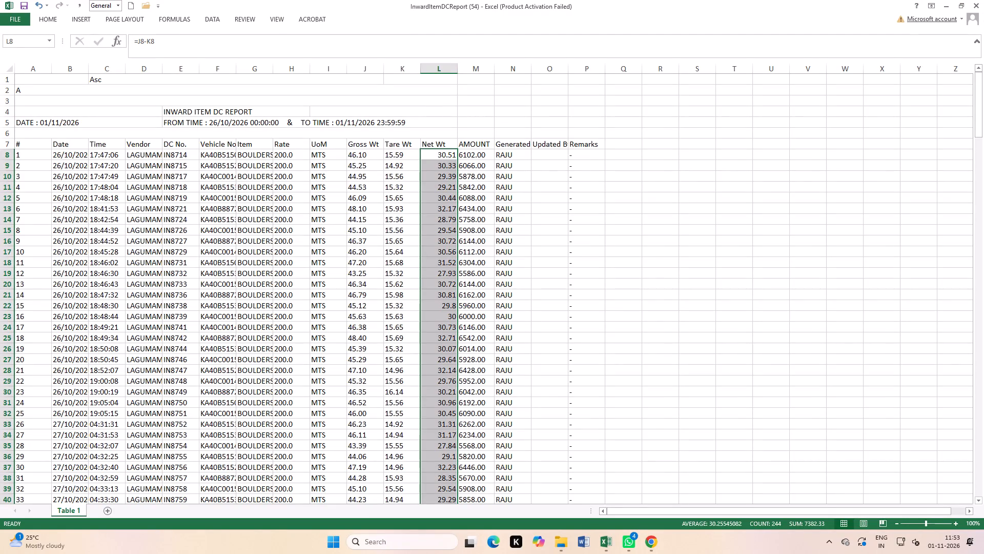
# In the DIESEL OCT workbook's Diesel Issue sheet, check the Channakrishna compresor diesel total for rows dated 26 to 31 and its column sum formula.
pyautogui.click(526, 488)
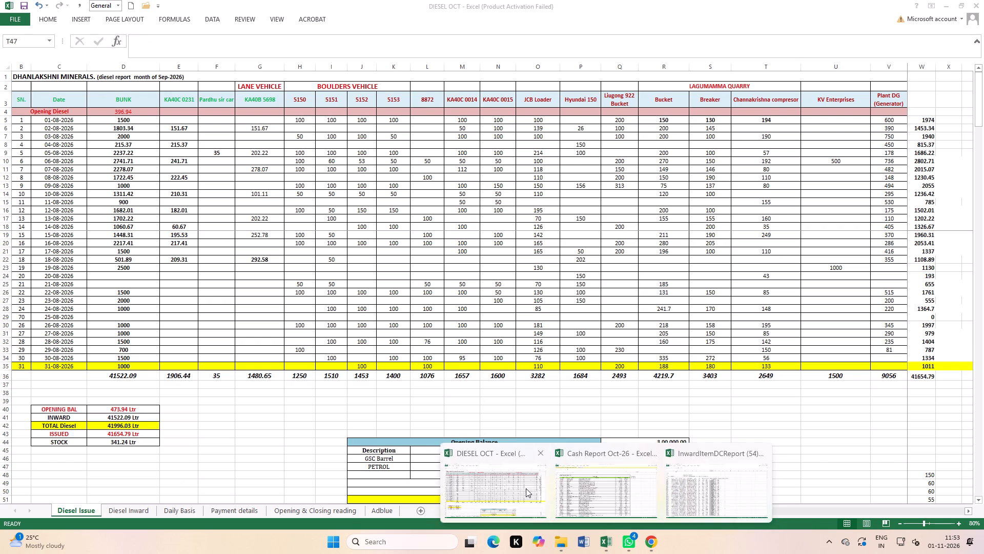
pyautogui.scroll(7, 983, 369)
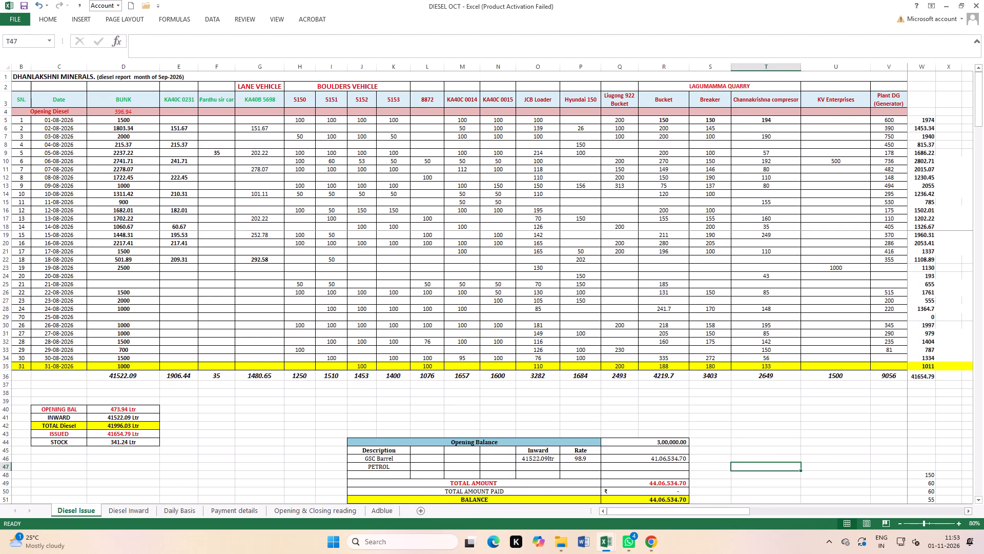
pyautogui.click(1, 326)
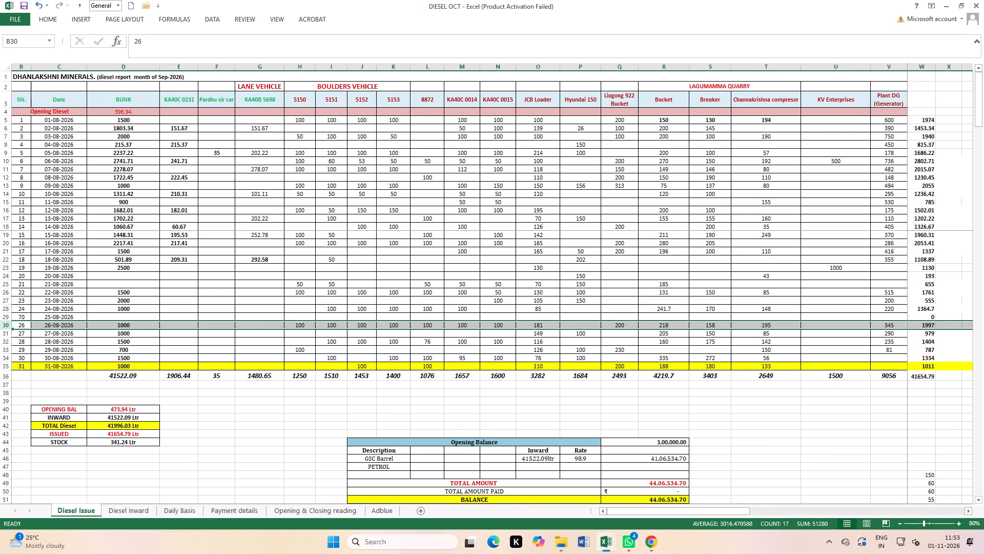
pyautogui.moveTo(777, 326); pyautogui.dragTo(776, 364)
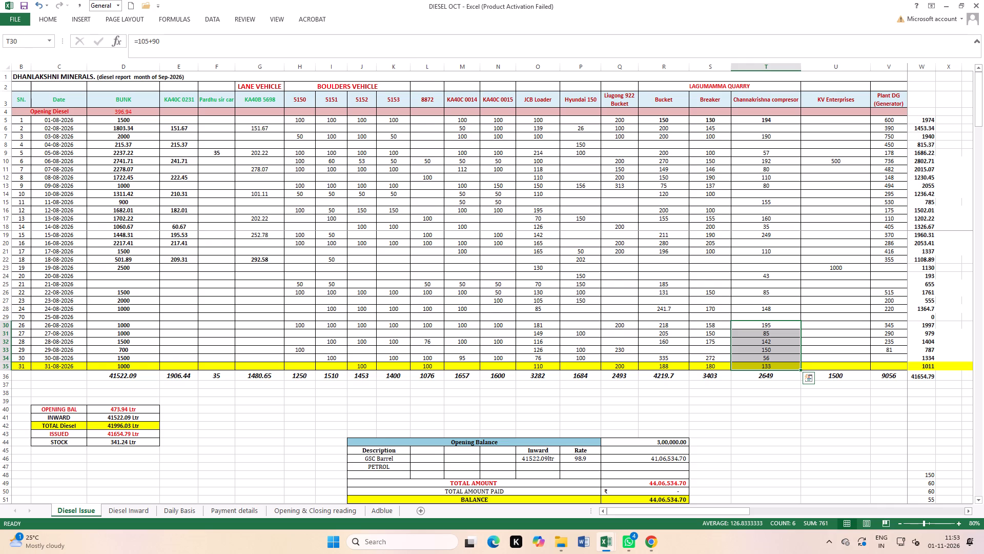
pyautogui.doubleClick(766, 378)
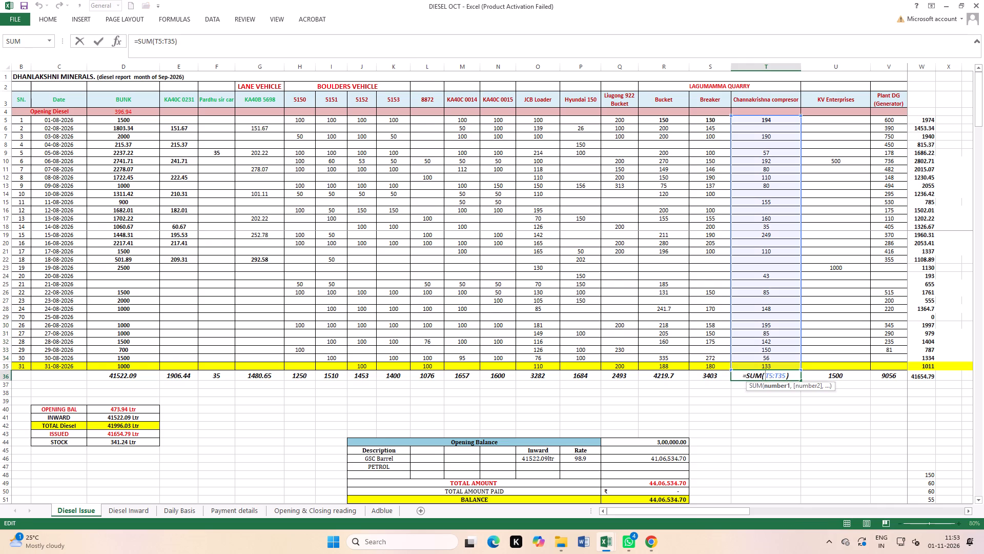
pyautogui.press('Return')
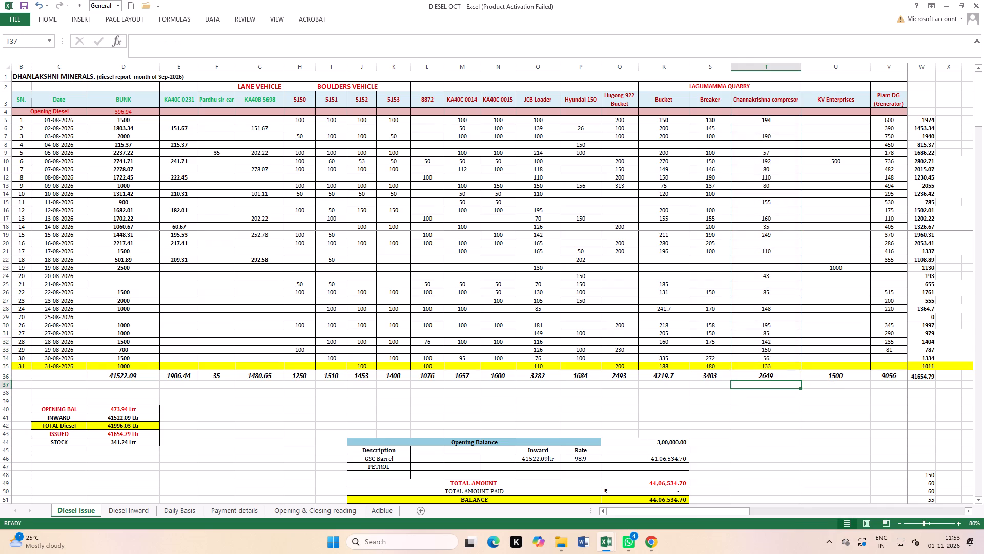
pyautogui.moveTo(774, 325); pyautogui.dragTo(777, 369)
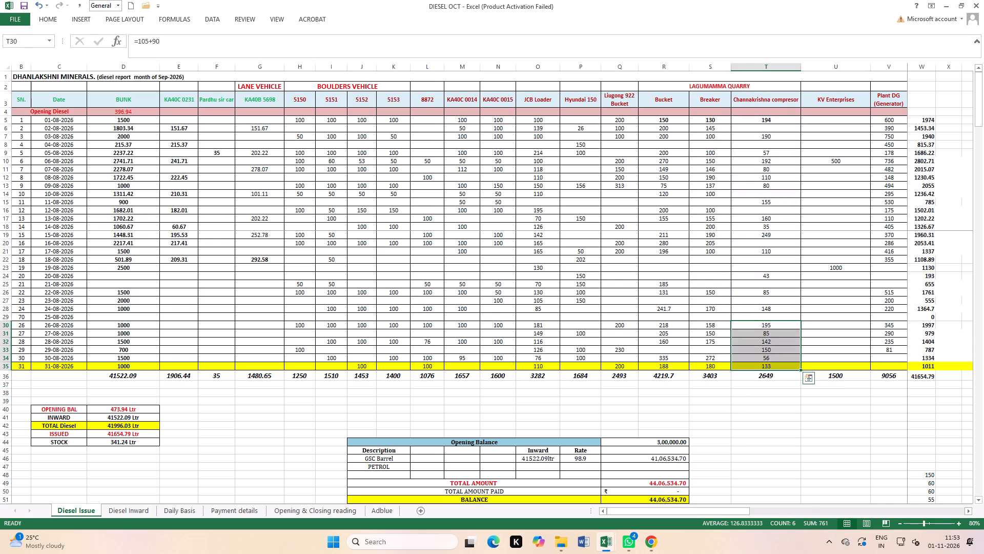
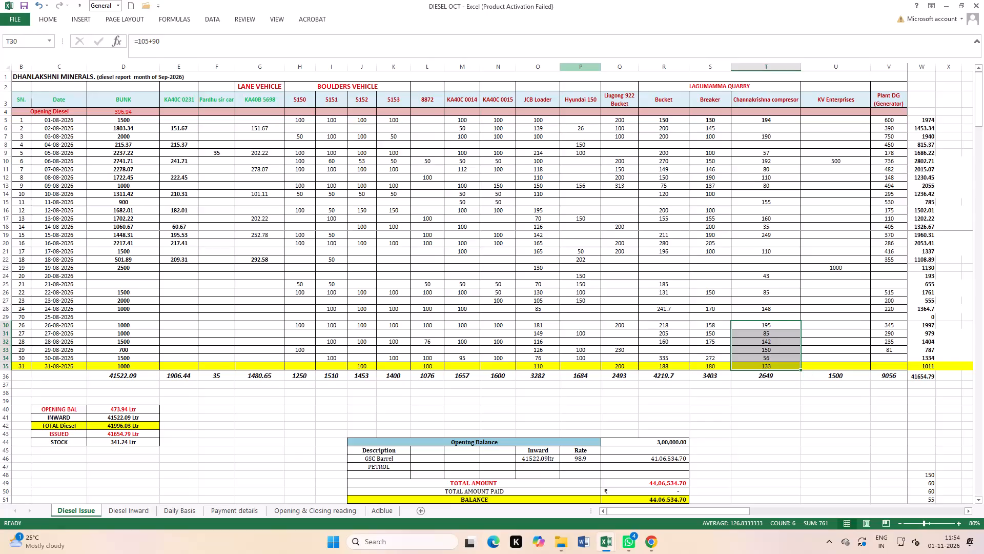
# Save the DIESEL OCT workbook and close it.
pyautogui.scroll(8, 479, 63)
pyautogui.click(646, 222)
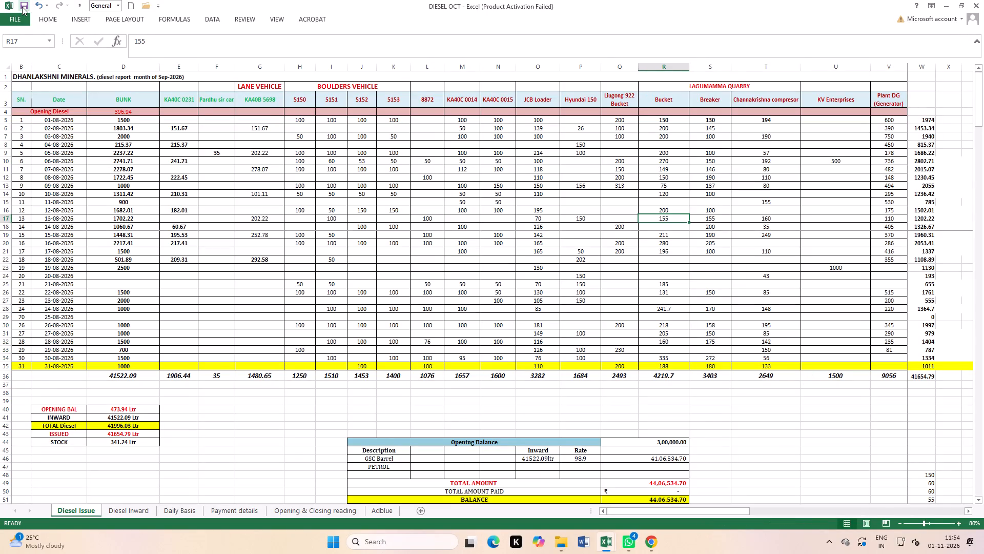
pyautogui.click(22, 7)
pyautogui.click(979, 0)
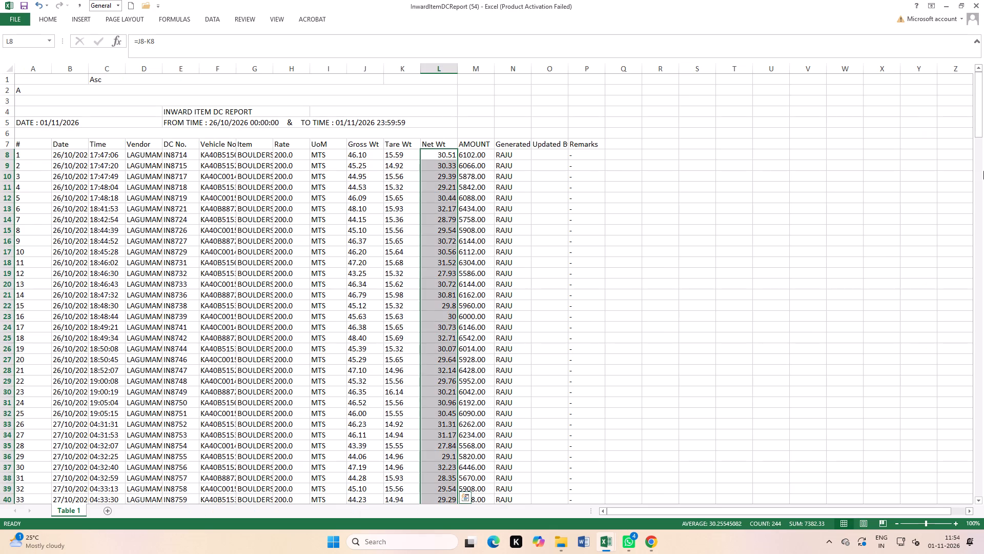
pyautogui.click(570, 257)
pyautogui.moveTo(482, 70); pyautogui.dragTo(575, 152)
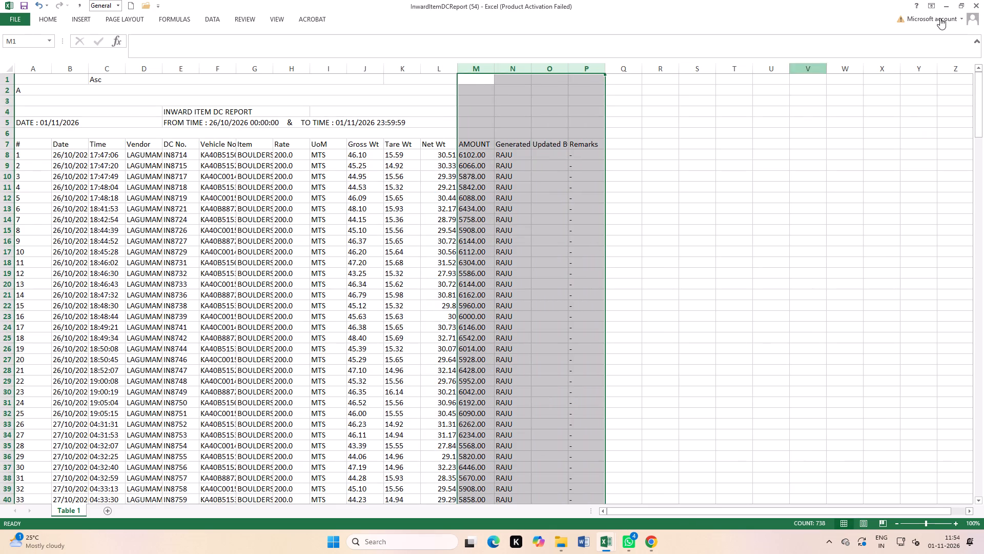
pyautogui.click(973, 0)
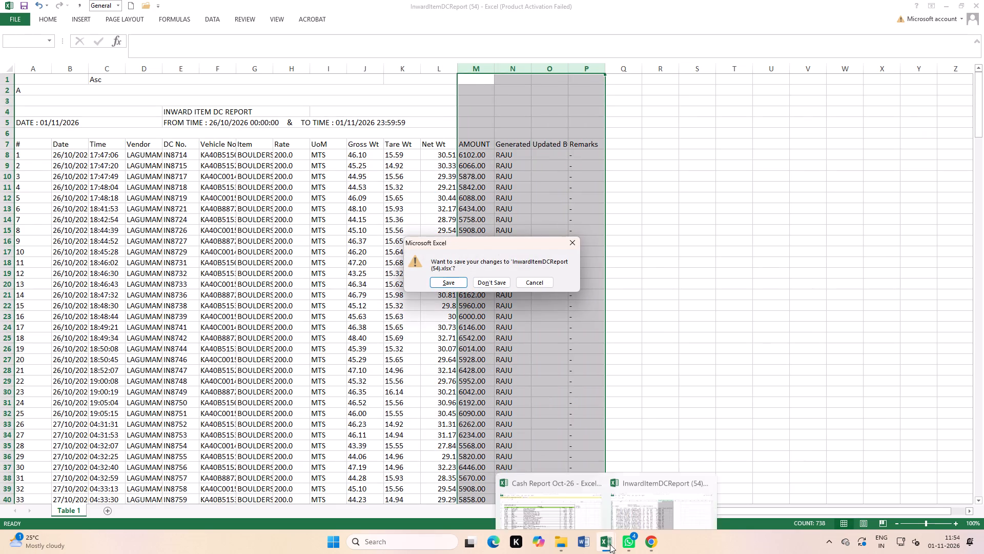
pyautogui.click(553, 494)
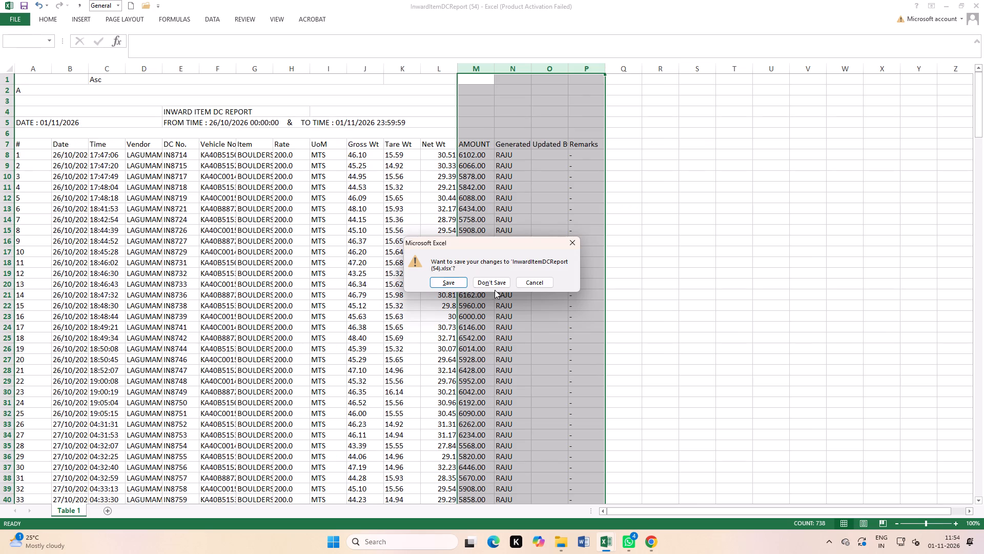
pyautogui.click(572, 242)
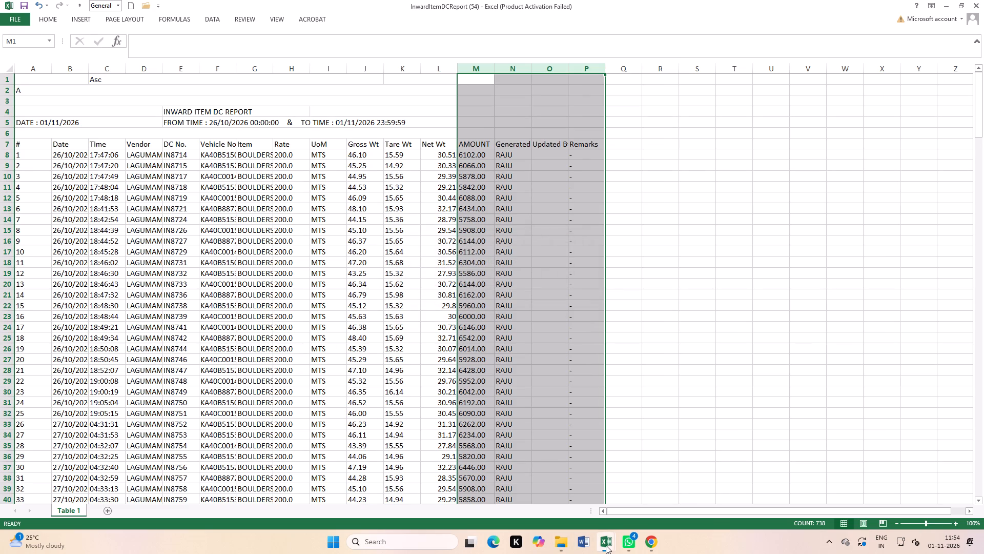
# Switch to the Cash Report Oct-26 workbook and add filters to the Date to Remarks header row of PLANT EXPENCE.
pyautogui.click(551, 491)
pyautogui.scroll(4, 217, 299)
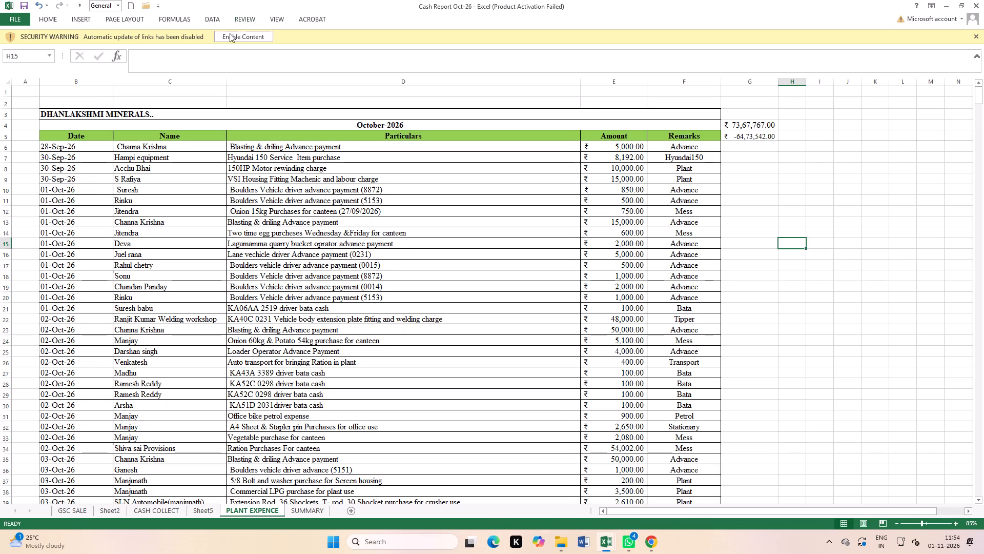
pyautogui.moveTo(72, 135); pyautogui.dragTo(690, 133)
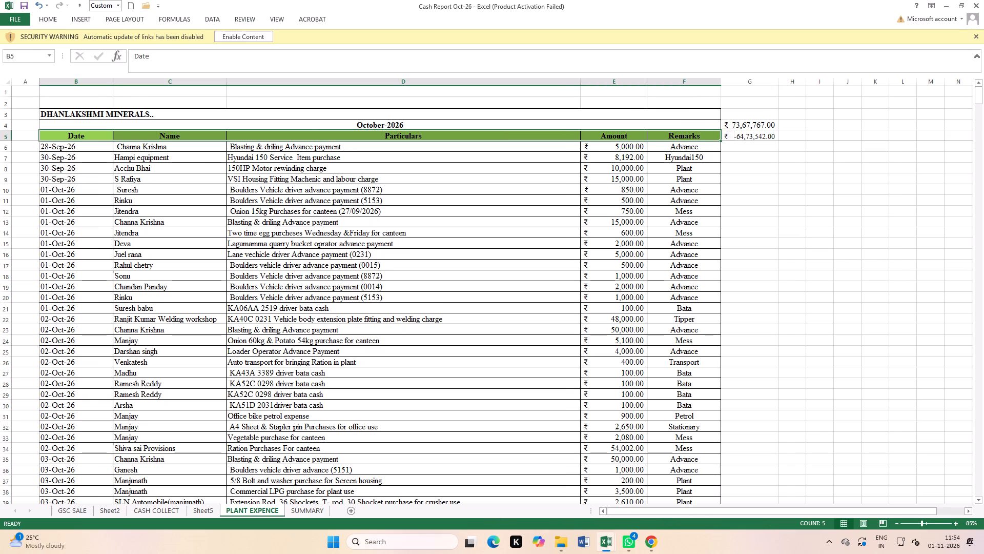
pyautogui.click(211, 22)
pyautogui.click(274, 39)
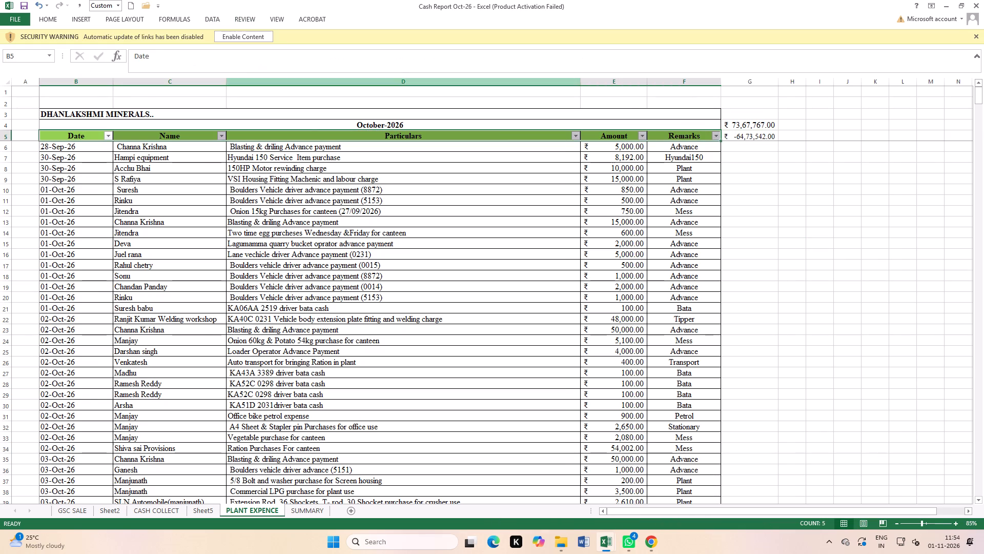
pyautogui.click(342, 355)
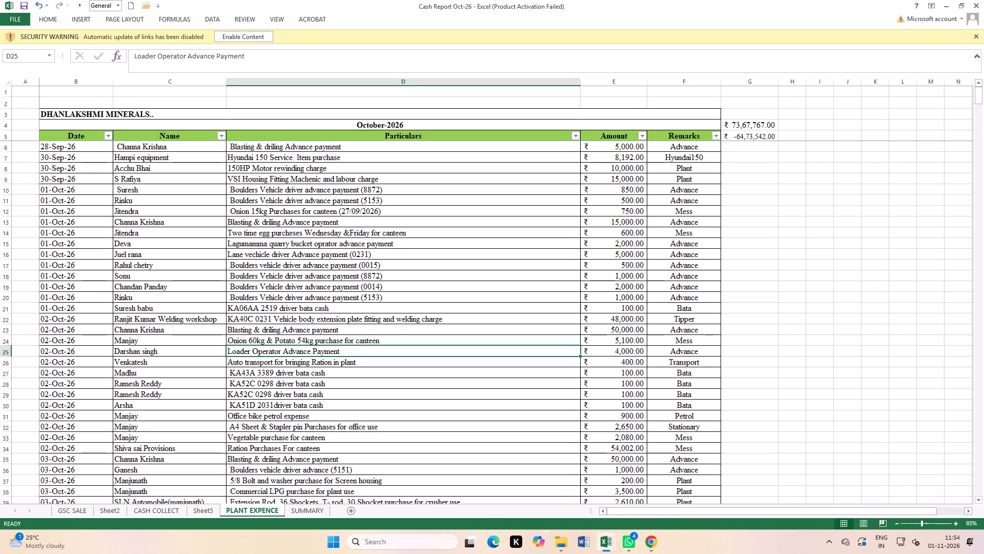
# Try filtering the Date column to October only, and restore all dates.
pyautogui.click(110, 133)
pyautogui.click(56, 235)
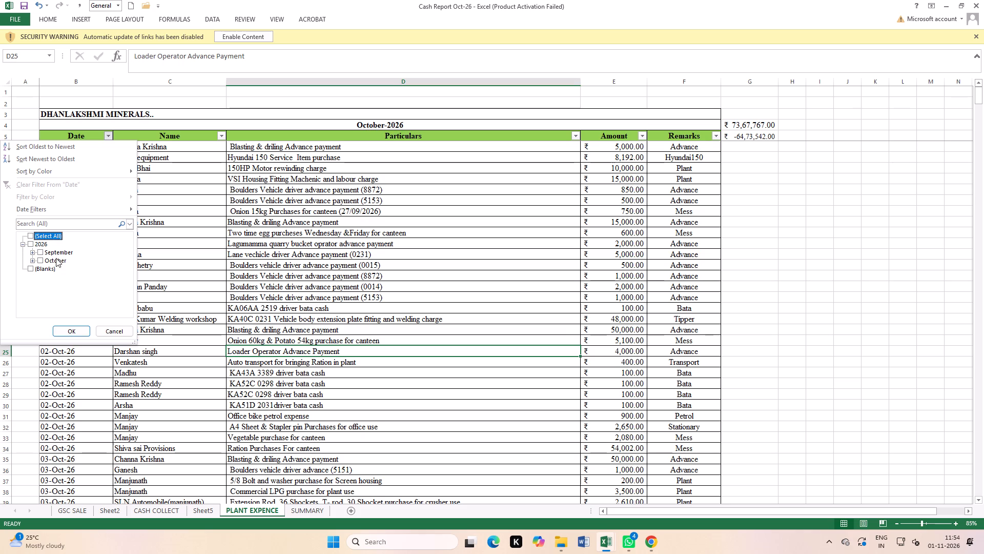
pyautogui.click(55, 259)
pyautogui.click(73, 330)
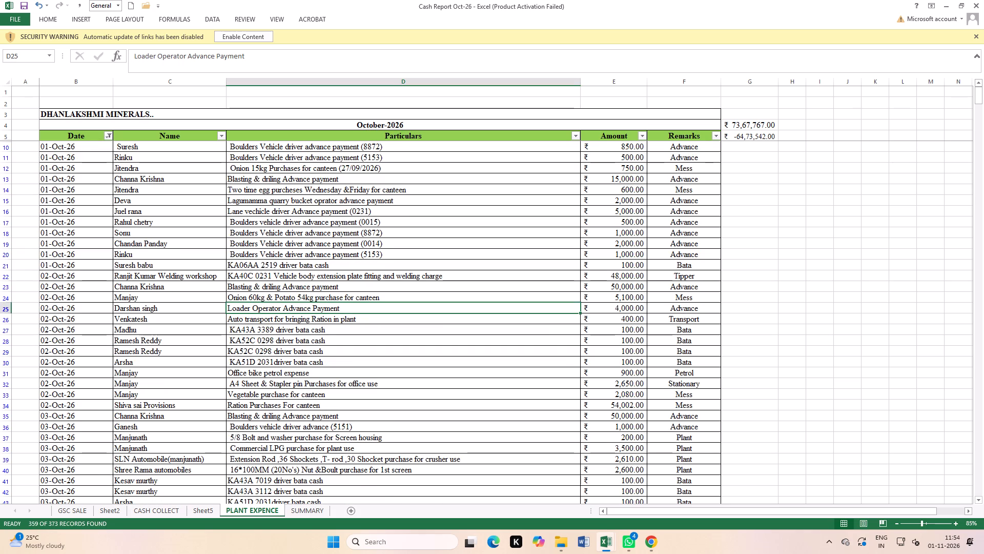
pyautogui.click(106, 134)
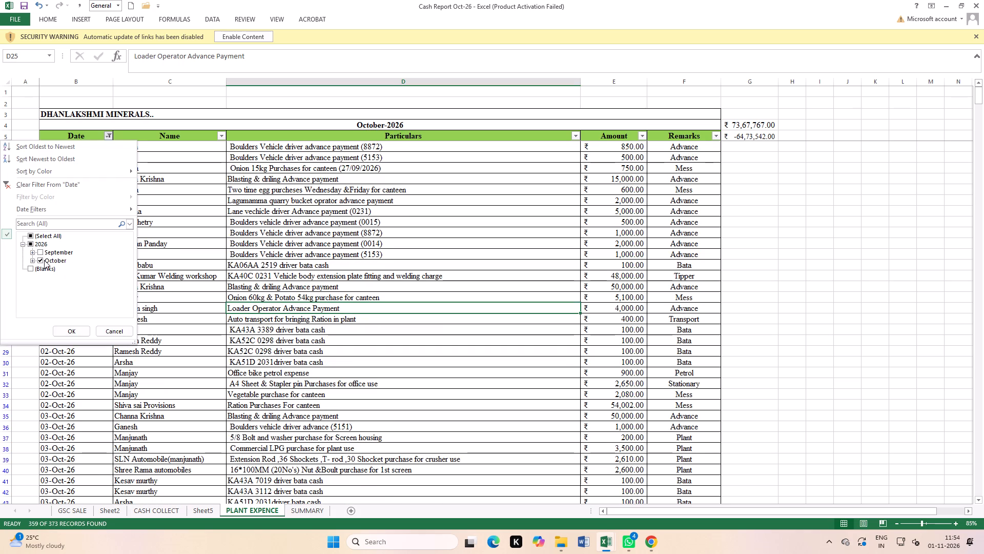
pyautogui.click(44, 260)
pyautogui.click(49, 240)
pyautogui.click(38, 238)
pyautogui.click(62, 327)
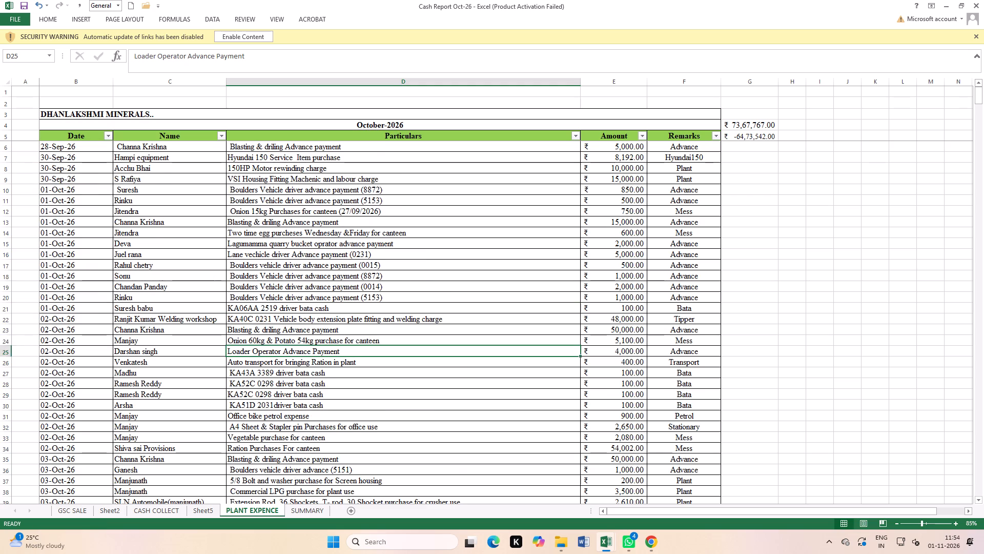
# Filter the Name column to only the contractor who receives the blasting and drilling advances.
pyautogui.click(196, 286)
pyautogui.click(223, 135)
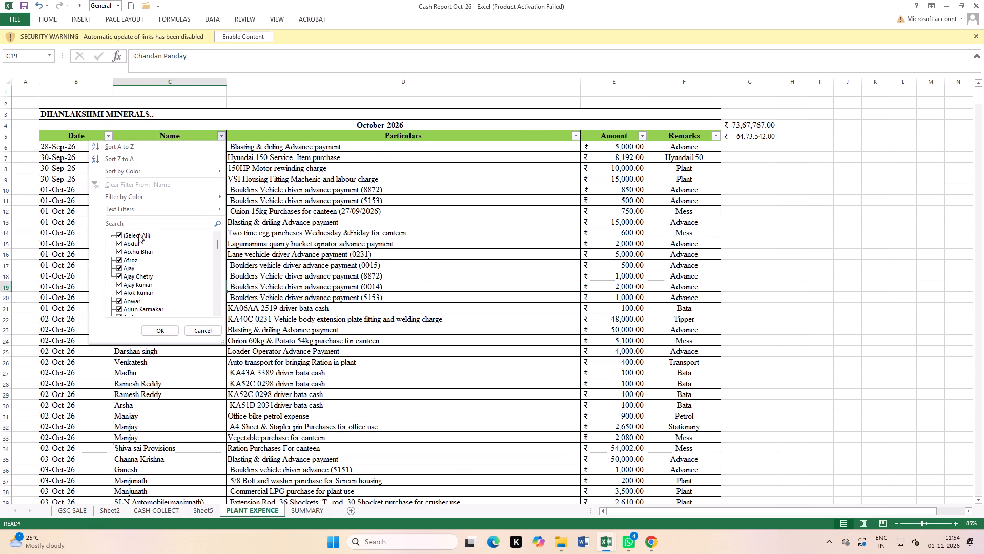
pyautogui.click(138, 234)
pyautogui.scroll(-7, 138, 288)
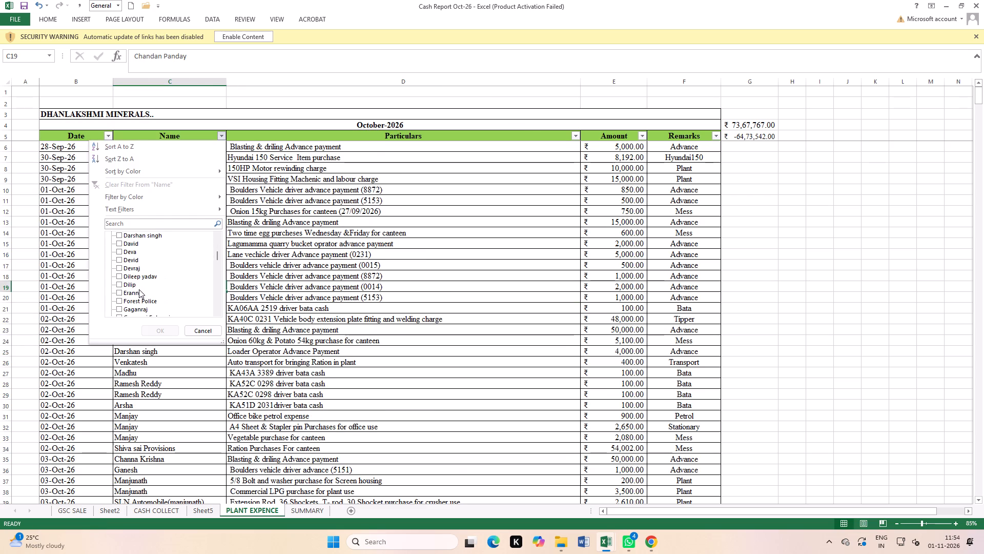
pyautogui.scroll(-11, 139, 289)
pyautogui.scroll(-10, 139, 290)
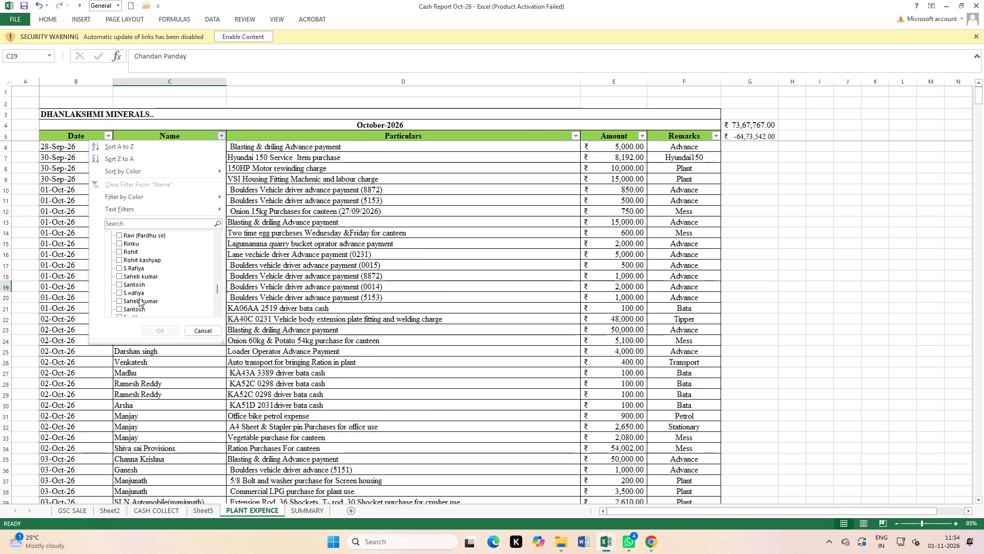
pyautogui.scroll(-12, 139, 298)
pyautogui.scroll(20, 139, 298)
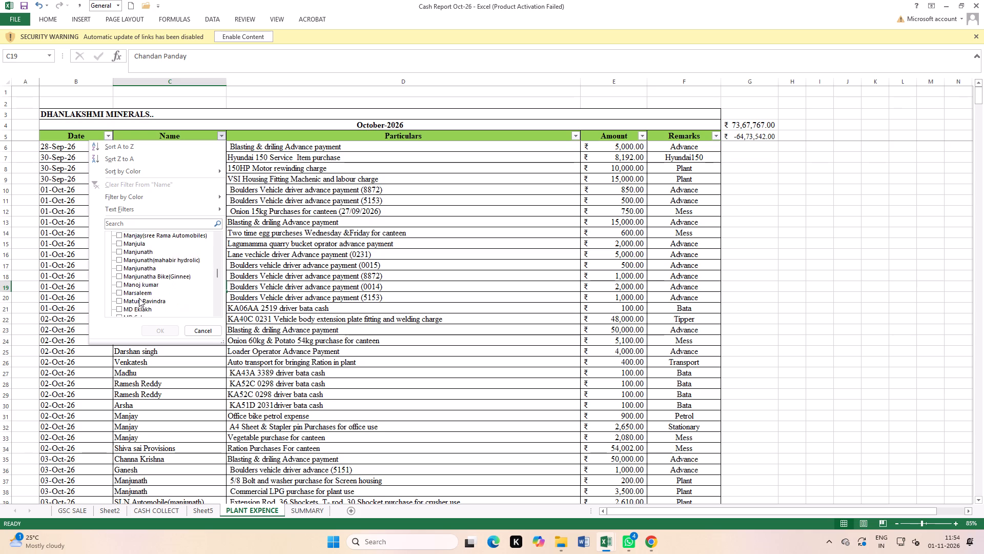
pyautogui.scroll(19, 139, 298)
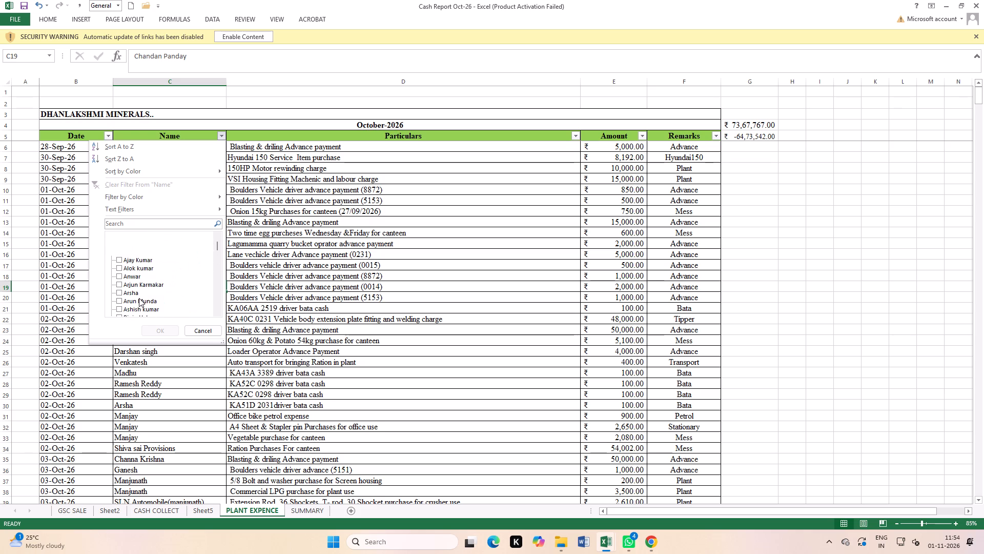
pyautogui.scroll(-7, 139, 298)
pyautogui.scroll(3, 139, 298)
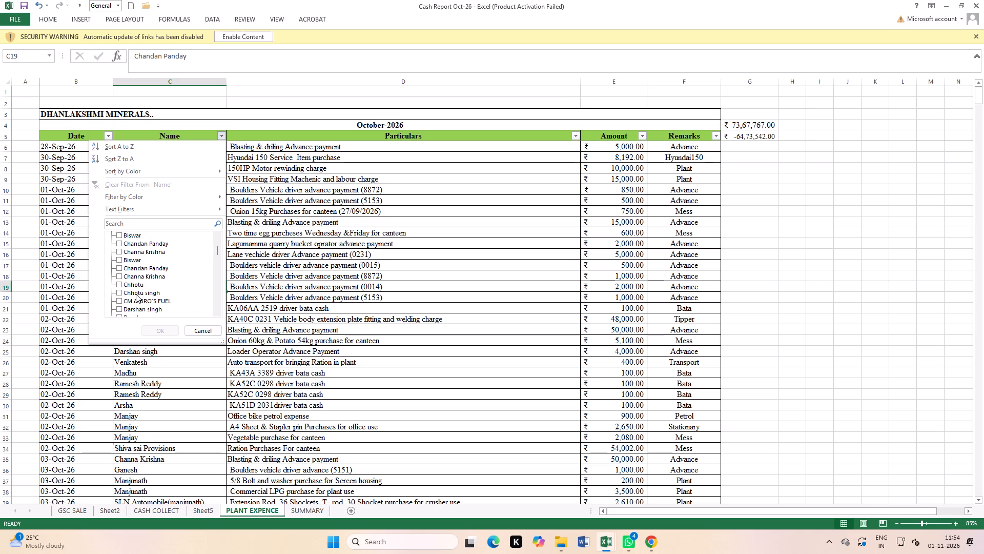
pyautogui.click(147, 278)
pyautogui.click(157, 332)
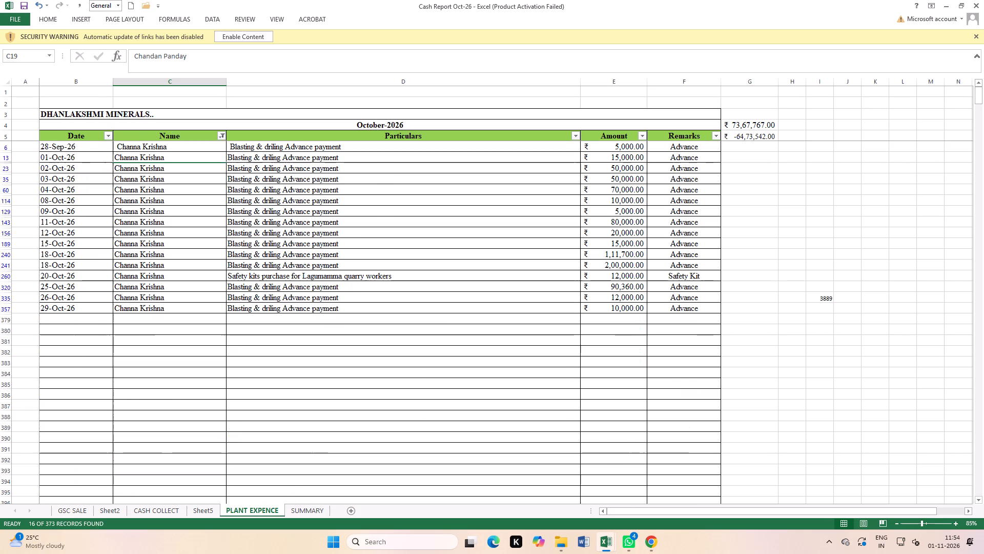
# Exclude September from the Date column filter so only the contractor's October entries are listed.
pyautogui.click(258, 275)
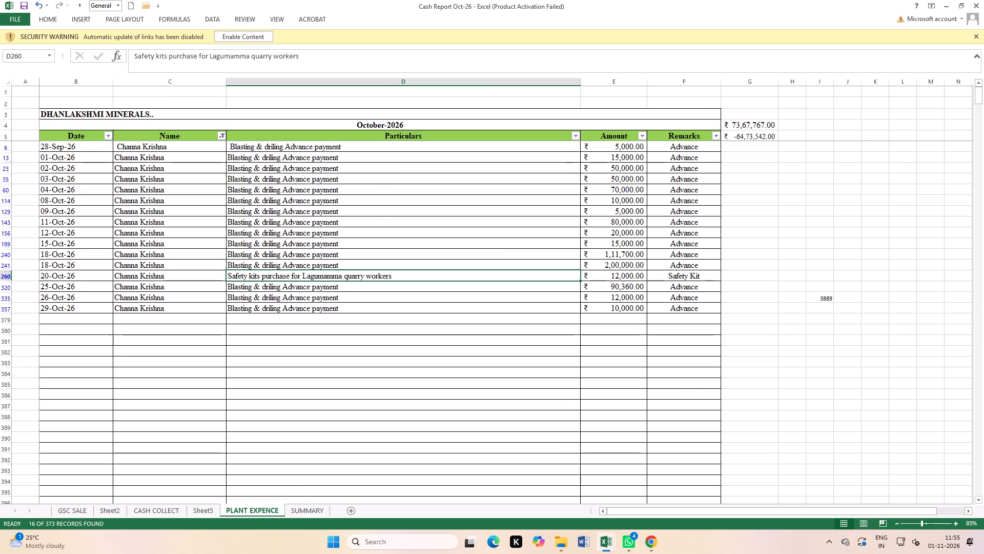
pyautogui.click(105, 137)
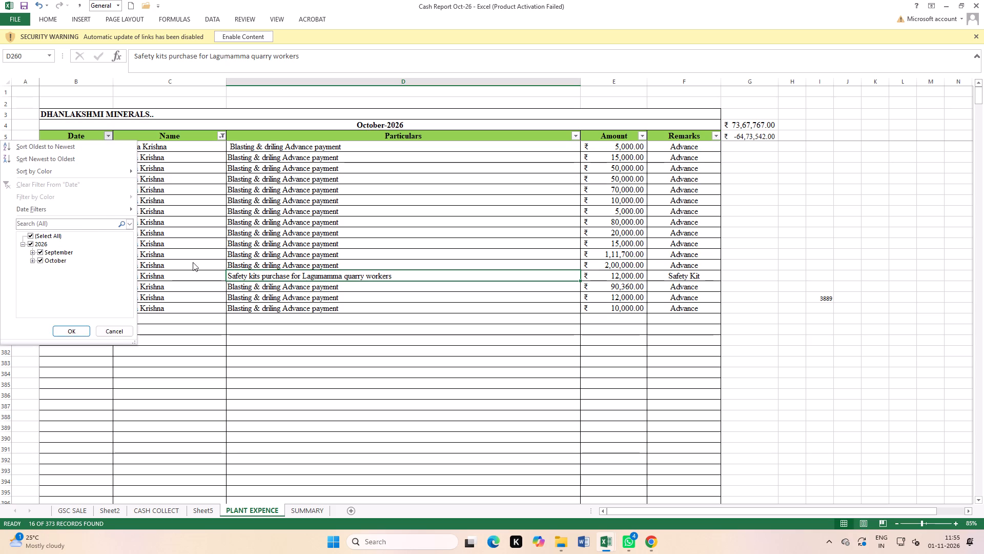
pyautogui.click(193, 262)
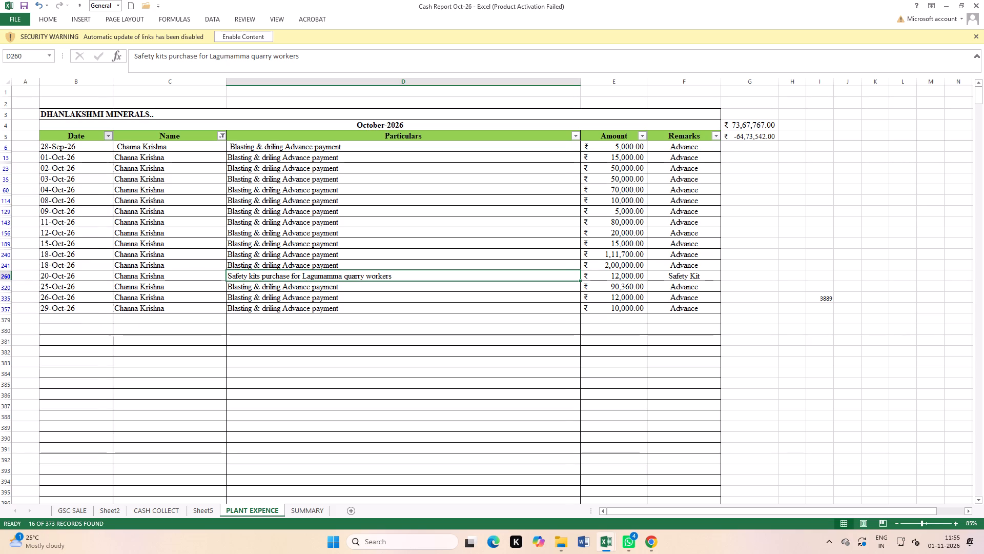
pyautogui.click(109, 136)
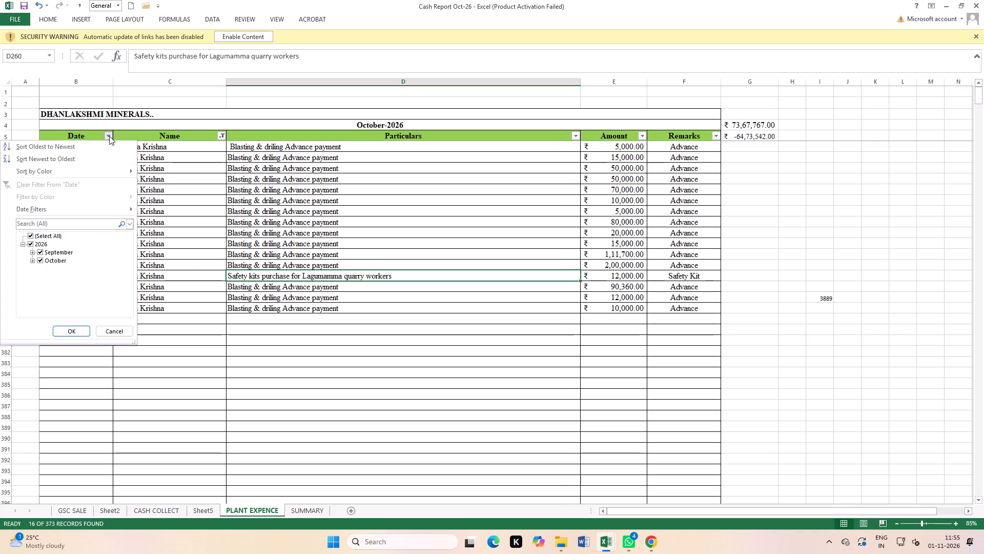
pyautogui.click(57, 252)
pyautogui.click(74, 330)
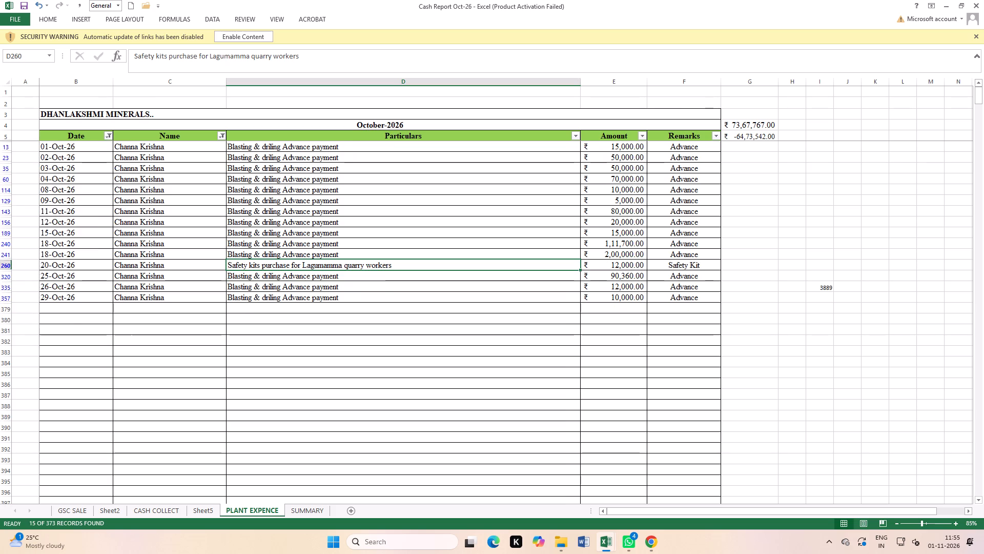
# Narrow the Date filter on PLANT EXPENCE to 26 and 29 October, excluding the contractor's earlier October entries.
pyautogui.click(106, 137)
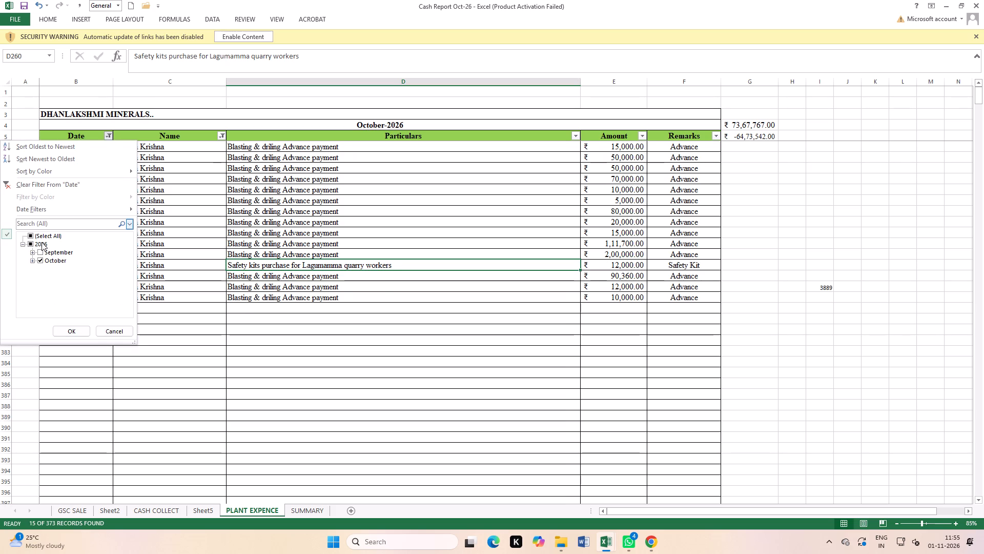
pyautogui.click(32, 259)
pyautogui.click(55, 245)
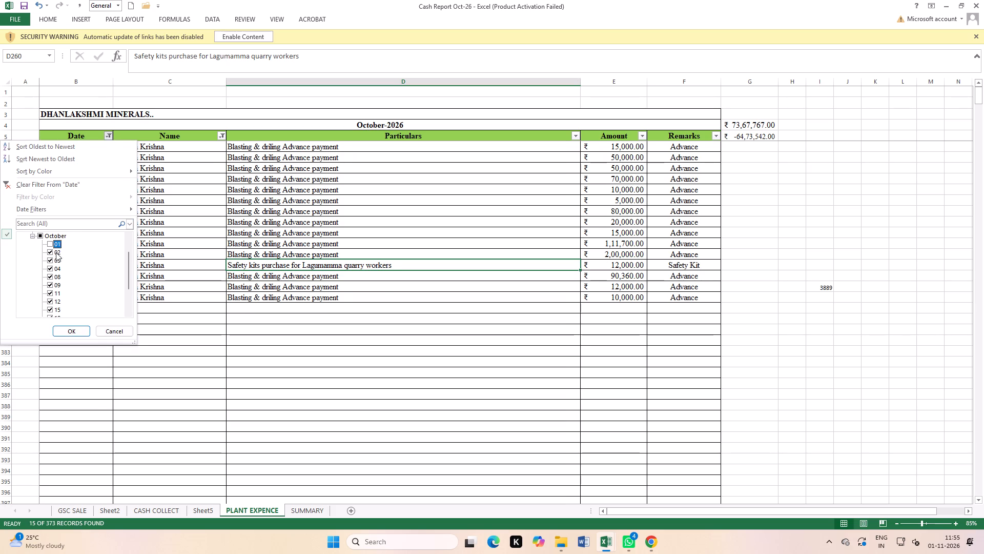
pyautogui.click(56, 252)
pyautogui.scroll(-14, 59, 278)
pyautogui.scroll(5, 59, 278)
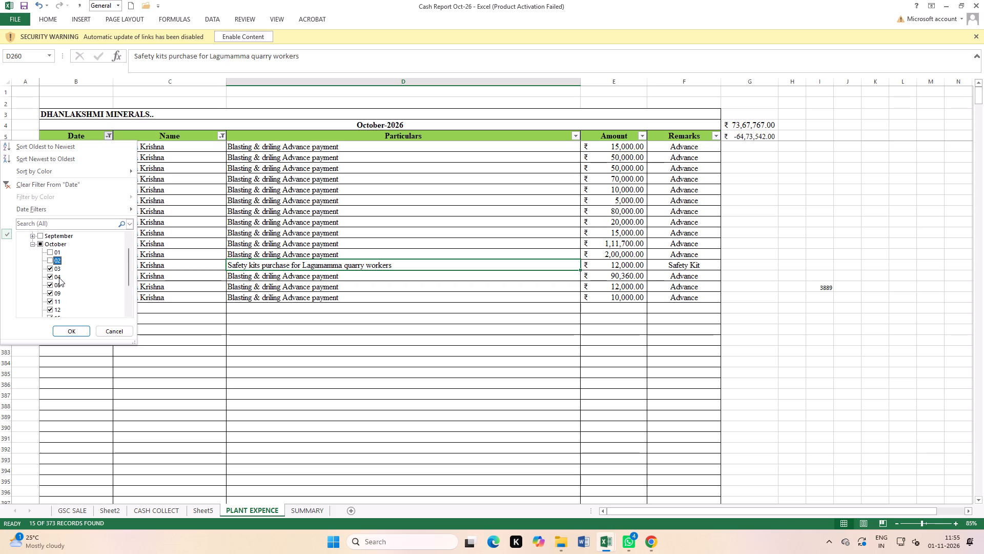
pyautogui.click(58, 284)
pyautogui.click(57, 292)
pyautogui.scroll(-1, 60, 289)
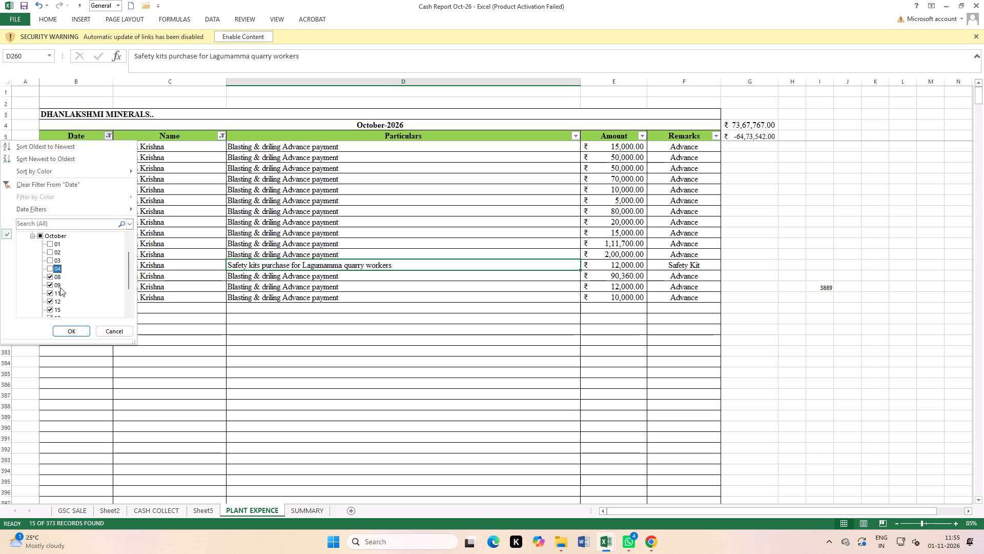
pyautogui.click(55, 279)
pyautogui.click(57, 286)
pyautogui.click(57, 295)
pyautogui.scroll(-1, 62, 288)
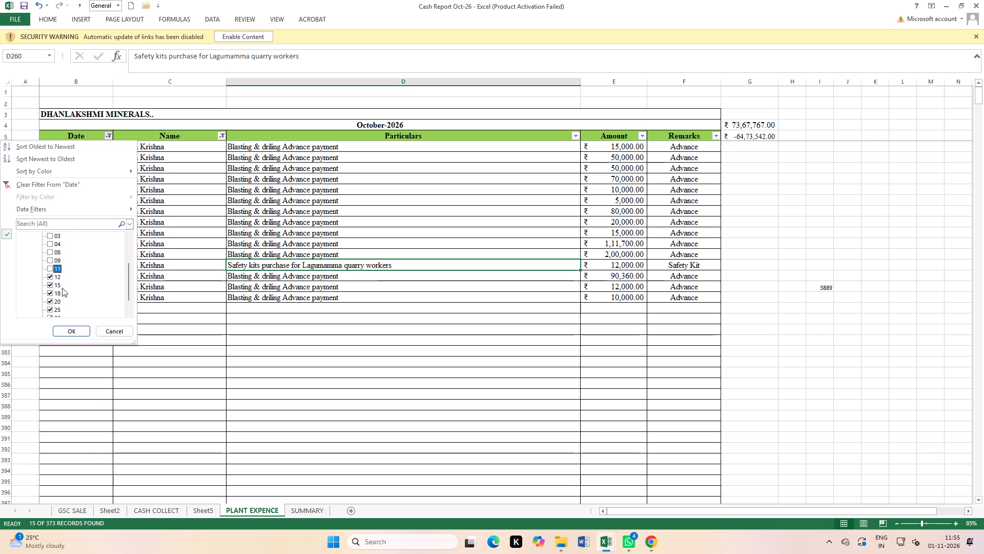
pyautogui.click(54, 277)
pyautogui.click(57, 282)
pyautogui.click(56, 293)
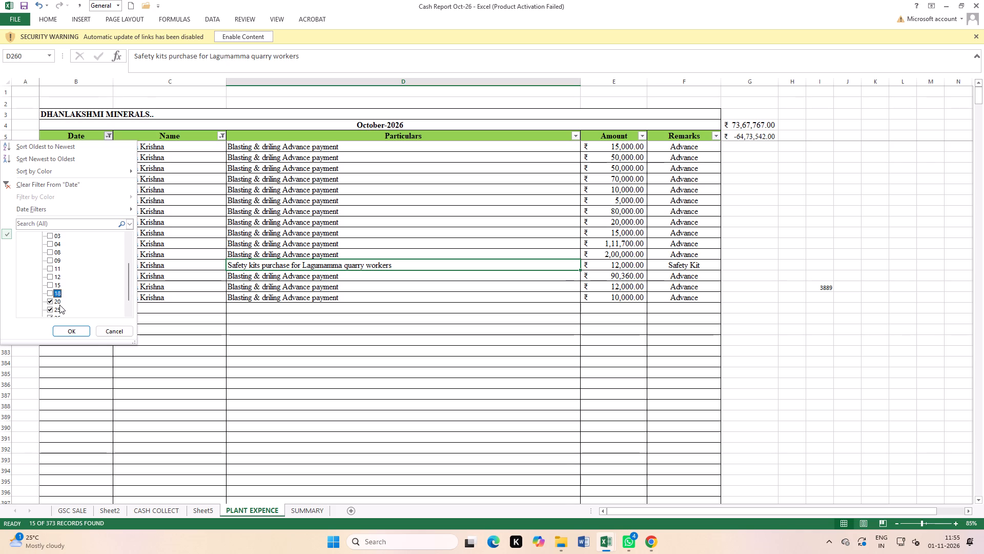
pyautogui.click(57, 304)
pyautogui.scroll(-2, 82, 291)
pyautogui.click(57, 293)
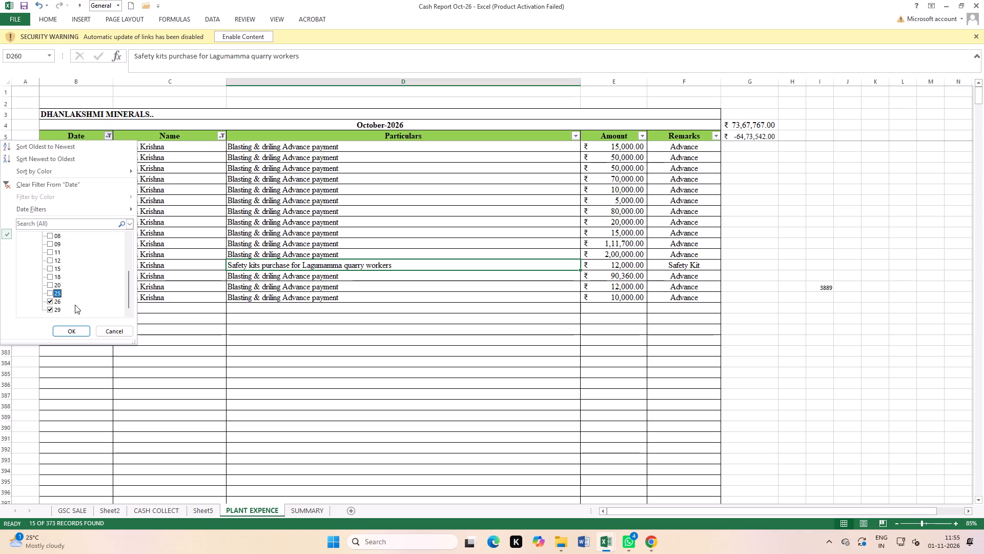
pyautogui.click(74, 329)
pyautogui.scroll(3, 342, 311)
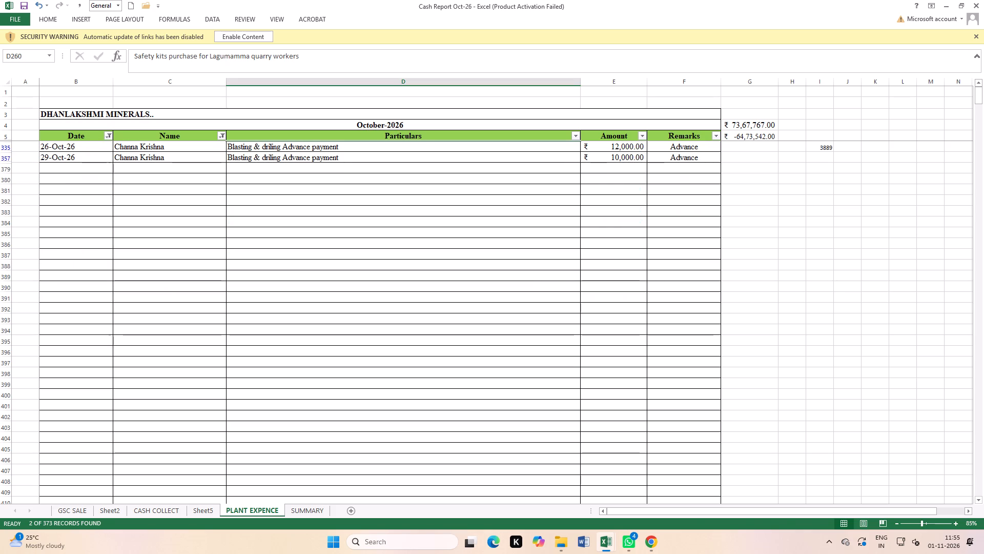
# Check the sum of the Amount cells for the contractor's 26 and 29 October advance payments.
pyautogui.moveTo(626, 147); pyautogui.dragTo(625, 160)
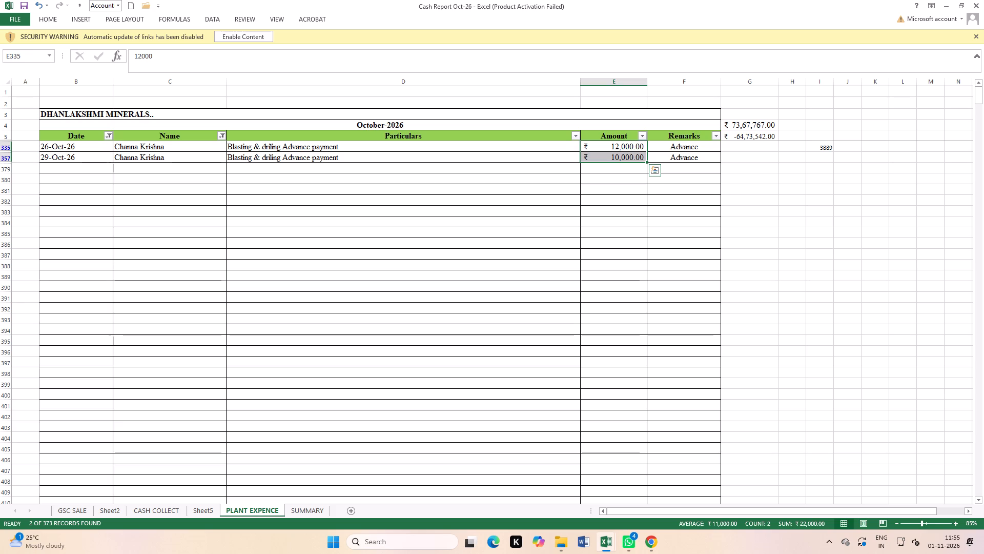
pyautogui.scroll(1, 260, 260)
# Remove the filters from the PLANT EXPENCE sheet.
pyautogui.click(207, 17)
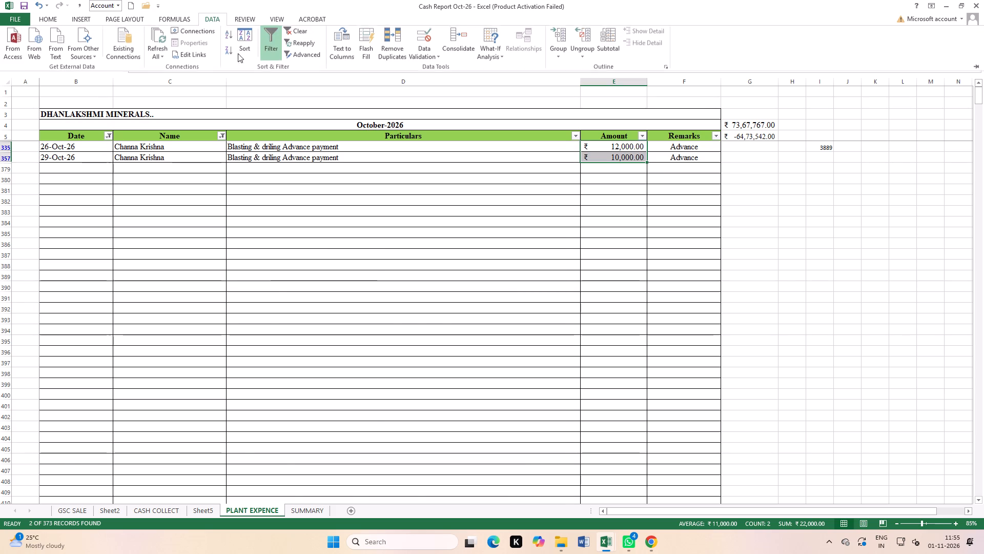
pyautogui.click(271, 51)
pyautogui.click(228, 316)
# Go to the GSC SALE sheet and add filters to its SL.NO to Total Amount header row.
pyautogui.click(81, 510)
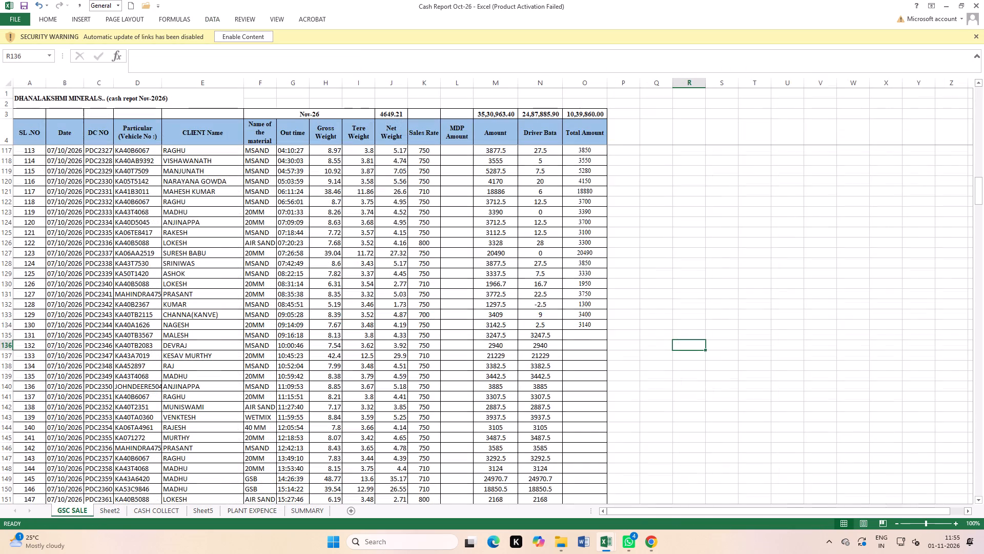
pyautogui.scroll(-12, 142, 365)
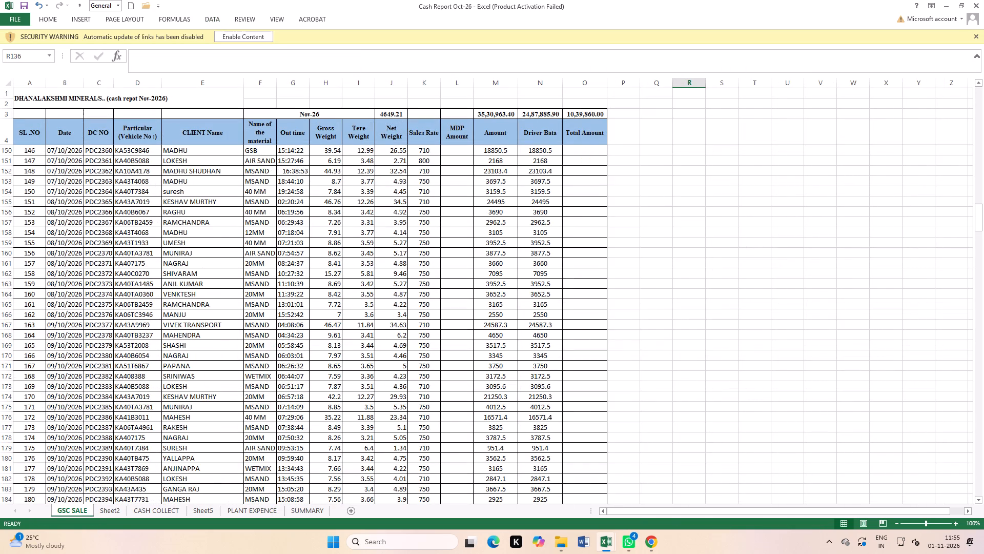
pyautogui.moveTo(979, 222); pyautogui.dragTo(979, 236)
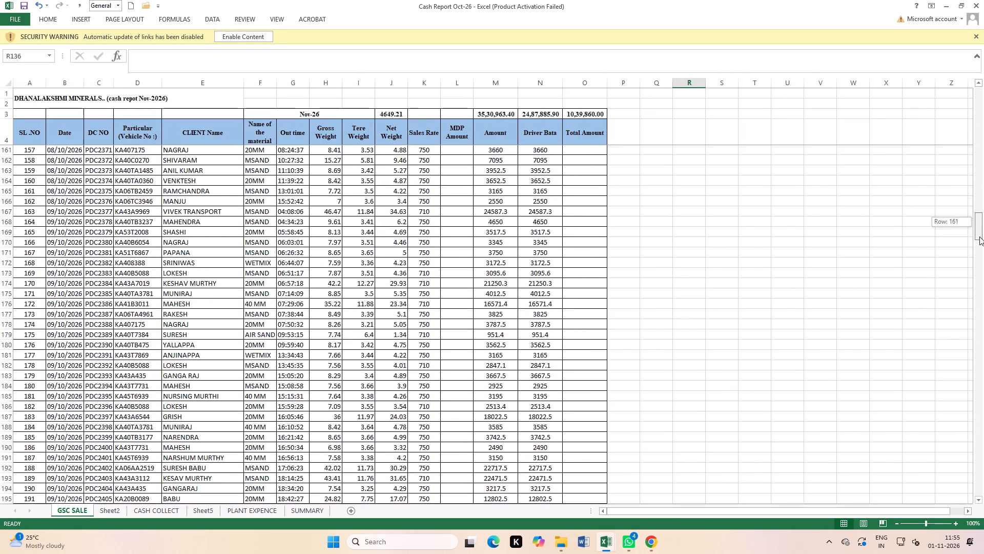
pyautogui.moveTo(979, 236); pyautogui.dragTo(981, 119)
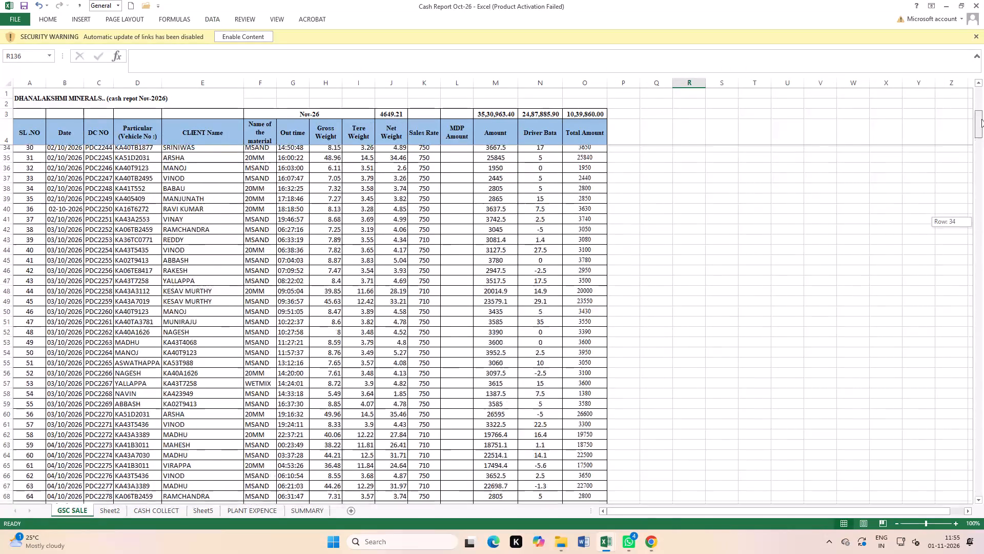
pyautogui.moveTo(981, 119); pyautogui.dragTo(977, 90)
pyautogui.click(0, 130)
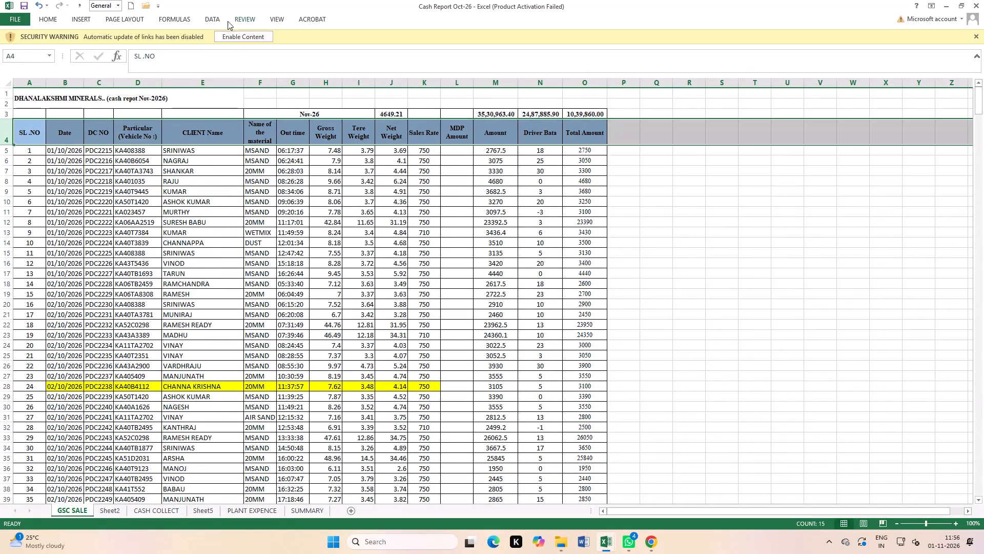
pyautogui.click(214, 20)
pyautogui.click(260, 47)
pyautogui.click(196, 192)
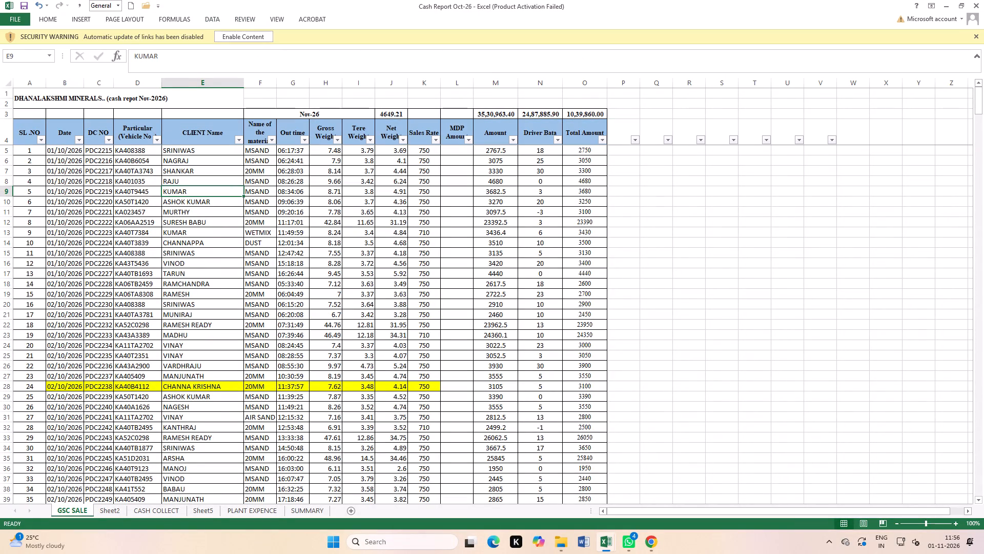
# Filter the GSC SALE Date column to only the dates 26/10/2026 through 31/10/2026.
pyautogui.click(76, 142)
pyautogui.click(52, 239)
pyautogui.scroll(-9, 39, 296)
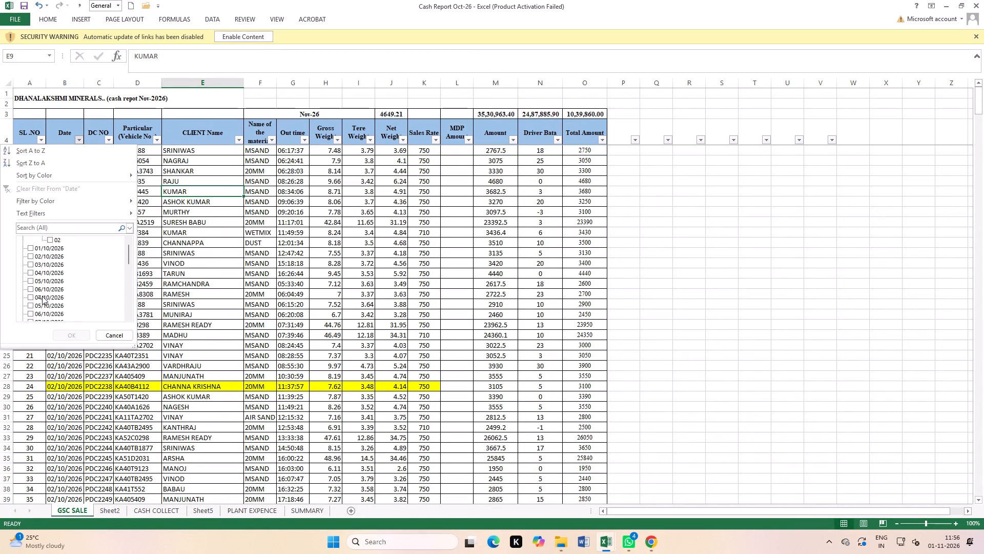
pyautogui.scroll(-10, 42, 296)
pyautogui.click(44, 260)
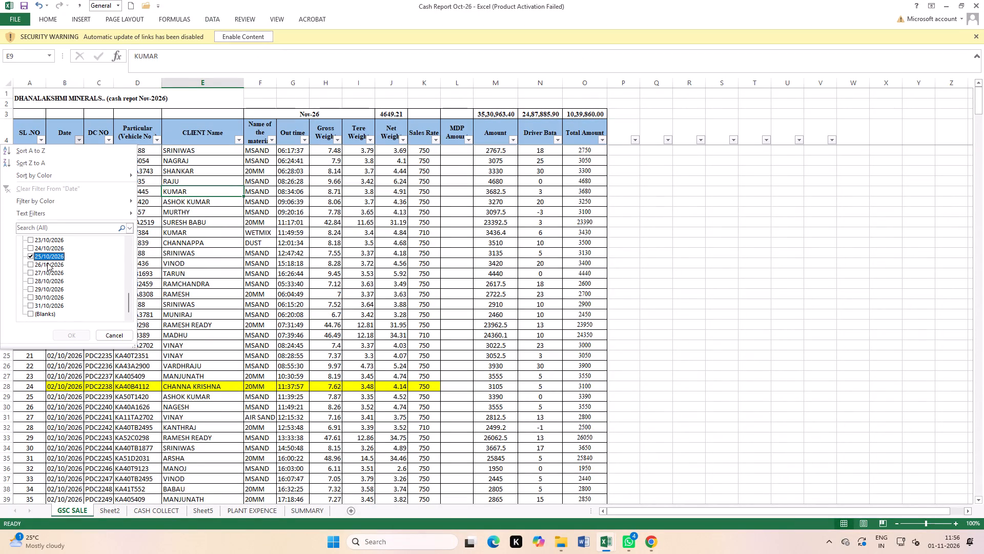
pyautogui.click(47, 259)
pyautogui.click(48, 261)
pyautogui.click(48, 272)
pyautogui.click(49, 280)
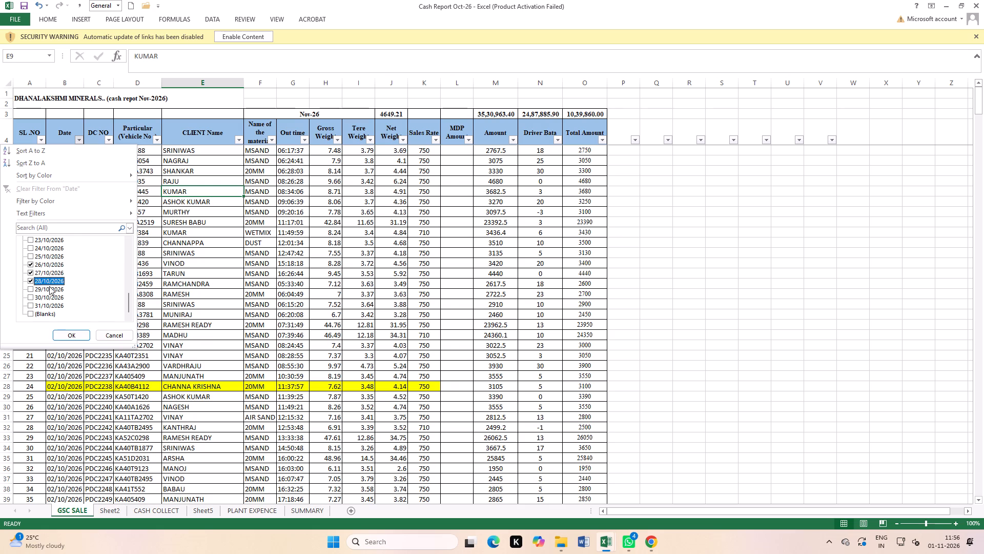
pyautogui.click(49, 288)
pyautogui.click(49, 296)
pyautogui.click(50, 304)
pyautogui.click(66, 337)
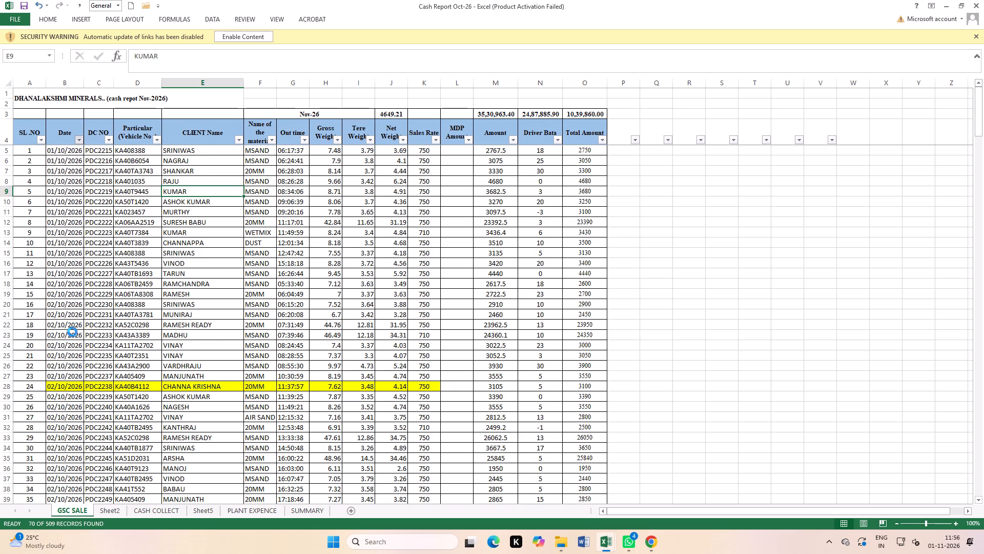
pyautogui.click(198, 290)
# Filter the CLIENT Name column to only the blasting and drilling contractor.
pyautogui.click(239, 143)
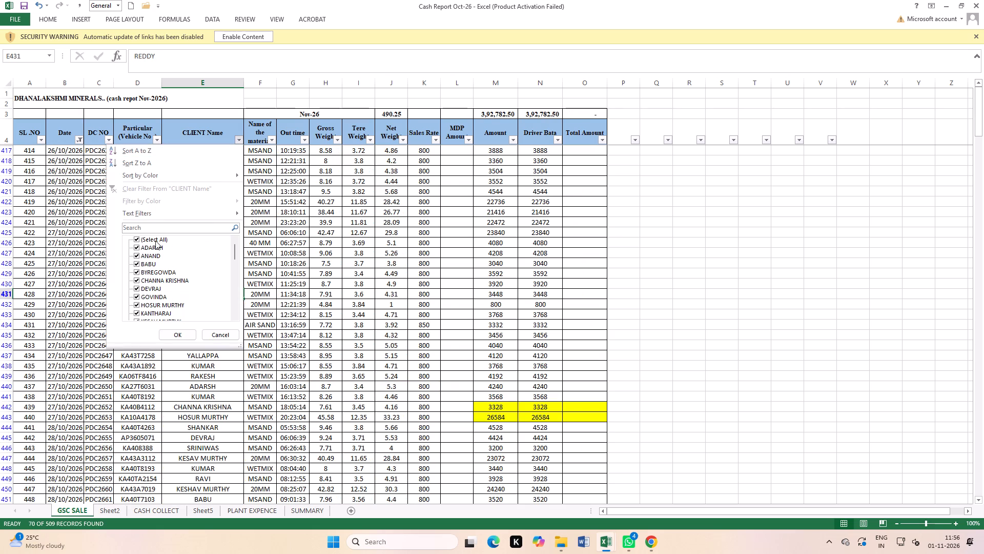
pyautogui.click(155, 241)
pyautogui.click(161, 281)
pyautogui.click(173, 338)
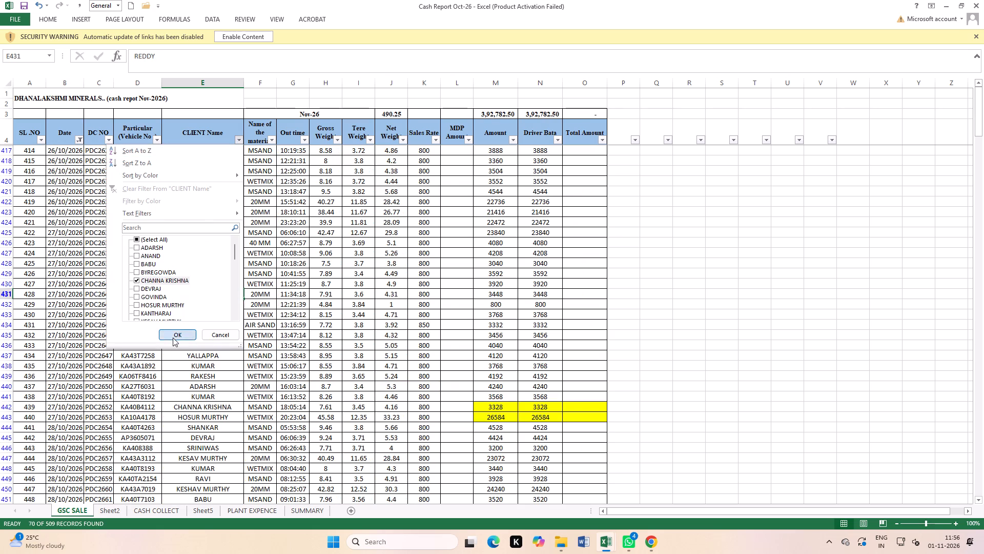
pyautogui.click(484, 298)
pyautogui.scroll(3, 526, 269)
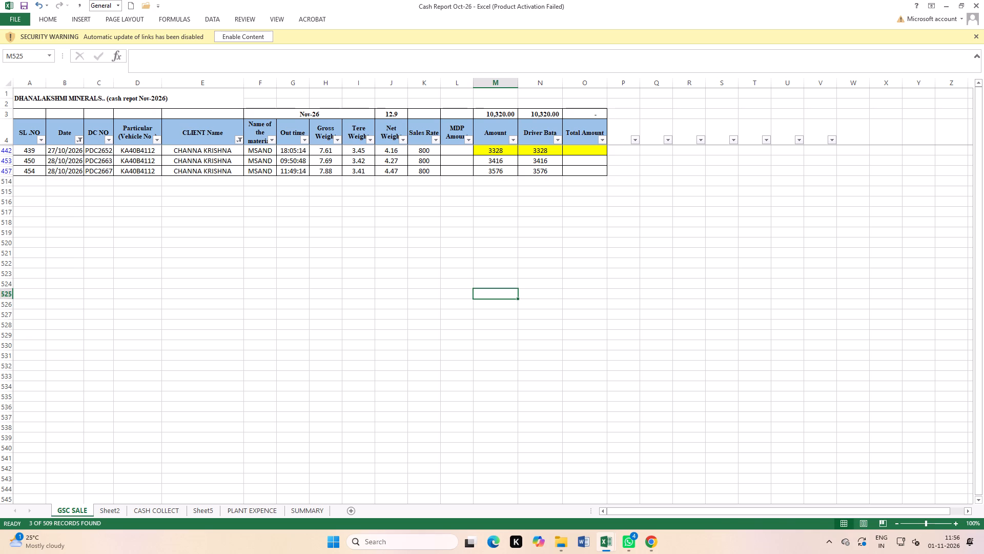
# Check the sum of the Driver Bata amounts across the contractor's filtered sale rows.
pyautogui.moveTo(545, 152); pyautogui.dragTo(545, 170)
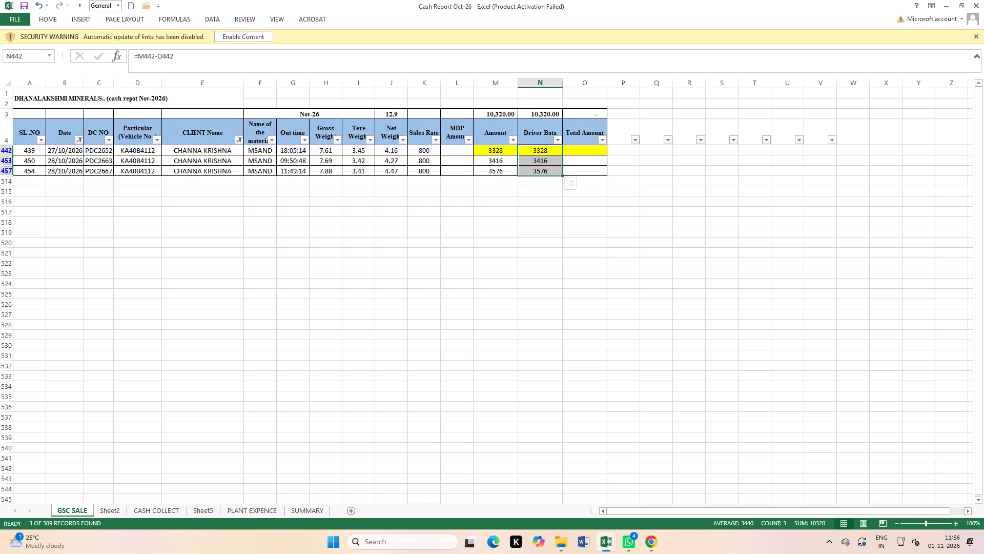
pyautogui.scroll(4, 365, 406)
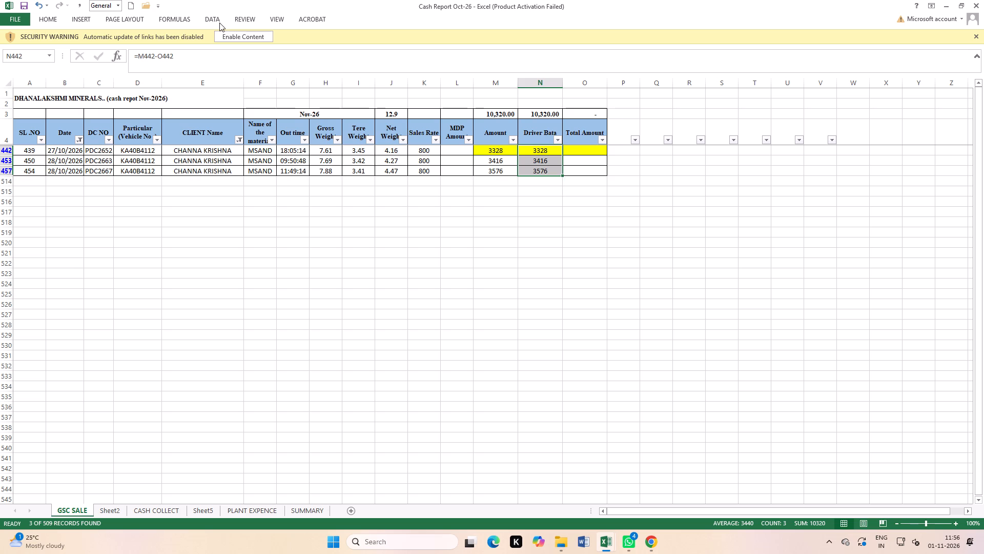
pyautogui.click(215, 22)
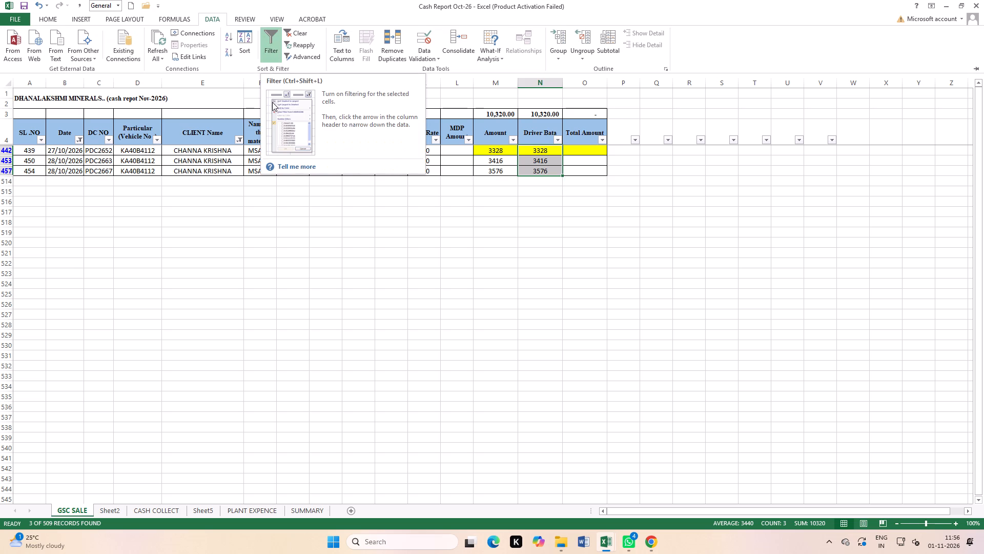
pyautogui.click(372, 316)
# Check the sum of the Net Weight values across the contractor's filtered sale rows.
pyautogui.moveTo(388, 152); pyautogui.dragTo(388, 171)
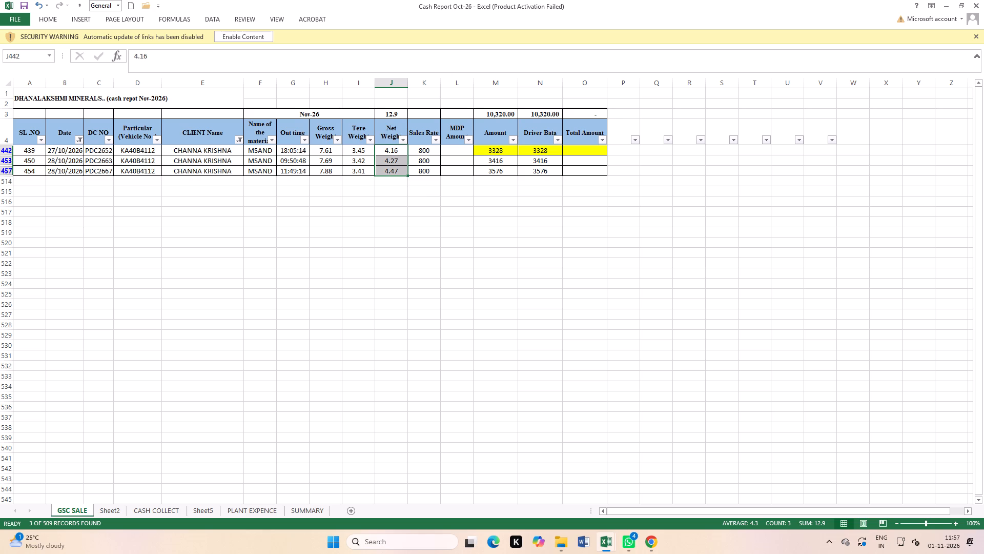
pyautogui.moveTo(474, 258); pyautogui.dragTo(472, 263)
# Remove the filters from the GSC SALE sheet and save the cash report workbook.
pyautogui.click(213, 17)
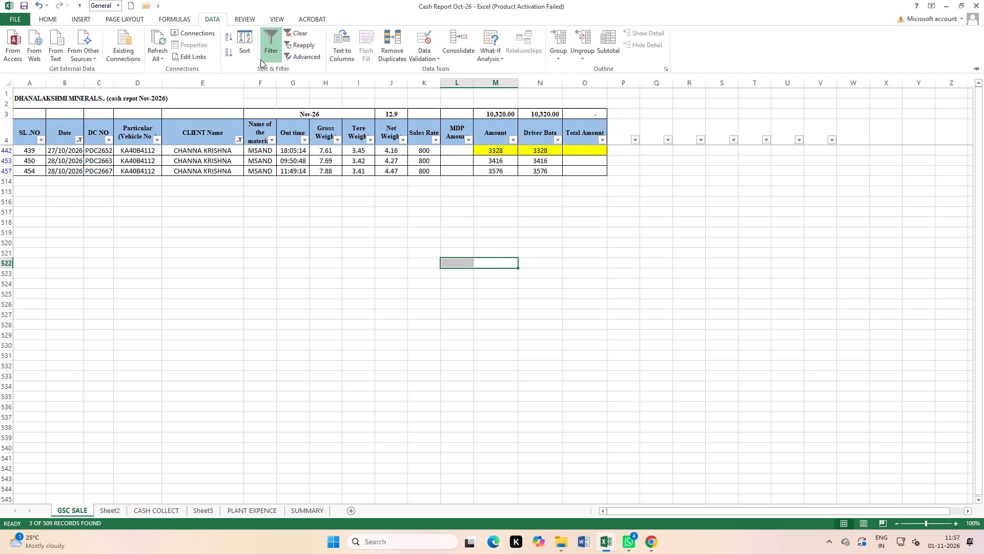
pyautogui.click(267, 49)
pyautogui.click(445, 283)
pyautogui.doubleClick(25, 7)
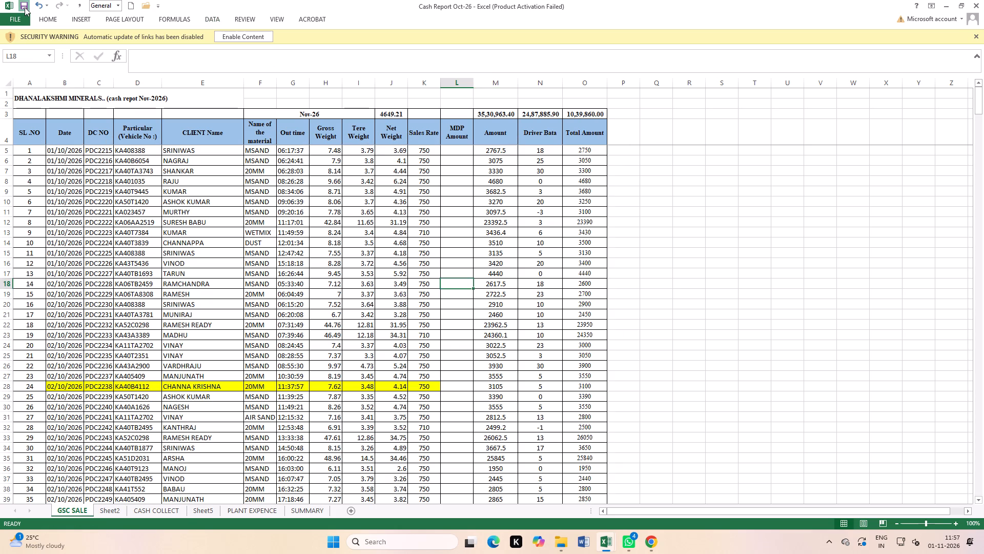
# Close the cash report workbook and the InwardItemDCReport (54) workbook, discarding the inward report's changes.
pyautogui.click(983, 0)
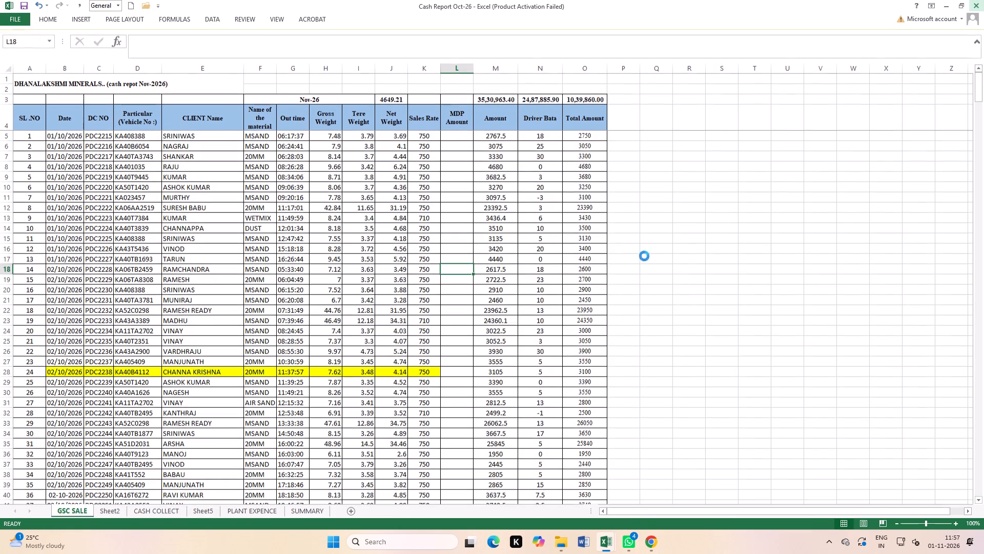
pyautogui.click(983, 0)
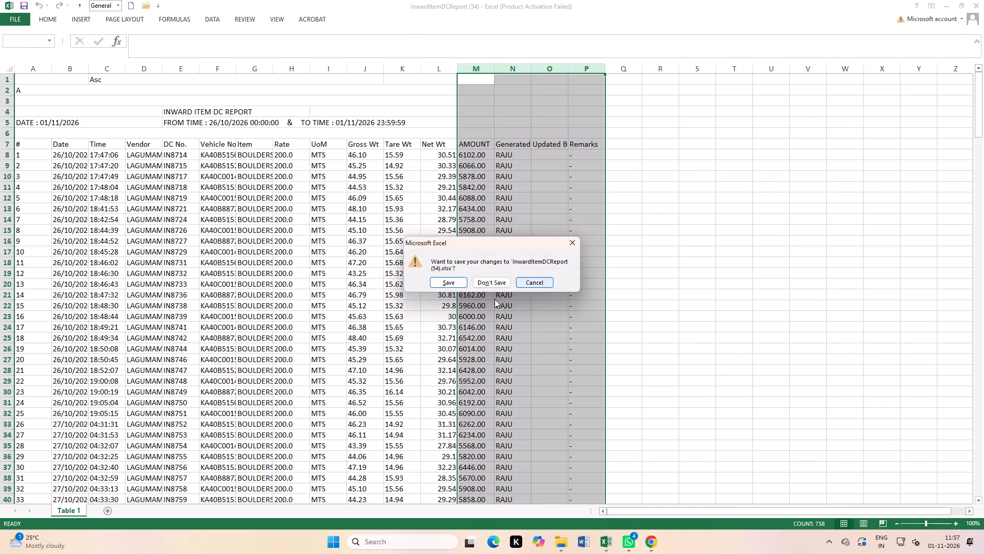
pyautogui.click(495, 285)
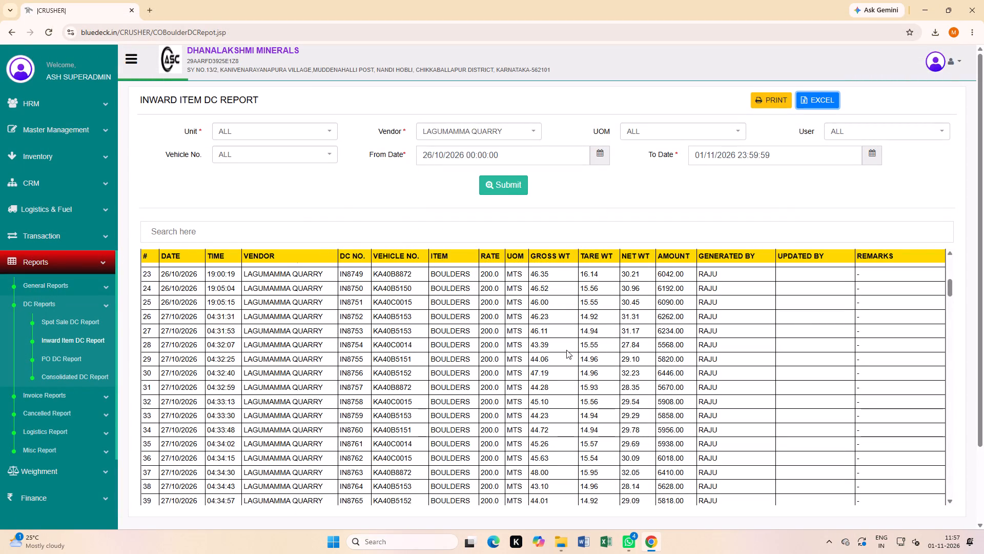
# Open the PO DC Report and bring up its DC Type choices.
pyautogui.click(50, 355)
pyautogui.click(258, 161)
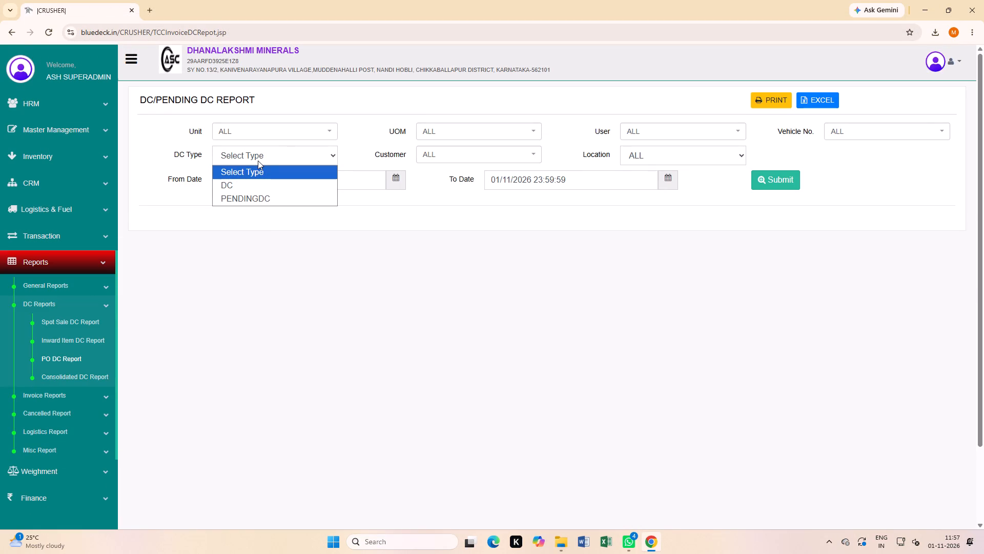
# Open the Cash Report Oct-26 workbook from the Cash folder and dismiss the activation wizard.
pyautogui.click(561, 545)
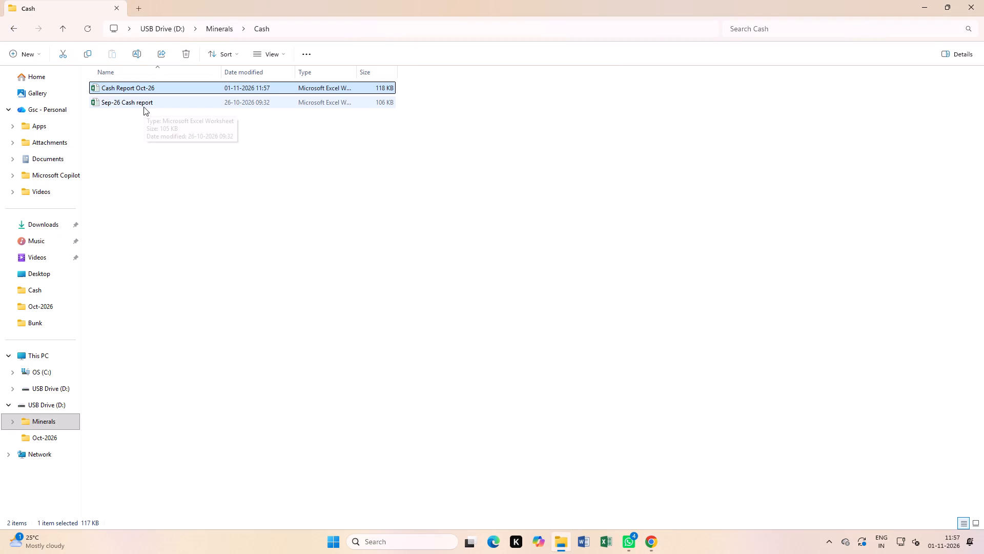
pyautogui.doubleClick(139, 87)
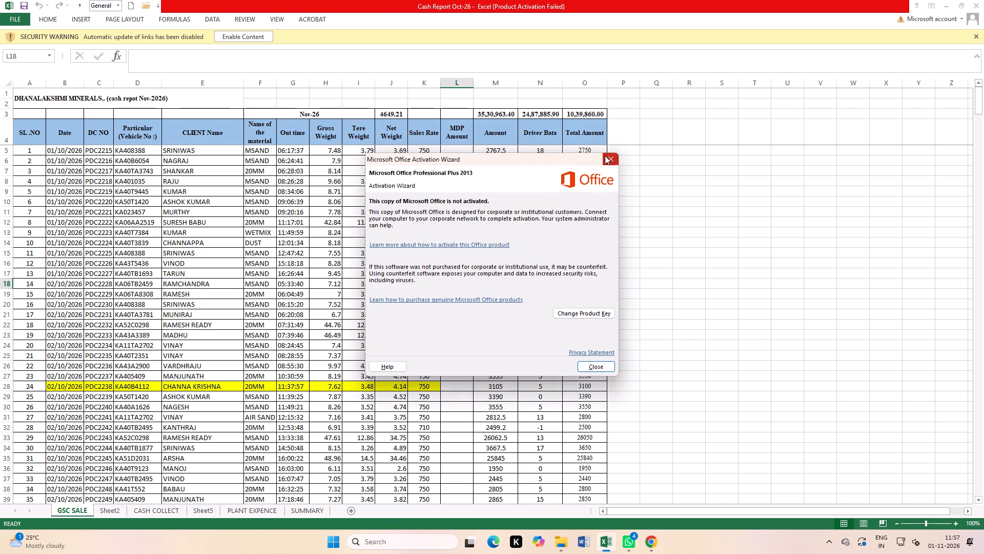
pyautogui.click(605, 155)
# Enter Total Amount values 3250, 2940 and 21200 for GSC SALE rows 135 to 137, starting at the first blank.
pyautogui.scroll(-20, 609, 335)
pyautogui.scroll(-10, 609, 335)
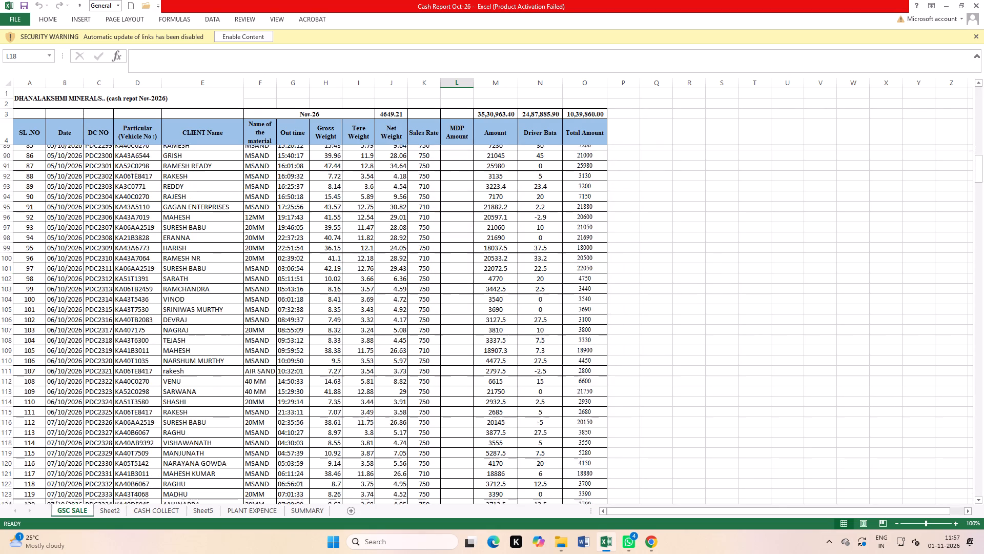
pyautogui.scroll(-8, 591, 386)
pyautogui.click(582, 314)
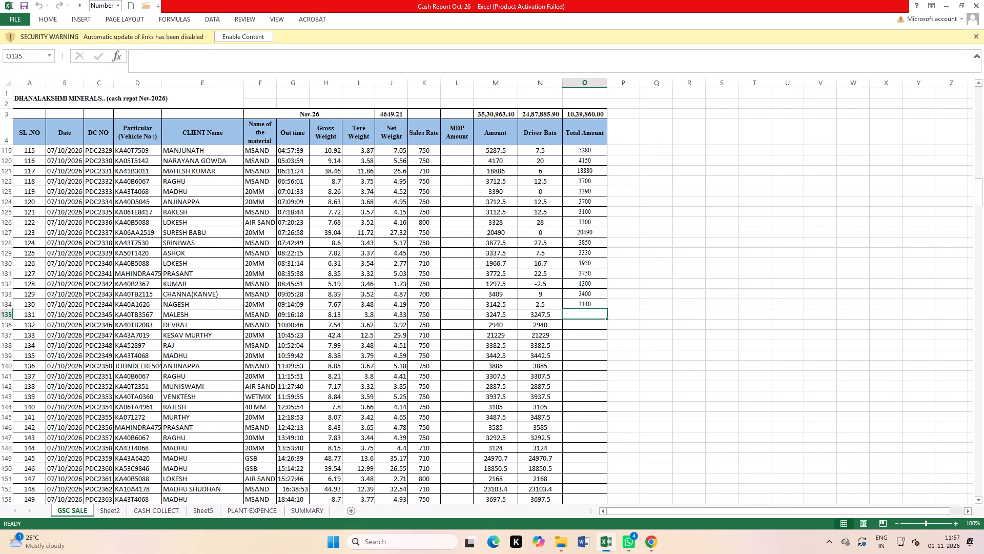
pyautogui.write('33')
pyautogui.press('BackSpace')
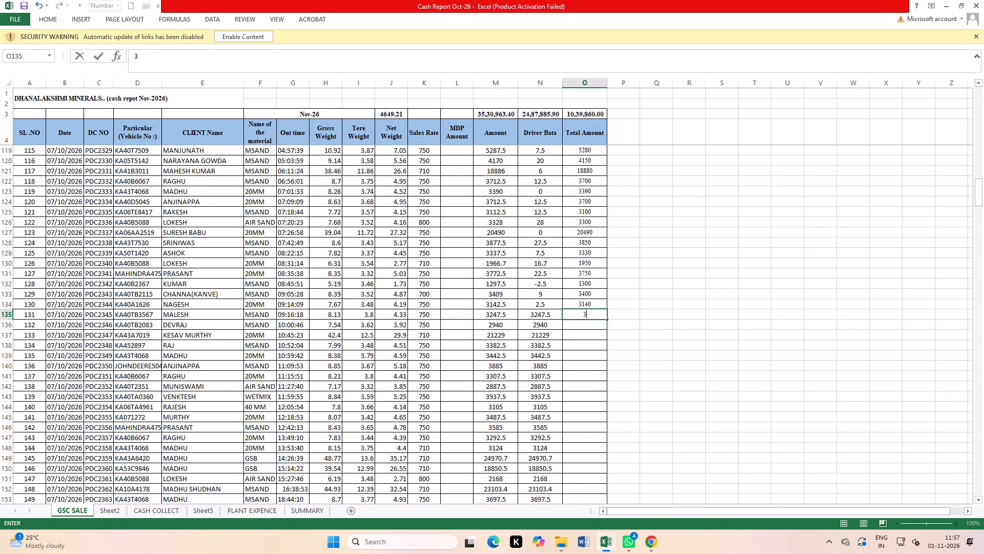
pyautogui.write('24')
pyautogui.press('BackSpace')
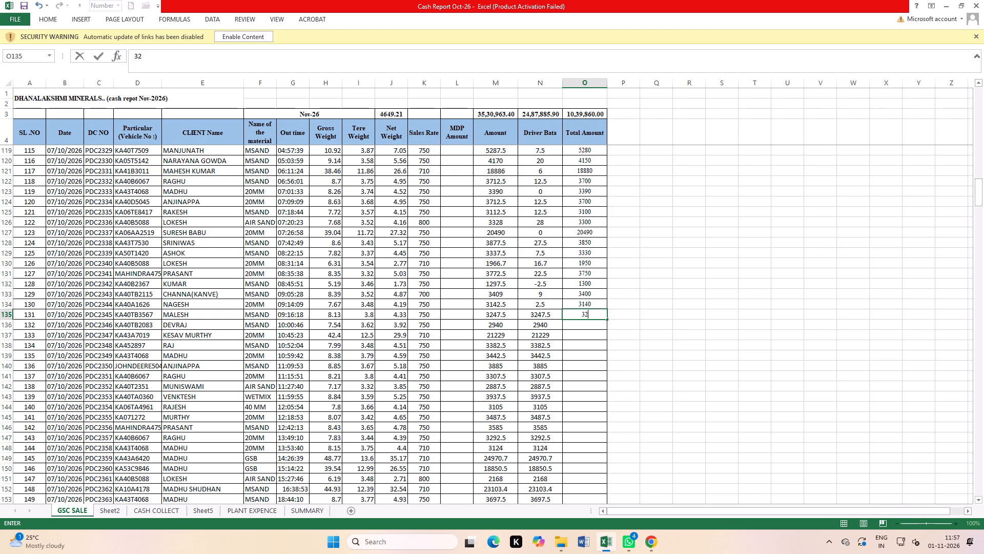
pyautogui.write('50')
pyautogui.press('Return')
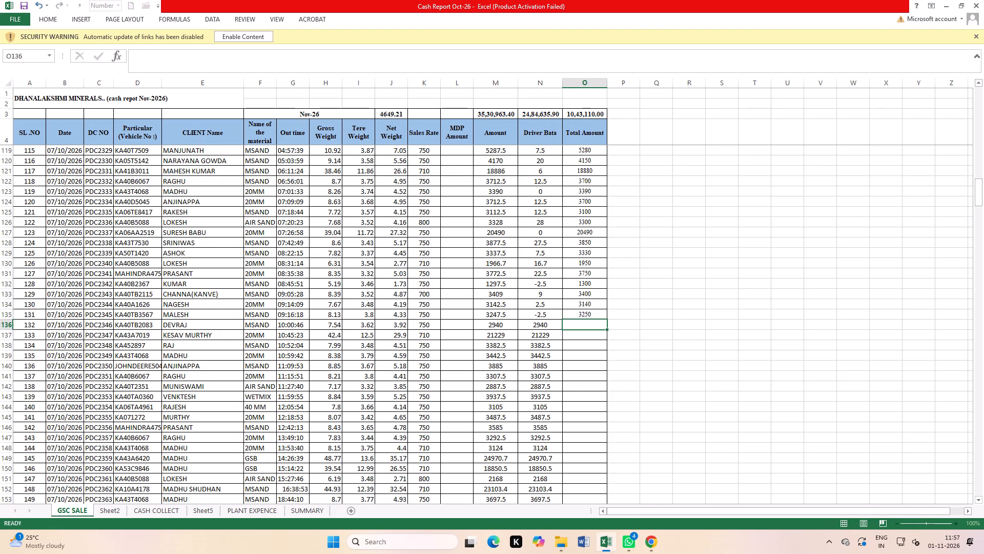
pyautogui.write('2940')
pyautogui.press('Return')
pyautogui.write('232')
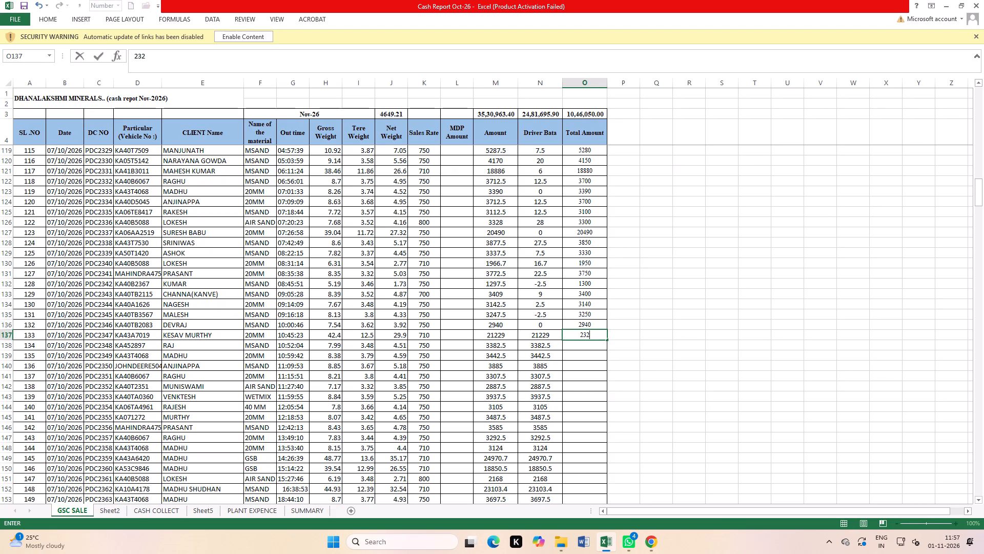
pyautogui.press('BackSpace')
pyautogui.press('BackSpace')
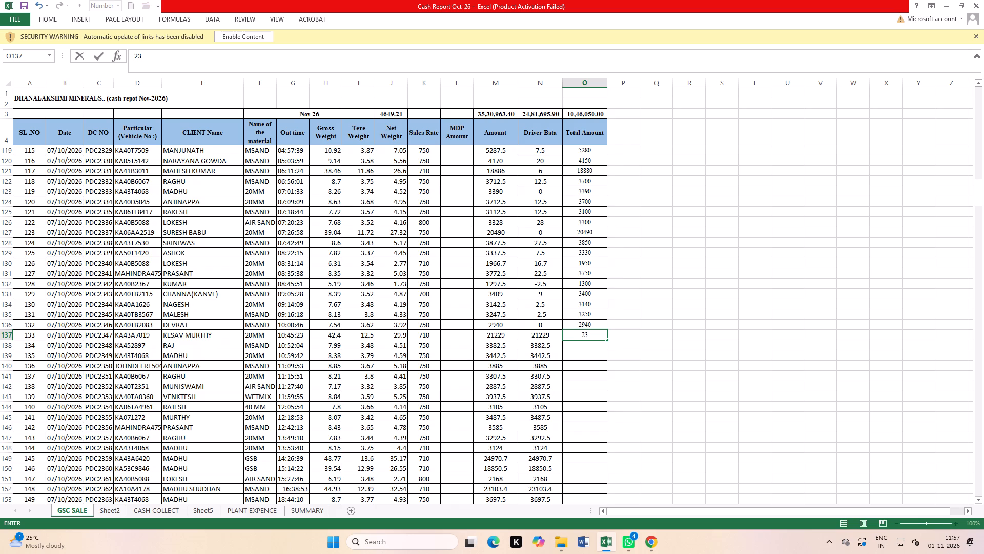
pyautogui.write('1200')
pyautogui.press('Return')
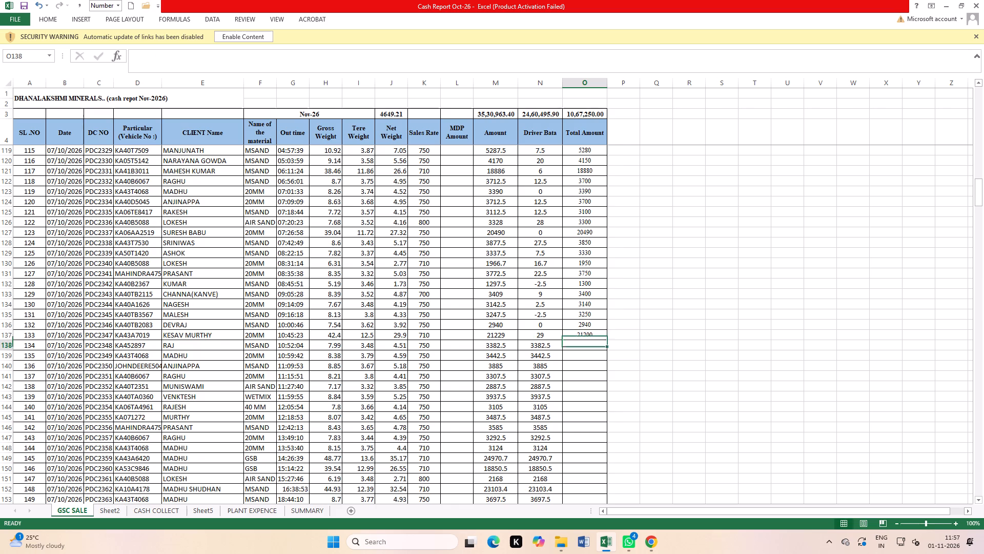
# Fill the Total Amount for rows 138 to 143 with 3380, 3440, 3880, 3300, 2880 and 3900.
pyautogui.write('3380')
pyautogui.press('Return')
pyautogui.write('3440')
pyautogui.press('Return')
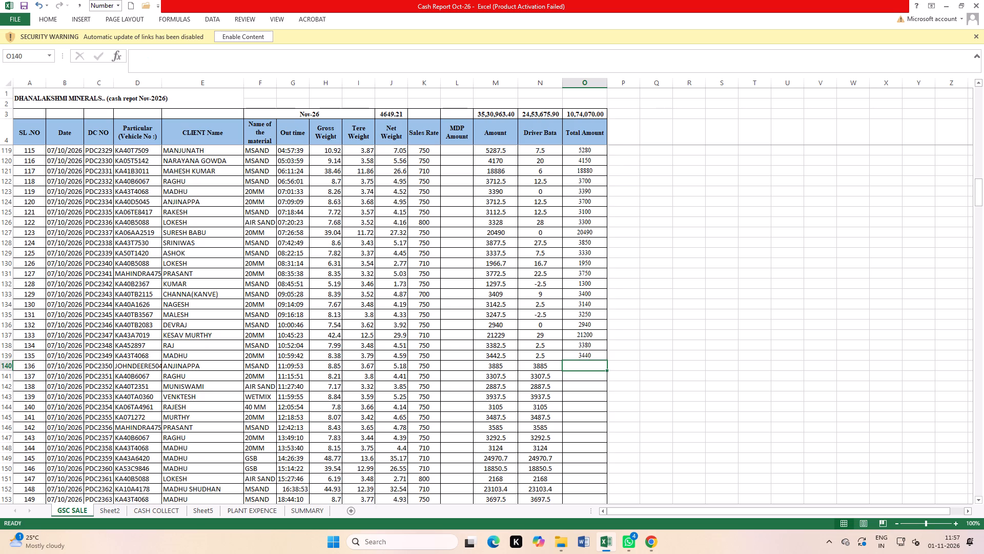
pyautogui.write('3880')
pyautogui.press('Return')
pyautogui.write('3300')
pyautogui.press('Return')
pyautogui.write('2880')
pyautogui.press('Return')
pyautogui.write('3900')
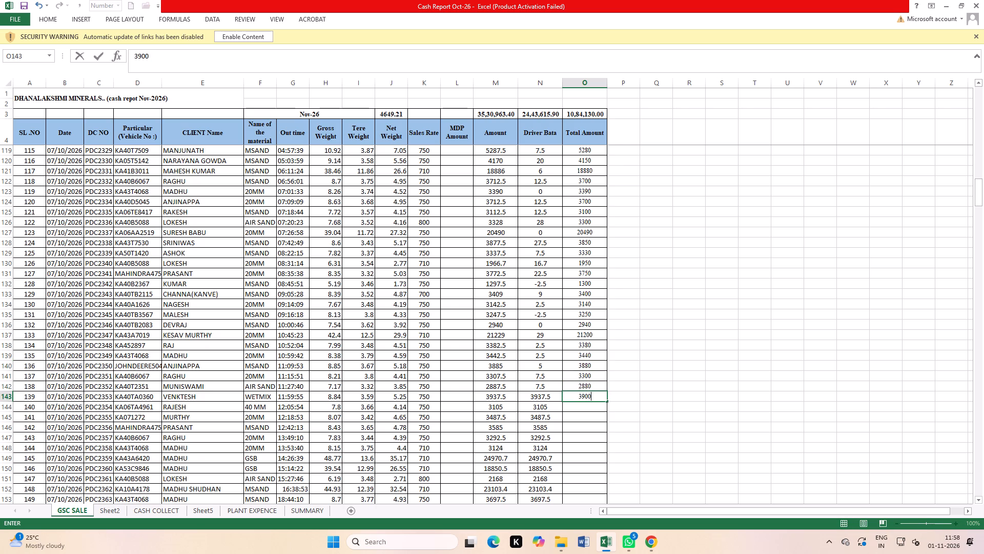
pyautogui.press('Return')
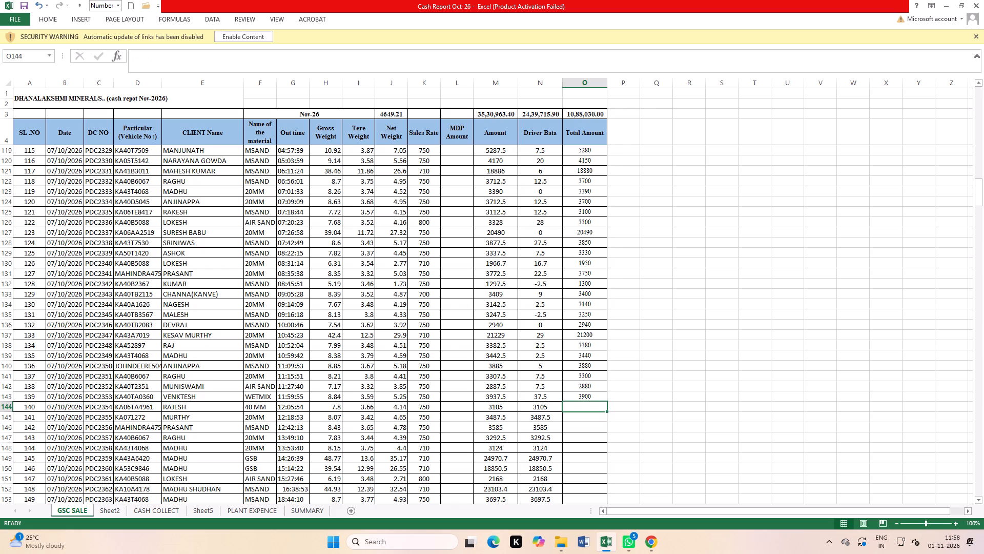
# Fill the Total Amount for rows 144 to 148 with 3100, 3480, 3580, 3290 and 3100.
pyautogui.write('3100')
pyautogui.press('Return')
pyautogui.write('34')
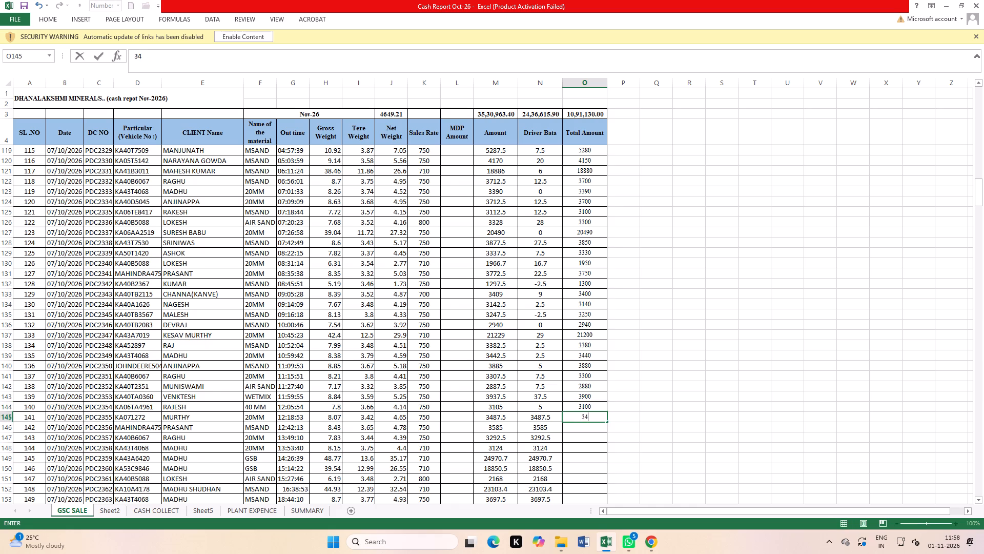
pyautogui.write('80')
pyautogui.press('Return')
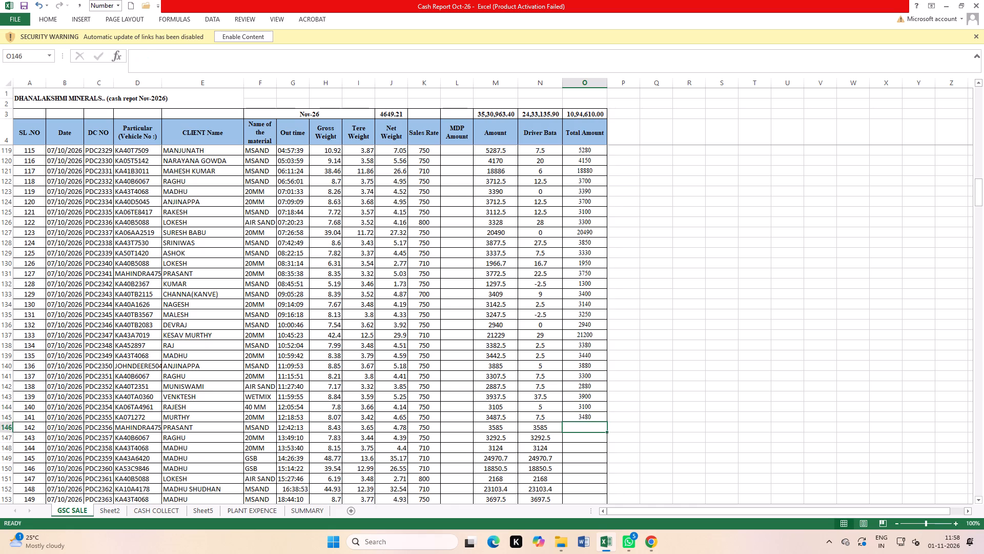
pyautogui.write('3580')
pyautogui.press('Return')
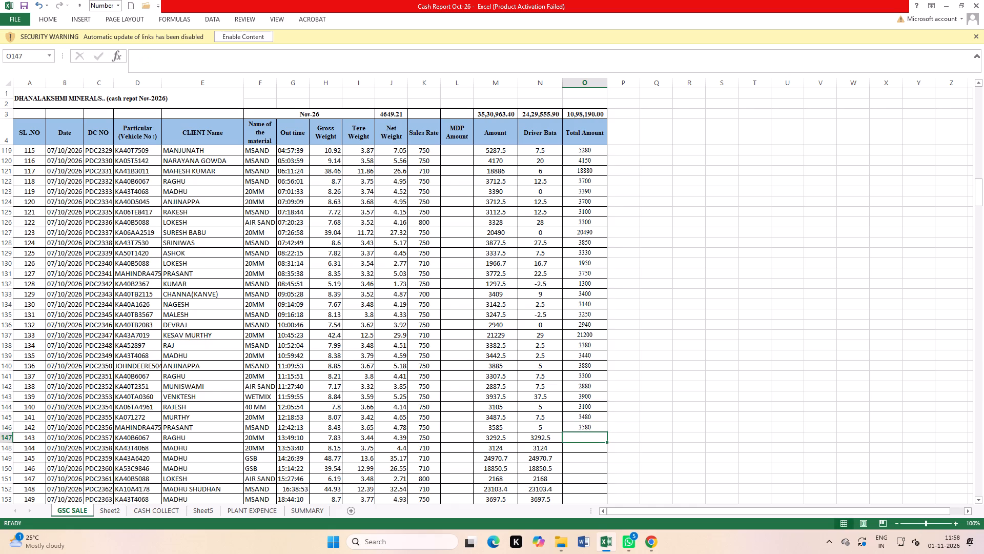
pyautogui.write('3290')
pyautogui.press('Return')
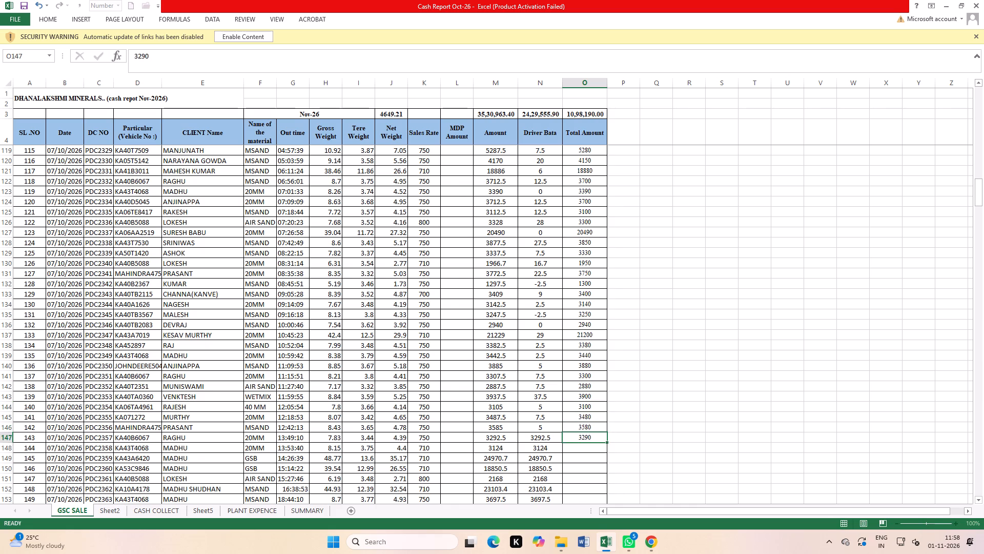
pyautogui.write('3100')
pyautogui.press('Return')
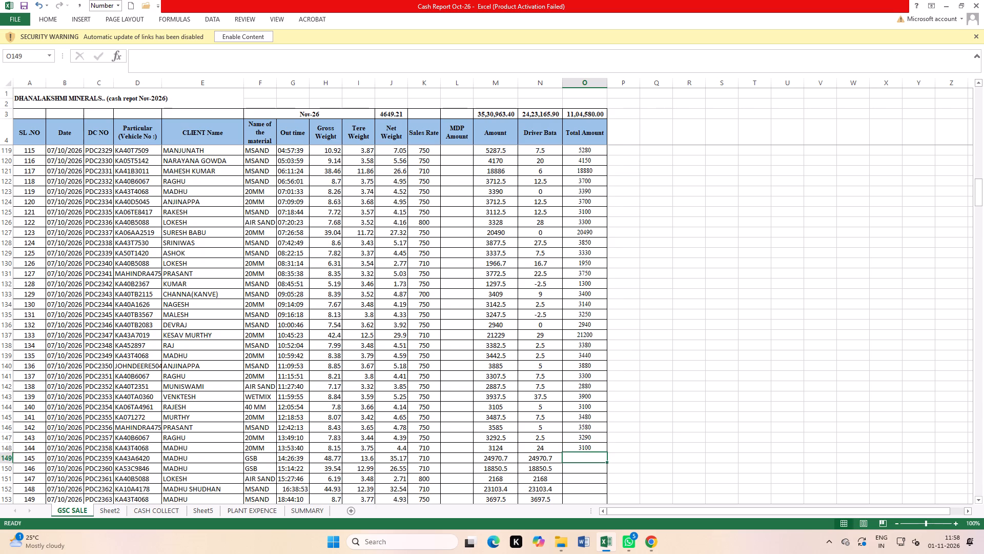
# Enter Total Amount values 24950 and 18850 for the two GSB sales in rows 149 and 150.
pyautogui.write('24')
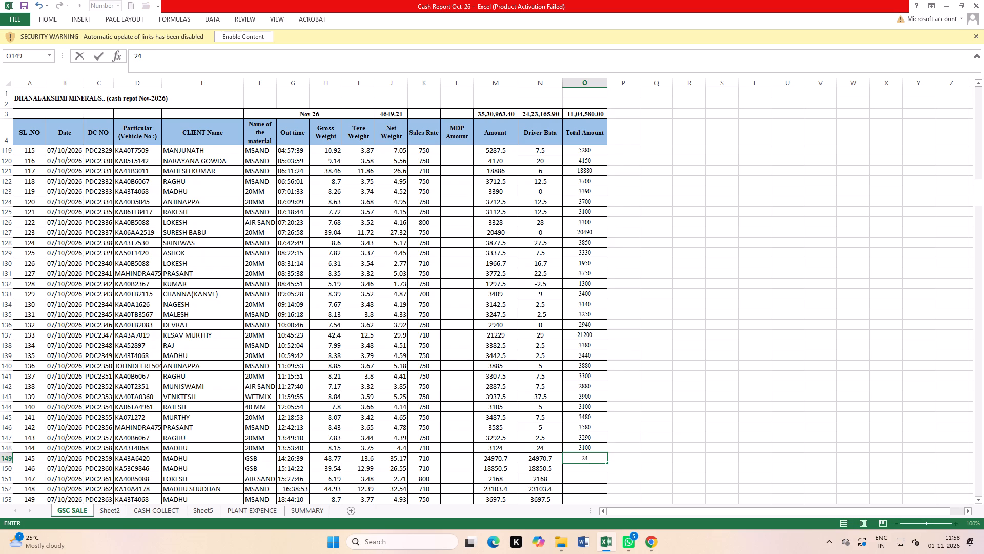
pyautogui.write('950')
pyautogui.press('Return')
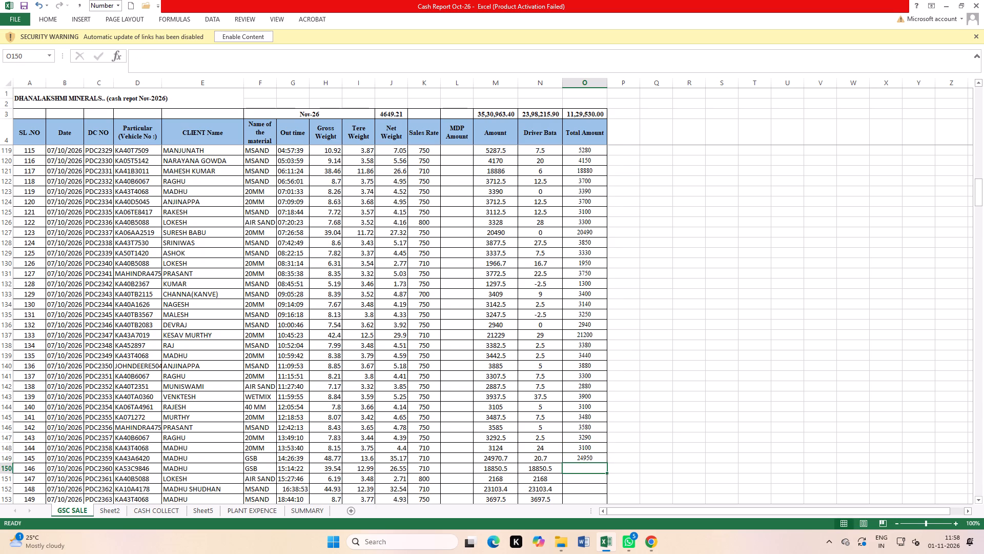
pyautogui.write('28850')
pyautogui.press('Return')
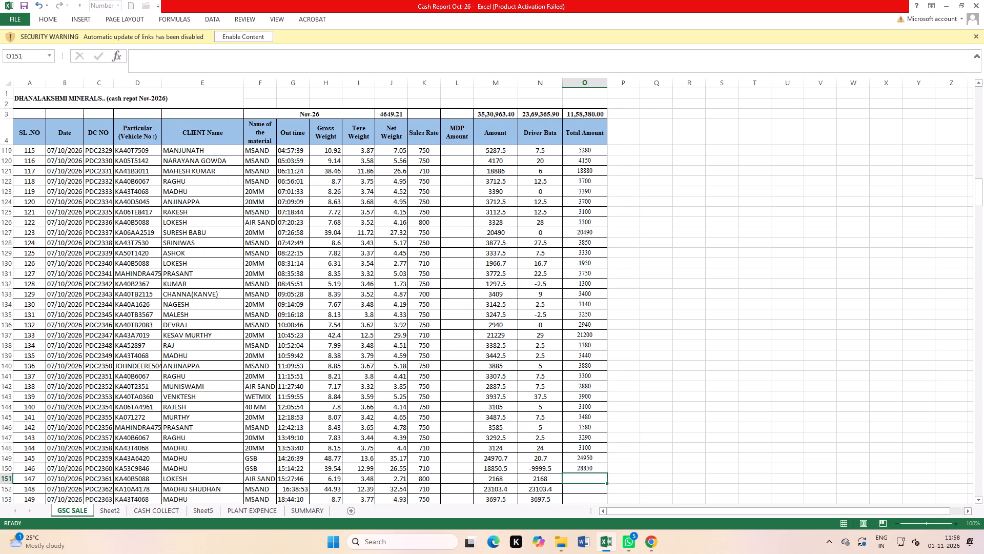
pyautogui.press('Up')
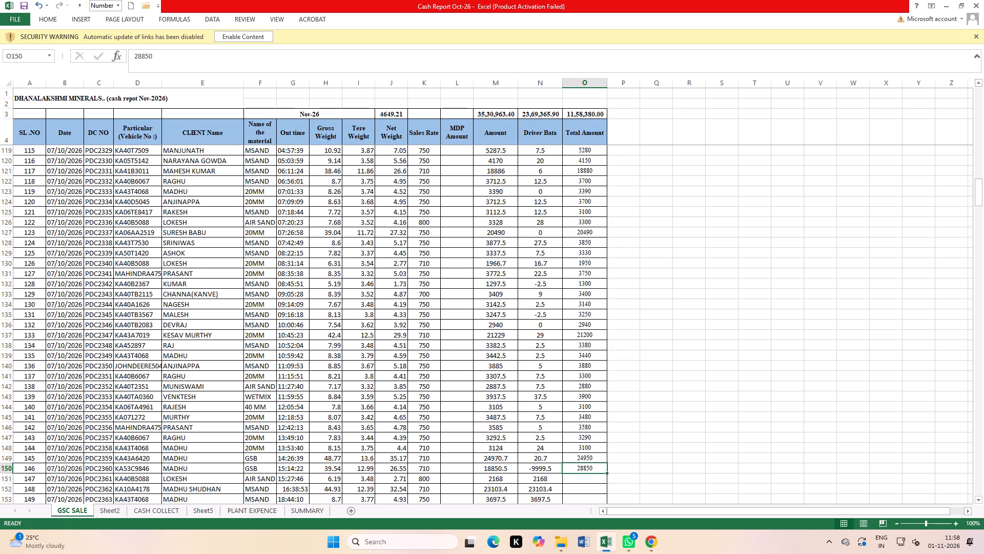
pyautogui.write('18850')
pyautogui.press('Return')
# Fill the Total Amount for rows 151 to 154, the last 07/10/2026 sales, with 2150, 23100, 3700 and 3150.
pyautogui.write('2150')
pyautogui.press('Return')
pyautogui.write('23')
pyautogui.write('100')
pyautogui.press('Return')
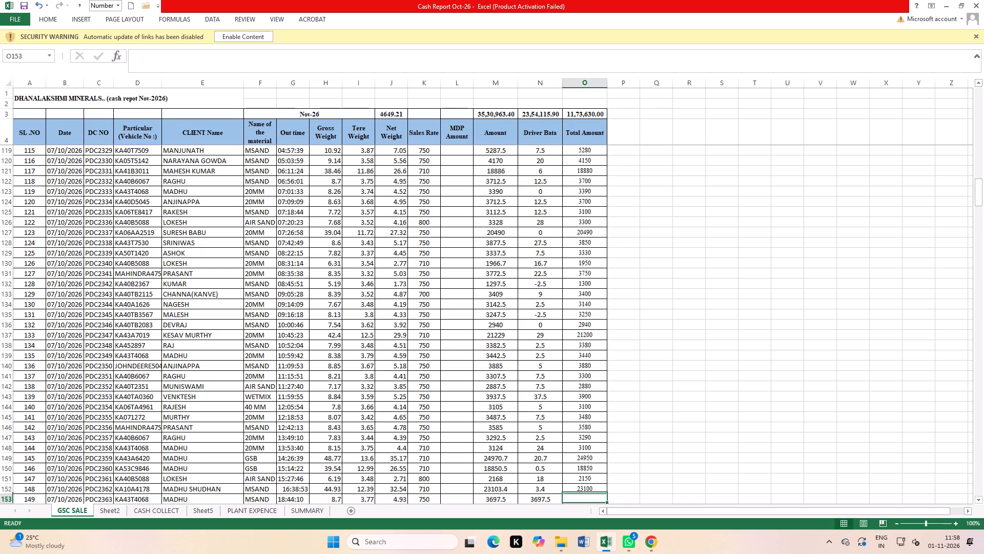
pyautogui.write('3700')
pyautogui.press('Return')
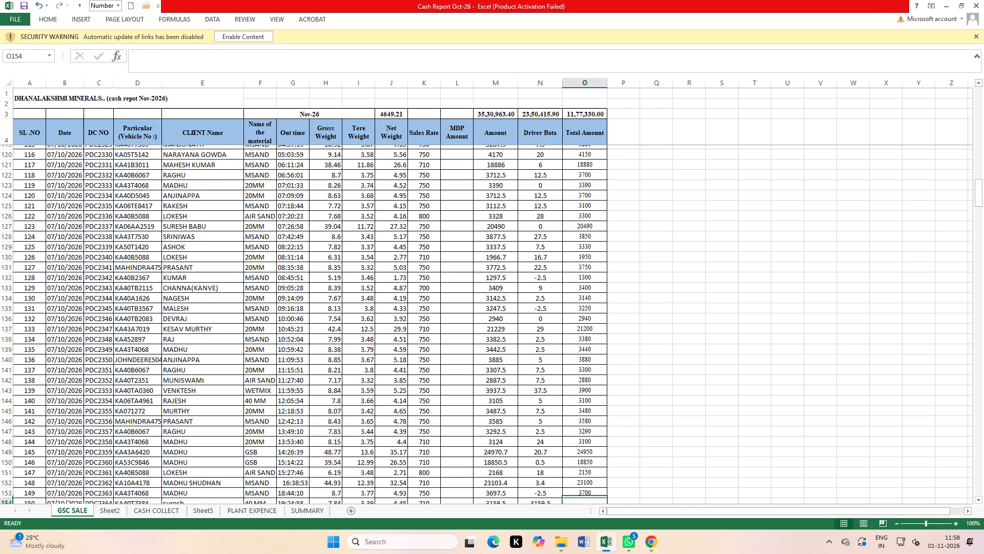
pyautogui.write('3150')
pyautogui.press('Return')
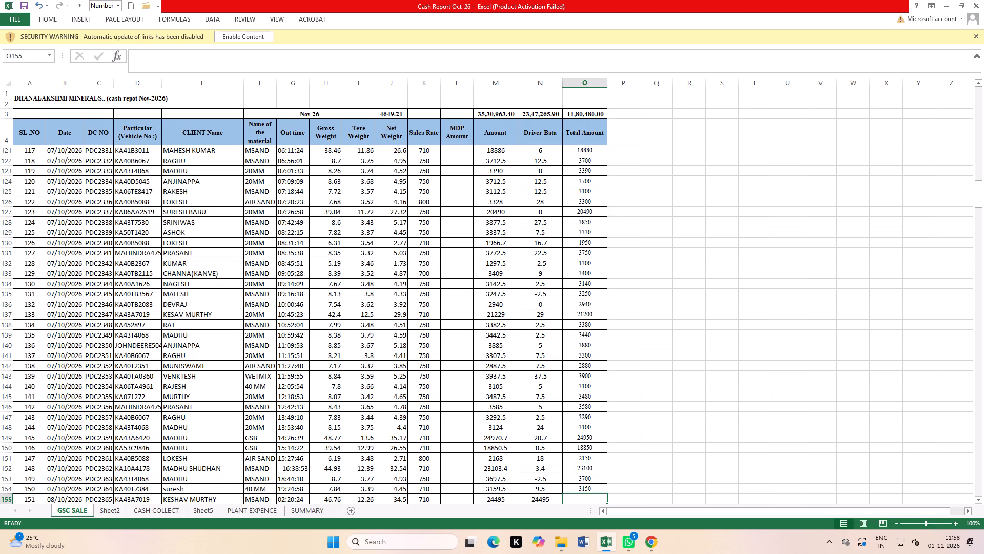
# Fill the Total Amount for the 08/10/2026 sales in rows 155 to 159 with 24500, 3690, 2950, 3100 and 3950.
pyautogui.write('24500')
pyautogui.press('Return')
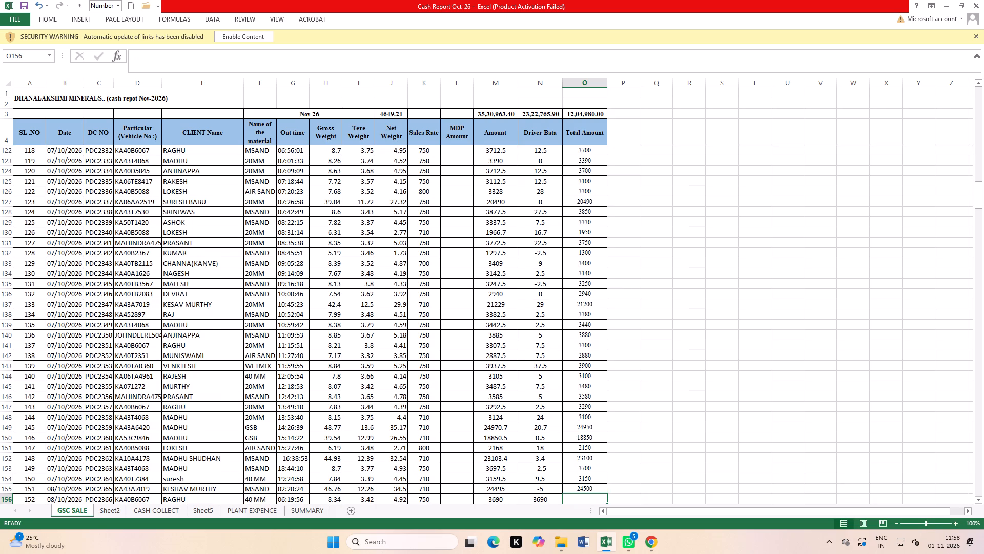
pyautogui.write('3690')
pyautogui.press('Return')
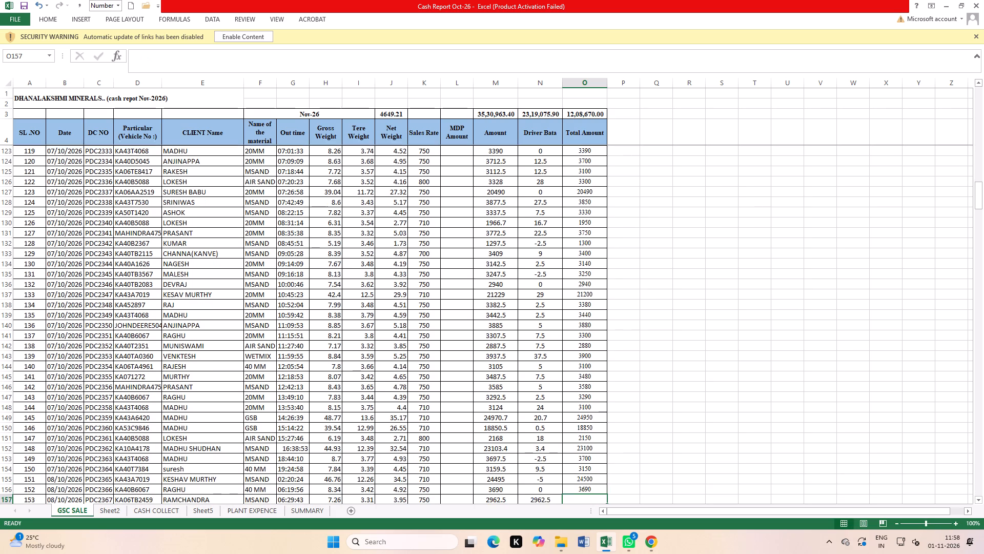
pyautogui.write('2950')
pyautogui.press('Return')
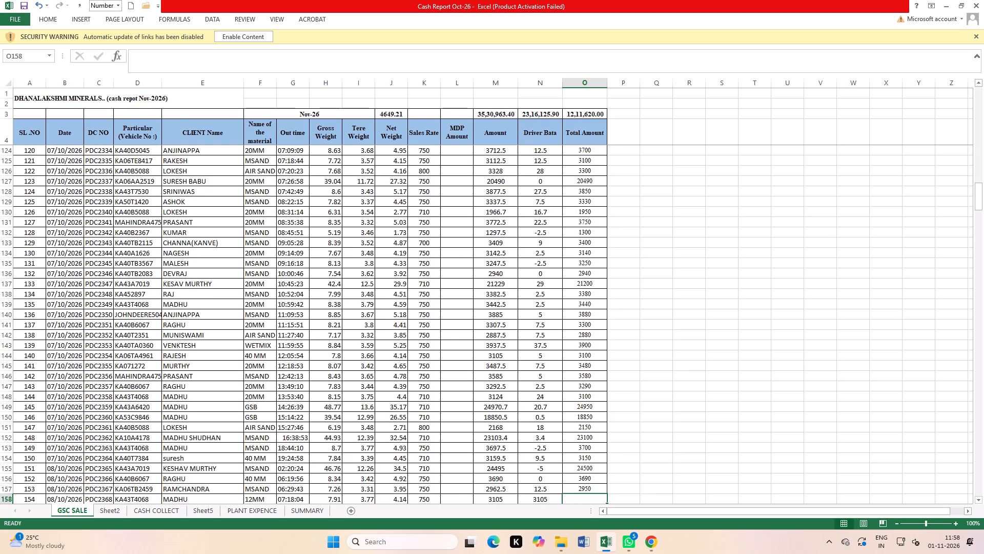
pyautogui.write('3100')
pyautogui.press('Return')
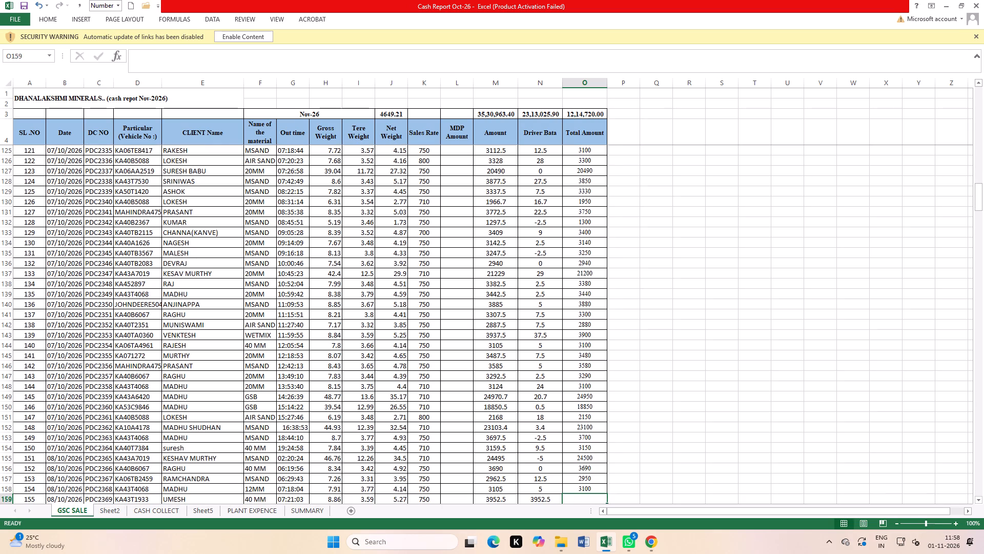
pyautogui.write('3950')
pyautogui.press('Return')
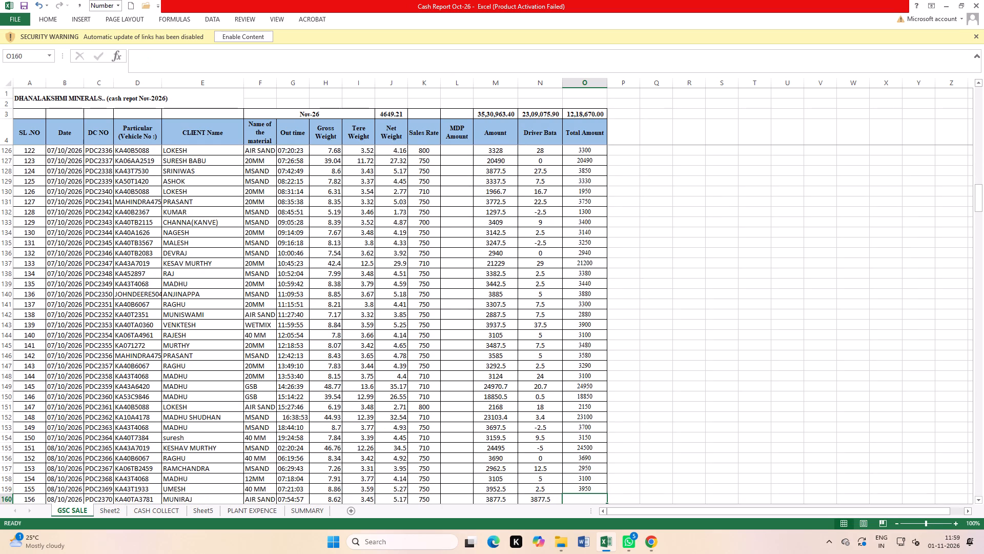
# Fill the Total Amount for rows 160 to 162 with 3850, 3650 and 7100.
pyautogui.write('3850')
pyautogui.press('Return')
pyautogui.write('366')
pyautogui.press('BackSpace')
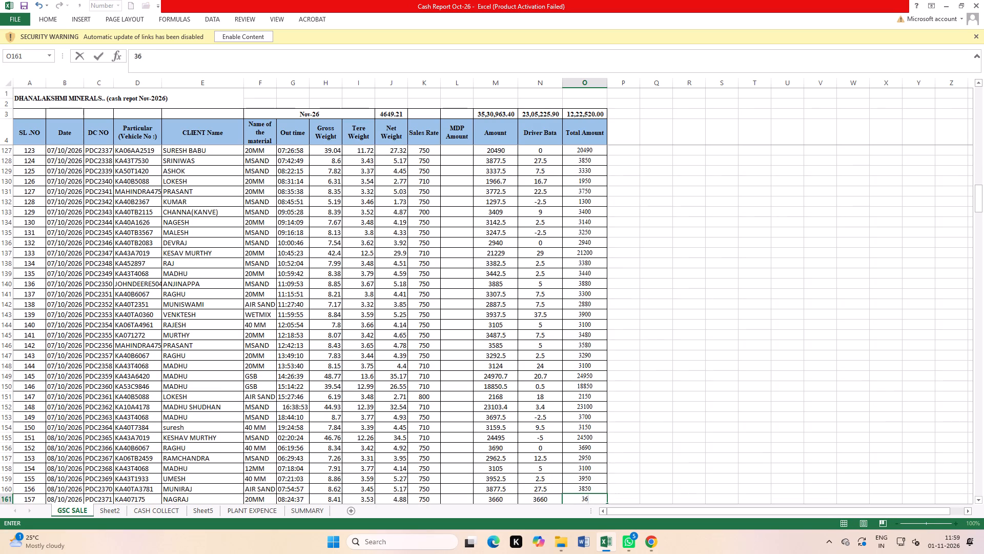
pyautogui.write('50')
pyautogui.press('Return')
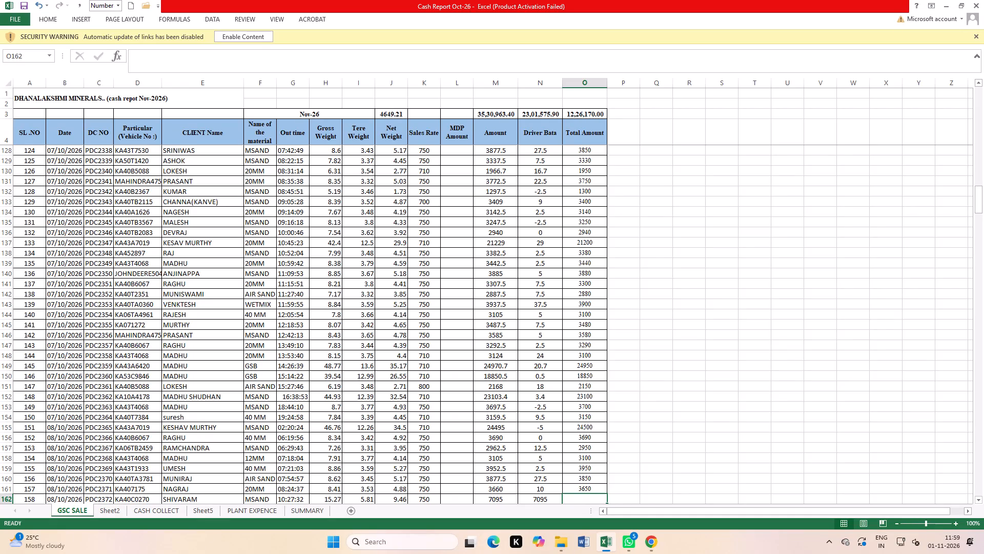
pyautogui.write('7100')
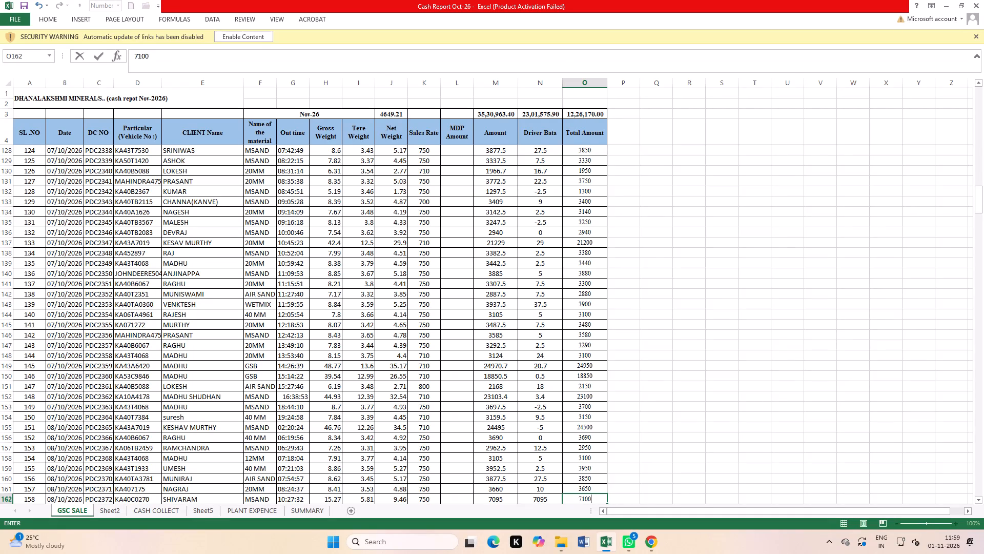
pyautogui.press('Return')
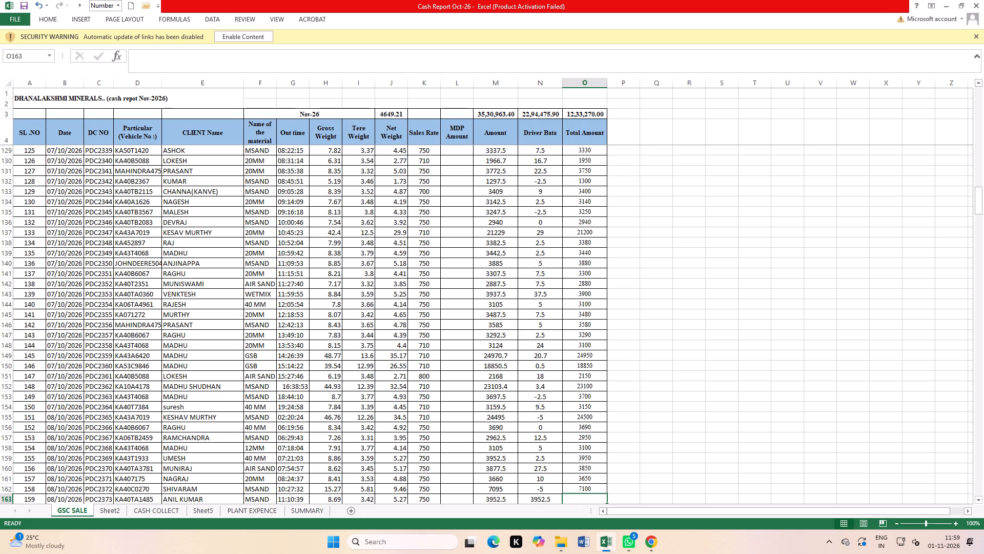
# Add filters to the header row 4, covering the SL .NO through Total Amount columns.
pyautogui.scroll(-20, 507, 411)
pyautogui.scroll(-5, 507, 411)
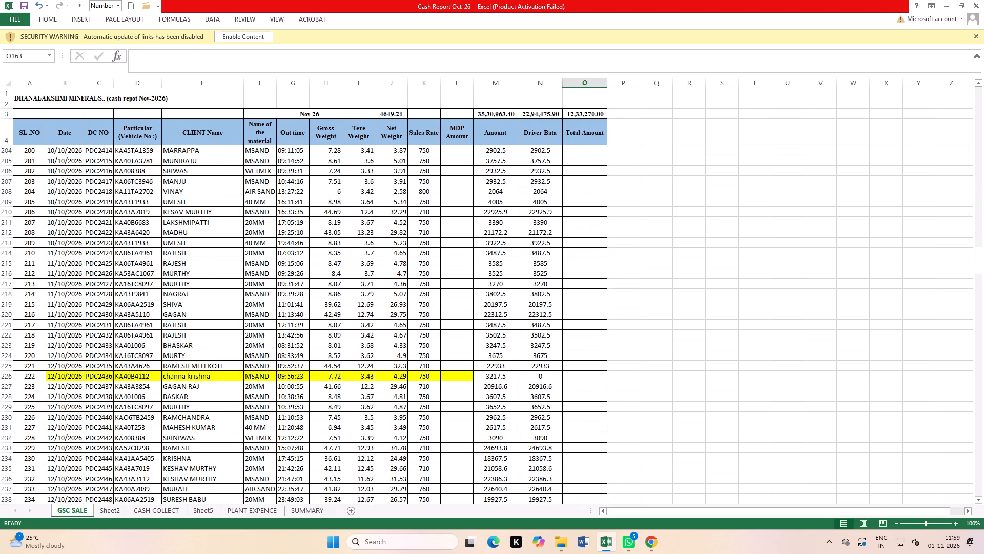
pyautogui.moveTo(27, 131); pyautogui.dragTo(586, 130)
pyautogui.click(218, 19)
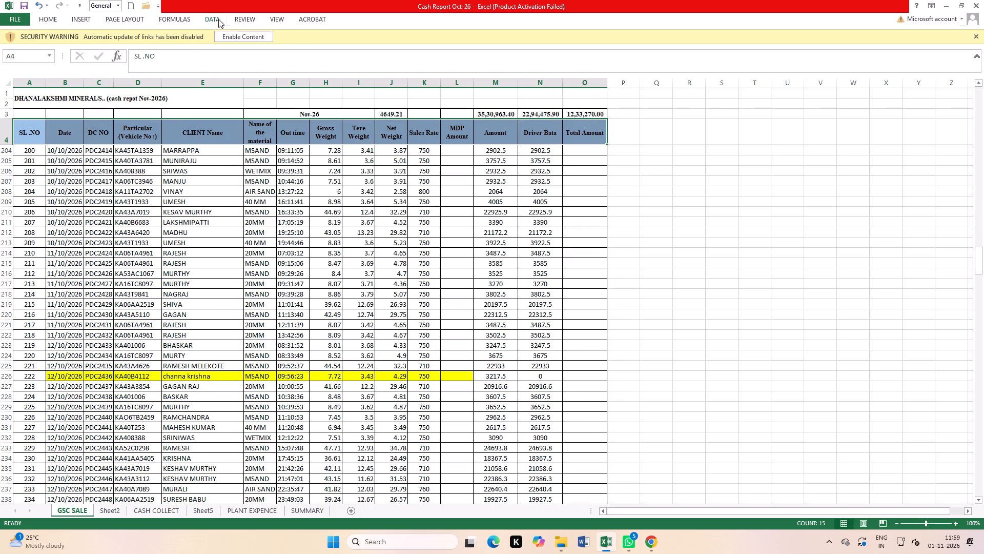
pyautogui.click(274, 38)
pyautogui.click(323, 240)
pyautogui.scroll(4, 259, 200)
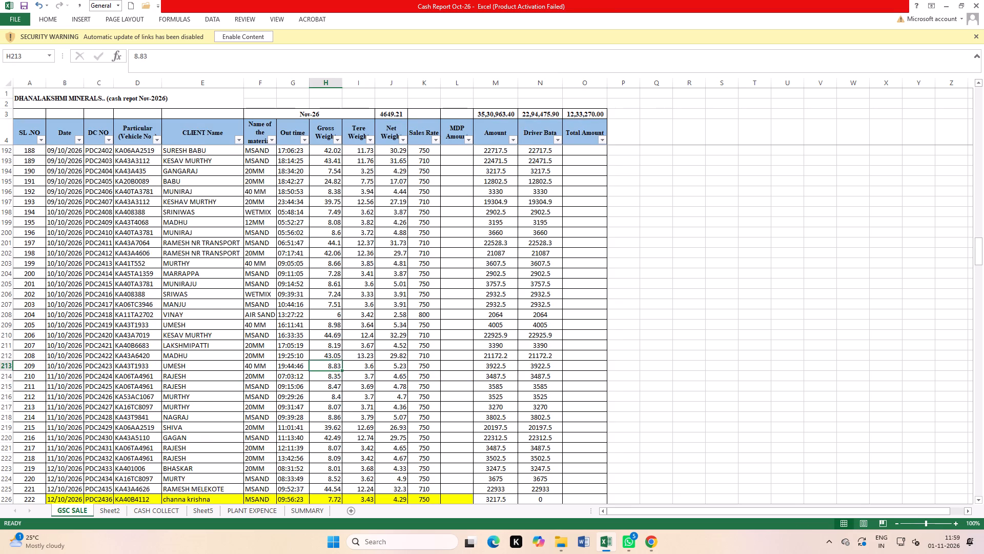
# Filter the CLIENT Name column to only the two clients whose first name is CHANNA.
pyautogui.click(239, 141)
pyautogui.click(159, 240)
pyautogui.click(180, 229)
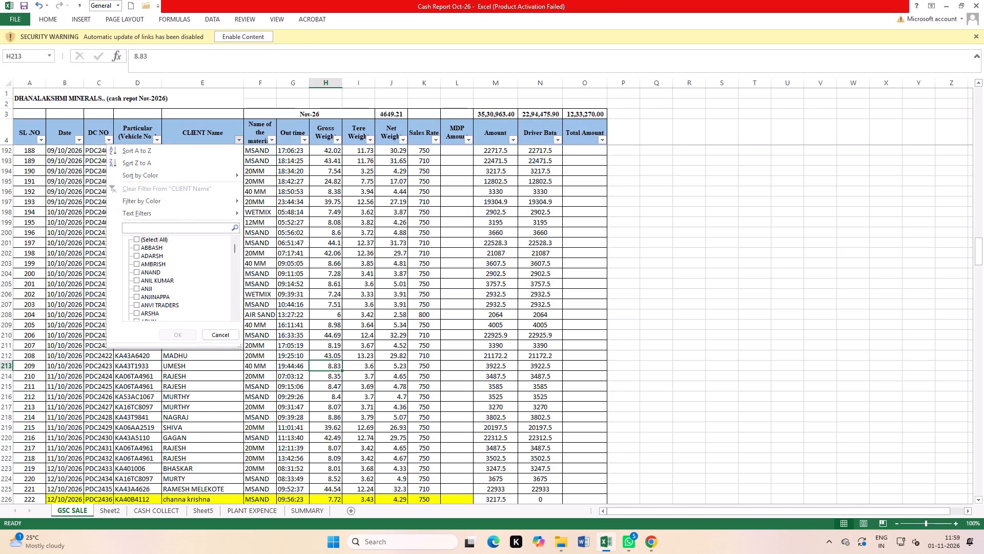
pyautogui.scroll(-4, 167, 290)
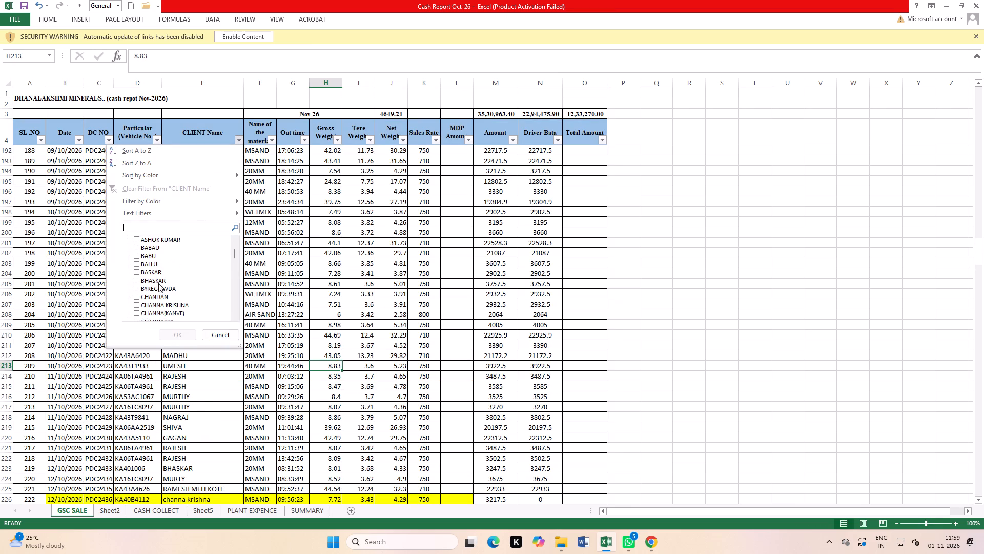
pyautogui.click(163, 305)
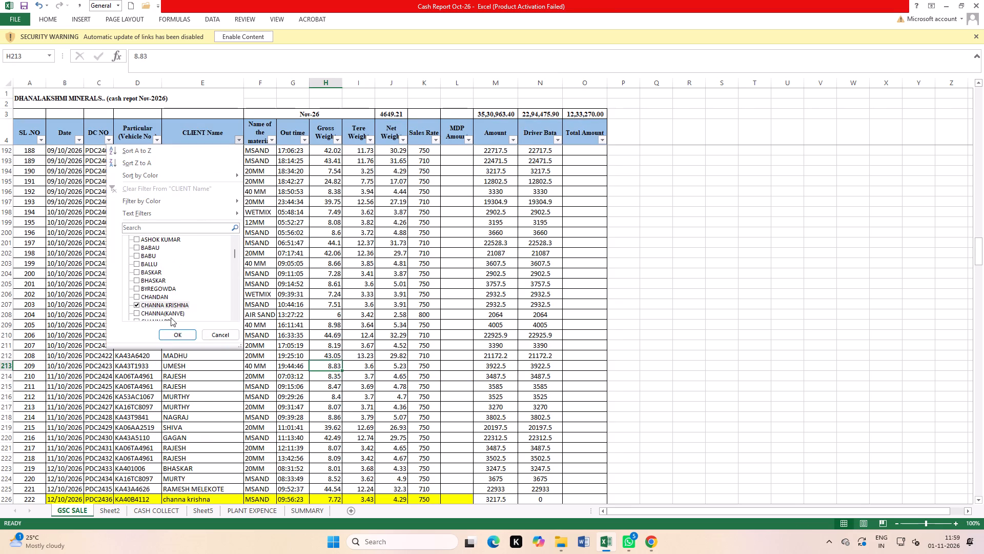
pyautogui.click(173, 314)
pyautogui.scroll(-1, 173, 314)
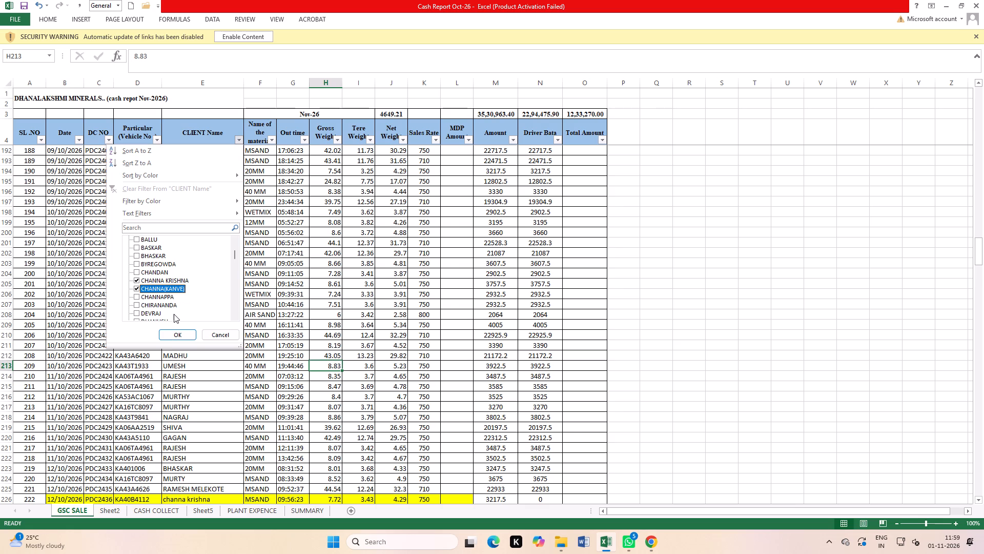
pyautogui.click(176, 337)
pyautogui.scroll(-1, 349, 312)
pyautogui.scroll(4, 354, 311)
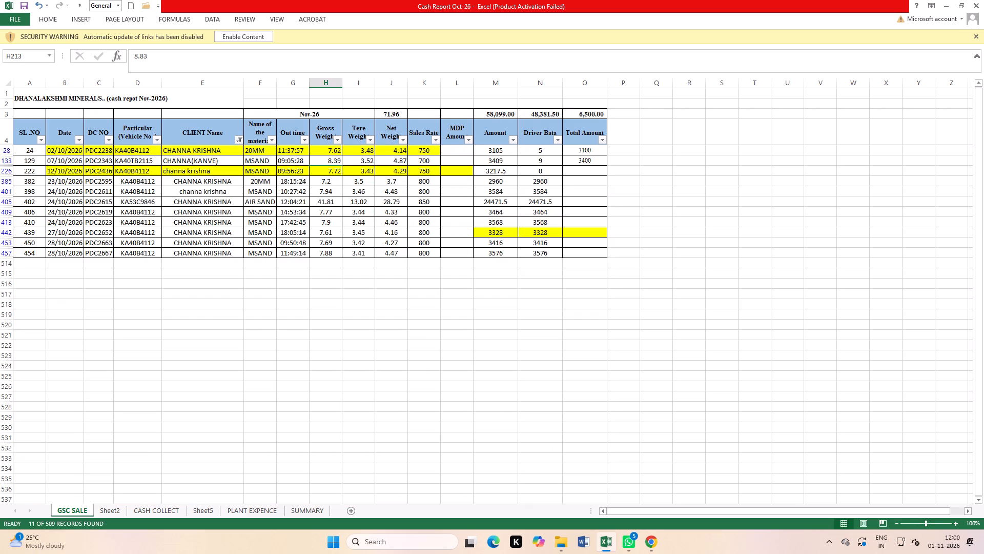
pyautogui.scroll(9, 378, 307)
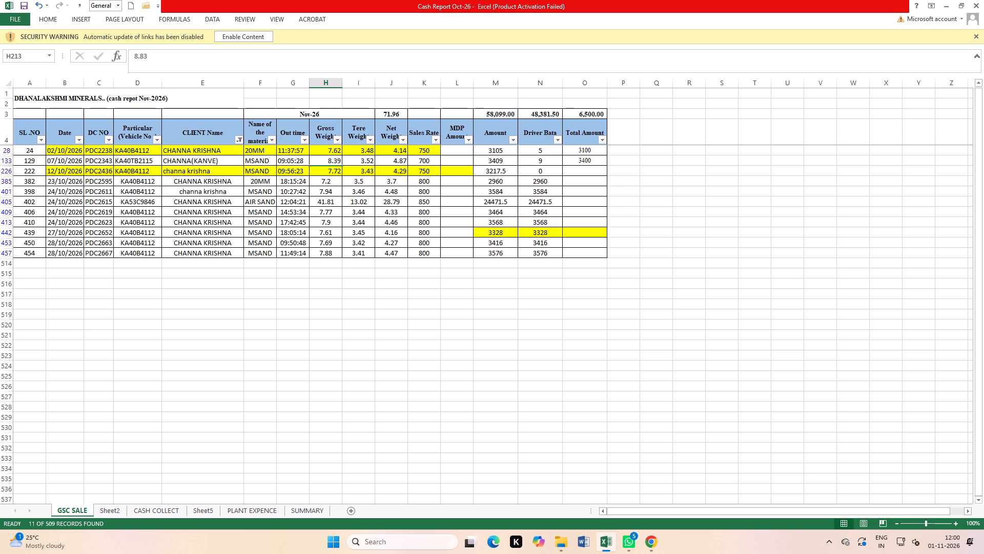
# Set the Sales Rate of the 23/10/2026 20MM sale in row 385 to 710.
pyautogui.click(429, 181)
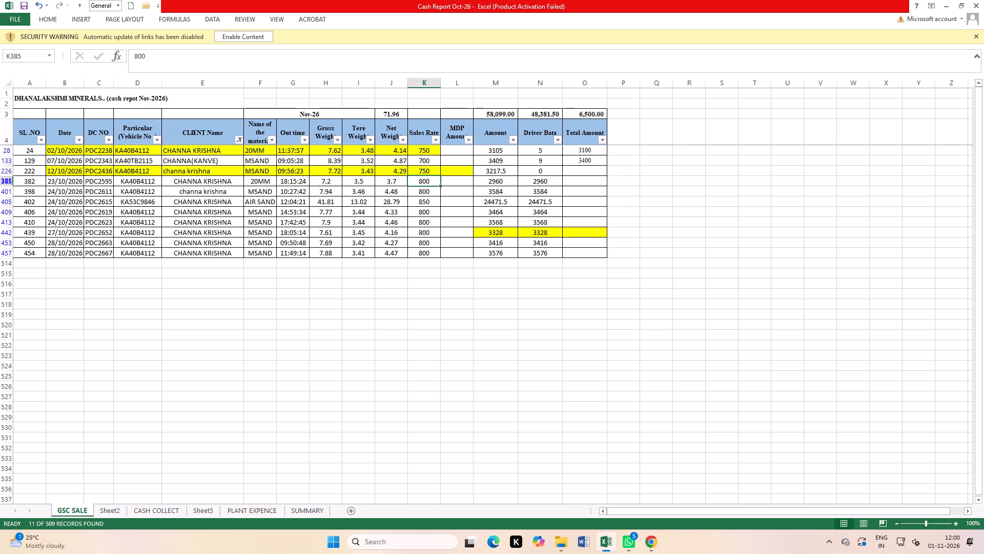
pyautogui.write('710')
pyautogui.press('Return')
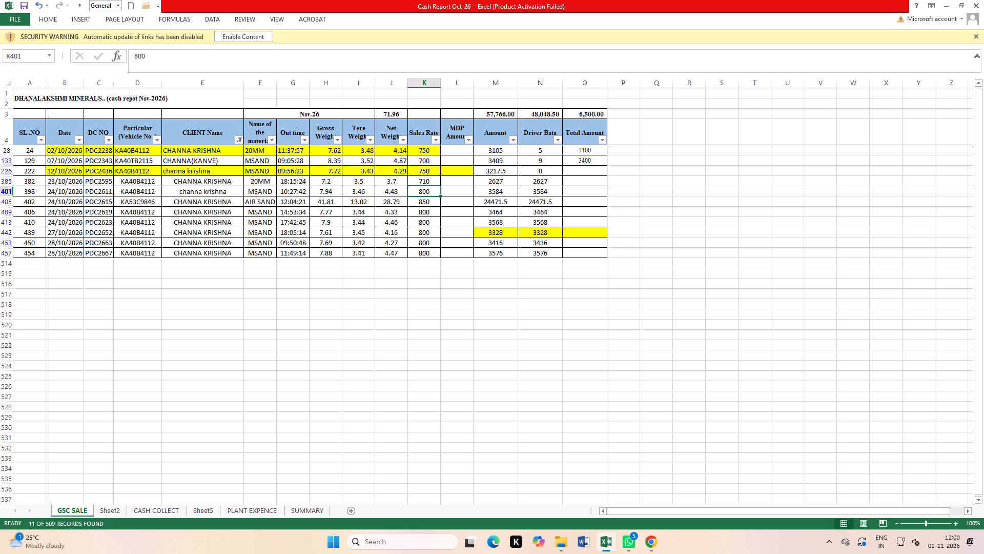
# Fill the 710 Sales Rate down from row 385 to the 24/10/2026 MSAND sale in row 401.
pyautogui.moveTo(429, 181); pyautogui.dragTo(434, 245)
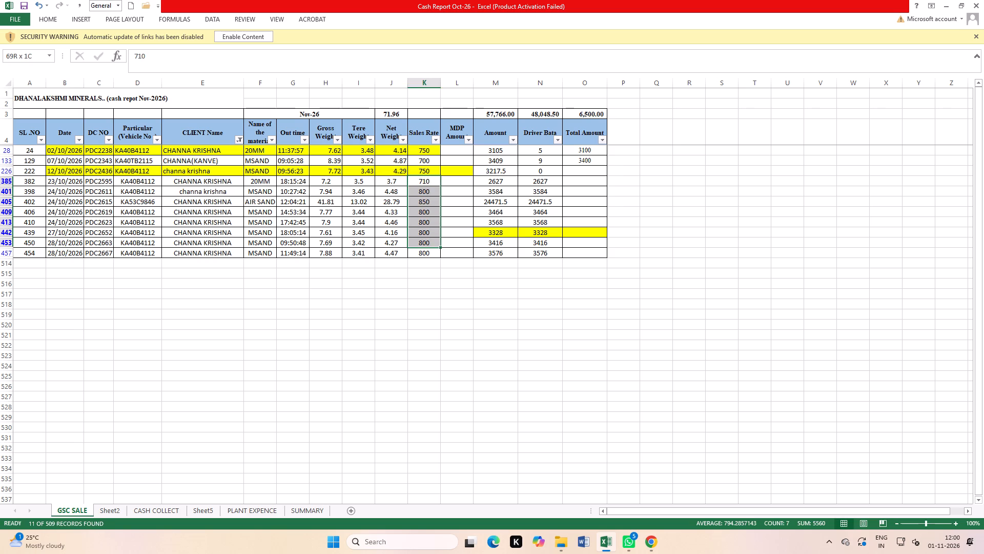
pyautogui.moveTo(434, 245); pyautogui.dragTo(434, 250)
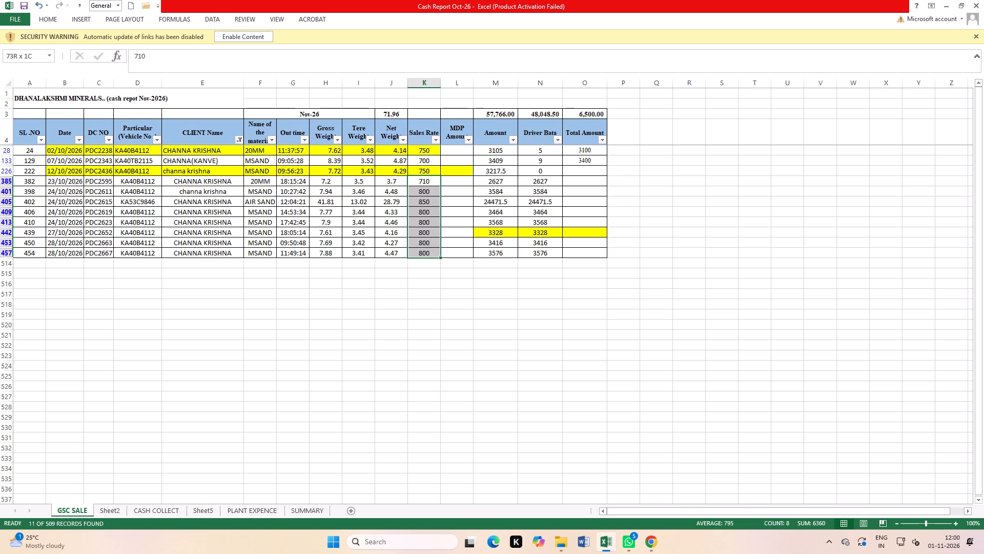
pyautogui.click(424, 201)
pyautogui.click(426, 180)
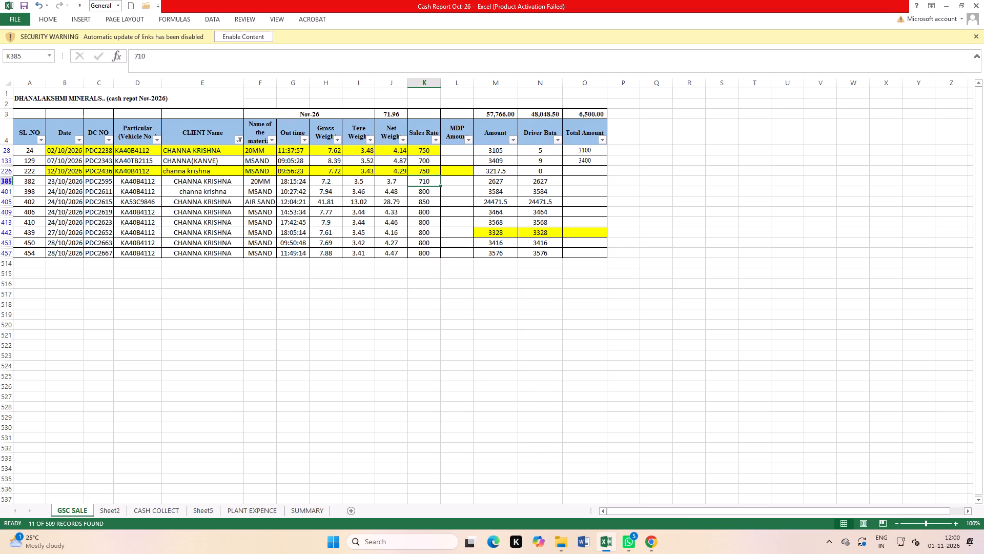
pyautogui.hotkey('ctrl', 'c')
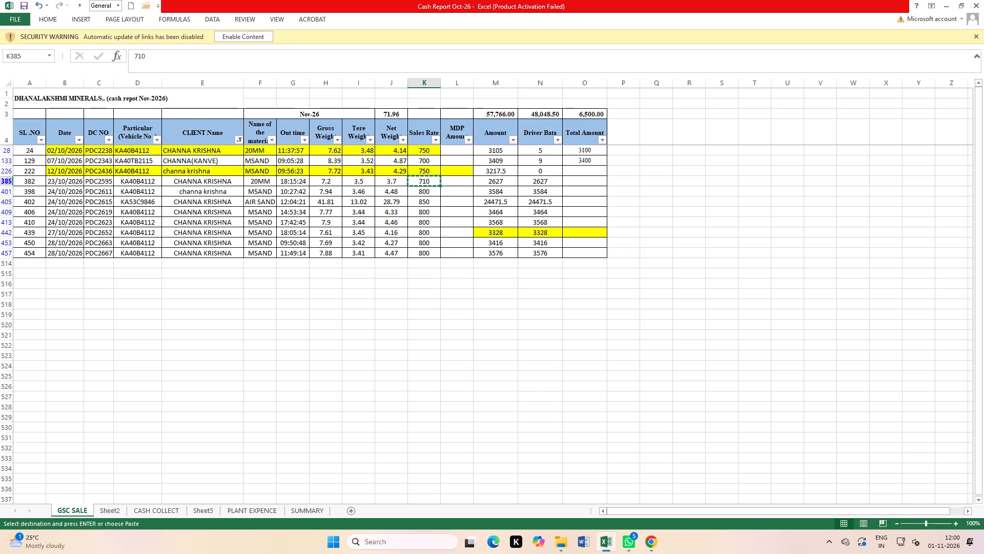
pyautogui.click(425, 193)
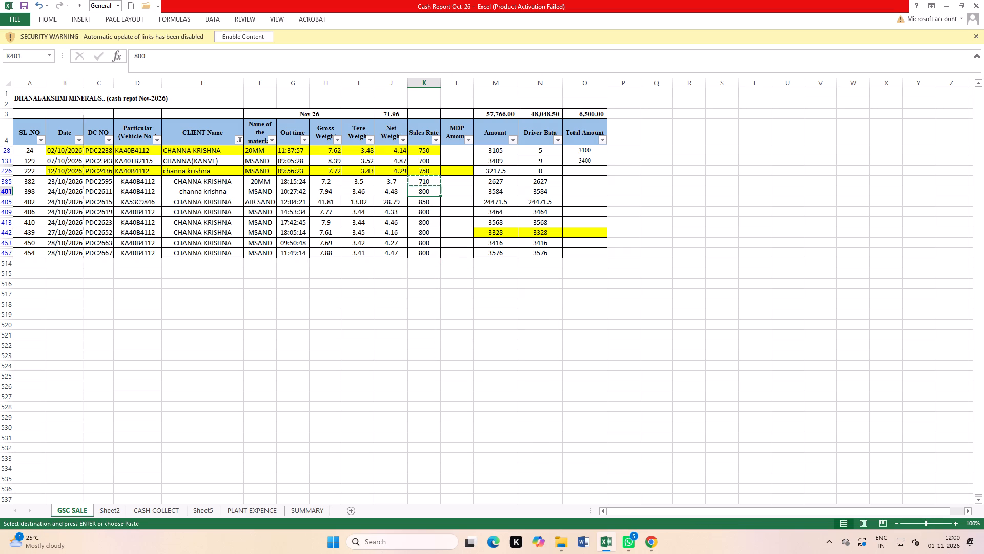
pyautogui.hotkey('ctrl', 'd')
pyautogui.click(422, 222)
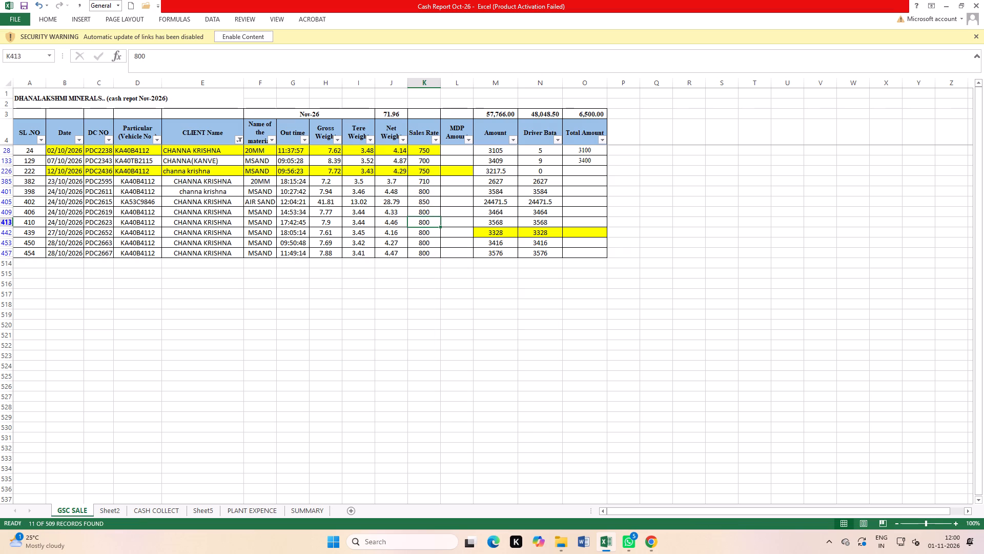
pyautogui.click(422, 201)
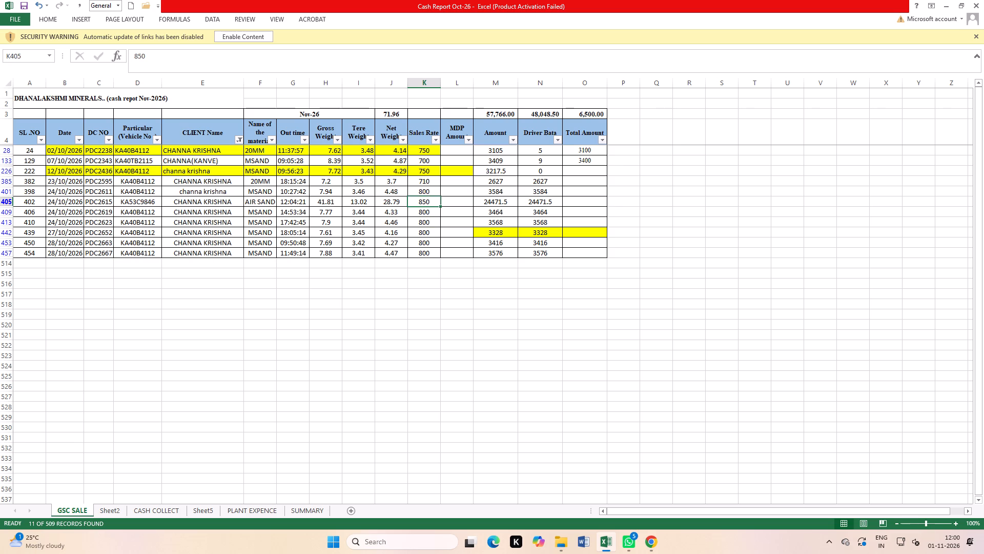
pyautogui.click(422, 191)
pyautogui.hotkey('ctrl', 'd')
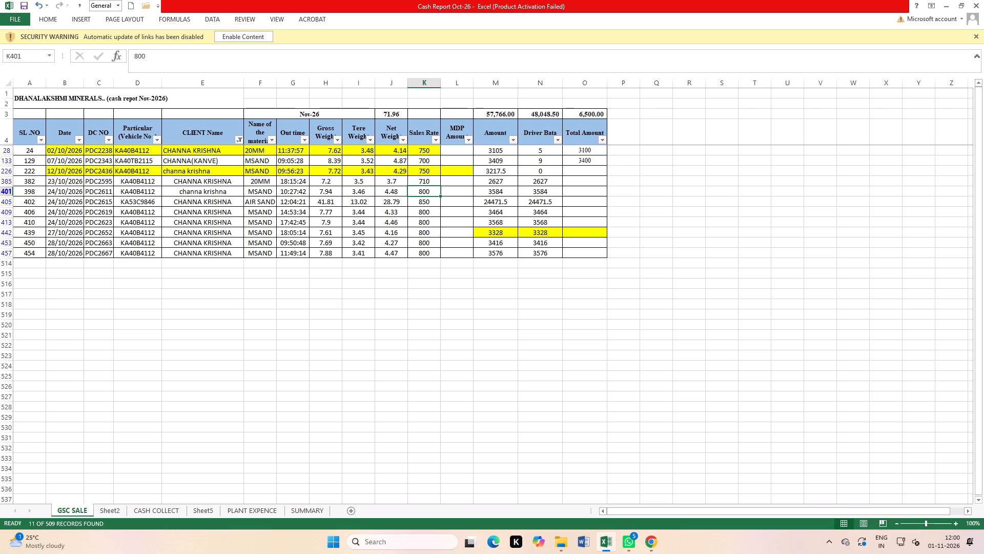
pyautogui.click(426, 217)
pyautogui.moveTo(433, 182); pyautogui.dragTo(432, 188)
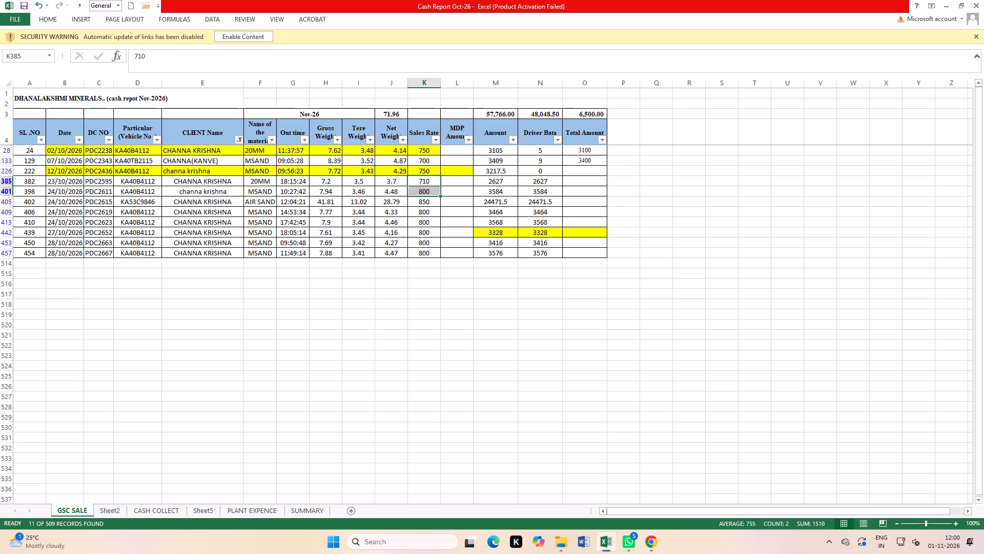
pyautogui.click(3, 192)
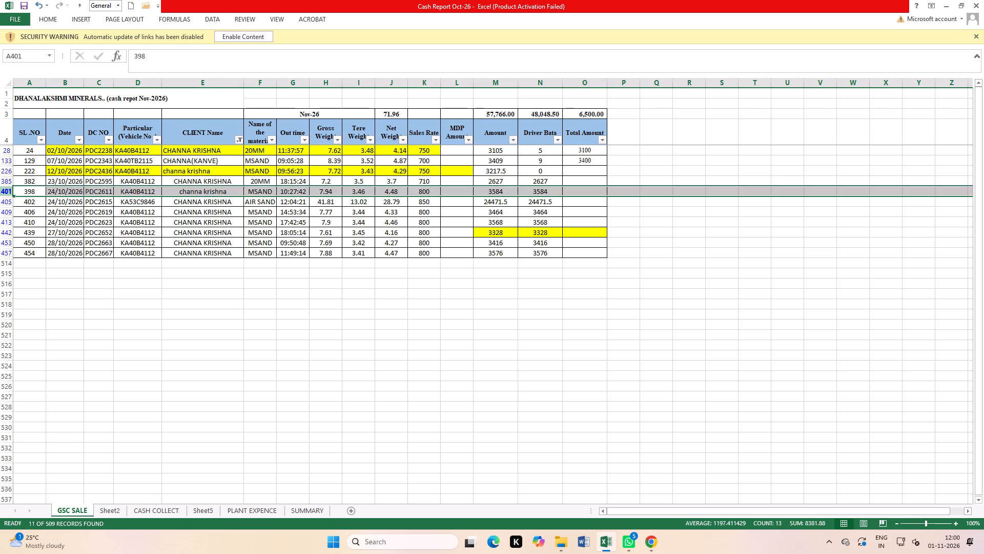
pyautogui.click(434, 191)
pyautogui.hotkey('ctrl', 'd')
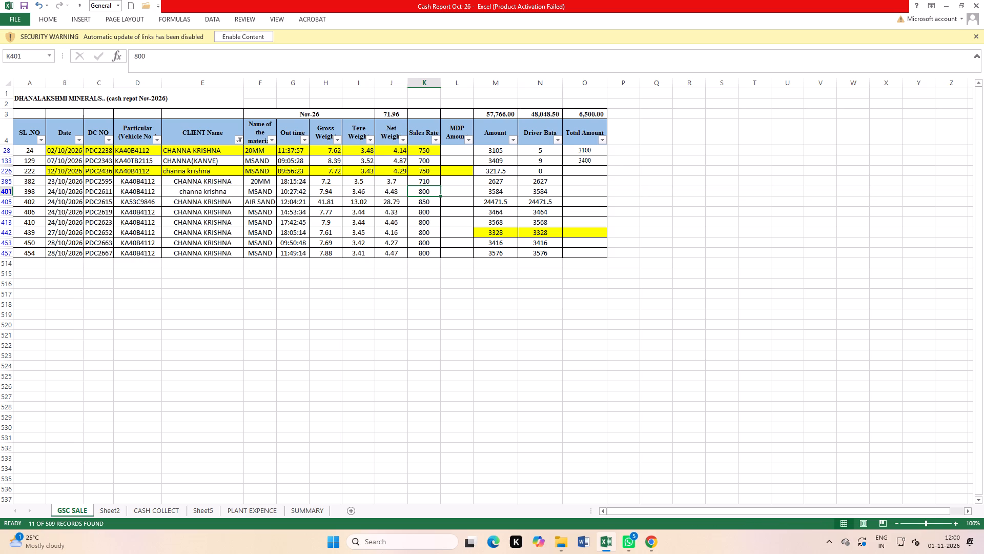
pyautogui.moveTo(430, 178); pyautogui.dragTo(430, 190)
pyautogui.hotkey('ctrl', 'd')
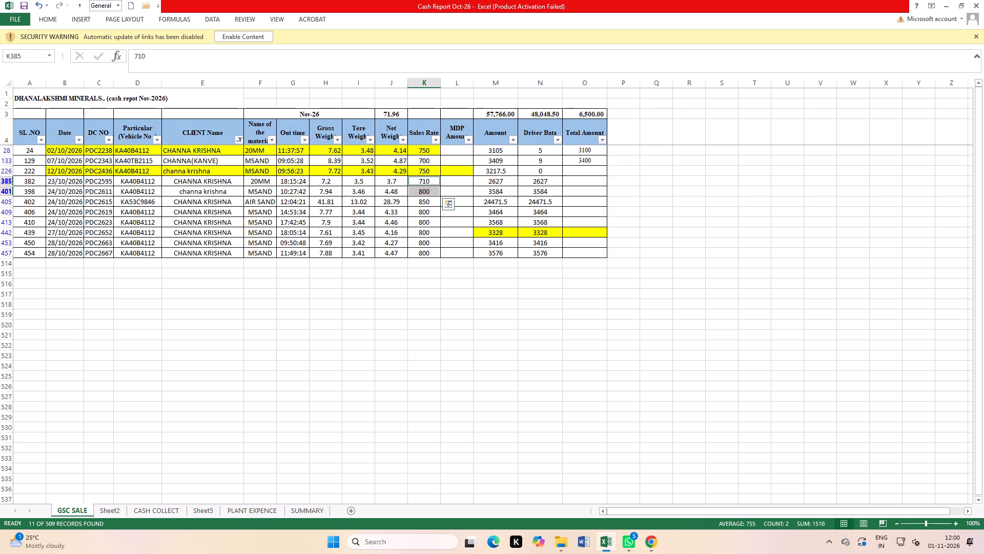
# Set the Sales Rate of the 24/10/2026 AIR SAND sale in row 405 to 810.
pyautogui.click(423, 214)
pyautogui.click(425, 200)
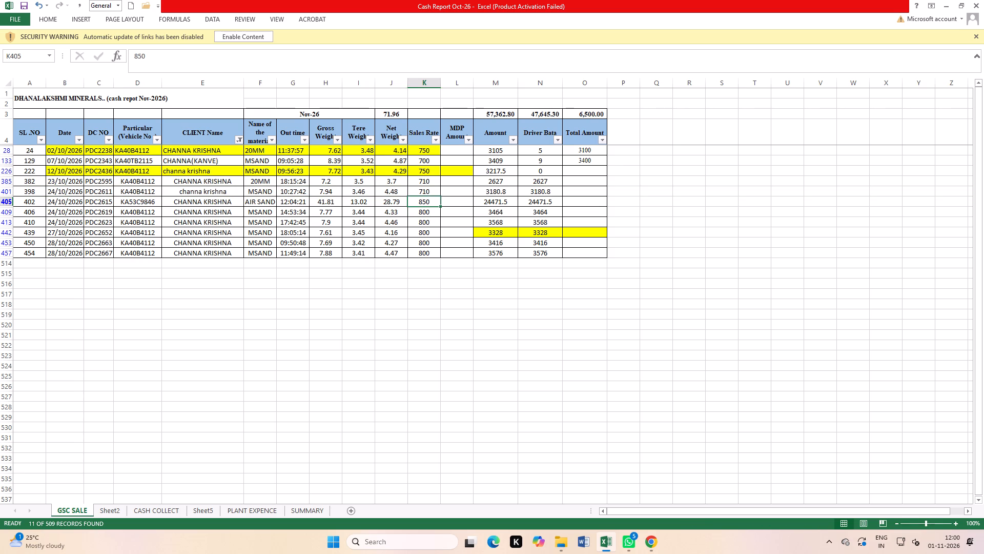
pyautogui.write('810')
pyautogui.press('Return')
pyautogui.click(446, 288)
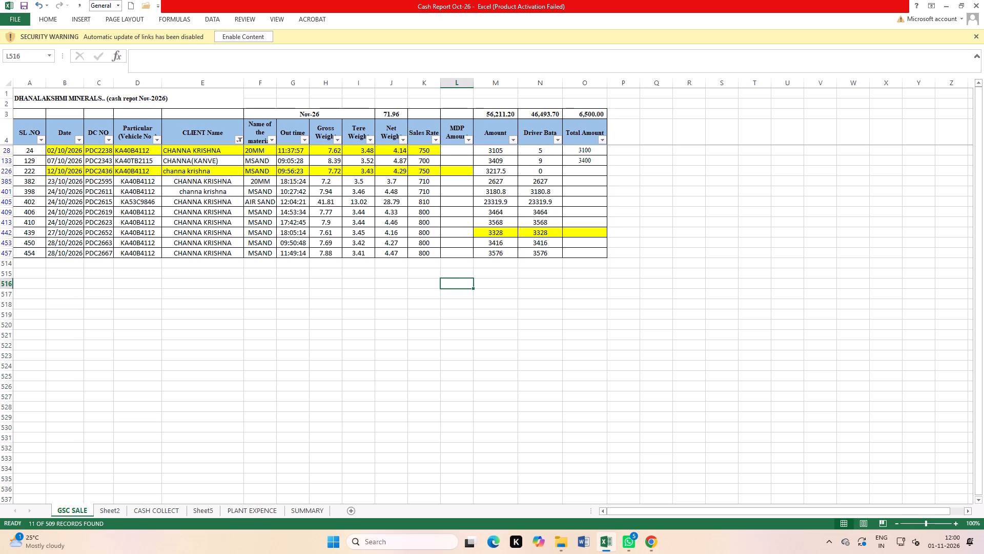
# Copy the 710 Sales Rate from row 401 to the filtered MSAND sales in rows 409, 413, 442, 453 and 457.
pyautogui.click(425, 191)
pyautogui.hotkey('ctrl', 'c')
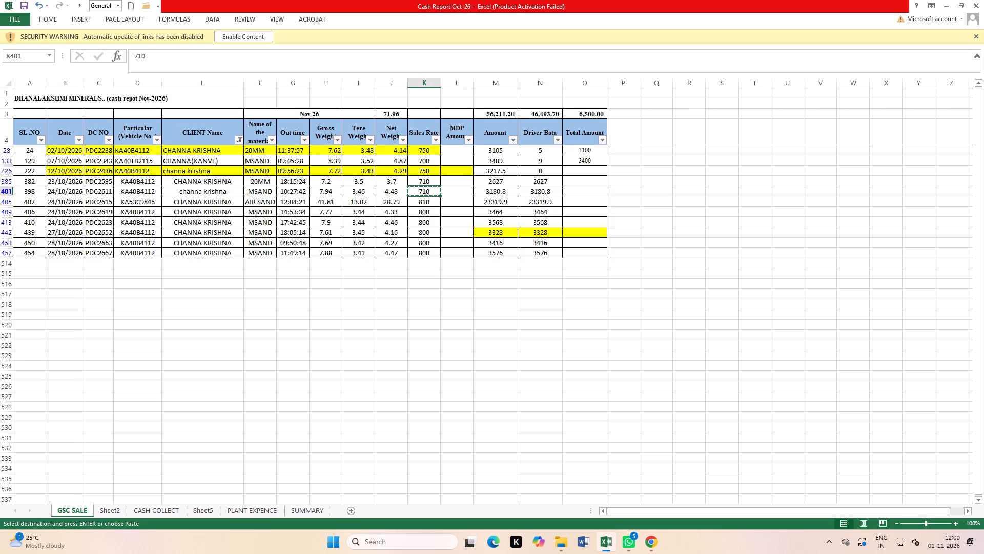
pyautogui.moveTo(425, 210); pyautogui.dragTo(428, 252)
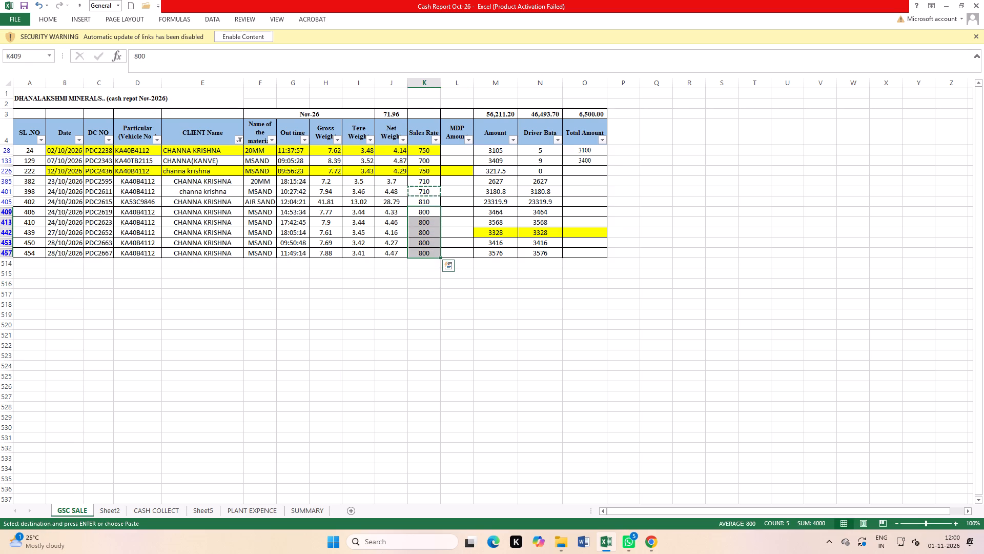
pyautogui.hotkey('ctrl', 'v')
pyautogui.click(552, 308)
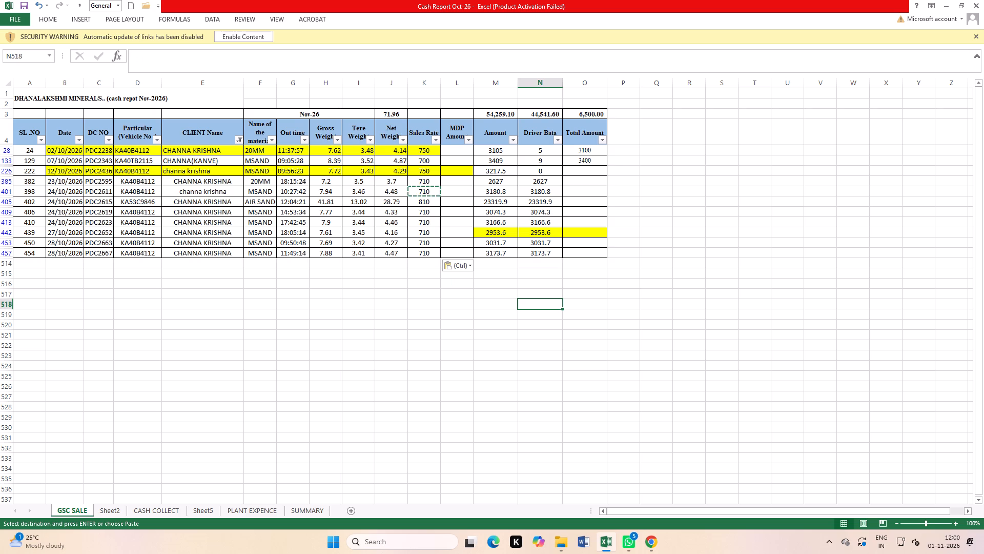
# Save the workbook with the revised sales rates.
pyautogui.tripleClick(22, 5)
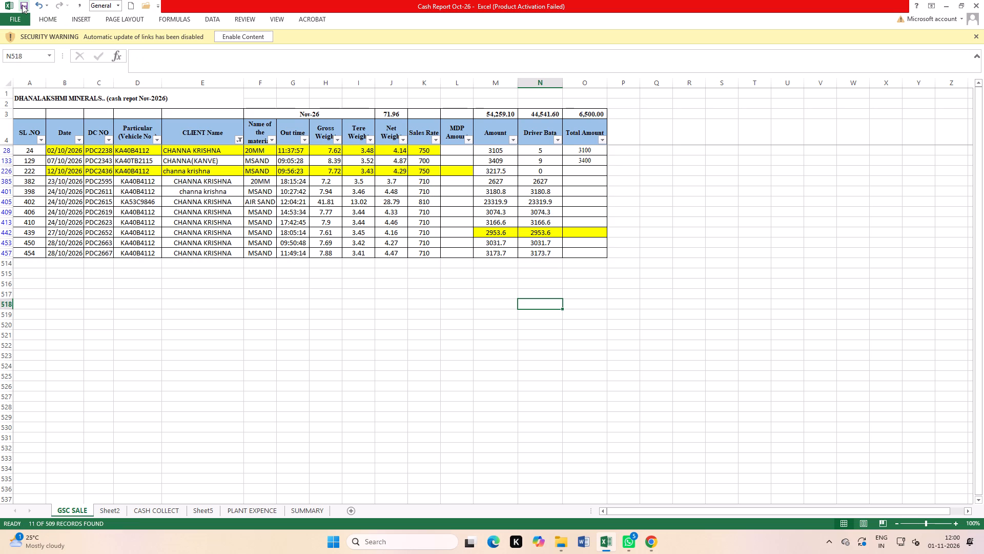
pyautogui.click(1, 234)
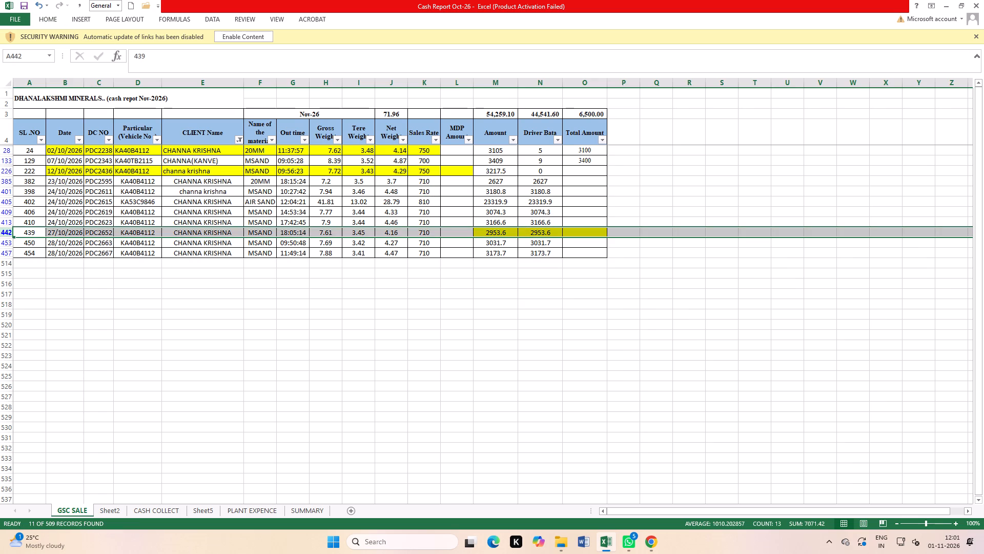
pyautogui.moveTo(537, 232); pyautogui.dragTo(540, 253)
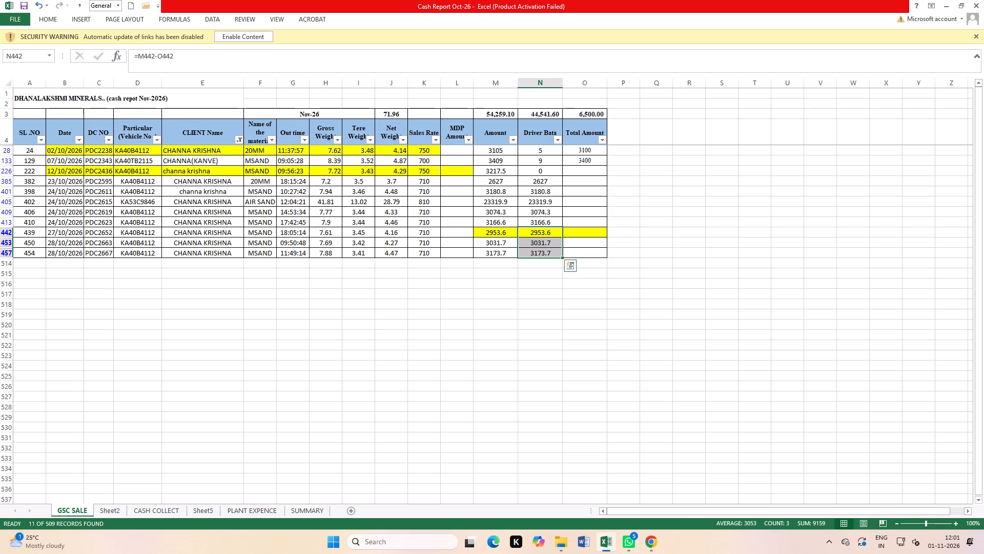
pyautogui.click(23, 5)
# Remove the header filters so all sales are listed, and go back to the blank Total Amounts from row 163.
pyautogui.scroll(7, 435, 373)
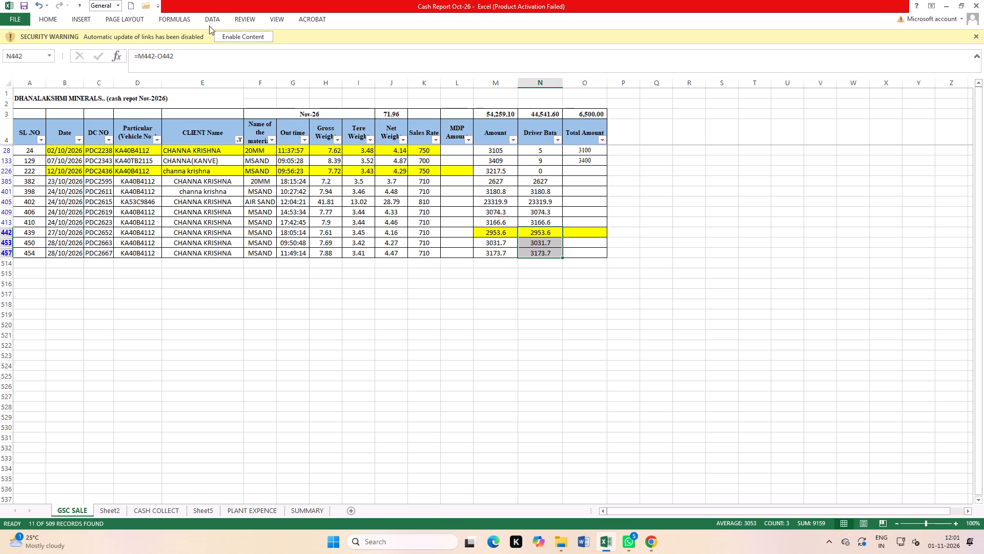
pyautogui.click(207, 19)
pyautogui.click(267, 50)
pyautogui.scroll(3, 596, 284)
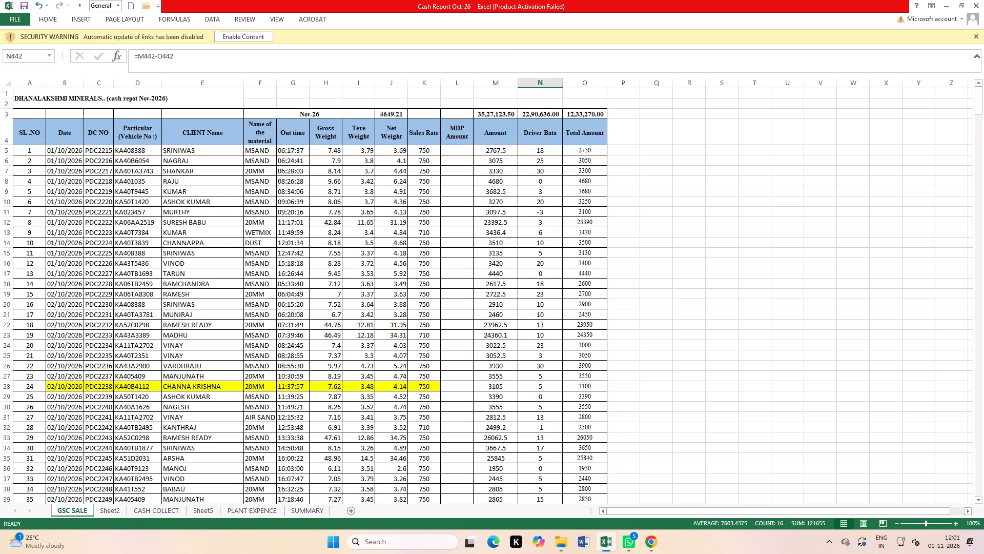
pyautogui.scroll(-20, 597, 290)
pyautogui.scroll(-20, 597, 290)
pyautogui.scroll(-6, 597, 290)
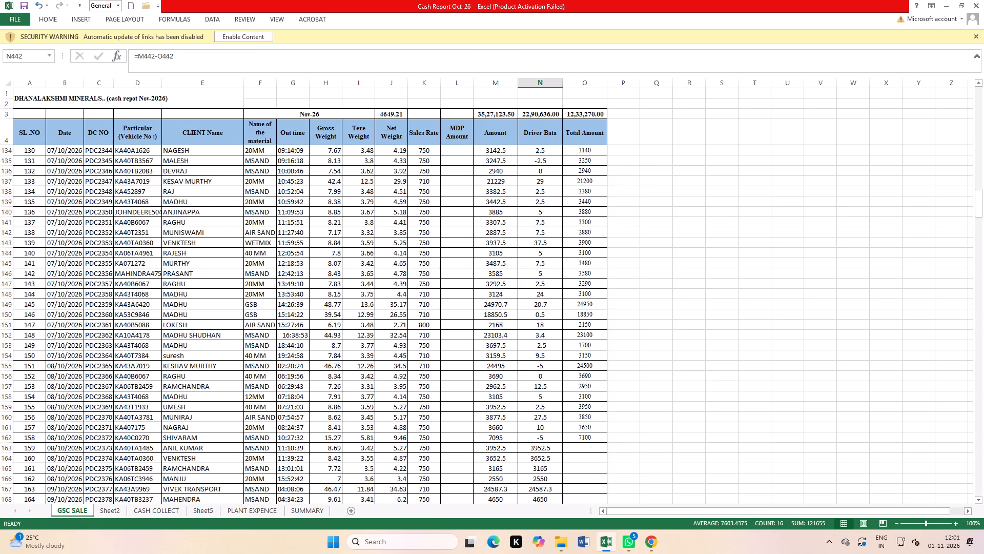
# Enter Total Amounts of 3950, 3650, 3650, 3150 and 2550 in rows 162 to 166 for the 08/10/2026 sales.
pyautogui.scroll(-4, 584, 372)
pyautogui.click(580, 226)
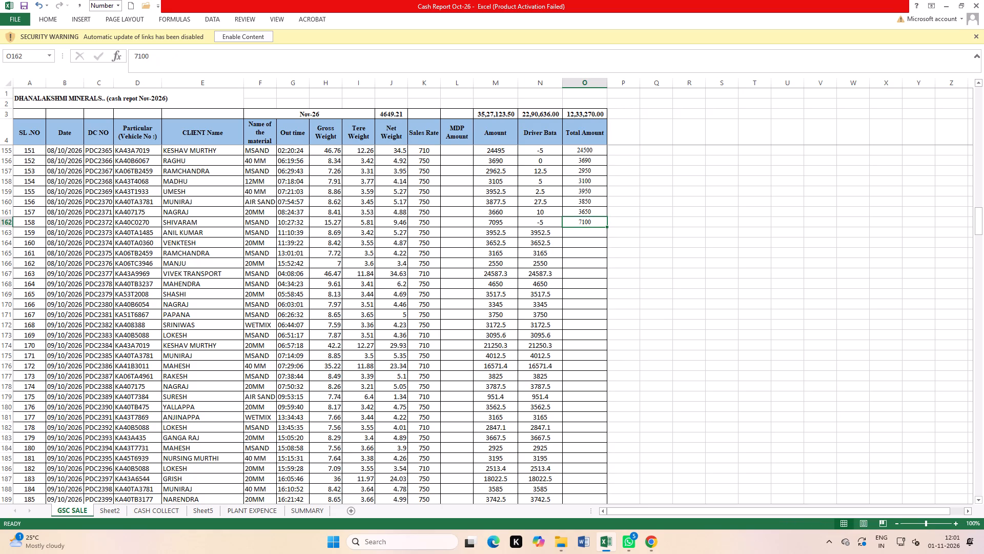
pyautogui.write('3950')
pyautogui.press('Return')
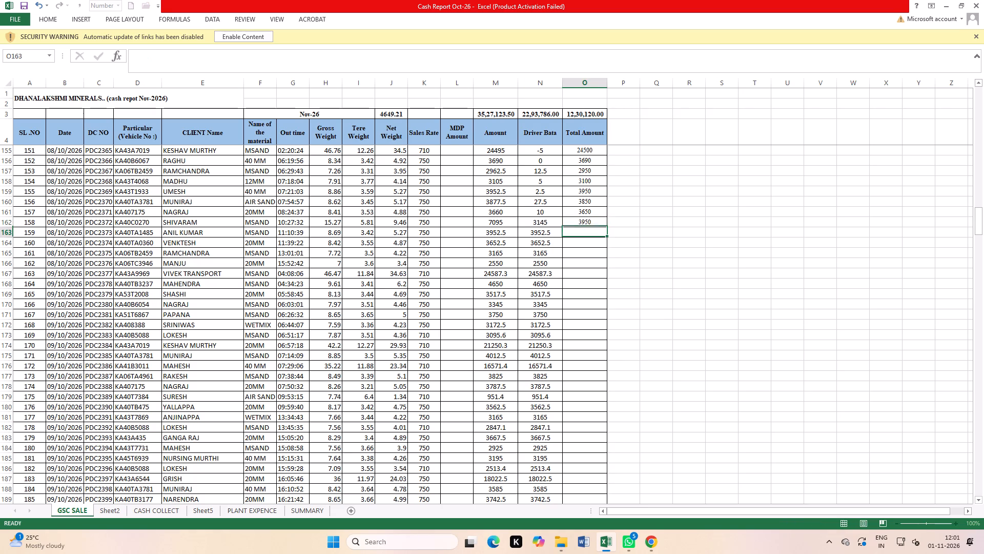
pyautogui.write('3650')
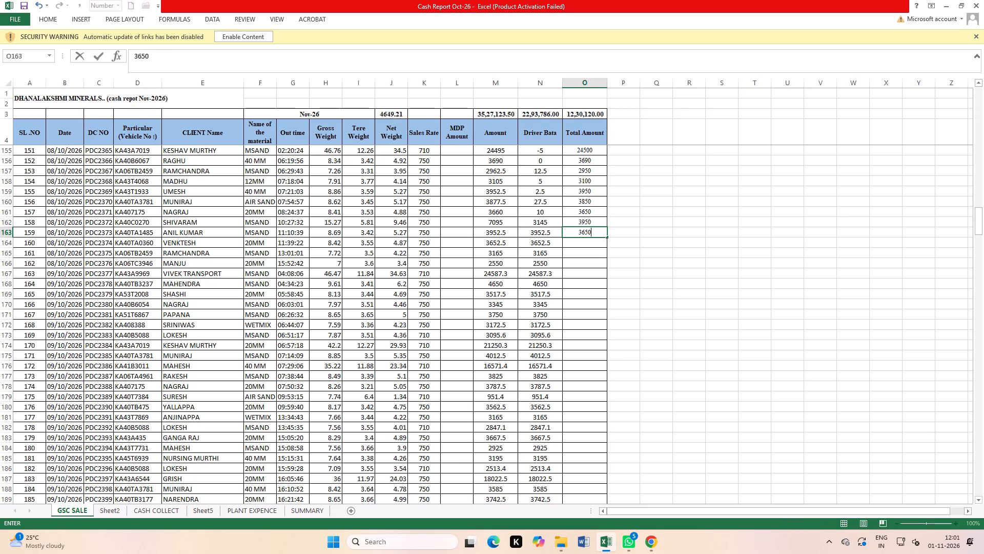
pyautogui.press('Return')
pyautogui.write('3650')
pyautogui.press('Return')
pyautogui.write('3150')
pyautogui.press('Return')
pyautogui.write('2550')
pyautogui.press('Return')
# Enter Total Amounts of 24580, 4650, 3500, 3340, 3750 and 3150 in rows 167 to 172 for the 09/10/2026 sales.
pyautogui.write('24')
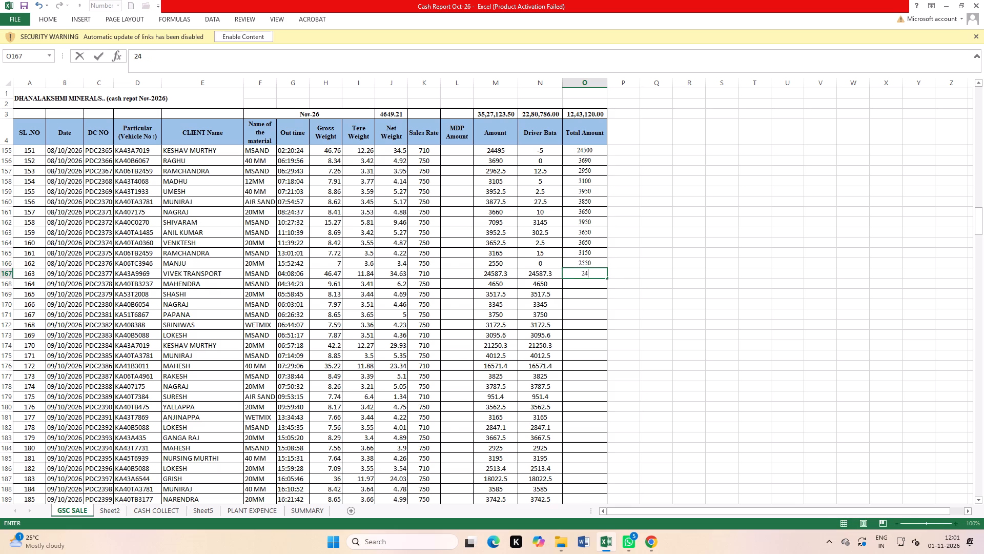
pyautogui.write('580')
pyautogui.press('Return')
pyautogui.write('4650')
pyautogui.press('Return')
pyautogui.write('3500')
pyautogui.press('Return')
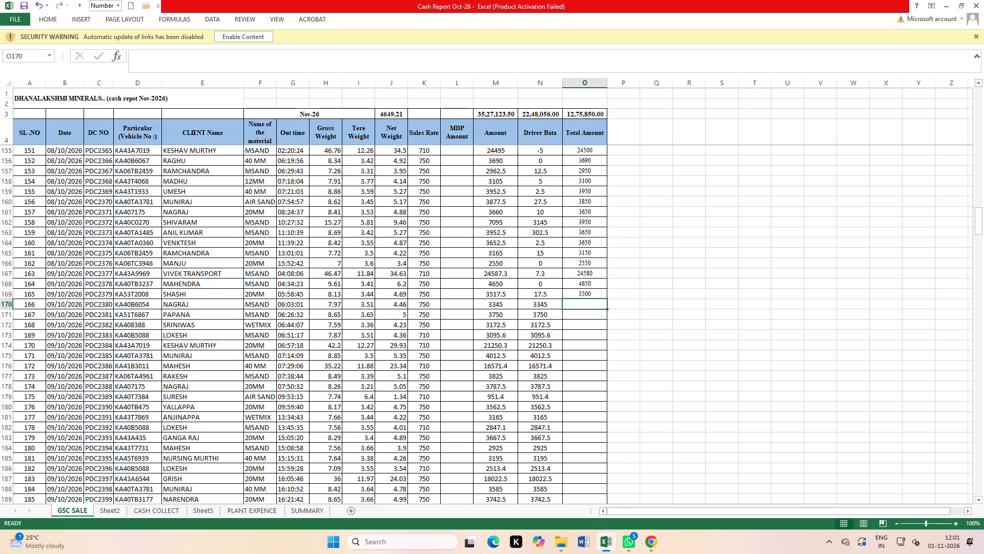
pyautogui.write('33400')
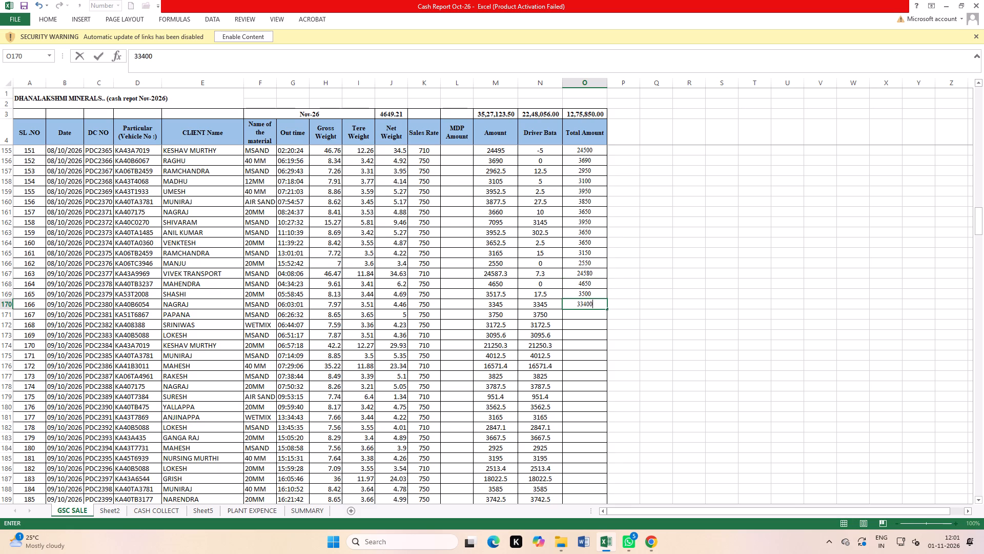
pyautogui.press('BackSpace')
pyautogui.press('Return')
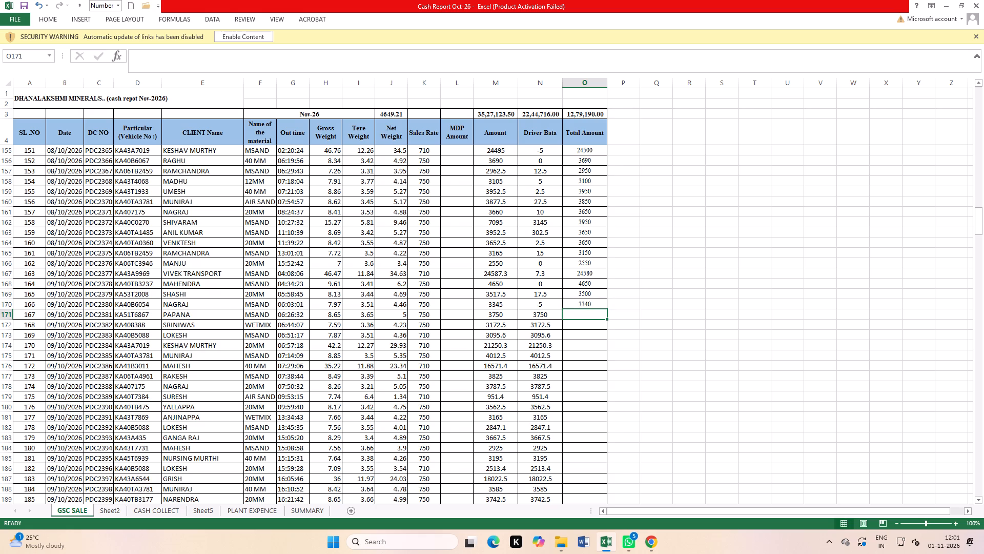
pyautogui.write('3750')
pyautogui.press('Return')
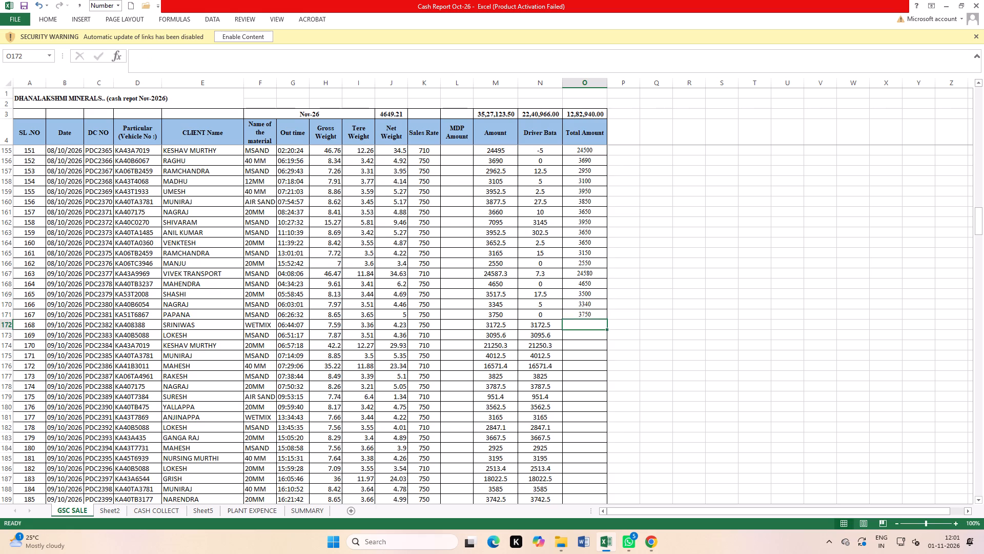
pyautogui.write('3150')
pyautogui.press('Return')
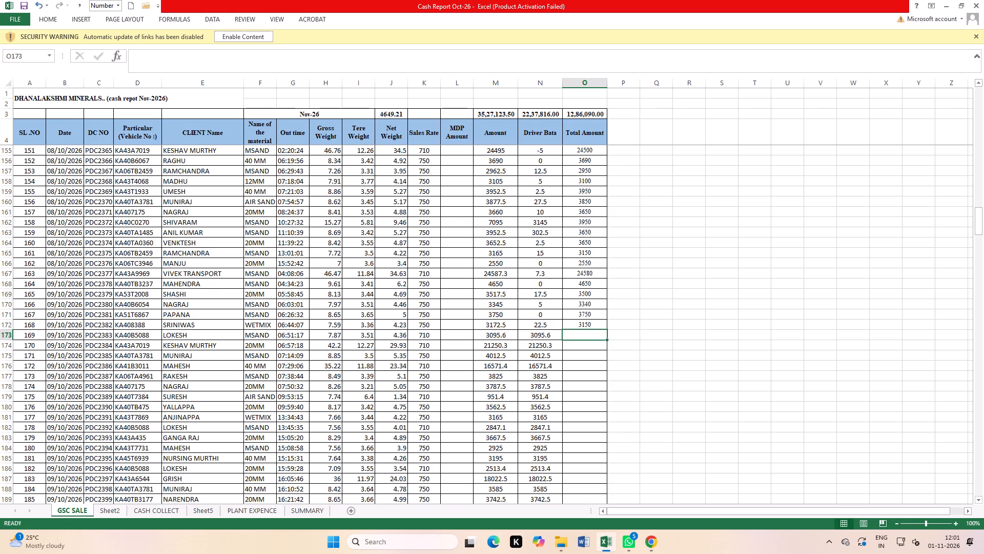
# Save the workbook with the newly entered Total Amounts.
pyautogui.click(677, 266)
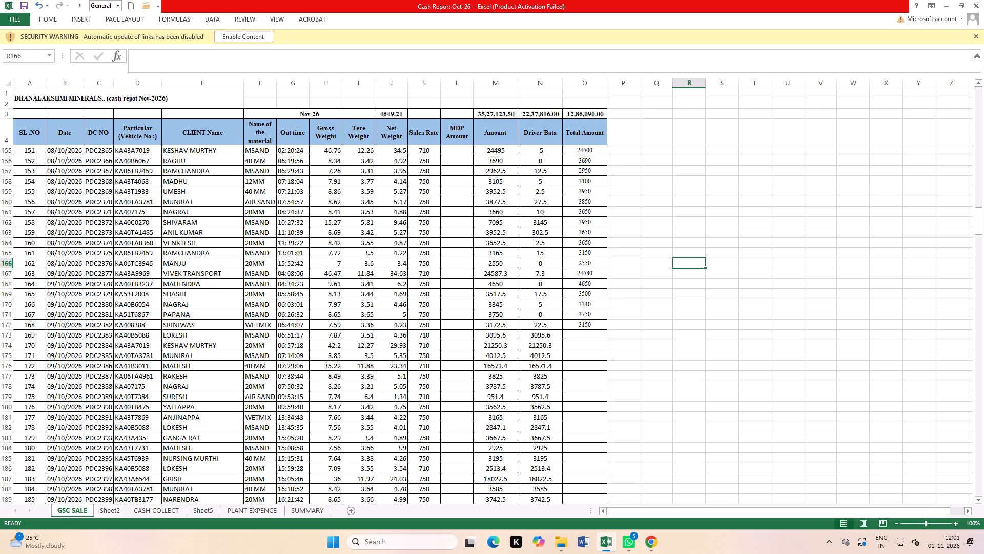
pyautogui.doubleClick(22, 2)
# Switch to the DC/Pending DC report in Chrome and set its filters to PENDINGDC from 01/10/2026 to 31/10/2026.
pyautogui.click(662, 499)
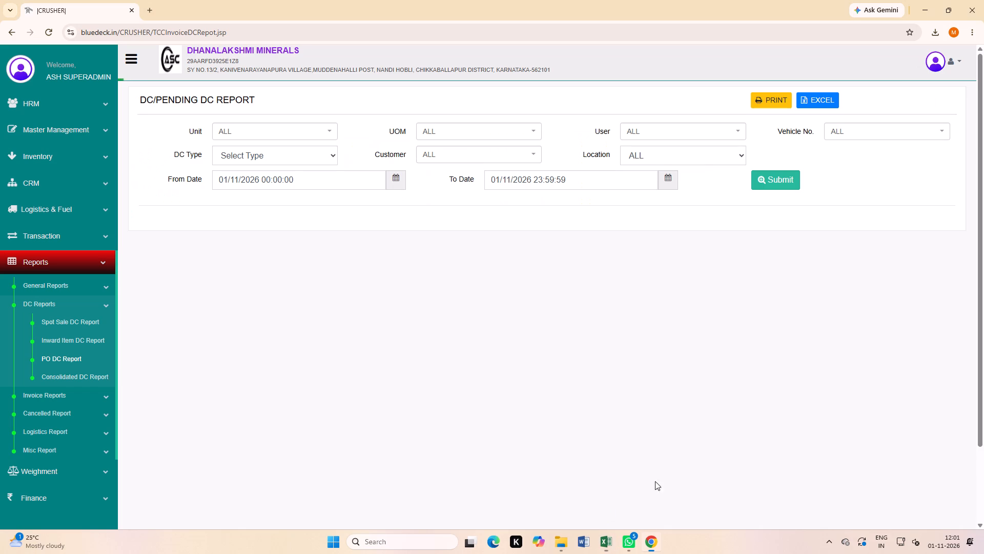
pyautogui.scroll(4, 435, 256)
pyautogui.click(284, 150)
pyautogui.click(248, 159)
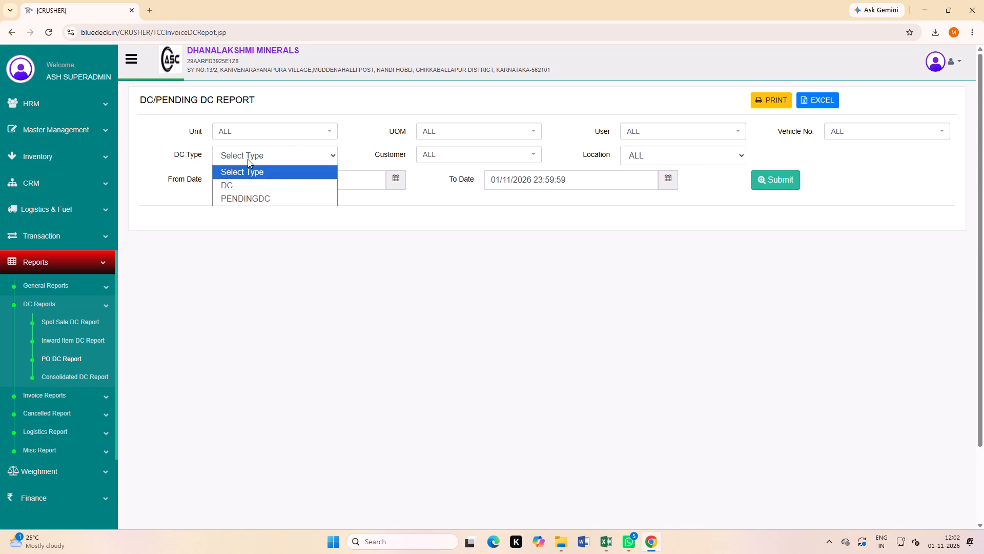
pyautogui.click(240, 192)
pyautogui.click(255, 154)
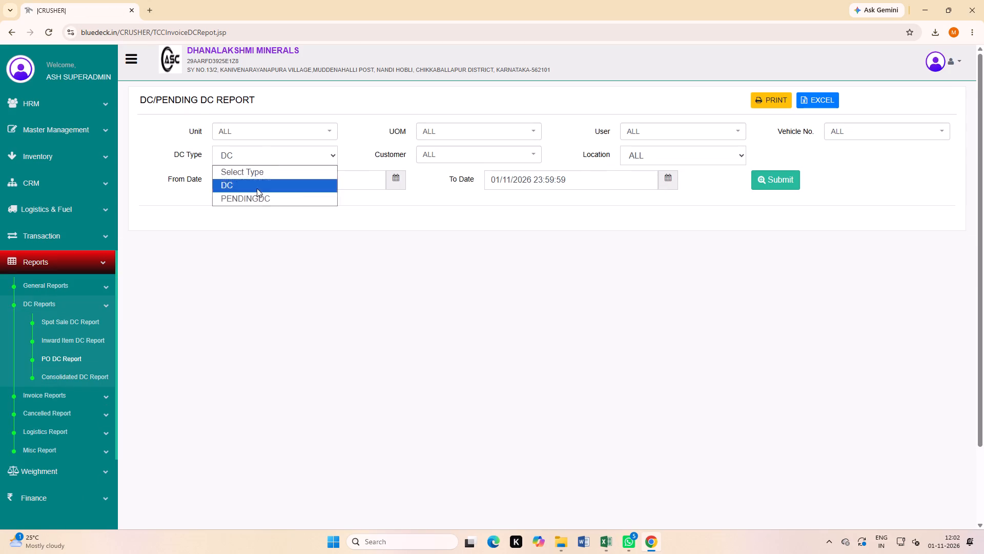
pyautogui.click(253, 197)
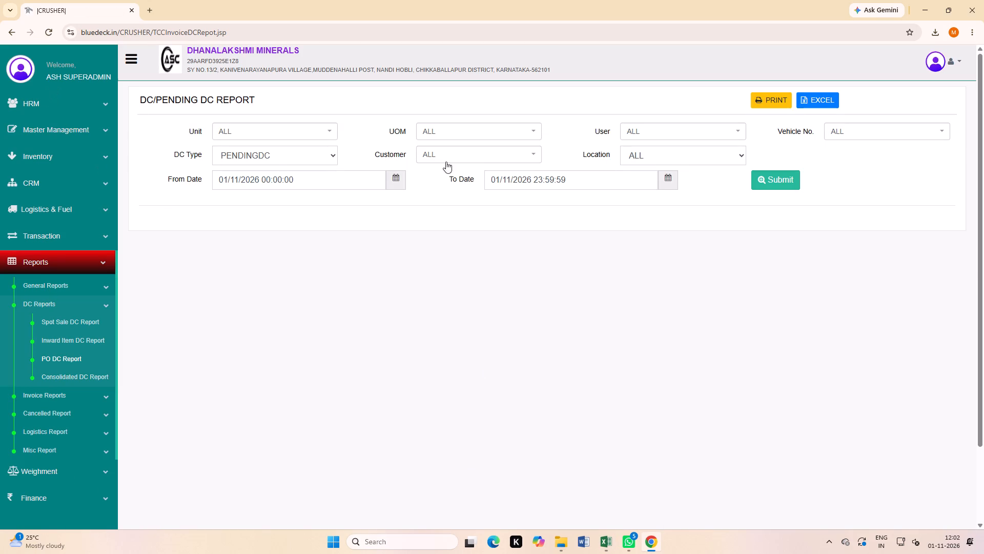
pyautogui.click(398, 176)
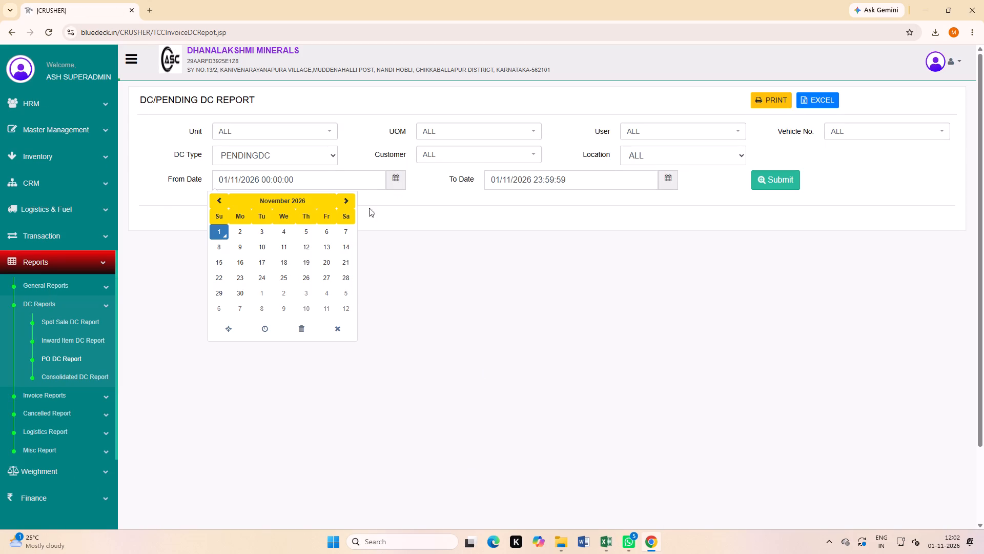
pyautogui.click(221, 204)
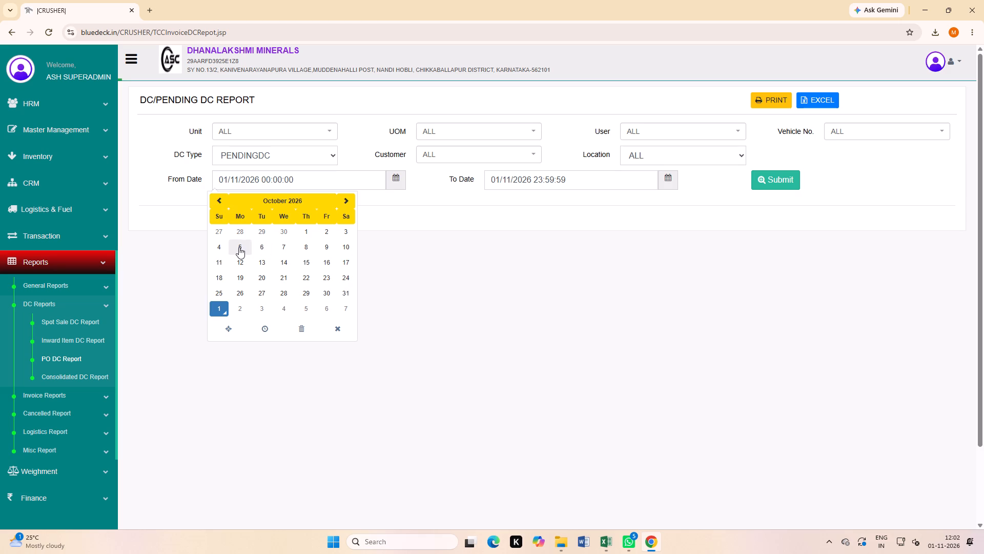
pyautogui.click(302, 232)
pyautogui.click(547, 292)
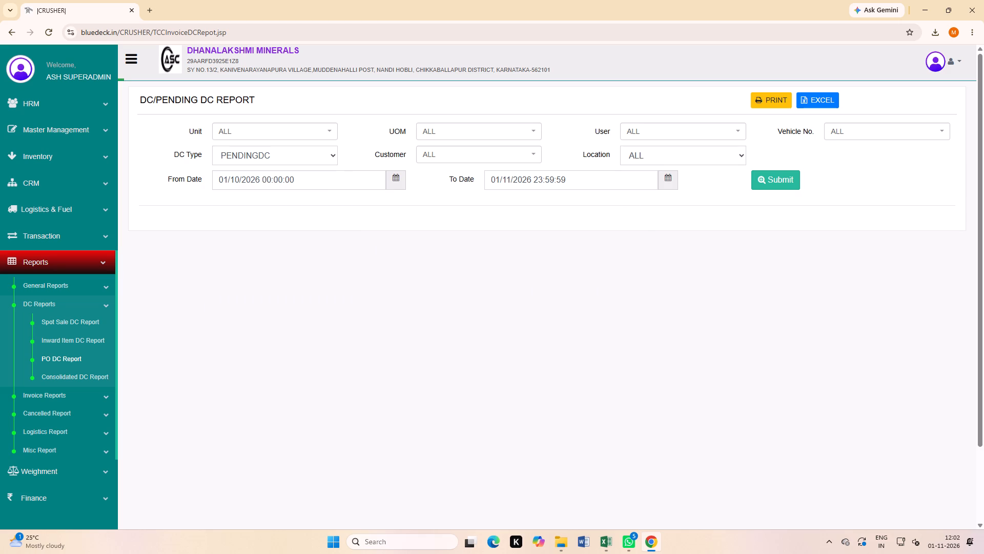
pyautogui.click(665, 177)
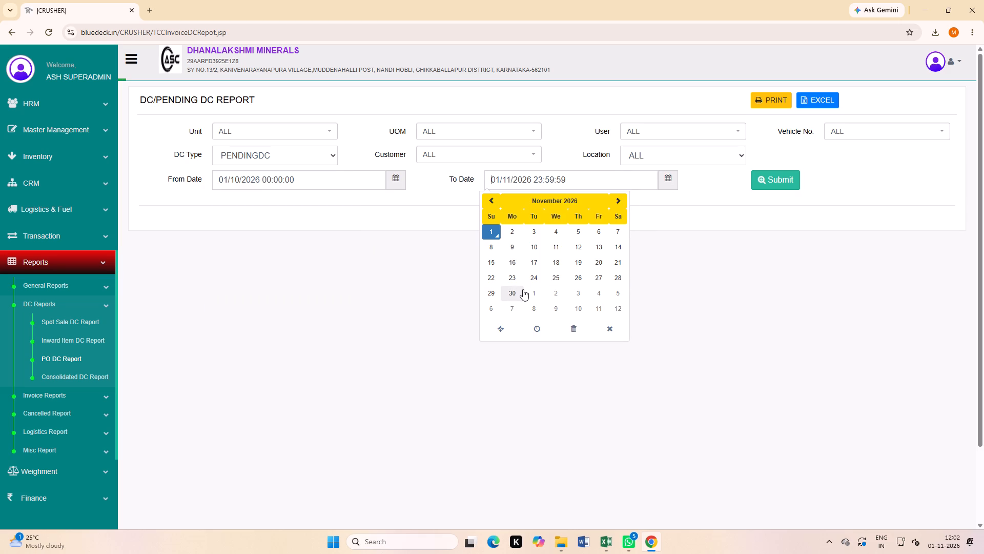
pyautogui.click(489, 200)
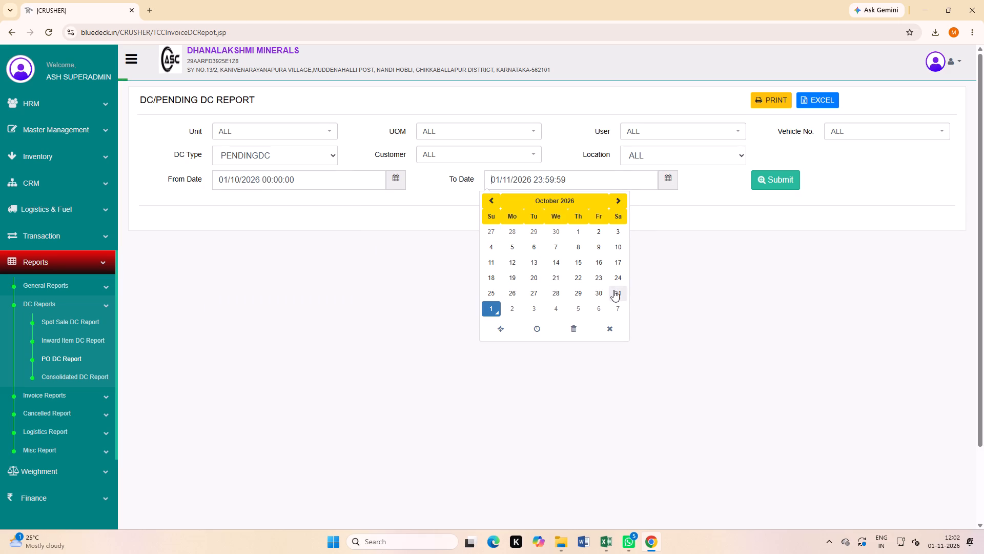
pyautogui.click(613, 290)
pyautogui.click(723, 305)
pyautogui.click(854, 136)
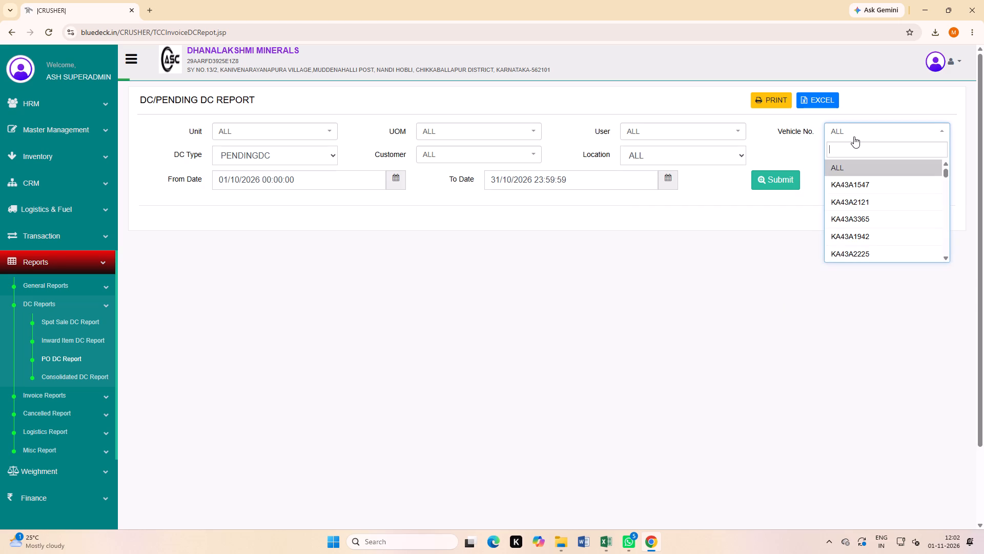
pyautogui.press('5')
pyautogui.write('698')
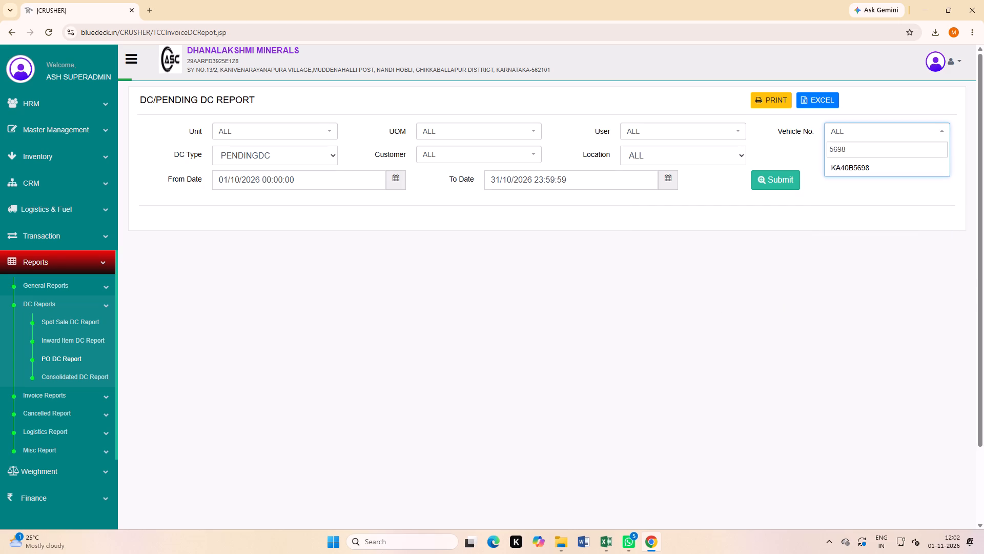
pyautogui.click(868, 169)
pyautogui.click(766, 177)
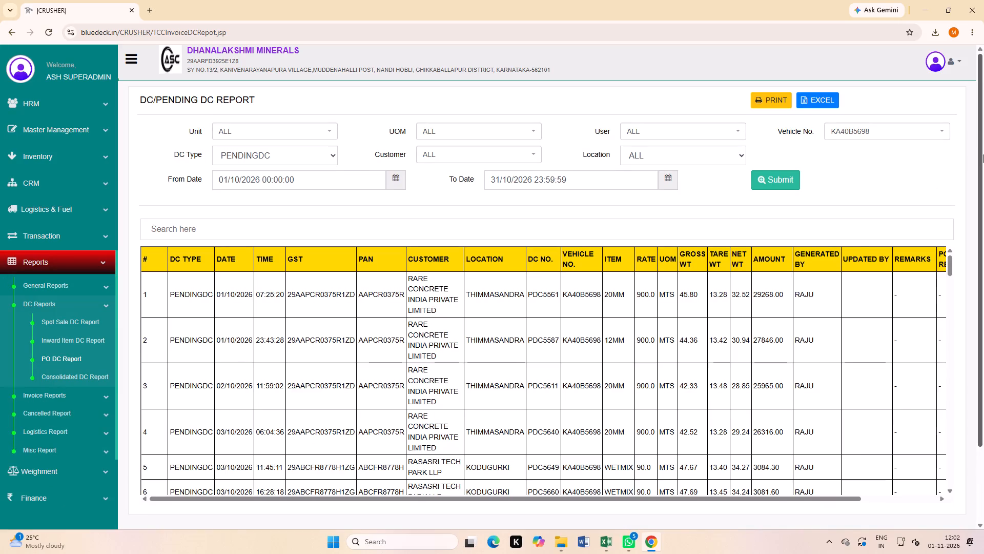
pyautogui.moveTo(980, 149); pyautogui.dragTo(983, 350)
pyautogui.scroll(-10, 344, 367)
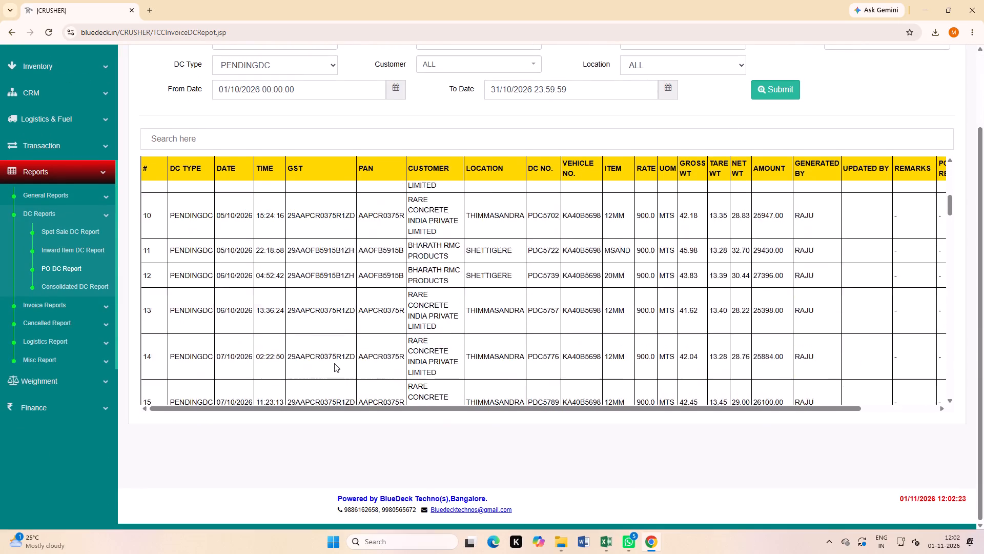
pyautogui.scroll(-20, 334, 363)
pyautogui.scroll(-20, 334, 363)
pyautogui.scroll(-9, 334, 363)
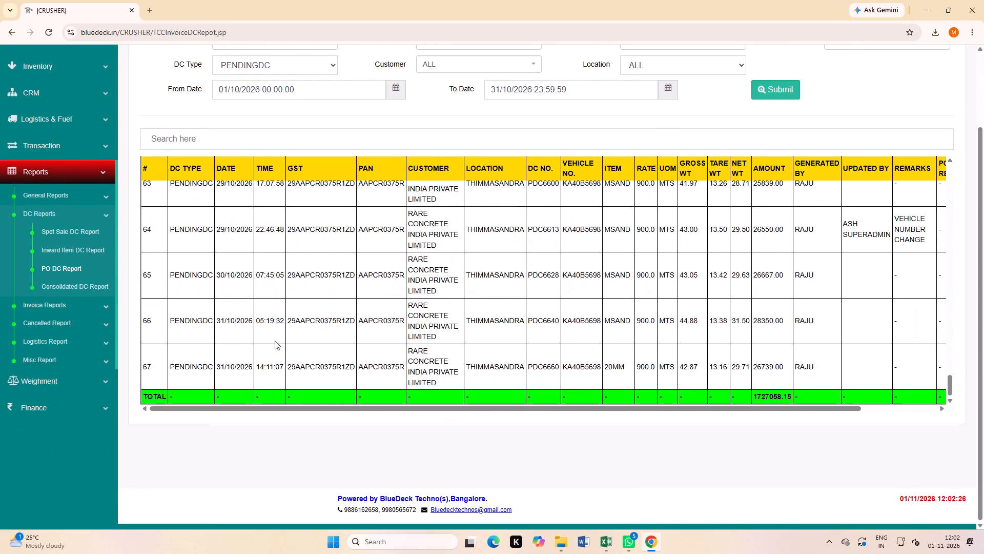
pyautogui.scroll(-4, 275, 341)
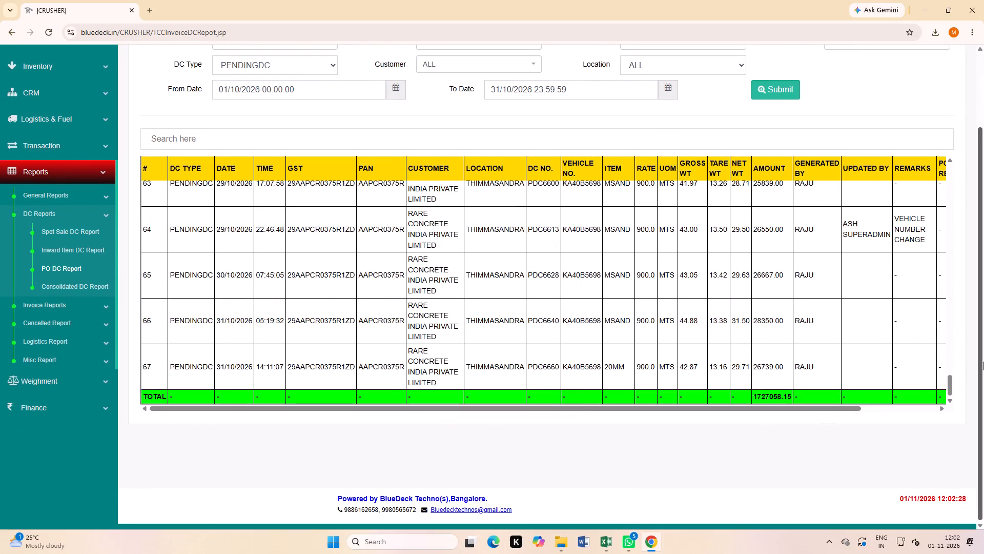
pyautogui.moveTo(949, 383); pyautogui.dragTo(983, 160)
pyautogui.scroll(3, 539, 252)
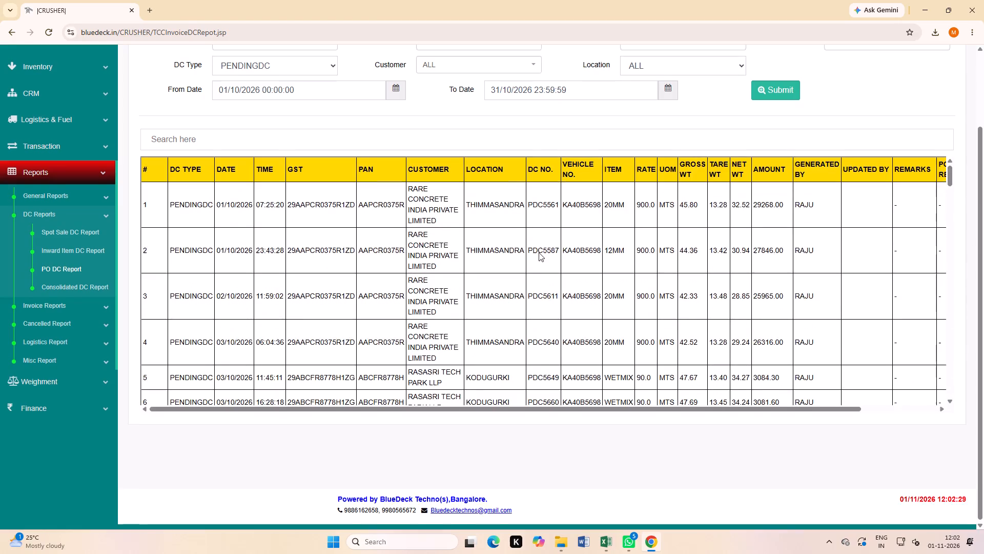
pyautogui.scroll(3, 539, 252)
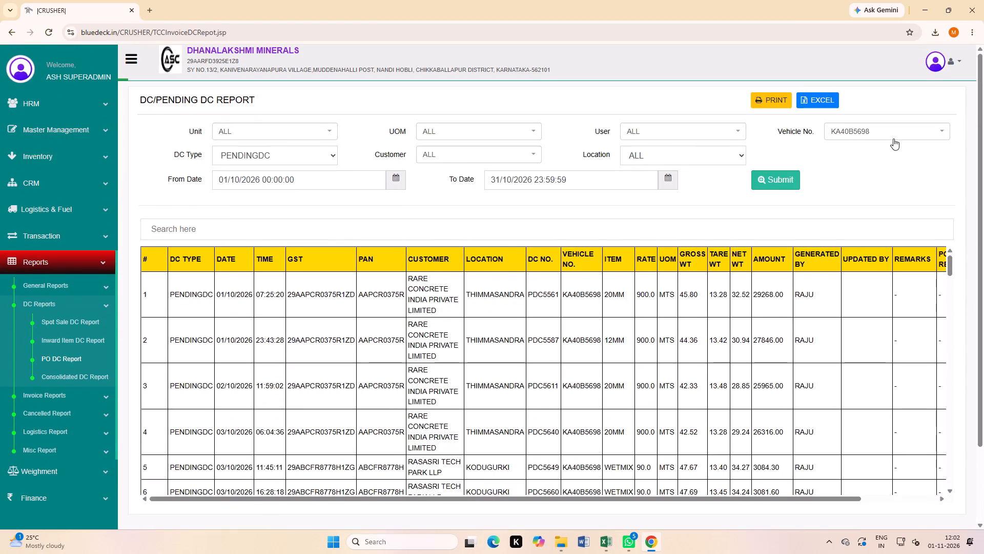
pyautogui.click(873, 125)
pyautogui.write('0231')
pyautogui.click(884, 163)
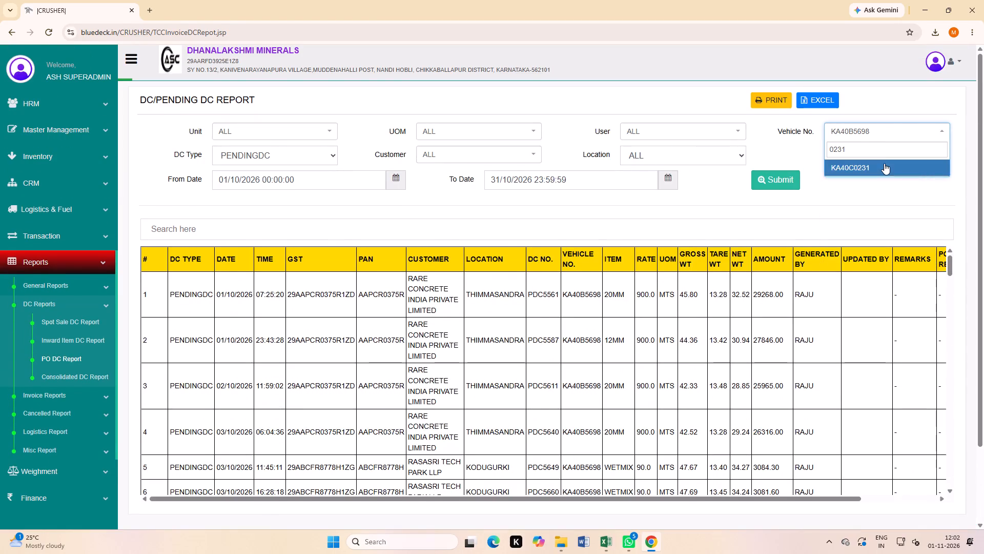
pyautogui.click(768, 175)
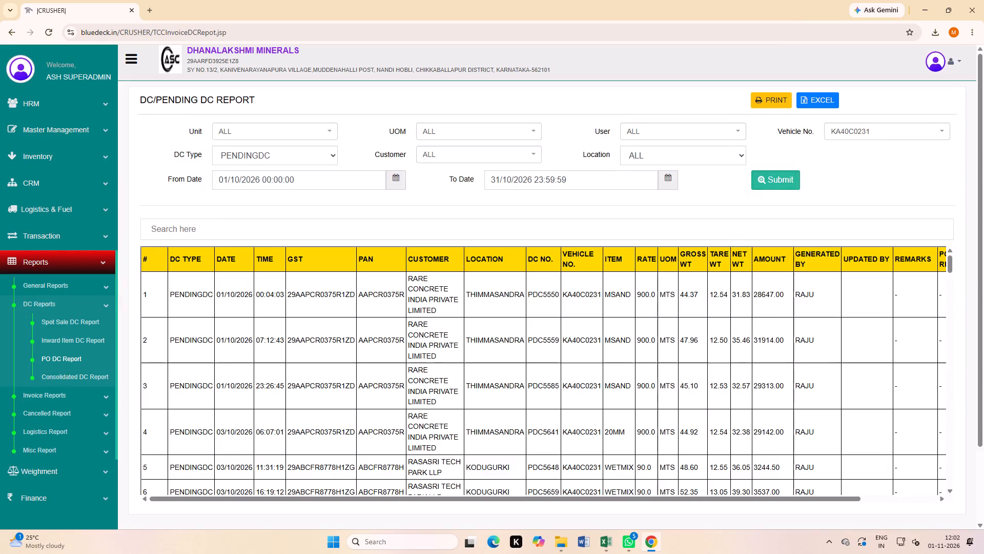
pyautogui.moveTo(948, 265); pyautogui.dragTo(949, 508)
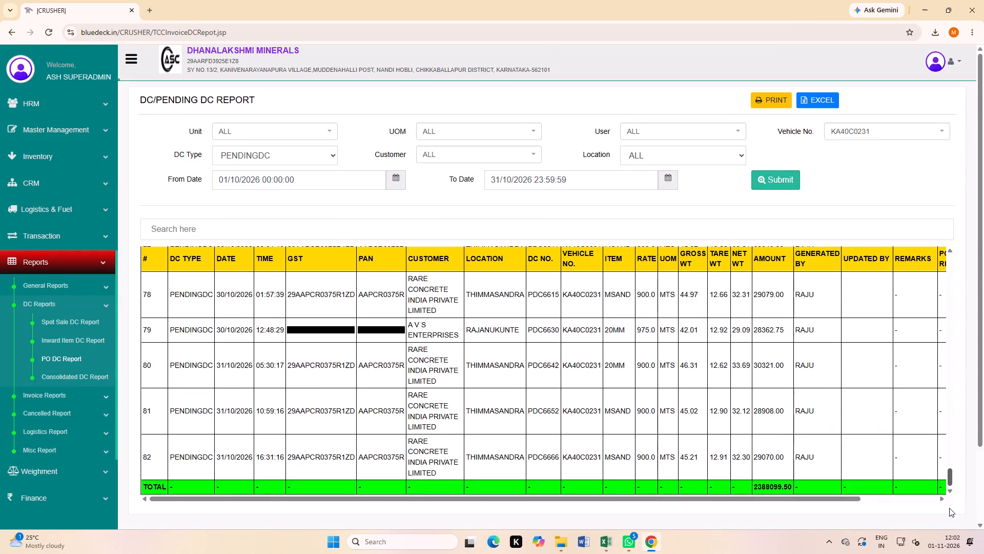
pyautogui.moveTo(949, 508); pyautogui.dragTo(949, 504)
pyautogui.scroll(-6, 291, 384)
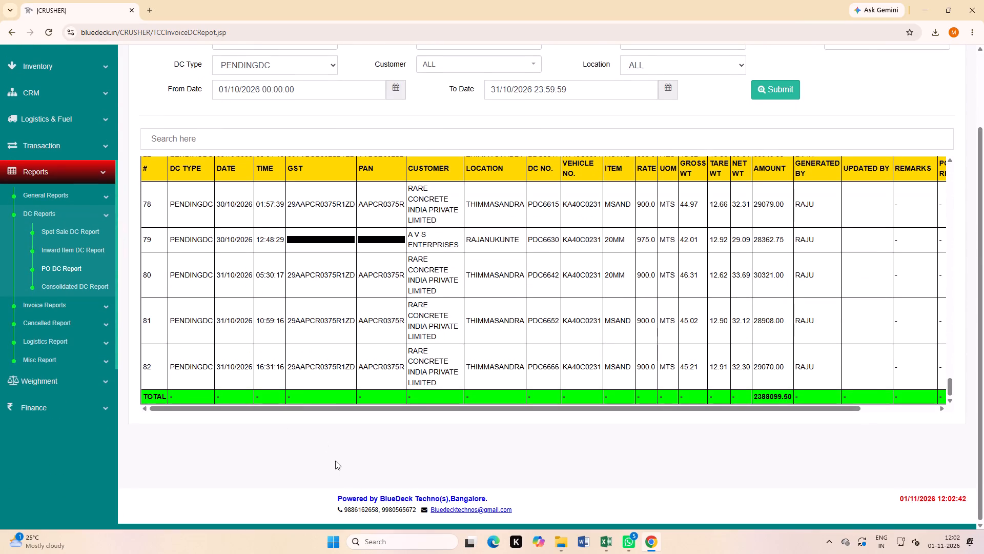
pyautogui.scroll(16, 327, 443)
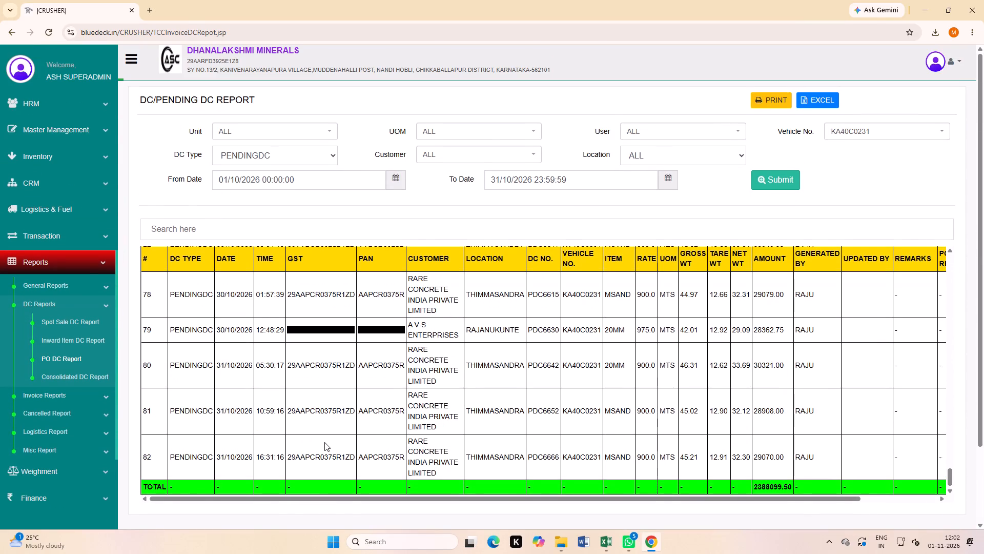
pyautogui.scroll(17, 381, 341)
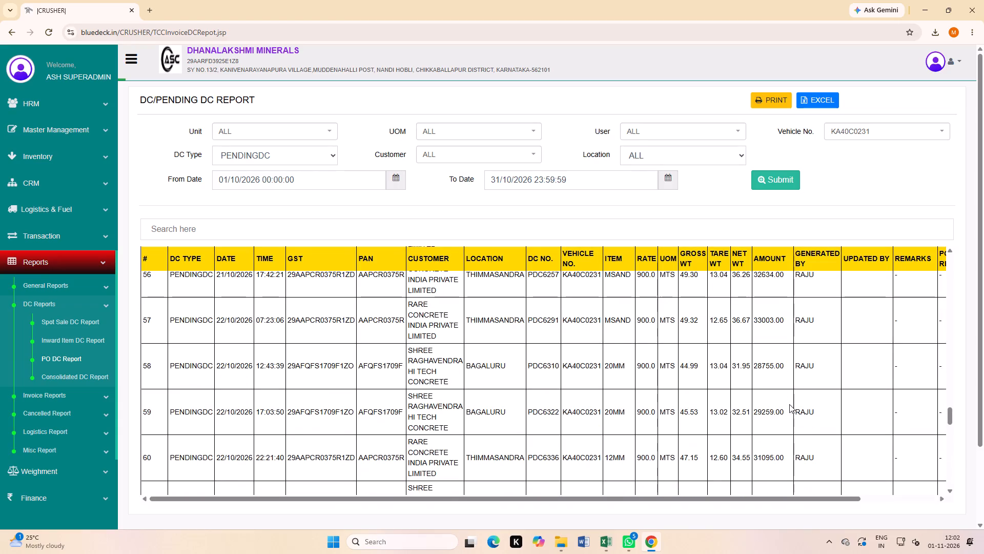
pyautogui.scroll(6, 342, 325)
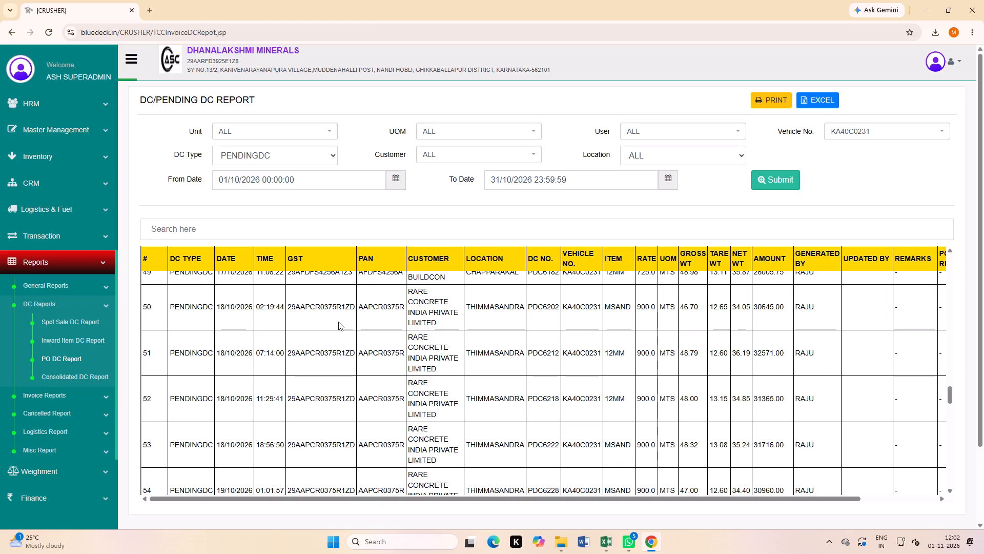
pyautogui.scroll(14, 330, 302)
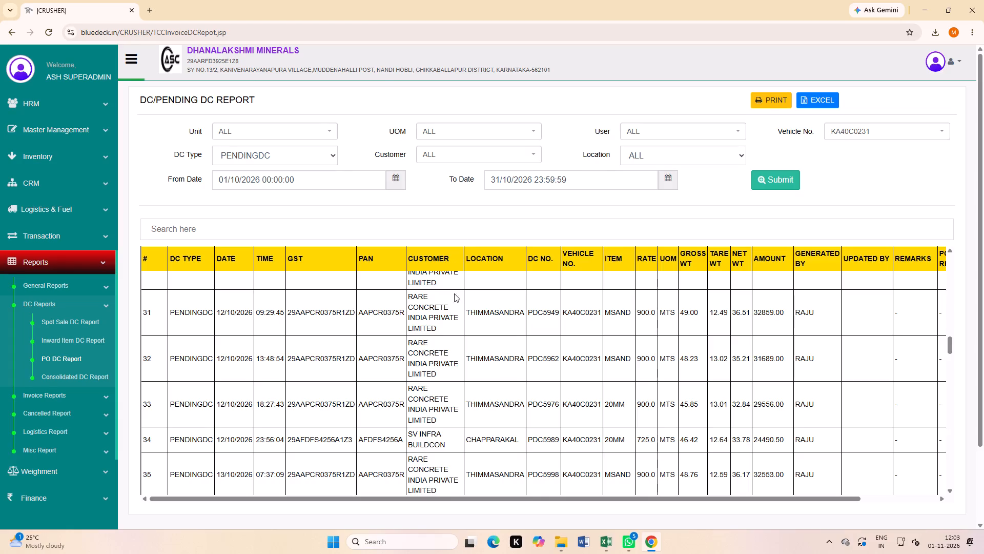
pyautogui.scroll(20, 153, 421)
pyautogui.scroll(1, 153, 421)
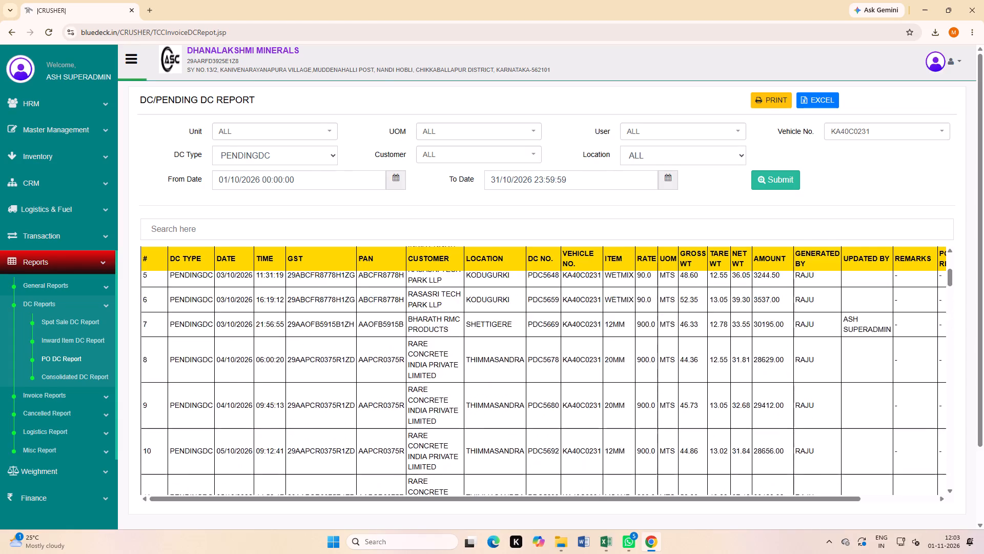
pyautogui.scroll(11, 426, 375)
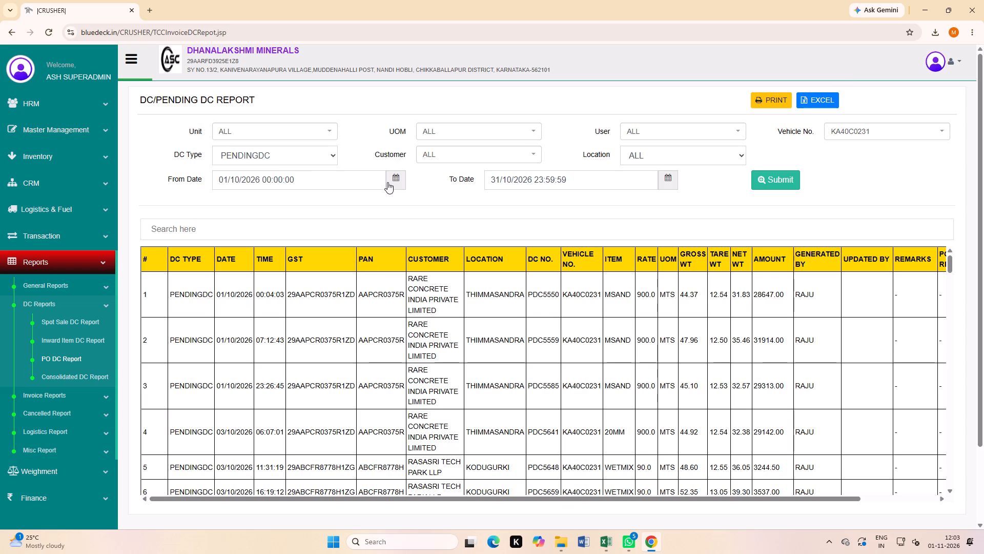
# Set the DC/Pending DC report's vehicle number filter to ALL.
pyautogui.click(863, 131)
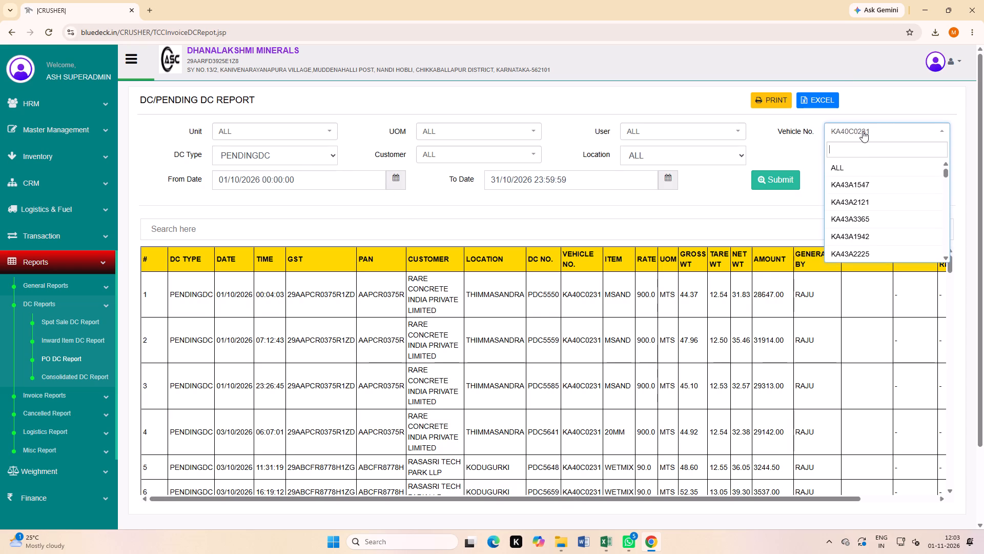
pyautogui.click(860, 170)
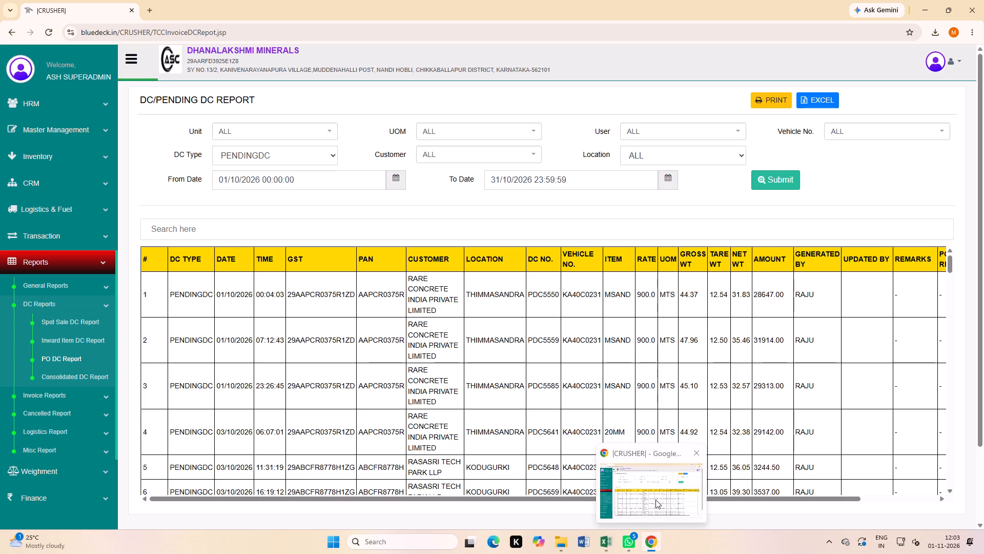
pyautogui.click(777, 358)
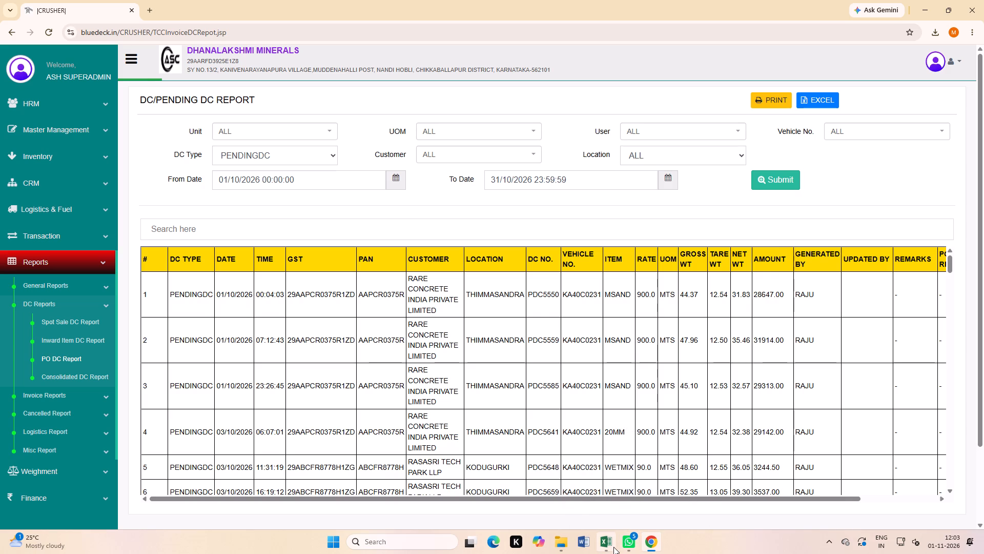
# Open the DIESEL OCT workbook from the Oct-2026 folder in File Explorer without updating its external links.
pyautogui.click(601, 493)
pyautogui.click(565, 542)
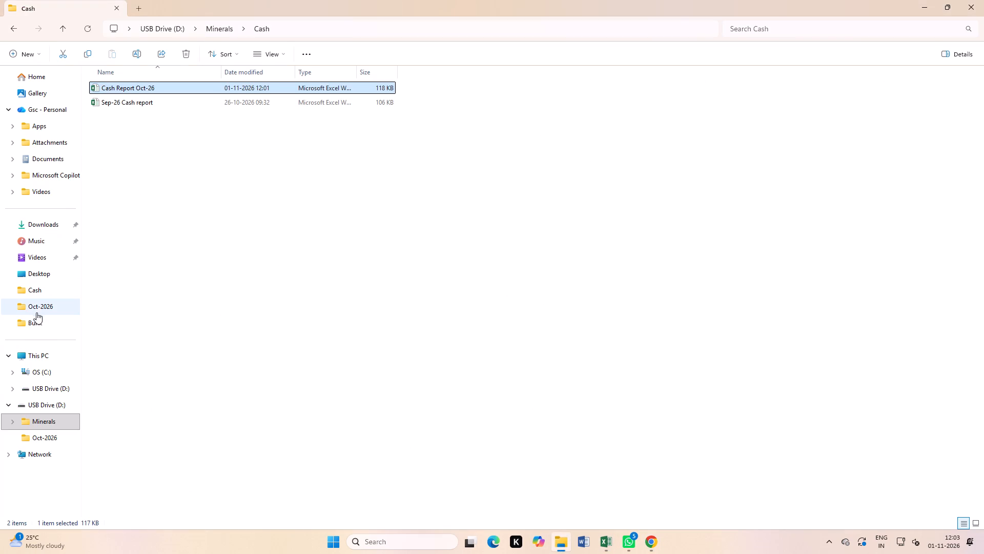
pyautogui.click(39, 307)
pyautogui.doubleClick(121, 105)
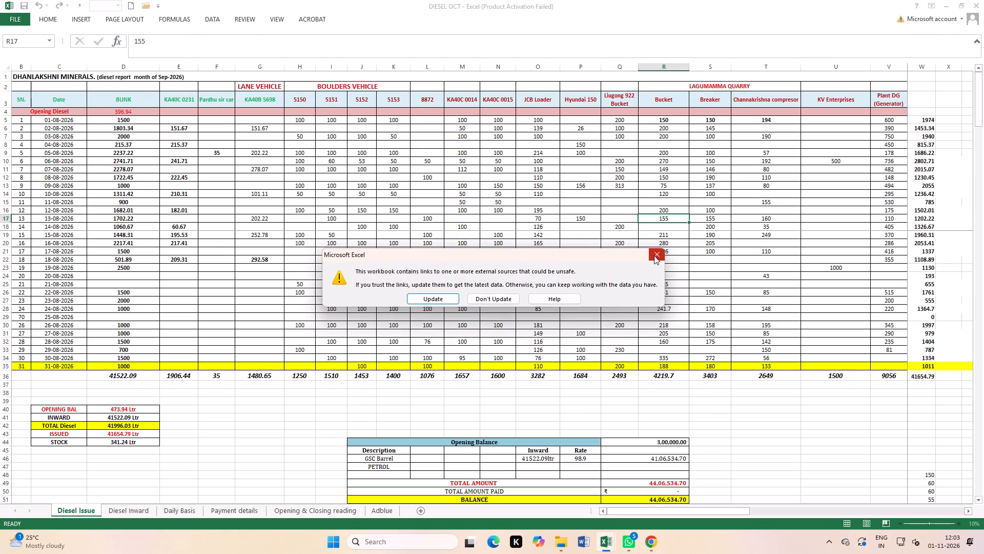
pyautogui.click(654, 255)
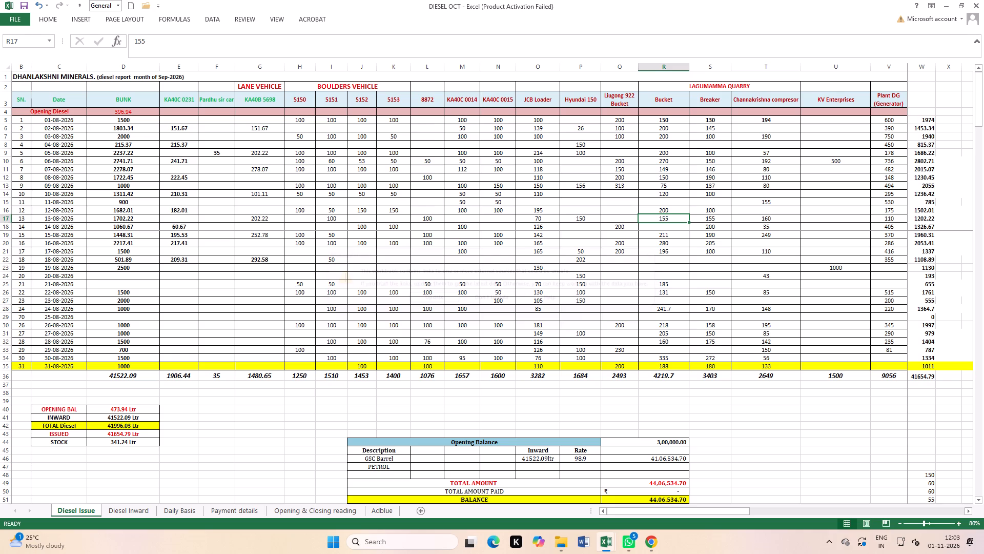
pyautogui.scroll(5, 454, 284)
pyautogui.click(143, 507)
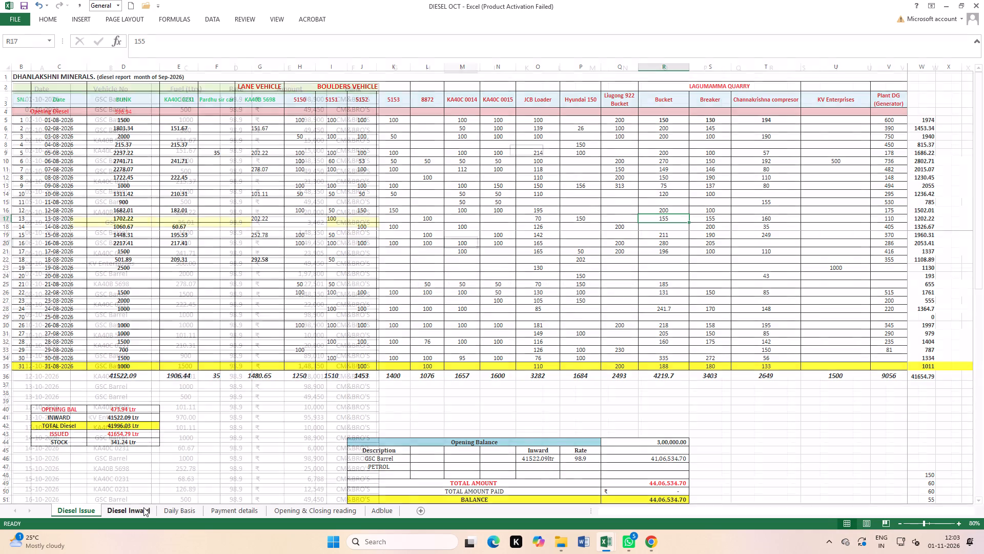
pyautogui.scroll(6, 143, 323)
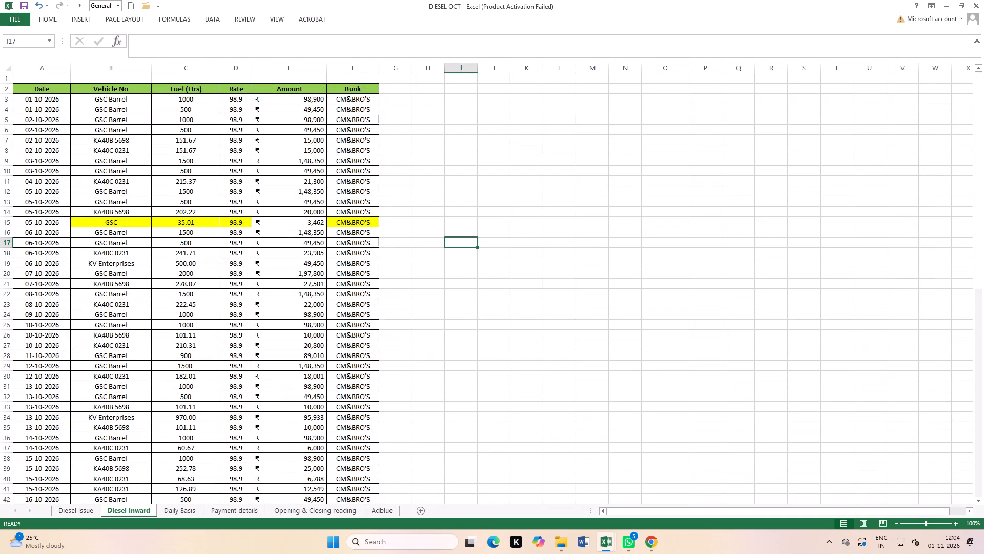
pyautogui.moveTo(27, 91); pyautogui.dragTo(350, 89)
pyautogui.click(208, 17)
pyautogui.click(270, 37)
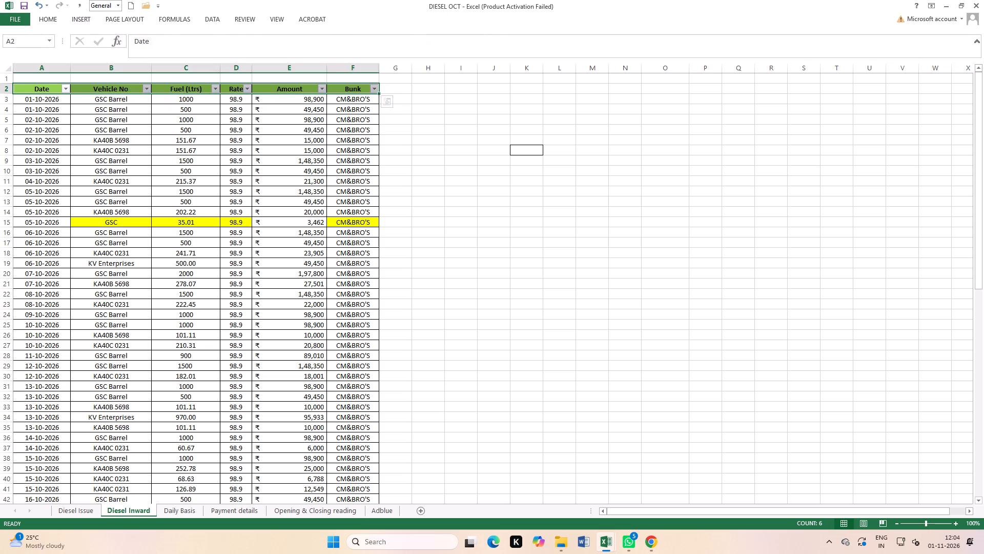
pyautogui.click(277, 190)
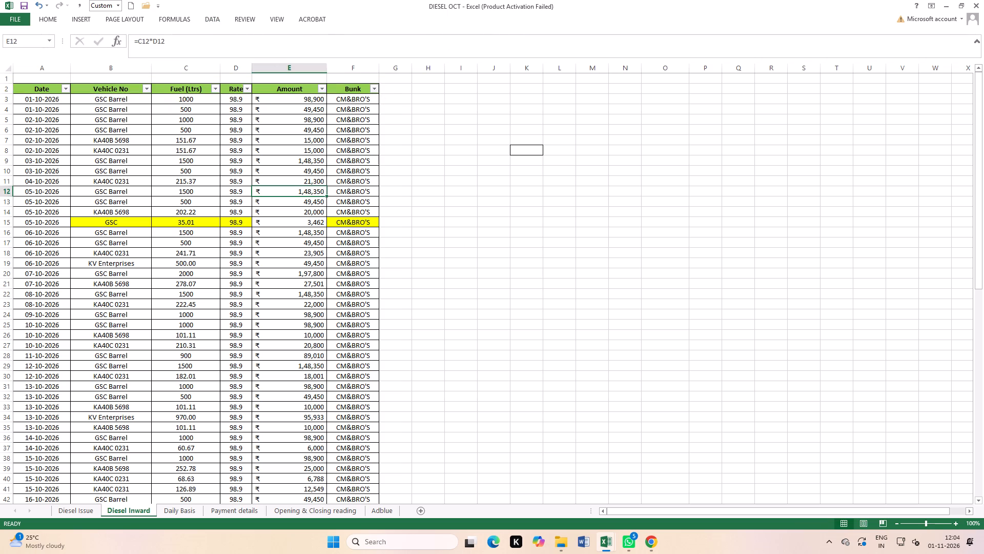
pyautogui.click(142, 88)
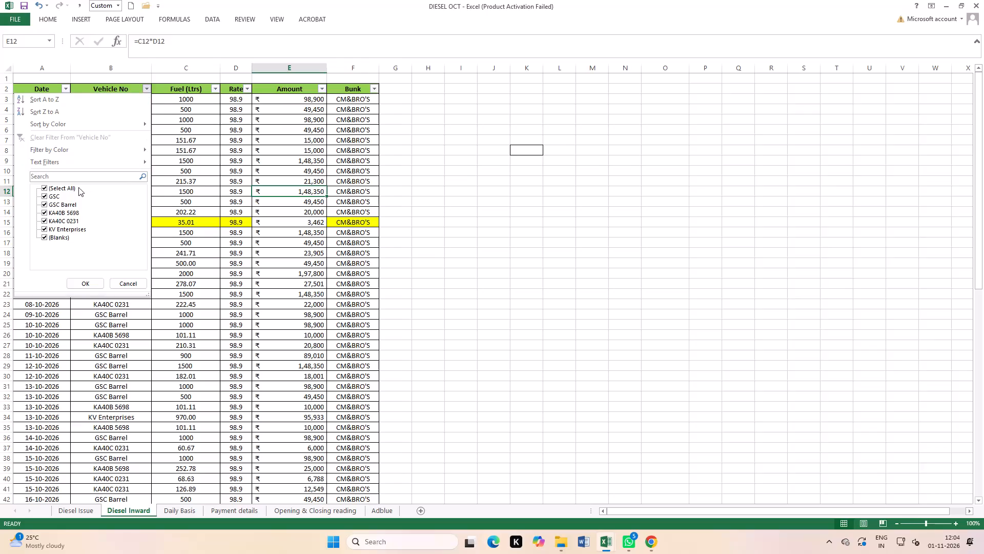
pyautogui.click(73, 188)
pyautogui.click(72, 219)
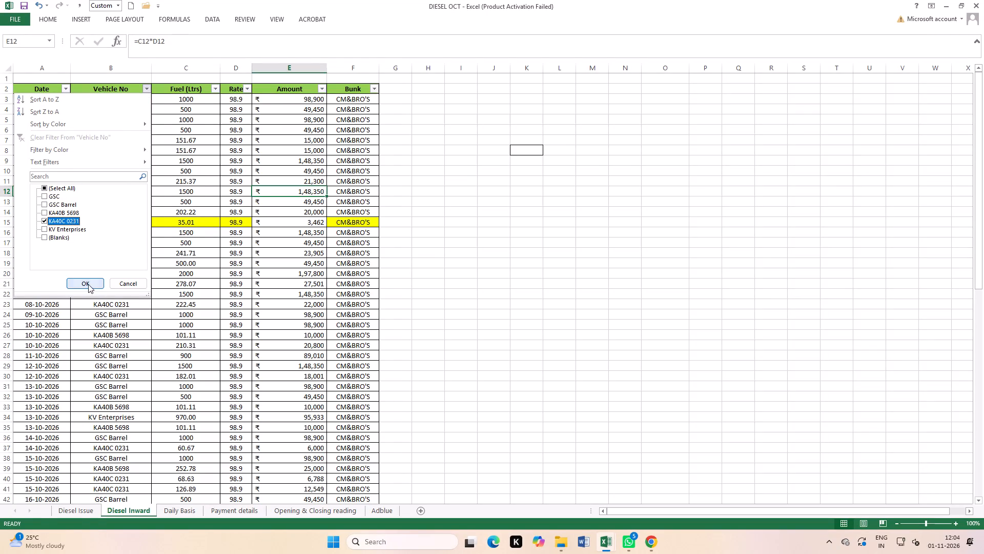
pyautogui.click(88, 284)
# Enter 247.72 as Fuel (Ltrs) in the blank row just above the total row.
pyautogui.click(491, 237)
pyautogui.click(198, 240)
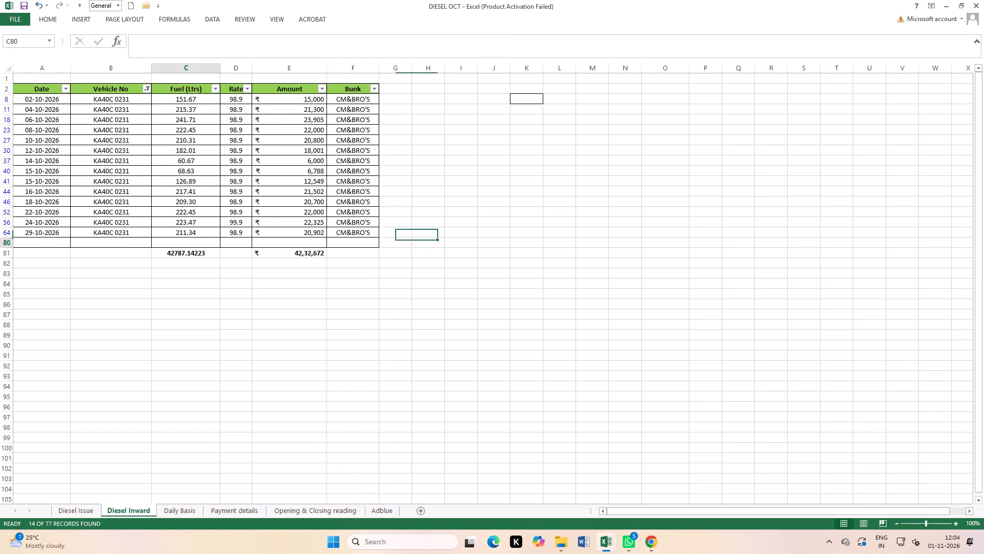
pyautogui.write('247.72')
pyautogui.press('Return')
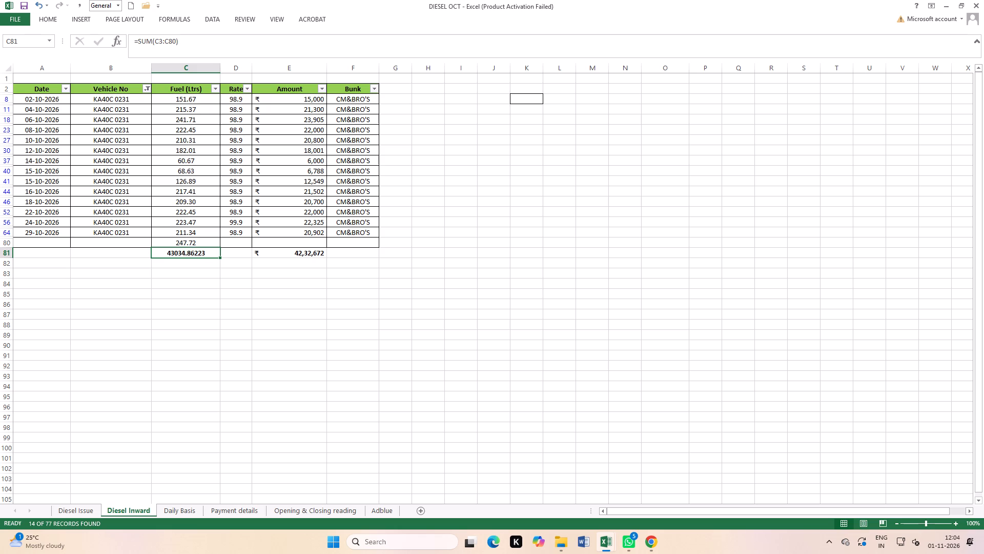
pyautogui.moveTo(203, 243); pyautogui.dragTo(196, 106)
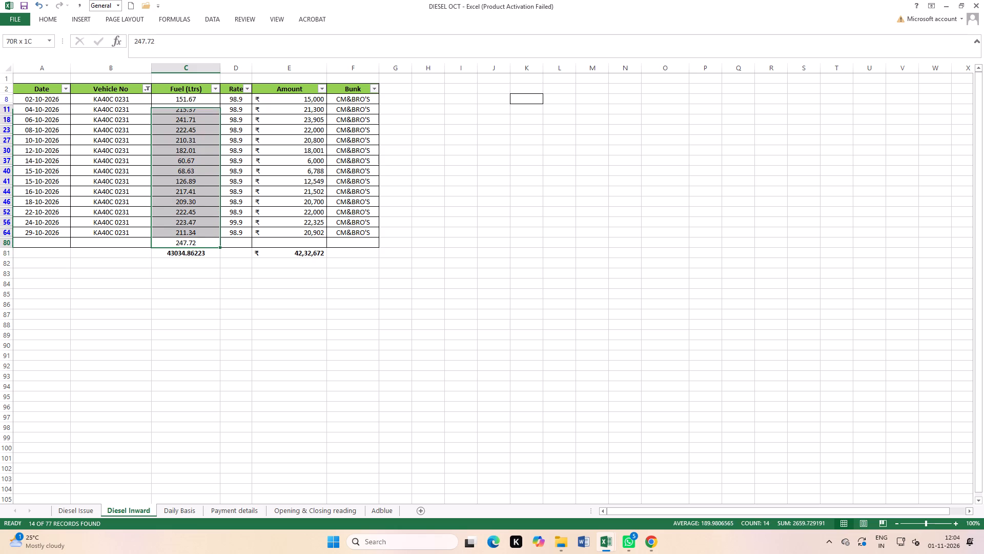
pyautogui.moveTo(196, 106); pyautogui.dragTo(196, 104)
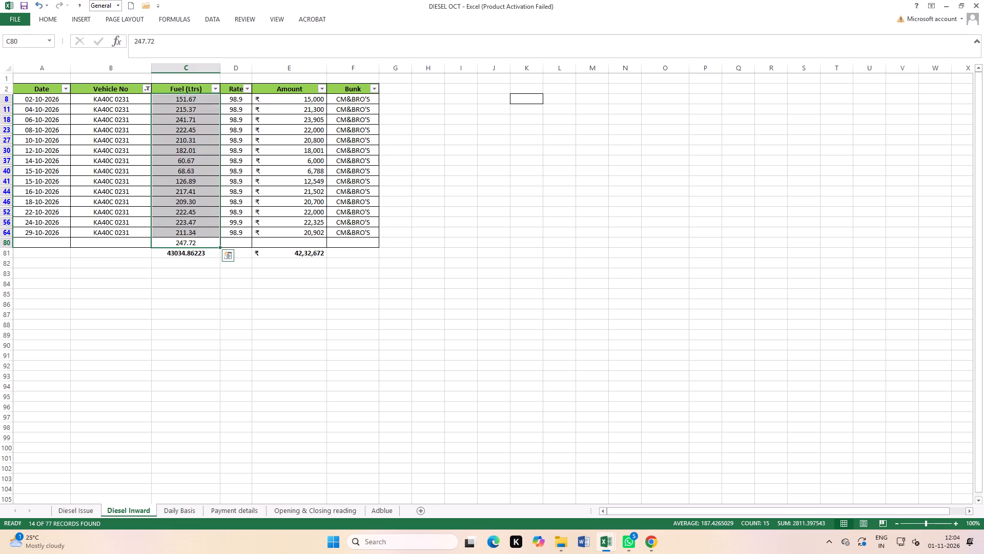
pyautogui.click(547, 165)
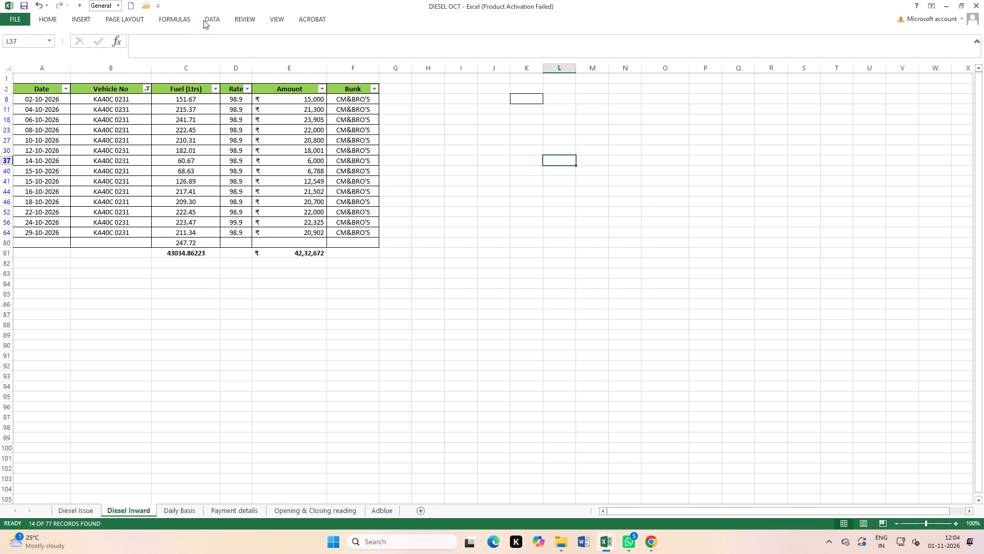
# Remove the header filters from the Diesel Inward table to show every vehicle's rows.
pyautogui.click(213, 14)
pyautogui.click(272, 46)
pyautogui.click(38, 1)
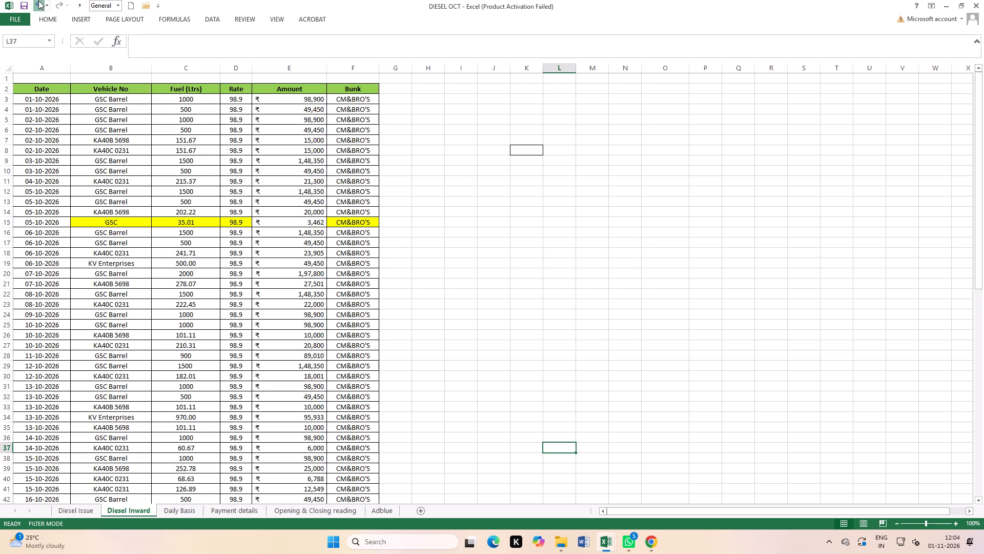
pyautogui.scroll(1, 162, 75)
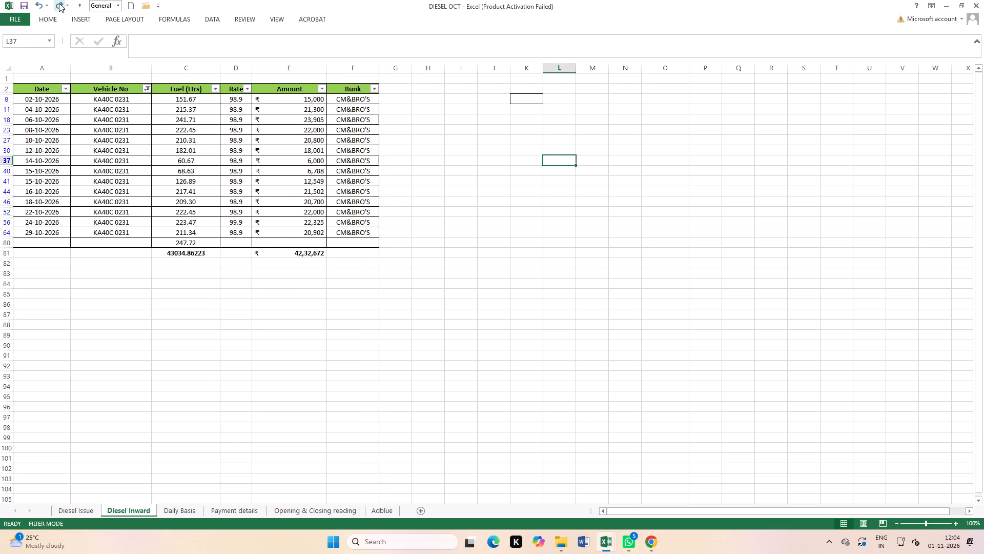
pyautogui.click(59, 3)
pyautogui.click(455, 210)
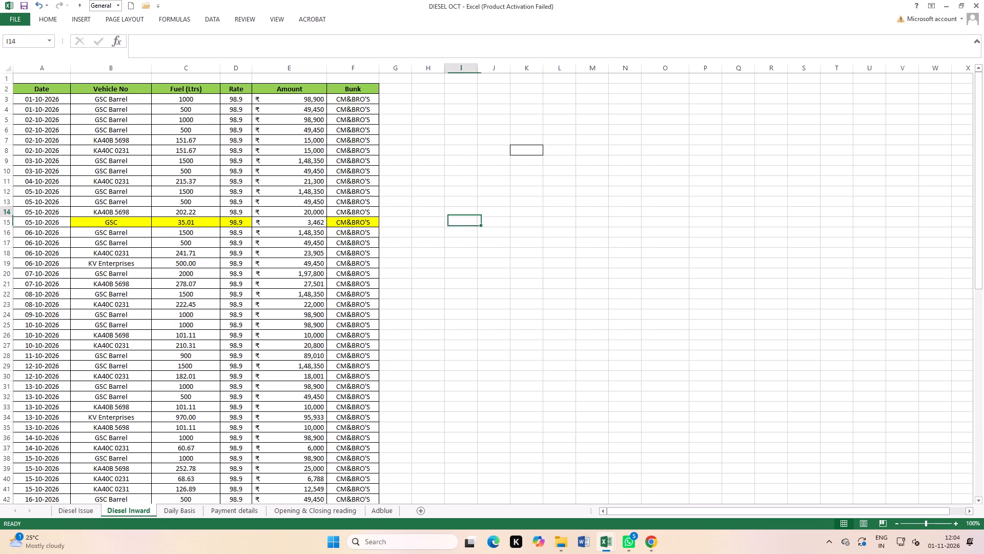
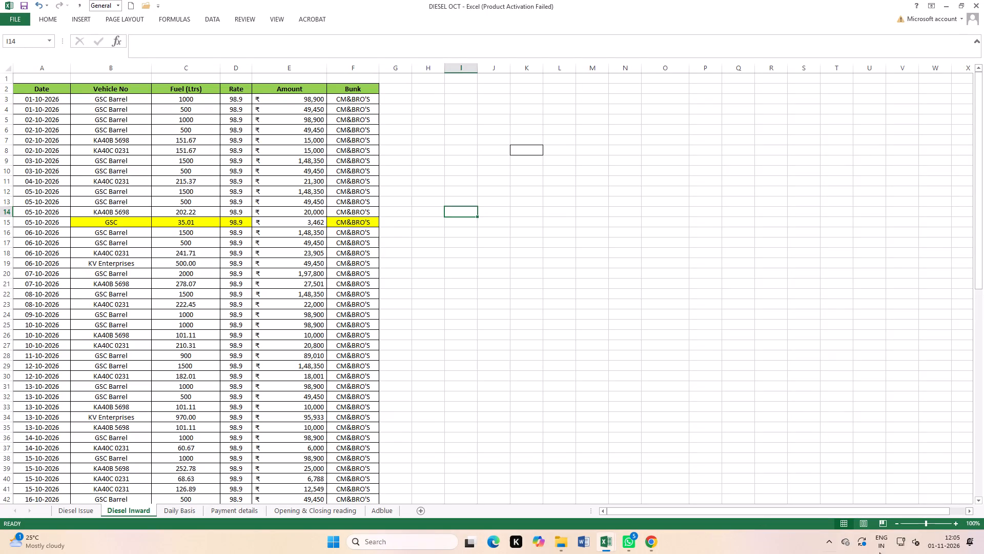
# Switch to the DC/Pending DC report in Chrome and look over the PENDINGDC deliveries for 01/10/2026 to 31/10/2026.
pyautogui.click(660, 501)
pyautogui.scroll(7, 579, 338)
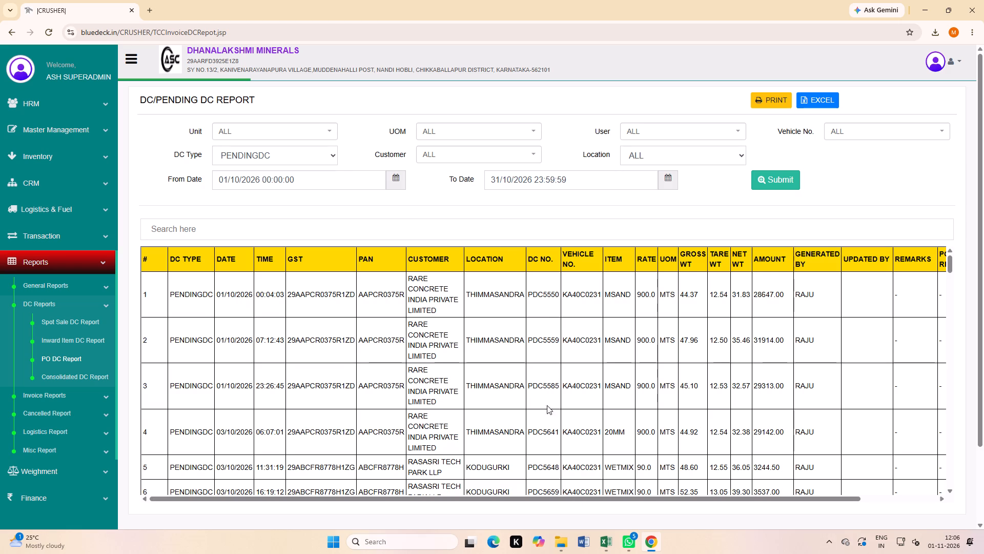
pyautogui.scroll(4, 504, 384)
pyautogui.scroll(-5, 502, 385)
pyautogui.scroll(11, 501, 386)
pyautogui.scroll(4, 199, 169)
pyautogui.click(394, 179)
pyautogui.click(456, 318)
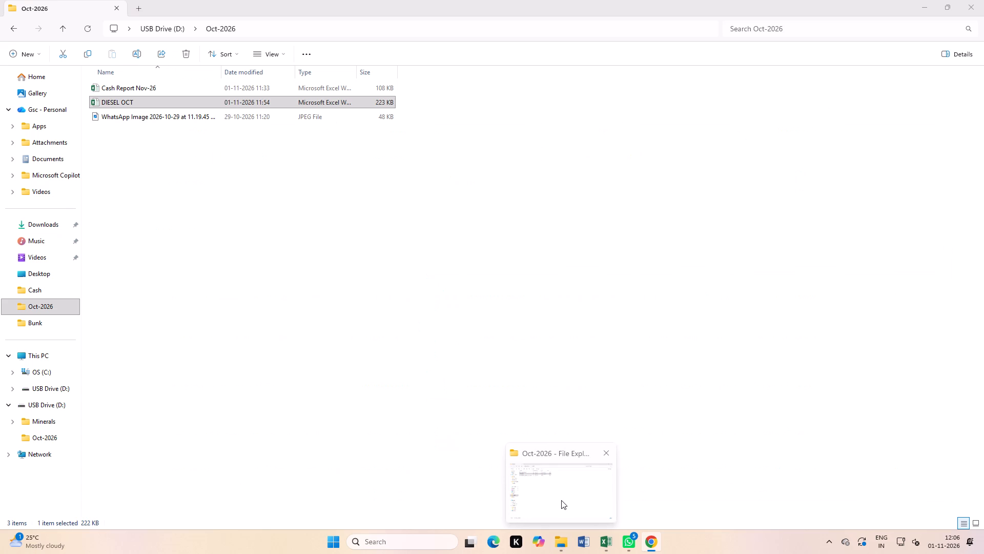
# Switch to the Oct-2026 folder on the USB drive in File Explorer.
pyautogui.click(560, 499)
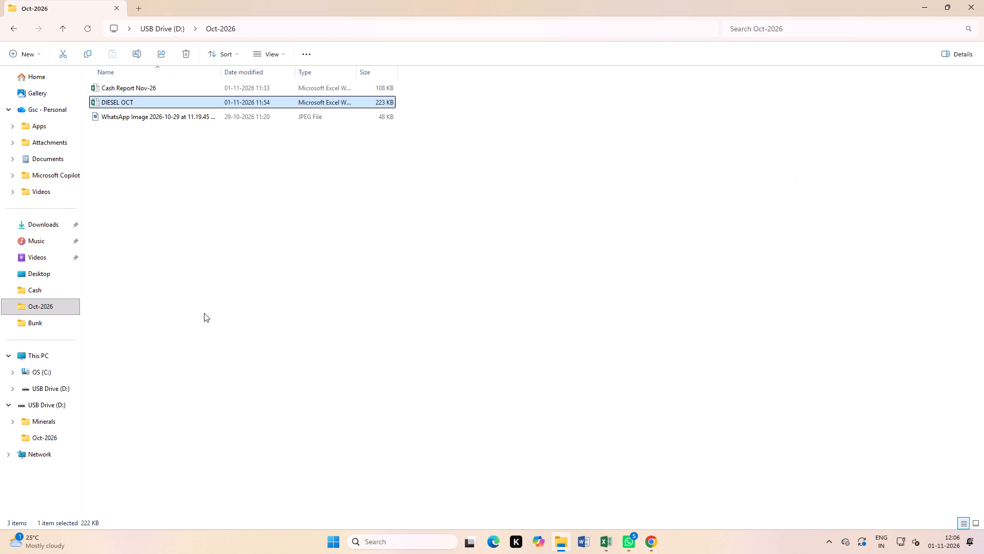
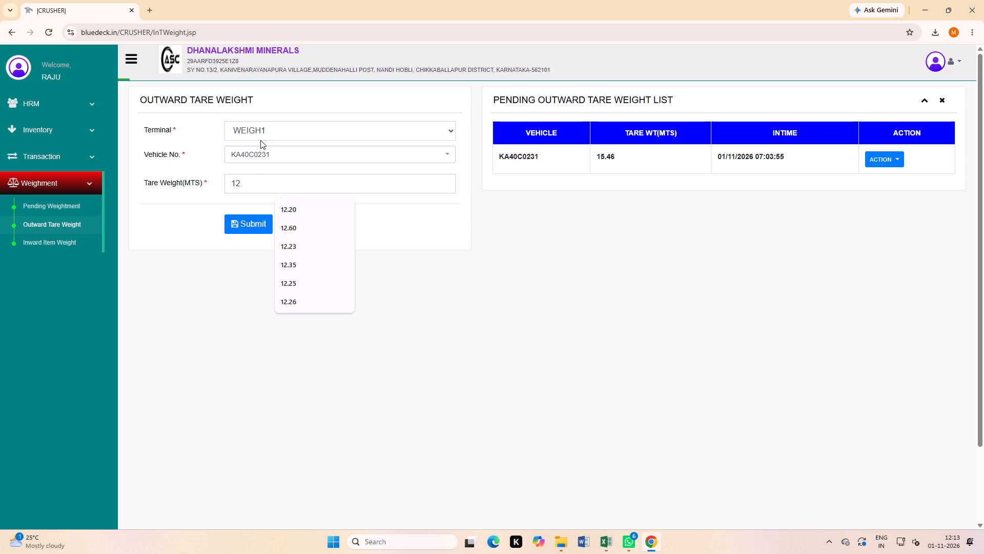
pyautogui.press('BackSpace')
pyautogui.press('BackSpace')
pyautogui.press('BackSpace')
pyautogui.press('BackSpace')
pyautogui.press('BackSpace')
pyautogui.press('BackSpace')
pyautogui.press('BackSpace')
pyautogui.press('BackSpace')
pyautogui.press('BackSpace')
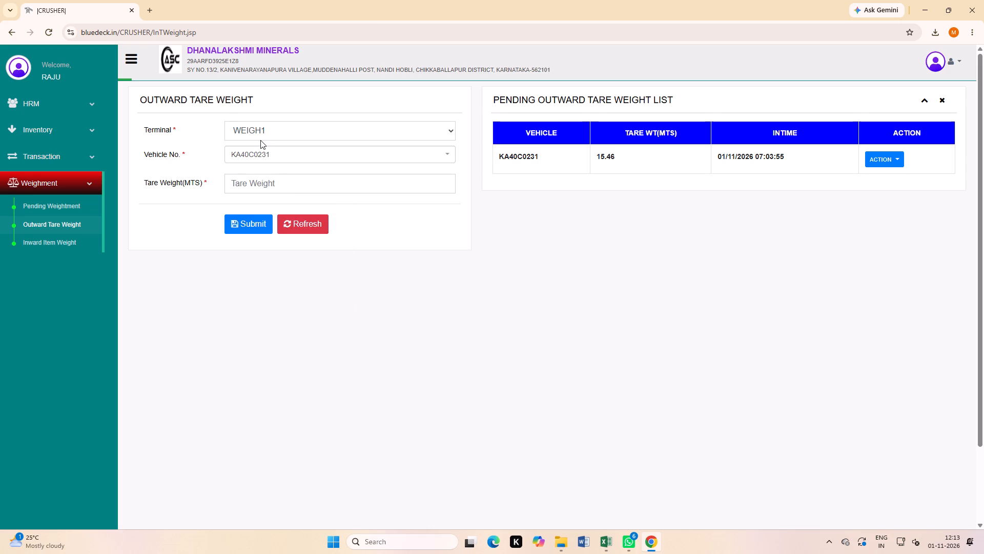
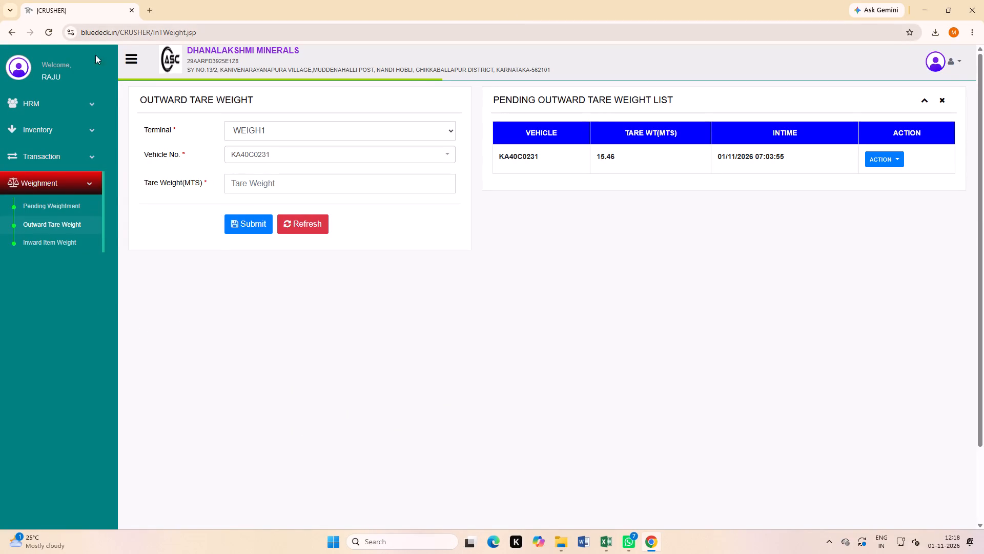
# Return to the Inward Gross Weight page of the crusher system.
pyautogui.click(7, 27)
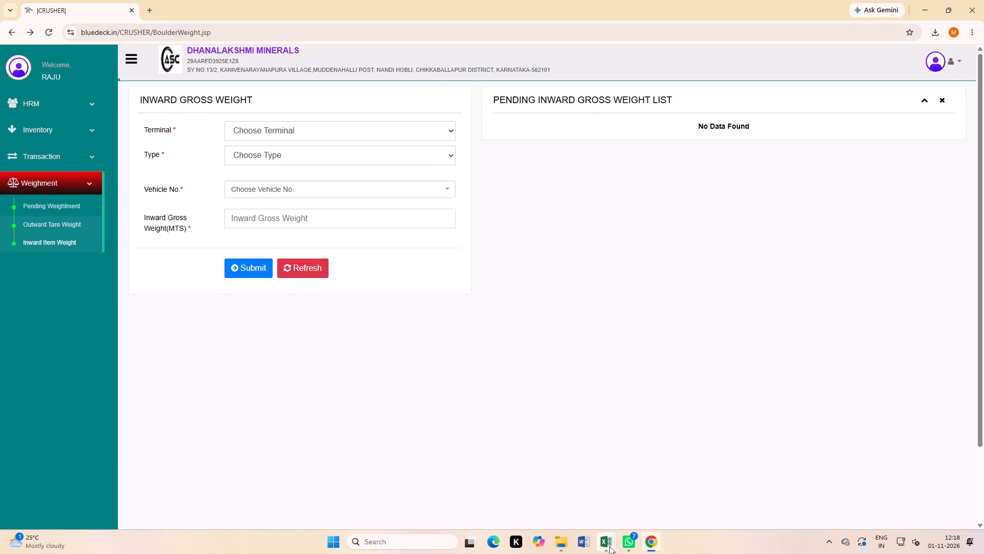
# Switch to the Cash Report workbook in Excel and enter Total Amounts 3090, 21250, 4000, 16550 and 3800 in GSC SALE rows 173–177.
pyautogui.click(555, 494)
pyautogui.scroll(-1, 625, 345)
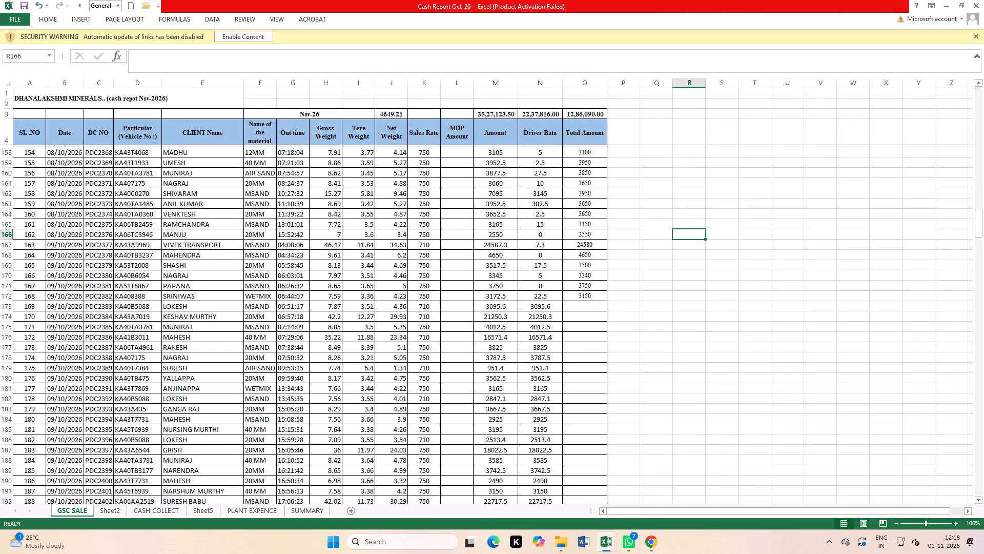
pyautogui.click(590, 307)
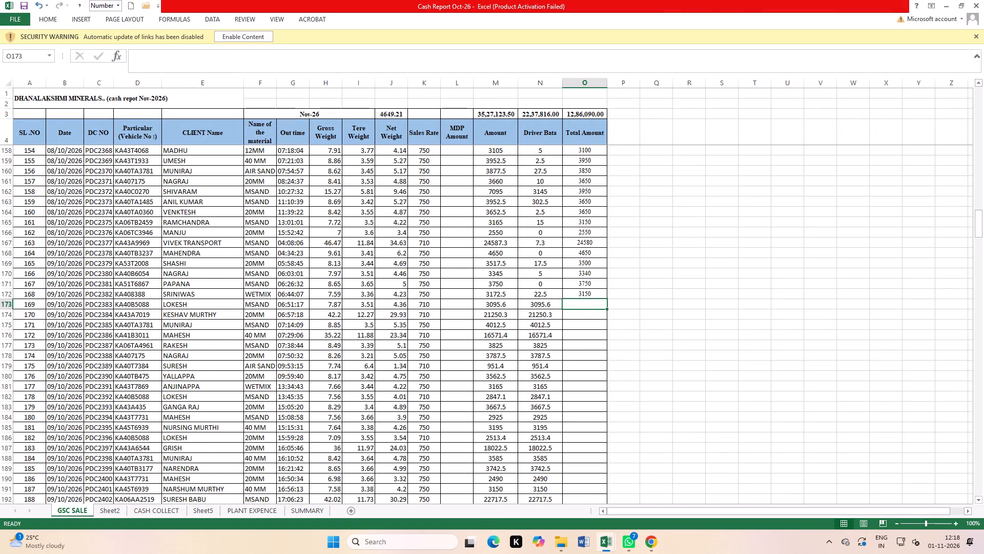
pyautogui.write('3090')
pyautogui.press('Return')
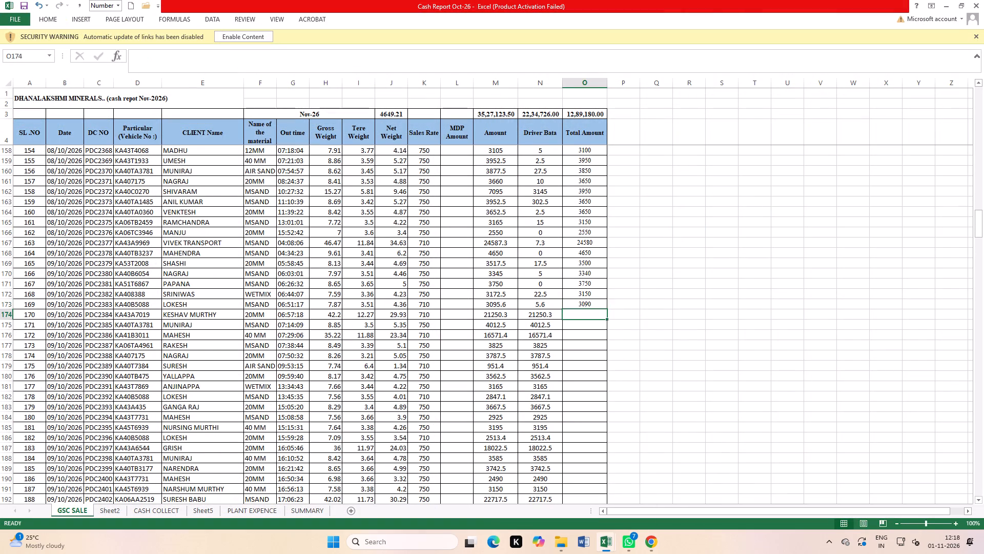
pyautogui.write('21250')
pyautogui.press('Return')
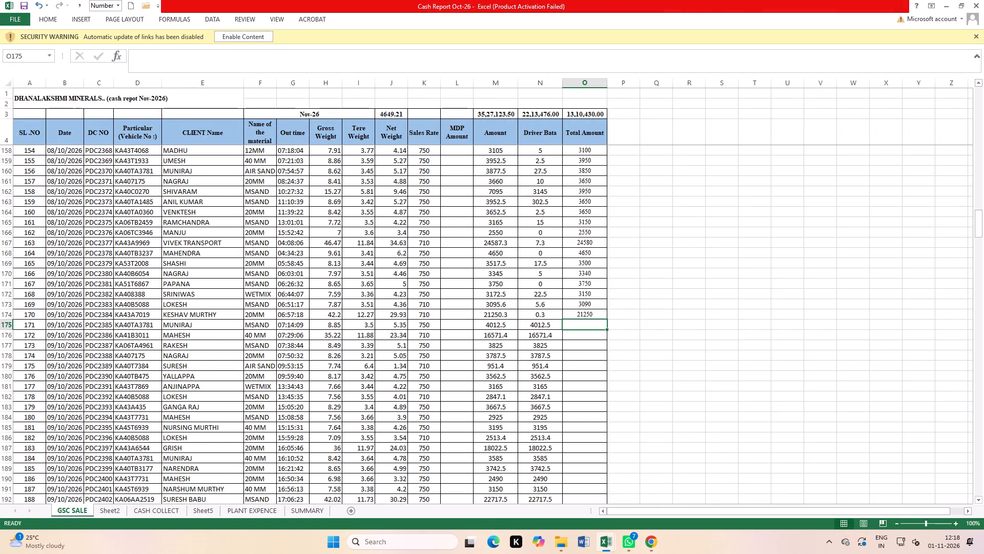
pyautogui.write('4000')
pyautogui.press('Return')
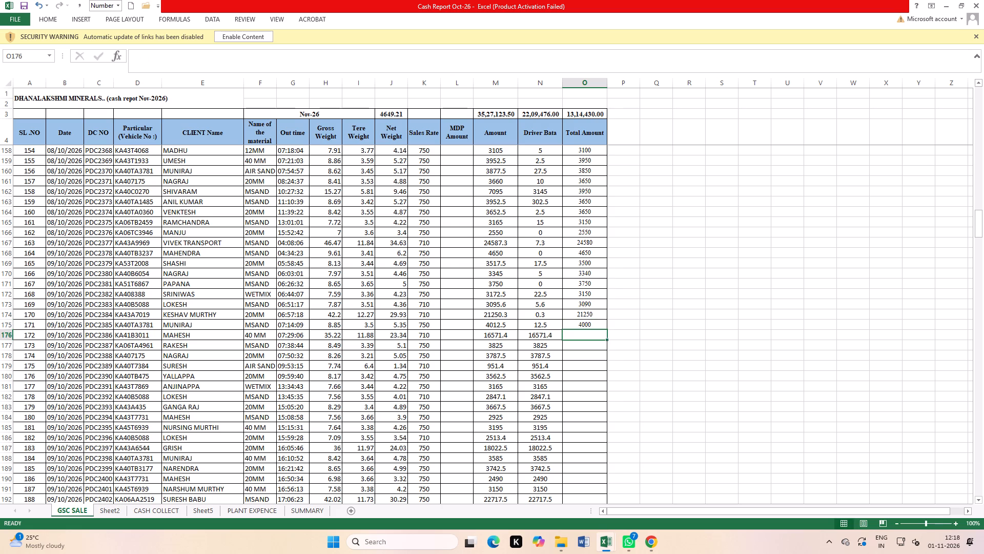
pyautogui.write('16550')
pyautogui.press('Return')
pyautogui.write('3800')
pyautogui.press('Return')
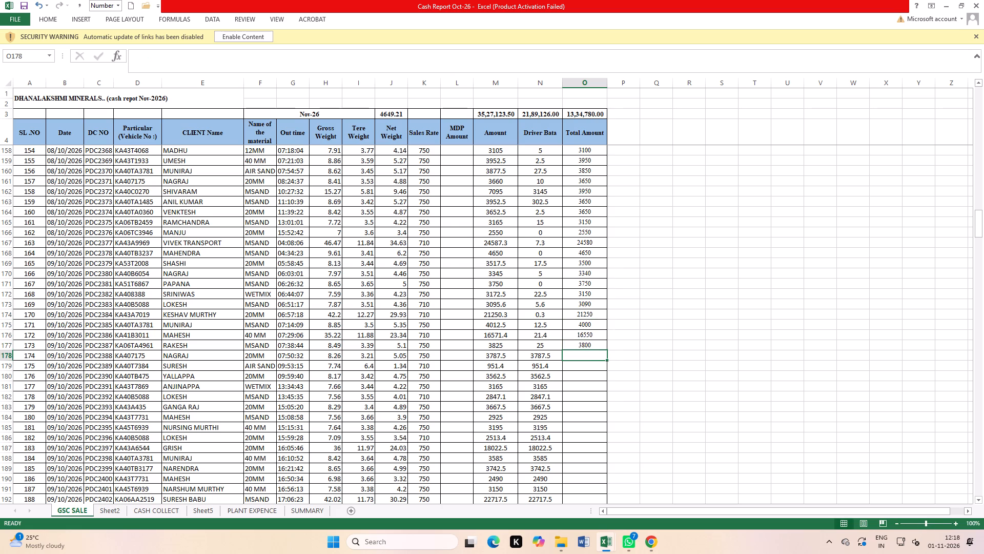
# Enter Total Amounts 3780, 950, 3550, 3150 and 2850 in GSC SALE rows 178–182.
pyautogui.write('3780')
pyautogui.press('Return')
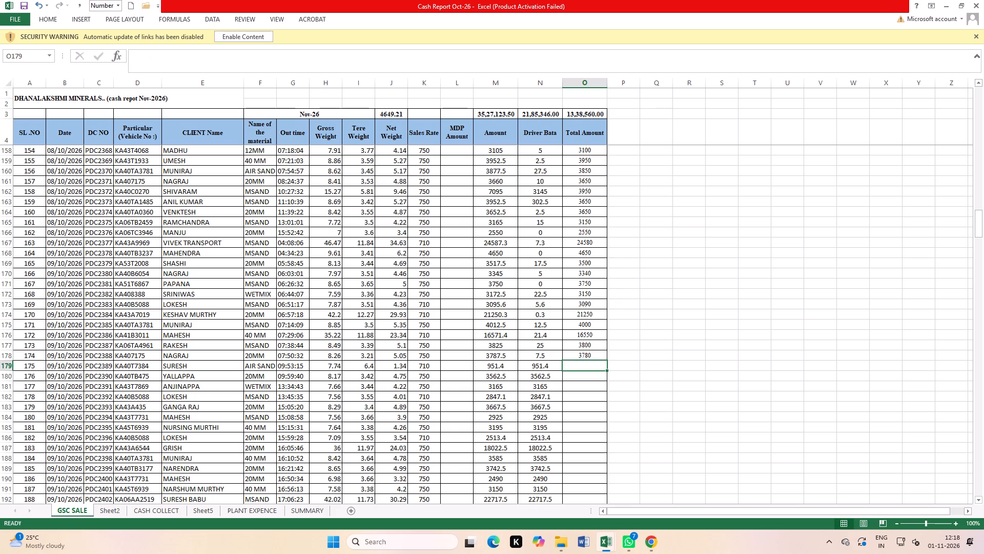
pyautogui.write('950')
pyautogui.press('Return')
pyautogui.write('3550')
pyautogui.press('Return')
pyautogui.write('3150')
pyautogui.press('Return')
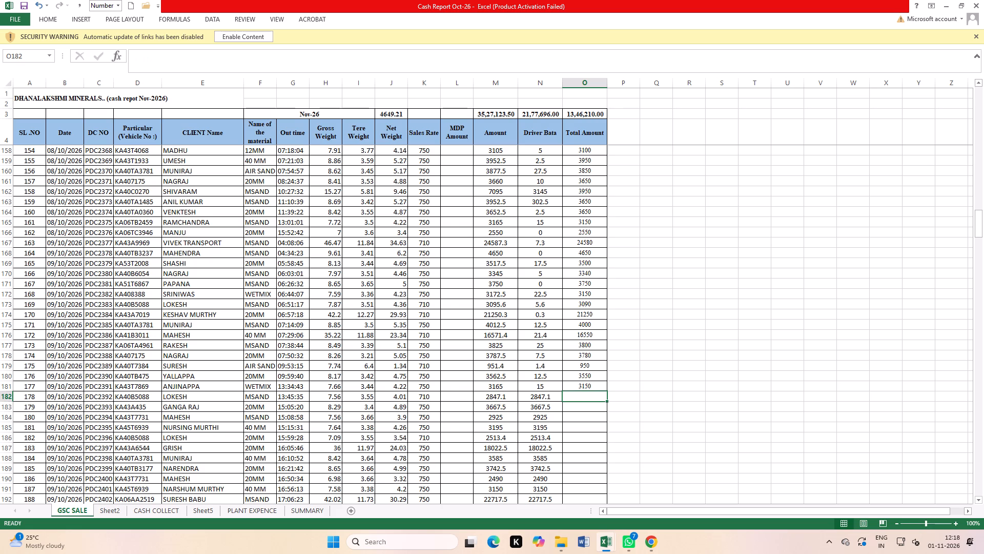
pyautogui.write('2850')
pyautogui.press('Return')
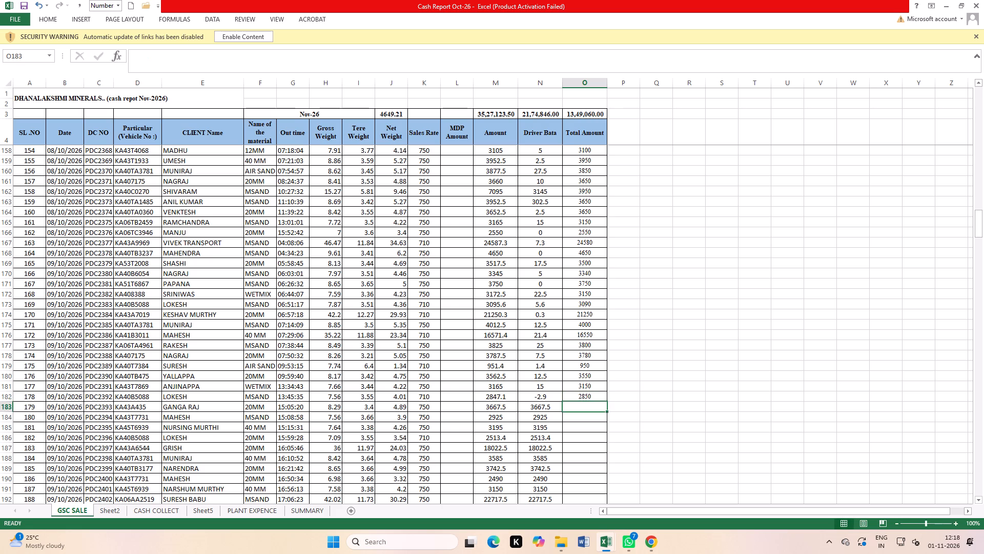
# Enter Total Amounts 3650, 2900, 3200, 2500, 18000 and 3580 in GSC SALE rows 183–188.
pyautogui.write('3650')
pyautogui.press('Return')
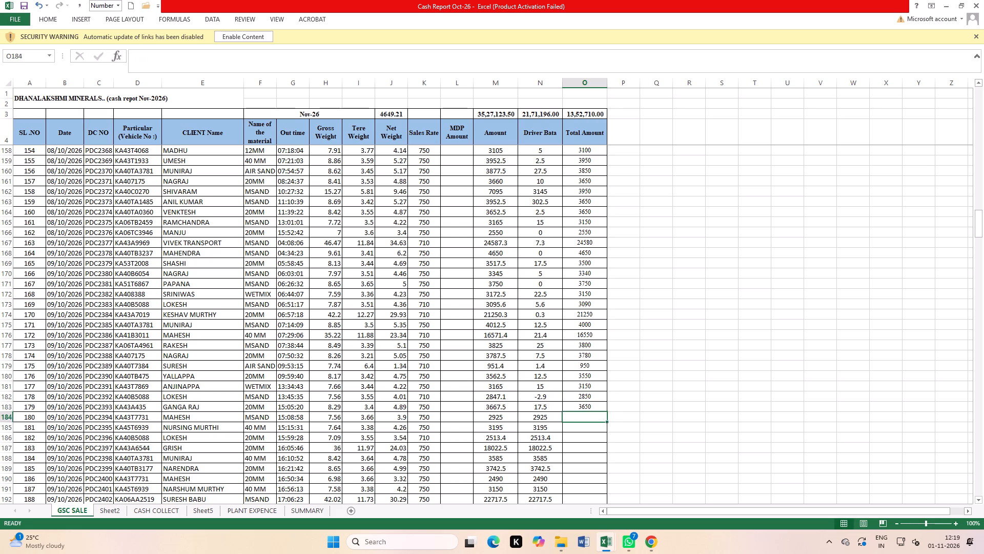
pyautogui.write('2900')
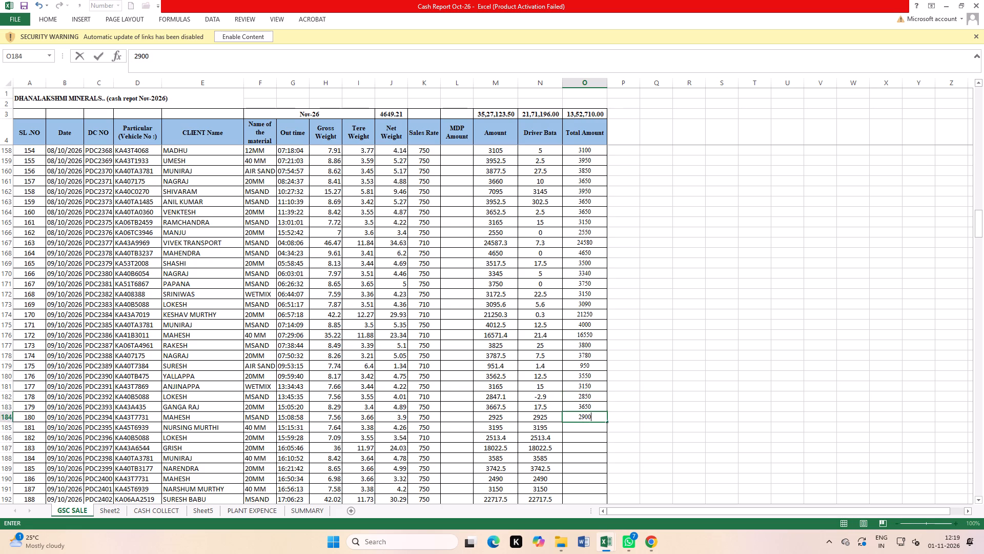
pyautogui.press('Return')
pyautogui.write('3200')
pyautogui.press('Return')
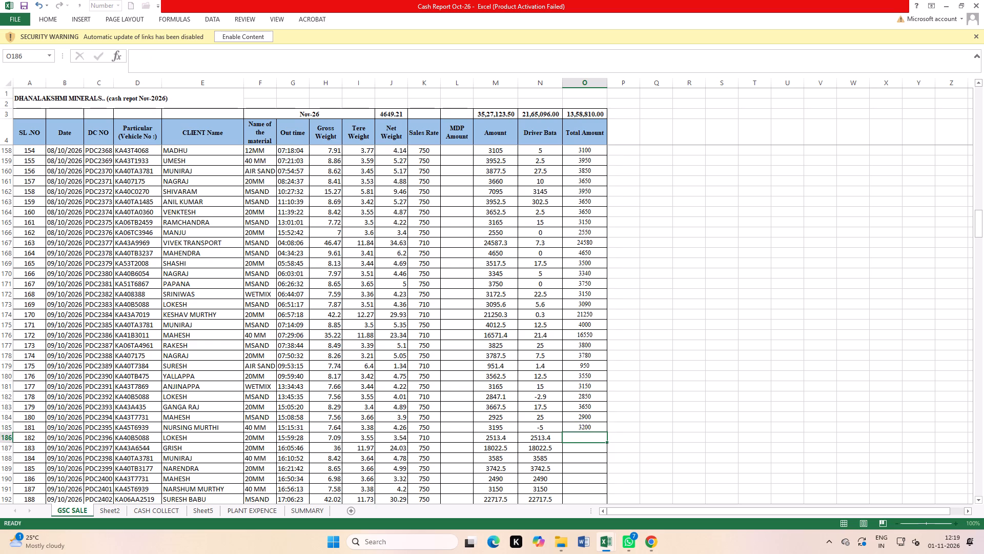
pyautogui.write('2500')
pyautogui.press('Return')
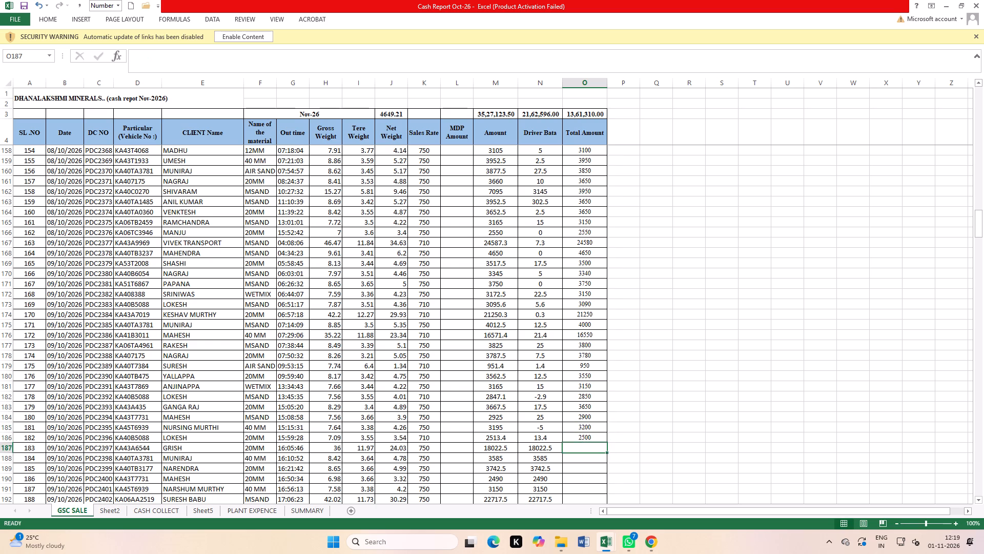
pyautogui.write('18000')
pyautogui.press('Return')
pyautogui.write('3580')
pyautogui.press('Return')
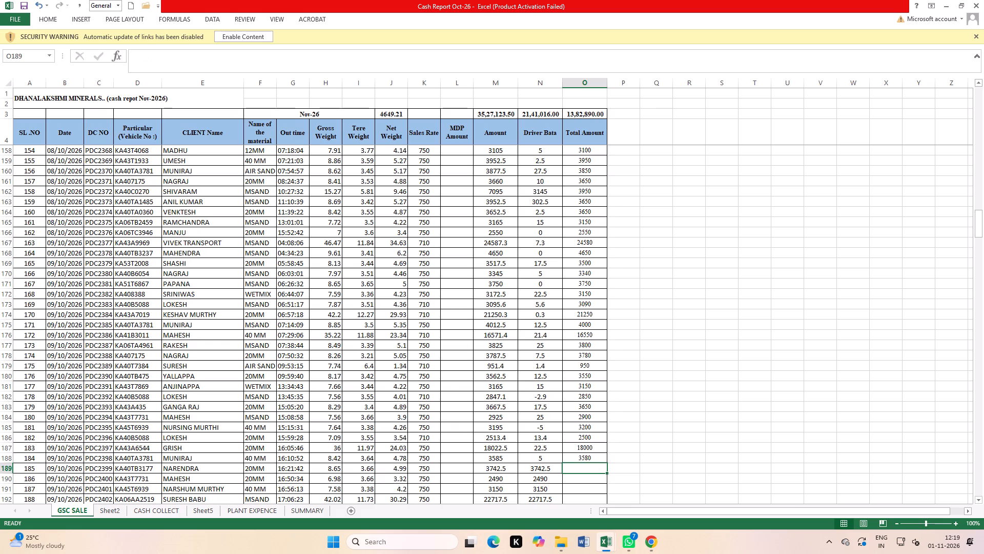
# Enter Total Amounts 3740, 2490, 3150 and 22700 in GSC SALE rows 189–192.
pyautogui.press('3')
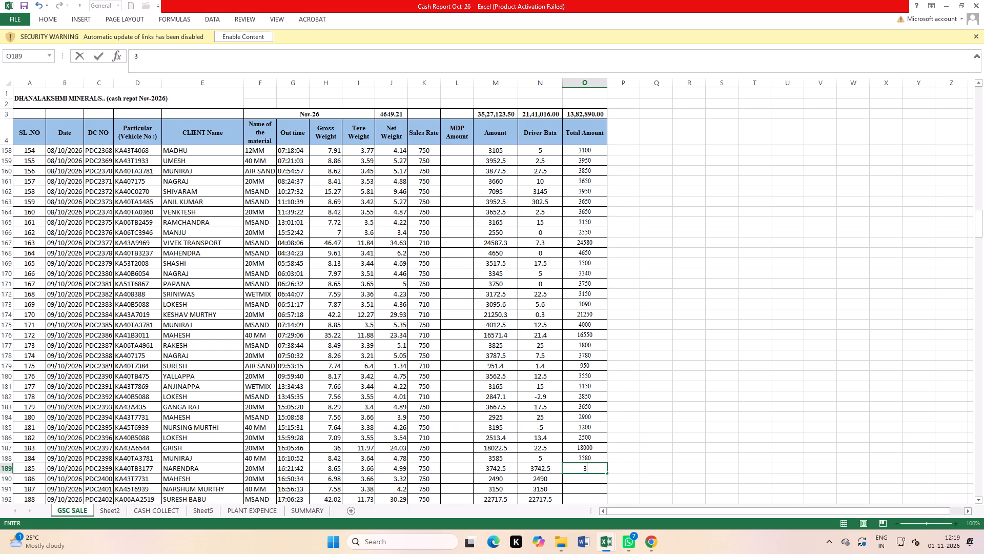
pyautogui.write('740')
pyautogui.press('Return')
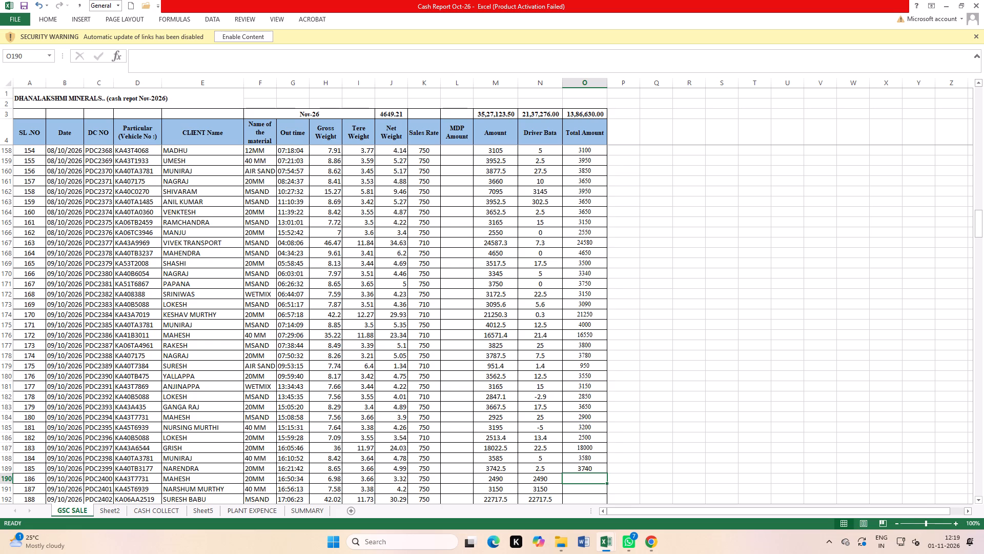
pyautogui.write('2490')
pyautogui.press('Return')
pyautogui.write('3150')
pyautogui.press('Return')
pyautogui.write('22700')
pyautogui.press('Return')
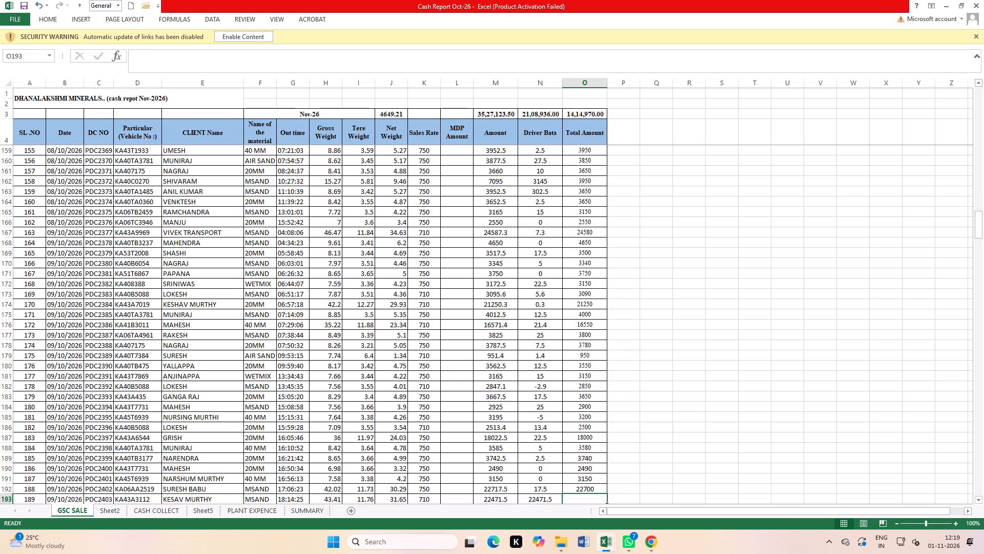
# Enter Total Amounts 22450, 3200, 12800, 3300 and 19300 in rows 193–197, the last 09/10/2026 deliveries.
pyautogui.write('22450')
pyautogui.press('Return')
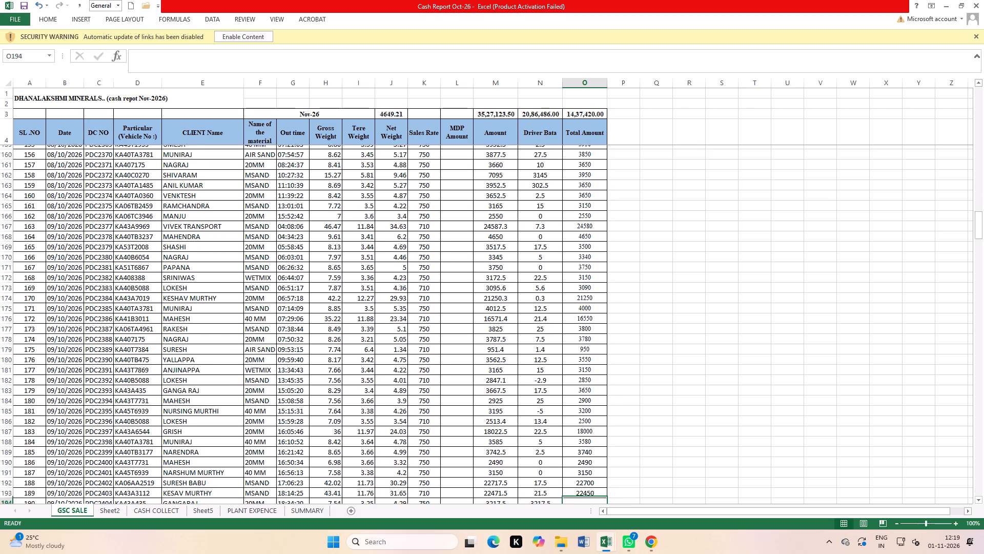
pyautogui.write('3200')
pyautogui.press('Return')
pyautogui.write('12800')
pyautogui.press('Return')
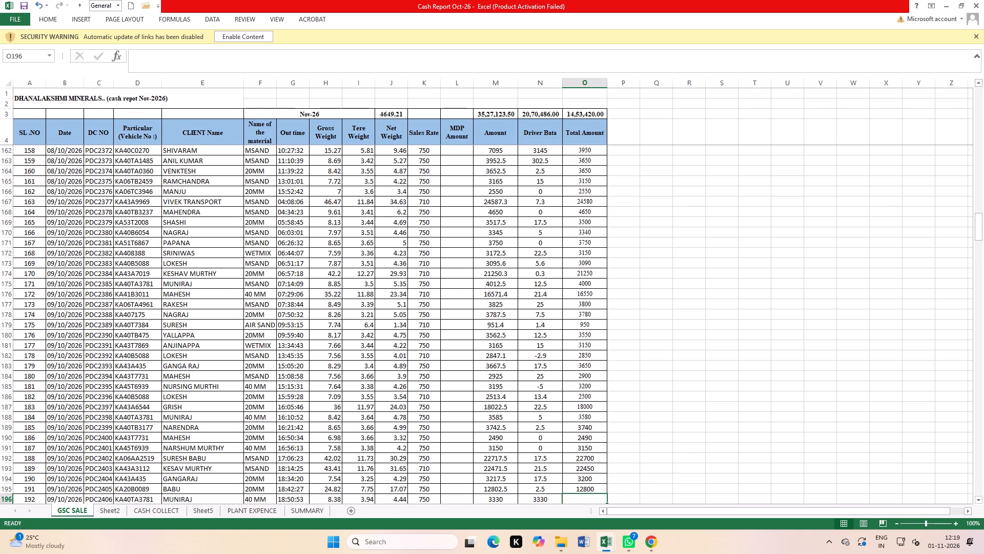
pyautogui.write('3300')
pyautogui.press('Return')
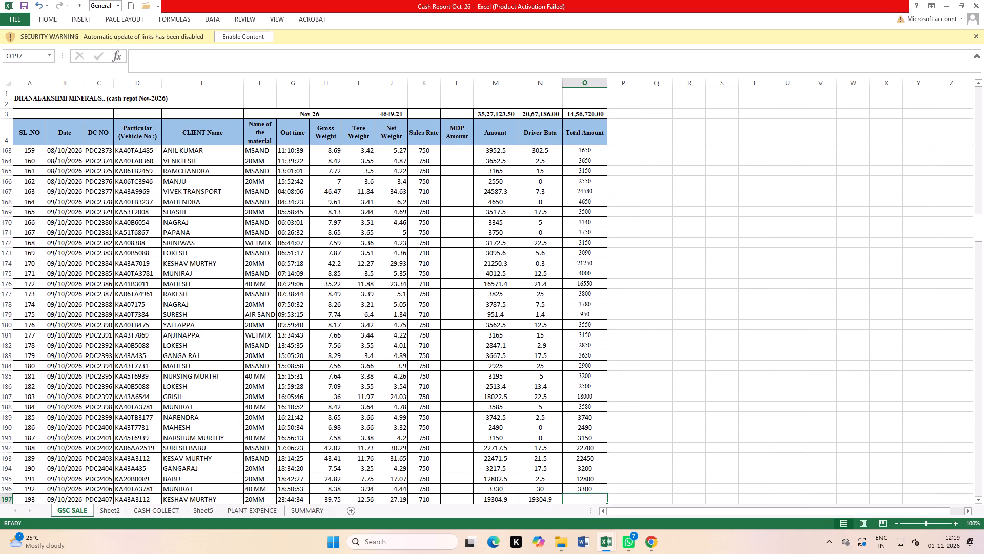
pyautogui.write('19300')
pyautogui.press('Return')
# Enter Total Amounts 2900, 3200, 3650, 22500 and 21080 for the first 10/10/2026 deliveries, rows 198–202.
pyautogui.write('2900')
pyautogui.press('Return')
pyautogui.write('3200')
pyautogui.press('Return')
pyautogui.write('366')
pyautogui.press('BackSpace')
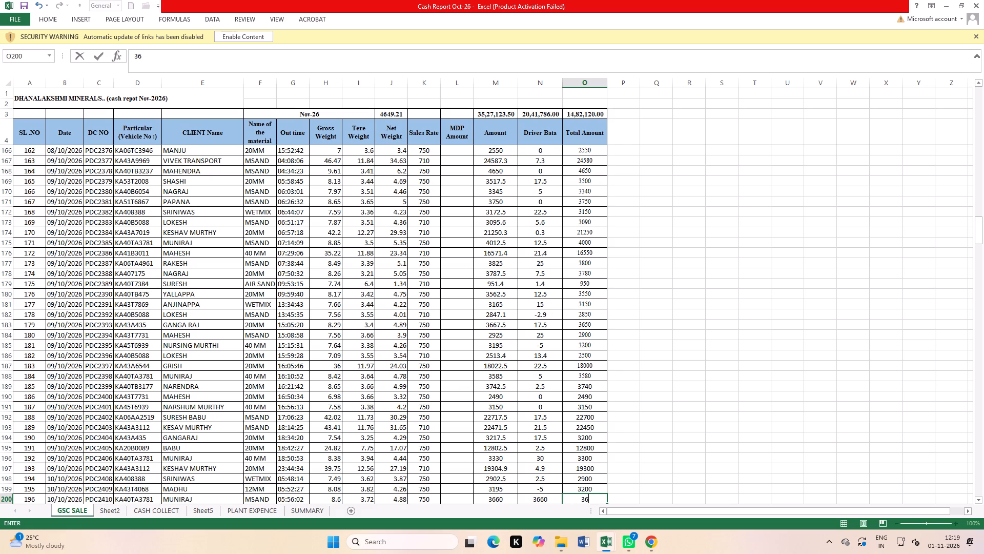
pyautogui.write('50')
pyautogui.press('Return')
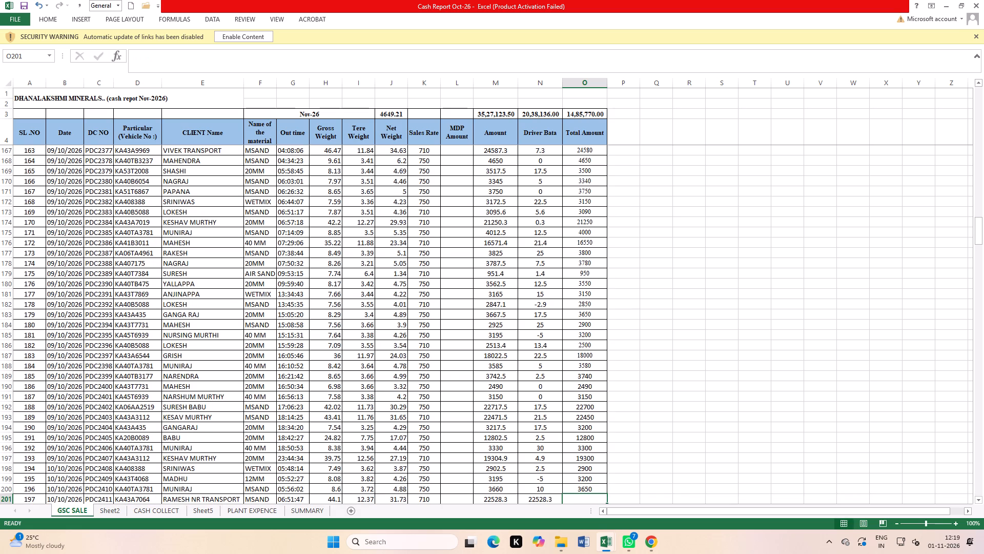
pyautogui.press('Return')
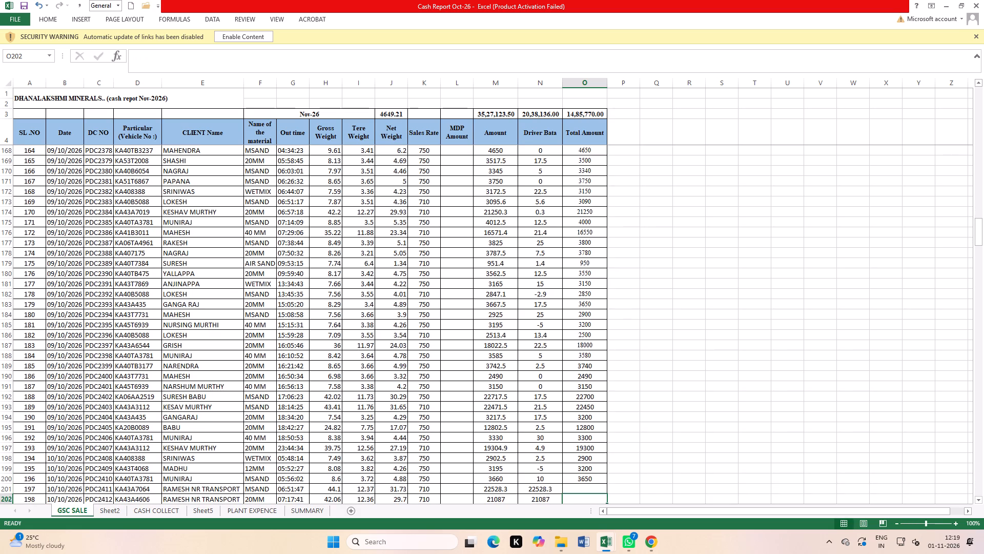
pyautogui.press('Up')
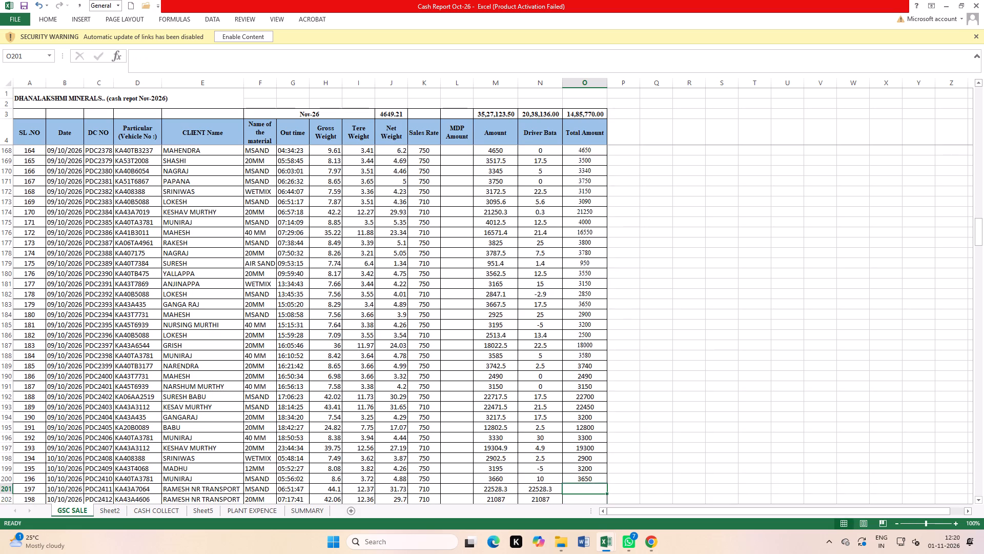
pyautogui.write('22500')
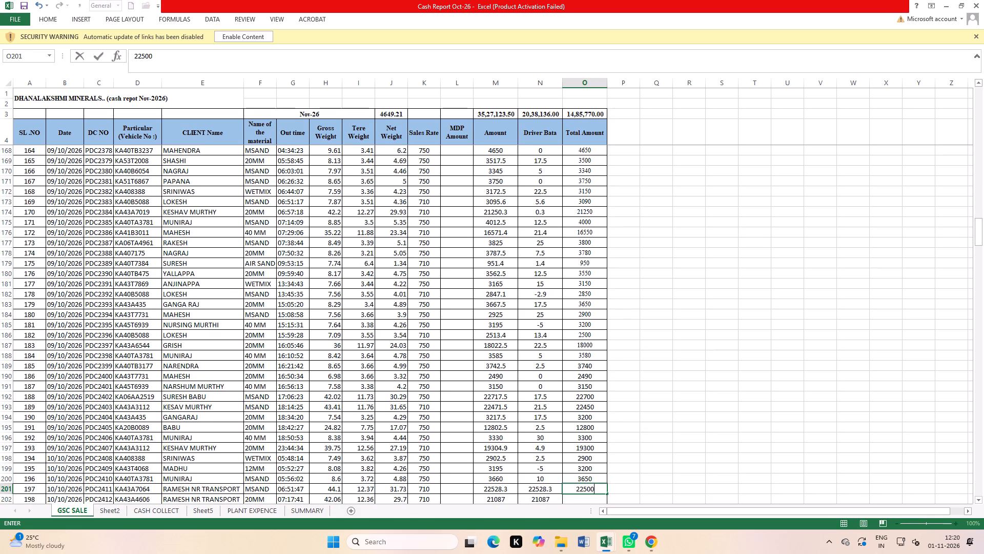
pyautogui.press('Return')
pyautogui.press('2')
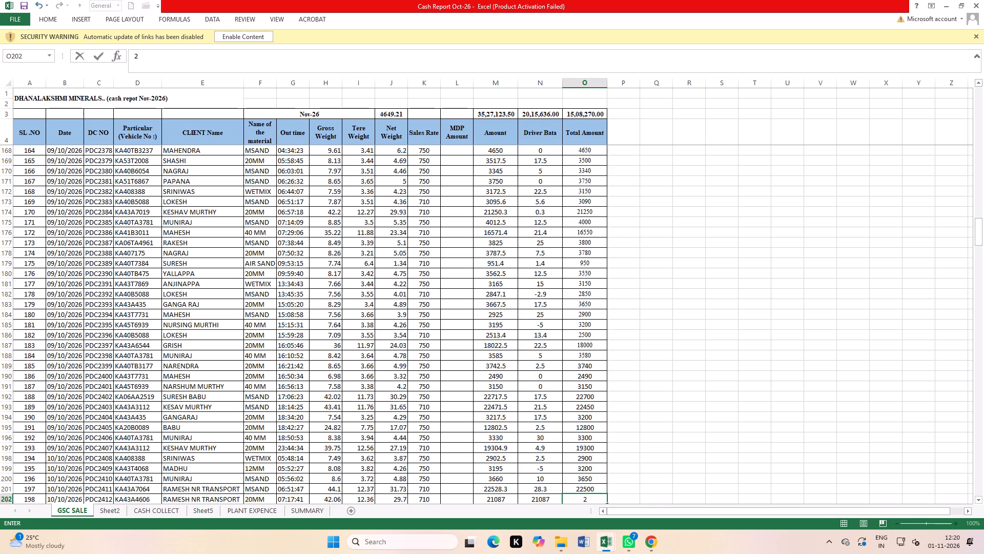
pyautogui.write('1080')
pyautogui.press('Return')
# Enter Total Amounts 3600, 2900, 3750, 2930 and 2930 in GSC SALE rows 203–207.
pyautogui.write('3600')
pyautogui.press('Return')
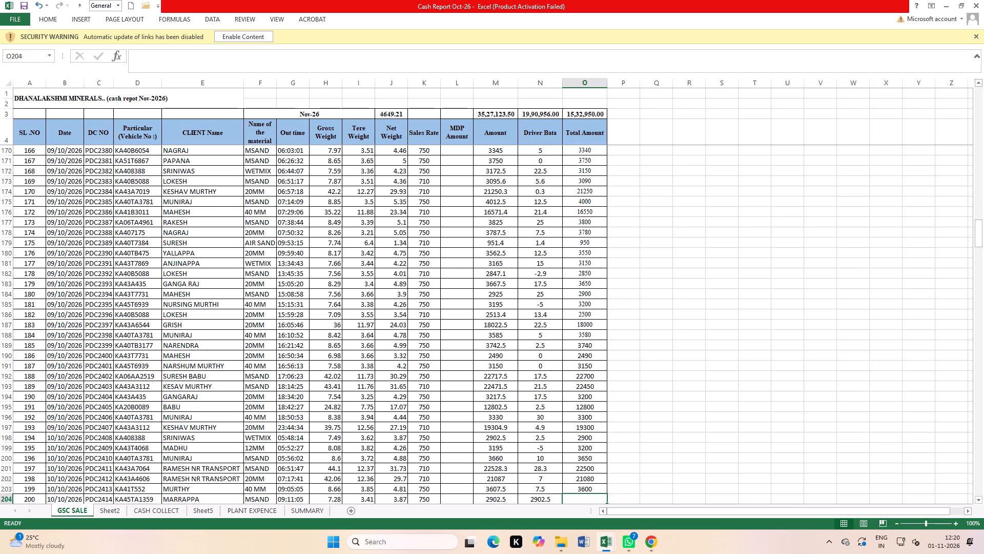
pyautogui.write('2900')
pyautogui.press('Return')
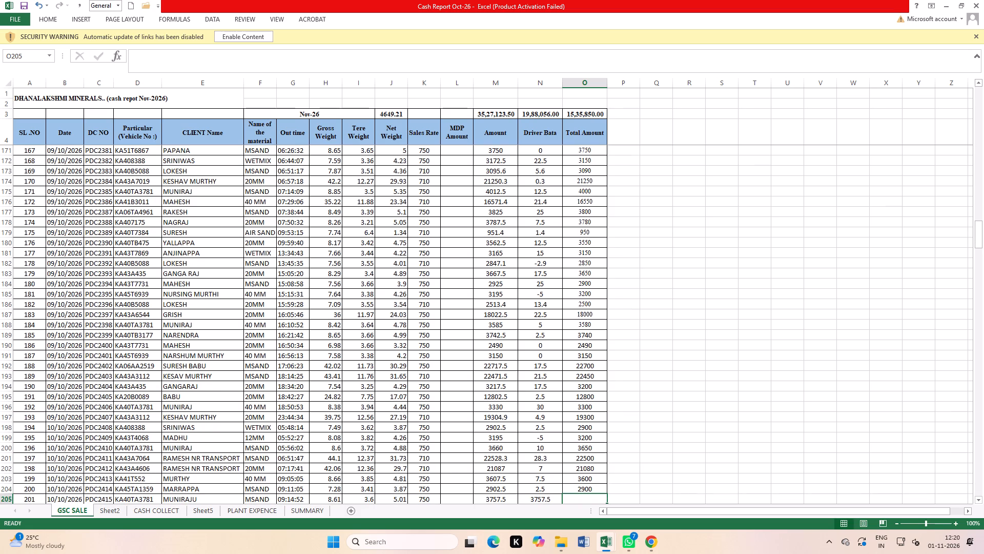
pyautogui.write('3750')
pyautogui.press('Return')
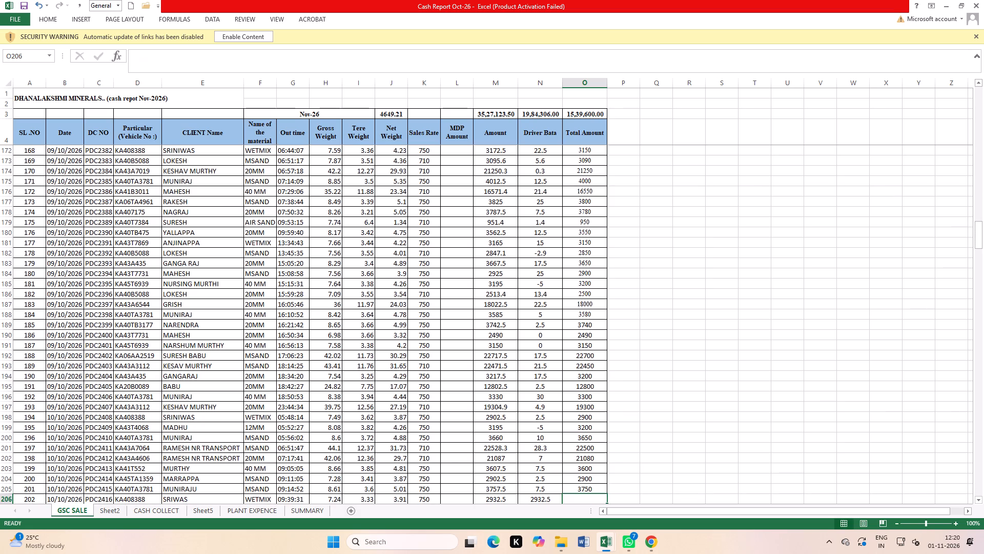
pyautogui.write('2930')
pyautogui.press('Return')
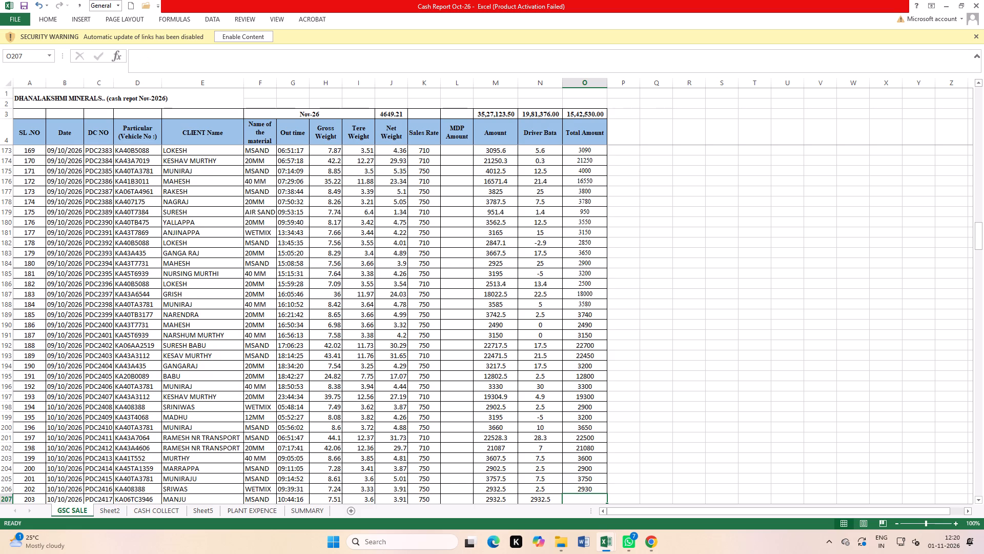
pyautogui.write('2930')
pyautogui.press('Return')
# Enter Total Amounts 2050, 4000, 22900, 3390, 21150 and 3900 in rows 208–213, the last 10/10/2026 deliveries.
pyautogui.write('2050')
pyautogui.press('Return')
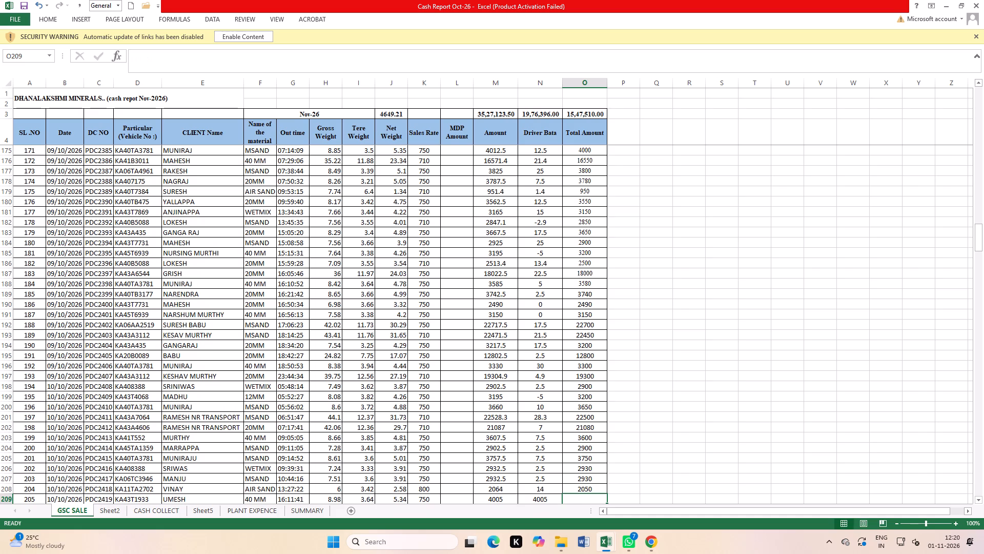
pyautogui.write('4000')
pyautogui.press('Return')
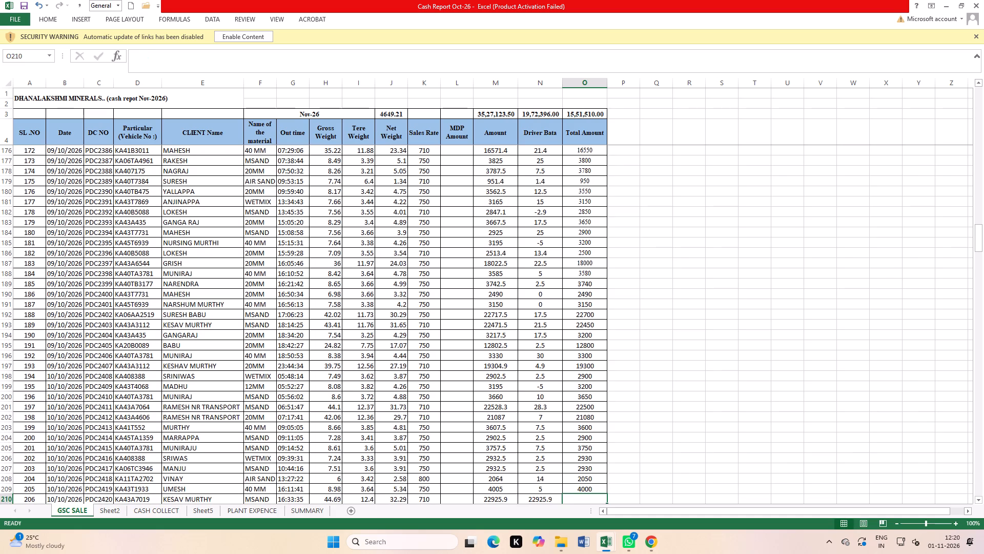
pyautogui.write('229')
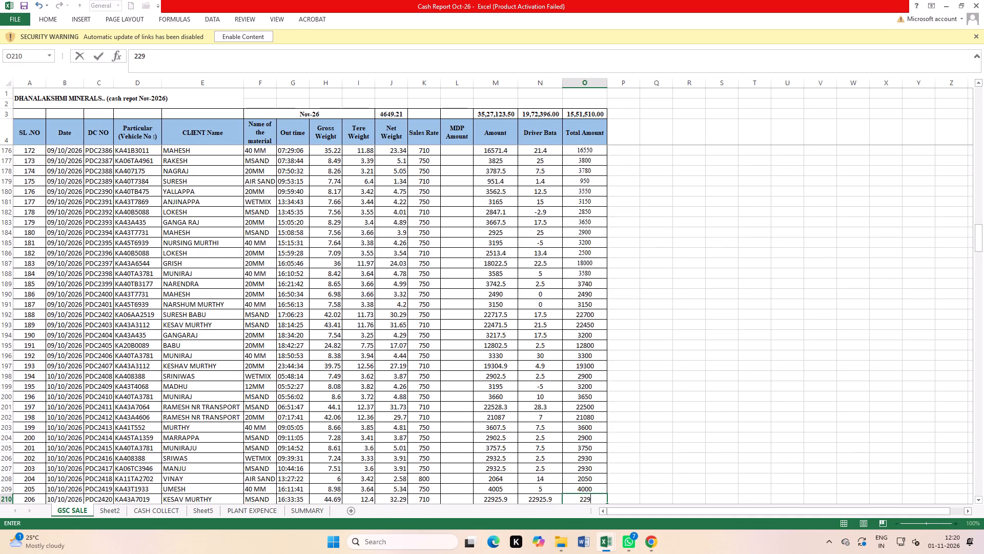
pyautogui.write('00')
pyautogui.press('Return')
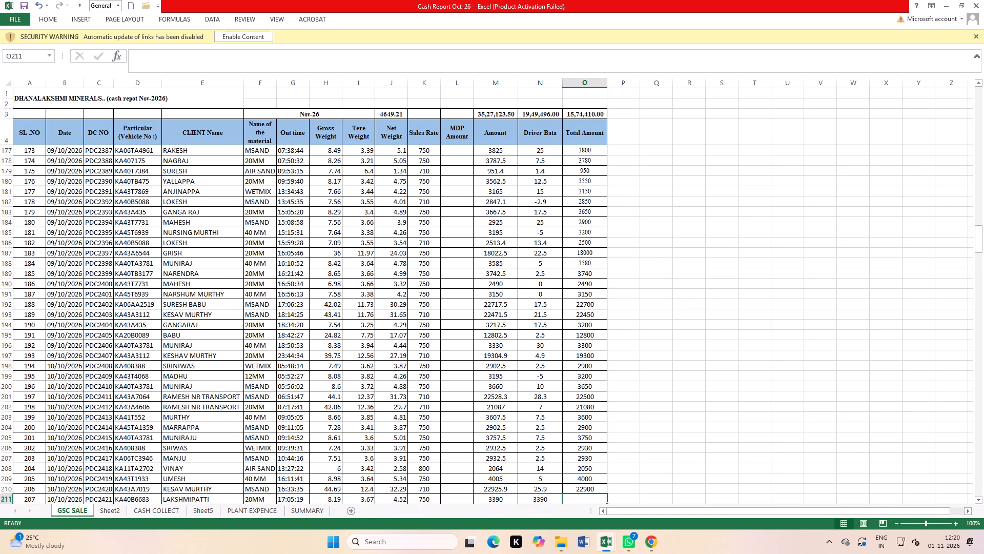
pyautogui.write('3390')
pyautogui.press('Return')
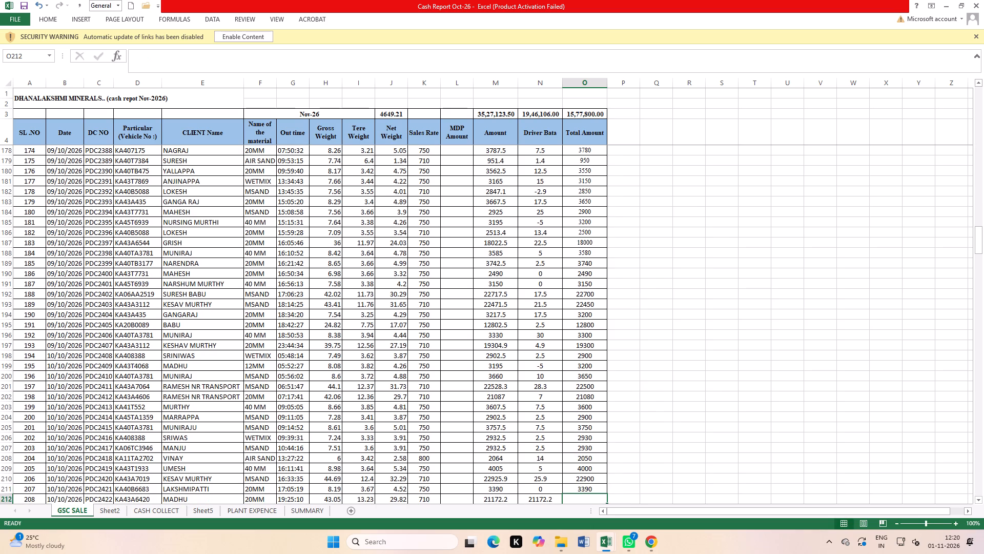
pyautogui.write('21150')
pyautogui.press('Return')
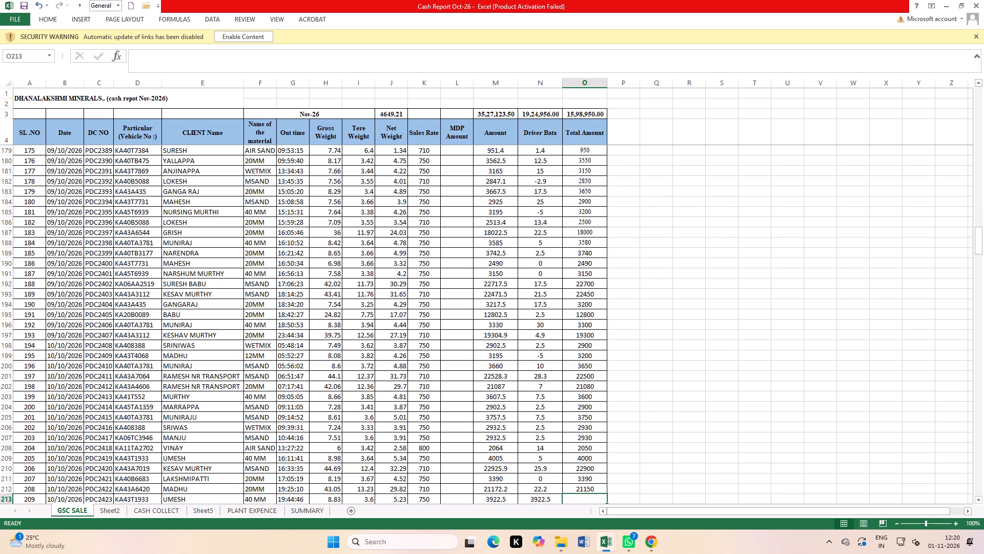
pyautogui.write('3900')
pyautogui.press('Return')
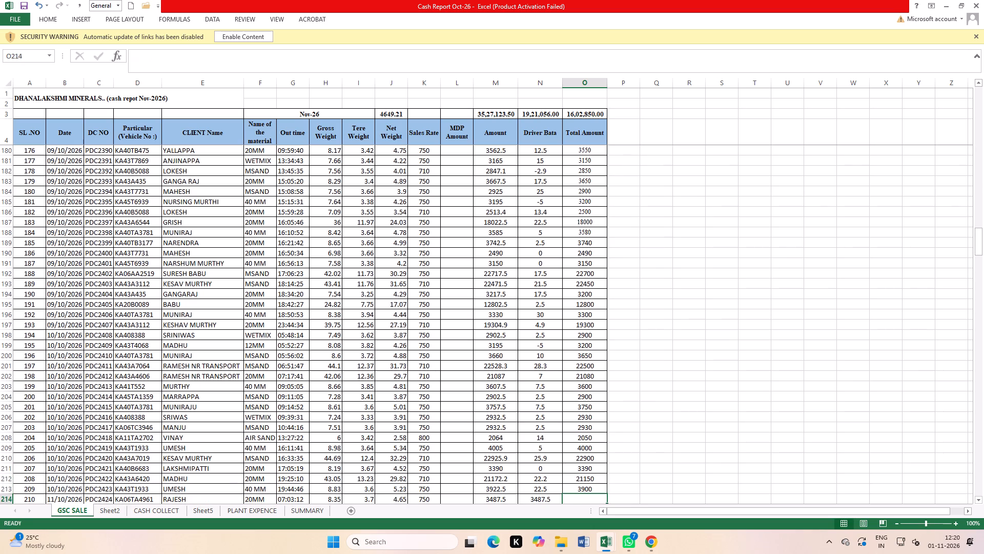
# Enter Total Amounts 3480, 3580, 3500, 3250 and 3800 for the first 11/10/2026 deliveries, rows 214–218.
pyautogui.write('3480')
pyautogui.press('Return')
pyautogui.write('3580')
pyautogui.press('Return')
pyautogui.write('3500')
pyautogui.press('Return')
pyautogui.write('3250')
pyautogui.press('Return')
pyautogui.write('3800')
pyautogui.press('Return')
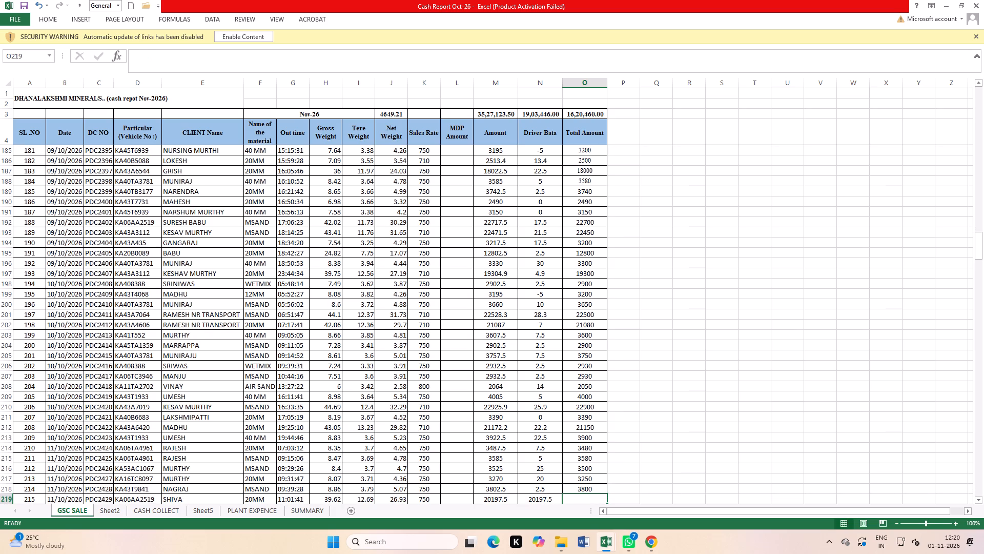
# Enter Total Amounts 20200, 22300, 3480 and 3500 in rows 219–222, the last 11/10/2026 deliveries.
pyautogui.write('20200')
pyautogui.press('Return')
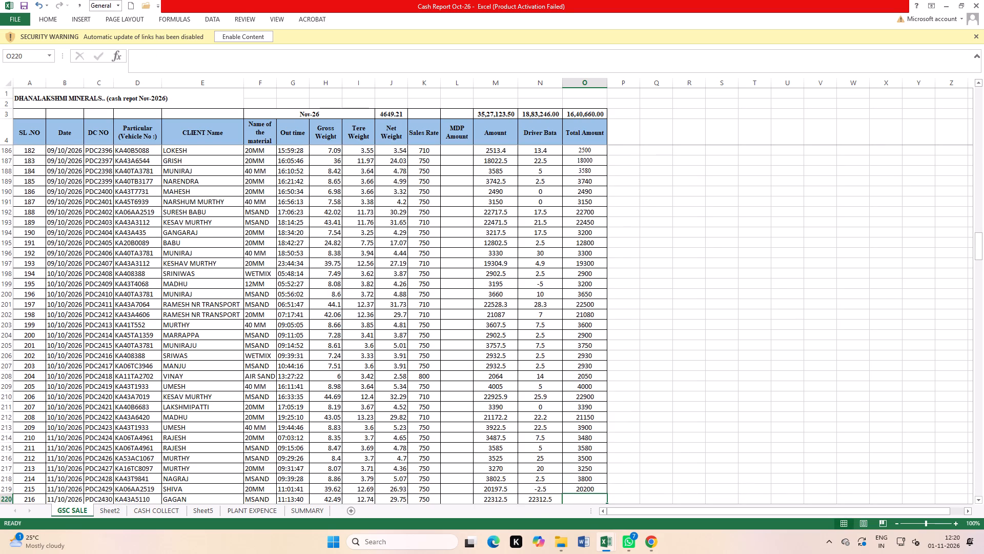
pyautogui.write('22300')
pyautogui.press('Return')
pyautogui.write('3480')
pyautogui.press('Return')
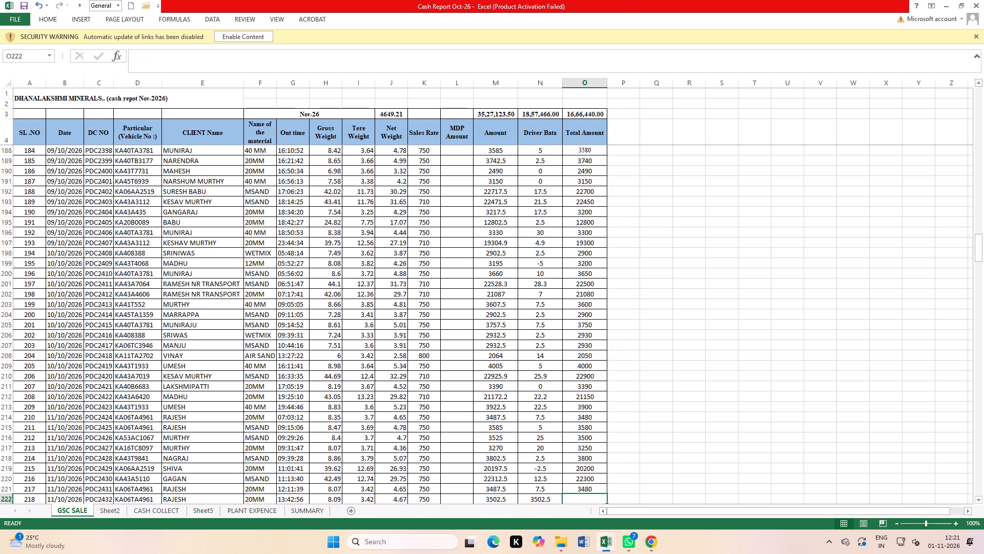
pyautogui.write('3500')
pyautogui.press('Return')
# Enter Total Amounts 3250, 3650 and 22900 for the first 12/10/2026 deliveries, rows 223–225.
pyautogui.write('324')
pyautogui.press('BackSpace')
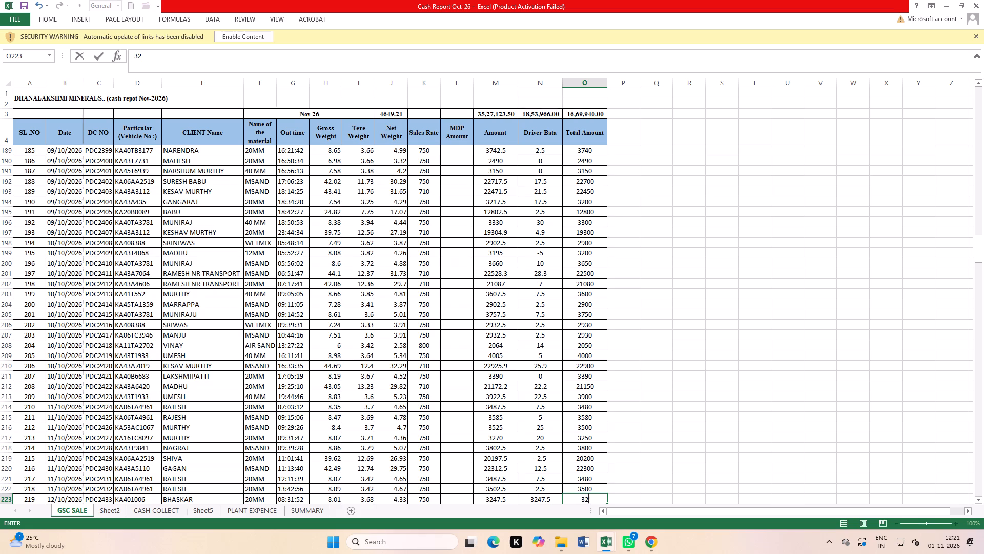
pyautogui.write('50')
pyautogui.press('Return')
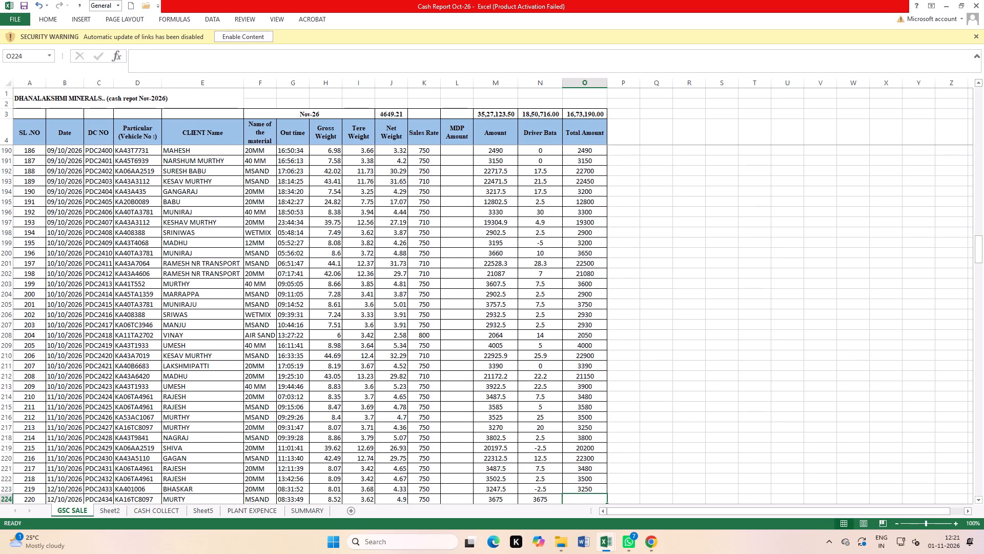
pyautogui.write('3650')
pyautogui.press('Return')
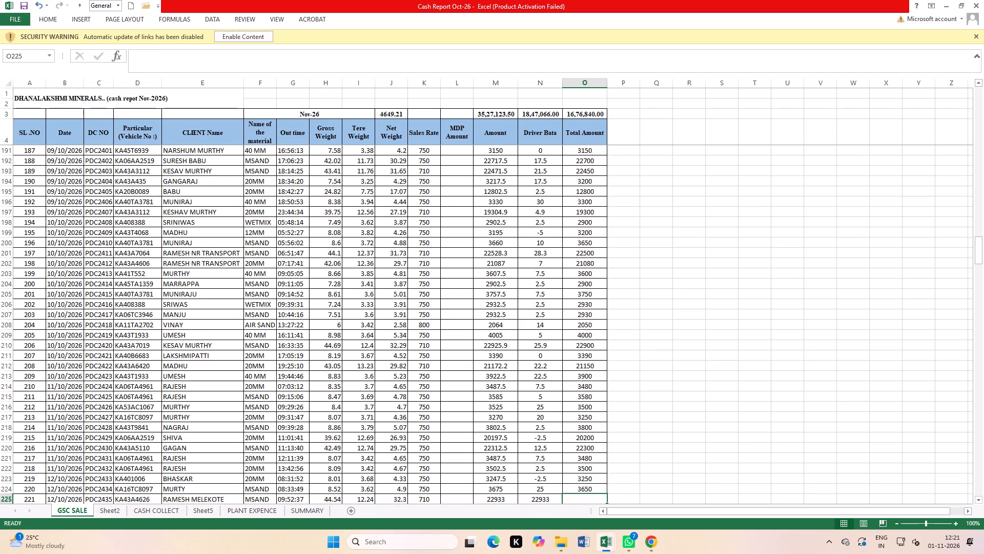
pyautogui.write('22900')
pyautogui.press('Return')
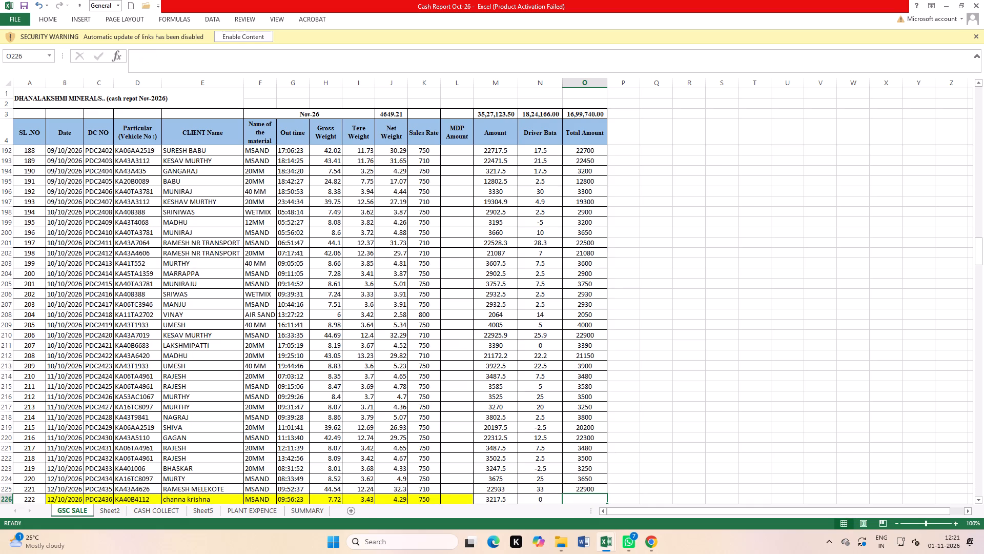
# Set the Sales Rate of the yellow-highlighted delivery in row 226 to 710 and enter its Total Amount as 3040.
pyautogui.press('Return')
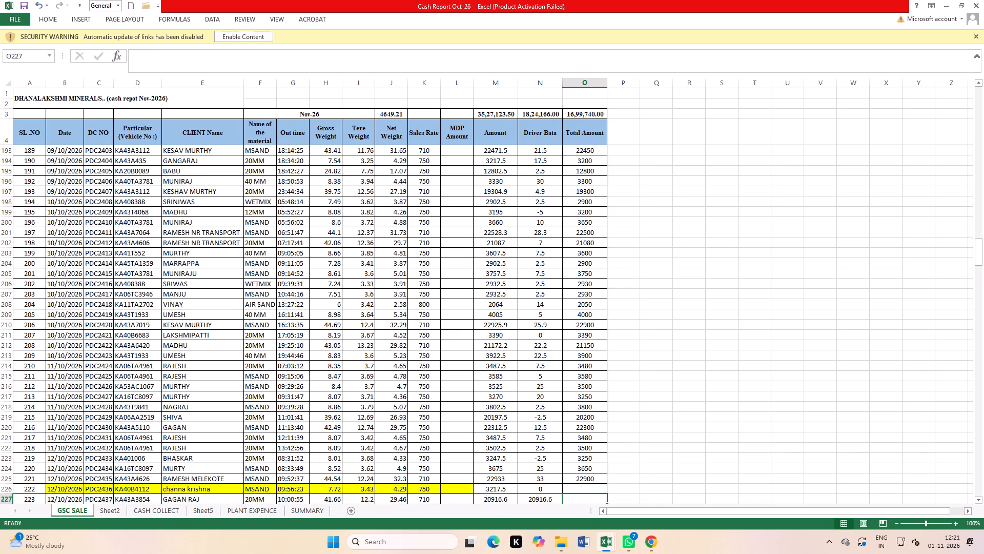
pyautogui.click(433, 489)
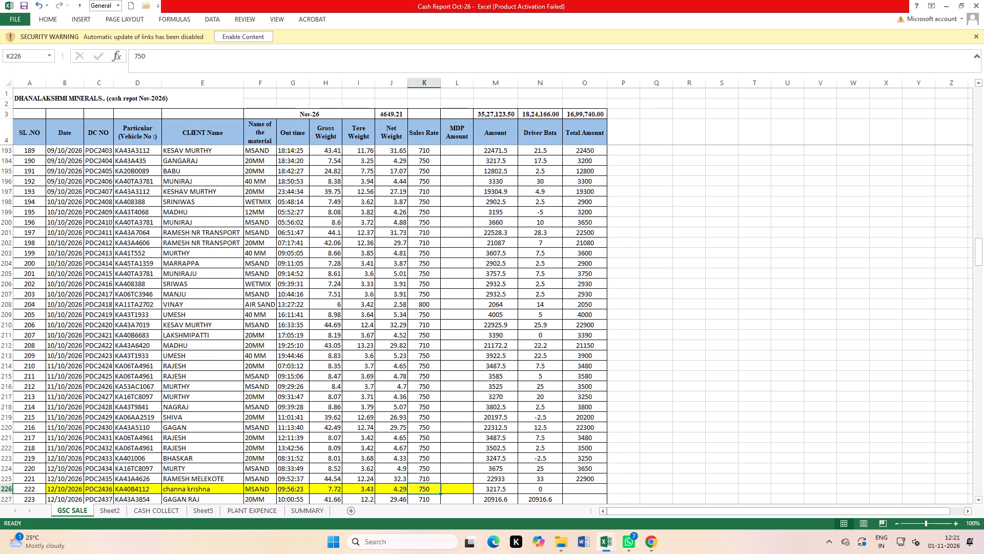
pyautogui.write('710')
pyautogui.press('Return')
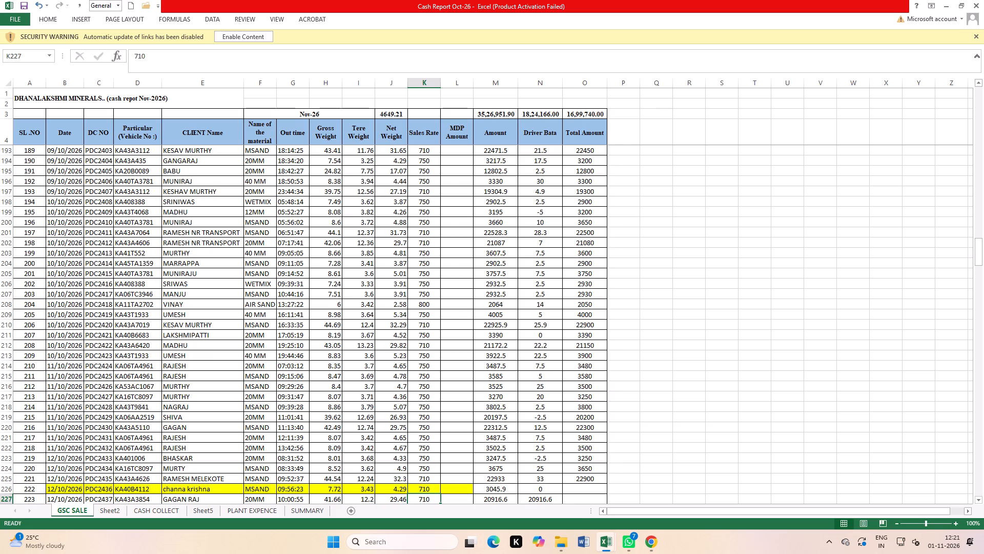
pyautogui.click(590, 490)
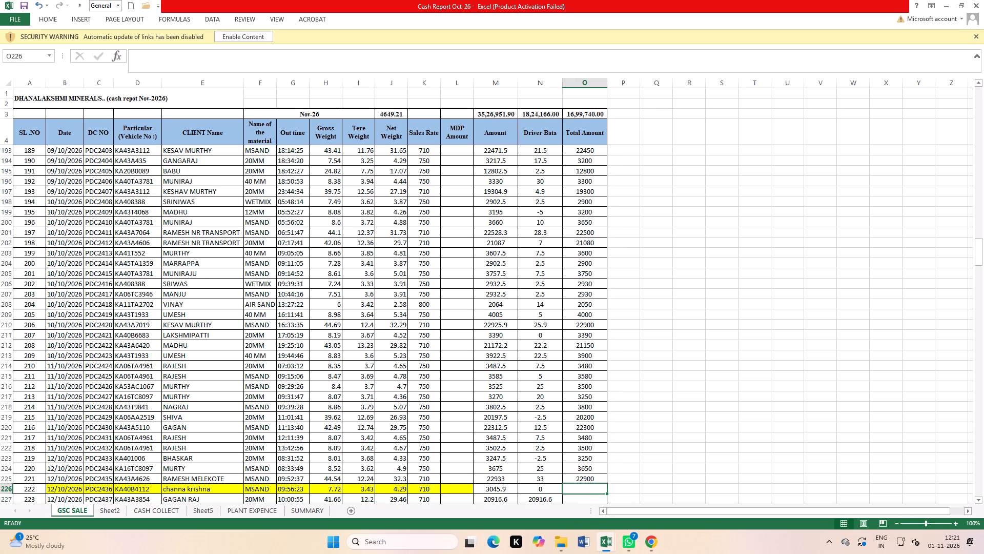
pyautogui.write('3040')
pyautogui.press('Return')
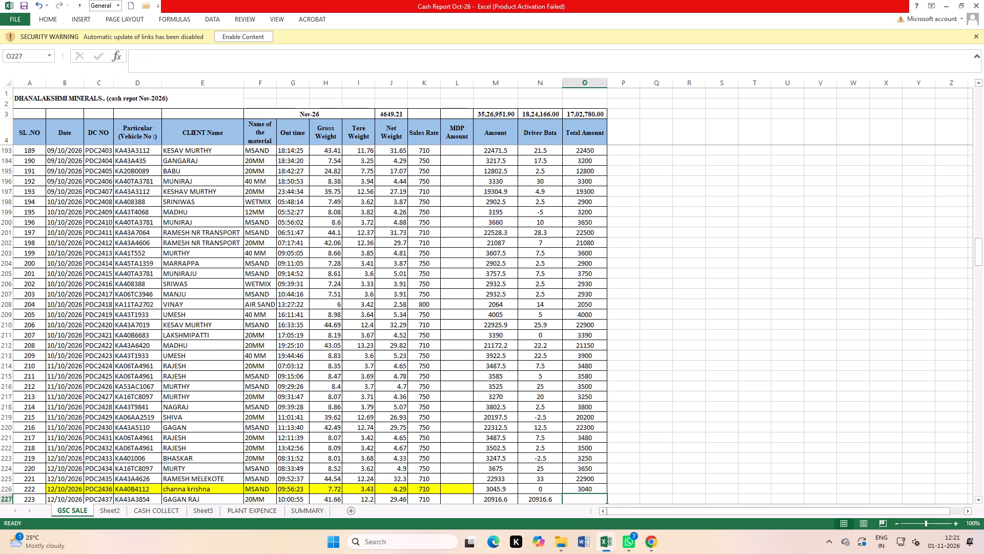
# Enter Total Amounts 20900, 3600, 3650, 2950 and 2600 in GSC SALE rows 227–231.
pyautogui.write('20900')
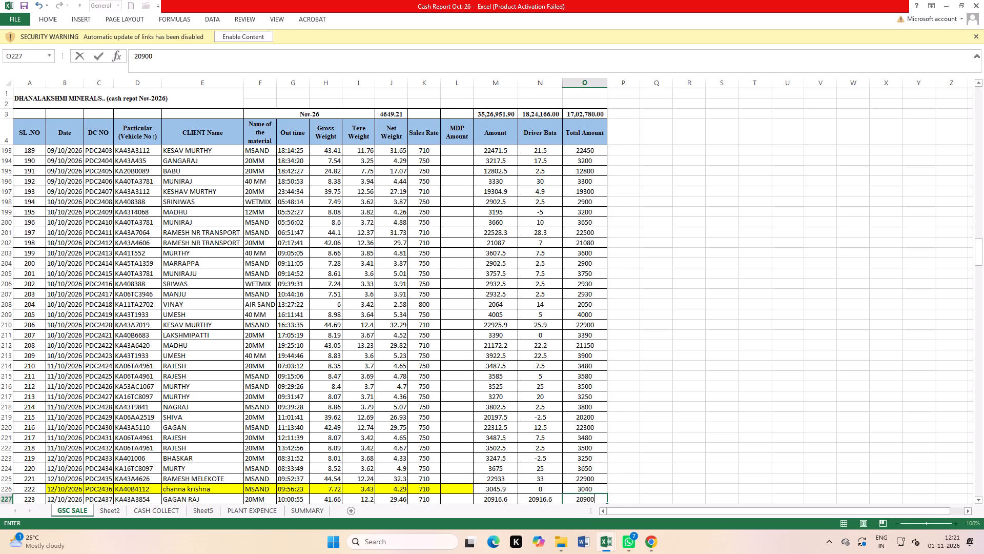
pyautogui.press('Return')
pyautogui.write('3600')
pyautogui.press('Return')
pyautogui.write('3650')
pyautogui.press('Return')
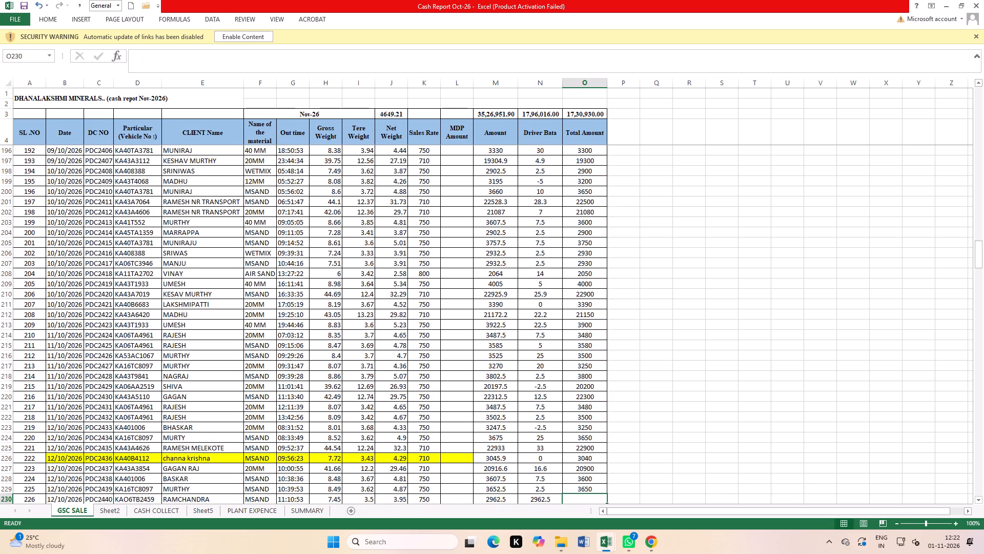
pyautogui.write('2950')
pyautogui.press('Return')
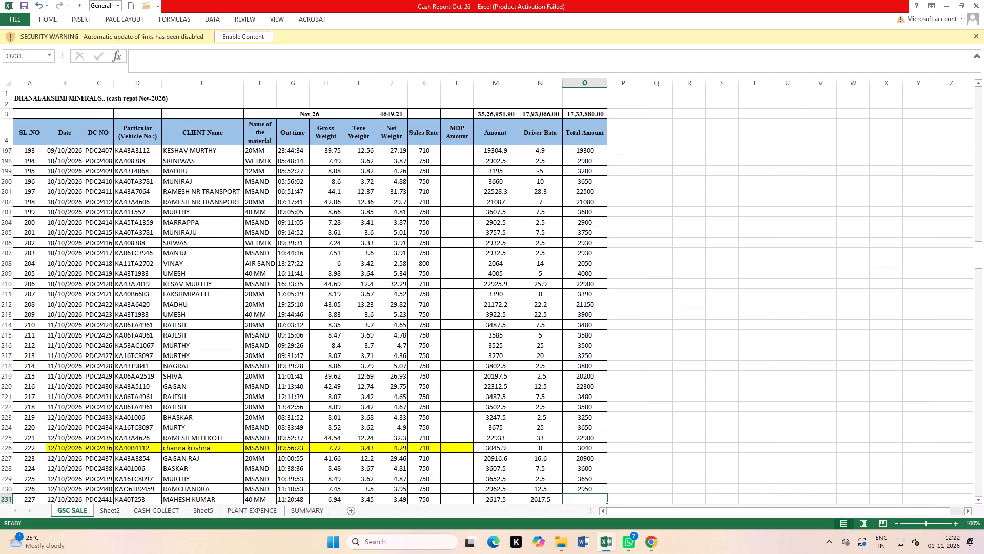
pyautogui.press('3')
pyautogui.press('BackSpace')
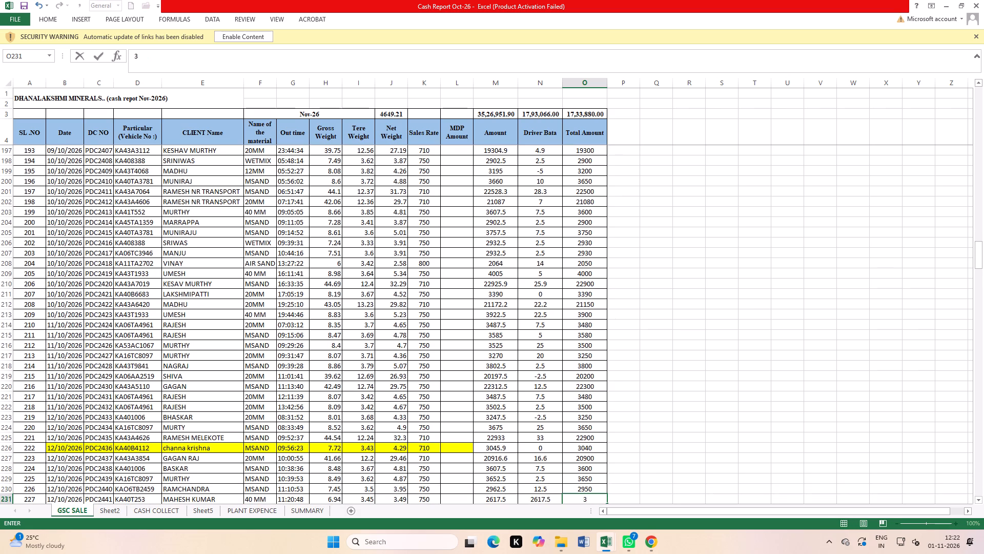
pyautogui.write('2600')
pyautogui.press('Return')
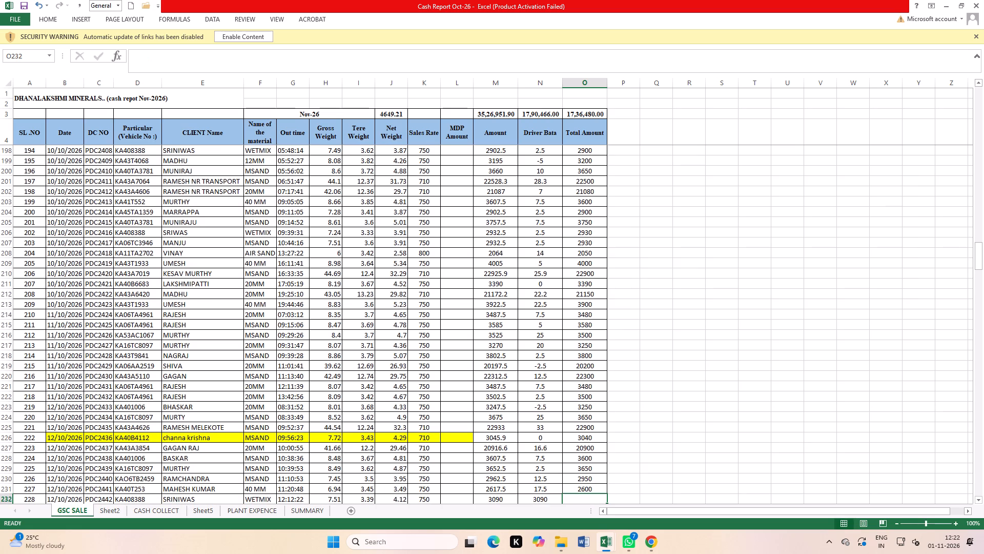
# Enter Total Amounts 3090, 24690, 18350 and 21050 in GSC SALE rows 232–235.
pyautogui.write('30')
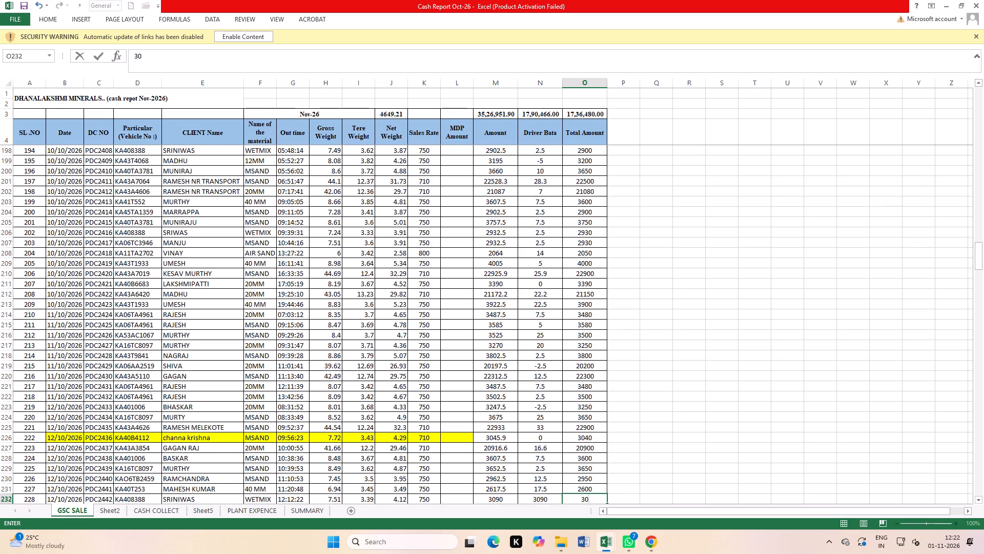
pyautogui.write('90')
pyautogui.press('Return')
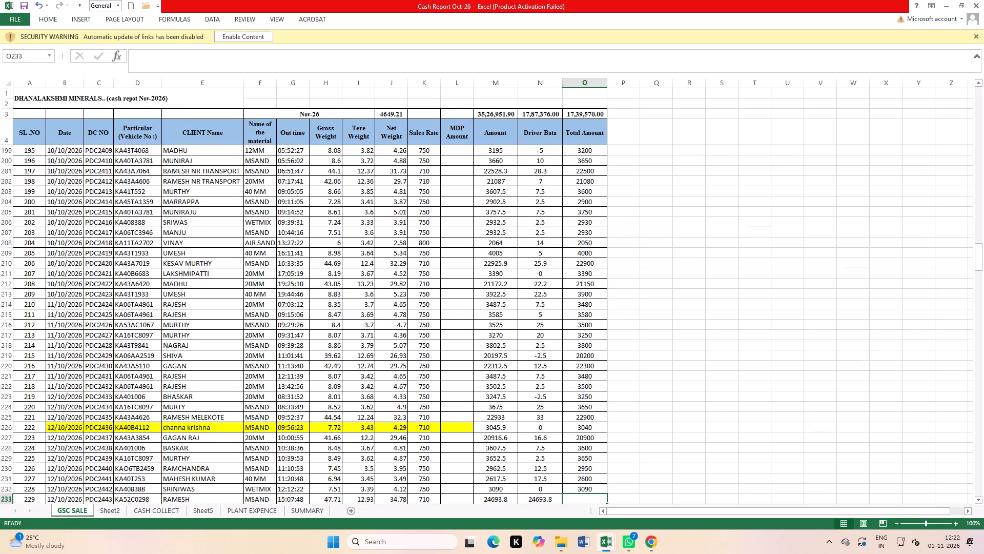
pyautogui.write('24690')
pyautogui.press('Return')
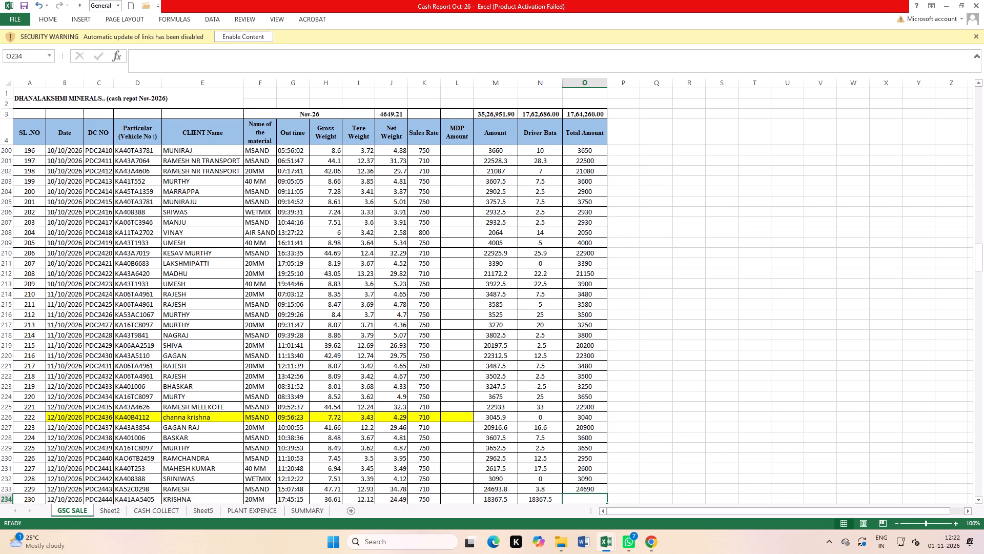
pyautogui.write('18350')
pyautogui.press('Return')
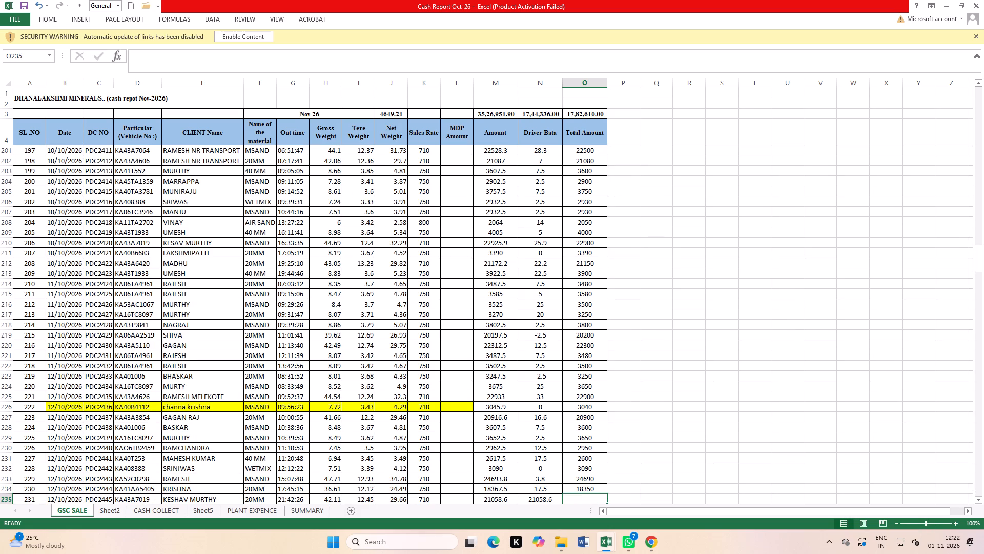
pyautogui.write('21050')
pyautogui.press('Return')
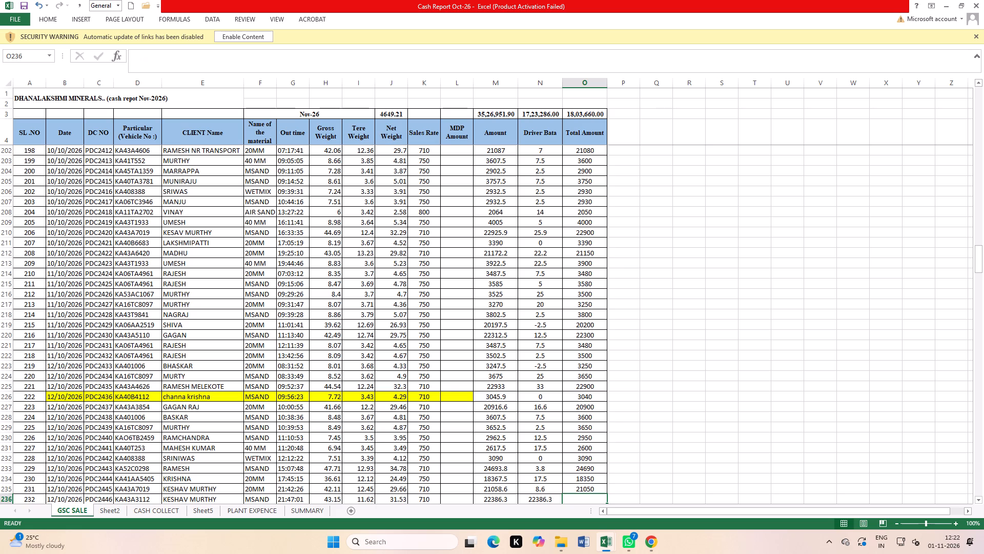
# Enter Total Amounts 22380, 22640 and 19900 in rows 236–238, the last 12/10/2026 deliveries.
pyautogui.write('22380')
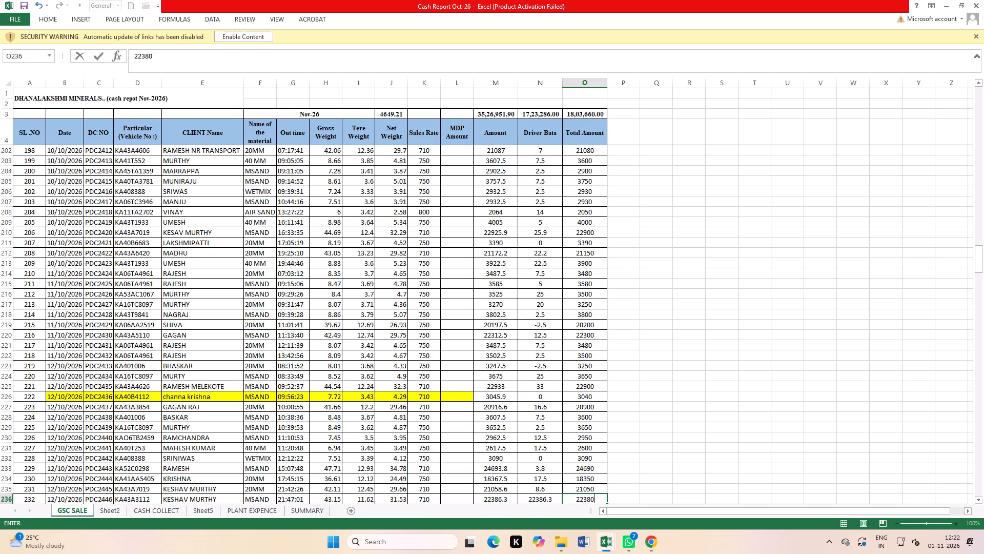
pyautogui.press('Return')
pyautogui.write('226')
pyautogui.write('40')
pyautogui.press('Return')
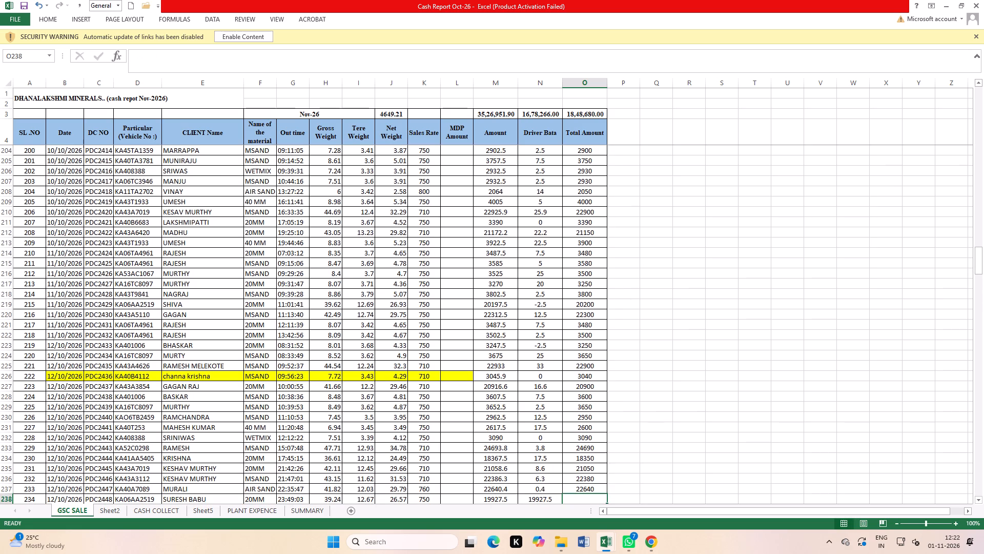
pyautogui.write('19900')
pyautogui.press('Return')
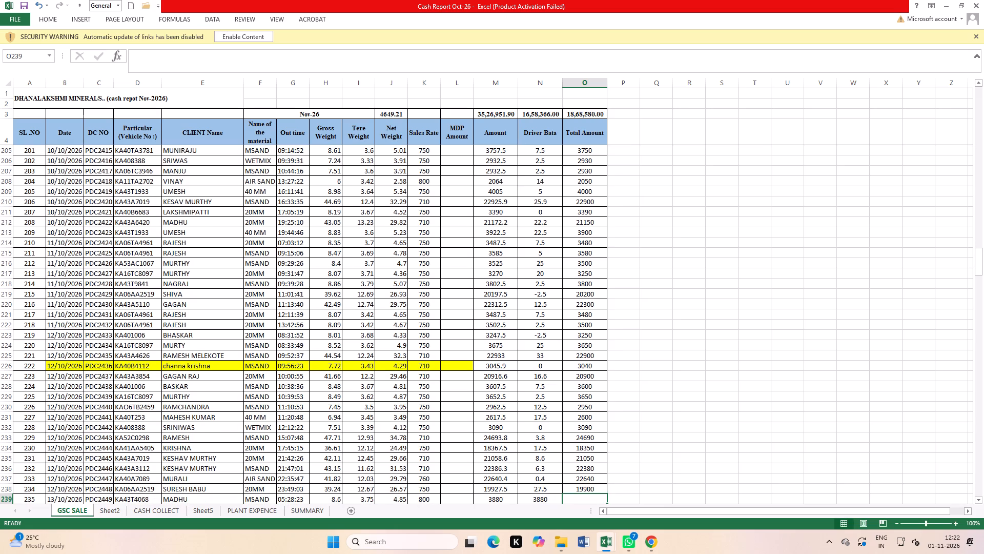
# Enter Total Amounts 3880 and 3280 for the first two 13/10/2026 deliveries, rows 239 and 240.
pyautogui.write('3880')
pyautogui.press('Return')
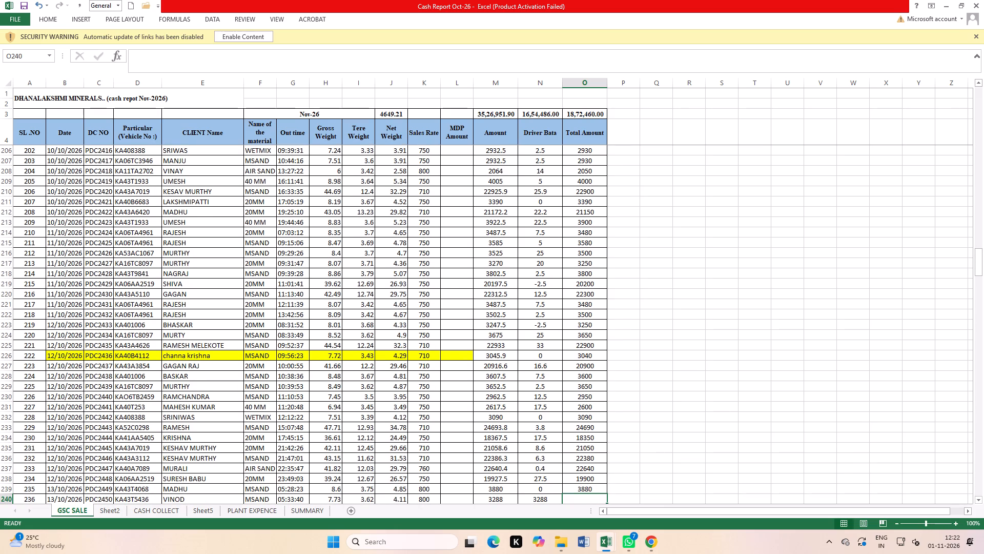
pyautogui.write('3280')
pyautogui.press('Return')
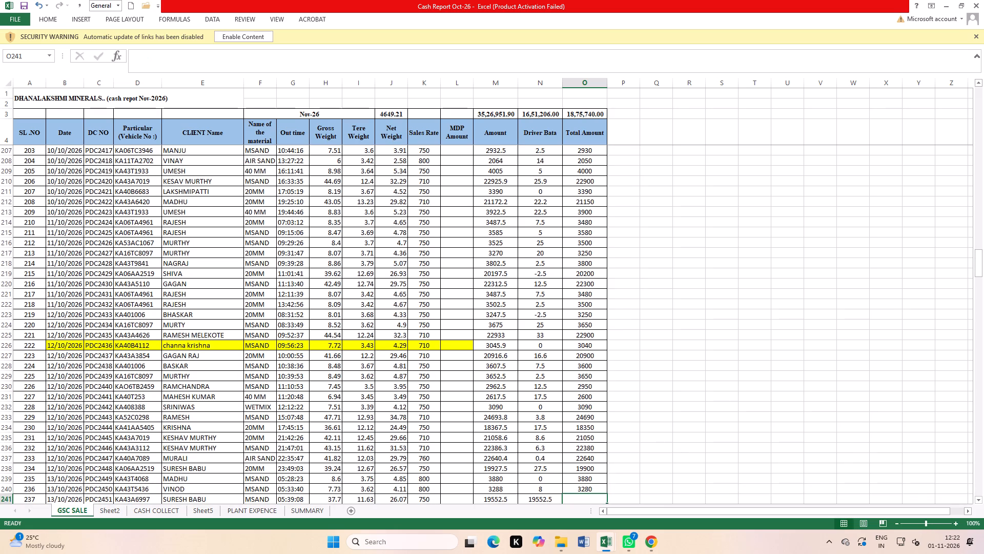
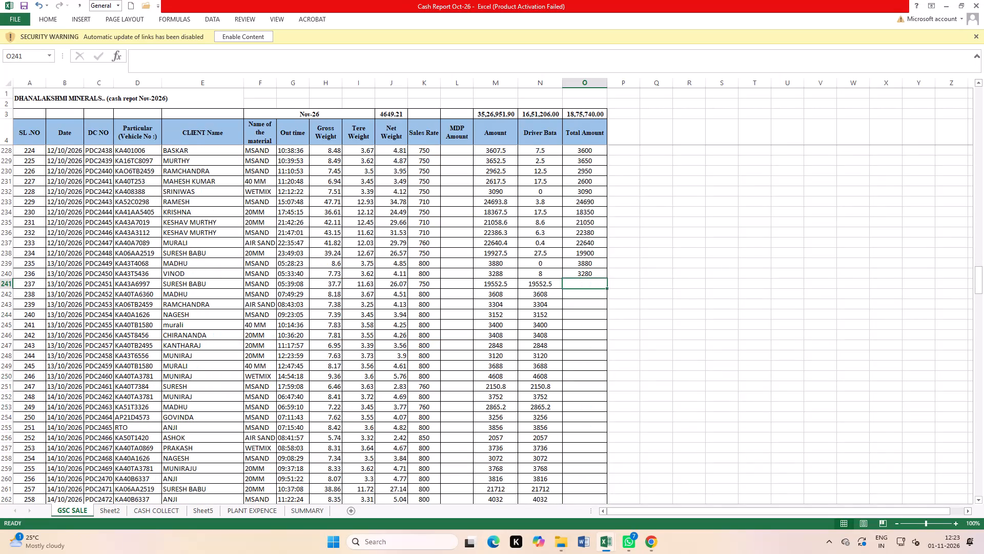
# Enter Total Amounts 19550, 3600, 3300, 3150 and 3400 in GSC SALE rows 241–245.
pyautogui.write('19550')
pyautogui.press('Return')
pyautogui.write('3600')
pyautogui.press('Return')
pyautogui.write('3300')
pyautogui.press('Return')
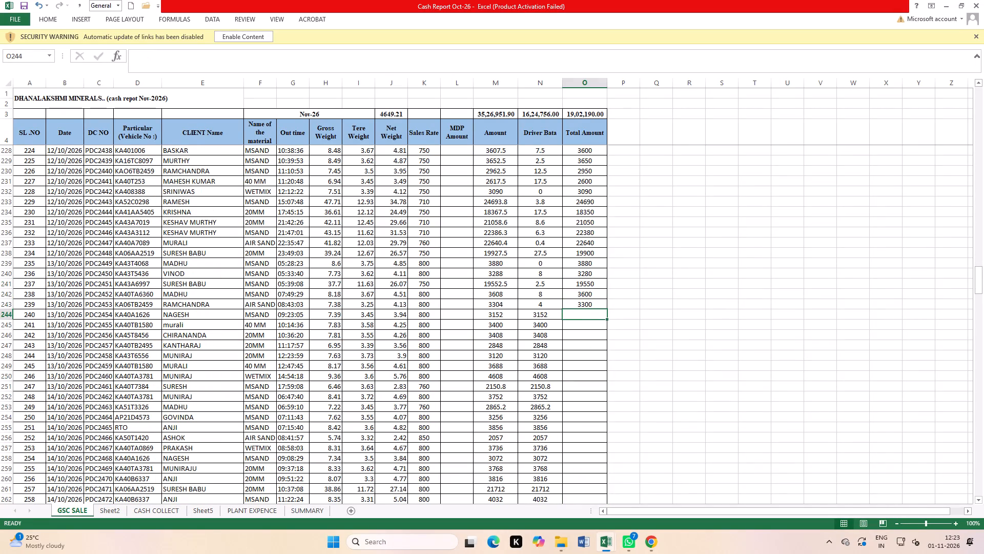
pyautogui.write('3150')
pyautogui.press('Return')
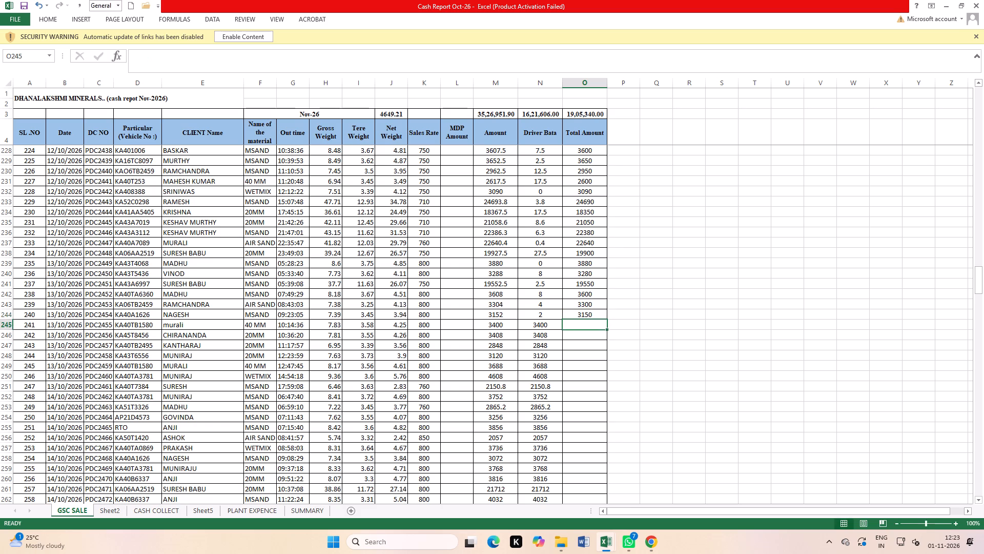
pyautogui.write('3400')
pyautogui.press('Return')
# Enter Total Amounts 3400, 2850, 3100, 3680, 4600 and 2150 in rows 246–251, the last 13/10/2026 deliveries.
pyautogui.write('3400')
pyautogui.press('Return')
pyautogui.write('28')
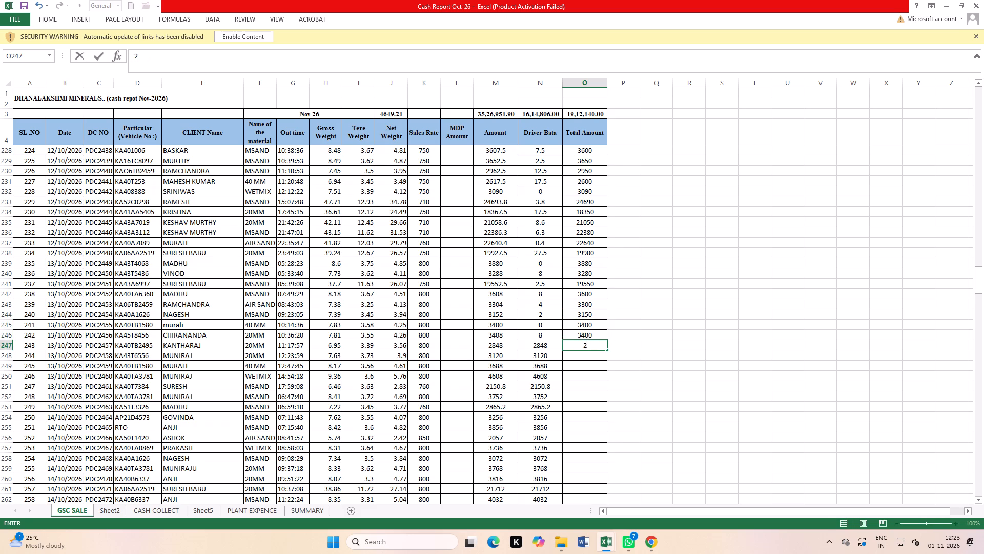
pyautogui.write('50')
pyautogui.press('Return')
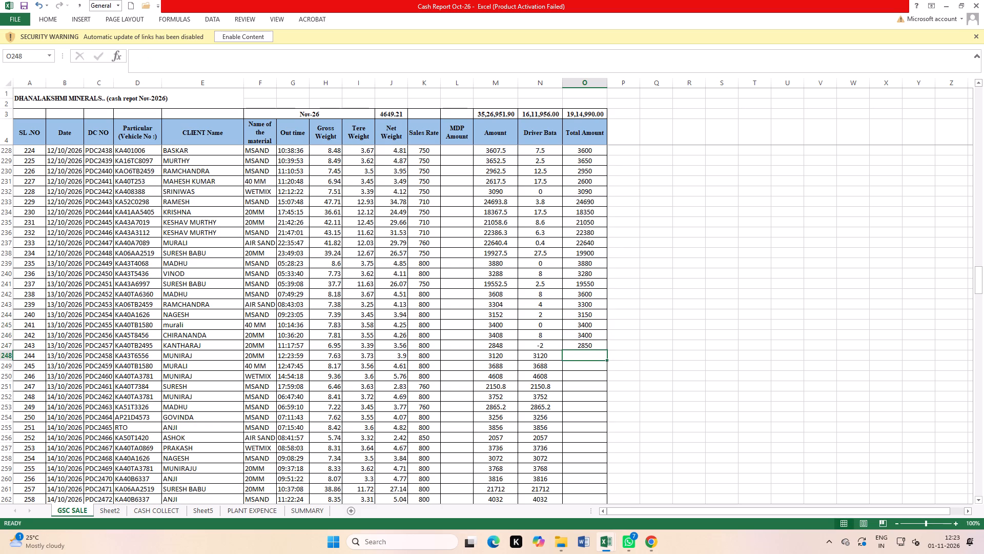
pyautogui.write('3100')
pyautogui.press('Return')
pyautogui.write('3680')
pyautogui.press('Return')
pyautogui.write('4600')
pyautogui.press('Return')
pyautogui.write('2150')
pyautogui.press('Return')
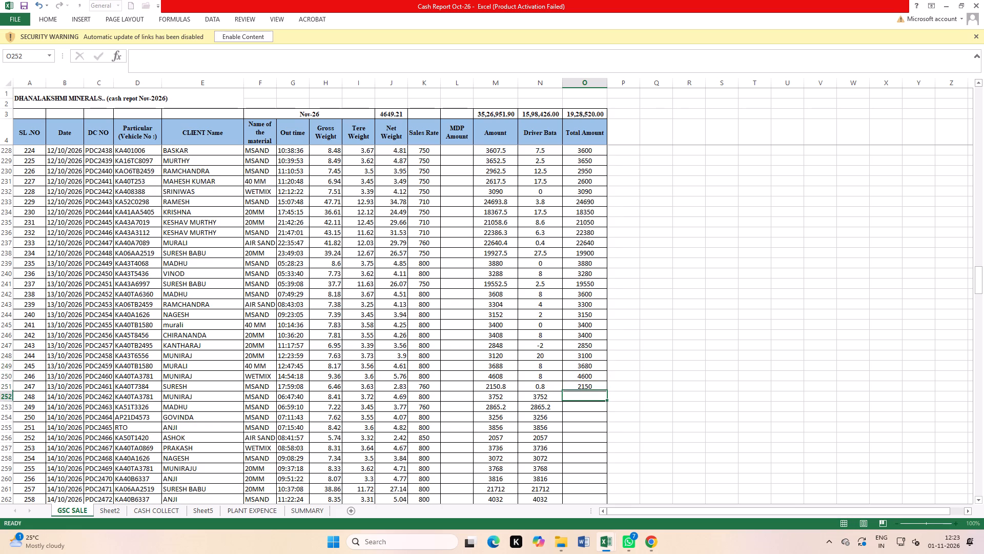
# Enter Total Amounts 3750, 2850, 3250, 3850 and 2050 for the first 14/10/2026 deliveries, rows 252–256.
pyautogui.write('3750')
pyautogui.press('Return')
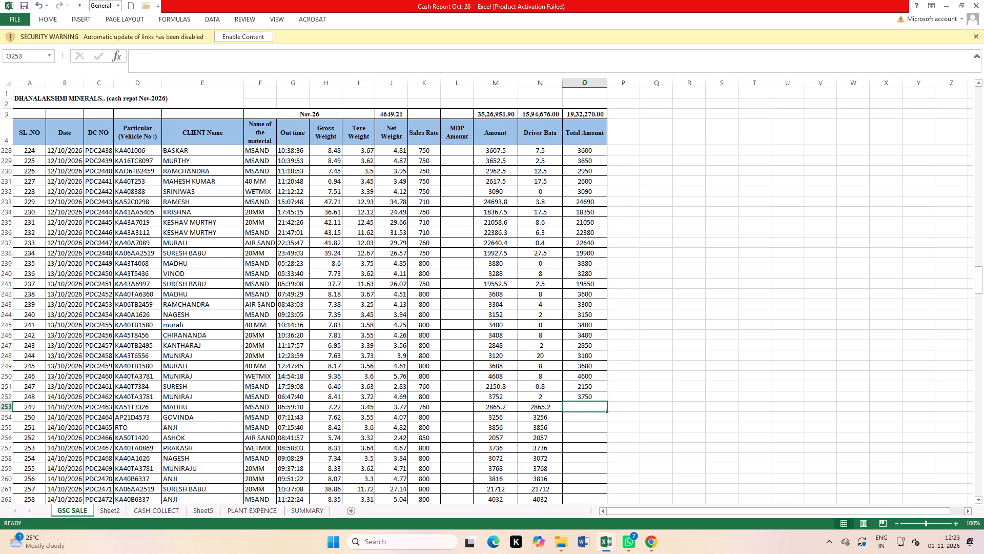
pyautogui.write('2850')
pyautogui.press('Return')
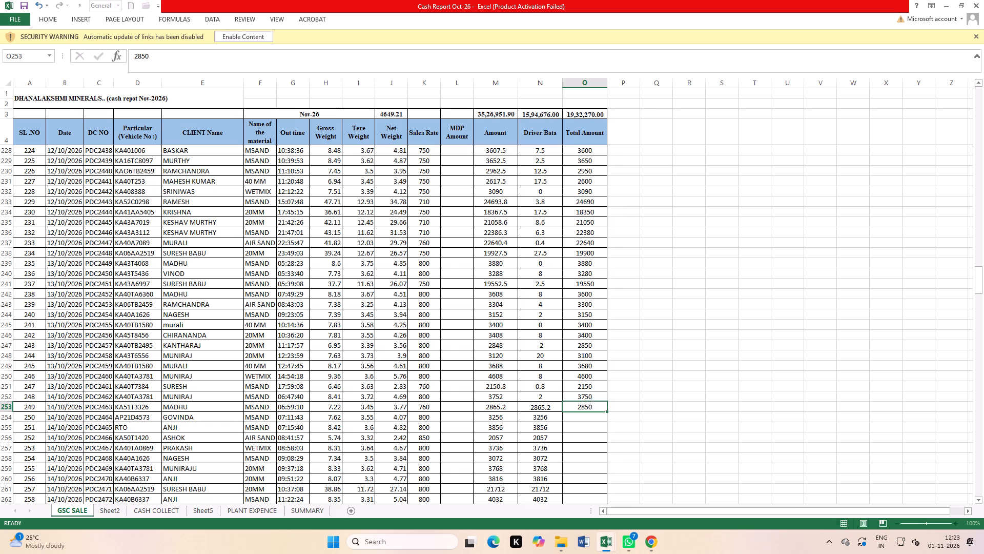
pyautogui.write('3250')
pyautogui.press('Return')
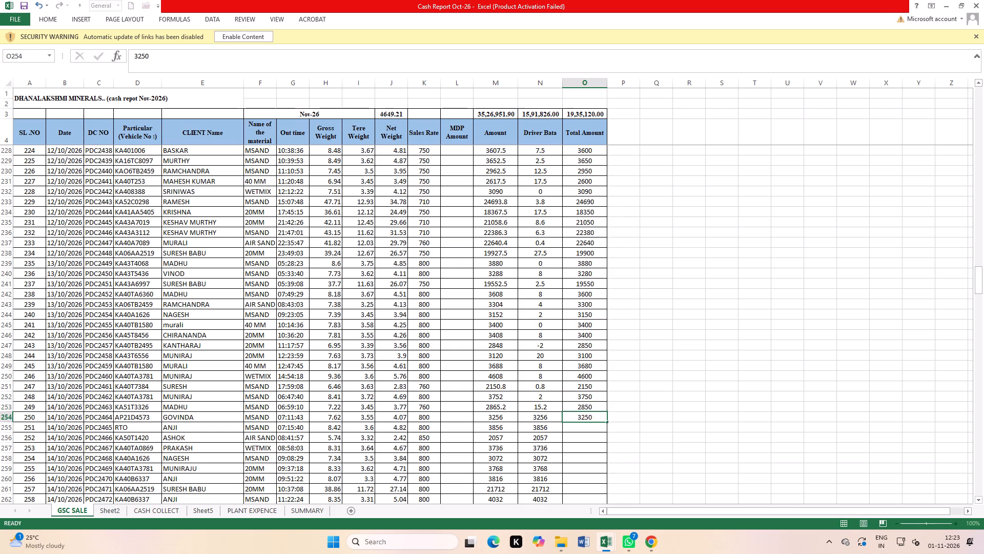
pyautogui.write('3850')
pyautogui.press('Return')
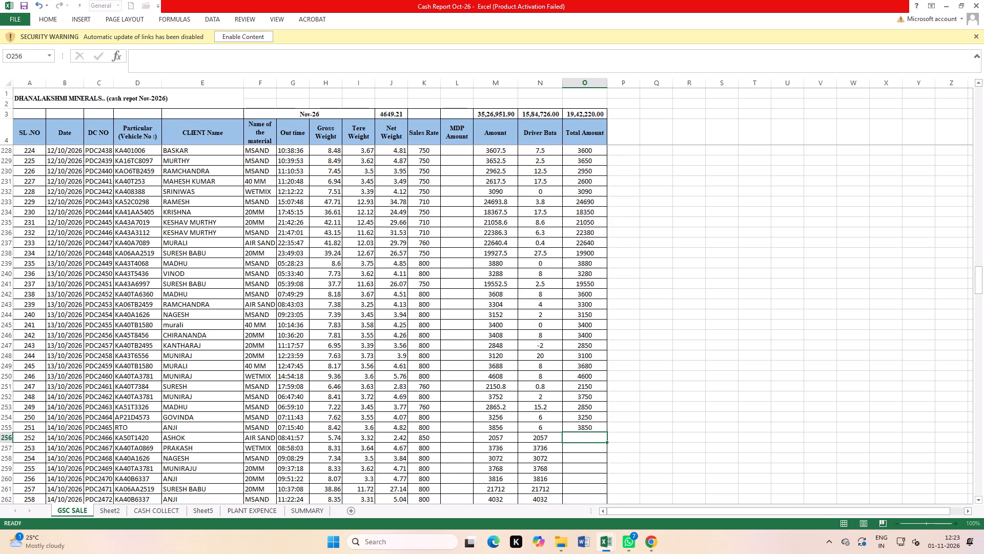
pyautogui.write('2050')
pyautogui.press('Return')
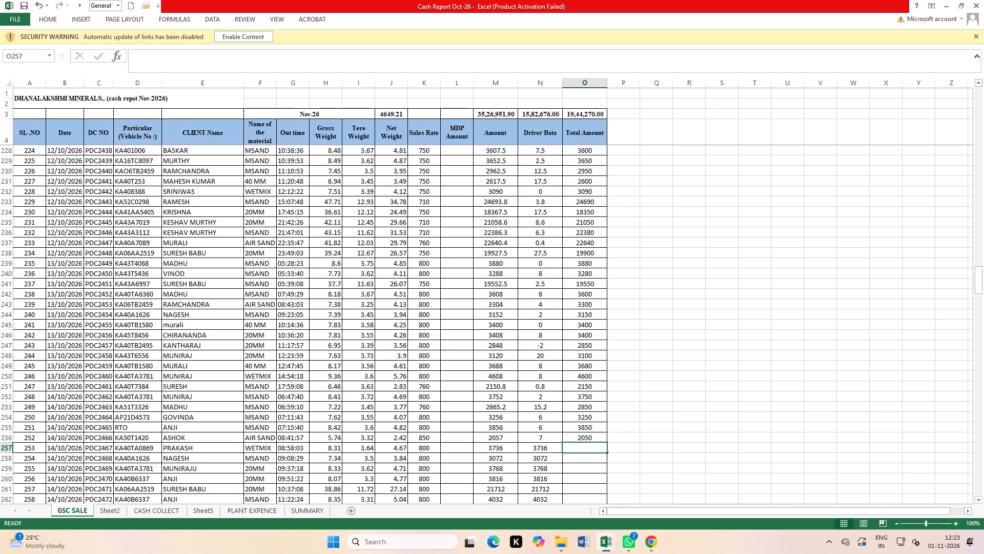
# Enter Total Amounts 3730, 3050, 3750, 3800, 21700 and 4030 in GSC SALE rows 257–262.
pyautogui.write('3730')
pyautogui.press('Return')
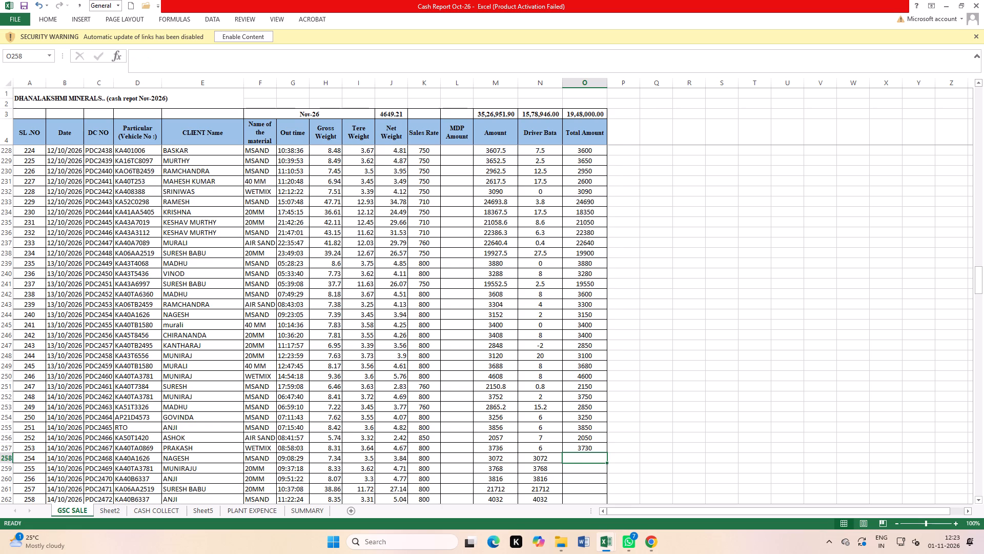
pyautogui.write('3050')
pyautogui.press('Return')
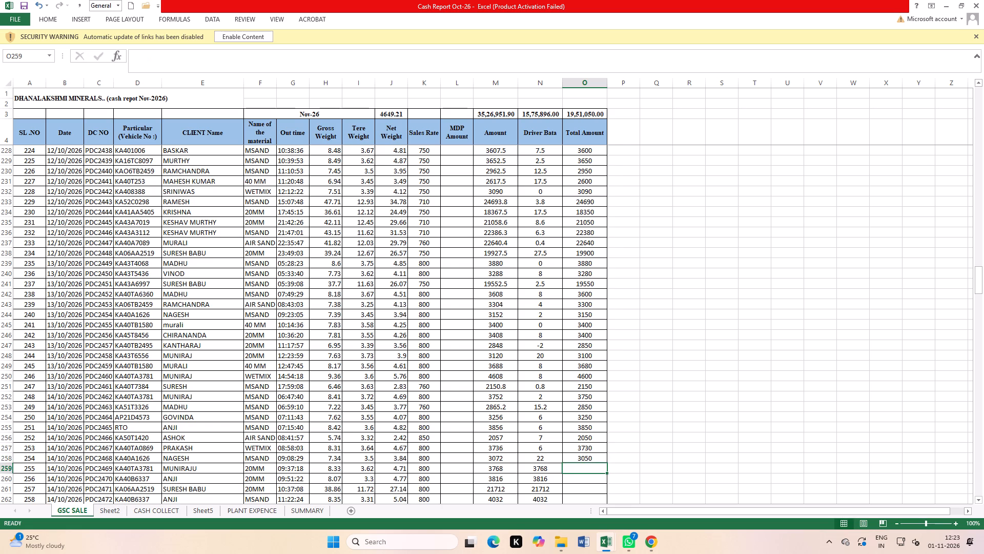
pyautogui.write('3750')
pyautogui.press('Return')
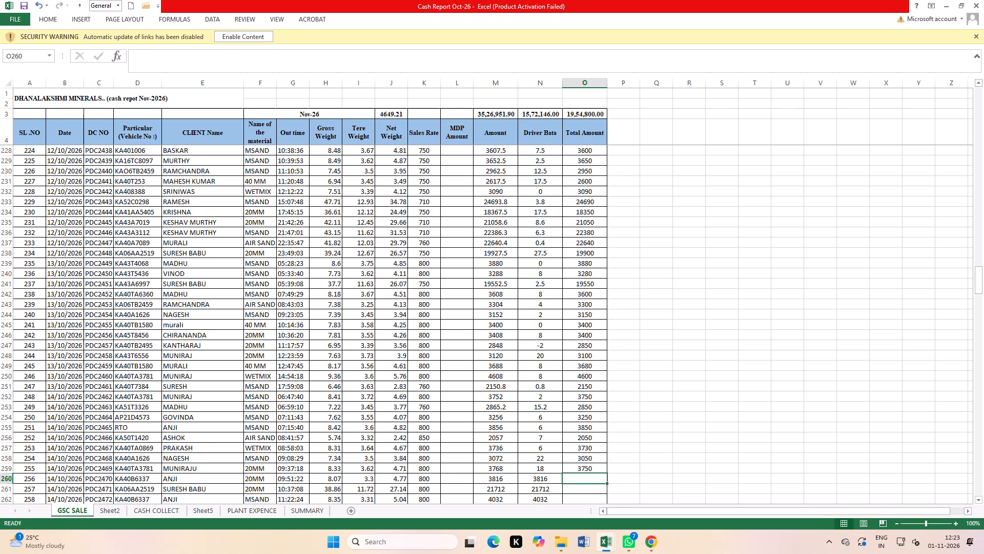
pyautogui.write('3800')
pyautogui.press('Return')
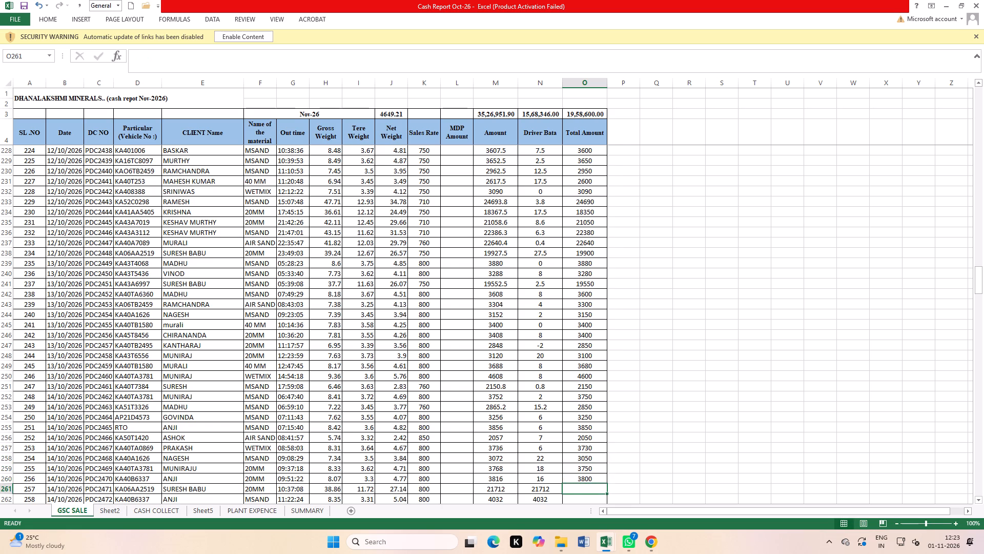
pyautogui.write('21700')
pyautogui.press('Return')
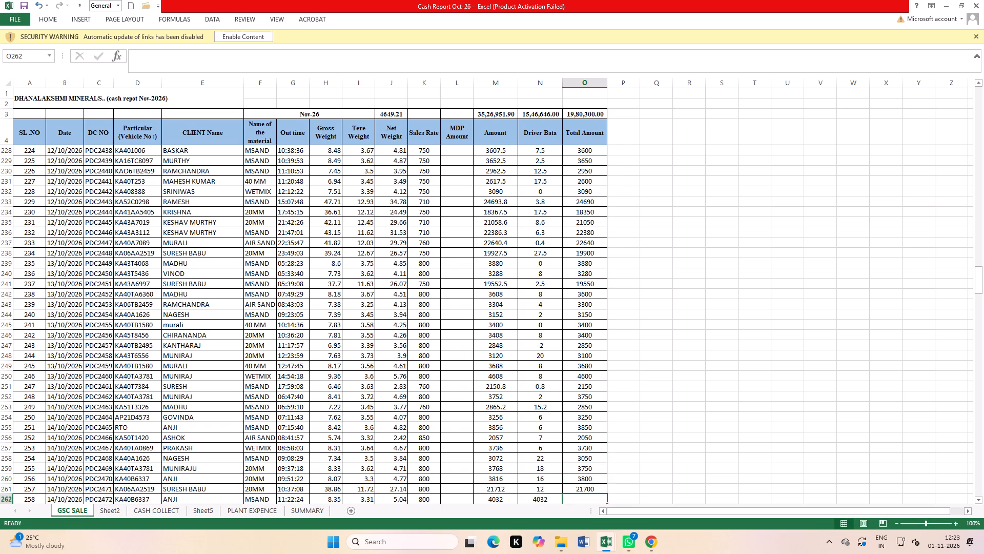
pyautogui.write('4030')
pyautogui.press('Return')
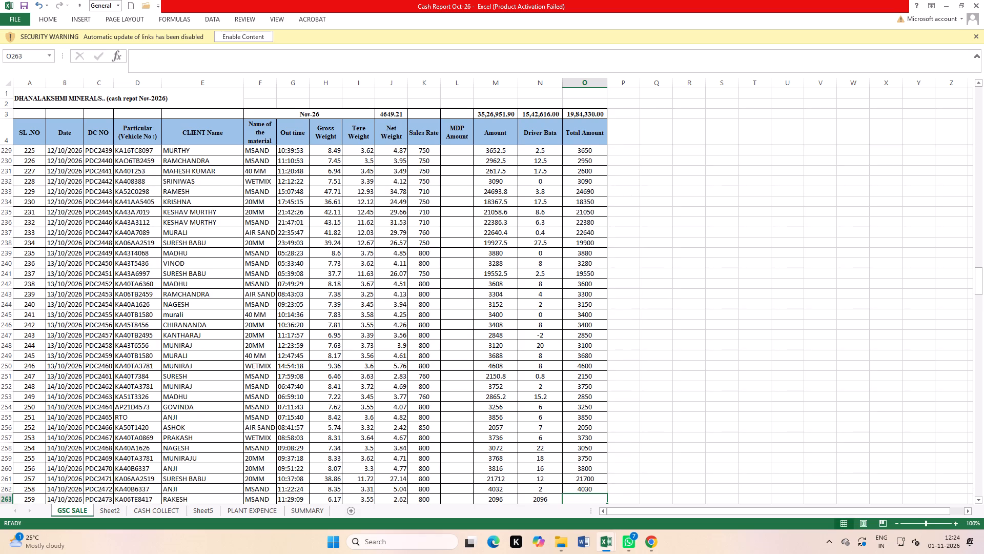
# Enter Total Amounts 2100 and 19200 in GSC SALE rows 263 and 264.
pyautogui.scroll(-7, 843, 363)
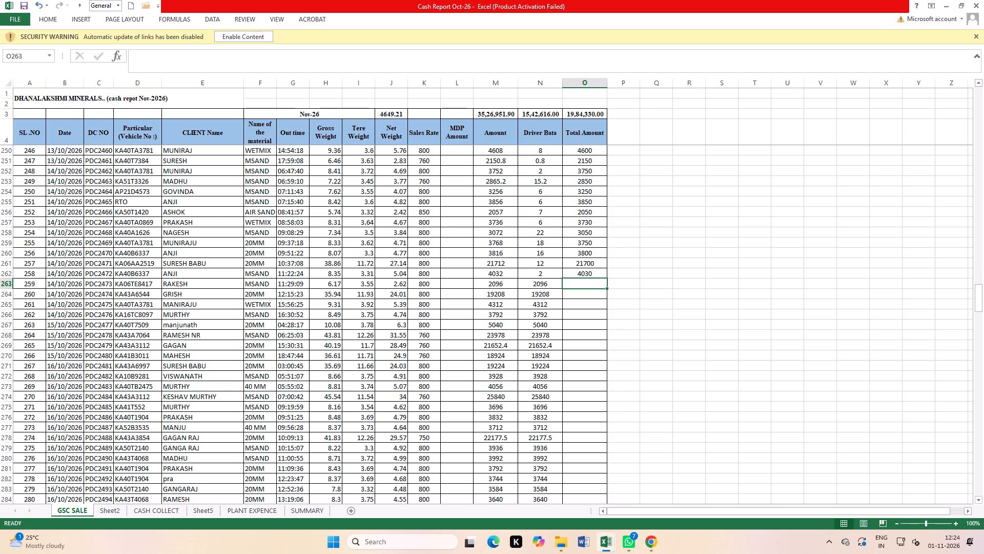
pyautogui.write('2090')
pyautogui.press('Return')
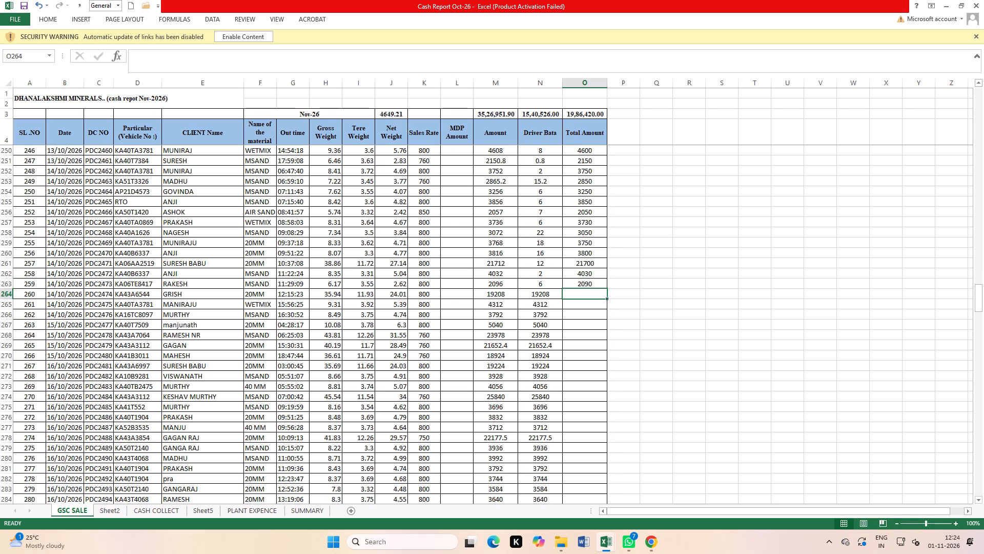
pyautogui.press('Up')
pyautogui.write('2100')
pyautogui.press('Return')
pyautogui.write('19200')
pyautogui.press('Return')
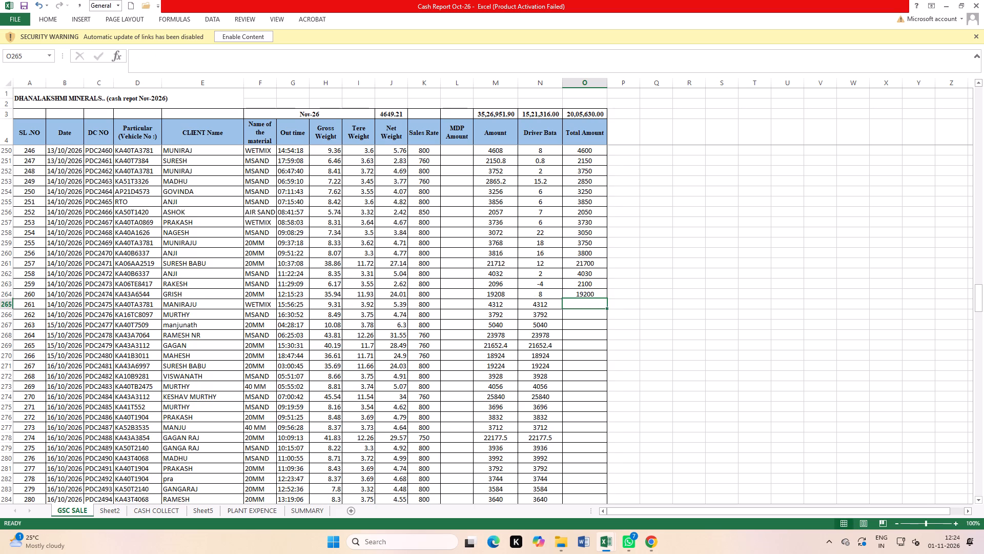
# Enter Total Amounts 4300 and 3800 in rows 265 and 266, the last 14/10/2026 deliveries.
pyautogui.write('400')
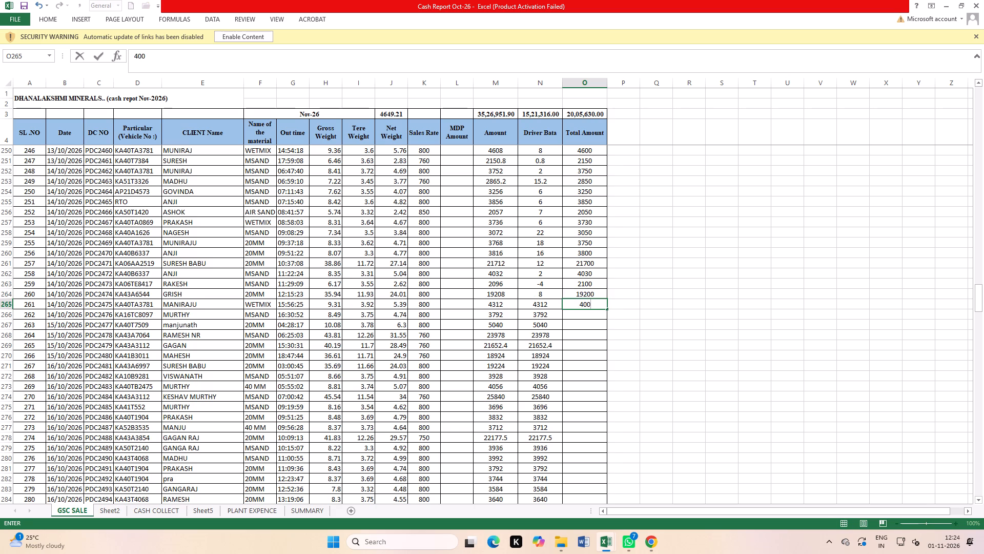
pyautogui.press('BackSpace')
pyautogui.press('BackSpace')
pyautogui.press('BackSpace')
pyautogui.write('4300')
pyautogui.press('Return')
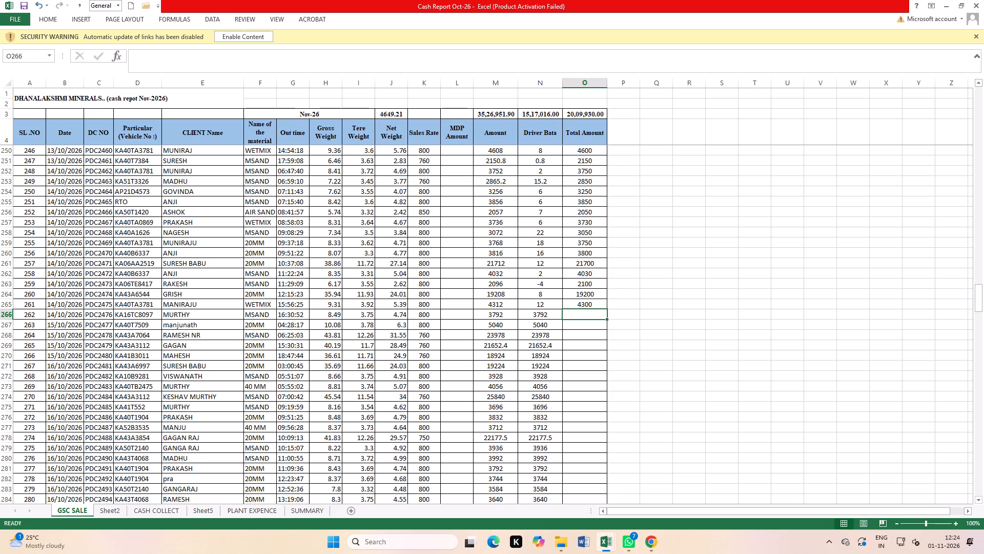
pyautogui.write('3800')
pyautogui.press('Return')
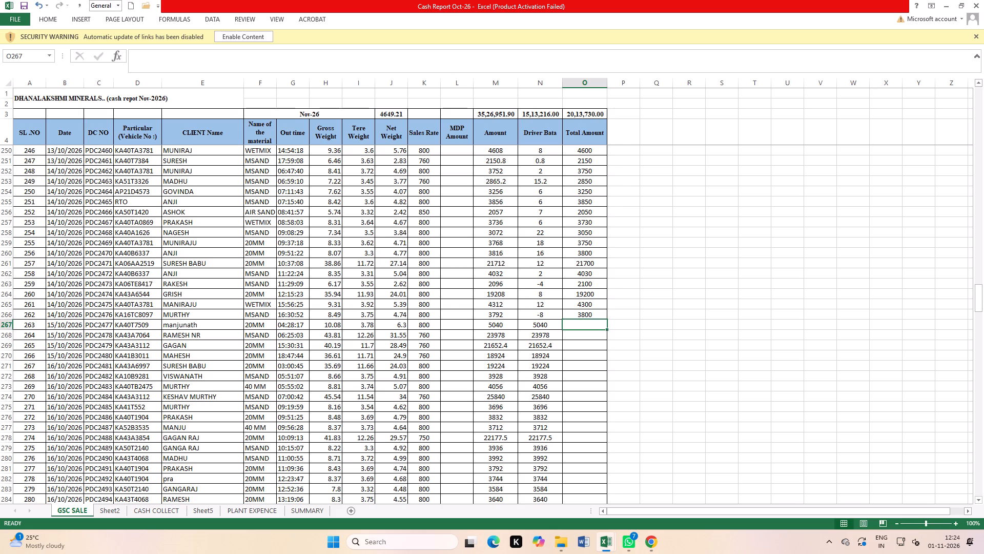
# Enter Total Amounts 5040, 23950, 21650 and 18900 for the 15/10/2026 deliveries, rows 267–270.
pyautogui.write('5040')
pyautogui.press('Return')
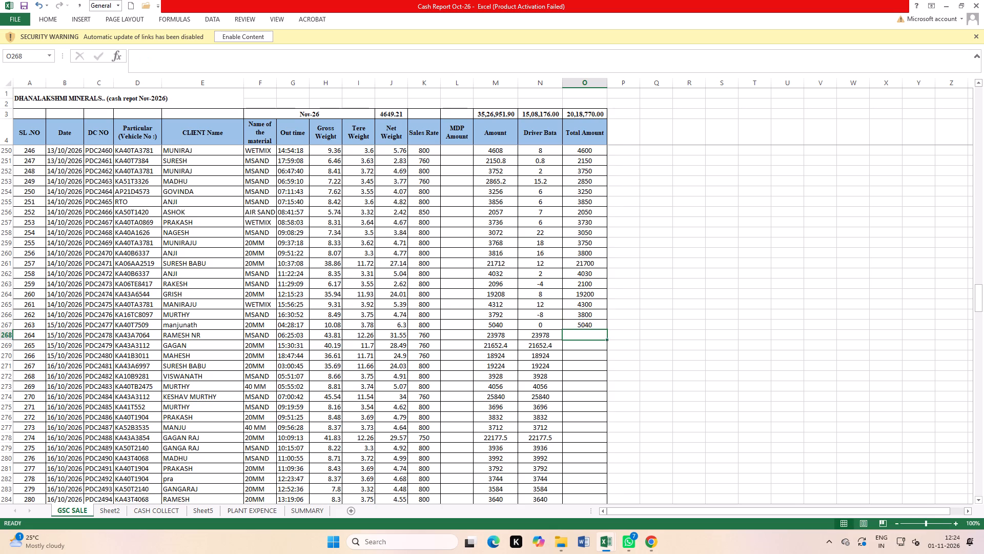
pyautogui.write('23')
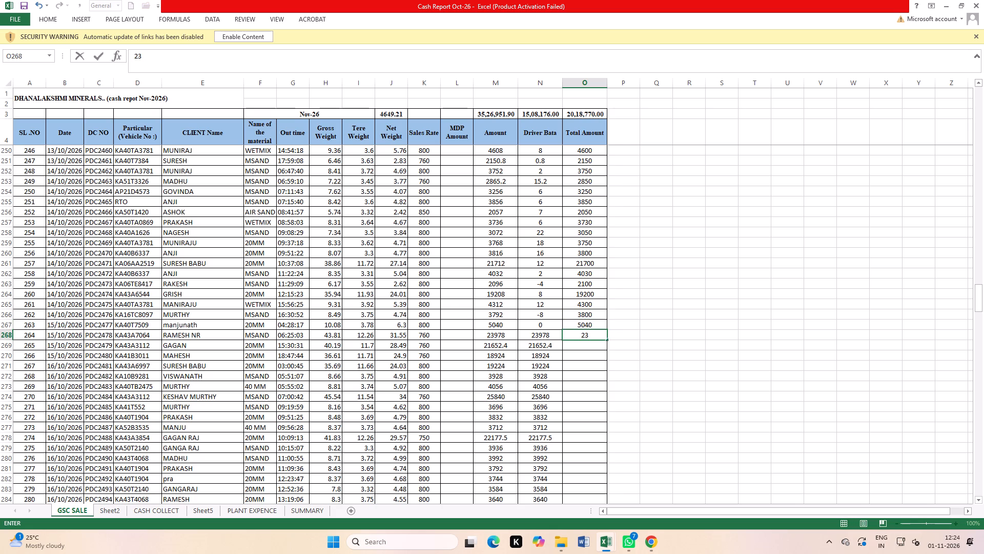
pyautogui.write('950')
pyautogui.press('Return')
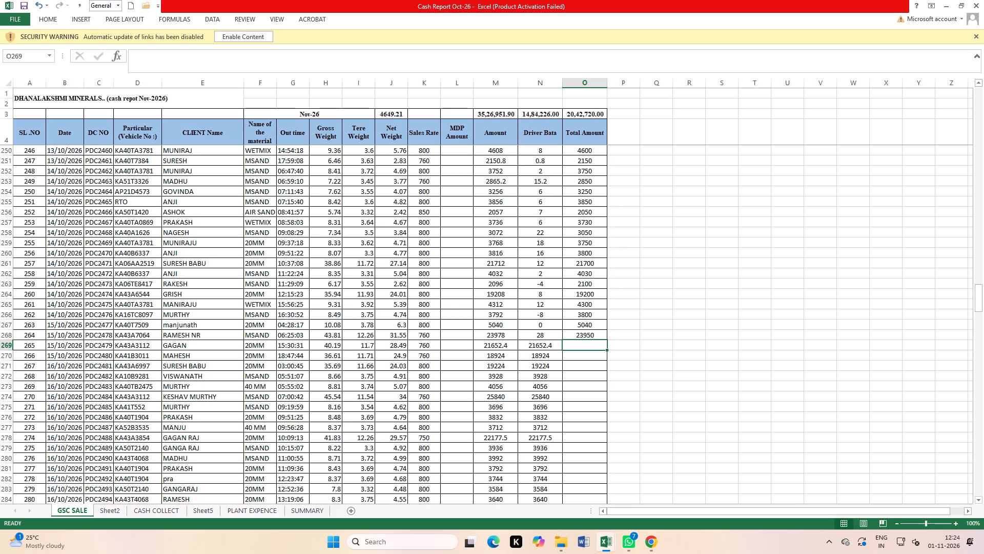
pyautogui.write('21')
pyautogui.write('650')
pyautogui.press('Return')
pyautogui.write('18')
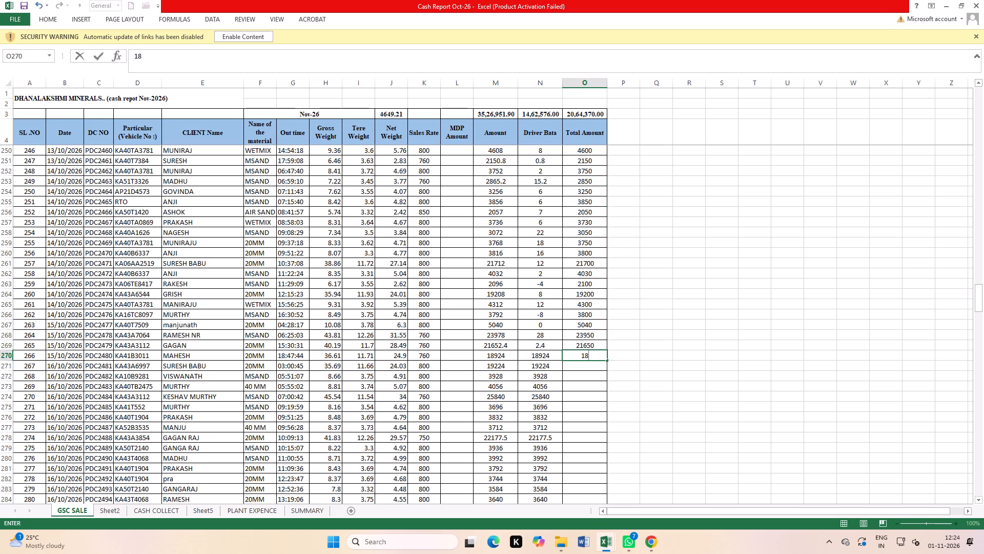
pyautogui.write('900')
pyautogui.press('Return')
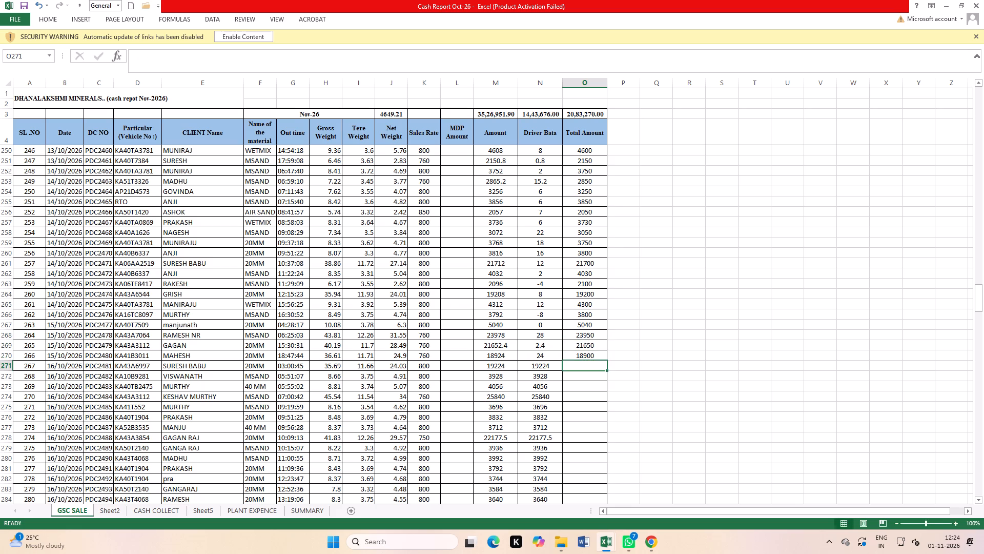
# Enter Total Amounts 19200, 3900, 4050 and 25800 for the first 16/10/2026 deliveries, rows 271–274.
pyautogui.write('19')
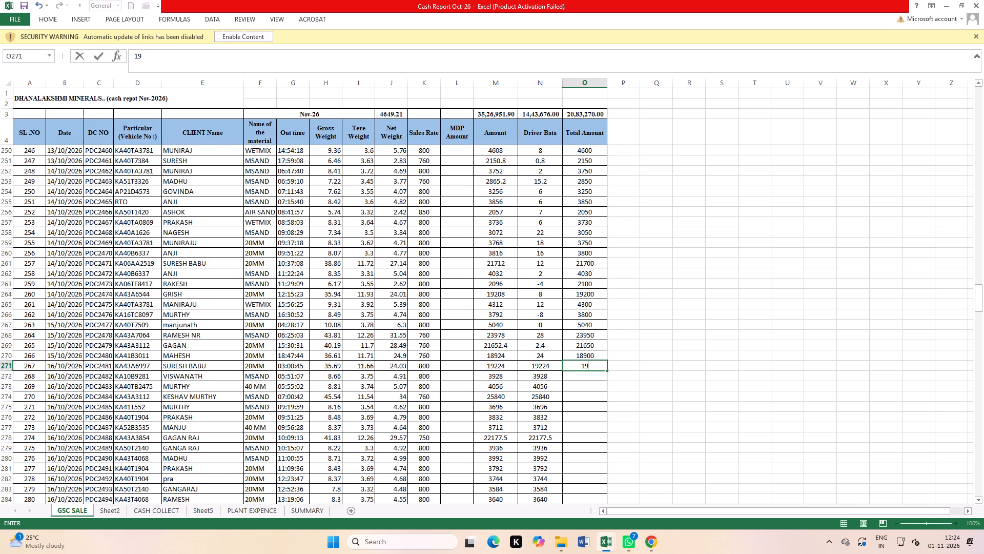
pyautogui.write('200')
pyautogui.press('Return')
pyautogui.write('39')
pyautogui.write('000')
pyautogui.press('BackSpace')
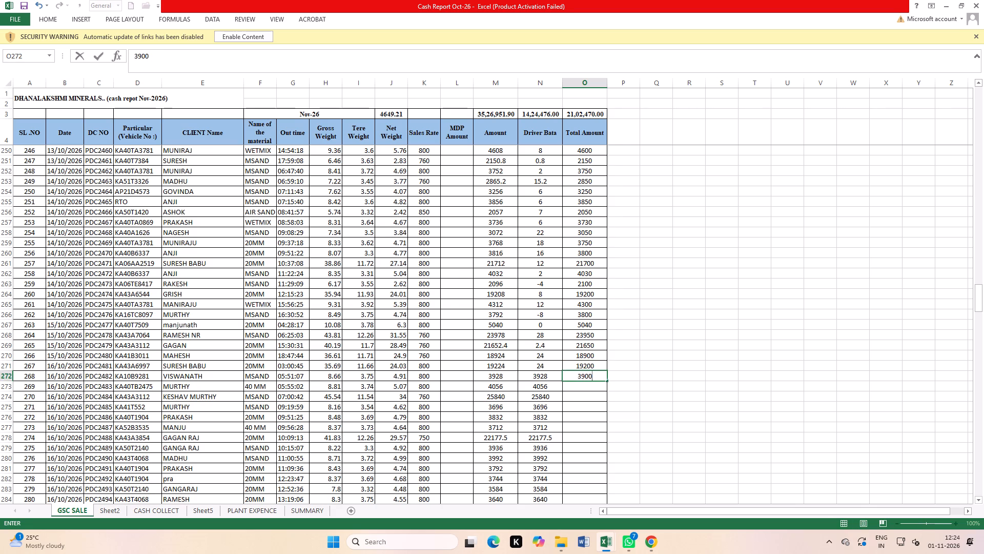
pyautogui.press('Return')
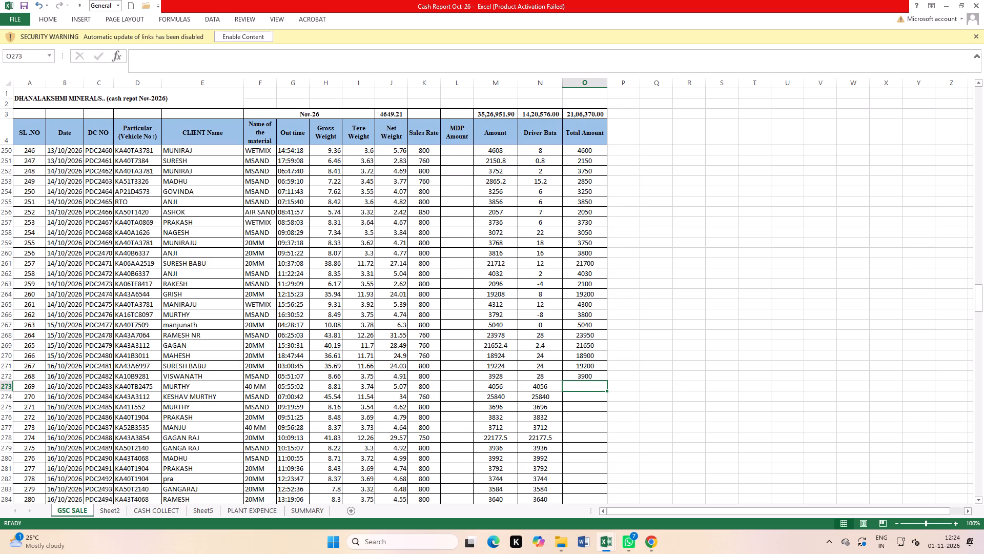
pyautogui.write('4050')
pyautogui.press('Return')
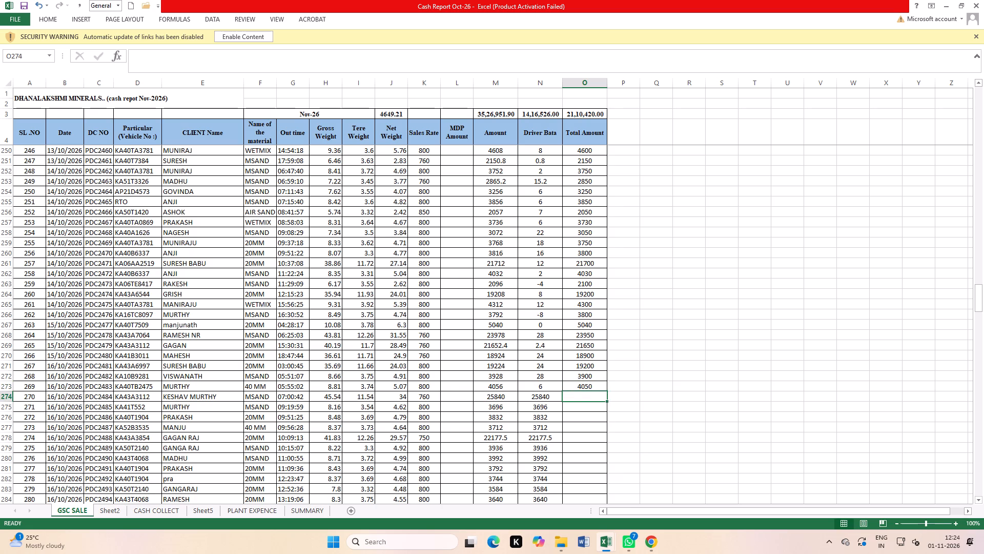
pyautogui.write('25800')
pyautogui.press('Return')
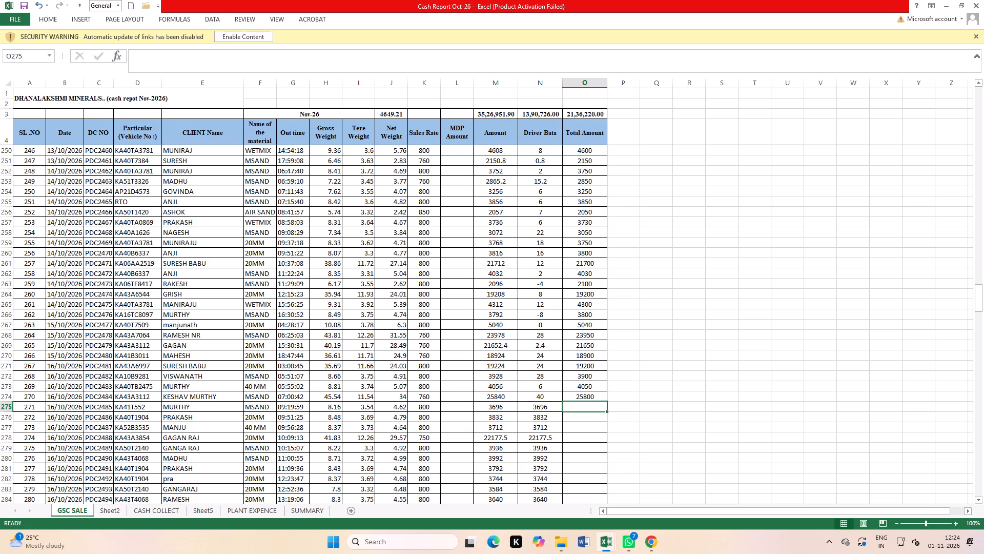
# Enter Total Amounts 3700, 3830, 3700, 22150 and 3930 in GSC SALE rows 275–279.
pyautogui.write('3700')
pyautogui.press('Return')
pyautogui.write('3830')
pyautogui.press('Return')
pyautogui.write('3700')
pyautogui.press('Return')
pyautogui.write('22150')
pyautogui.press('Return')
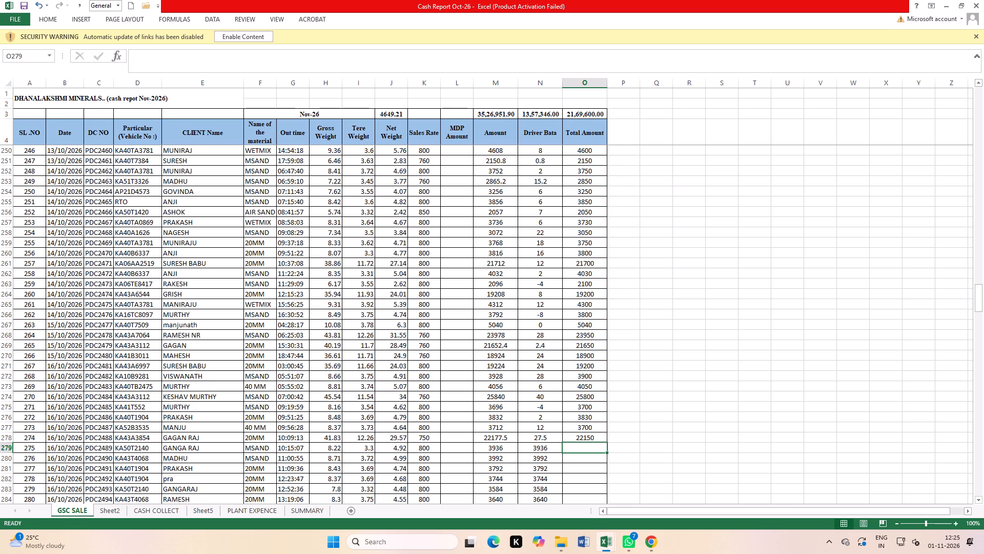
pyautogui.write('3930')
pyautogui.press('Return')
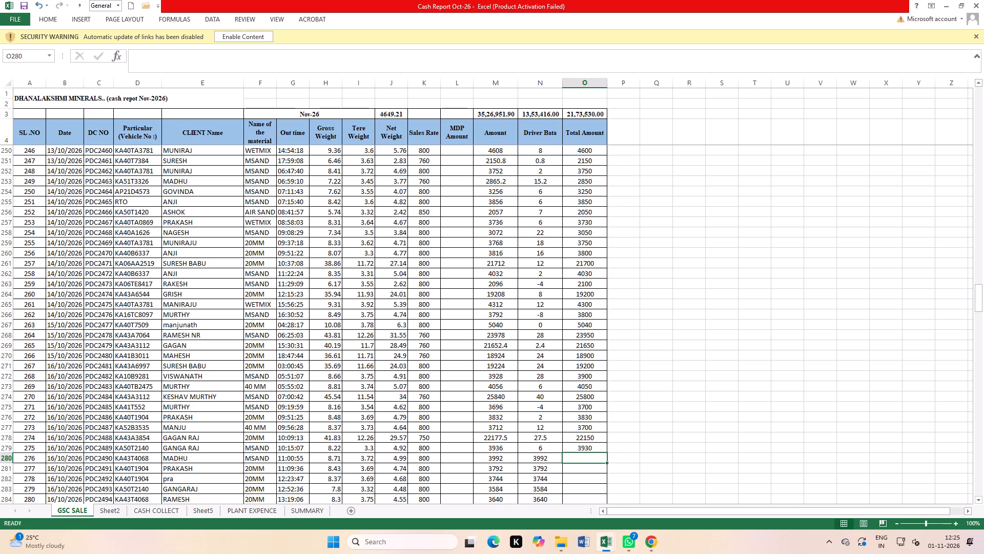
# Enter Total Amounts 4000, 3800, 3740, 3580 and 3640 for the 16/10/2026 deliveries in GSC SALE rows 280–284.
pyautogui.write('4000')
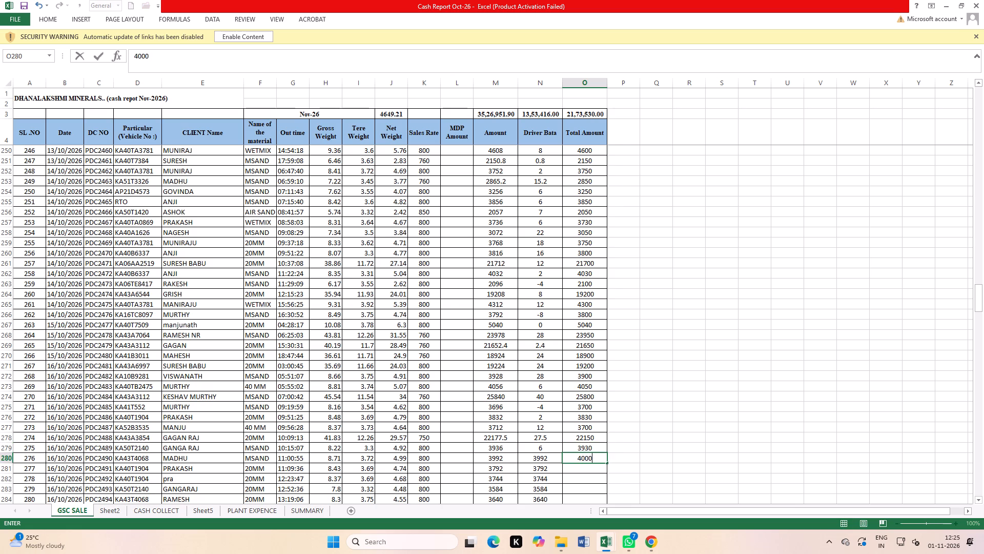
pyautogui.press('Return')
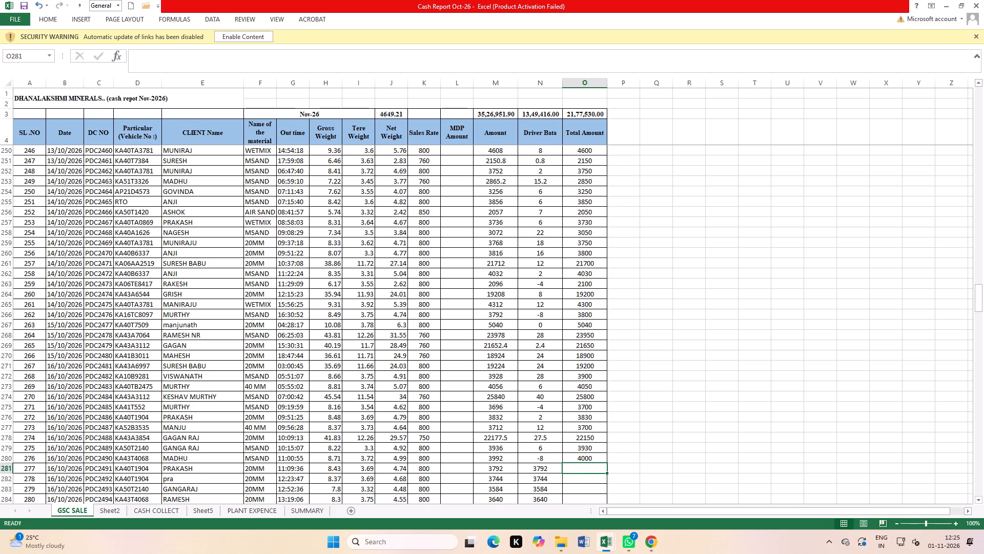
pyautogui.write('3800')
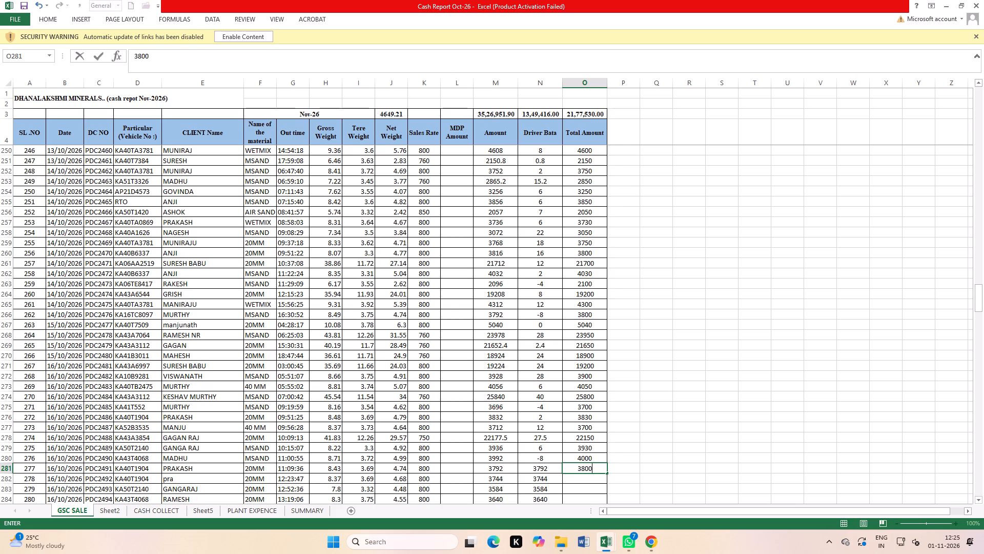
pyautogui.press('Return')
pyautogui.write('3740')
pyautogui.press('Return')
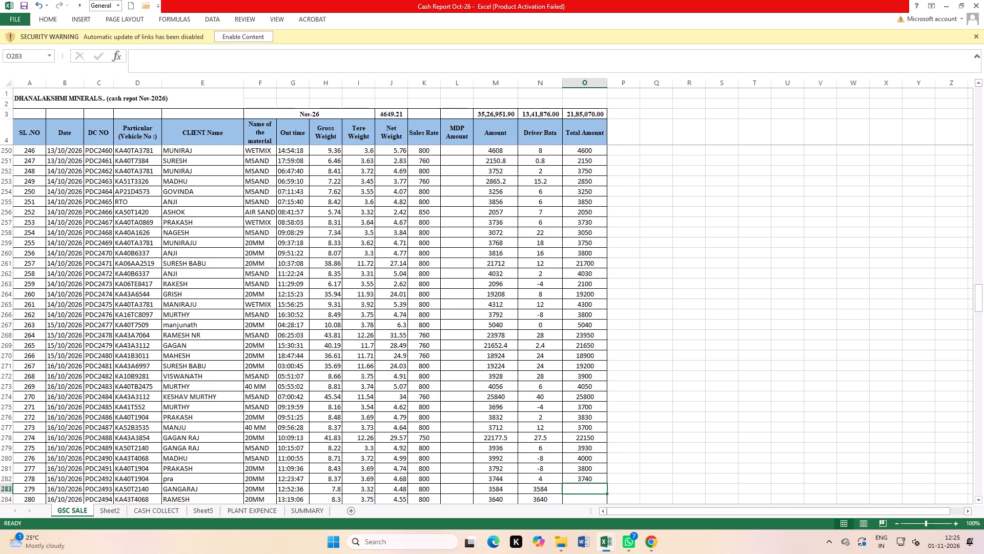
pyautogui.write('3580')
pyautogui.press('Return')
pyautogui.write('3640')
pyautogui.press('Return')
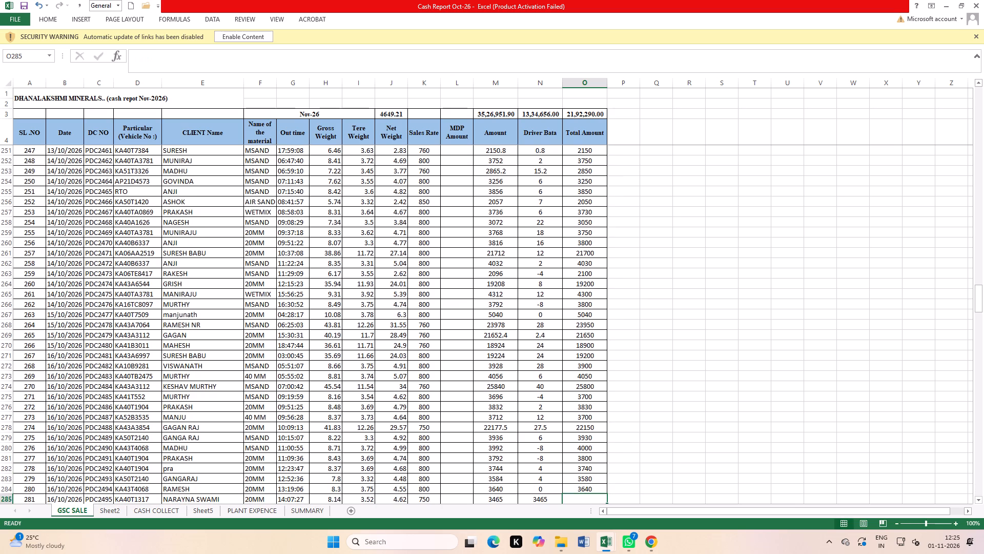
# Enter Total Amounts 3450, 21880, 23950, 3350 and 3700 for the 16/10/2026 deliveries in rows 285–289.
pyautogui.write('3450')
pyautogui.press('Return')
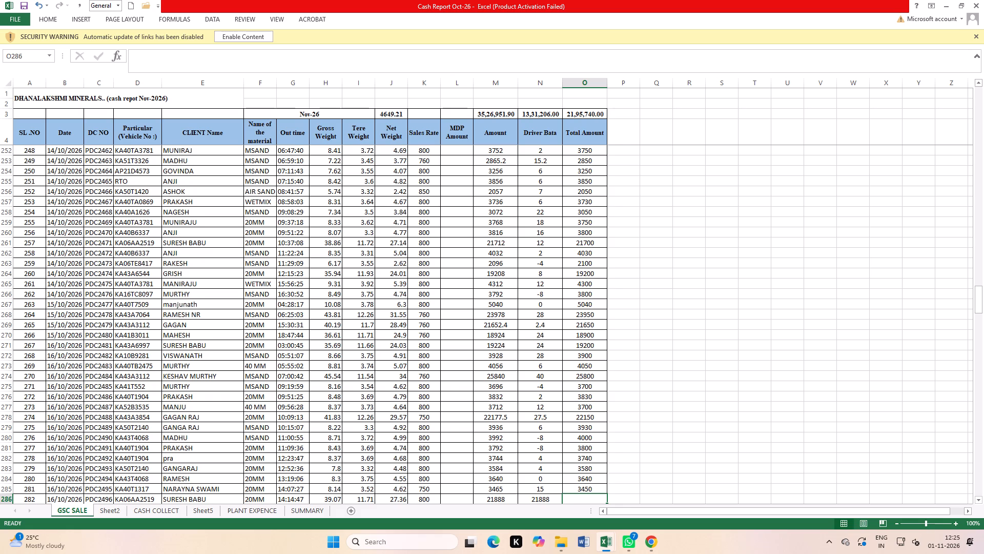
pyautogui.write('21880')
pyautogui.press('Return')
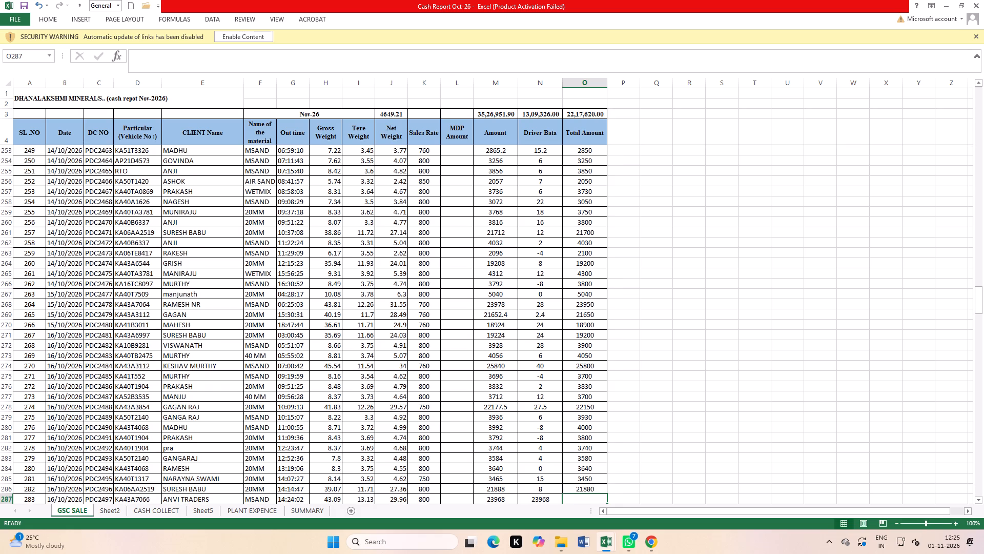
pyautogui.write('23950')
pyautogui.press('Return')
pyautogui.write('3350')
pyautogui.press('Return')
pyautogui.write('3700')
pyautogui.press('Return')
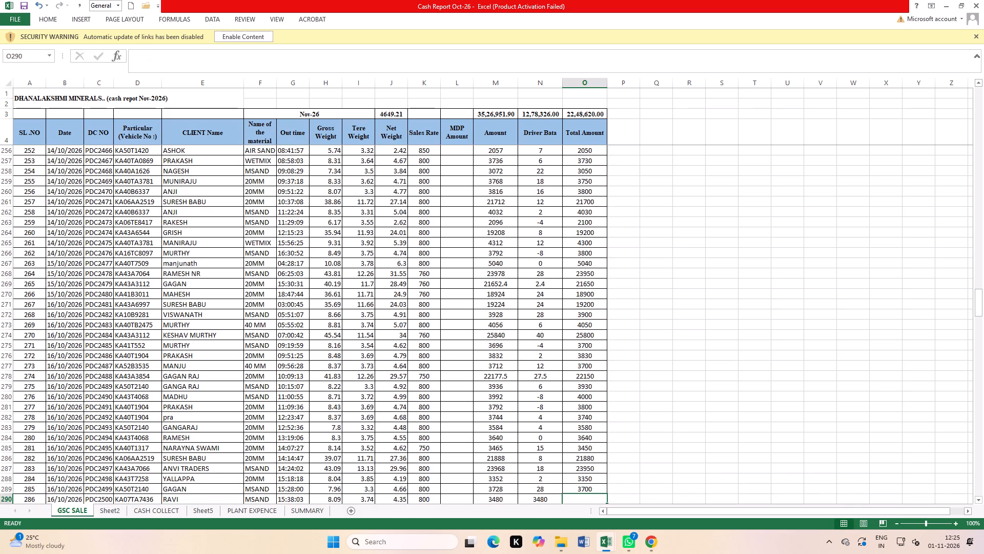
# Enter Total Amounts 3480, 3900, 20550, 3000, 3950 and 25100 in rows 290–295, the last 16/10/2026 deliveries.
pyautogui.write('3480')
pyautogui.press('Return')
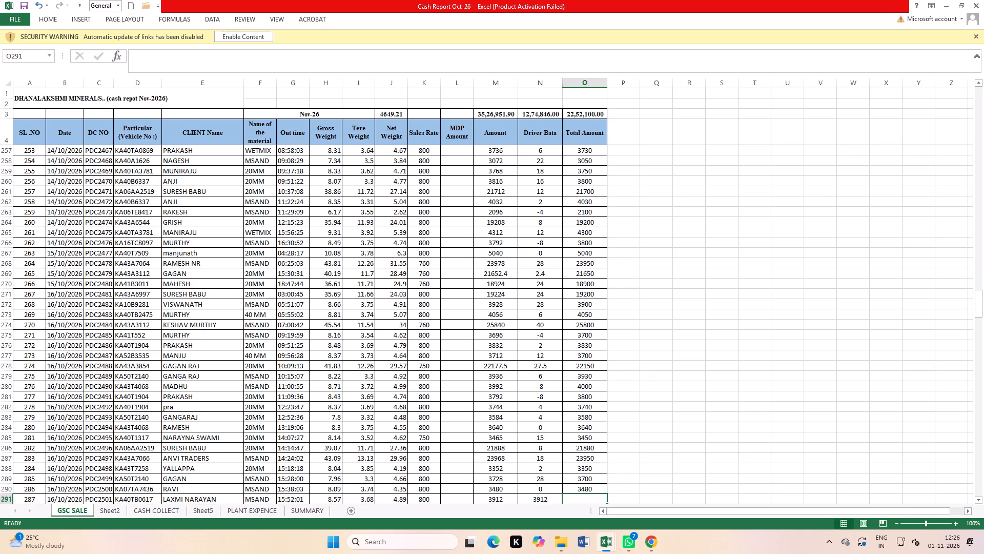
pyautogui.write('3900')
pyautogui.press('Return')
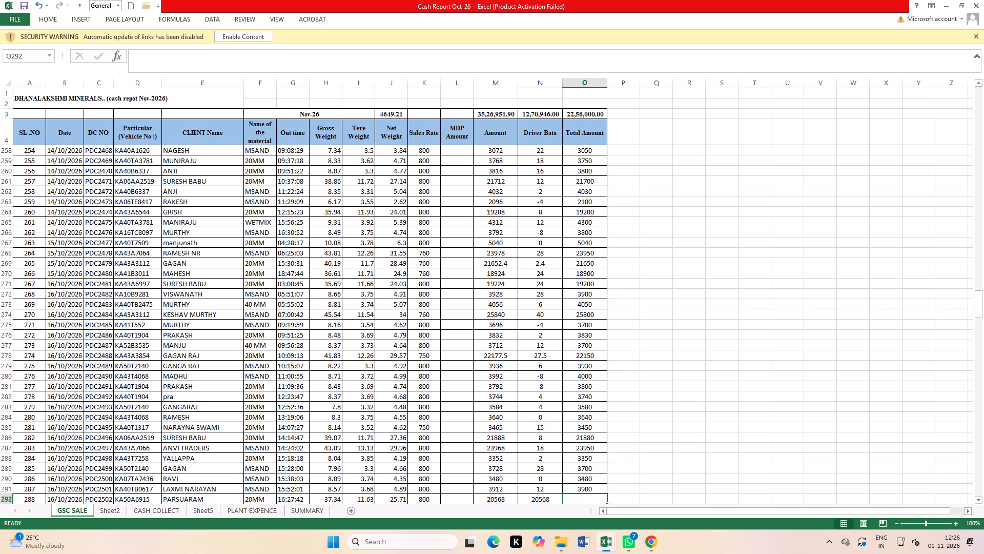
pyautogui.write('2050')
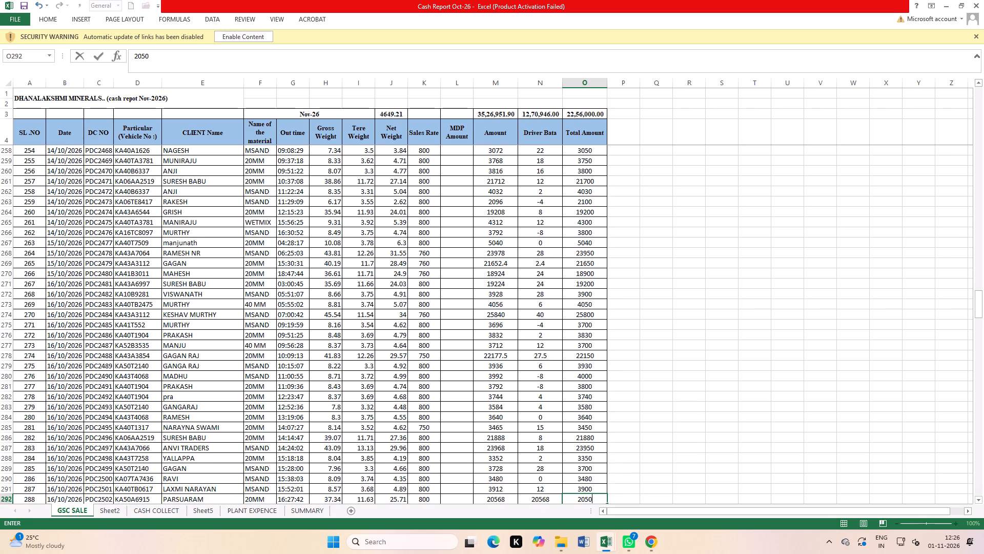
pyautogui.press('BackSpace')
pyautogui.write('50')
pyautogui.press('Return')
pyautogui.write('3000')
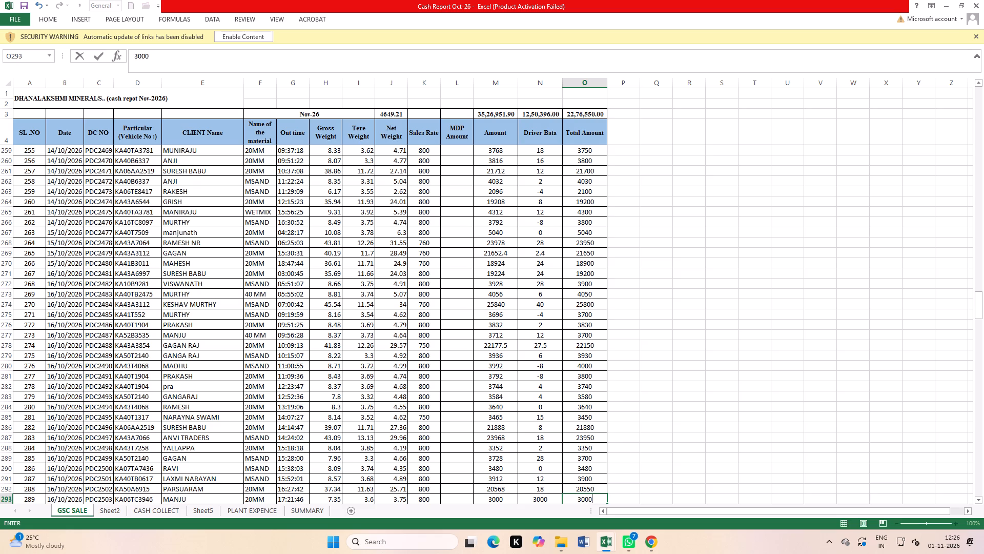
pyautogui.press('Return')
pyautogui.write('3950')
pyautogui.press('Return')
pyautogui.write('25100')
pyautogui.press('Return')
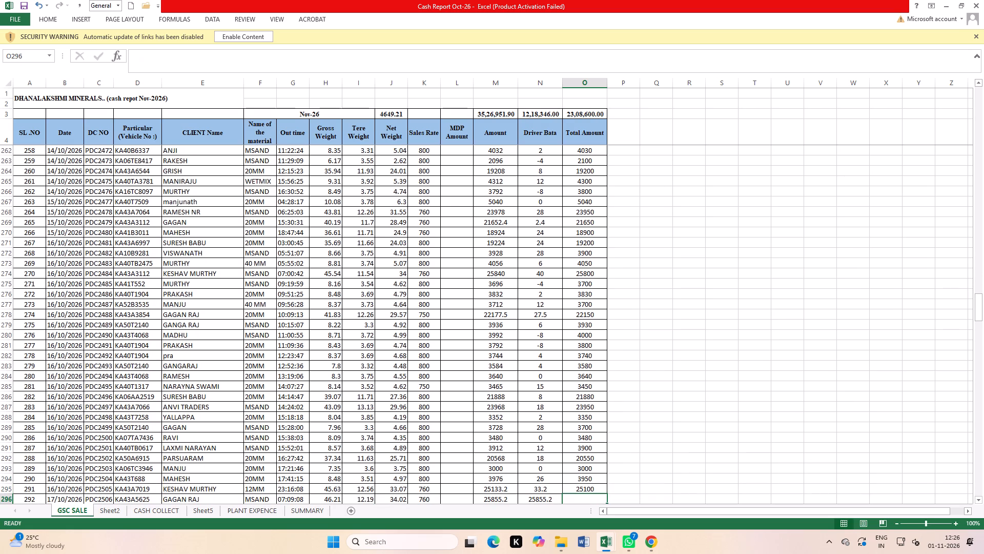
# Enter Total Amounts 25850, 3100, 21800, 3200, 3550 and 3700 for the first 17/10/2026 deliveries, rows 296–301.
pyautogui.write('25850')
pyautogui.press('Return')
pyautogui.write('3100')
pyautogui.press('Return')
pyautogui.write('21800')
pyautogui.press('Return')
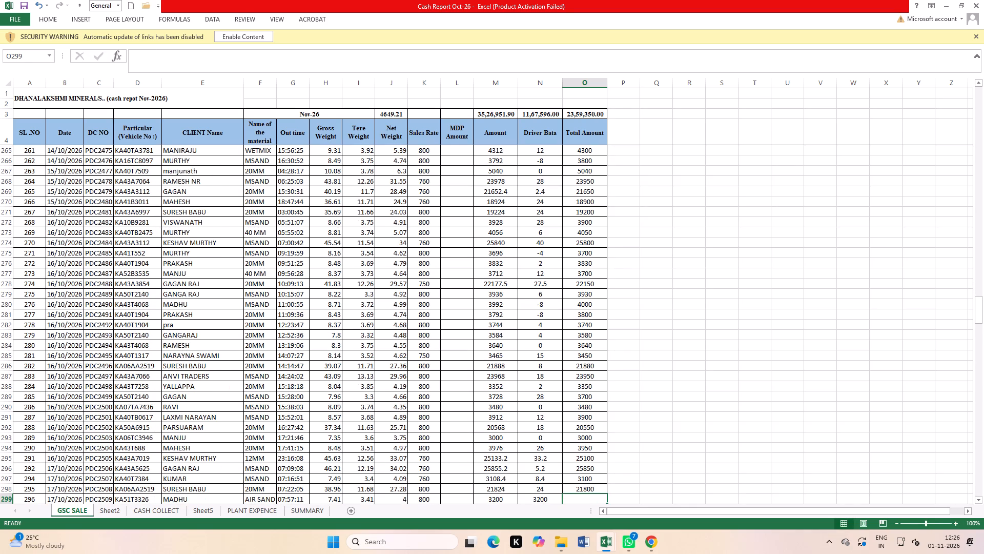
pyautogui.write('3200')
pyautogui.press('Return')
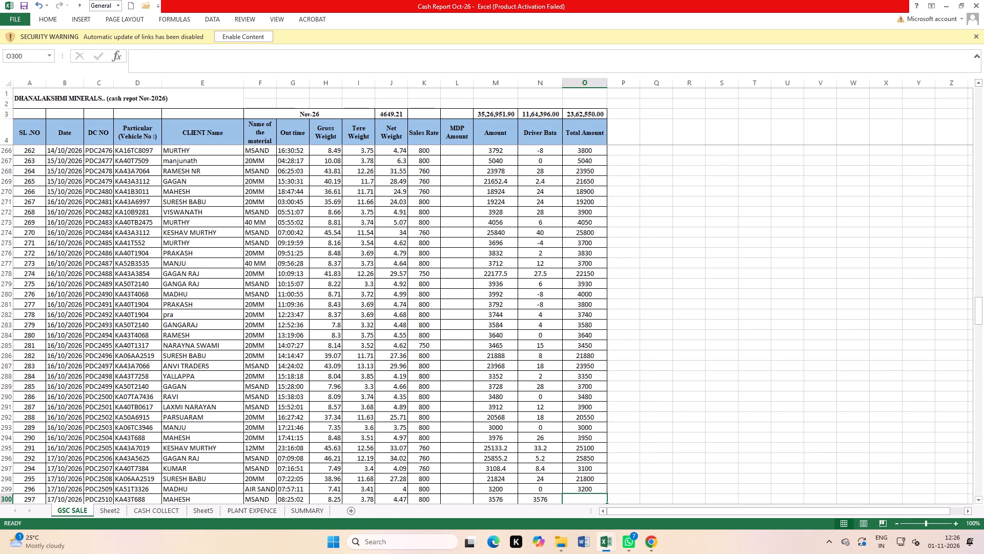
pyautogui.write('3550')
pyautogui.press('Return')
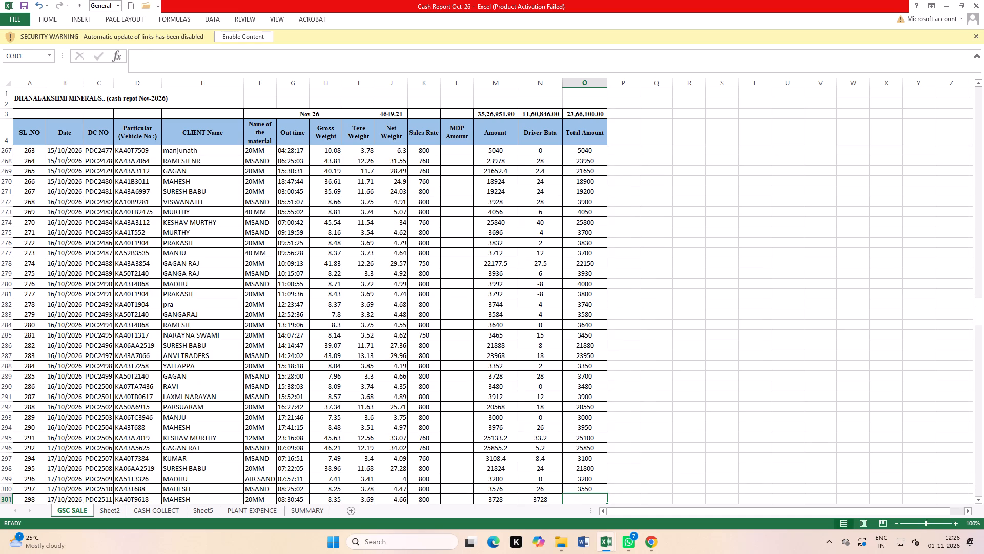
pyautogui.write('3700')
pyautogui.press('Return')
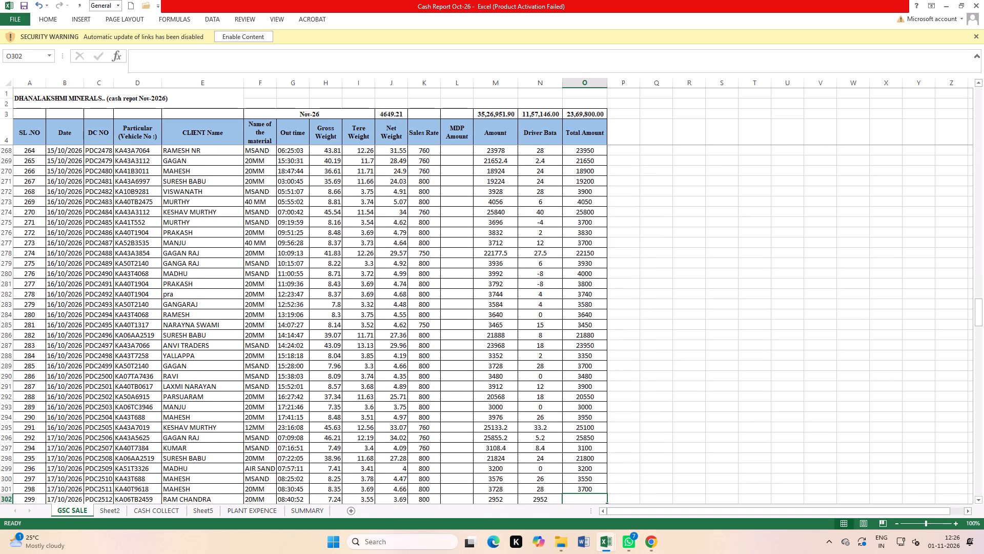
# Enter Total Amounts 2950, 2940, 3630, 3190 and 3150 for the 17/10/2026 deliveries in rows 302–306.
pyautogui.press('2')
pyautogui.write('950')
pyautogui.press('Return')
pyautogui.write('2940')
pyautogui.press('Return')
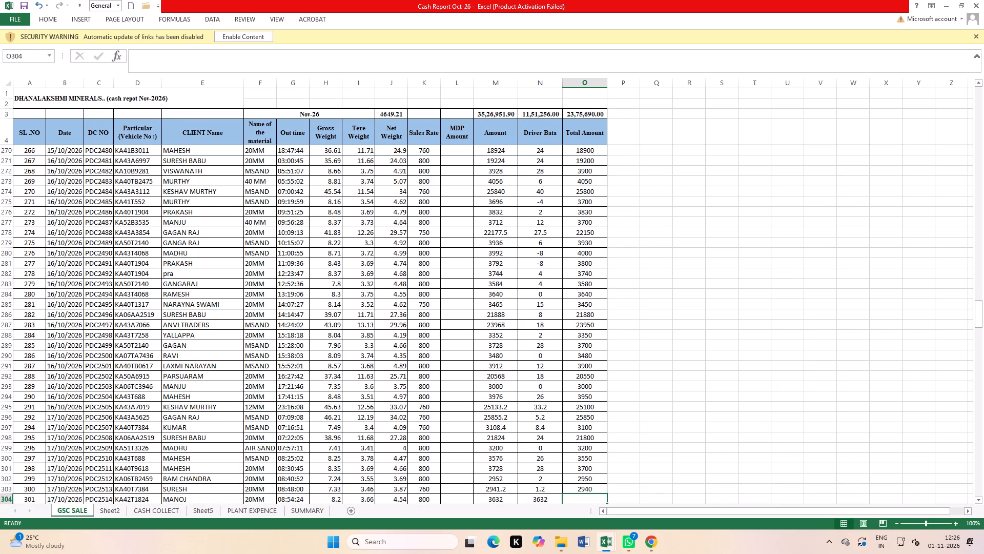
pyautogui.write('3630')
pyautogui.press('Return')
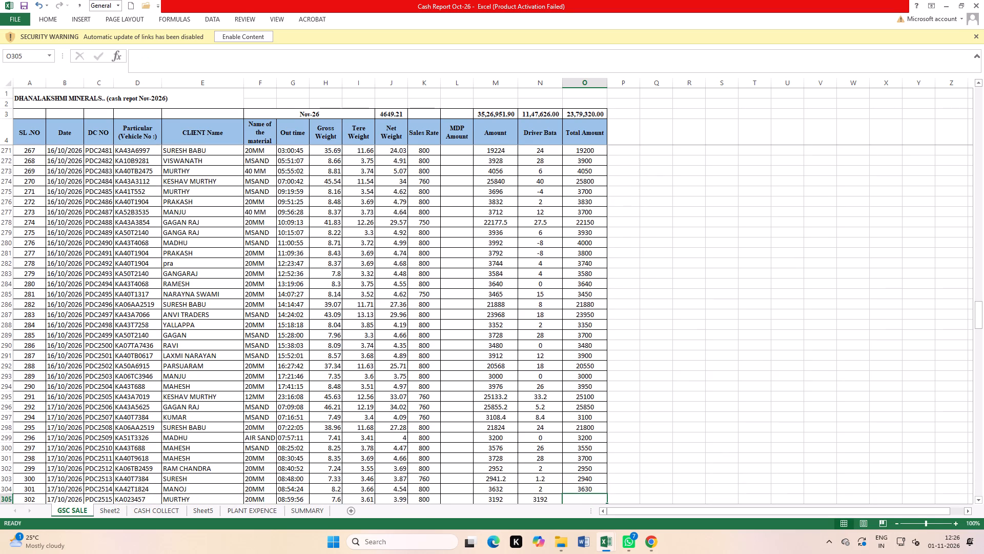
pyautogui.write('3290')
pyautogui.press('Return')
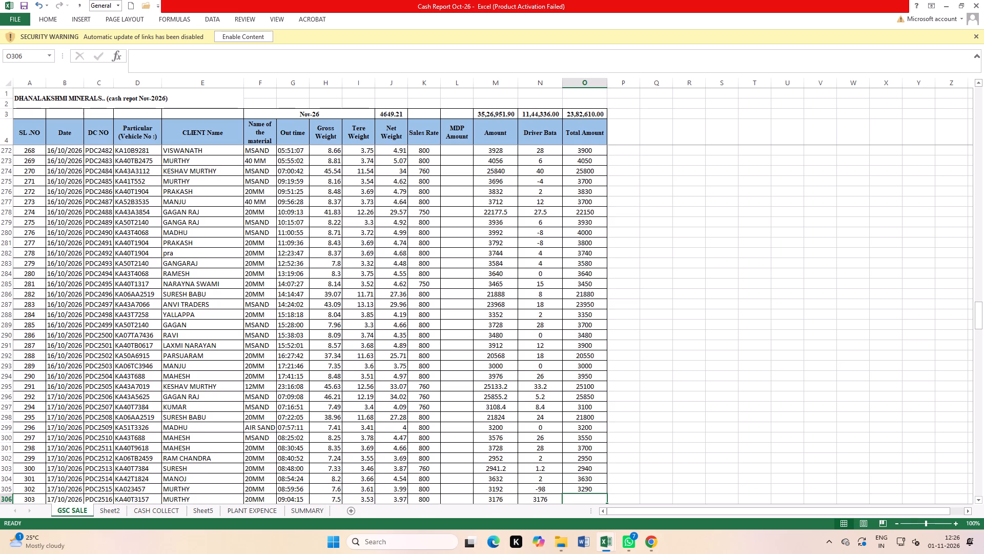
pyautogui.press('Up')
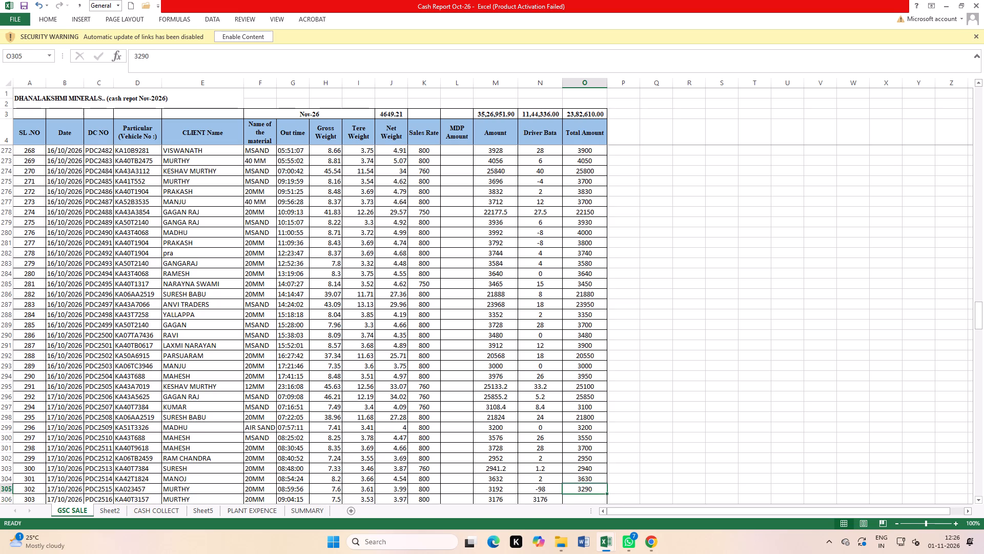
pyautogui.write('3190')
pyautogui.press('Return')
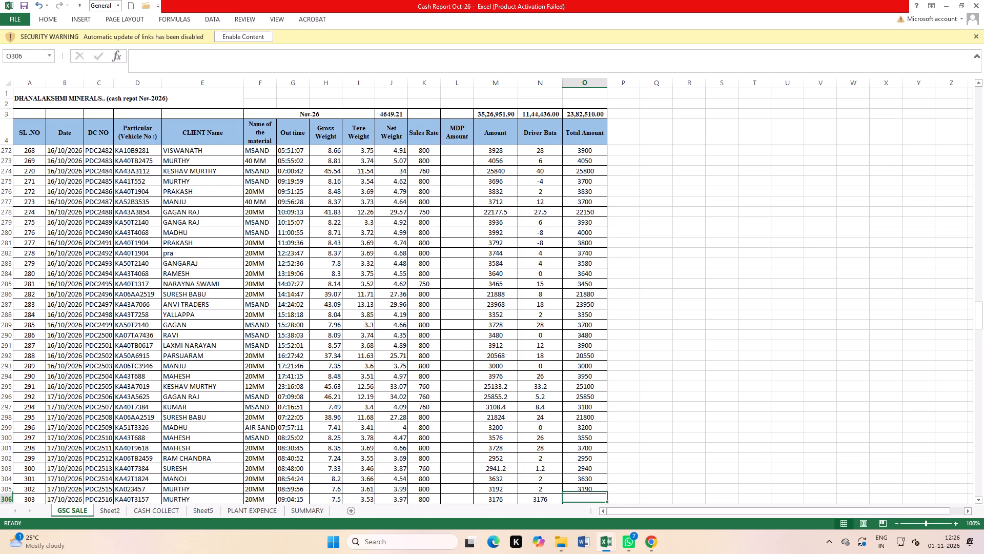
pyautogui.write('3150')
pyautogui.press('Return')
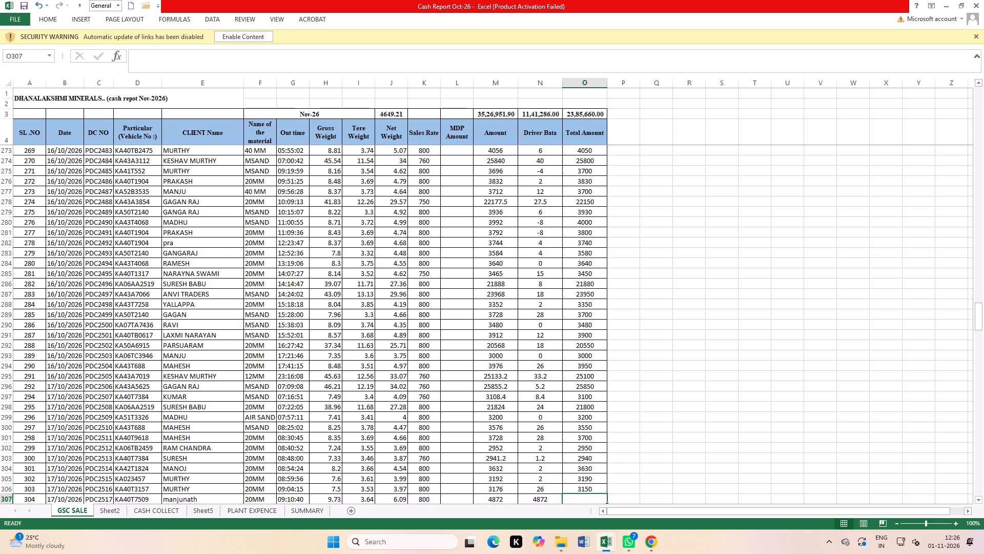
# Enter Total Amounts 4850, 3800, 4250 and 3580 for the 17/10/2026 deliveries in rows 307–310.
pyautogui.write('4850')
pyautogui.press('Return')
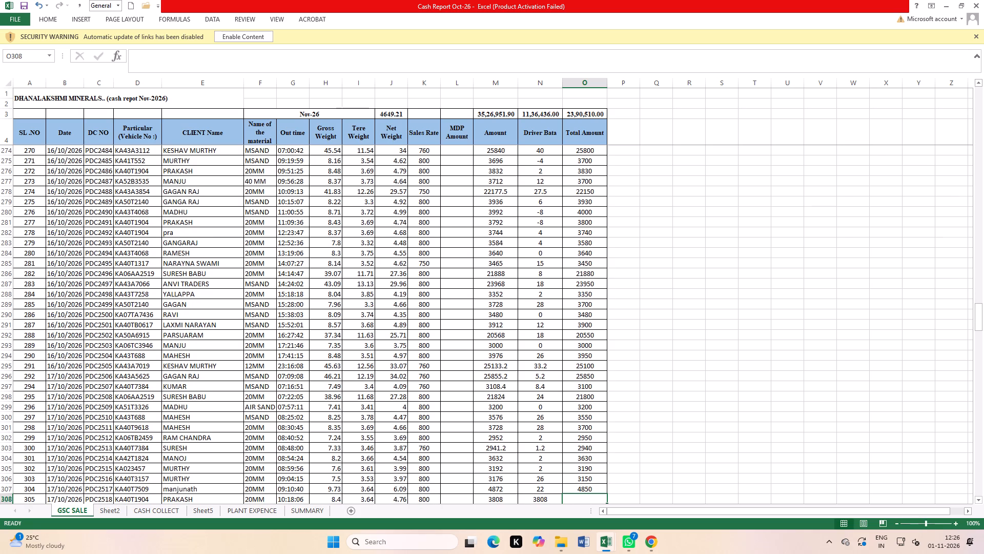
pyautogui.write('3800')
pyautogui.press('Return')
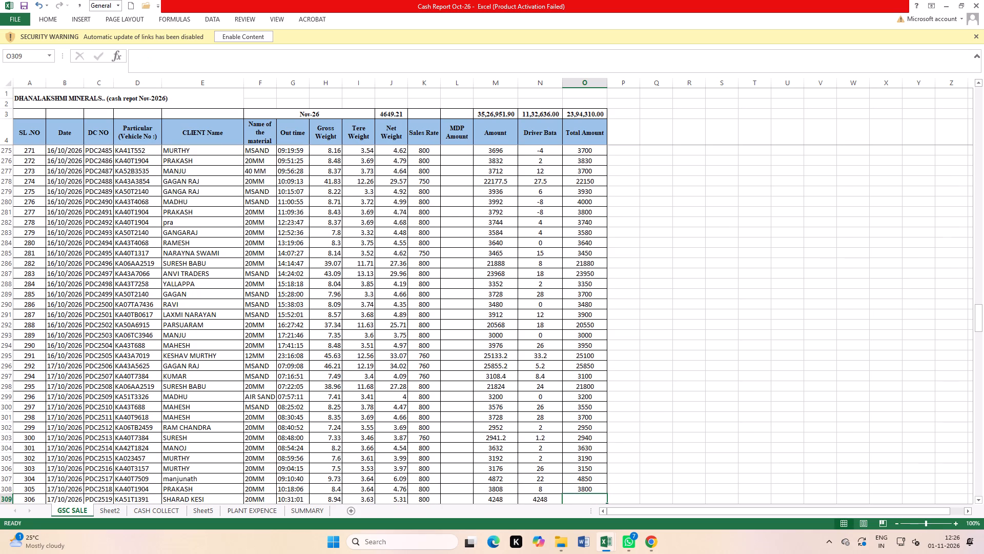
pyautogui.write('4250')
pyautogui.press('Return')
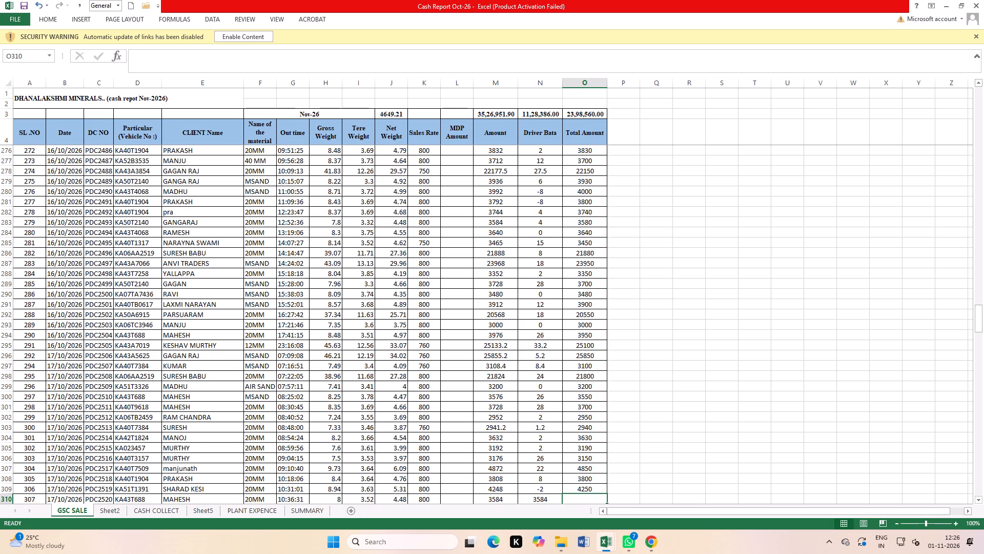
pyautogui.write('3480')
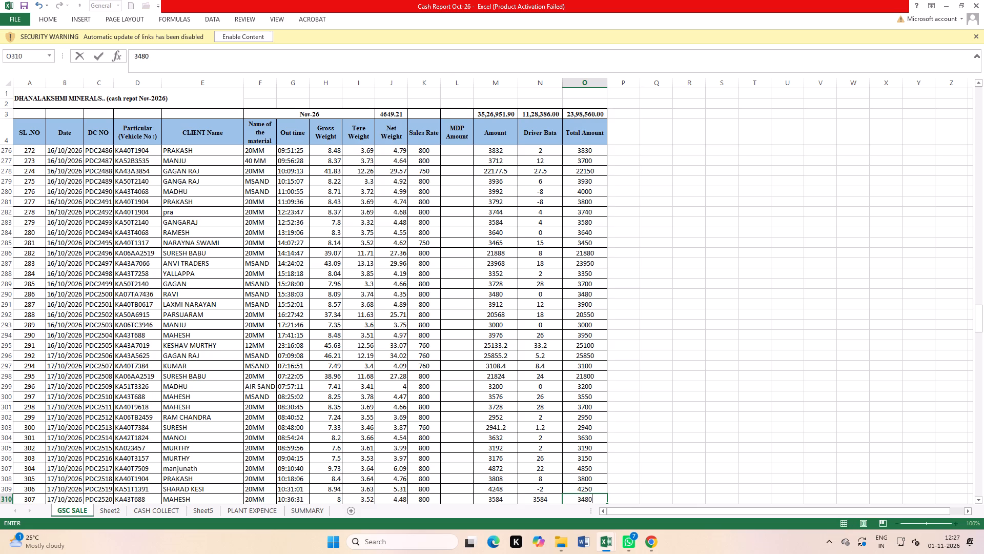
pyautogui.press('BackSpace')
pyautogui.press('BackSpace')
pyautogui.press('BackSpace')
pyautogui.write('580')
pyautogui.press('Return')
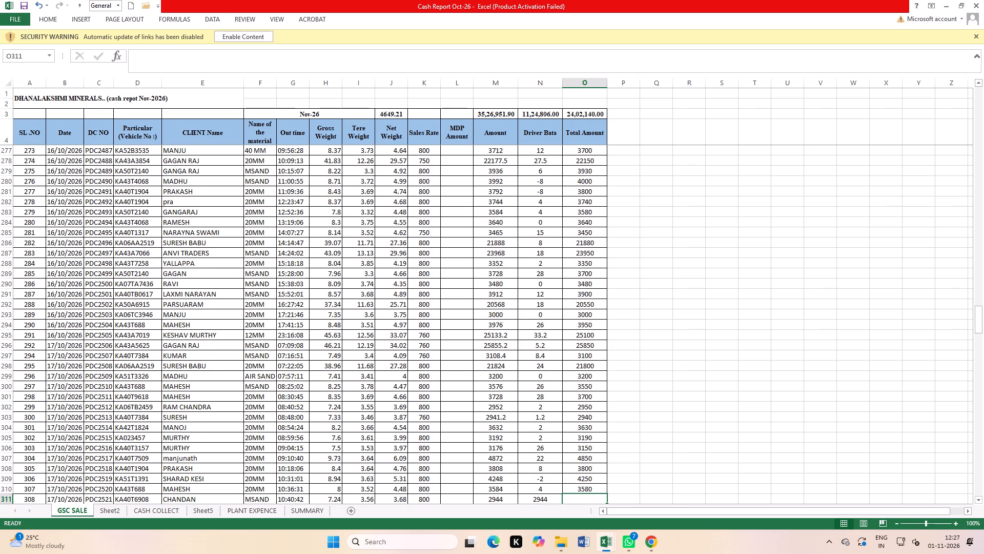
# Enter Total Amounts 2940, 3150, 3500, 3250, 3300 and 3250 for the 17/10/2026 deliveries in rows 311–316.
pyautogui.write('2940')
pyautogui.press('Return')
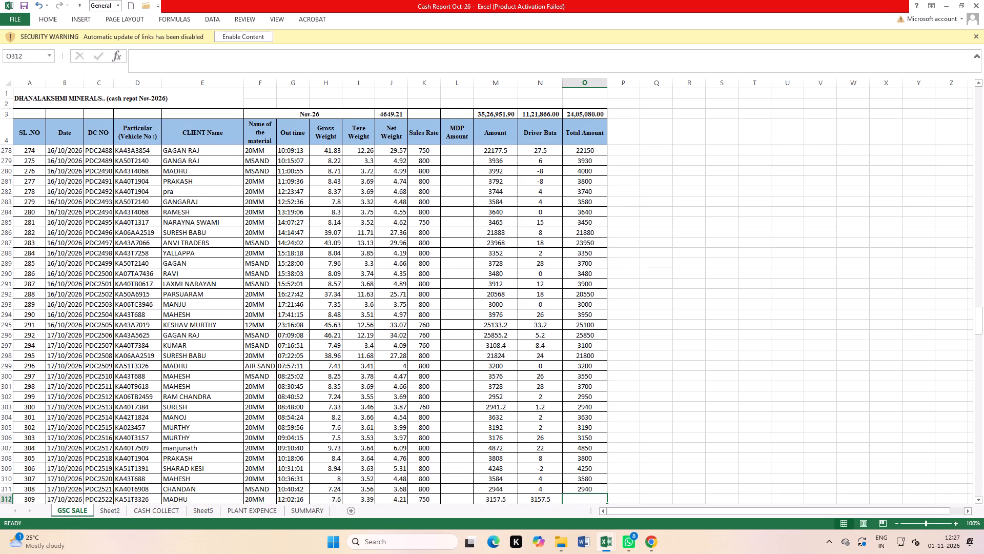
pyautogui.write('3150')
pyautogui.press('Return')
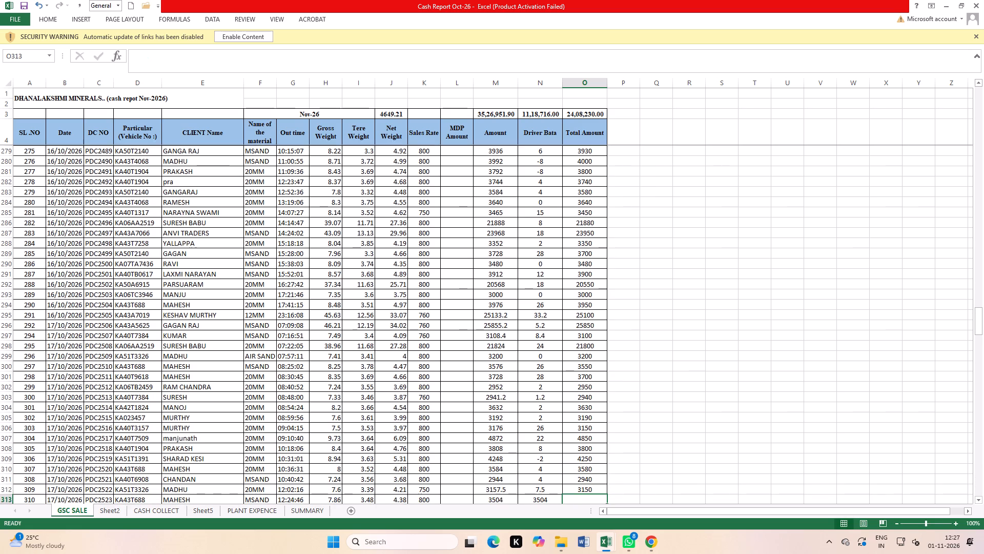
pyautogui.write('3500')
pyautogui.press('Return')
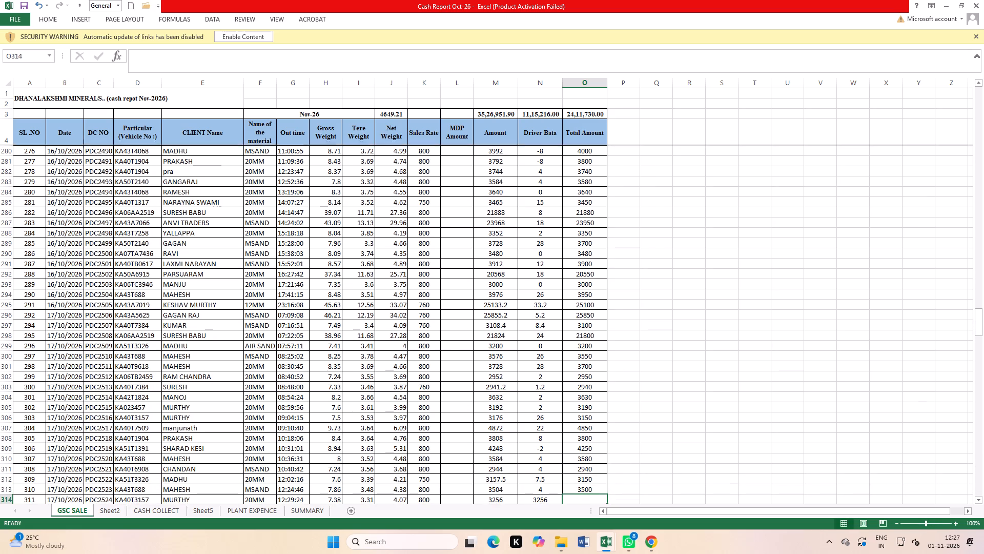
pyautogui.write('3250')
pyautogui.press('Return')
pyautogui.write('3300')
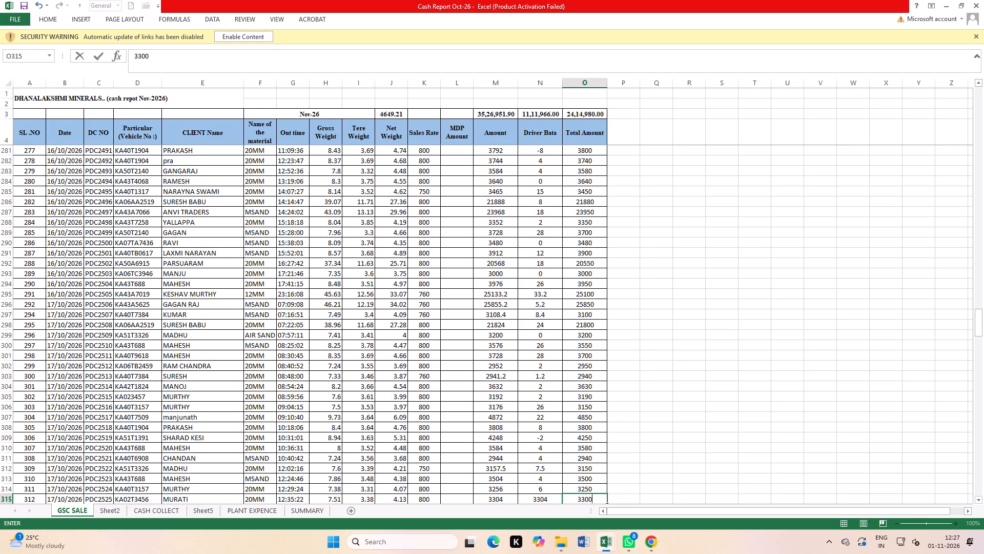
pyautogui.press('Return')
pyautogui.write('3250')
pyautogui.press('Return')
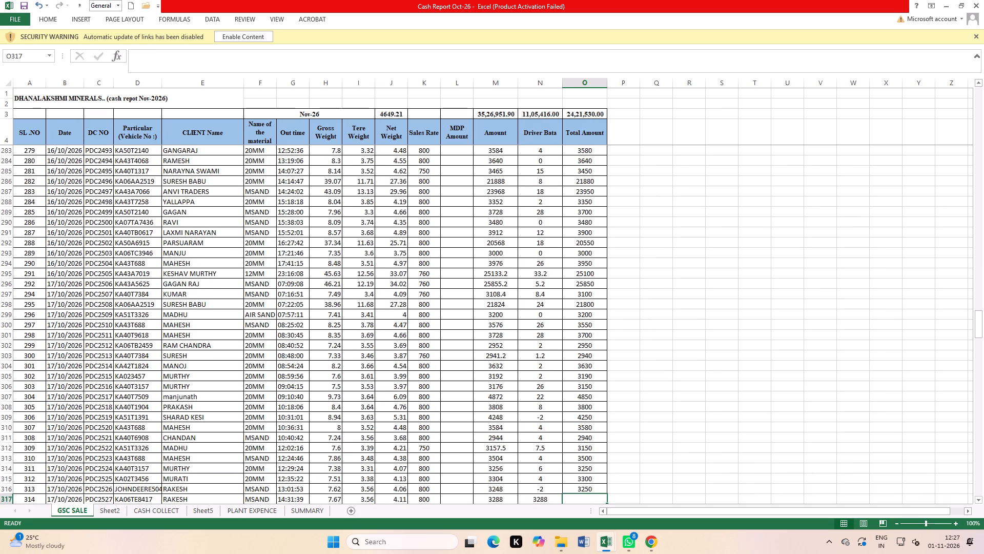
# Enter Total Amounts 3280, 3900, 3700 and 3650 for the 17/10/2026 deliveries in rows 317–320.
pyautogui.press('3')
pyautogui.press('2')
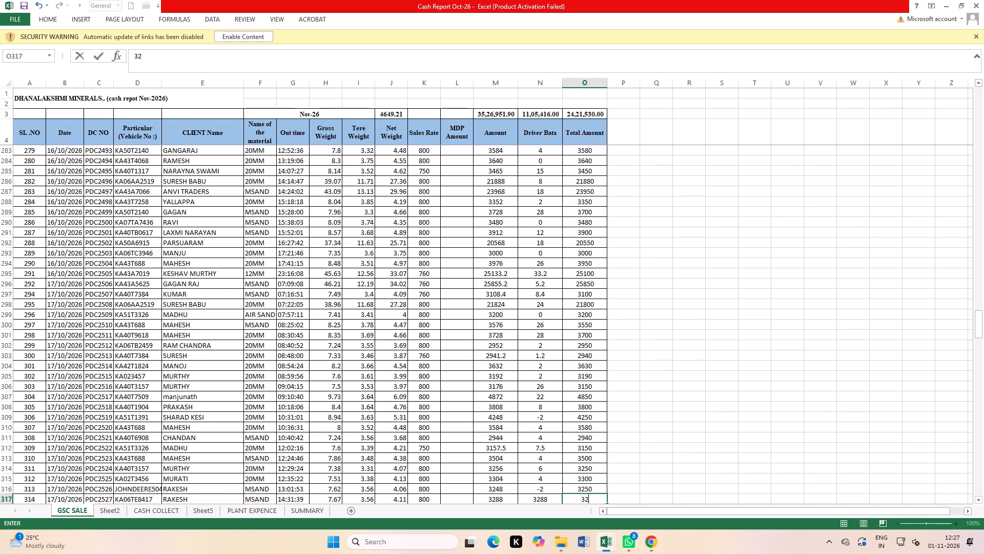
pyautogui.write('80')
pyautogui.press('Return')
pyautogui.write('3900')
pyautogui.press('Return')
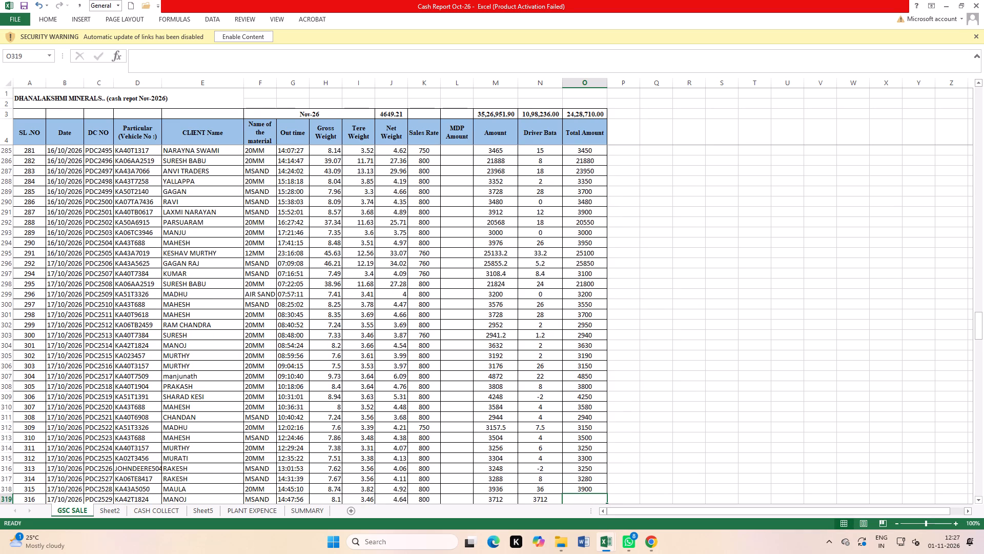
pyautogui.write('37')
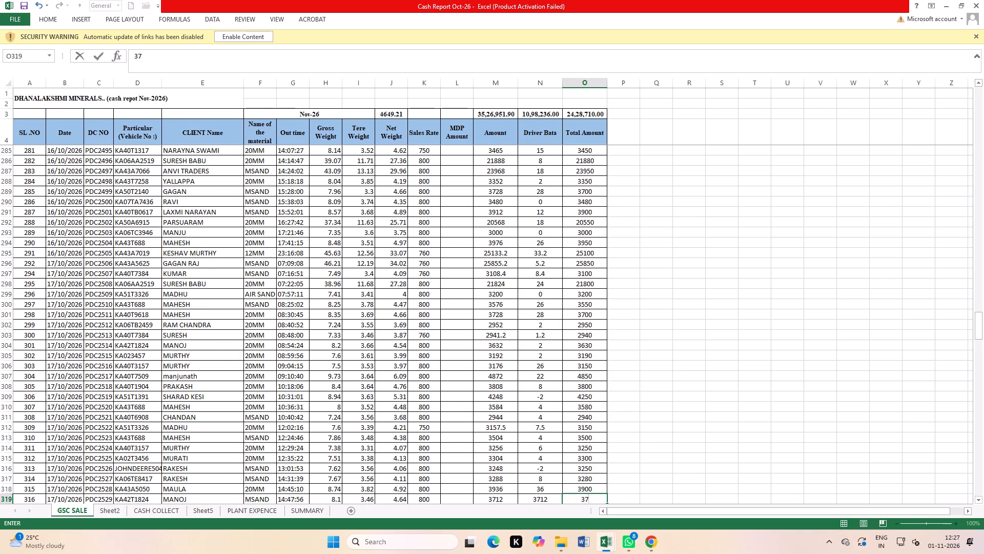
pyautogui.write('00')
pyautogui.press('Return')
pyautogui.write('3650')
pyautogui.press('Return')
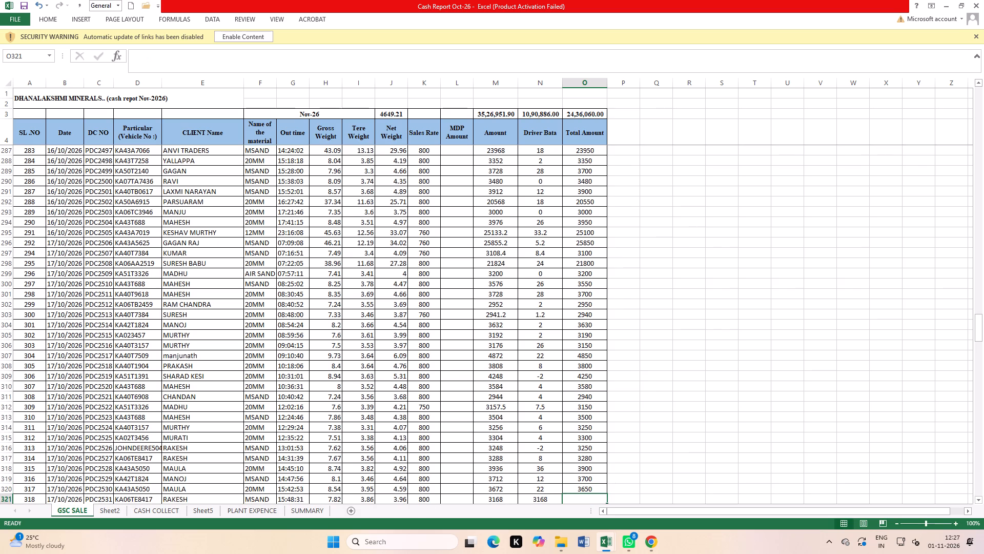
# Enter Total Amounts 3150, 3850, 3280, 20950, 2700 and 3700 for the last 17/10/2026 deliveries, rows 321–326.
pyautogui.write('3150')
pyautogui.press('Return')
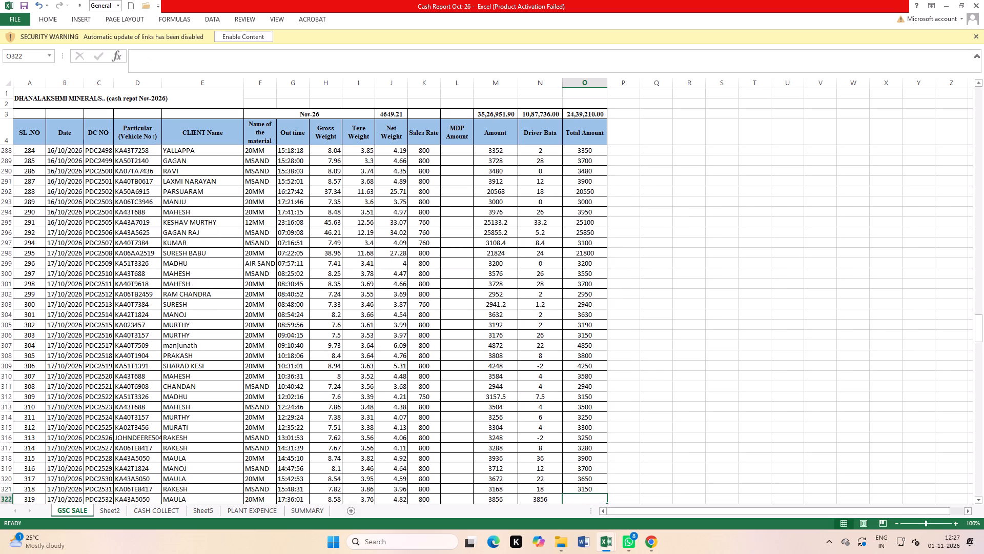
pyautogui.write('3850')
pyautogui.press('Return')
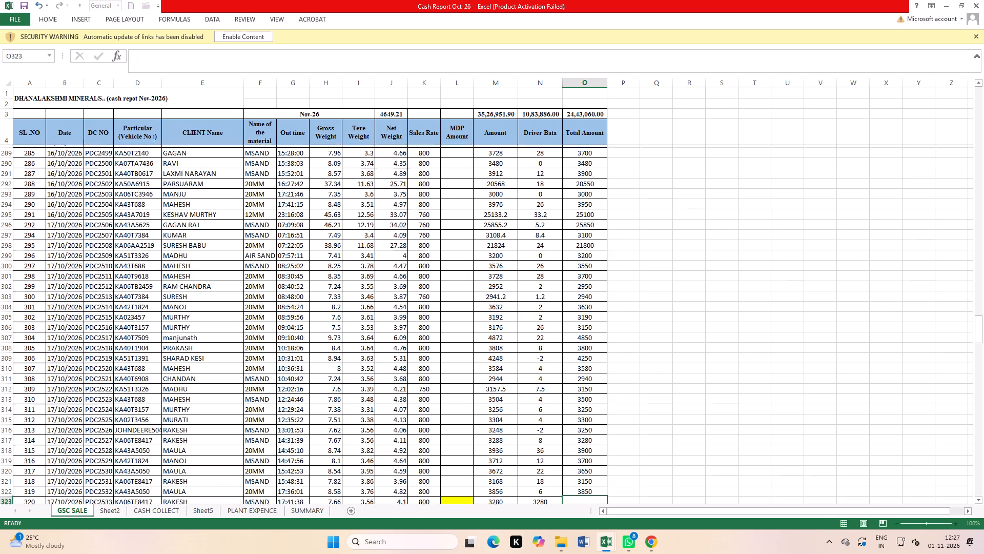
pyautogui.write('3280')
pyautogui.press('Return')
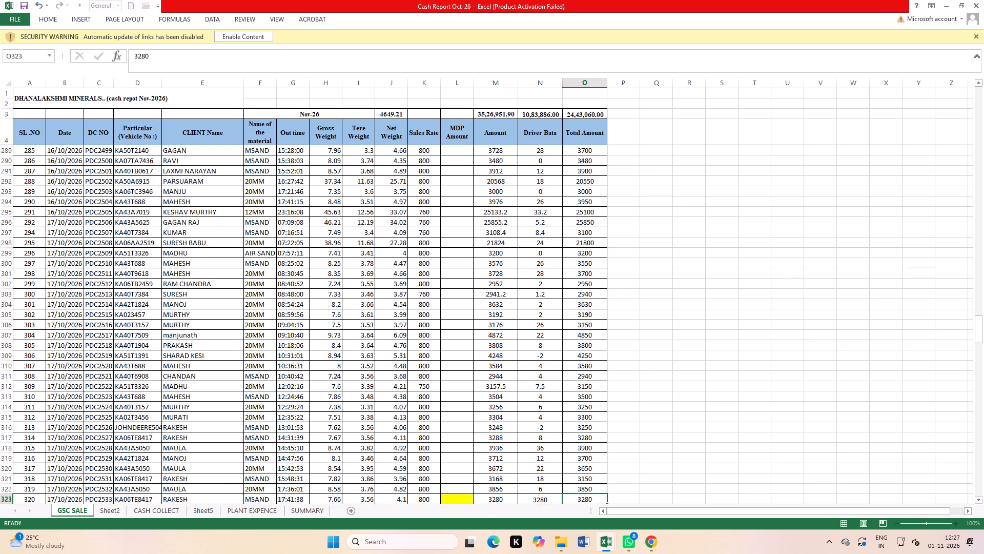
pyautogui.write('20950')
pyautogui.press('Return')
pyautogui.write('2700')
pyautogui.press('Return')
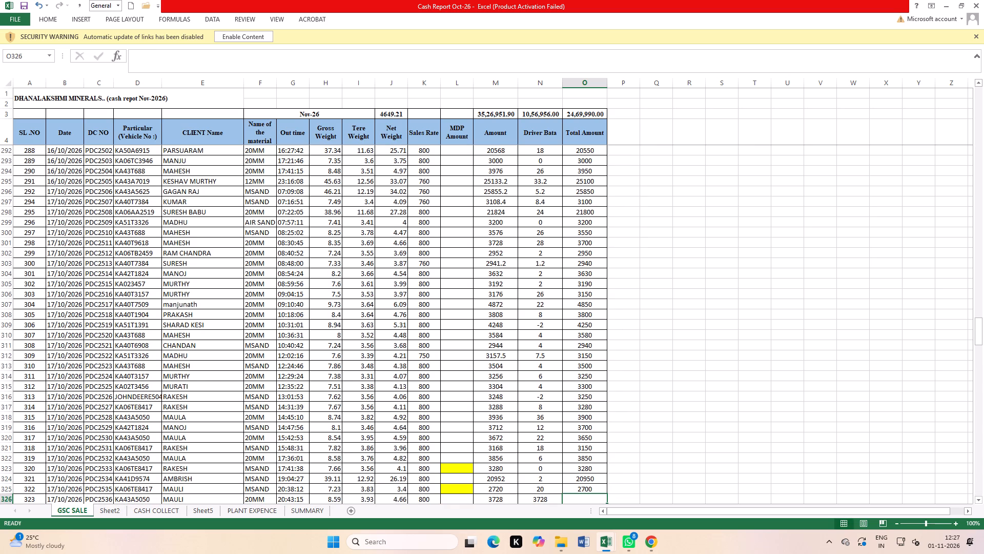
pyautogui.write('3700')
pyautogui.press('Return')
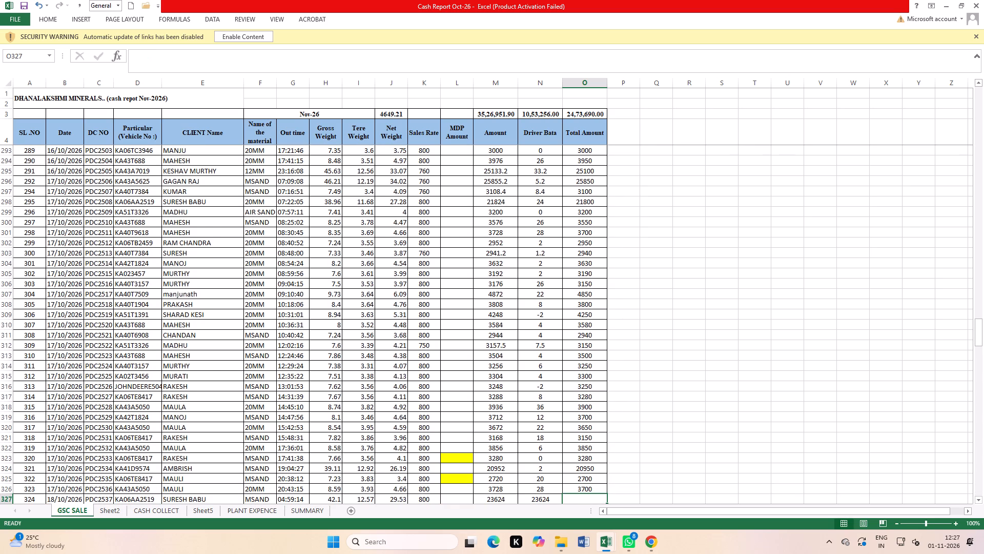
# Enter Total Amounts 23600, 2800, 25080 and 3250 for the first 18/10/2026 deliveries, rows 327–330.
pyautogui.write('23600')
pyautogui.press('Return')
pyautogui.write('2800')
pyautogui.press('Return')
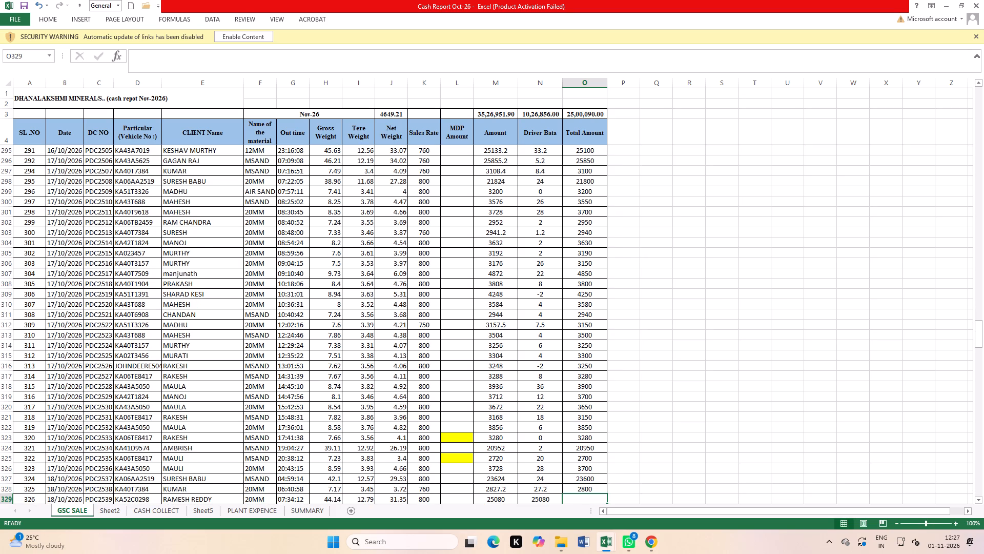
pyautogui.write('25080')
pyautogui.press('Return')
pyautogui.write('3250')
pyautogui.press('Return')
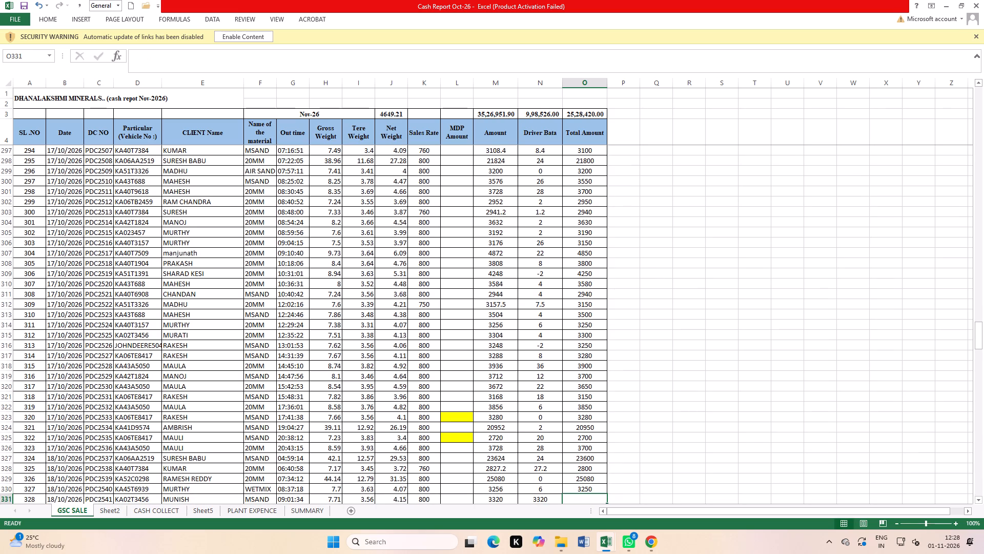
# Enter Total Amounts 3300, 3150 and 3040 for the 18/10/2026 deliveries in rows 331–333.
pyautogui.scroll(-3, 697, 418)
pyautogui.scroll(-4, 717, 327)
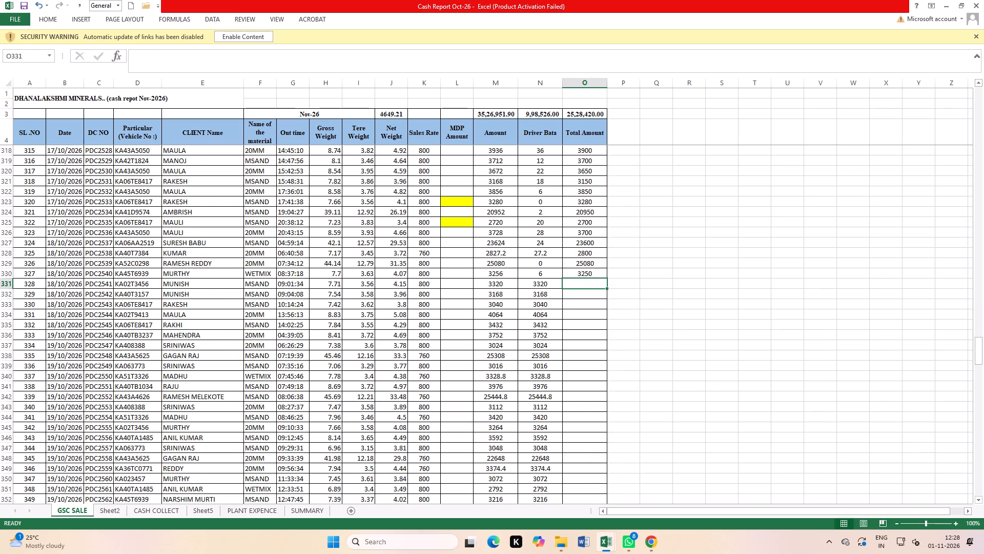
pyautogui.scroll(-7, 750, 363)
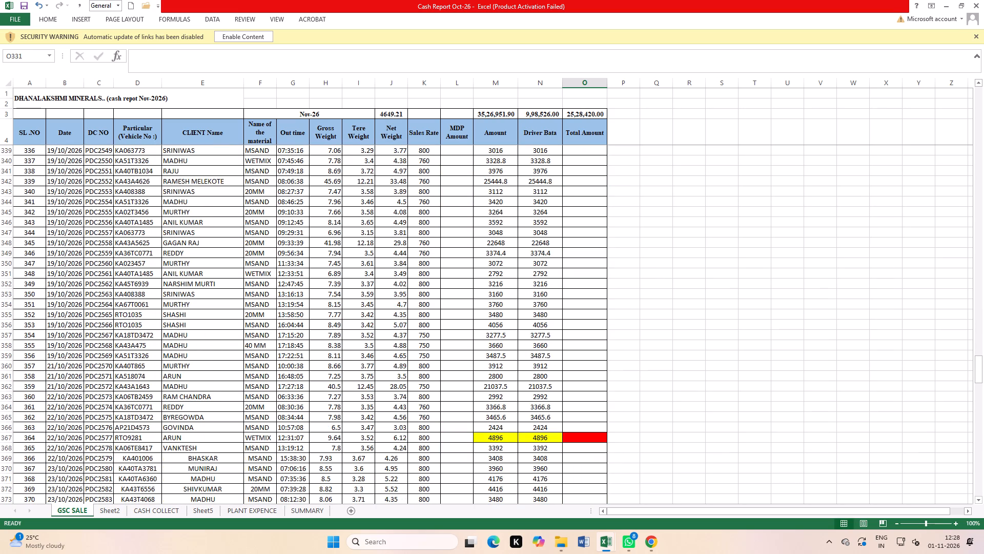
pyautogui.scroll(7, 735, 338)
pyautogui.click(749, 333)
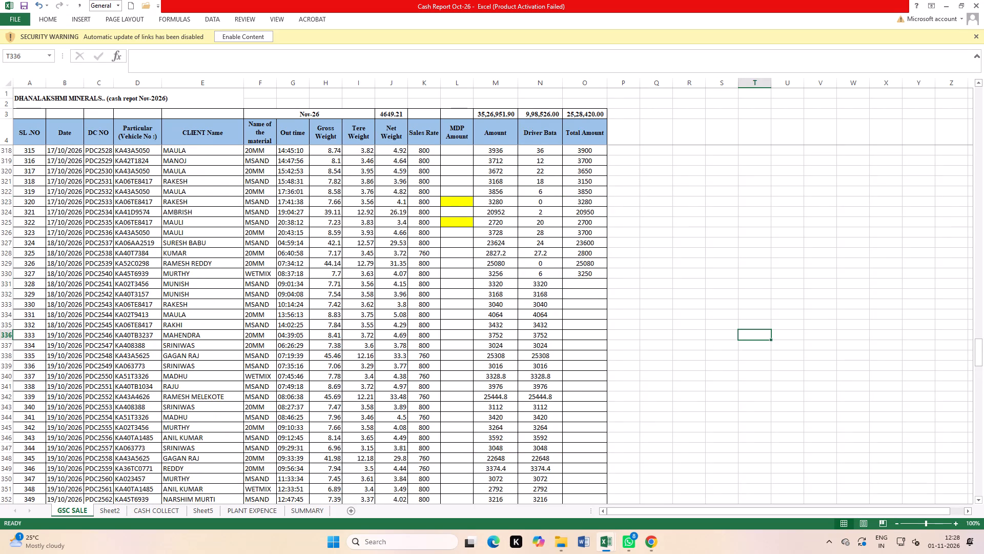
pyautogui.click(586, 282)
pyautogui.write('3300')
pyautogui.press('Return')
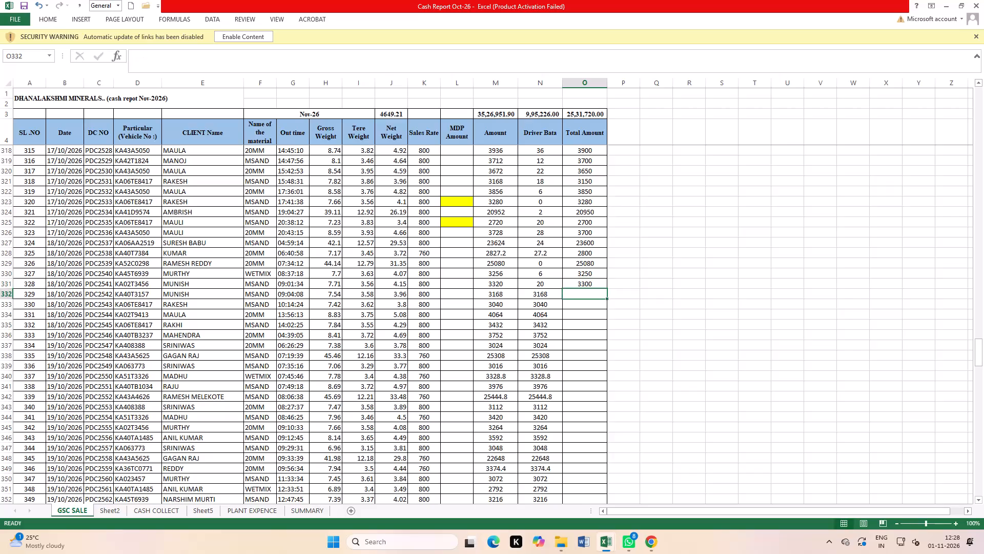
pyautogui.write('3150')
pyautogui.press('Return')
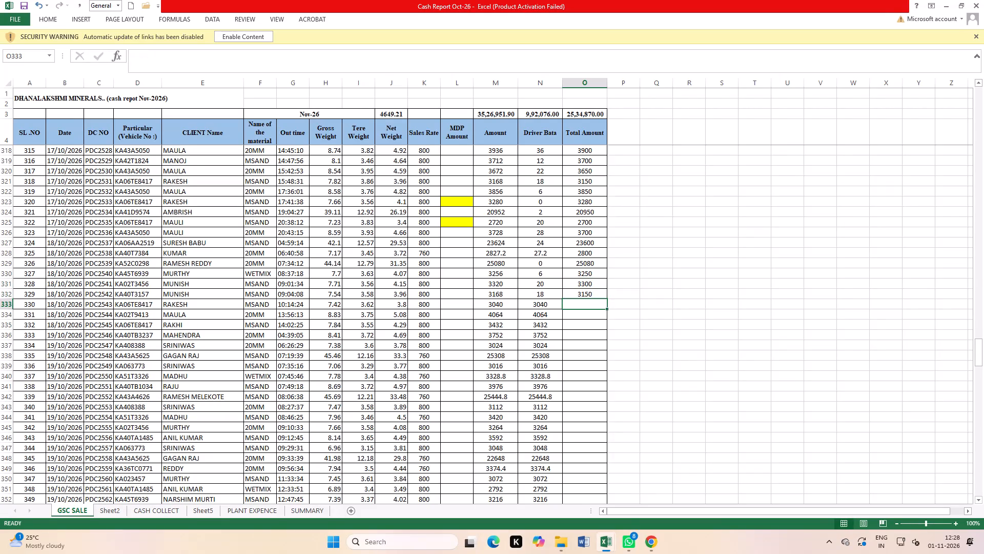
pyautogui.write('3040')
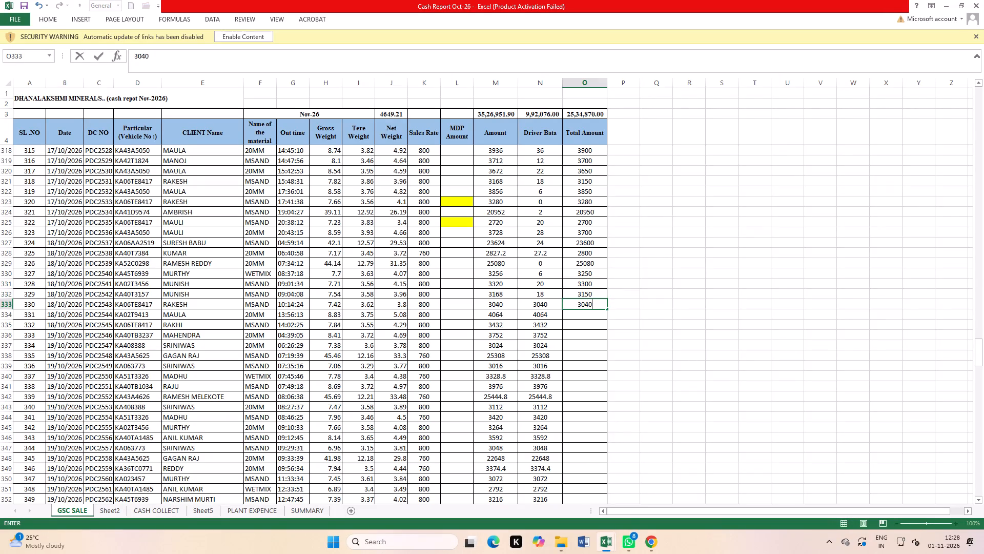
pyautogui.press('Return')
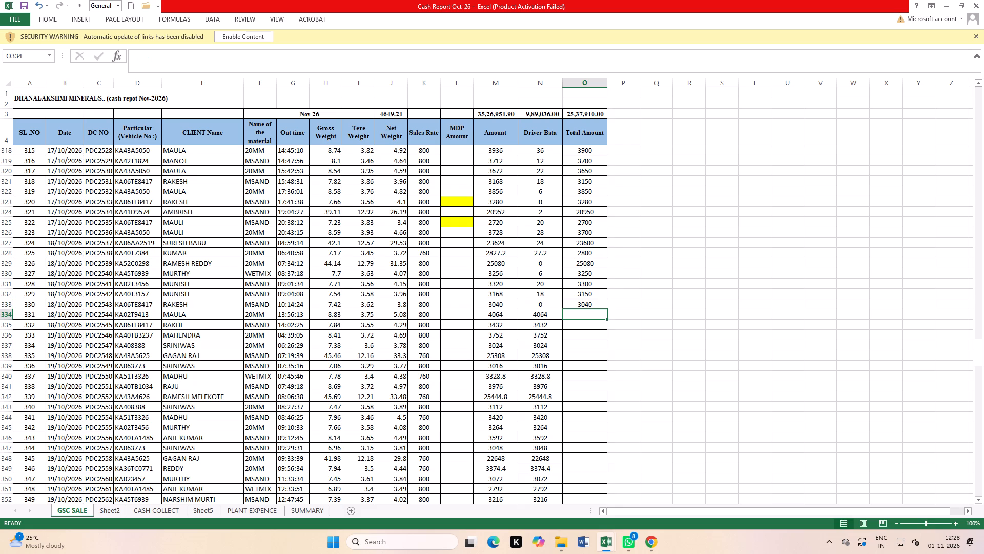
# Enter Total Amounts 4050 and 3430 for the last 18/10/2026 deliveries, rows 334 and 335.
pyautogui.write('4050')
pyautogui.press('Return')
pyautogui.write('32')
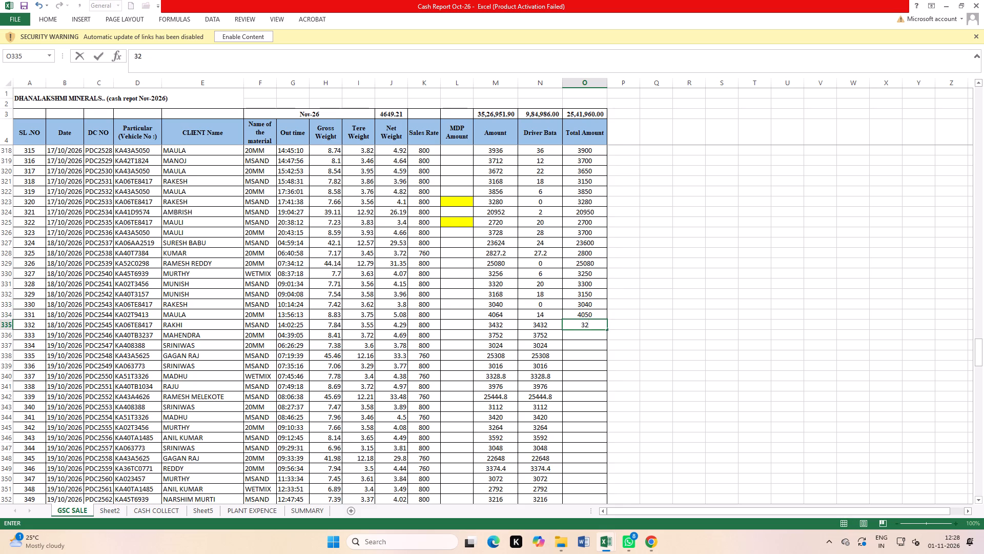
pyautogui.press('BackSpace')
pyautogui.write('430')
pyautogui.press('Return')
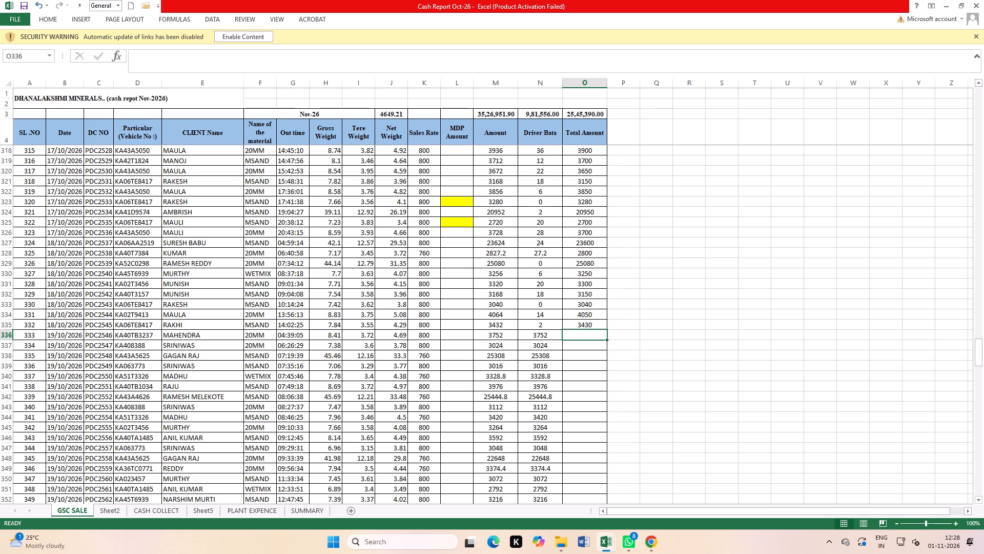
# Enter Total Amounts 3750 and 2700 for the first 19/10/2026 deliveries, rows 336 and 337.
pyautogui.write('3750')
pyautogui.press('Return')
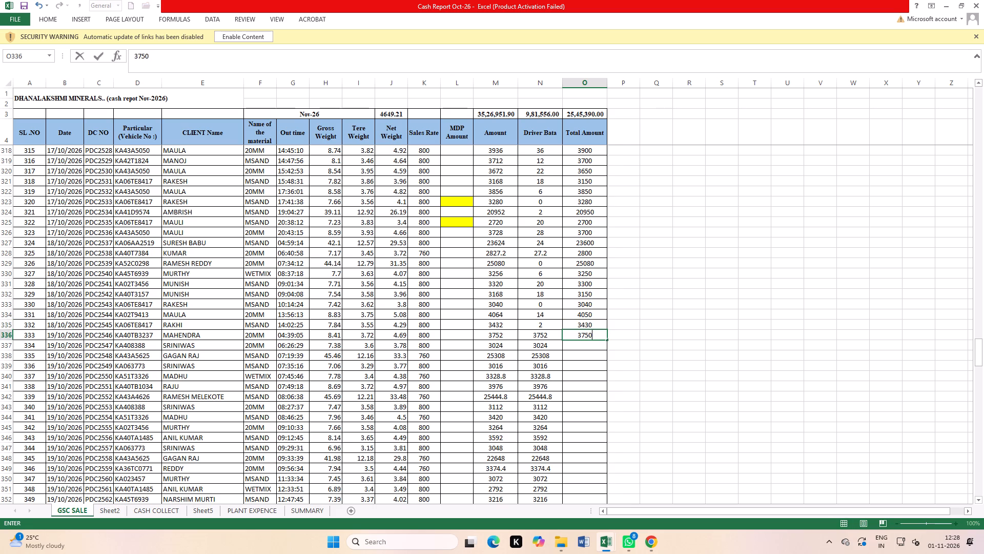
pyautogui.write('300')
pyautogui.press('Return')
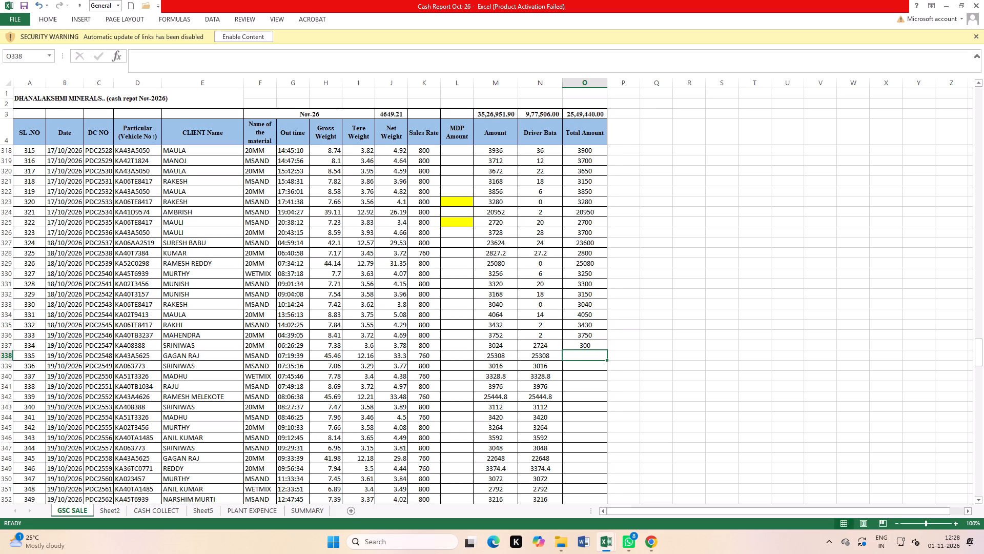
pyautogui.press('Up')
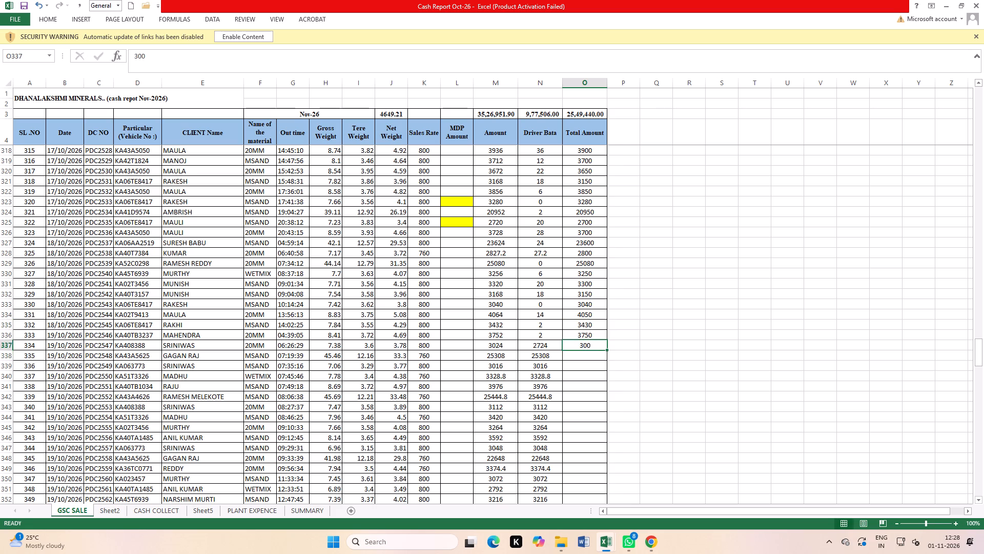
pyautogui.press('3')
pyautogui.press('BackSpace')
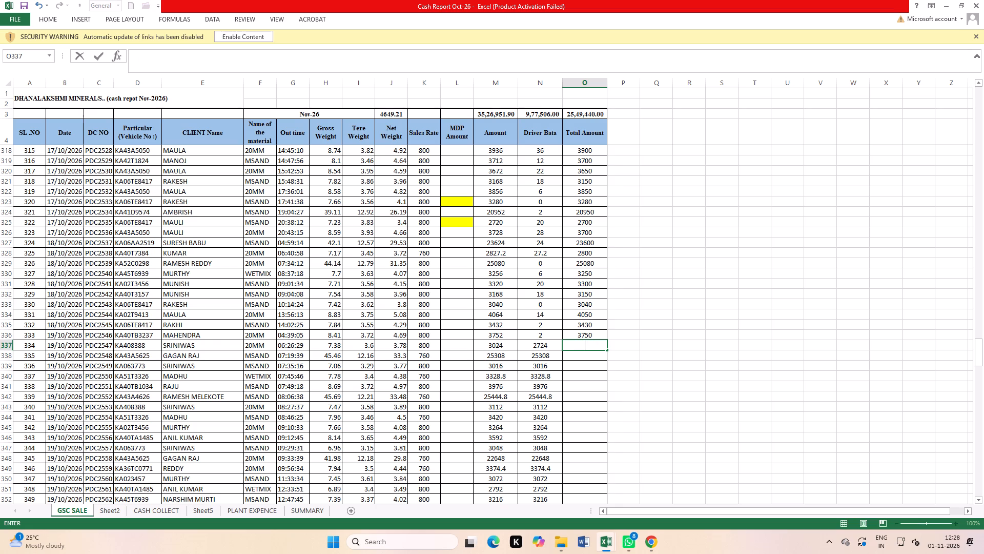
pyautogui.write('2700')
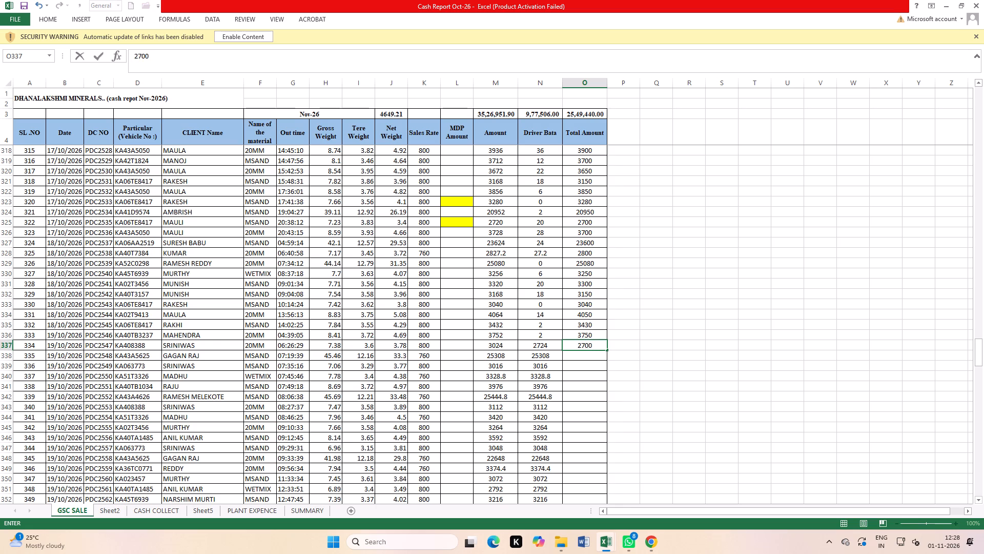
pyautogui.press('Return')
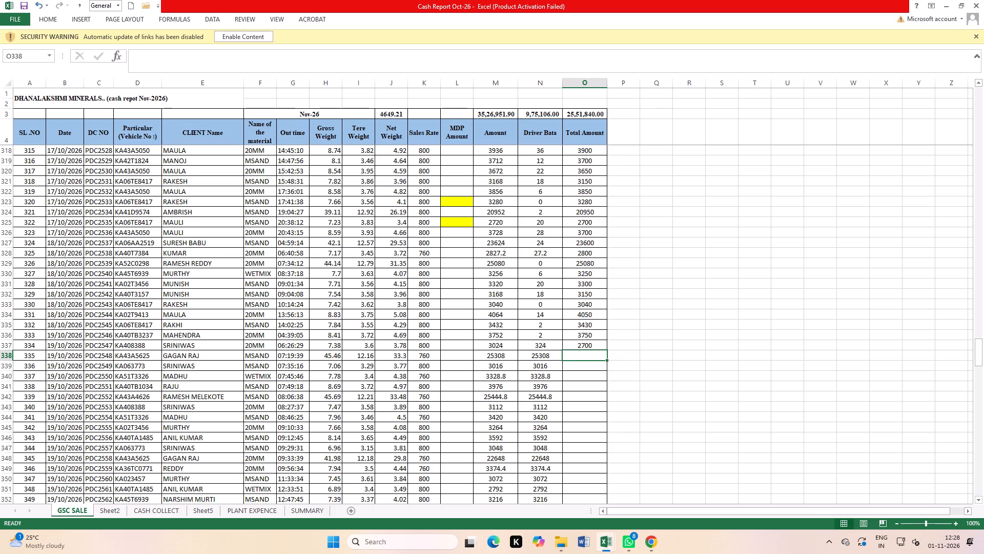
# Enter Total Amounts 25300, 3000 and 3300 for the 19/10/2026 deliveries in rows 338–340.
pyautogui.write('25')
pyautogui.write('300')
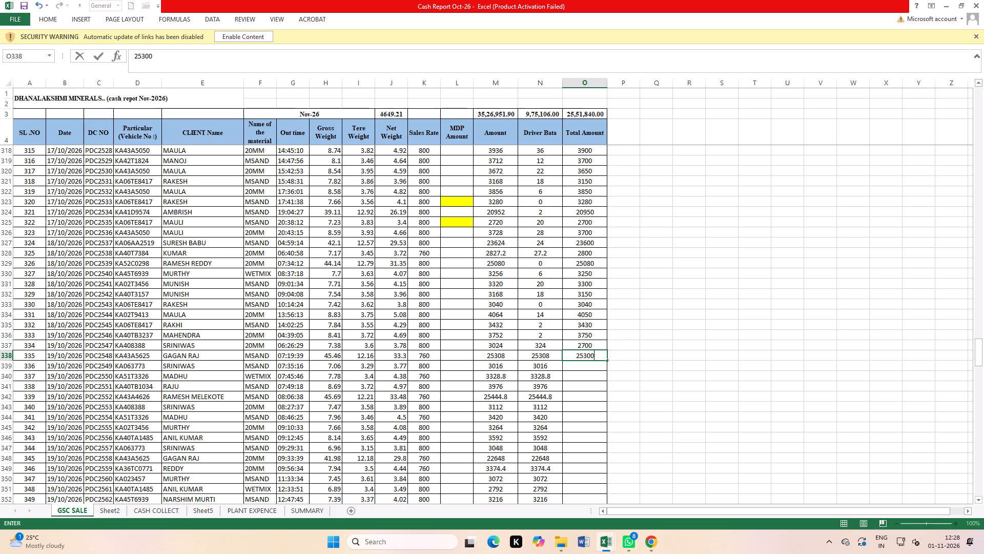
pyautogui.press('Return')
pyautogui.write('3000')
pyautogui.press('Return')
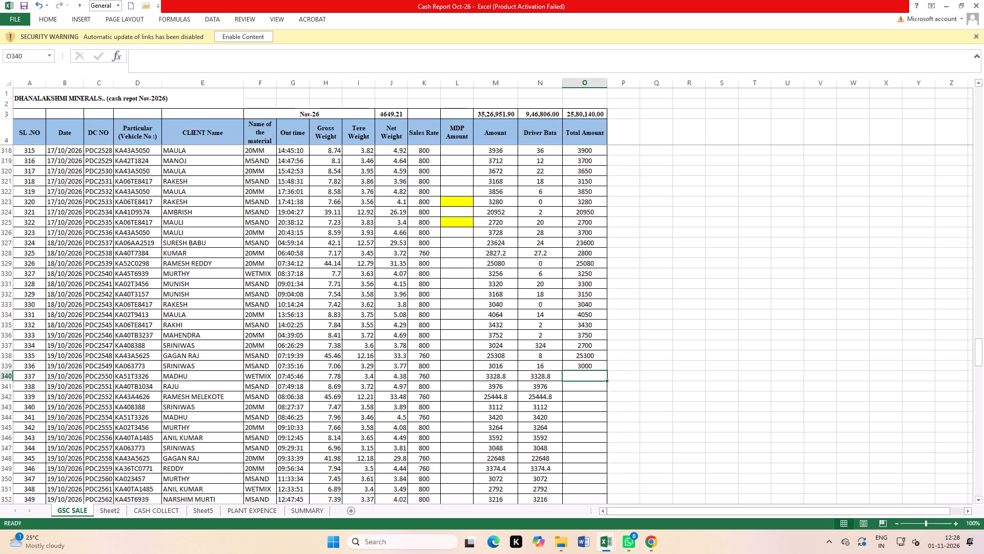
pyautogui.write('3300')
pyautogui.press('Return')
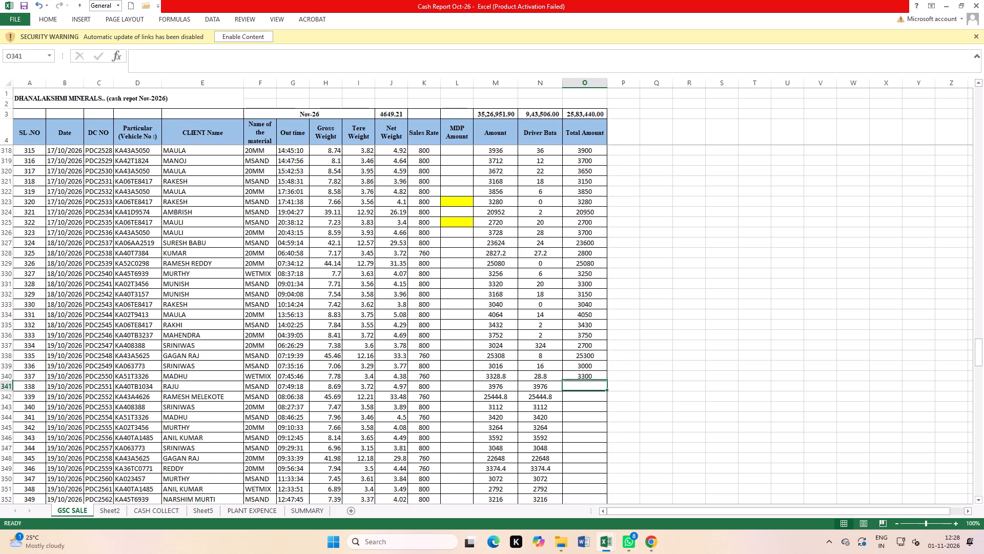
# Enter Total Amounts 3950, 25400 and 3100 for the 19/10/2026 deliveries in rows 341–343.
pyautogui.write('3950')
pyautogui.press('Return')
pyautogui.write('25400')
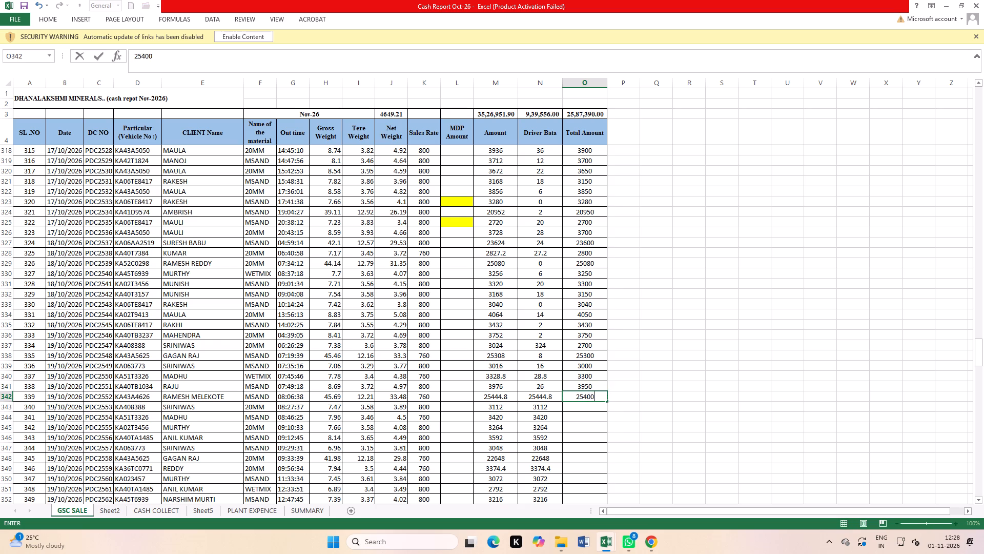
pyautogui.press('Return')
pyautogui.write('3100')
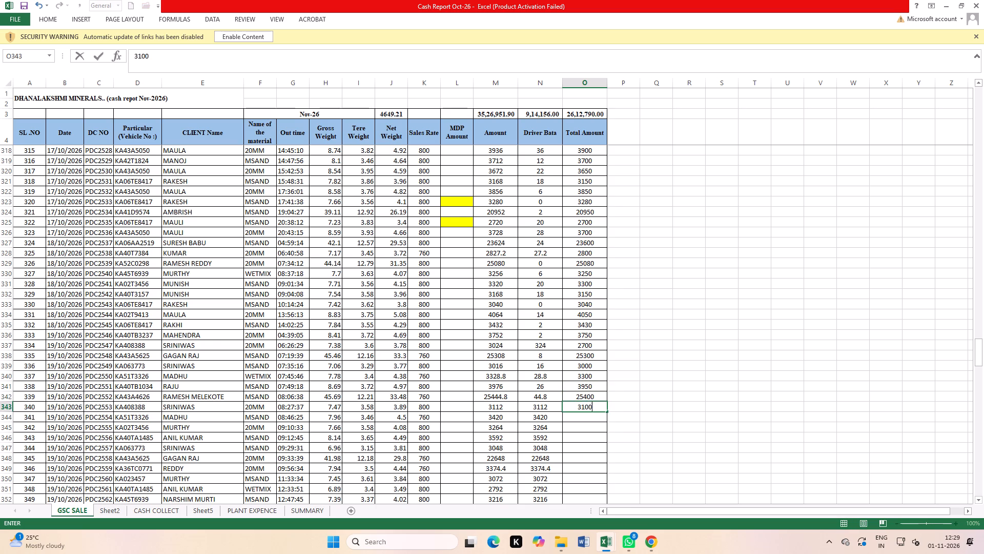
pyautogui.press('Return')
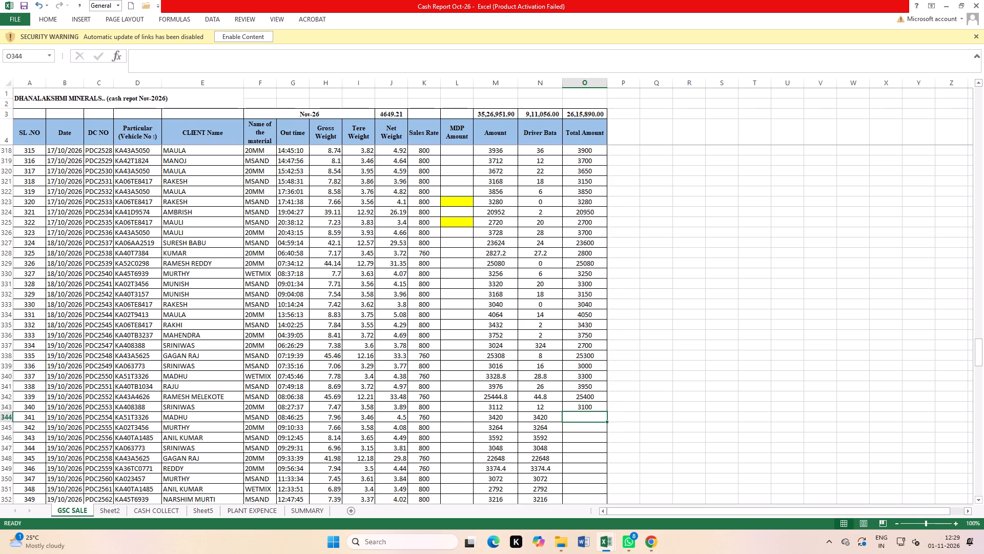
# Enter Total Amounts 3400, 3250 and 3590 for the 19/10/2026 deliveries in rows 344–346.
pyautogui.write('3400')
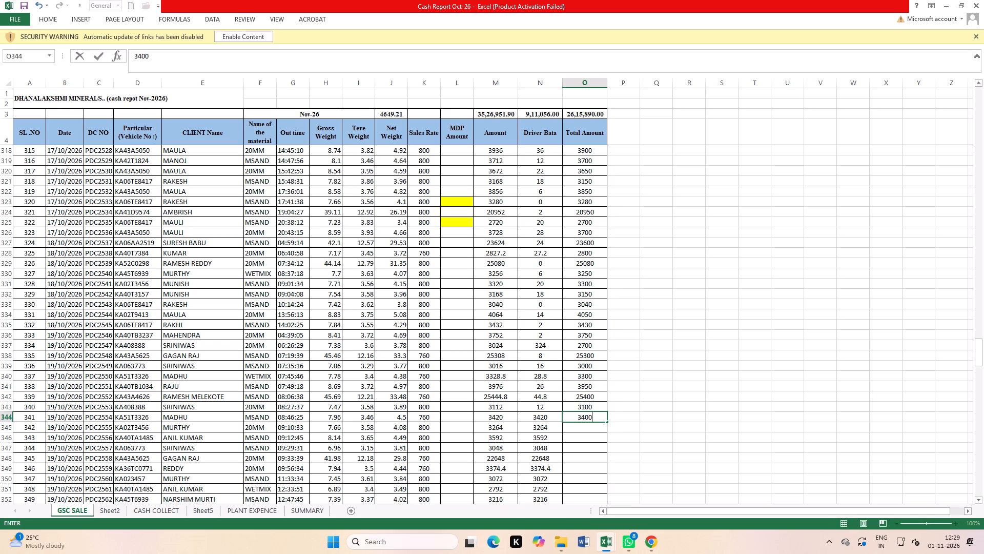
pyautogui.press('Return')
pyautogui.write('3250')
pyautogui.press('Return')
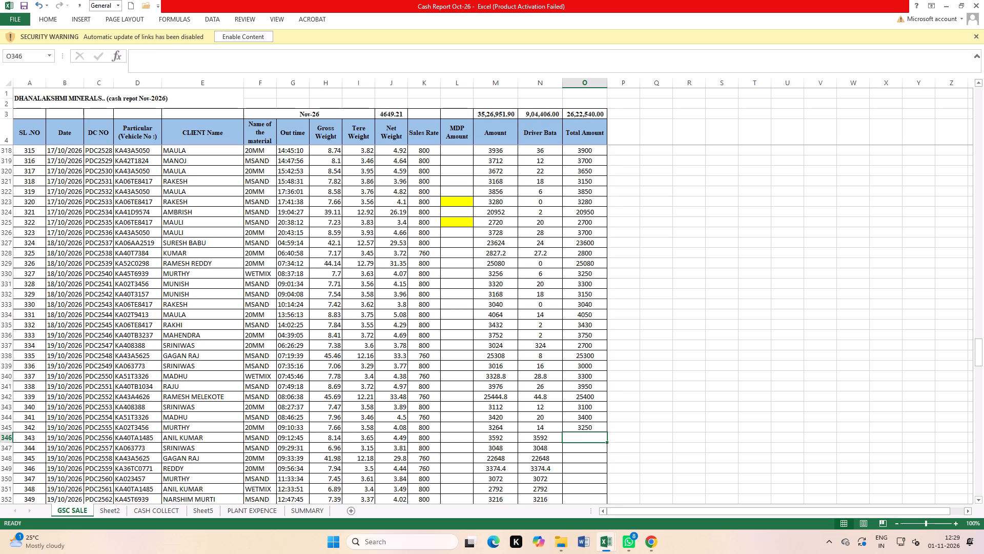
pyautogui.write('3590')
pyautogui.press('Return')
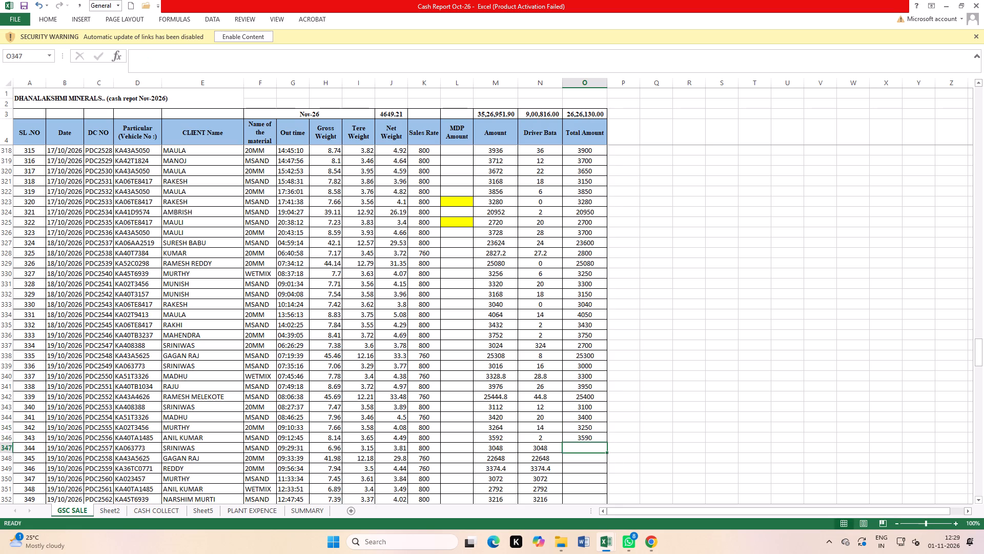
# Enter Total Amounts 3050, 22650 and 3350 for the 19/10/2026 deliveries in rows 347–349.
pyautogui.write('3050')
pyautogui.press('Return')
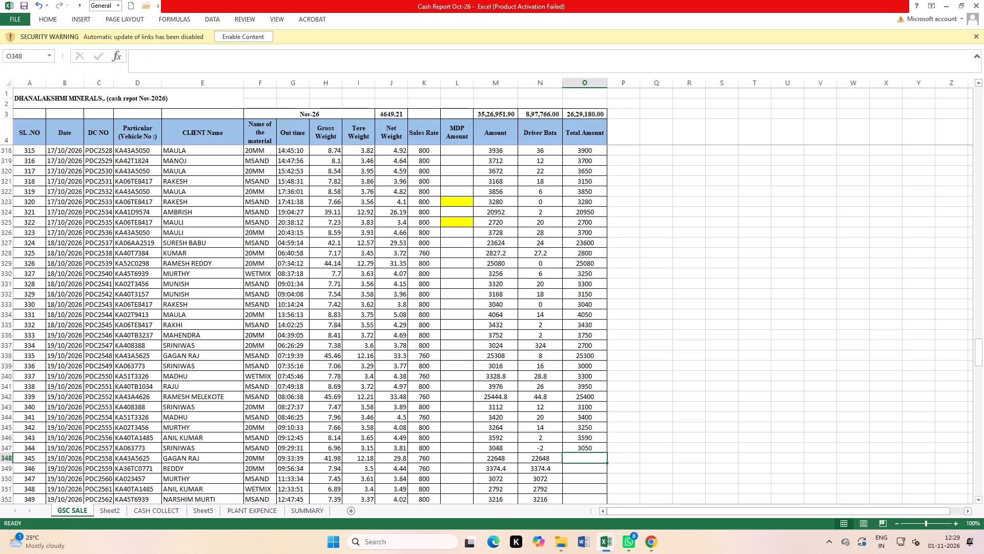
pyautogui.write('22650')
pyautogui.press('Return')
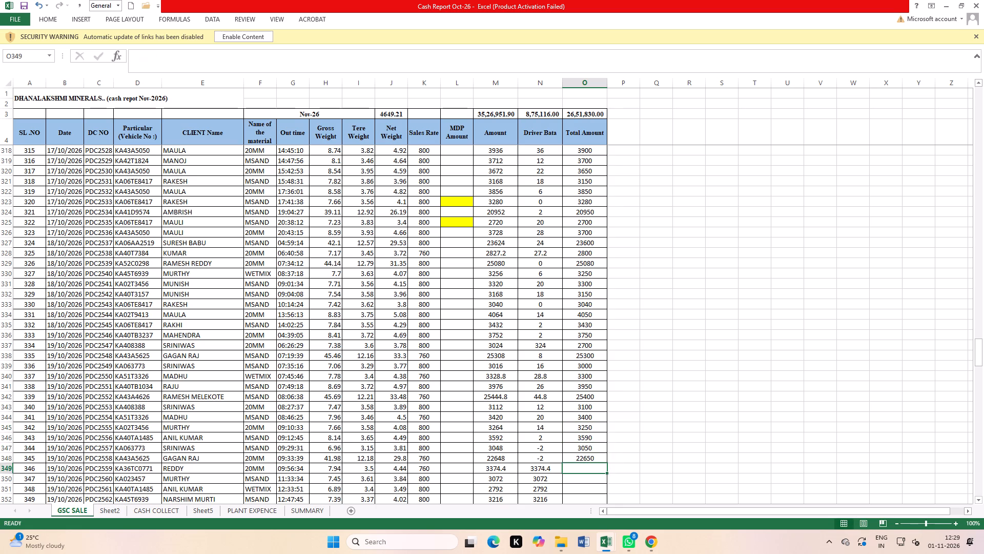
pyautogui.write('3350')
pyautogui.press('Return')
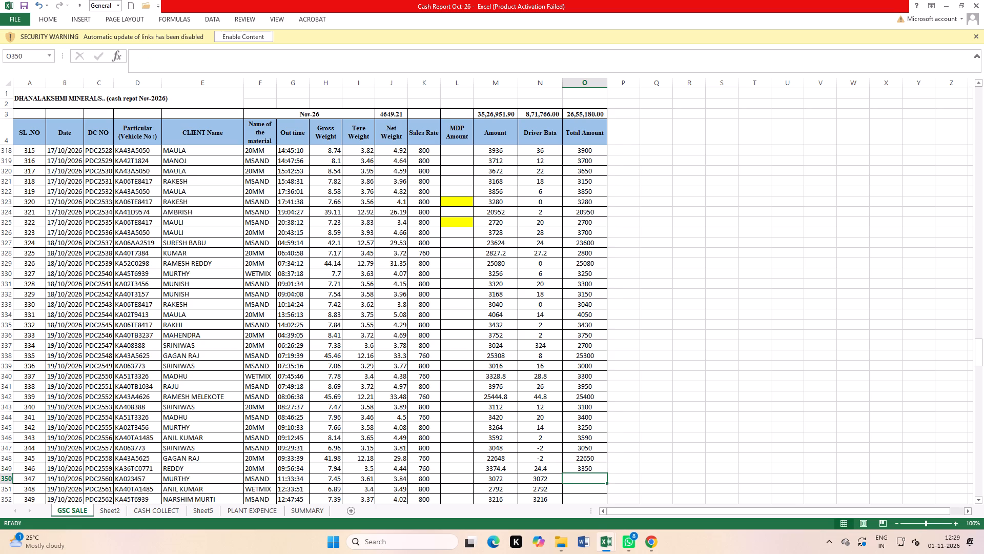
# Save the cash report and dismiss the security warning about disabled links.
pyautogui.click(798, 324)
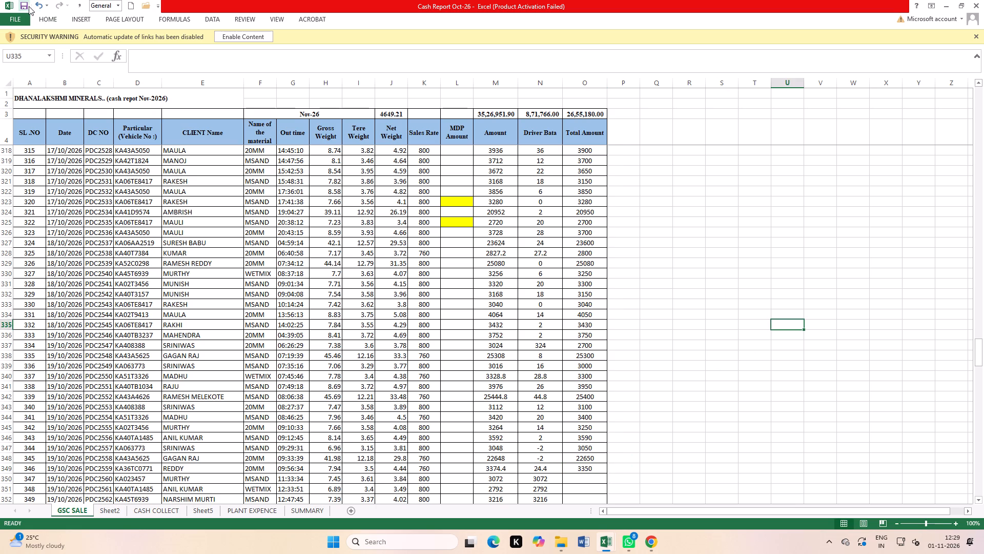
pyautogui.tripleClick(25, 4)
pyautogui.click(978, 36)
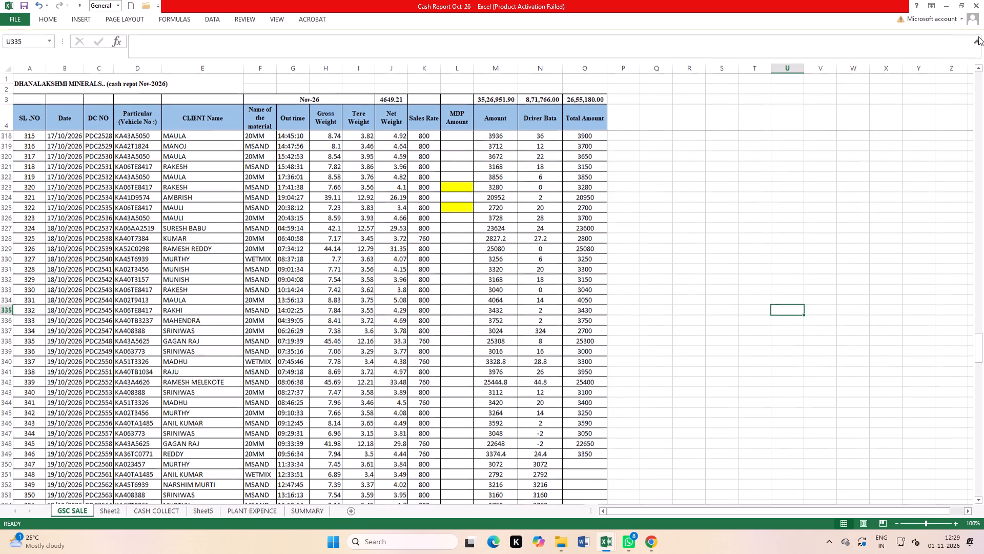
pyautogui.click(499, 382)
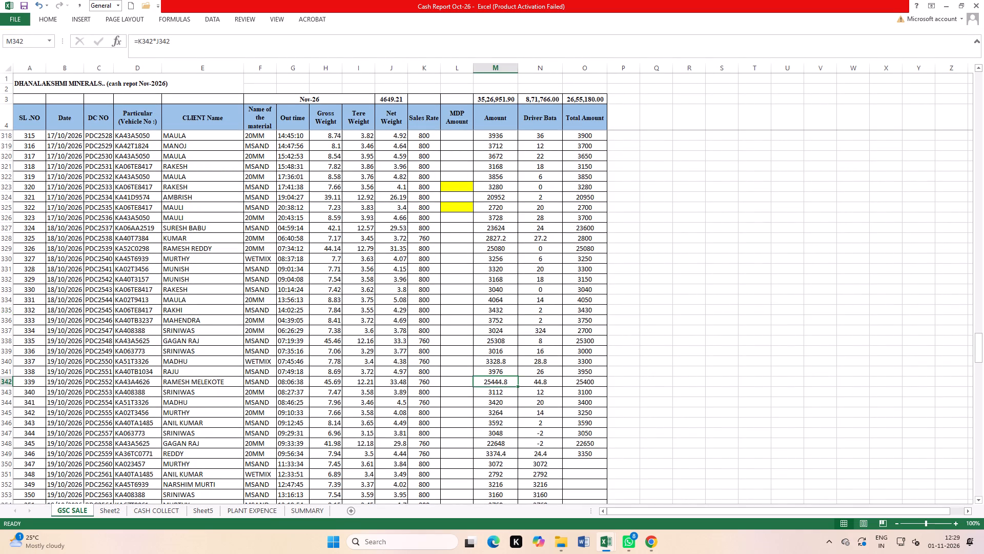
# Switch to the already open DIESEL OCT workbook, keeping its current state, and show the Diesel Issue sheet.
pyautogui.click(564, 544)
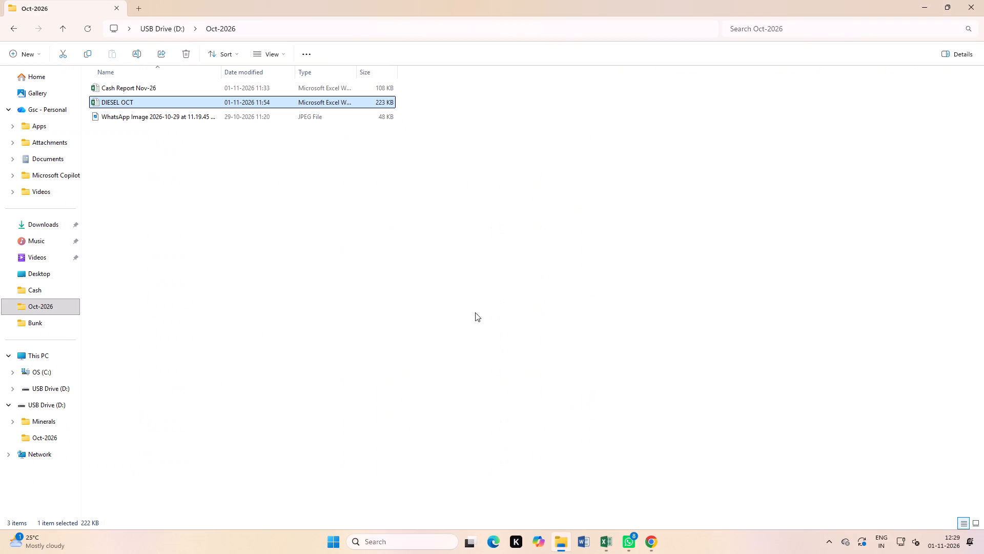
pyautogui.doubleClick(141, 100)
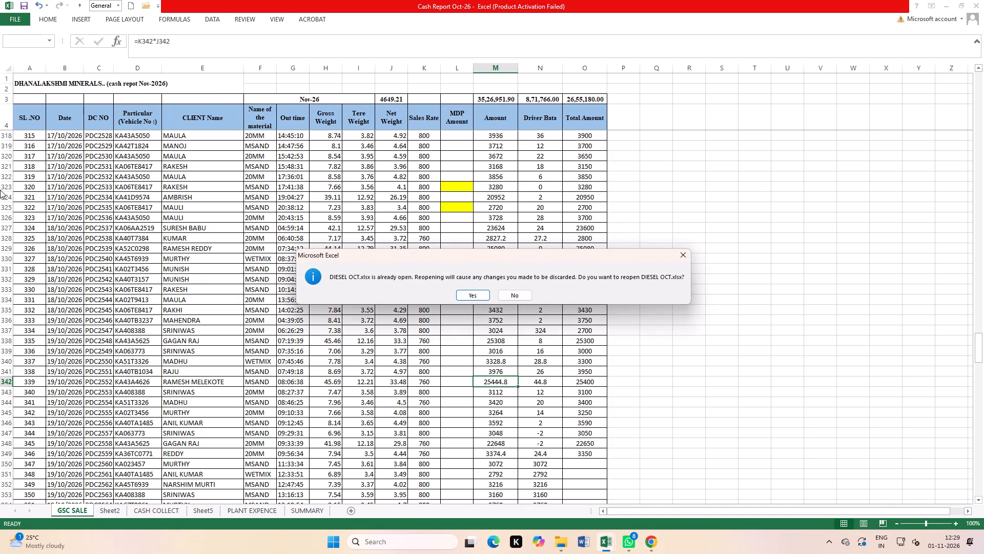
pyautogui.click(690, 253)
pyautogui.click(804, 253)
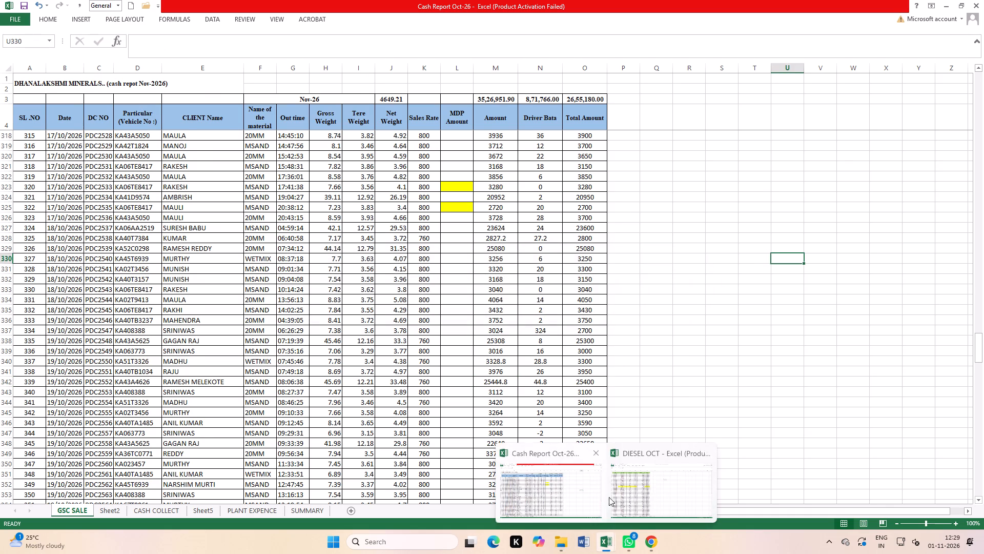
pyautogui.click(654, 487)
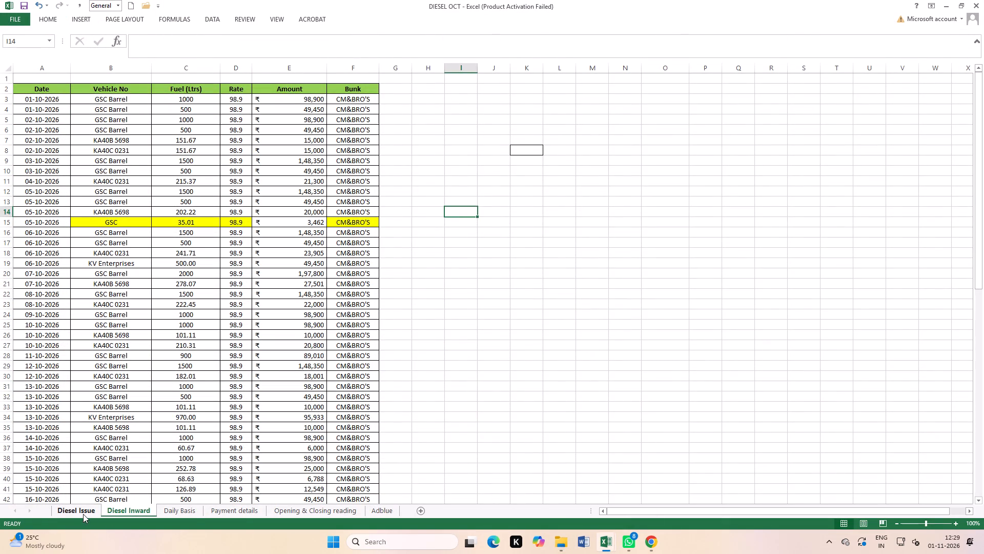
pyautogui.click(83, 514)
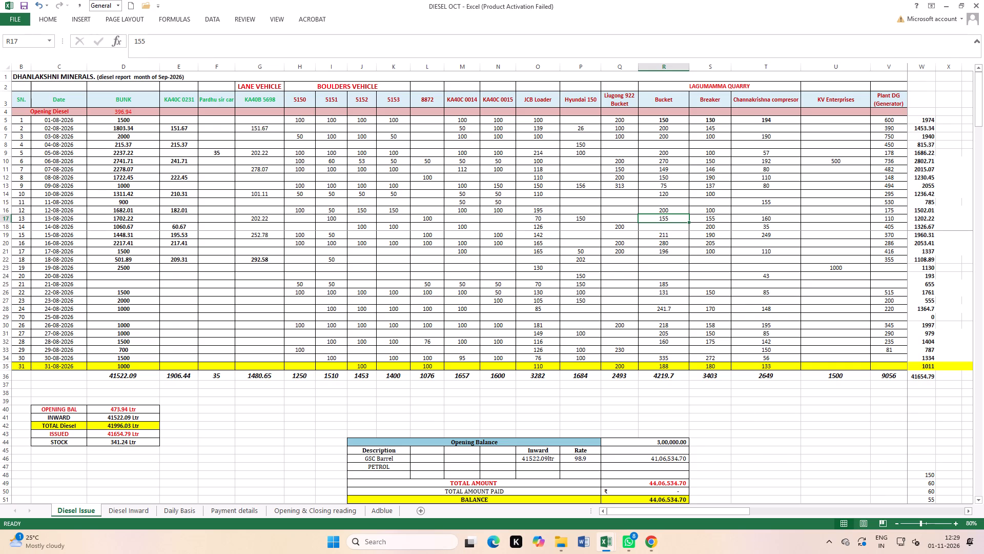
# Highlight the Liugong 922 Bucket entry for 26-08-2026 (cell Q30) in yellow on the Diesel Issue sheet.
pyautogui.scroll(8, 161, 382)
pyautogui.scroll(3, 208, 339)
pyautogui.scroll(9, 153, 315)
pyautogui.click(0, 293)
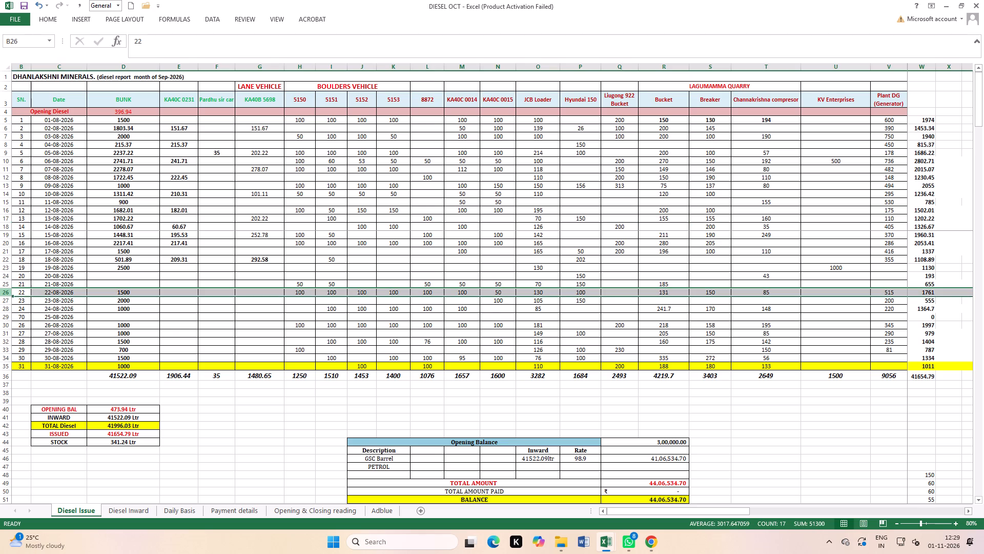
pyautogui.click(2, 319)
pyautogui.click(4, 329)
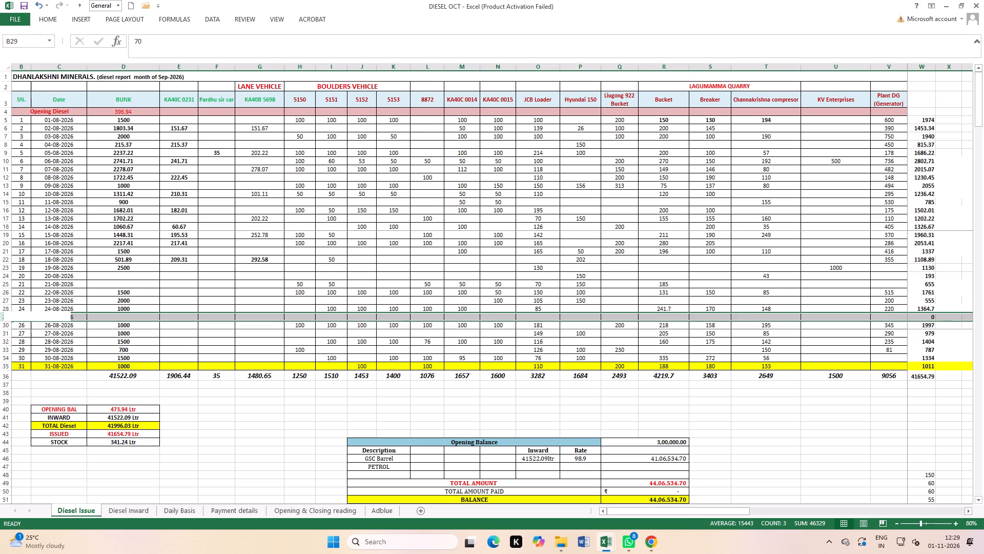
pyautogui.click(619, 349)
pyautogui.click(618, 324)
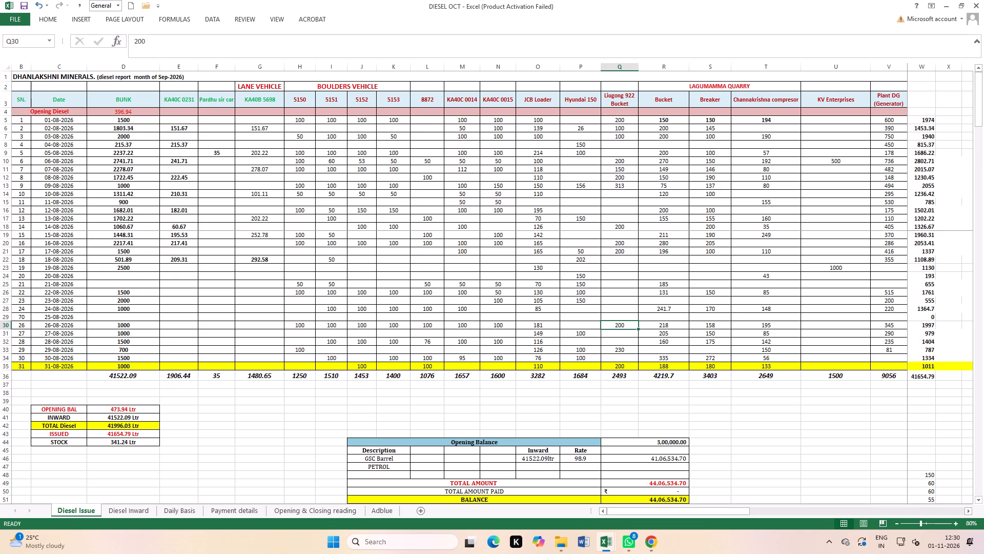
pyautogui.click(46, 19)
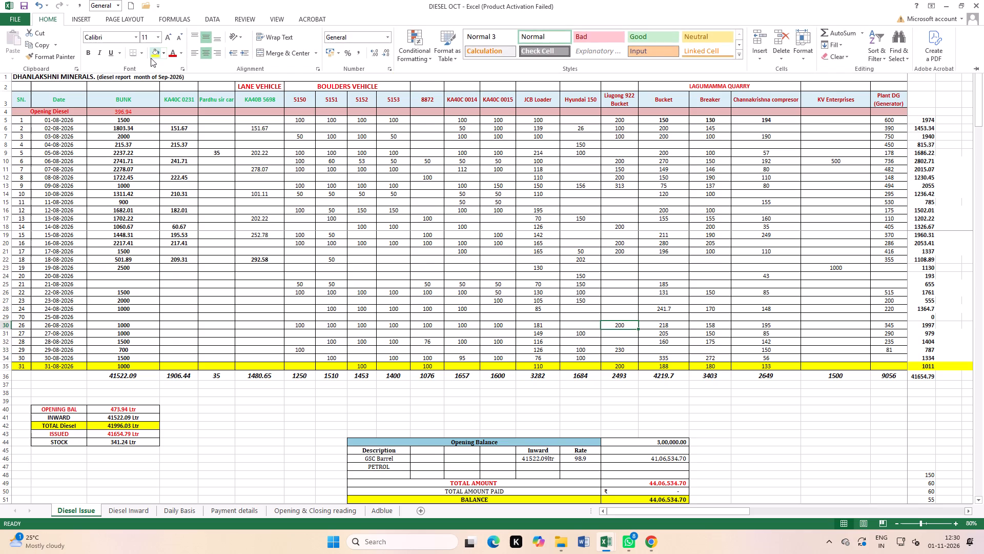
pyautogui.click(152, 56)
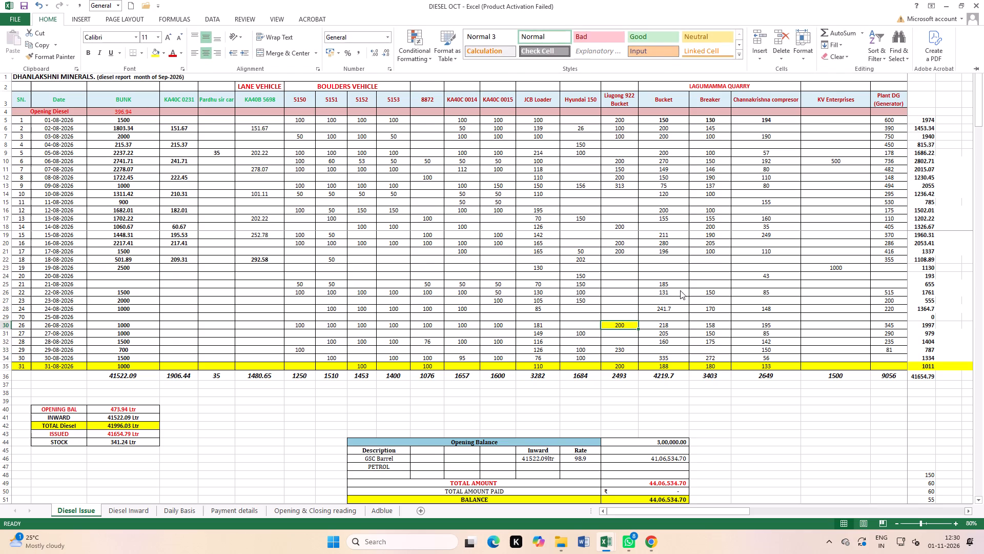
# Highlight the Liugong 922 Bucket entry for 29-08-2026 (cell Q33) in yellow.
pyautogui.click(680, 290)
pyautogui.click(657, 340)
pyautogui.click(633, 346)
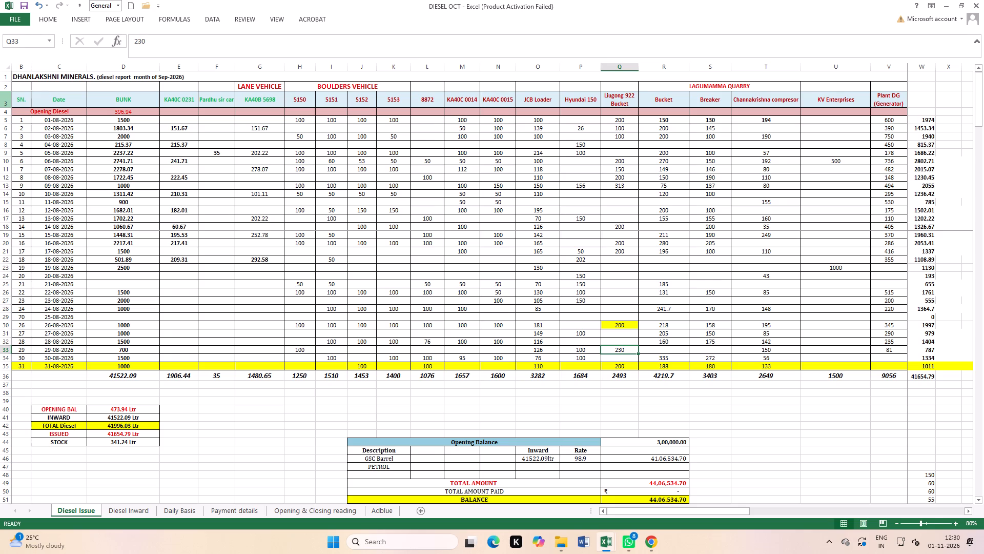
pyautogui.click(53, 19)
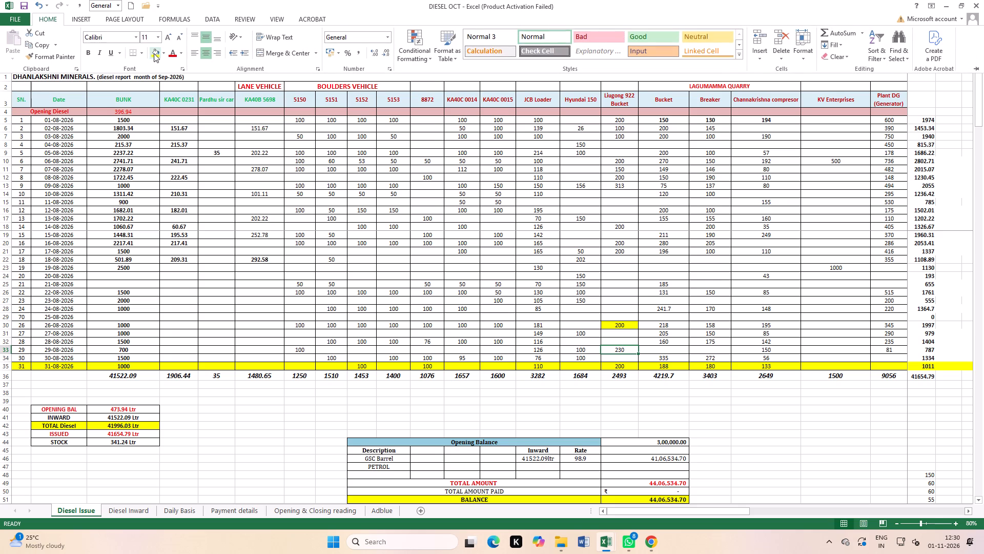
pyautogui.click(153, 53)
pyautogui.click(725, 280)
pyautogui.click(703, 284)
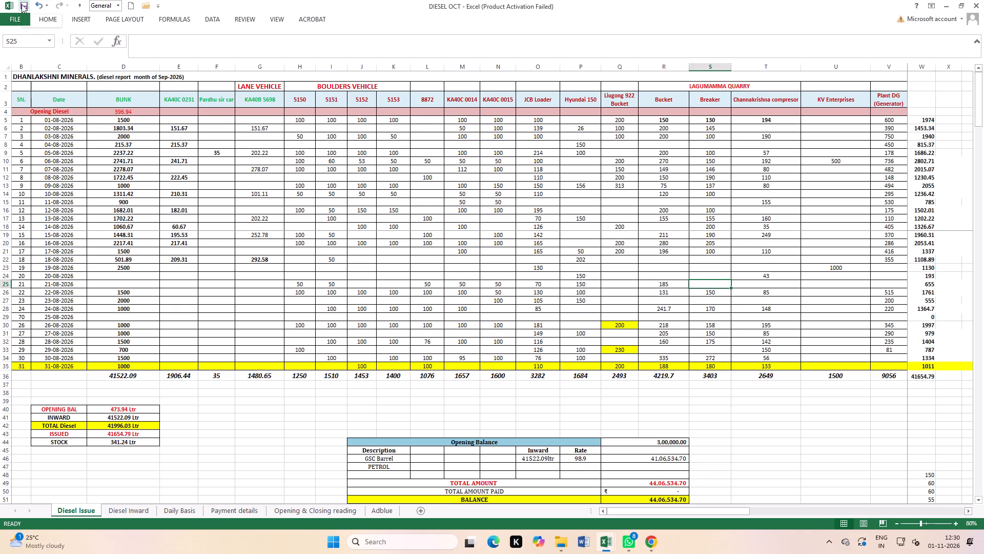
pyautogui.click(629, 347)
pyautogui.doubleClick(628, 350)
pyautogui.click(658, 386)
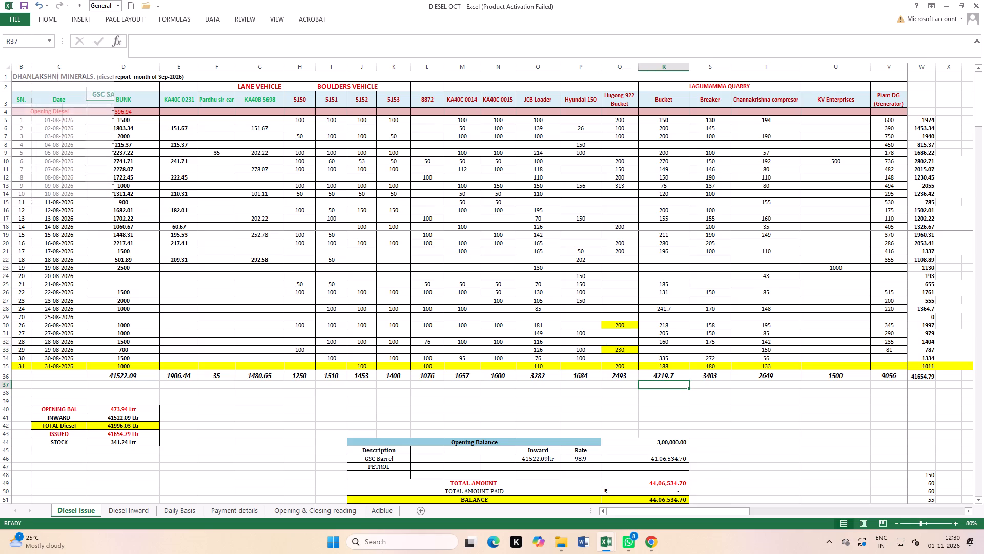
# Save and close the DIESEL OCT workbook, returning to the remaining 19/10/2026 deliveries in the cash report's GSC SALE sheet.
pyautogui.click(24, 4)
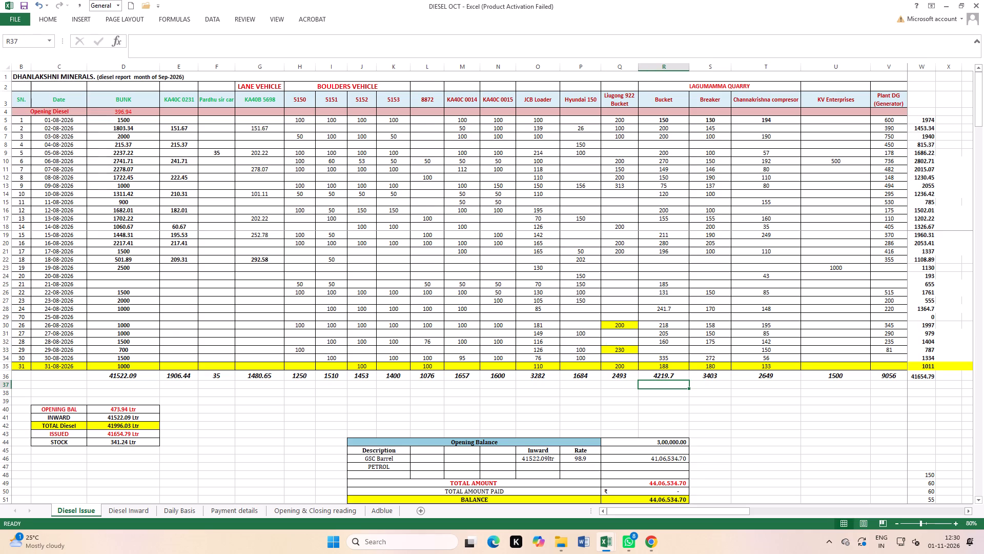
pyautogui.click(482, 326)
pyautogui.click(25, 6)
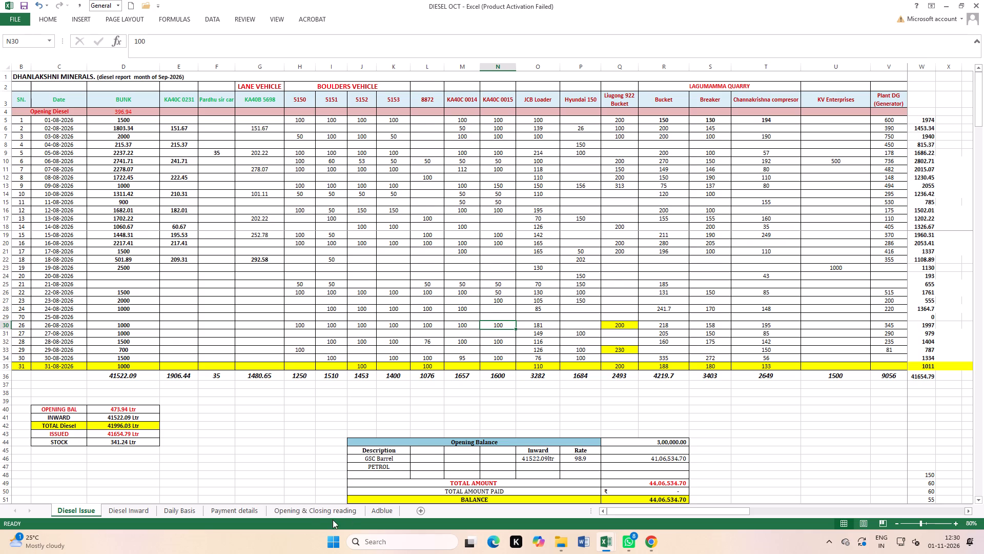
pyautogui.click(25, 4)
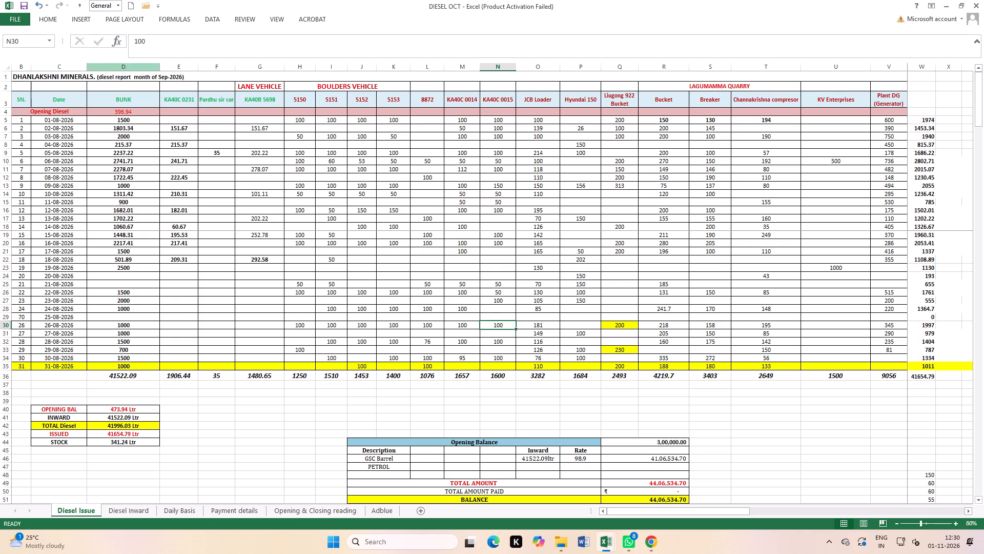
pyautogui.click(983, 0)
pyautogui.scroll(-4, 629, 396)
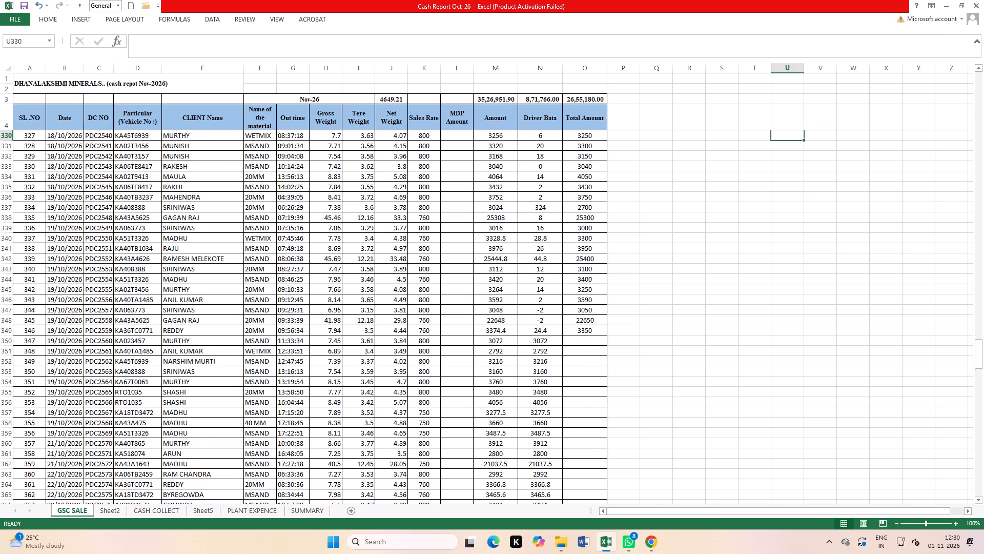
# Enter Total Amounts 3050 and 2790 for the 19/10/2026 deliveries PDC2560 and PDC2561 (cells O350 and O351).
pyautogui.click(582, 338)
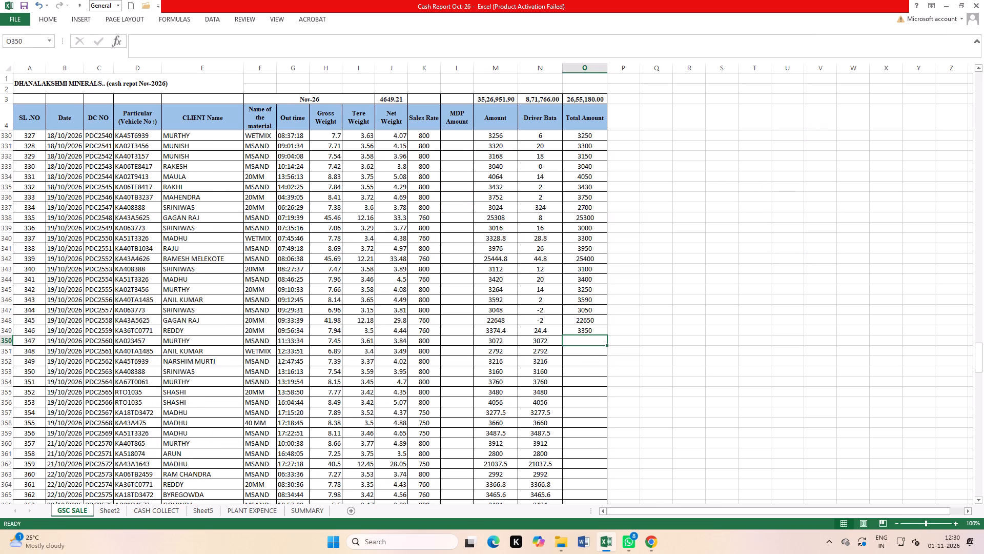
pyautogui.write('3050')
pyautogui.press('Return')
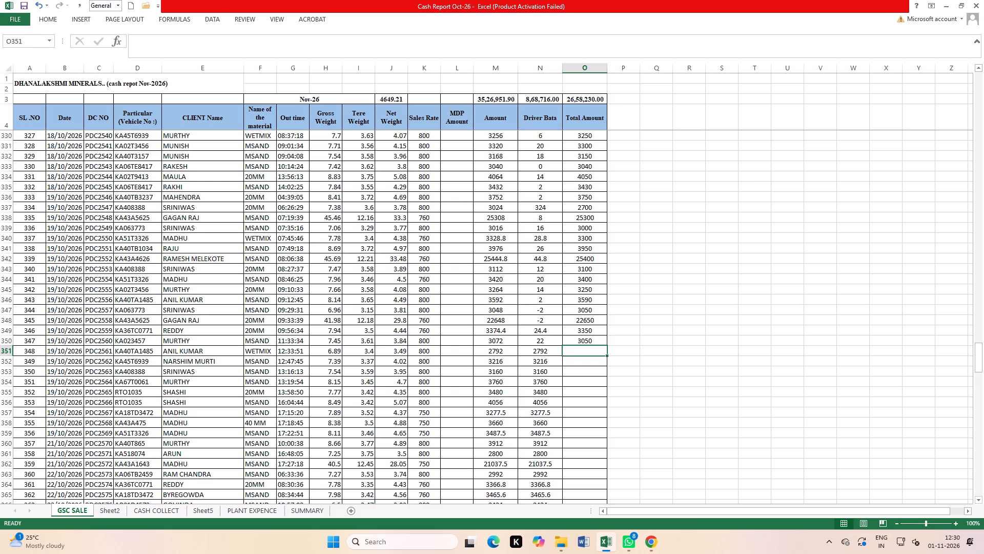
pyautogui.write('280')
pyautogui.press('BackSpace')
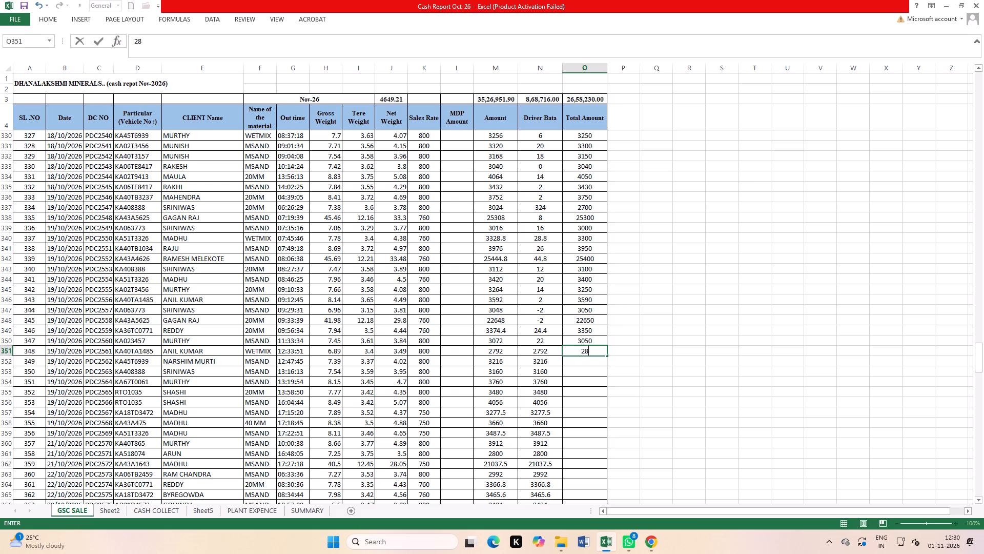
pyautogui.write('79')
pyautogui.press('BackSpace')
pyautogui.press('BackSpace')
pyautogui.press('BackSpace')
pyautogui.write('790')
pyautogui.press('Return')
# Enter Total Amounts 3200, 3150, 3750, 3480 and 4050 for the 19/10/2026 deliveries PDC2562 to PDC2566 (O352 to O356).
pyautogui.write('3200')
pyautogui.press('Return')
pyautogui.write('3150')
pyautogui.press('Return')
pyautogui.write('3750')
pyautogui.press('Return')
pyautogui.write('3480')
pyautogui.press('Return')
pyautogui.write('4050')
pyautogui.press('Return')
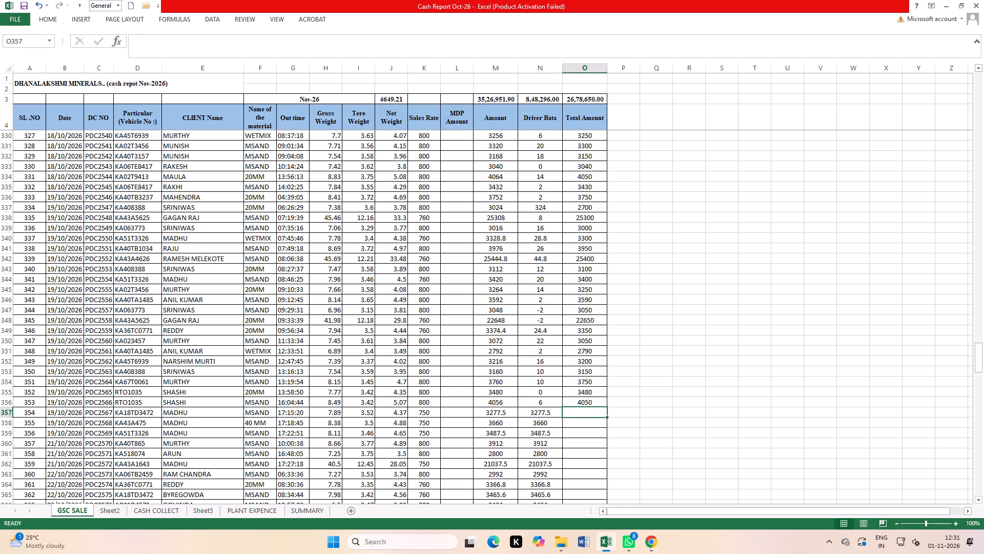
# Look through the remaining deliveries on the GSC SALE sheet up to 31/10/2026, including the highlighted entries, and return to the first unfilled Total Amount.
pyautogui.scroll(-8, 746, 358)
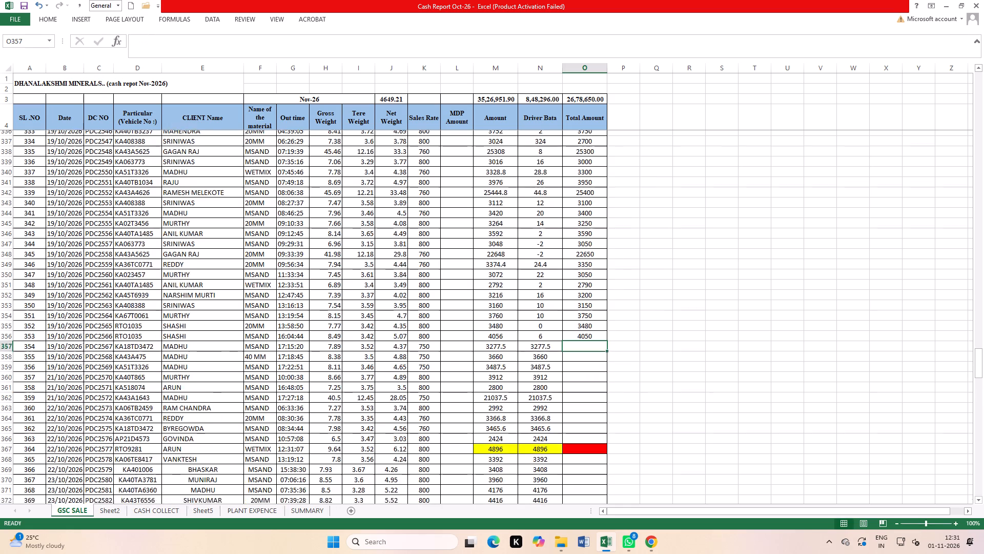
pyautogui.scroll(-20, 592, 375)
pyautogui.scroll(-14, 592, 375)
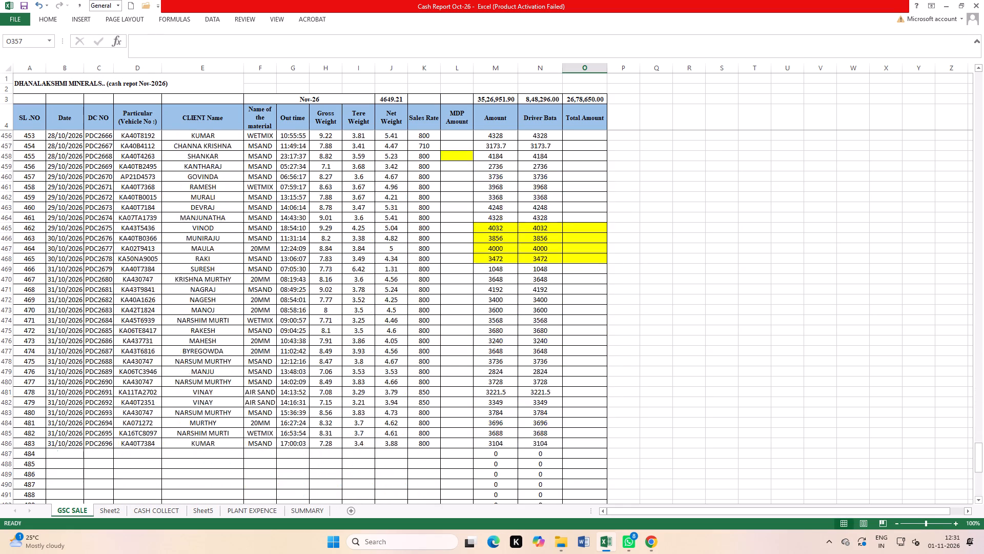
pyautogui.scroll(-1, 590, 378)
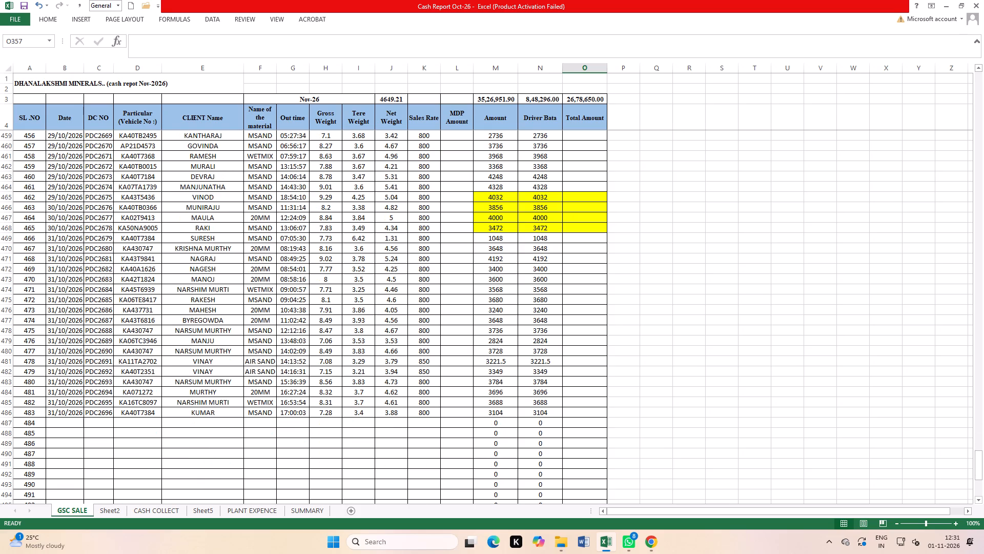
pyautogui.scroll(19, 590, 378)
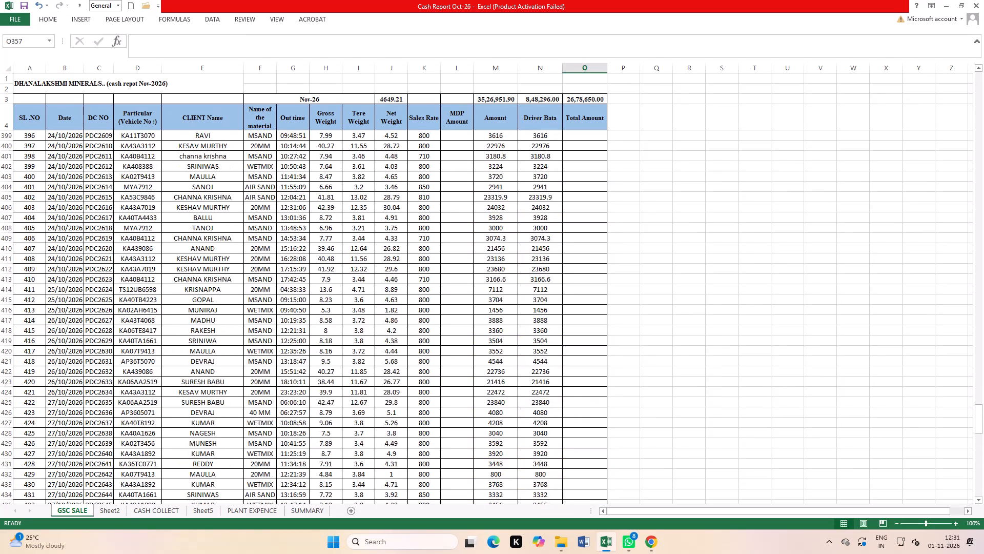
pyautogui.scroll(8, 590, 378)
pyautogui.scroll(2, 479, 304)
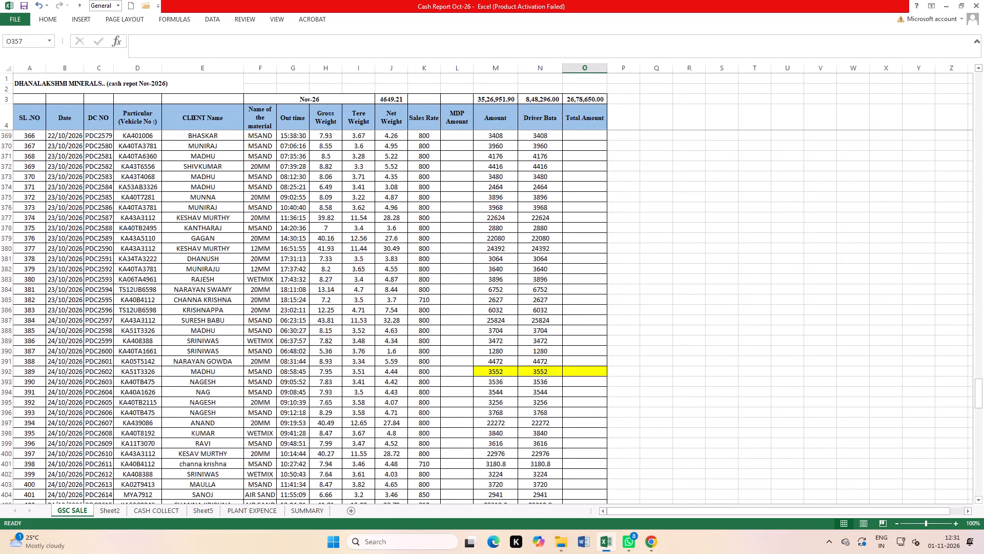
pyautogui.scroll(7, 479, 304)
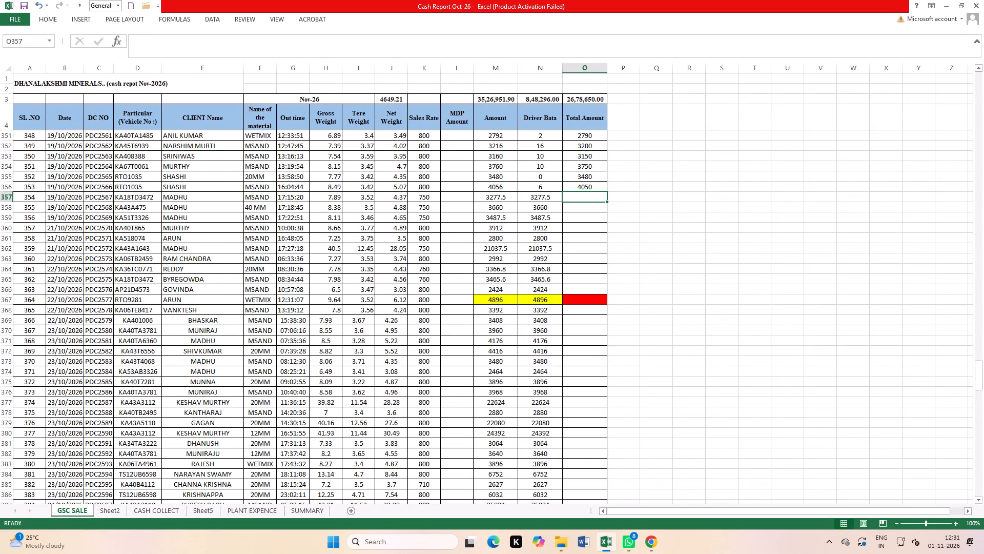
pyautogui.click(0, 320)
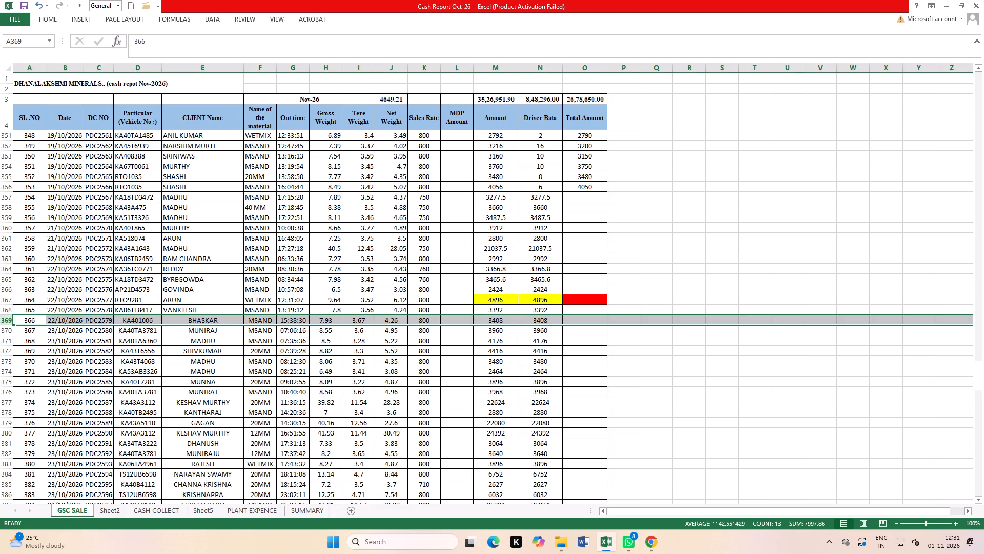
pyautogui.scroll(2, 601, 368)
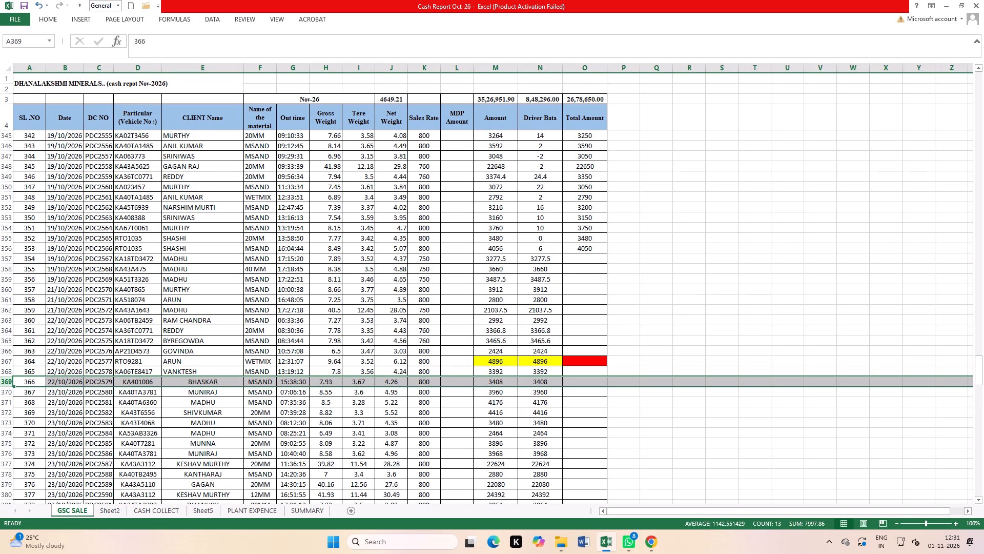
# Enter Total Amounts 3250, 3650 and 3480 for the last 19/10/2026 deliveries, PDC2567 to PDC2569 (O357 to O359).
pyautogui.click(583, 254)
pyautogui.write('3250')
pyautogui.press('Return')
pyautogui.press('3')
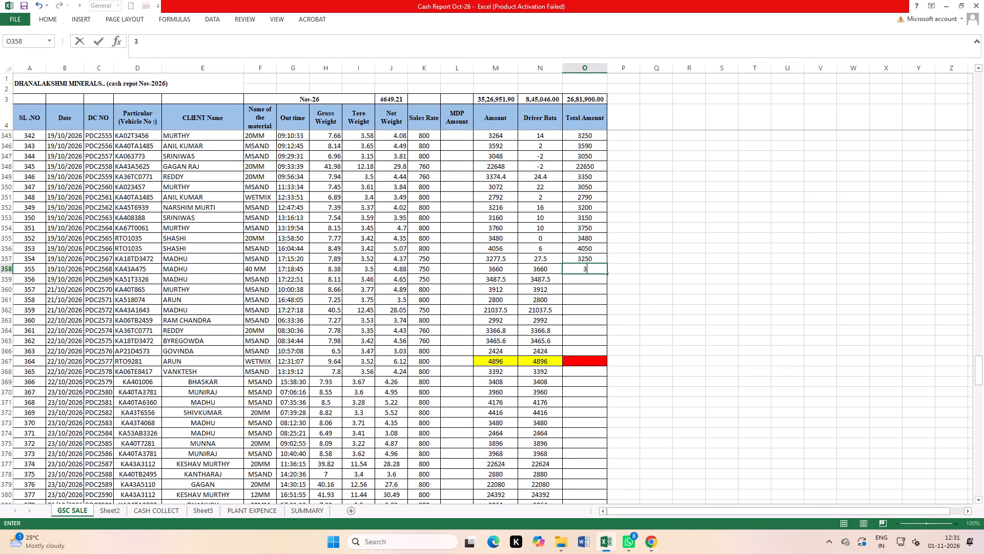
pyautogui.write('650')
pyautogui.press('Return')
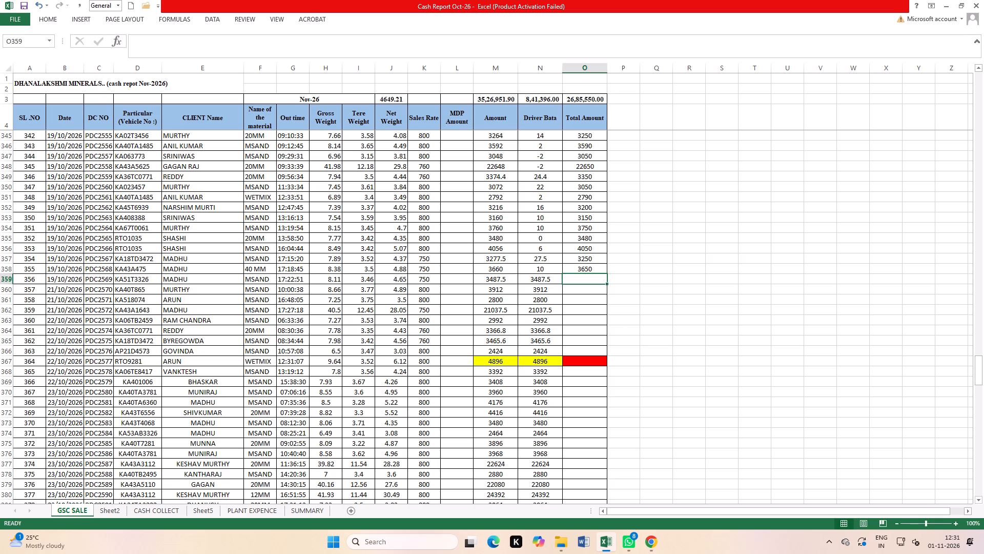
pyautogui.write('34')
pyautogui.write('80')
pyautogui.press('Return')
# Enter Total Amounts 3900, 2800 and 21000 for the 21/10/2026 deliveries, PDC2570 to PDC2572 (O360 to O362).
pyautogui.write('3900')
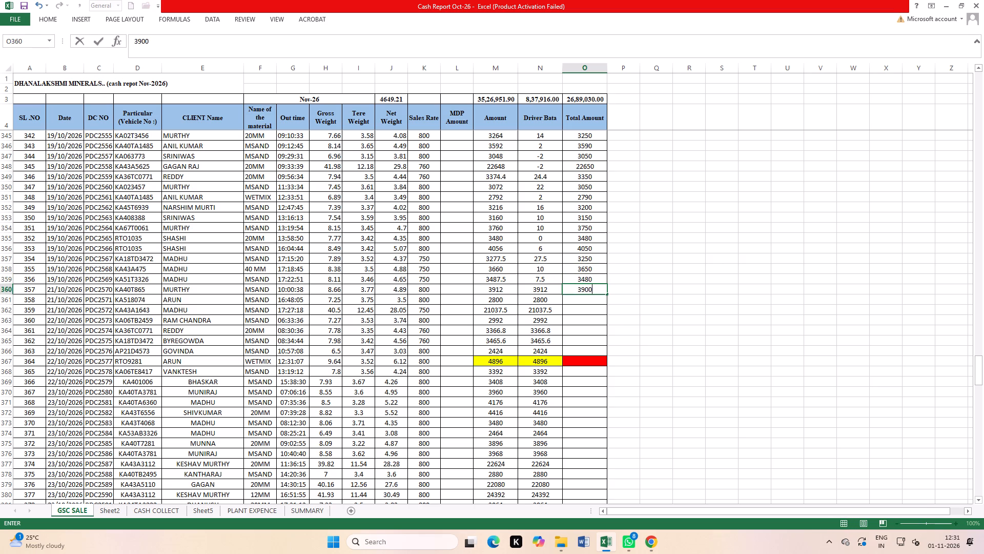
pyautogui.press('Return')
pyautogui.write('2800')
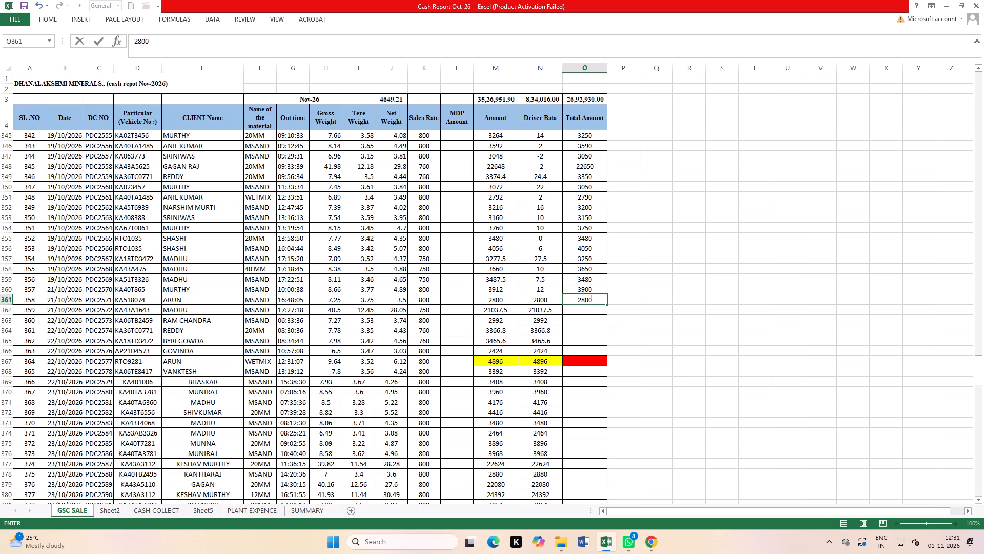
pyautogui.press('Return')
pyautogui.write('210')
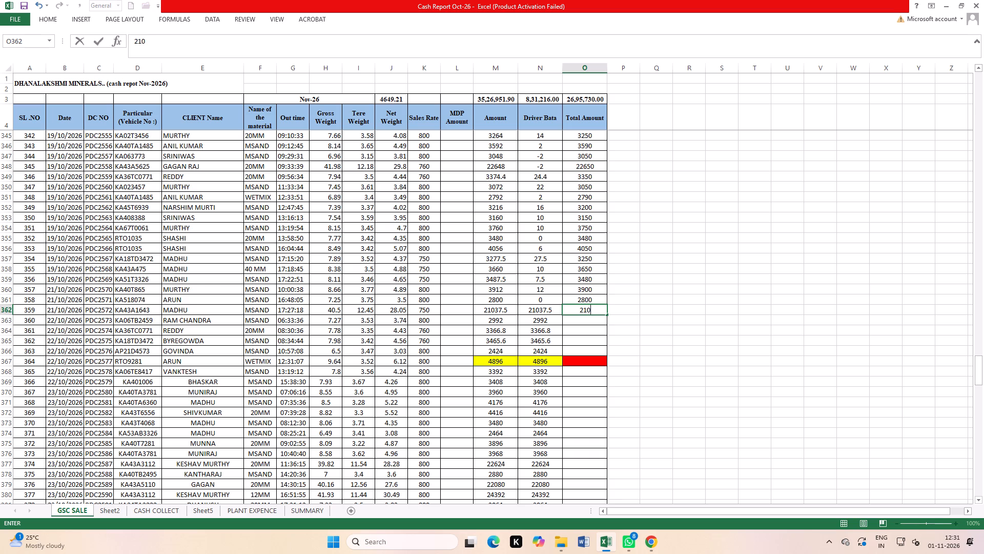
pyautogui.write('00')
pyautogui.press('Return')
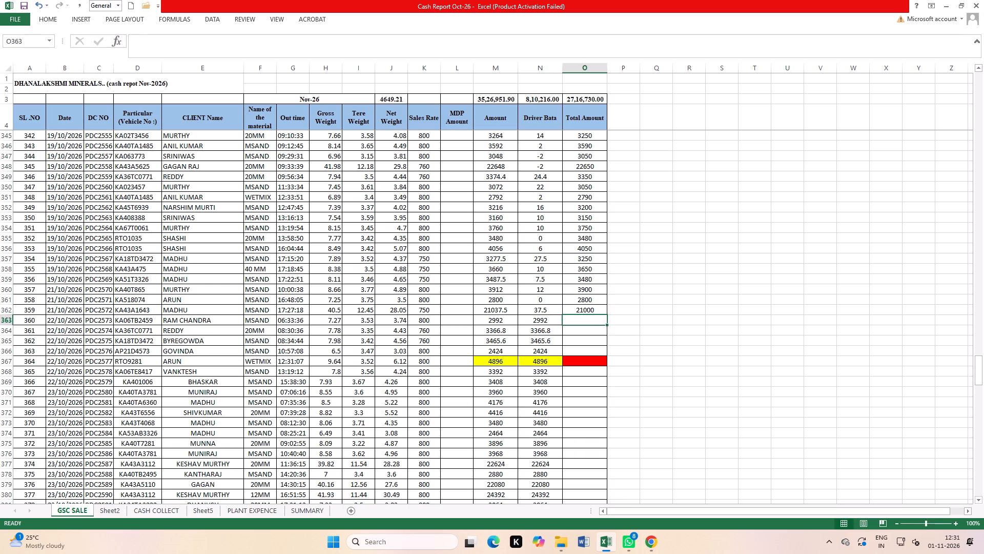
# Enter Total Amounts 2990, 3350, 3450 and 2400 for the 22/10/2026 deliveries PDC2573 to PDC2576 (O363 to O366).
pyautogui.write('30')
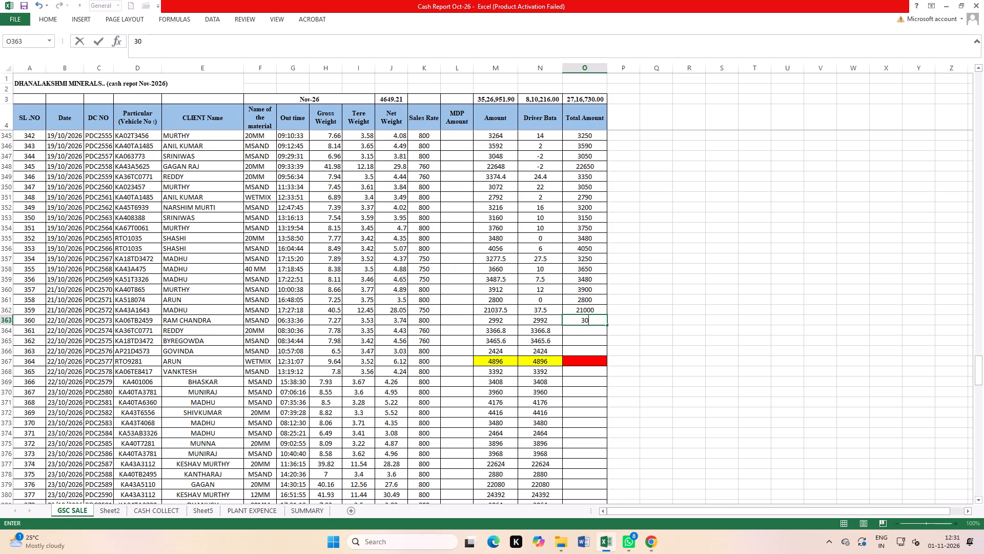
pyautogui.press('BackSpace')
pyautogui.write('2990')
pyautogui.press('Return')
pyautogui.press('Up')
pyautogui.write('2990')
pyautogui.press('Return')
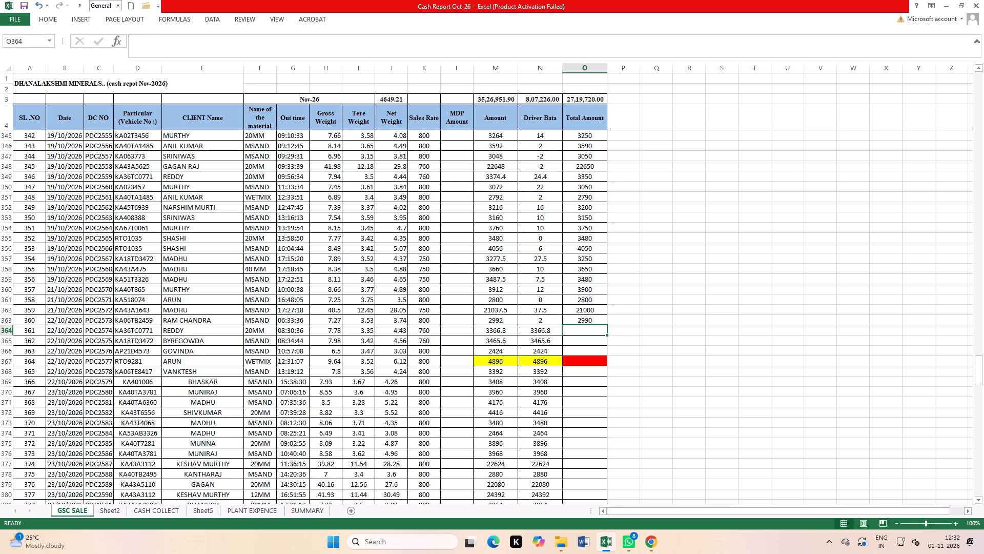
pyautogui.write('3350')
pyautogui.press('Return')
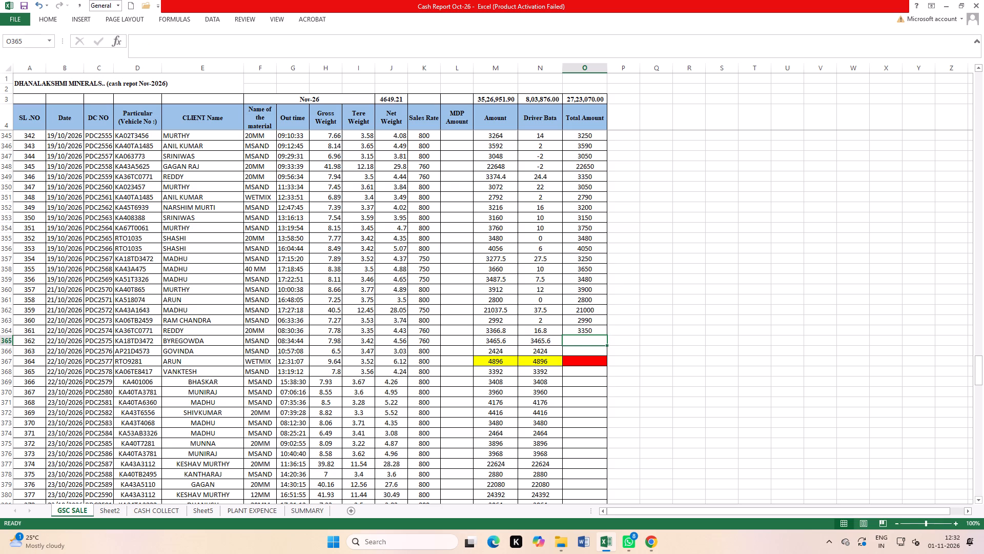
pyautogui.write('3450')
pyautogui.press('Return')
pyautogui.write('2400')
pyautogui.press('Return')
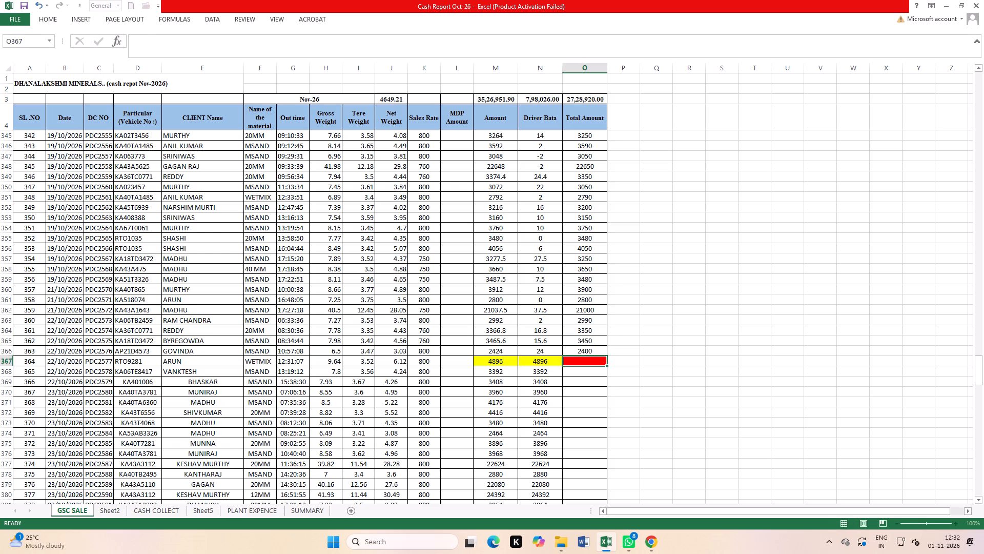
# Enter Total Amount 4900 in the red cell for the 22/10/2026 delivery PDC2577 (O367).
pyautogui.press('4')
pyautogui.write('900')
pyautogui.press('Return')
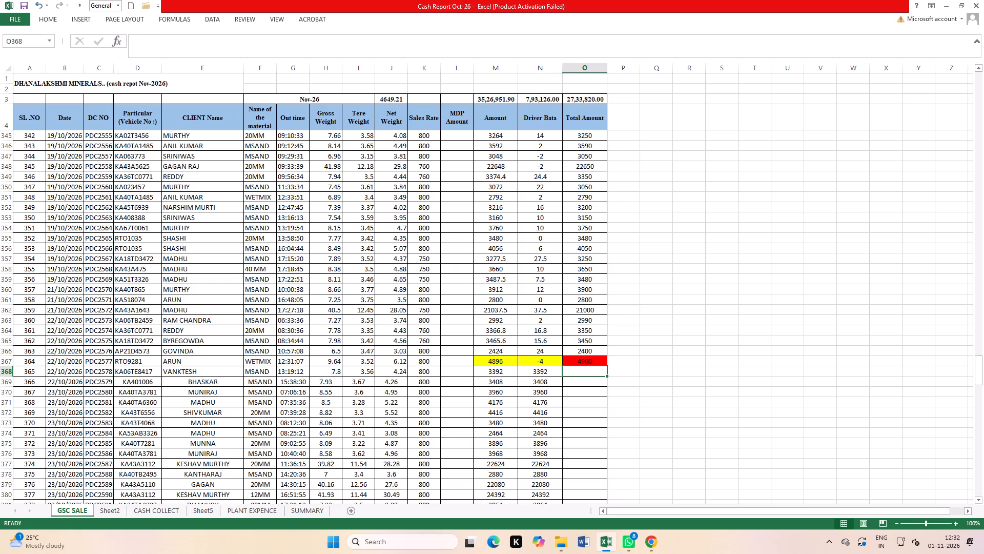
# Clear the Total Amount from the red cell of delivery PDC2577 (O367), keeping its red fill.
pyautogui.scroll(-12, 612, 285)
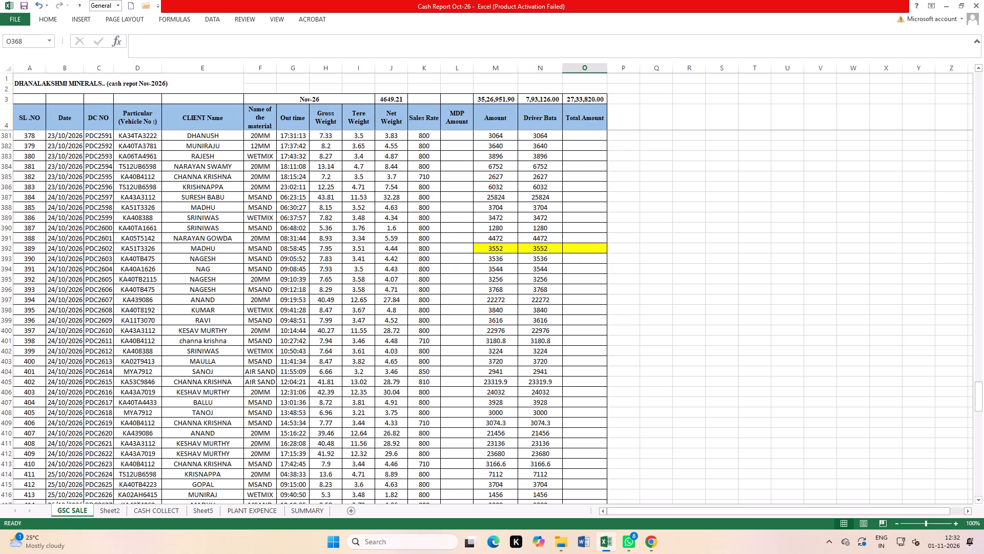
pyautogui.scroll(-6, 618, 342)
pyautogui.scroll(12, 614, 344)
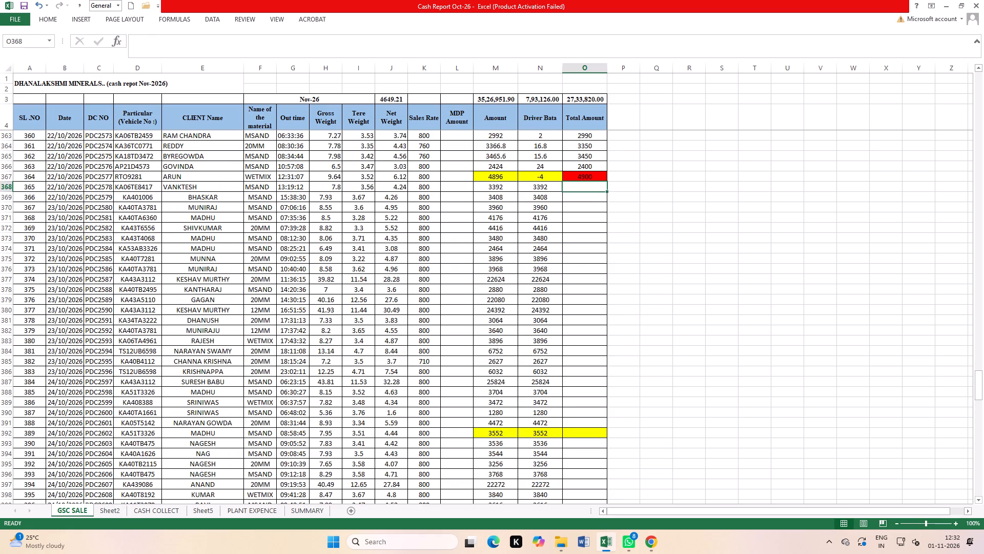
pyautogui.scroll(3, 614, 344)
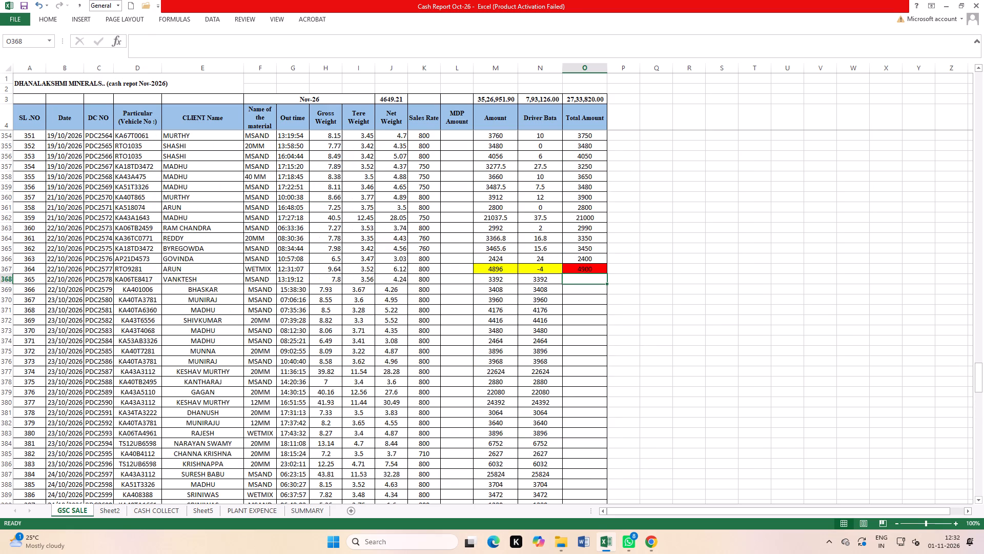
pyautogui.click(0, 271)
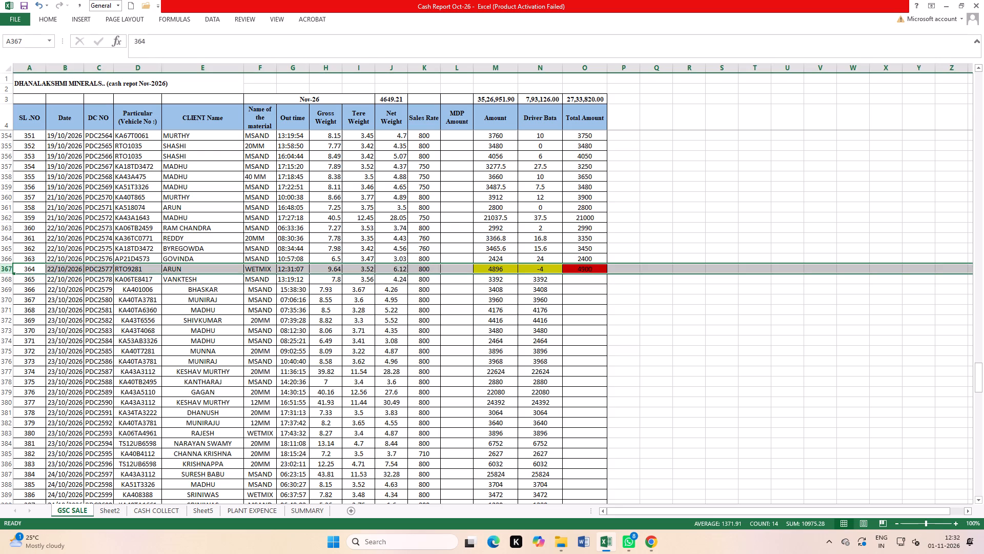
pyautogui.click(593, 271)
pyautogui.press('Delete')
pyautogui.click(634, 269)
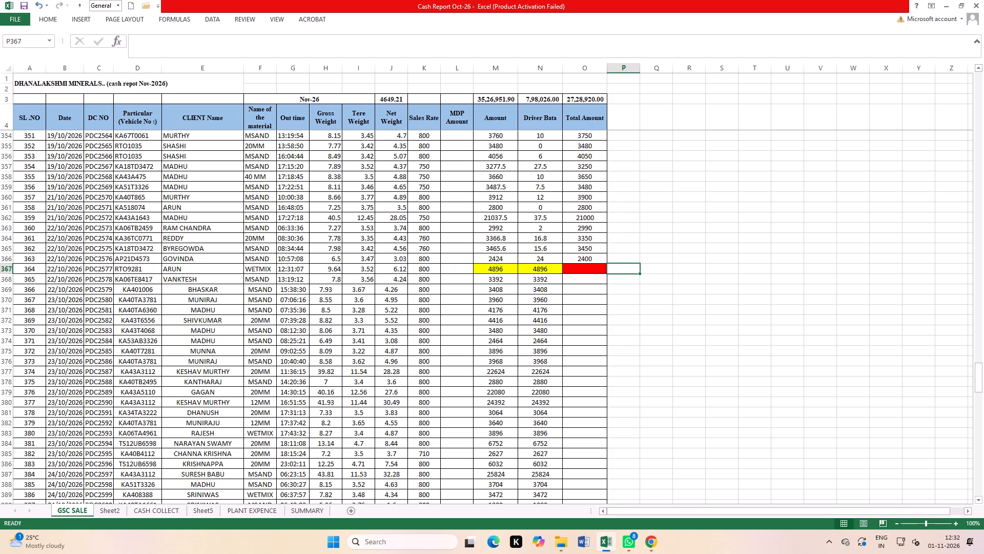
# Set the Sales Rate of the 27/10/2026 WETMIX delivery PDC2637 (K427) to 760.
pyautogui.scroll(-6, 131, 358)
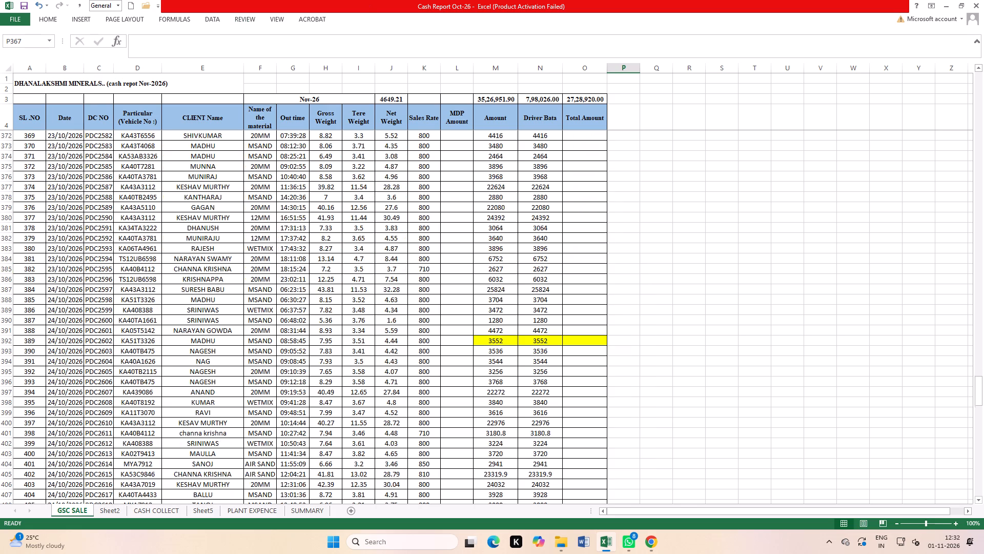
pyautogui.scroll(-10, 132, 344)
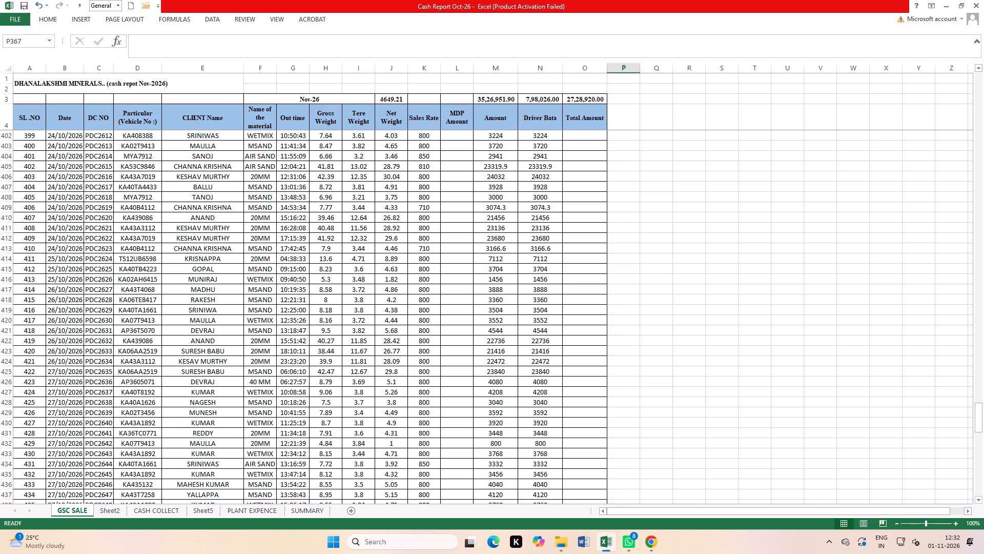
pyautogui.scroll(-1, 85, 344)
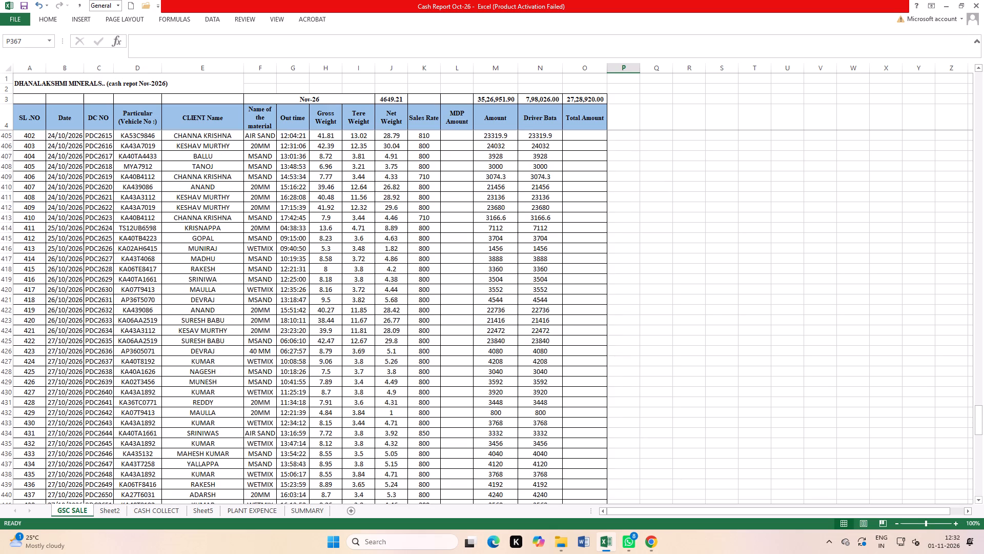
pyautogui.moveTo(1, 341); pyautogui.dragTo(31, 482)
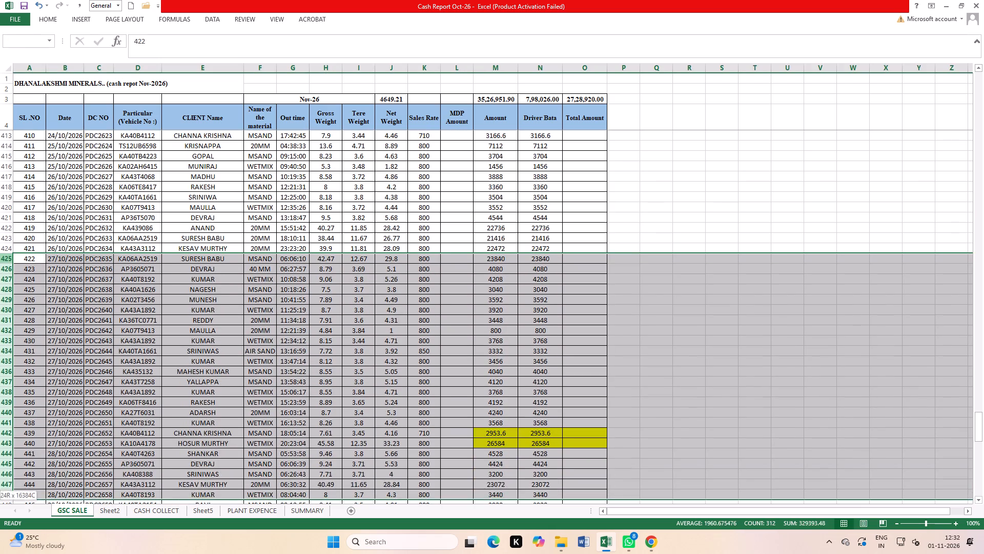
pyautogui.moveTo(31, 482); pyautogui.dragTo(36, 446)
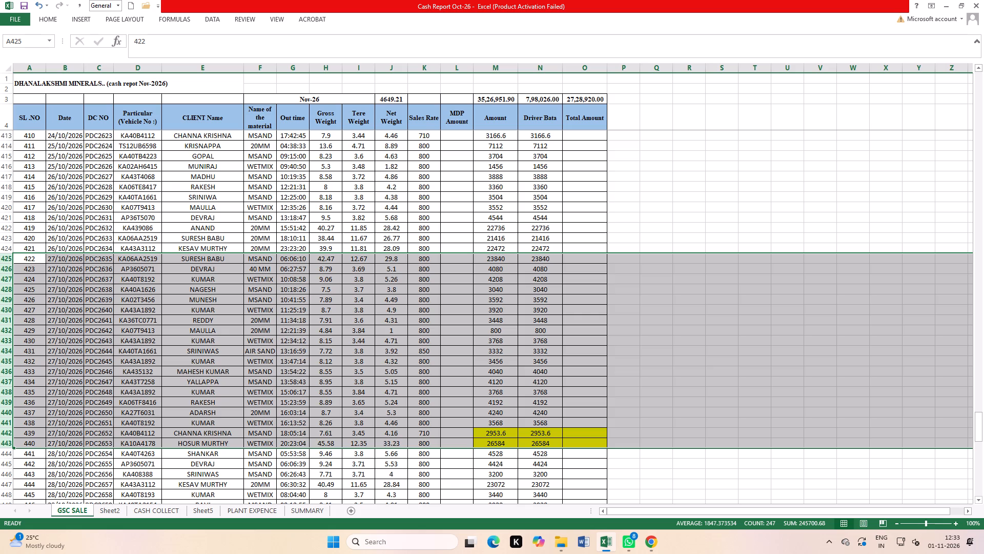
pyautogui.click(3, 267)
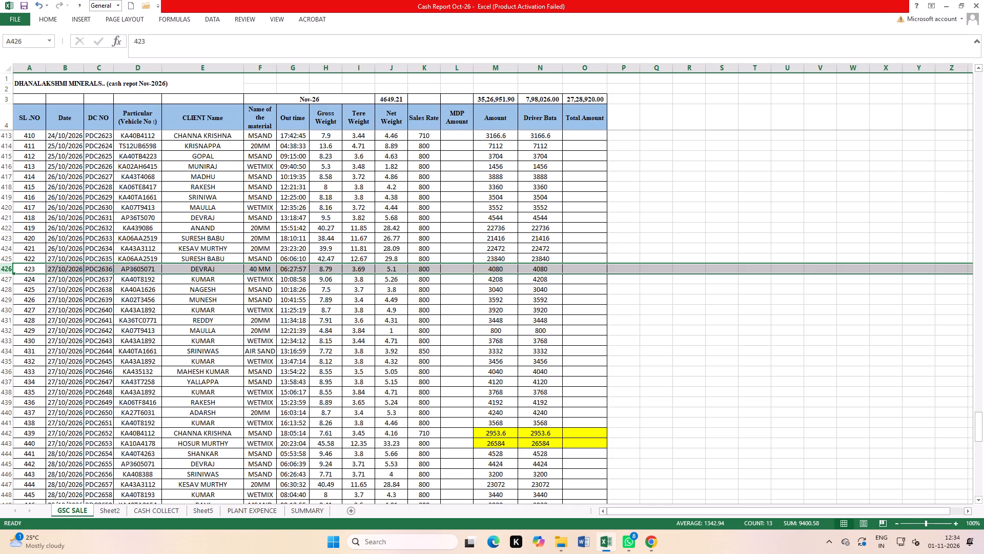
pyautogui.click(422, 280)
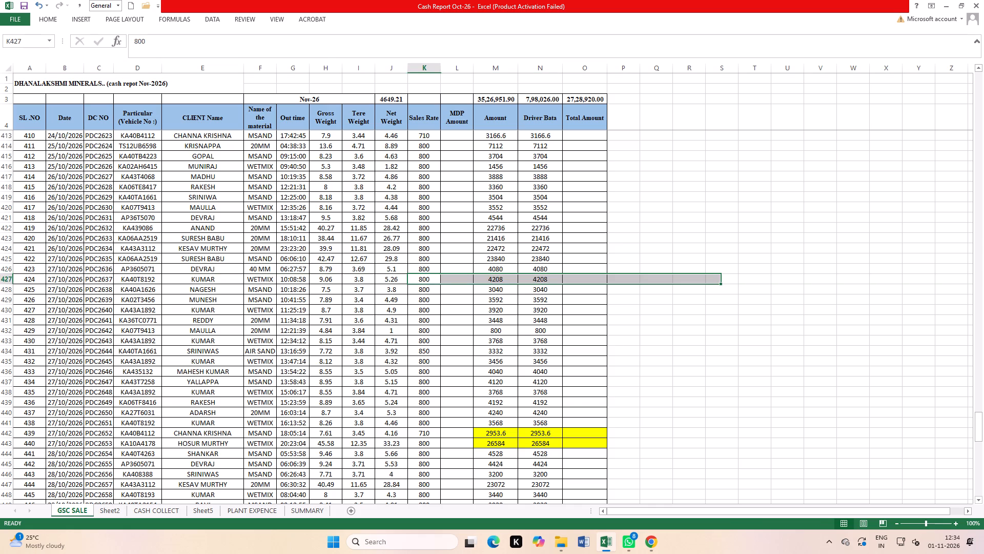
pyautogui.write('760')
pyautogui.press('Return')
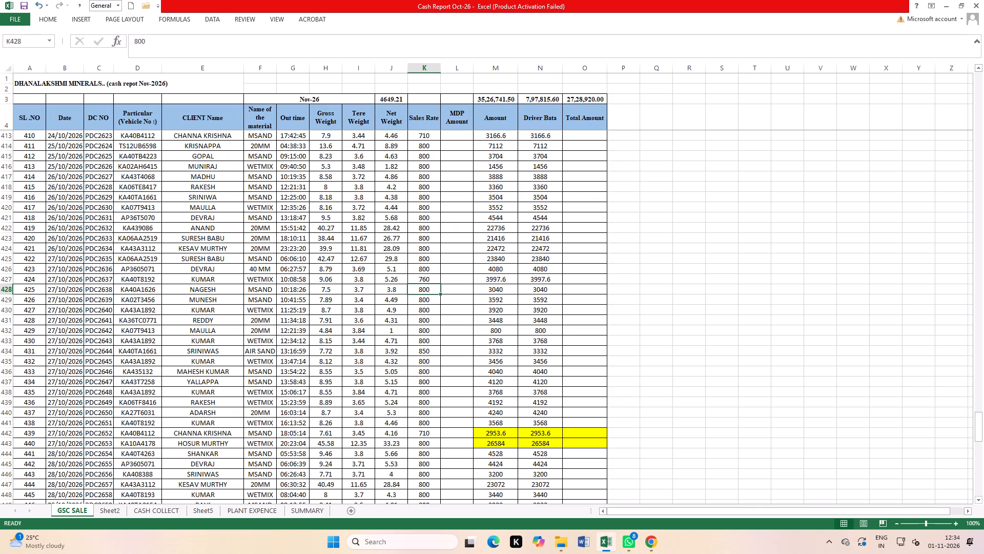
# Fill all the 27/10/2026 delivery rows, PDC2635 to PDC2653, with yellow from Date to Total Amount (B425:O443).
pyautogui.moveTo(52, 259); pyautogui.dragTo(475, 510)
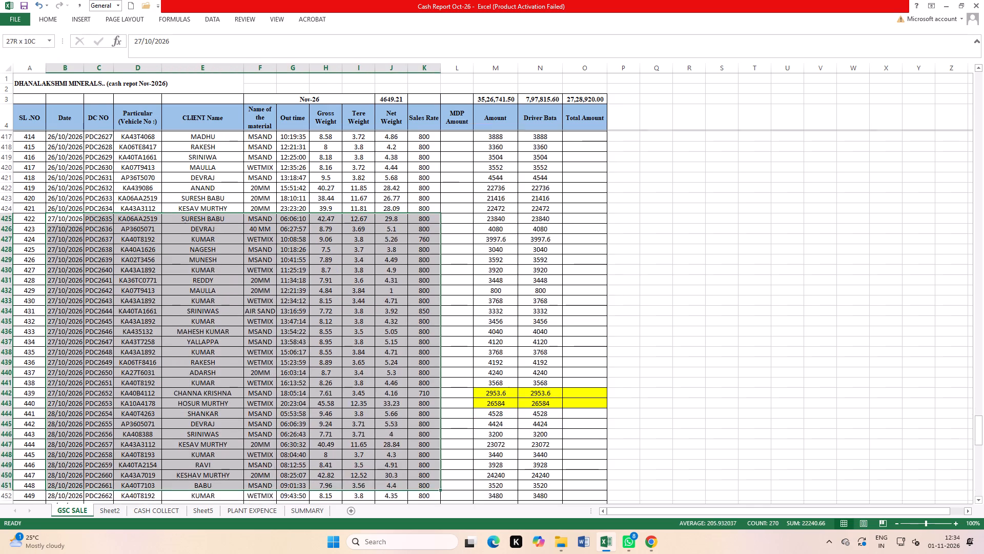
pyautogui.moveTo(475, 510); pyautogui.dragTo(495, 470)
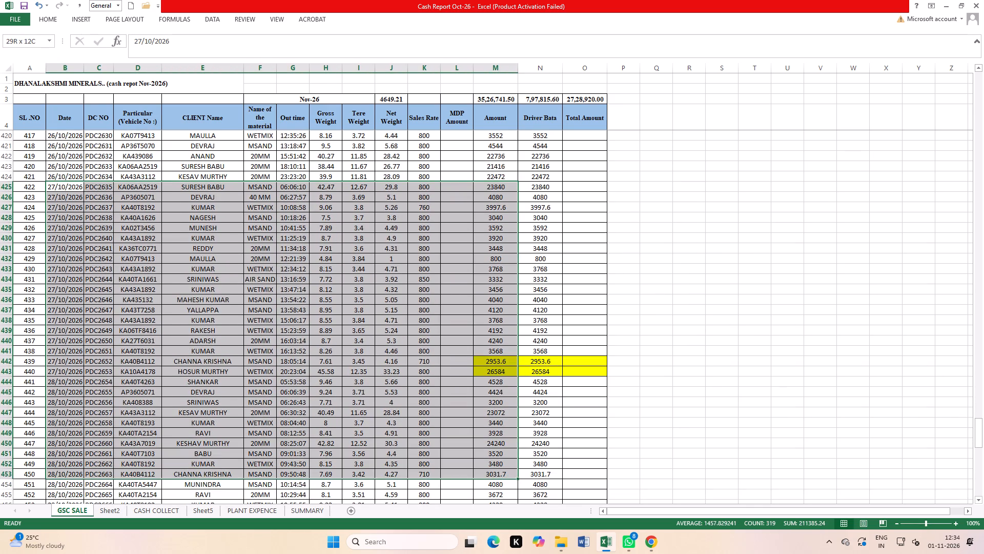
pyautogui.moveTo(495, 470); pyautogui.dragTo(573, 368)
pyautogui.click(47, 21)
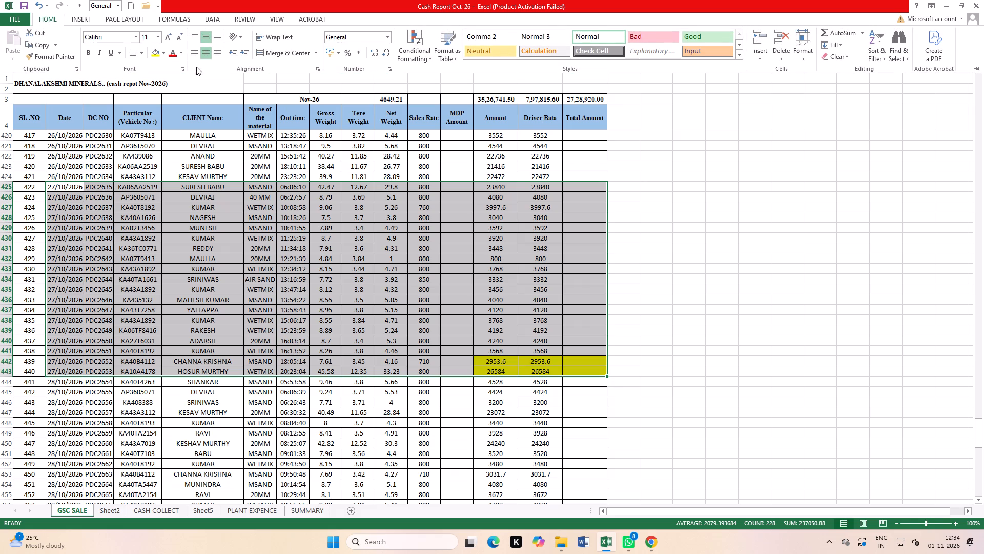
pyautogui.click(153, 58)
pyautogui.doubleClick(584, 287)
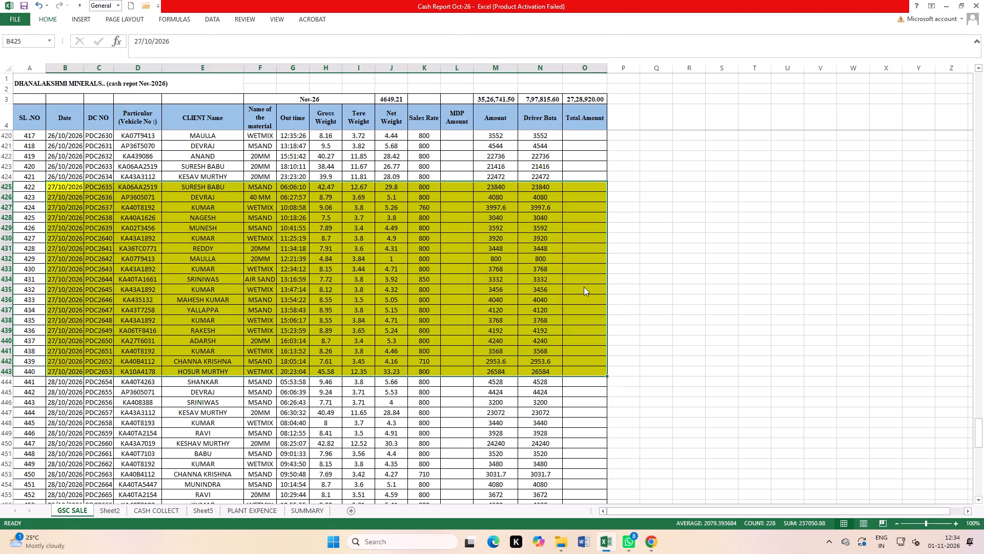
# Enter Total Amounts 23840, 4080 and 4000 for the 27/10/2026 deliveries PDC2635 to PDC2637 (O425 to O427).
pyautogui.scroll(4, 584, 287)
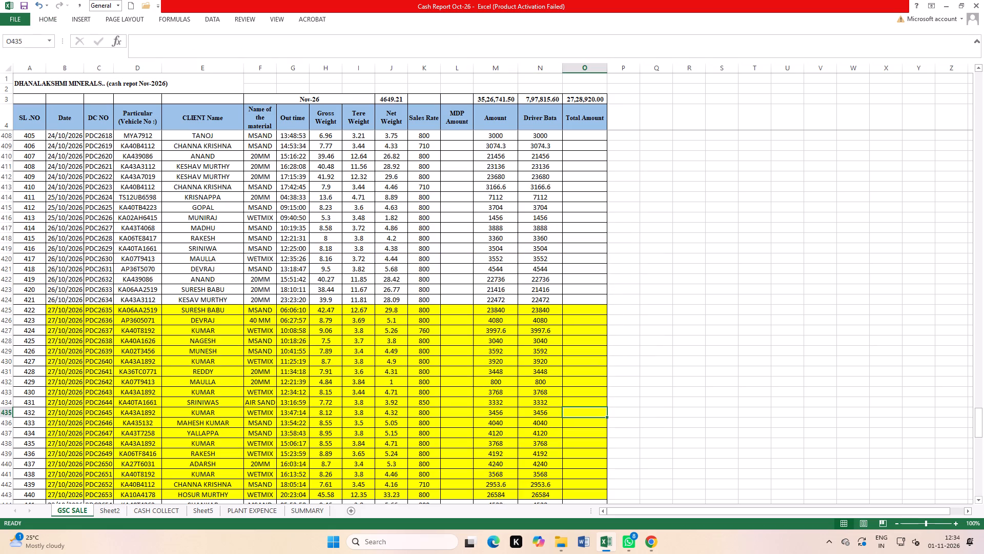
pyautogui.click(591, 310)
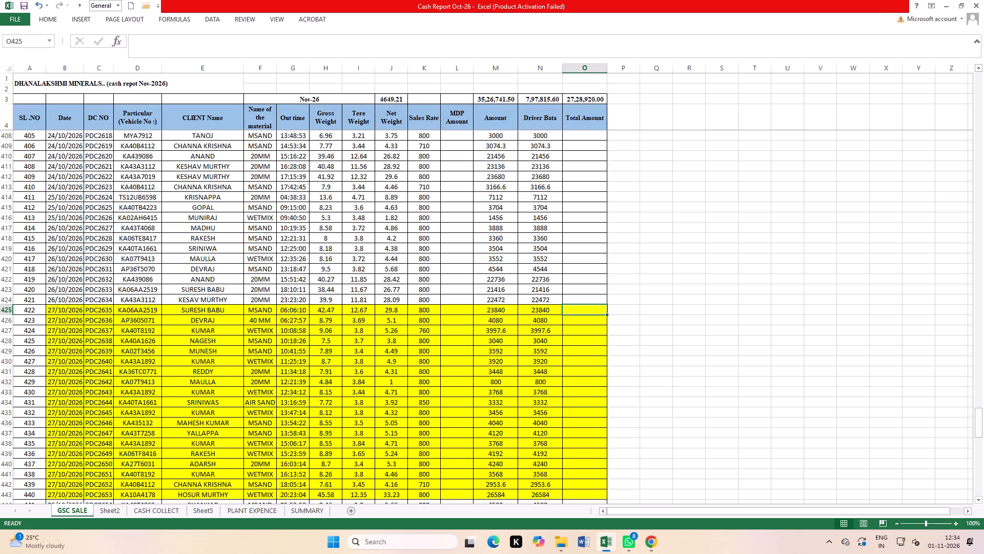
pyautogui.write('23840')
pyautogui.press('Return')
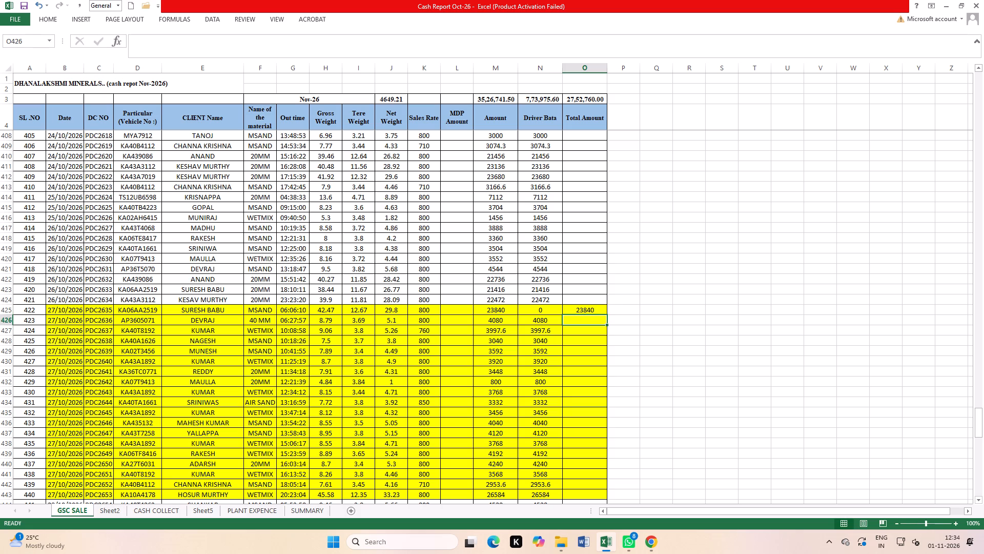
pyautogui.write('4080')
pyautogui.press('Return')
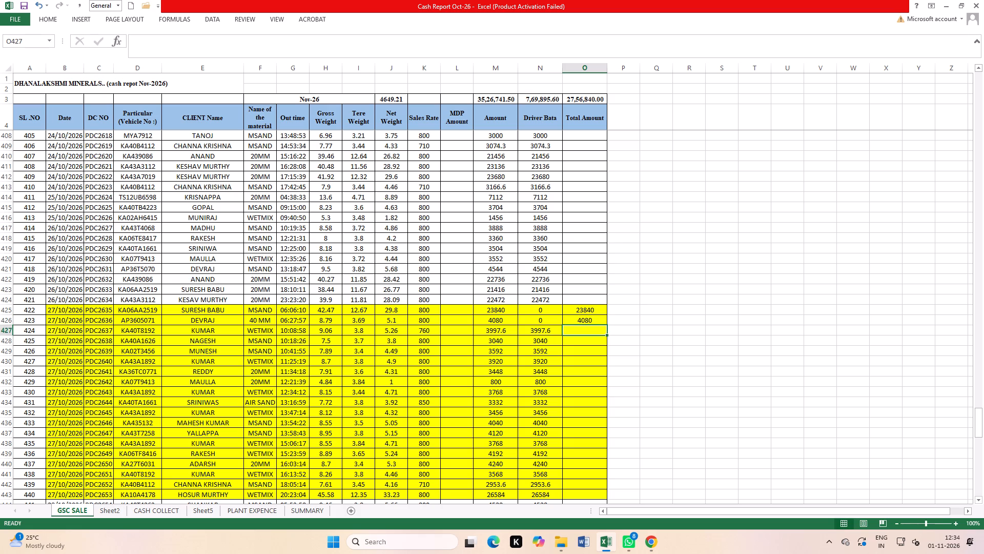
pyautogui.write('4000')
pyautogui.press('Return')
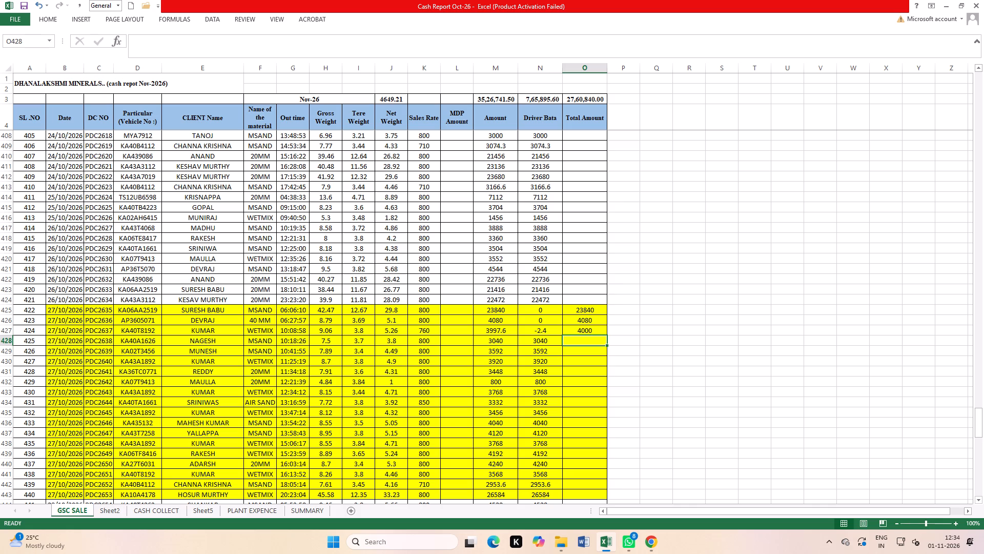
# Set the Sales Rate to 760 for the 27/10/2026 deliveries PDC2640, PDC2641 and PDC2643 (K430, K431 and K433).
pyautogui.click(4, 361)
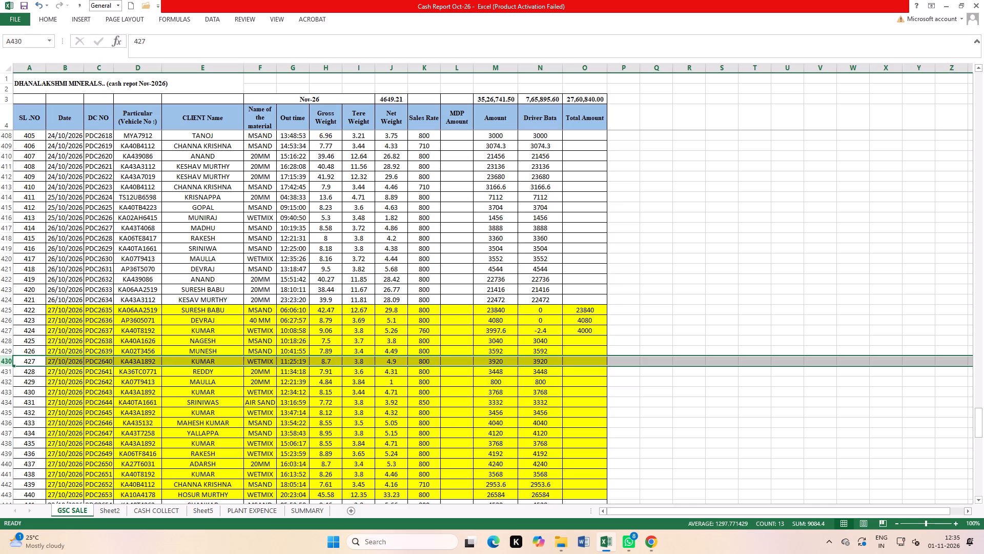
pyautogui.click(431, 363)
pyautogui.write('760')
pyautogui.press('Return')
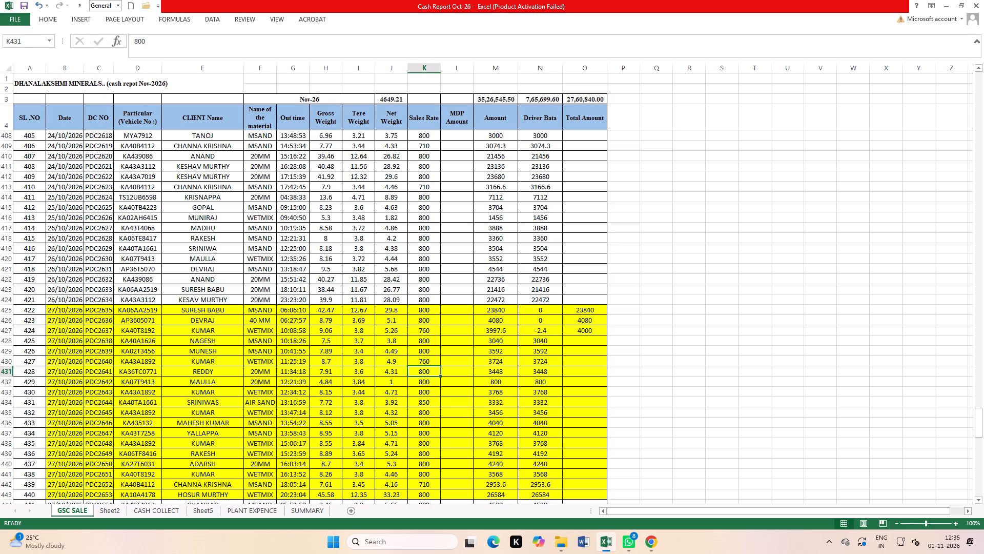
pyautogui.moveTo(211, 365); pyautogui.dragTo(238, 361)
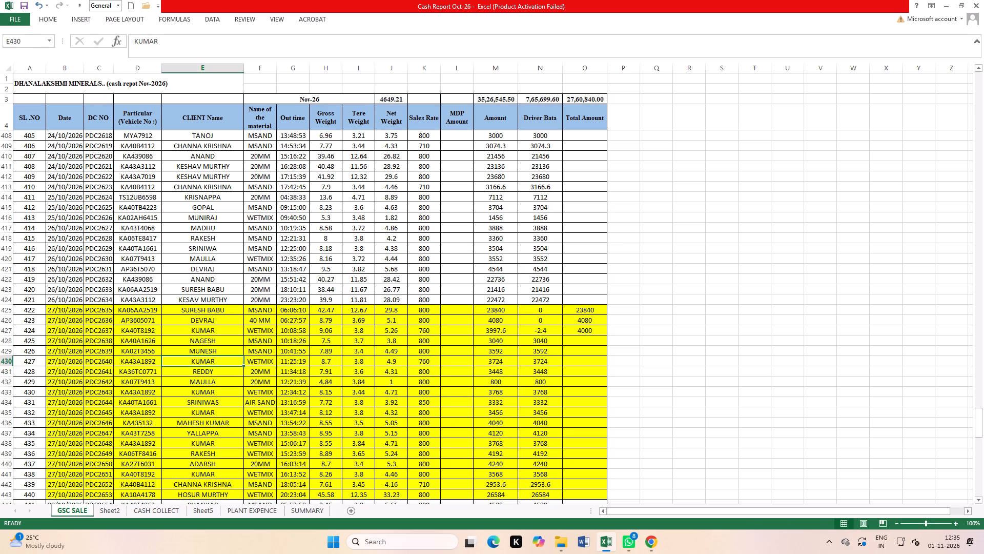
pyautogui.moveTo(238, 361); pyautogui.dragTo(398, 360)
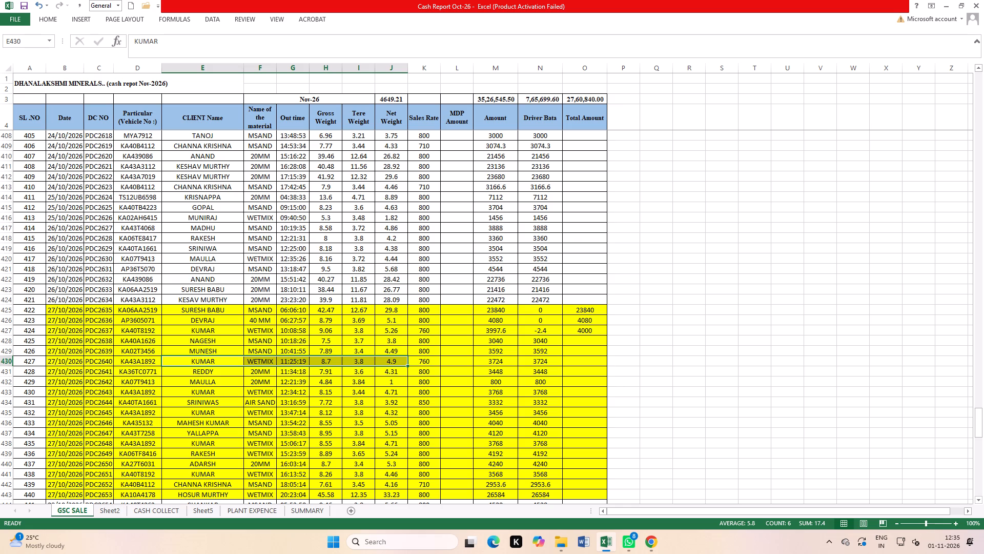
pyautogui.click(426, 370)
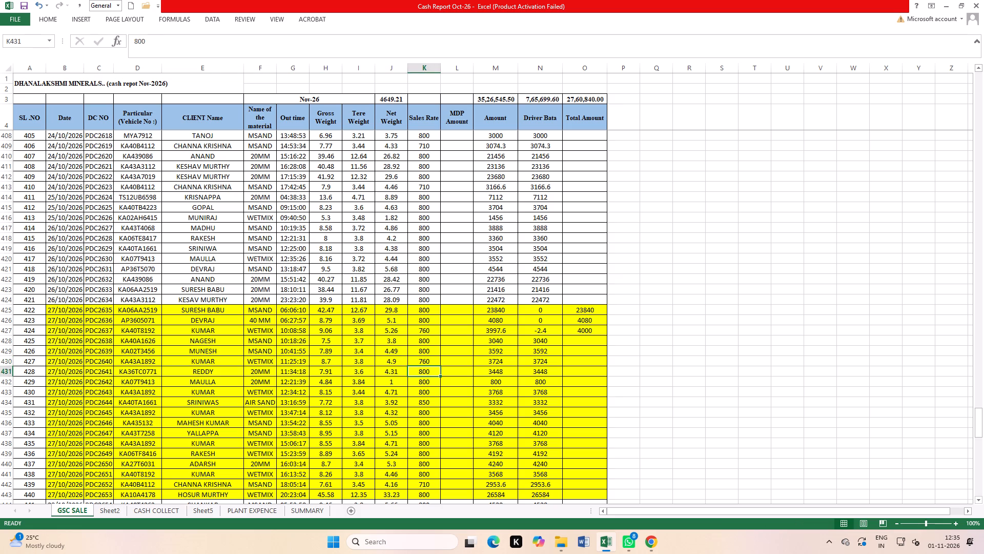
pyautogui.write('760')
pyautogui.press('Return')
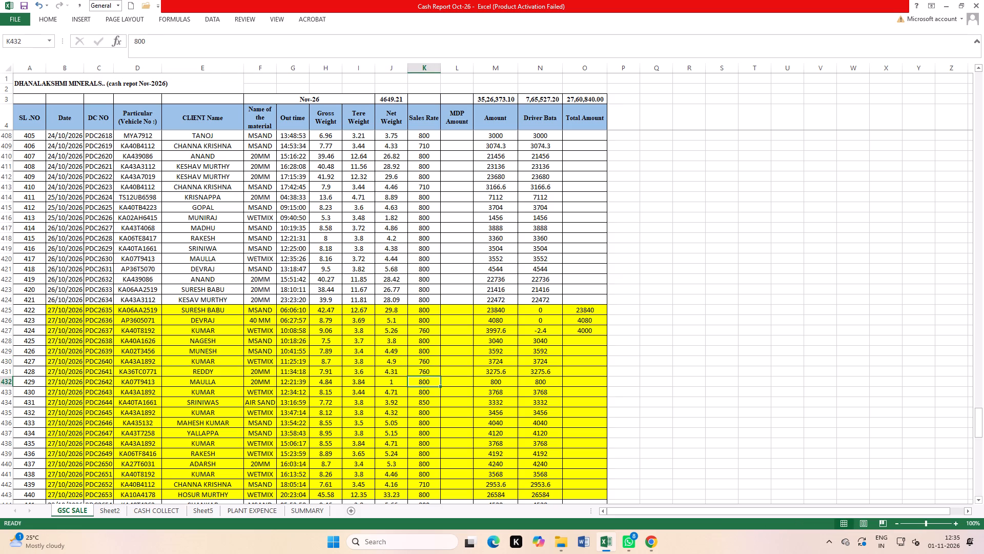
pyautogui.press('Return')
pyautogui.write('760')
pyautogui.press('Return')
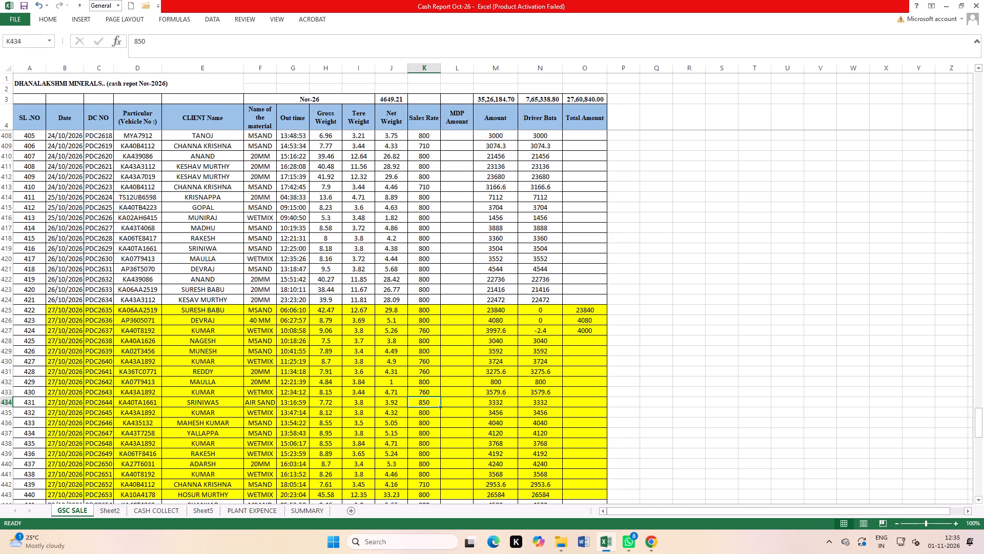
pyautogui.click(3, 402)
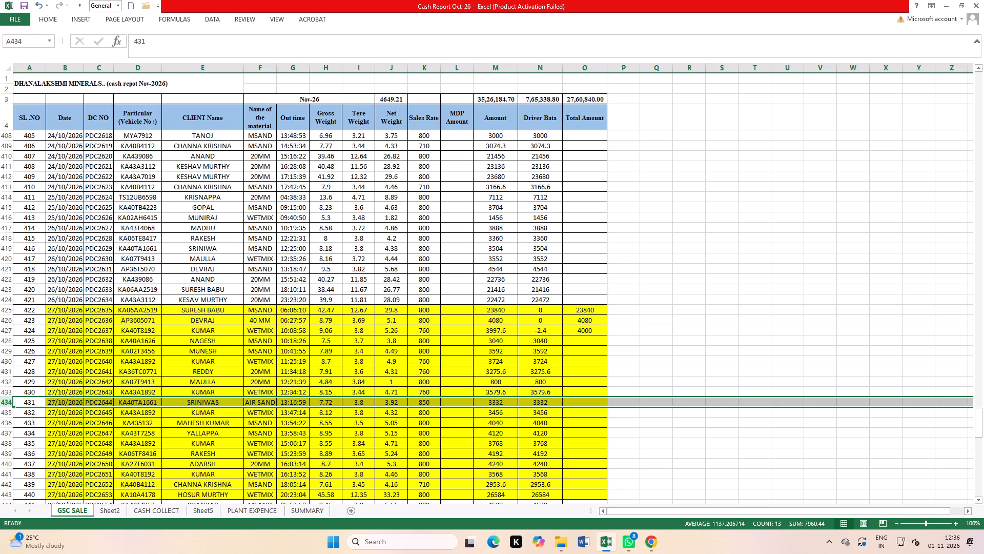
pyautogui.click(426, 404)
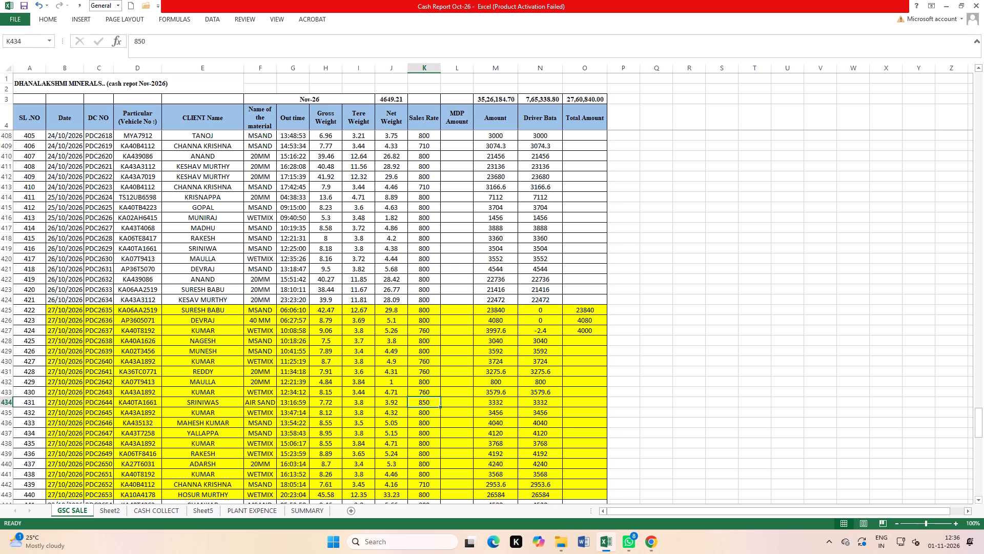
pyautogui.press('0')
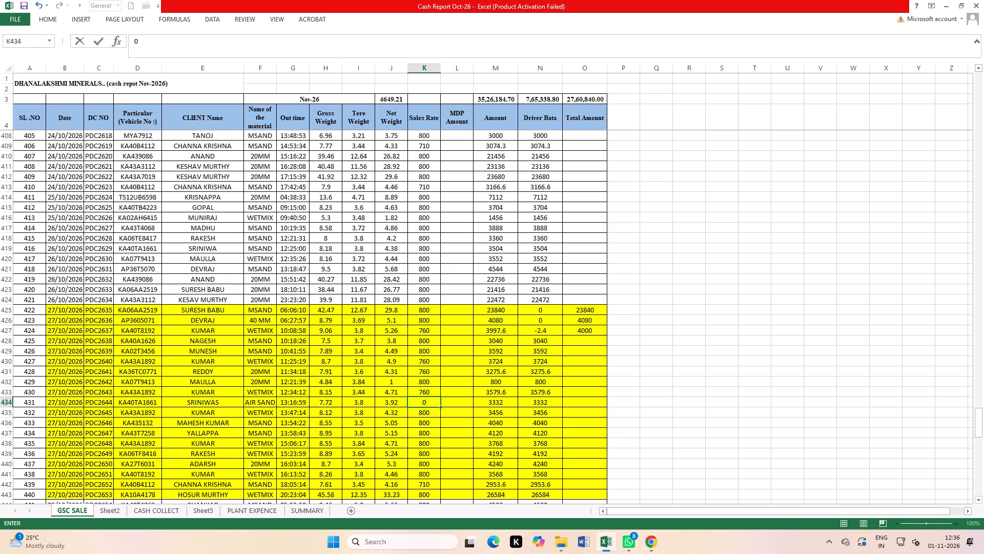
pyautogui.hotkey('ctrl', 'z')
# Set the Sales Rate to 760 for the 27/10/2026 deliveries PDC2645, PDC2648 and PDC2651 (K435, K438 and K441).
pyautogui.press('Return')
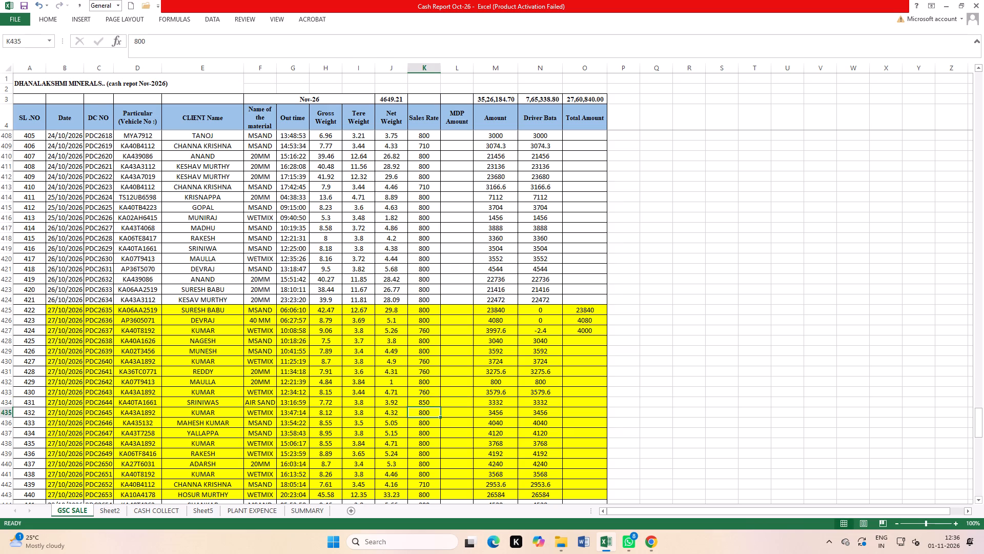
pyautogui.write('760')
pyautogui.press('Return')
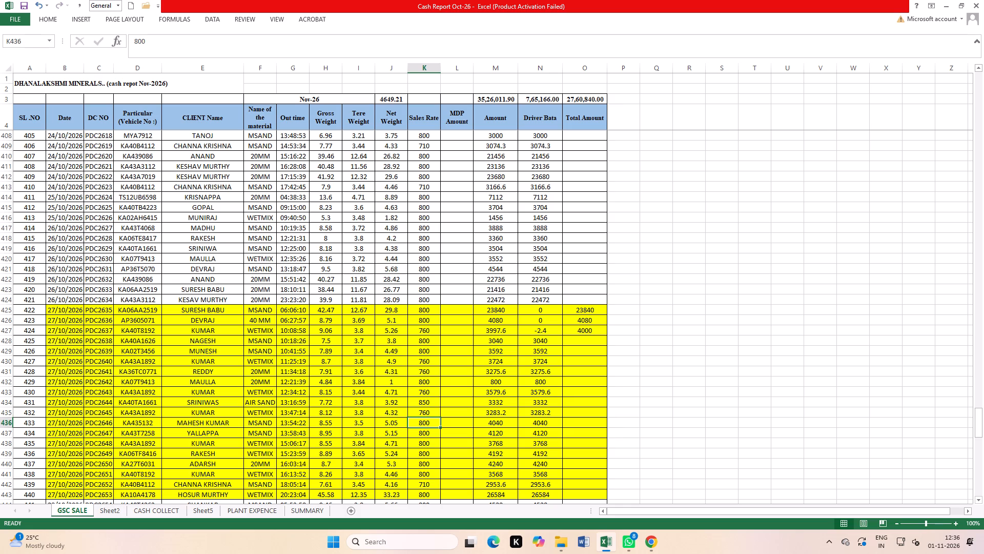
pyautogui.press('Return')
pyautogui.press('Return')
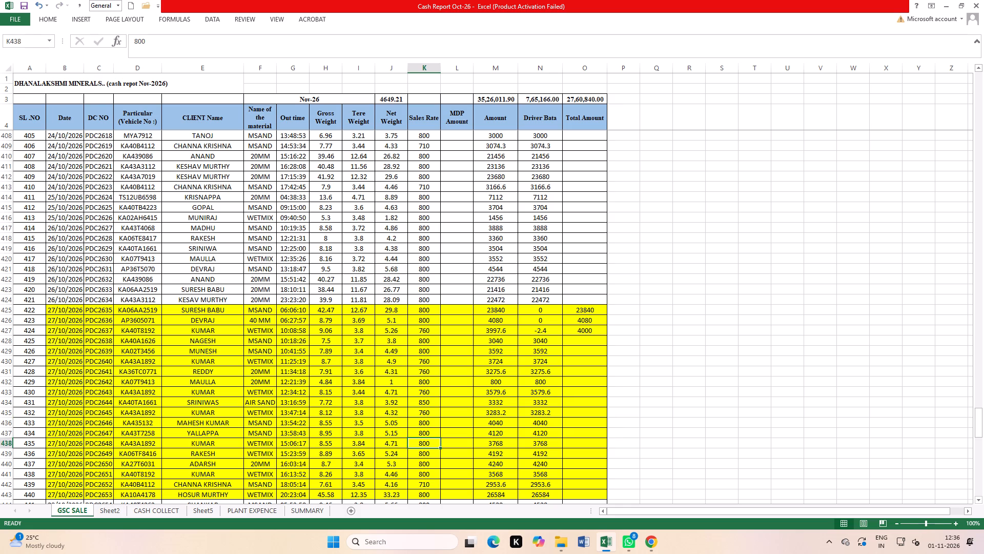
pyautogui.write('760')
pyautogui.press('Return')
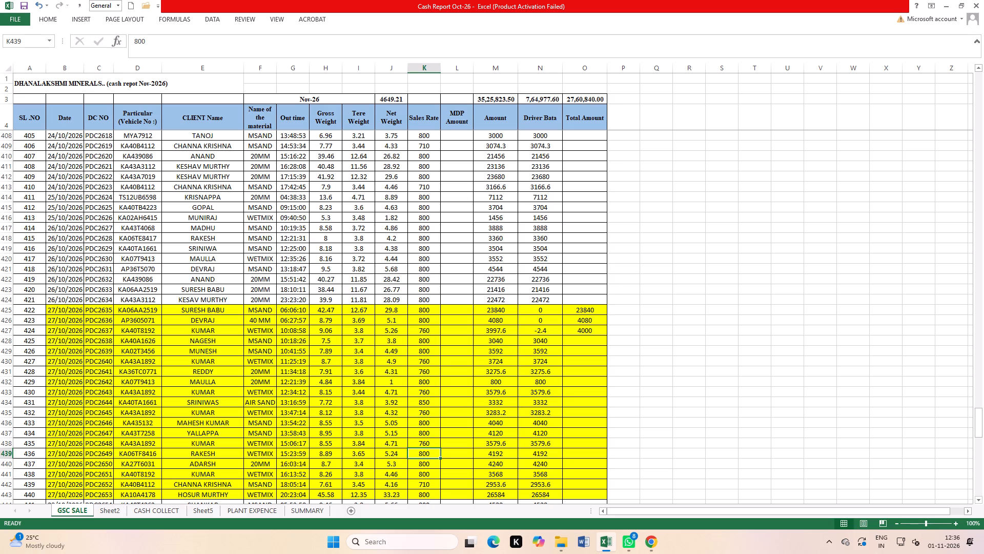
pyautogui.press('Return')
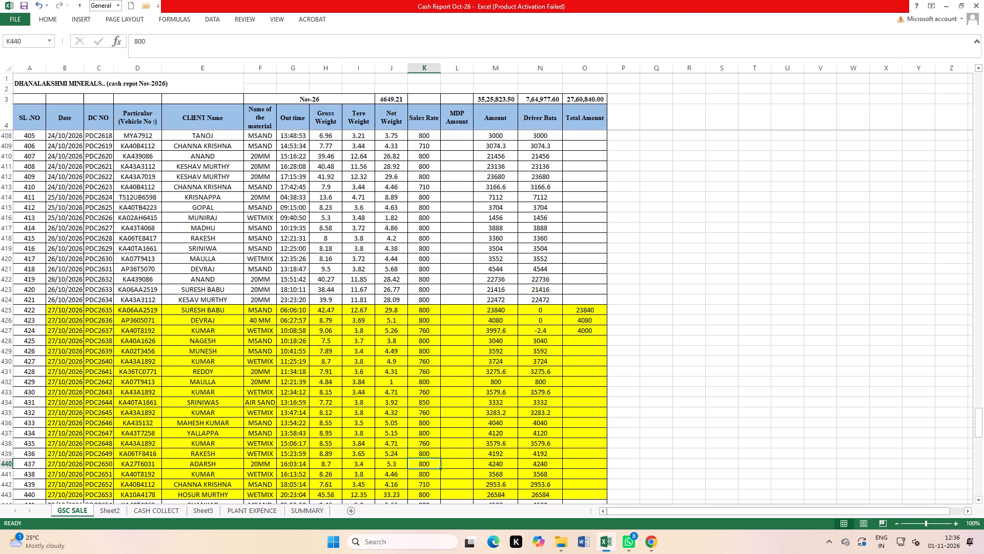
pyautogui.press('Return')
pyautogui.write('760')
pyautogui.press('Return')
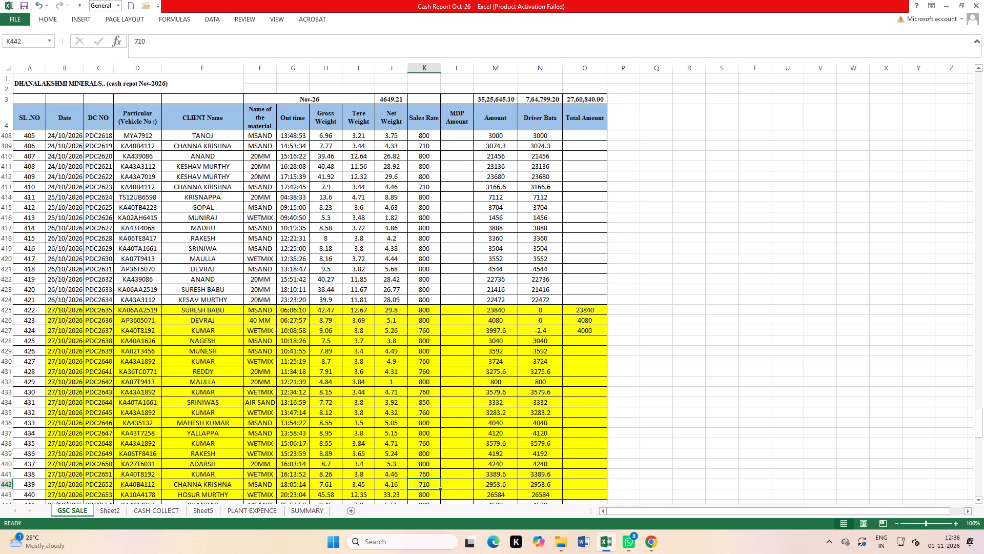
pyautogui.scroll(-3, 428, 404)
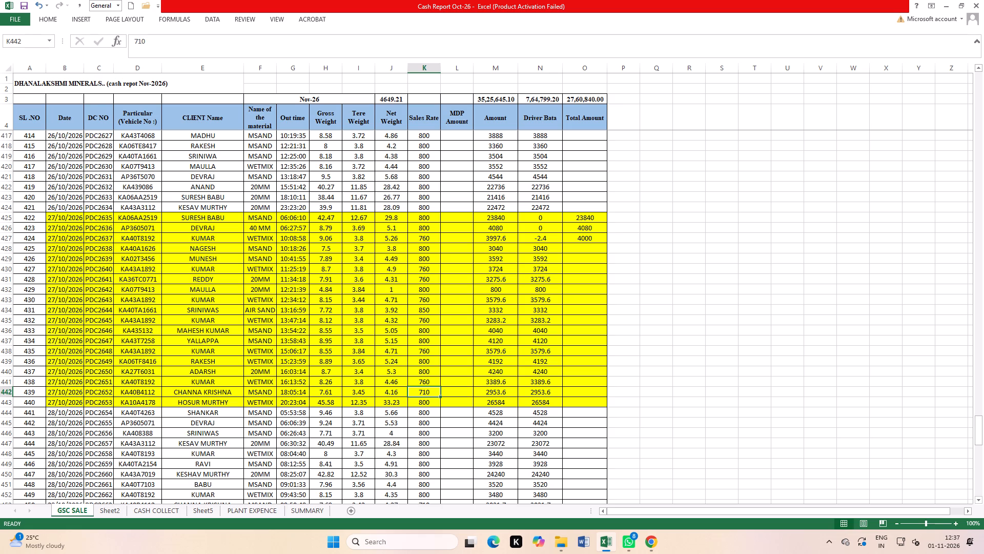
# Fill the 28/10/2026 delivery rows PDC2654 to PDC2661 with yellow from Date to Total Amount (B444:O451).
pyautogui.moveTo(52, 486); pyautogui.dragTo(61, 479)
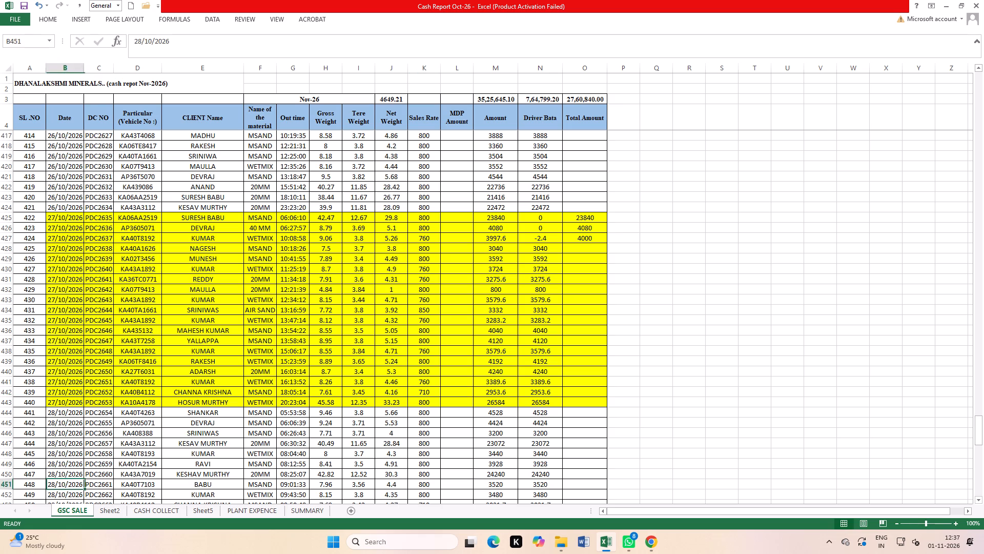
pyautogui.moveTo(61, 479); pyautogui.dragTo(552, 410)
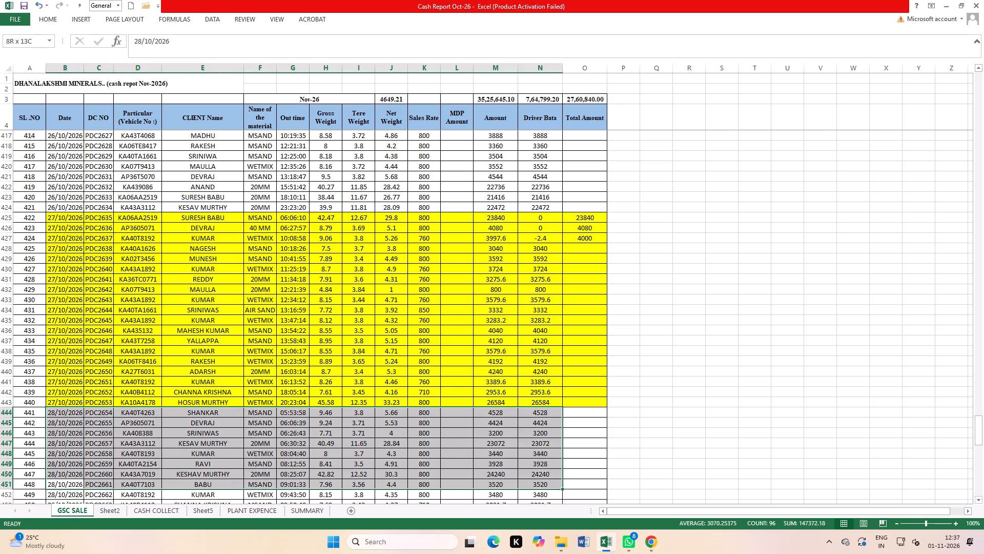
pyautogui.moveTo(552, 410); pyautogui.dragTo(580, 412)
pyautogui.click(42, 18)
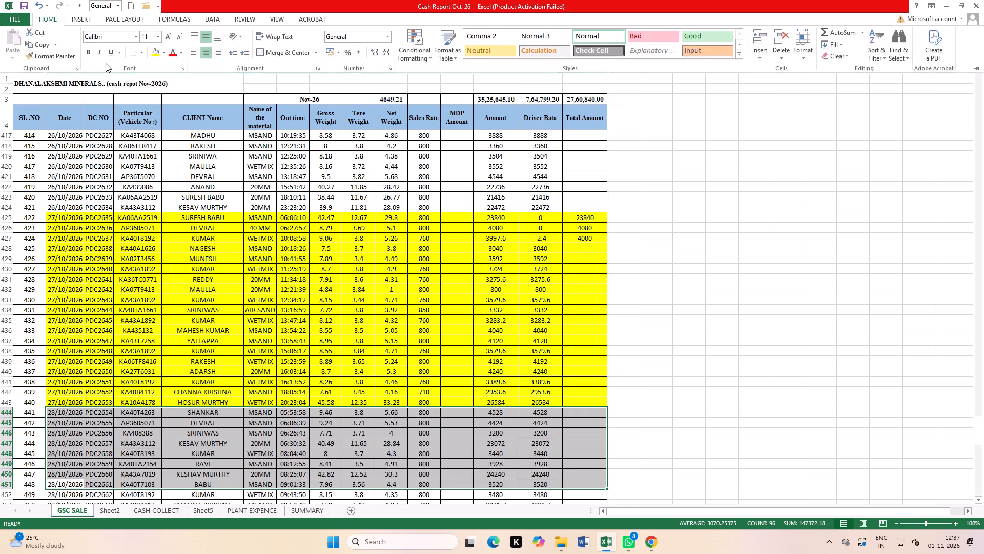
pyautogui.click(154, 52)
# Set the Sales Rate to 760 for deliveries PDC2653, PDC2657, PDC2658 and PDC2660 (K443, K447, K448 and K450).
pyautogui.scroll(-2, 552, 380)
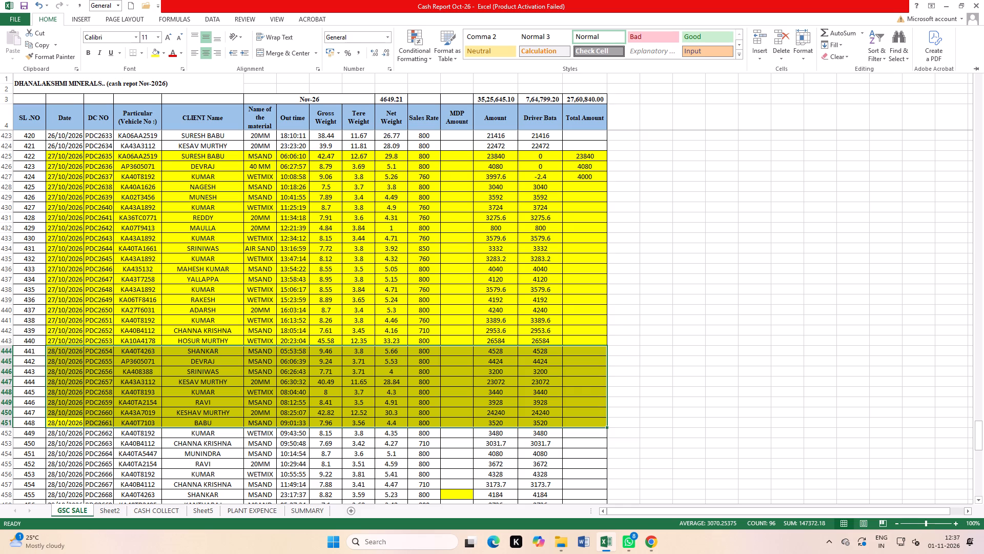
pyautogui.scroll(-1, 223, 423)
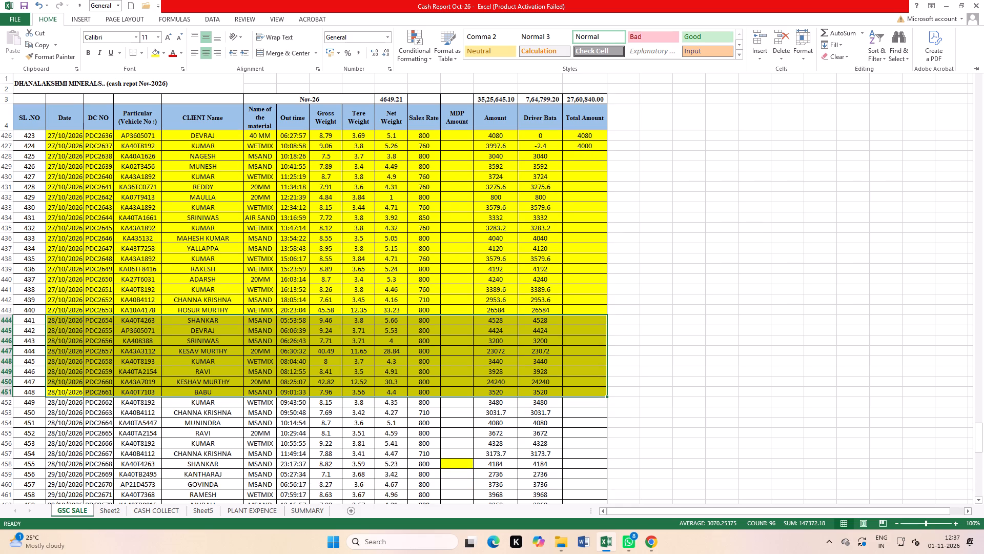
pyautogui.click(423, 312)
pyautogui.write('760')
pyautogui.press('Return')
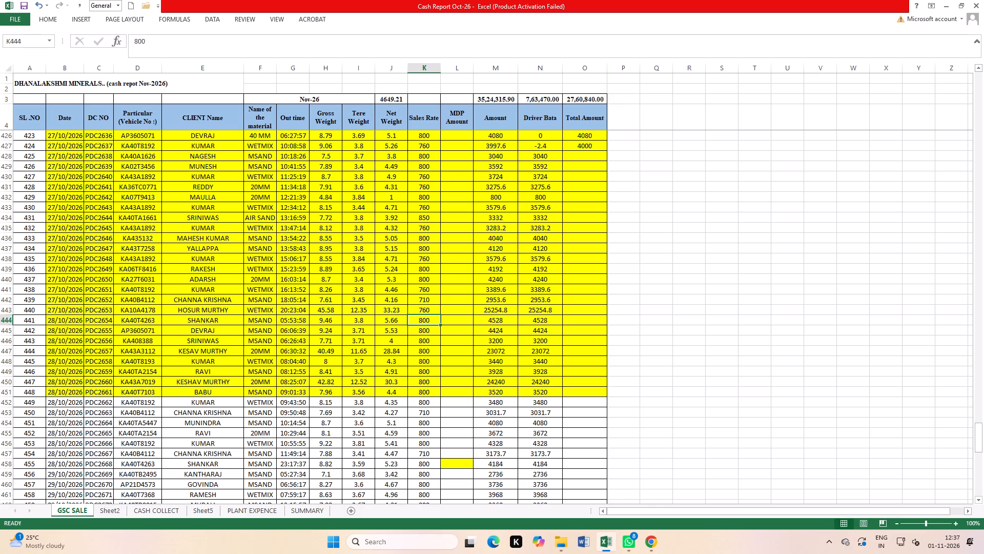
pyautogui.press('Return')
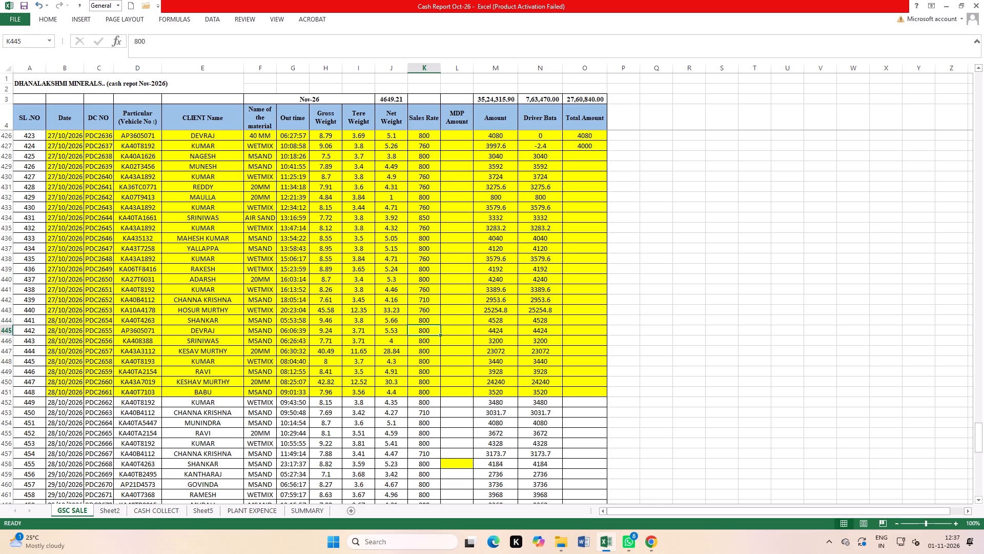
pyautogui.press('Return')
pyautogui.press('Return')
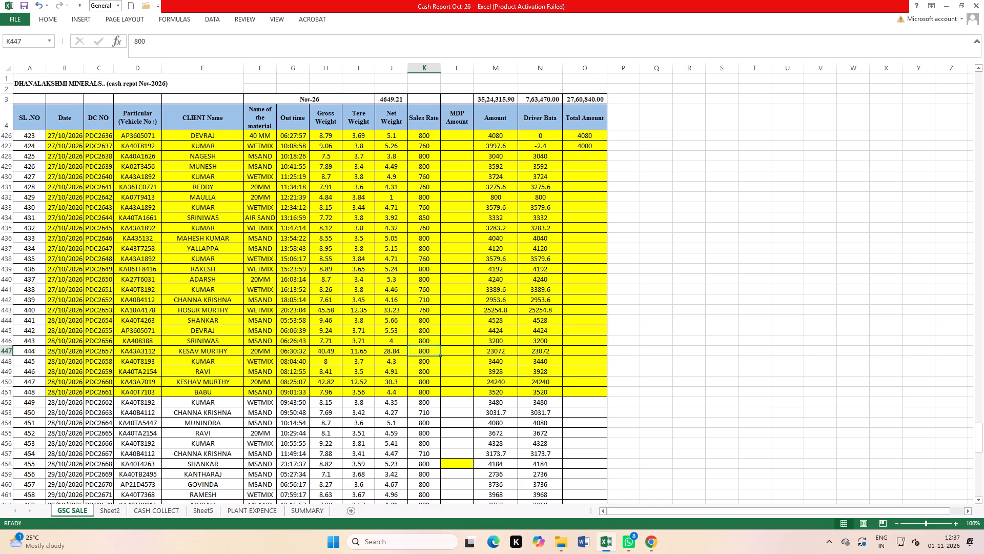
pyautogui.write('760')
pyautogui.press('Return')
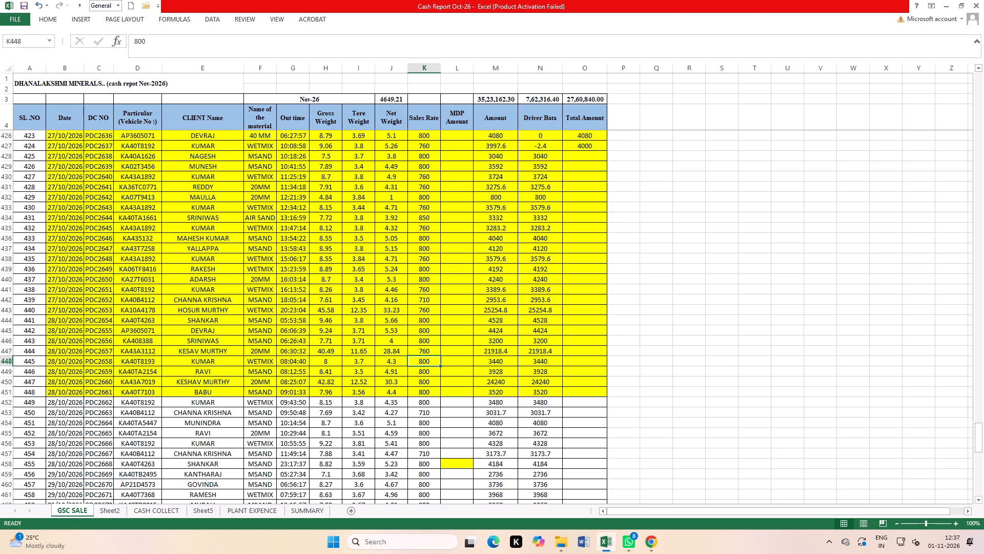
pyautogui.write('760')
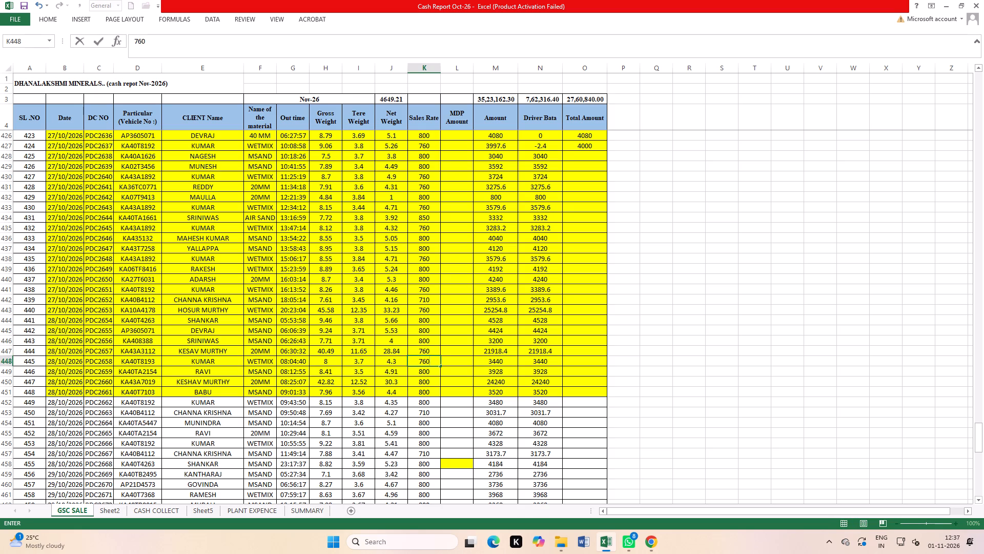
pyautogui.press('Return')
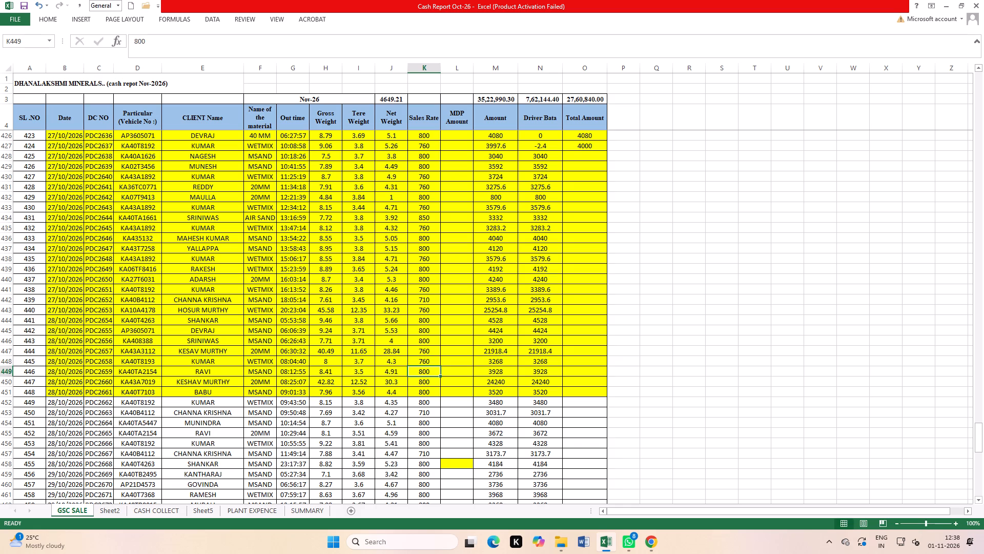
pyautogui.press('Return')
pyautogui.write('760')
pyautogui.press('Return')
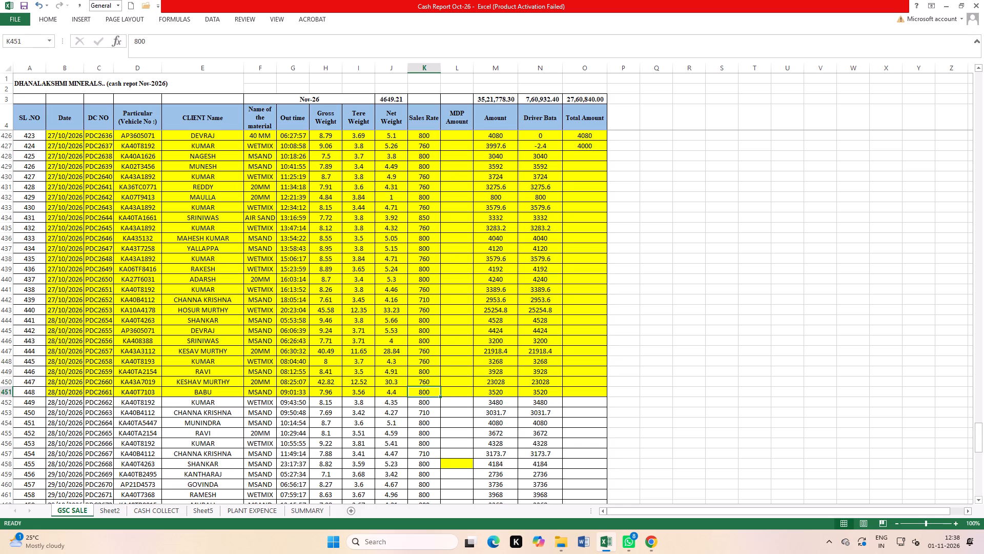
# Enter Total Amounts 3040, 3590, 3700, 3250 and 800 for the 27/10/2026 deliveries PDC2638 to PDC2642 (O428 to O432).
pyautogui.scroll(3, 525, 313)
pyautogui.click(591, 308)
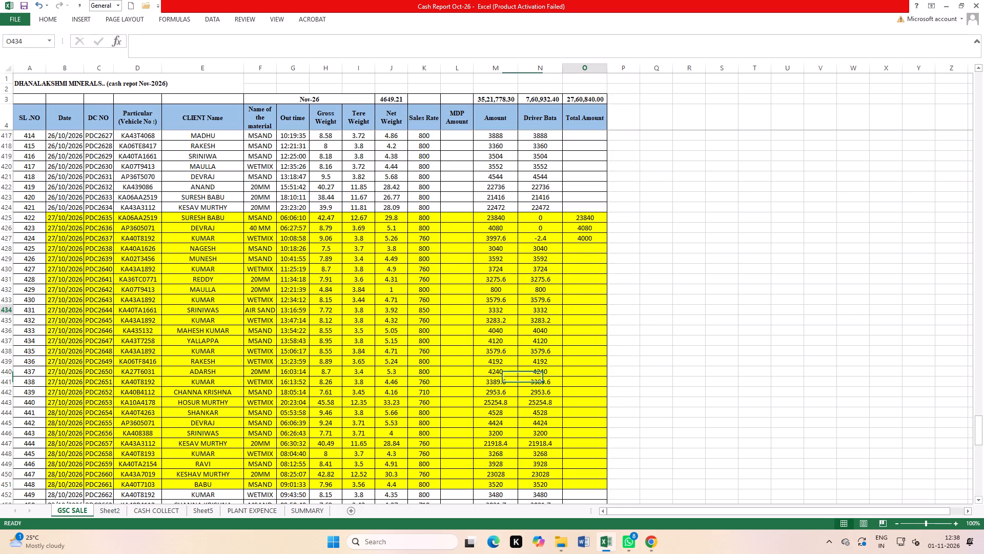
pyautogui.click(587, 249)
pyautogui.write('3040')
pyautogui.press('Return')
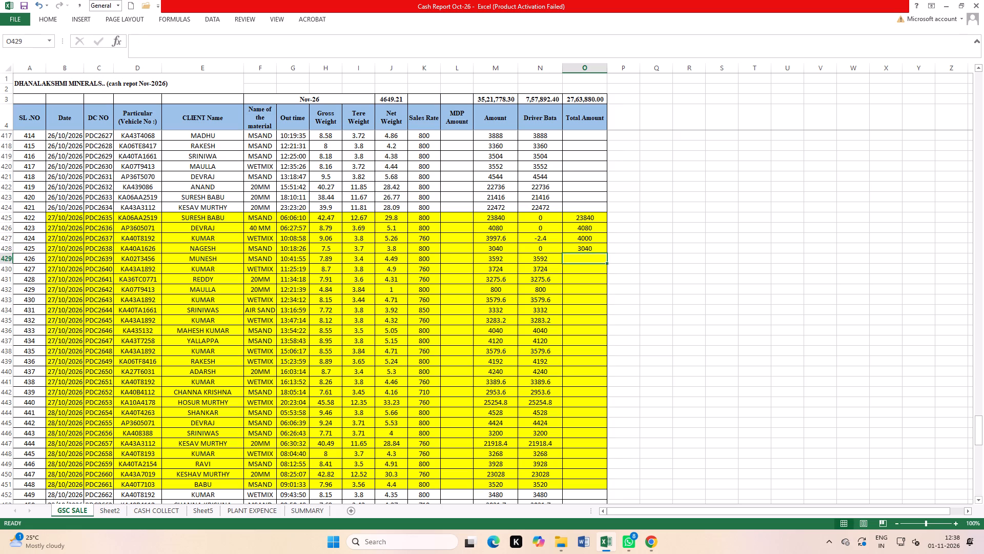
pyautogui.write('3590')
pyautogui.press('Return')
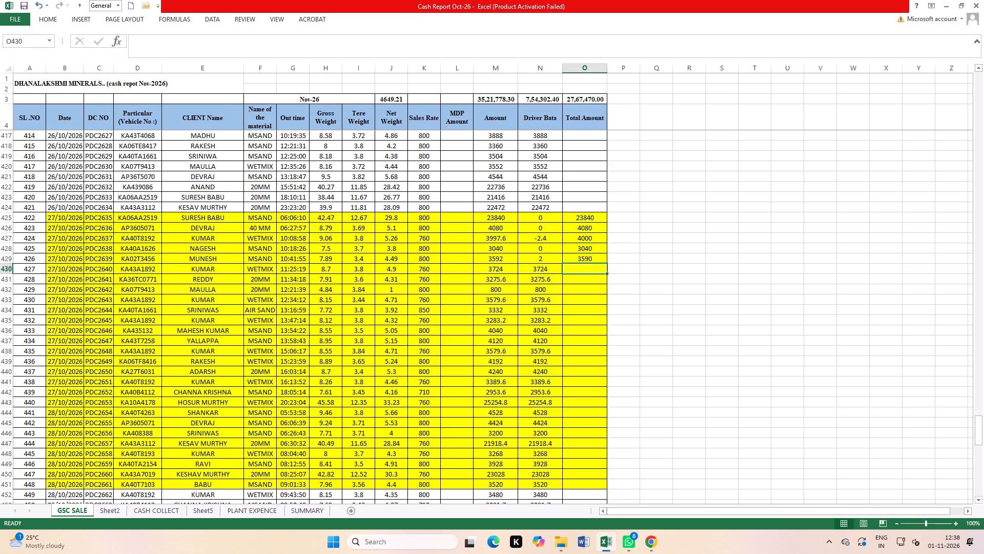
pyautogui.write('3700')
pyautogui.press('Return')
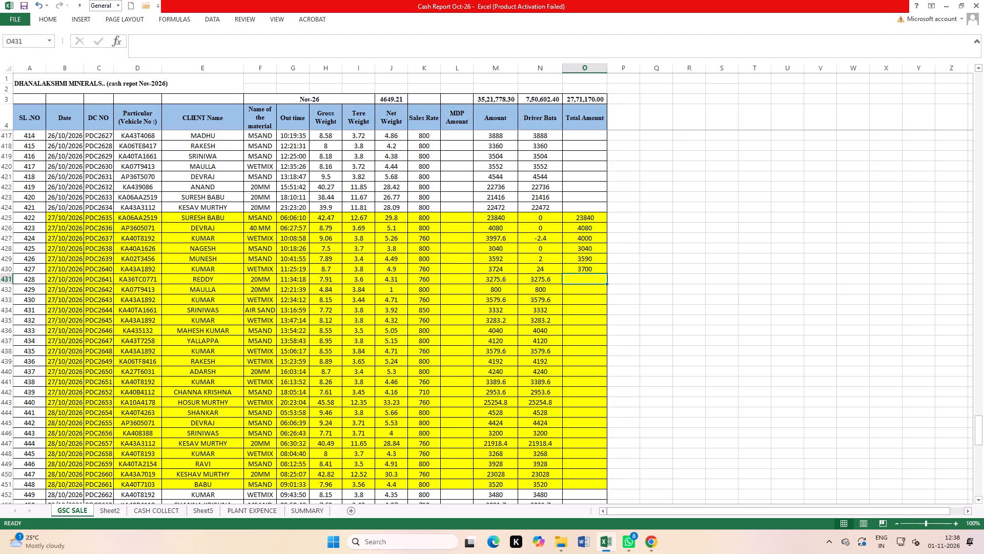
pyautogui.write('3250')
pyautogui.press('Return')
pyautogui.write('800')
pyautogui.press('Return')
# Enter Total Amounts 3550, 3330 and 3280 for the 27/10/2026 deliveries PDC2643 to PDC2645 (O433 to O435).
pyautogui.write('3550')
pyautogui.press('Return')
pyautogui.write('3300')
pyautogui.press('Return')
pyautogui.press('Up')
pyautogui.write('33')
pyautogui.write('30')
pyautogui.press('Return')
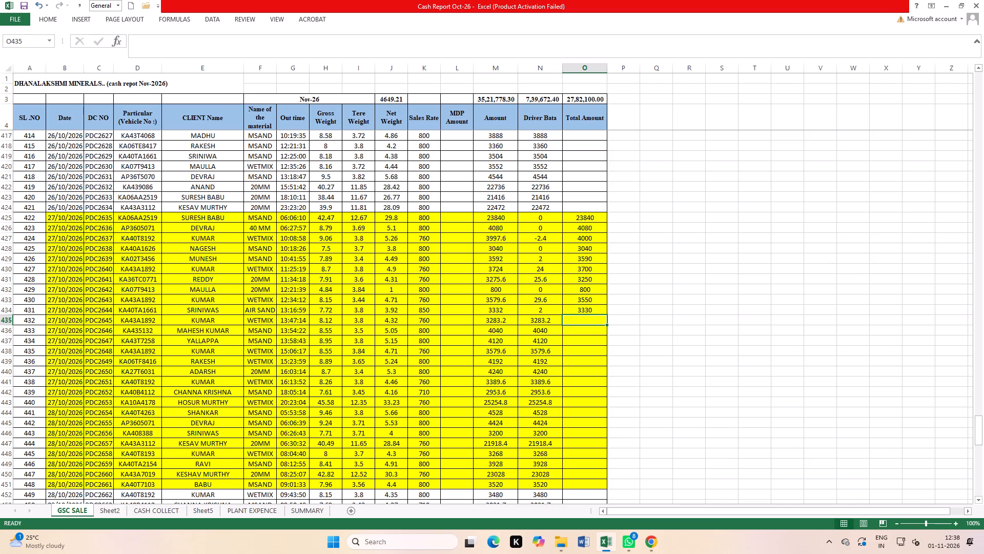
pyautogui.write('3280')
pyautogui.press('Return')
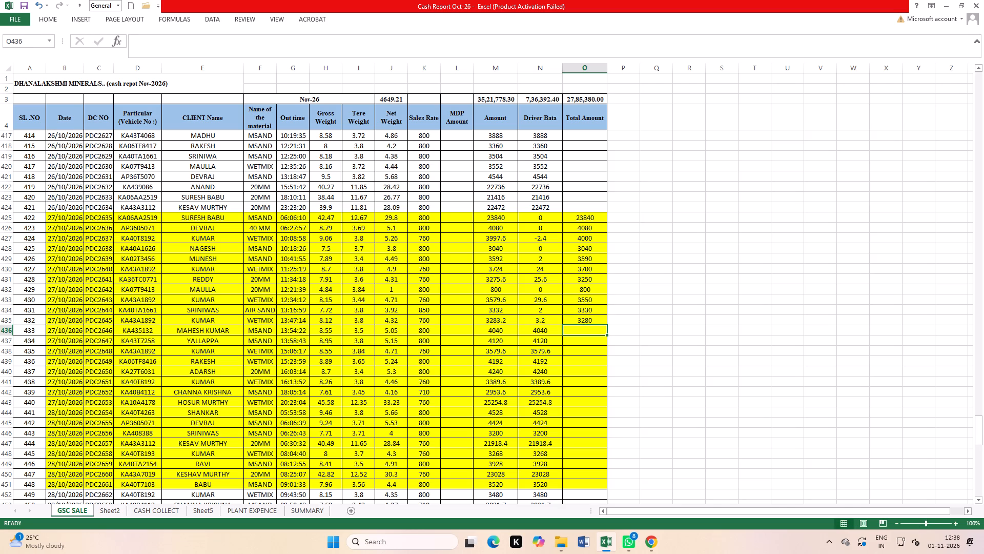
# Enter Total Amounts 4040, 4100, 3550 and 4190 for the 27/10/2026 deliveries PDC2646 to PDC2649 (O436 to O439).
pyautogui.write('4040')
pyautogui.press('Return')
pyautogui.write('4100')
pyautogui.press('Return')
pyautogui.write('35')
pyautogui.write('50')
pyautogui.press('Return')
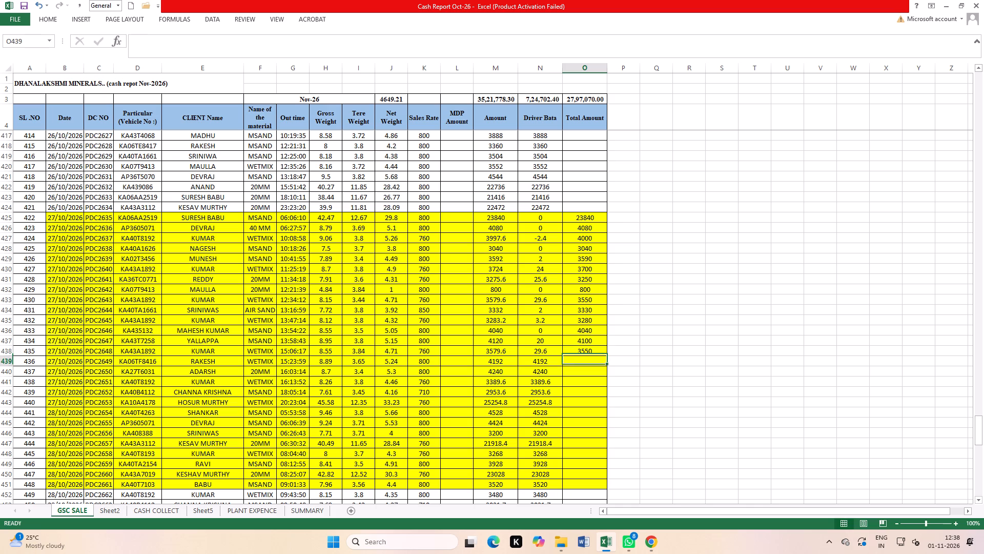
pyautogui.write('4190')
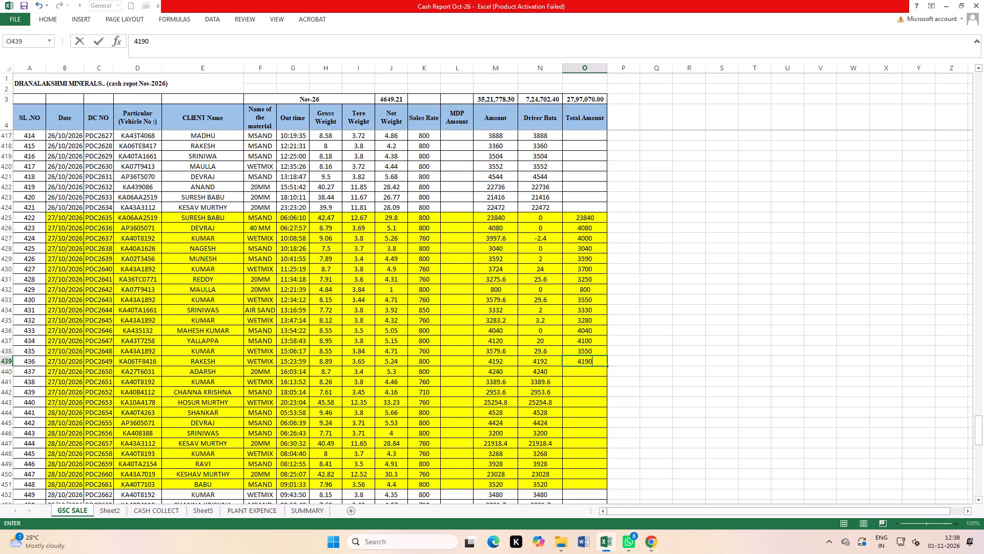
pyautogui.press('Return')
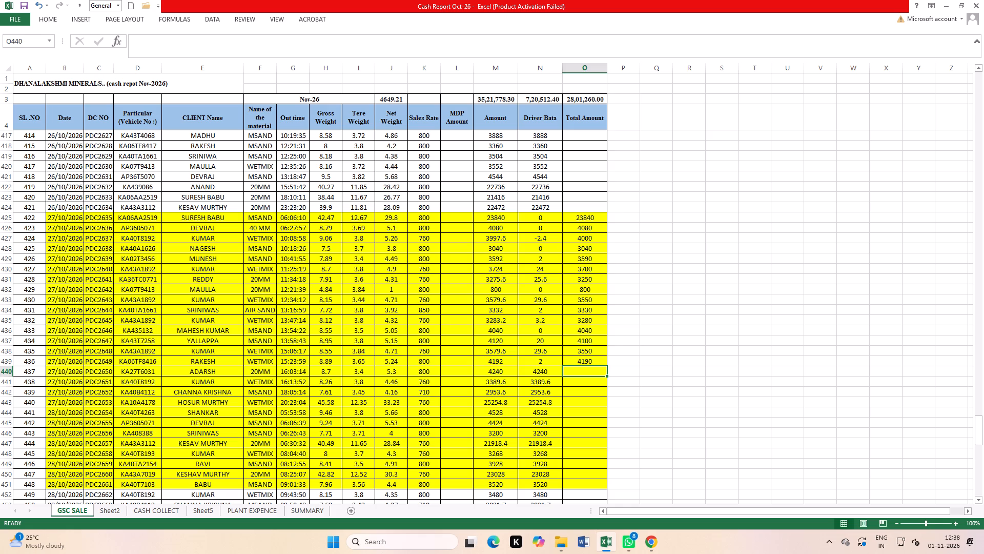
# Save the cash report workbook.
pyautogui.click(679, 377)
pyautogui.doubleClick(24, 5)
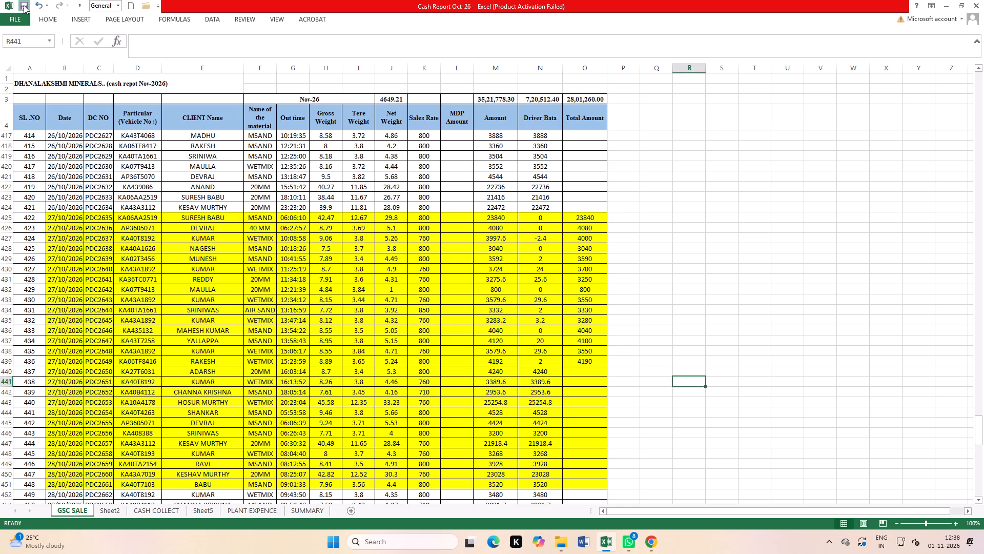
# Open InwardItemDCReport (54) from the Downloads folder and look through its dated boulder delivery entries.
pyautogui.click(655, 548)
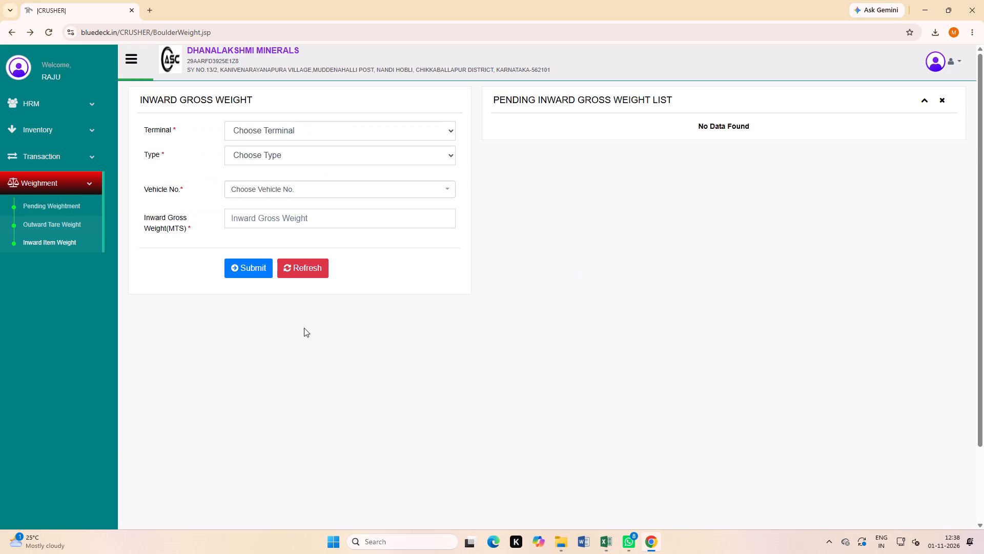
pyautogui.click(561, 541)
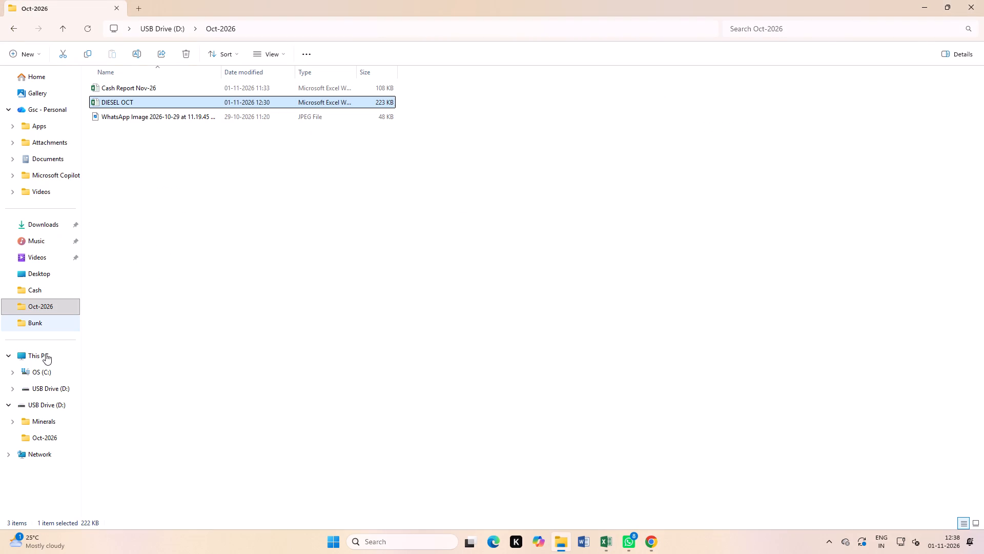
pyautogui.click(50, 231)
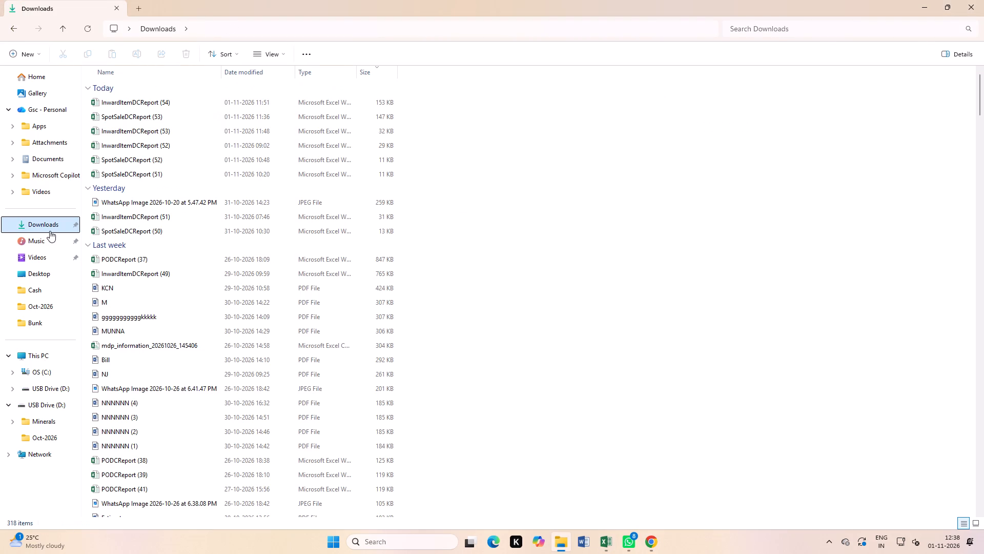
pyautogui.doubleClick(134, 107)
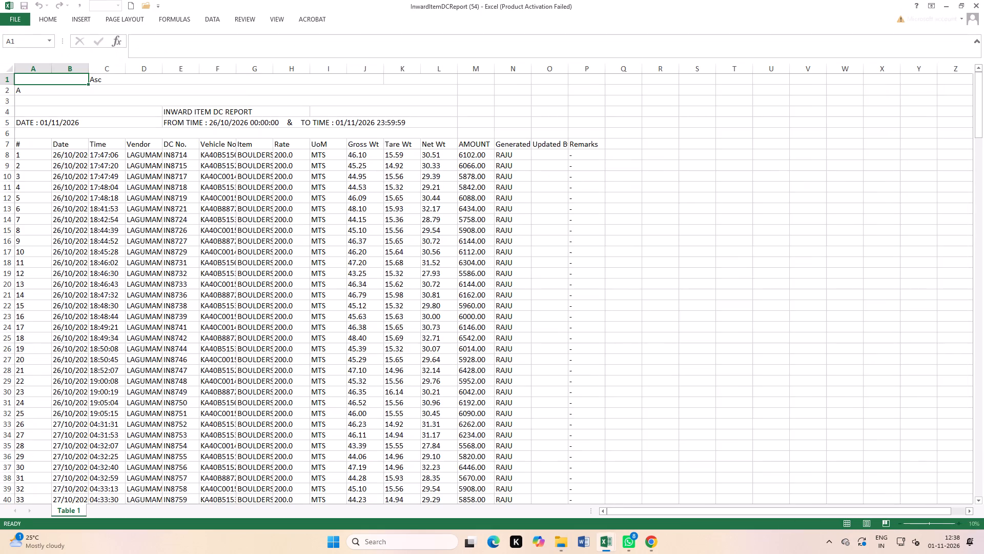
pyautogui.scroll(-20, 154, 349)
pyautogui.scroll(-1, 154, 349)
pyautogui.scroll(2, 161, 309)
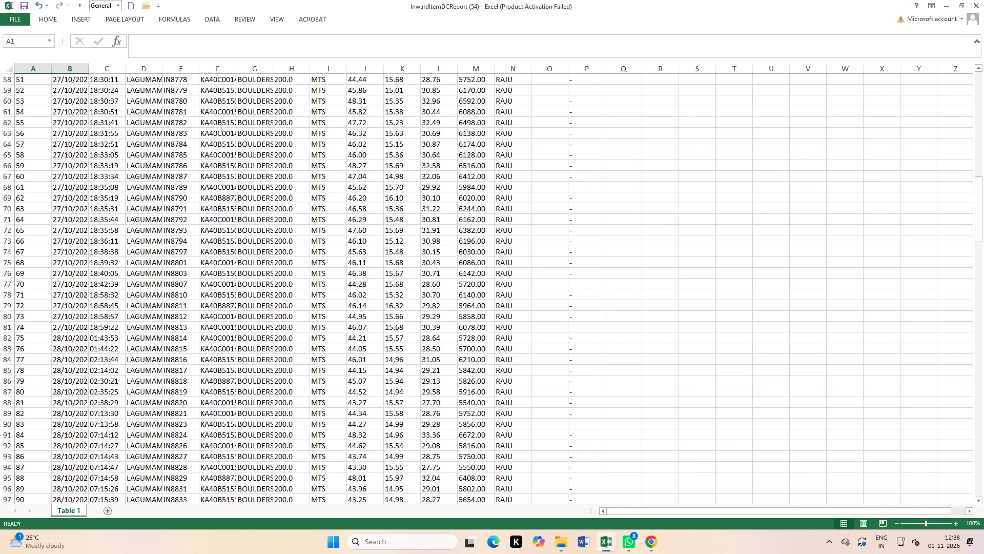
pyautogui.scroll(10, 161, 309)
pyautogui.scroll(-20, 177, 321)
pyautogui.scroll(-3, 177, 321)
pyautogui.scroll(-20, 173, 332)
pyautogui.scroll(-3, 173, 332)
# Switch to Chrome and sign out of the current CRUSHER account.
pyautogui.click(655, 545)
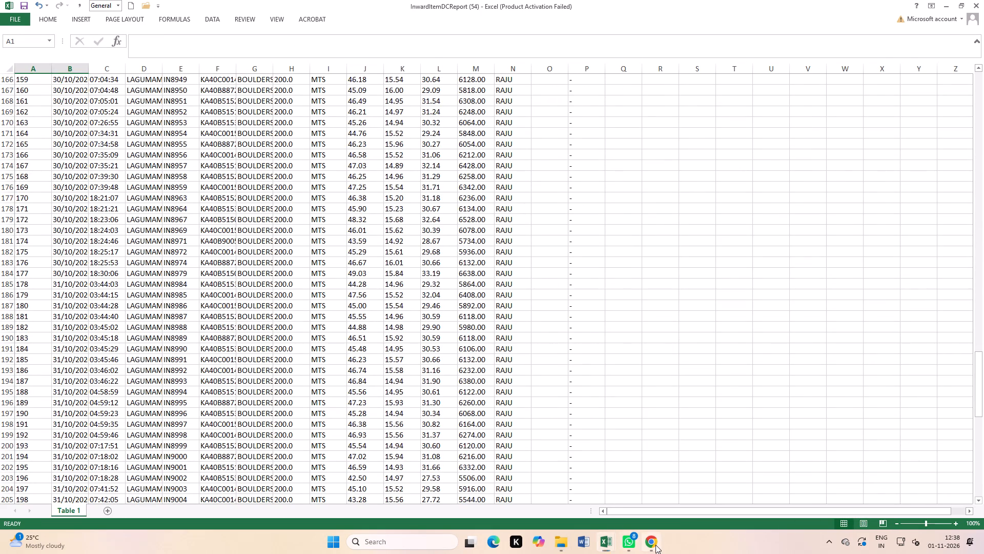
pyautogui.click(951, 55)
pyautogui.click(956, 69)
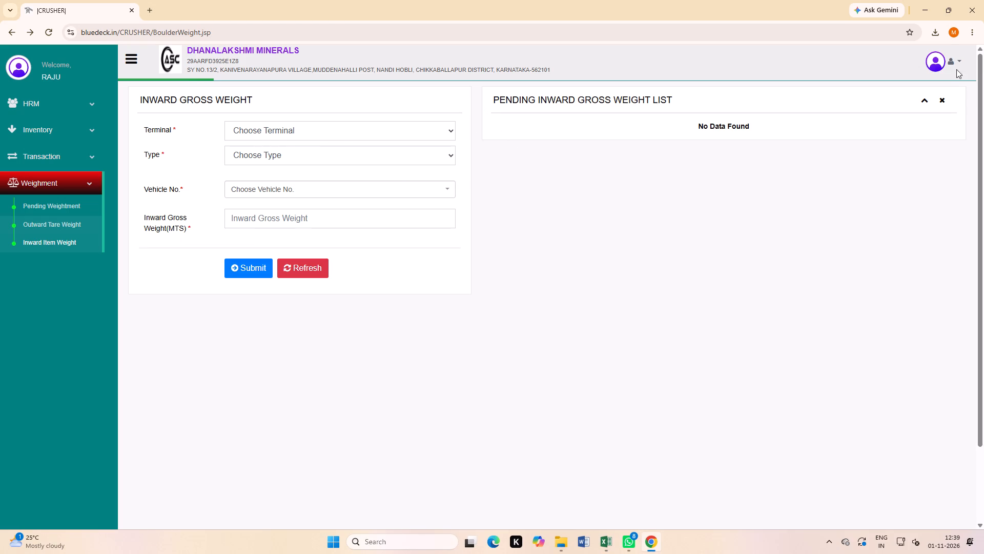
pyautogui.doubleClick(953, 64)
pyautogui.click(958, 63)
pyautogui.click(945, 94)
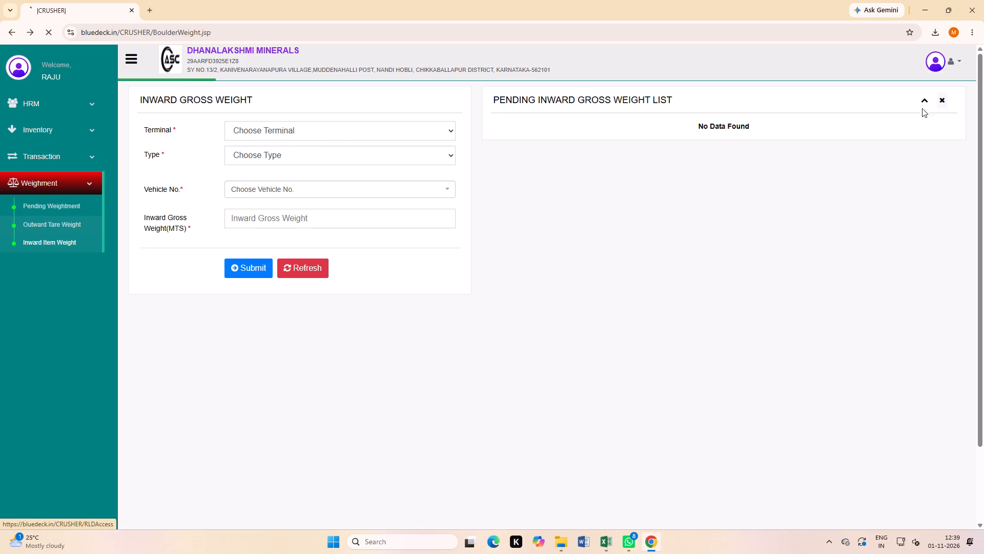
# Replace the blank CRUSHER page with a new browser tab and open the CRUSHER login page from the bookmarks.
pyautogui.click(152, 10)
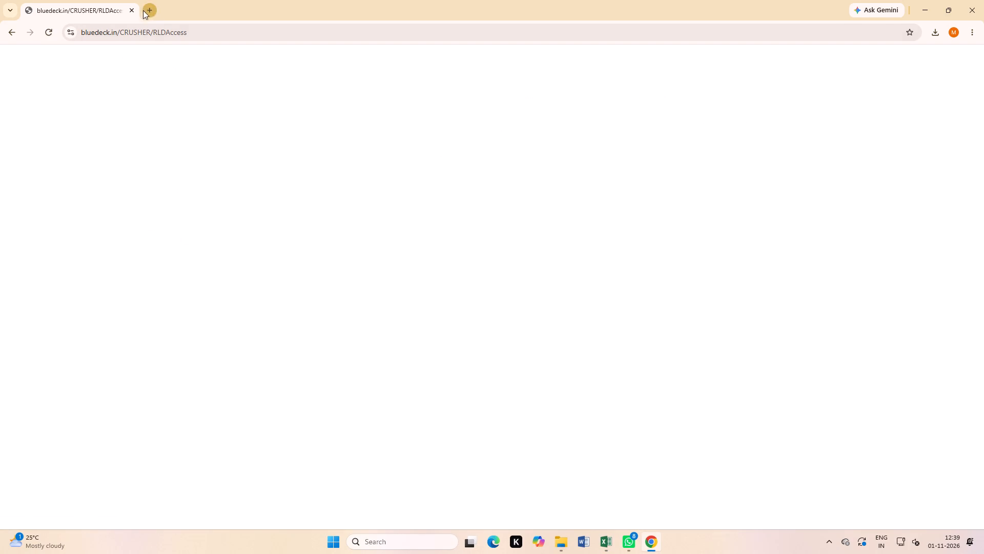
pyautogui.click(132, 10)
pyautogui.click(47, 31)
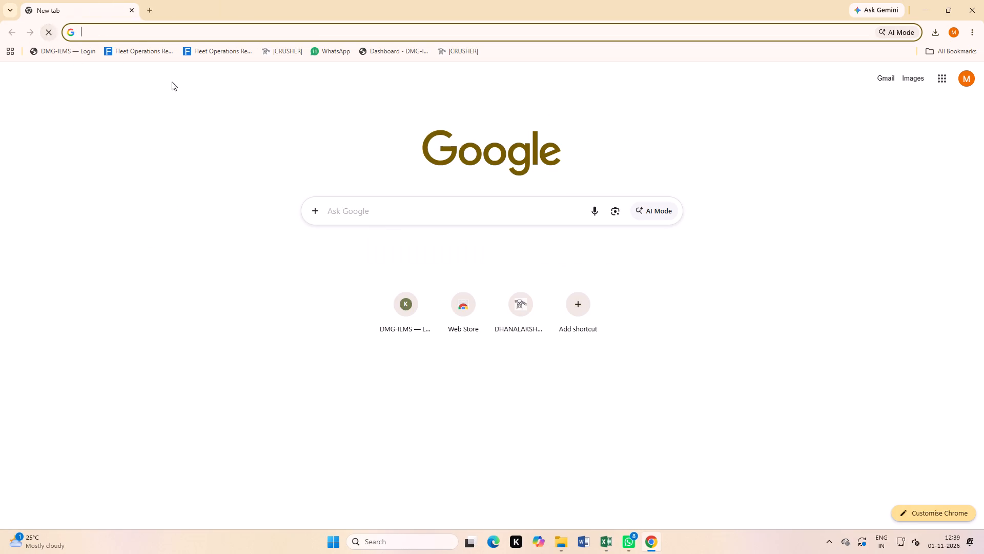
pyautogui.click(290, 52)
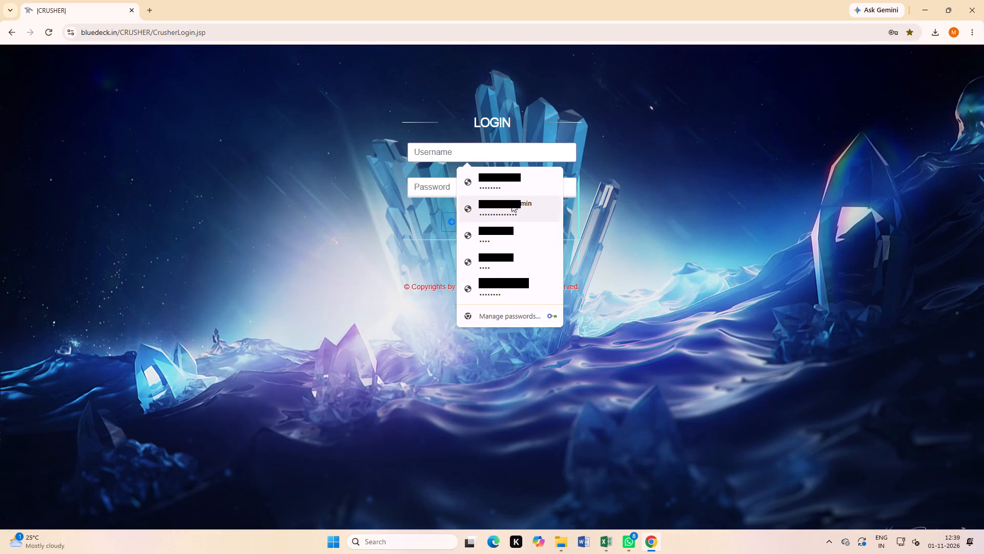
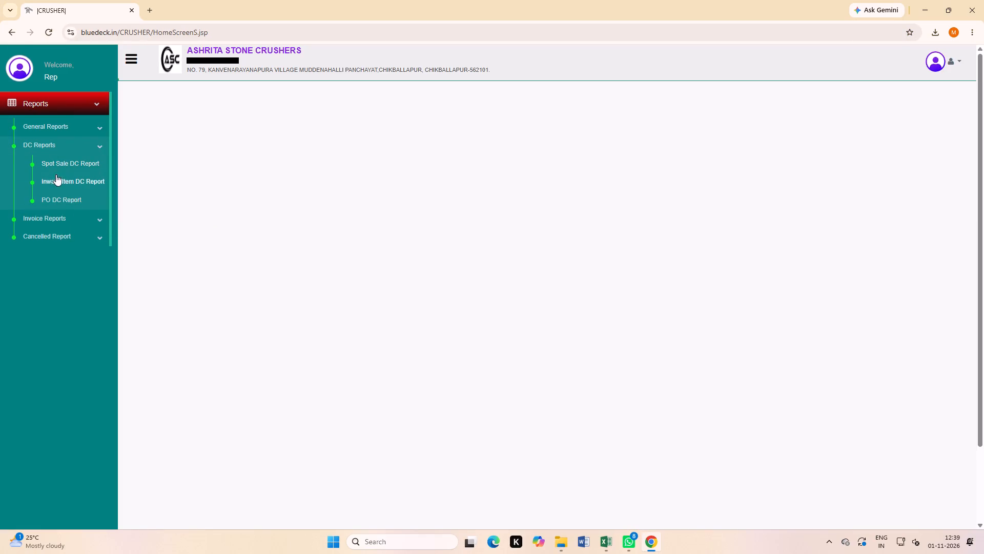
# Open the Inward Item DC Report and set its From Date to 26/10/2026 00:00:00.
pyautogui.click(60, 180)
pyautogui.click(599, 155)
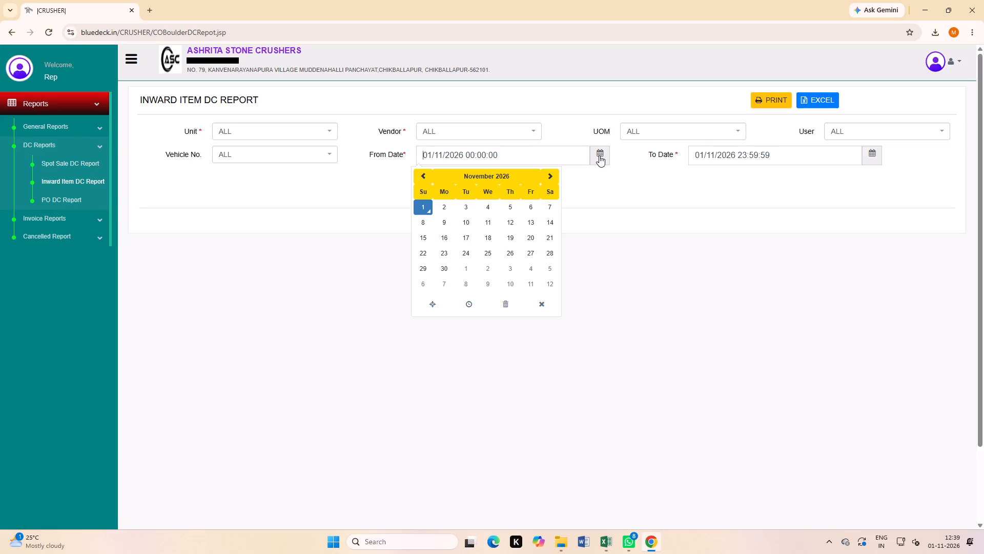
pyautogui.click(425, 177)
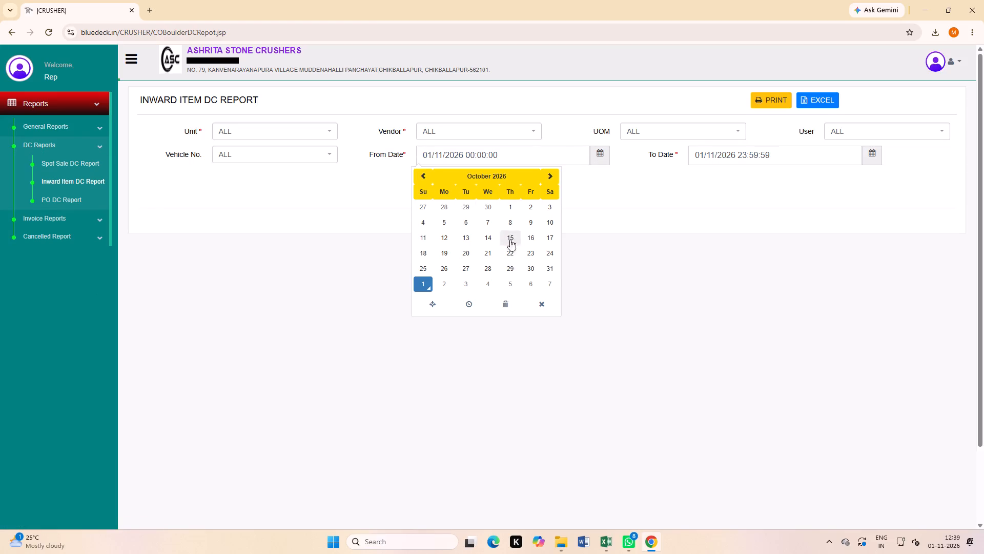
pyautogui.click(449, 264)
pyautogui.click(677, 276)
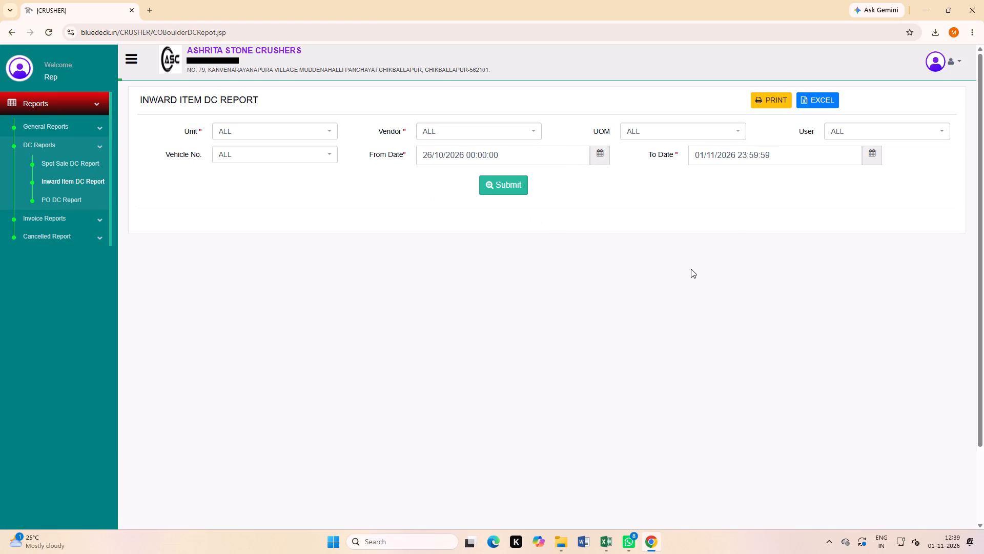
pyautogui.click(767, 266)
# Filter the inward report to the vendor LAGUMAMMA QUARRY and generate its results.
pyautogui.click(482, 128)
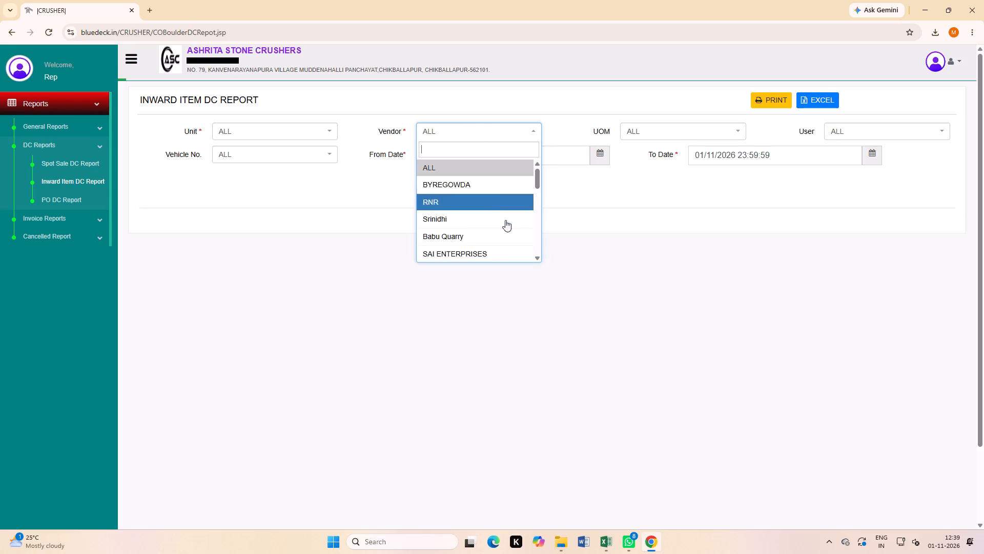
pyautogui.scroll(-13, 505, 221)
pyautogui.click(469, 160)
pyautogui.click(539, 212)
pyautogui.scroll(2, 528, 191)
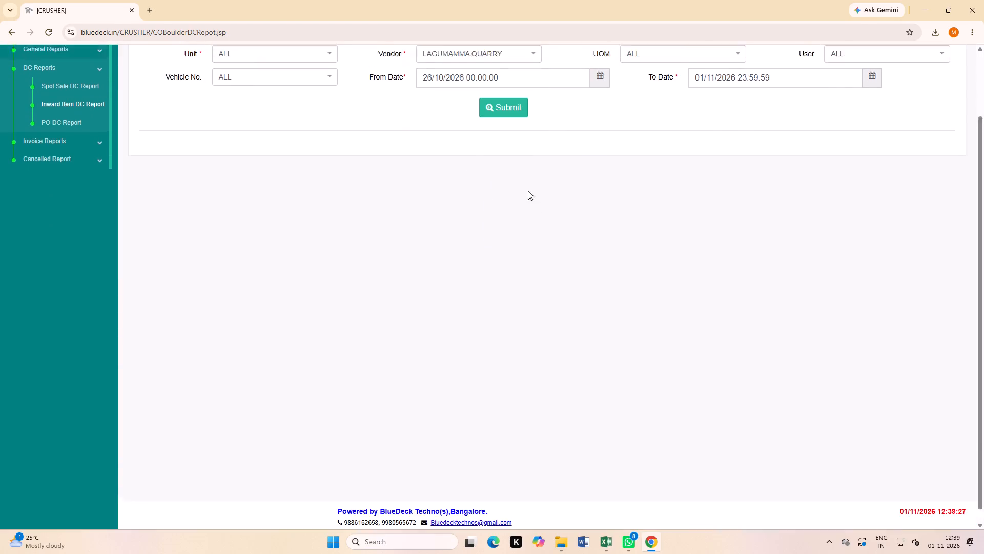
pyautogui.scroll(2, 528, 191)
pyautogui.click(489, 182)
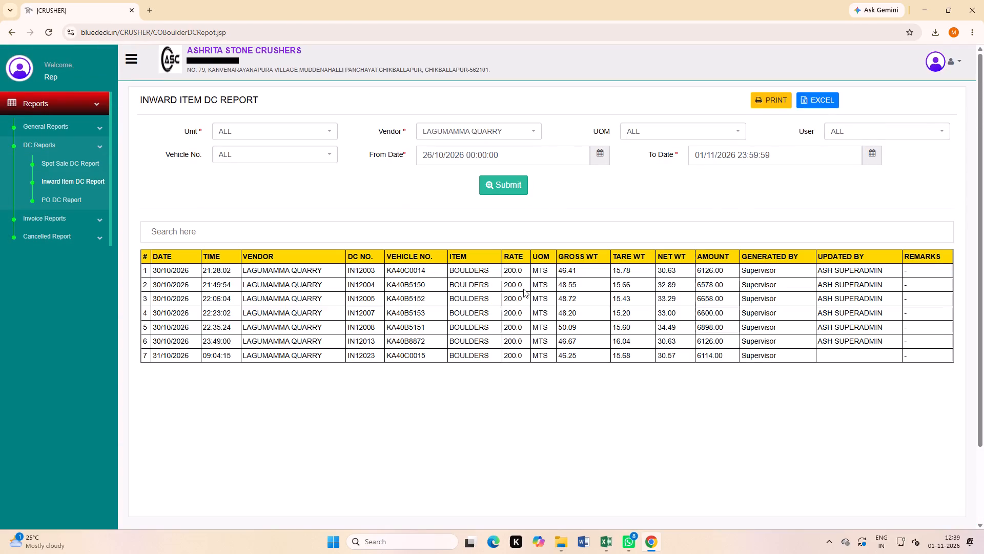
pyautogui.scroll(-3, 523, 289)
pyautogui.scroll(2, 463, 293)
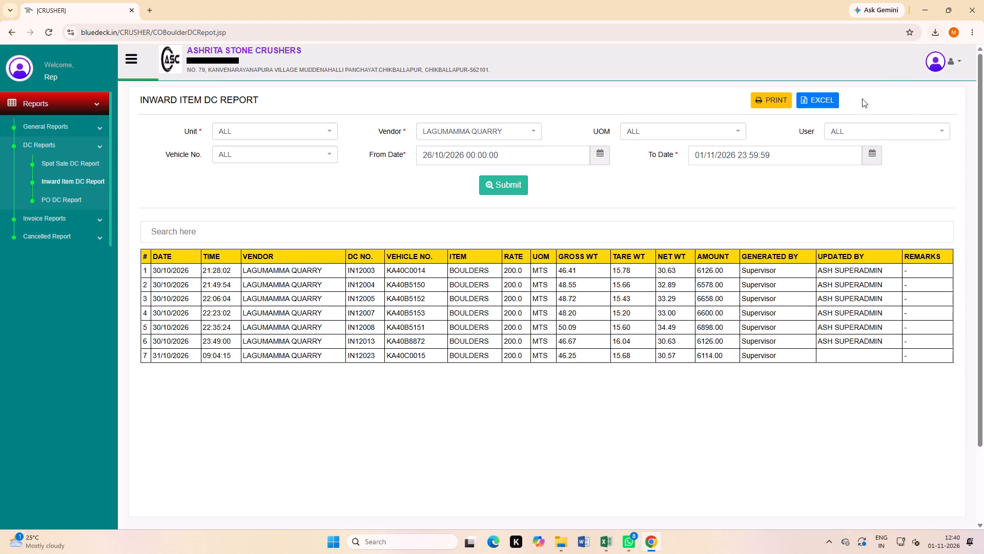
# Export the LAGUMAMMA QUARRY inward report to Excel and open the downloaded workbook.
pyautogui.click(817, 102)
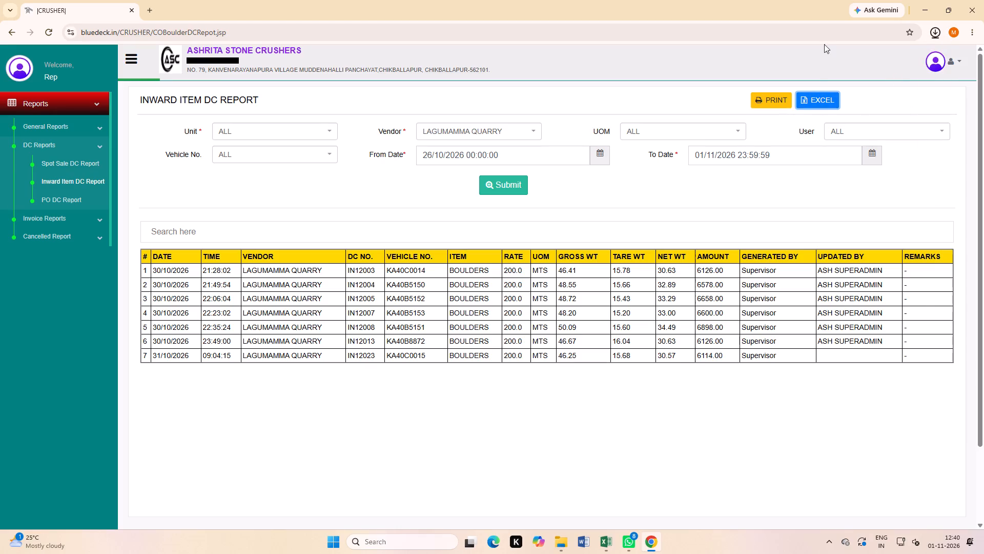
pyautogui.click(849, 64)
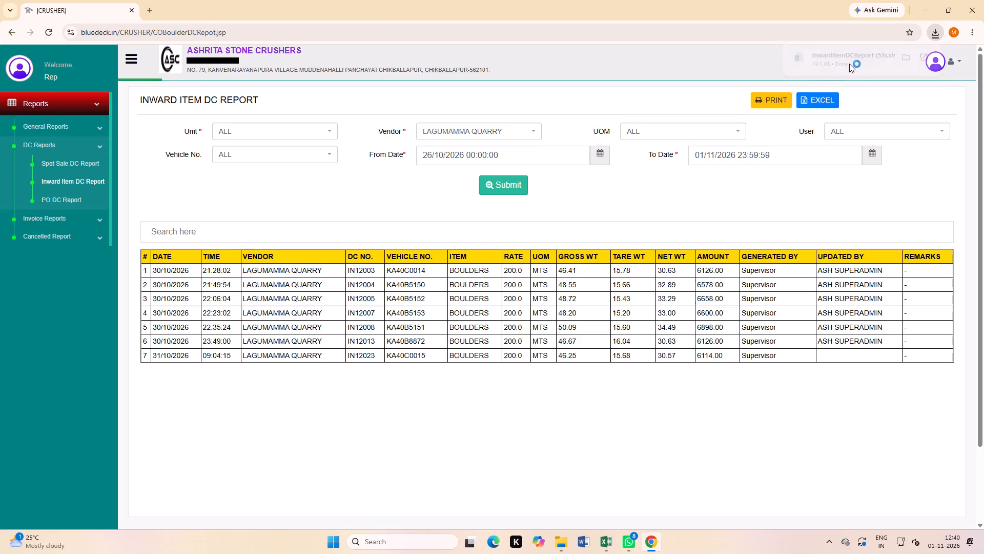
pyautogui.click(418, 31)
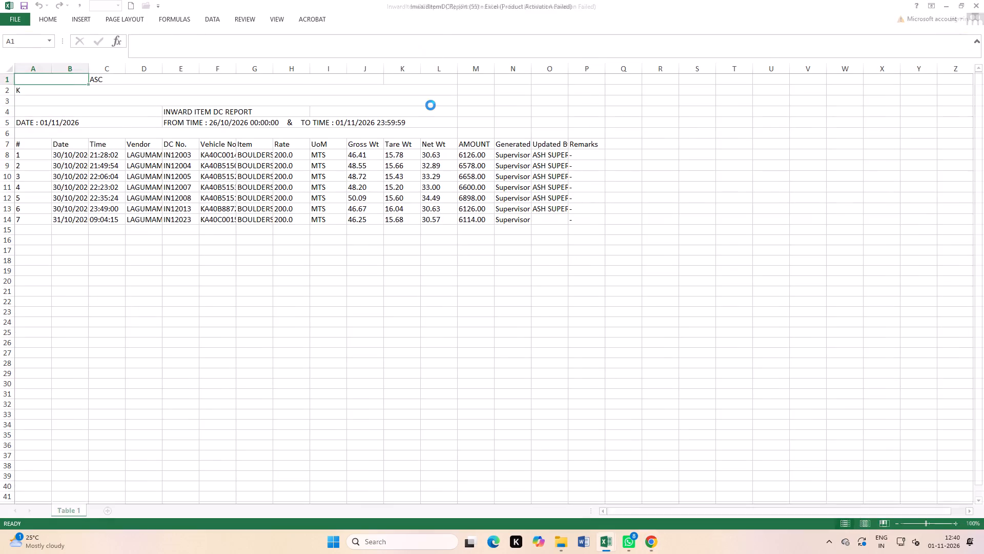
# Replace the Net Wt values in L8:L14 with Gross Wt minus Tare Wt formulas, starting from =J8-K8.
pyautogui.click(436, 155)
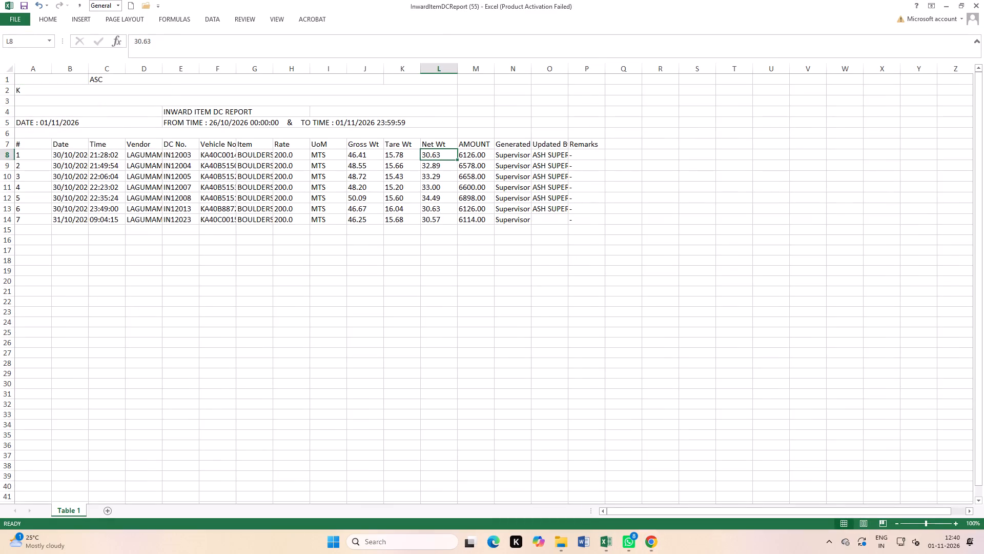
pyautogui.press('=')
pyautogui.click(360, 152)
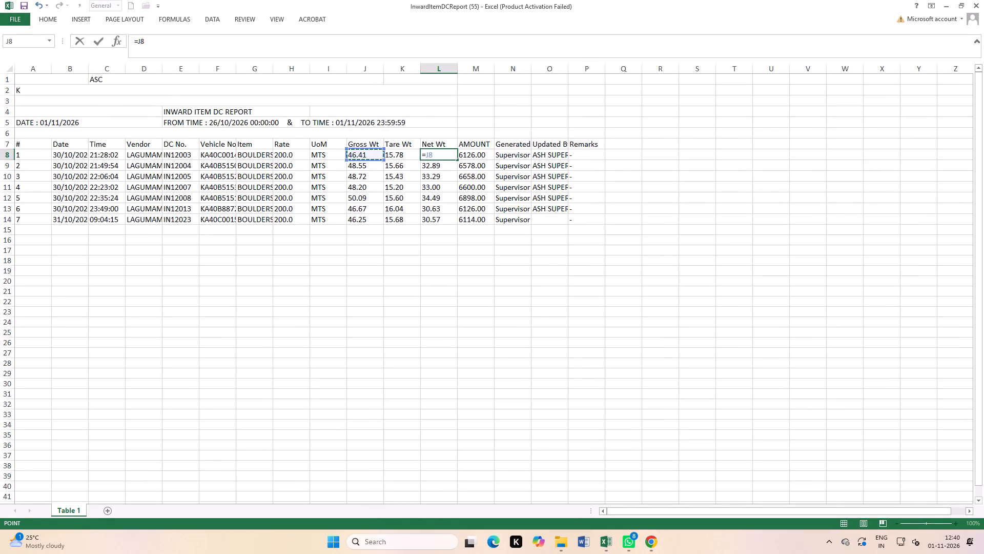
pyautogui.press('-')
pyautogui.click(406, 156)
pyautogui.press('Return')
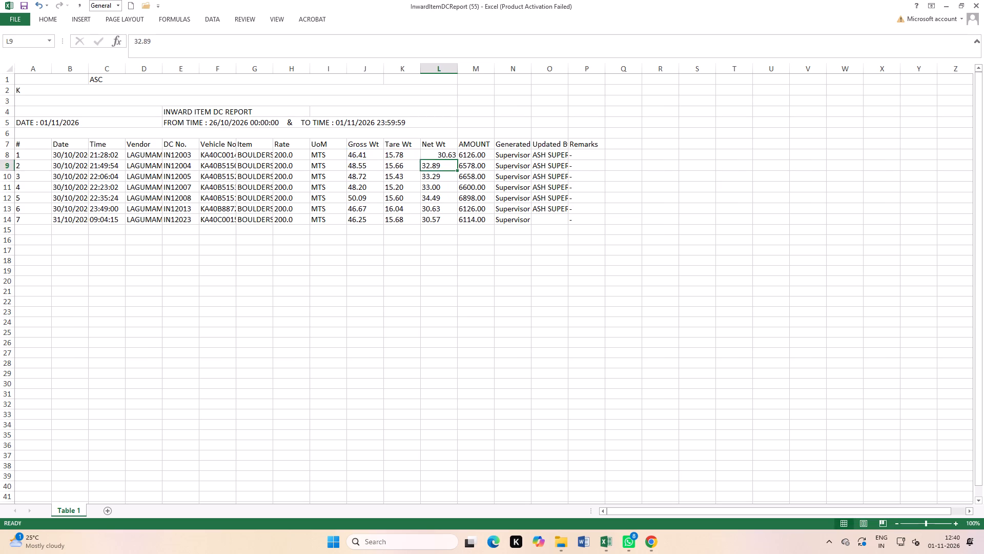
pyautogui.click(434, 154)
pyautogui.doubleClick(457, 156)
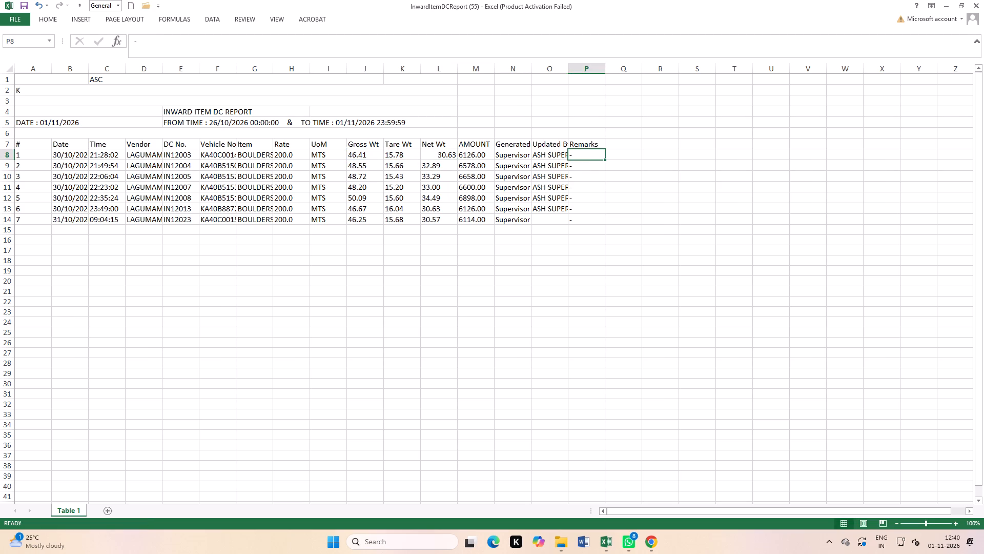
pyautogui.click(448, 152)
pyautogui.doubleClick(458, 159)
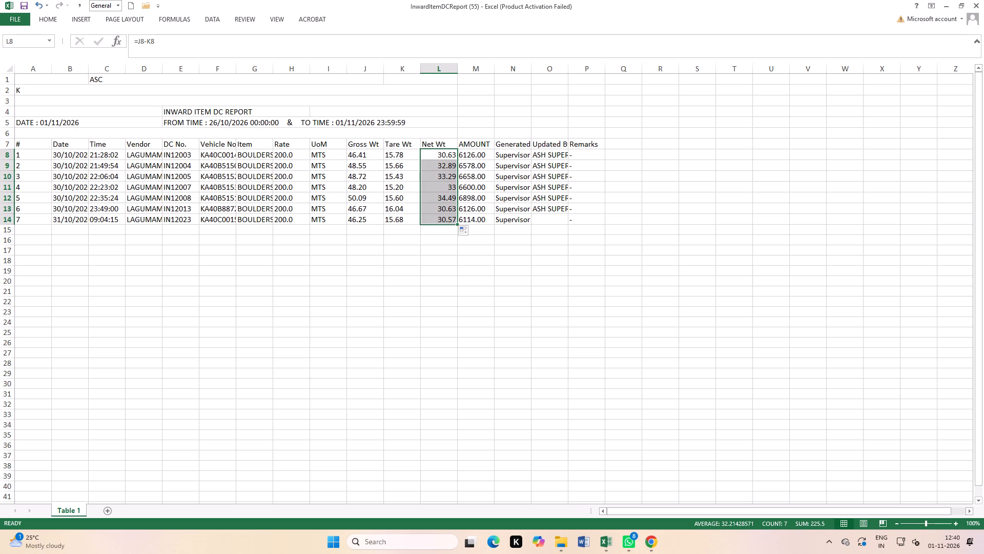
pyautogui.scroll(4, 677, 248)
# Close the InwardItemDCReport (55) workbook.
pyautogui.click(975, 0)
pyautogui.click(495, 286)
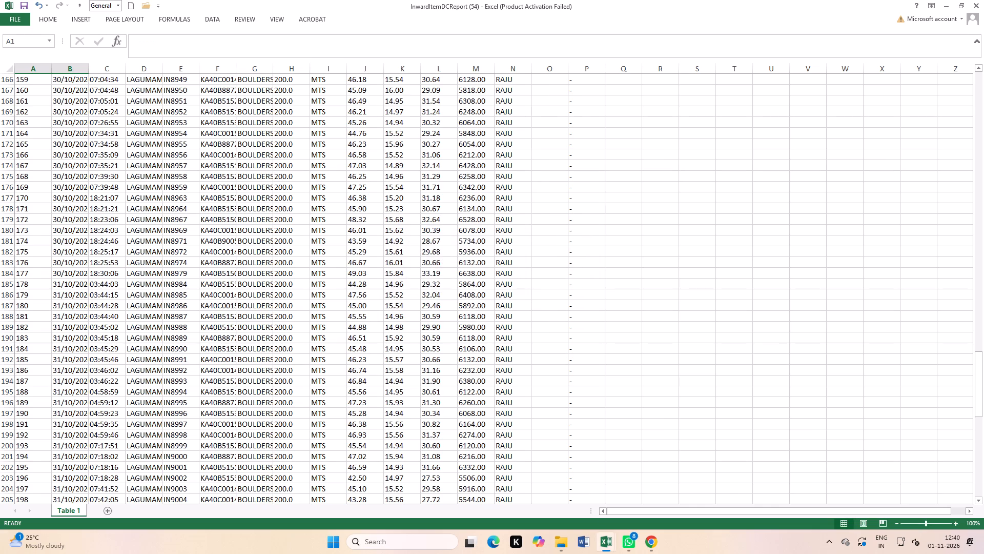
# Switch to the Cash Report Oct-26 workbook and enter 4240 as the Total Amount for DC number PDC2650 on GSC SALE.
pyautogui.click(558, 485)
pyautogui.scroll(-1, 610, 366)
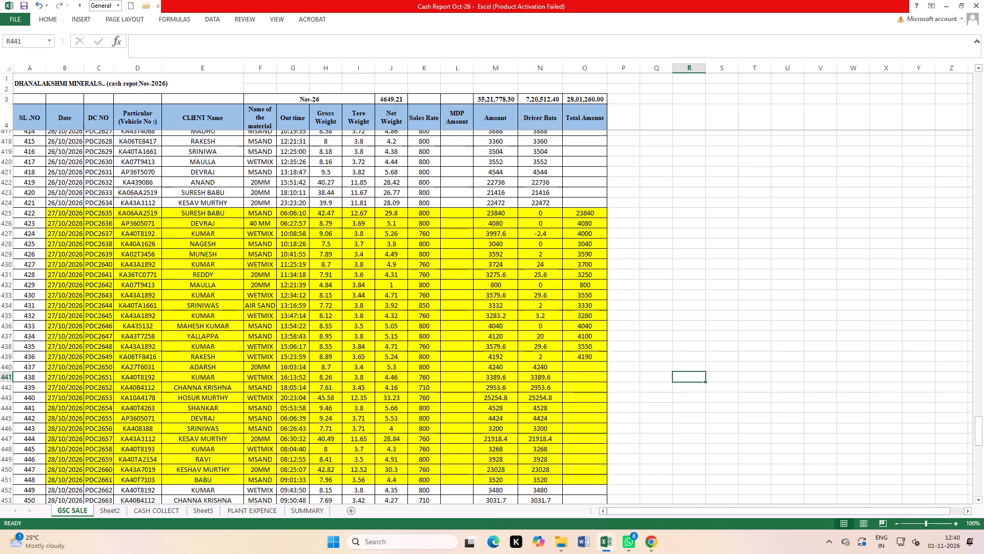
pyautogui.click(584, 342)
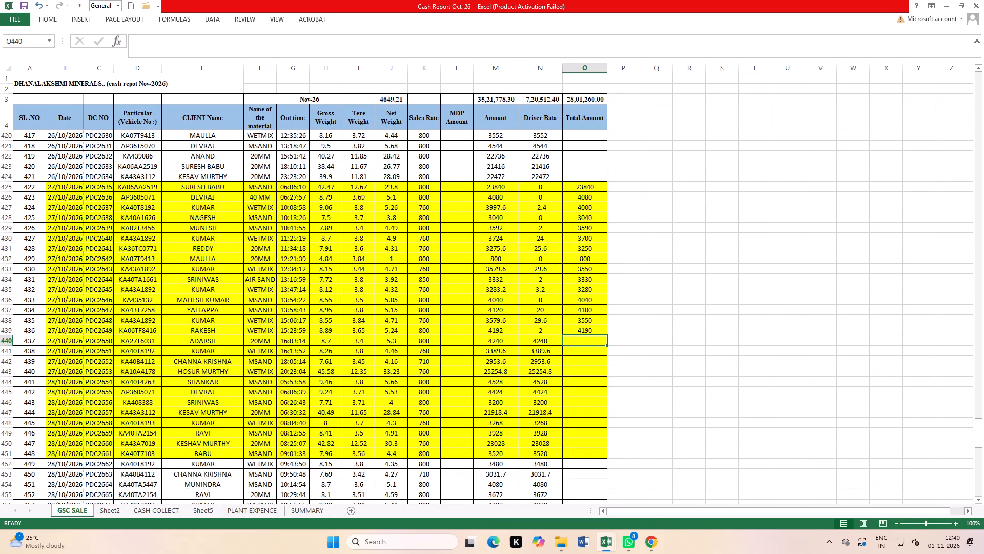
pyautogui.write('4240')
pyautogui.press('Return')
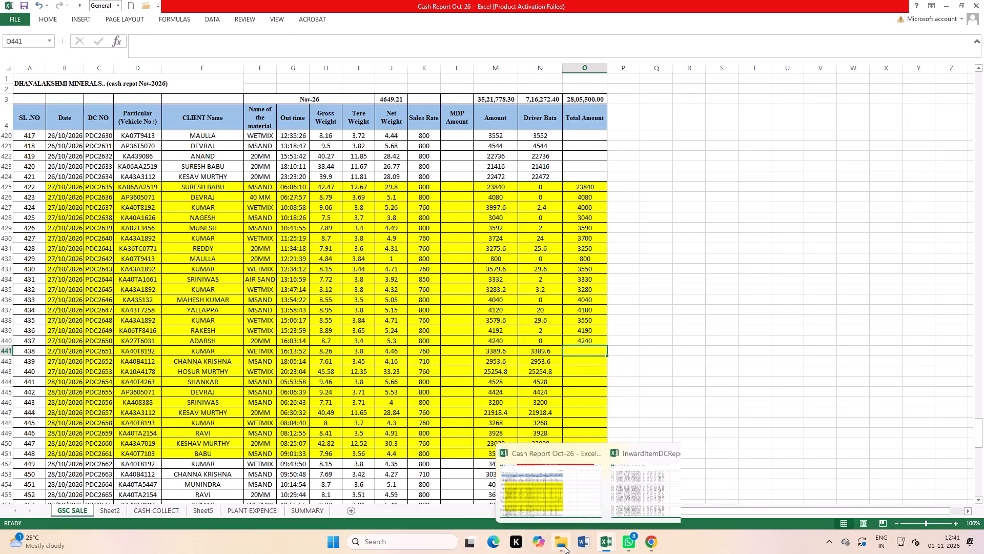
# Switch to the Downloads folder and open the InwardItemDCReport (54) workbook.
pyautogui.click(553, 496)
pyautogui.click(568, 501)
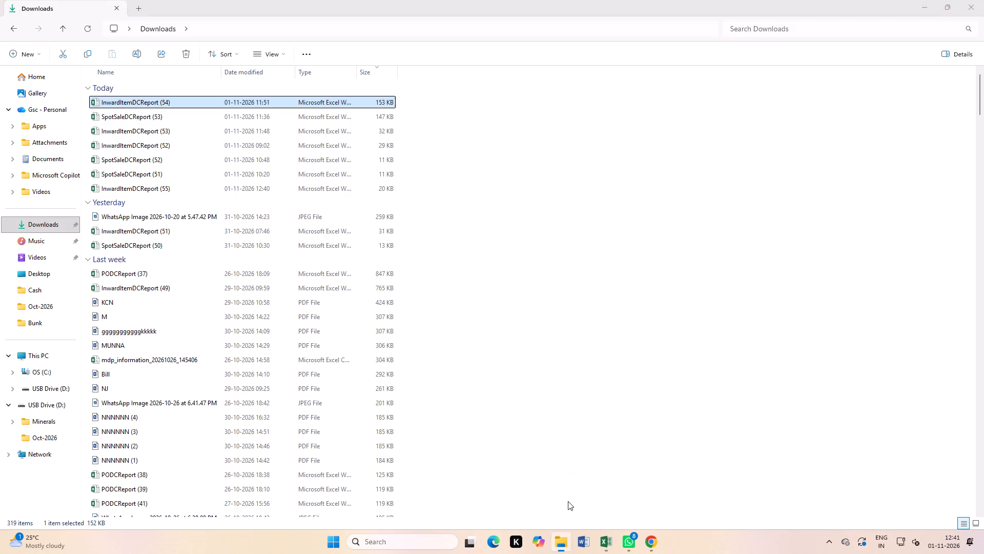
pyautogui.doubleClick(160, 101)
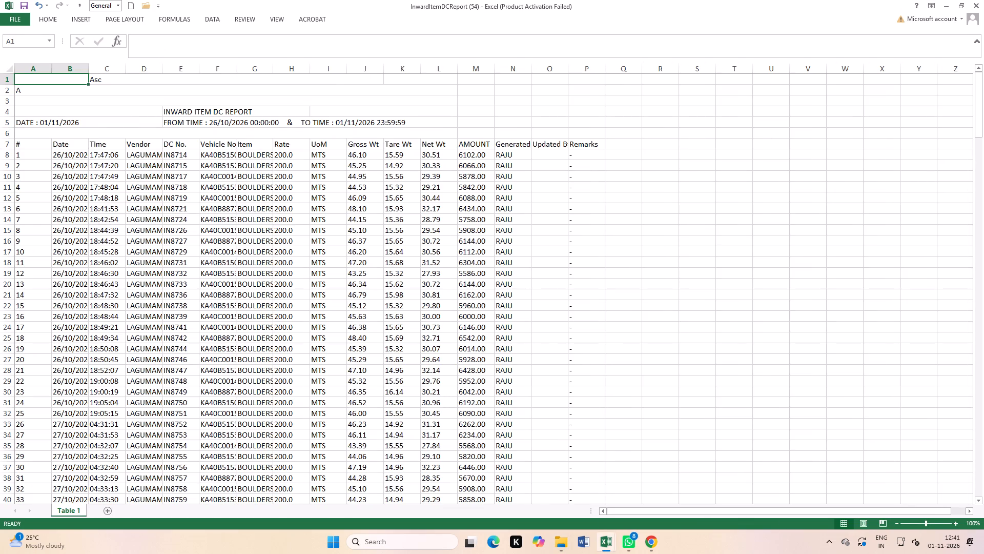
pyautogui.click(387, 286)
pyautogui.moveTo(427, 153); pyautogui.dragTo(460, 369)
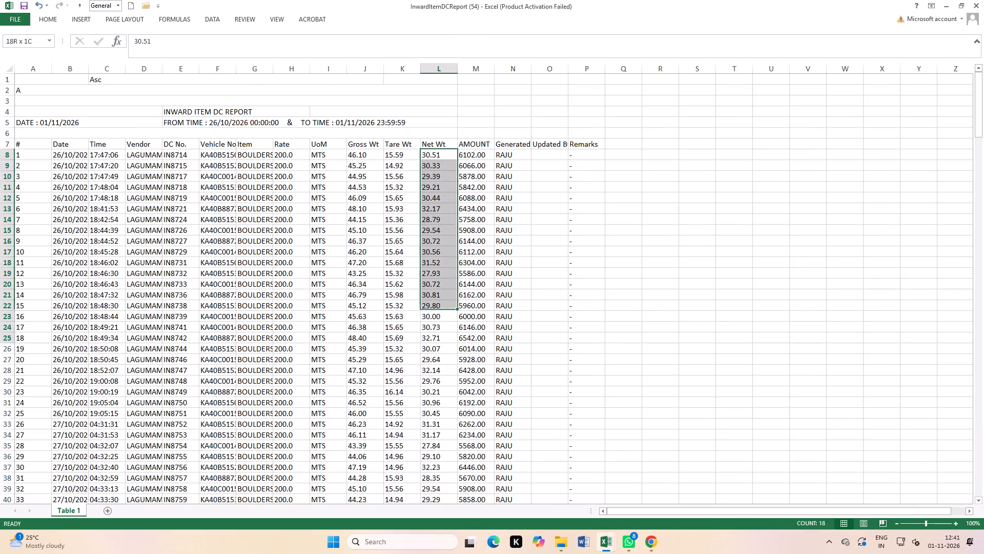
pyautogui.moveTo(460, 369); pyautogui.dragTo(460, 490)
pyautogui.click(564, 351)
# Replace the Net Wt column values from L8 down to the last record with Gross Wt minus Tare Wt formulas, starting from =J8-K8.
pyautogui.click(441, 152)
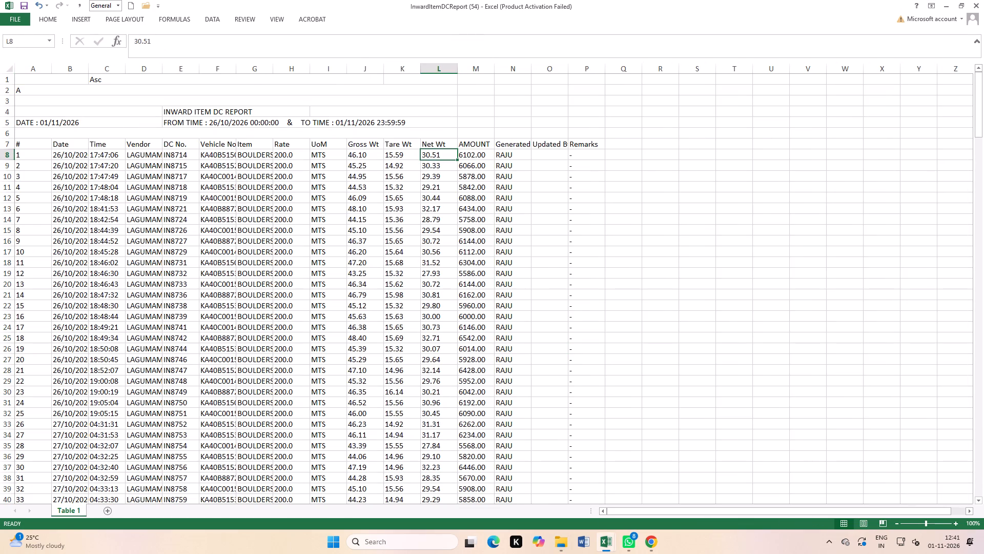
pyautogui.press('=')
pyautogui.click(357, 156)
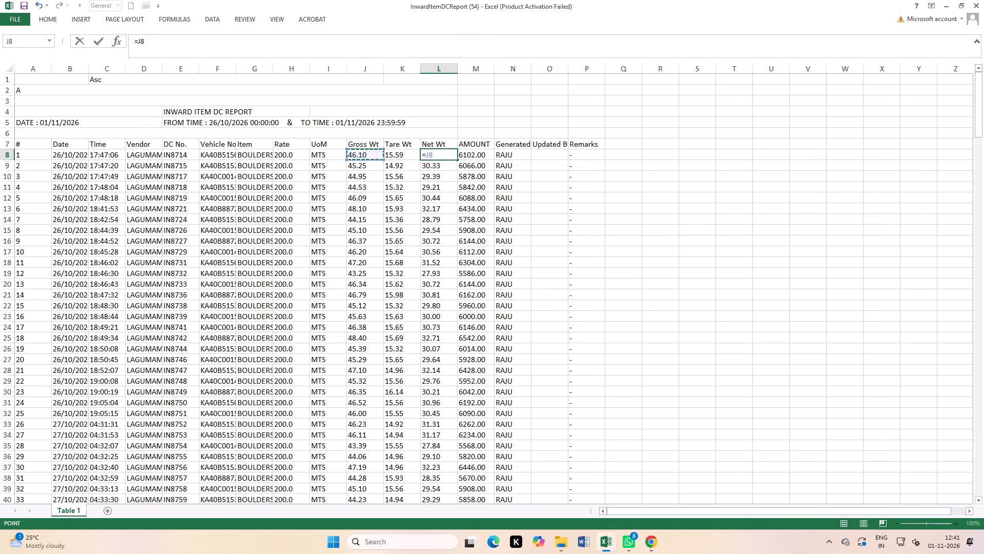
pyautogui.press('-')
pyautogui.click(395, 152)
pyautogui.press('Return')
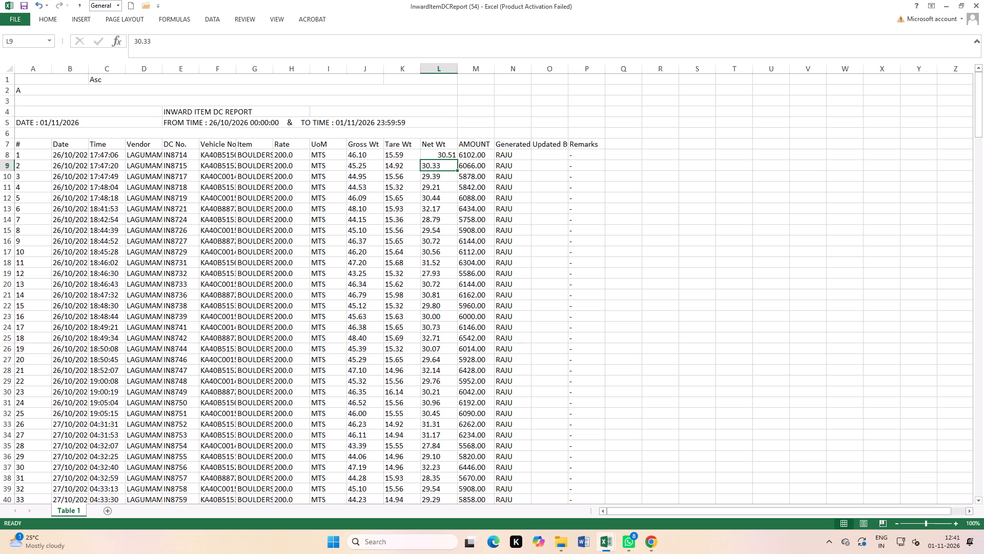
pyautogui.click(442, 152)
pyautogui.doubleClick(458, 159)
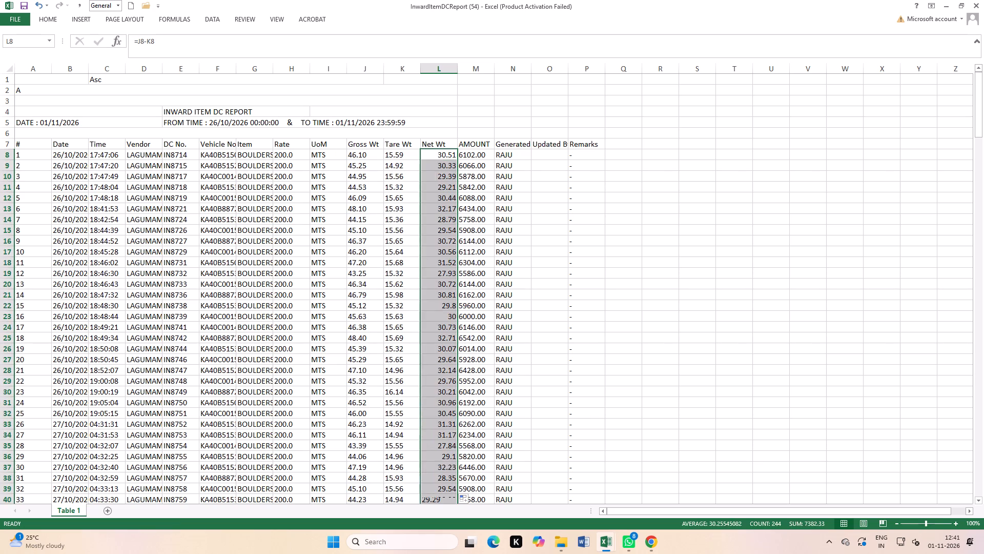
# Select the Net Wt values from L8 down to the last record in L251 to read their sum.
pyautogui.click(551, 201)
pyautogui.moveTo(443, 152); pyautogui.dragTo(470, 539)
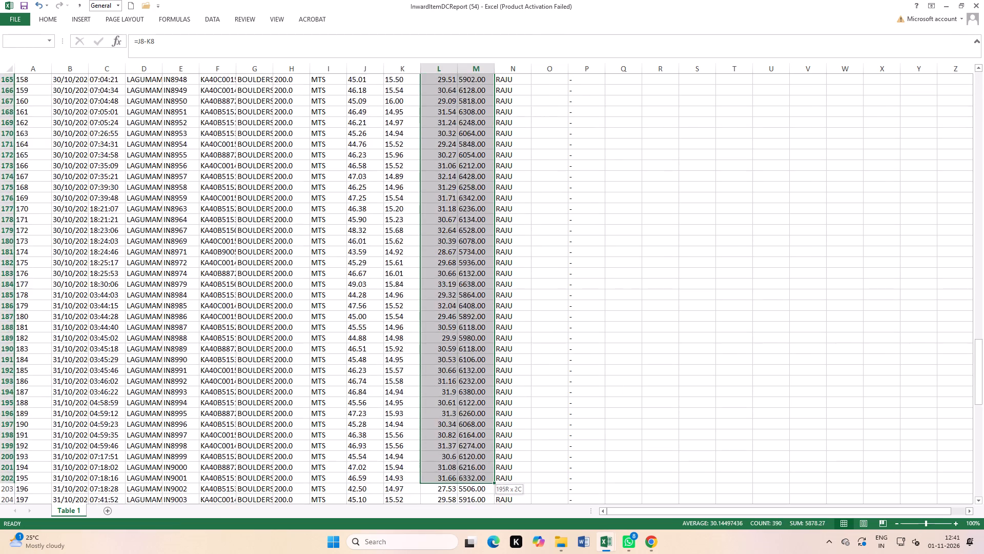
pyautogui.moveTo(470, 539); pyautogui.dragTo(423, 553)
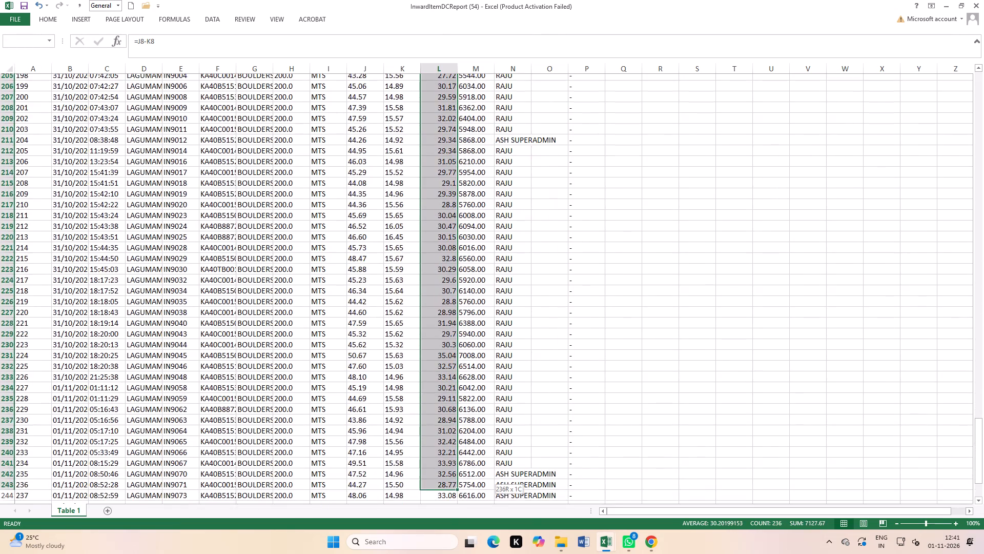
pyautogui.moveTo(423, 553); pyautogui.dragTo(457, 324)
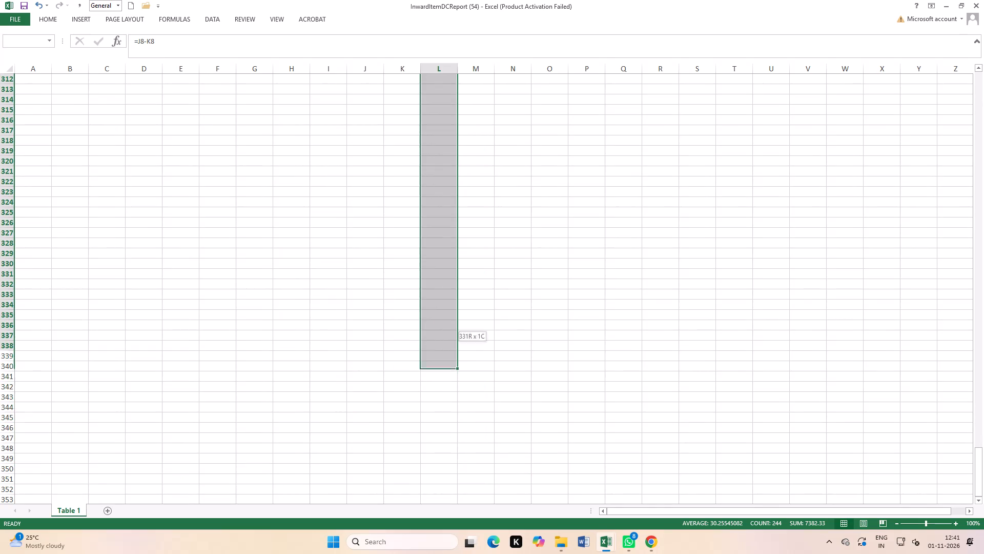
pyautogui.moveTo(457, 324); pyautogui.dragTo(435, 29)
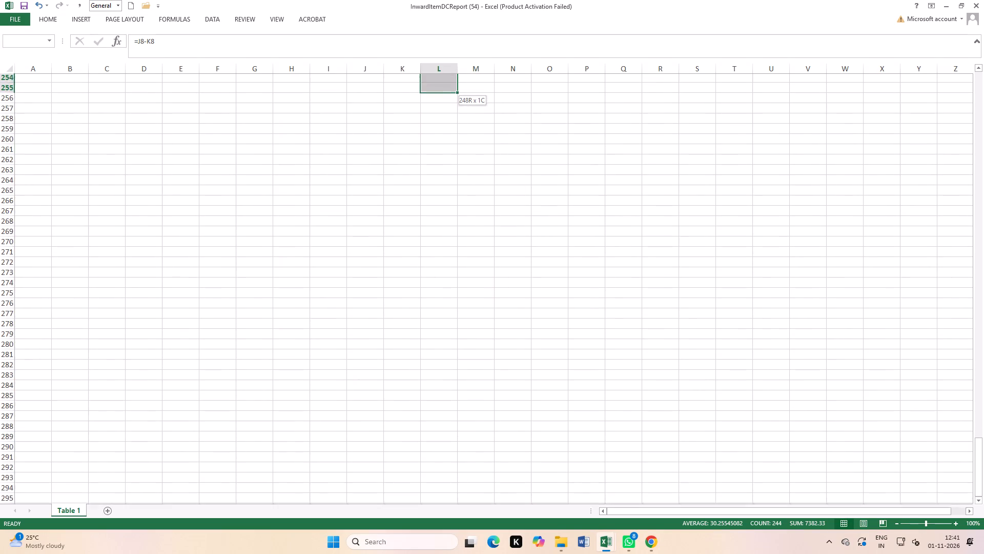
pyautogui.moveTo(435, 29); pyautogui.dragTo(439, 114)
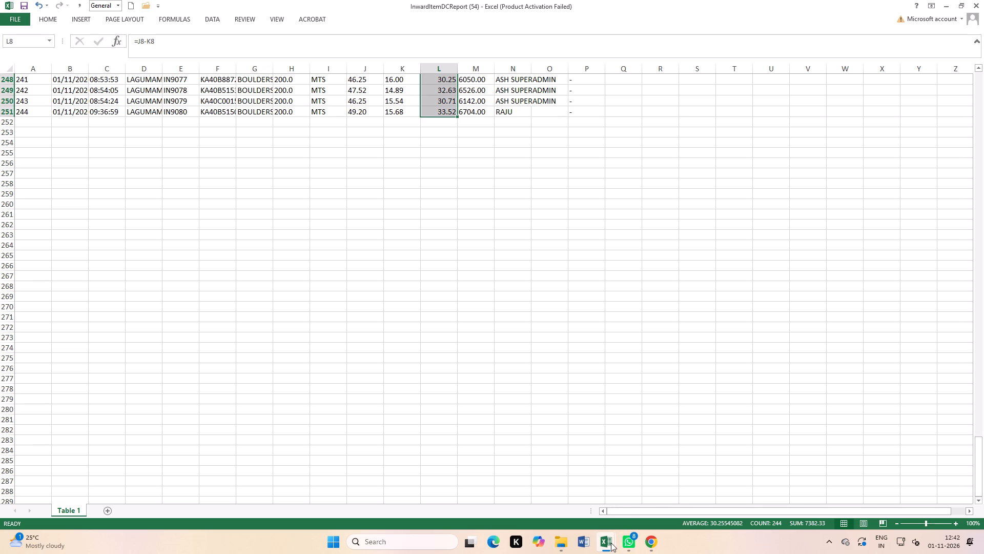
pyautogui.click(633, 477)
pyautogui.scroll(6, 549, 181)
pyautogui.scroll(13, 848, 320)
pyautogui.scroll(20, 594, 378)
pyautogui.scroll(2, 594, 378)
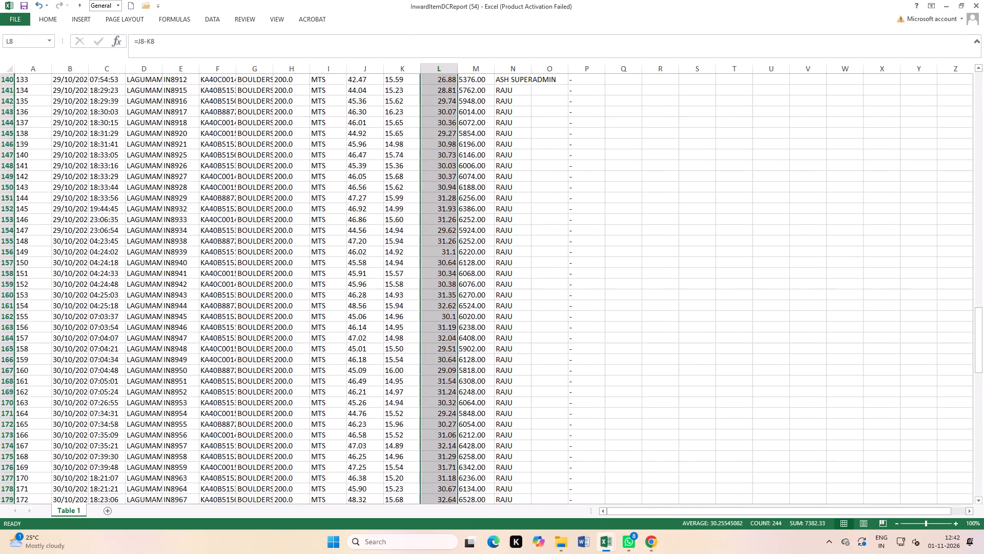
pyautogui.scroll(13, 480, 361)
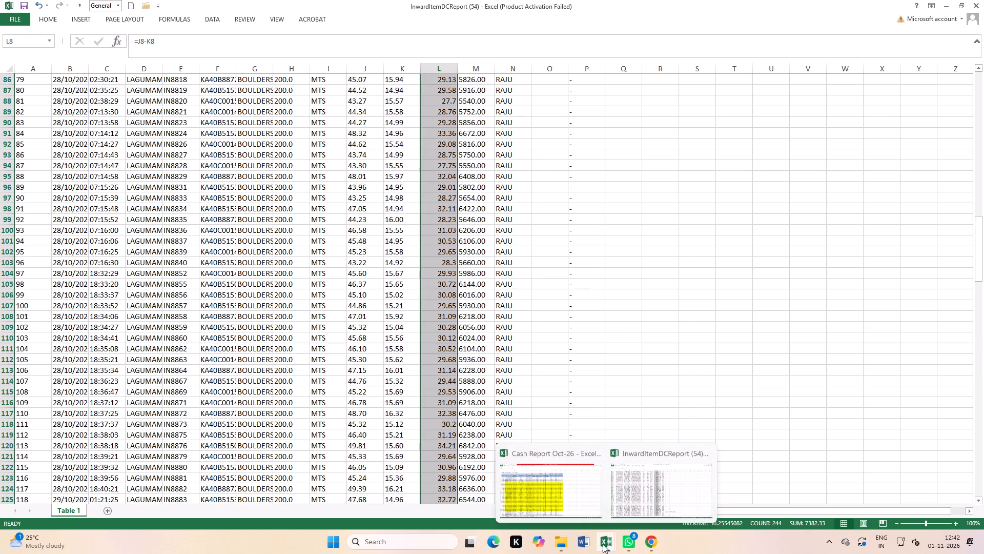
pyautogui.scroll(5, 620, 474)
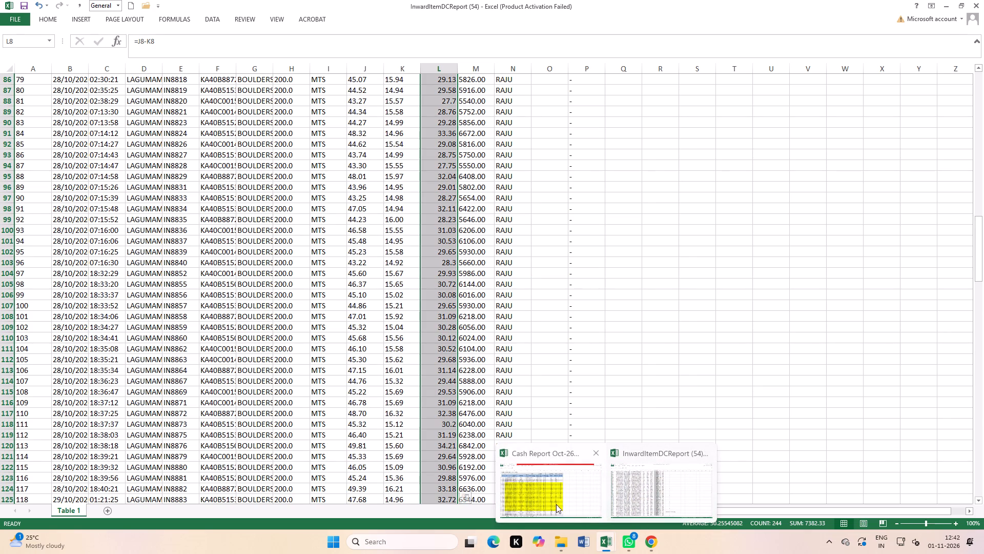
# Switch to the Cash Report Oct-26 workbook and enter Total Amounts 3380, 2950 and 25250 for PDC2651 to PDC2653.
pyautogui.click(554, 498)
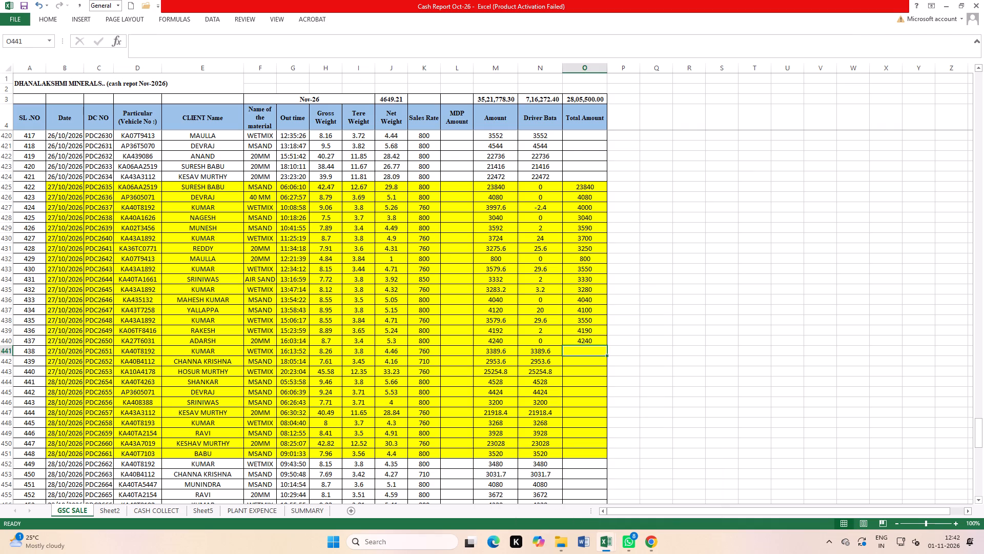
pyautogui.write('3380')
pyautogui.press('Return')
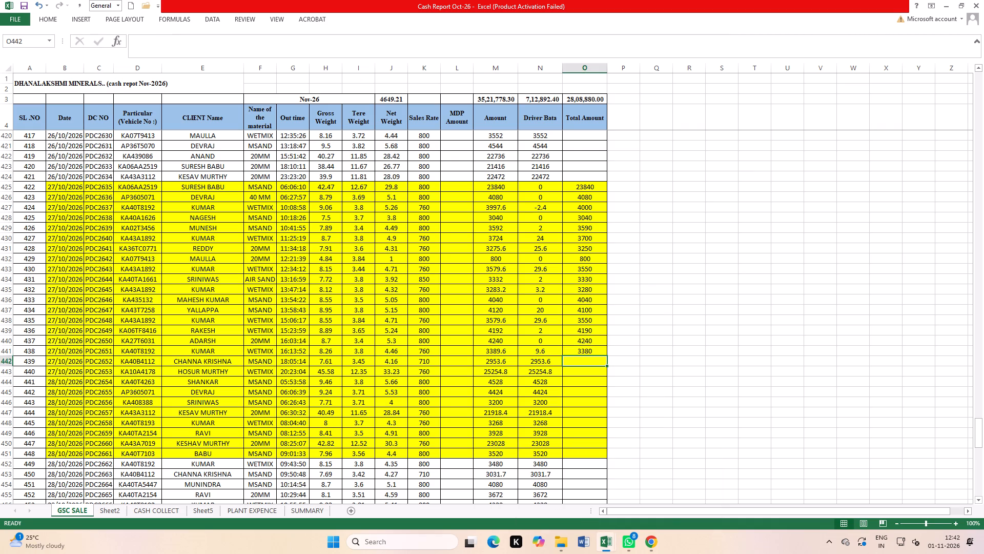
pyautogui.write('2950')
pyautogui.press('Return')
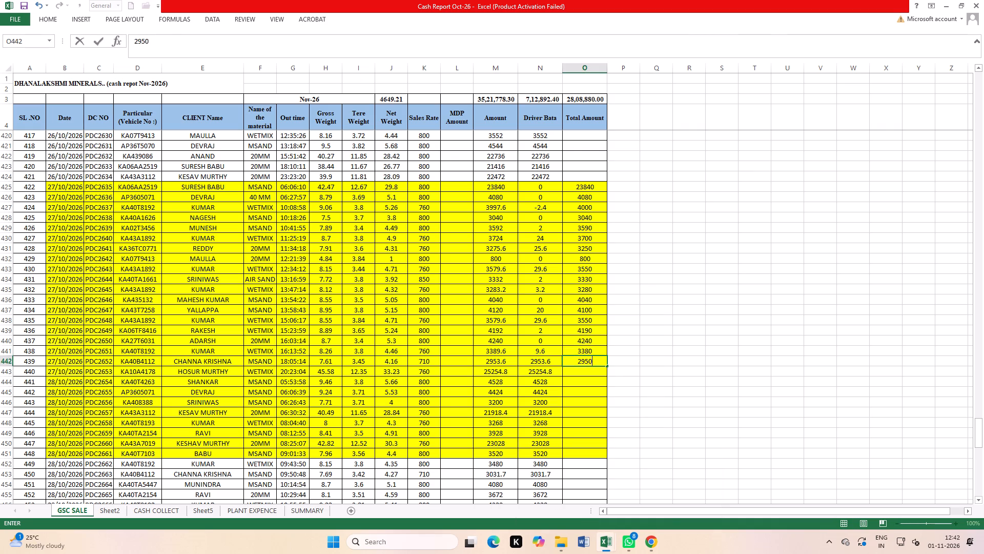
pyautogui.write('25250')
pyautogui.press('Return')
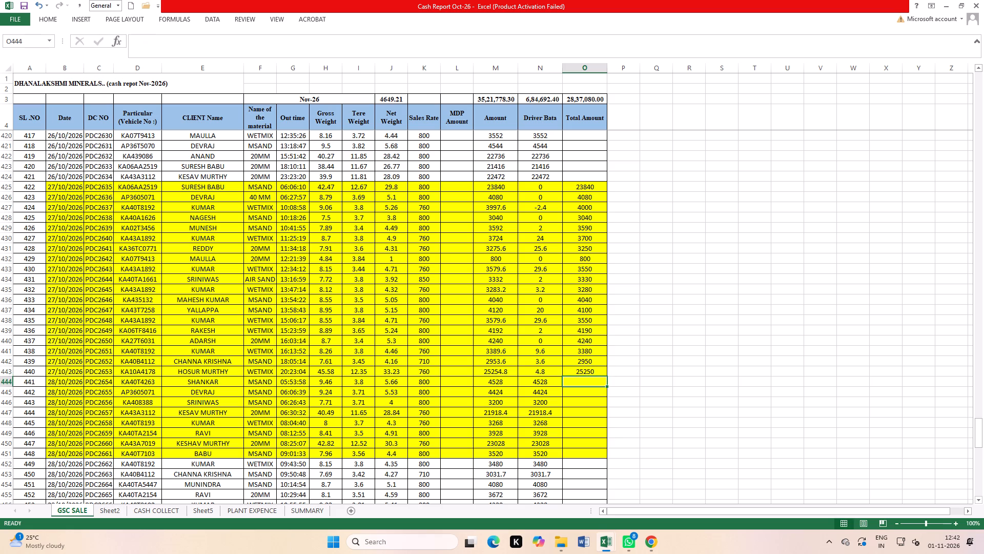
# Enter Total Amounts 4500, 4400, 3200, 21900 and 3250 for DC numbers PDC2654 to PDC2658.
pyautogui.write('45')
pyautogui.write('00')
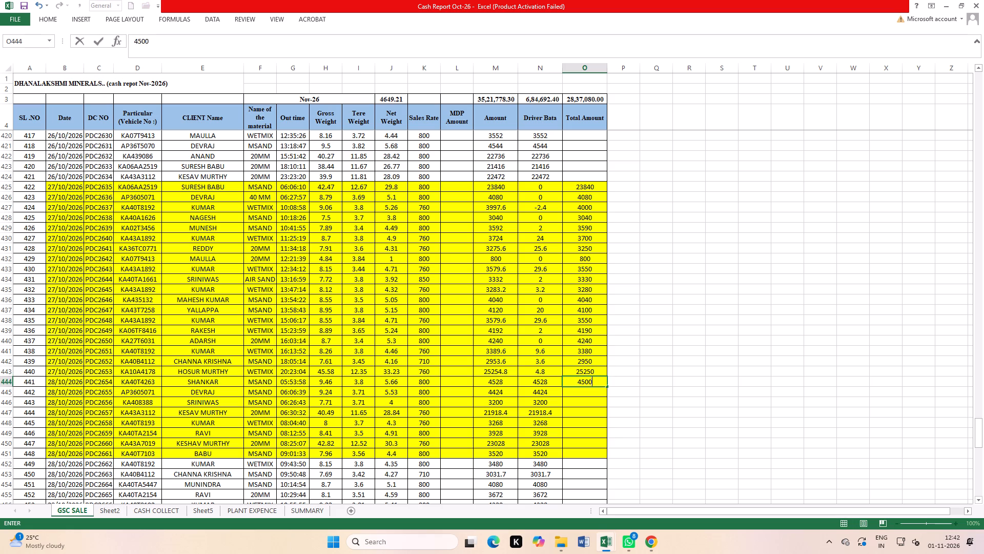
pyautogui.press('Return')
pyautogui.write('4400')
pyautogui.press('Return')
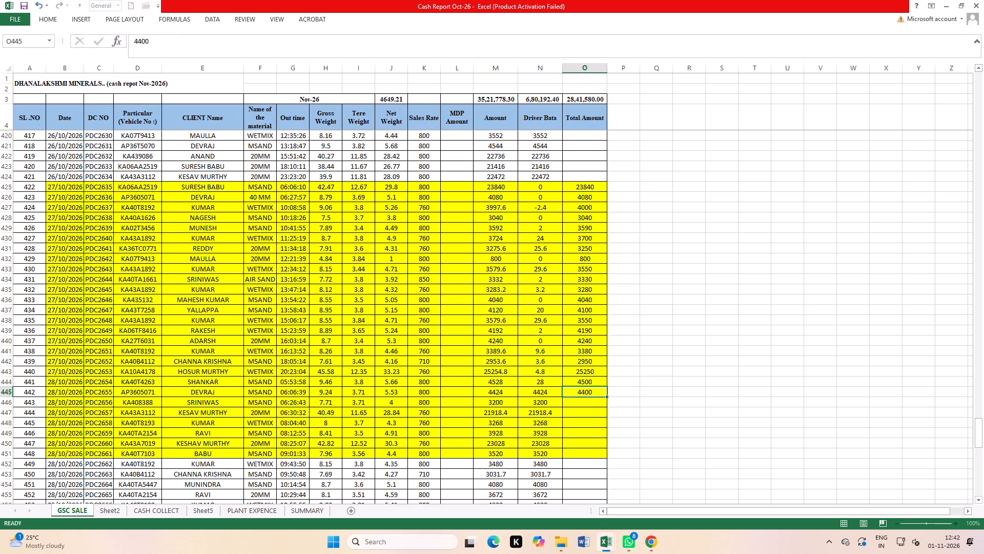
pyautogui.write('3200')
pyautogui.press('Return')
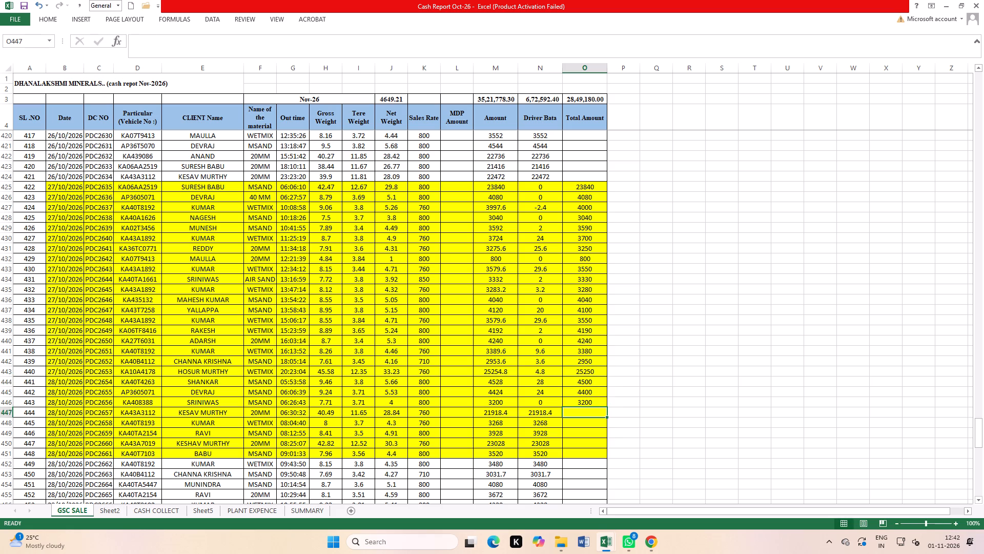
pyautogui.write('21900')
pyautogui.press('Return')
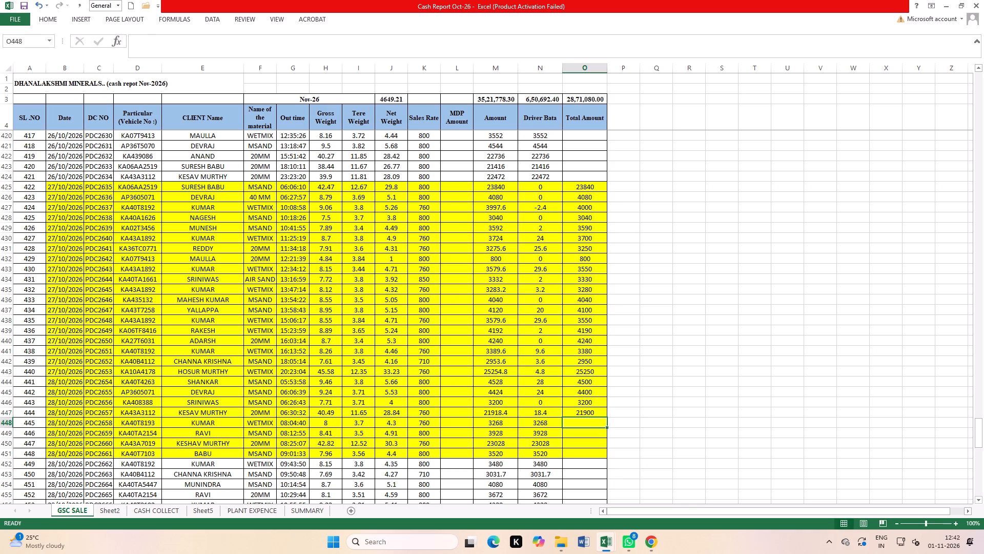
pyautogui.write('3250')
pyautogui.press('Return')
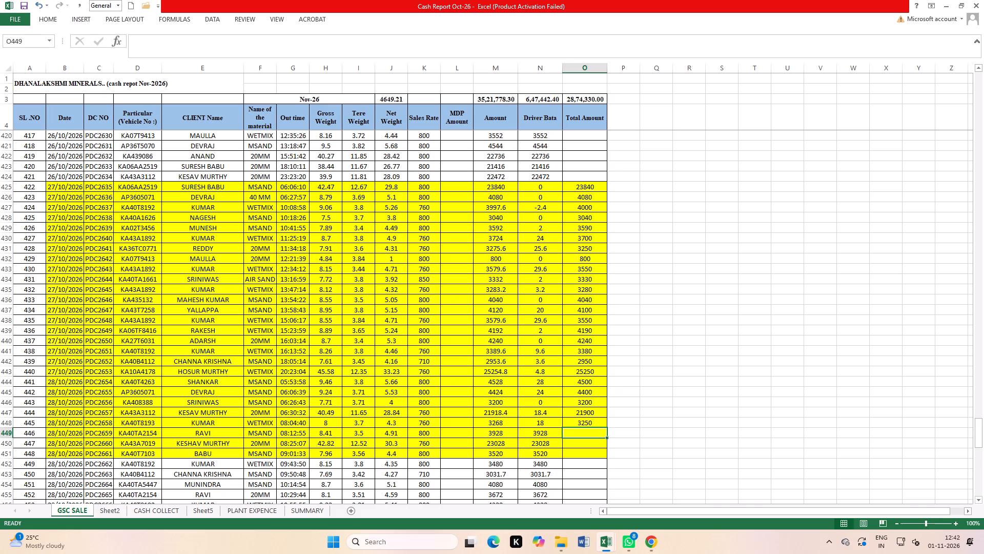
# Enter Total Amounts 3900, 23000 and 3500 for DC numbers PDC2659 to PDC2661.
pyautogui.write('3900')
pyautogui.press('Return')
pyautogui.write('23000')
pyautogui.press('Return')
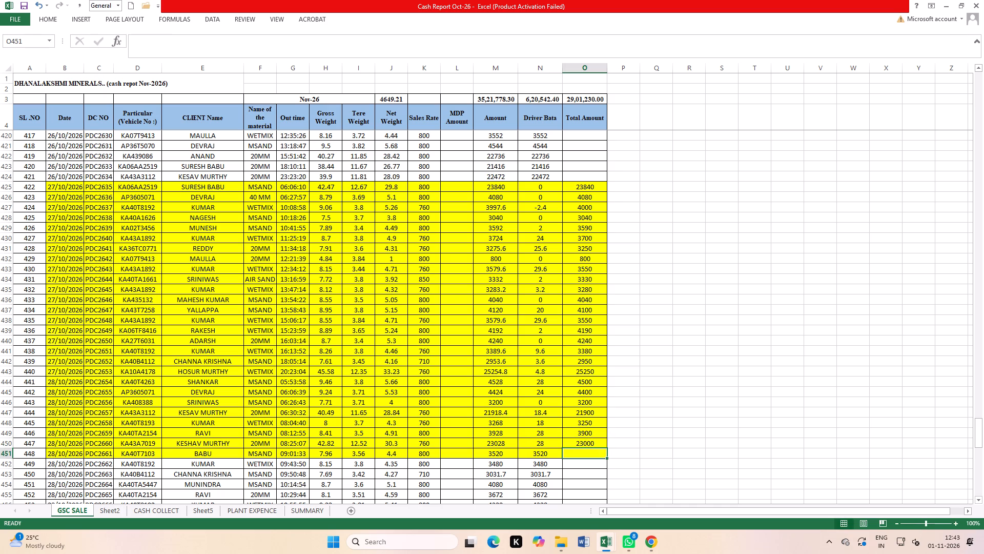
pyautogui.write('3500')
pyautogui.press('Return')
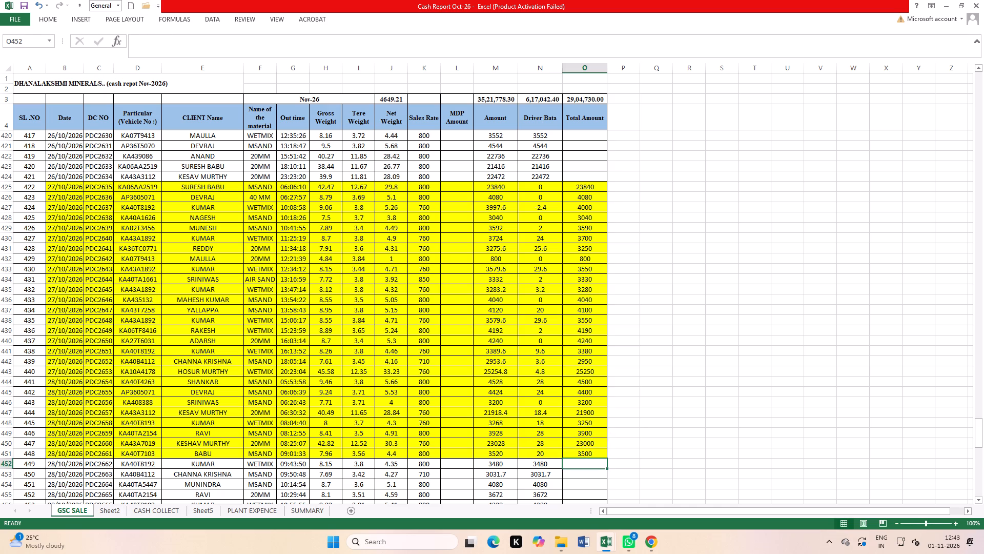
# Start entering 3480 as the Total Amount for PDC2662 and cut the entry back to 3.
pyautogui.write('3480')
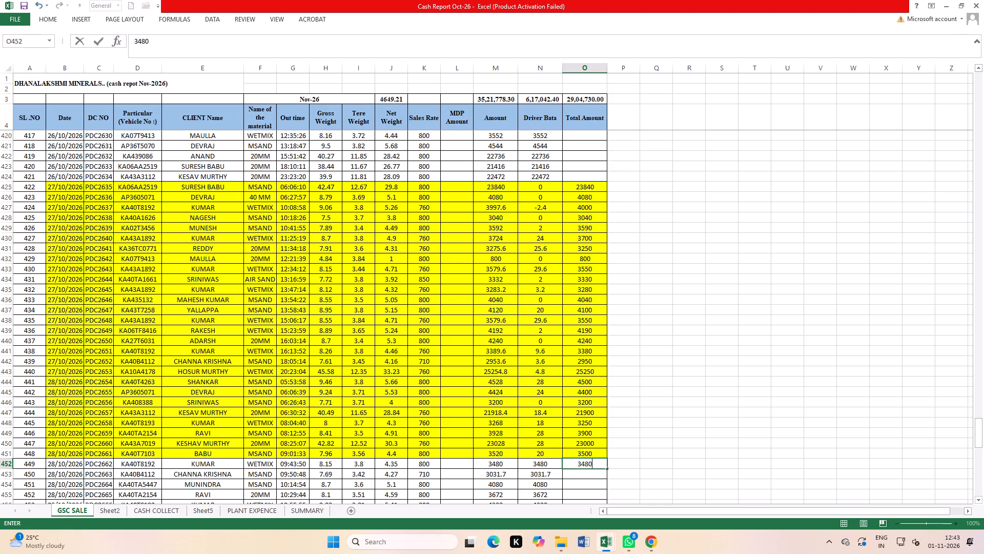
pyautogui.press('BackSpace')
pyautogui.press('BackSpace')
pyautogui.press('BackSpace')
# Remove the fill from the Date to Total Amount cells of rows PDC2635 to PDC2661 (B425:O451).
pyautogui.moveTo(61, 188); pyautogui.dragTo(594, 460)
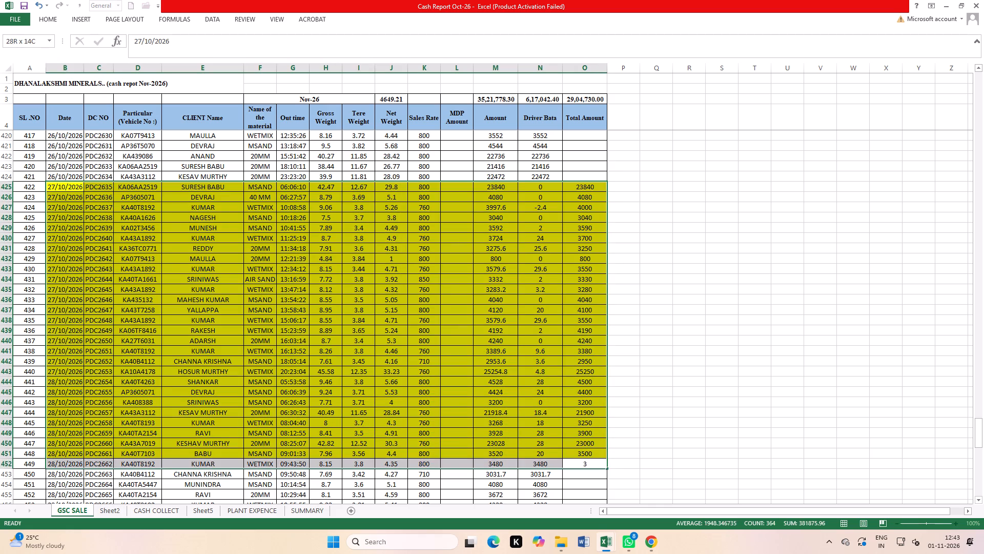
pyautogui.moveTo(594, 460); pyautogui.dragTo(595, 455)
pyautogui.click(53, 19)
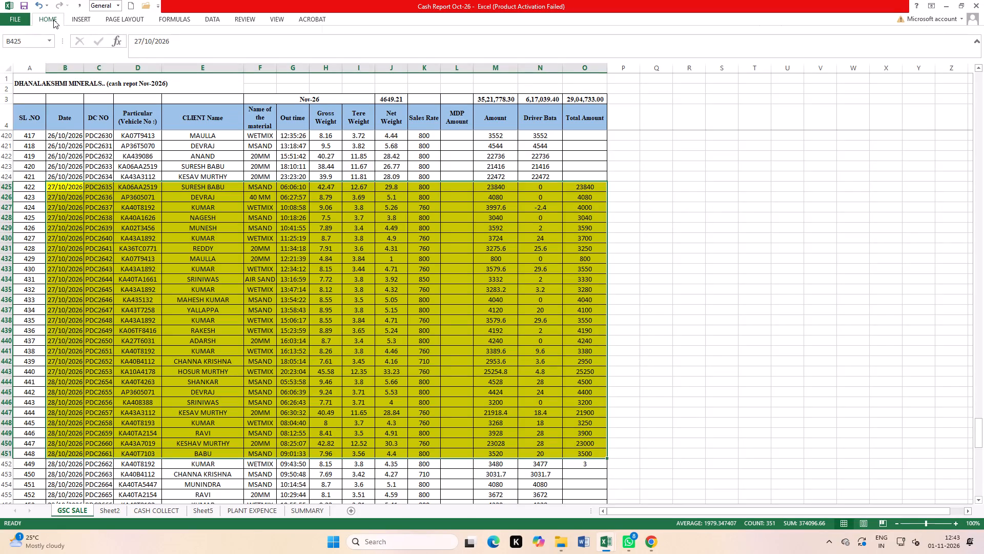
pyautogui.click(162, 52)
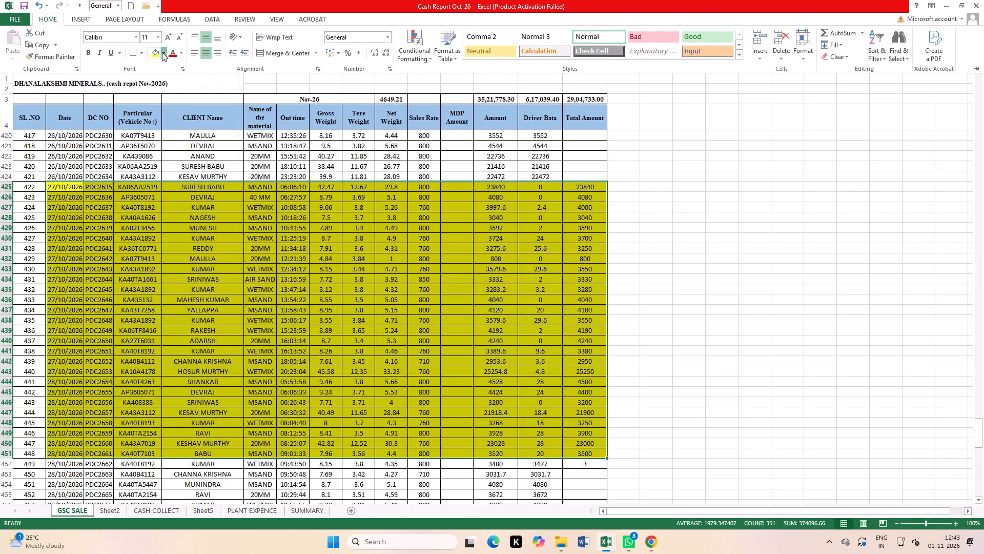
pyautogui.click(168, 141)
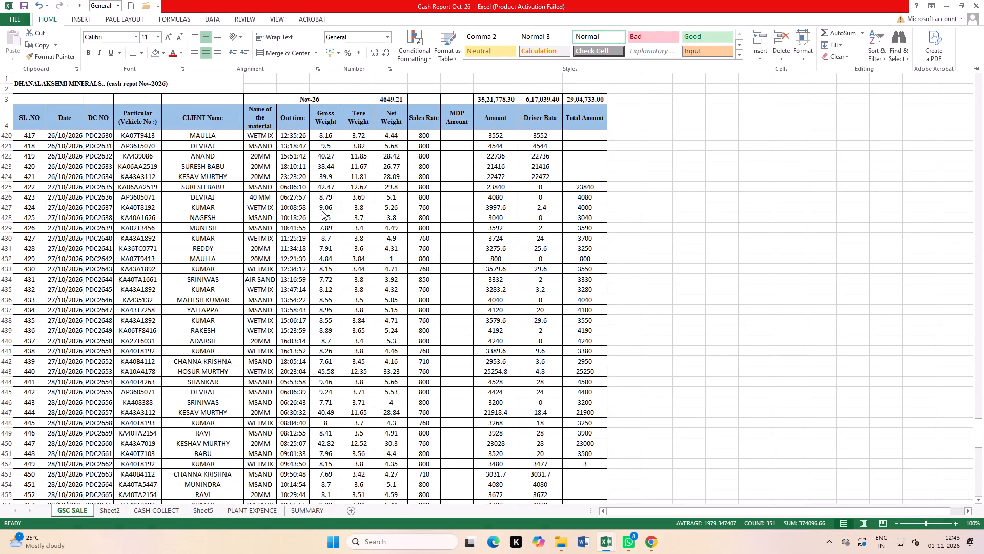
pyautogui.click(414, 224)
# Fill the Date to Total Amount cells of rows PDC2578 to PDC2634 (B368:O424) with yellow.
pyautogui.scroll(5, 383, 223)
pyautogui.click(564, 190)
pyautogui.scroll(6, 392, 238)
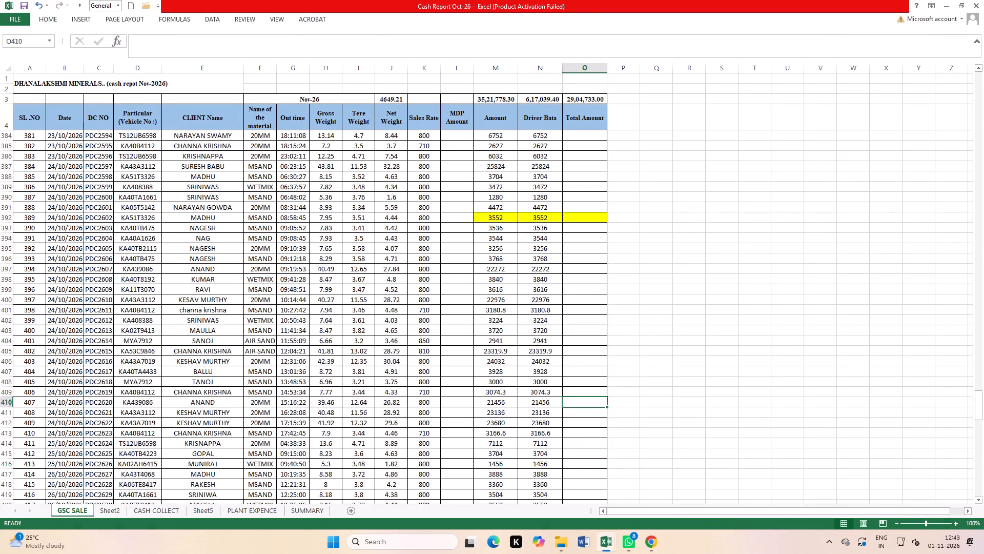
pyautogui.scroll(11, 388, 240)
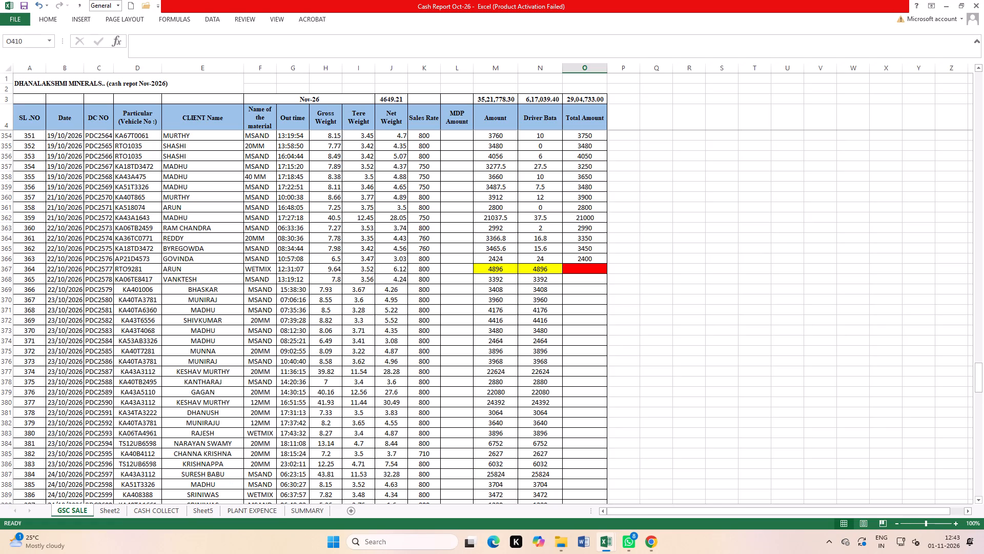
pyautogui.moveTo(58, 281); pyautogui.dragTo(557, 526)
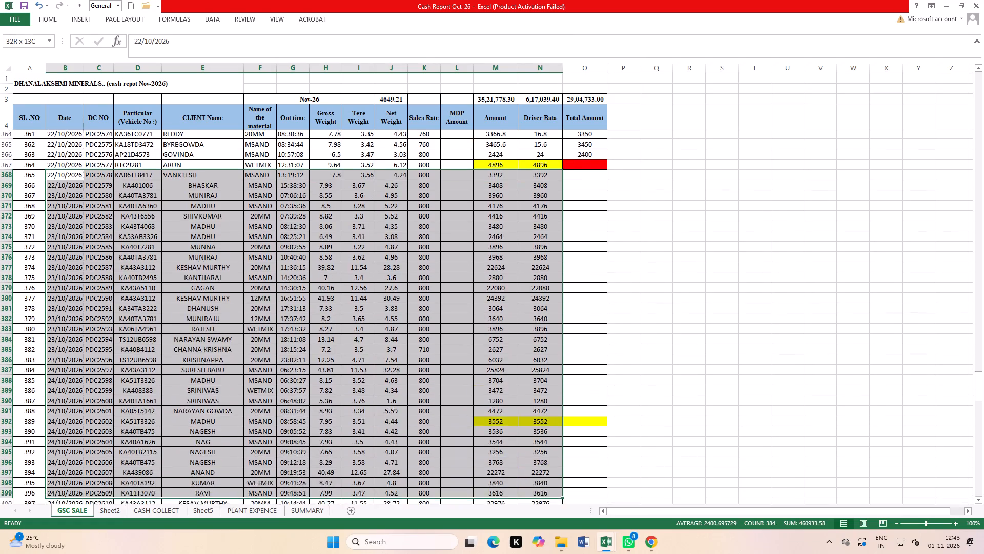
pyautogui.moveTo(557, 526); pyautogui.dragTo(595, 464)
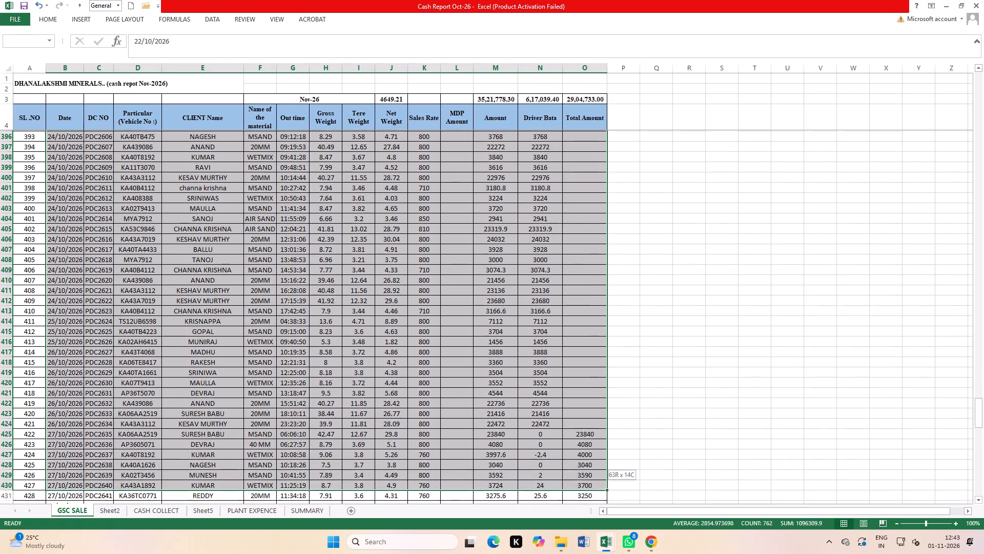
pyautogui.moveTo(595, 464); pyautogui.dragTo(596, 426)
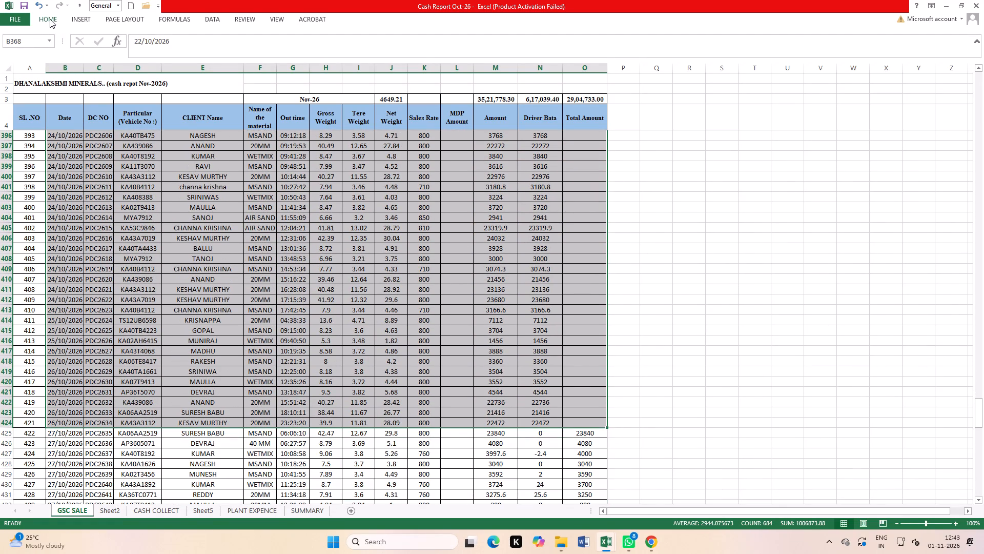
pyautogui.click(50, 19)
pyautogui.click(163, 54)
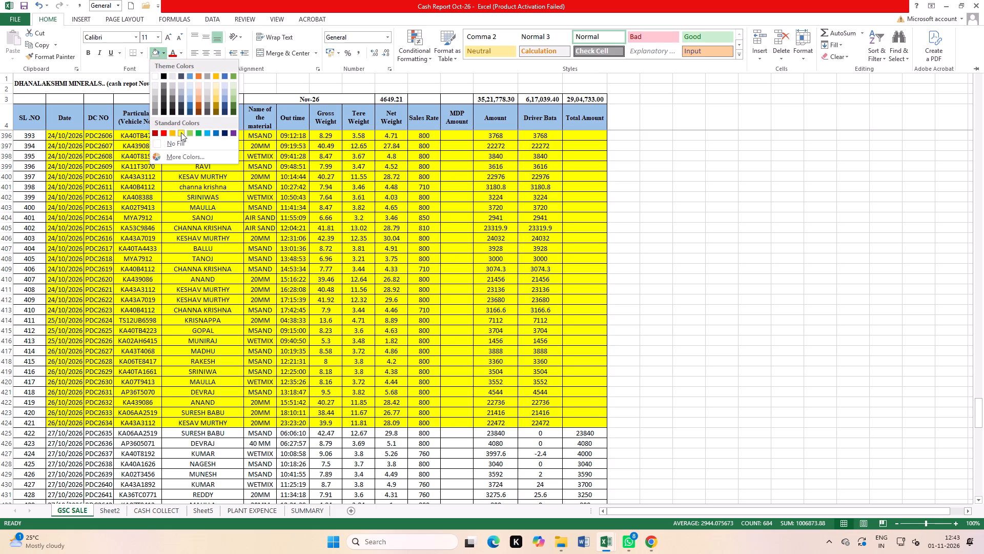
pyautogui.click(181, 132)
# Fill the Date to Total Amount cells of rows PDC2662 to PDC2696 (B452:O486) with yellow.
pyautogui.scroll(-17, 352, 275)
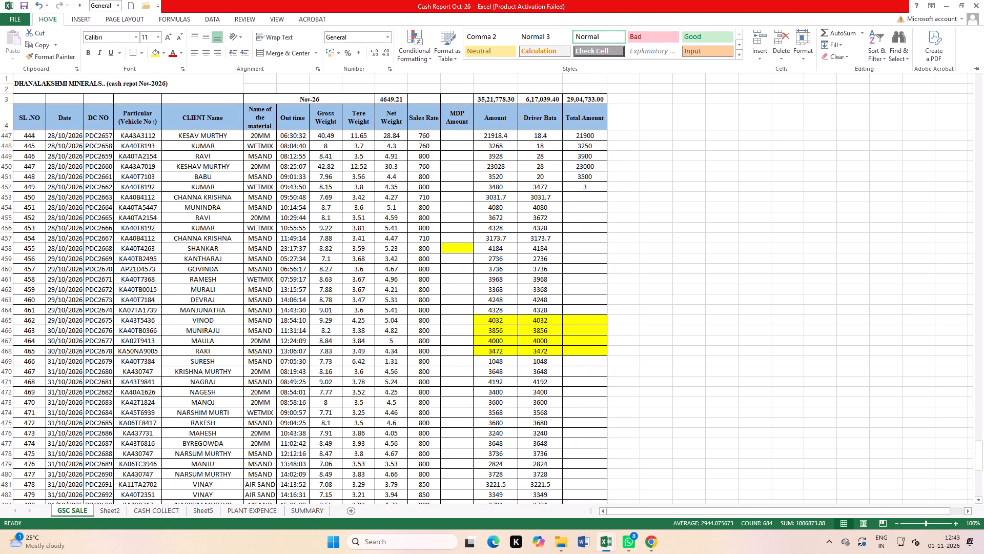
pyautogui.moveTo(56, 177); pyautogui.dragTo(235, 221)
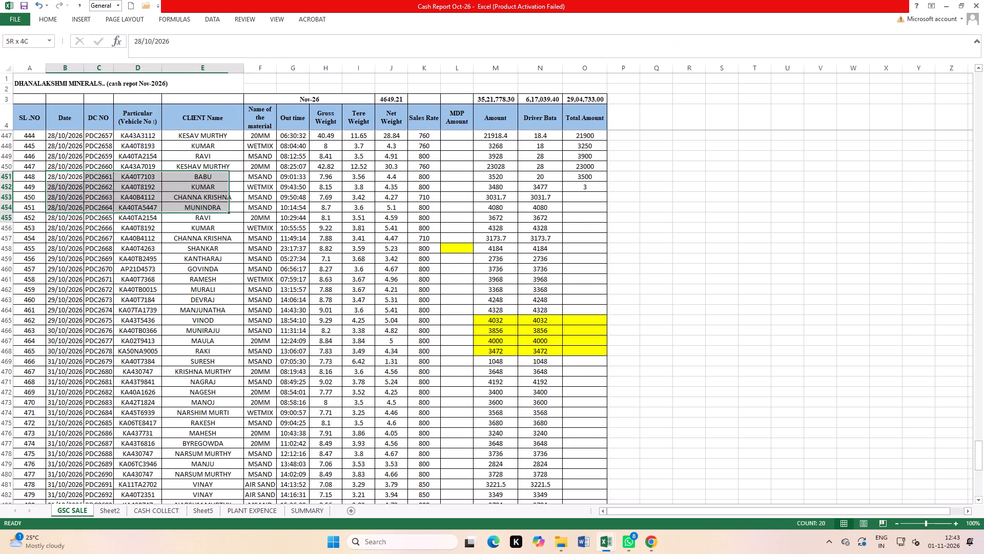
pyautogui.moveTo(235, 221); pyautogui.dragTo(571, 328)
pyautogui.click(512, 278)
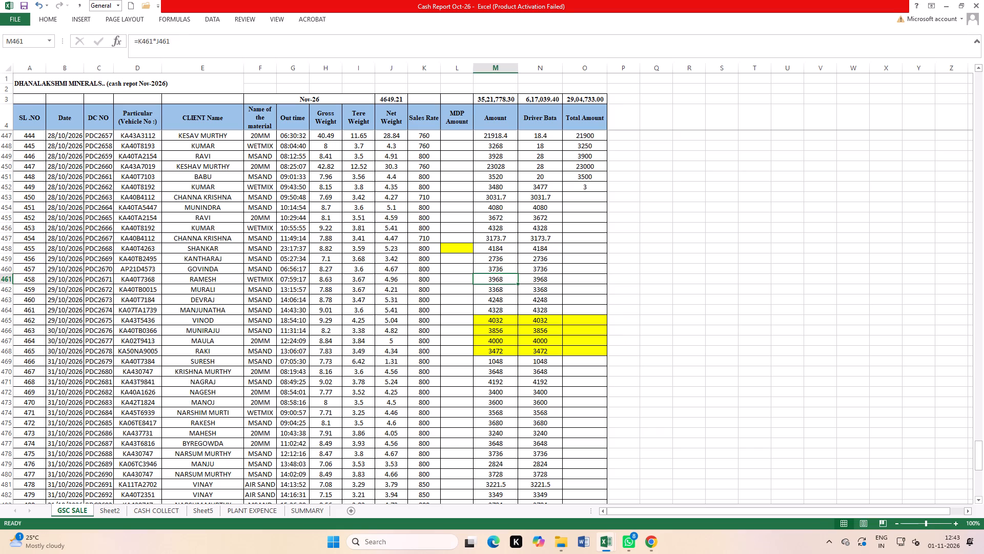
pyautogui.moveTo(56, 188); pyautogui.dragTo(569, 518)
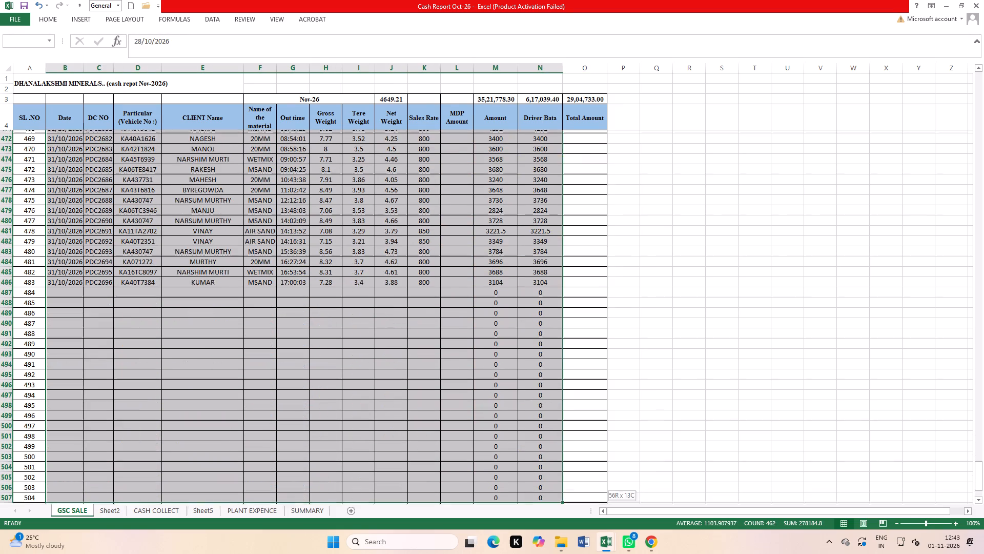
pyautogui.moveTo(569, 518); pyautogui.dragTo(584, 267)
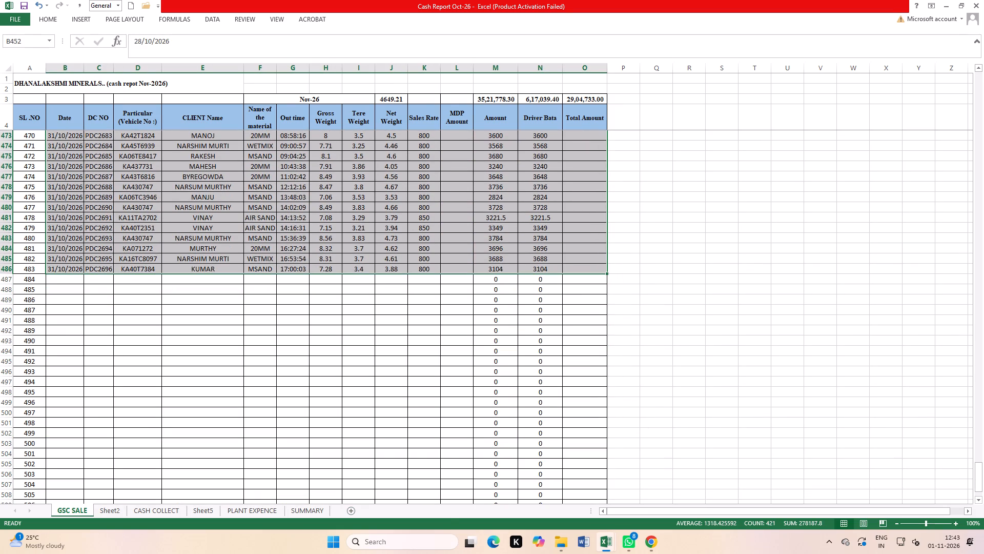
pyautogui.click(39, 18)
pyautogui.click(157, 53)
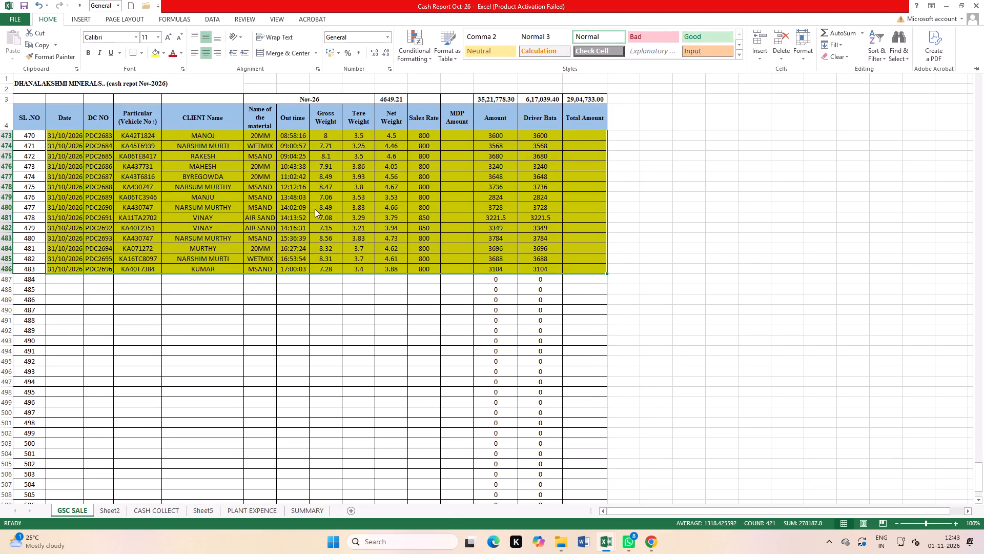
pyautogui.scroll(12, 367, 248)
pyautogui.scroll(-4, 376, 260)
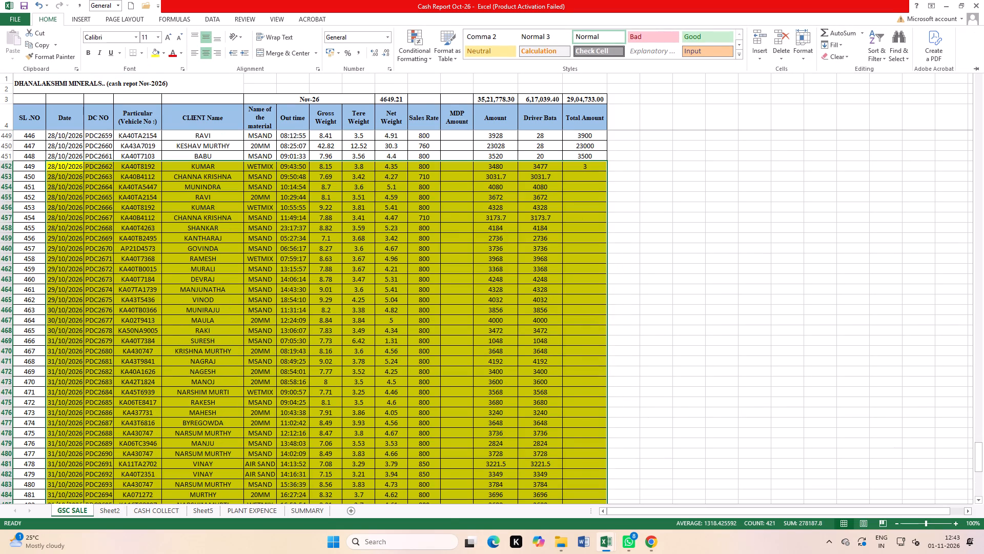
pyautogui.click(464, 252)
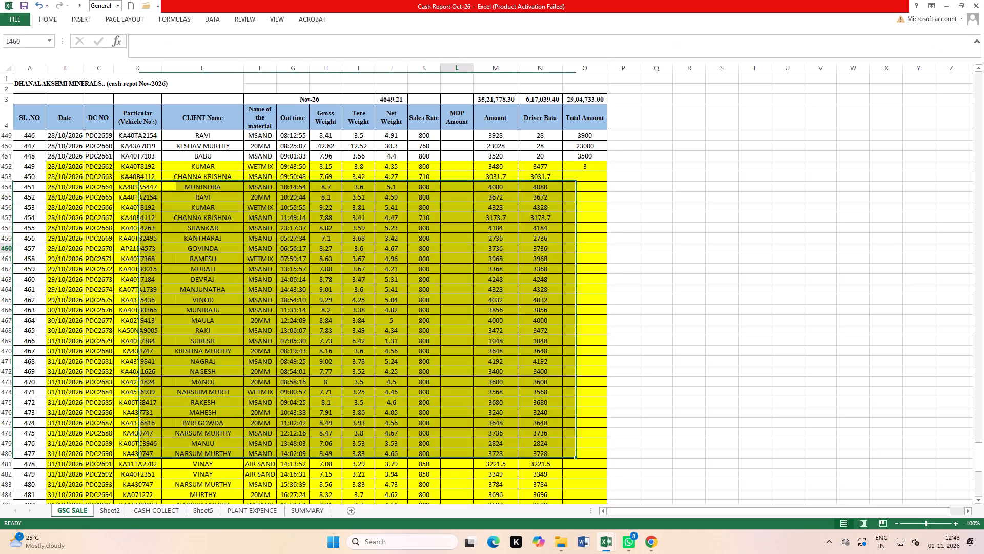
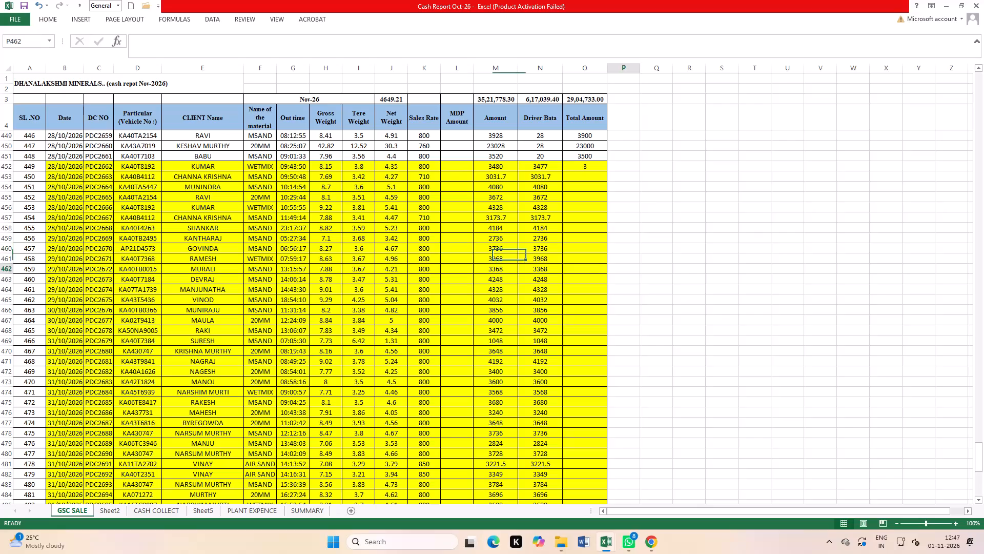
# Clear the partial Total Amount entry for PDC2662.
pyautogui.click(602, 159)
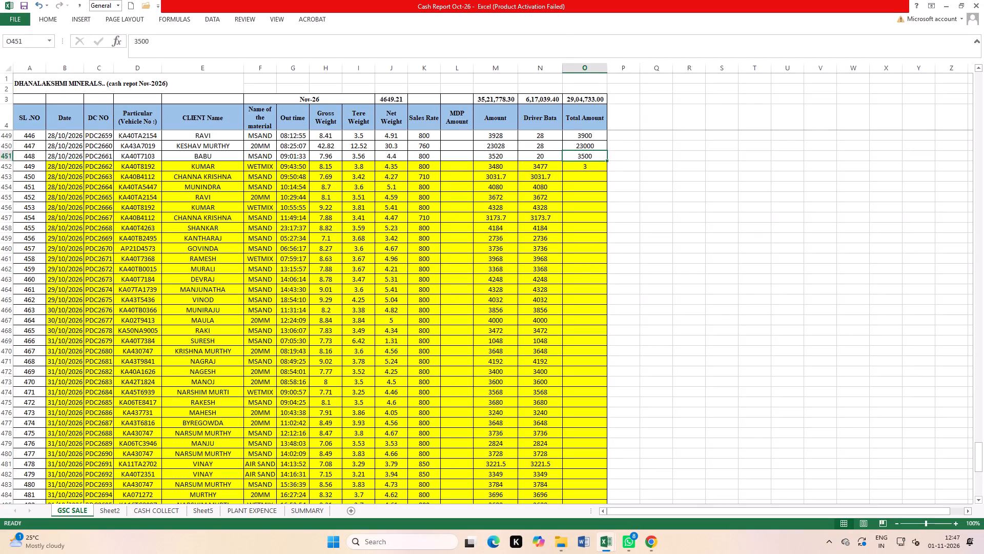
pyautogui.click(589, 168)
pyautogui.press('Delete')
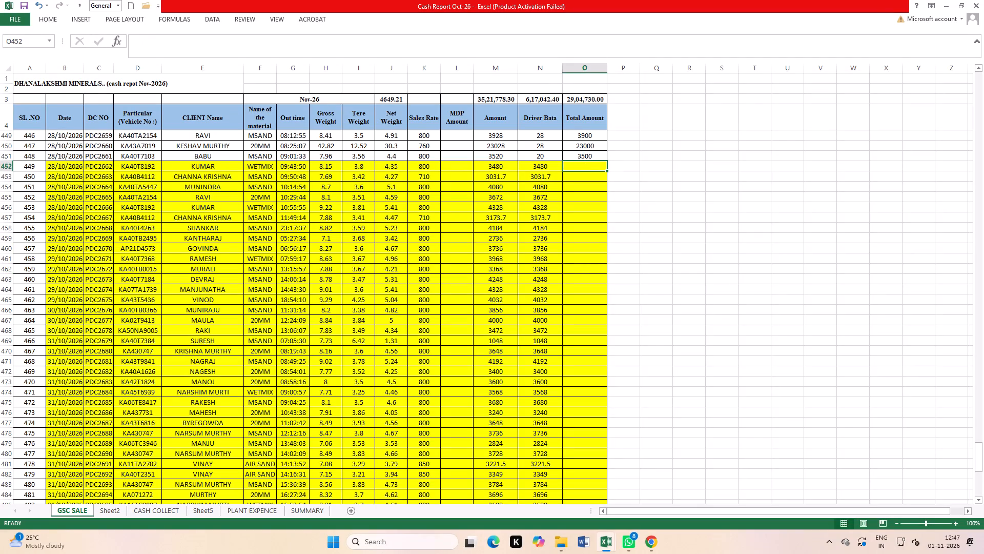
# Set the Sales Rate for PDC2662 to 760.
pyautogui.scroll(-14, 650, 378)
pyautogui.scroll(10, 534, 355)
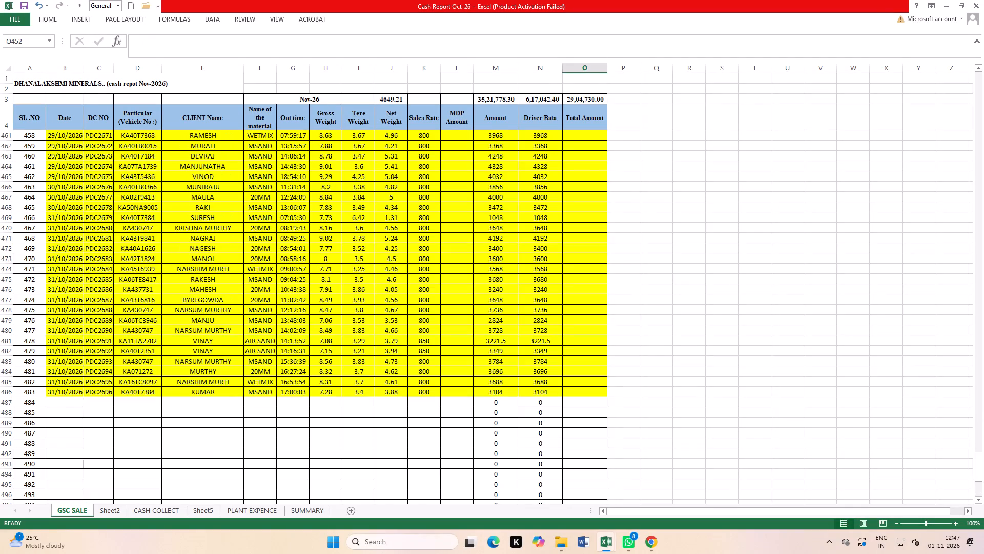
pyautogui.scroll(4, 376, 265)
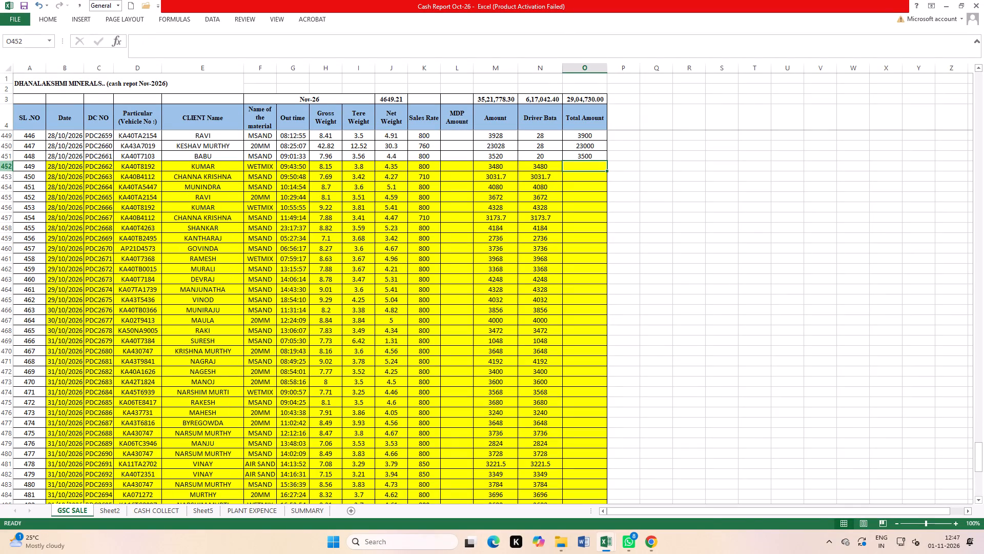
pyautogui.click(0, 168)
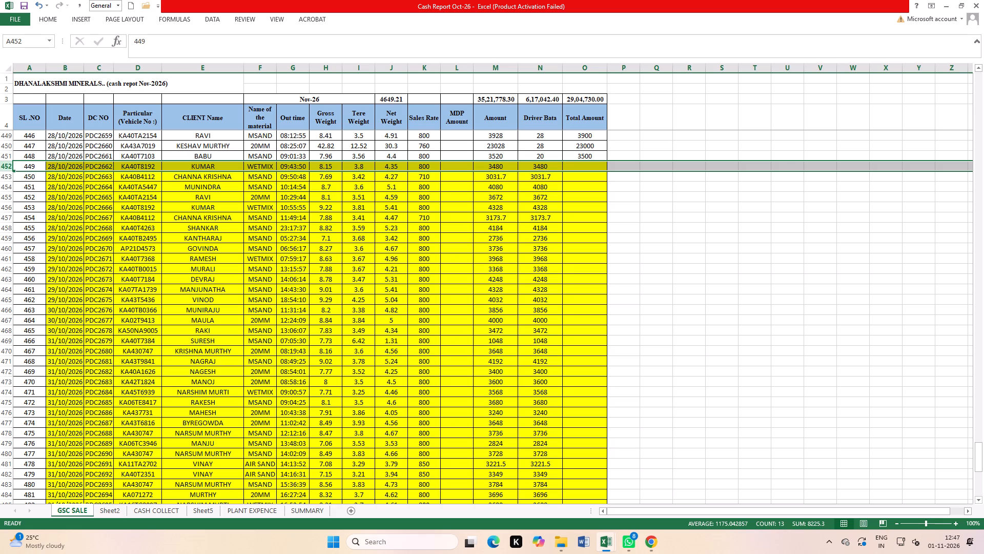
pyautogui.click(431, 168)
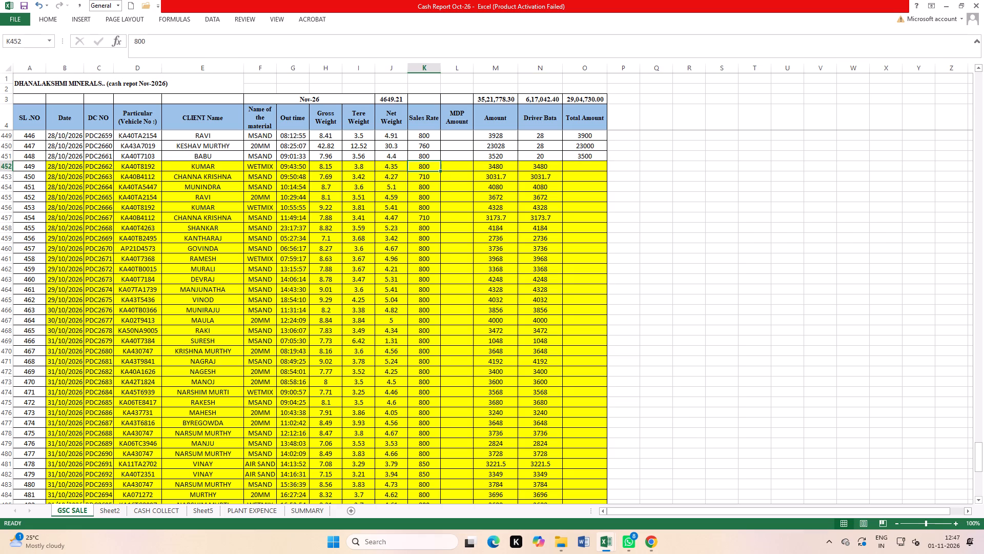
pyautogui.press('7')
pyautogui.write('60')
pyautogui.press('Return')
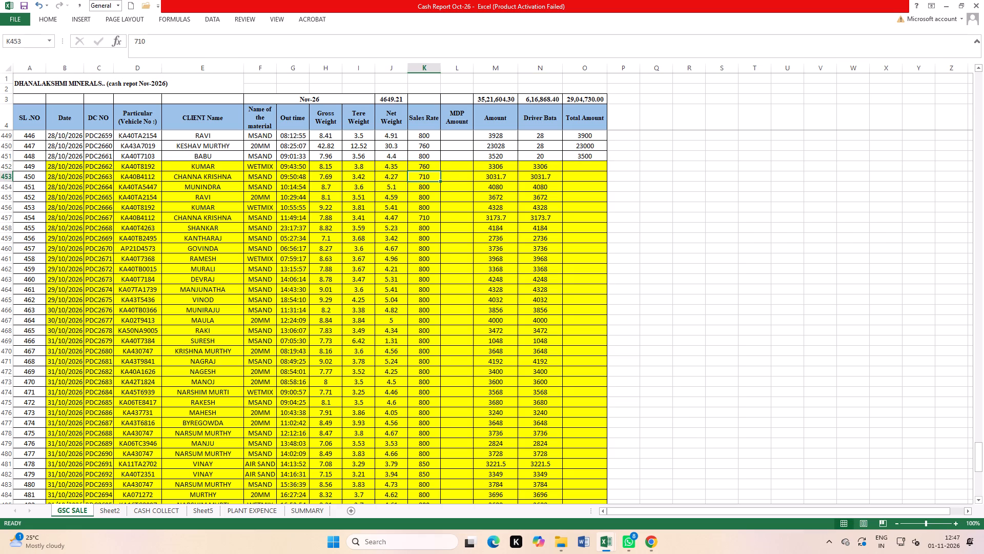
# Enter Total Amounts of 3300 for PDC2662 and 3030 for PDC2663.
pyautogui.scroll(1, 817, 442)
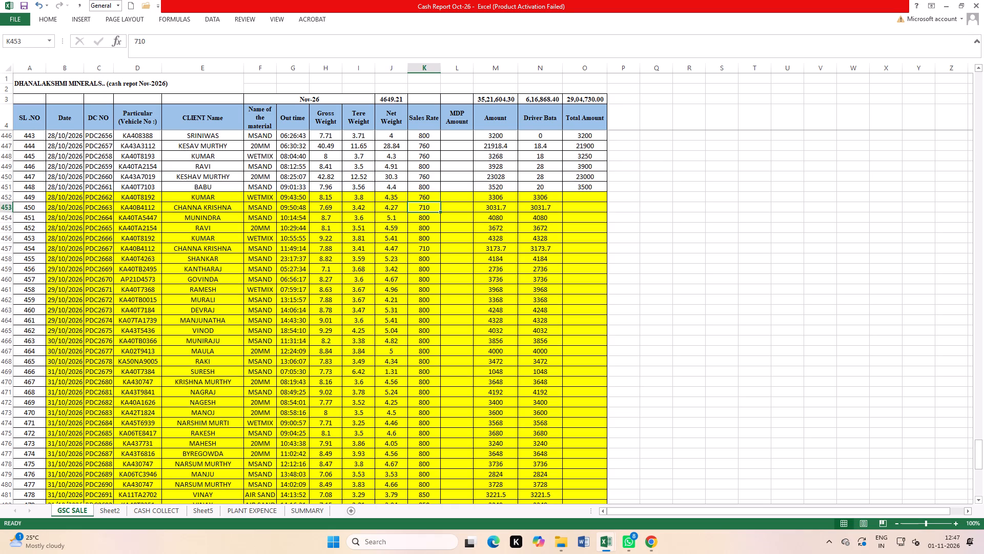
pyautogui.click(579, 238)
pyautogui.click(578, 195)
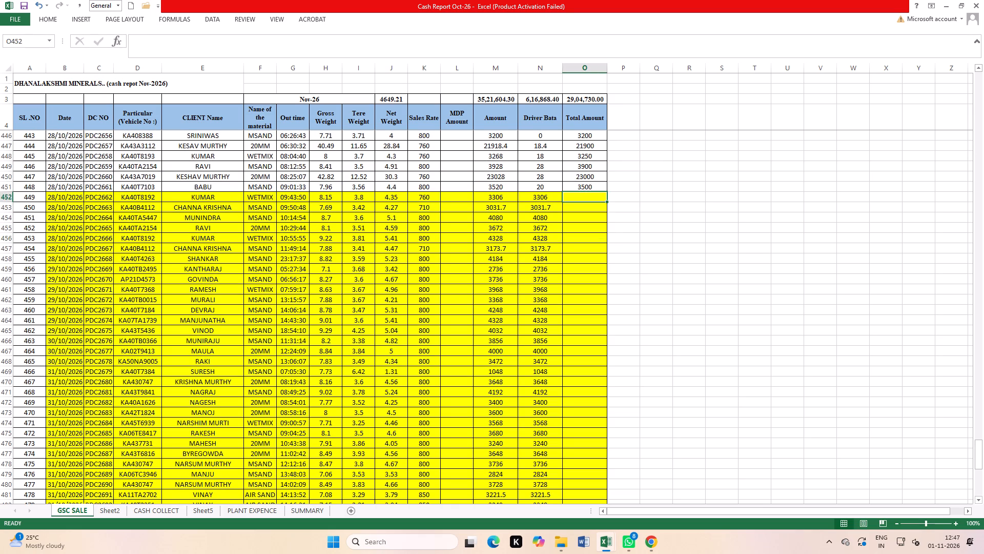
pyautogui.write('3300')
pyautogui.press('Return')
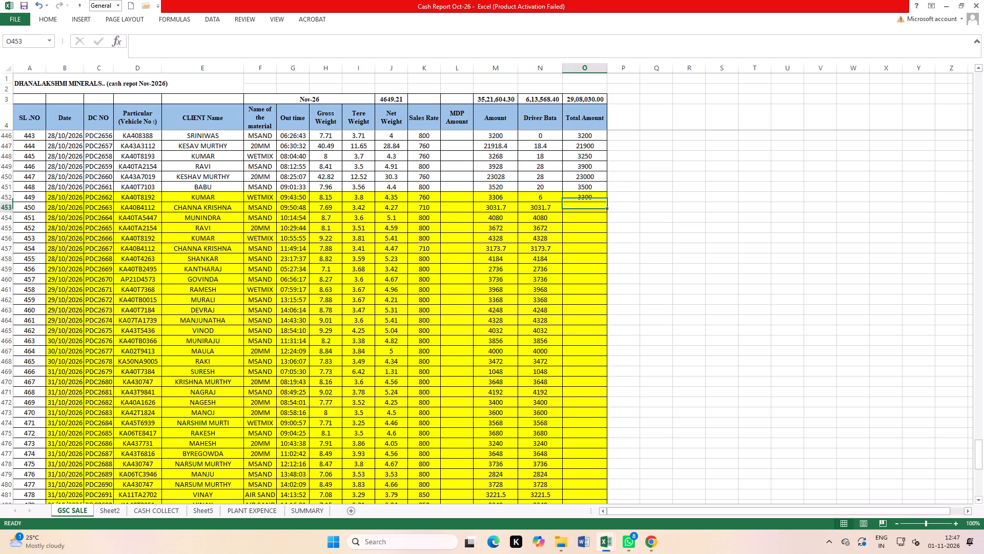
pyautogui.write('3030')
pyautogui.press('Return')
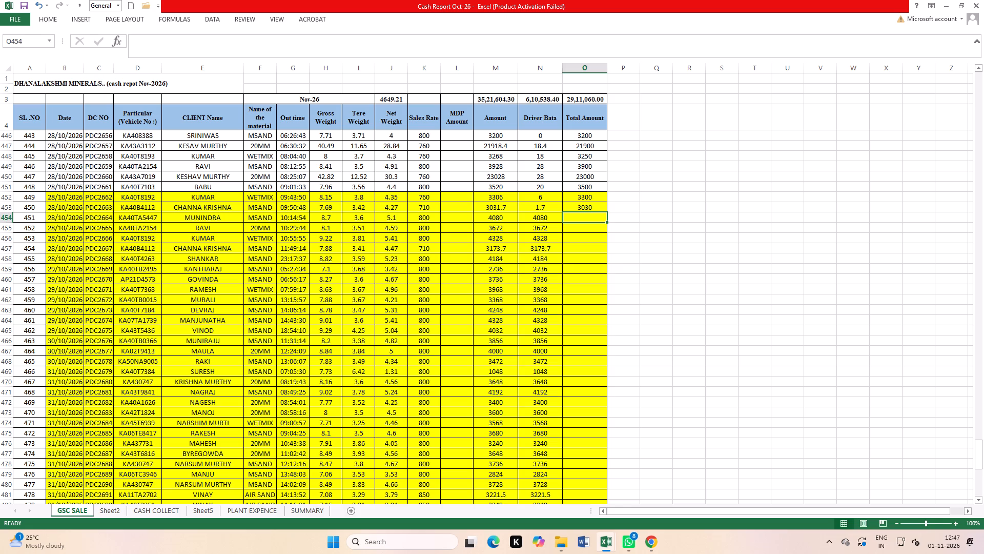
# Turn on filters for the column headings in row 4.
pyautogui.scroll(-8, 459, 228)
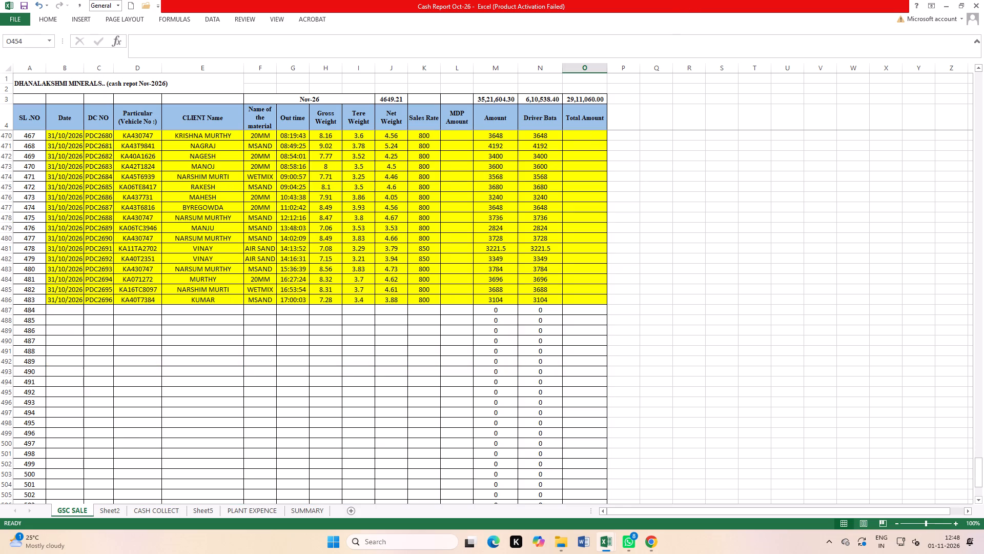
pyautogui.scroll(2, 425, 316)
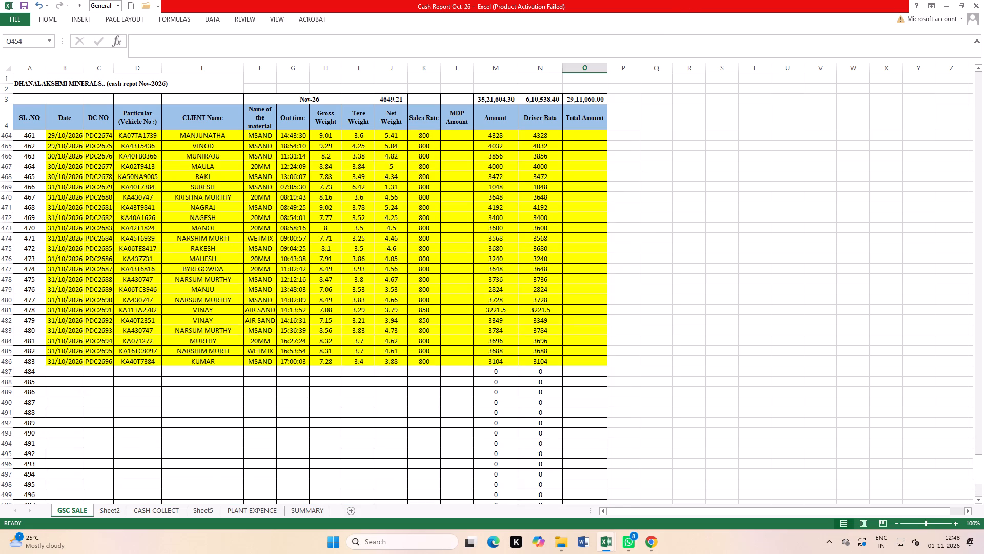
pyautogui.scroll(4, 216, 253)
pyautogui.click(0, 114)
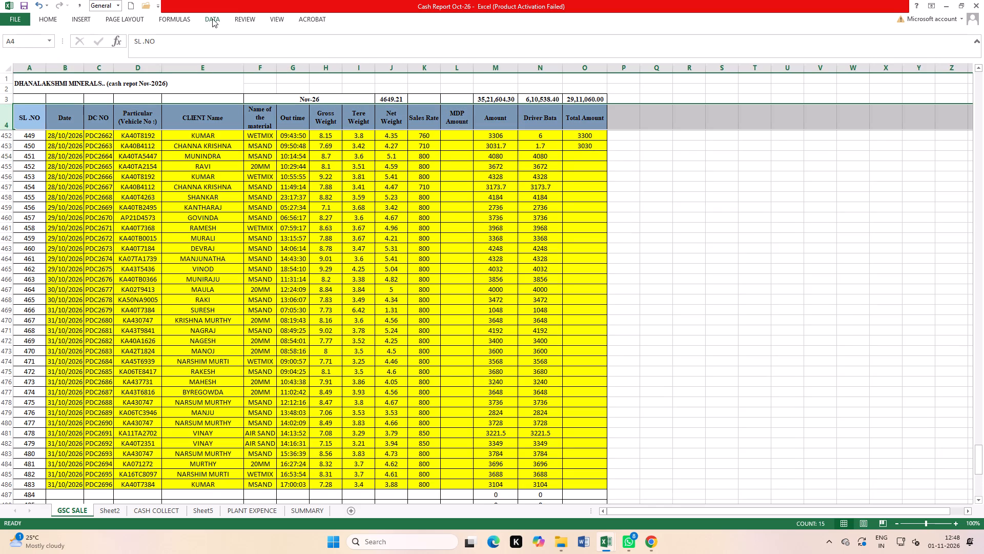
pyautogui.click(212, 18)
pyautogui.click(267, 45)
pyautogui.click(257, 212)
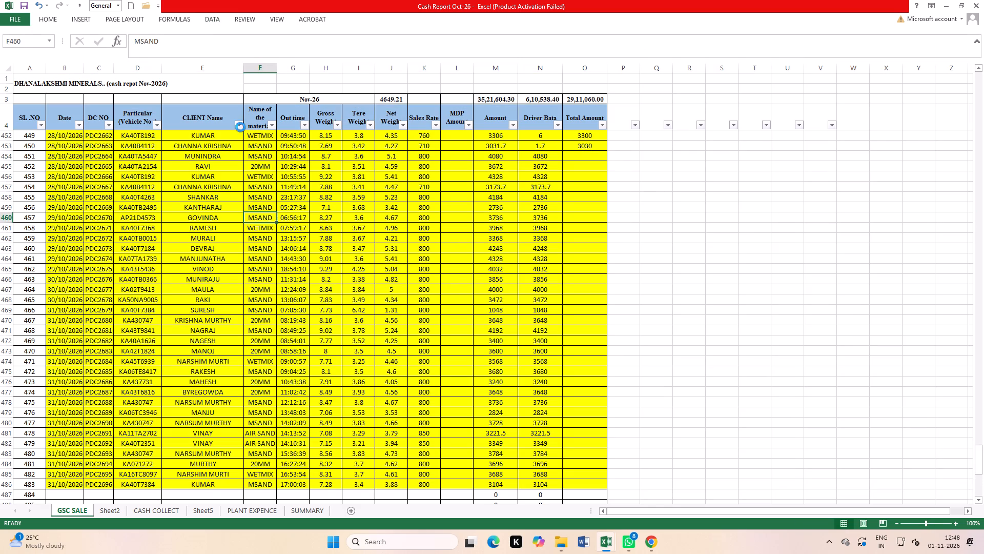
# Filter the CLIENT Name column to show only the client of PDC2663.
pyautogui.click(240, 127)
pyautogui.click(161, 227)
pyautogui.scroll(-3, 155, 287)
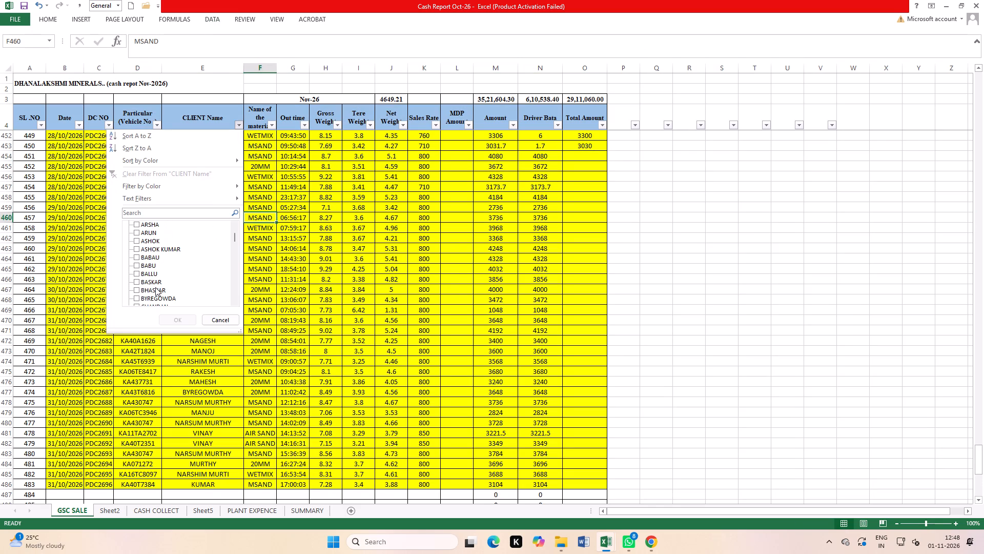
pyautogui.scroll(-4, 155, 286)
pyautogui.scroll(2, 156, 285)
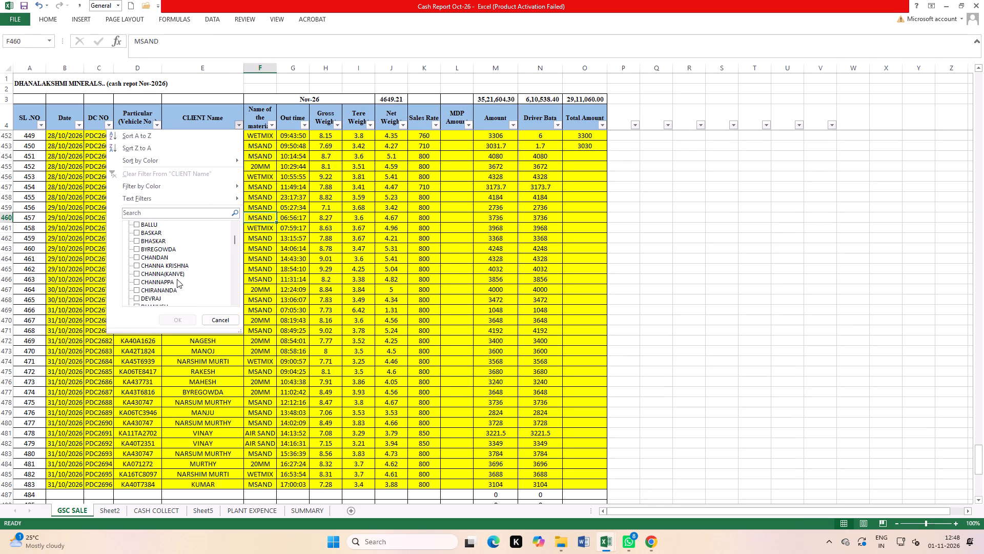
pyautogui.click(177, 266)
pyautogui.click(178, 318)
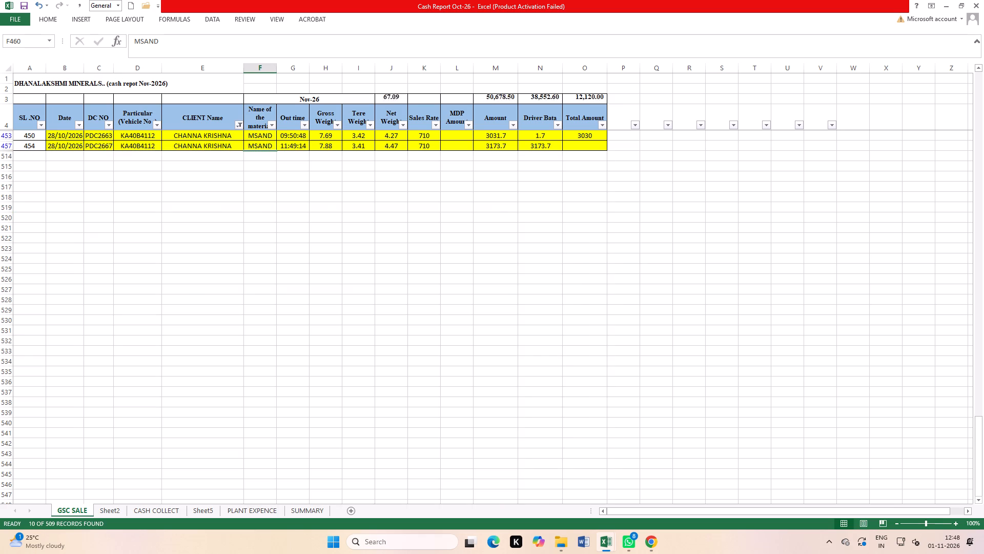
# Filter the Date column to show only 27/10/2026 and 28/10/2026.
pyautogui.scroll(15, 86, 133)
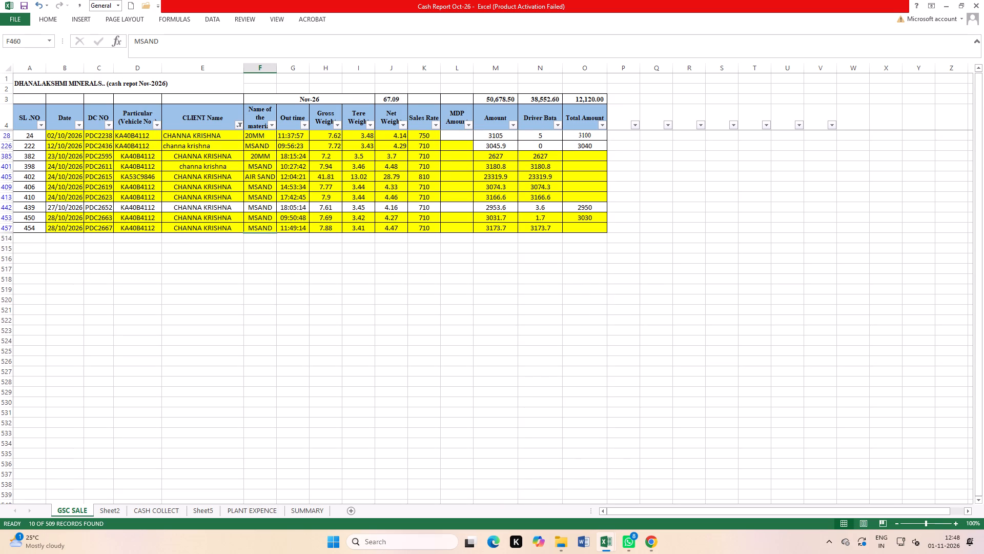
pyautogui.click(78, 126)
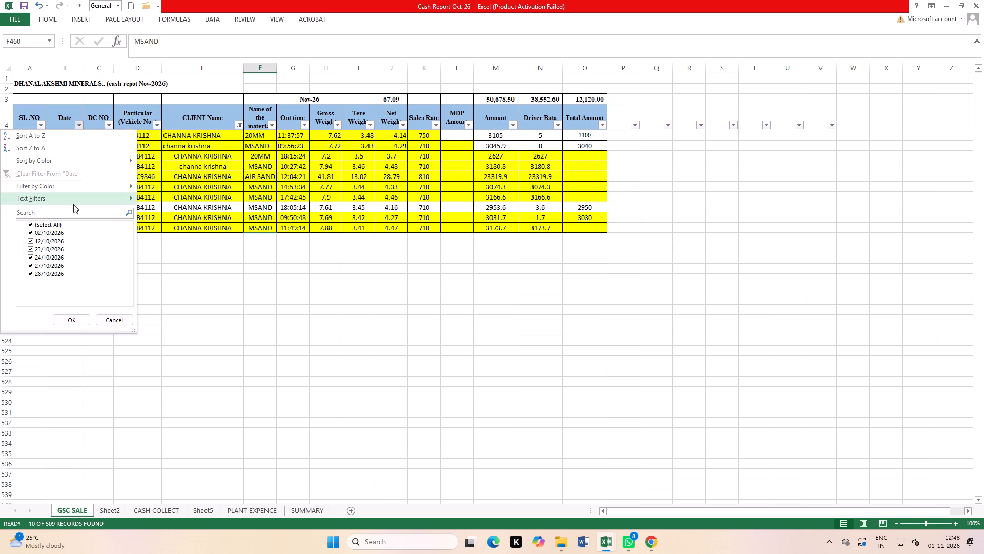
pyautogui.click(50, 227)
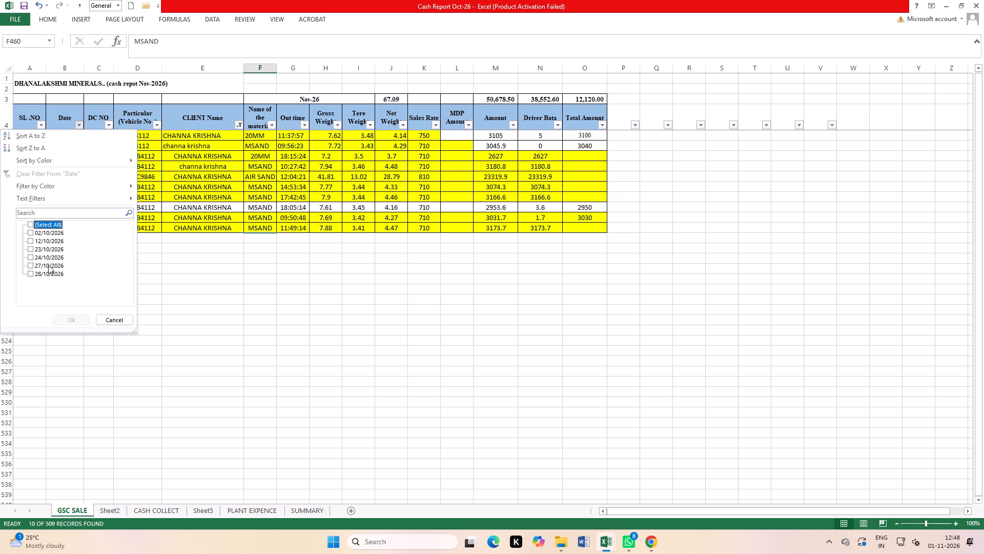
pyautogui.click(48, 265)
pyautogui.click(52, 274)
pyautogui.click(76, 316)
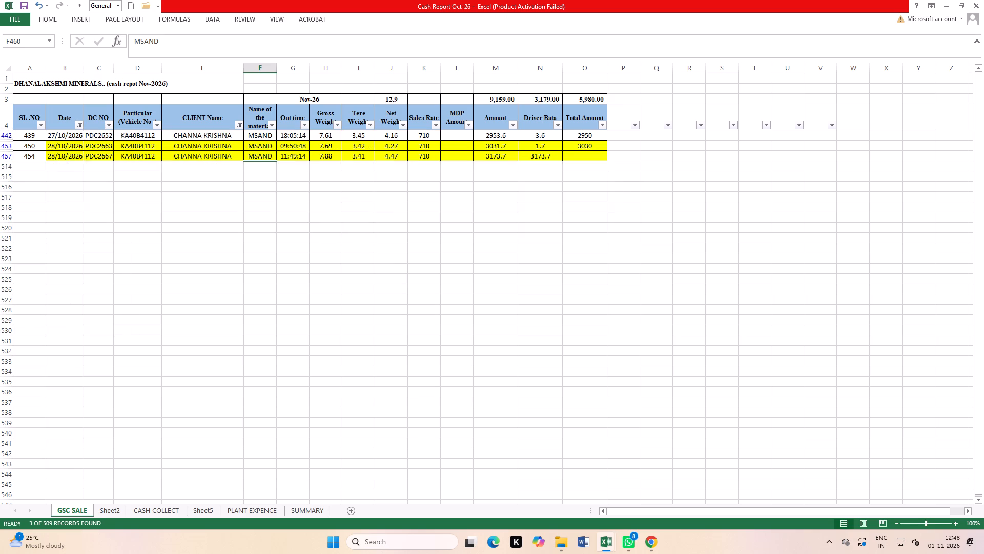
# Enter 3150 as the Total Amount for PDC2667.
pyautogui.scroll(3, 421, 299)
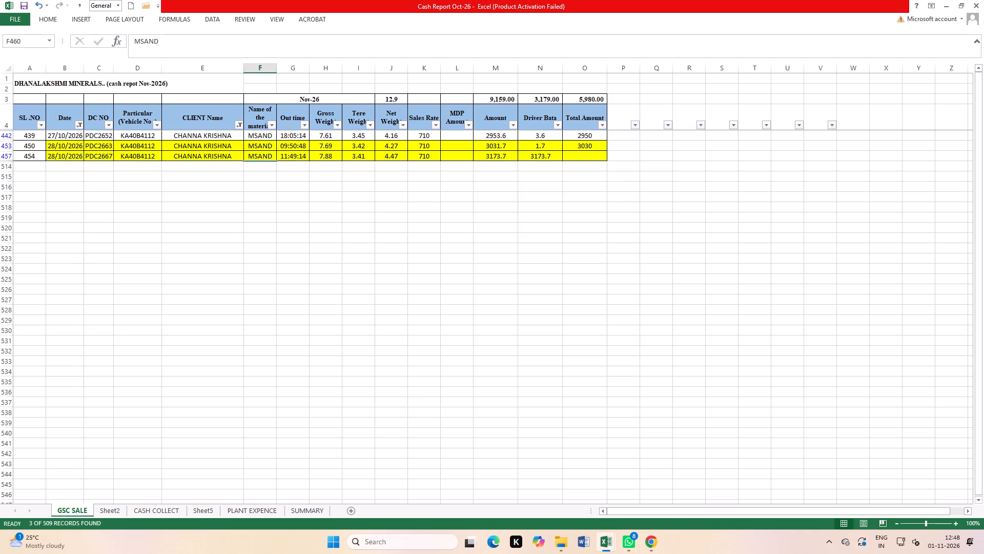
pyautogui.click(572, 156)
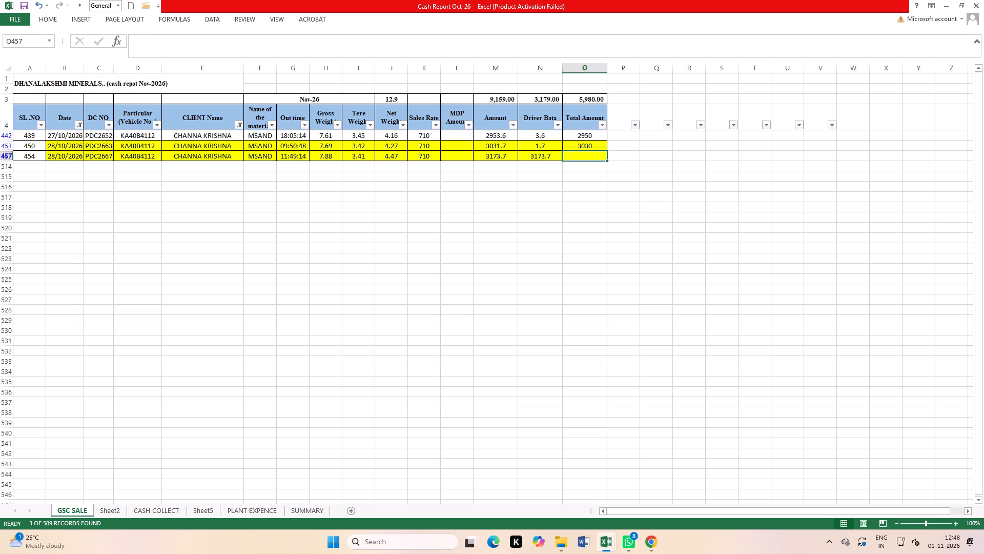
pyautogui.write('3150')
pyautogui.press('Return')
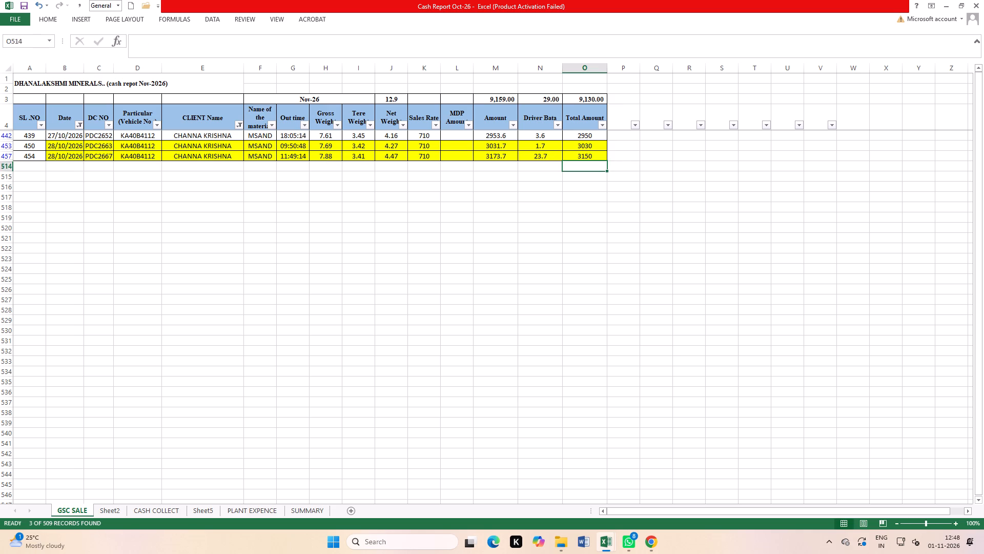
# Sum the filtered Total Amounts, note 13300 in Q520 and 9130 in Q521, and check the sum of the two noted figures.
pyautogui.moveTo(587, 135); pyautogui.dragTo(590, 156)
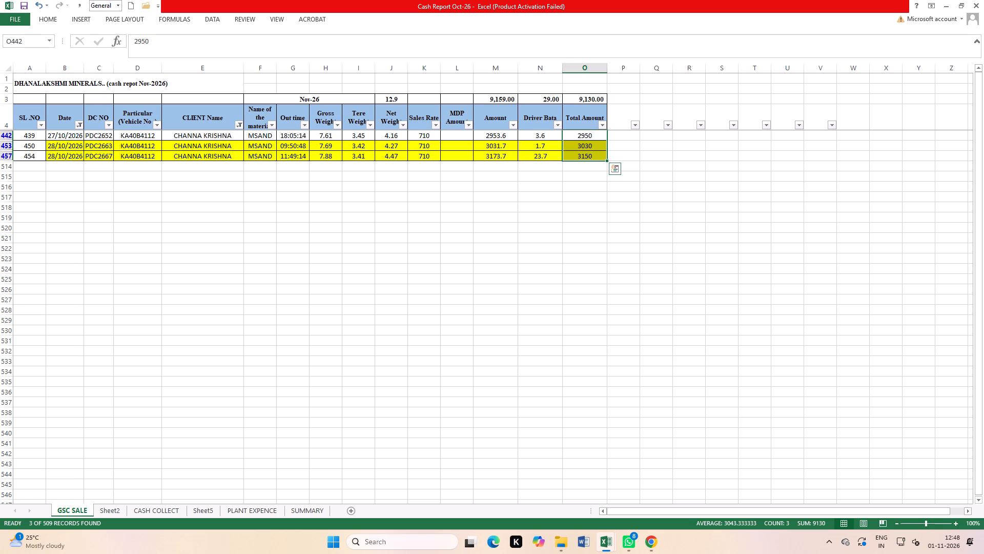
pyautogui.click(662, 229)
pyautogui.write('13300')
pyautogui.press('Return')
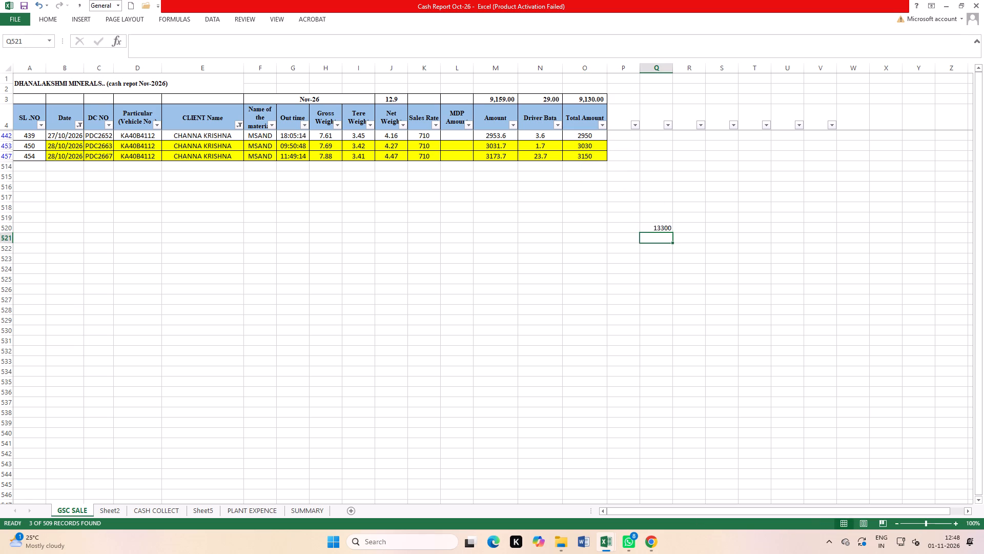
pyautogui.moveTo(588, 137); pyautogui.dragTo(588, 159)
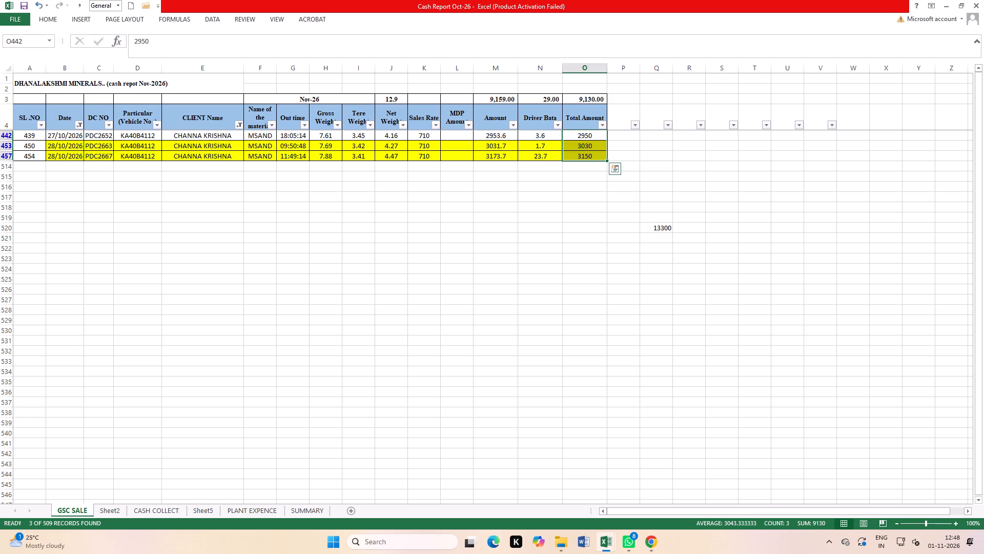
pyautogui.click(664, 238)
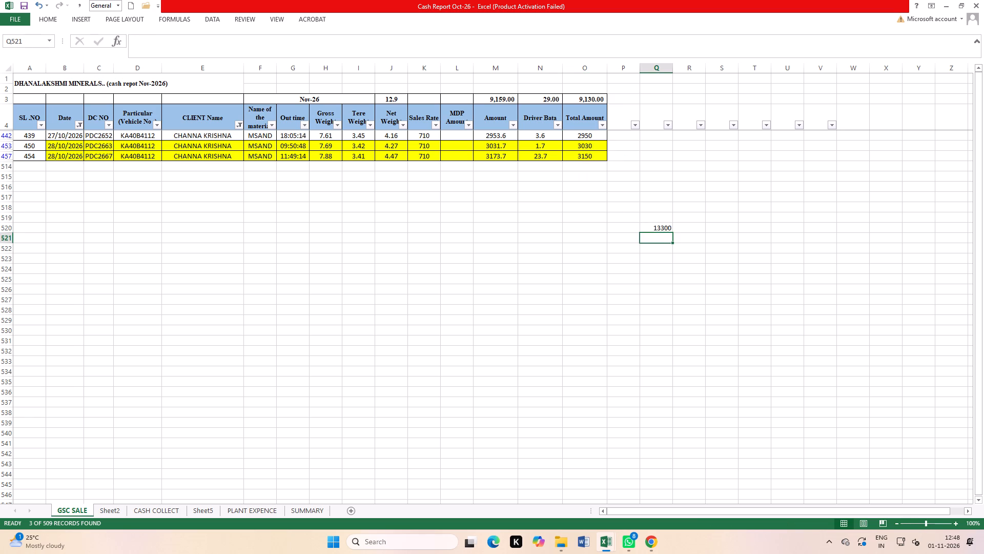
pyautogui.write('9130')
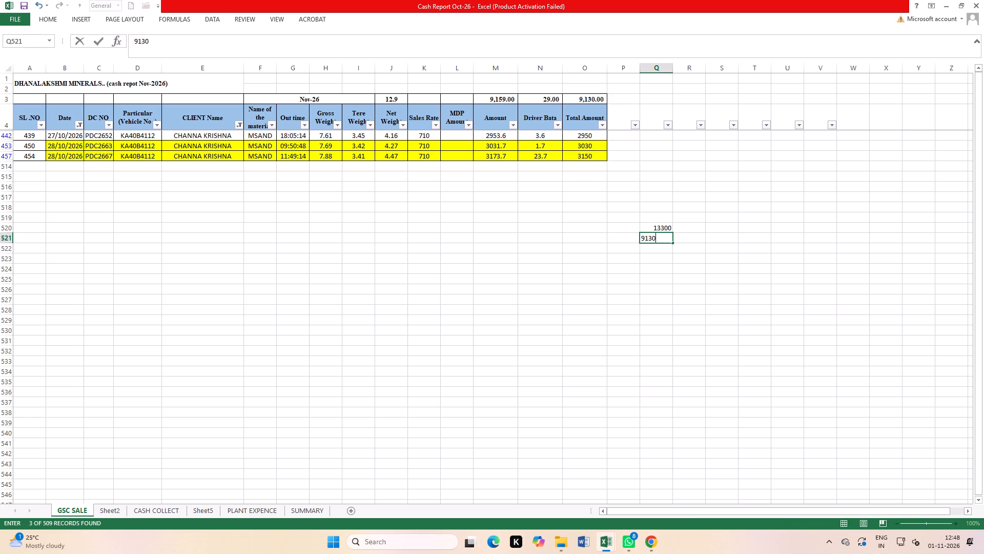
pyautogui.press('Return')
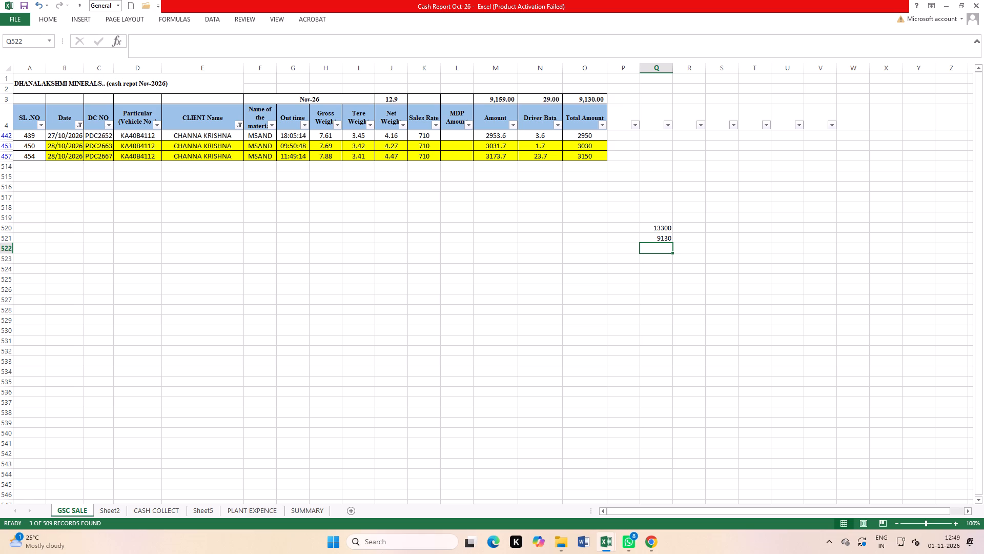
pyautogui.moveTo(654, 226); pyautogui.dragTo(661, 242)
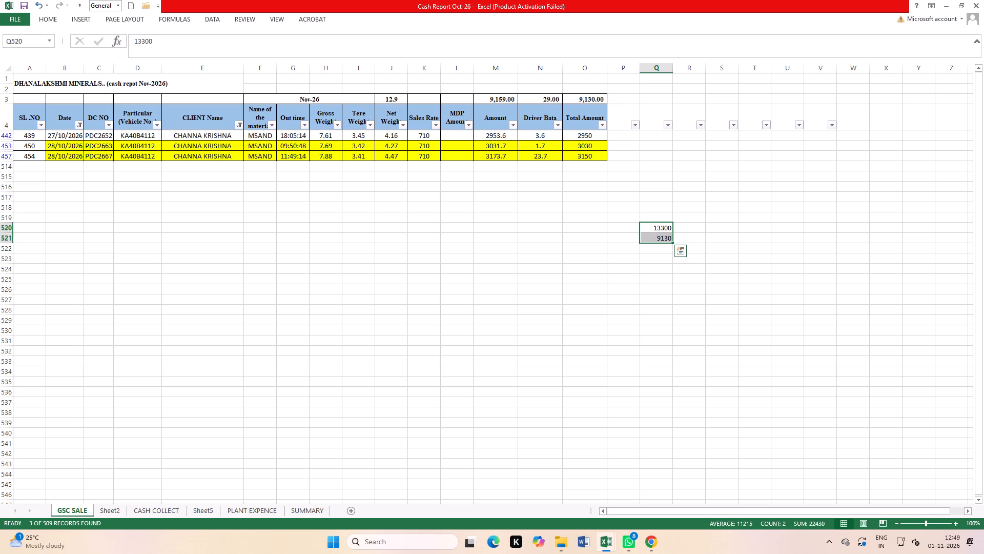
# Change the figure in Q520 to 133000 and check its sum with the figure in Q521.
pyautogui.doubleClick(668, 227)
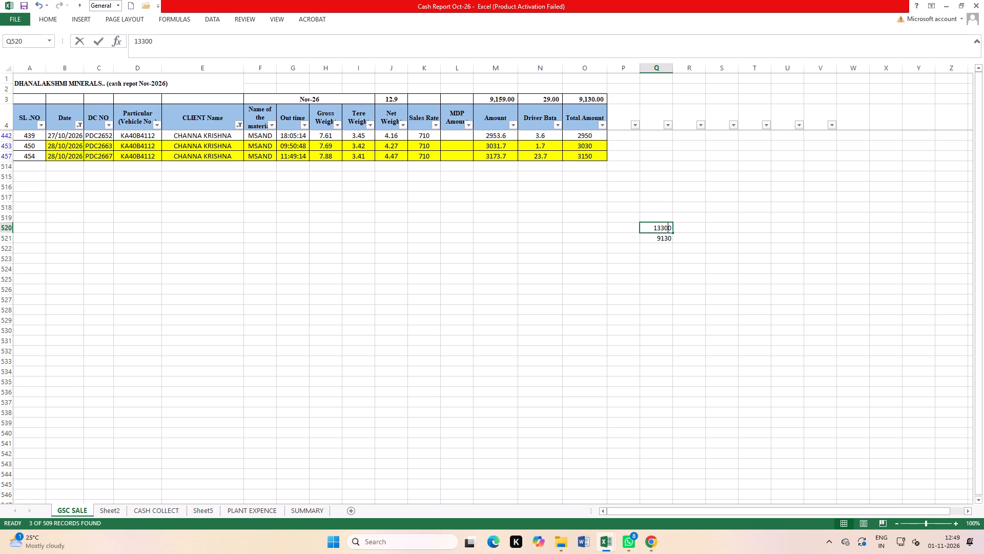
pyautogui.press('0')
pyautogui.press('Return')
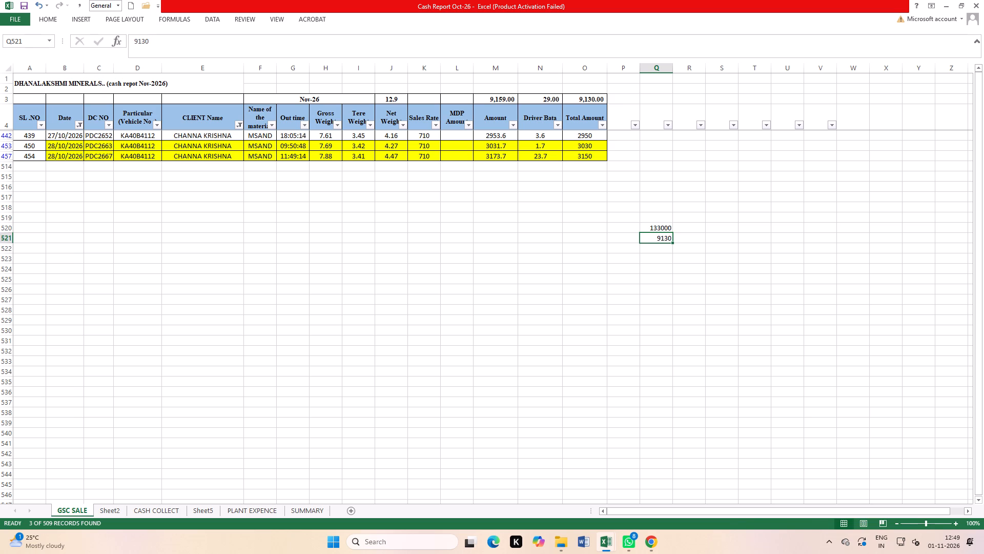
pyautogui.moveTo(672, 212); pyautogui.dragTo(670, 239)
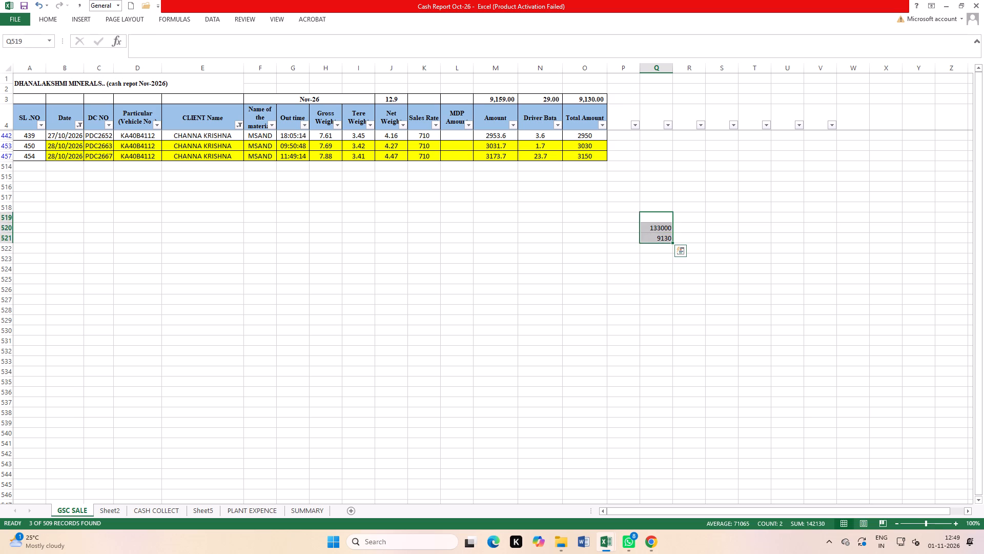
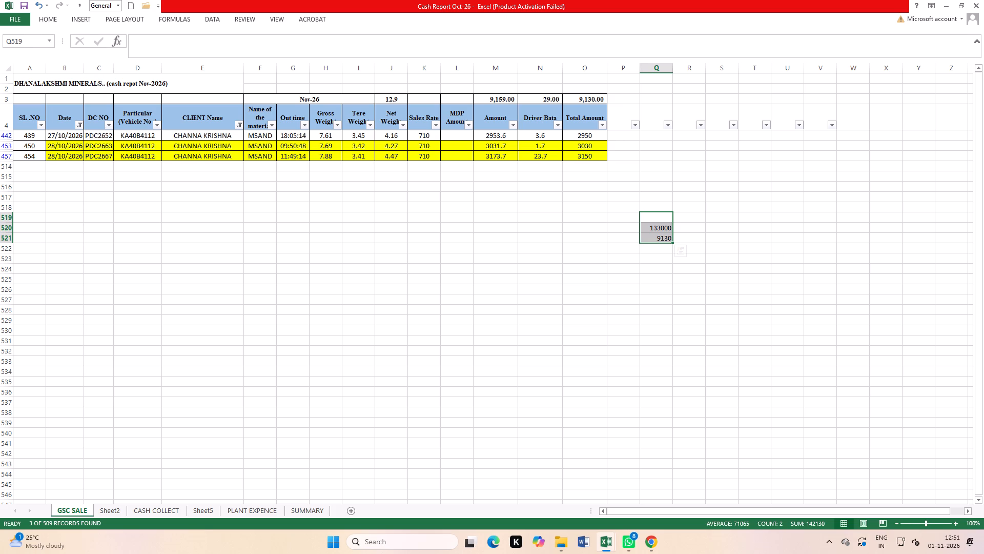
# Remove the filters from the GSC SALE table so that all records are shown.
pyautogui.click(214, 17)
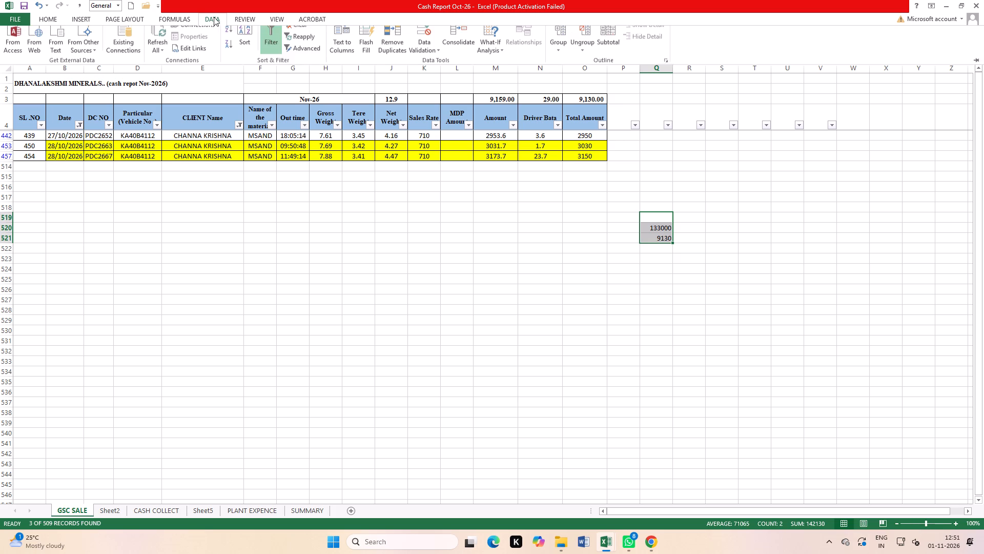
pyautogui.click(269, 51)
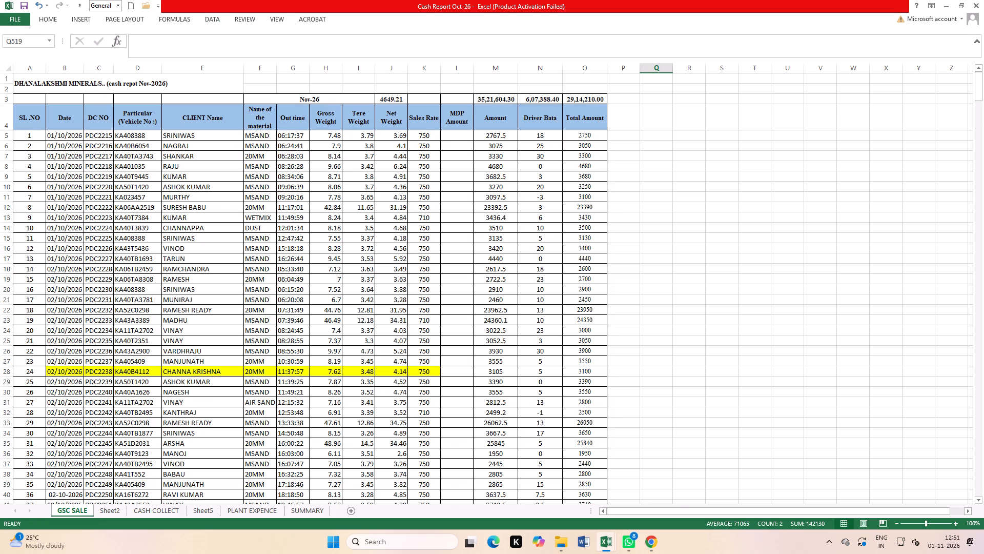
# Set the Sales Rate to 760 for PDC2695 and PDC2696, the last two filled rows dated 31/10/2026.
pyautogui.scroll(-20, 452, 315)
pyautogui.scroll(-20, 452, 315)
pyautogui.scroll(-4, 452, 315)
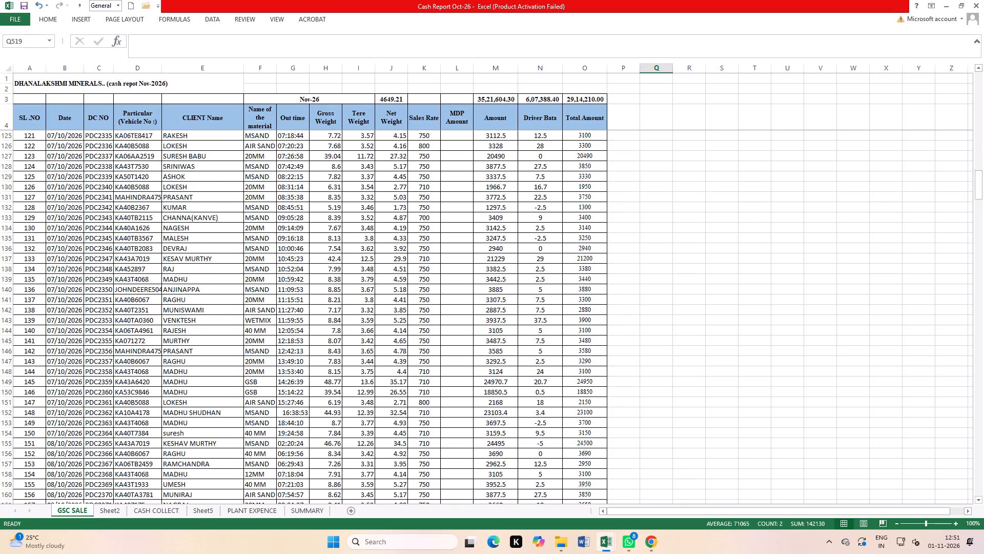
pyautogui.scroll(-20, 509, 350)
pyautogui.scroll(-18, 509, 350)
pyautogui.scroll(3, 329, 348)
pyautogui.scroll(-4, 329, 349)
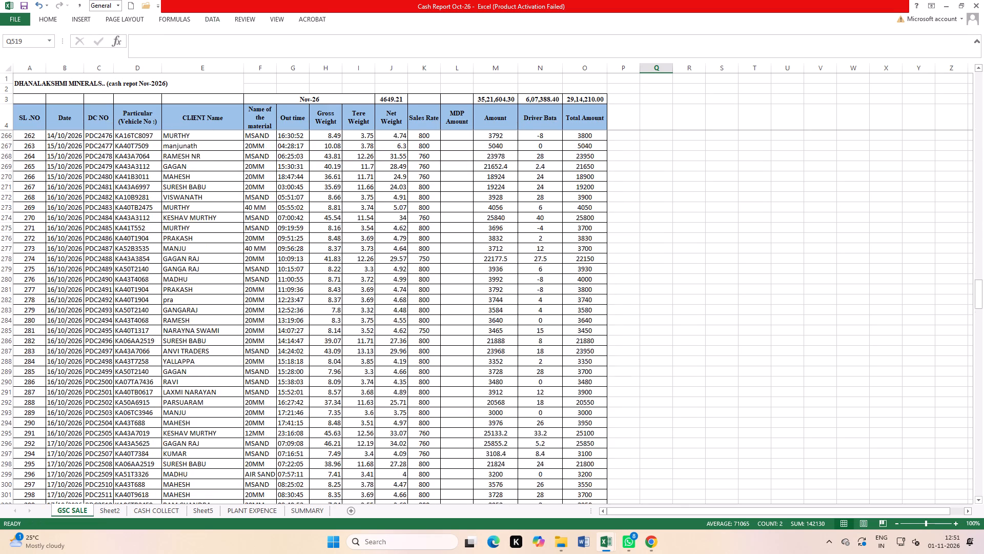
pyautogui.scroll(-20, 330, 351)
pyautogui.scroll(-20, 330, 351)
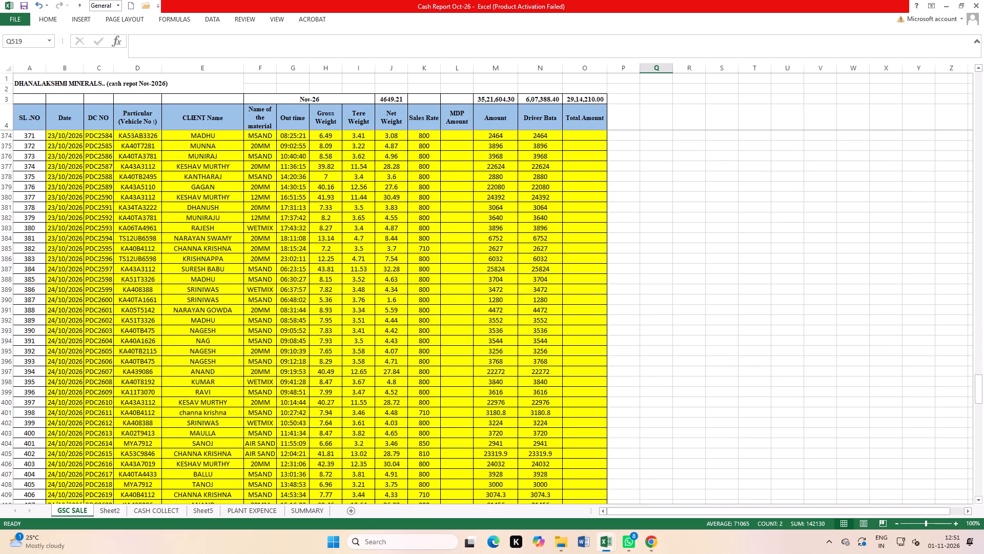
pyautogui.scroll(-9, 330, 337)
pyautogui.scroll(-13, 332, 339)
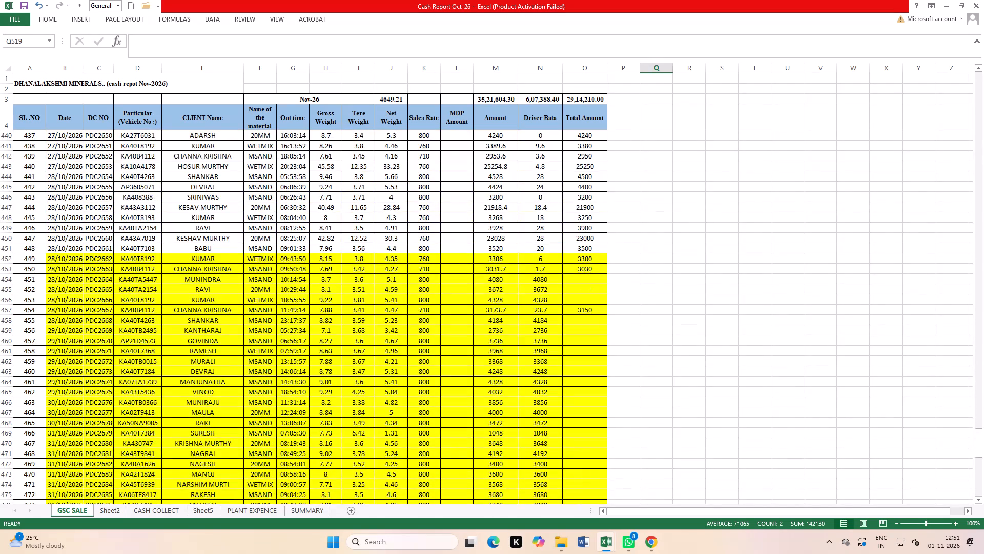
pyautogui.scroll(-6, 336, 331)
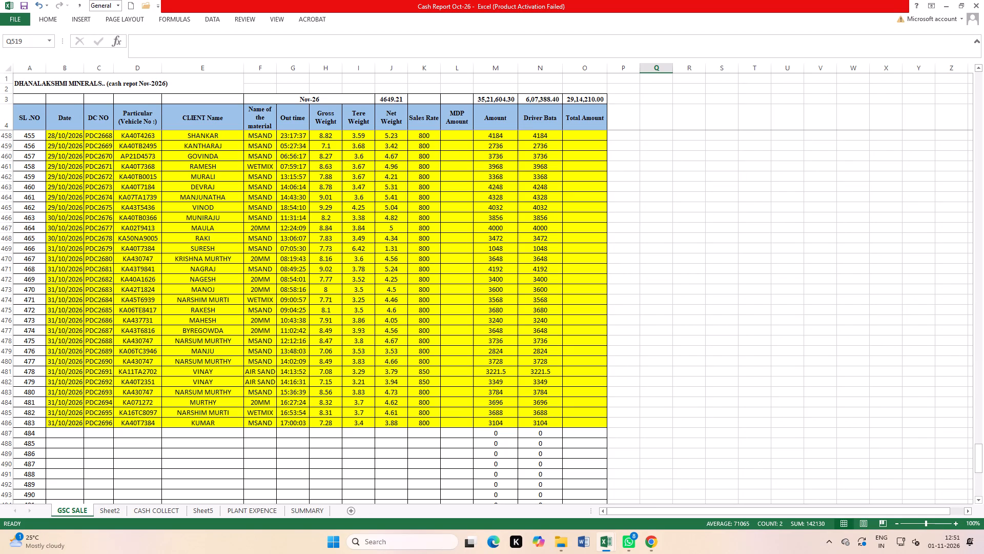
pyautogui.click(421, 413)
pyautogui.write('760')
pyautogui.press('Return')
pyautogui.write('760')
pyautogui.press('Return')
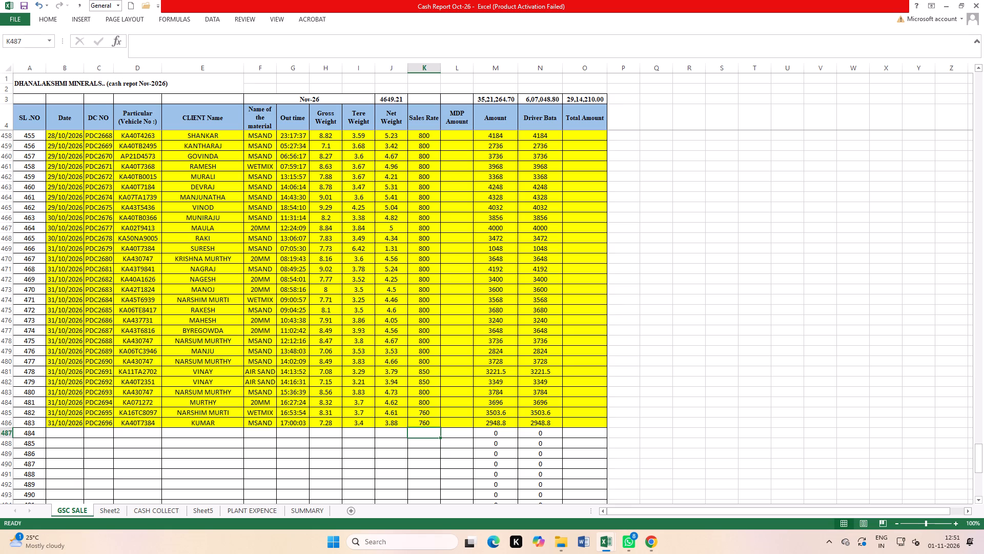
# Enter Total Amounts of 3500 for PDC2695 and 2950 for PDC2696.
pyautogui.click(583, 448)
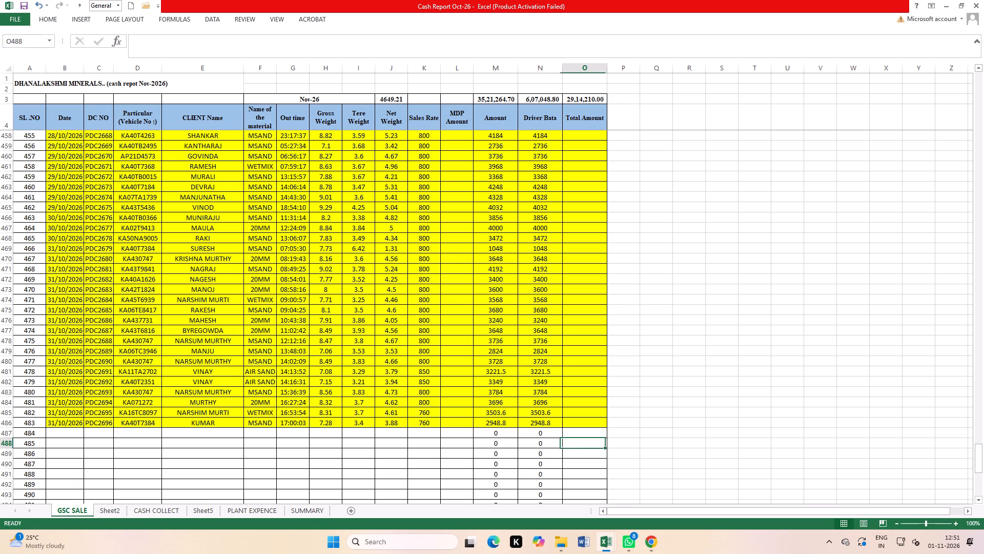
pyautogui.click(589, 414)
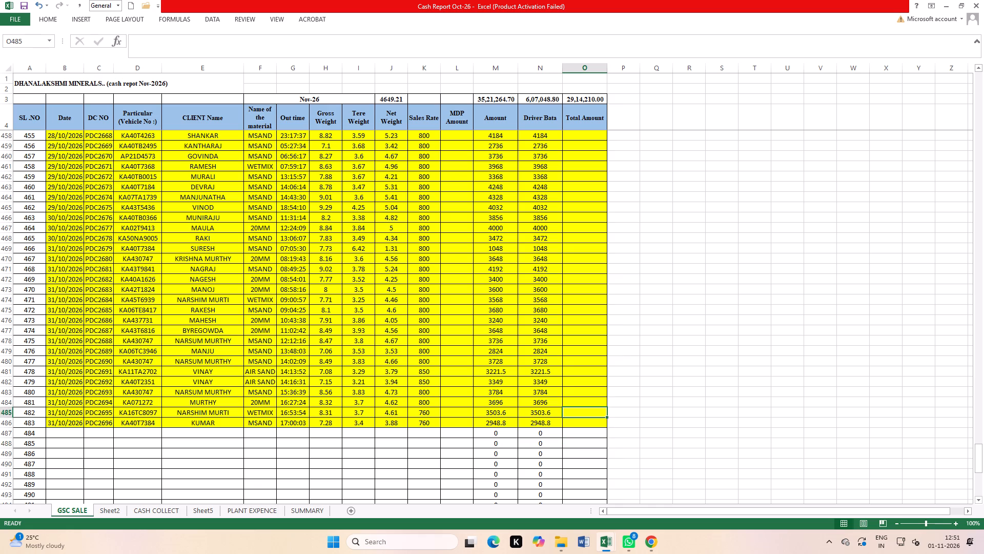
pyautogui.write('3500')
pyautogui.press('Return')
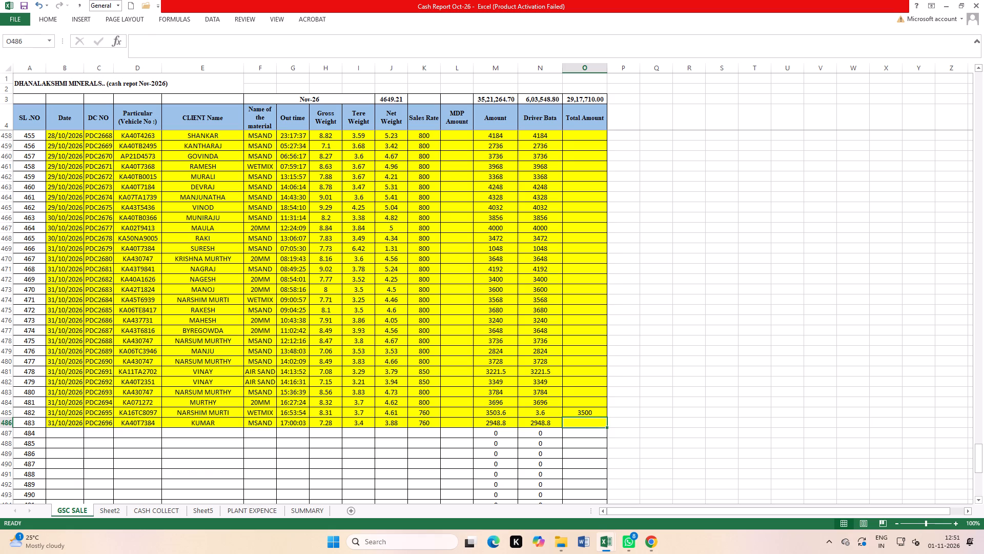
pyautogui.press('4')
pyautogui.press('BackSpace')
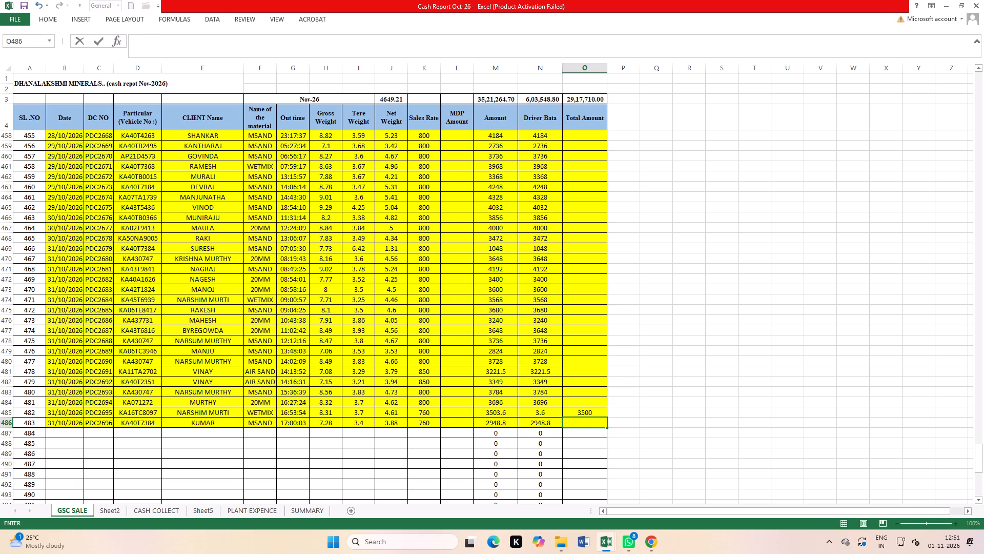
pyautogui.write('2950')
pyautogui.press('Return')
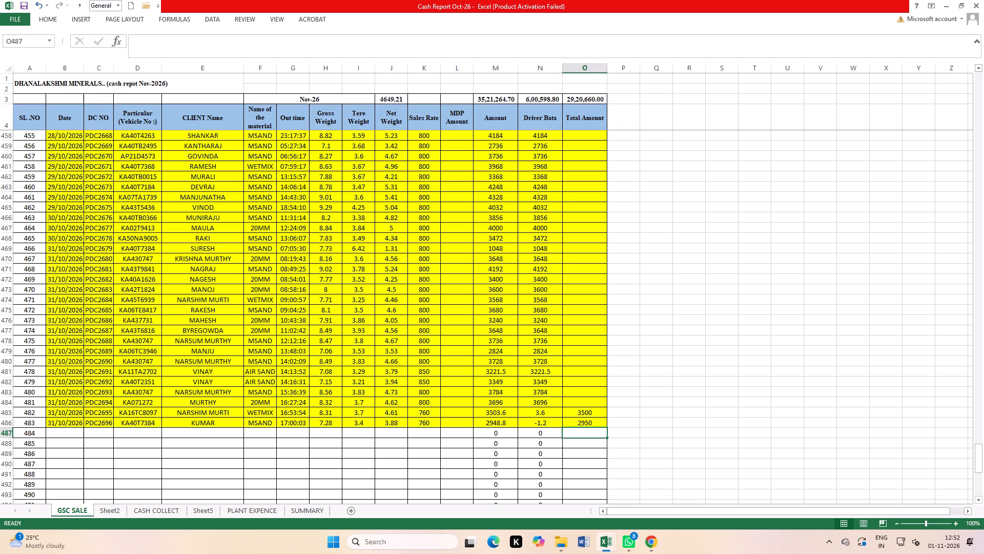
pyautogui.click(713, 373)
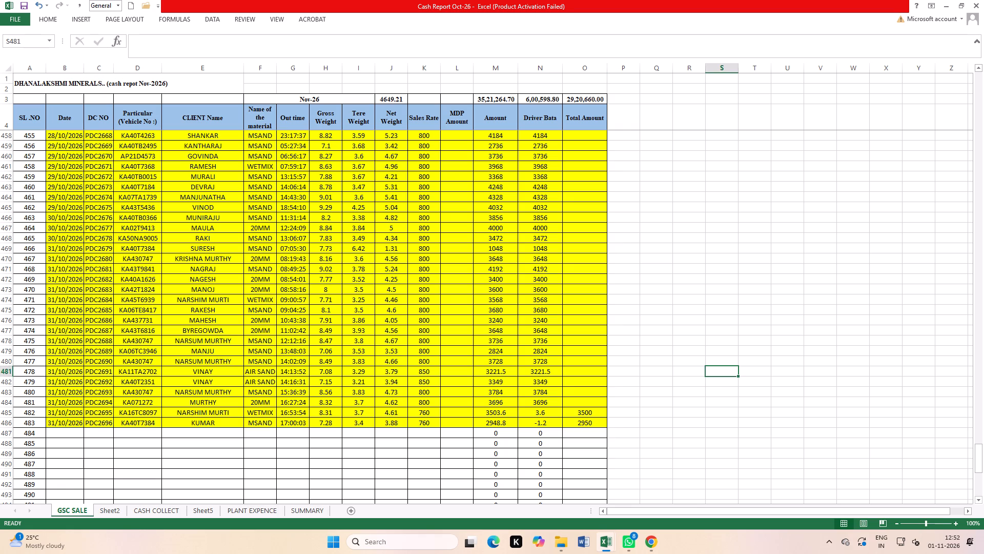
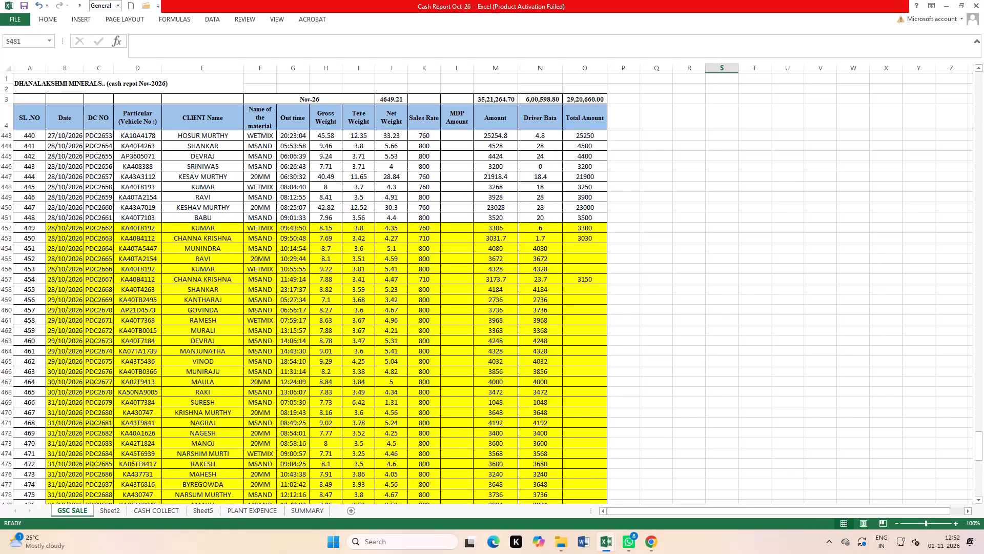
# Enter a Total Amount of 4080 for PDC2664, dated 28/10/2026.
pyautogui.click(3, 238)
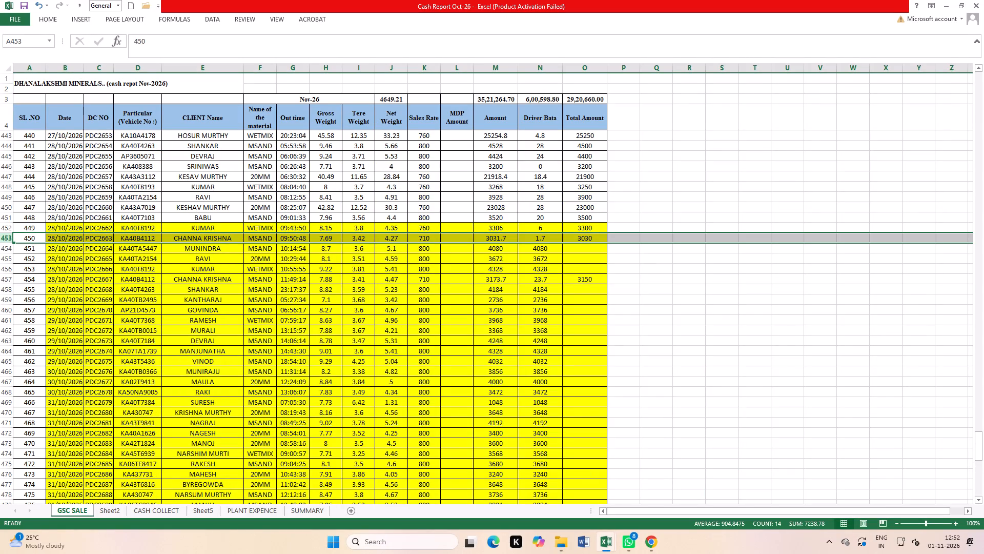
pyautogui.click(580, 250)
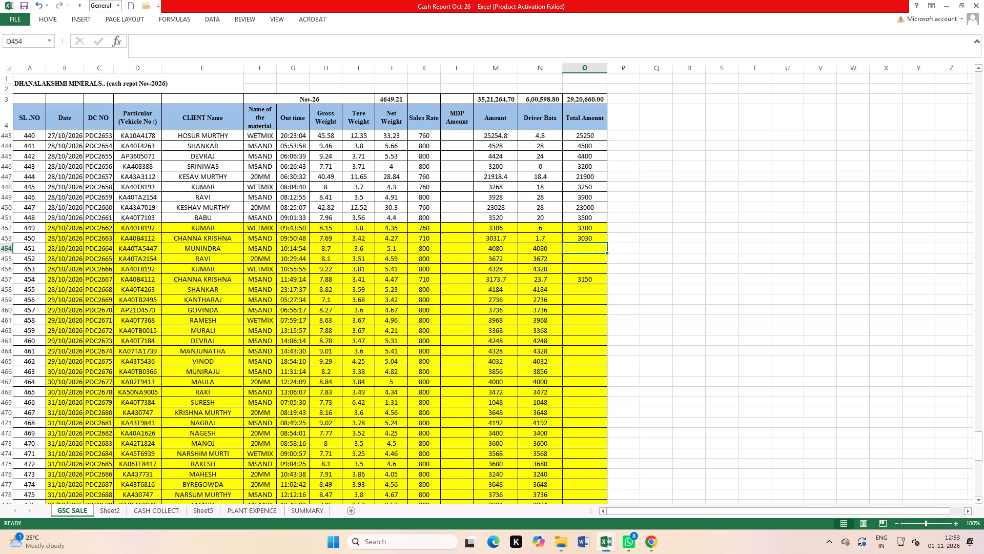
pyautogui.click(647, 335)
pyautogui.click(580, 246)
pyautogui.write('4080')
pyautogui.press('Return')
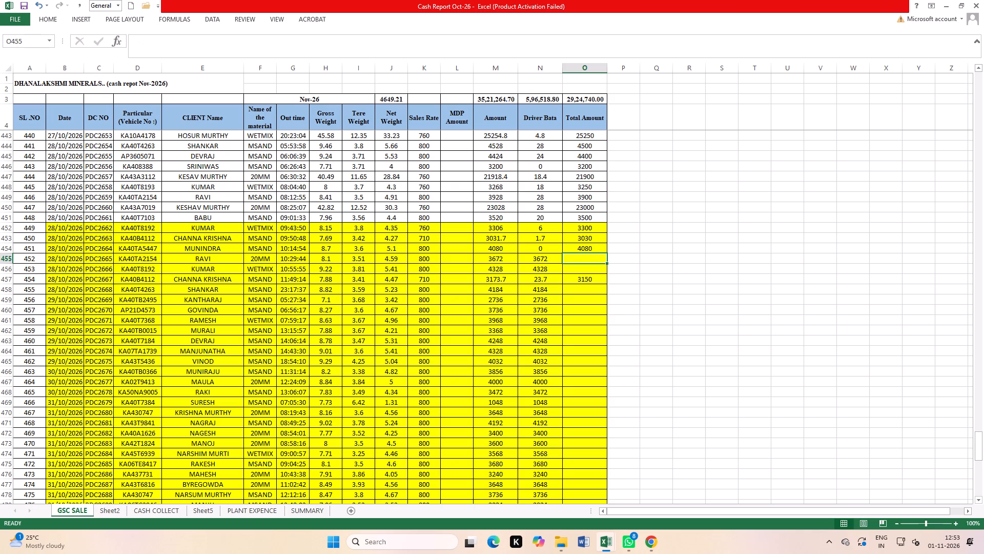
# Set the Sales Rate to 760 for the WETMIX row PDC2666, dated 28/10/2026.
pyautogui.click(201, 229)
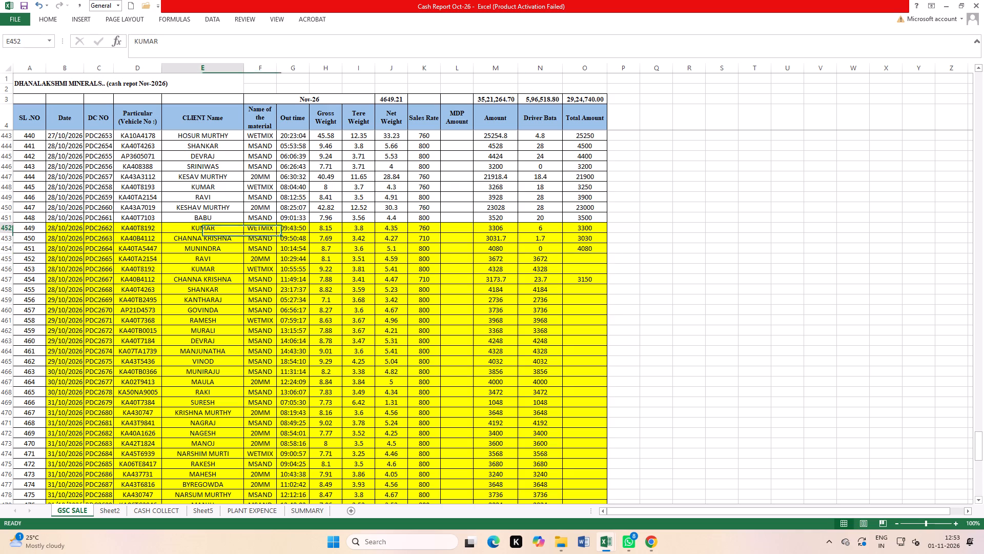
pyautogui.press('Return')
pyautogui.press('Return')
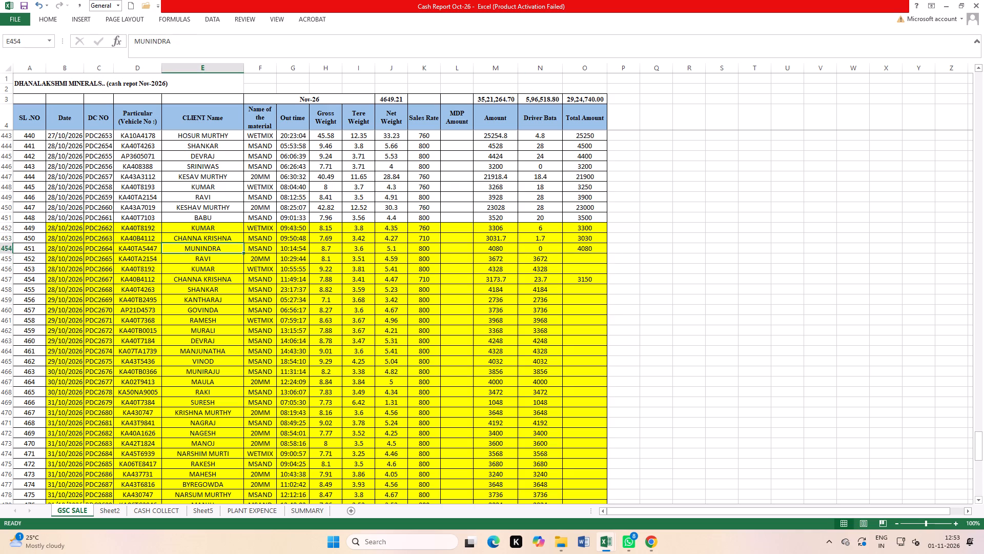
pyautogui.press('Return')
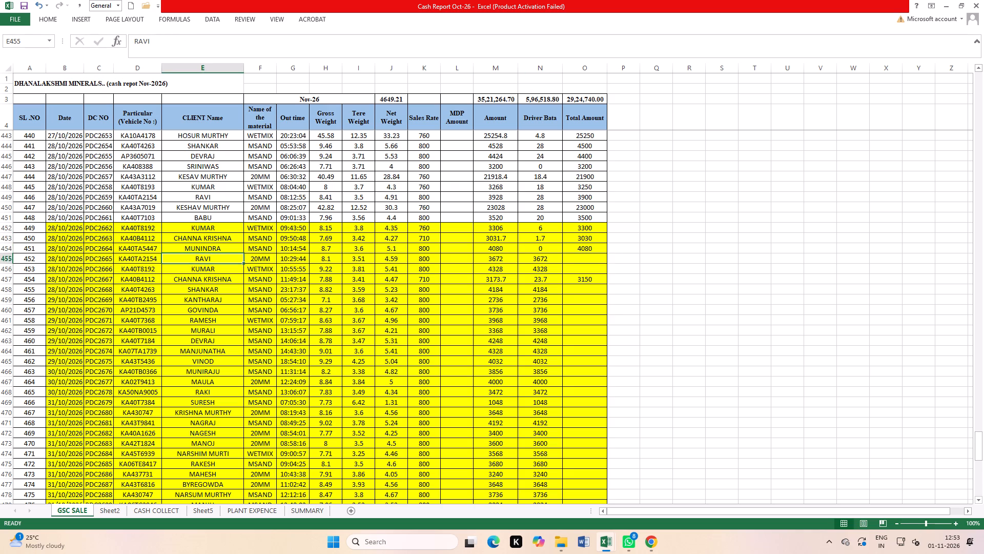
pyautogui.press('Return')
pyautogui.press('Right')
pyautogui.press('Right')
pyautogui.press('Right')
pyautogui.press('Right')
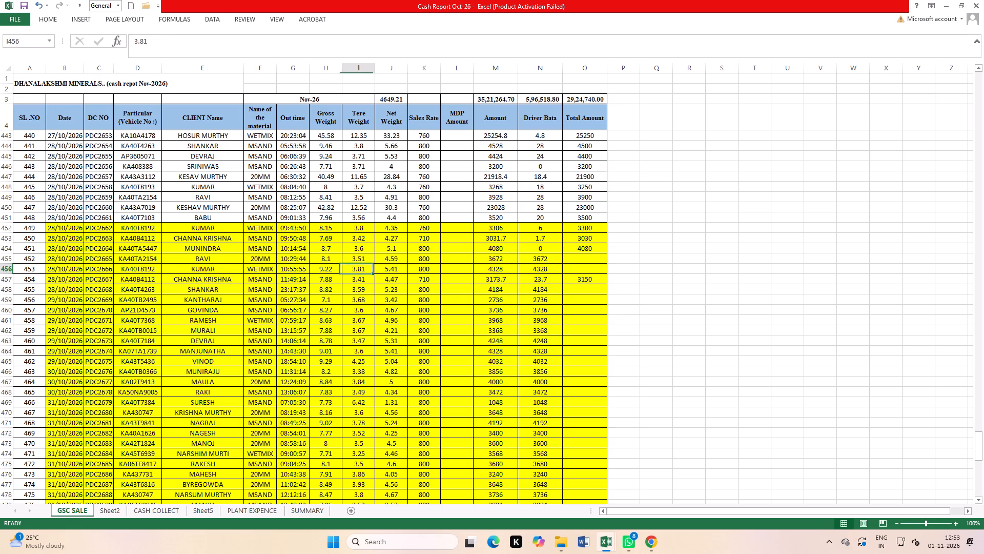
pyautogui.press('Right')
pyautogui.press('Right')
pyautogui.write('760')
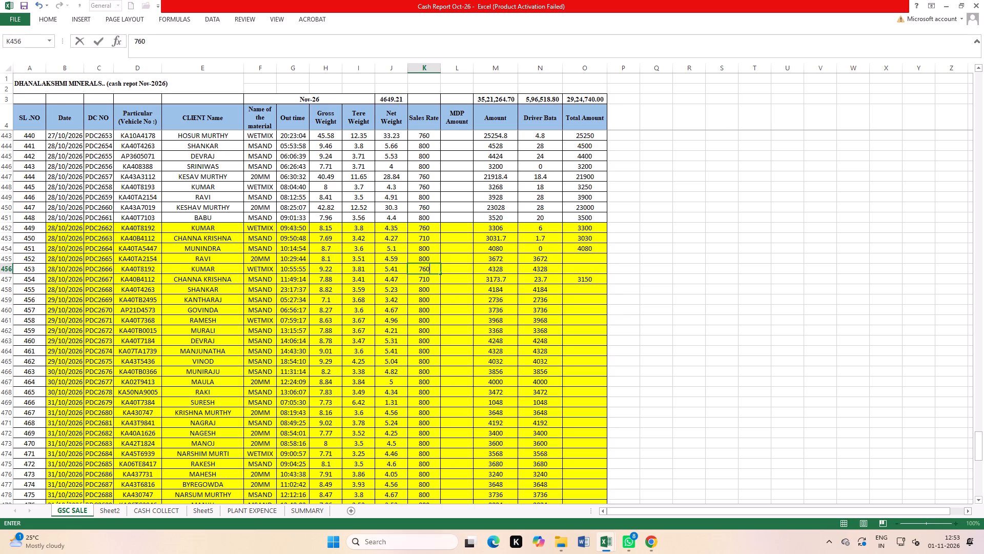
pyautogui.press('Return')
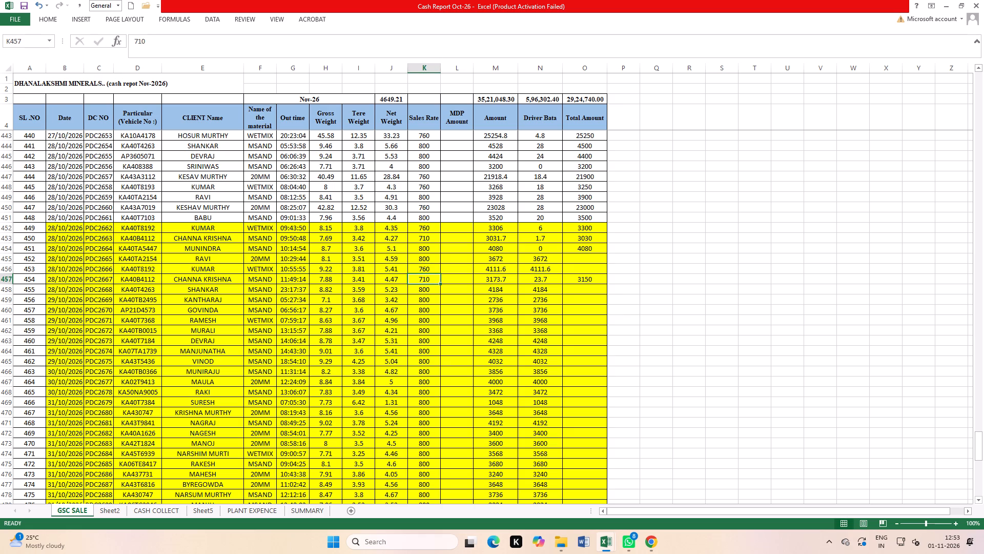
# Set the Sales Rate to 760 for the MSAND row PDC2669, dated 29/10/2026.
pyautogui.click(227, 282)
pyautogui.click(227, 290)
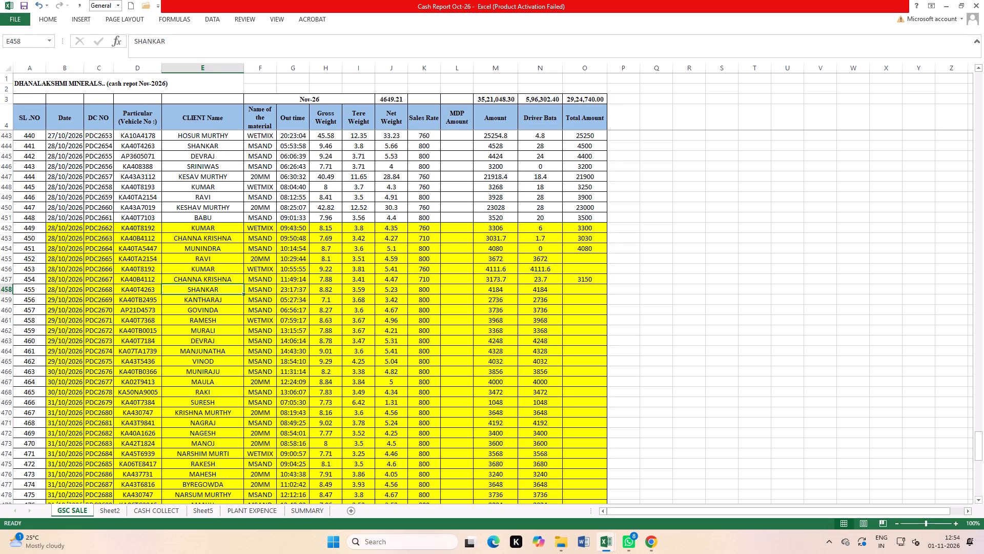
pyautogui.click(228, 300)
pyautogui.press('Right')
pyautogui.press('Right')
pyautogui.press('Right')
pyautogui.press('Right')
pyautogui.press('Right')
pyautogui.press('Right')
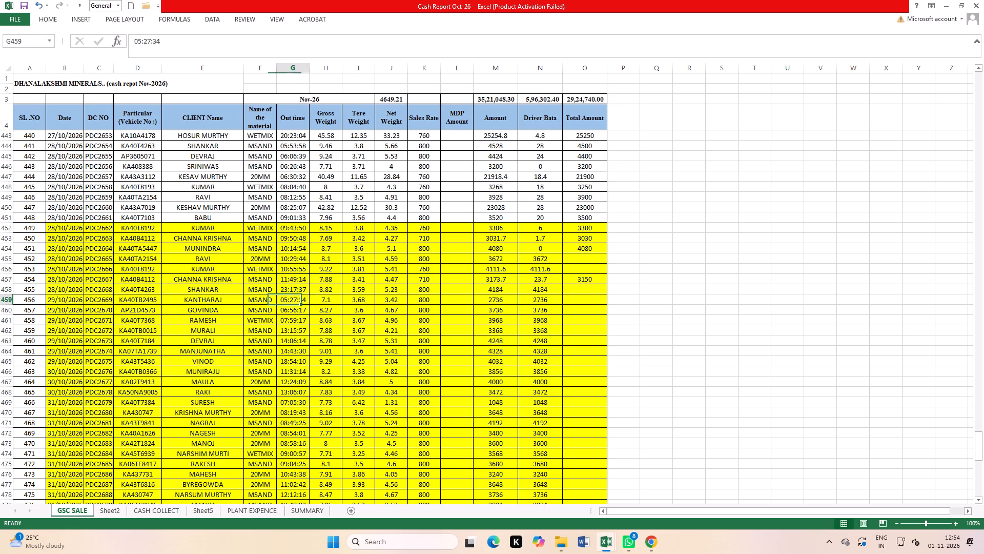
pyautogui.press('Right')
pyautogui.press('Right')
pyautogui.press('Left')
pyautogui.press('Left')
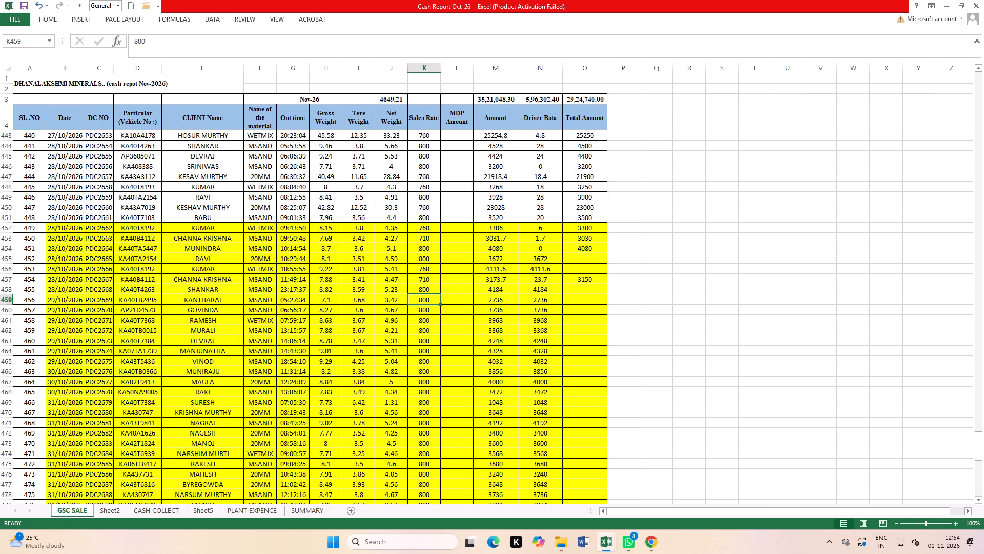
pyautogui.write('760')
pyautogui.press('Return')
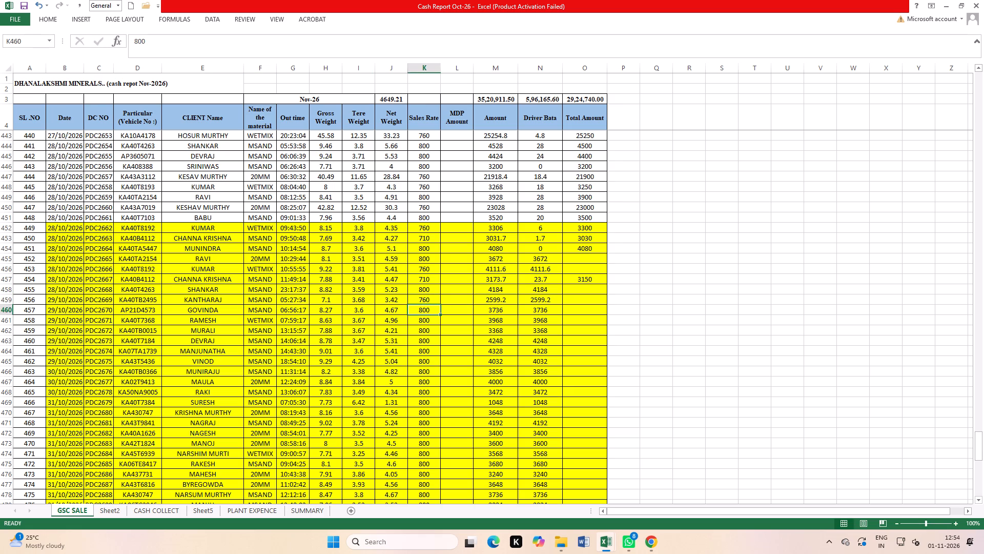
pyautogui.click(228, 300)
pyautogui.click(222, 309)
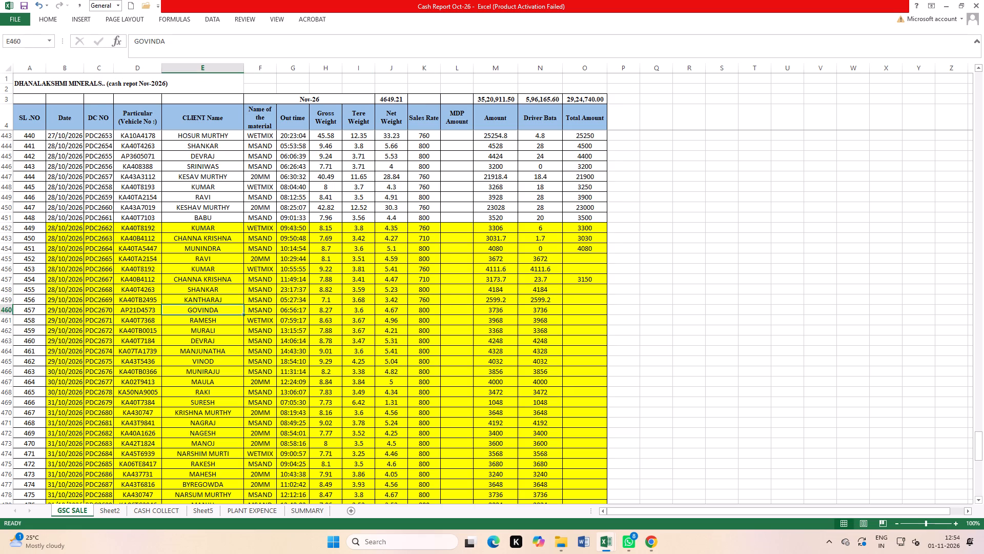
pyautogui.click(220, 320)
pyautogui.click(220, 329)
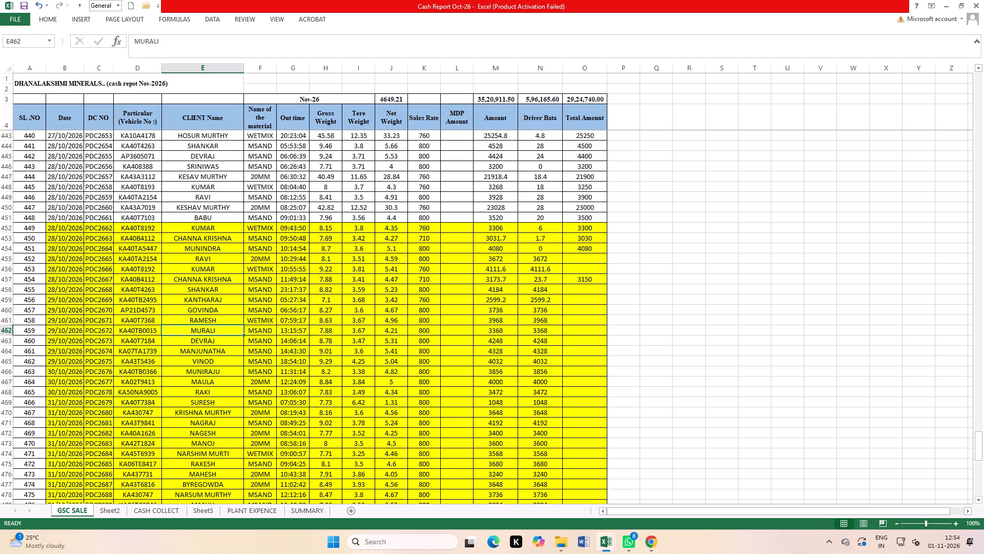
pyautogui.click(217, 341)
pyautogui.click(212, 352)
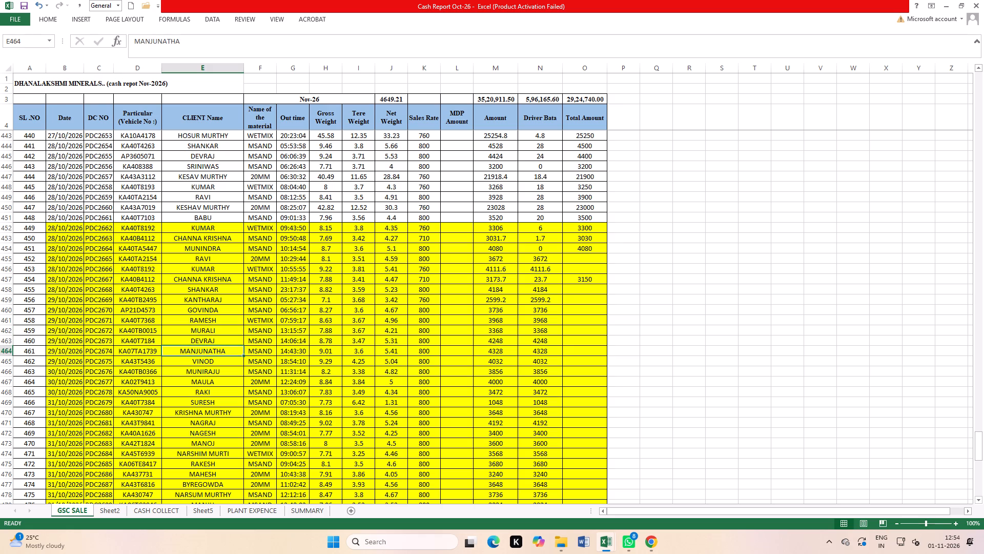
pyautogui.click(213, 361)
pyautogui.click(214, 374)
pyautogui.scroll(-1, 214, 365)
pyautogui.click(214, 354)
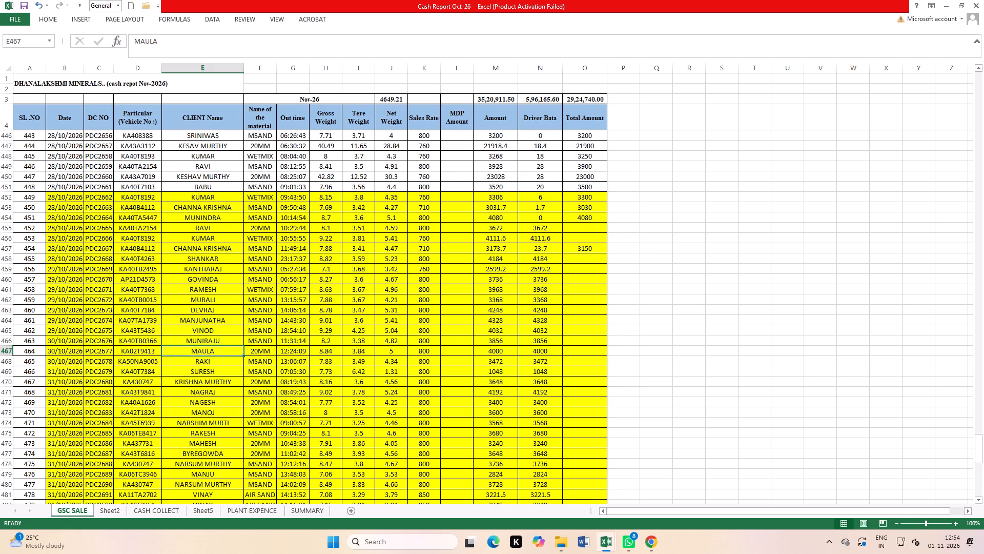
pyautogui.click(214, 361)
pyautogui.click(214, 373)
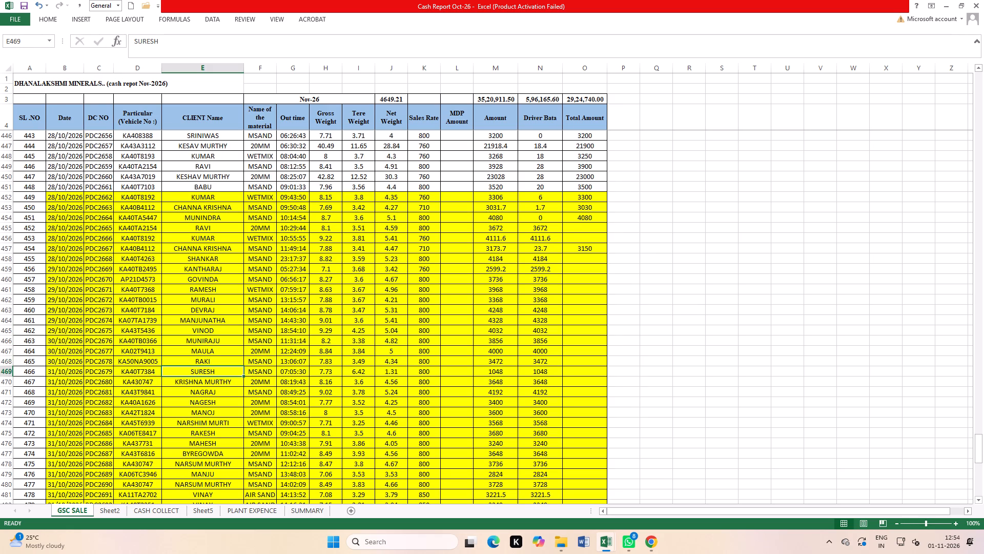
pyautogui.press('Right')
pyautogui.press('Right')
pyautogui.press('Right')
pyautogui.press('Right')
pyautogui.press('Right')
pyautogui.press('Right')
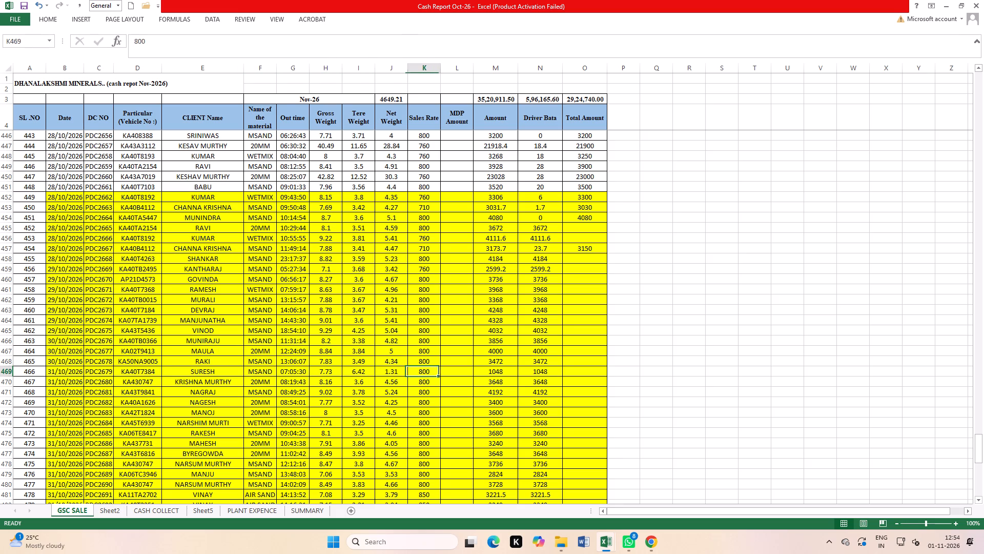
pyautogui.write('760')
pyautogui.press('Return')
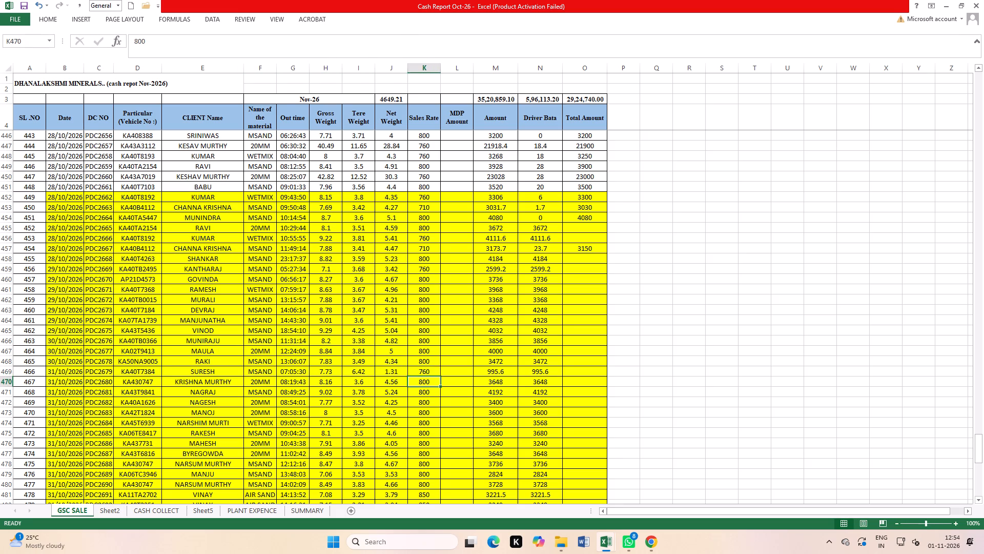
# Review the client names and Sales Rates in the remaining highlighted rows dated 31/10/2026, down to PDC2696.
pyautogui.scroll(-2, 206, 372)
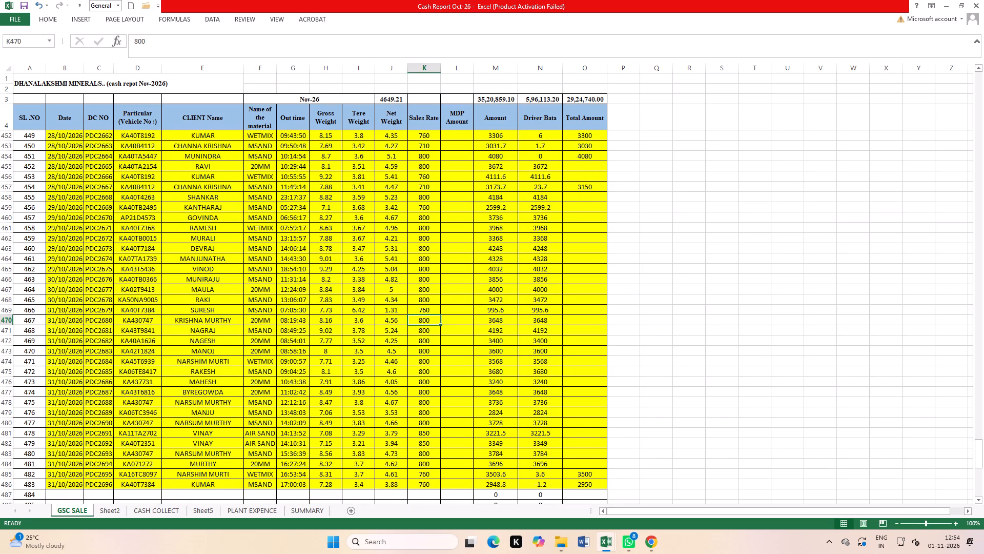
pyautogui.click(186, 333)
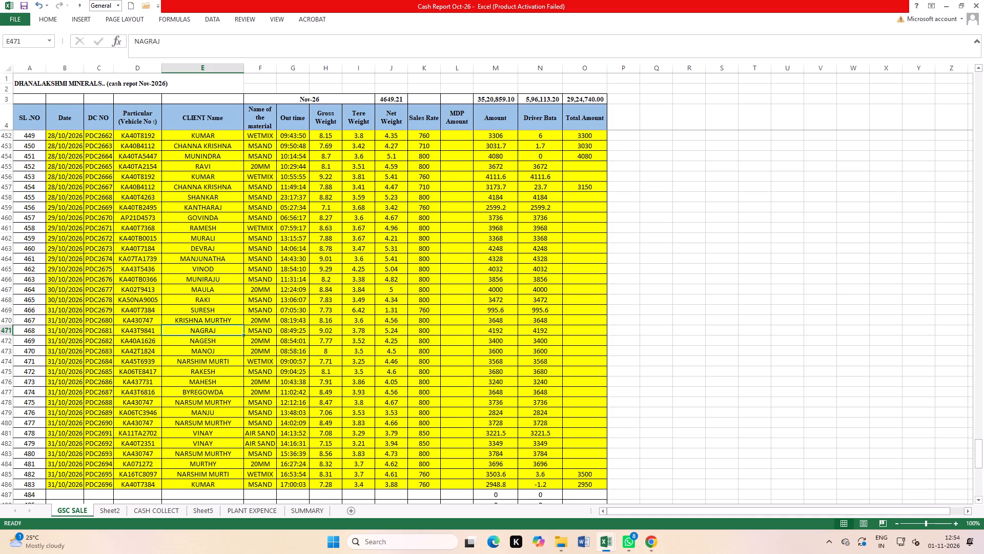
pyautogui.scroll(-1, 219, 411)
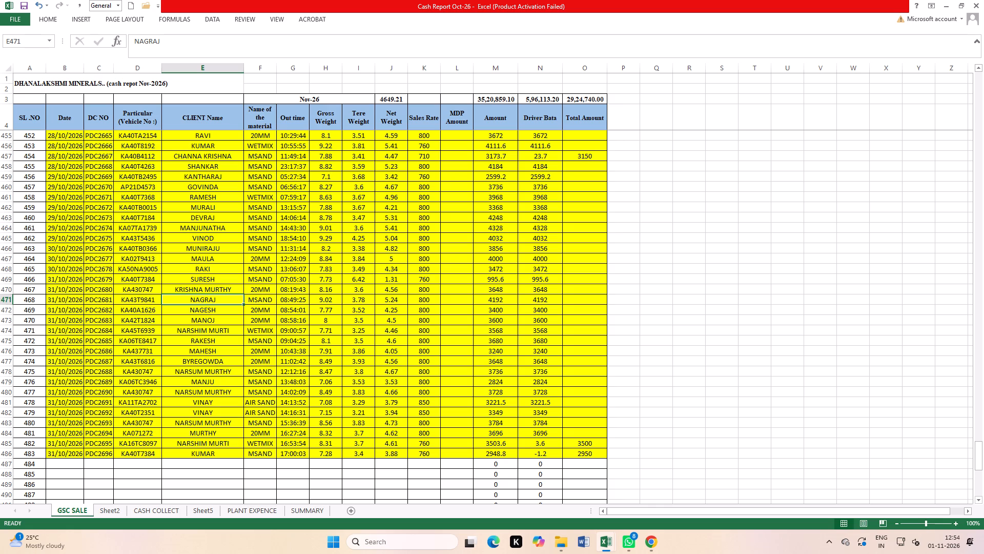
pyautogui.click(212, 446)
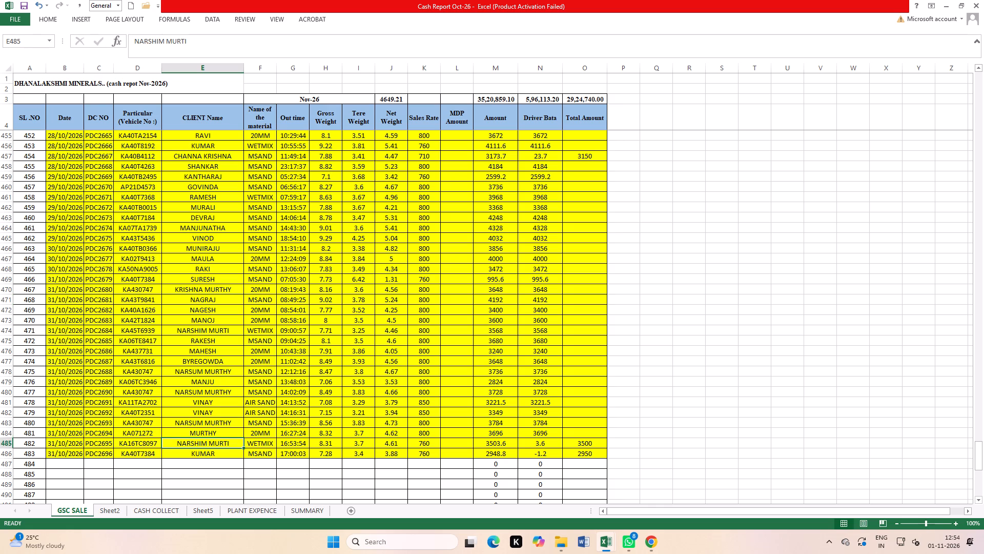
pyautogui.moveTo(419, 445); pyautogui.dragTo(420, 448)
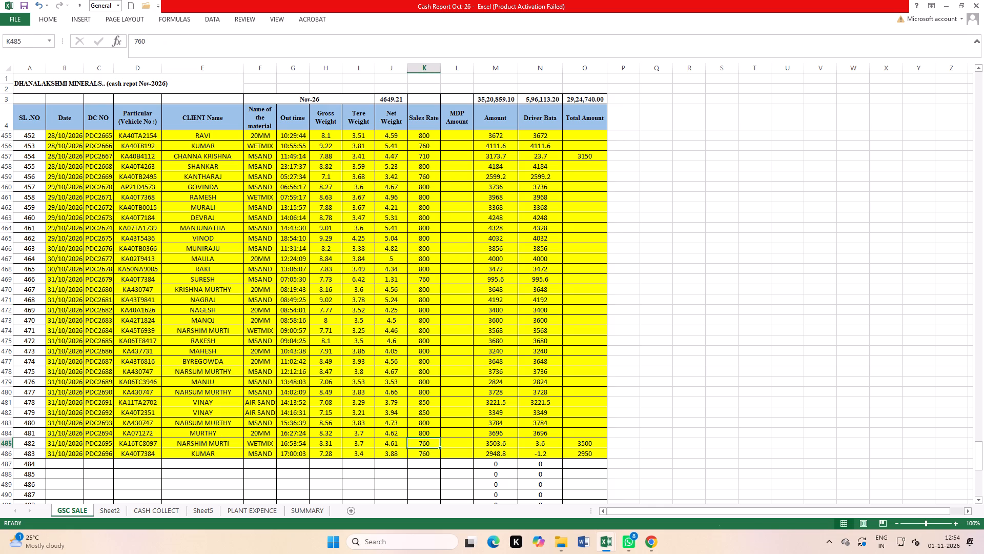
pyautogui.moveTo(420, 448); pyautogui.dragTo(421, 453)
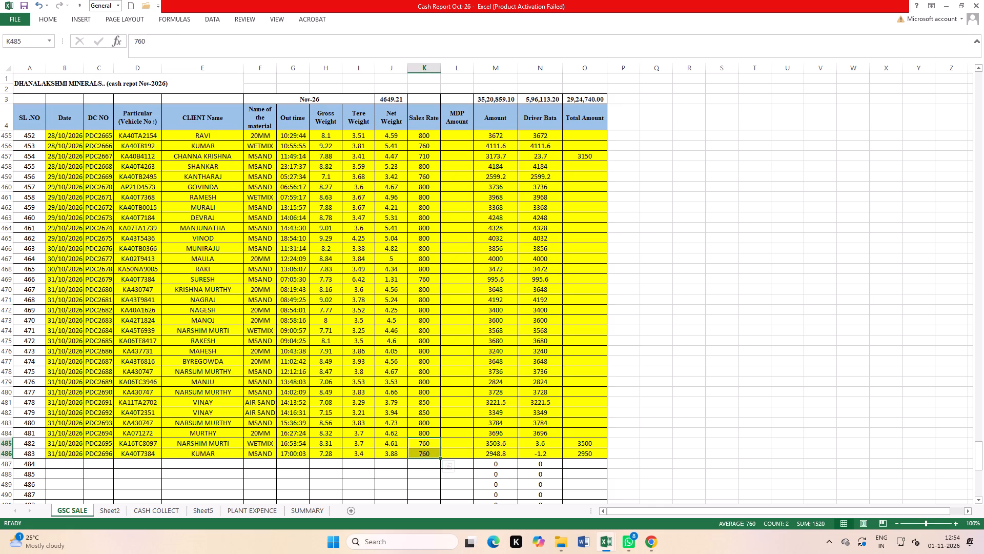
# Enter Total Amounts of 3650 for PDC2665, 4100 for PDC2666 and 4180 for PDC2668, all dated 28/10/2026.
pyautogui.scroll(4, 451, 346)
pyautogui.click(586, 261)
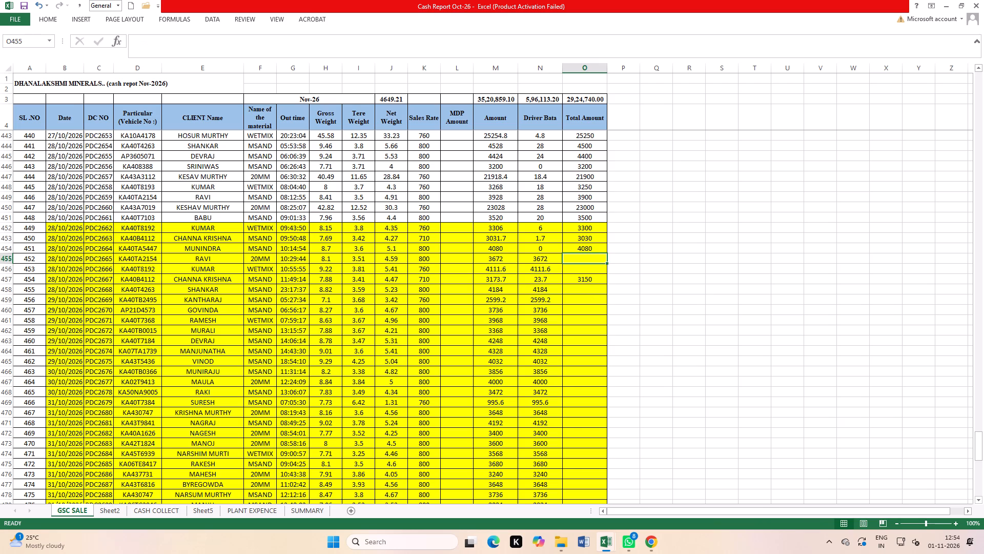
pyautogui.write('3650')
pyautogui.press('Return')
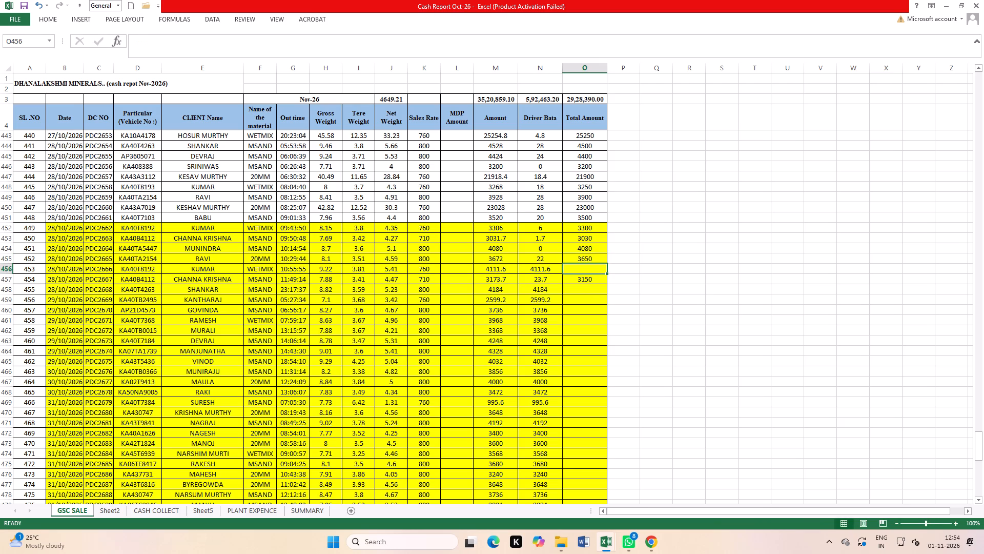
pyautogui.write('4100')
pyautogui.press('Return')
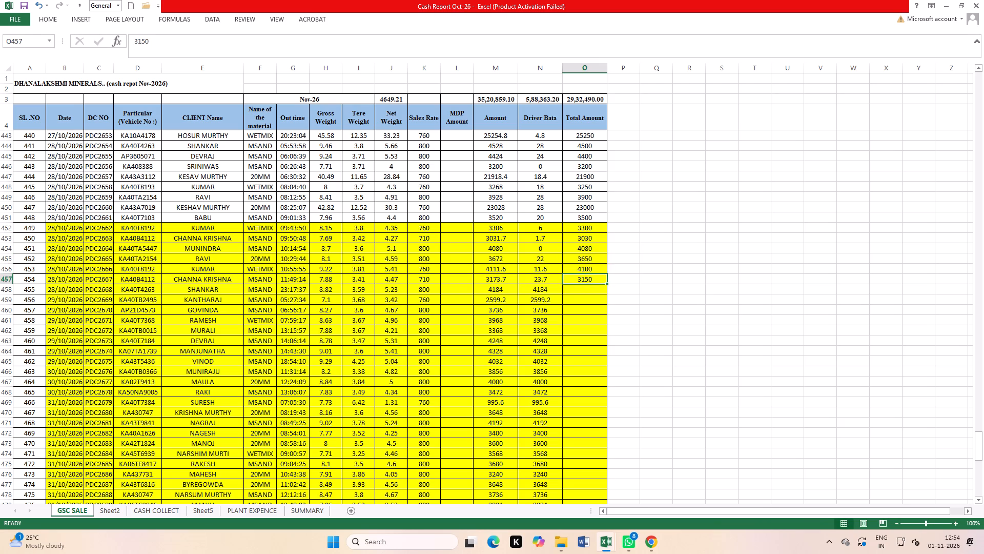
pyautogui.press('Return')
pyautogui.write('4180')
pyautogui.press('Return')
# Enter Total Amounts of 2600, 3730, 3950 and 3350 for PDC2669 to PDC2672, dated 29/10/2026.
pyautogui.write('2600')
pyautogui.press('Return')
pyautogui.write('3730')
pyautogui.press('Return')
pyautogui.write('3950')
pyautogui.press('Return')
pyautogui.write('3350')
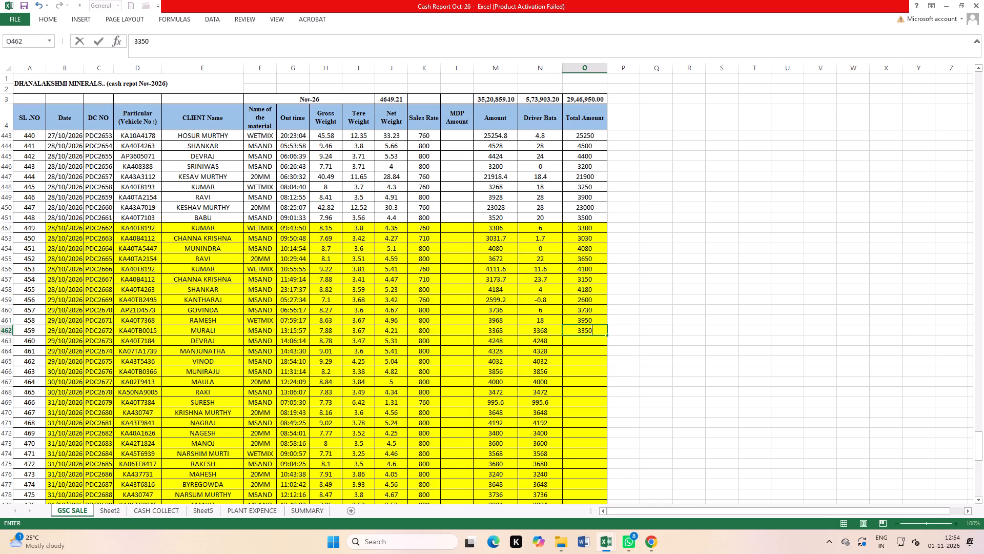
pyautogui.press('Return')
# Enter Total Amounts of 4250, 4300 and 4030 for PDC2673 to PDC2675, dated 29/10/2026.
pyautogui.write('4250')
pyautogui.press('Return')
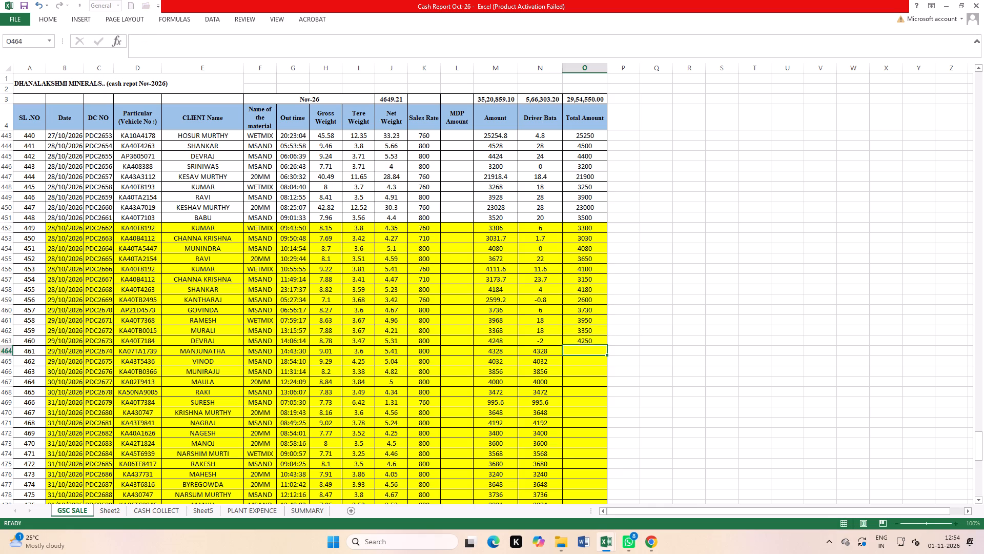
pyautogui.write('43')
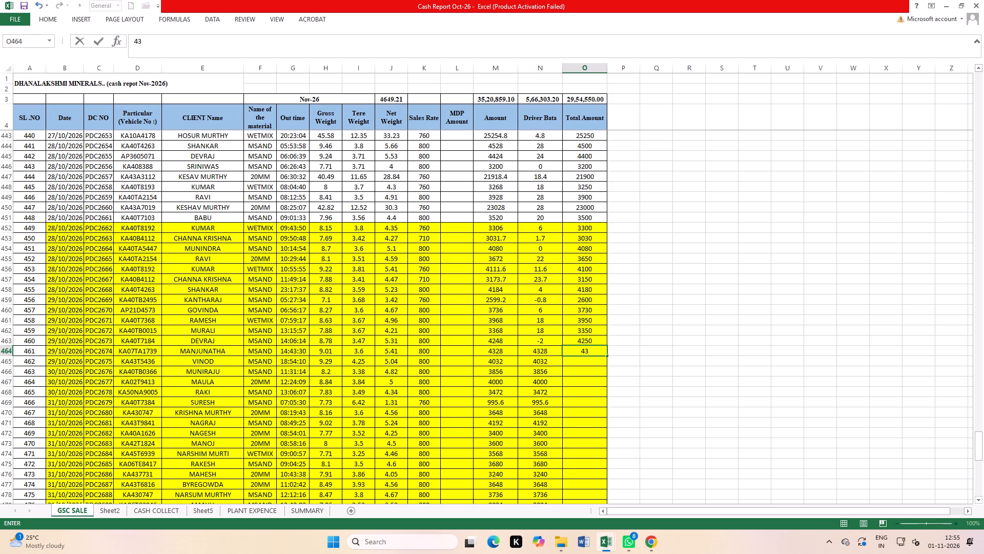
pyautogui.write('00')
pyautogui.press('Return')
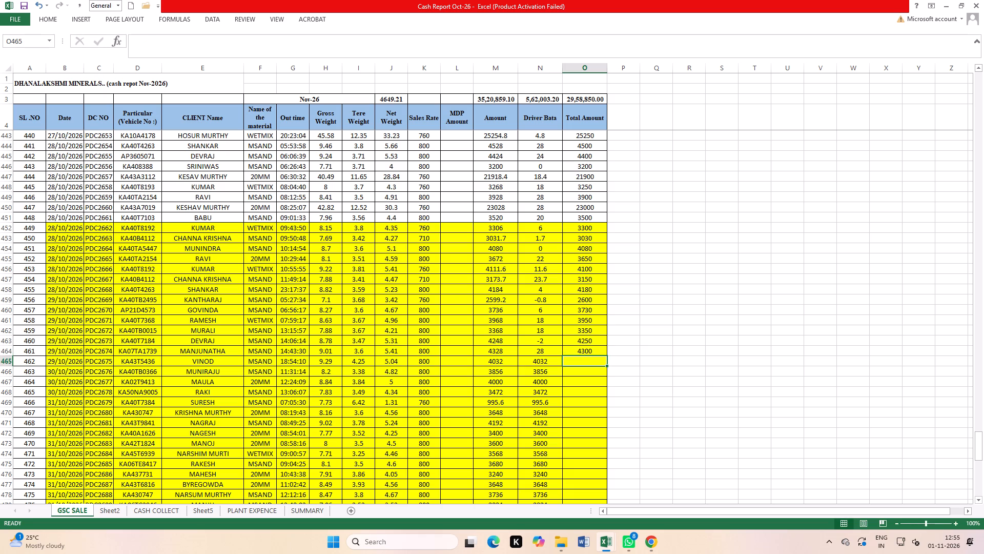
pyautogui.write('4030')
pyautogui.press('Return')
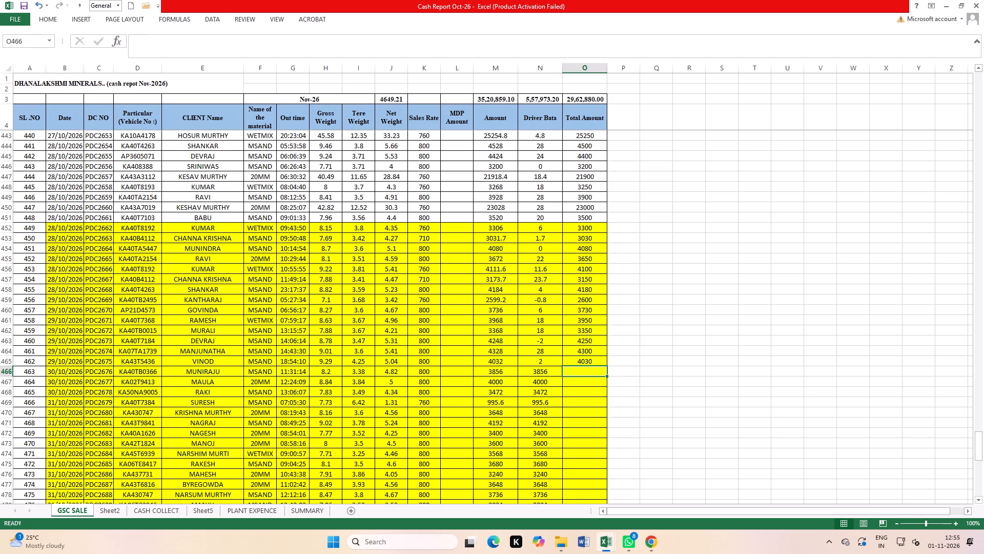
# Enter Total Amounts of 3850, 4000 and 3450 for PDC2676 to PDC2678, dated 30/10/2026.
pyautogui.write('3850')
pyautogui.press('Return')
pyautogui.write('4000')
pyautogui.press('Return')
pyautogui.write('3450')
pyautogui.press('Return')
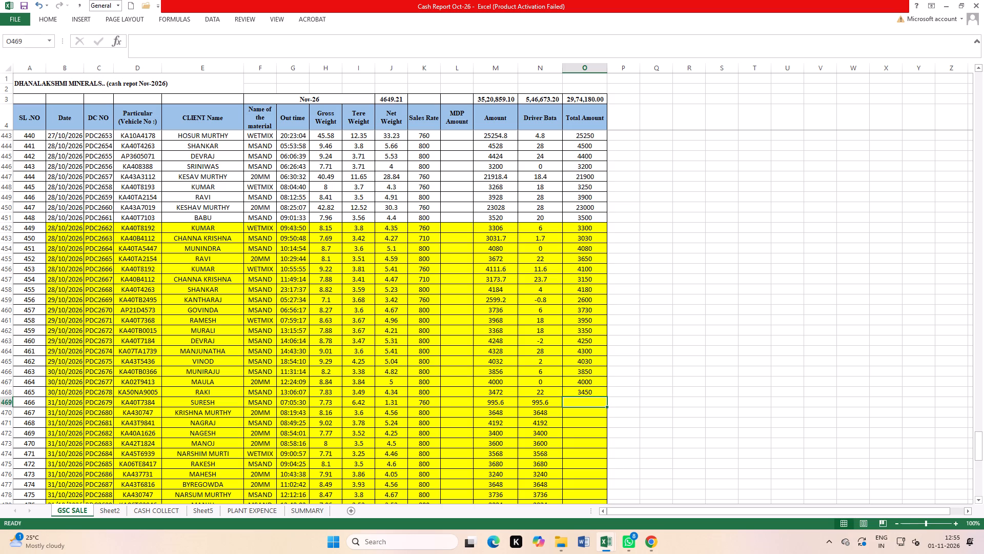
# Enter Total Amounts of 1000, 3650, 4190 and 3400 for PDC2679 to PDC2682, dated 31/10/2026.
pyautogui.write('1000')
pyautogui.press('Return')
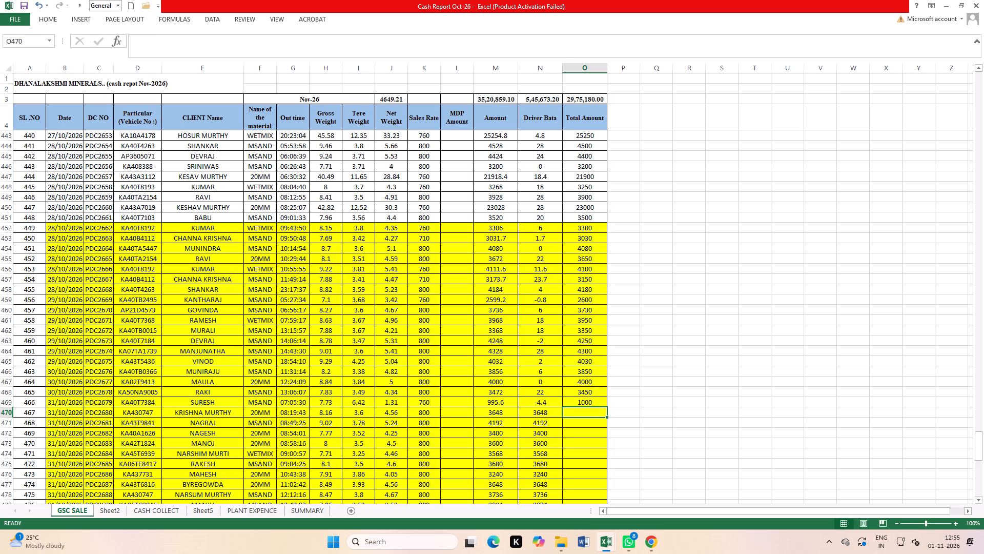
pyautogui.write('3650')
pyautogui.press('Return')
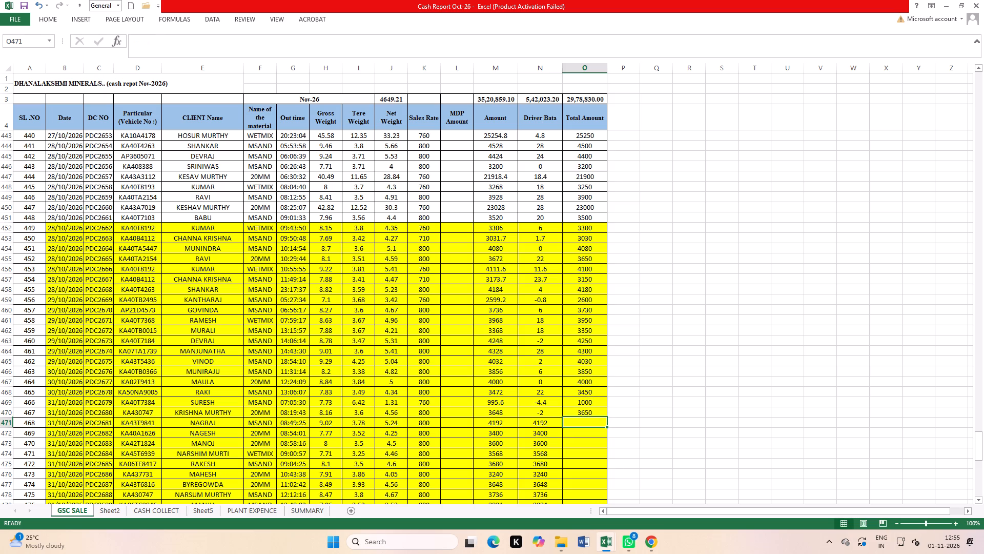
pyautogui.write('4190')
pyautogui.press('Return')
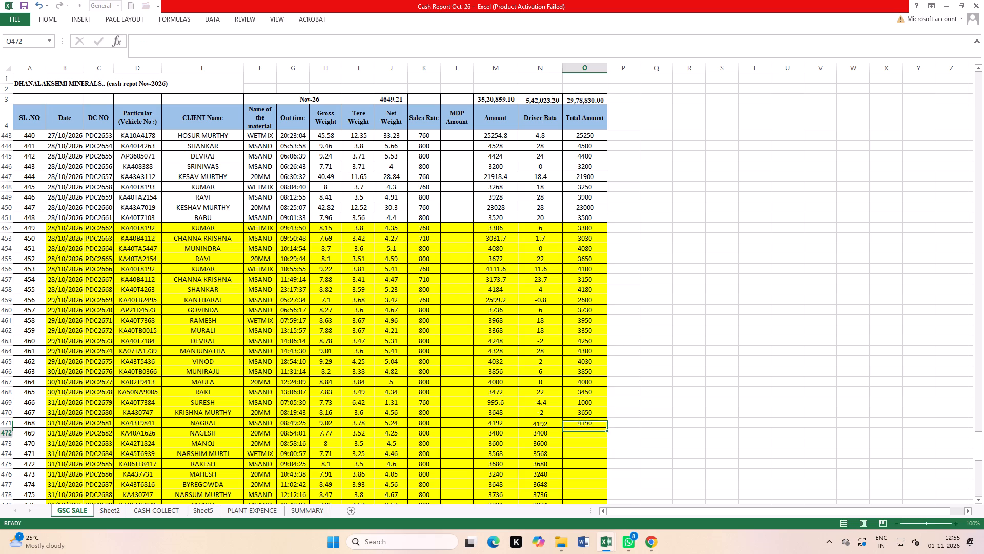
pyautogui.write('3400')
pyautogui.press('Return')
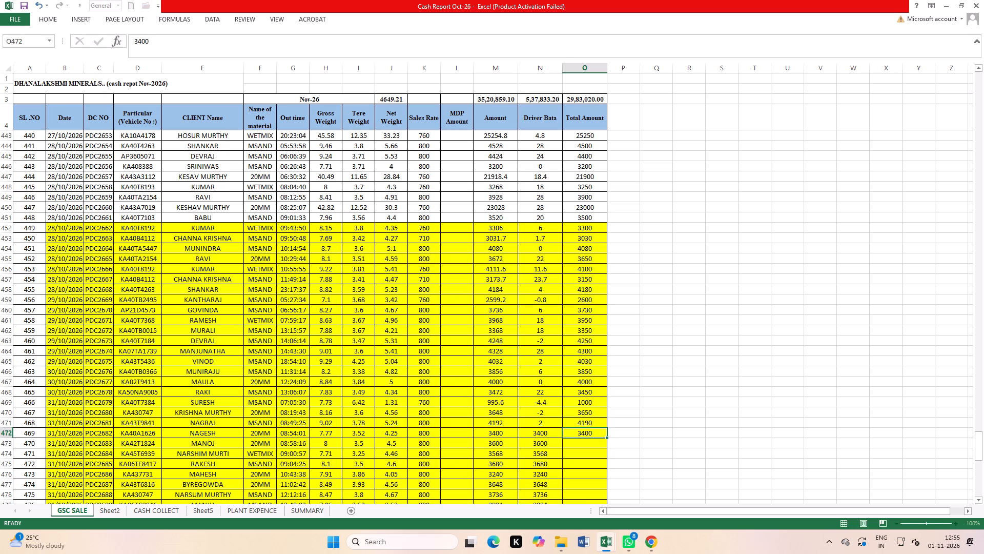
# Enter Total Amounts of 3600, 3550, 3680 and 3240 for PDC2683 to PDC2686, dated 31/10/2026.
pyautogui.write('3600')
pyautogui.press('Return')
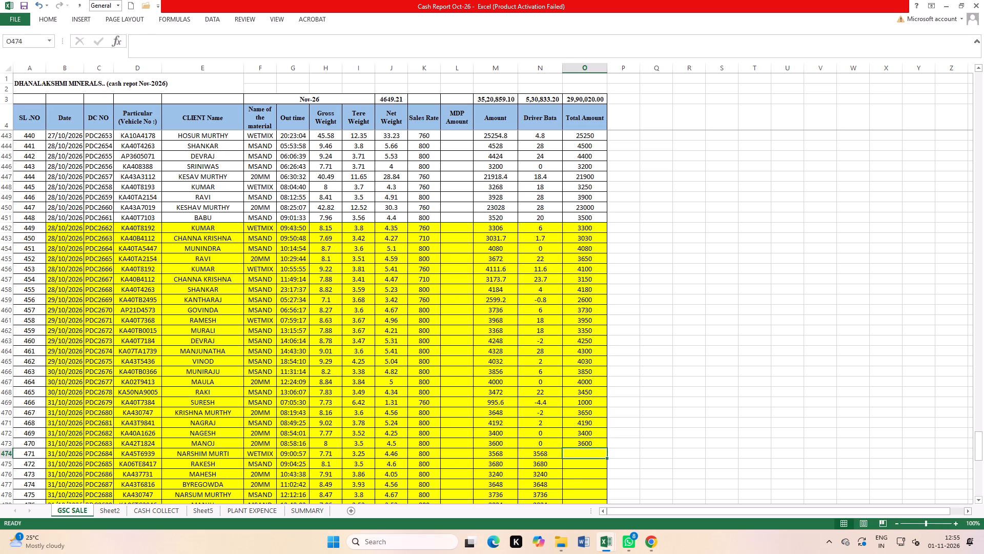
pyautogui.write('3550')
pyautogui.press('Return')
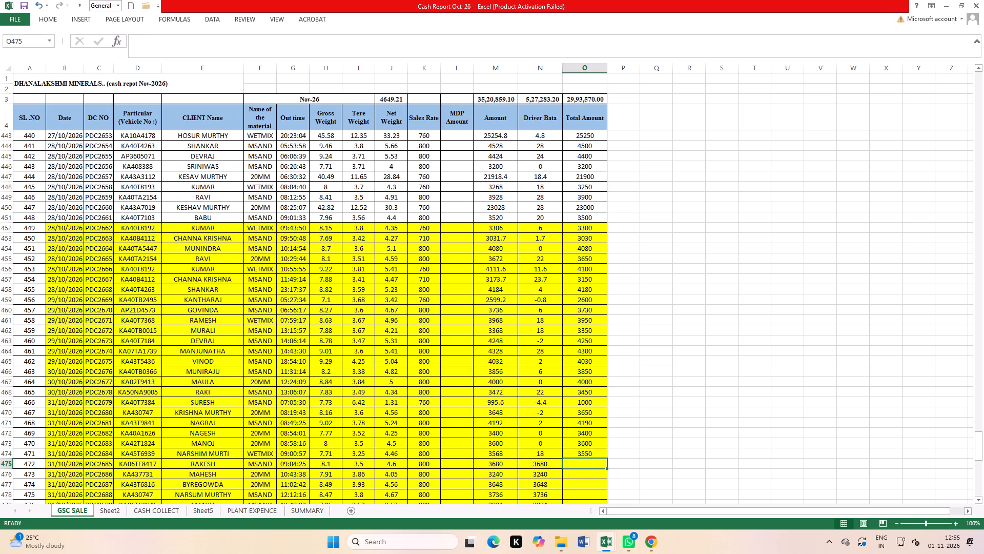
pyautogui.write('3680')
pyautogui.press('Return')
pyautogui.write('3240')
pyautogui.press('Return')
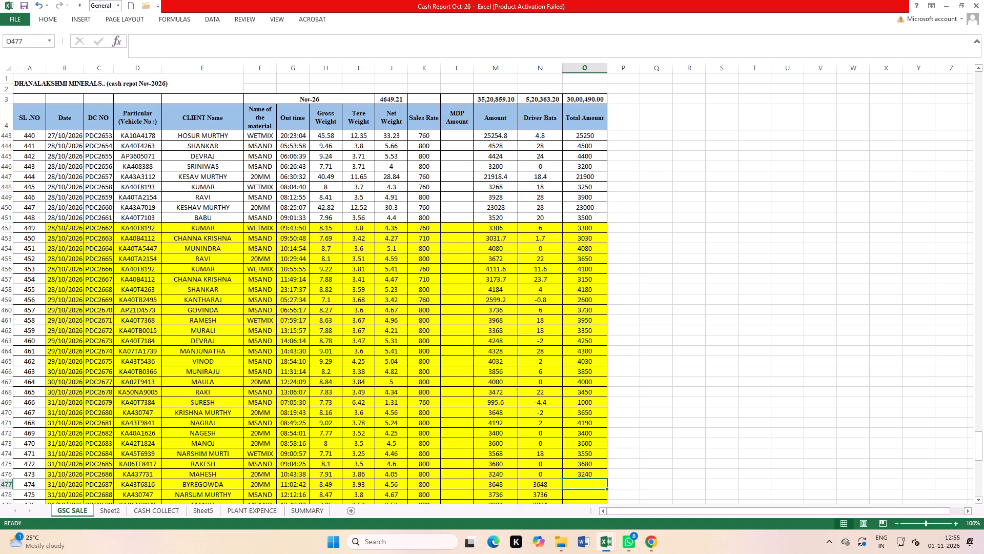
# Enter Total Amounts of 3650, 3730, 2800 and 3700 for PDC2687 to PDC2690, dated 31/10/2026.
pyautogui.write('3650')
pyautogui.press('Return')
pyautogui.write('3730')
pyautogui.press('Return')
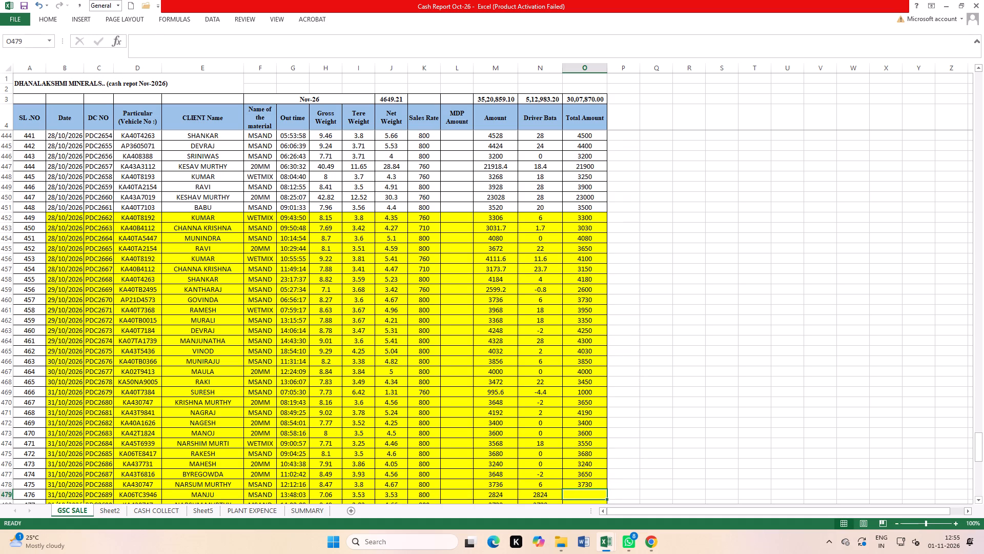
pyautogui.scroll(-5, 620, 260)
pyautogui.write('2800')
pyautogui.press('Return')
pyautogui.write('3700')
pyautogui.press('Return')
# Enter Total Amounts of 3200, 3350, 3780 and 3690 for PDC2691 to PDC2694, dated 31/10/2026.
pyautogui.write('3220')
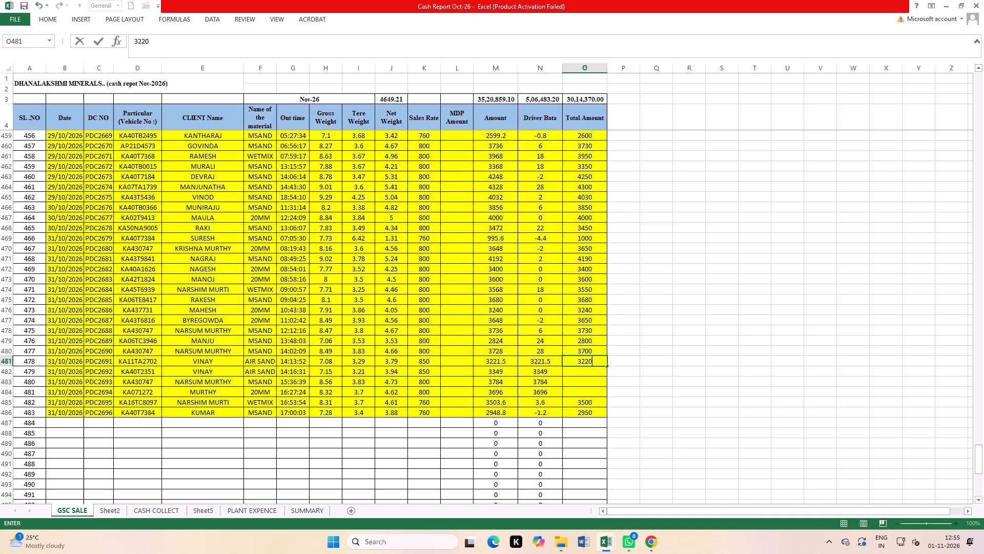
pyautogui.press('BackSpace')
pyautogui.press('BackSpace')
pyautogui.write('00')
pyautogui.press('Return')
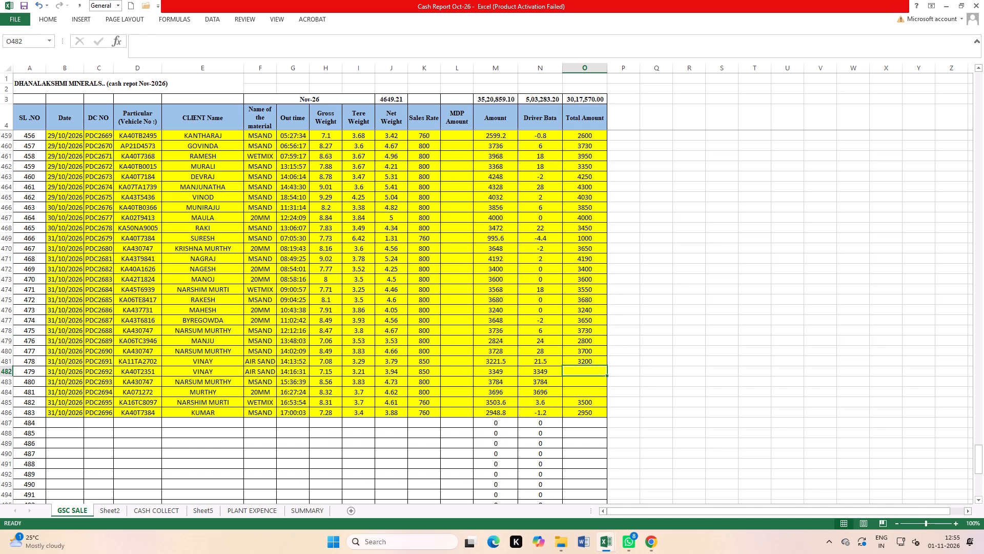
pyautogui.write('3350')
pyautogui.press('Return')
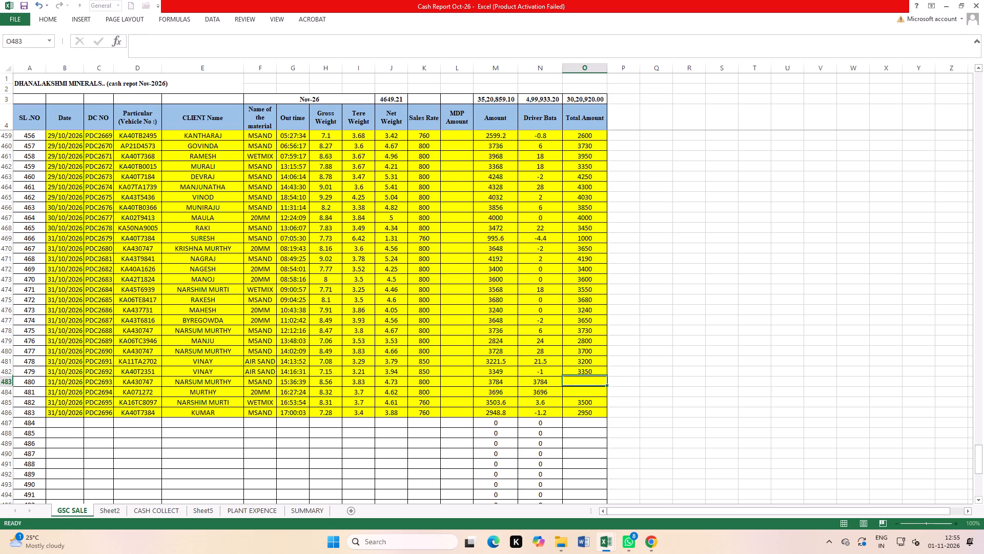
pyautogui.write('3780')
pyautogui.press('Return')
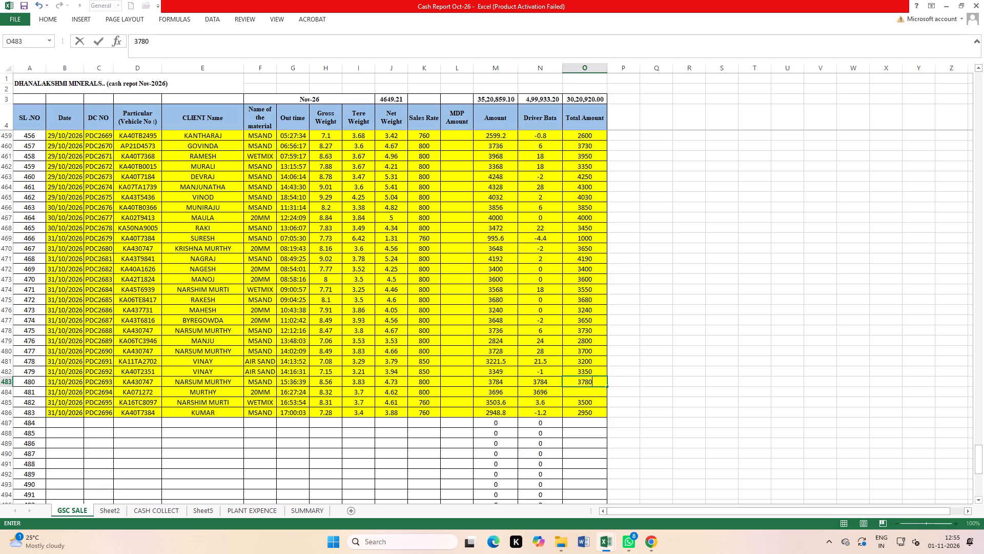
pyautogui.write('3690')
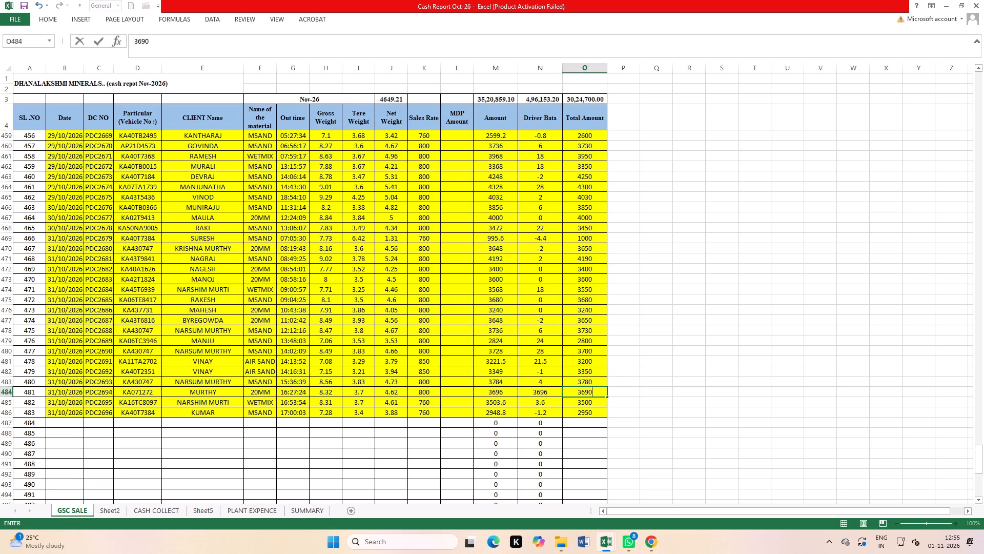
pyautogui.press('Return')
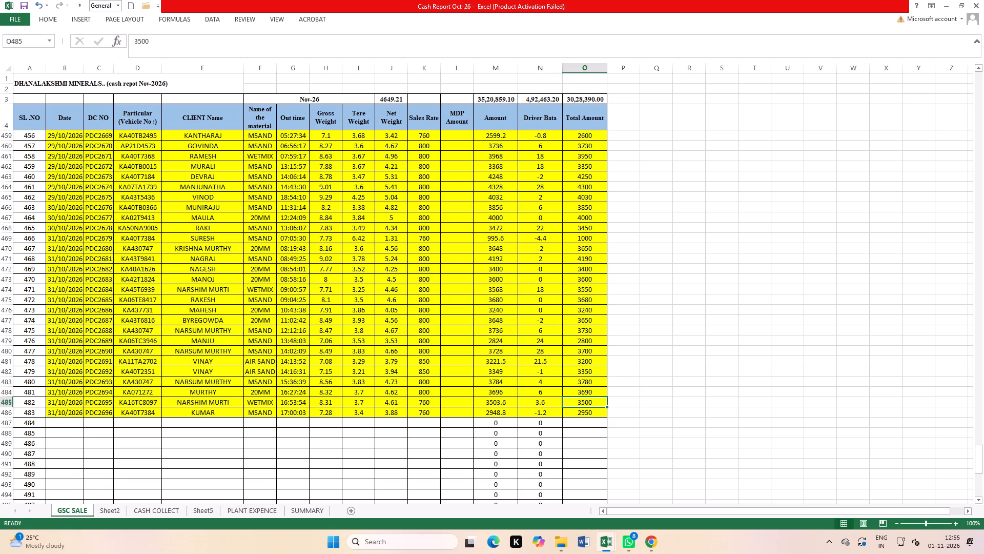
# Save the cash report workbook.
pyautogui.click(674, 365)
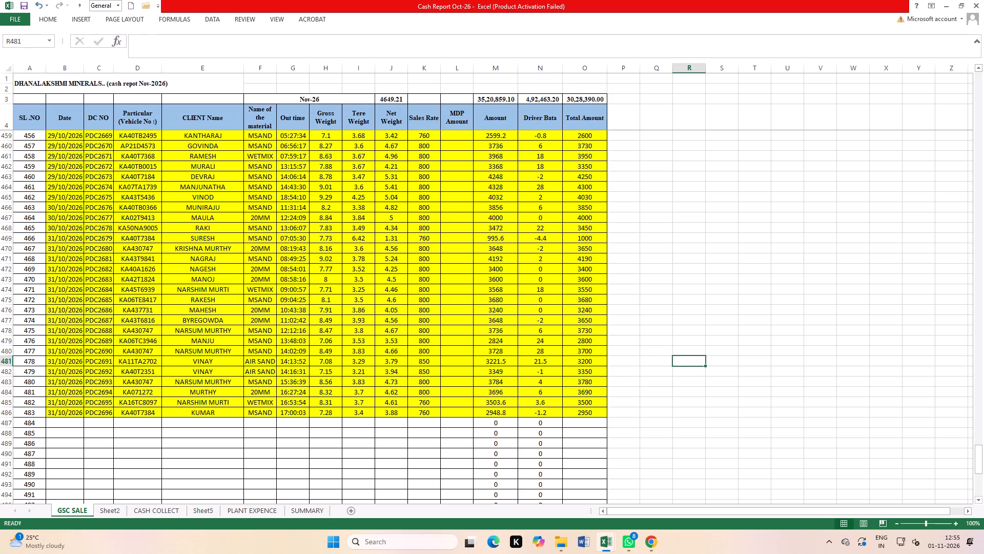
pyautogui.click(22, 6)
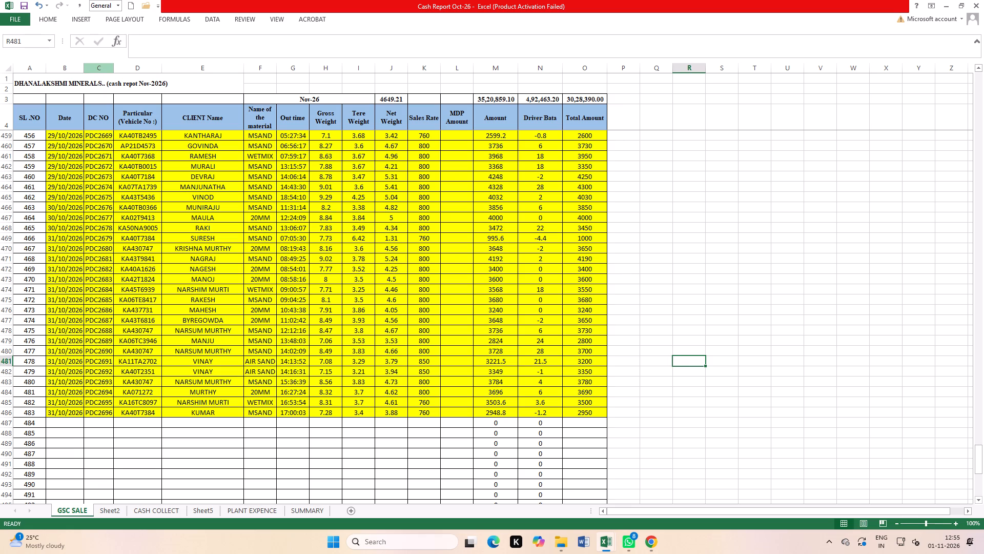
# Examine the client names in the rows dated 31/10/2026 and the earlier highlighted rows without Total Amounts, back to PDC2578.
pyautogui.scroll(20, 607, 377)
pyautogui.scroll(6, 607, 377)
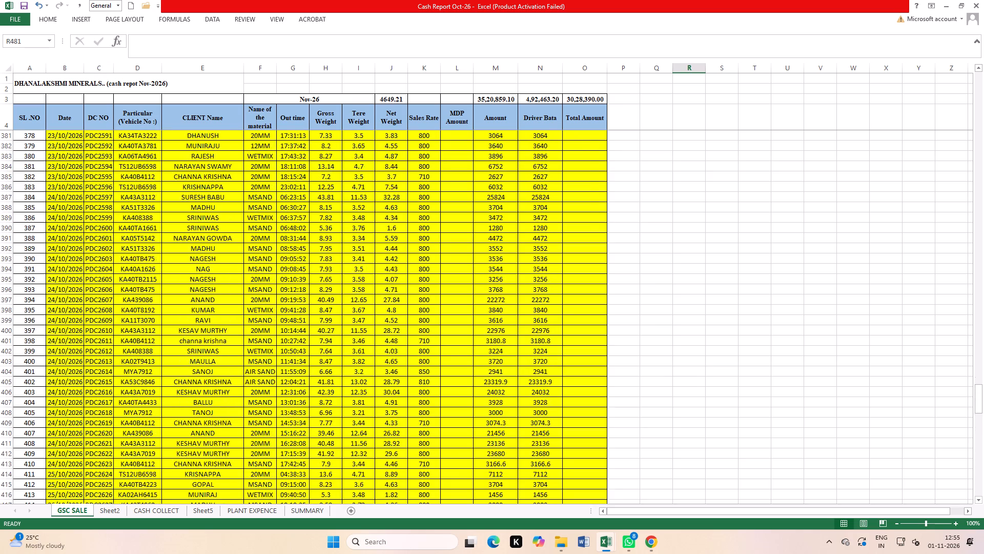
pyautogui.scroll(11, 607, 377)
pyautogui.scroll(-4, 581, 378)
pyautogui.scroll(-20, 407, 443)
pyautogui.scroll(-10, 407, 443)
pyautogui.scroll(-6, 532, 408)
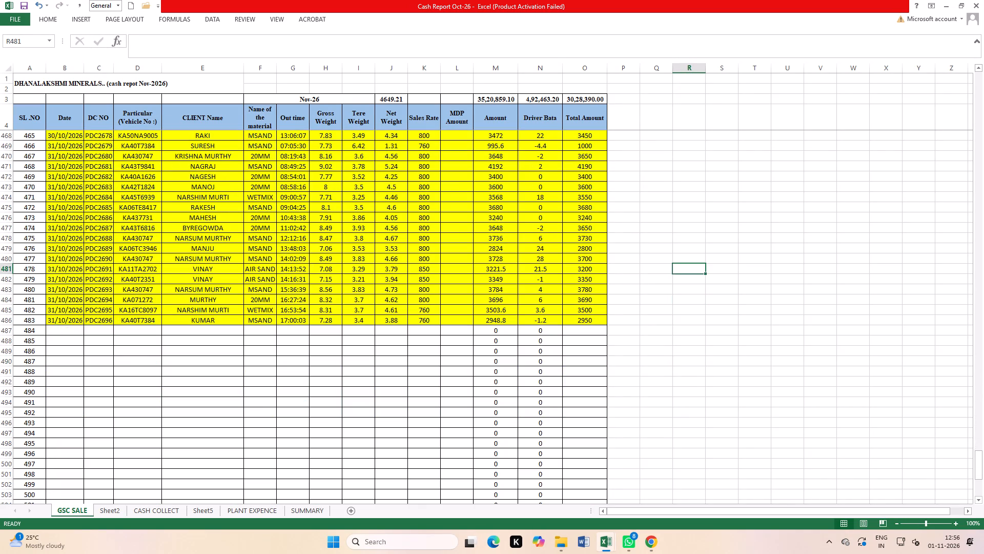
pyautogui.click(203, 310)
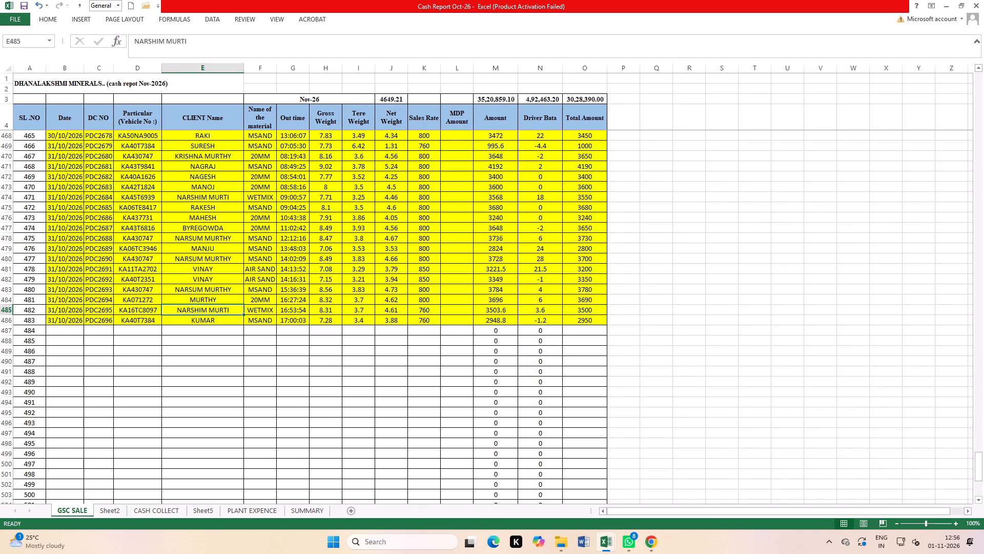
pyautogui.click(186, 259)
pyautogui.click(177, 289)
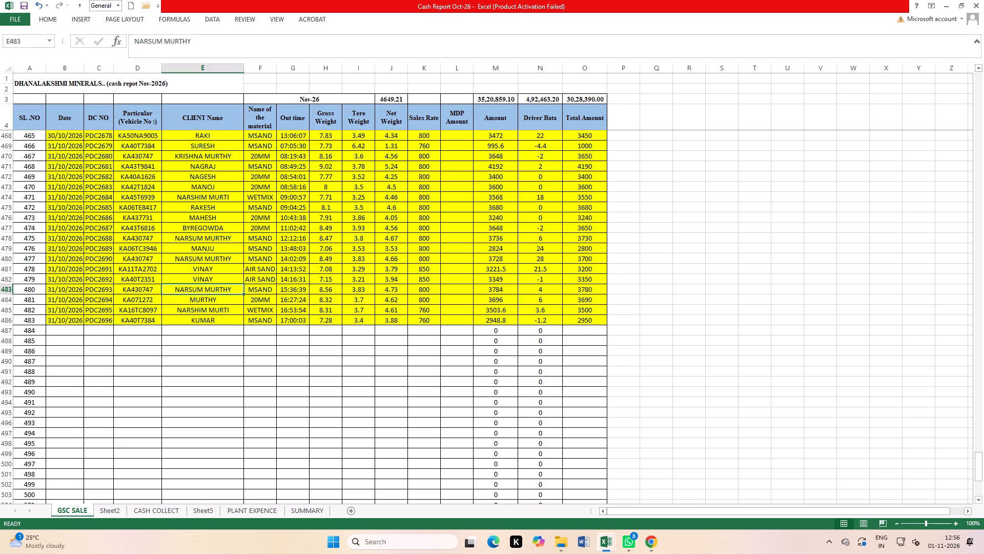
pyautogui.click(187, 313)
pyautogui.scroll(6, 428, 406)
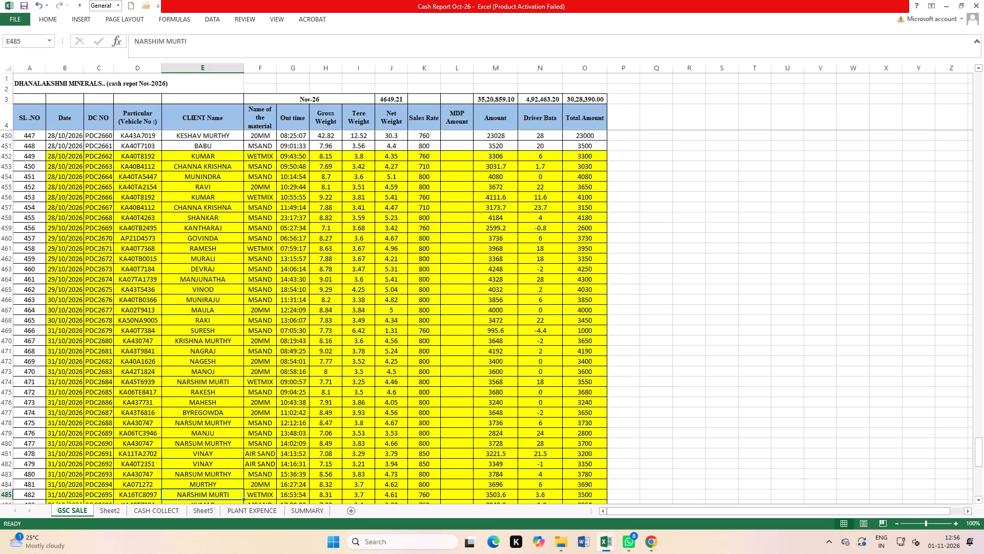
pyautogui.scroll(20, 428, 406)
pyautogui.scroll(2, 428, 406)
pyautogui.scroll(-1, 428, 406)
pyautogui.scroll(5, 430, 403)
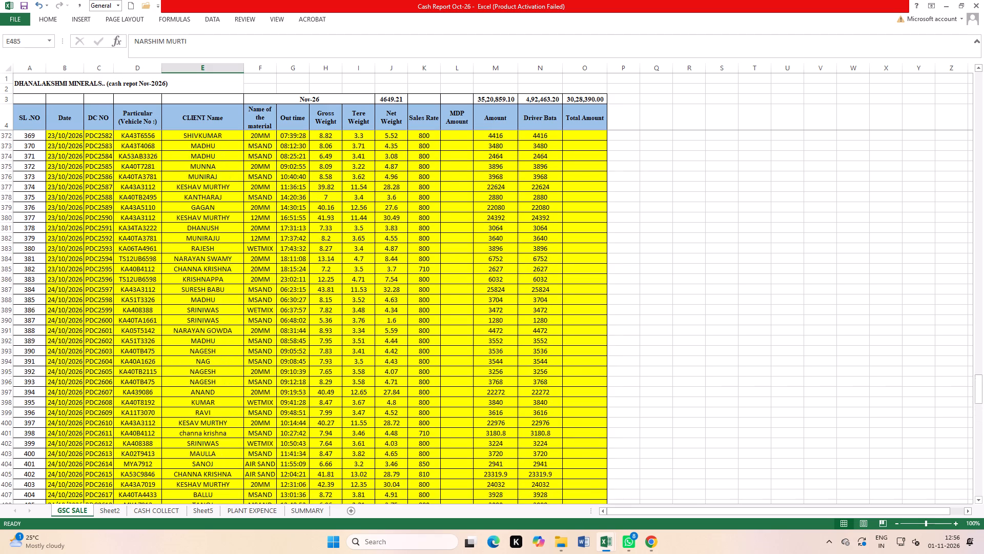
pyautogui.scroll(-16, 430, 403)
pyautogui.scroll(4, 572, 328)
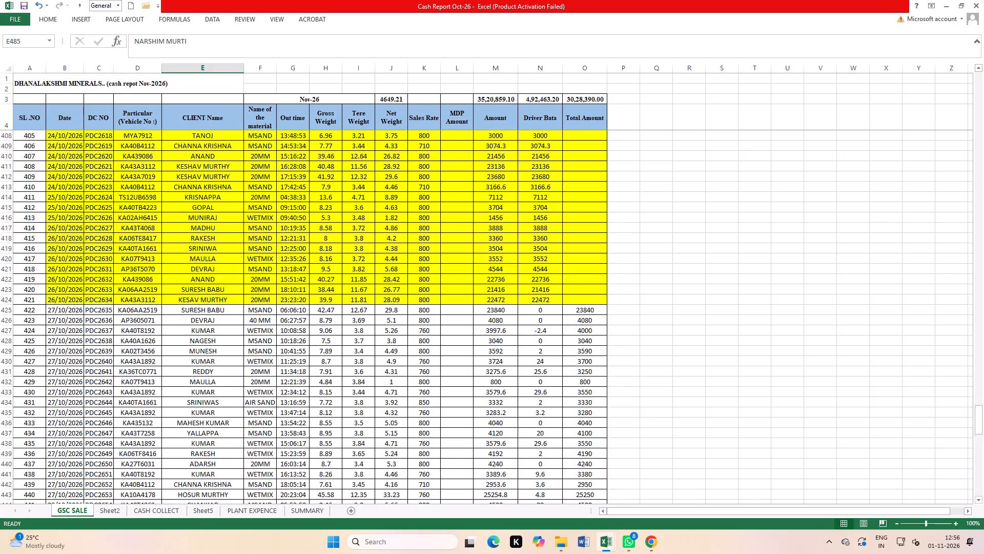
pyautogui.scroll(16, 572, 328)
pyautogui.click(191, 218)
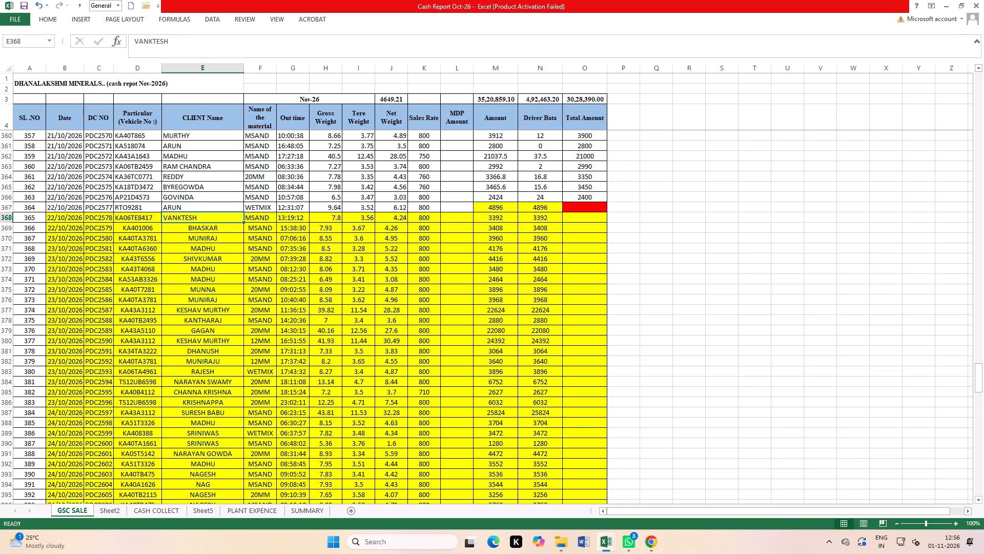
pyautogui.press('Return')
pyautogui.press('Return')
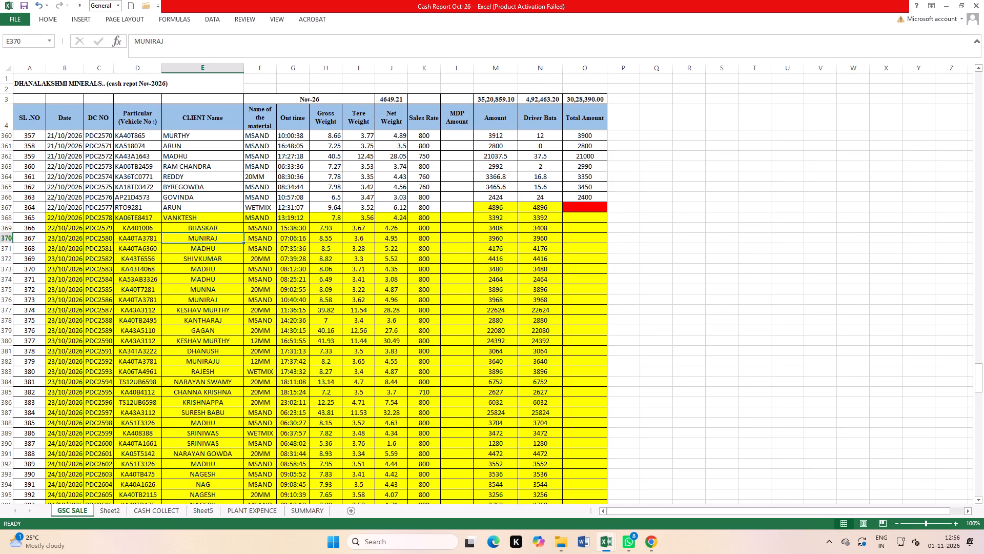
pyautogui.press('Return')
pyautogui.press('Return')
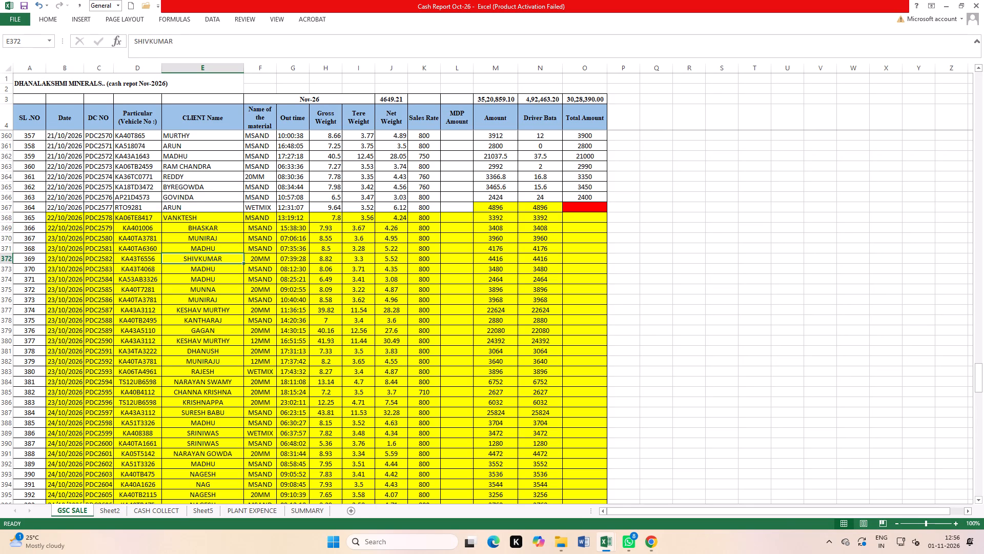
pyautogui.press('Return')
pyautogui.press('Return')
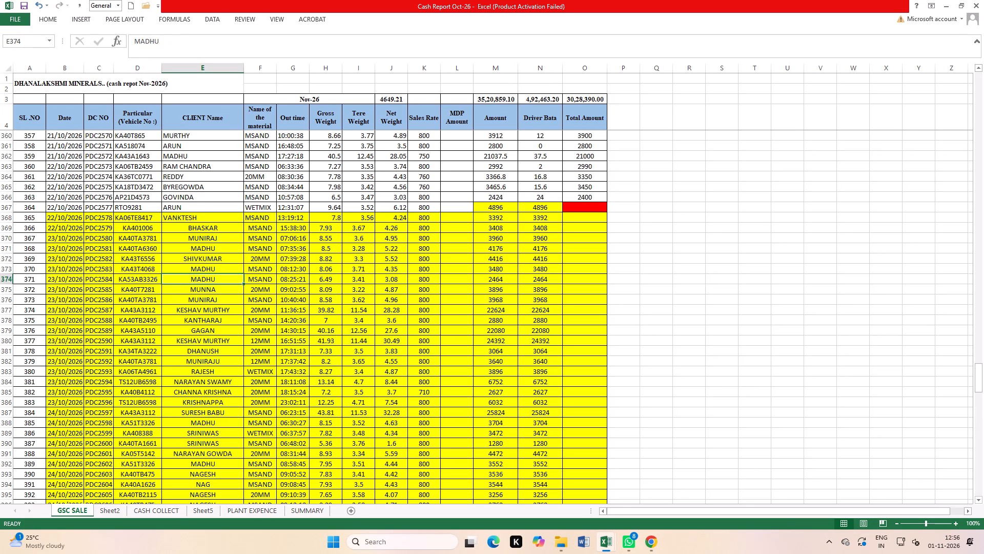
pyautogui.press('Right')
pyautogui.press('Right')
pyautogui.press('Right')
pyautogui.press('Right')
pyautogui.press('Right')
pyautogui.press('Right')
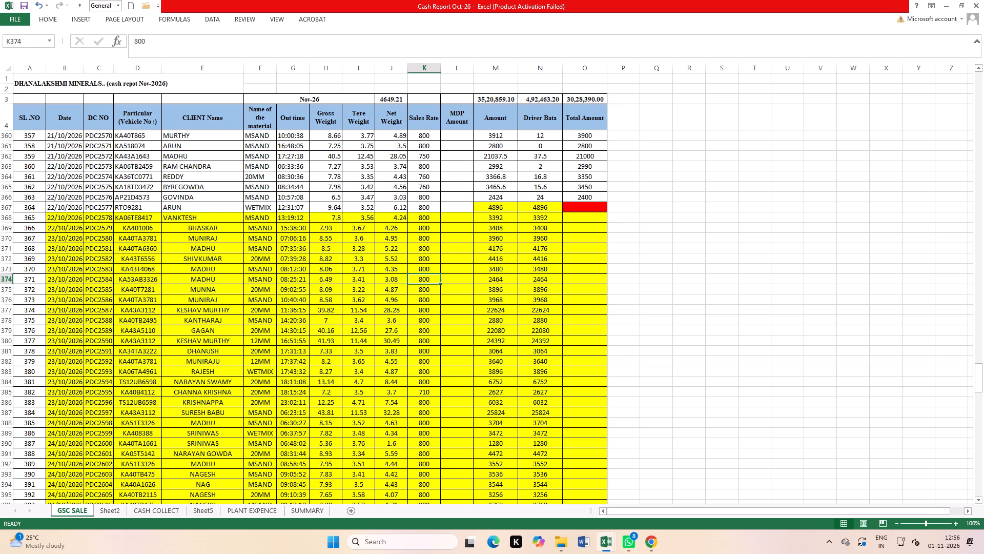
pyautogui.press('Right')
pyautogui.press('Left')
pyautogui.write('760')
pyautogui.press('Return')
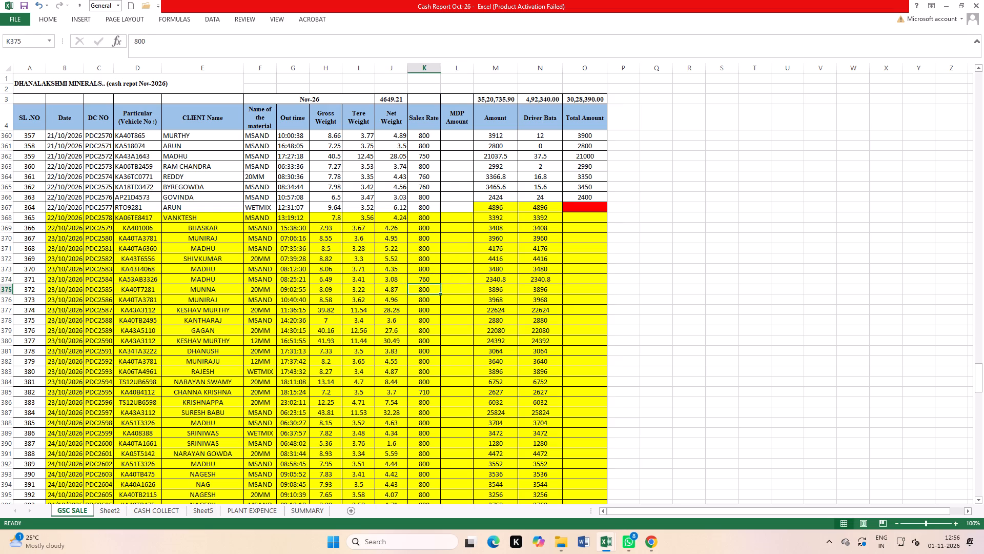
pyautogui.write('760')
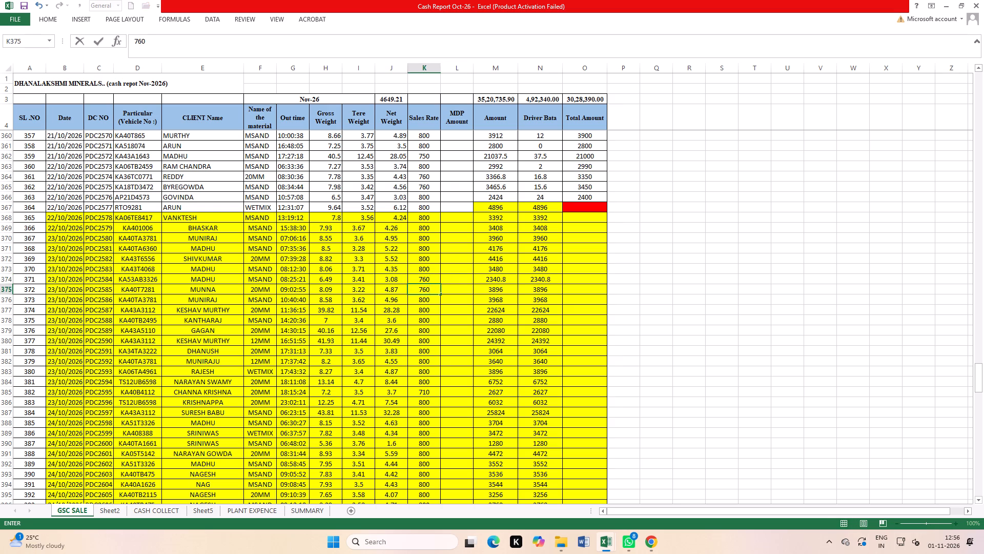
pyautogui.press('Up')
pyautogui.press('Right')
pyautogui.press('Right')
pyautogui.press('Right')
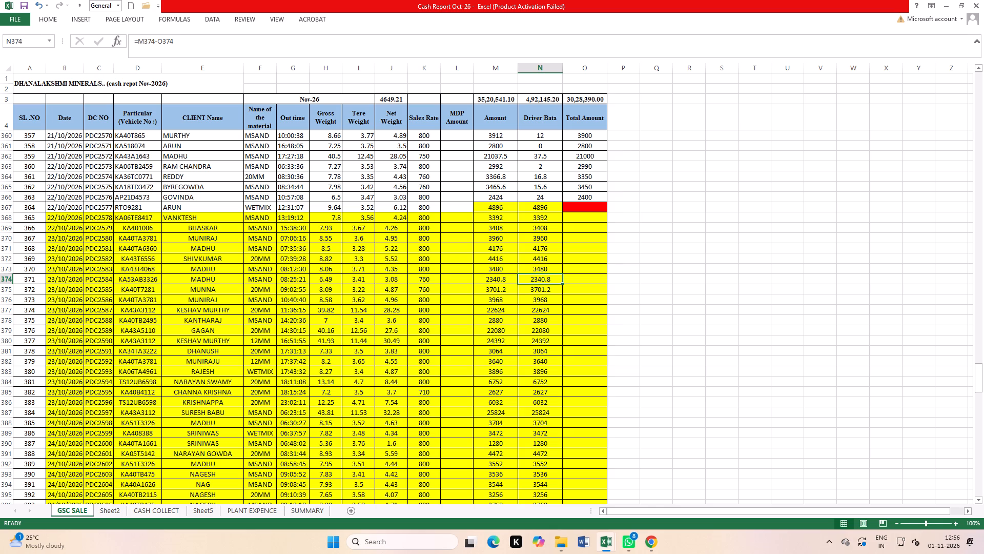
# Set the Sales Rate to 760 for PDC2587 and PDC2588, dated 23/10/2026.
pyautogui.click(424, 309)
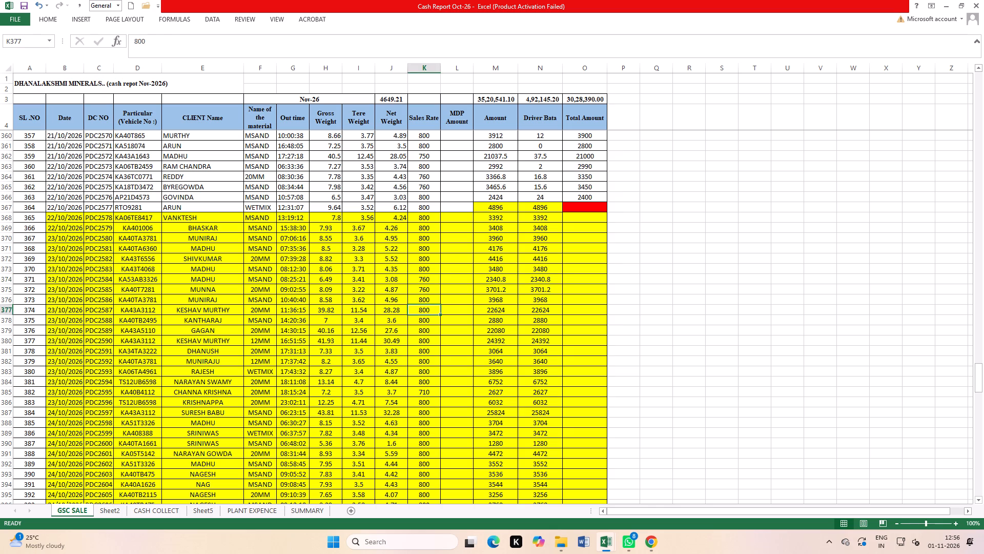
pyautogui.write('760')
pyautogui.press('Return')
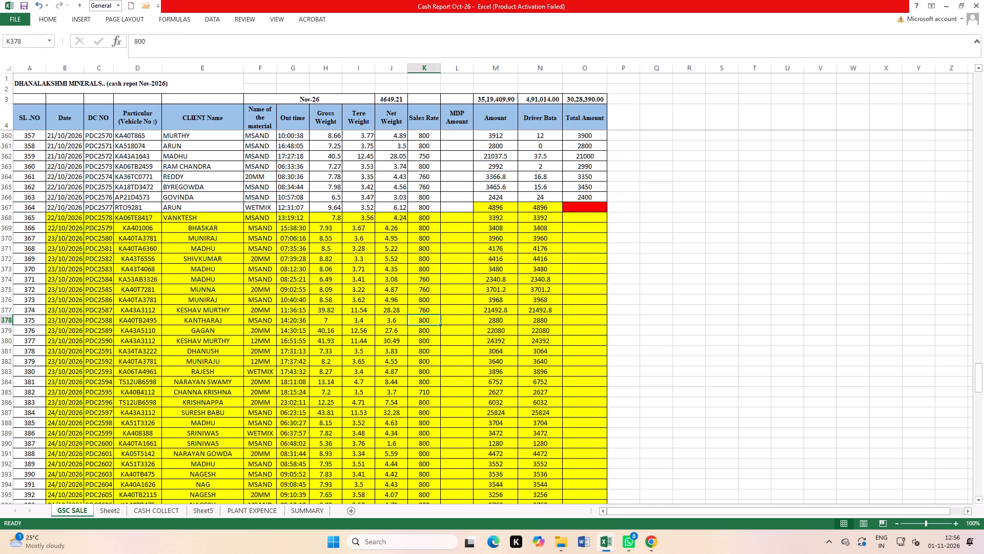
pyautogui.write('760')
pyautogui.press('Return')
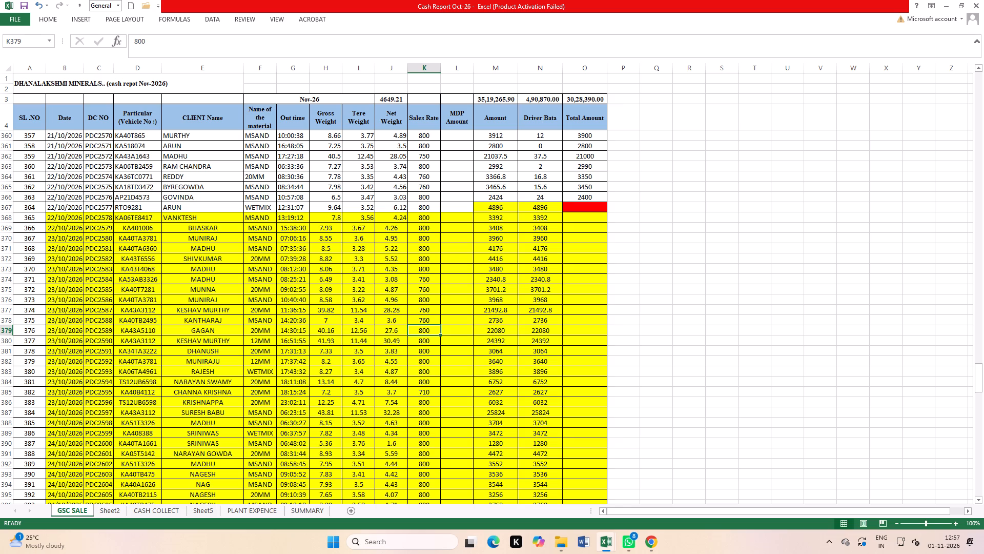
# Set the Sales Rate to 760 for PDC2590, 750 for PDC2594 and 760 for PDC2596, all dated 23/10/2026.
pyautogui.click(423, 341)
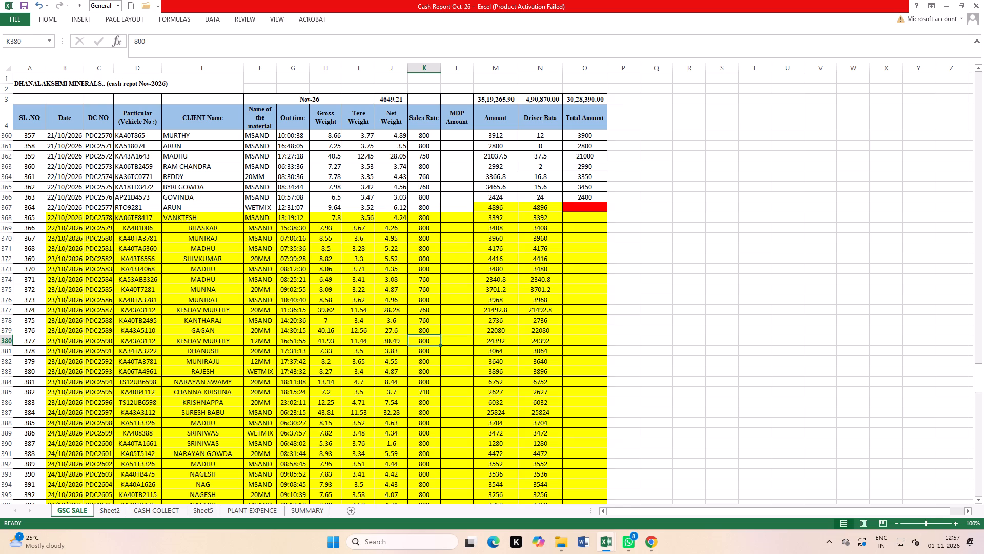
pyautogui.write('760')
pyautogui.press('Return')
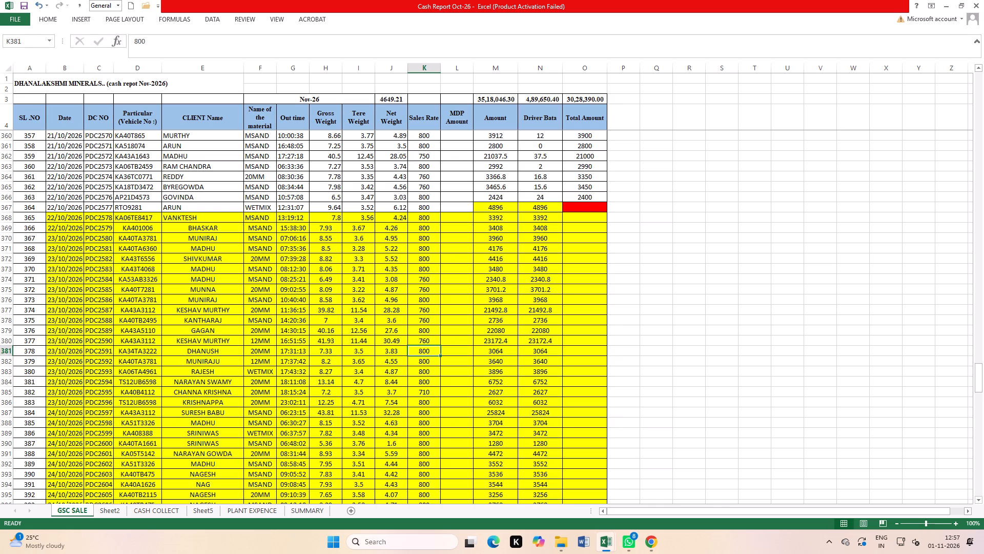
pyautogui.click(423, 384)
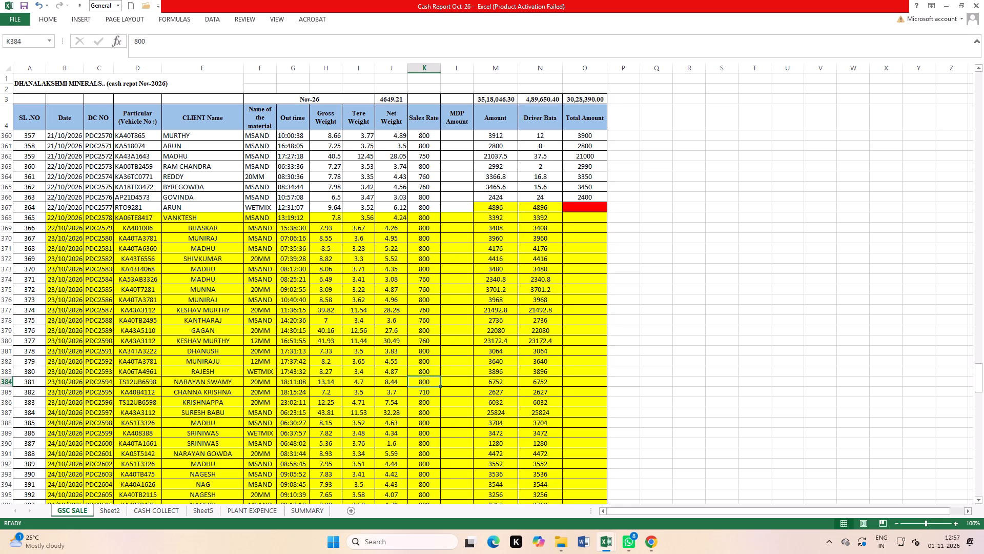
pyautogui.write('750')
pyautogui.press('Return')
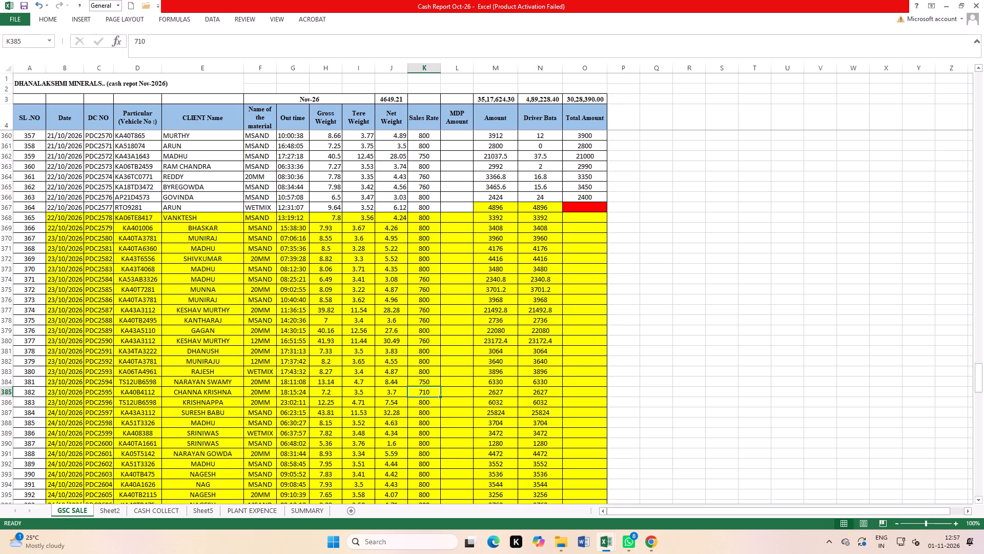
pyautogui.press('Return')
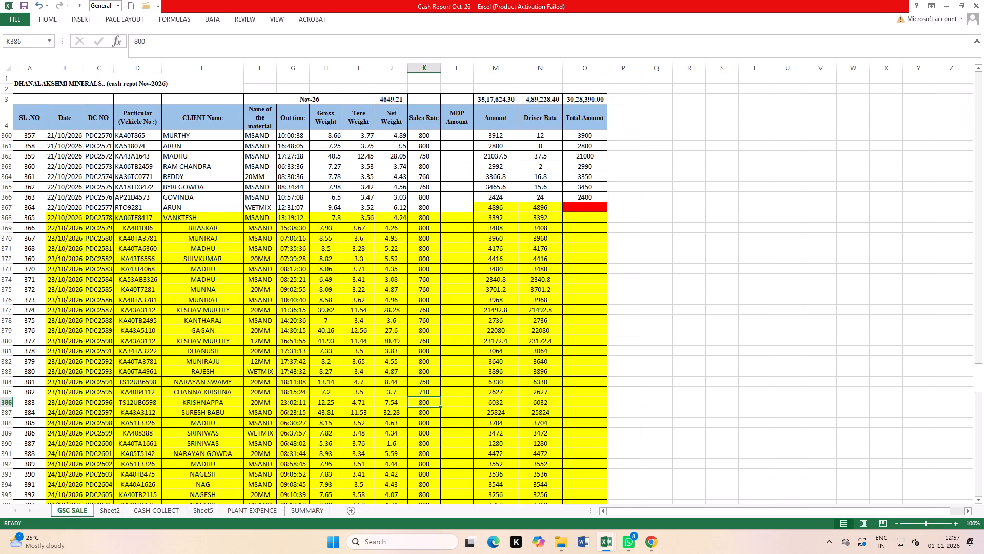
pyautogui.write('760')
pyautogui.press('Return')
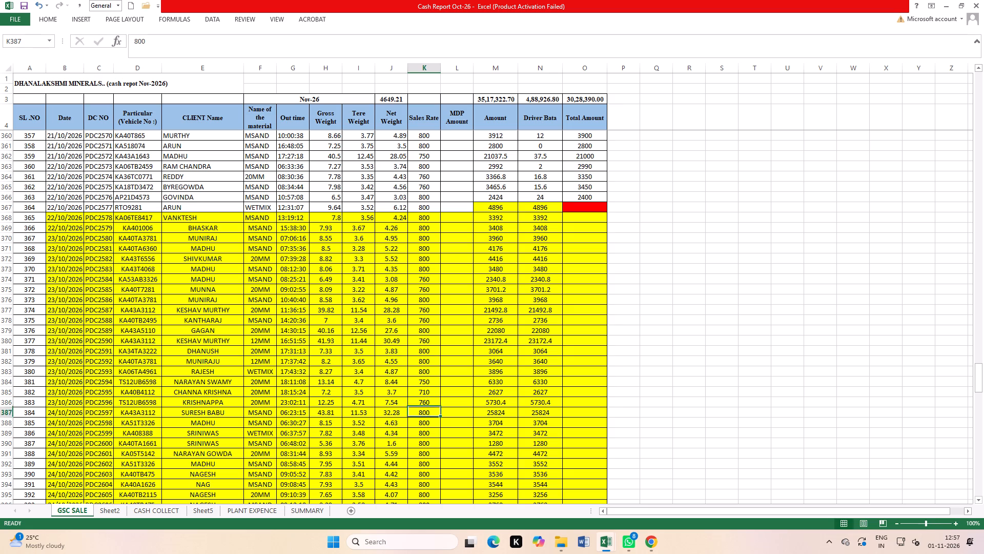
# Leave PDC2597 as it is and set the Sales Rate to 760 for PDC2598, dated 24/10/2026.
pyautogui.press('Return')
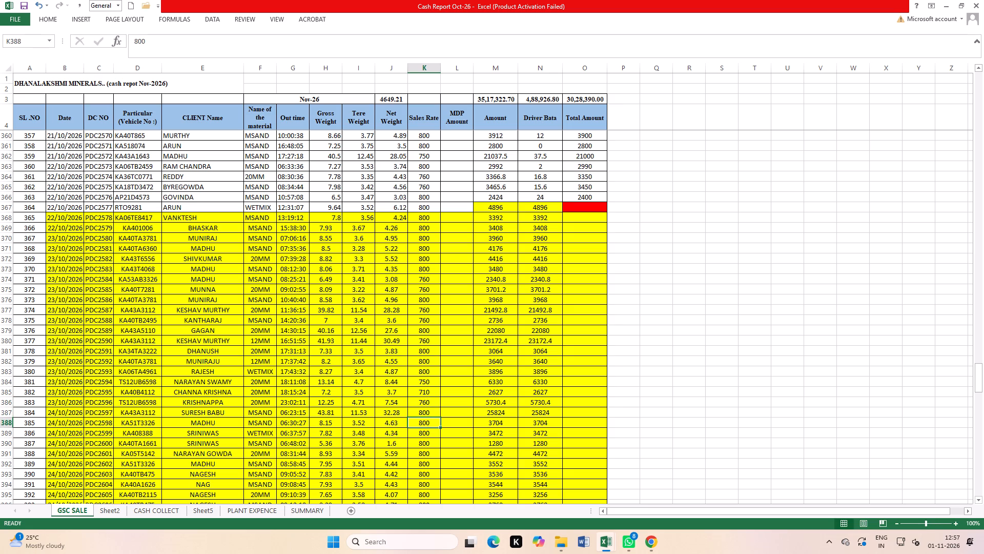
pyautogui.press('7')
pyautogui.write('60')
pyautogui.press('Return')
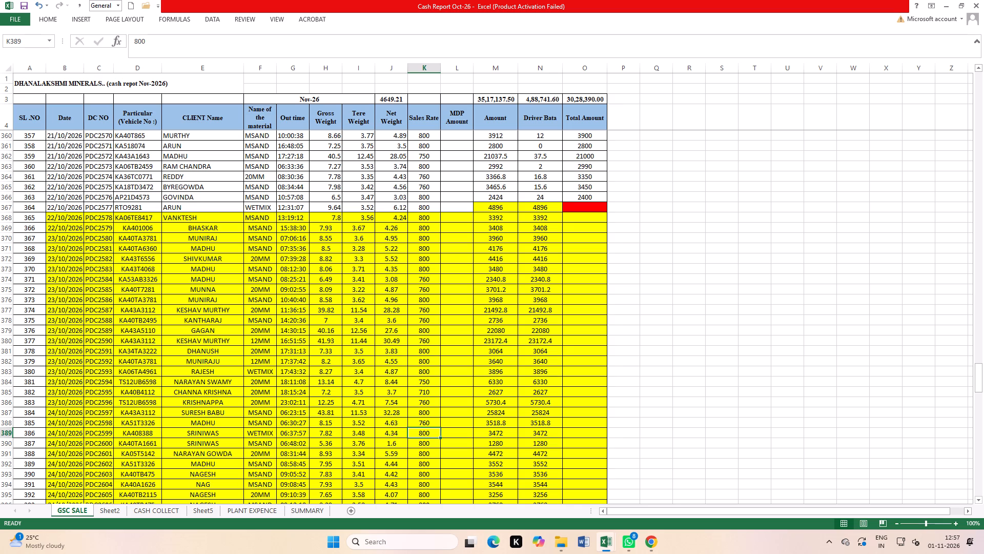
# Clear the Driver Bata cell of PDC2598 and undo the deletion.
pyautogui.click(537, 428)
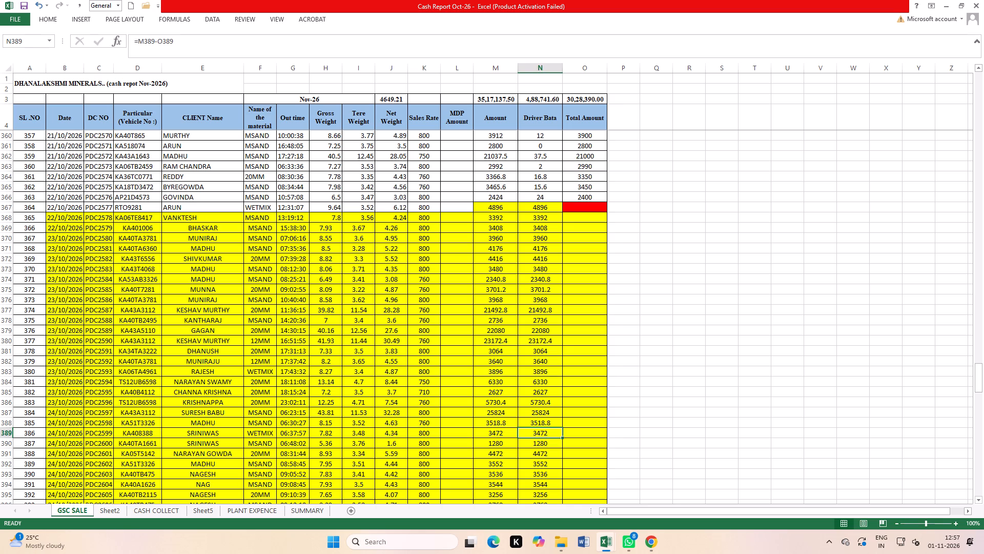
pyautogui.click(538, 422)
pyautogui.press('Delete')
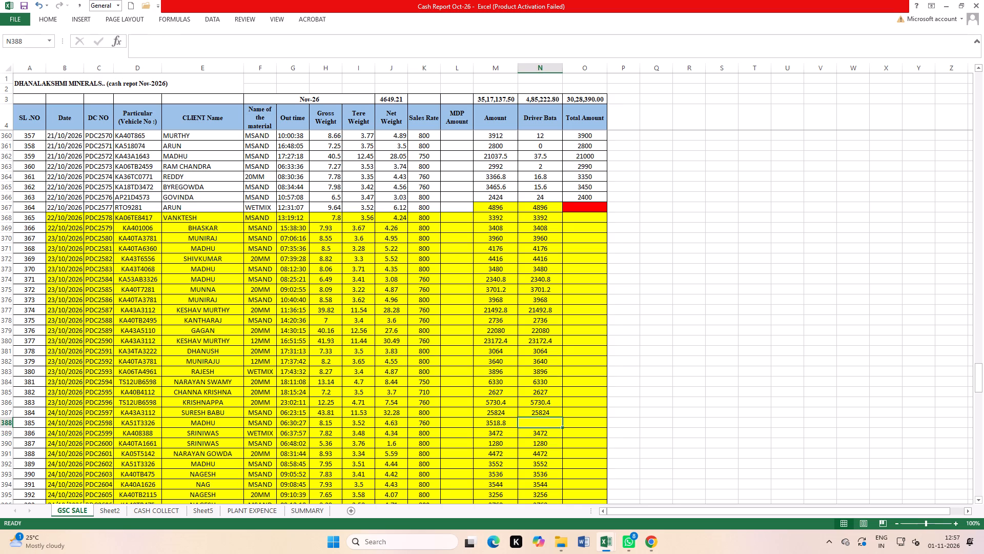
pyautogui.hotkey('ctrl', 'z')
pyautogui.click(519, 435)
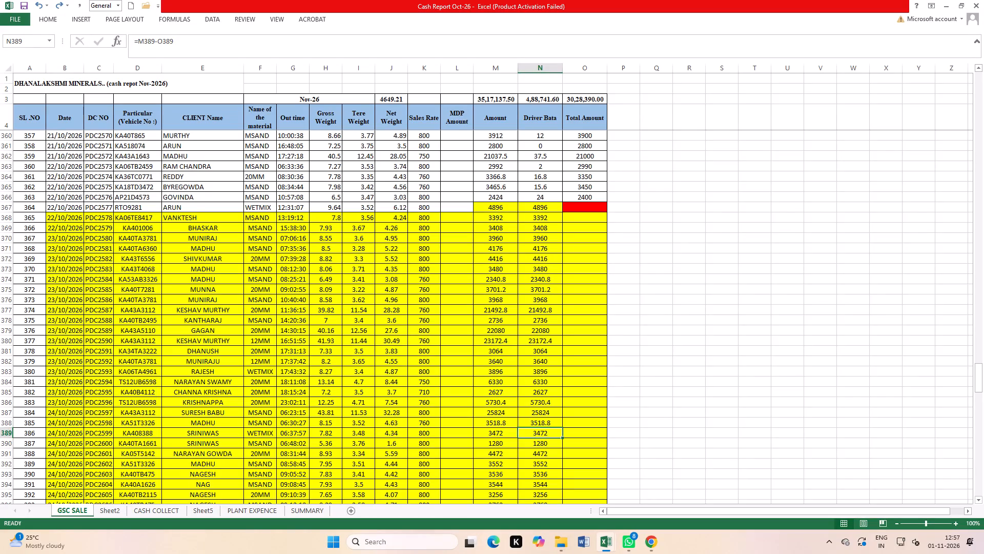
# Check the rows from PDC2599 down and set the Sales Rate to 760 for PDC2602.
pyautogui.click(430, 447)
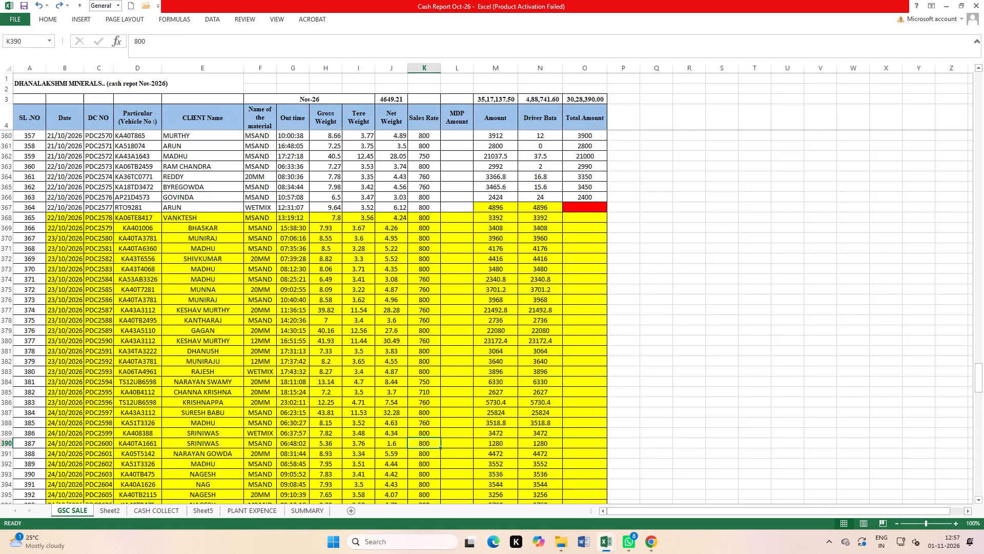
pyautogui.click(430, 433)
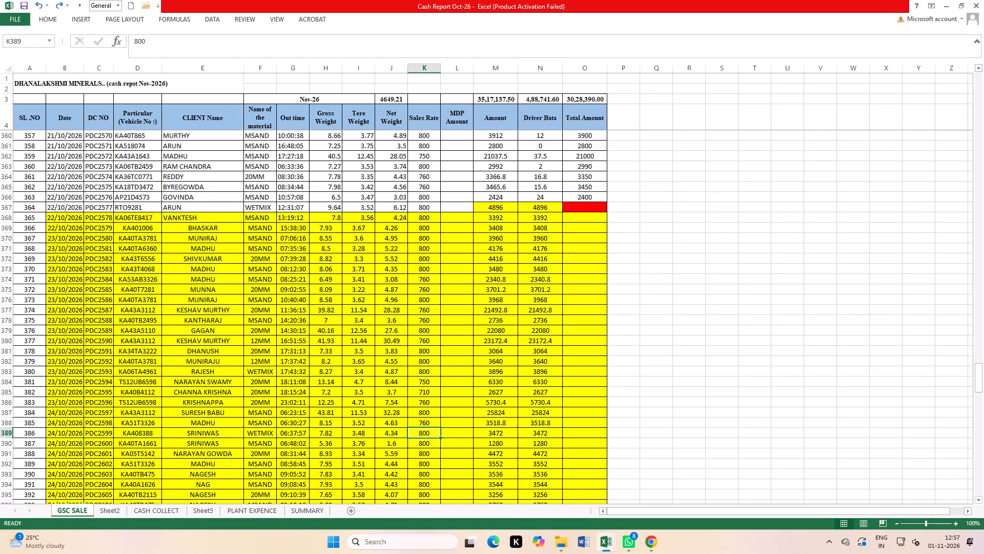
pyautogui.press('Return')
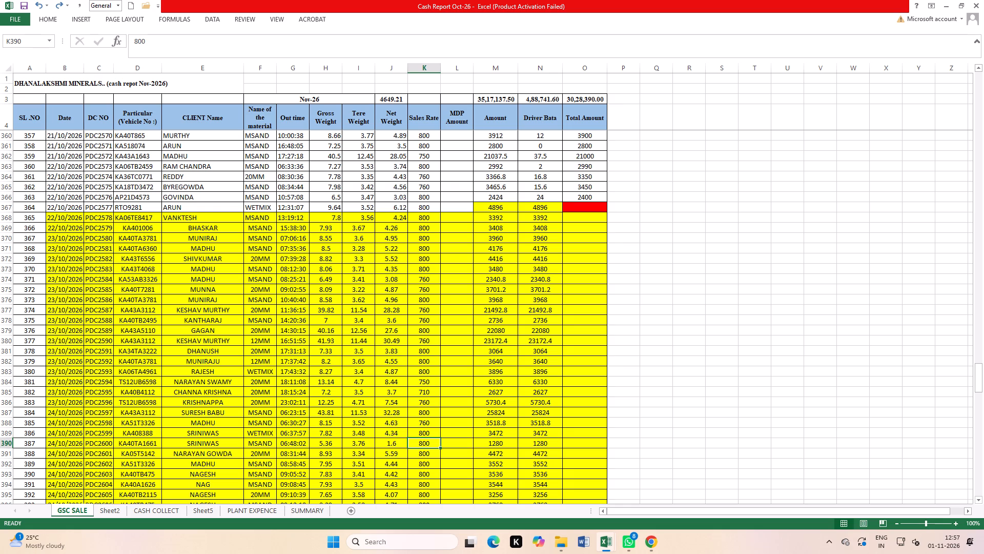
pyautogui.press('Return')
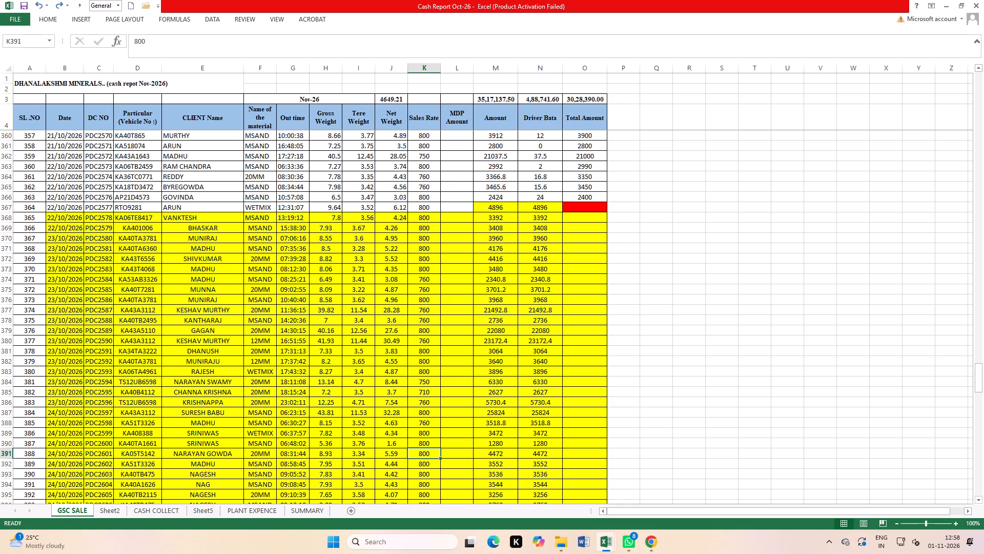
pyautogui.press('Return')
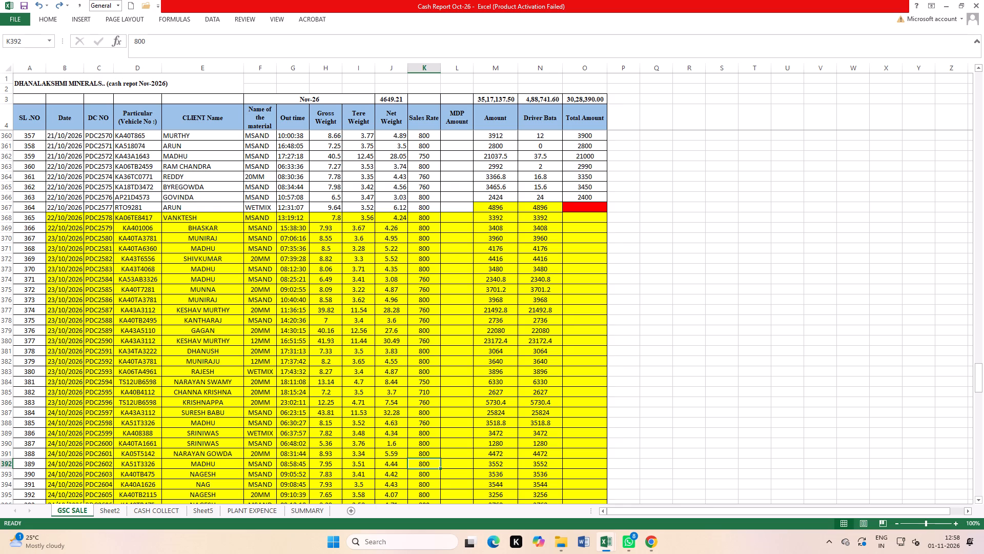
pyautogui.press('7')
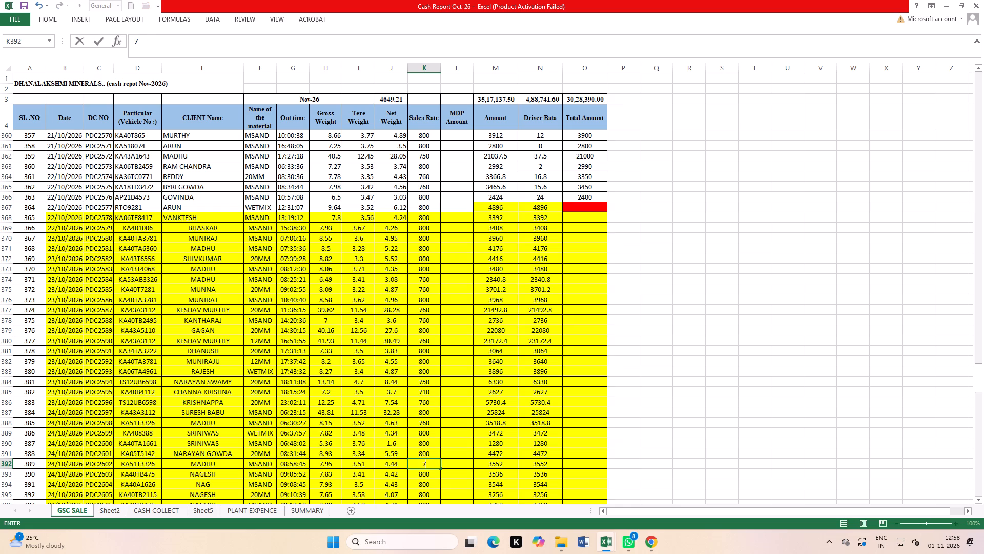
pyautogui.write('60')
pyautogui.press('Return')
# Set the Sales Rate to 760 for the four consecutive rows PDC2603 to PDC2606, dated 24/10/2026.
pyautogui.press('Return')
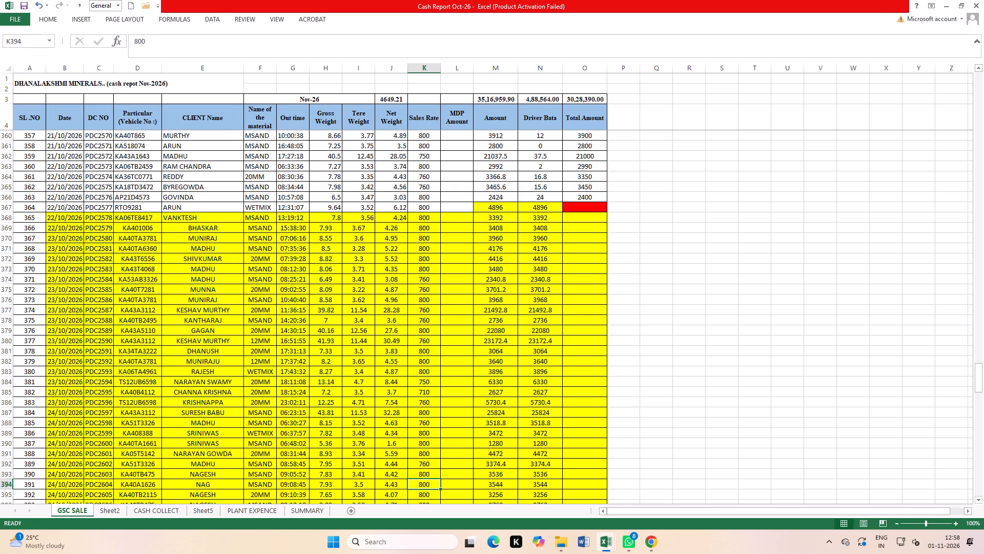
pyautogui.scroll(-3, 450, 411)
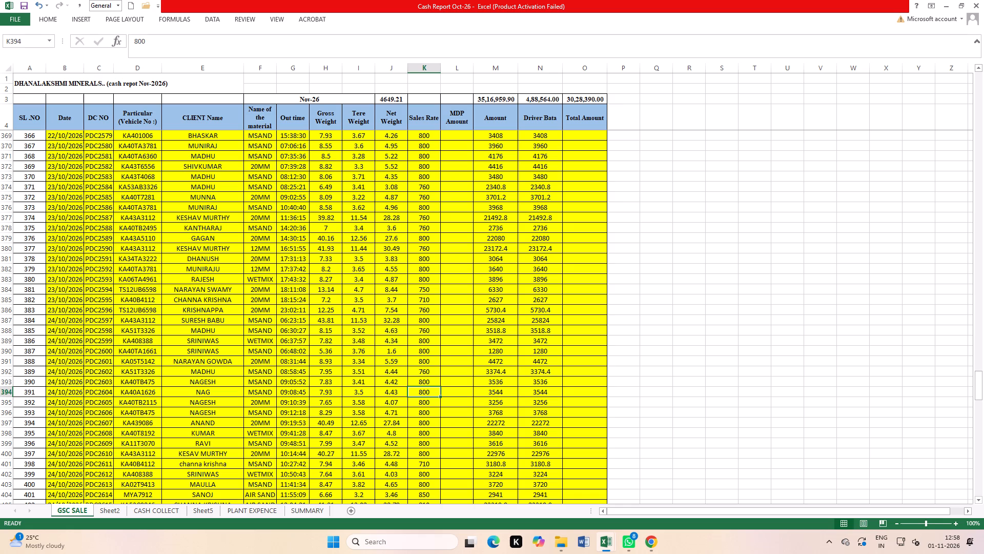
pyautogui.click(4, 384)
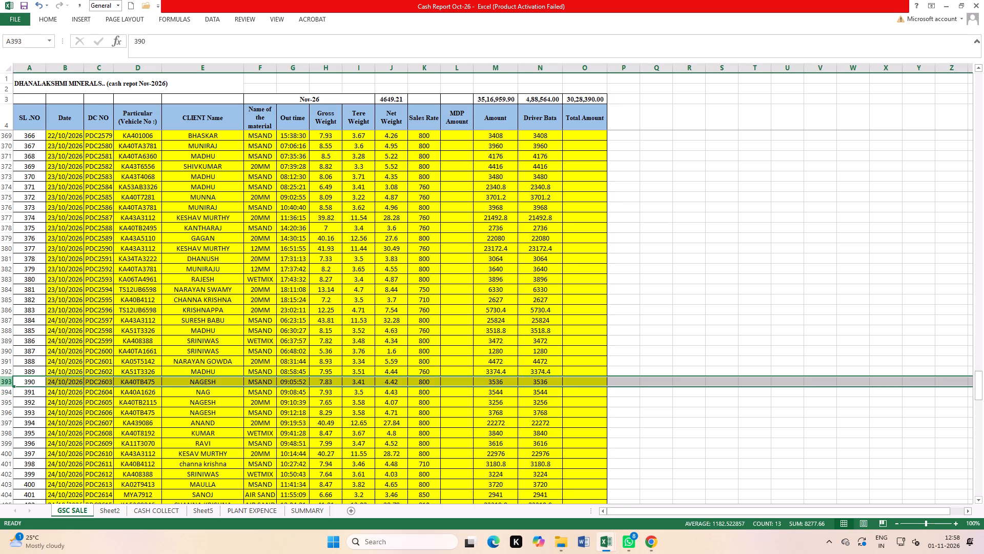
pyautogui.click(419, 381)
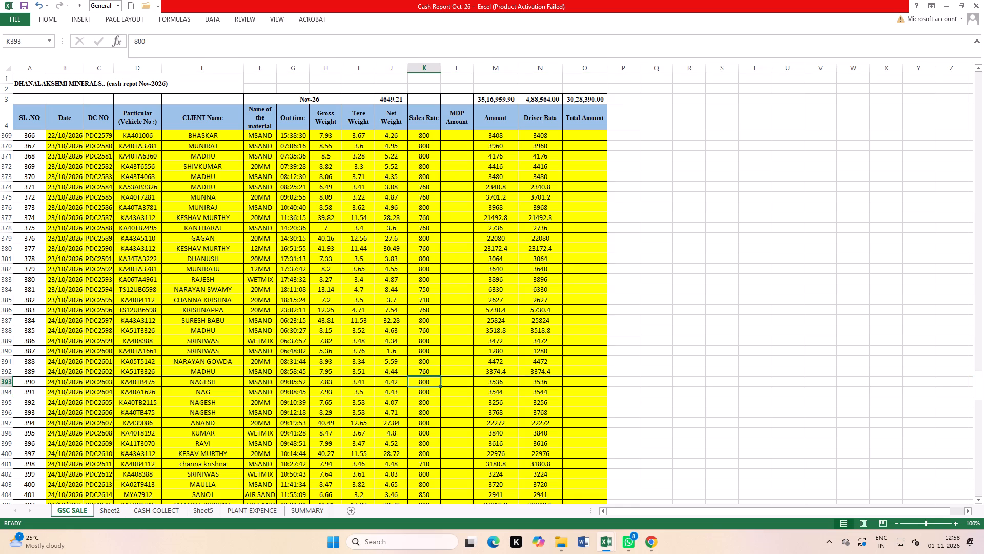
pyautogui.write('760')
pyautogui.press('Return')
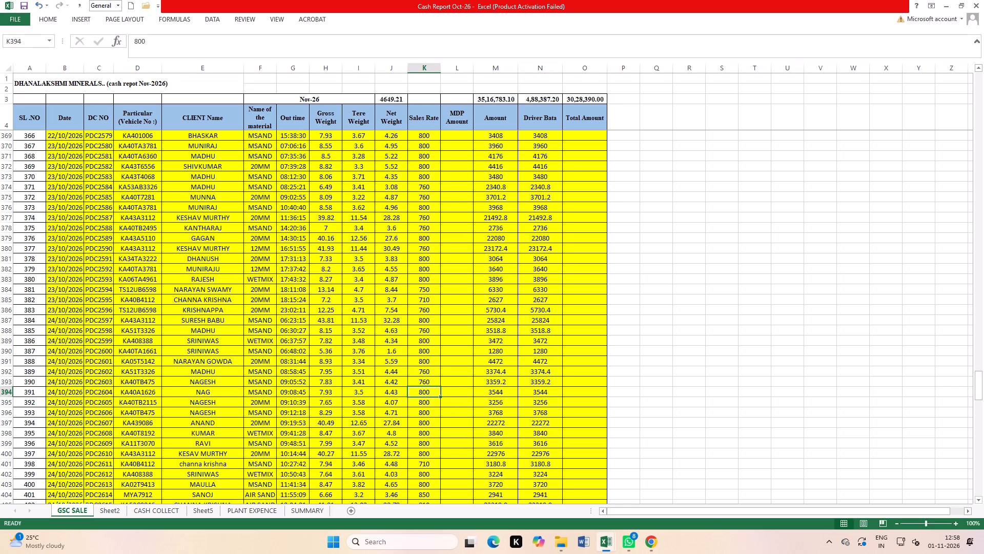
pyautogui.write('760')
pyautogui.press('Return')
pyautogui.write('760')
pyautogui.press('Return')
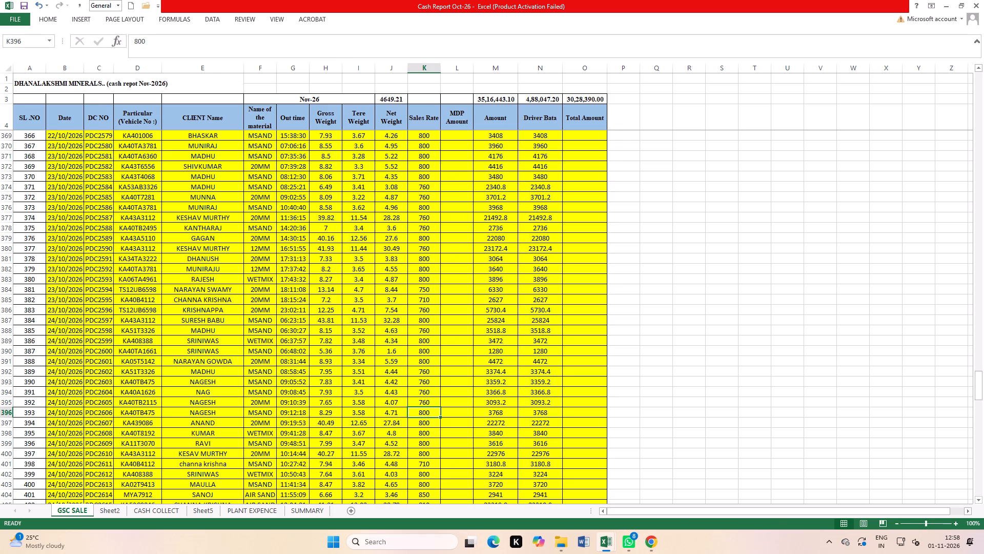
pyautogui.write('760')
pyautogui.press('Return')
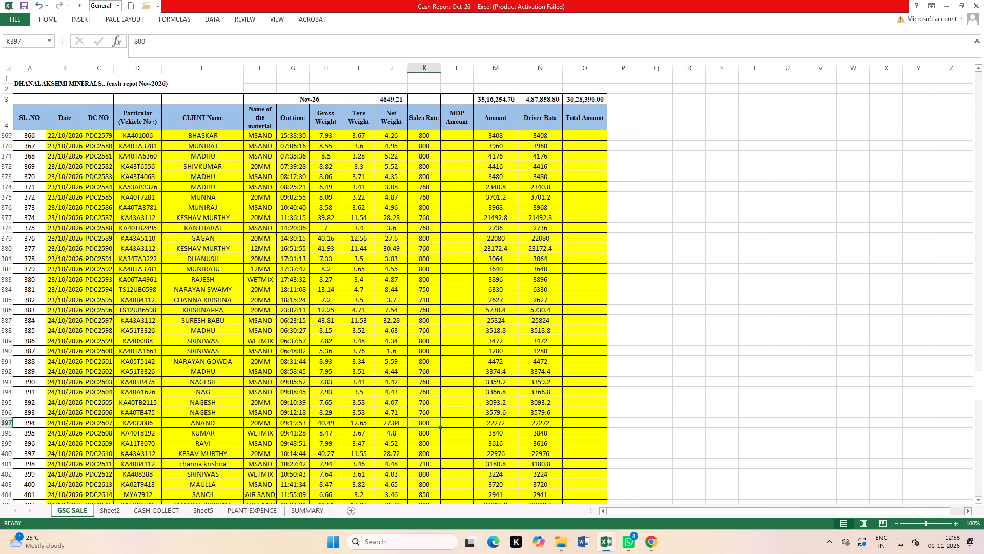
# Set the Sales Rate to 760 for PDC2608 and PDC2610, skipping PDC2607 and PDC2609.
pyautogui.press('Return')
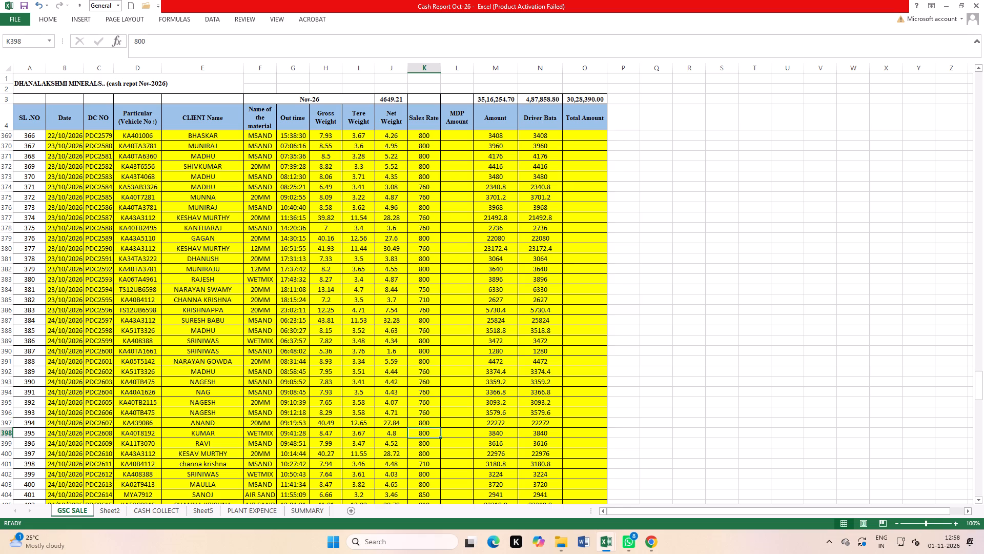
pyautogui.write('760')
pyautogui.press('Return')
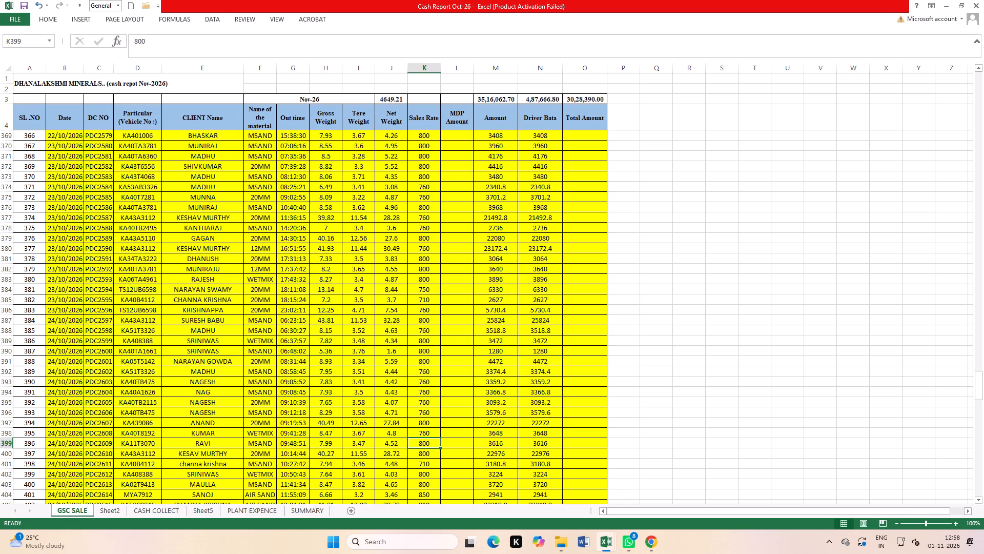
pyautogui.press('Return')
pyautogui.write('760')
pyautogui.press('Return')
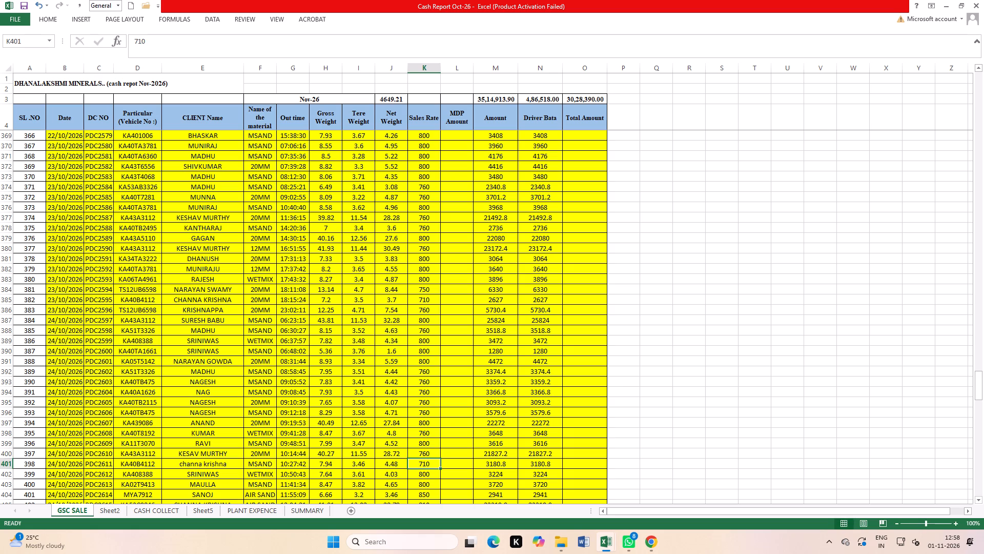
# Check the rows from PDC2611 down and set the Sales Rate to 760 for PDC2616, dated 24/10/2026.
pyautogui.press('Return')
pyautogui.press('Return')
pyautogui.press('Return')
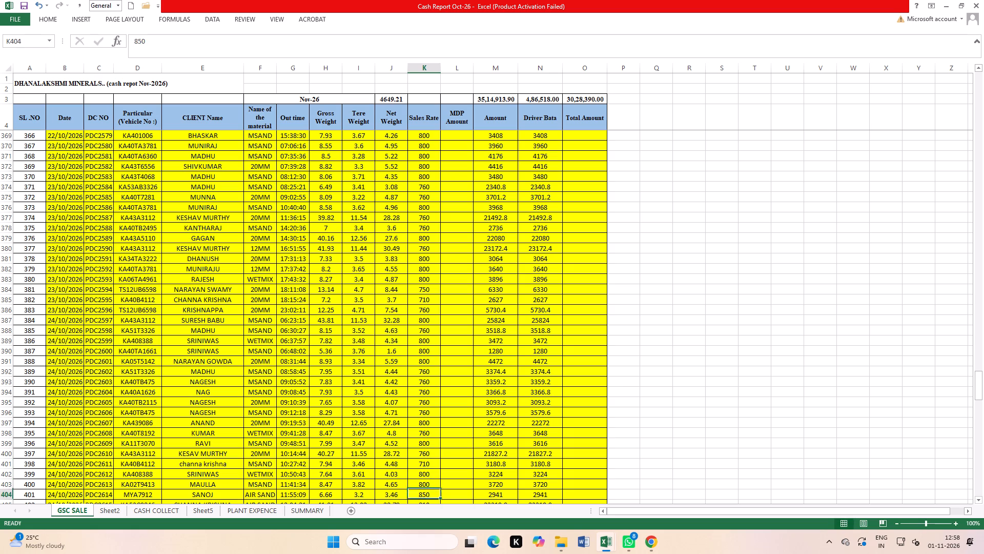
pyautogui.scroll(-1, 420, 382)
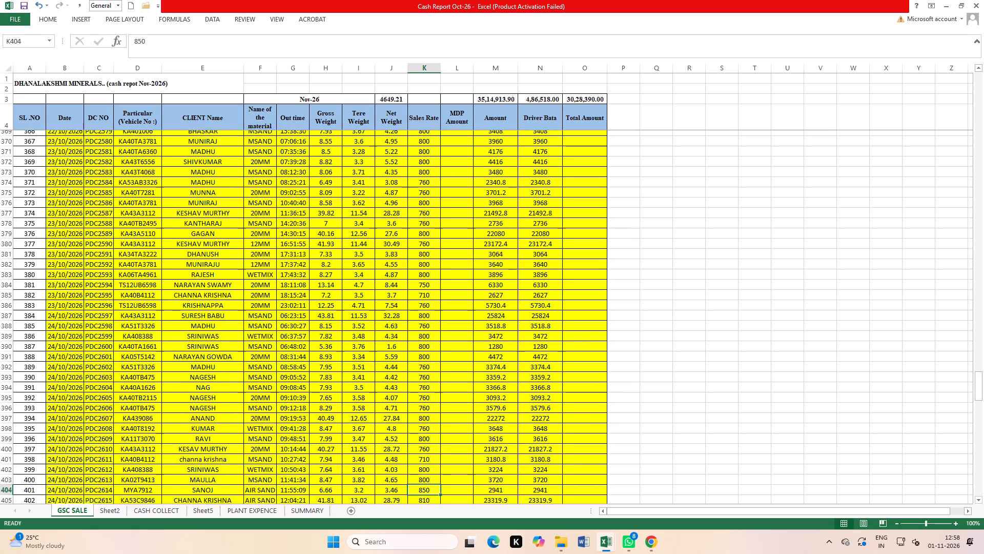
pyautogui.scroll(-3, 420, 382)
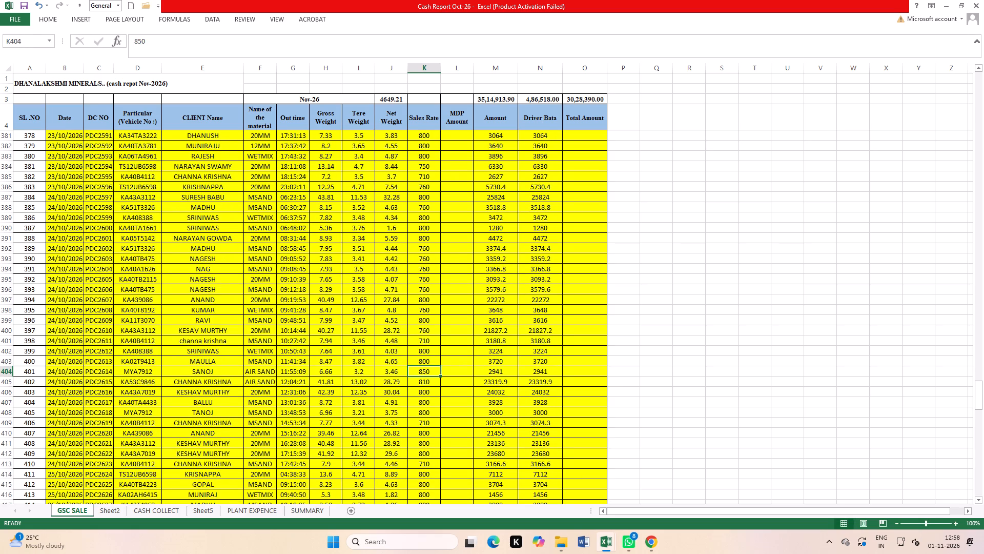
pyautogui.click(422, 390)
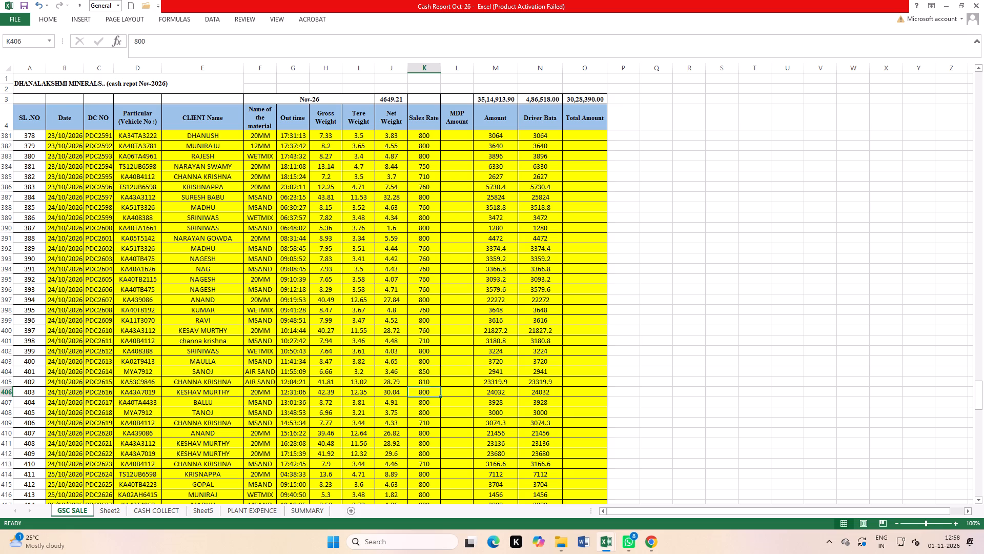
pyautogui.write('760')
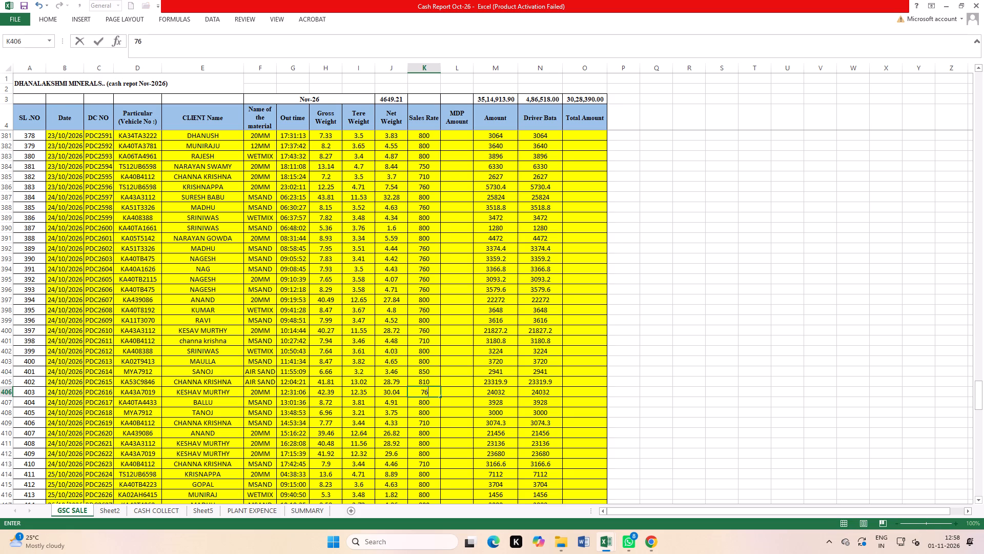
pyautogui.press('Return')
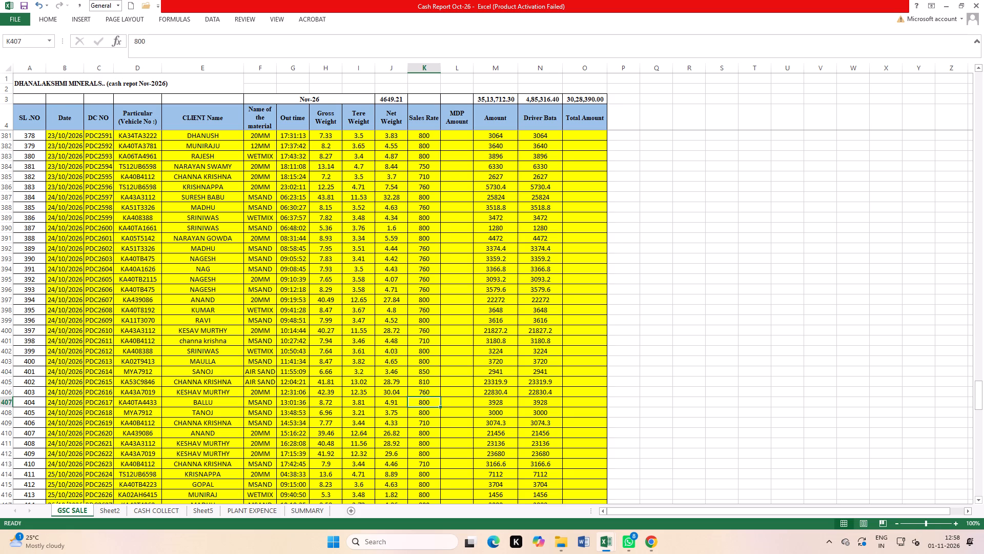
pyautogui.press('Return')
pyautogui.press('Return')
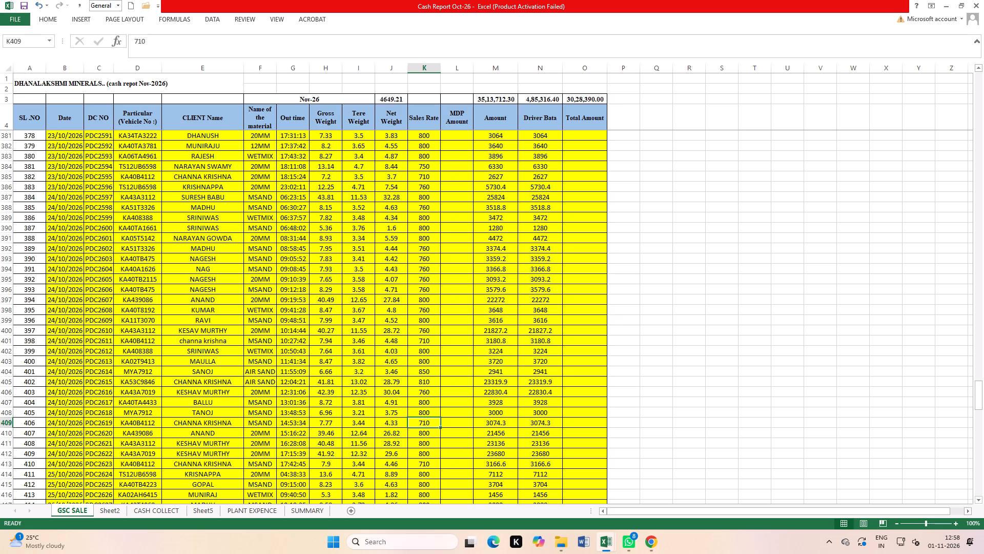
pyautogui.press('Return')
pyautogui.press('Return')
pyautogui.write('760')
pyautogui.press('Return')
pyautogui.write('760')
pyautogui.press('Return')
# Set the Sales Rate to 760 for PDC2624 and PDC2626, dated 25/10/2026, skipping PDC2625.
pyautogui.press('Return')
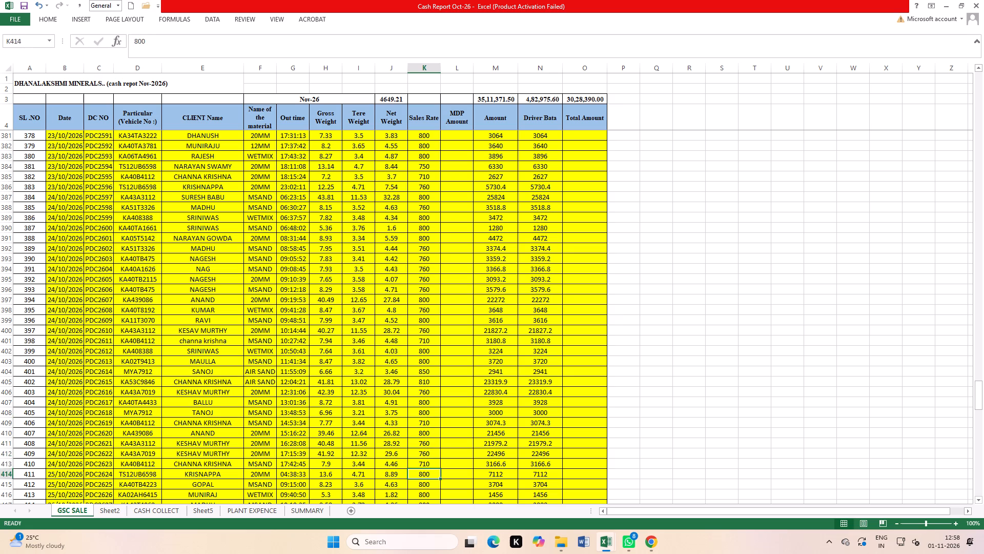
pyautogui.write('760')
pyautogui.press('Return')
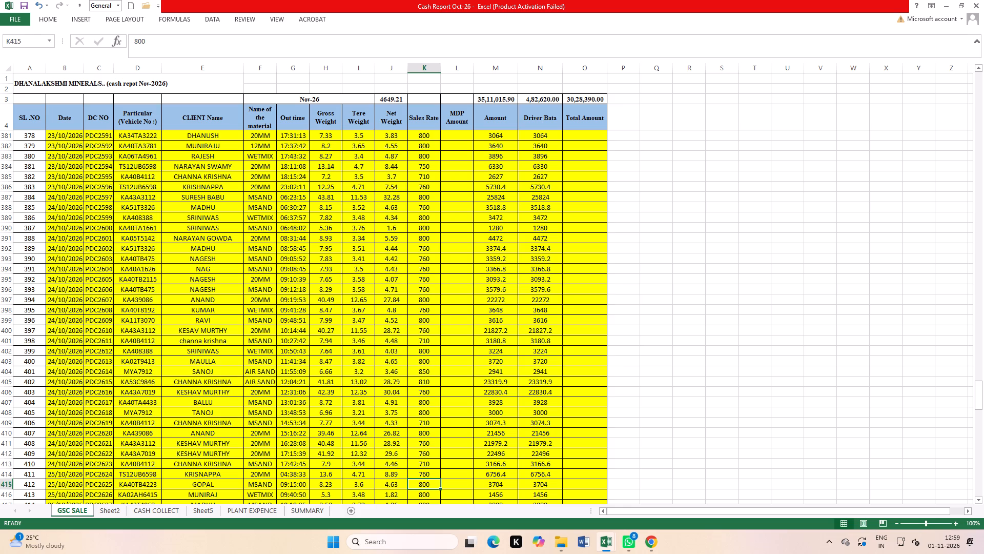
pyautogui.press('Return')
pyautogui.press('Return')
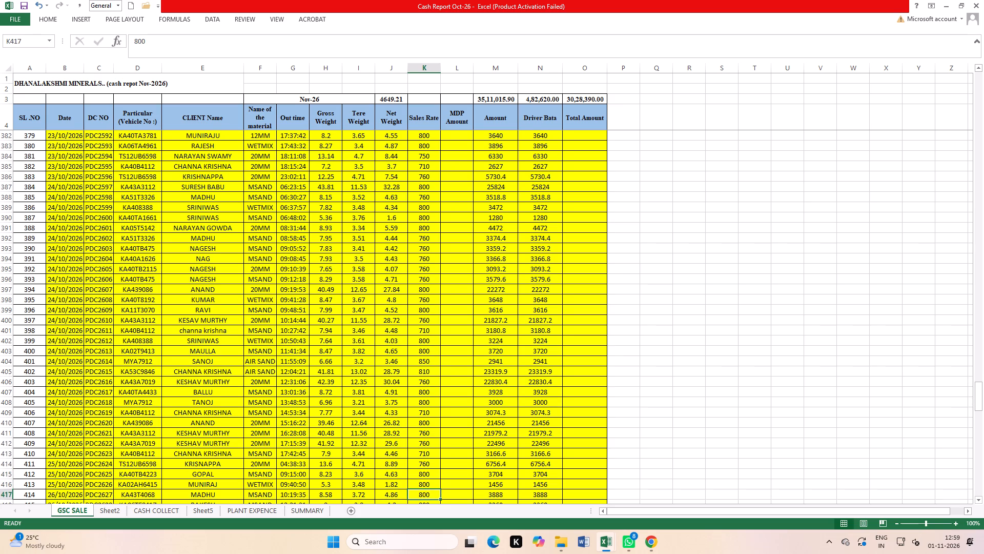
pyautogui.press('Up')
pyautogui.write('760')
pyautogui.press('Return')
# Check the rows from PDC2627 down and set the Sales Rate to 760 for PDC2634, dated 26/10/2026.
pyautogui.press('Return')
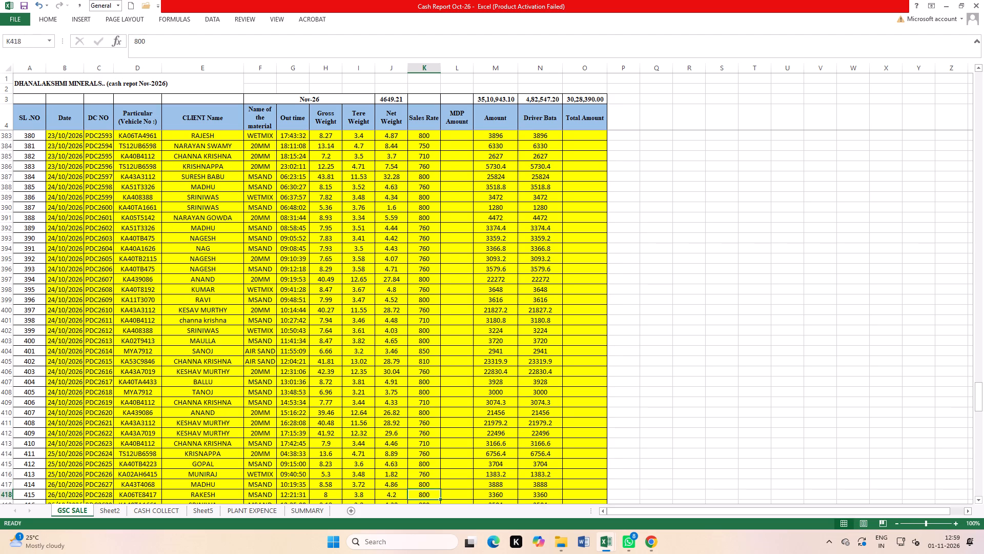
pyautogui.press('Return')
pyautogui.press('Return')
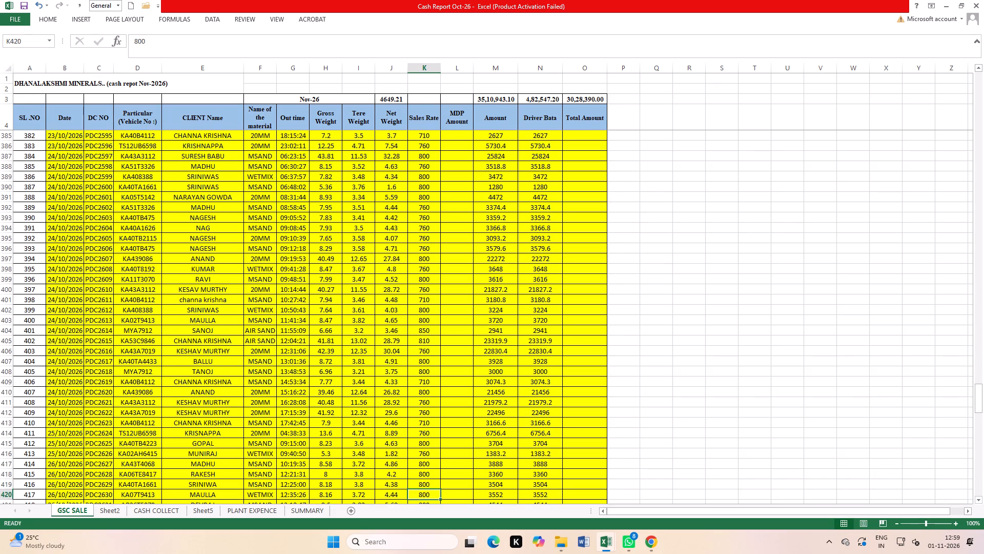
pyautogui.press('Return')
pyautogui.press('Return')
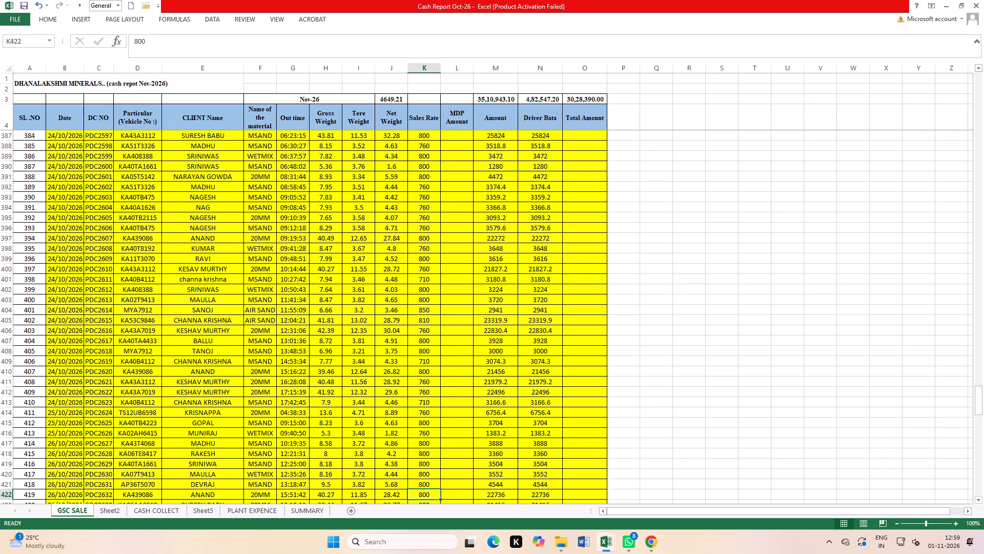
pyautogui.press('Return')
pyautogui.press('Return')
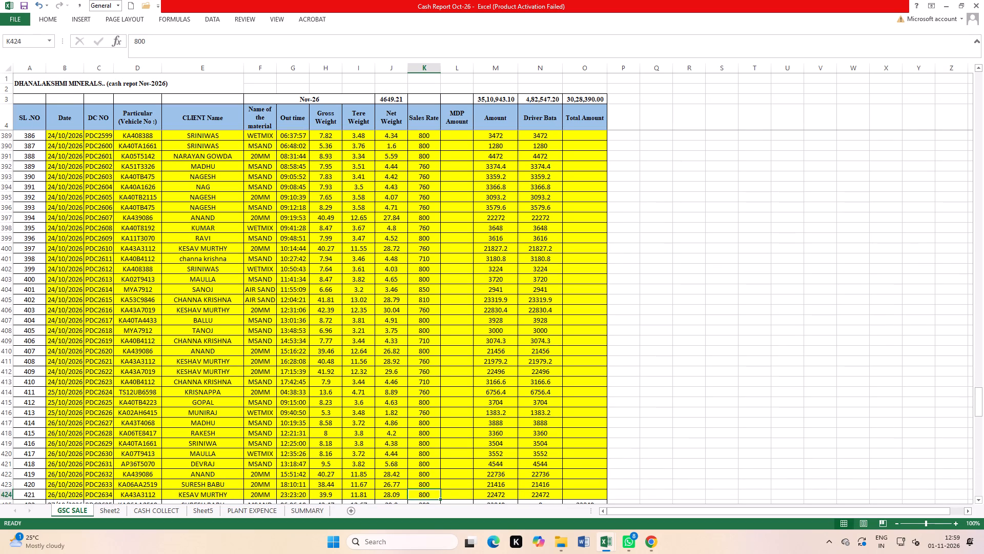
pyautogui.write('760')
pyautogui.press('Return')
pyautogui.press('Return')
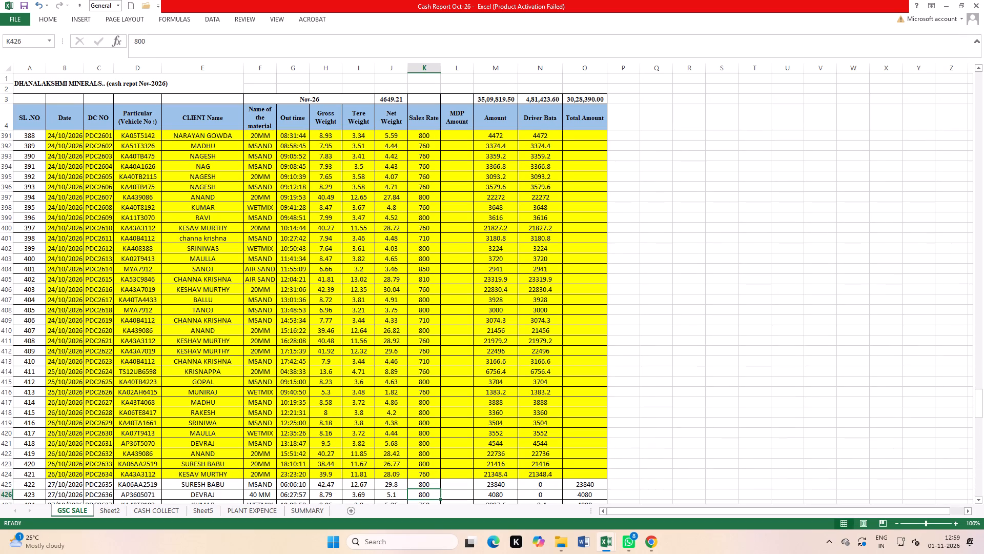
pyautogui.click(757, 373)
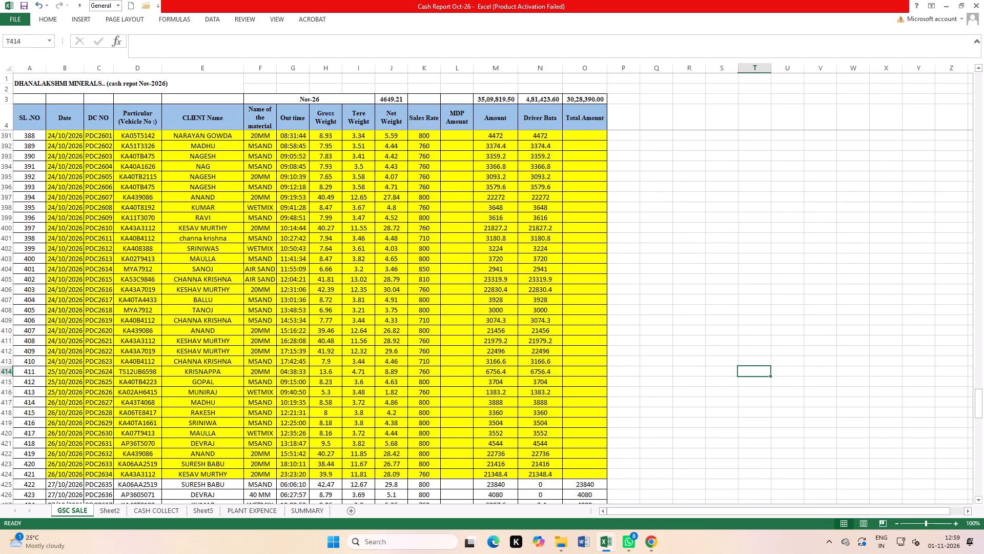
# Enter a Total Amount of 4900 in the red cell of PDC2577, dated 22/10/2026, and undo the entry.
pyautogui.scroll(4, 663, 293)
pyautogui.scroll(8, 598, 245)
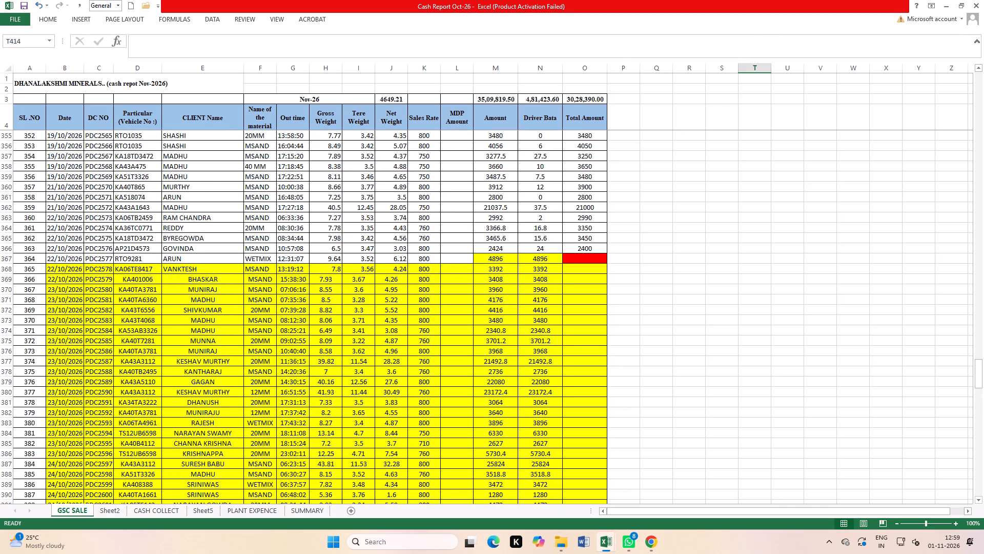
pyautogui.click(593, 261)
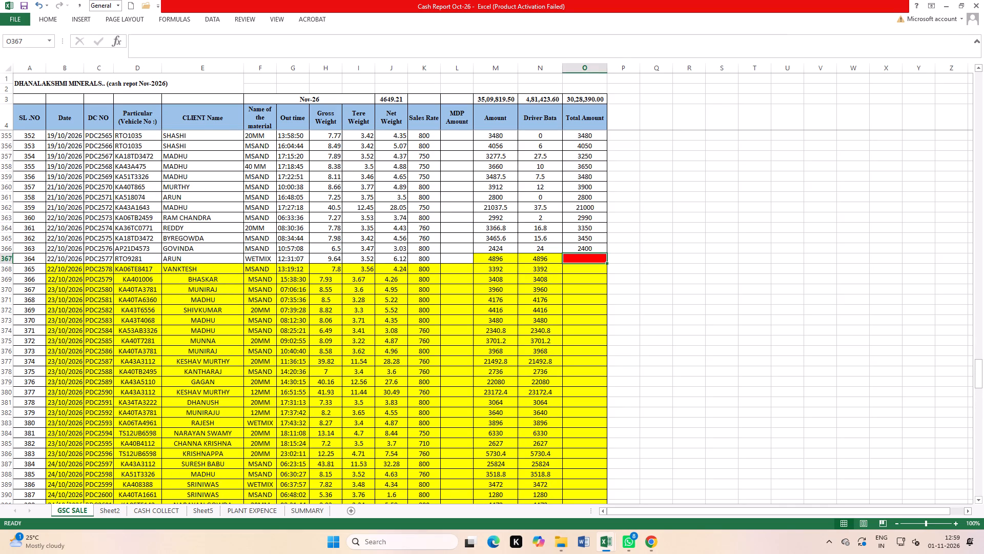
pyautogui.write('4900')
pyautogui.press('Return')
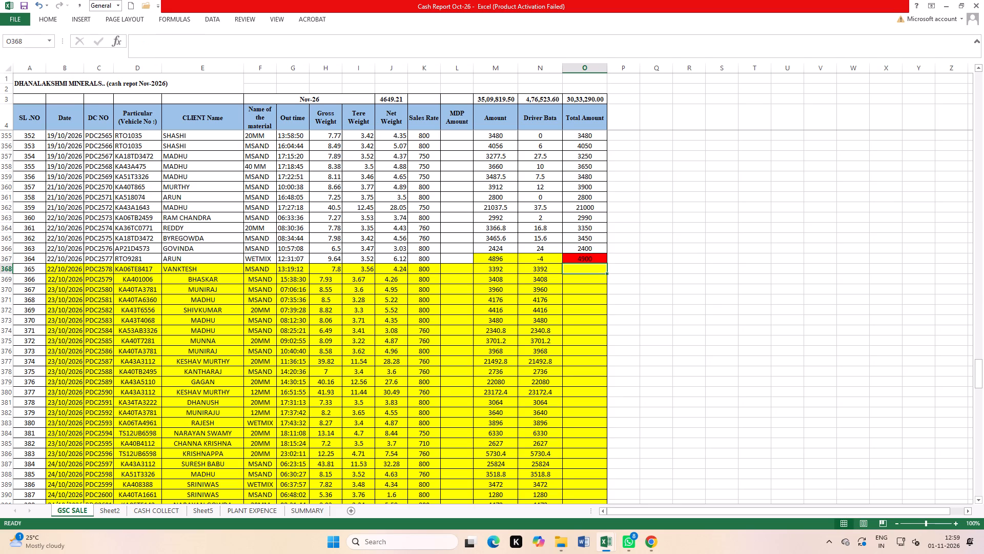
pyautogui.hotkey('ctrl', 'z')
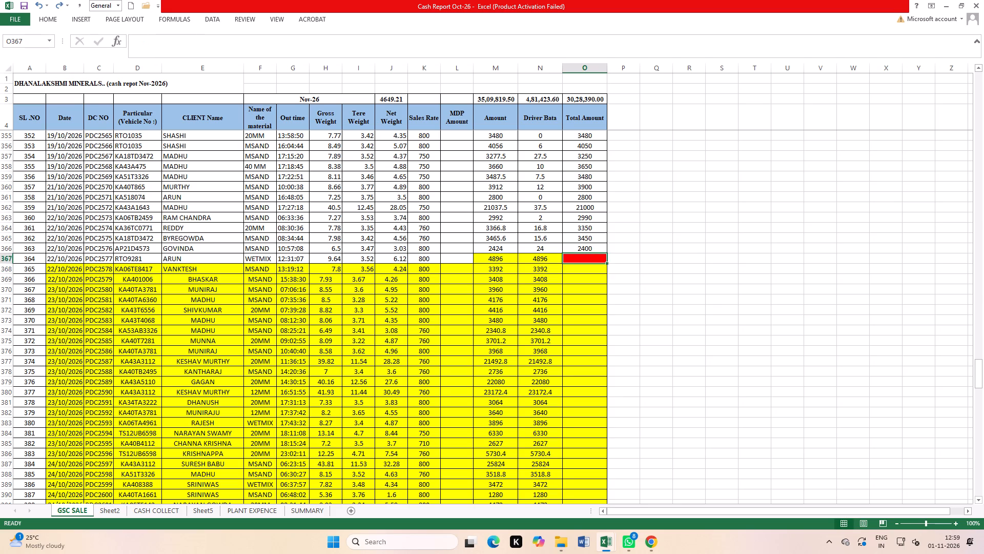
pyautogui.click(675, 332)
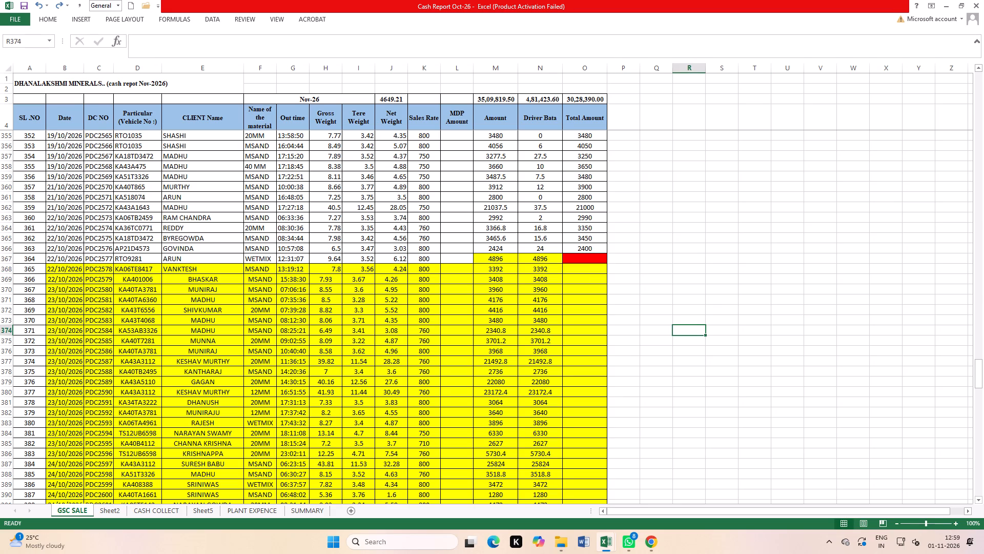
# Examine the unhighlighted rows above PDC2577, dated 19/10/2026 to 22/10/2026, including PDC2569 and PDC2572.
pyautogui.click(3, 208)
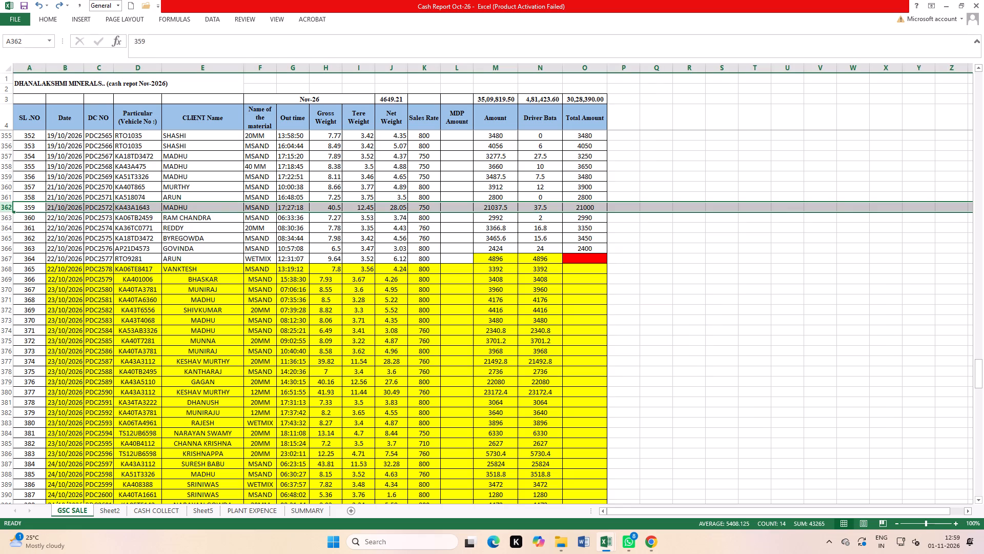
pyautogui.click(6, 177)
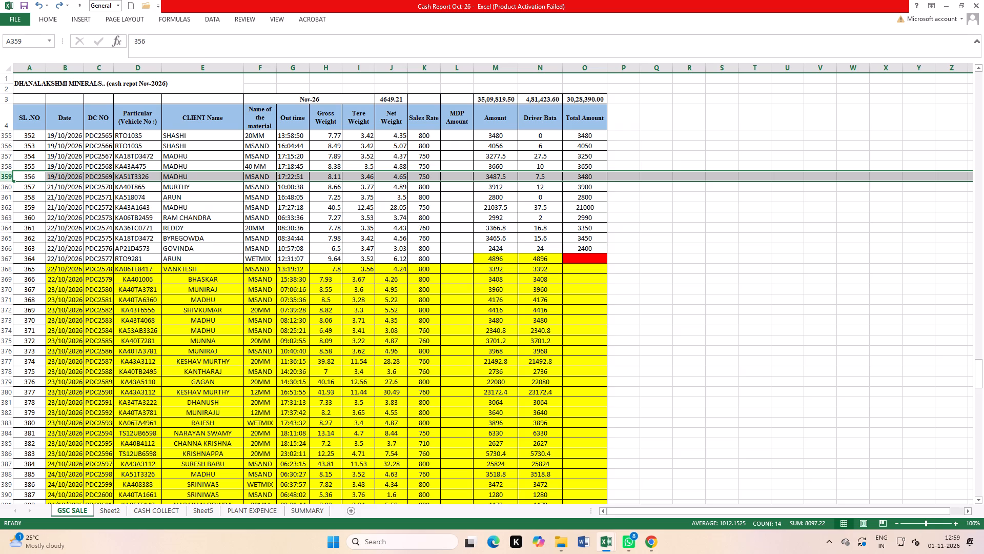
pyautogui.scroll(2, 474, 212)
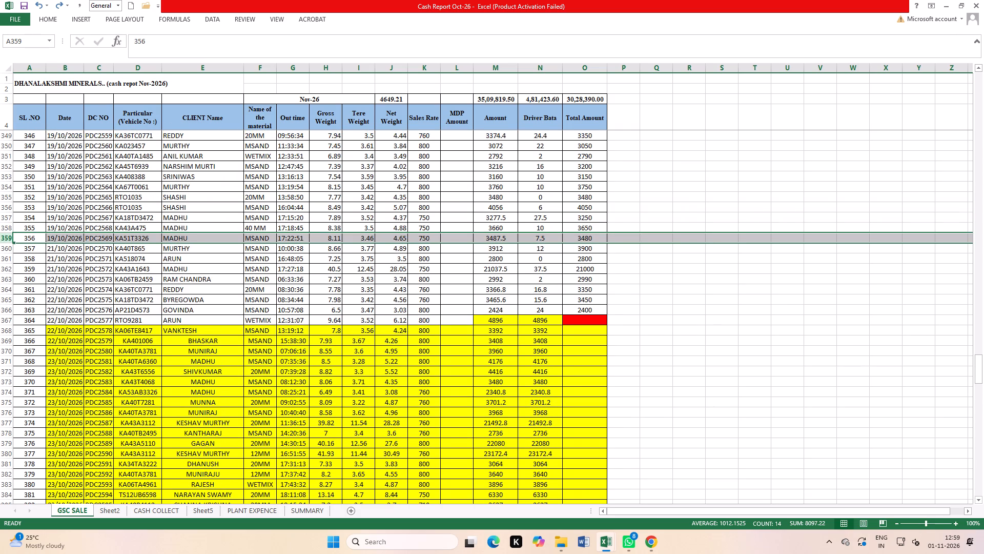
pyautogui.scroll(2, 367, 216)
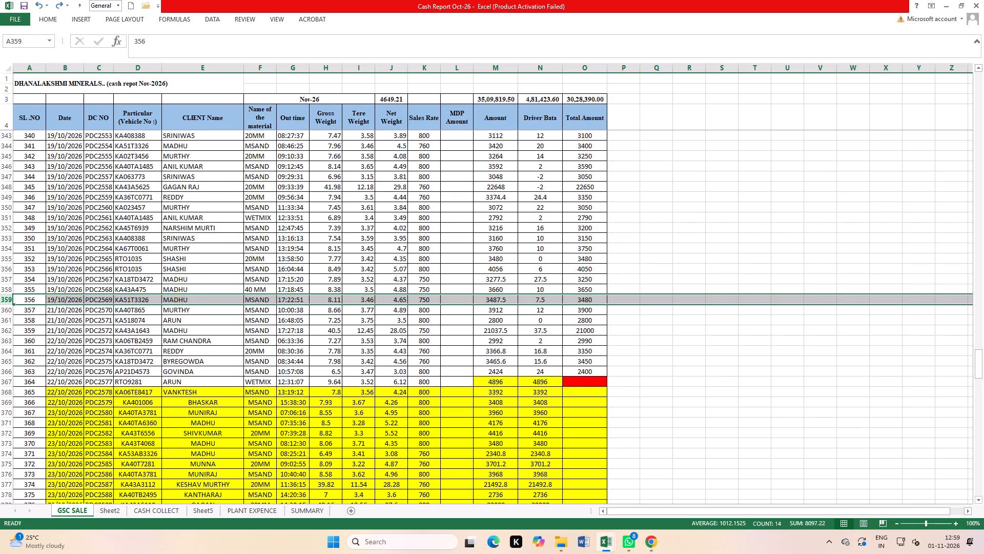
pyautogui.scroll(2, 367, 216)
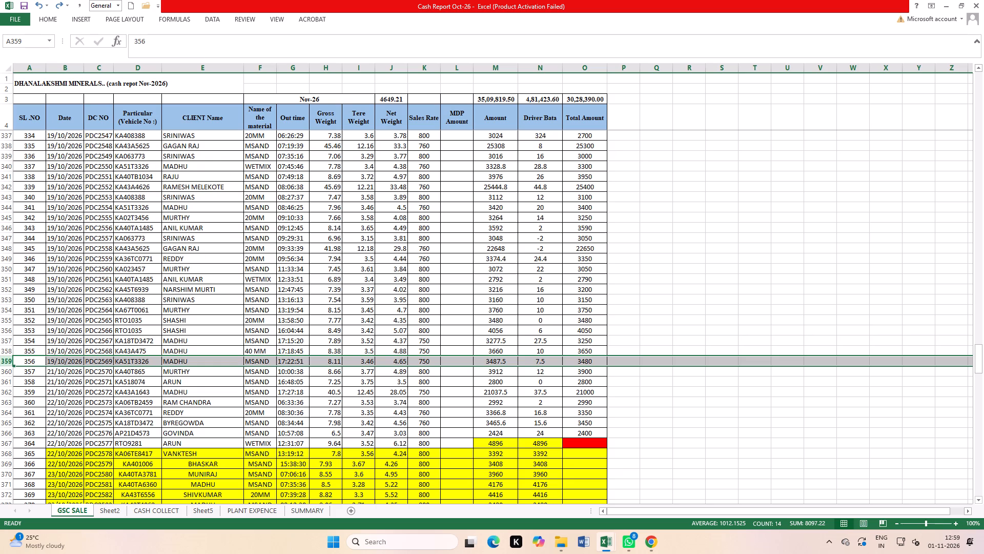
pyautogui.scroll(-1, 651, 243)
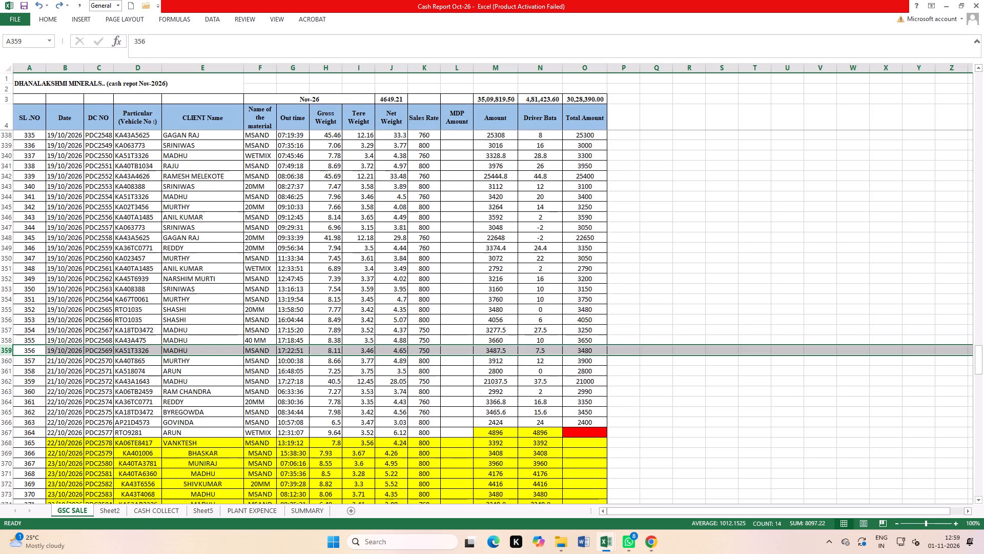
pyautogui.scroll(-2, 653, 243)
pyautogui.click(650, 316)
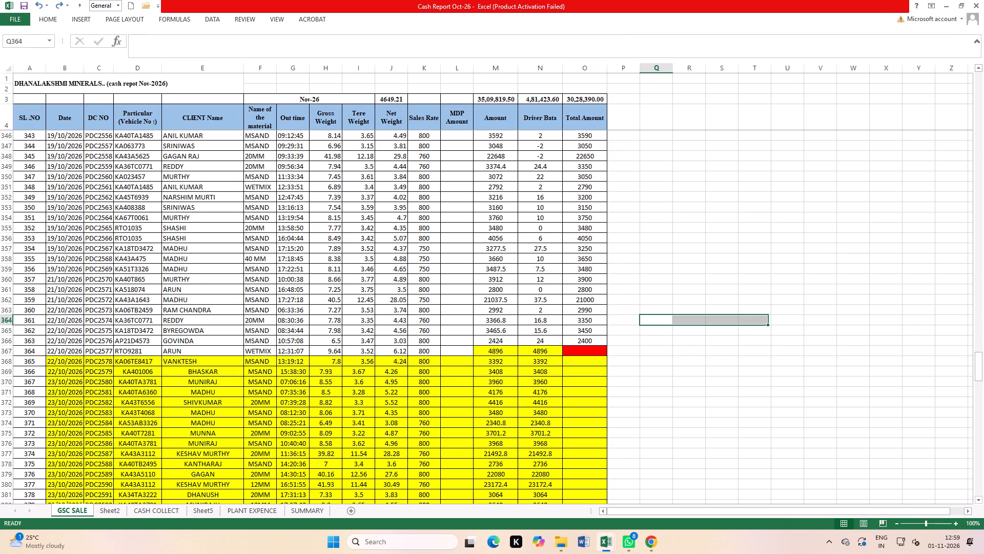
pyautogui.click(577, 265)
pyautogui.press('Delete')
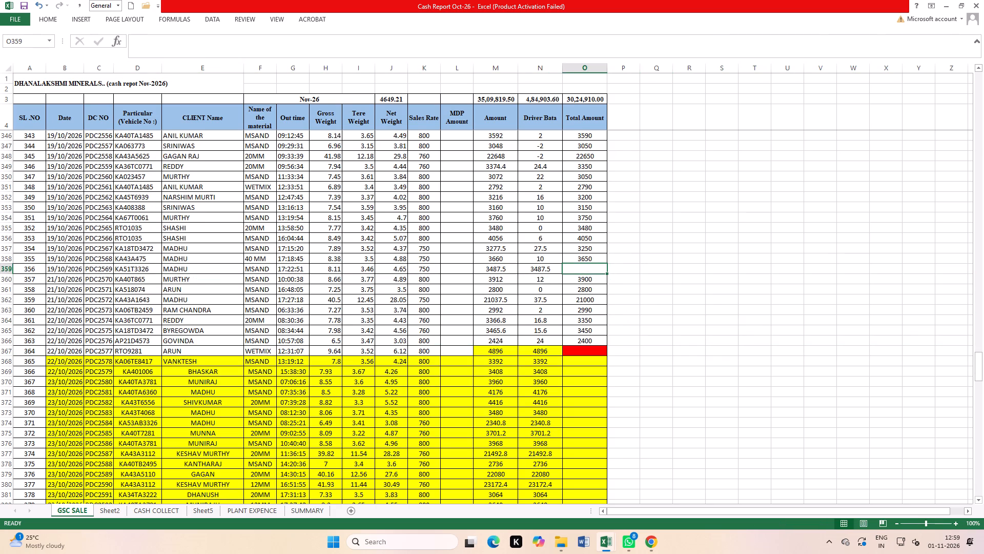
# Highlight the PDC2569 row in yellow from the Date column through the Total Amount column.
pyautogui.moveTo(66, 269); pyautogui.dragTo(309, 271)
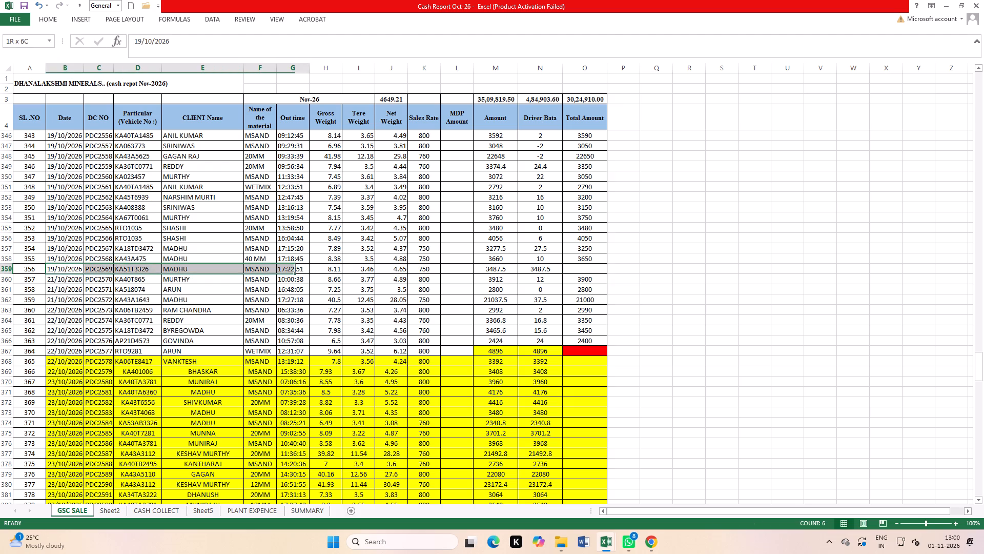
pyautogui.moveTo(309, 271); pyautogui.dragTo(598, 266)
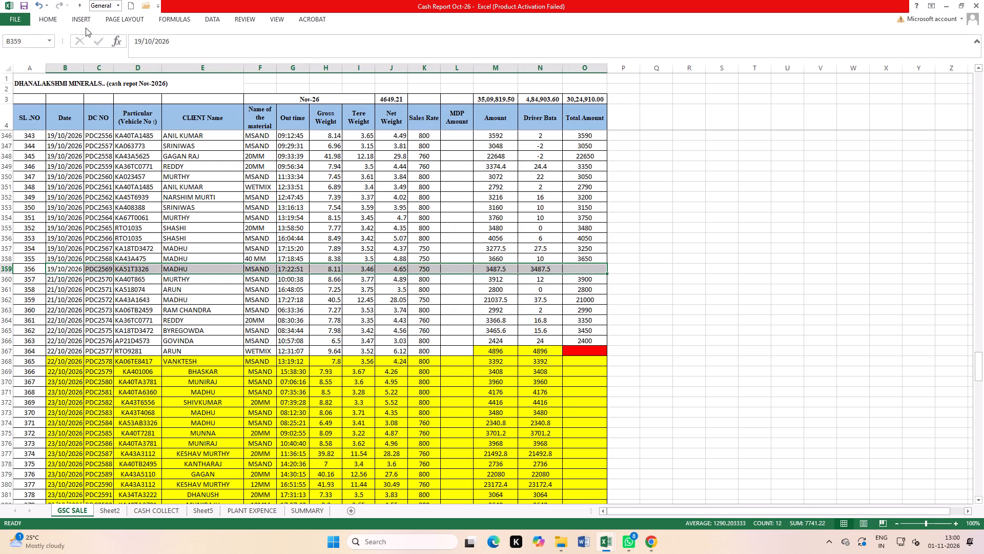
pyautogui.click(57, 17)
pyautogui.click(156, 50)
pyautogui.scroll(-3, 763, 333)
pyautogui.click(683, 332)
# Enter Total Amounts of 3390, 3400, 3950 and 4150, in order, for PDC2578 to PDC2581.
pyautogui.click(575, 270)
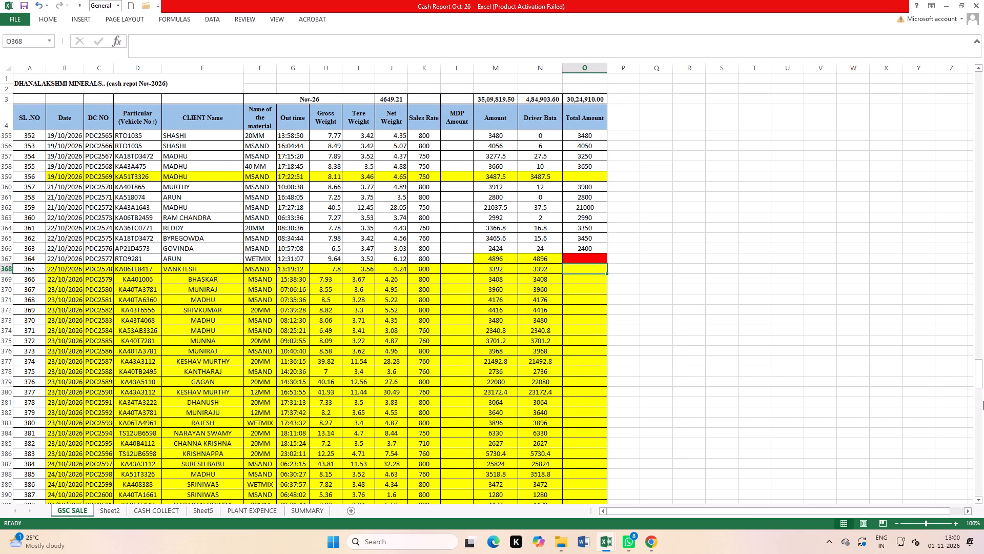
pyautogui.write('3390')
pyautogui.press('Return')
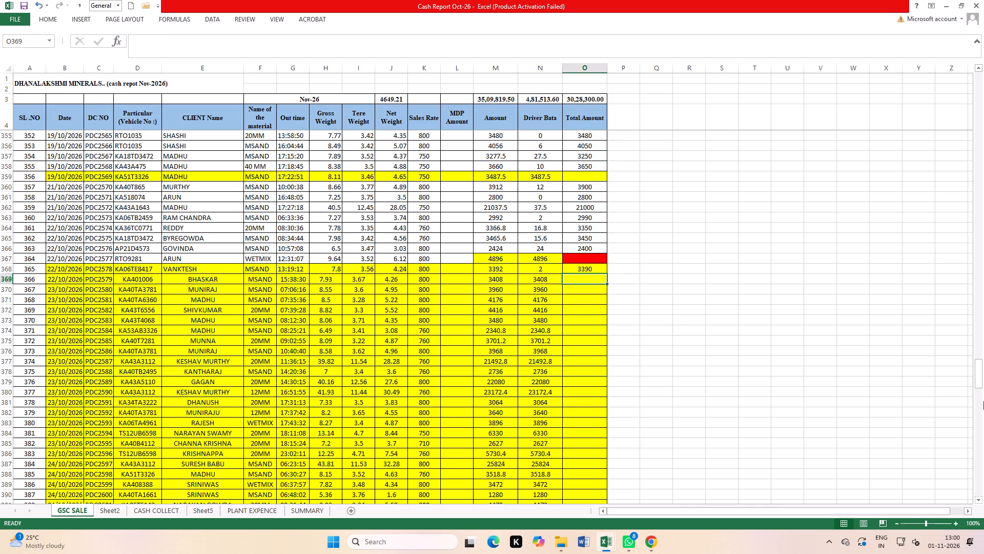
pyautogui.write('3400')
pyautogui.press('Return')
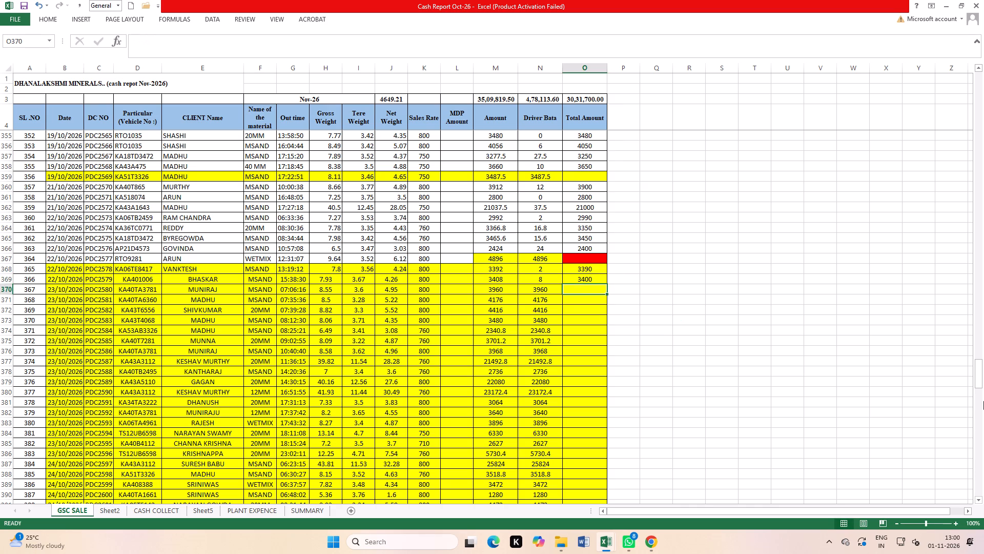
pyautogui.write('3950')
pyautogui.press('Return')
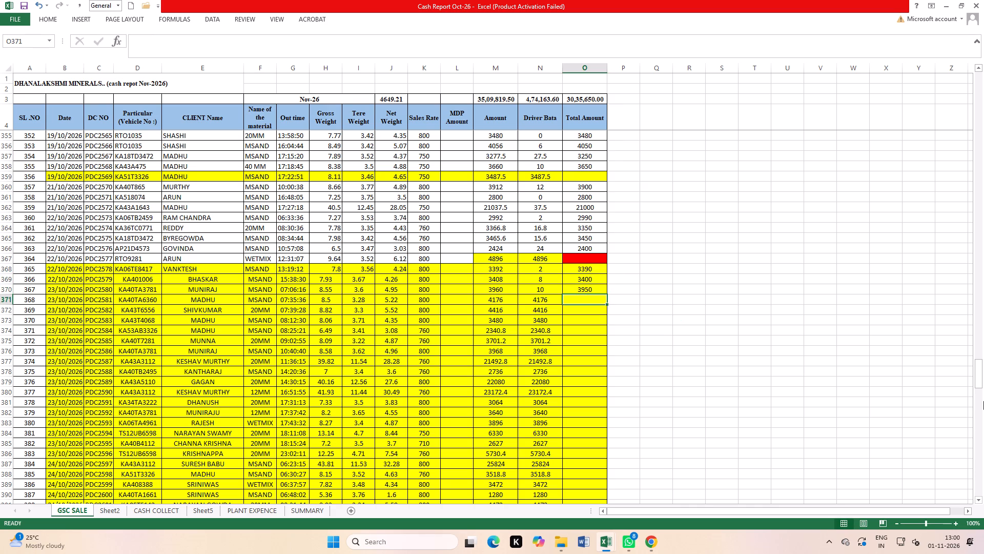
pyautogui.write('4150')
pyautogui.press('Return')
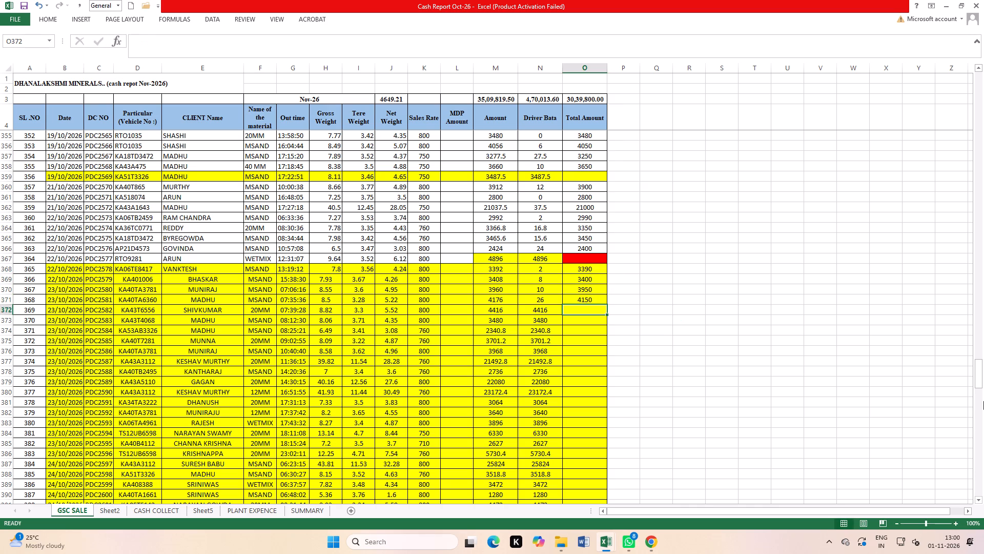
# Enter Total Amounts of 4400, 3480, 2340, 3700 and 3950, in order, for PDC2582 to PDC2586.
pyautogui.write('4400')
pyautogui.press('Return')
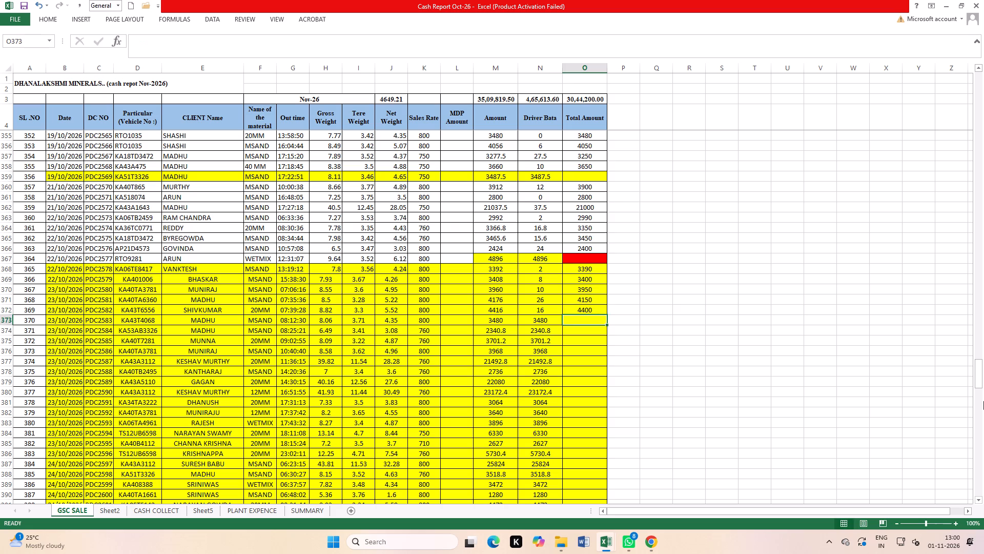
pyautogui.write('3480')
pyautogui.press('Return')
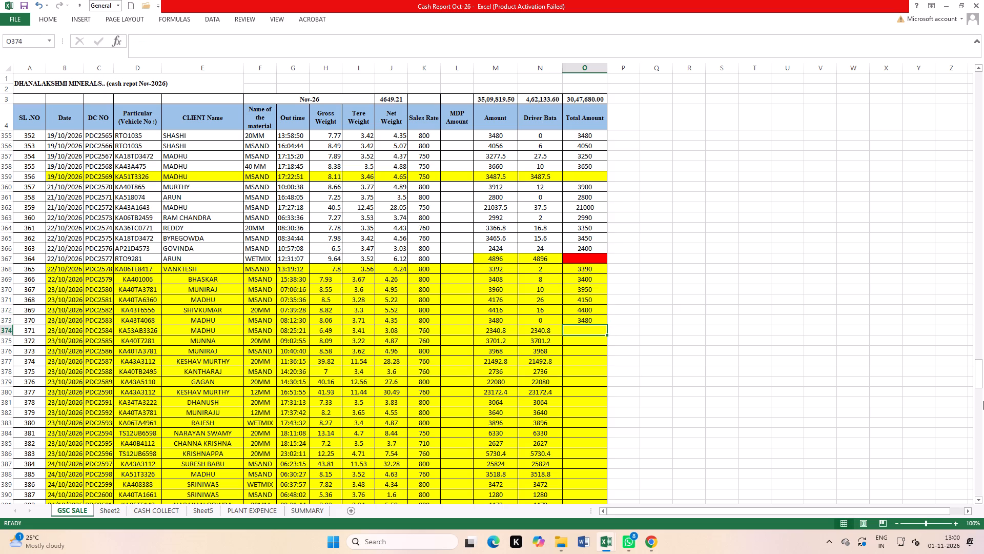
pyautogui.write('2340')
pyautogui.press('Return')
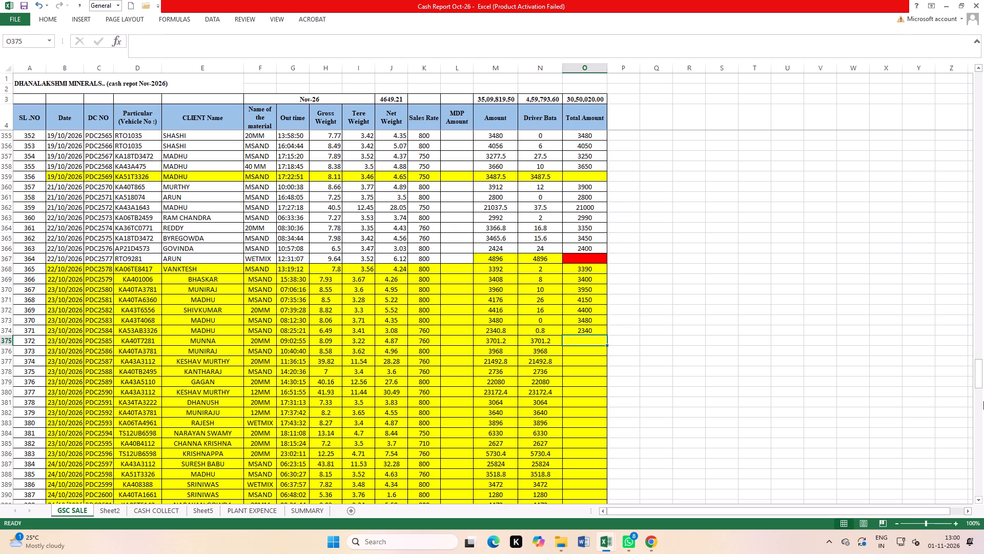
pyautogui.write('3700')
pyautogui.press('Return')
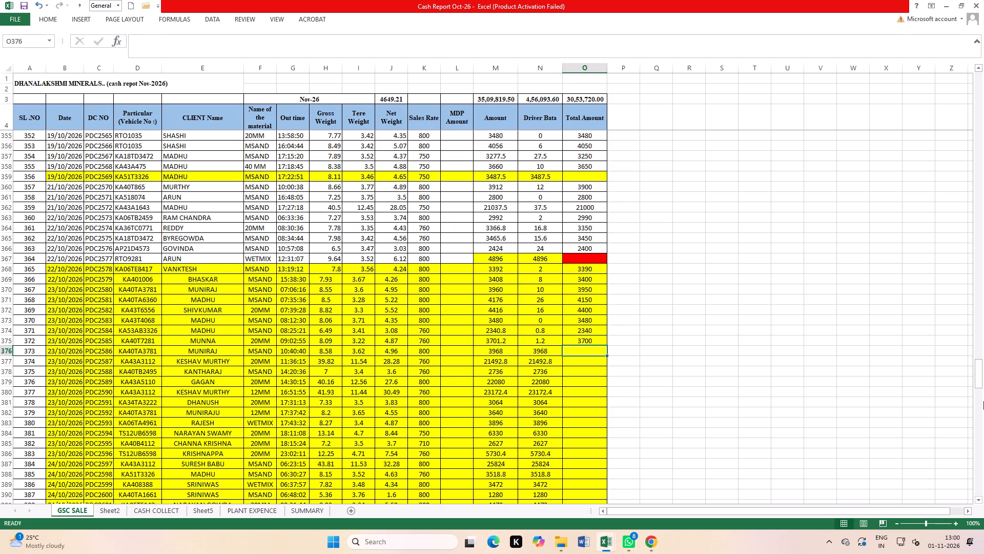
pyautogui.write('3950')
pyautogui.press('Return')
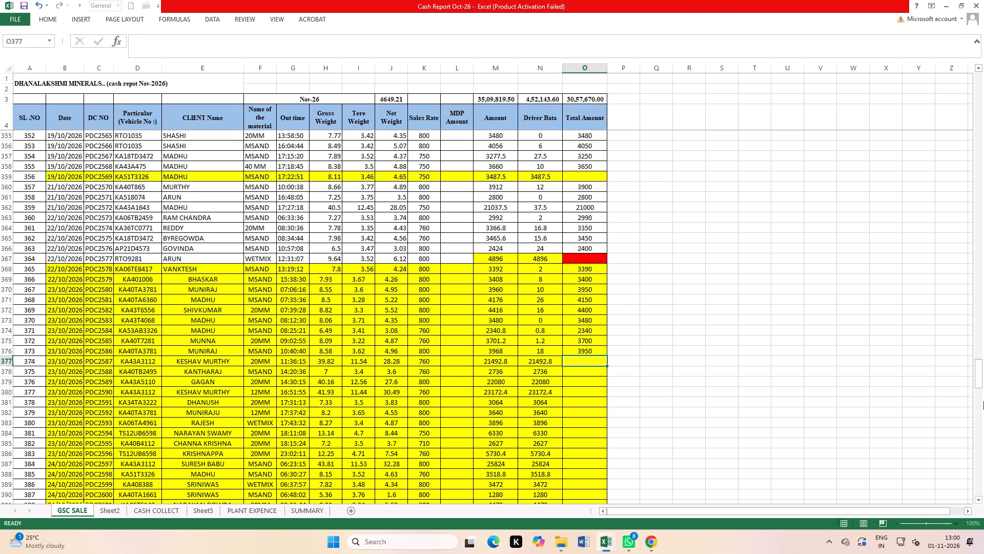
# Enter Total Amounts of 21490, 2730, 22080 and 23150, in order, for PDC2587 to PDC2590.
pyautogui.write('214')
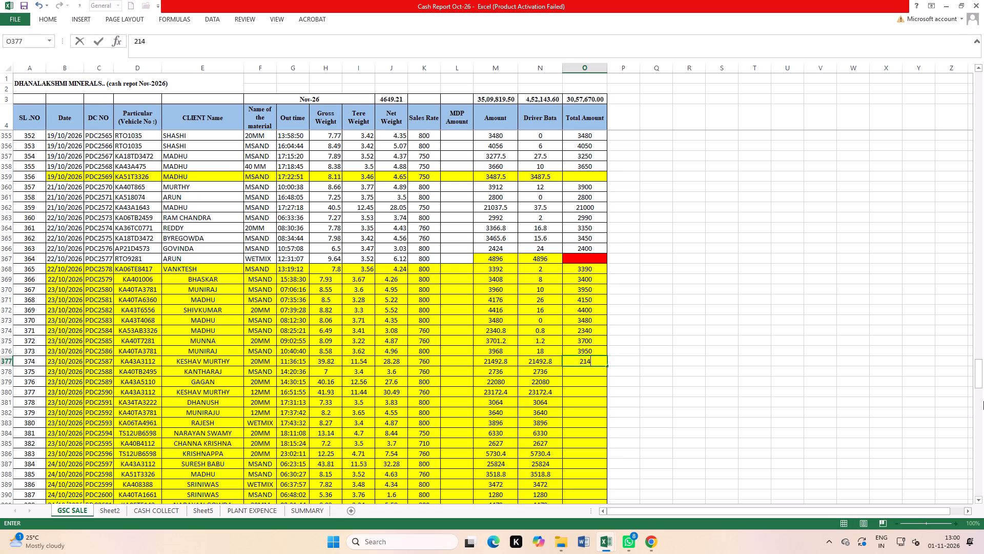
pyautogui.write('90')
pyautogui.press('Return')
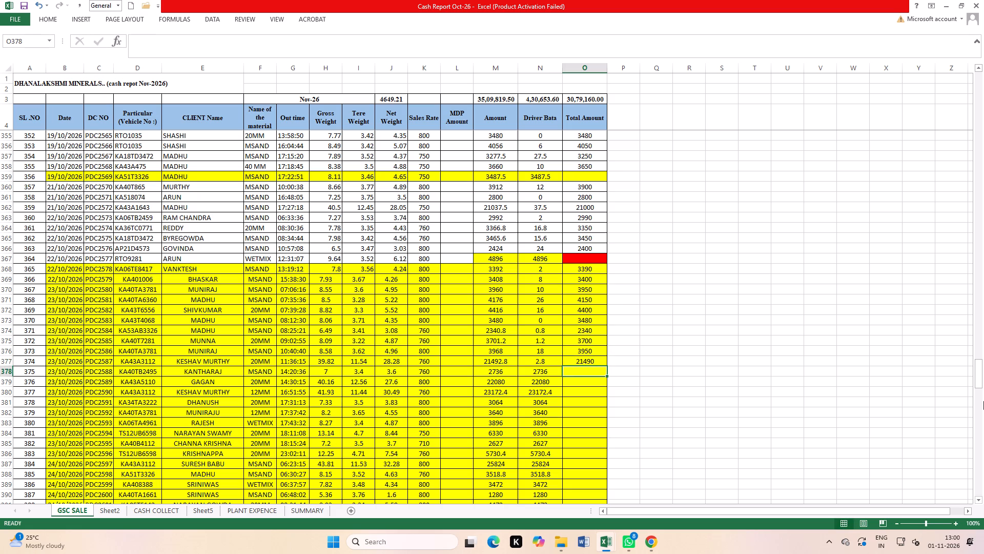
pyautogui.write('2730')
pyautogui.press('Return')
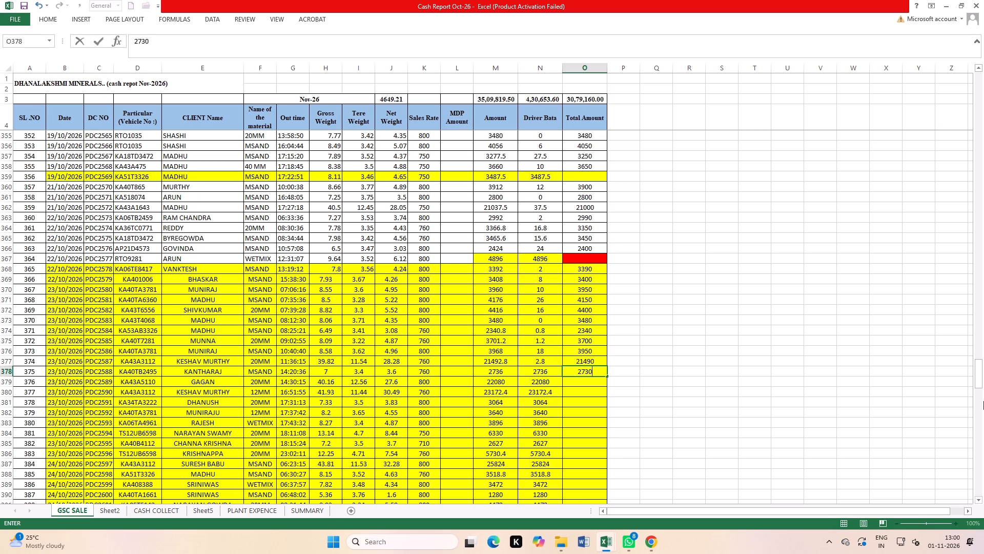
pyautogui.write('23150')
pyautogui.press('BackSpace')
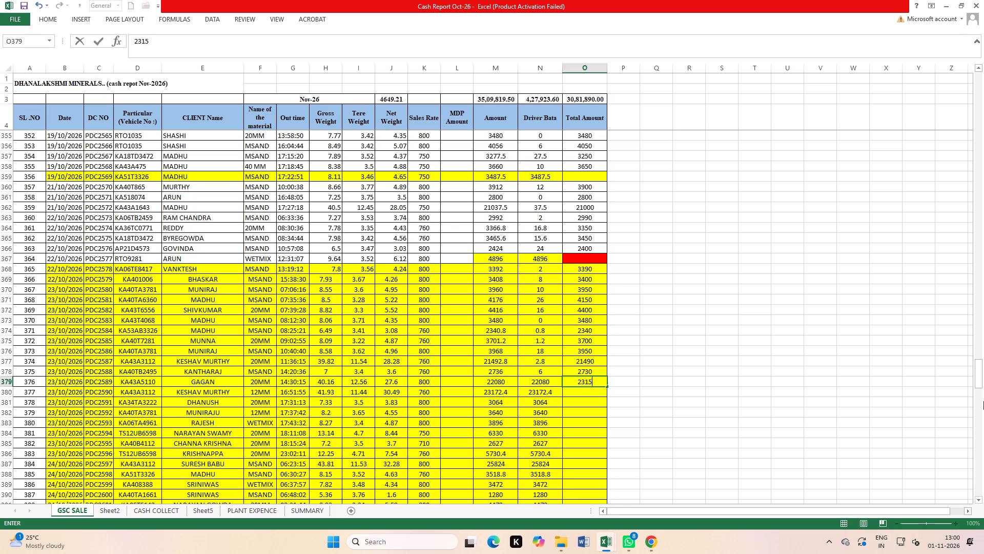
pyautogui.press('BackSpace')
pyautogui.press('BackSpace')
pyautogui.press('BackSpace')
pyautogui.write('2080')
pyautogui.press('Return')
pyautogui.write('23150')
pyautogui.press('Return')
# Enter Total Amounts of 3050, 3640, 3900 and 6330, in order, for PDC2591 to PDC2594.
pyautogui.write('3050')
pyautogui.press('Return')
pyautogui.write('3640')
pyautogui.press('Return')
pyautogui.write('39')
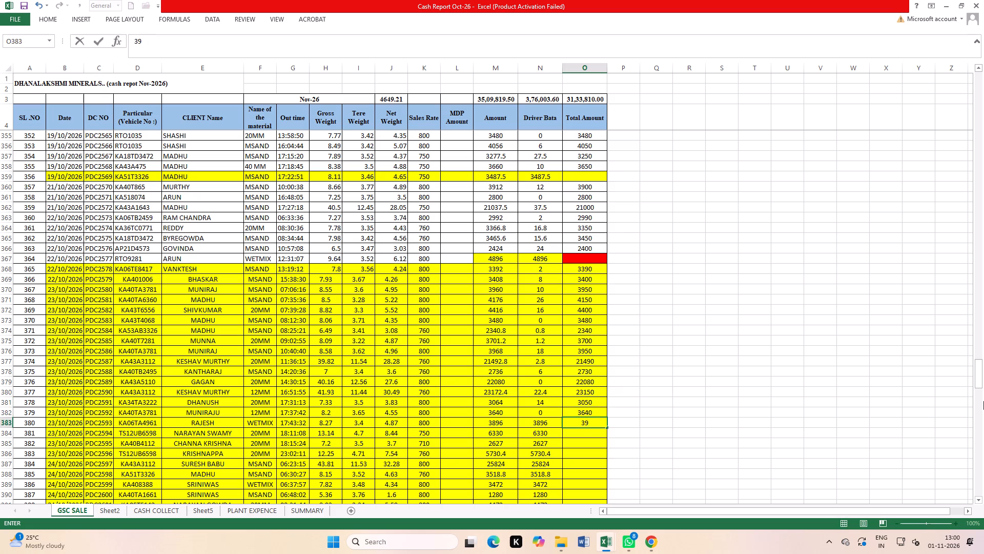
pyautogui.write('00')
pyautogui.press('Return')
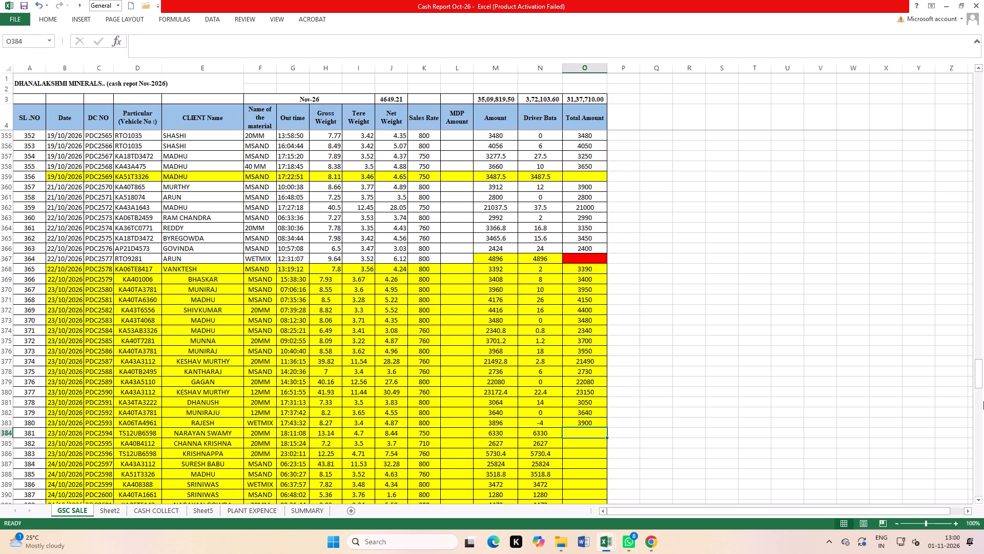
pyautogui.write('6330')
pyautogui.press('Return')
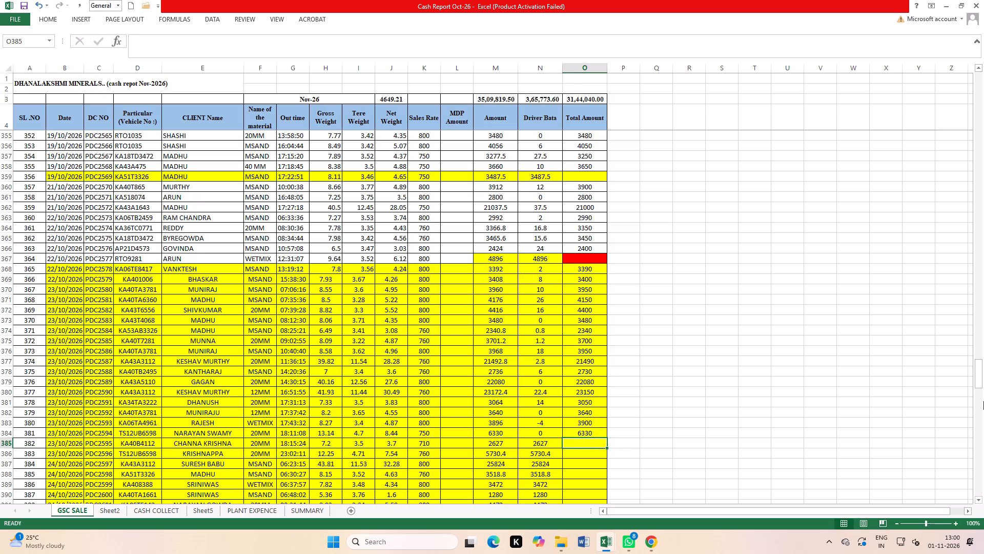
# Enter Total Amounts of 2600 and 5730, in order, for PDC2595 and PDC2596.
pyautogui.press('2')
pyautogui.write('600')
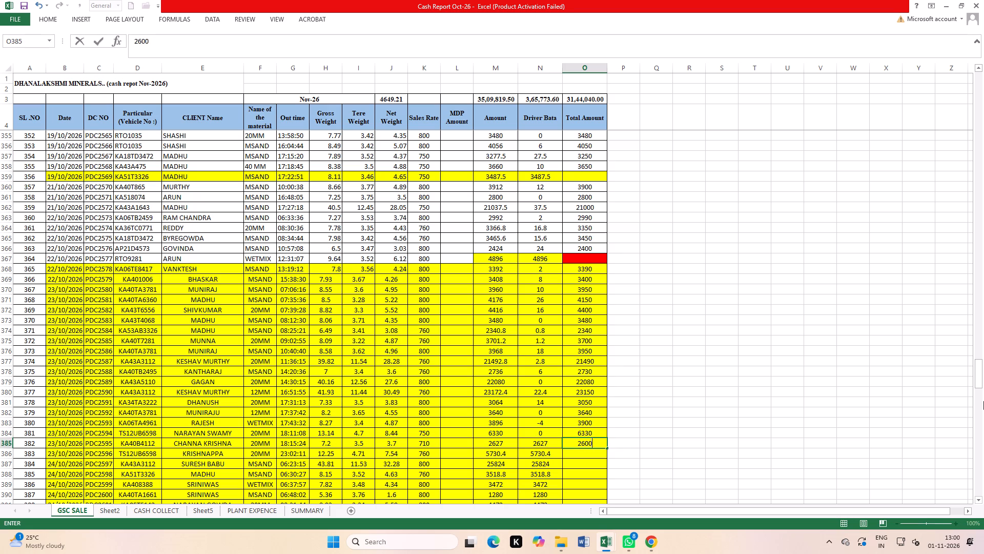
pyautogui.press('Return')
pyautogui.write('570')
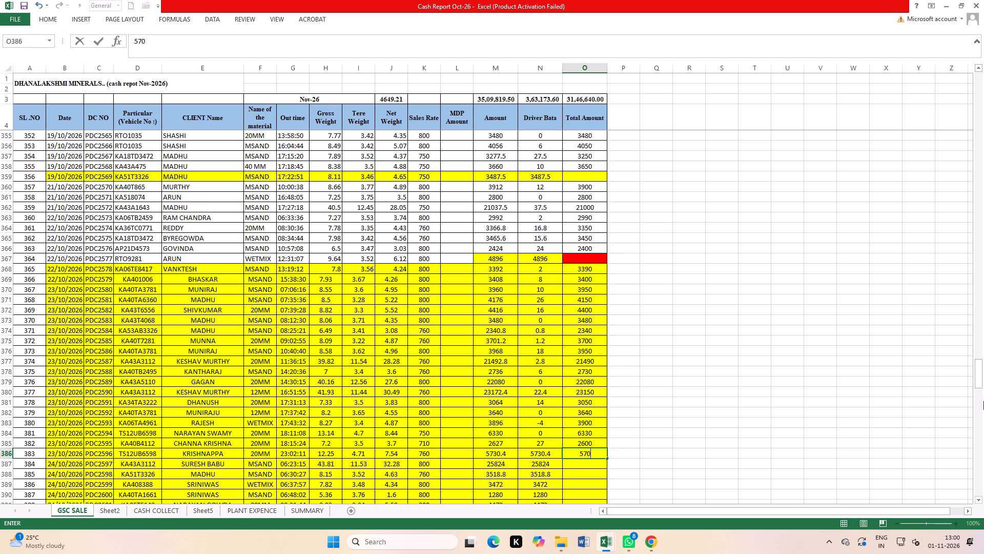
pyautogui.press('BackSpace')
pyautogui.write('30')
pyautogui.press('Return')
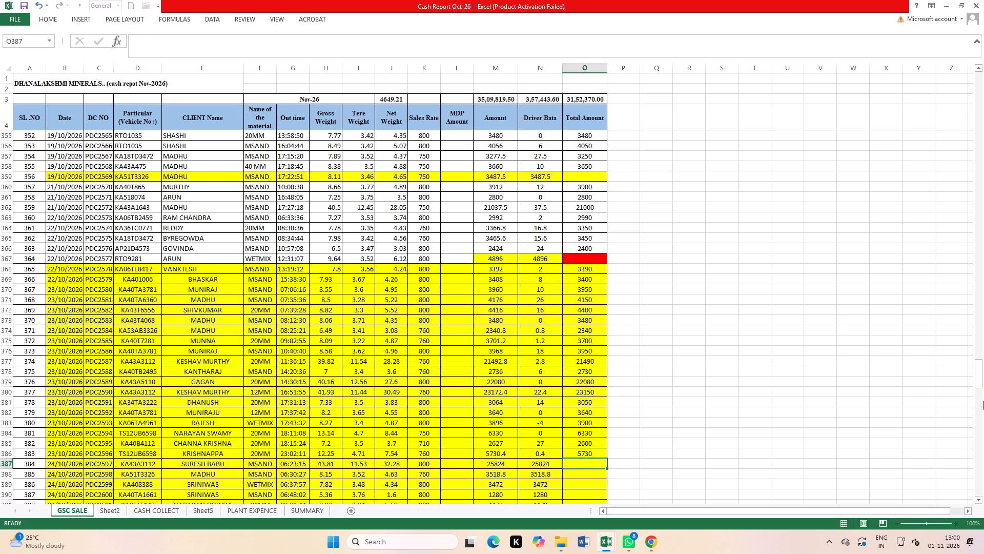
# Enter Total Amounts of 25800, 3500, 3450 and 1280, in order, for PDC2597 to PDC2600.
pyautogui.press('2')
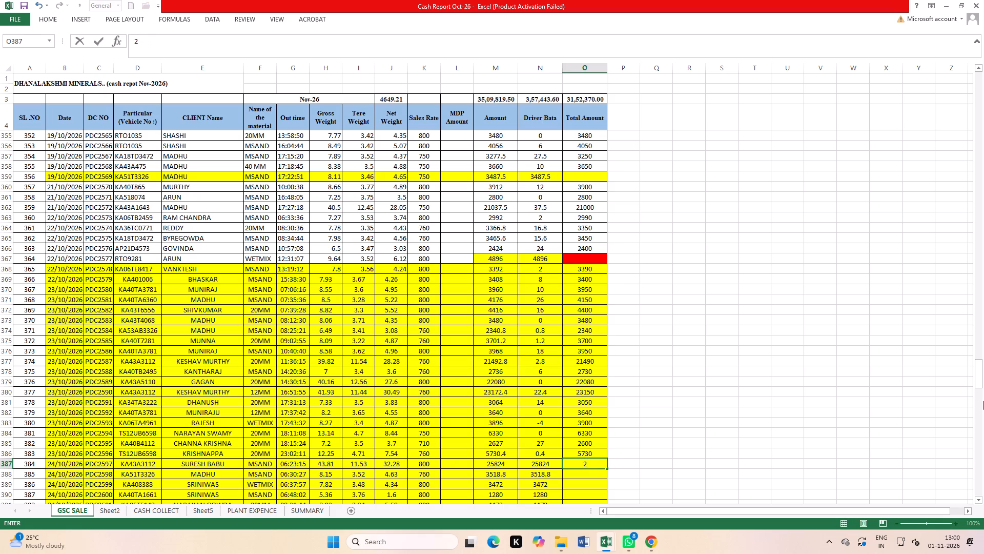
pyautogui.scroll(-4, 822, 457)
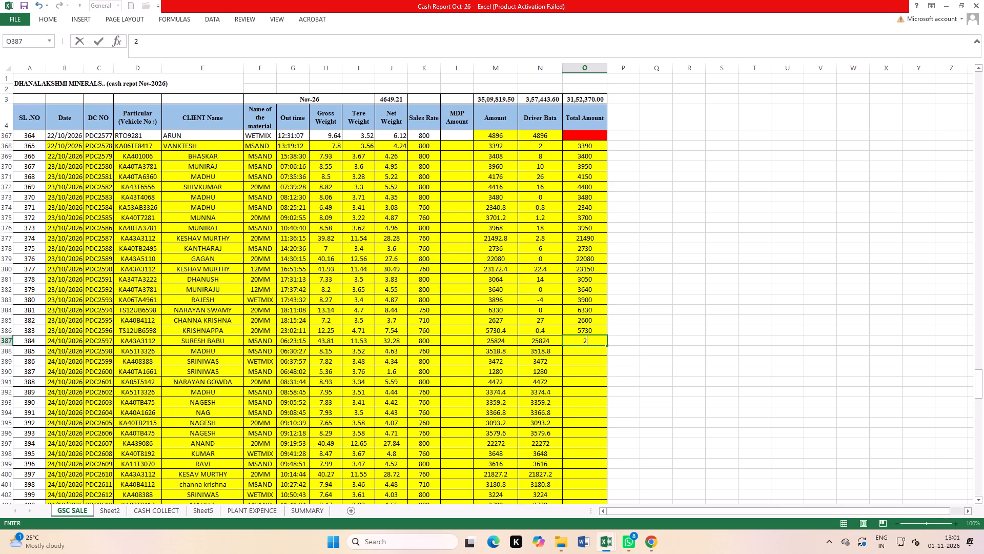
pyautogui.write('5800')
pyautogui.press('Return')
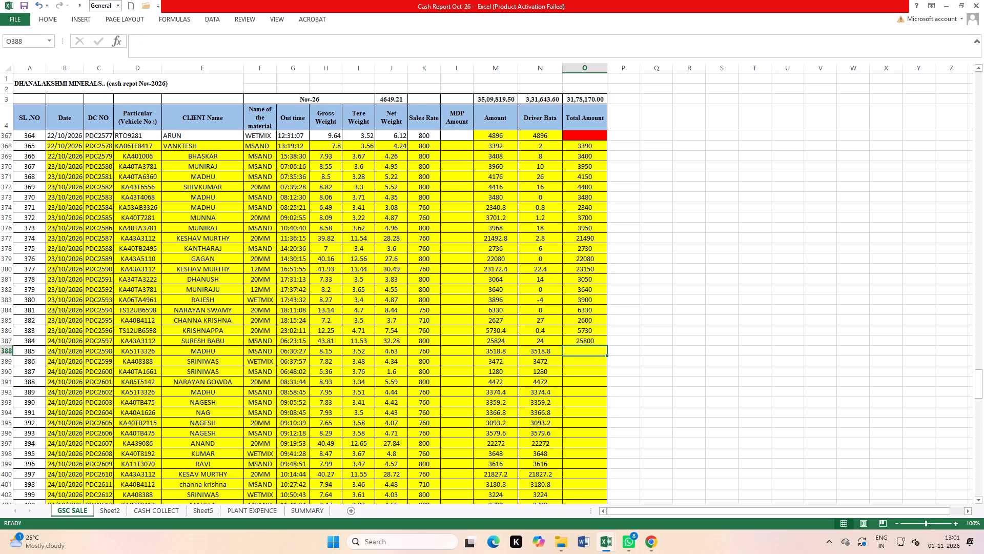
pyautogui.write('3500')
pyautogui.press('Return')
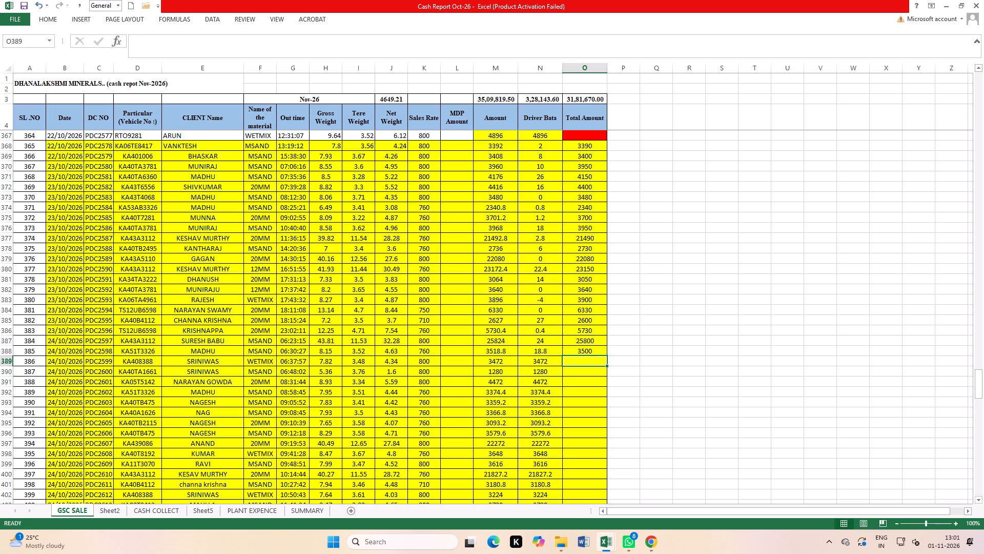
pyautogui.write('3450')
pyautogui.press('Return')
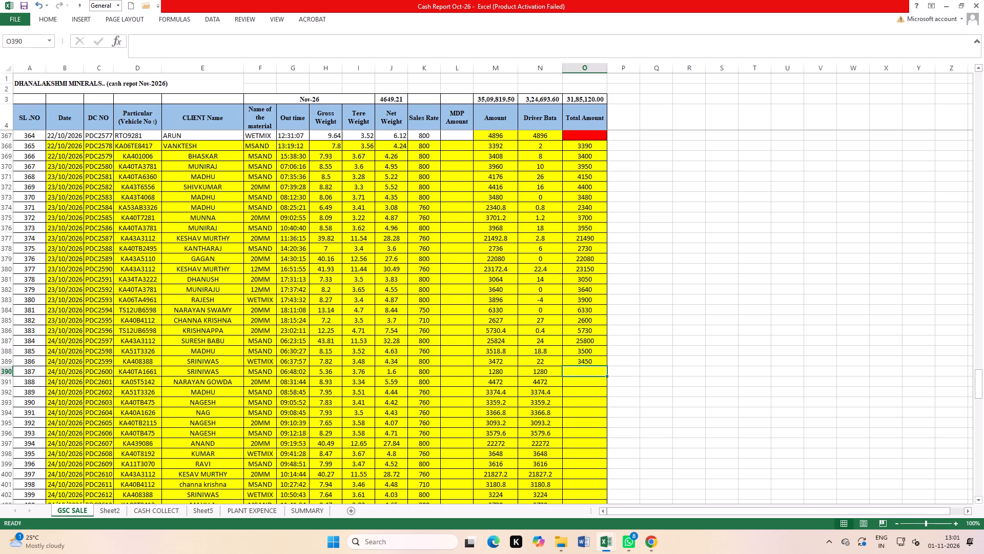
pyautogui.write('1280')
pyautogui.press('Return')
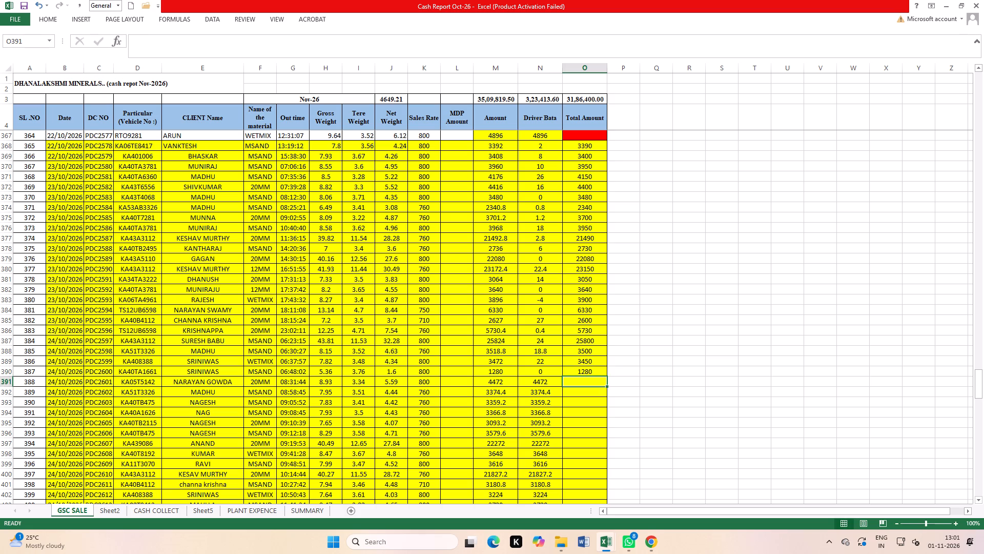
# Colour the text of the PDC2599 row red from the Date column through the Total Amount column.
pyautogui.moveTo(68, 361); pyautogui.dragTo(580, 359)
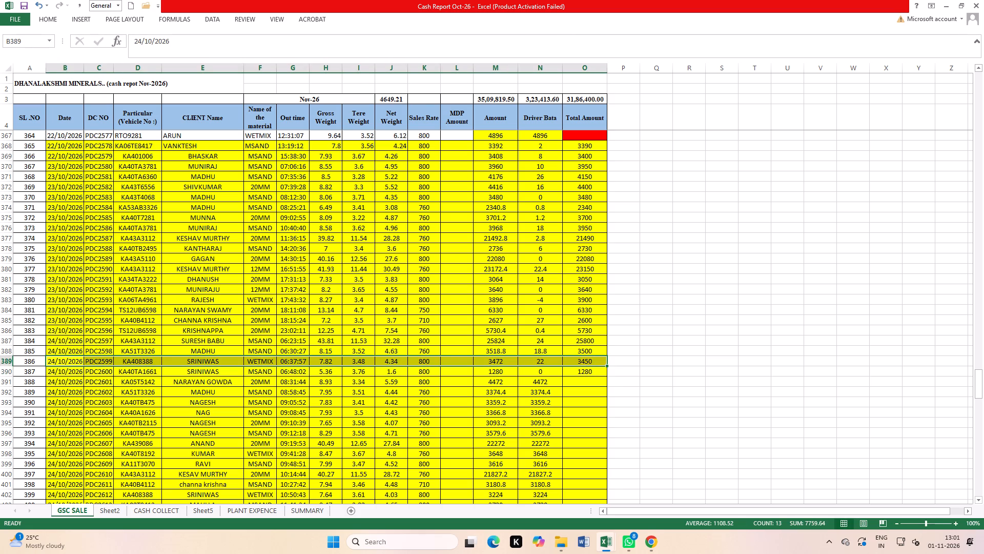
pyautogui.click(53, 14)
pyautogui.click(176, 56)
# Enter Total Amounts of 4450 and 3350, in order, for PDC2601 and PDC2602.
pyautogui.scroll(-3, 632, 345)
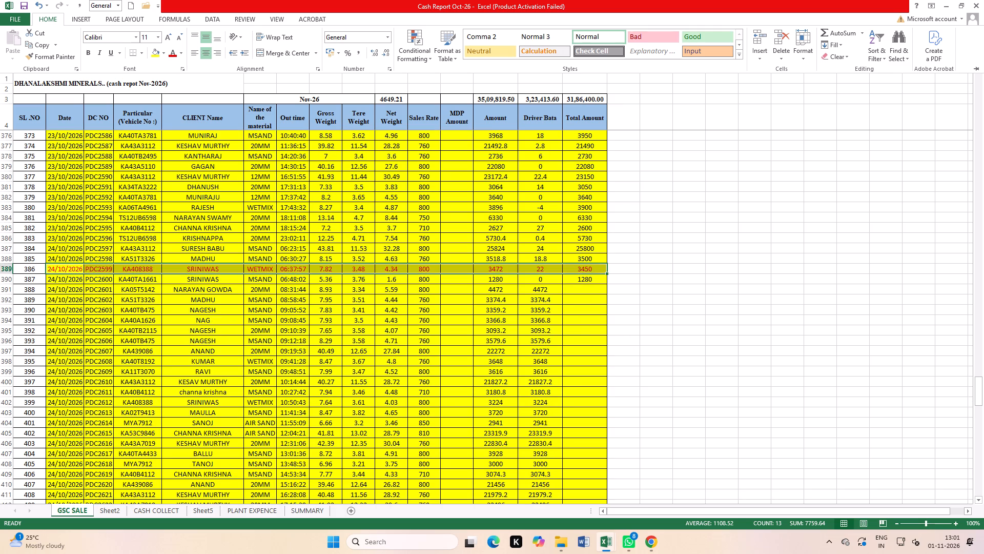
pyautogui.click(581, 293)
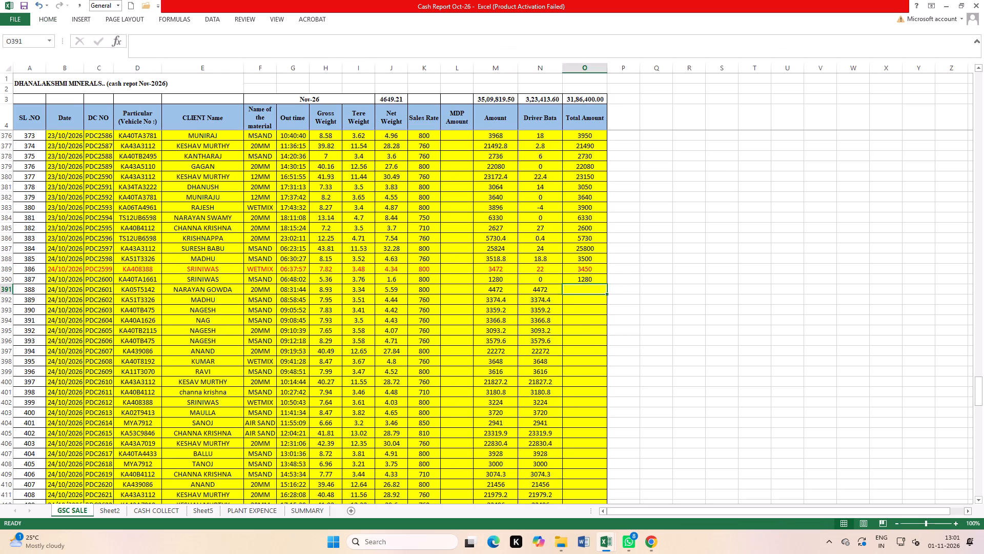
pyautogui.write('4450')
pyautogui.press('Return')
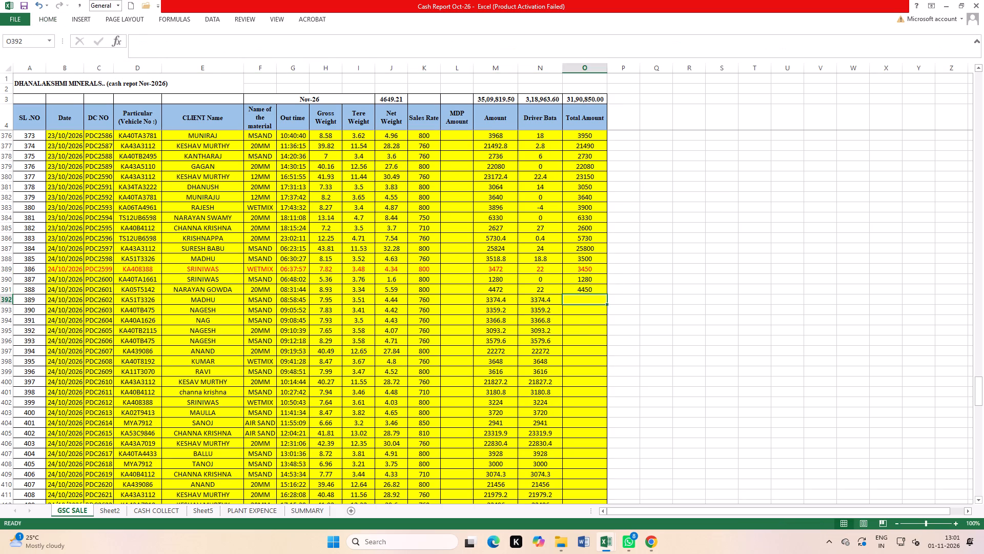
pyautogui.write('3350')
pyautogui.press('Return')
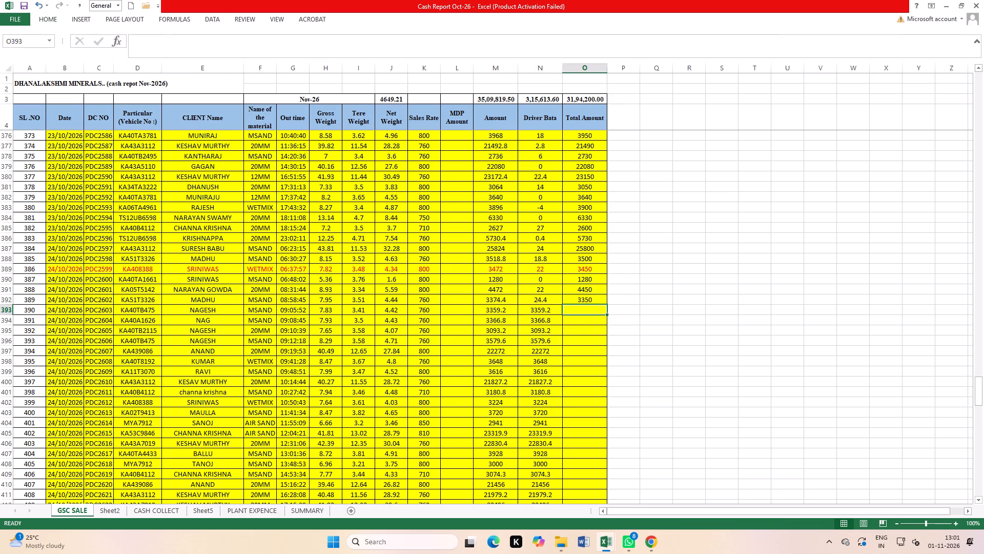
# Clear the Total Amount of PDC2599, the SRINIWAS WETMIX row dated 24/10/2026.
pyautogui.click(587, 270)
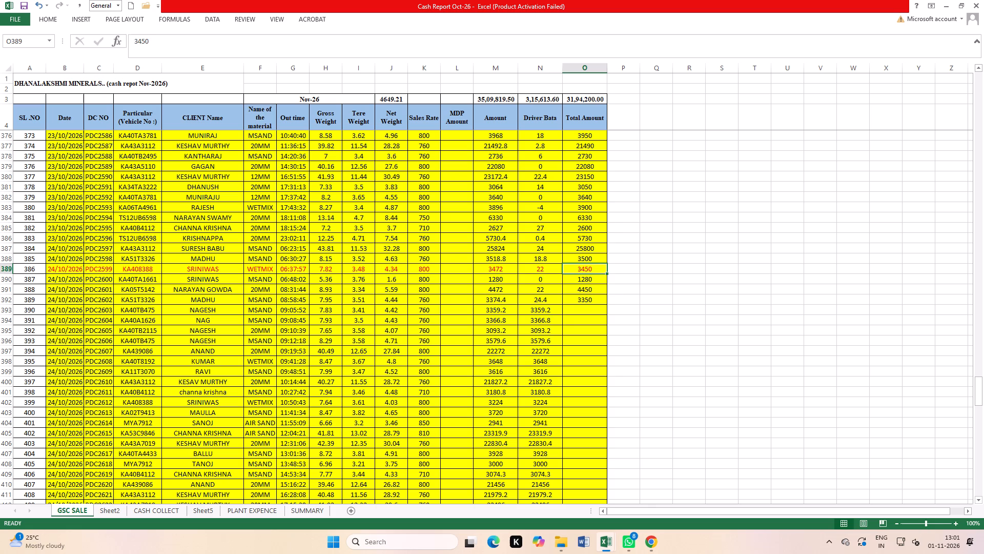
pyautogui.press('Delete')
# Enter Total Amounts of 3350, 3350, 3100 and 3550, in order, for PDC2603 to PDC2606.
pyautogui.click(588, 310)
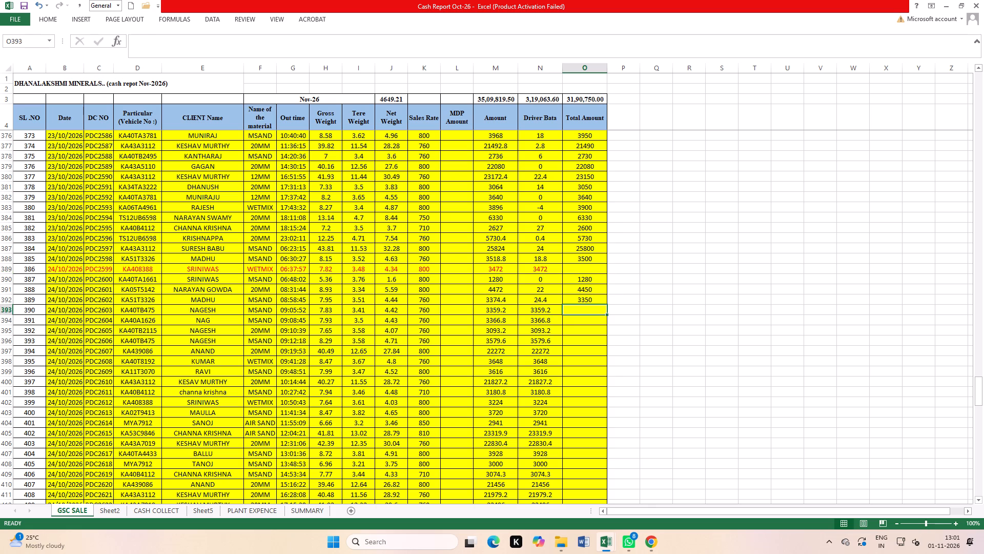
pyautogui.write('360')
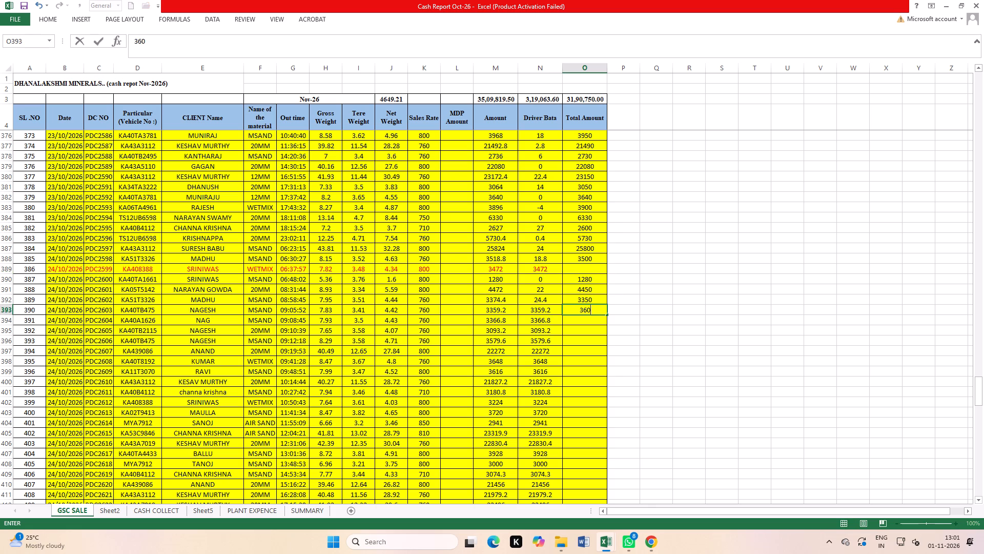
pyautogui.press('BackSpace')
pyautogui.press('BackSpace')
pyautogui.write('350')
pyautogui.press('Return')
pyautogui.write('3350')
pyautogui.press('Return')
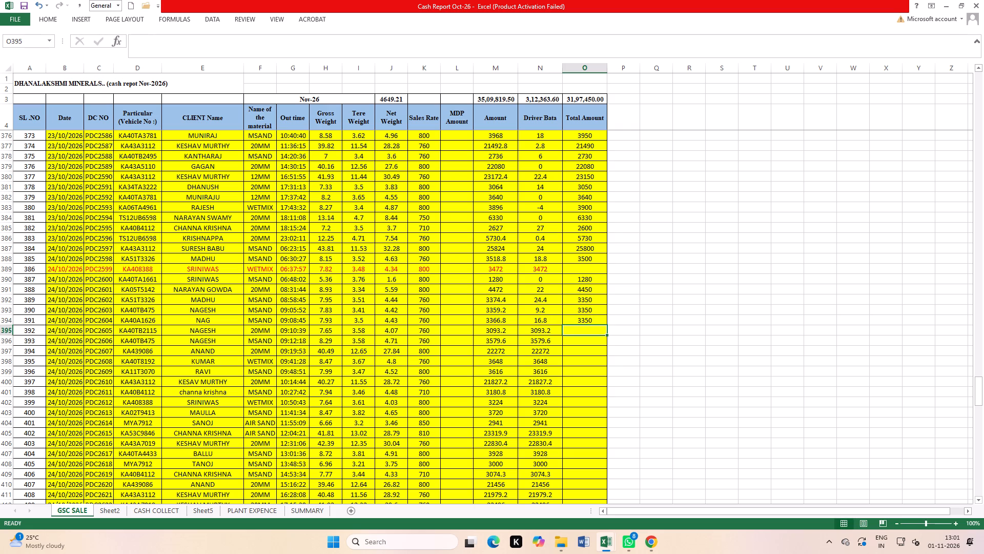
pyautogui.write('3100')
pyautogui.press('Return')
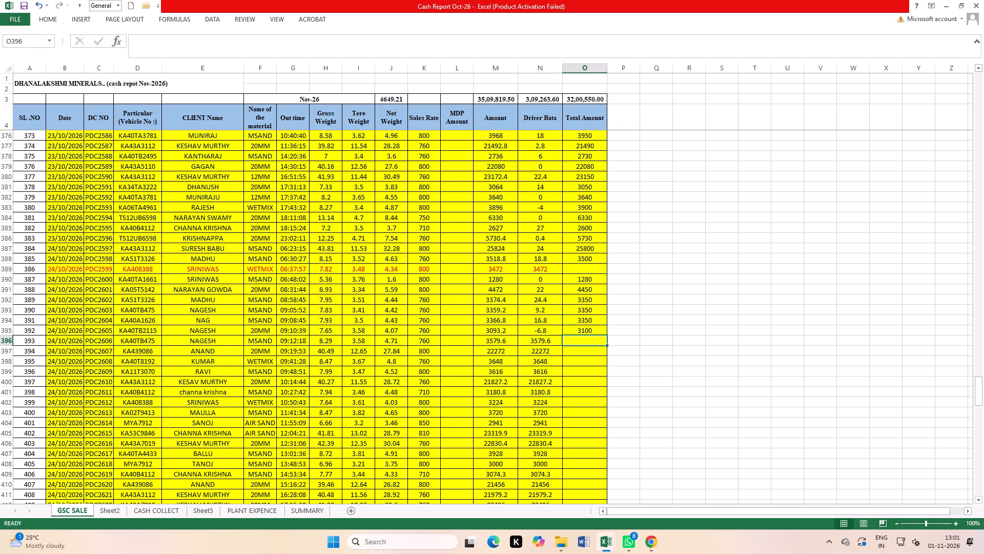
pyautogui.write('3550')
pyautogui.press('Return')
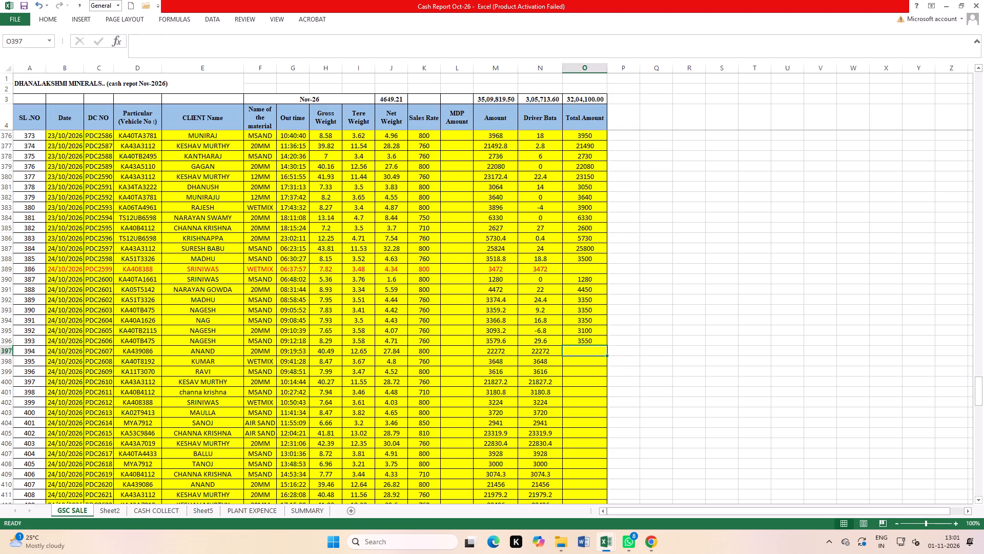
# Enter Total Amounts of 22250, 3640, 3600 and 21800, in order, for PDC2607 to PDC2610.
pyautogui.write('222')
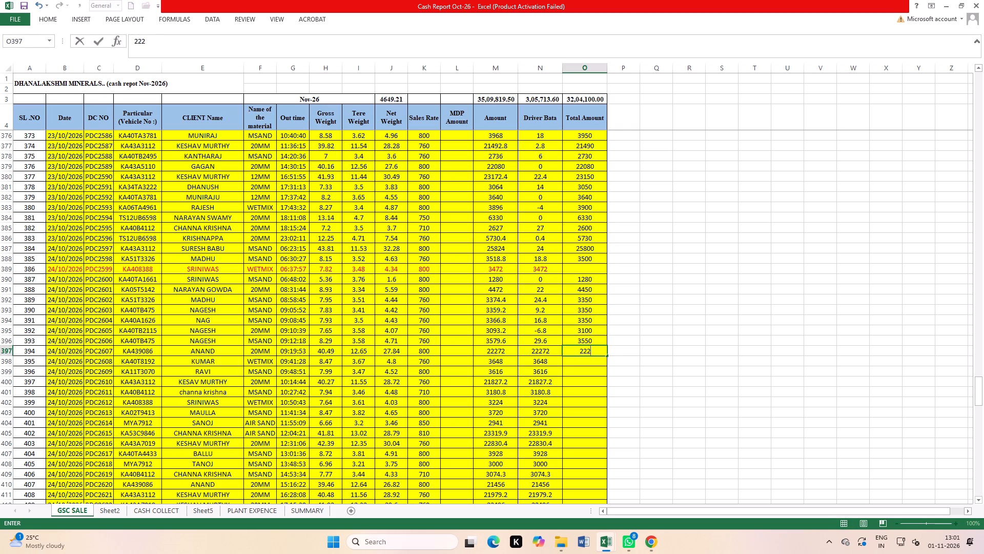
pyautogui.write('50')
pyautogui.press('Return')
pyautogui.write('3640')
pyautogui.press('Return')
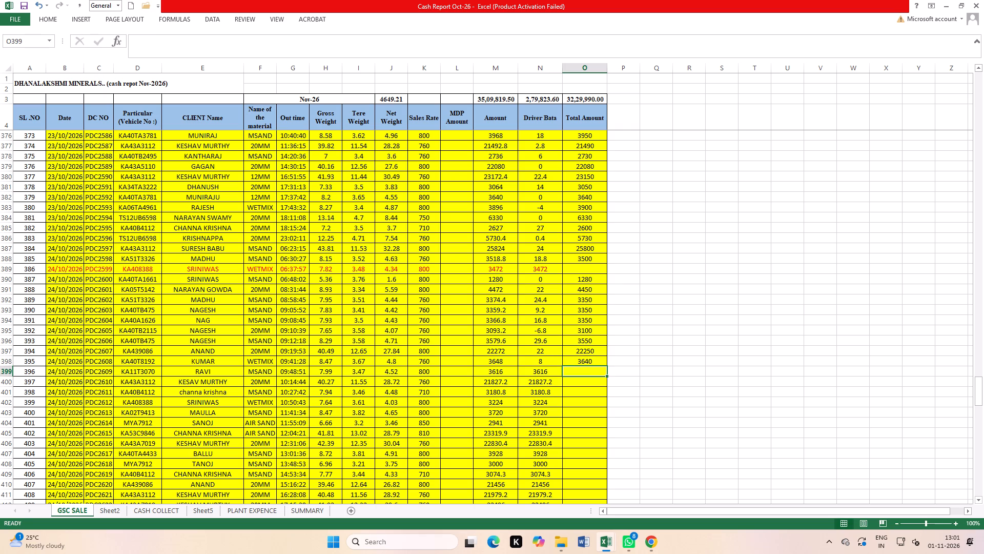
pyautogui.write('3600')
pyautogui.press('Return')
pyautogui.write('21800')
pyautogui.press('Return')
# Enter Total Amounts of 3180, 3200, 3700 and 2940, in order, for PDC2611 to PDC2614.
pyautogui.write('3180')
pyautogui.press('Return')
pyautogui.write('3200')
pyautogui.press('Return')
pyautogui.write('3700')
pyautogui.press('Return')
pyautogui.write('2940')
pyautogui.press('Return')
# Enter Total Amounts of 23300, 22800, 3900 and 3000, in order, for PDC2615 to PDC2618.
pyautogui.write('23300')
pyautogui.press('Return')
pyautogui.write('22800')
pyautogui.press('Return')
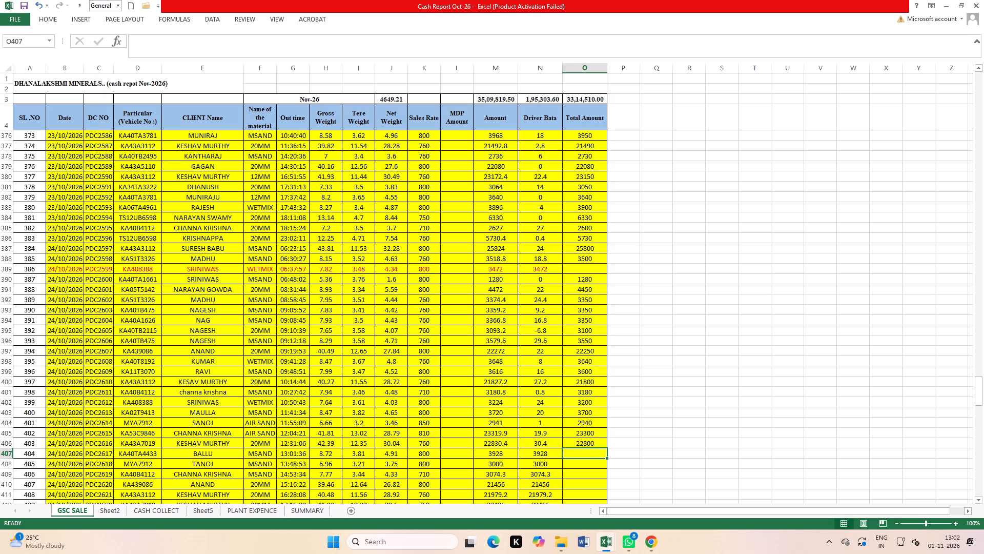
pyautogui.write('3900')
pyautogui.press('Return')
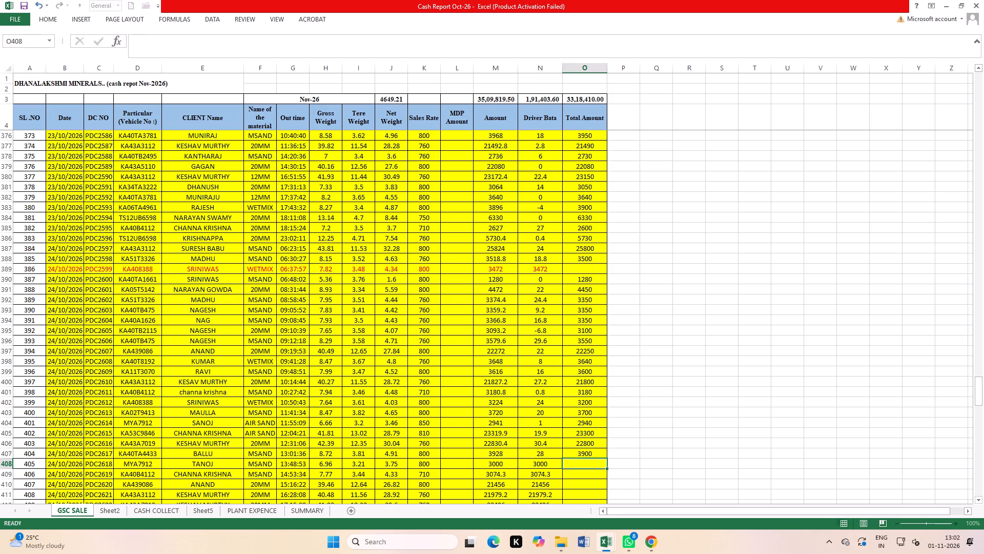
pyautogui.write('3000')
pyautogui.press('Return')
# Enter Total Amounts of 3050 and 21450, in order, for PDC2619 and PDC2620.
pyautogui.write('3050')
pyautogui.press('Return')
pyautogui.press('2')
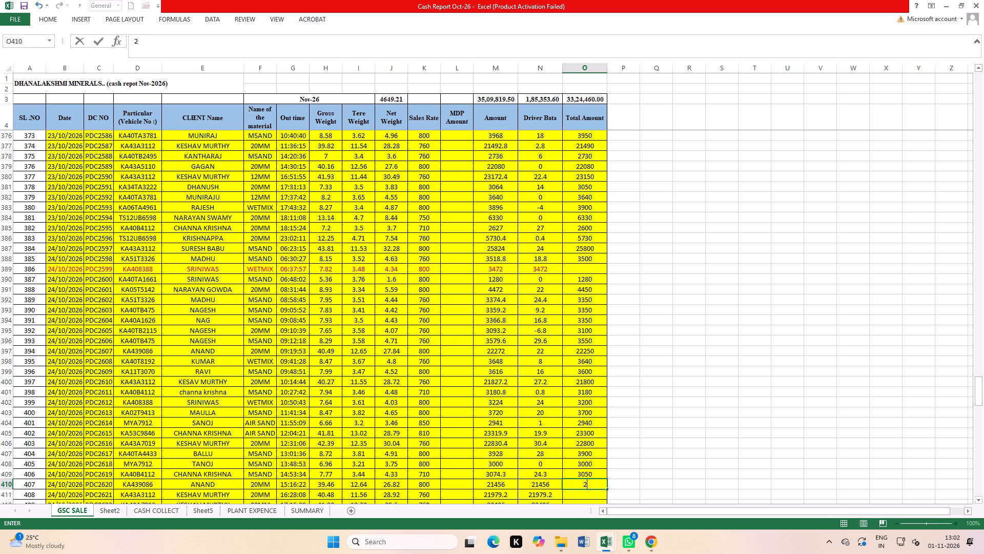
pyautogui.write('14')
pyautogui.write('50')
pyautogui.press('Return')
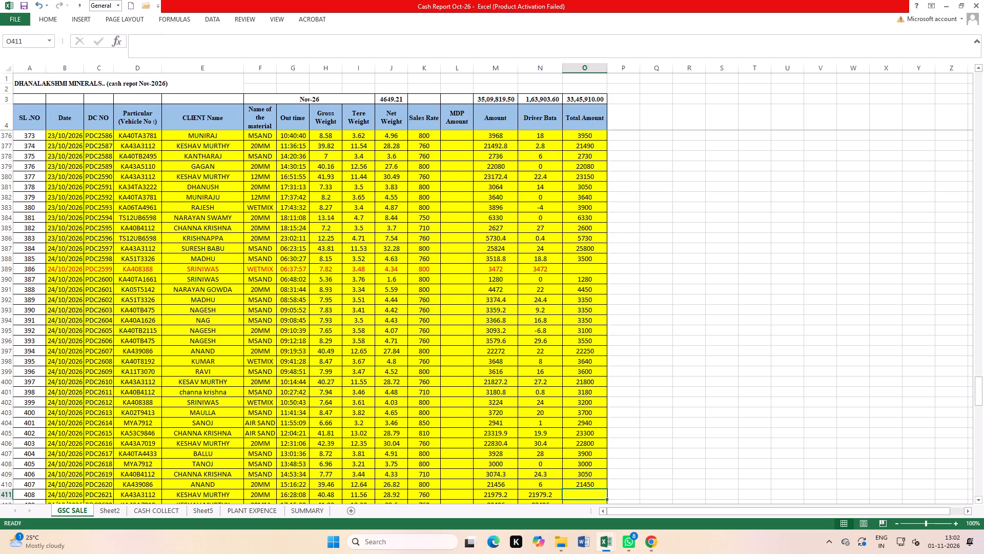
# Enter Total Amounts of 21950, 22500, 3150 and 6750, in order, for PDC2621 to PDC2624.
pyautogui.write('21950')
pyautogui.press('Return')
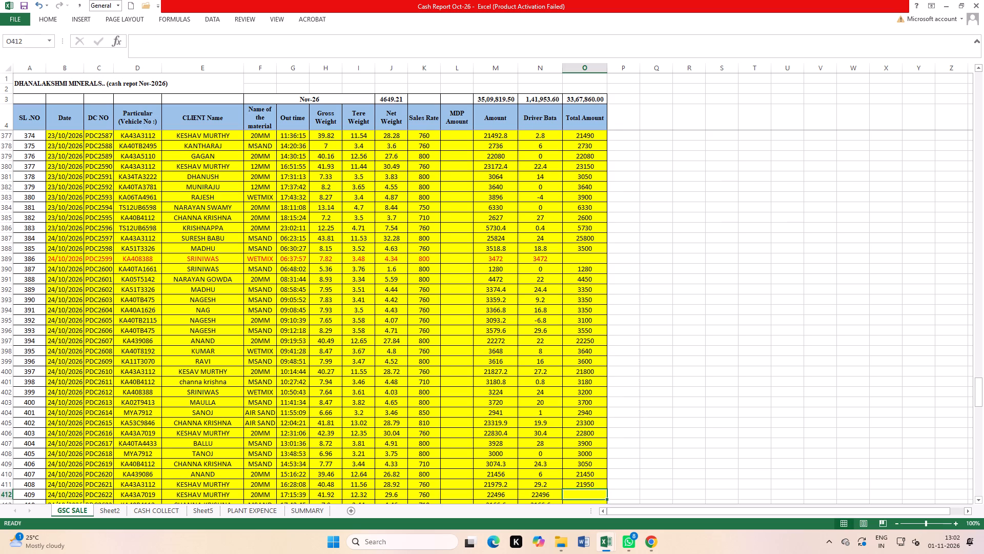
pyautogui.write('22500')
pyautogui.press('Return')
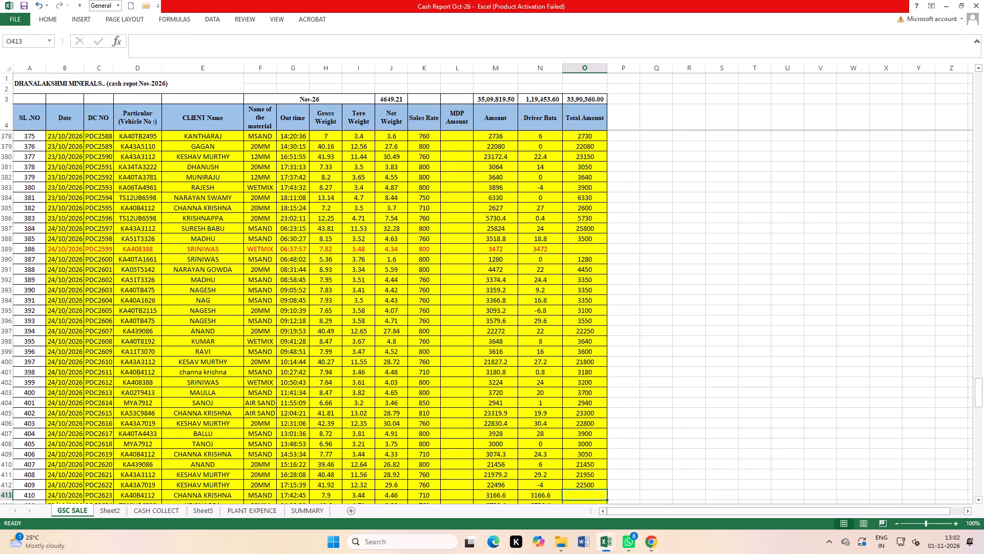
pyautogui.write('3150')
pyautogui.press('Return')
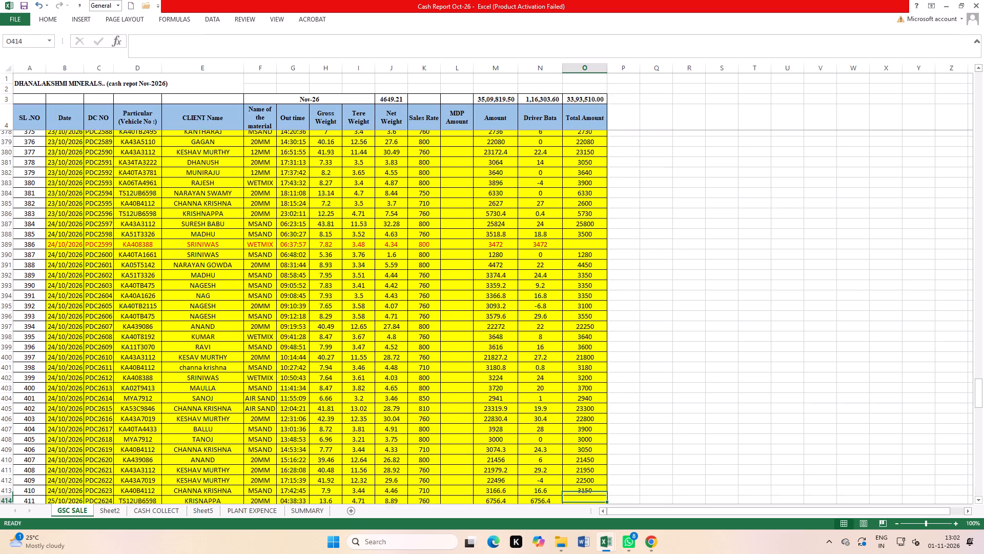
pyautogui.write('6750')
pyautogui.press('Return')
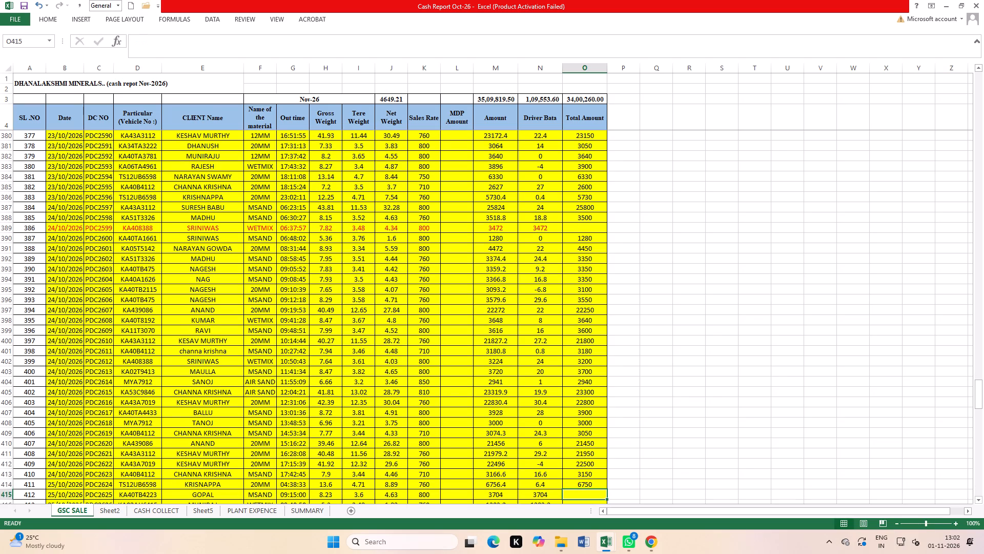
# Enter Total Amounts of 3700, 1380, 3880 and 3350, in order, for PDC2625 to PDC2628.
pyautogui.write('3700')
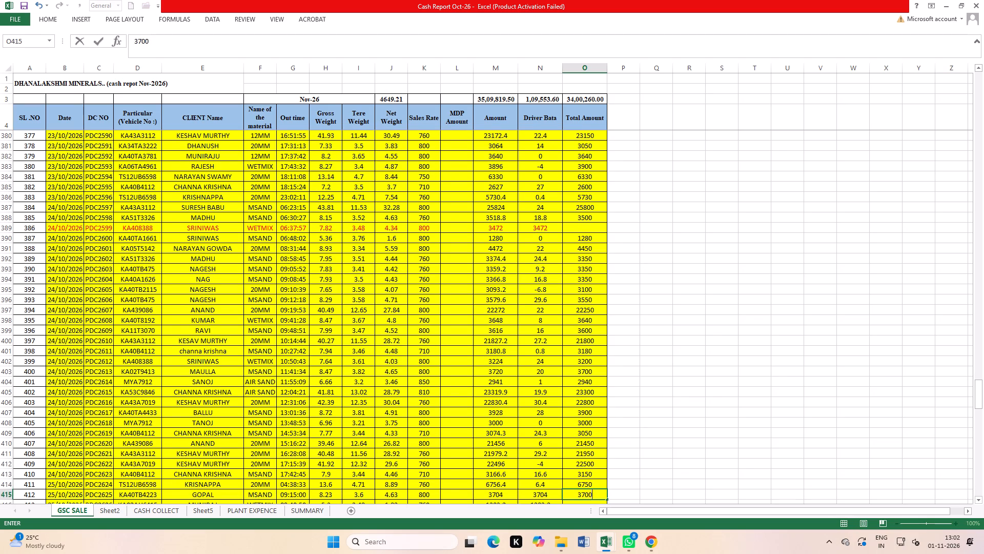
pyautogui.press('Return')
pyautogui.write('1380')
pyautogui.press('Return')
pyautogui.write('3880')
pyautogui.press('Return')
pyautogui.write('3350')
pyautogui.press('Return')
# Enter Total Amounts of 3500, 3550 and 4540, in order, for PDC2629 to PDC2631.
pyautogui.write('3500')
pyautogui.press('Return')
pyautogui.write('3550')
pyautogui.press('Return')
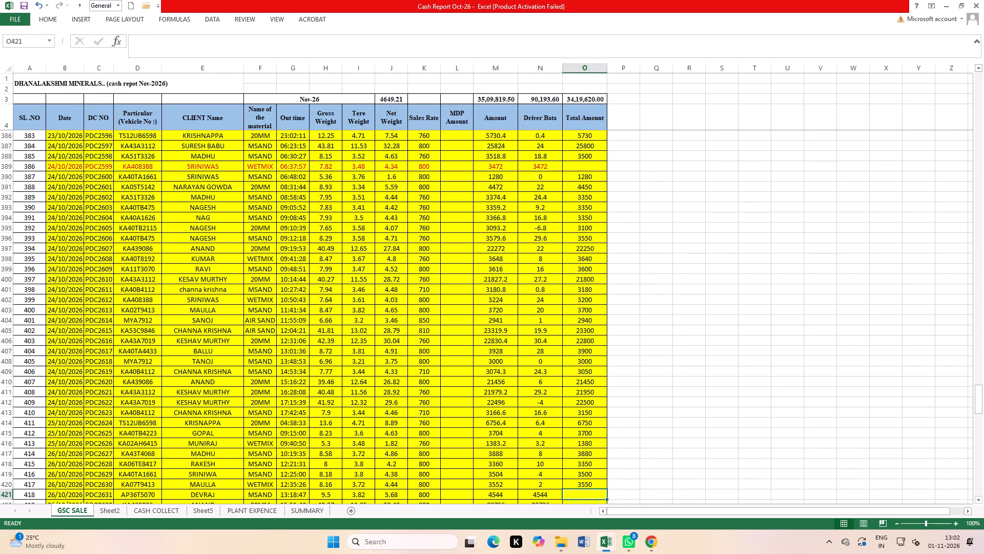
pyautogui.write('4500')
pyautogui.press('Return')
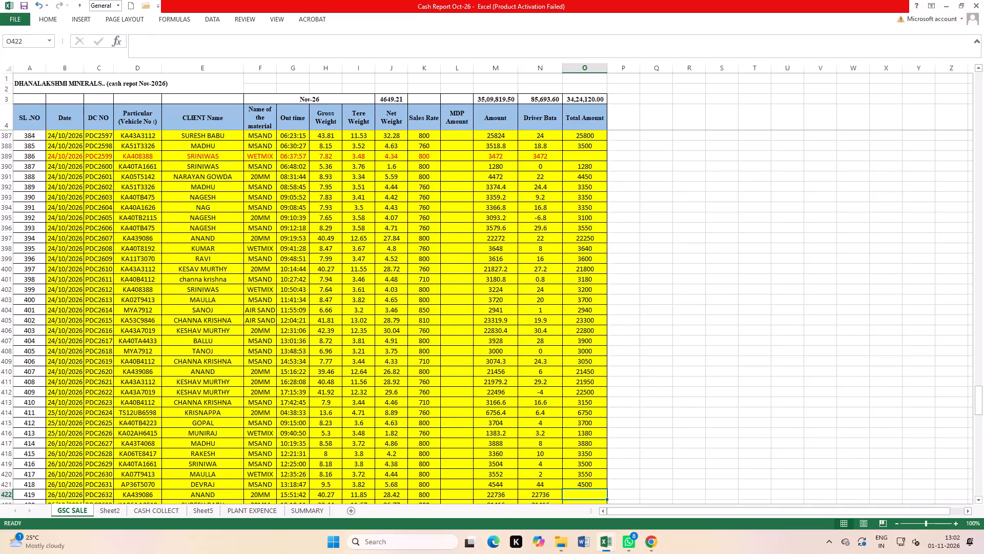
pyautogui.press('Up')
pyautogui.write('4540')
pyautogui.press('Return')
# Enter Total Amounts of 22700, 21400 and 21350, in order, for PDC2632 to PDC2634.
pyautogui.write('22700')
pyautogui.press('Return')
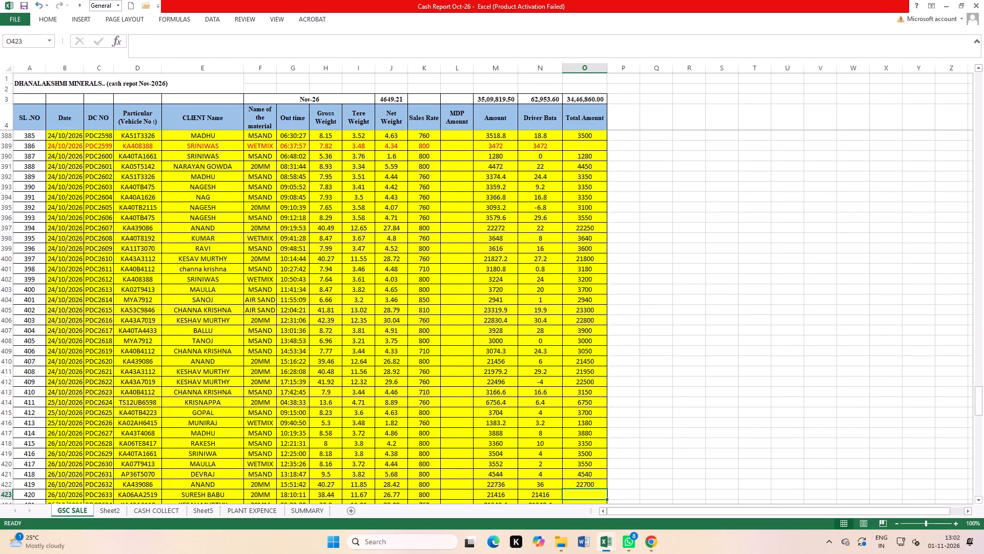
pyautogui.write('21400')
pyautogui.press('Return')
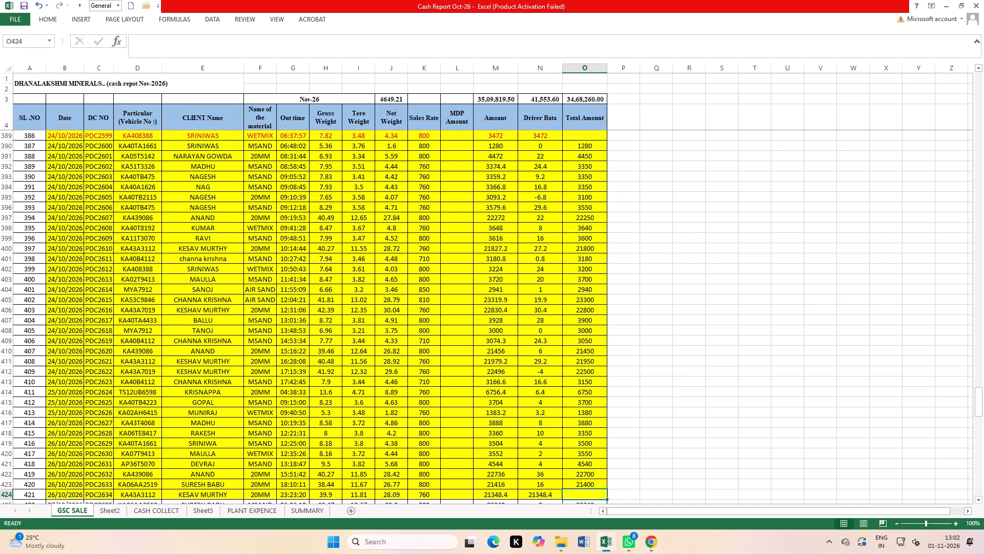
pyautogui.write('2145')
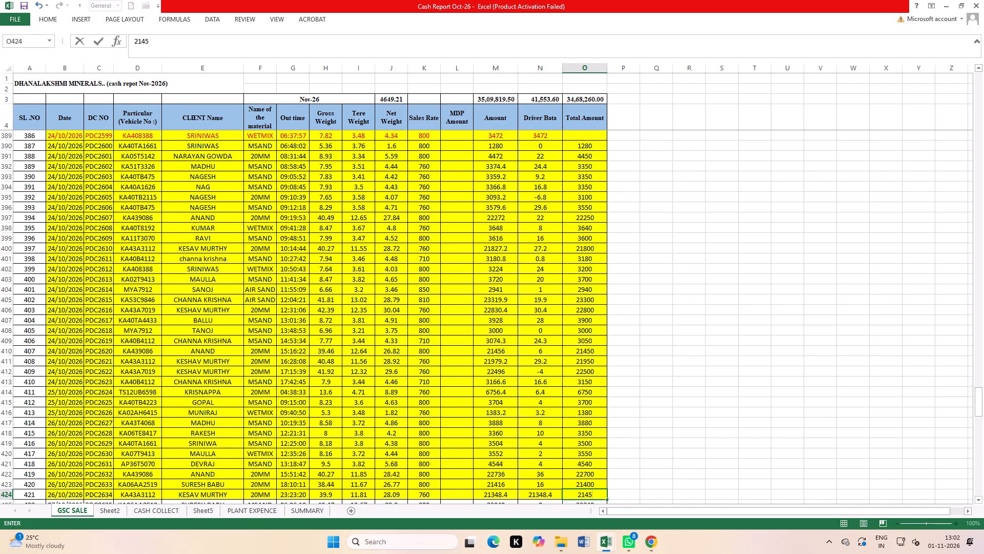
pyautogui.press('BackSpace')
pyautogui.press('BackSpace')
pyautogui.write('350')
pyautogui.press('Return')
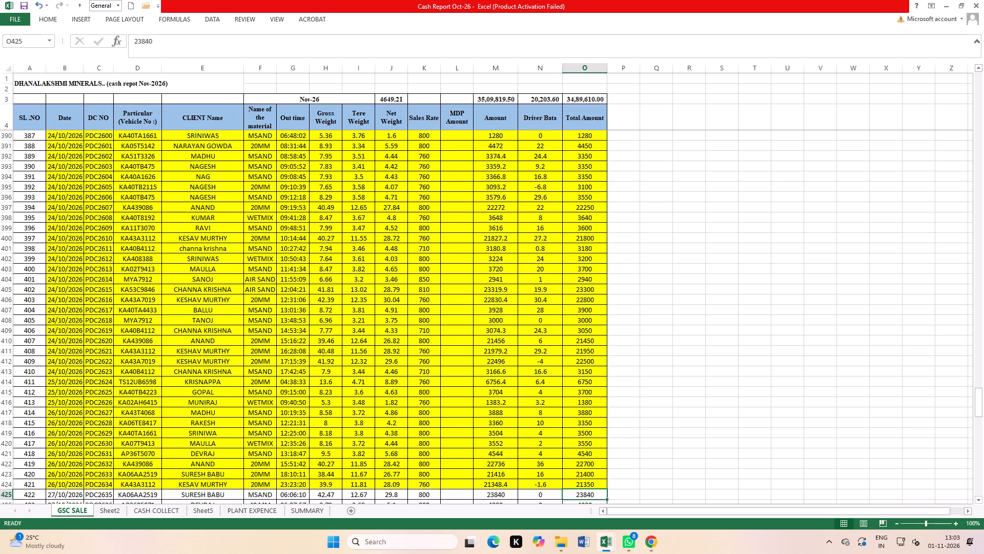
# Clear the Driver Bata cells of PDC2577 and PDC2569, the rows without a Total Amount.
pyautogui.scroll(-7, 610, 378)
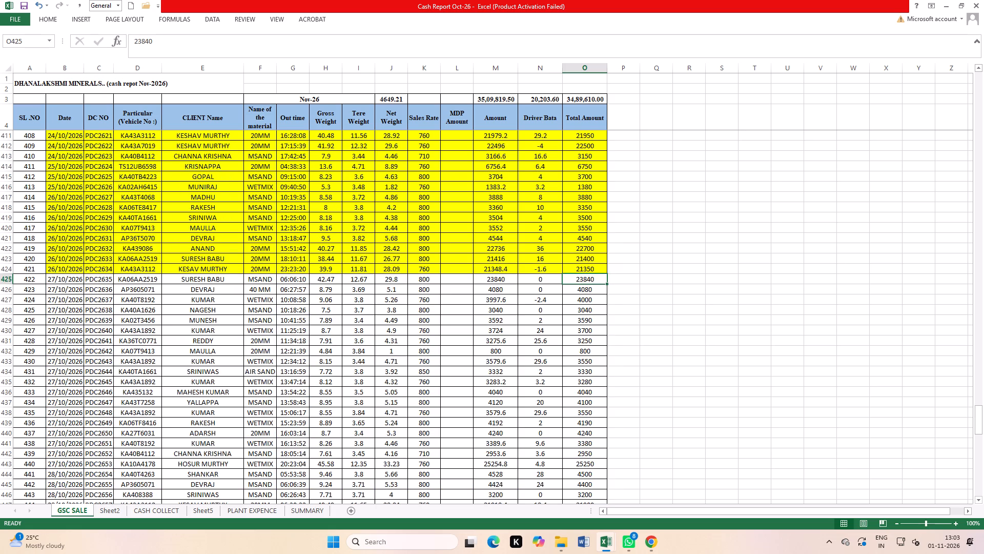
pyautogui.scroll(-20, 609, 383)
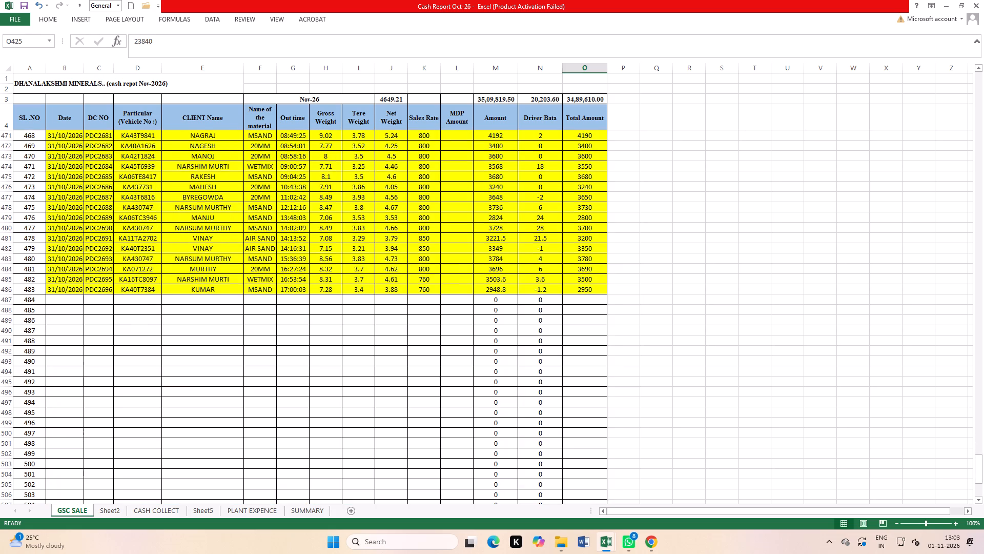
pyautogui.scroll(1, 617, 381)
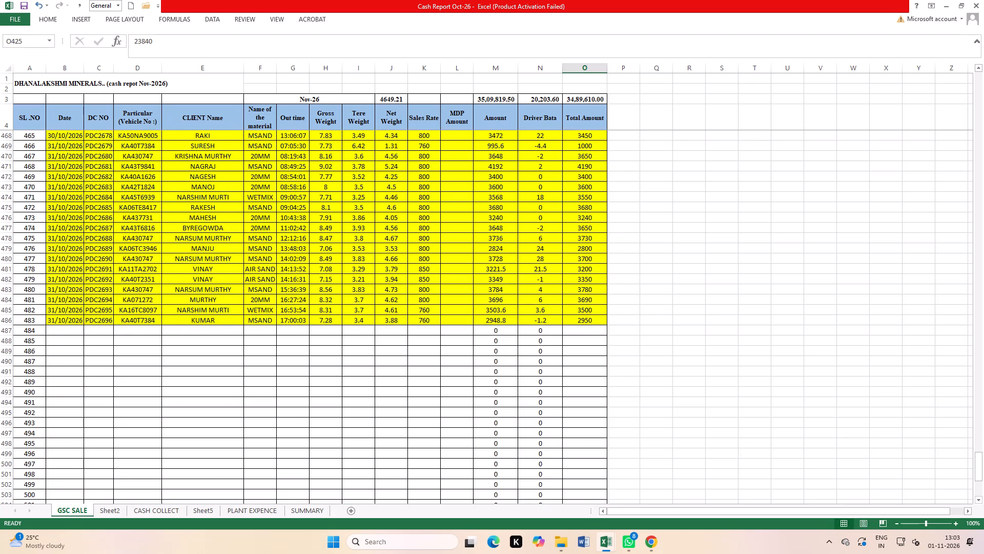
pyautogui.scroll(20, 617, 381)
pyautogui.scroll(15, 617, 381)
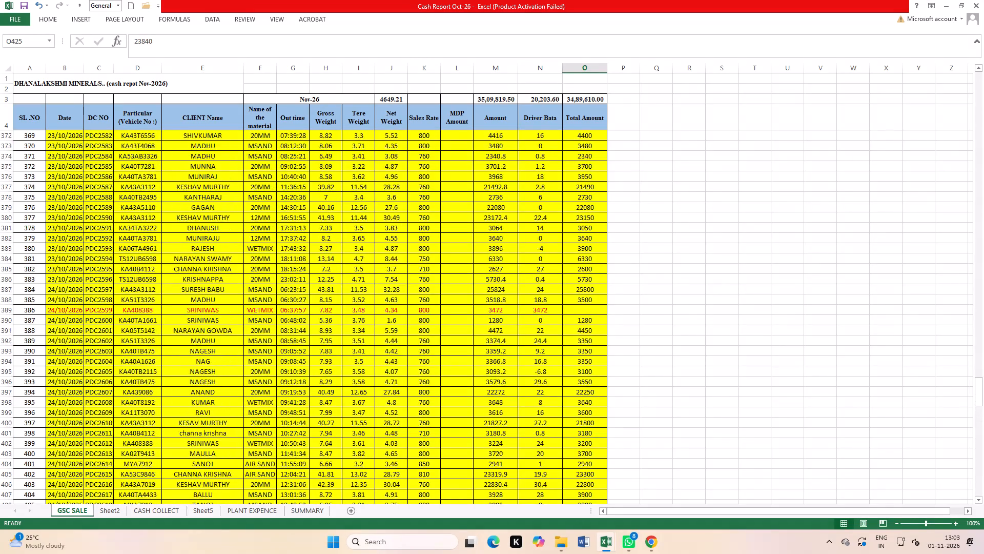
pyautogui.scroll(3, 572, 358)
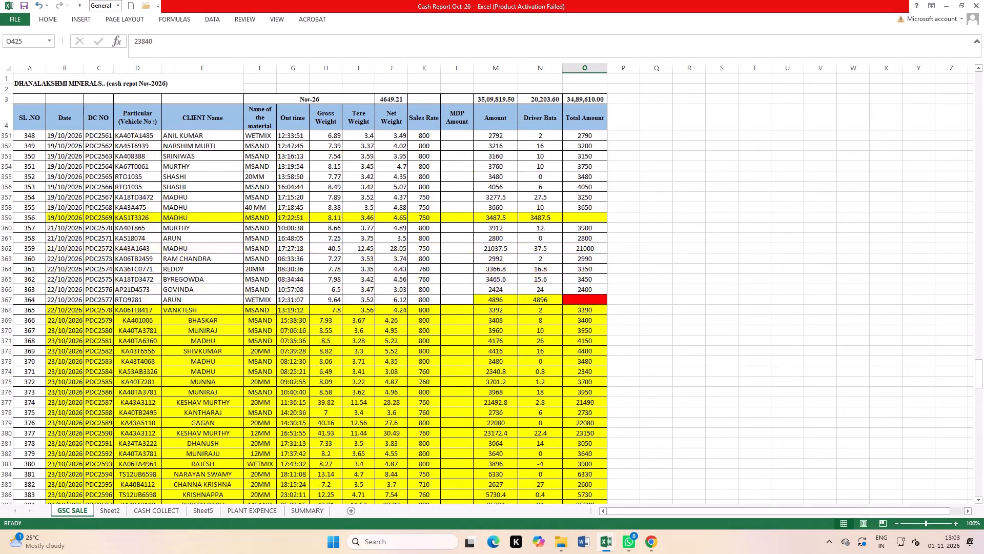
pyautogui.scroll(17, 574, 369)
pyautogui.scroll(-13, 576, 395)
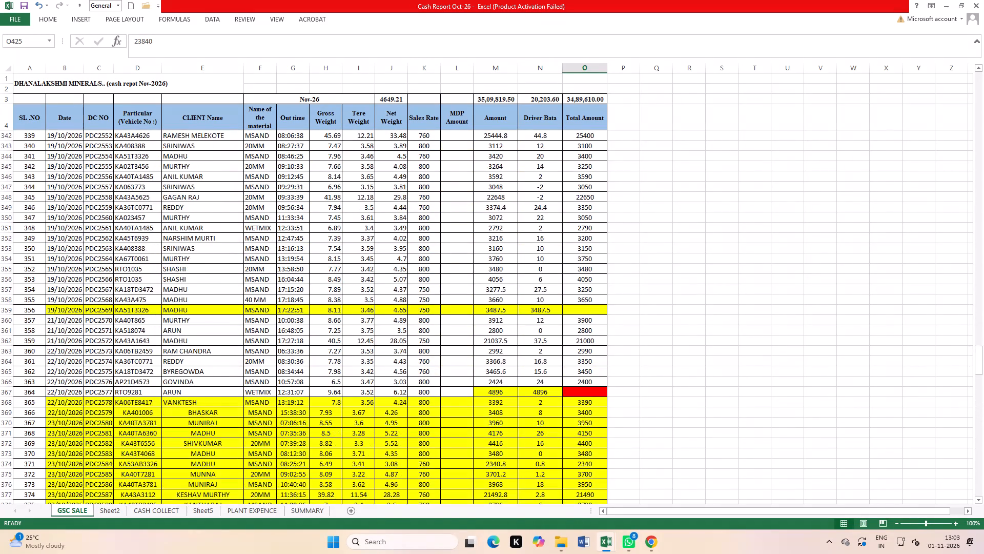
pyautogui.scroll(-4, 589, 393)
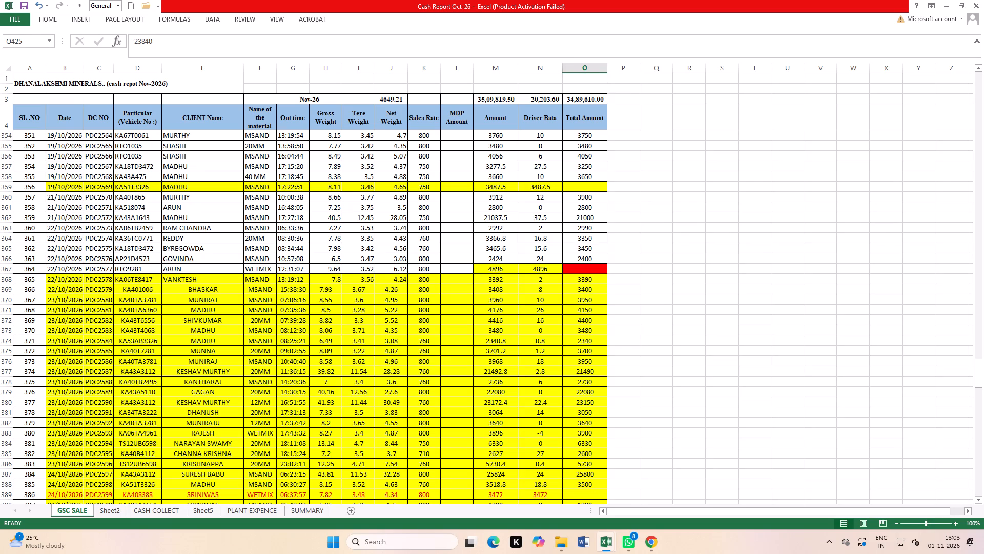
pyautogui.click(536, 267)
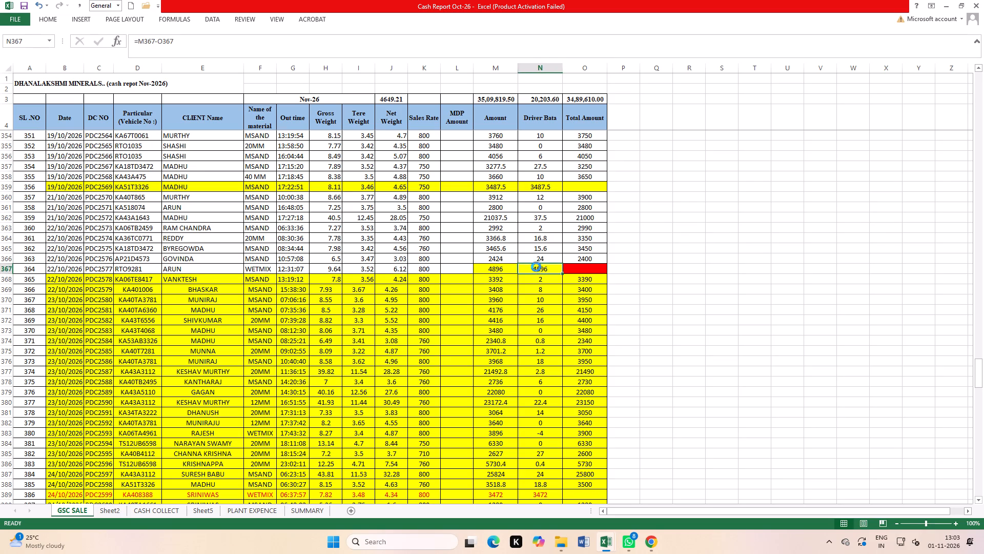
pyautogui.press('Delete')
pyautogui.click(696, 313)
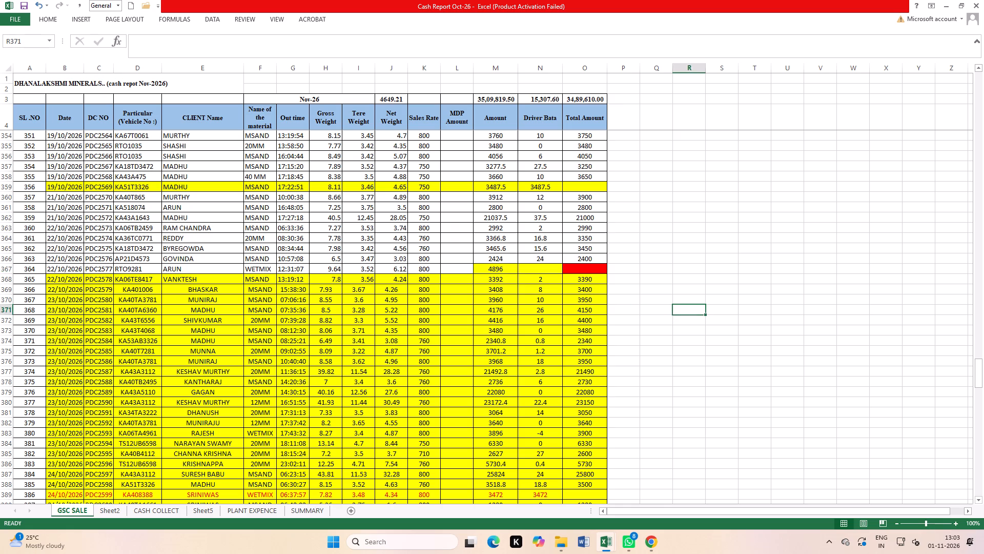
pyautogui.click(539, 188)
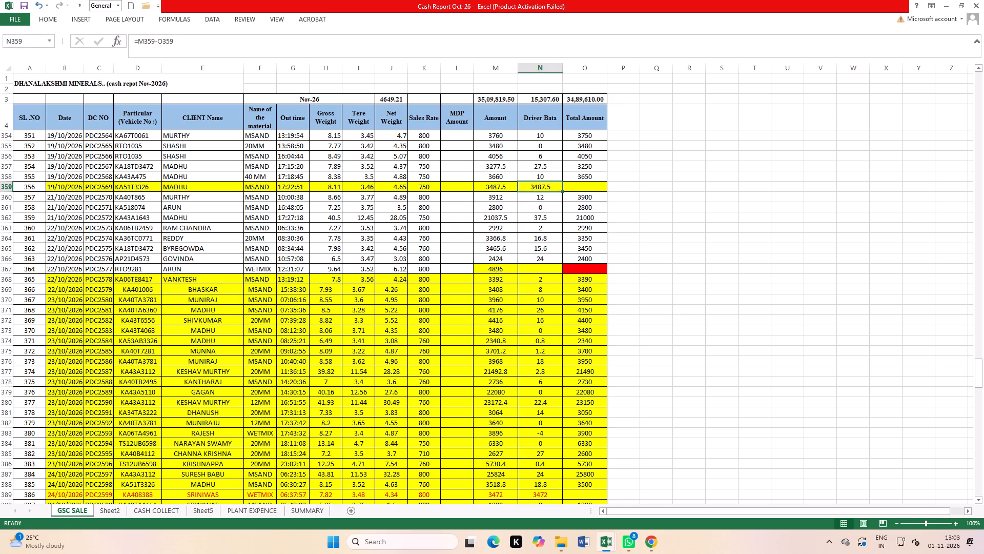
pyautogui.press('Delete')
pyautogui.click(569, 288)
# Add filters to the column header row of the GSC SALE sheet.
pyautogui.scroll(-2, 565, 408)
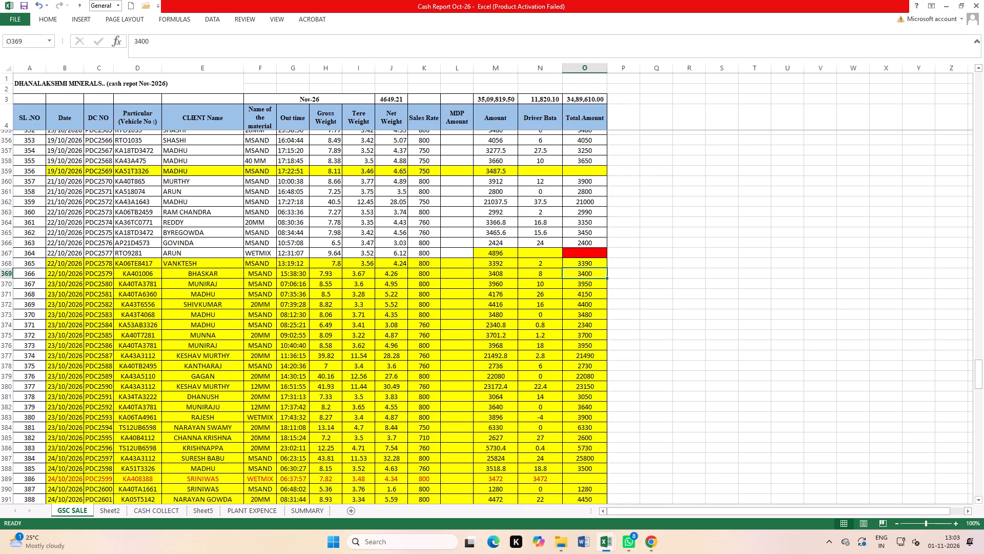
pyautogui.scroll(20, 564, 403)
pyautogui.scroll(3, 564, 403)
pyautogui.scroll(-7, 564, 403)
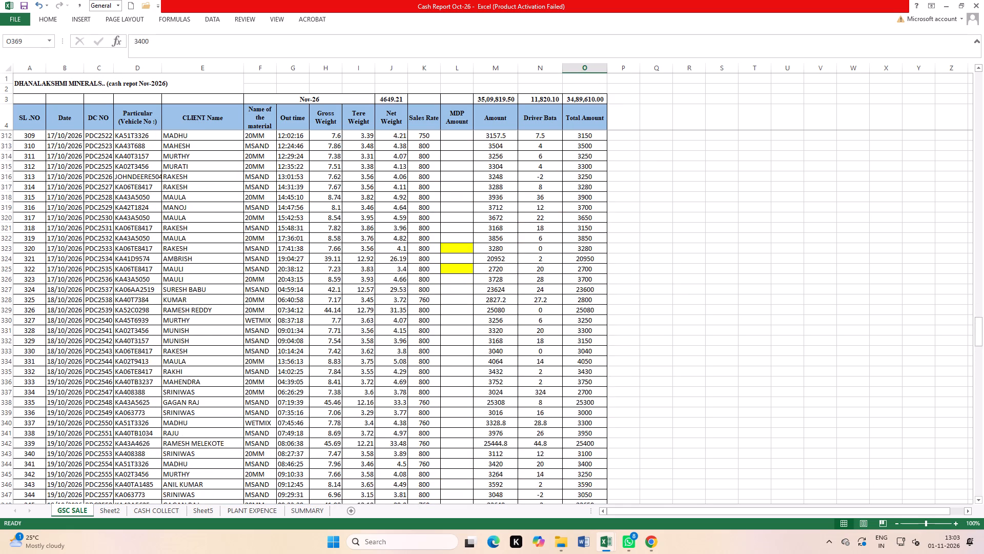
pyautogui.click(0, 112)
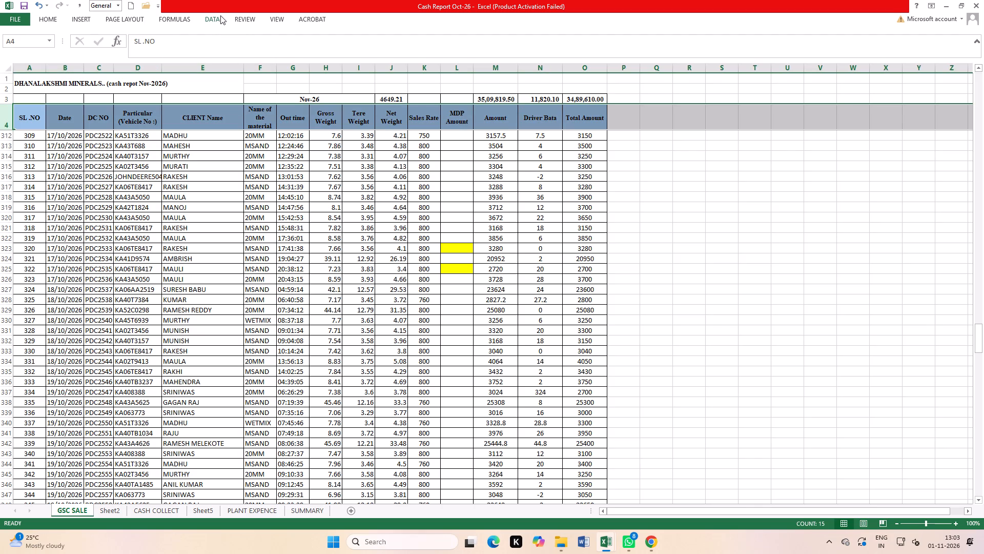
pyautogui.click(220, 15)
pyautogui.click(279, 38)
pyautogui.click(364, 197)
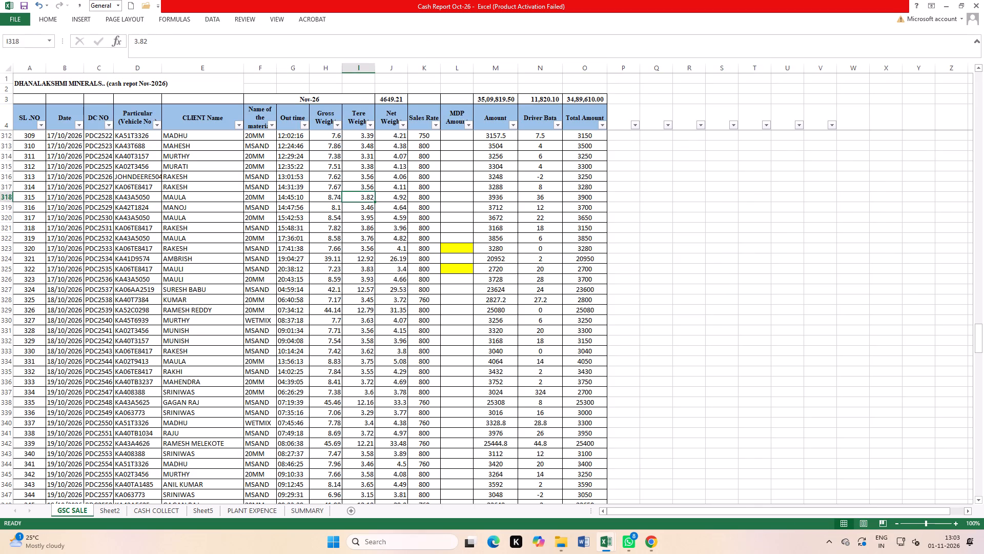
# Filter the Driver Bata column to show only the values -292.5, 302.5, 324, 3145 and 3472.
pyautogui.click(559, 126)
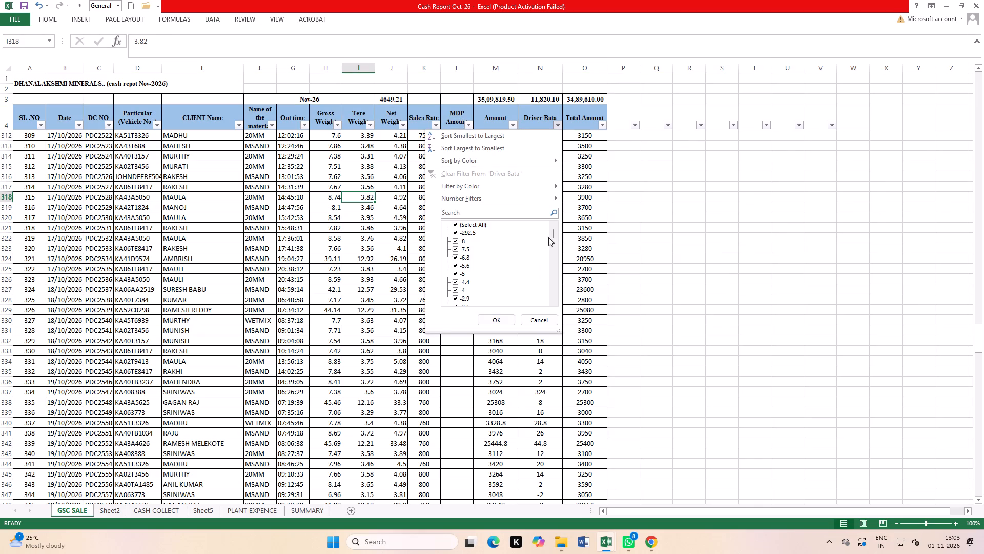
pyautogui.moveTo(553, 232); pyautogui.dragTo(556, 258)
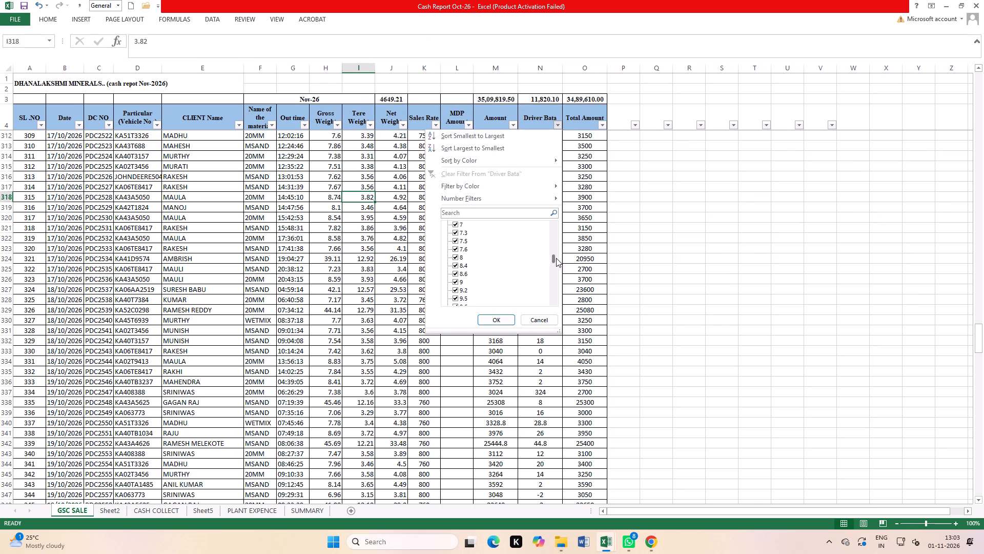
pyautogui.moveTo(556, 258); pyautogui.dragTo(557, 289)
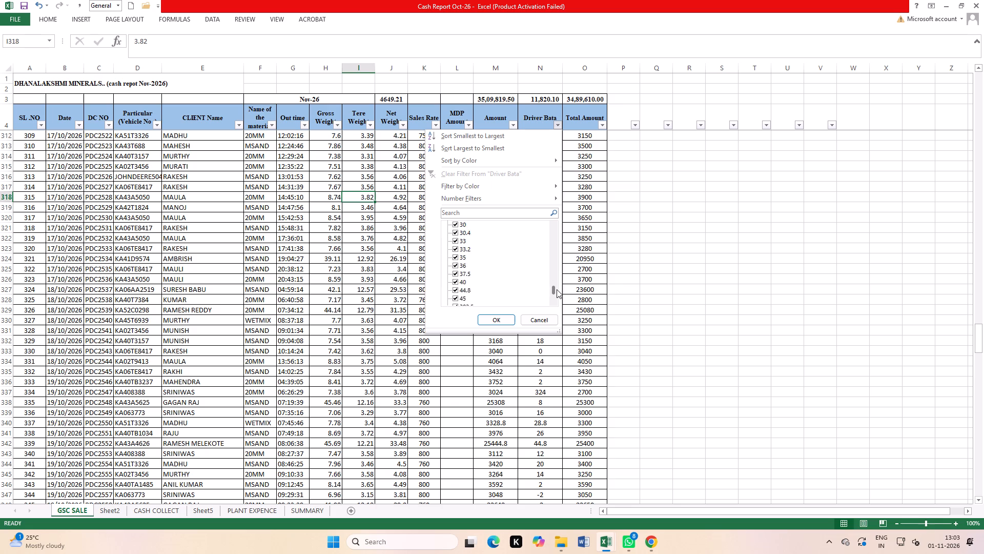
pyautogui.moveTo(557, 289); pyautogui.dragTo(555, 298)
pyautogui.click(469, 280)
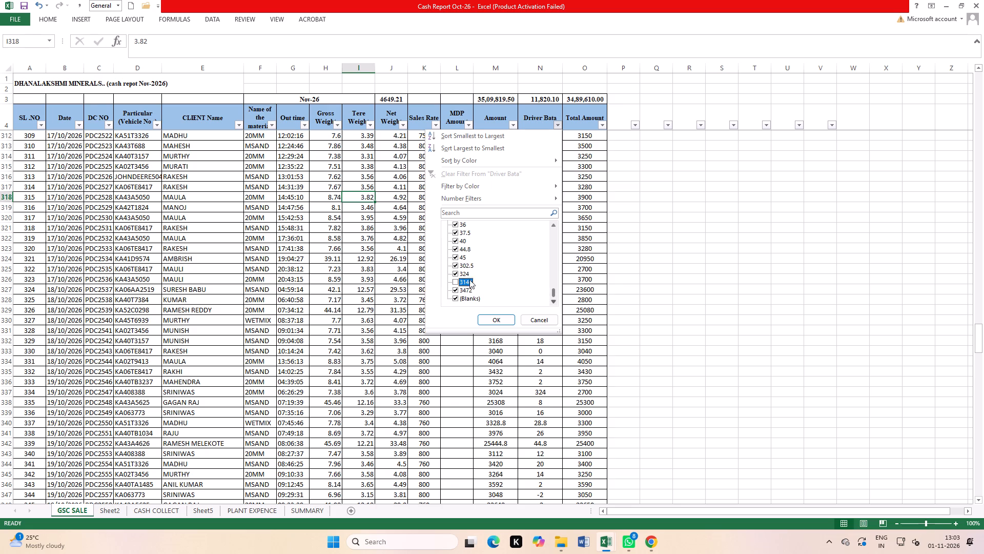
pyautogui.click(469, 267)
pyautogui.scroll(16, 464, 255)
pyautogui.moveTo(554, 267); pyautogui.dragTo(562, 234)
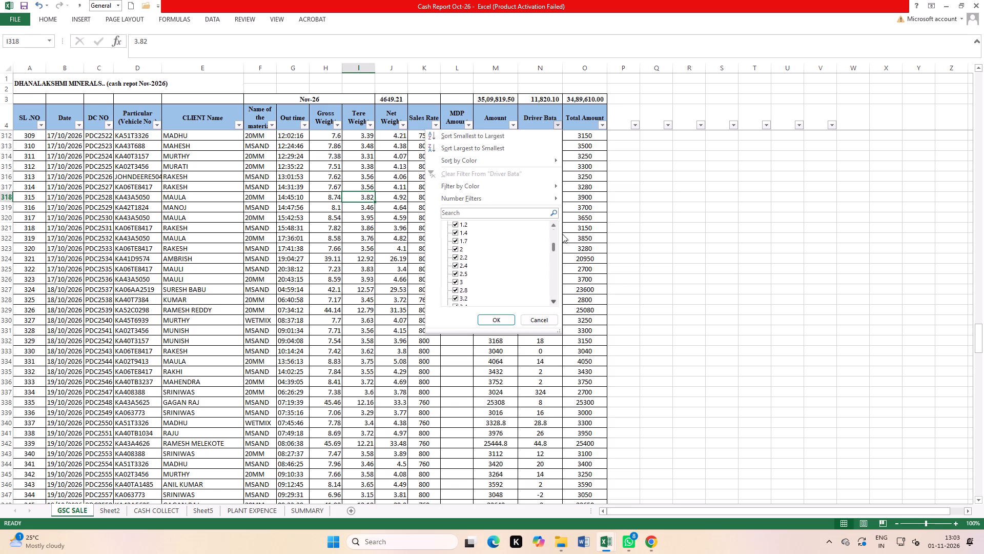
pyautogui.moveTo(562, 234); pyautogui.dragTo(563, 212)
pyautogui.click(471, 226)
pyautogui.click(470, 224)
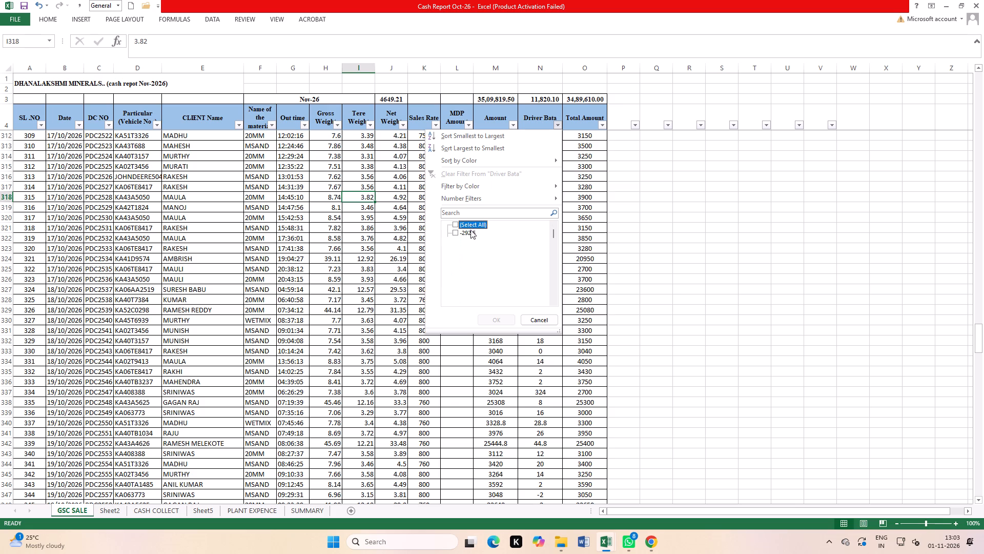
pyautogui.click(467, 233)
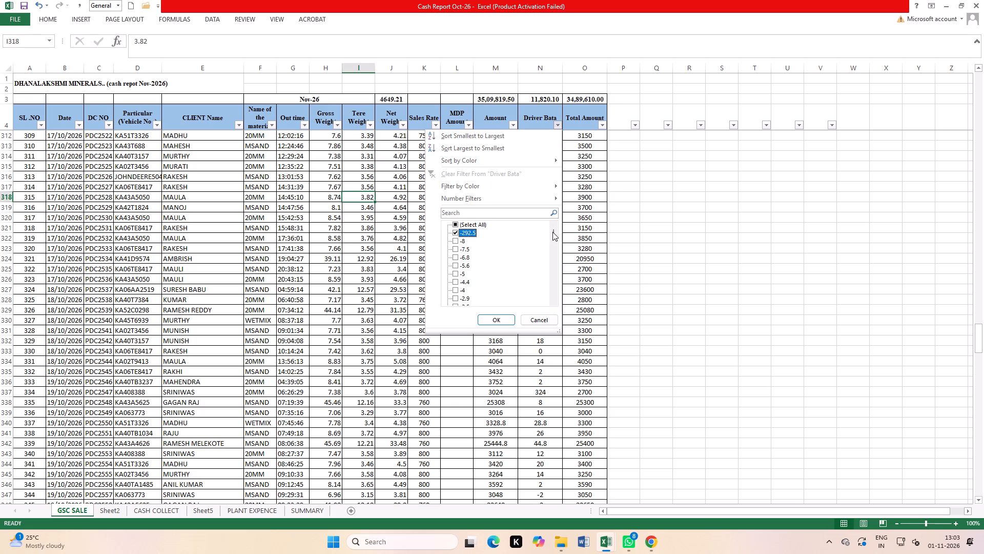
pyautogui.moveTo(552, 232); pyautogui.dragTo(560, 324)
pyautogui.moveTo(554, 232); pyautogui.dragTo(557, 303)
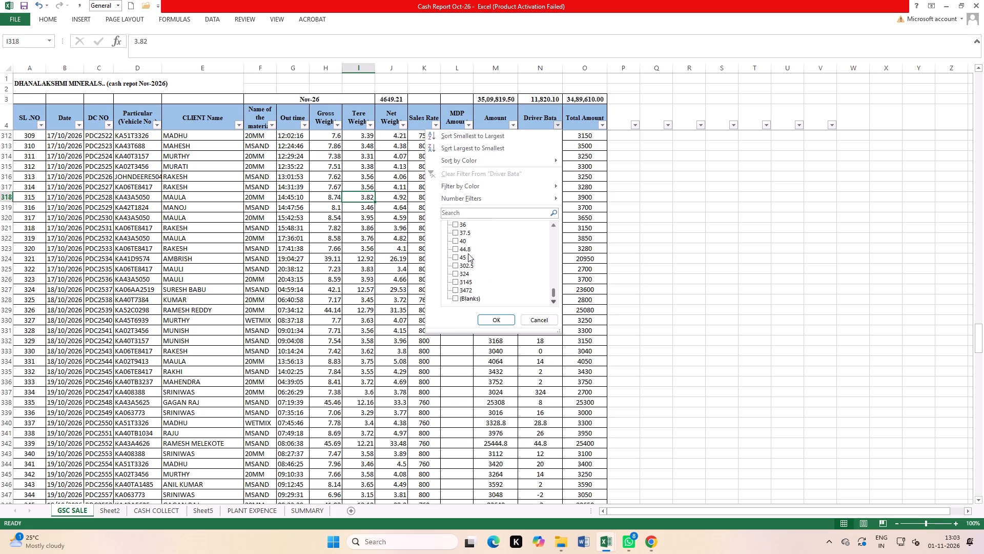
pyautogui.click(466, 249)
pyautogui.click(463, 242)
pyautogui.scroll(2, 464, 239)
pyautogui.scroll(-4, 468, 255)
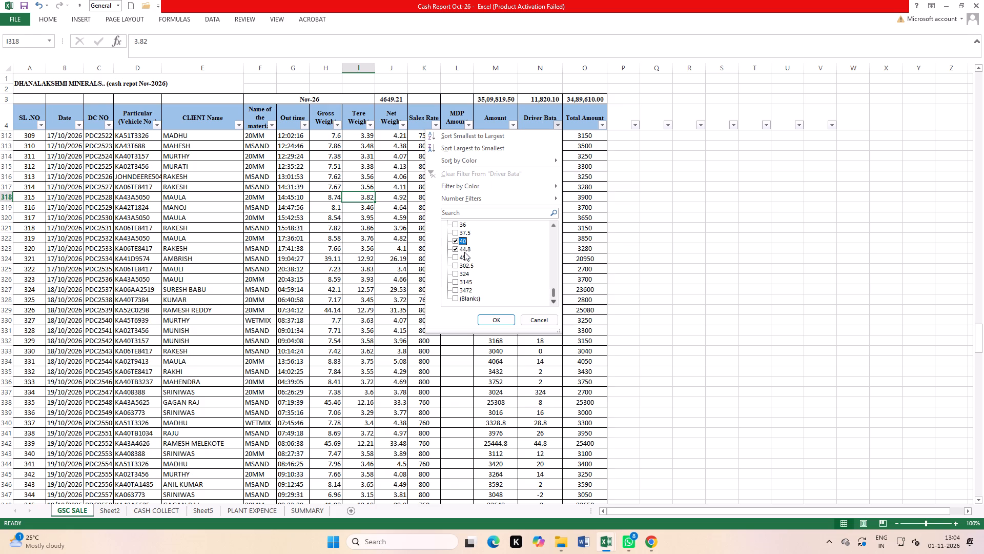
pyautogui.click(462, 244)
pyautogui.click(461, 247)
pyautogui.click(467, 265)
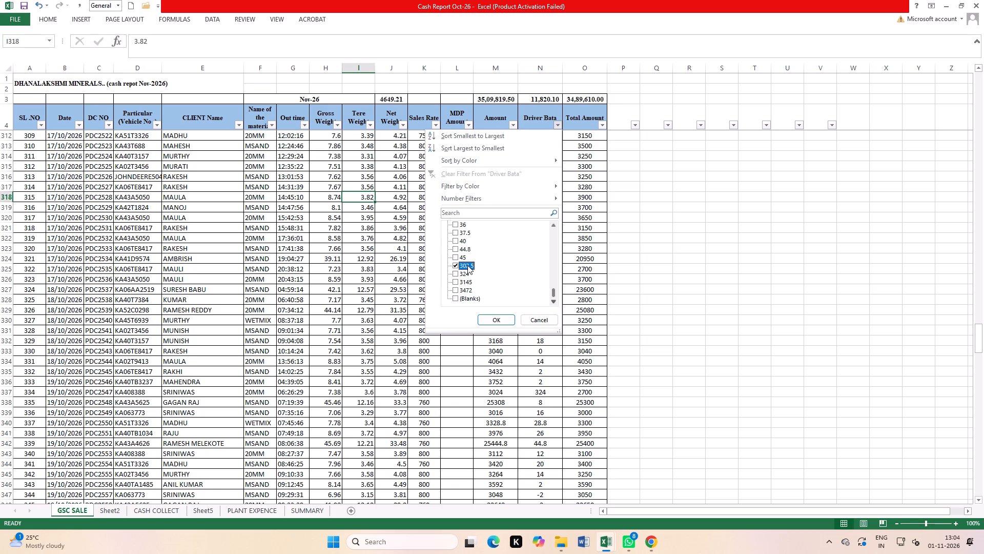
pyautogui.click(466, 273)
pyautogui.click(466, 280)
pyautogui.click(471, 290)
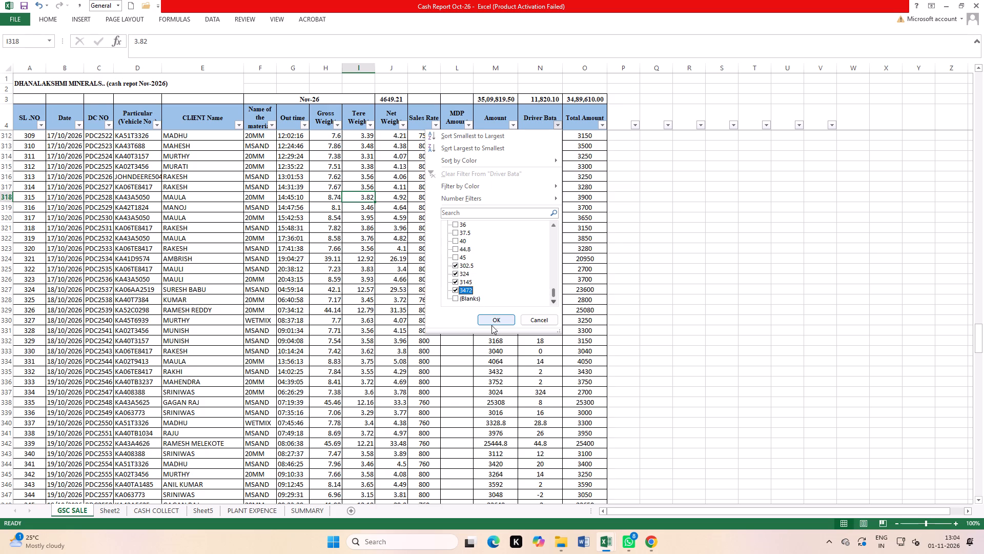
pyautogui.click(493, 320)
pyautogui.scroll(11, 531, 290)
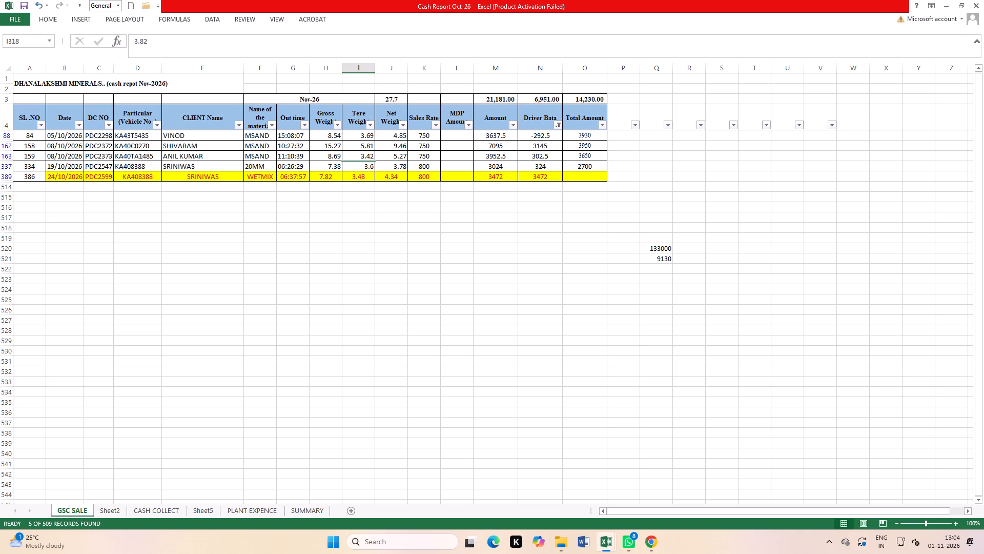
# Enter Total Amounts of 7100 for PDC2372 and 3950 for PDC2373.
pyautogui.click(7, 147)
pyautogui.click(599, 145)
pyautogui.write('7100')
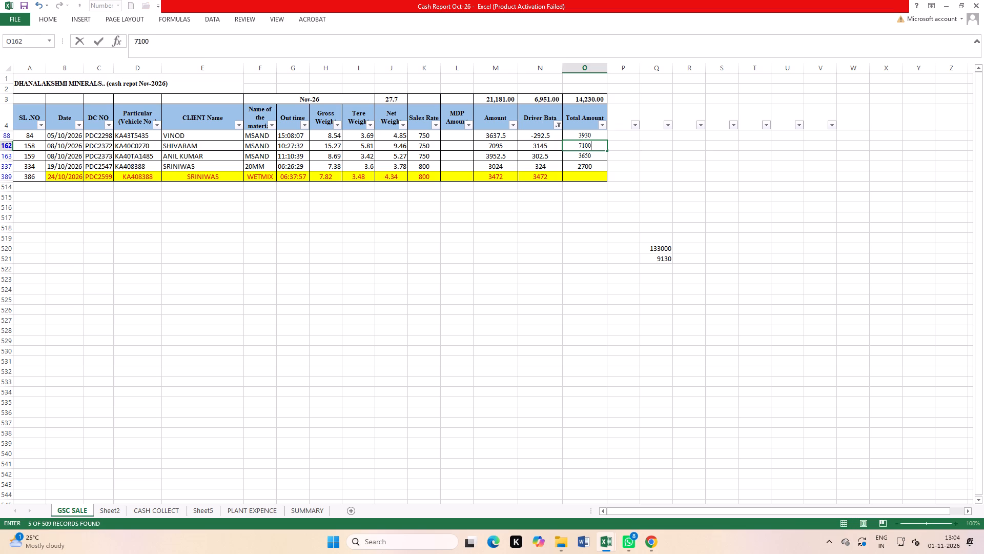
pyautogui.press('Return')
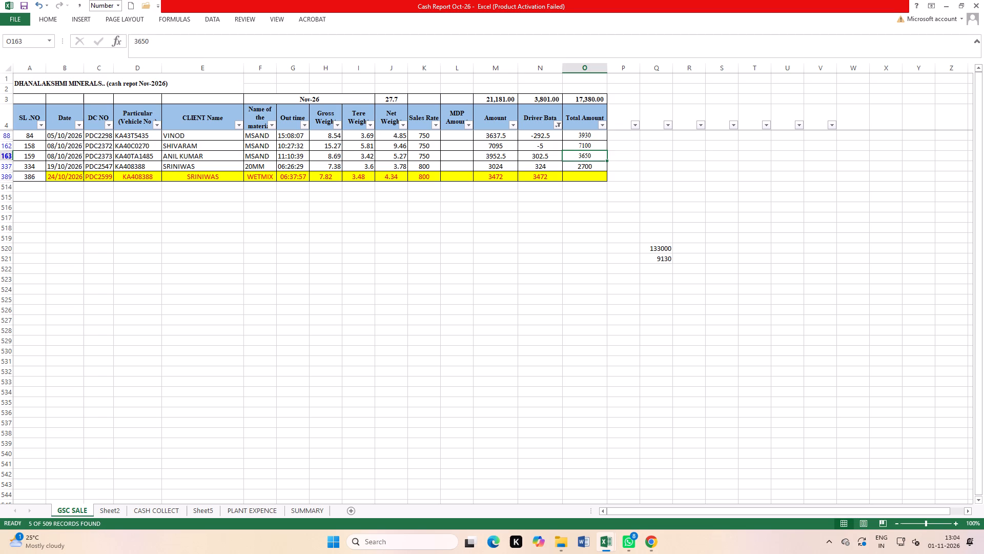
pyautogui.write('3950')
pyautogui.press('Return')
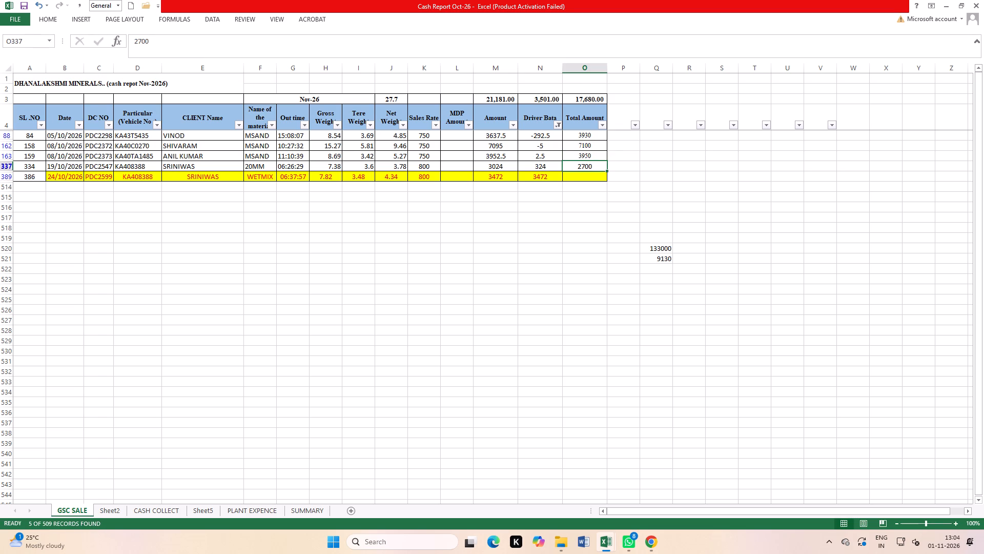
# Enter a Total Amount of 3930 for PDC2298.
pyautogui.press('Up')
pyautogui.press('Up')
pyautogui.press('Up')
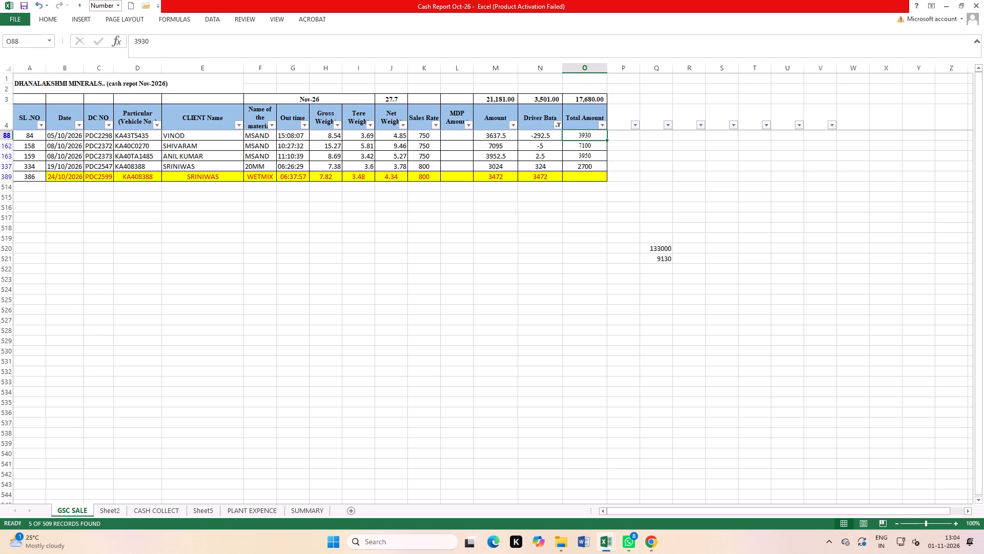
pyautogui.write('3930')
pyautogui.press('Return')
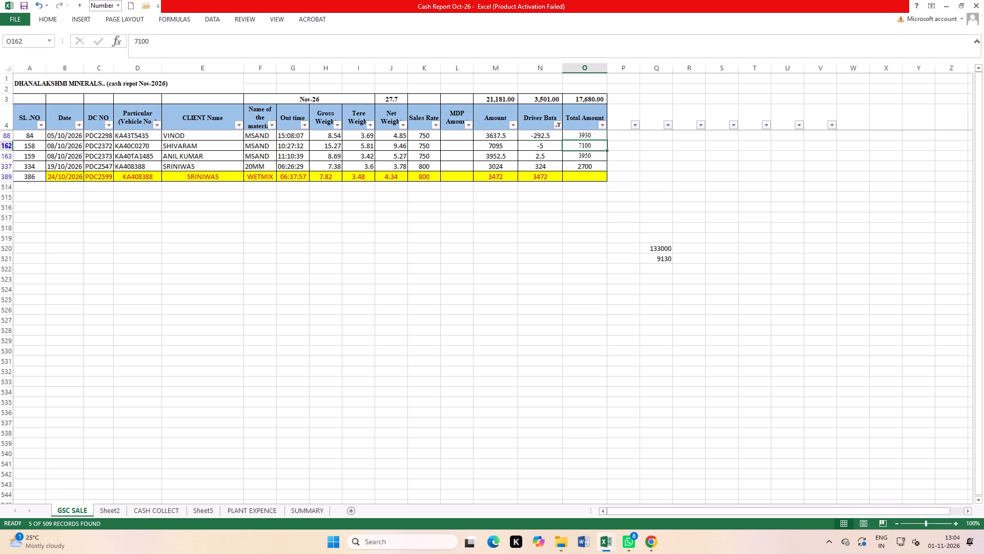
# Set the Total Amount of PDC2547 to 3000.
pyautogui.click(584, 168)
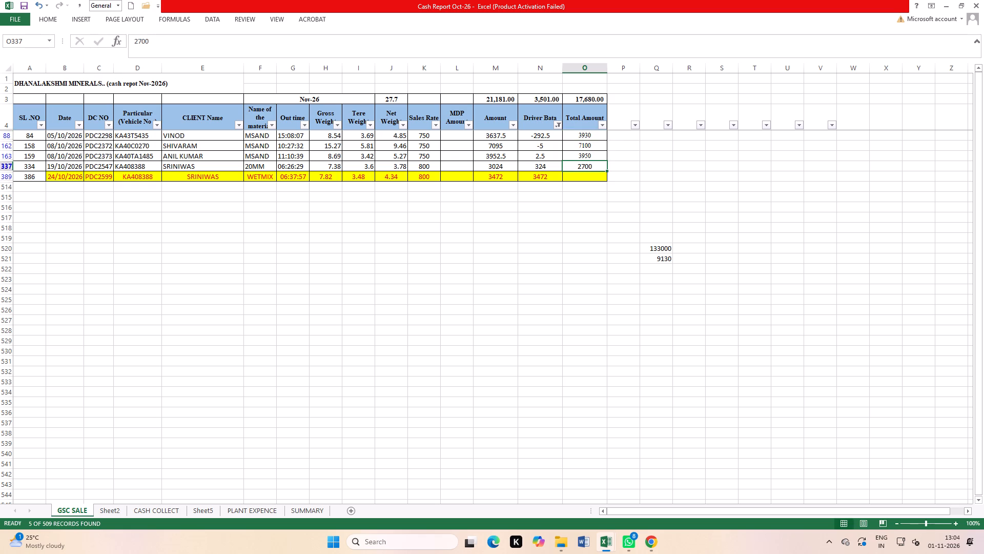
pyautogui.write('3000')
pyautogui.press('Return')
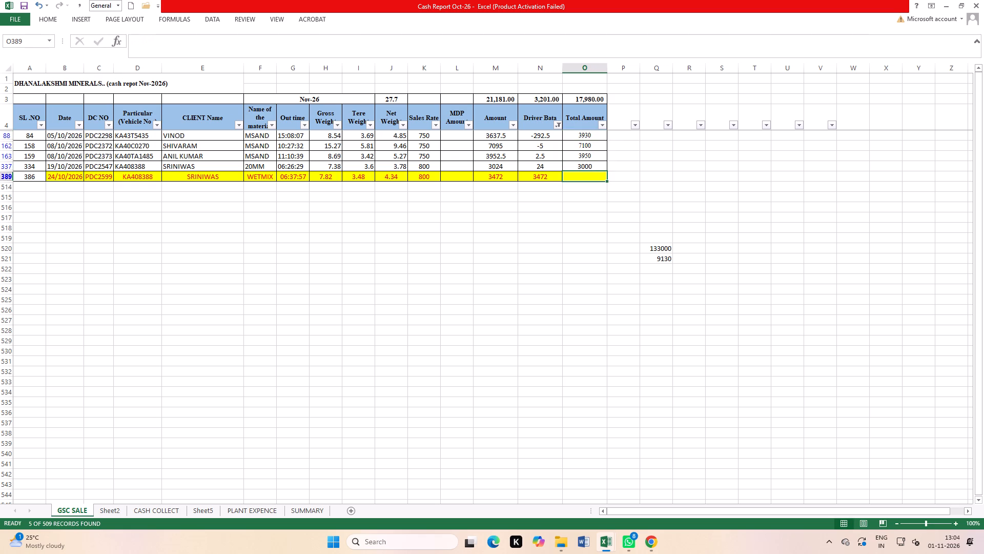
# Remove the filters from the GSC SALE sheet's column header row.
pyautogui.click(526, 382)
pyautogui.click(215, 22)
pyautogui.click(273, 49)
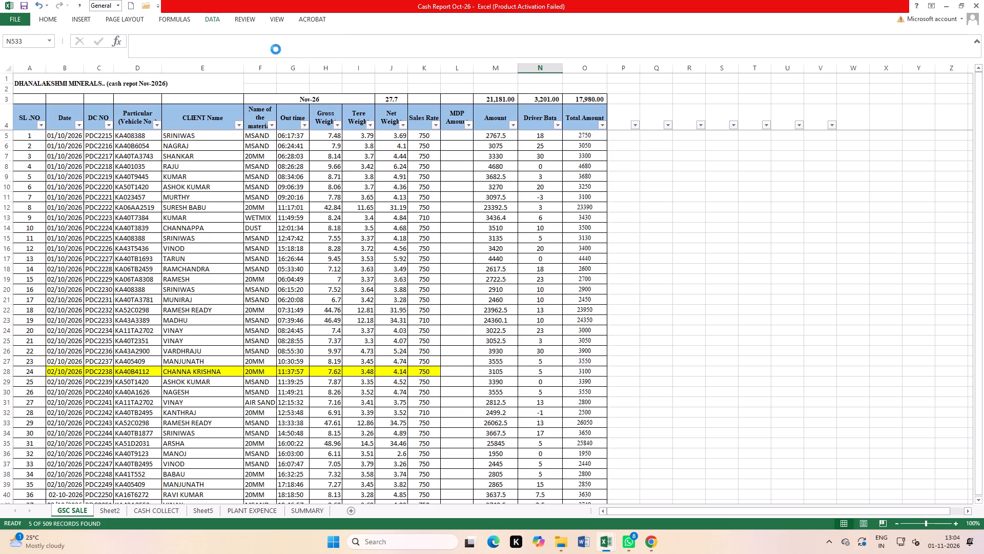
pyautogui.click(536, 230)
pyautogui.scroll(5, 638, 250)
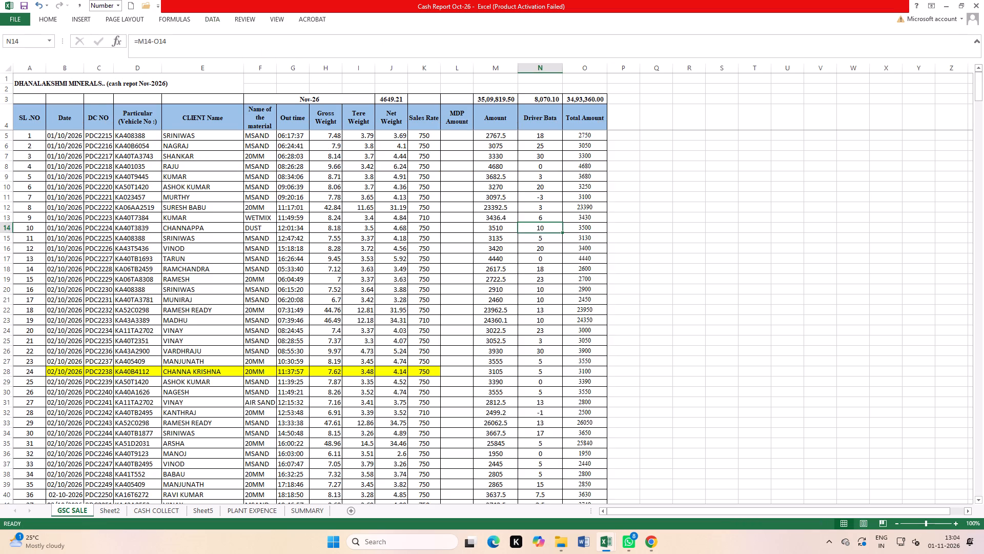
# Save the workbook.
pyautogui.tripleClick(24, 5)
# Set the Total Amount of PDC2298 to 3630.
pyautogui.scroll(7, 150, 403)
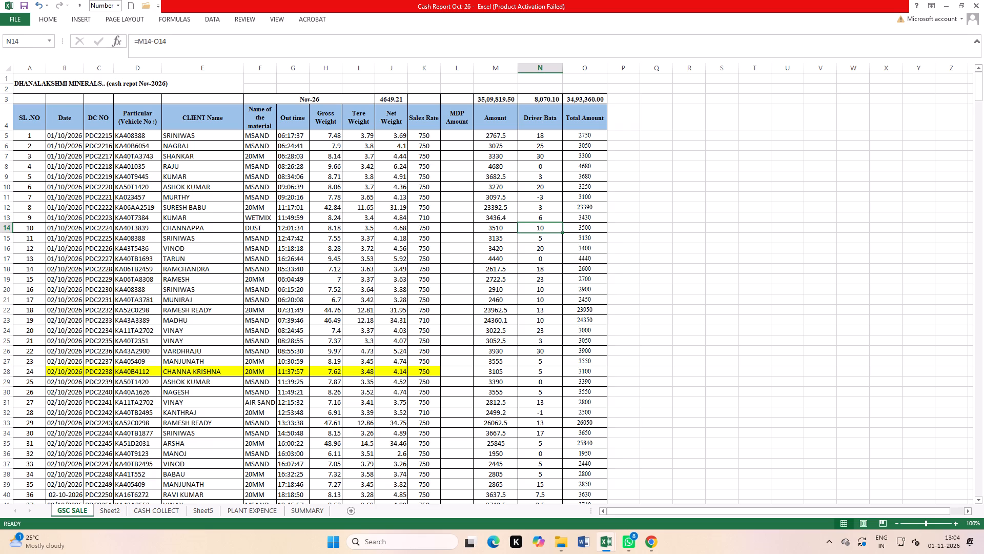
pyautogui.scroll(-14, 543, 349)
pyautogui.scroll(-12, 543, 349)
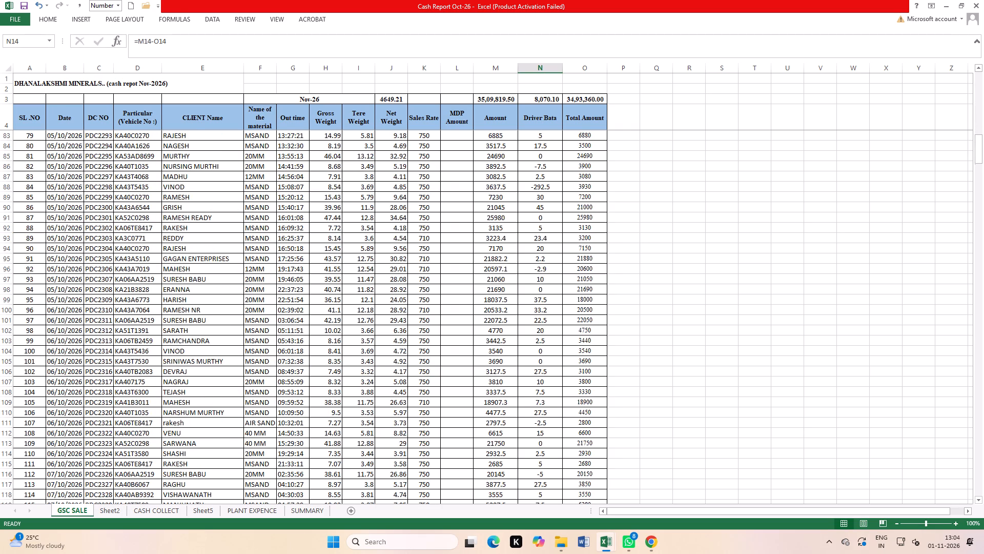
pyautogui.click(587, 184)
pyautogui.write('3630')
pyautogui.press('Return')
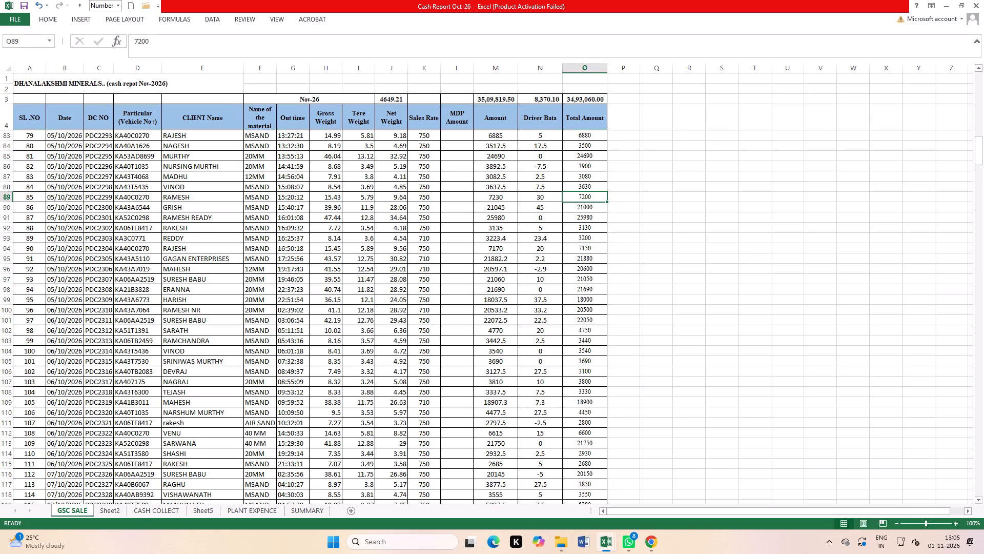
# Clear the Driver Bata cell in the unpaid PDC2599 row of the GSC SALE sheet.
pyautogui.scroll(-12, 551, 322)
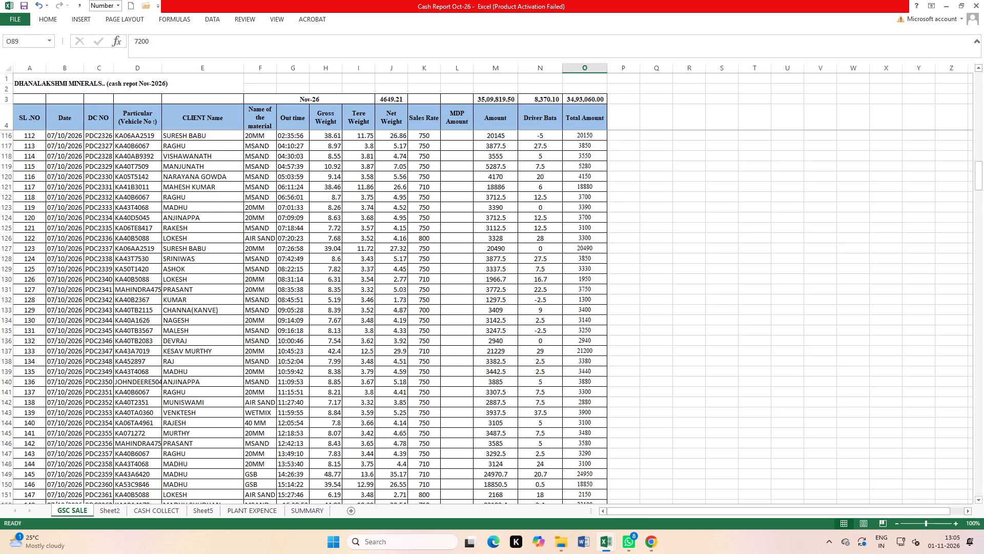
pyautogui.scroll(-14, 551, 325)
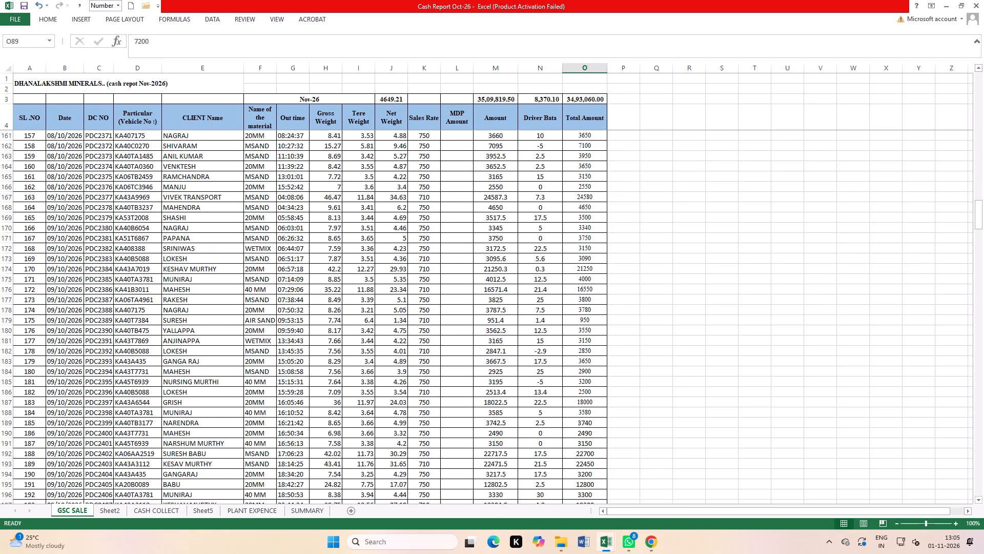
pyautogui.scroll(-14, 551, 325)
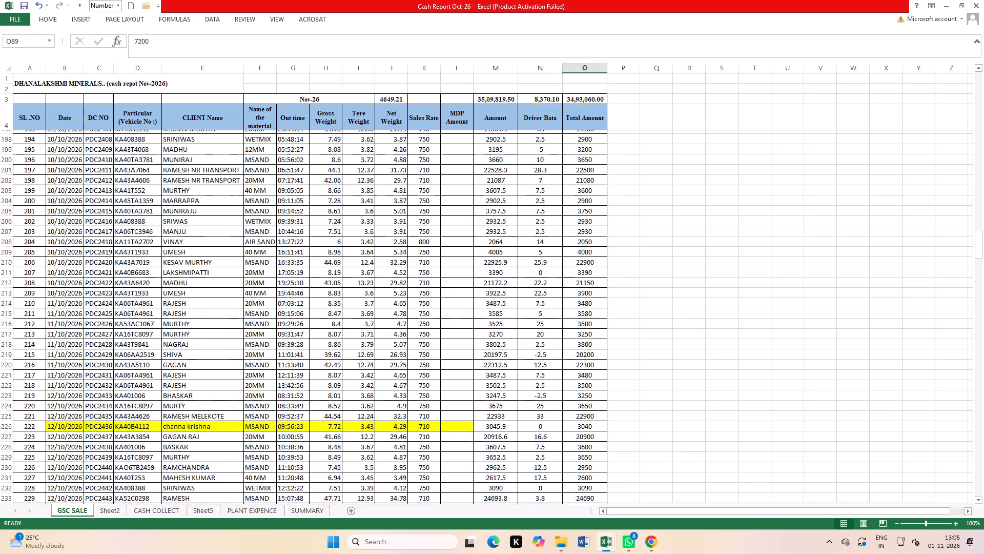
pyautogui.scroll(-10, 551, 325)
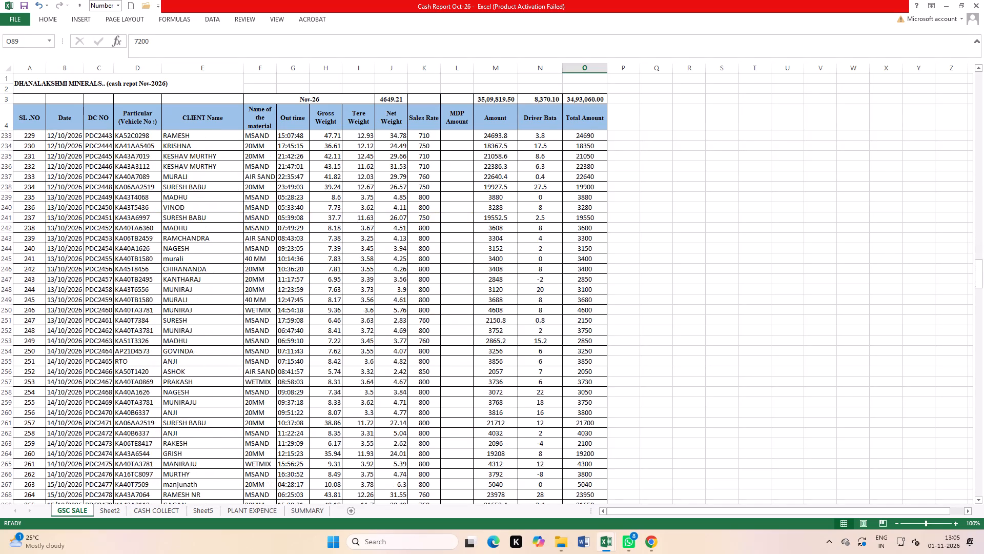
pyautogui.scroll(-19, 551, 352)
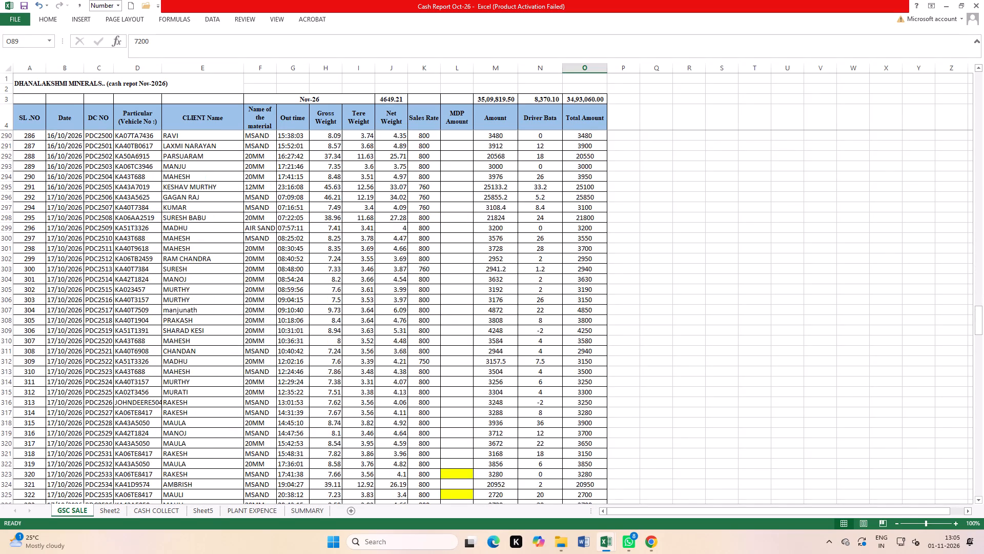
pyautogui.scroll(-17, 551, 352)
pyautogui.scroll(-6, 551, 352)
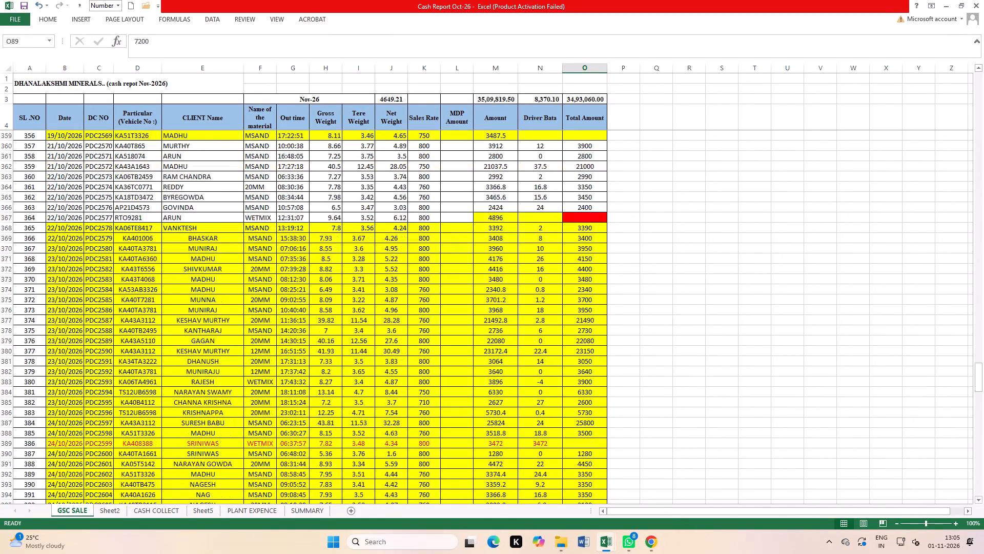
pyautogui.scroll(-5, 551, 352)
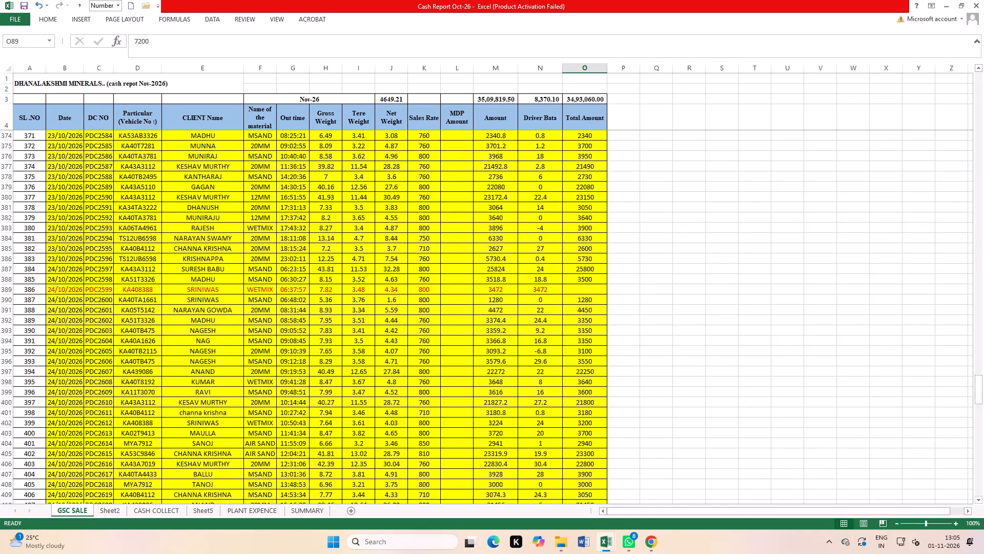
pyautogui.click(542, 289)
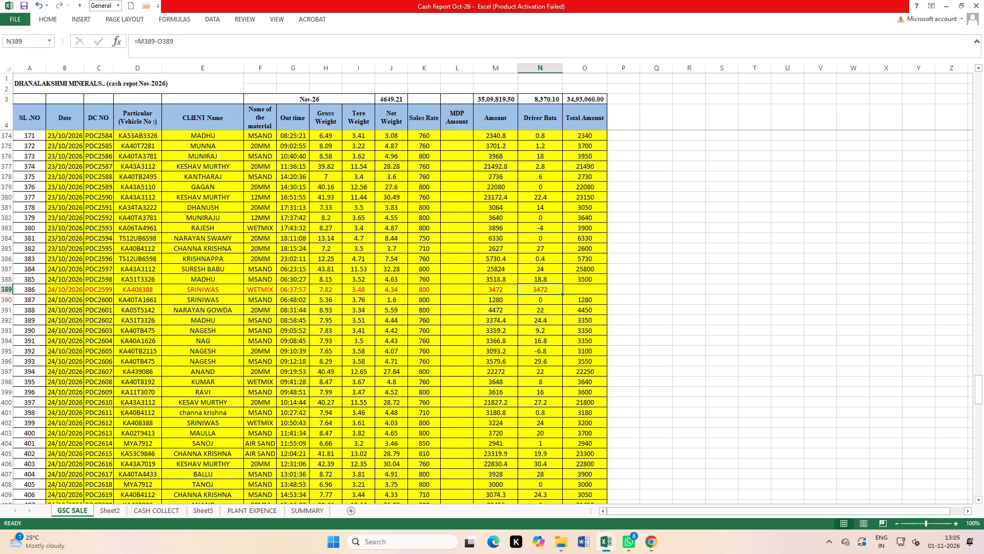
pyautogui.click(676, 307)
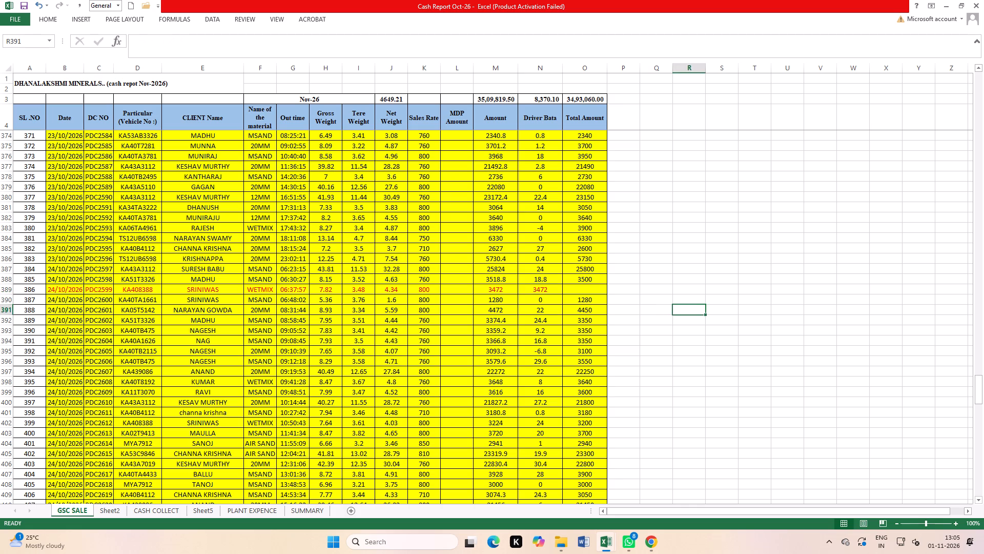
pyautogui.click(543, 289)
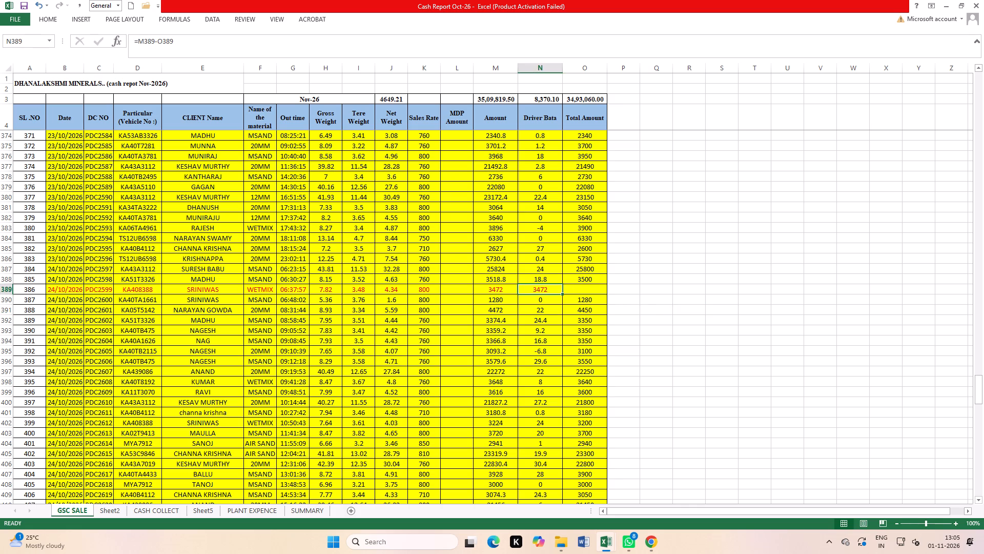
pyautogui.press('Delete')
pyautogui.click(600, 368)
# Remove the fill colour from the rows PDC2578 through PDC2696, from the Date column to the Total Amount column.
pyautogui.scroll(-5, 535, 328)
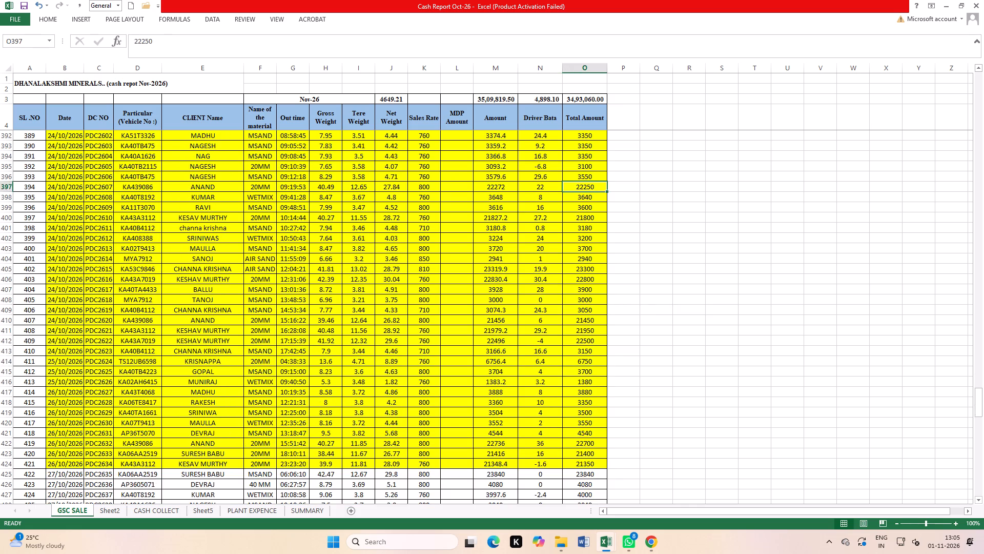
pyautogui.scroll(-17, 535, 329)
pyautogui.scroll(-5, 535, 329)
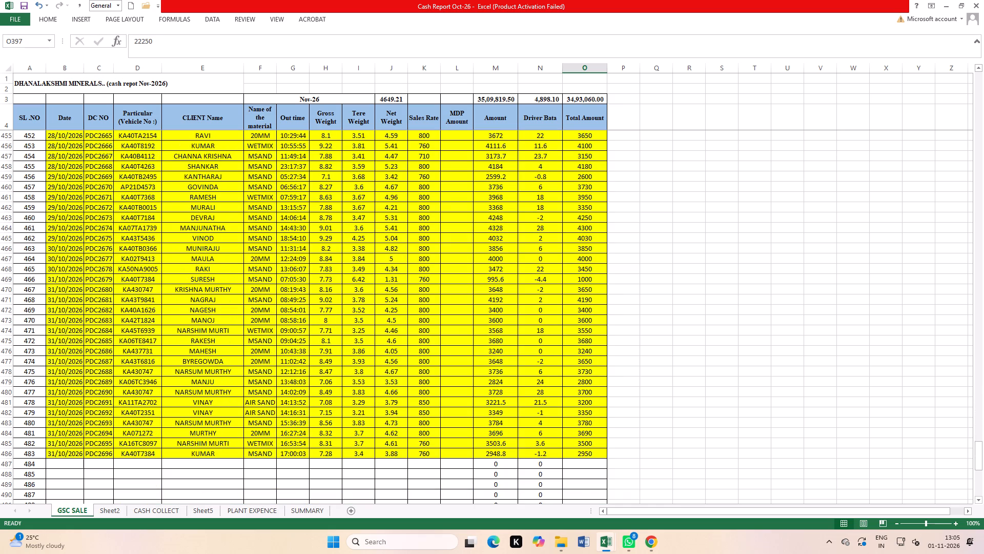
pyautogui.scroll(-5, 537, 329)
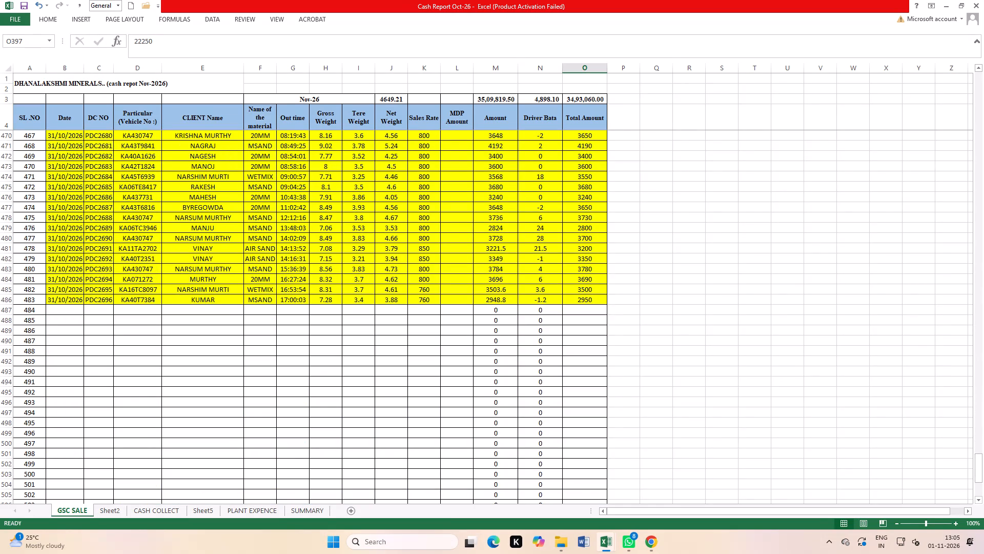
pyautogui.click(642, 319)
pyautogui.scroll(20, 372, 256)
pyautogui.scroll(11, 372, 256)
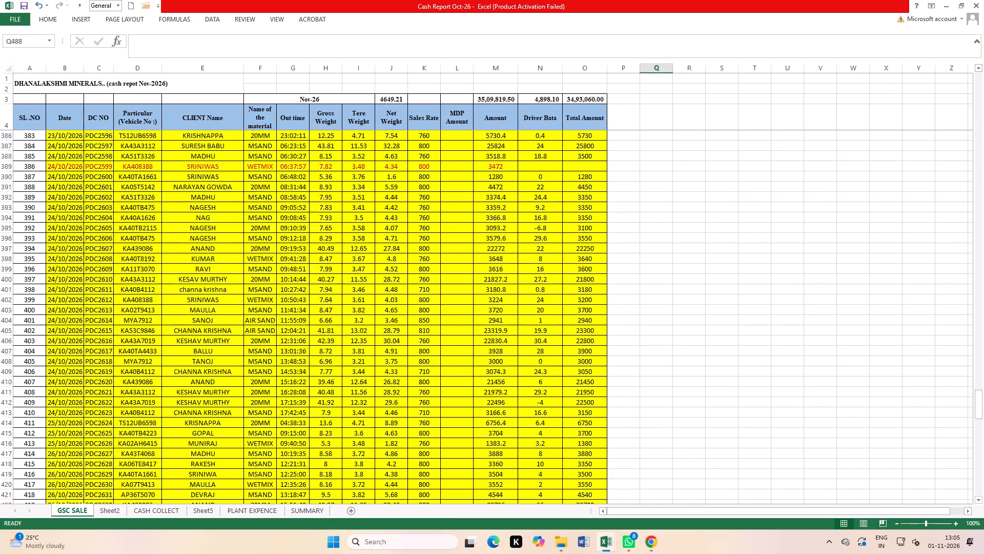
pyautogui.scroll(6, 193, 258)
pyautogui.scroll(4, 76, 195)
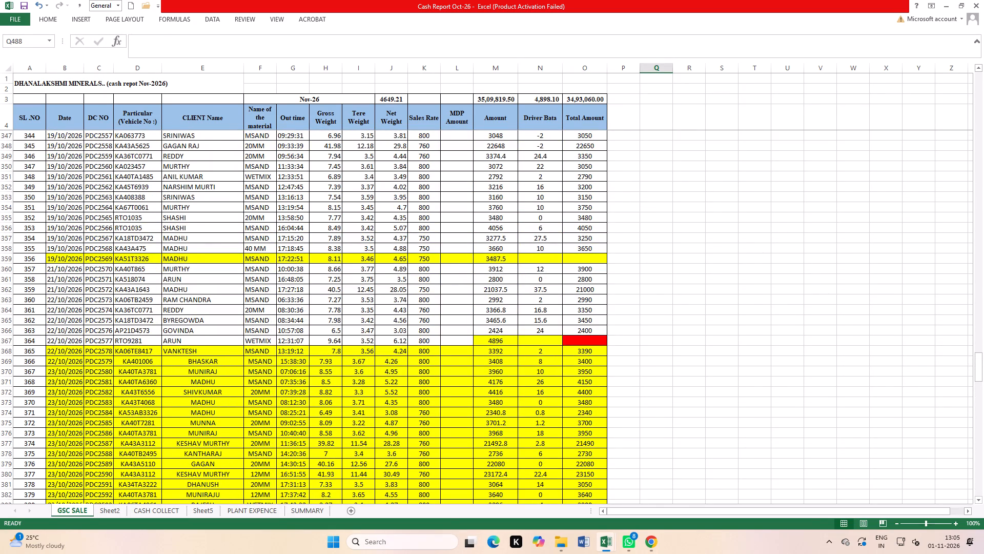
pyautogui.moveTo(54, 260); pyautogui.dragTo(80, 263)
pyautogui.click(209, 287)
pyautogui.moveTo(60, 353); pyautogui.dragTo(541, 540)
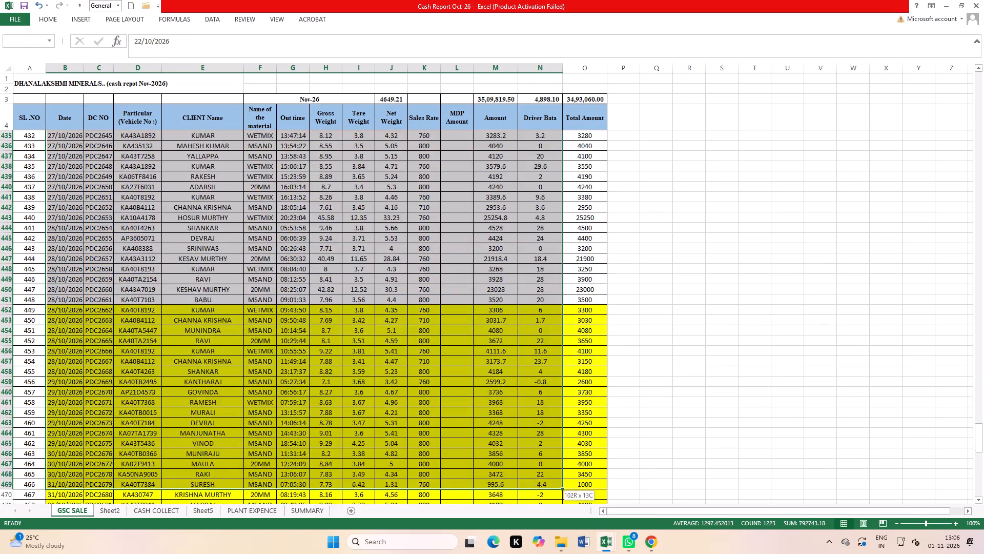
pyautogui.moveTo(541, 540); pyautogui.dragTo(582, 195)
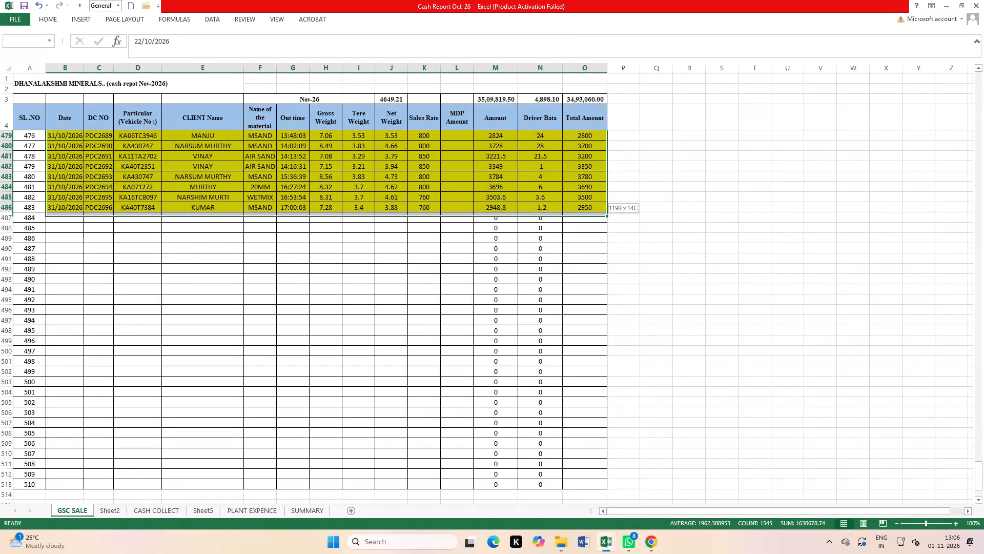
pyautogui.moveTo(582, 195); pyautogui.dragTo(583, 208)
pyautogui.click(47, 17)
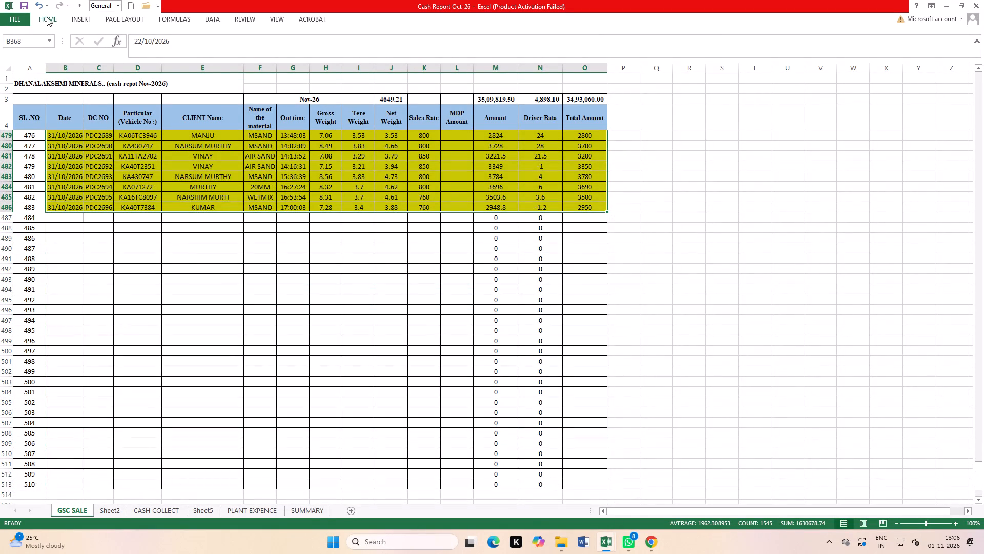
pyautogui.click(139, 52)
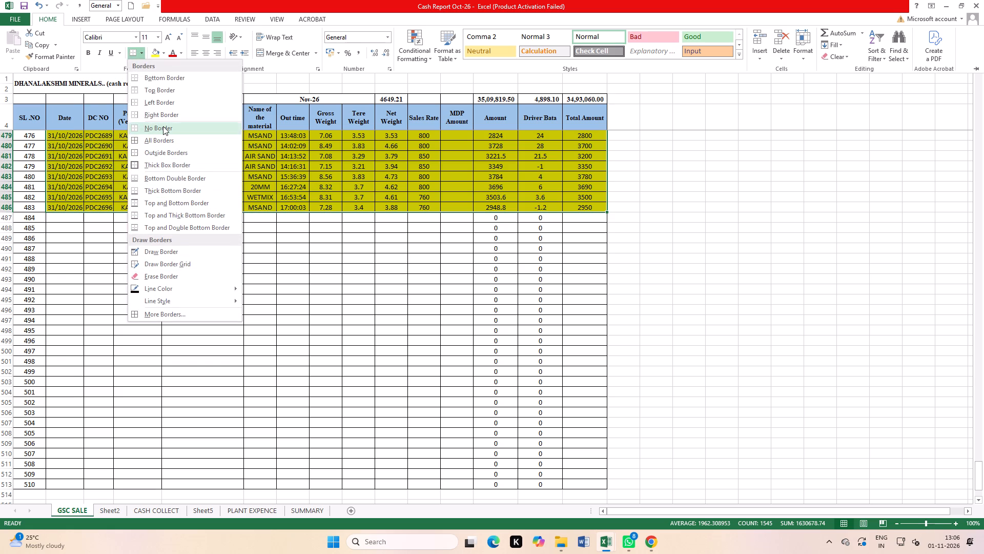
pyautogui.click(348, 148)
pyautogui.click(163, 49)
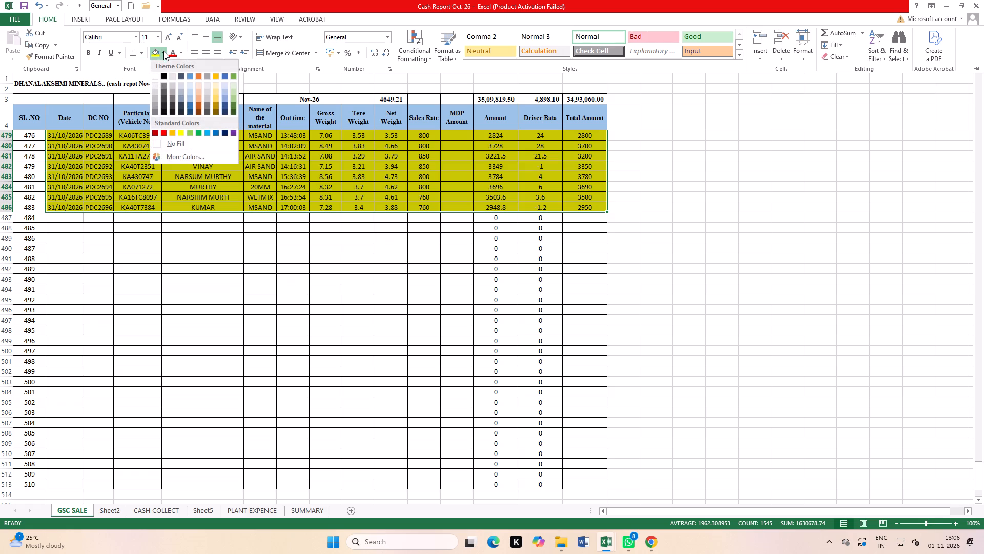
pyautogui.click(180, 146)
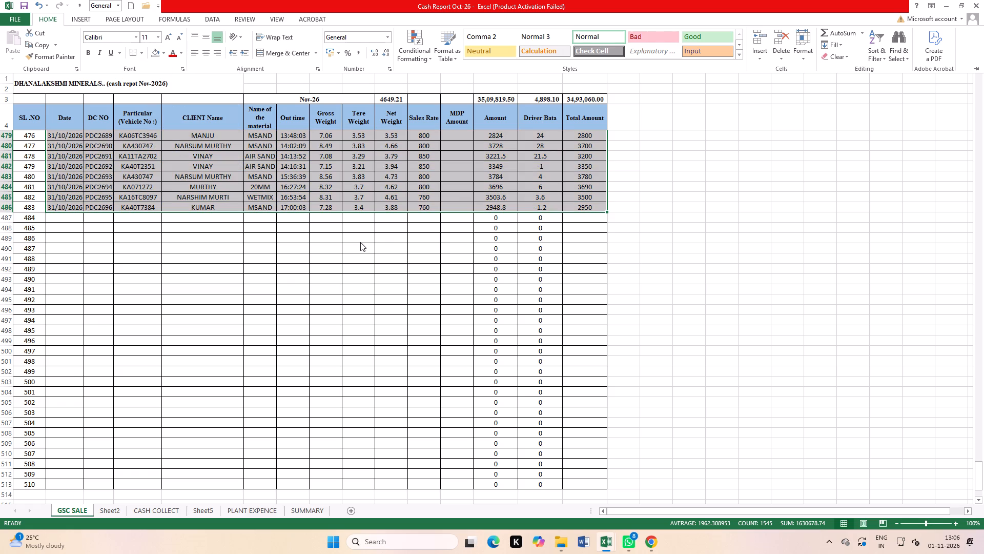
pyautogui.click(360, 242)
pyautogui.click(419, 288)
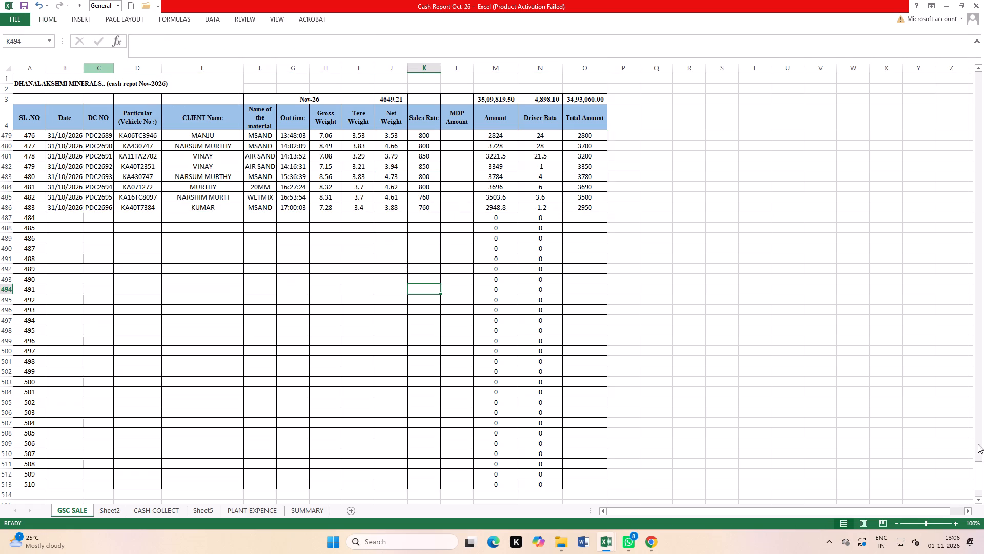
# Return to the first entries of the GSC SALE sheet and save the workbook.
pyautogui.moveTo(977, 468); pyautogui.dragTo(983, 41)
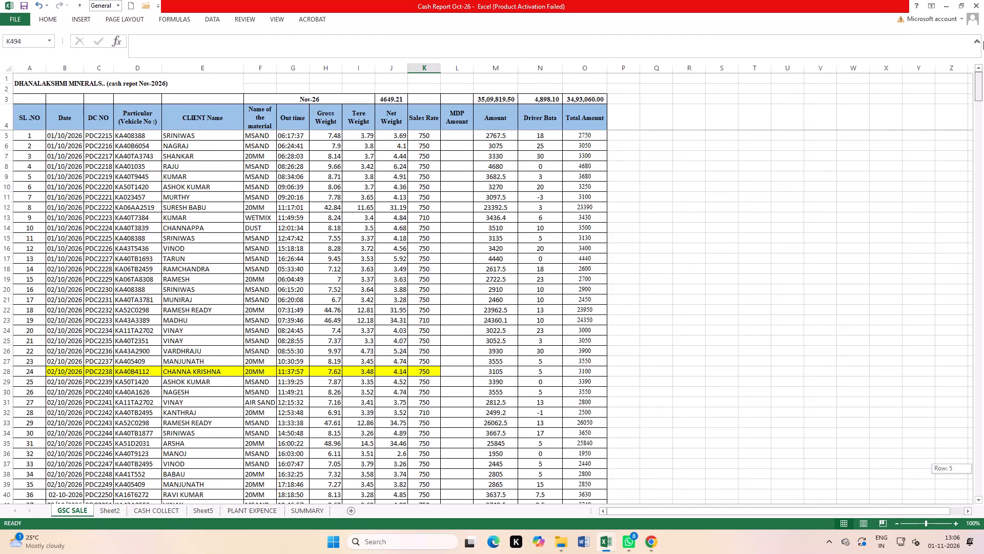
pyautogui.moveTo(983, 41); pyautogui.dragTo(983, 37)
pyautogui.scroll(4, 725, 229)
pyautogui.click(724, 270)
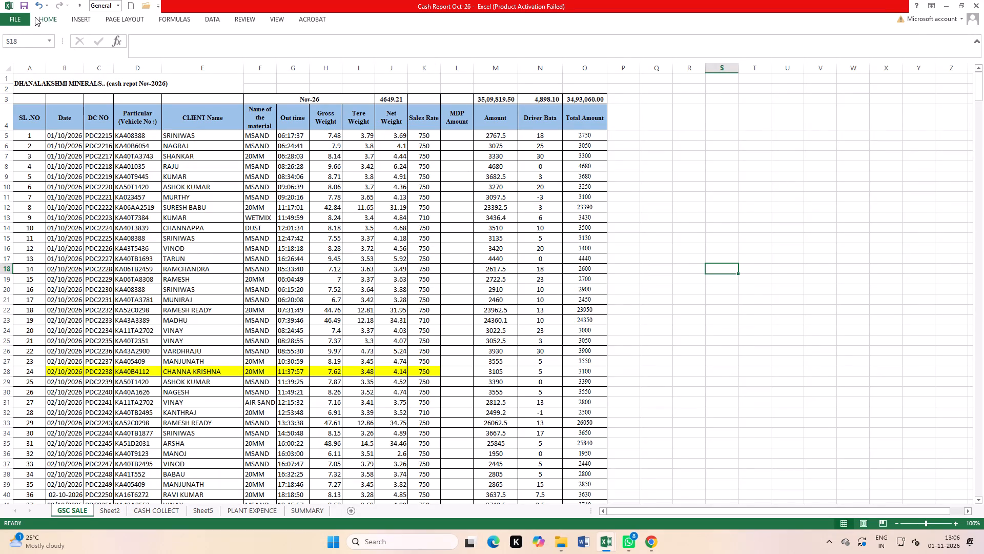
pyautogui.doubleClick(20, 5)
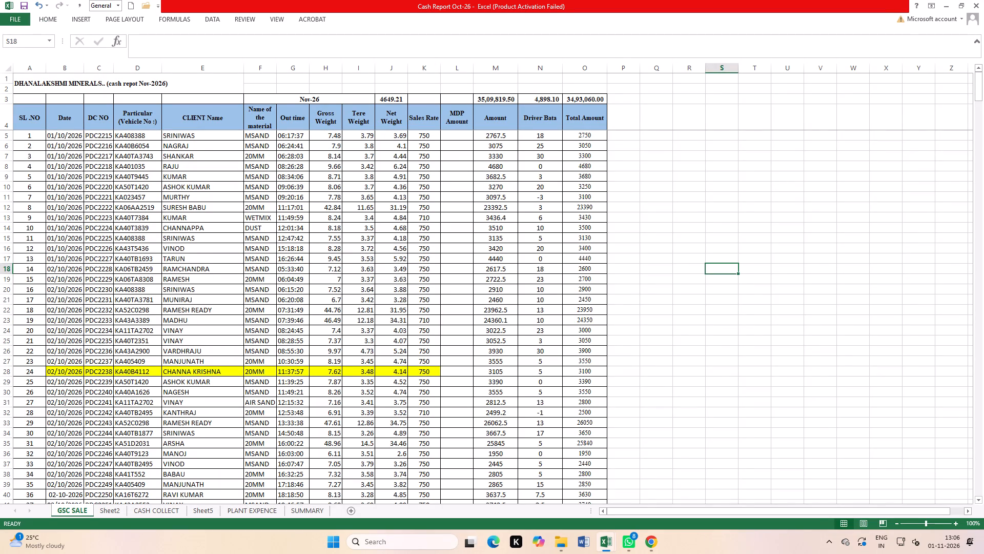
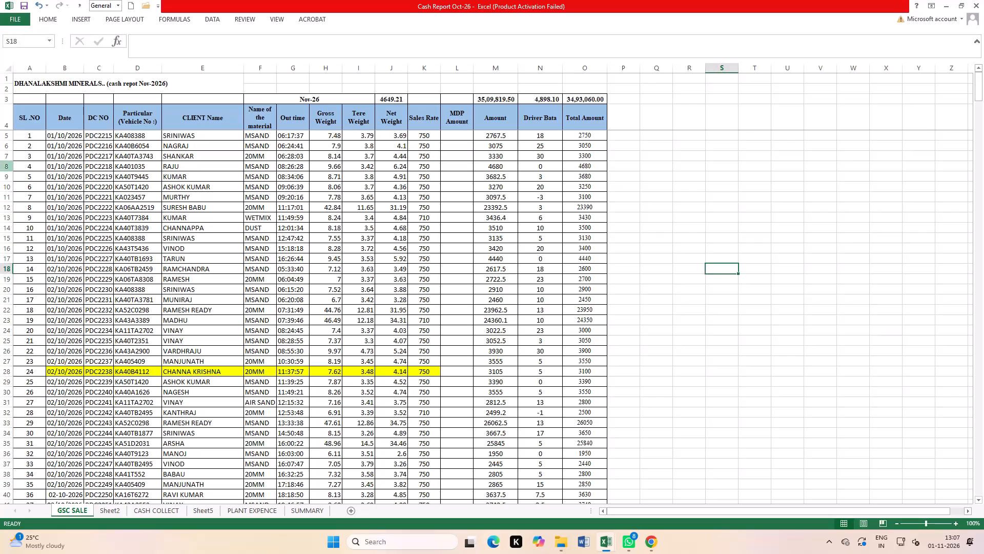
# Add filters to the header row of the GSC SALE sheet and view the Date column's filter options without applying any.
pyautogui.click(0, 111)
pyautogui.click(207, 17)
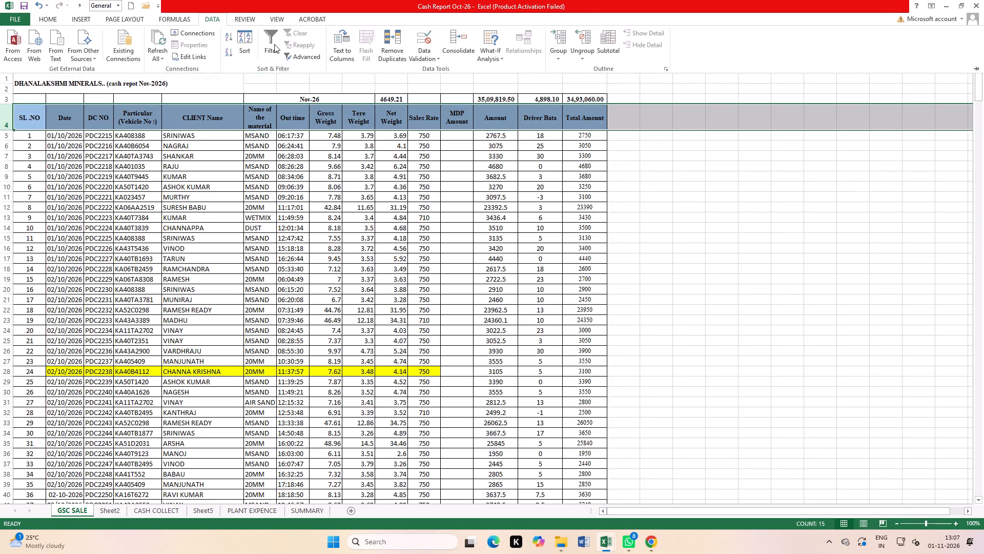
pyautogui.click(274, 44)
pyautogui.click(259, 256)
pyautogui.click(78, 128)
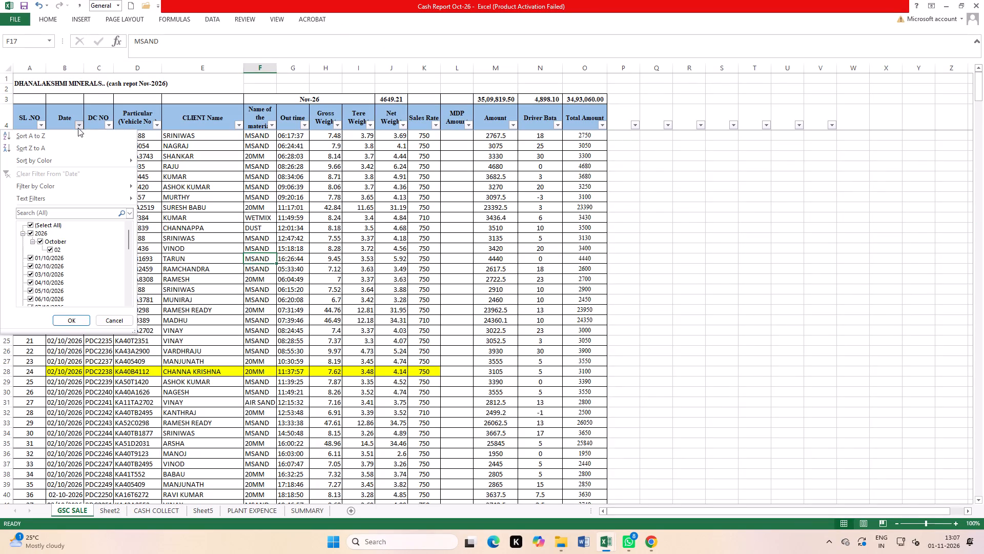
pyautogui.click(516, 305)
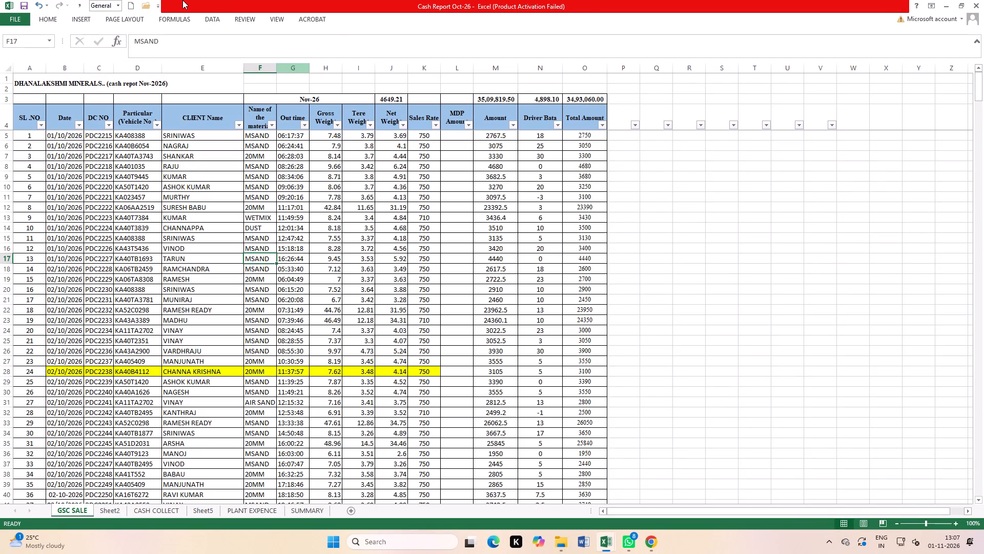
# Switch to Chrome, replace the Inward Item DC Report tab with a new one, and open the bookmarked CRUSHER login page there.
pyautogui.click(649, 543)
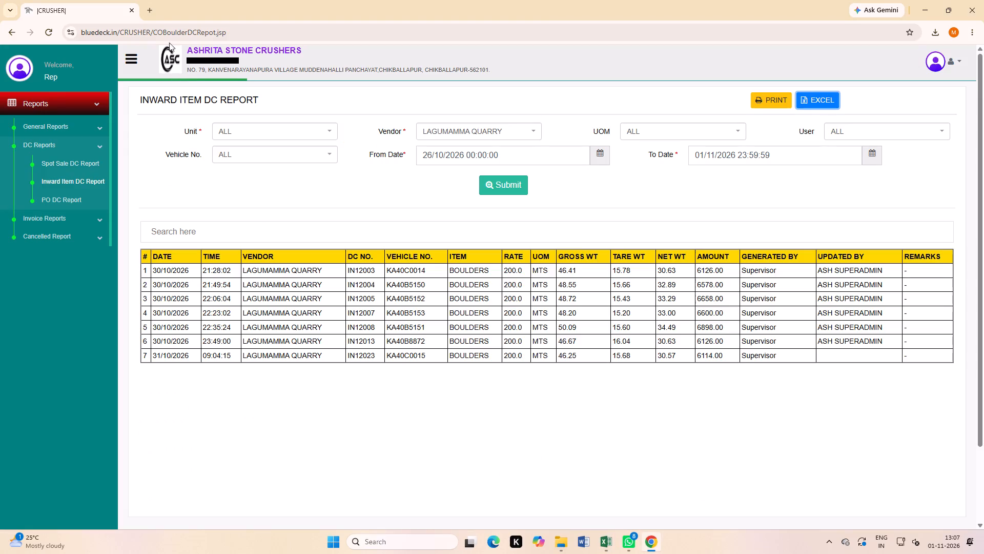
pyautogui.click(153, 13)
pyautogui.click(128, 8)
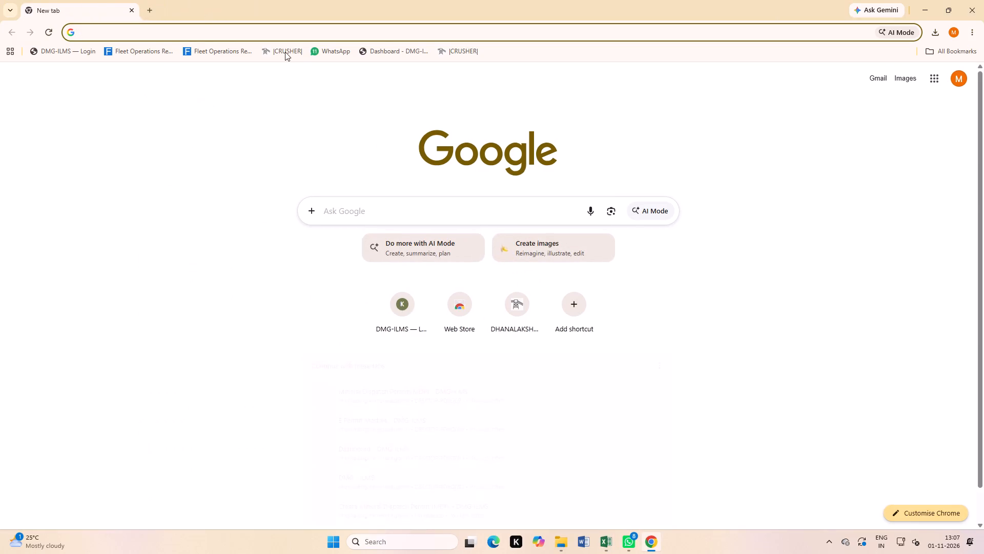
pyautogui.click(285, 52)
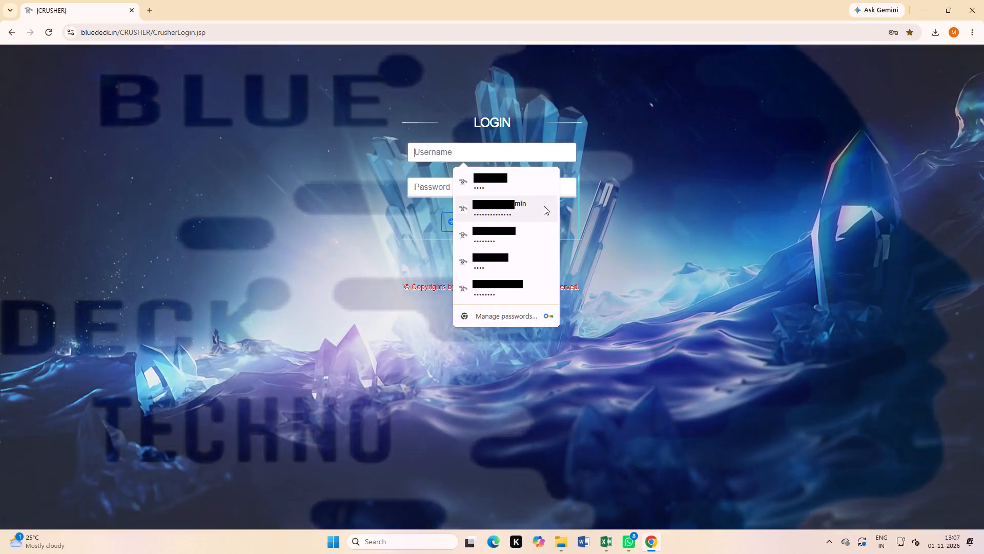
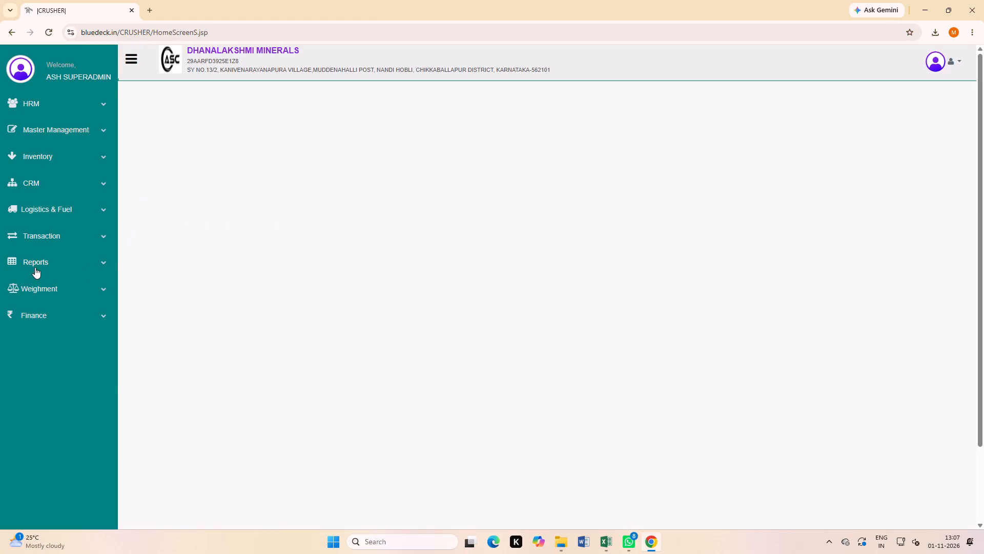
# Generate the Daily Summary Report for all units from 01/10/2026 to 31/10/2026.
pyautogui.click(42, 303)
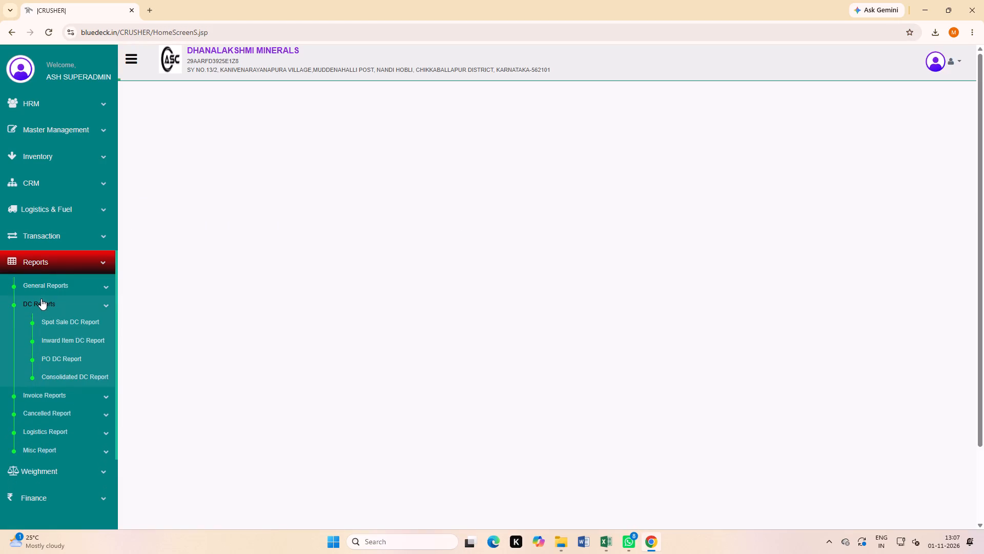
pyautogui.click(64, 287)
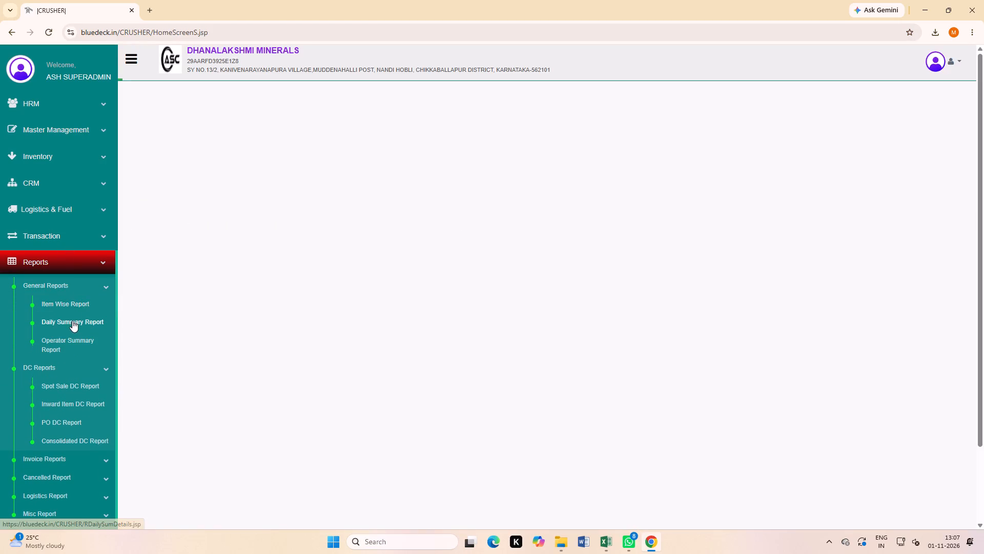
pyautogui.click(72, 321)
pyautogui.click(605, 131)
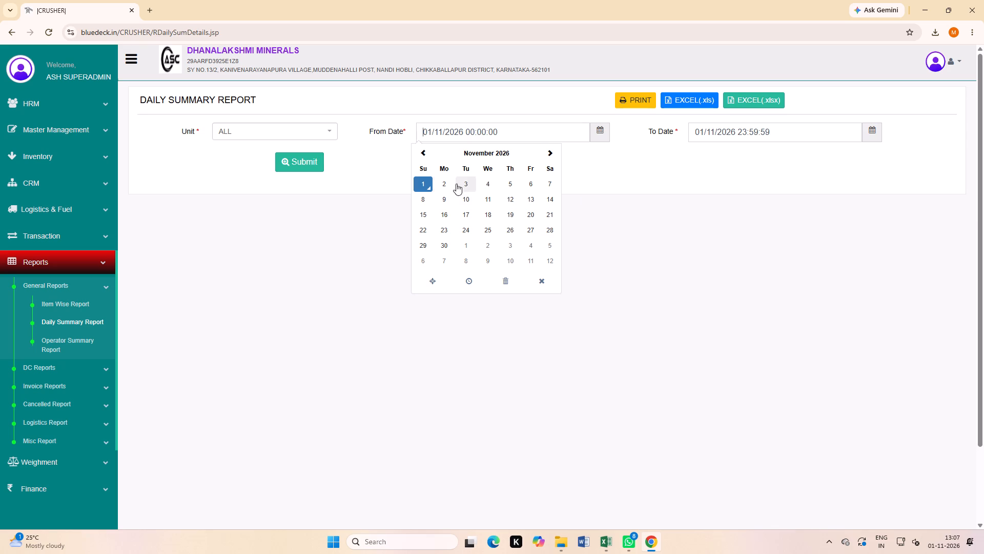
pyautogui.click(424, 153)
pyautogui.click(506, 185)
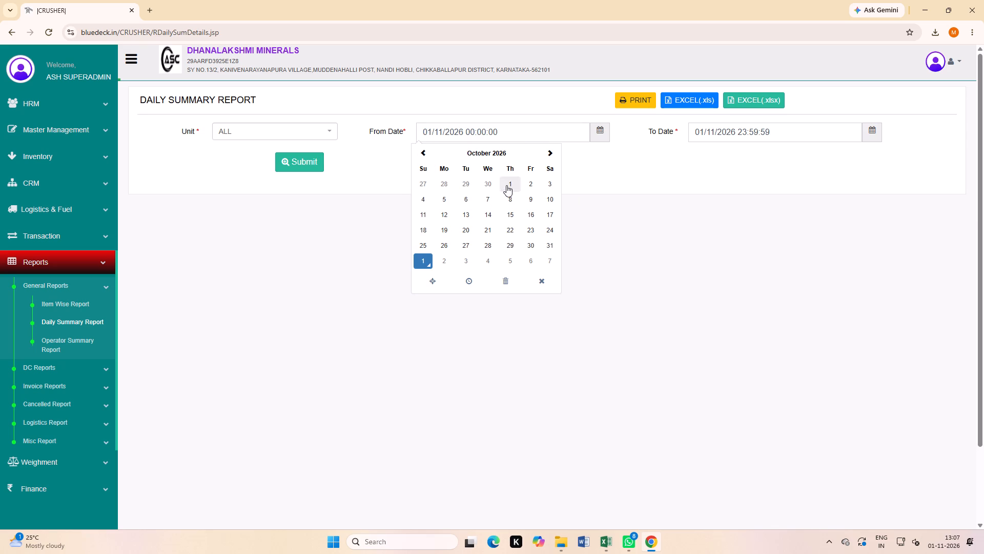
pyautogui.click(701, 259)
pyautogui.click(854, 122)
pyautogui.click(874, 135)
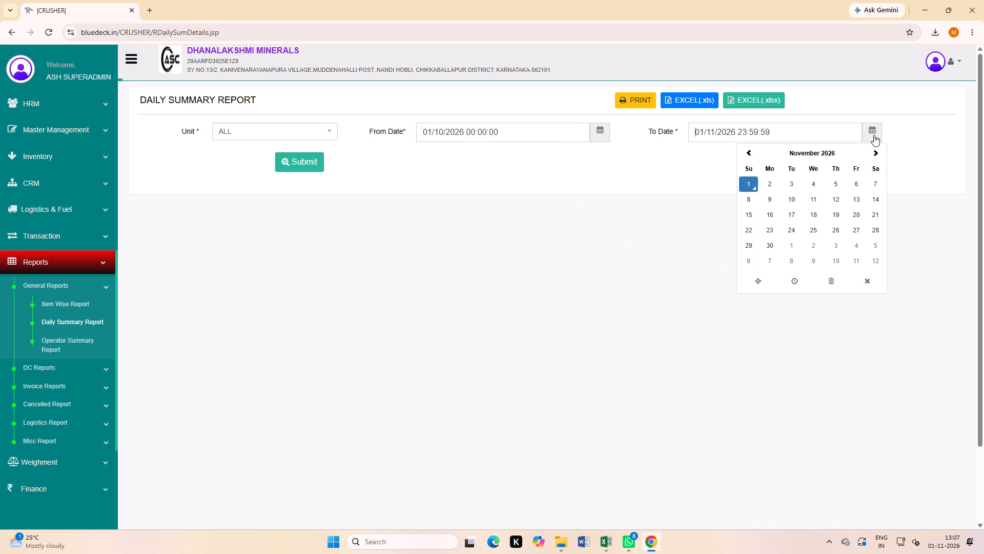
pyautogui.click(749, 154)
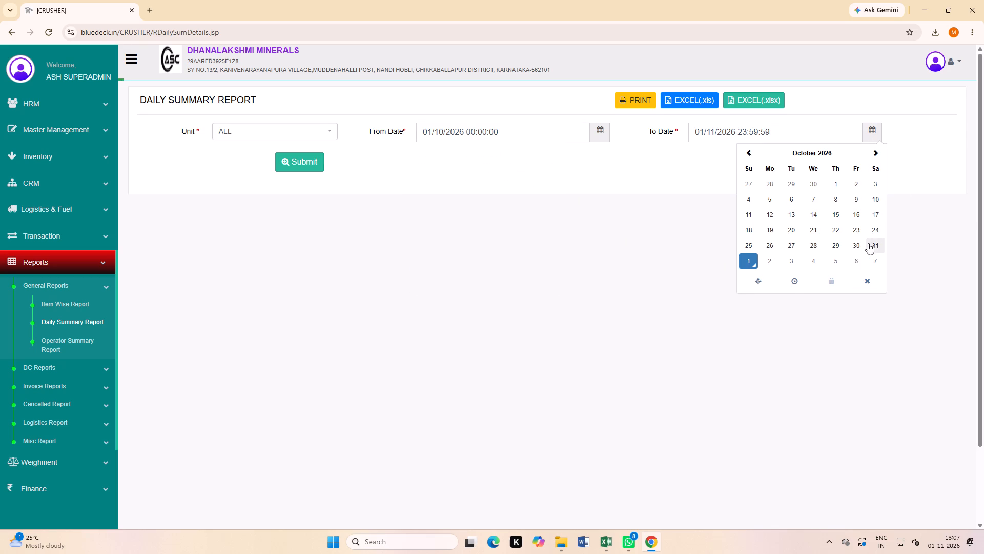
pyautogui.click(868, 243)
pyautogui.click(622, 303)
pyautogui.click(287, 159)
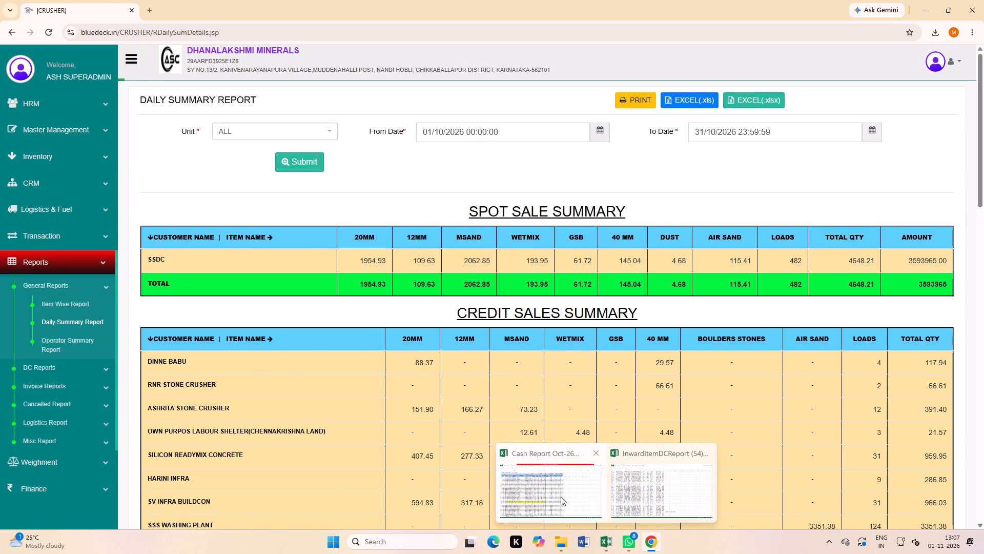
# Switch to the Cash Report Oct-26 workbook in Excel and check the Net Weight total on the GSC SALE sheet.
pyautogui.click(561, 497)
pyautogui.scroll(4, 477, 324)
pyautogui.click(496, 285)
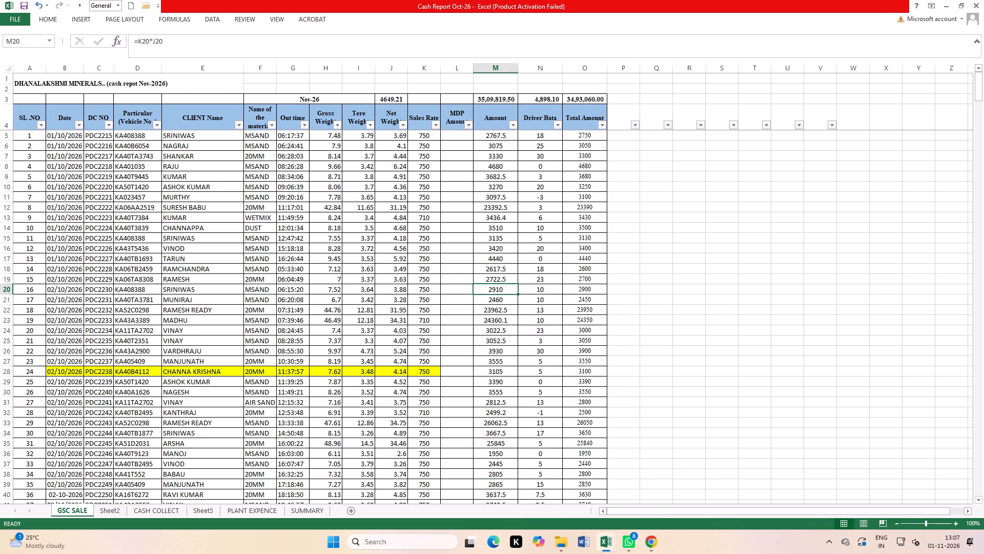
pyautogui.click(393, 101)
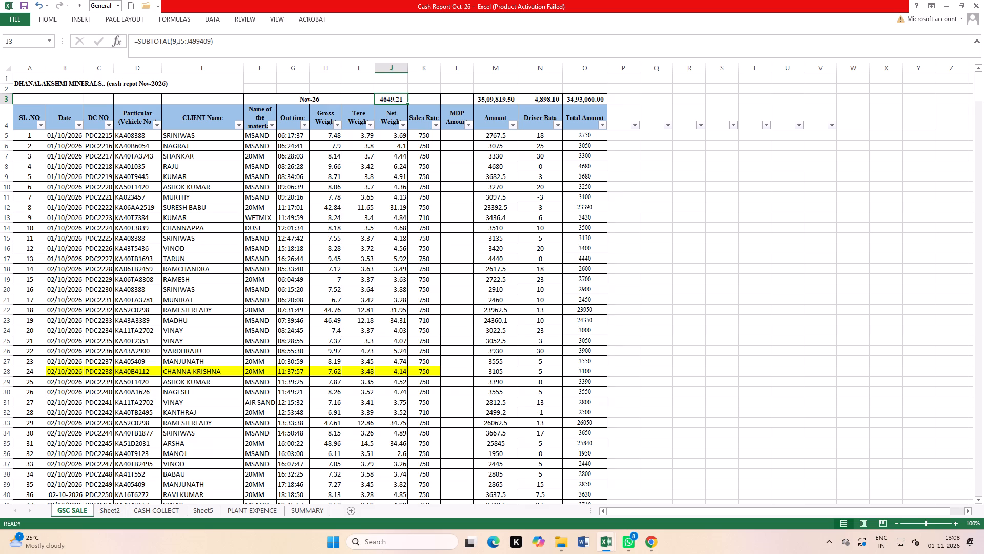
pyautogui.click(368, 285)
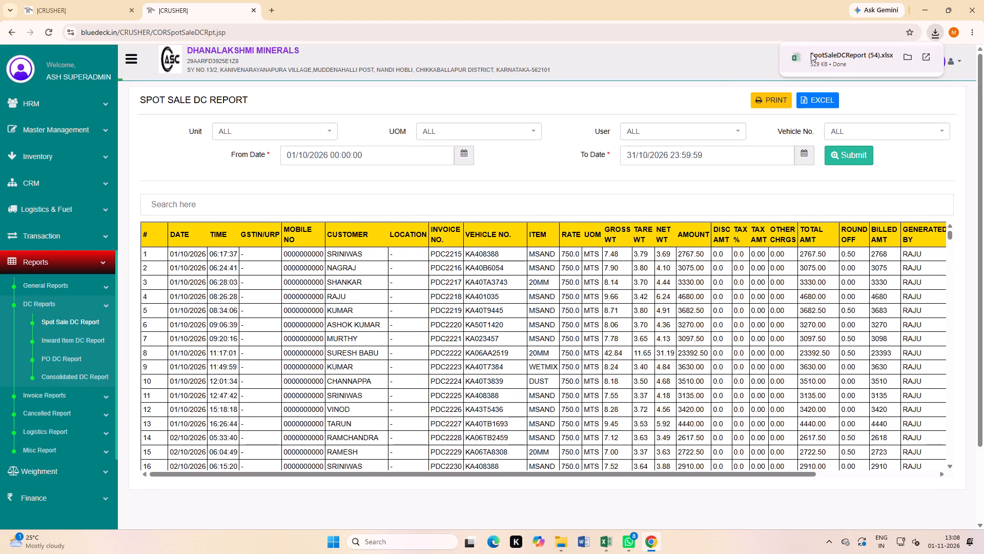
# Enable editing in the downloaded SpotSaleDCReport (54) workbook.
pyautogui.click(647, 256)
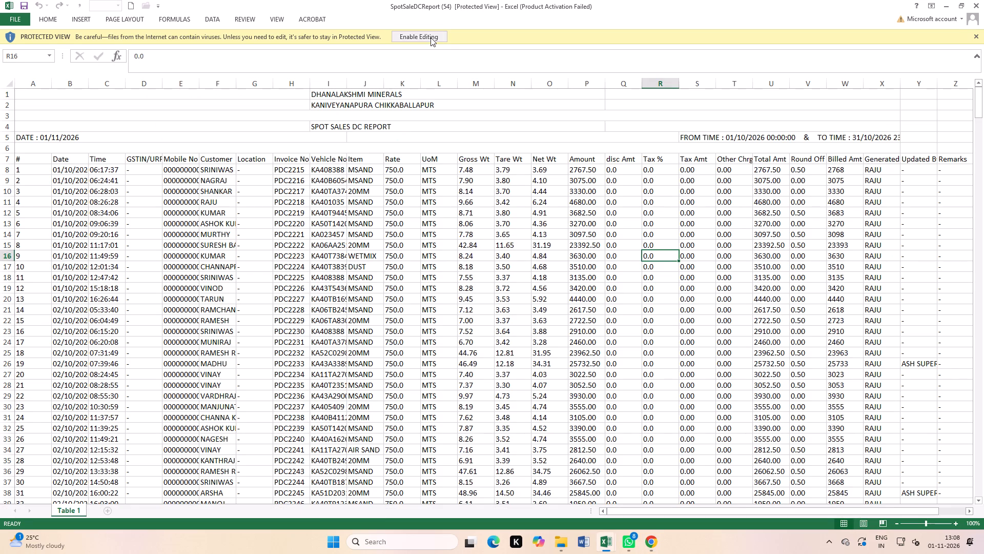
pyautogui.click(430, 37)
pyautogui.click(707, 218)
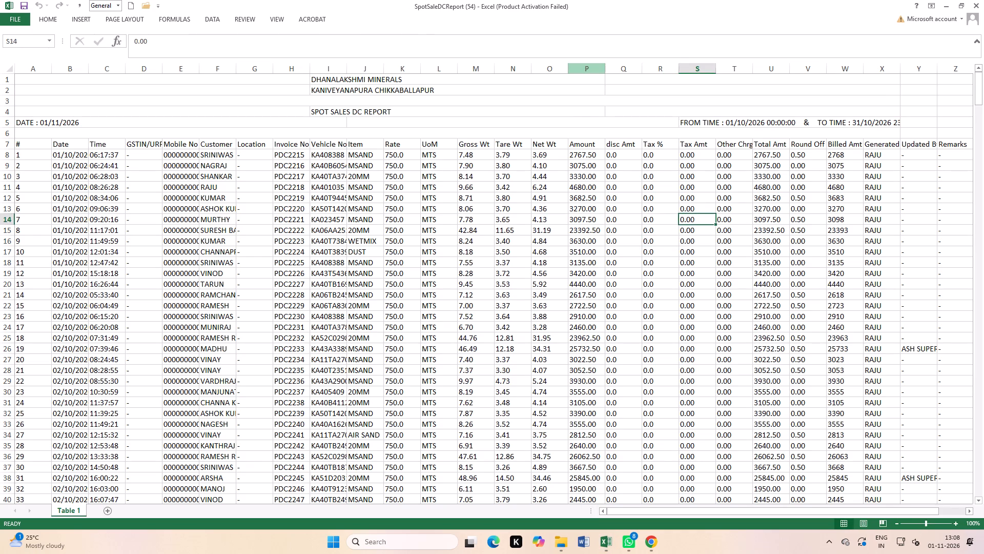
# Delete all columns after Net Wt, from Amount through Remarks and the DOWNLOAD column.
pyautogui.moveTo(585, 71); pyautogui.dragTo(973, 238)
pyautogui.click(775, 203)
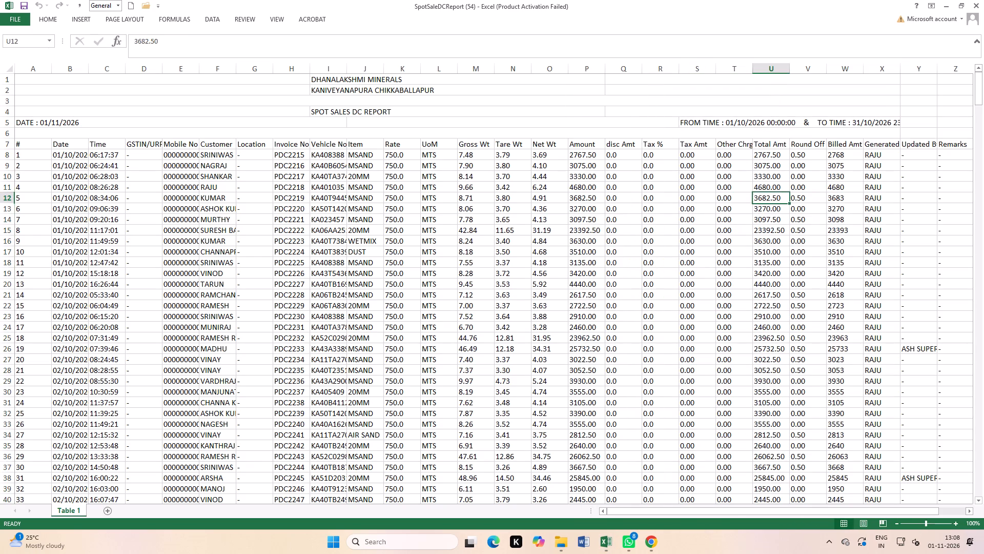
pyautogui.moveTo(591, 70); pyautogui.dragTo(945, 238)
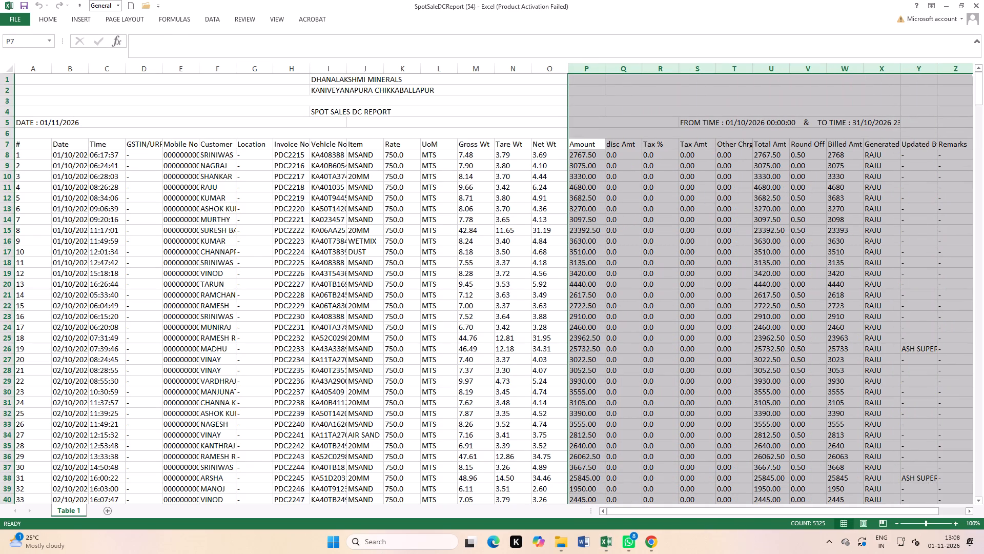
pyautogui.rightClick(890, 238)
pyautogui.click(917, 323)
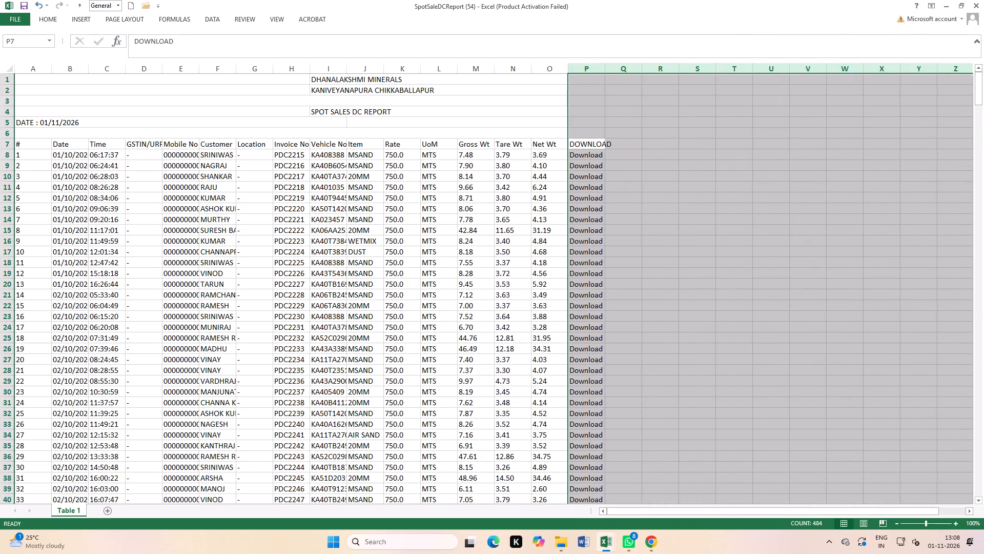
pyautogui.rightClick(700, 248)
pyautogui.click(730, 330)
pyautogui.click(750, 292)
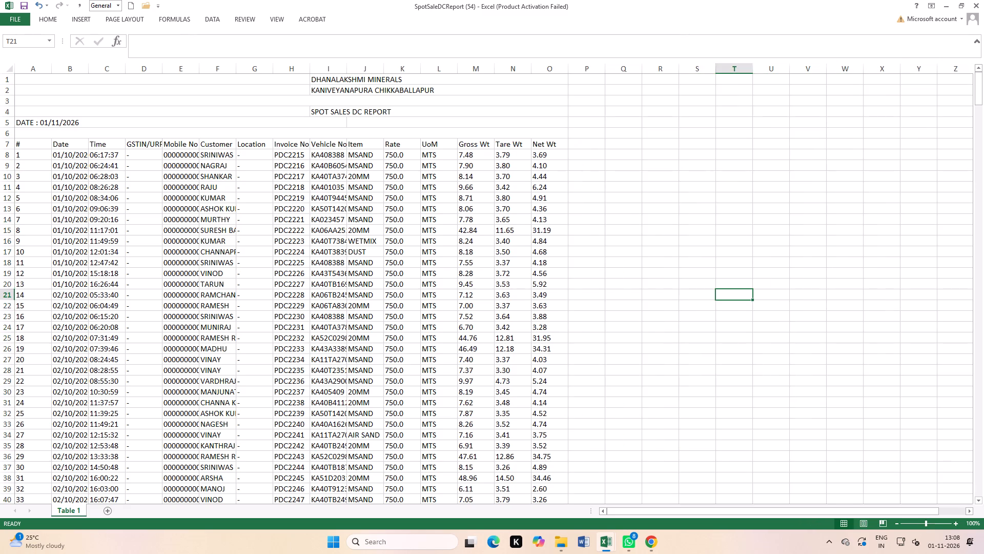
# Delete the six title rows above the column headers.
pyautogui.moveTo(0, 75); pyautogui.dragTo(6, 128)
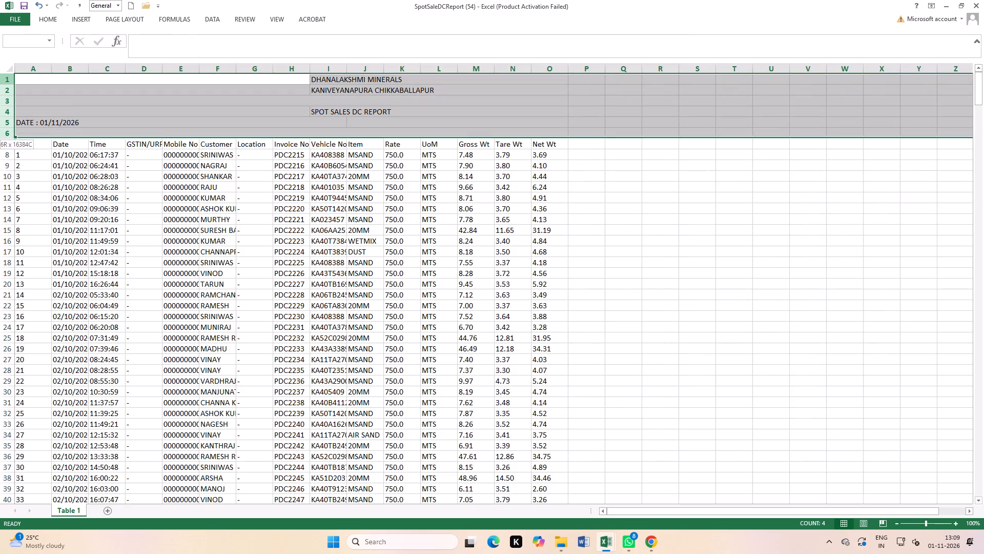
pyautogui.moveTo(6, 128); pyautogui.dragTo(7, 130)
pyautogui.rightClick(94, 105)
pyautogui.click(130, 190)
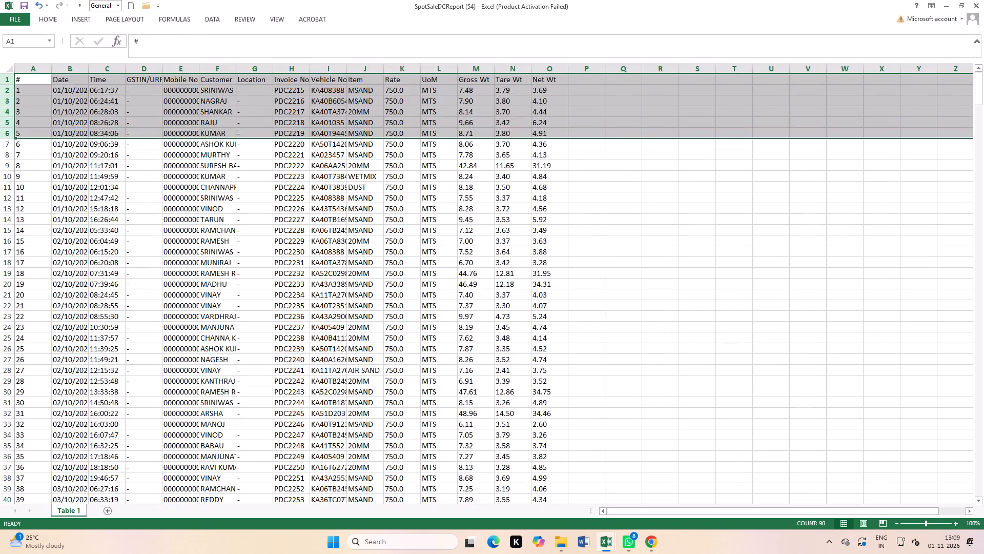
pyautogui.click(202, 192)
# Delete the # serial number column.
pyautogui.click(37, 70)
pyautogui.rightClick(27, 114)
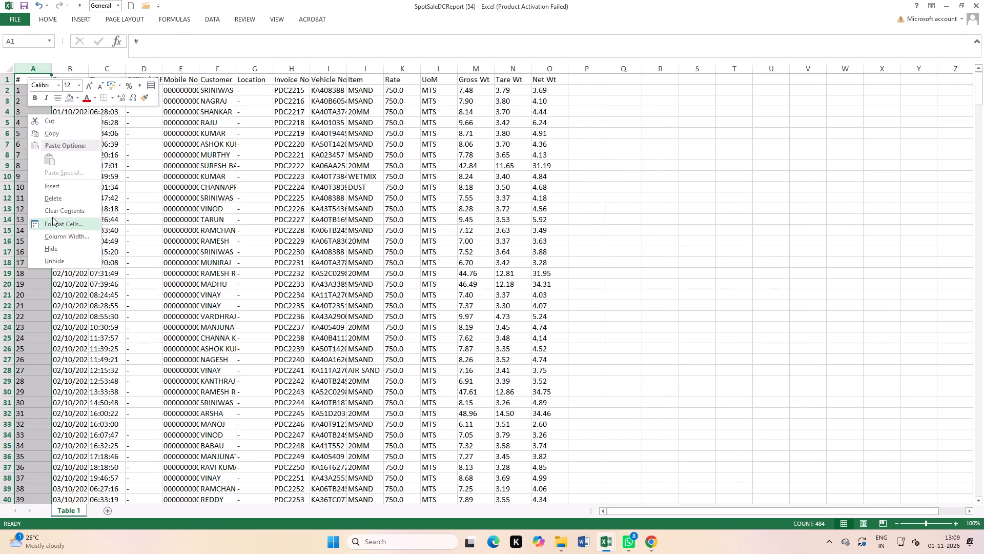
pyautogui.click(50, 198)
pyautogui.click(247, 234)
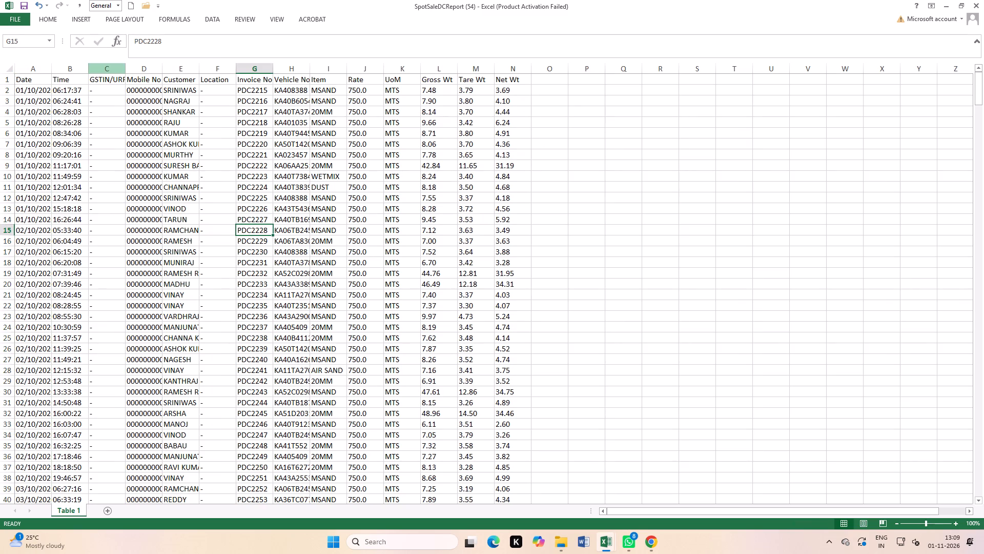
# Move all invoice and vehicle numbers, without their headers, into the GSTIN/URP and Mobile No columns starting at C2.
pyautogui.moveTo(110, 69); pyautogui.dragTo(125, 81)
pyautogui.moveTo(259, 90); pyautogui.dragTo(296, 553)
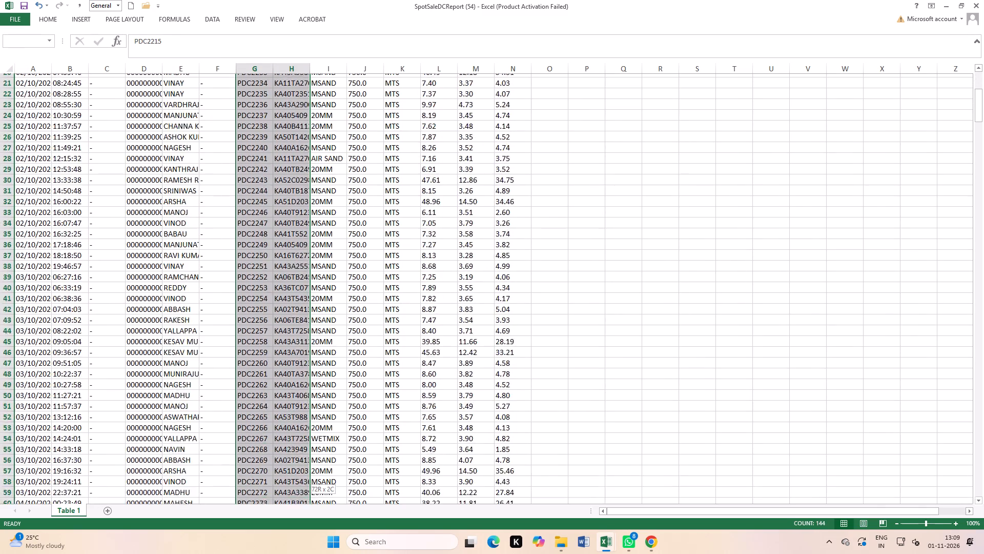
pyautogui.moveTo(296, 553); pyautogui.dragTo(293, 553)
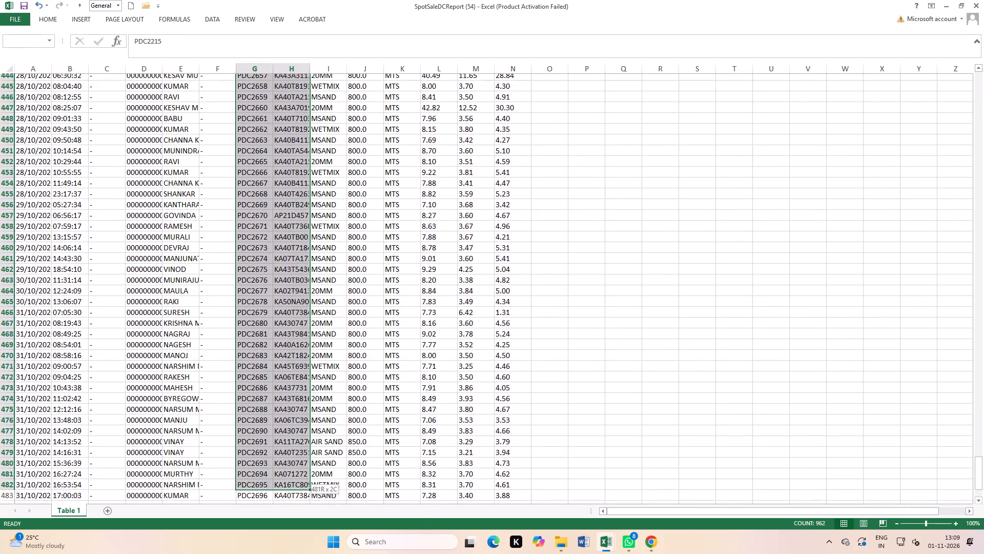
pyautogui.moveTo(293, 553); pyautogui.dragTo(283, 467)
pyautogui.rightClick(282, 444)
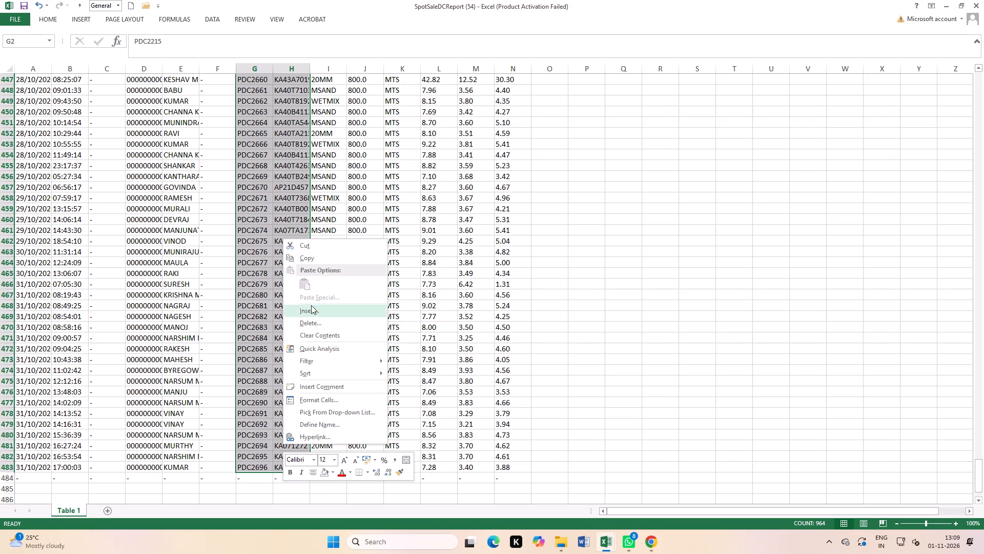
pyautogui.click(307, 245)
pyautogui.scroll(12, 307, 245)
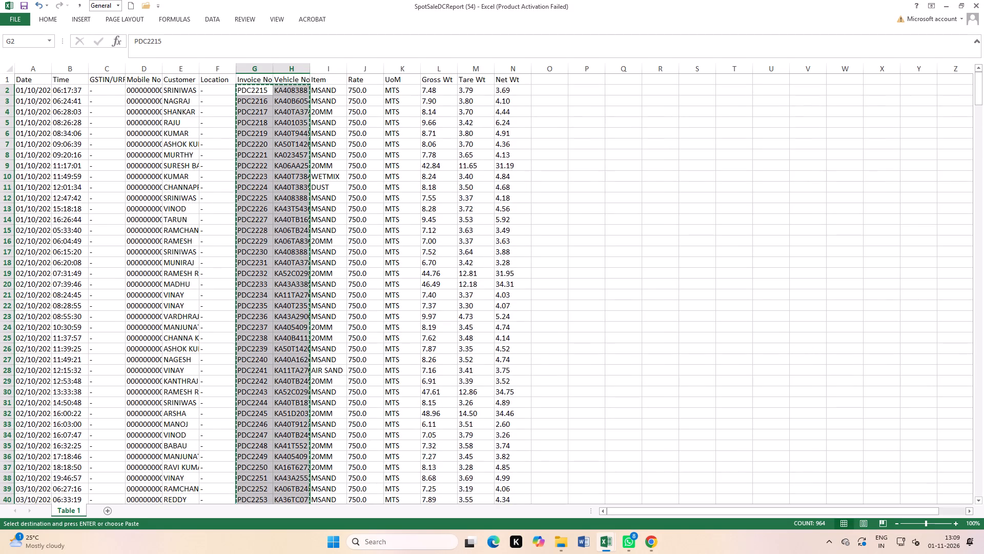
pyautogui.click(101, 92)
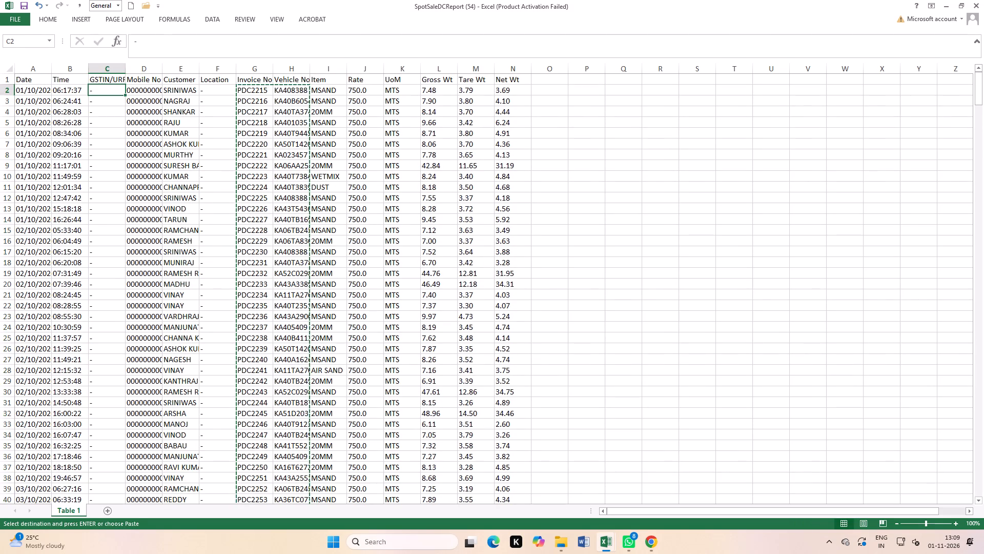
pyautogui.hotkey('ctrl', 'v')
pyautogui.moveTo(191, 202); pyautogui.dragTo(193, 207)
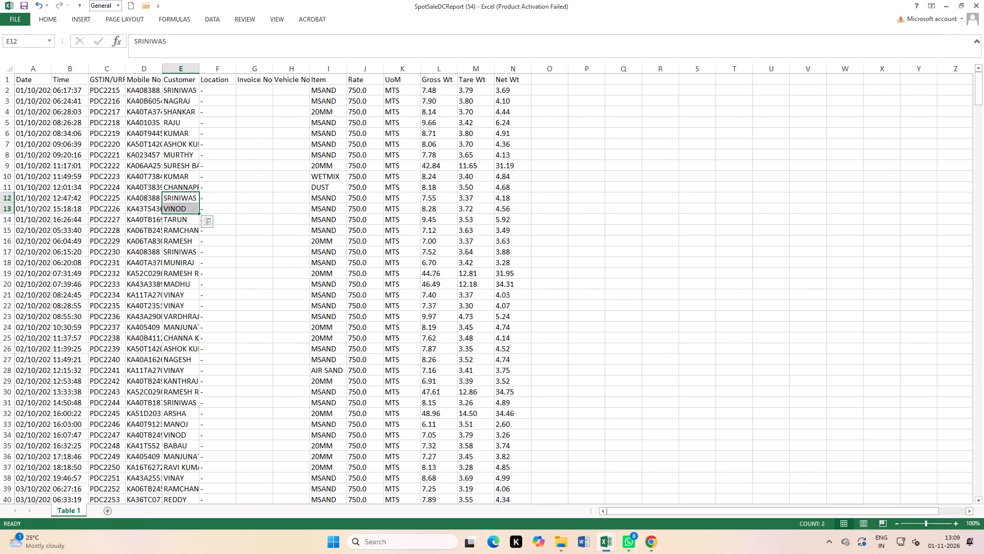
# Move all the Time values, without the header, into the UoM column starting at K2, replacing the MTS entries.
pyautogui.moveTo(61, 91); pyautogui.dragTo(39, 553)
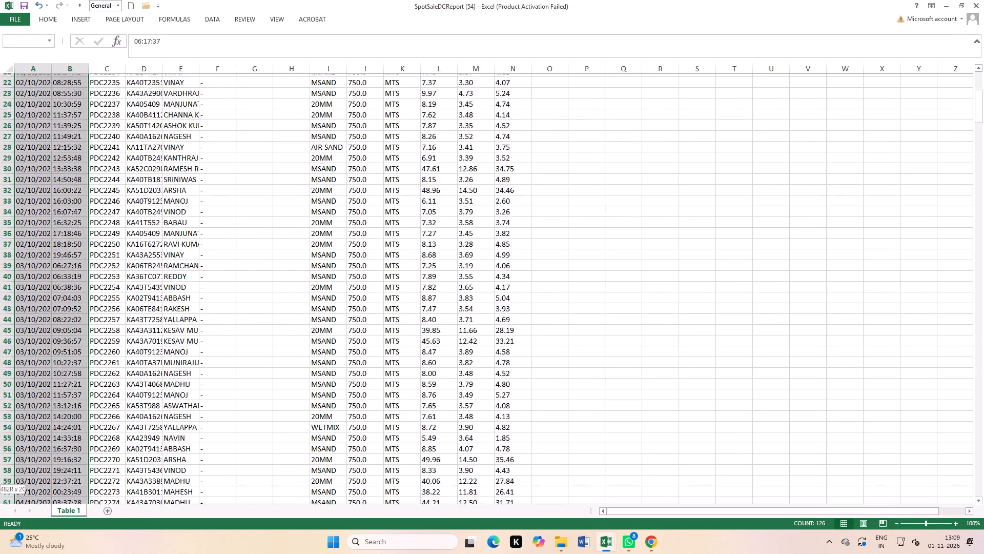
pyautogui.moveTo(39, 553); pyautogui.dragTo(70, 553)
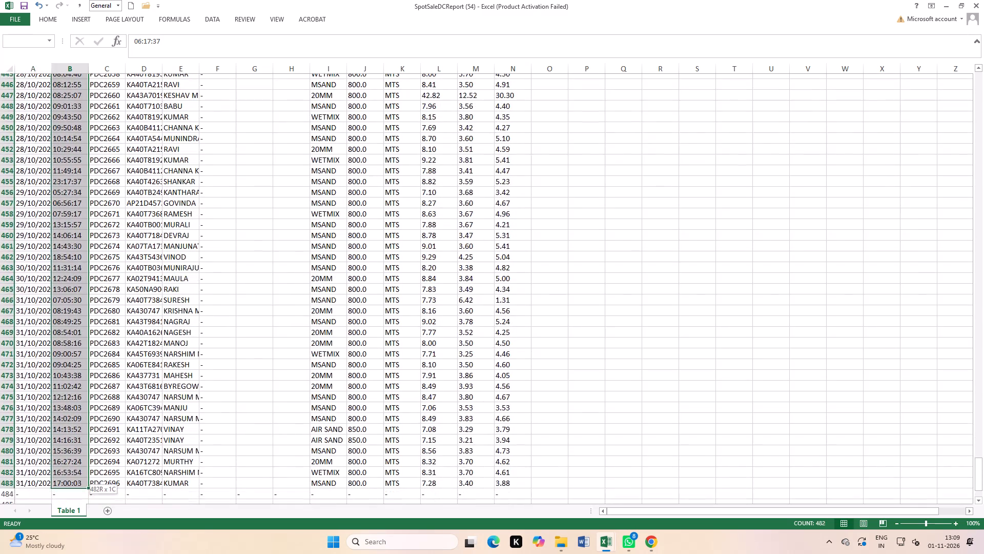
pyautogui.moveTo(70, 553); pyautogui.dragTo(63, 464)
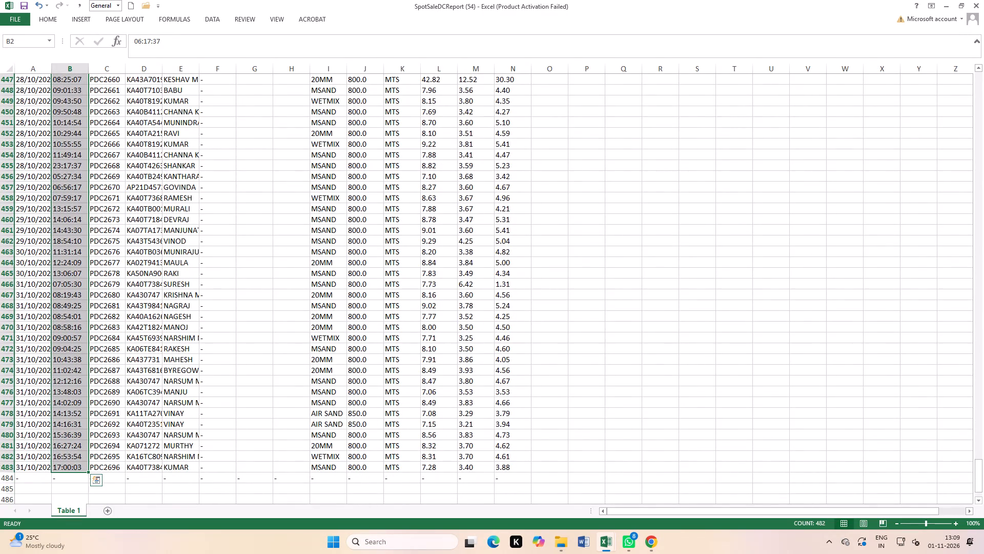
pyautogui.hotkey('ctrl', 'x')
pyautogui.scroll(6, 176, 331)
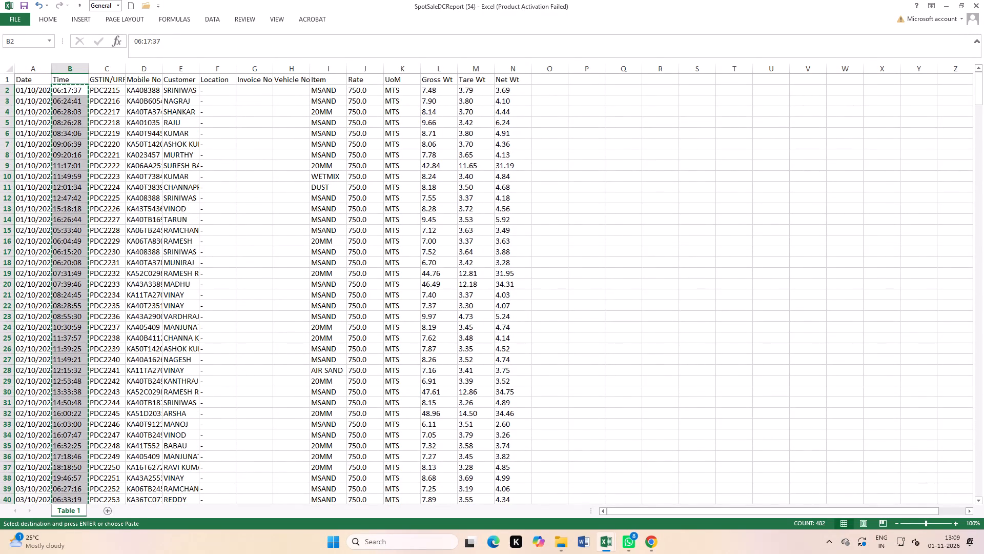
pyautogui.click(393, 90)
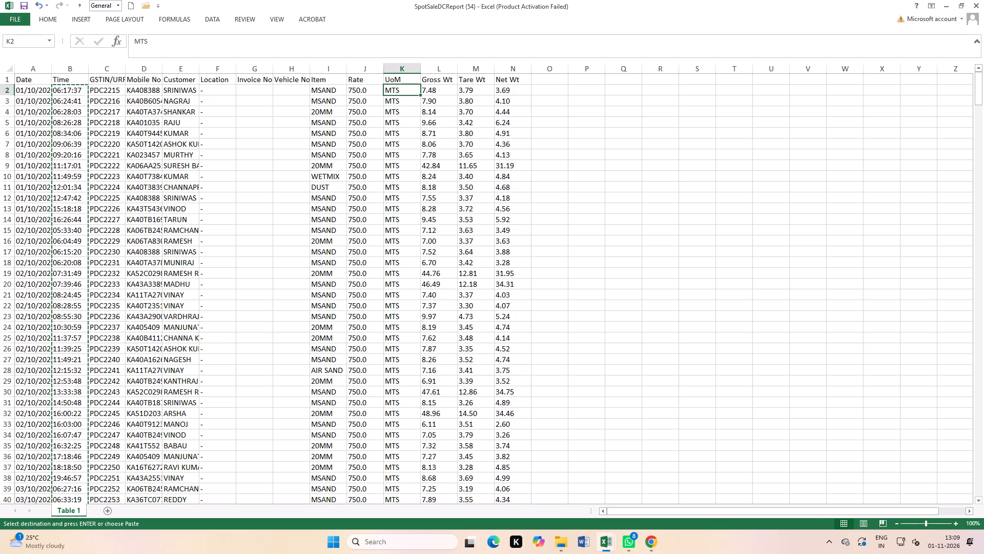
pyautogui.hotkey('ctrl', 'v')
pyautogui.click(469, 236)
# Delete the Rate column.
pyautogui.click(372, 64)
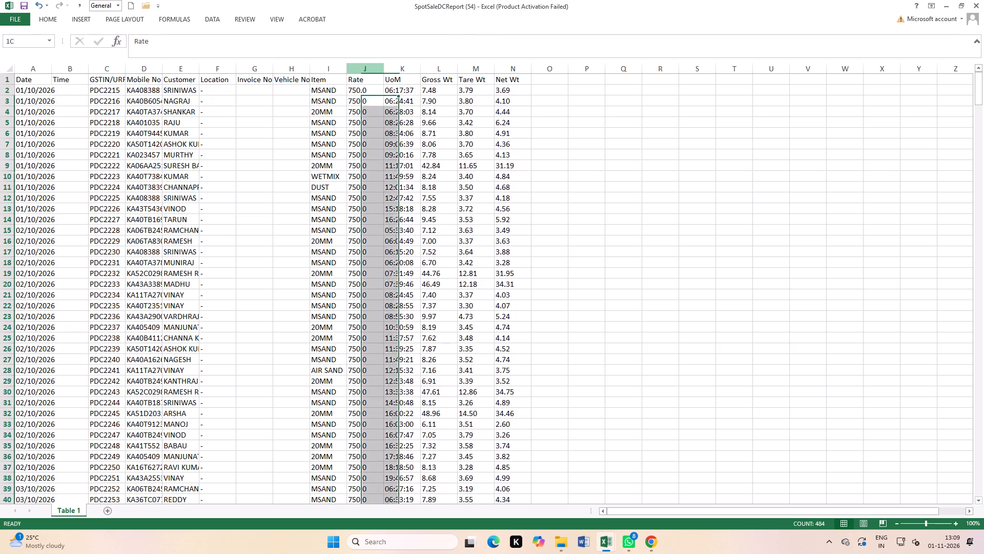
pyautogui.rightClick(370, 94)
pyautogui.click(395, 178)
pyautogui.click(492, 175)
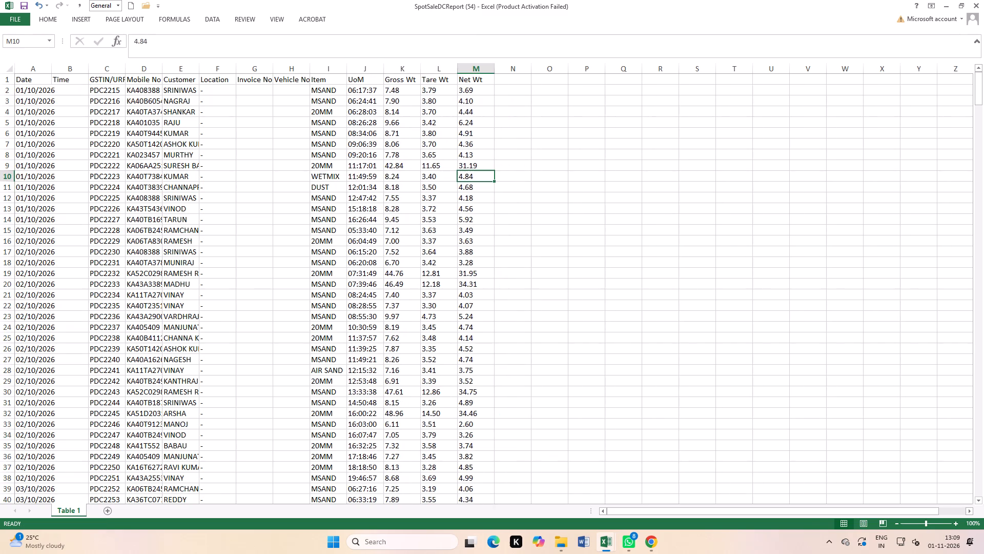
# Delete the Location column and the emptied Invoice No and Vehicle No columns.
pyautogui.moveTo(219, 69); pyautogui.dragTo(288, 107)
pyautogui.rightClick(278, 116)
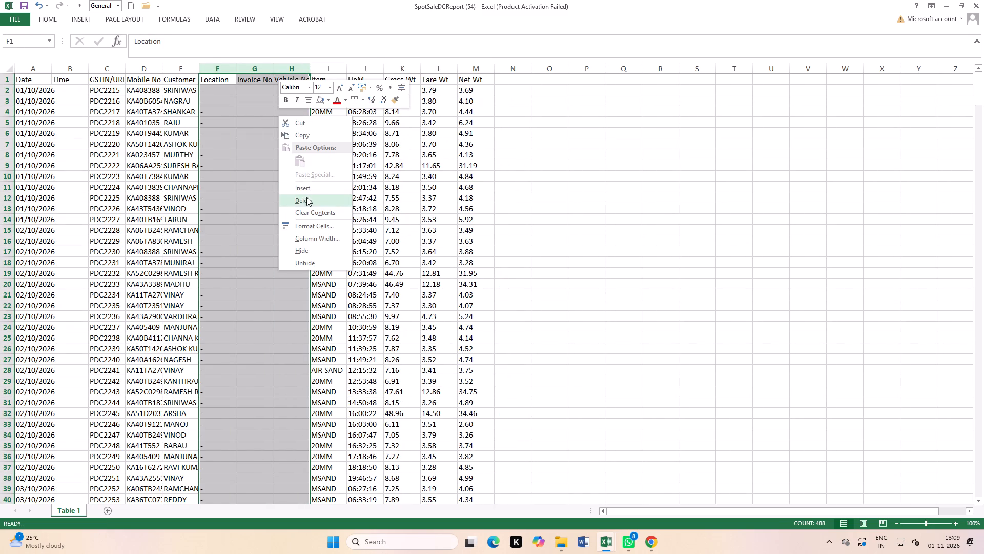
pyautogui.click(307, 198)
pyautogui.click(420, 201)
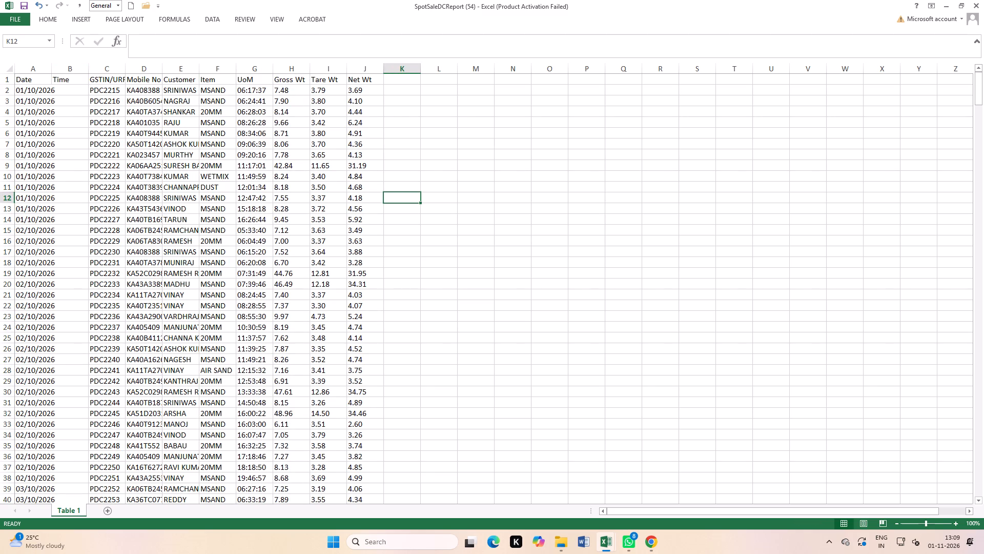
# Fit the Date column's width to its dates and delete the emptied Time column.
pyautogui.doubleClick(54, 70)
pyautogui.click(75, 69)
pyautogui.rightClick(75, 98)
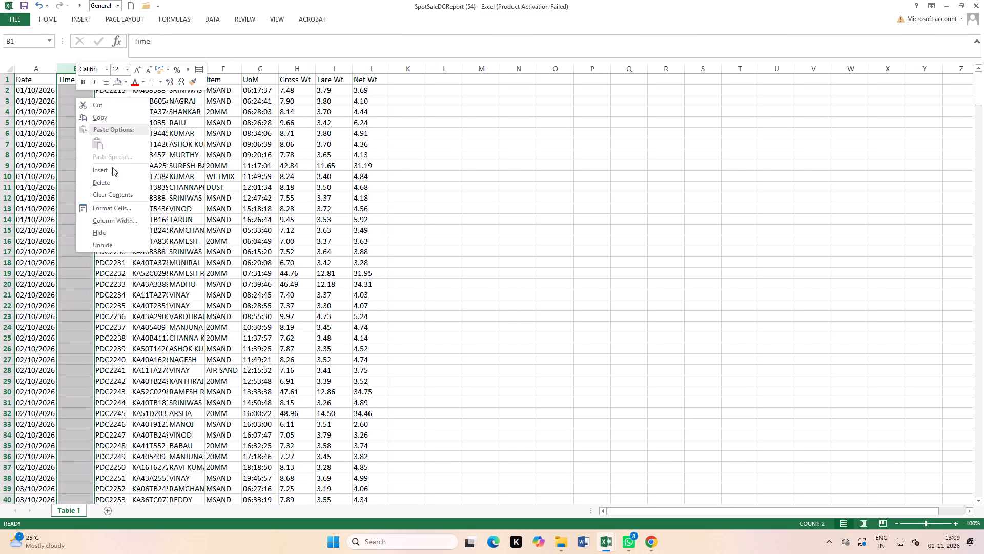
pyautogui.click(108, 181)
pyautogui.click(371, 190)
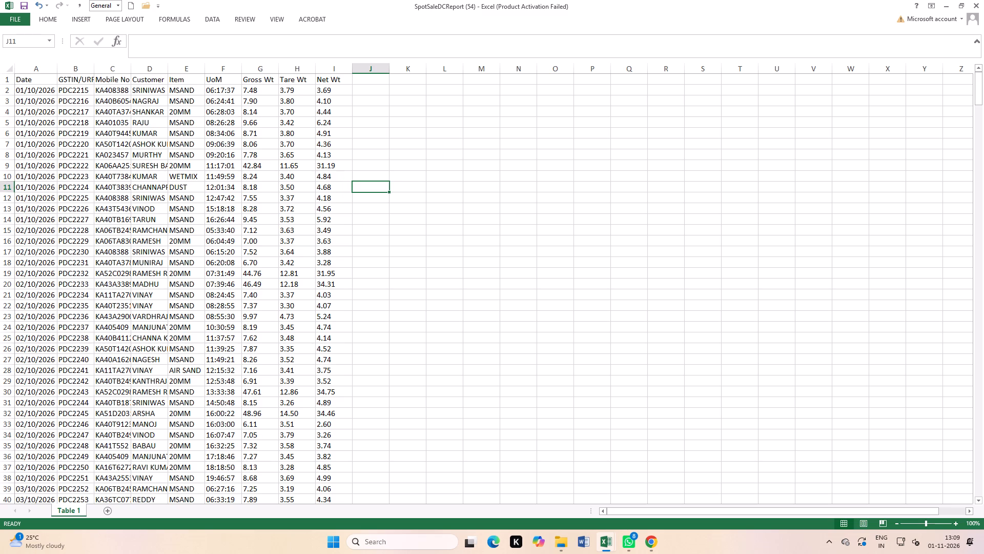
pyautogui.click(443, 298)
# Centre the data rows A2:I483, excluding the header and the dash row, and apply borders to all their cells.
pyautogui.moveTo(31, 87); pyautogui.dragTo(228, 553)
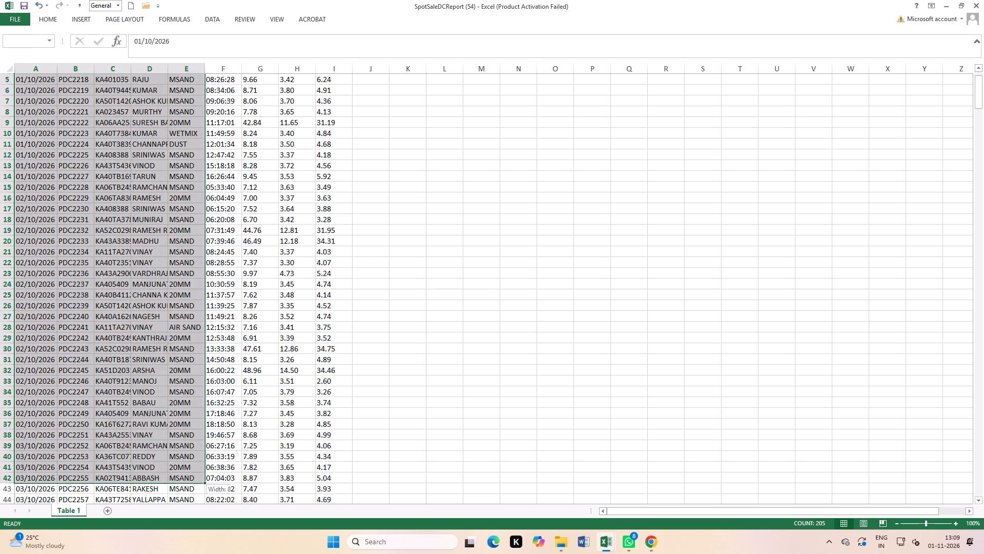
pyautogui.moveTo(228, 553); pyautogui.dragTo(306, 504)
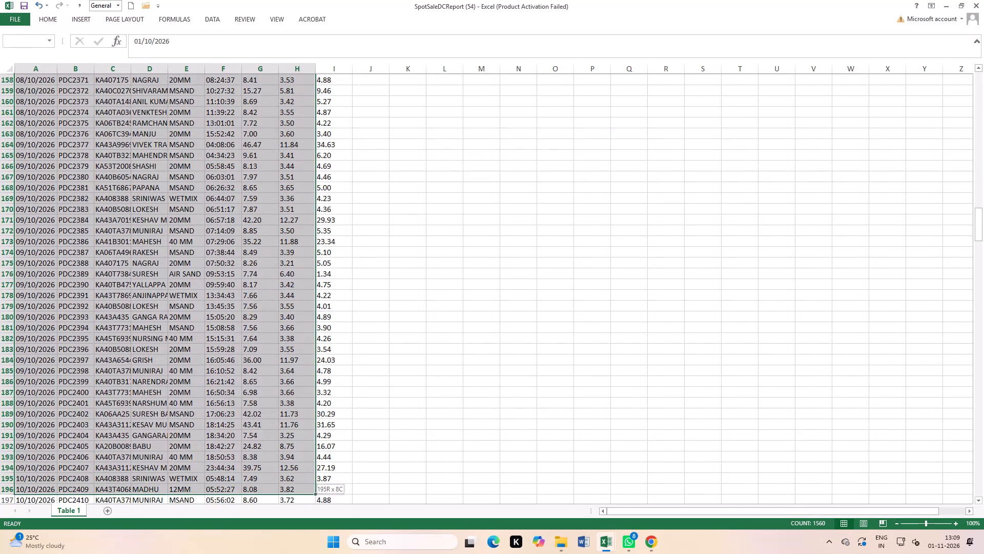
pyautogui.moveTo(306, 504); pyautogui.dragTo(332, 553)
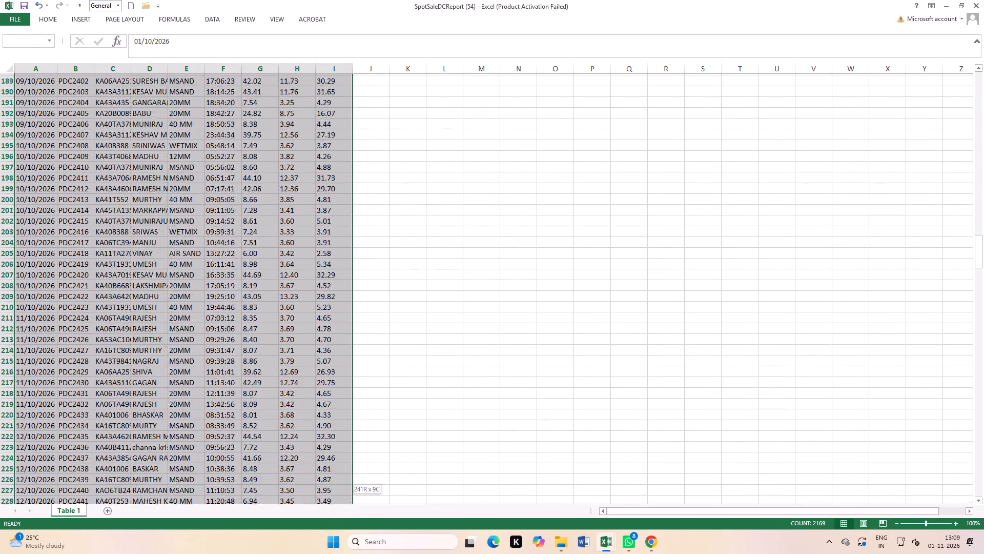
pyautogui.moveTo(332, 553); pyautogui.dragTo(330, 540)
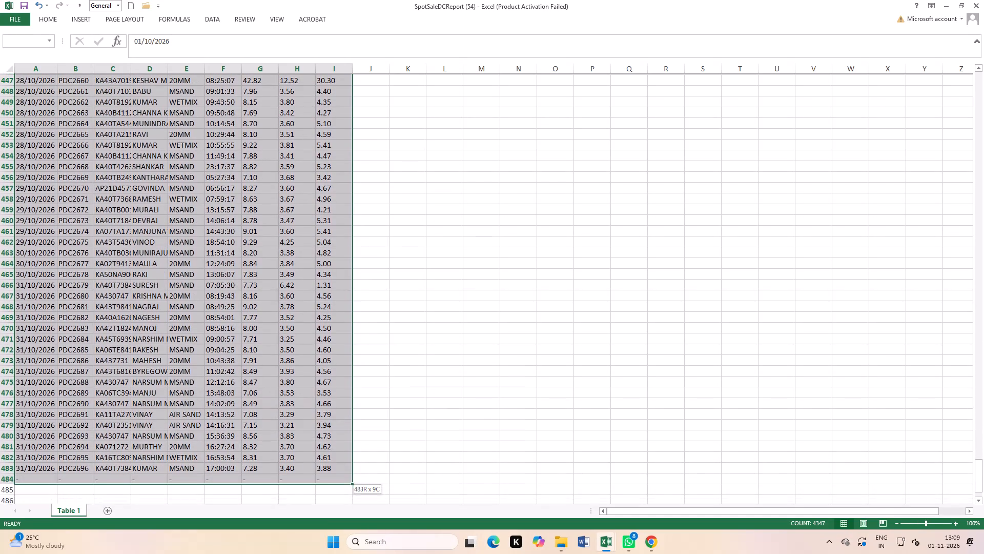
pyautogui.moveTo(330, 540); pyautogui.dragTo(323, 467)
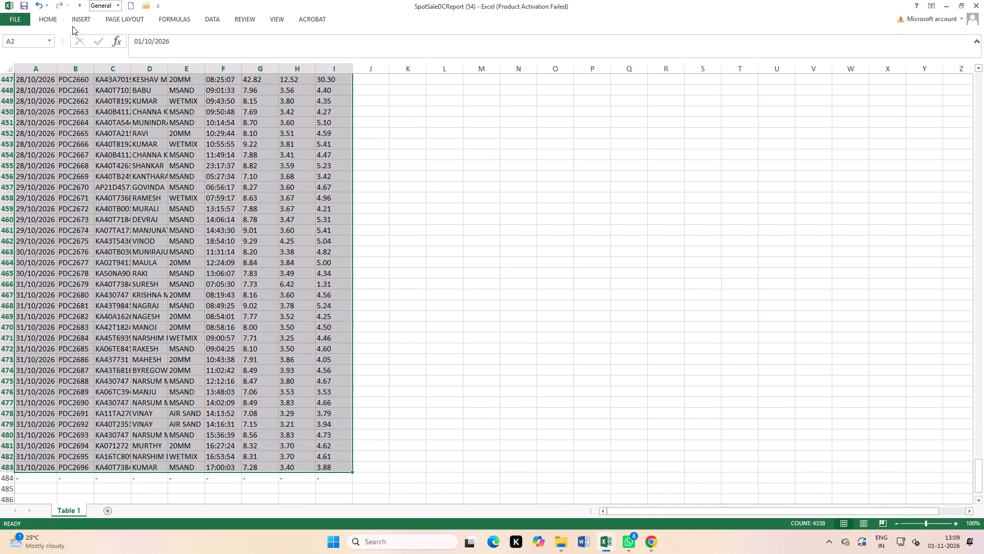
pyautogui.click(59, 18)
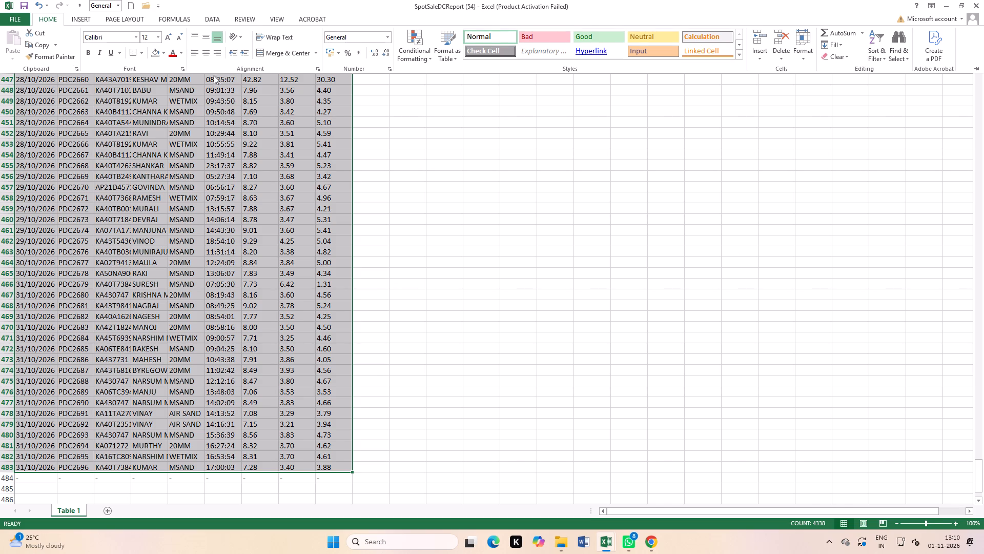
pyautogui.click(201, 53)
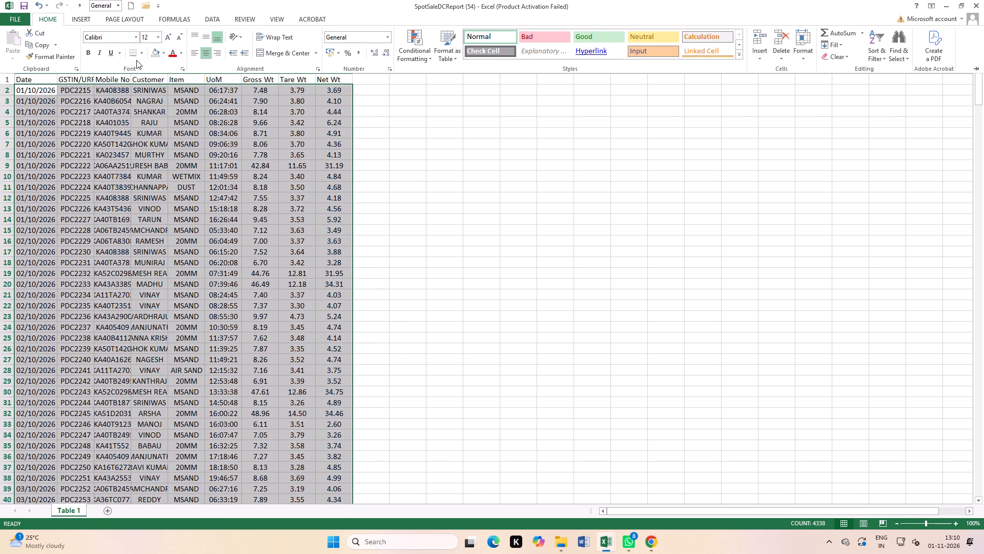
pyautogui.click(141, 54)
pyautogui.click(148, 142)
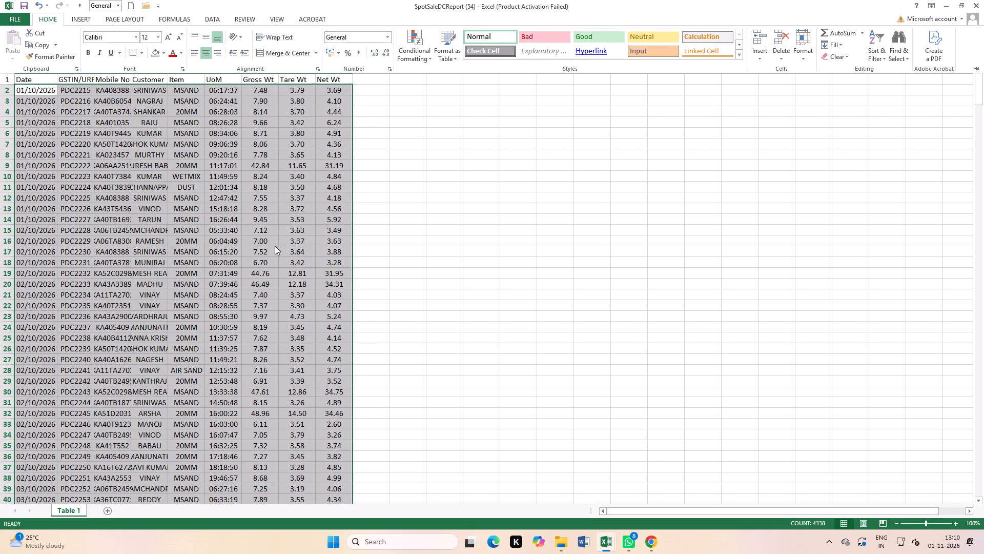
pyautogui.scroll(4, 265, 233)
pyautogui.click(440, 214)
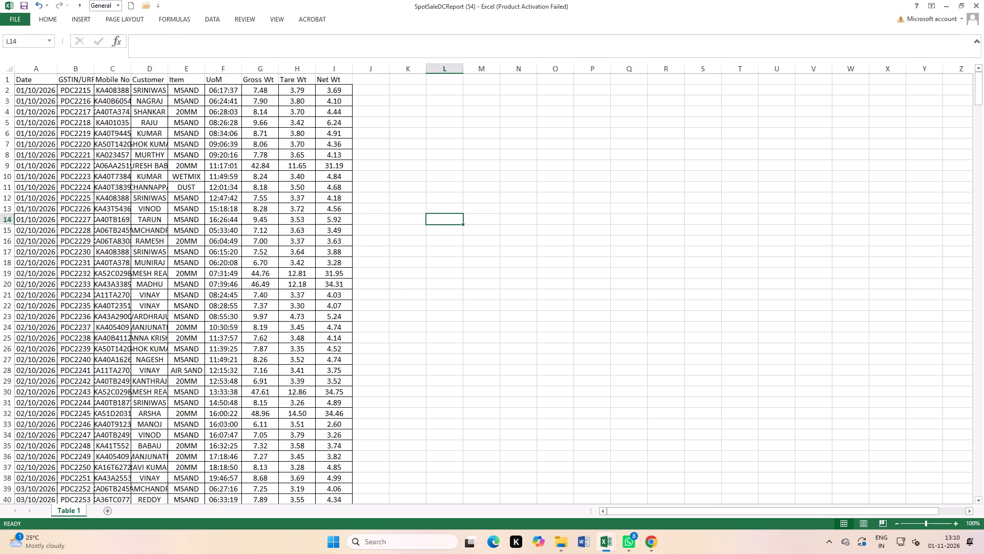
# Fit the widths of the Date, GSTIN/URP and Mobile No columns to their contents.
pyautogui.doubleClick(54, 69)
pyautogui.doubleClick(95, 70)
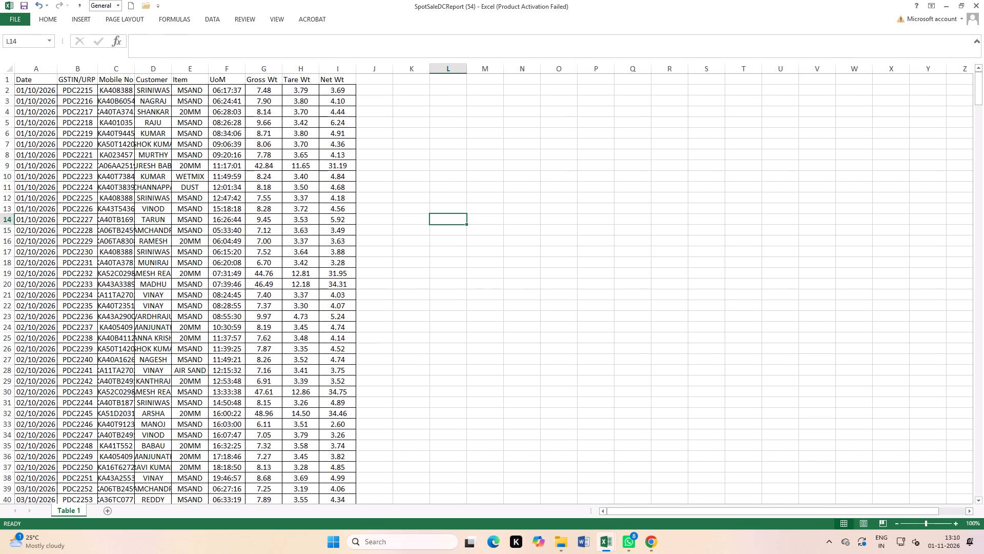
pyautogui.doubleClick(134, 70)
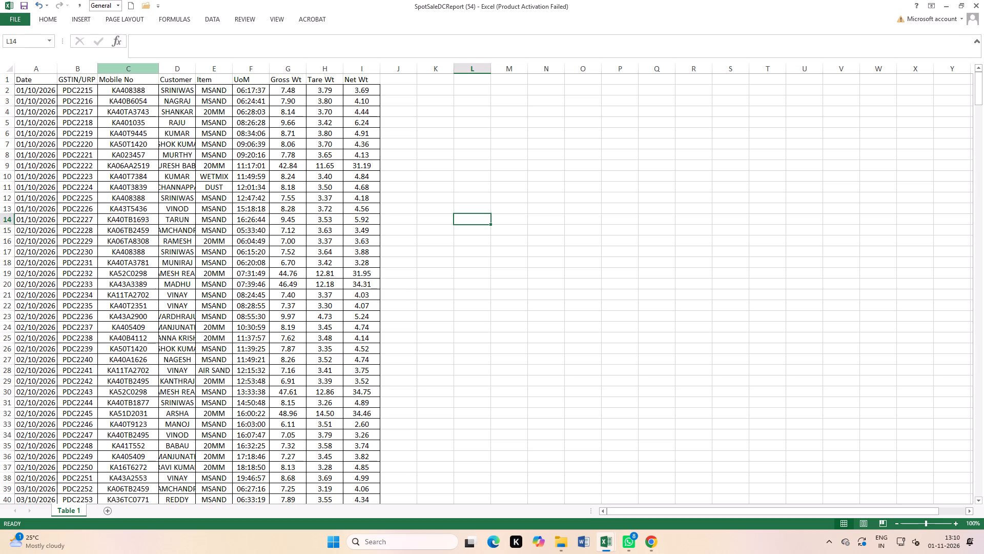
pyautogui.scroll(4, 381, 230)
pyautogui.click(341, 253)
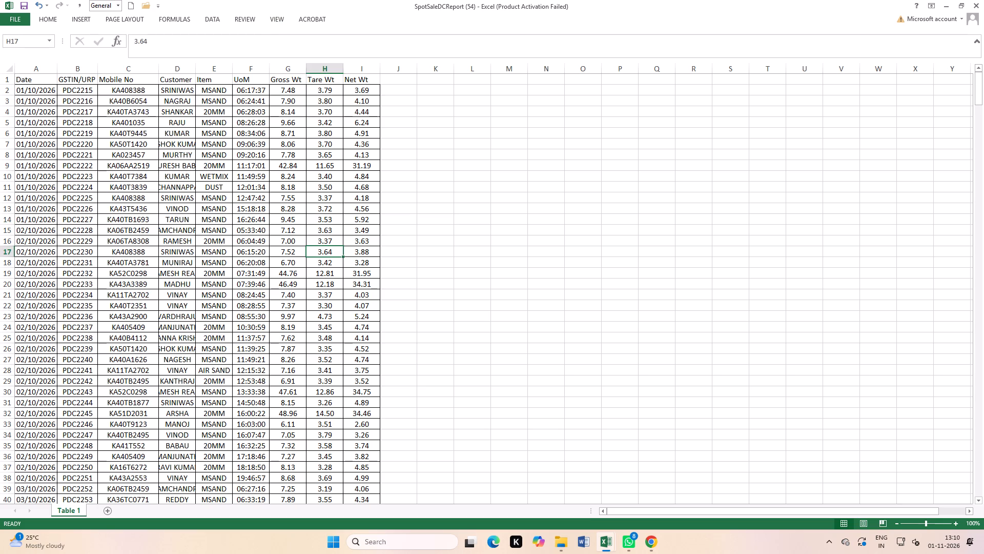
# Copy the formatted data rows A2:I483 of the spot sale report, without the header.
pyautogui.moveTo(33, 92); pyautogui.dragTo(162, 206)
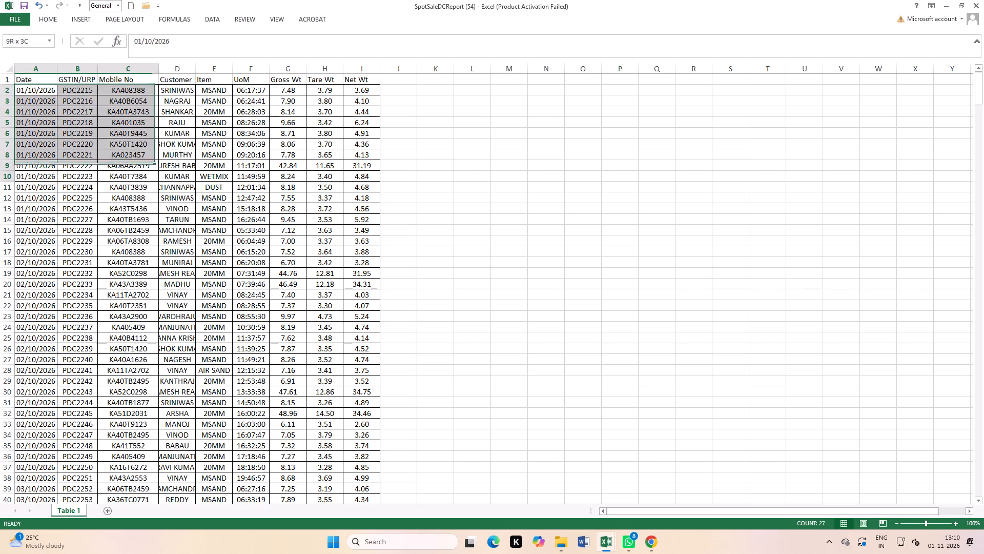
pyautogui.moveTo(162, 206); pyautogui.dragTo(318, 553)
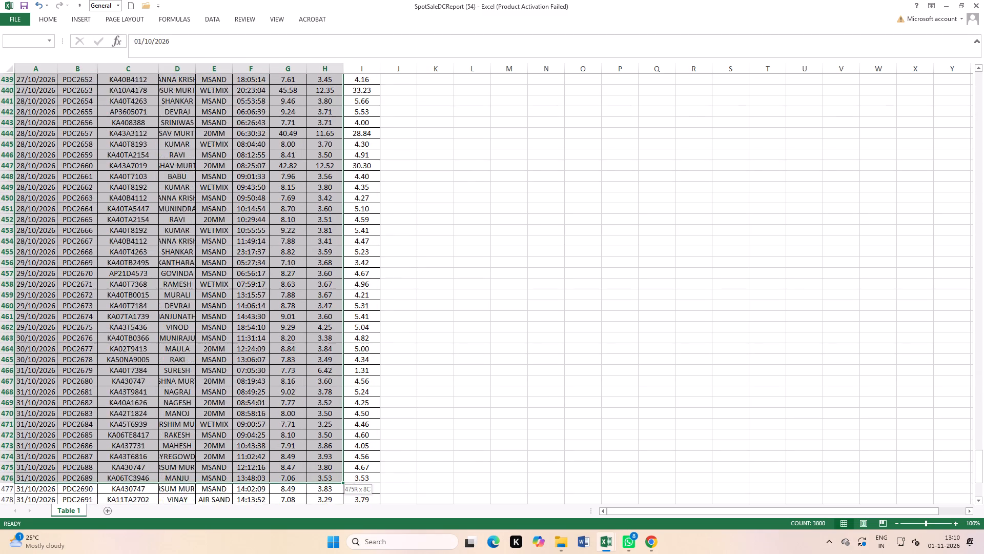
pyautogui.moveTo(318, 553); pyautogui.dragTo(366, 471)
pyautogui.hotkey('ctrl', 'c')
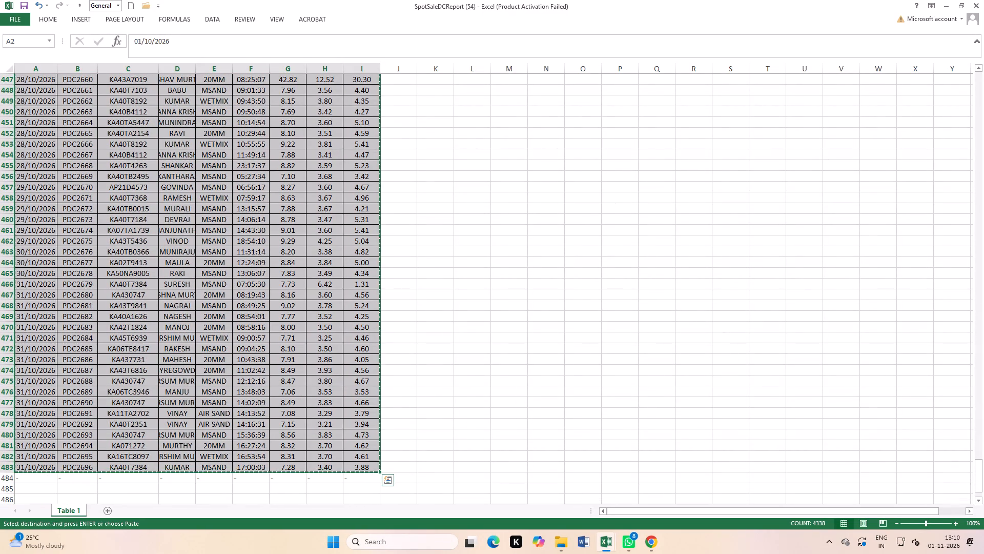
# Switch to the Cash Report Oct-26 workbook and remove the filter from the GSC SALE sheet's header row.
pyautogui.hotkey('ctrl', 'Tab')
pyautogui.scroll(2, 161, 246)
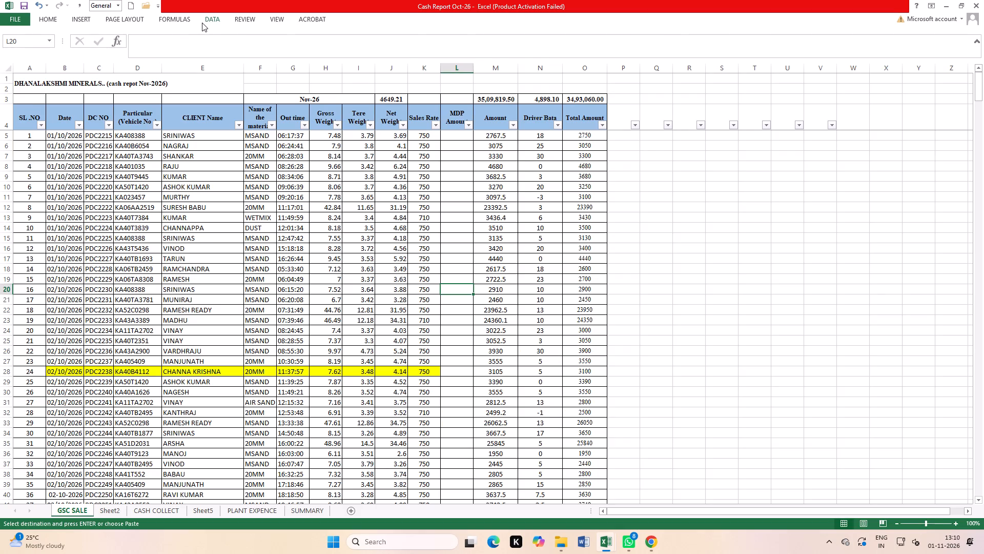
pyautogui.click(206, 17)
pyautogui.click(268, 46)
pyautogui.click(189, 266)
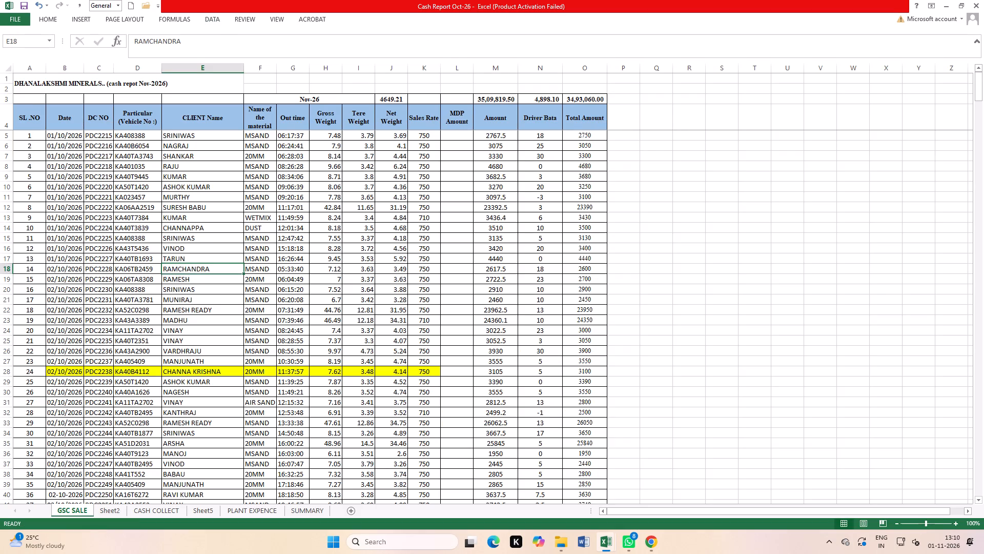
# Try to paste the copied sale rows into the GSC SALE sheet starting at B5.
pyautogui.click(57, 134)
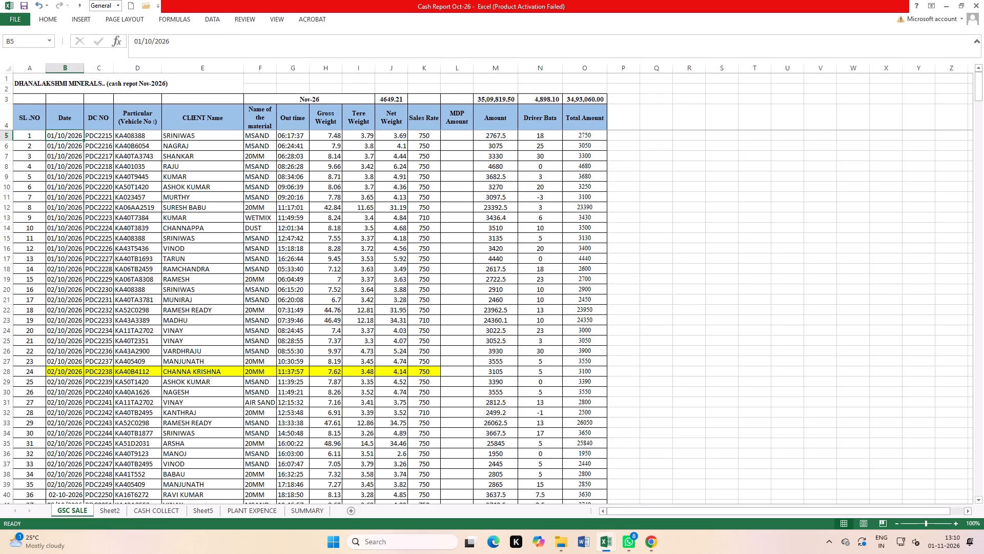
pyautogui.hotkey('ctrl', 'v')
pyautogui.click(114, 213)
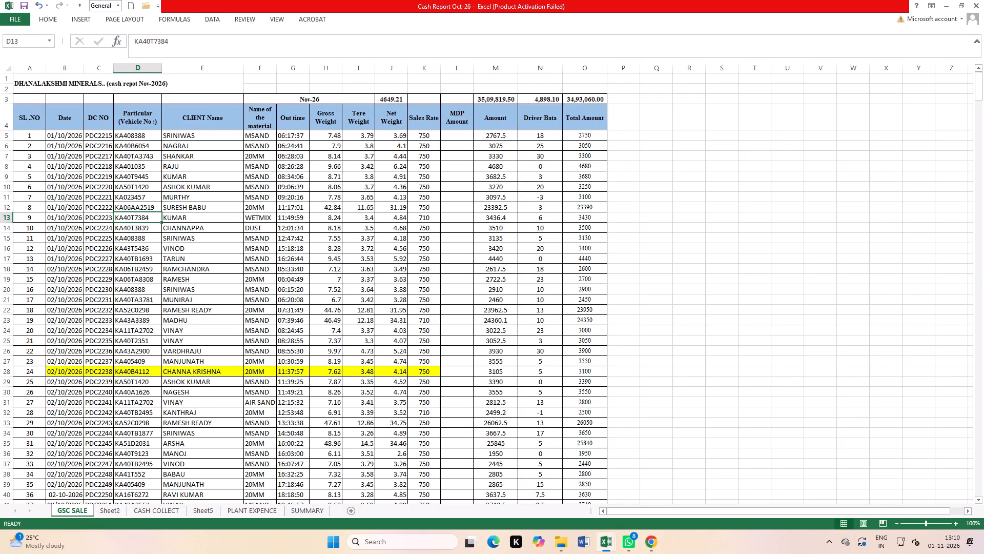
# Copy A2:I483 of the spot sale report again and paste it over the GSC SALE data starting at B5.
pyautogui.hotkey('ctrl', 'Tab')
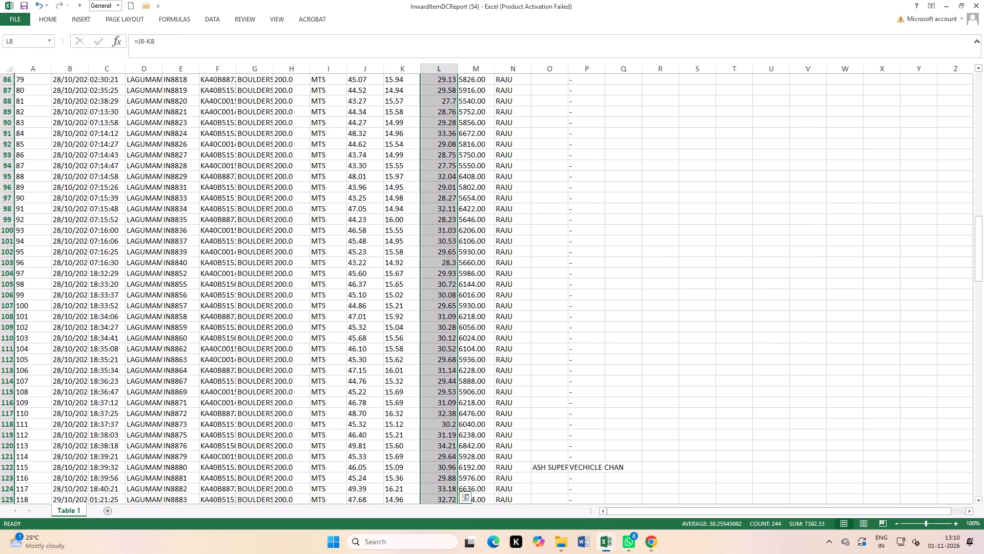
pyautogui.scroll(5, 148, 258)
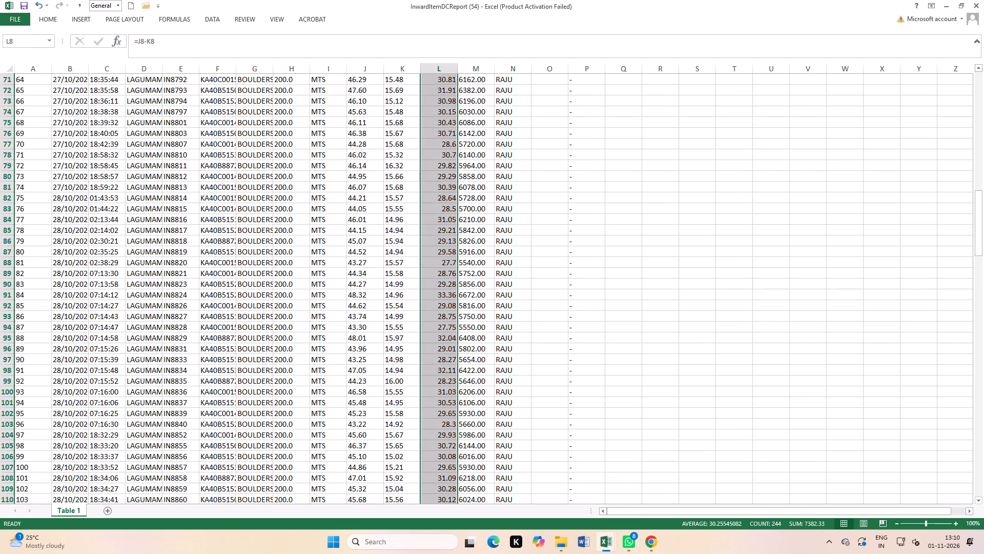
pyautogui.hotkey('ctrl', 'Tab')
pyautogui.hotkey('ctrl', 'c')
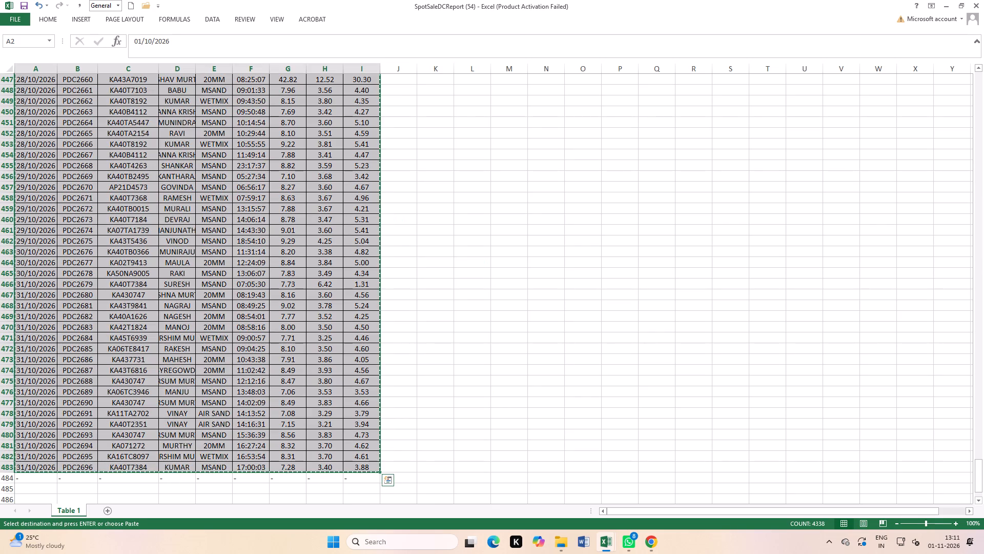
pyautogui.hotkey('ctrl', 'Tab')
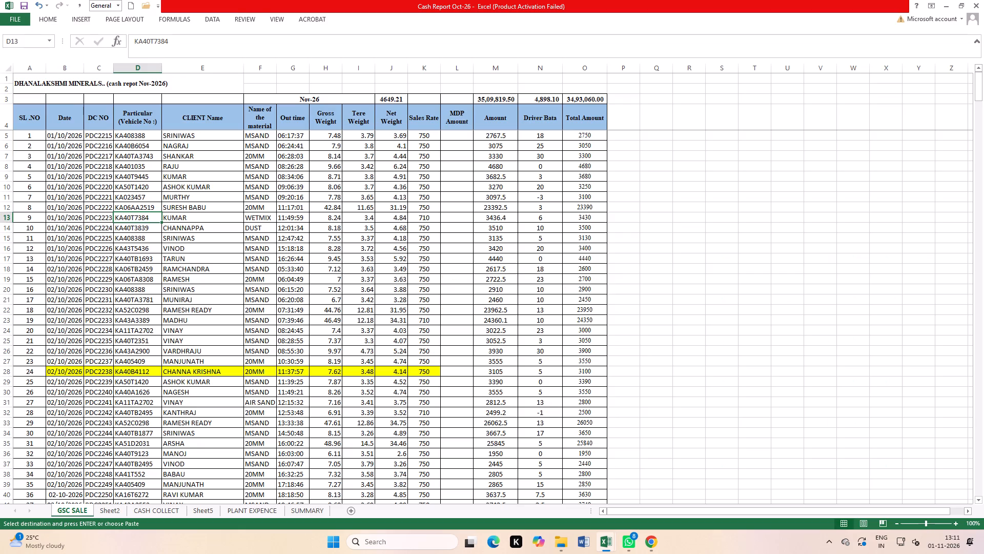
pyautogui.click(60, 135)
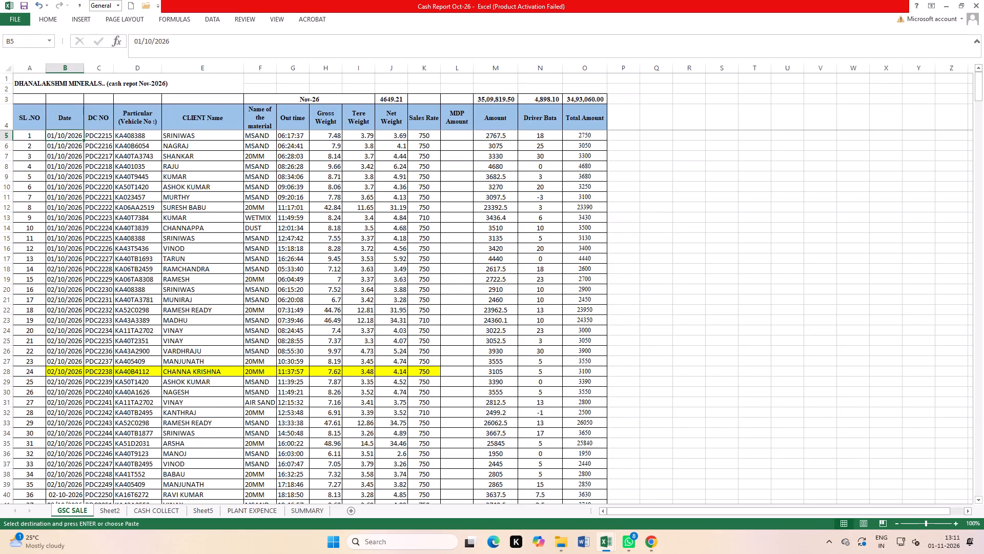
pyautogui.hotkey('ctrl', 'v')
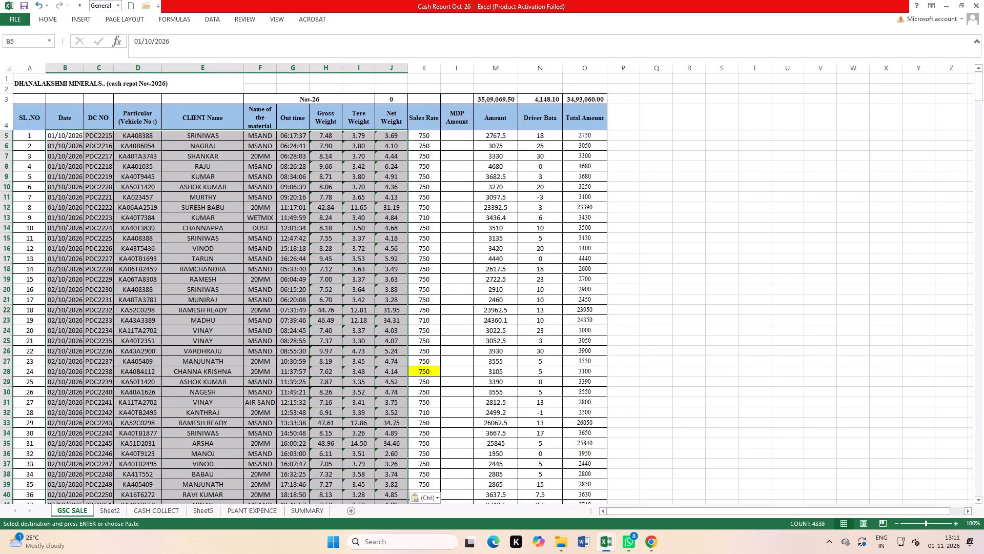
pyautogui.click(493, 251)
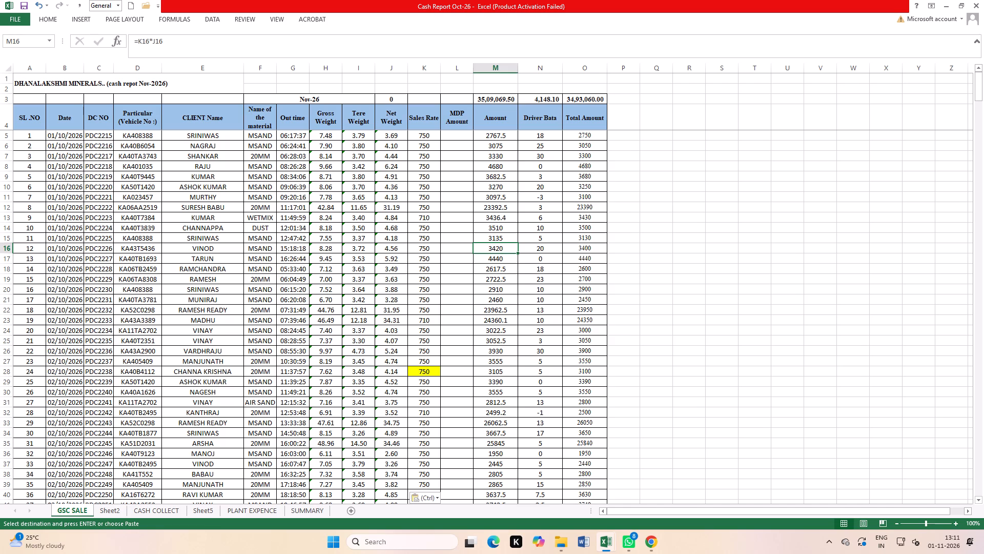
# Convert the text-stored Gross, Tere and Net Weight values in H5:J486 to numbers.
pyautogui.moveTo(319, 135); pyautogui.dragTo(439, 544)
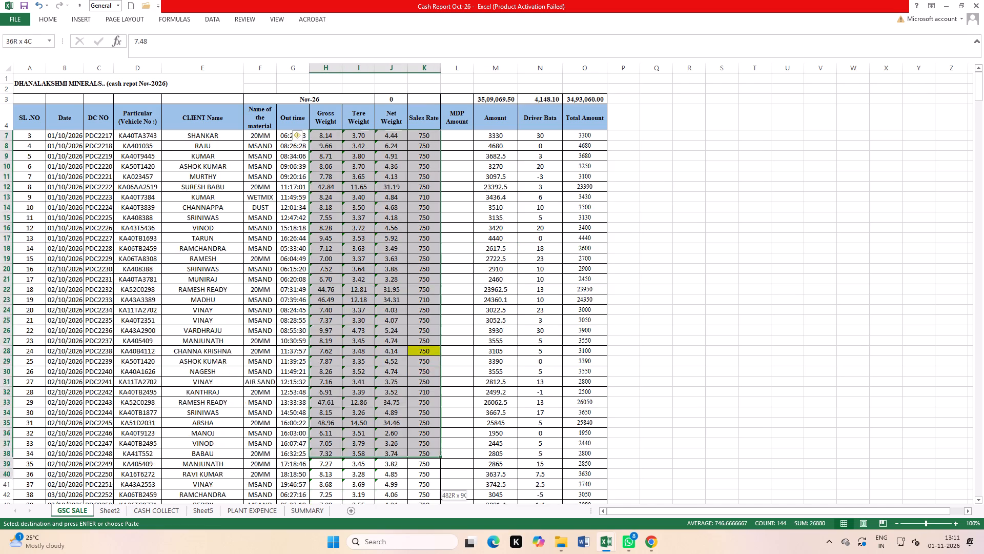
pyautogui.moveTo(439, 544); pyautogui.dragTo(445, 552)
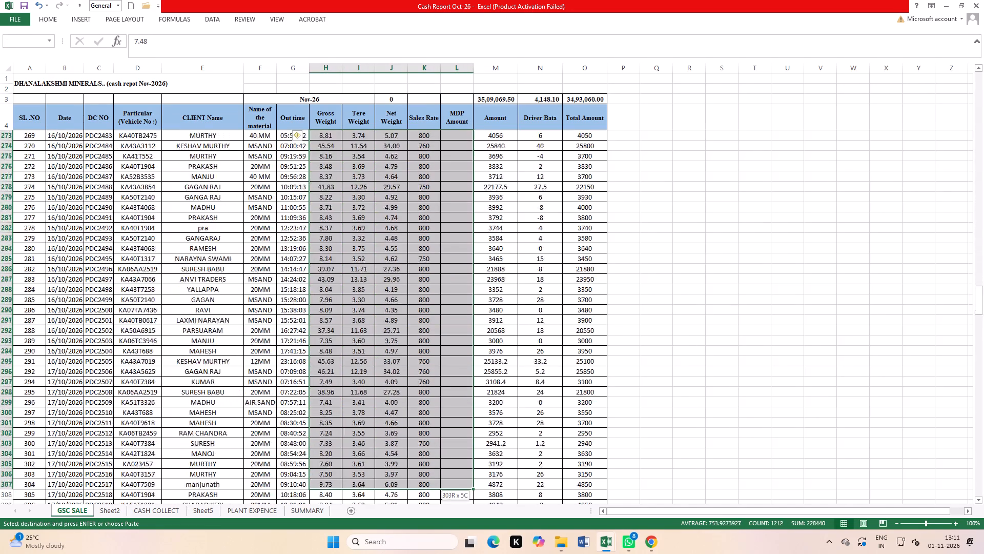
pyautogui.moveTo(445, 552); pyautogui.dragTo(388, 260)
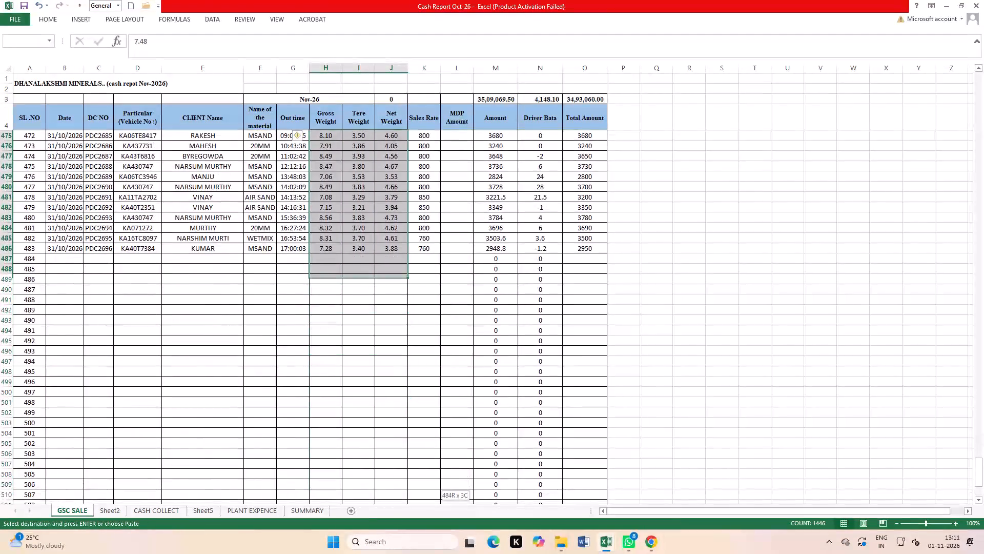
pyautogui.moveTo(388, 260); pyautogui.dragTo(392, 249)
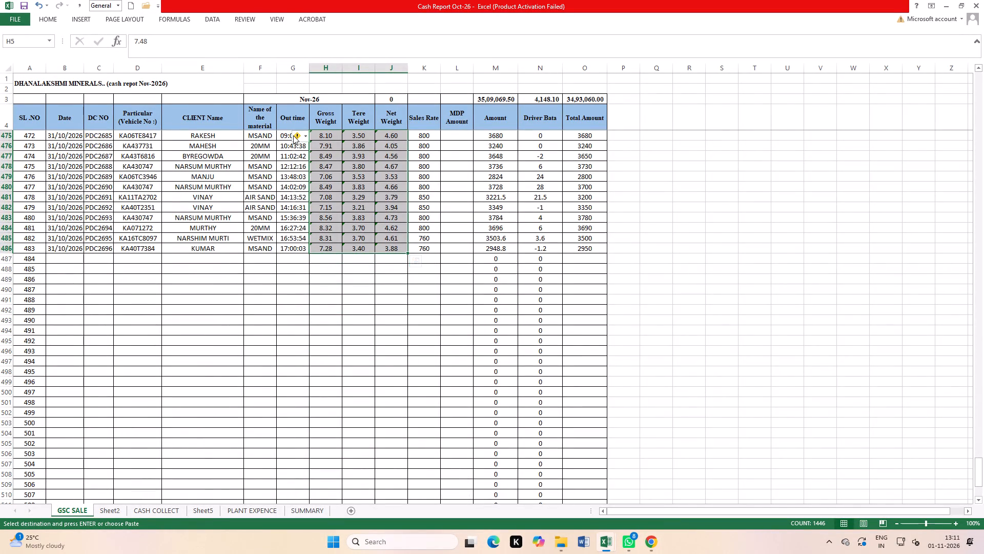
pyautogui.click(293, 135)
pyautogui.click(322, 161)
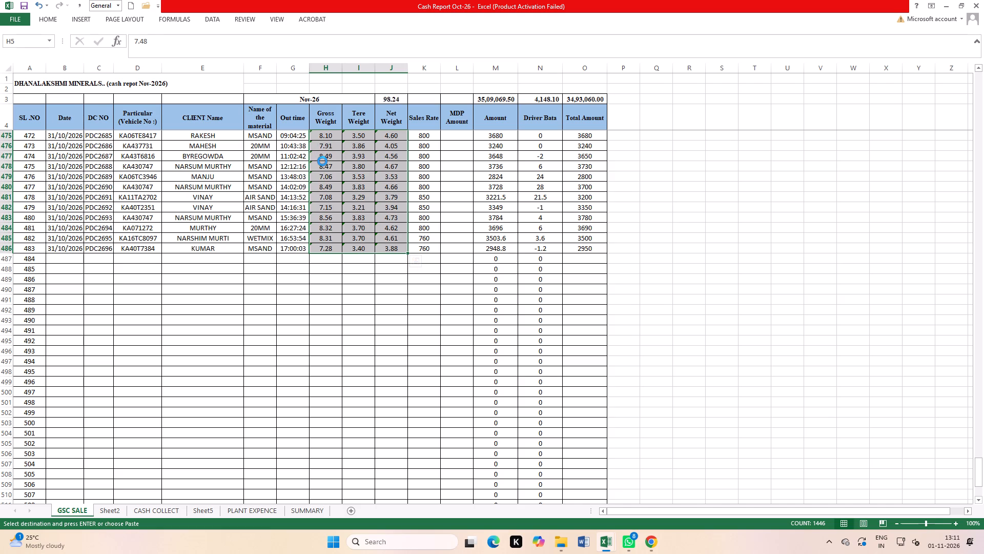
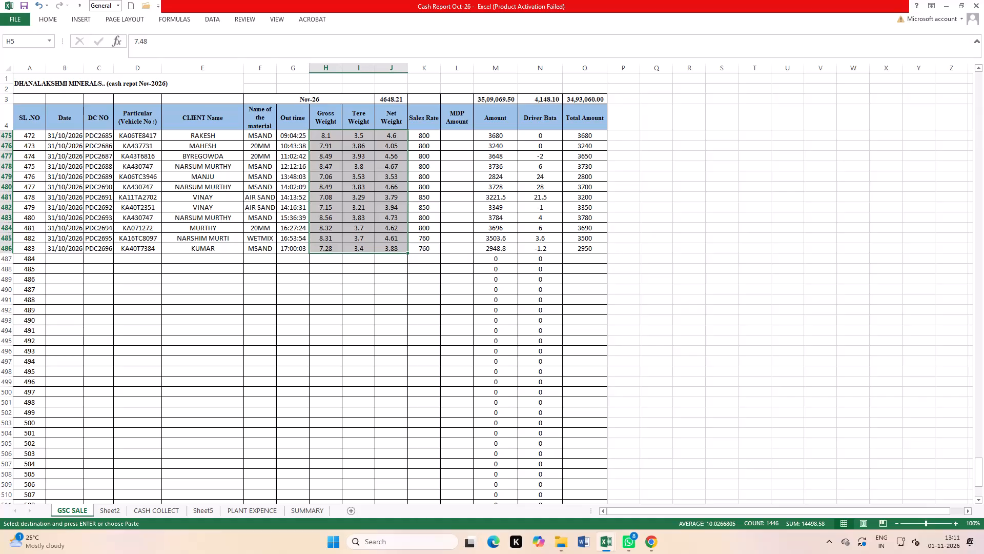
# Return to the first sale rows of the GSC SALE sheet and save the workbook.
pyautogui.click(423, 379)
pyautogui.scroll(5, 455, 162)
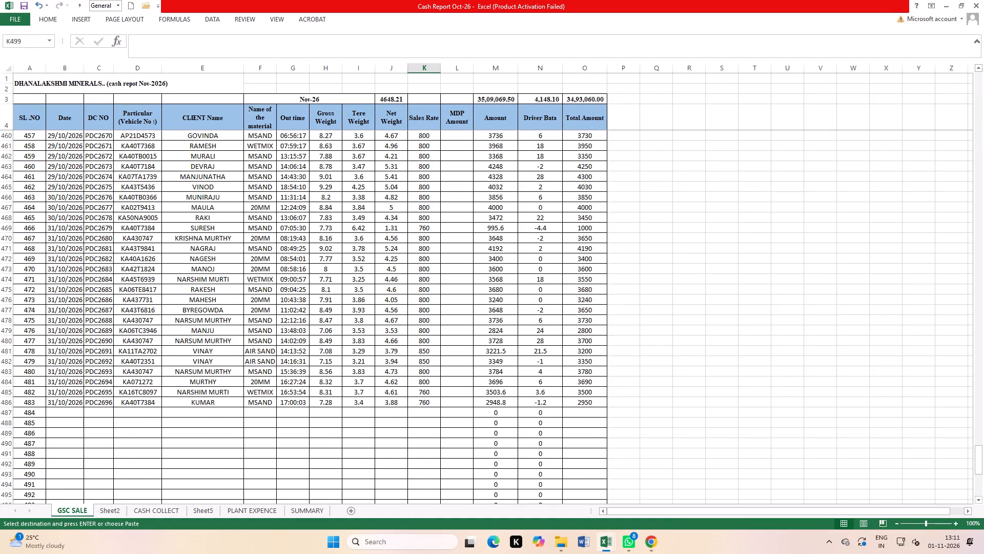
pyautogui.scroll(6, 472, 235)
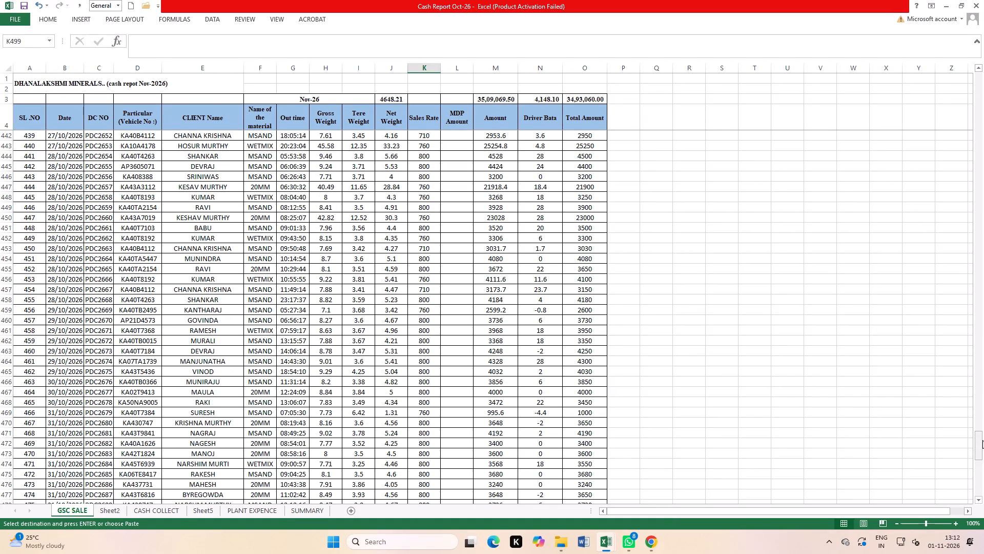
pyautogui.moveTo(981, 440); pyautogui.dragTo(983, 42)
pyautogui.click(651, 345)
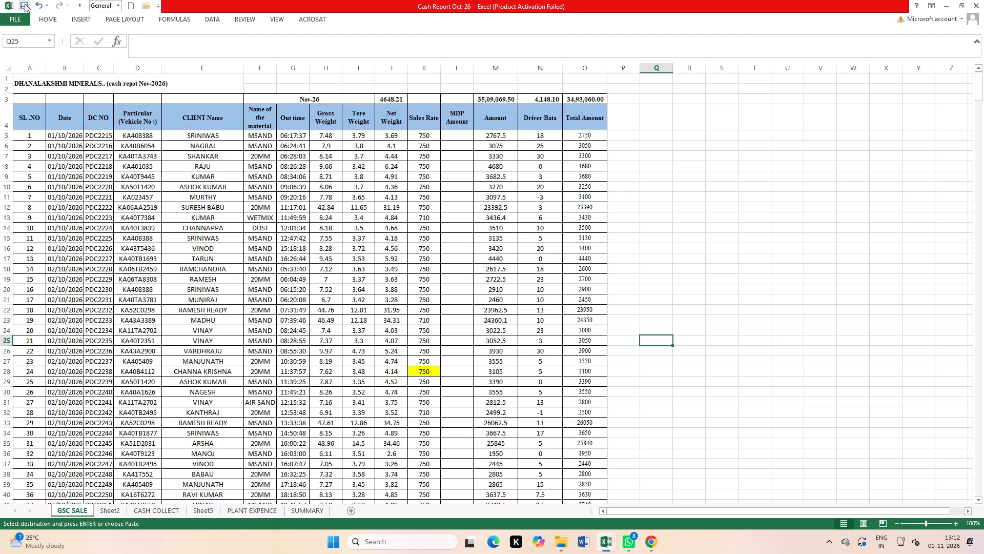
pyautogui.tripleClick(23, 5)
# Add filters to the header row 4 of the GSC SALE sheet.
pyautogui.click(2, 121)
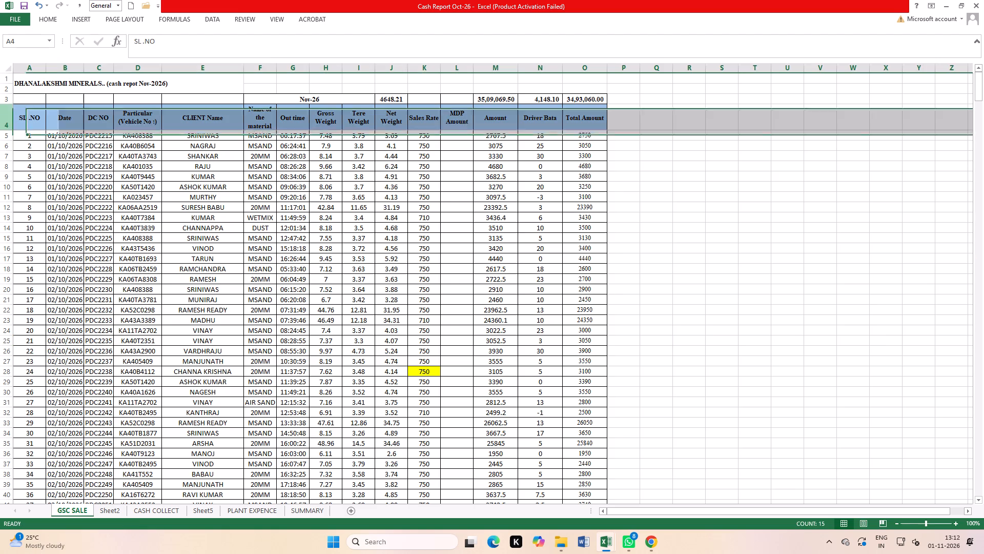
pyautogui.click(213, 18)
pyautogui.click(261, 46)
pyautogui.click(259, 262)
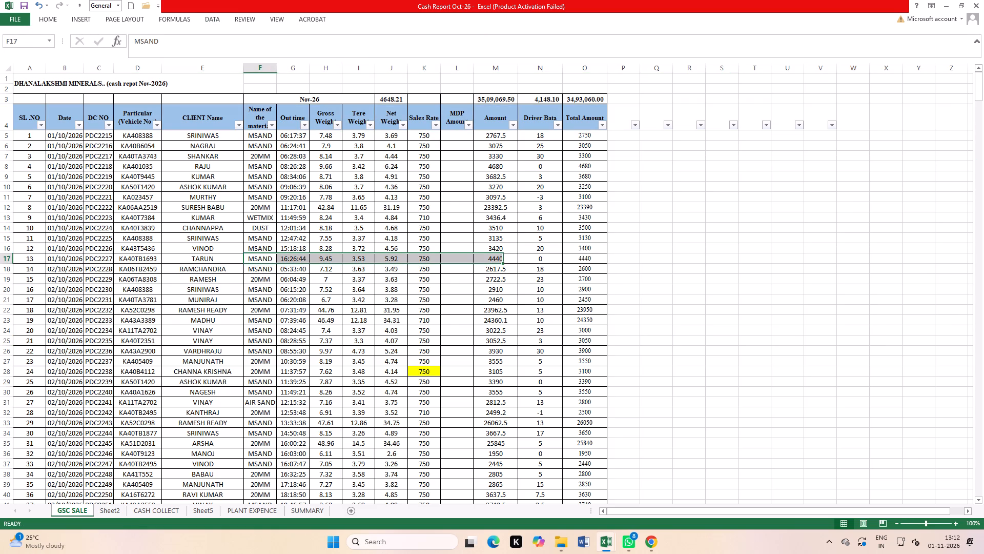
pyautogui.click(291, 193)
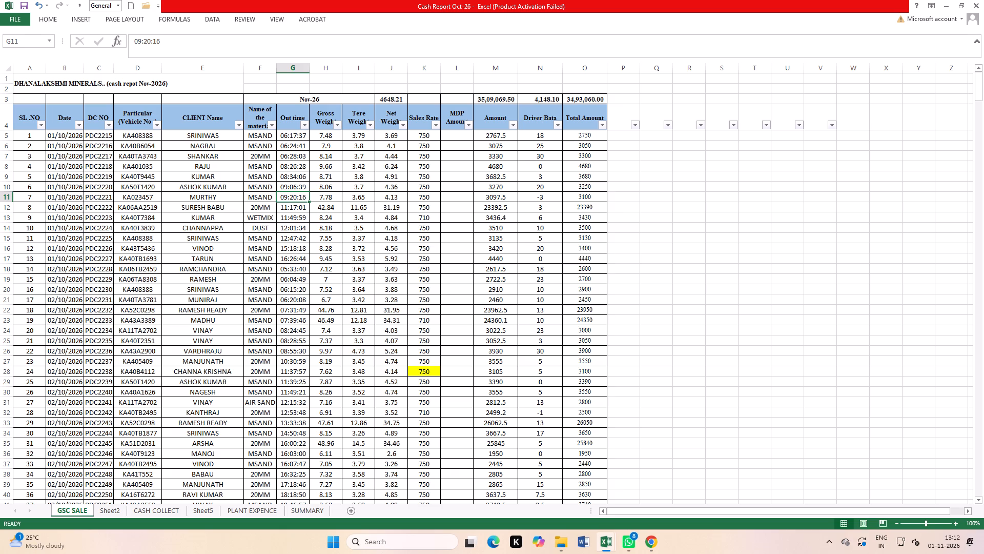
# Filter the Date column to only 01/10/2026 to review that day's sales and totals.
pyautogui.click(79, 127)
pyautogui.click(51, 223)
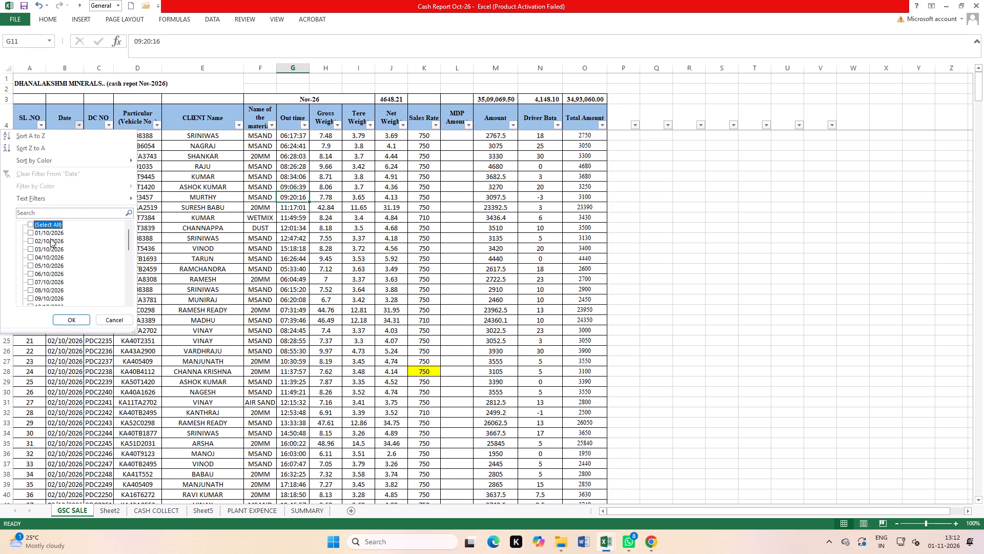
pyautogui.click(50, 235)
pyautogui.click(74, 320)
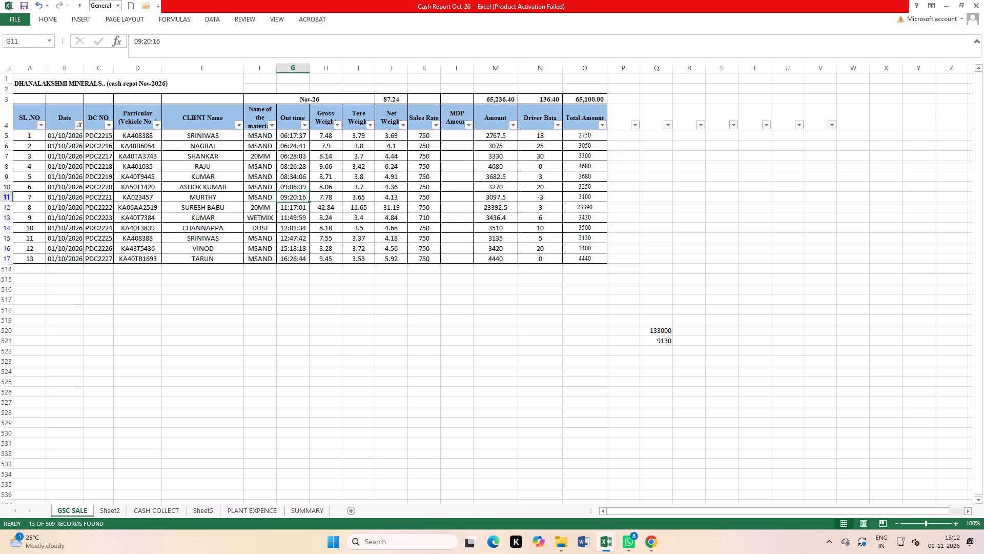
# Change the Date filter to only 02/10/2026 to review that day's sales and totals.
pyautogui.click(81, 125)
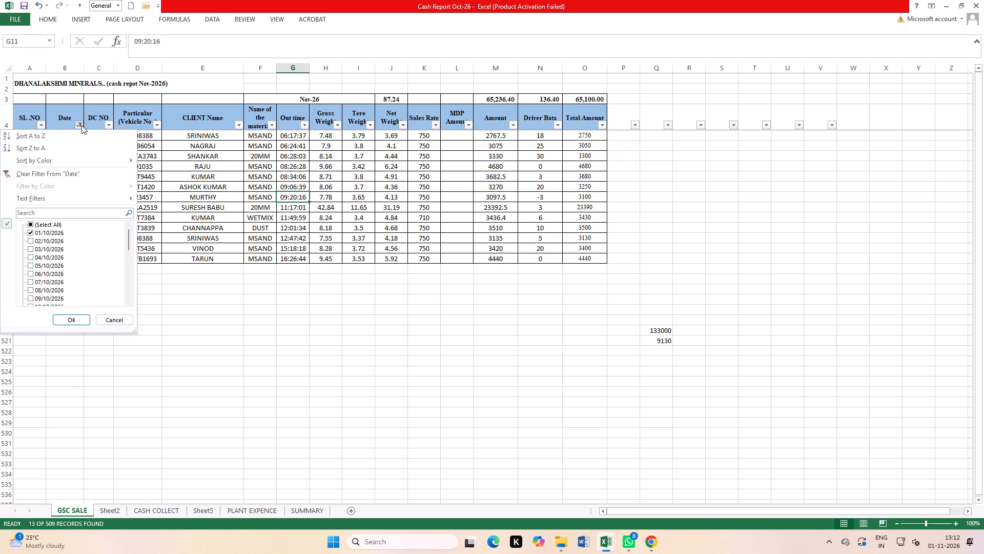
pyautogui.click(44, 233)
pyautogui.click(45, 240)
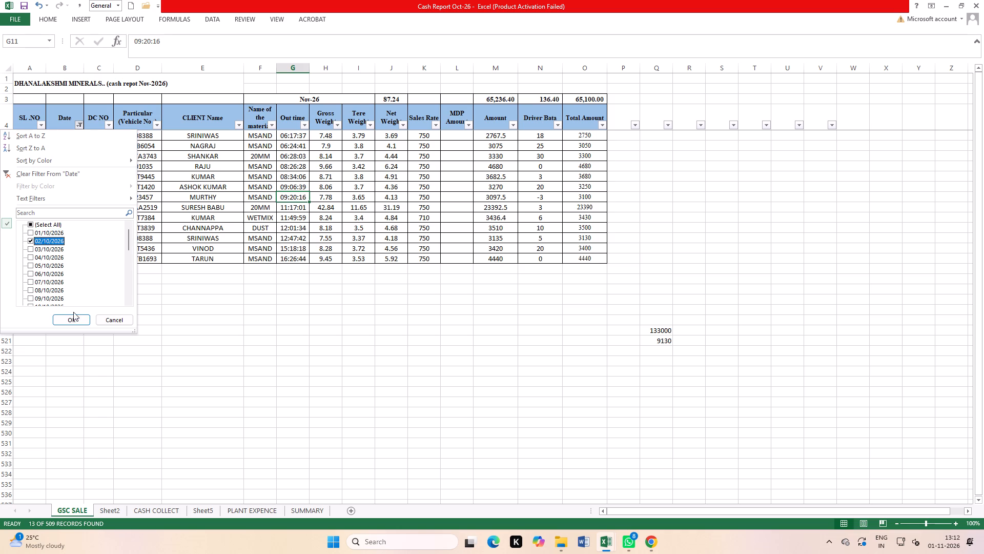
pyautogui.click(73, 316)
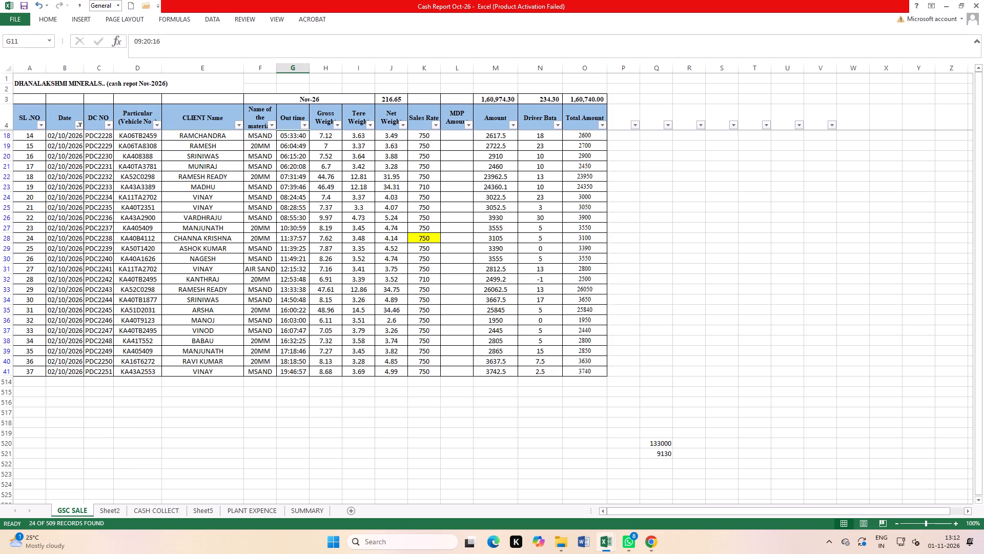
# Change the Date filter to only 03/10/2026 to review that day's sales and totals.
pyautogui.click(83, 128)
pyautogui.click(48, 241)
pyautogui.click(49, 245)
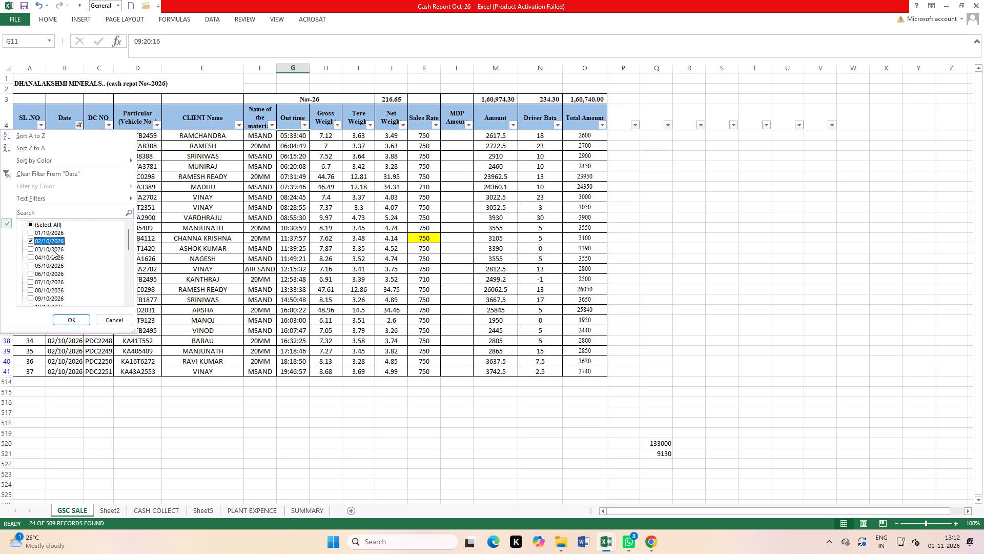
pyautogui.click(53, 250)
pyautogui.click(54, 238)
pyautogui.click(56, 240)
pyautogui.click(76, 320)
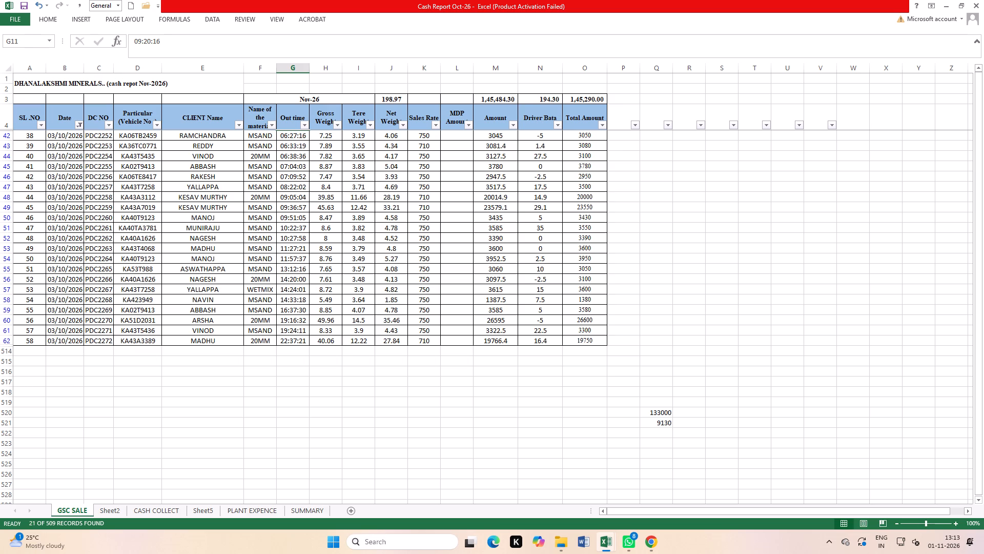
# Change the Date filter to only 04/10/2026 to review that day's sales and totals.
pyautogui.click(78, 129)
pyautogui.click(47, 247)
pyautogui.click(48, 256)
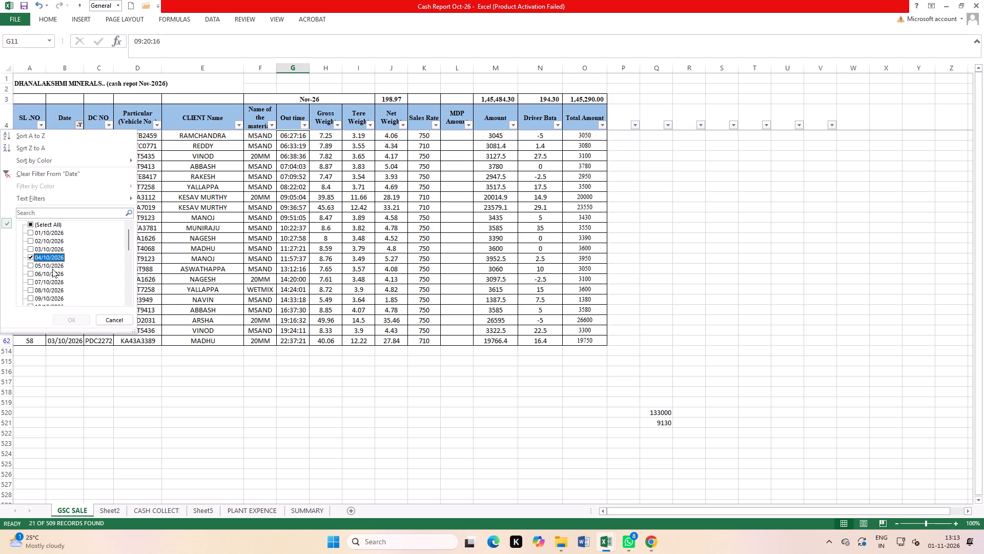
pyautogui.click(68, 318)
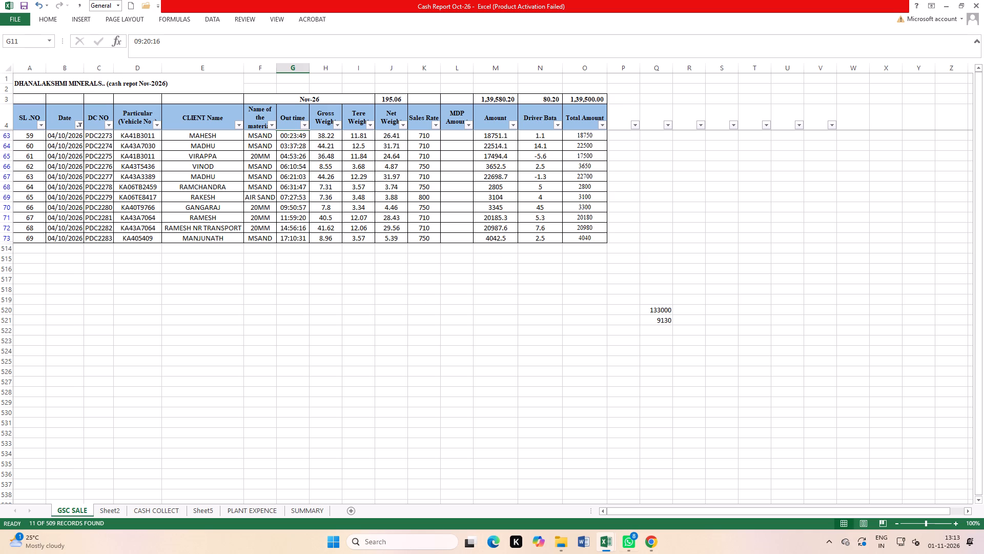
# Change the Date filter to only 05/10/2026 to review that day's sales and totals.
pyautogui.click(78, 127)
pyautogui.click(53, 260)
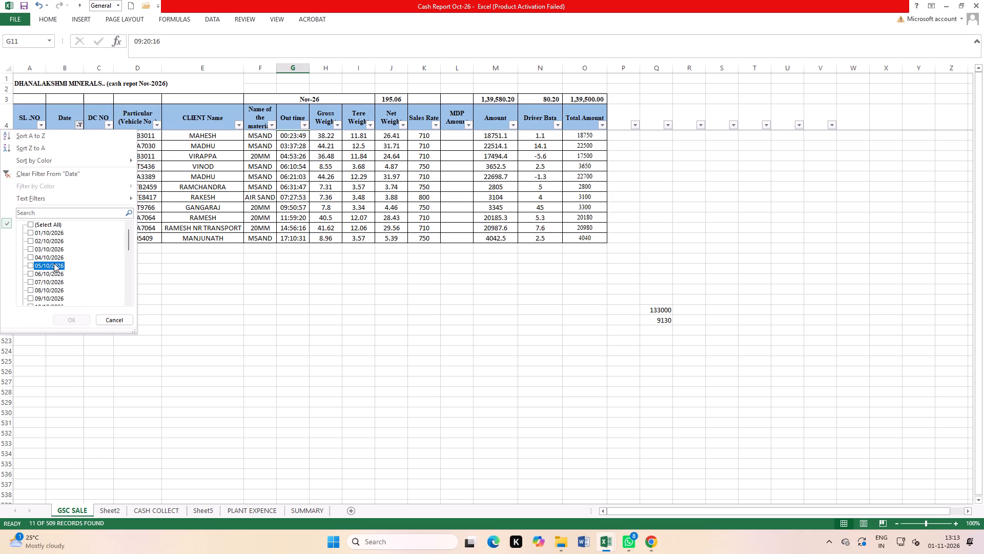
pyautogui.click(54, 263)
pyautogui.click(71, 316)
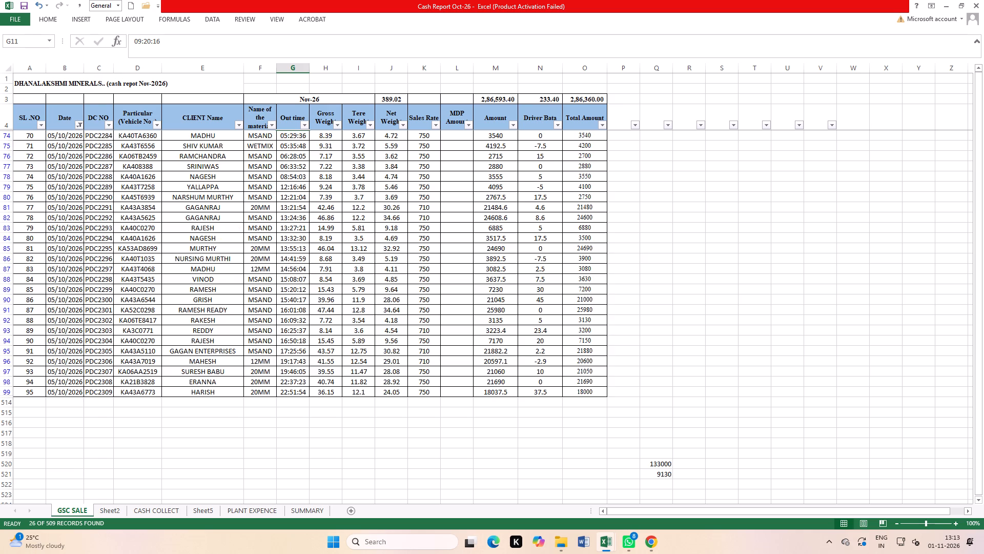
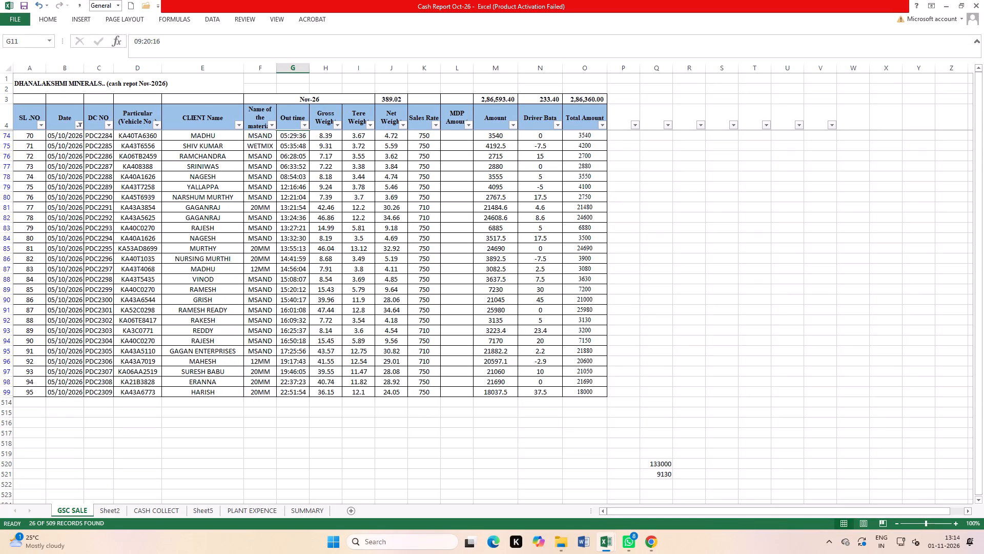
# Change the Date filter to only 06/10/2026 to review that day's sales and totals.
pyautogui.click(77, 124)
pyautogui.click(49, 264)
pyautogui.click(50, 272)
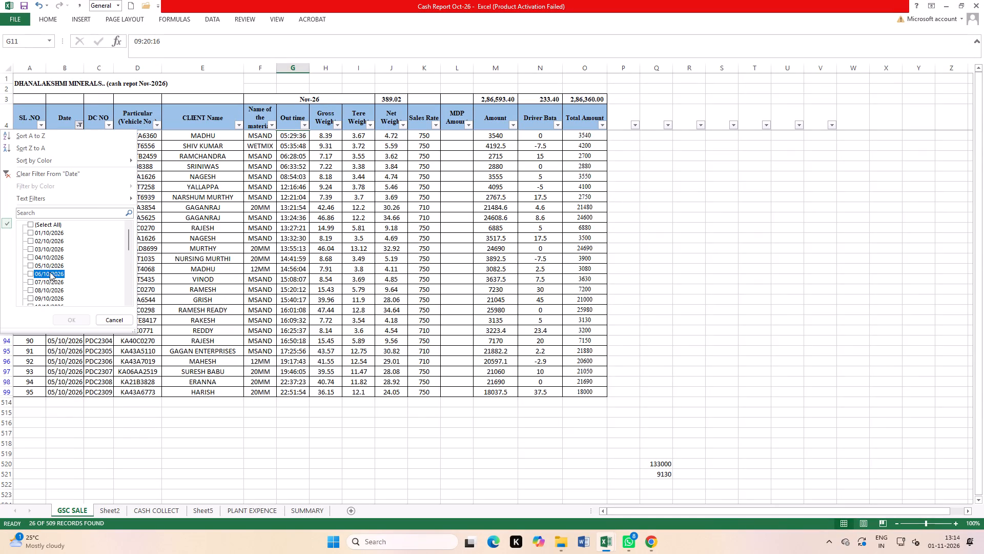
pyautogui.click(73, 321)
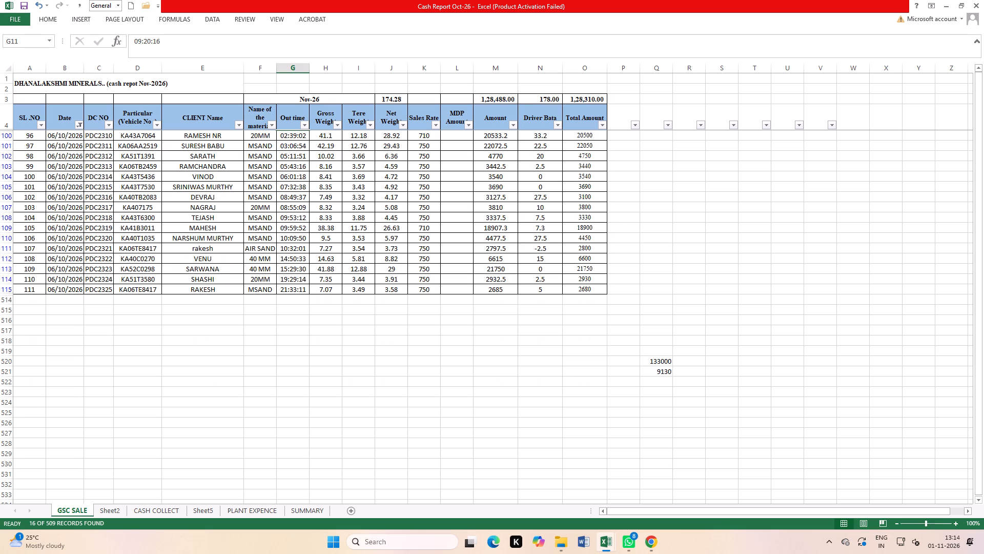
# Change the Date filter to only 07/10/2026 to review that day's sales and totals.
pyautogui.click(77, 127)
pyautogui.click(38, 271)
pyautogui.click(45, 282)
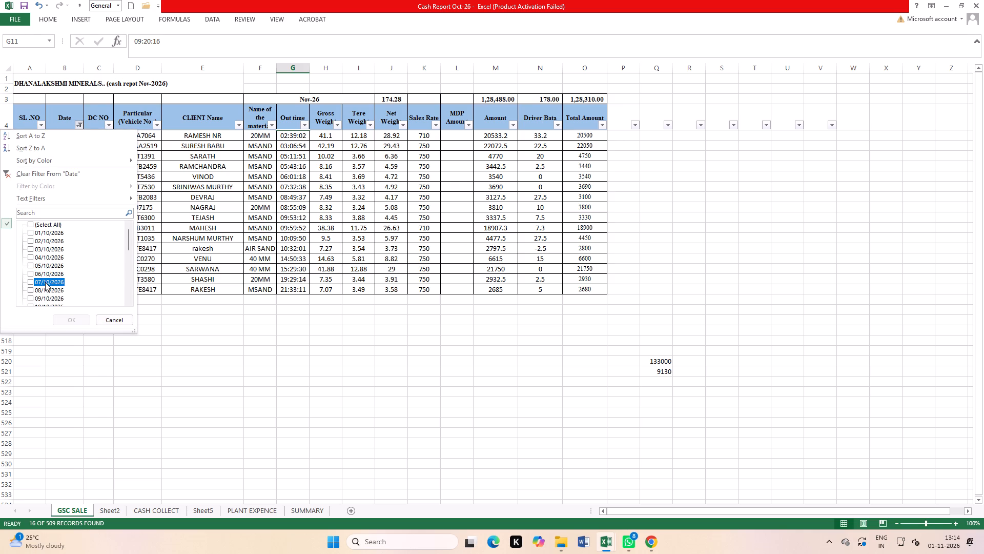
pyautogui.click(67, 316)
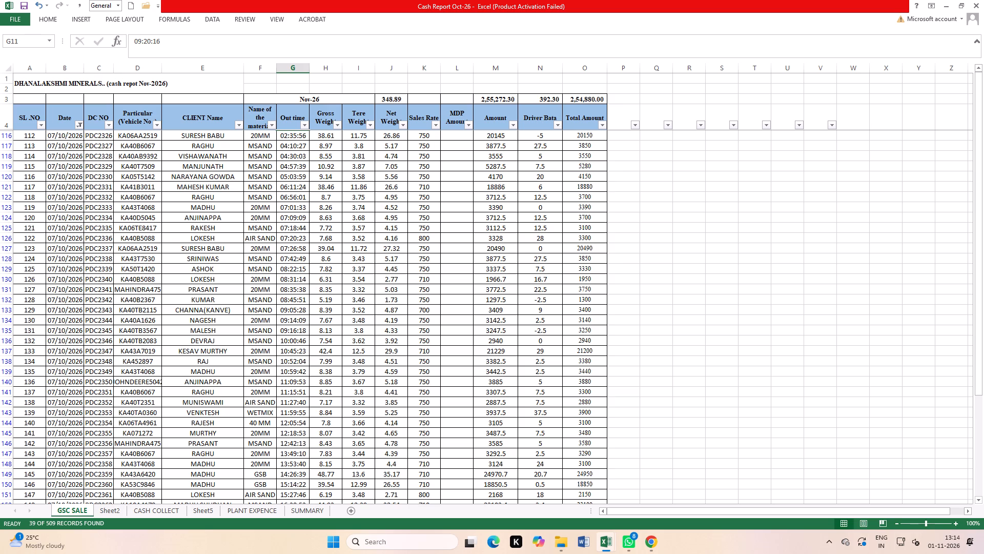
# Change the Date filter to only 08/10/2026 to review that day's sales and totals.
pyautogui.click(81, 128)
pyautogui.click(40, 283)
pyautogui.click(44, 287)
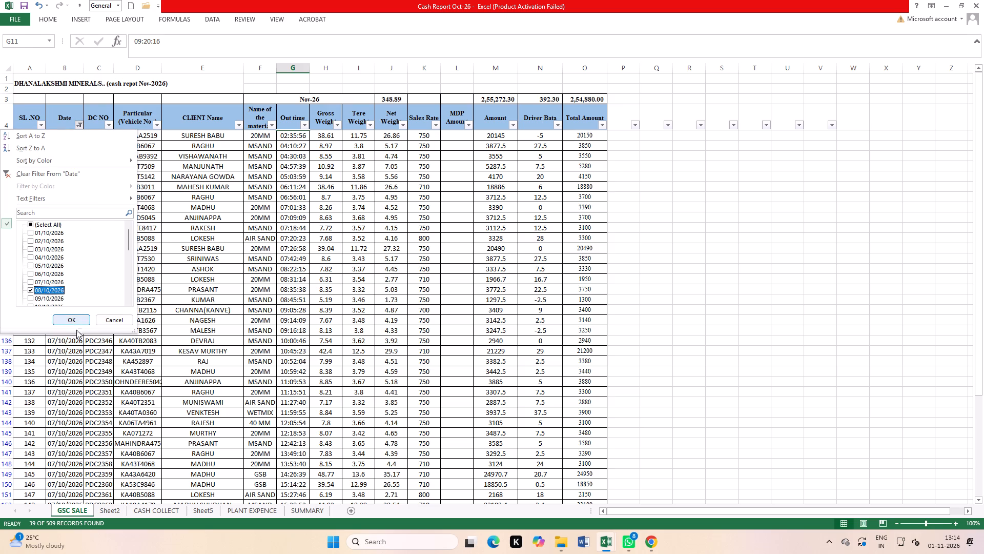
pyautogui.click(78, 317)
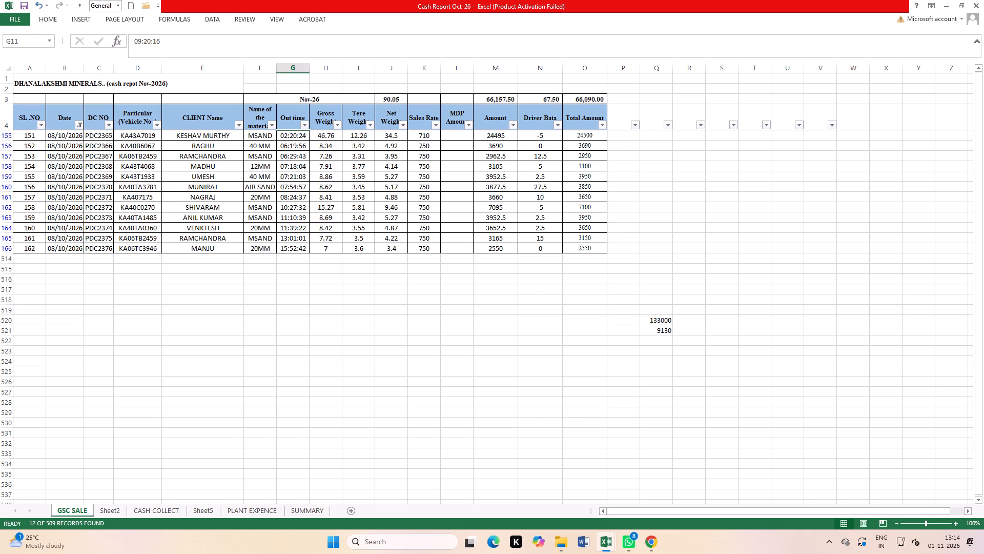
# Change the Date filter to only 09/10/2026 to review that day's sales and totals.
pyautogui.click(82, 124)
pyautogui.click(43, 291)
pyautogui.click(45, 303)
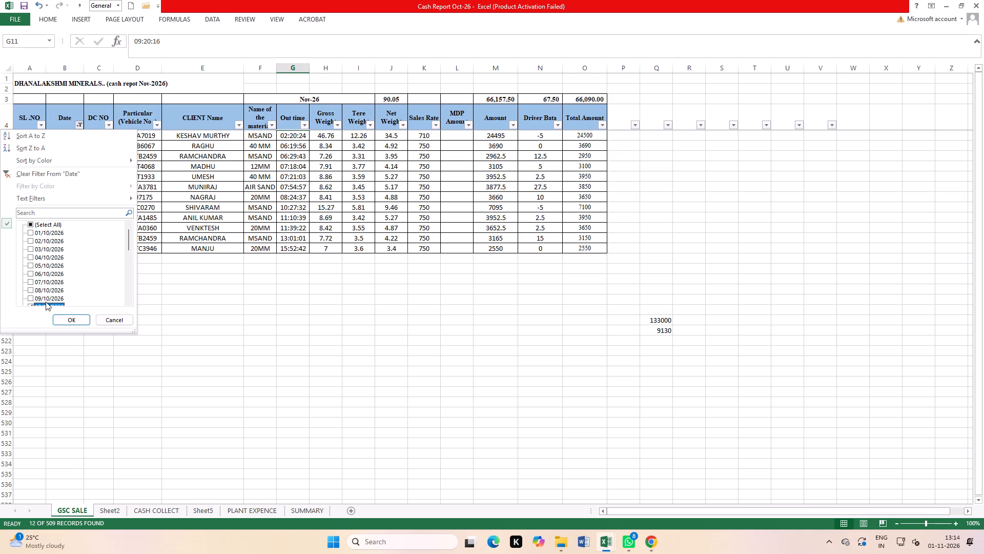
pyautogui.click(46, 298)
pyautogui.click(46, 298)
pyautogui.scroll(-1, 51, 295)
pyautogui.click(48, 285)
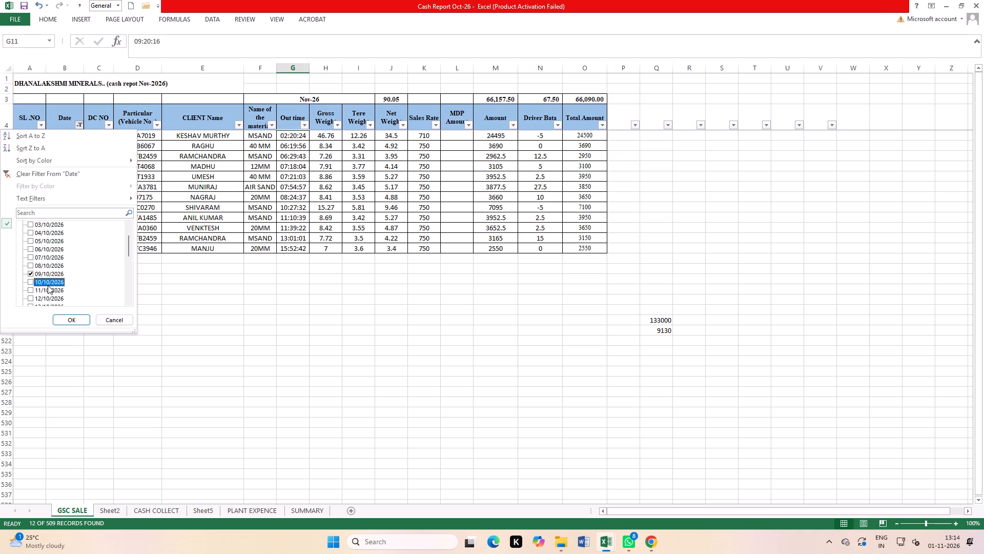
pyautogui.click(68, 319)
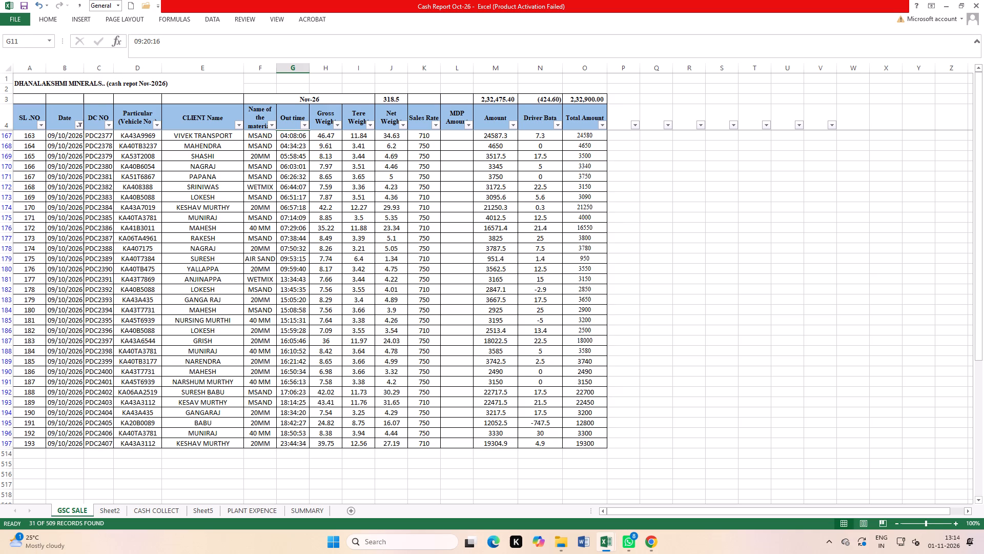
# Change the Date filter to only 10/10/2026 to review that day's sales and totals.
pyautogui.click(79, 122)
pyautogui.scroll(-1, 44, 285)
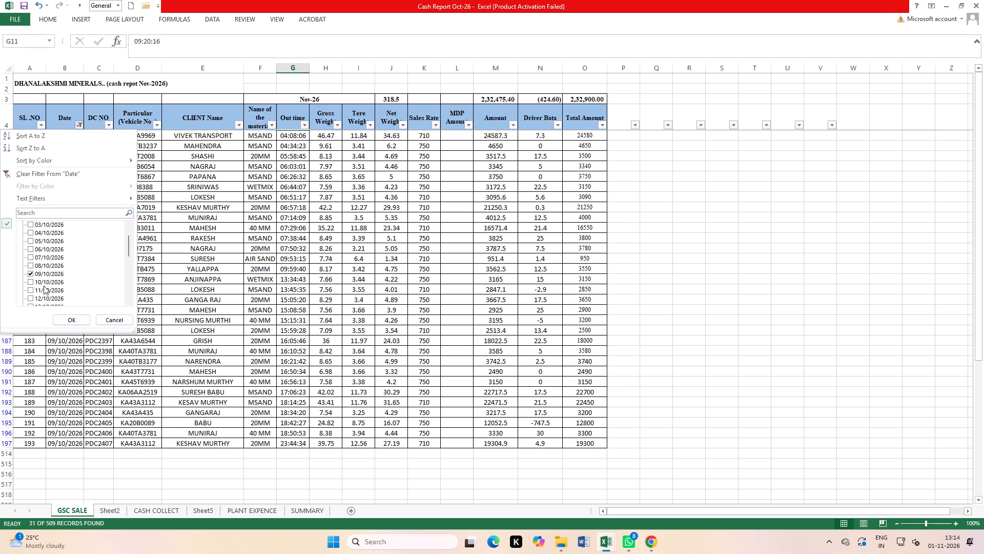
pyautogui.click(47, 276)
pyautogui.click(49, 283)
pyautogui.click(70, 318)
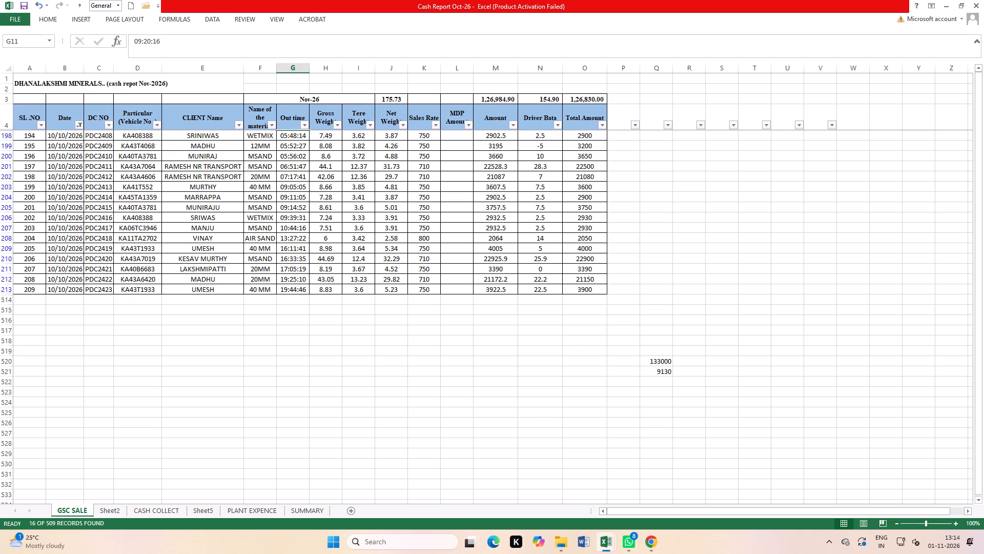
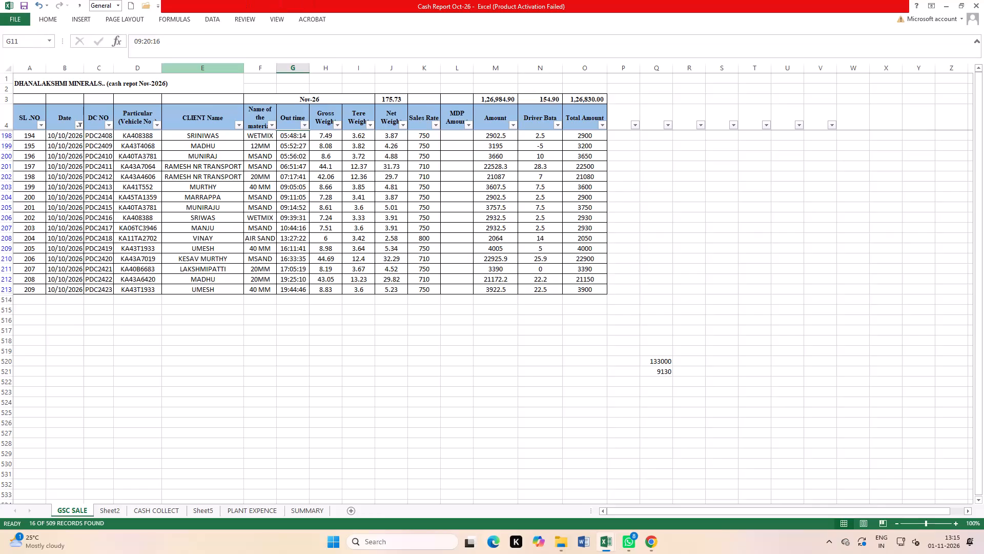
# Change the Date filter to only 11/10/2026 to review that day's sales and totals.
pyautogui.click(83, 126)
pyautogui.scroll(-3, 55, 275)
pyautogui.scroll(1, 47, 250)
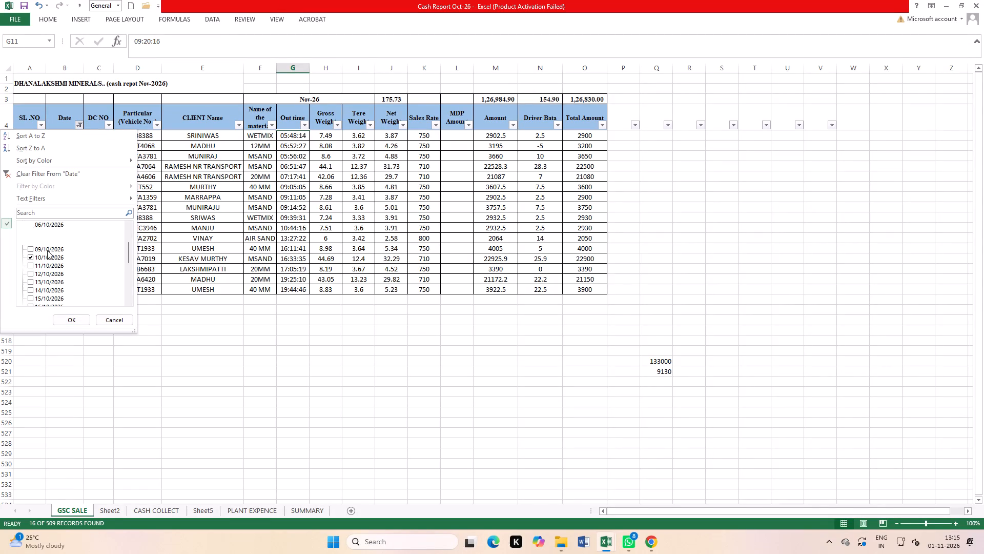
pyautogui.scroll(1, 47, 250)
pyautogui.click(47, 283)
pyautogui.click(49, 290)
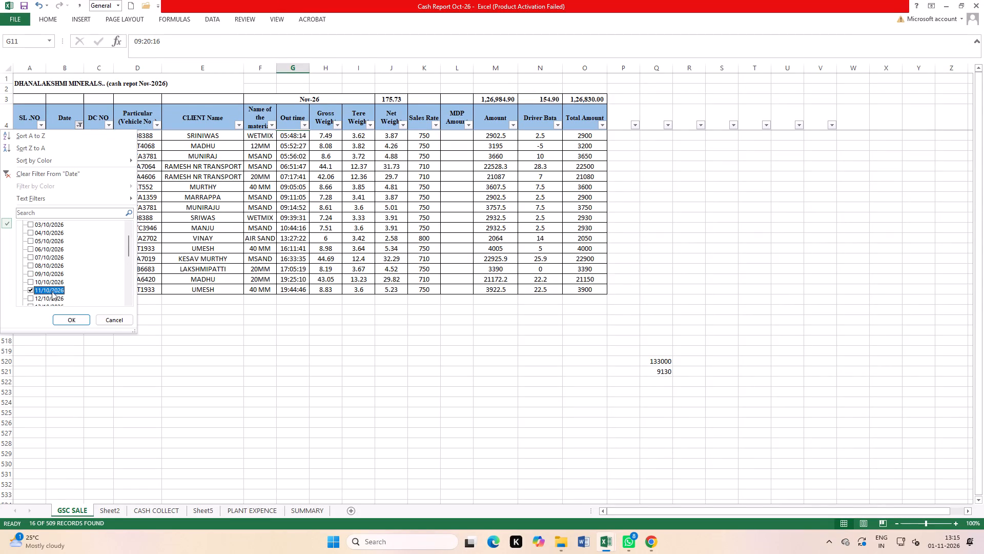
pyautogui.click(65, 320)
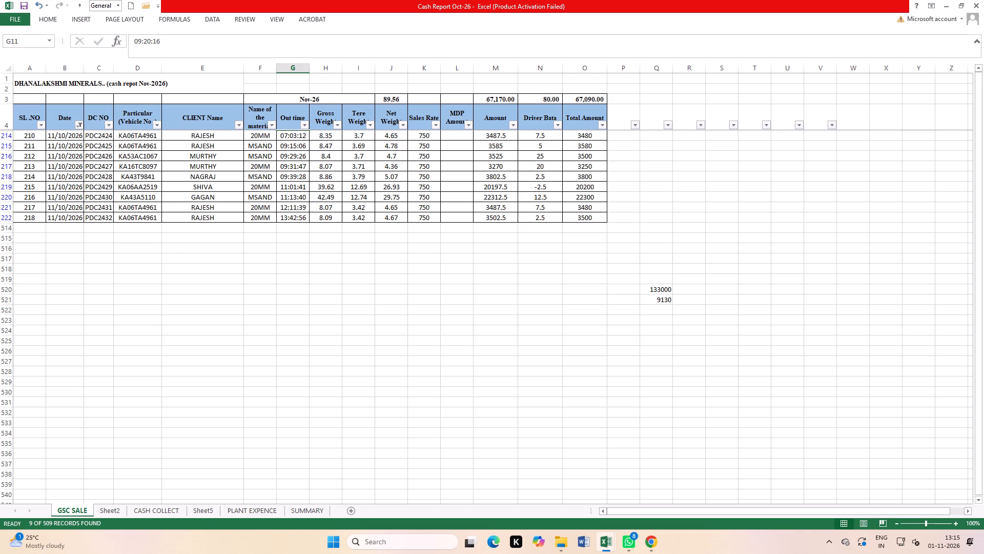
# Change the Date filter to only 12/10/2026 to review that day's sales and totals.
pyautogui.click(78, 126)
pyautogui.scroll(-3, 57, 289)
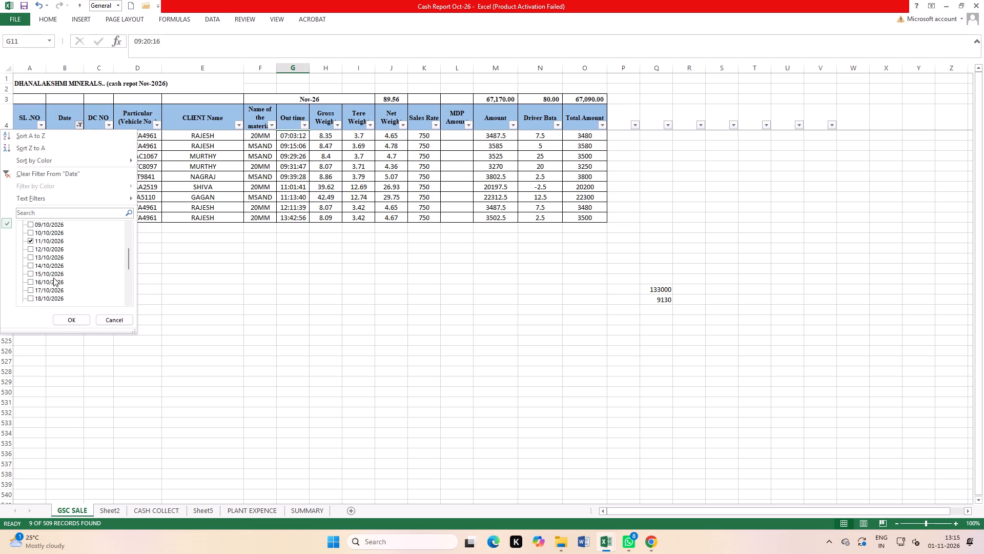
pyautogui.click(50, 242)
pyautogui.click(52, 252)
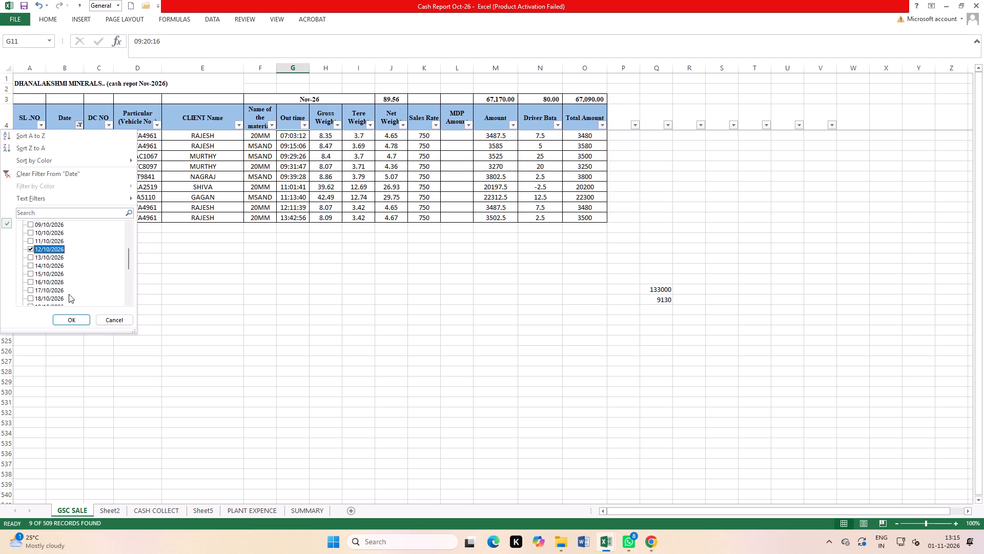
pyautogui.click(71, 315)
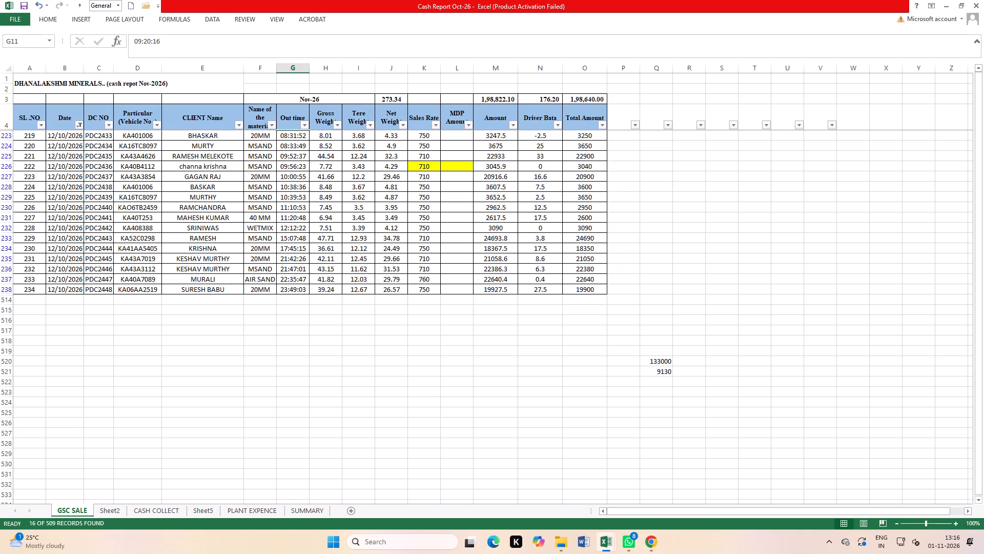
# Change the Date filter to only 13/10/2026 to review that day's sales and totals.
pyautogui.click(77, 125)
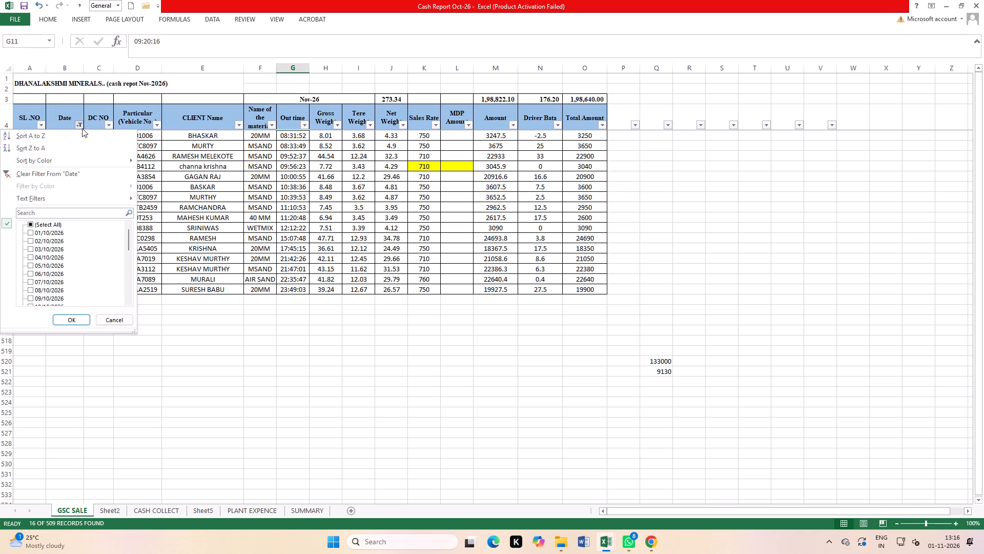
pyautogui.scroll(-3, 64, 266)
pyautogui.click(42, 253)
pyautogui.click(45, 257)
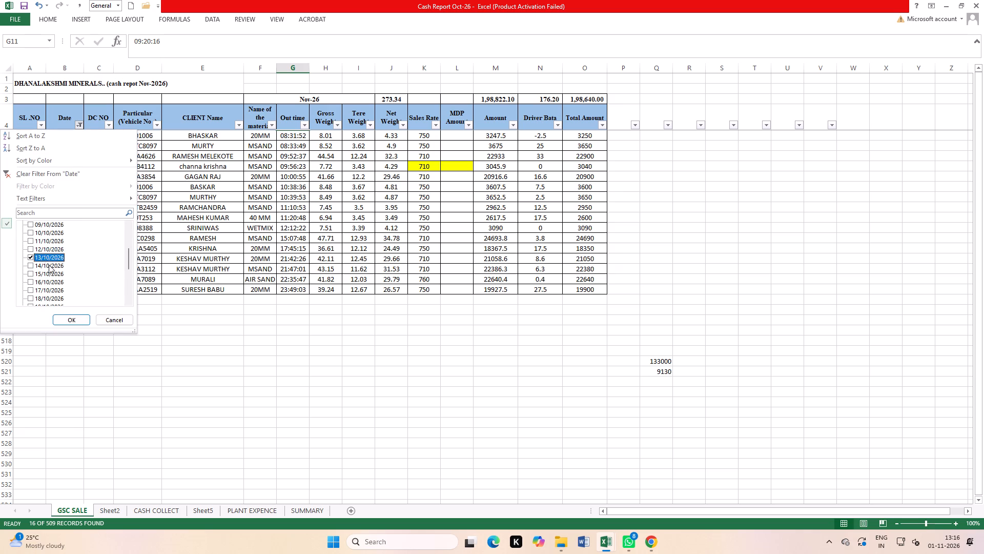
pyautogui.click(66, 318)
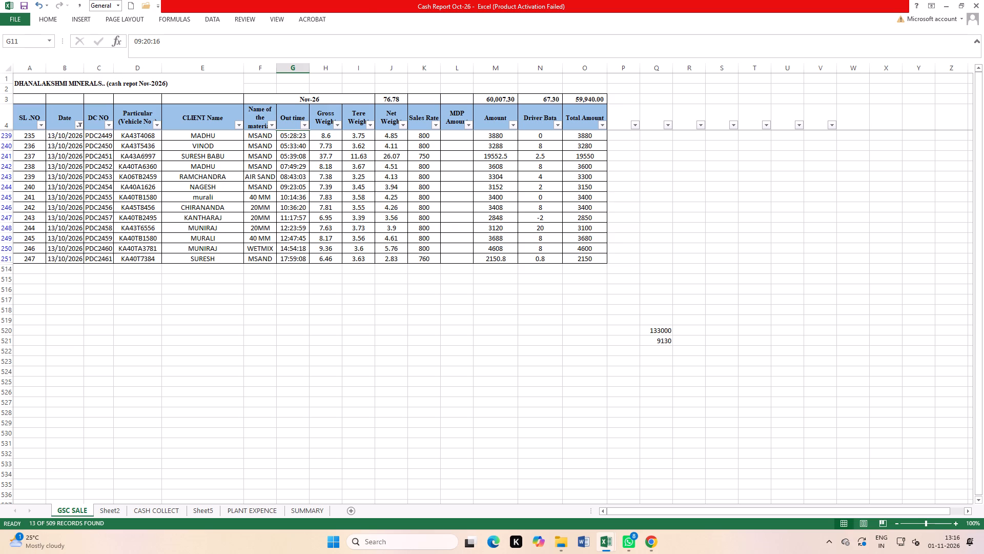
# Change the Date filter to only 14/10/2026 to review that day's sales and totals.
pyautogui.click(81, 128)
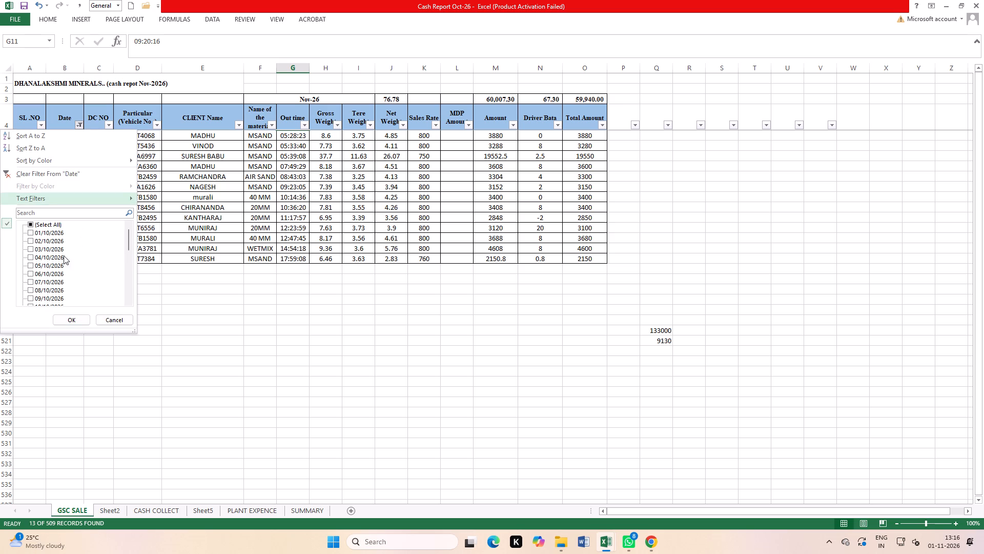
pyautogui.scroll(-2, 59, 258)
pyautogui.click(47, 280)
pyautogui.click(46, 289)
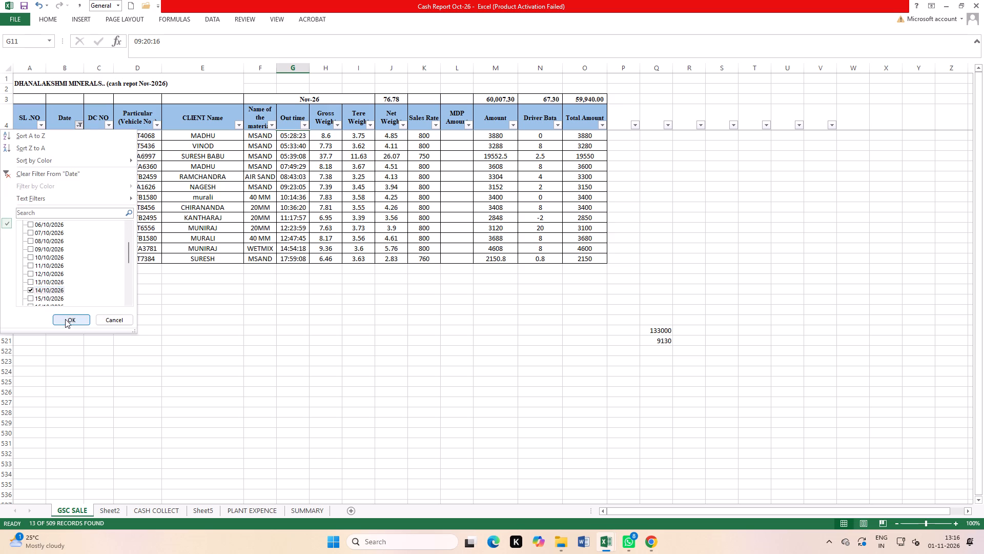
pyautogui.click(65, 319)
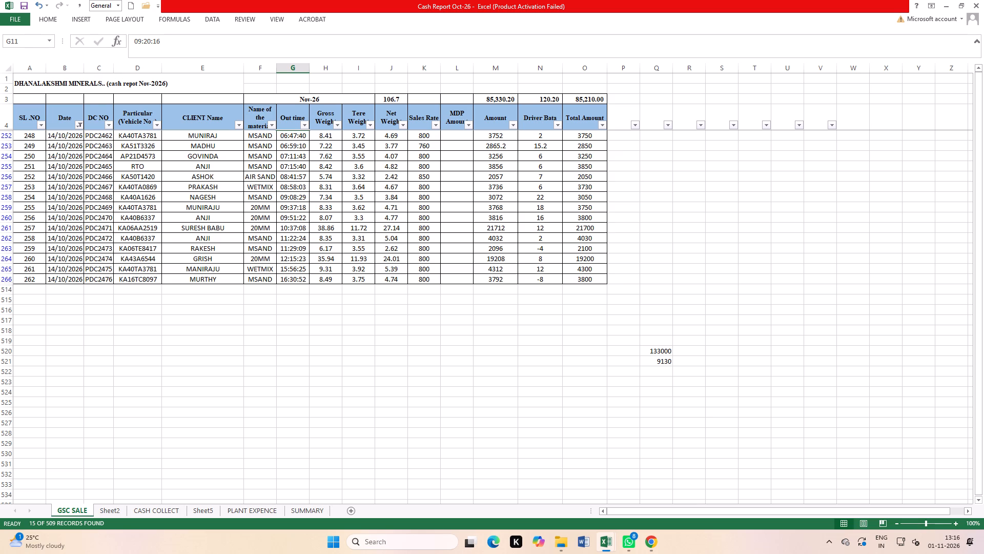
# Change the Date filter to only 15/10/2026 to review that day's sales and totals.
pyautogui.click(80, 129)
pyautogui.scroll(-3, 58, 278)
pyautogui.click(49, 268)
pyautogui.click(49, 272)
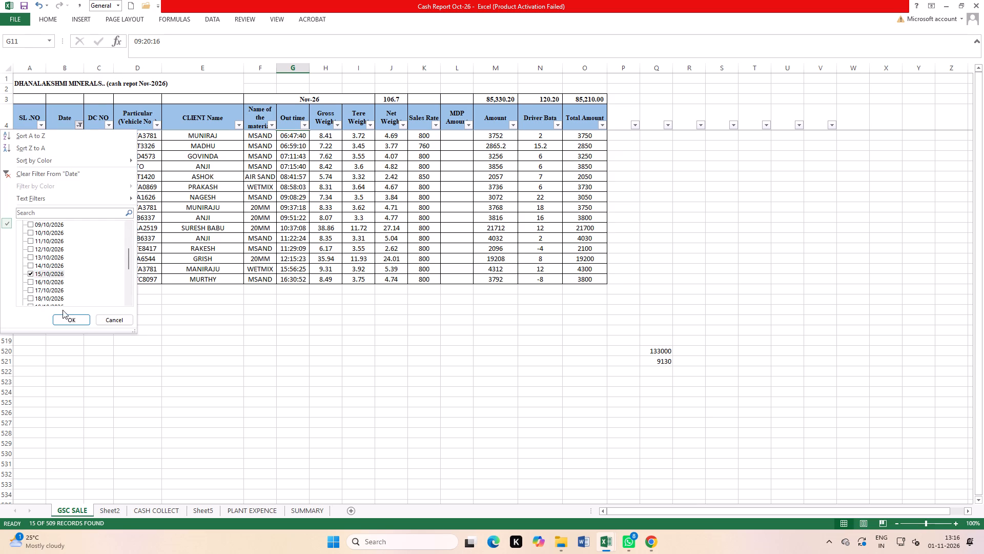
pyautogui.click(67, 318)
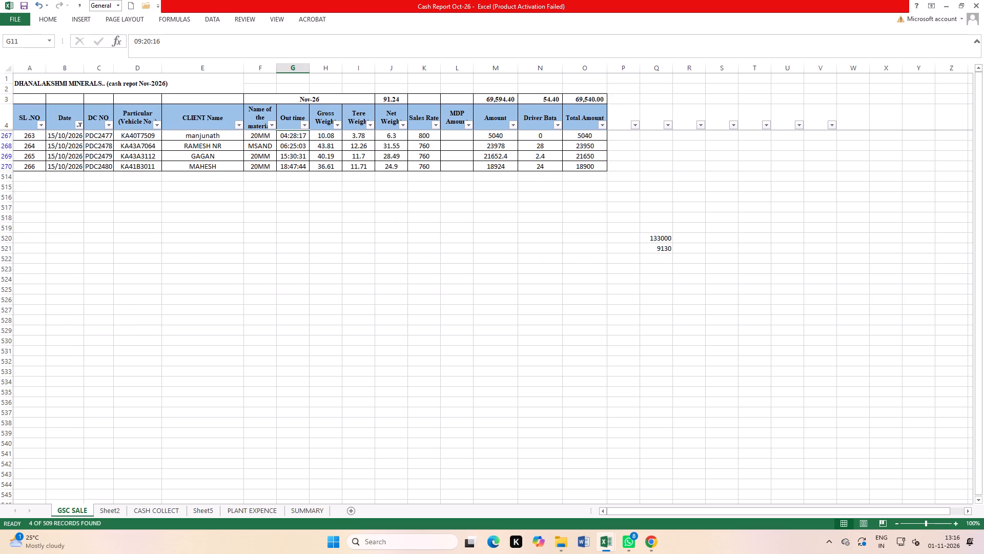
pyautogui.scroll(2, 109, 304)
# Change the Date filter to only 16/10/2026 to review that day's sales and totals.
pyautogui.click(78, 123)
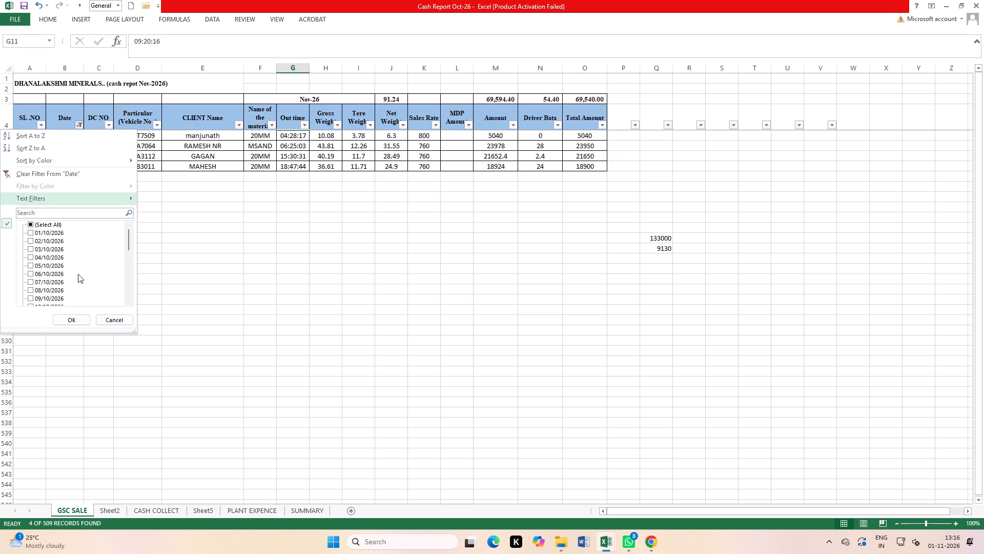
pyautogui.scroll(-2, 68, 282)
pyautogui.click(48, 301)
pyautogui.scroll(-1, 56, 291)
pyautogui.click(52, 279)
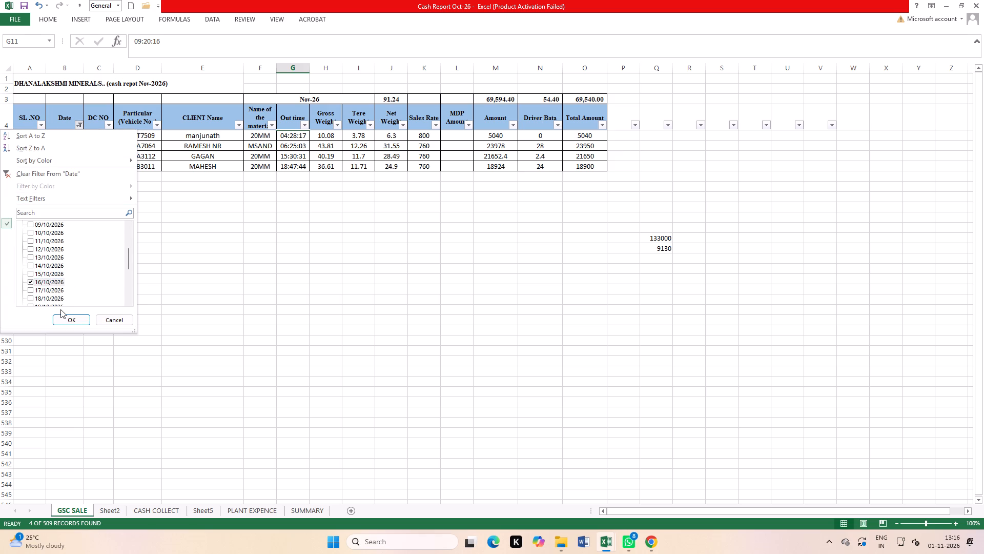
pyautogui.click(64, 316)
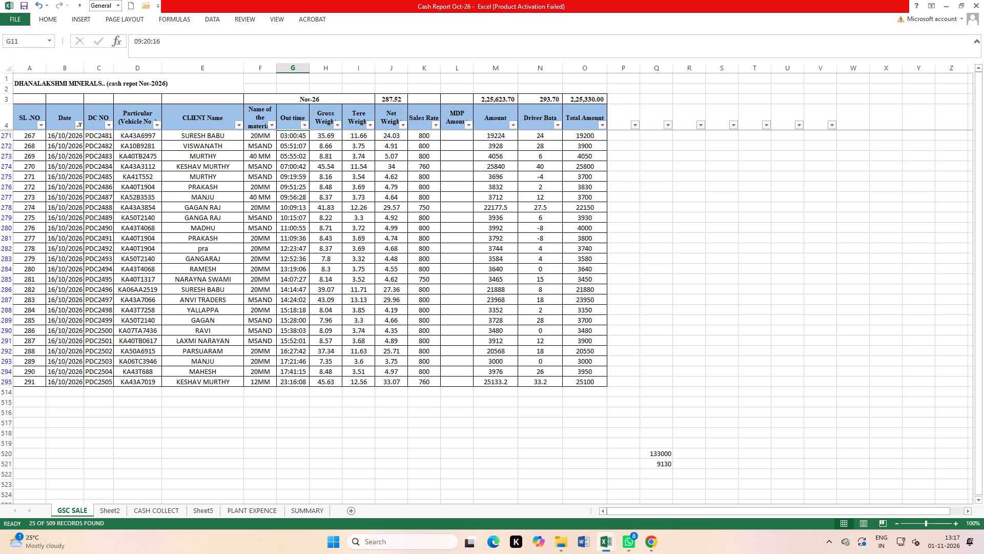
# Change the Date filter to only 17/10/2026 to review that day's sales and totals.
pyautogui.click(80, 124)
pyautogui.scroll(-3, 44, 283)
pyautogui.click(44, 280)
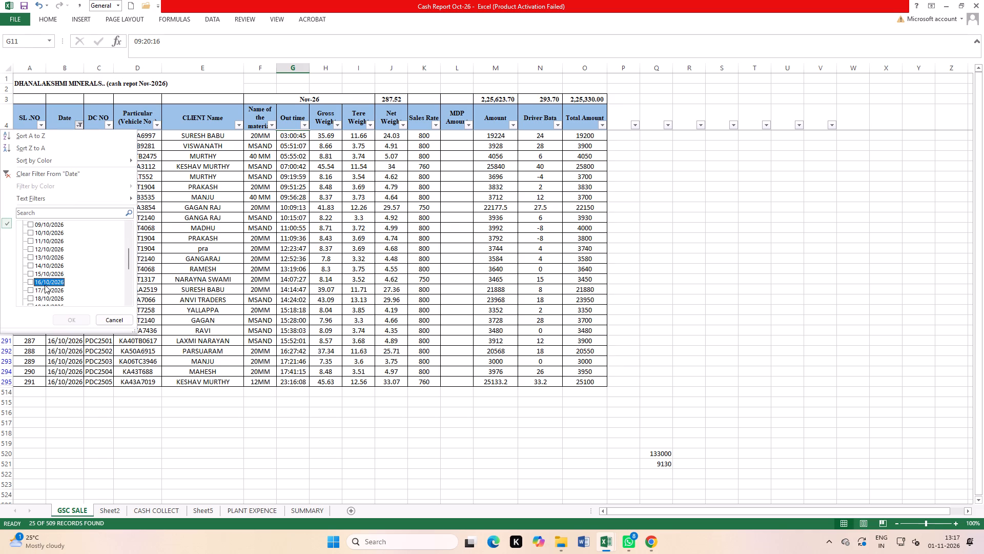
pyautogui.click(49, 290)
pyautogui.click(64, 319)
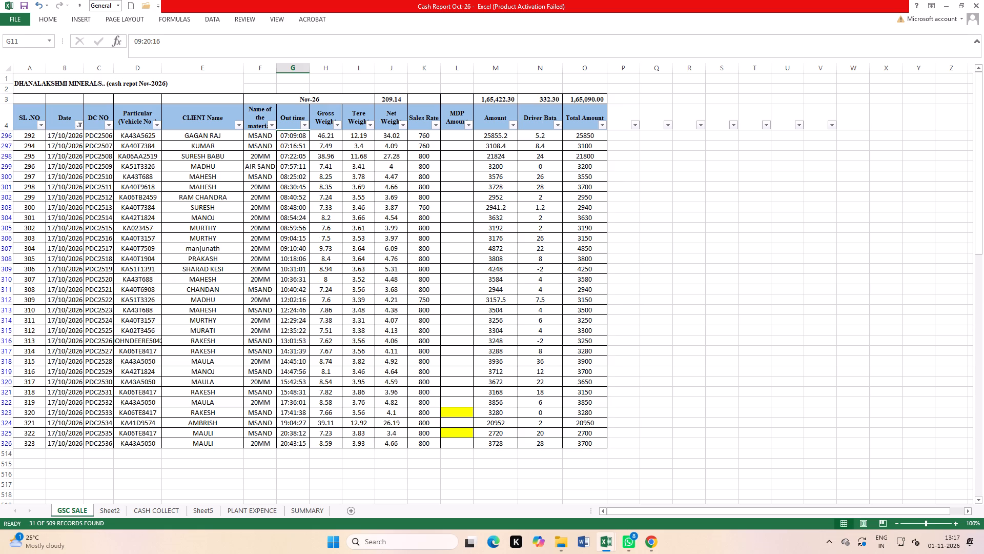
# Change the Date filter to only 18/10/2026 to review that day's sales and totals.
pyautogui.click(81, 128)
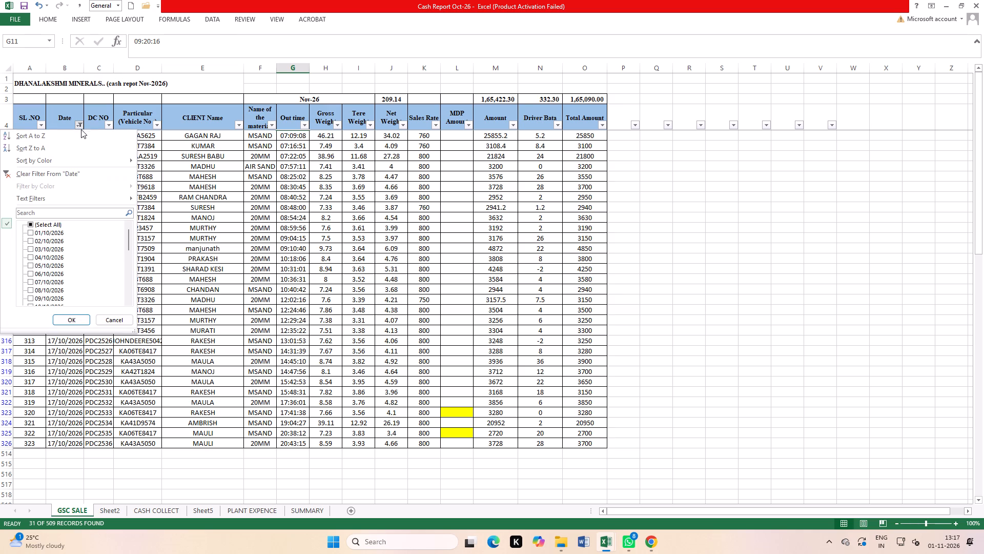
pyautogui.scroll(-4, 60, 278)
pyautogui.click(46, 269)
pyautogui.click(50, 270)
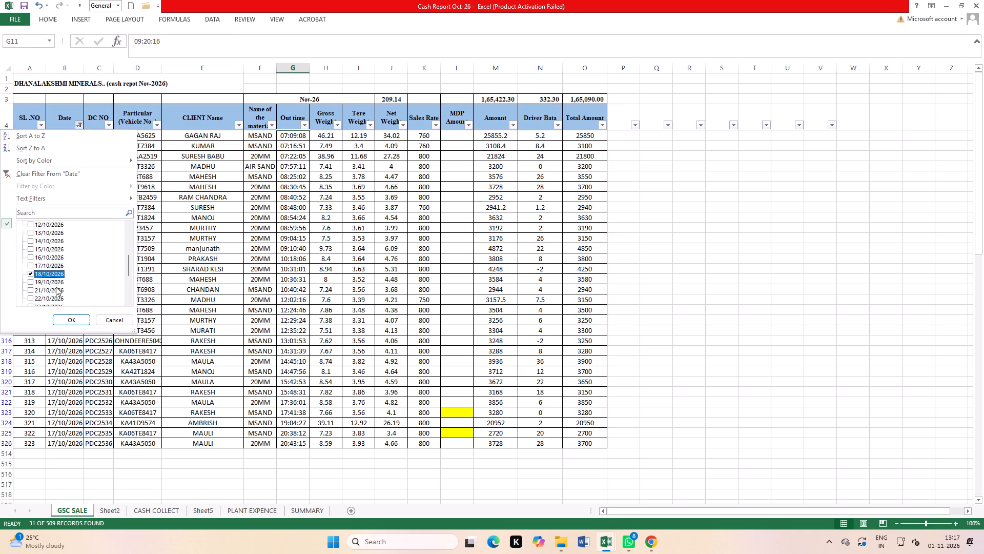
pyautogui.click(71, 319)
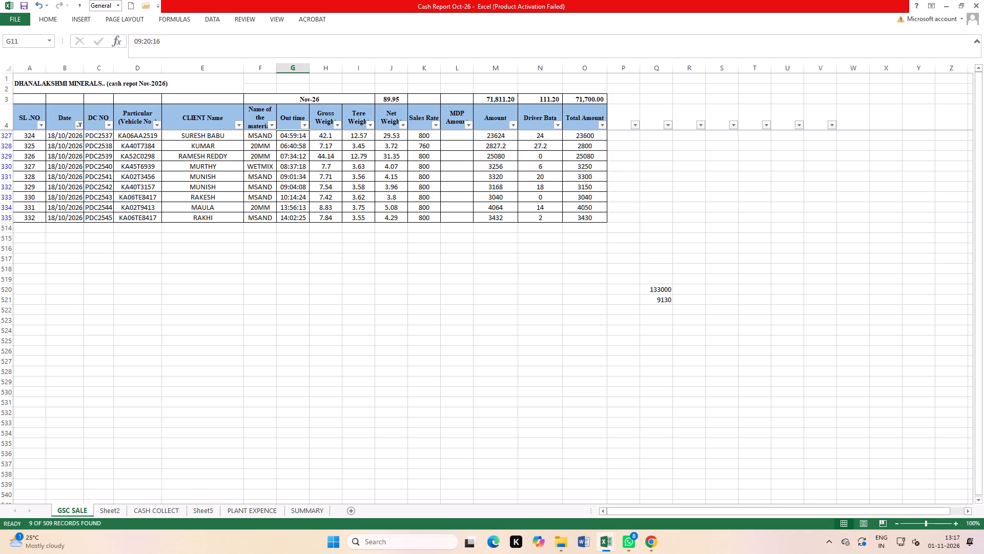
# Change the Date filter to only 19/10/2026 to review that day's sales and totals.
pyautogui.click(81, 125)
pyautogui.scroll(-4, 51, 264)
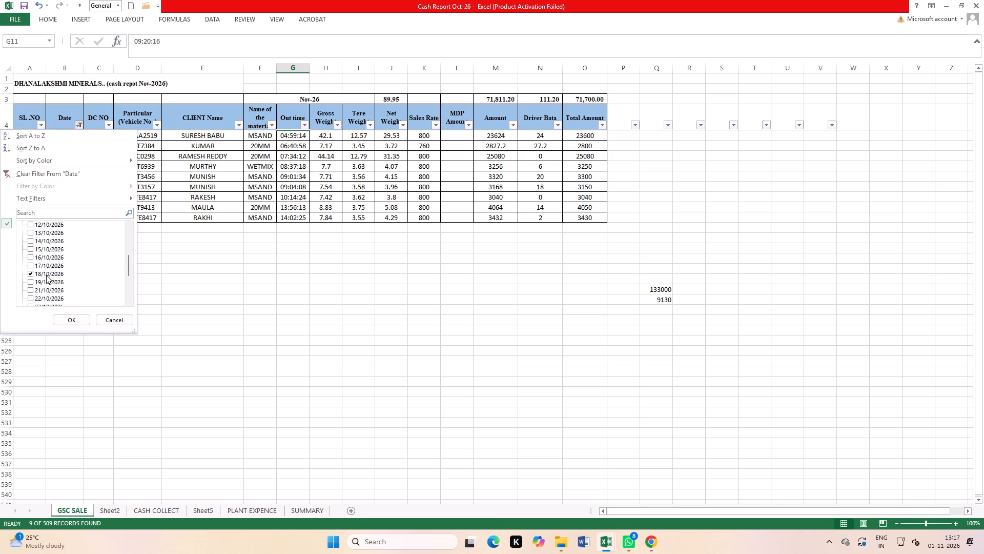
pyautogui.click(46, 271)
pyautogui.click(51, 285)
pyautogui.click(68, 318)
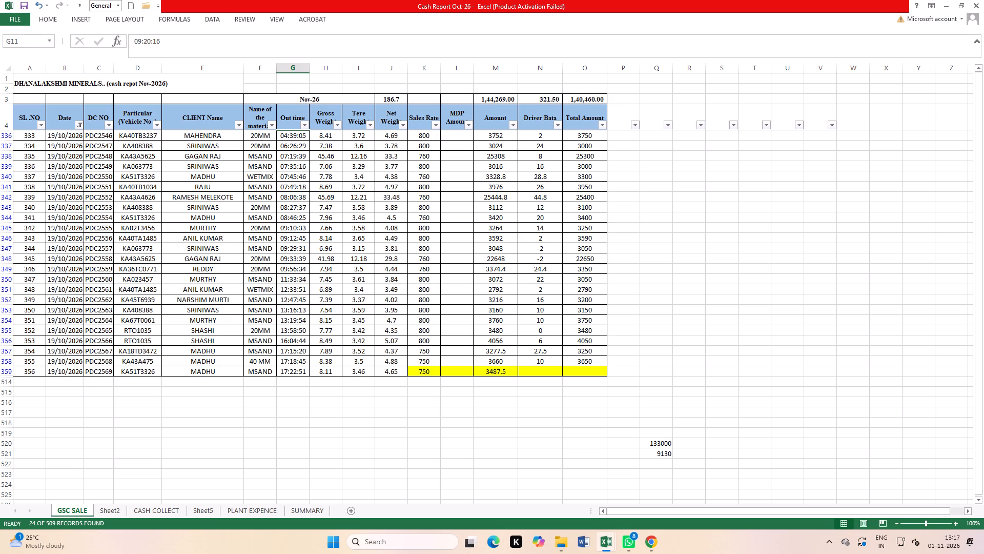
# Change the Date filter to only 21/10/2026 to review that day's sales and totals.
pyautogui.click(79, 126)
pyautogui.scroll(-2, 56, 281)
pyautogui.scroll(2, 54, 268)
pyautogui.scroll(-2, 54, 272)
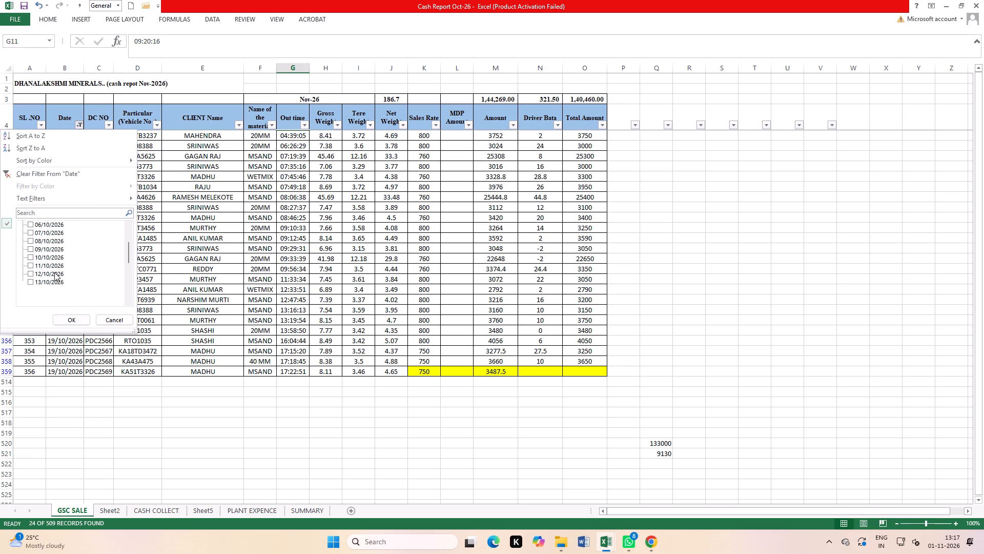
pyautogui.scroll(-3, 53, 274)
pyautogui.click(44, 261)
pyautogui.click(45, 265)
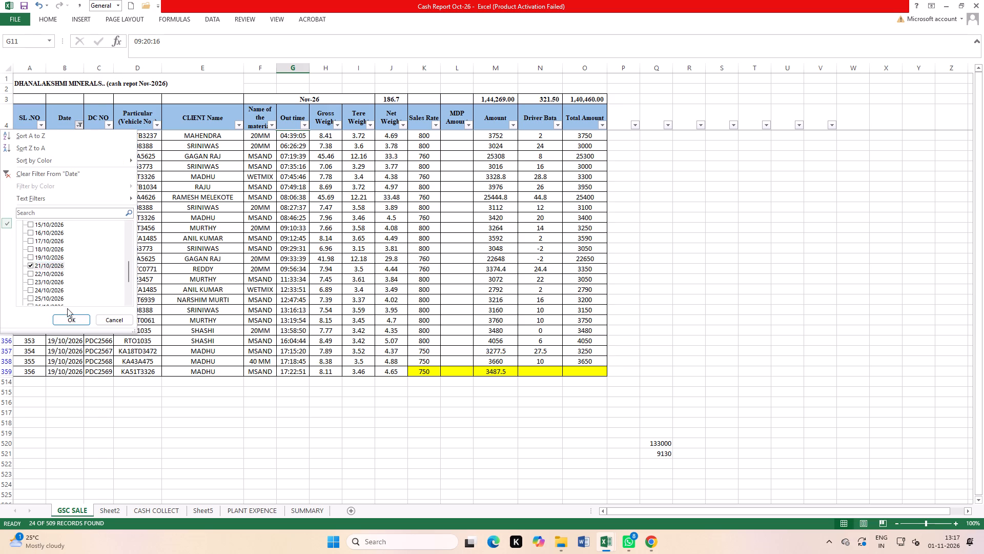
pyautogui.click(68, 320)
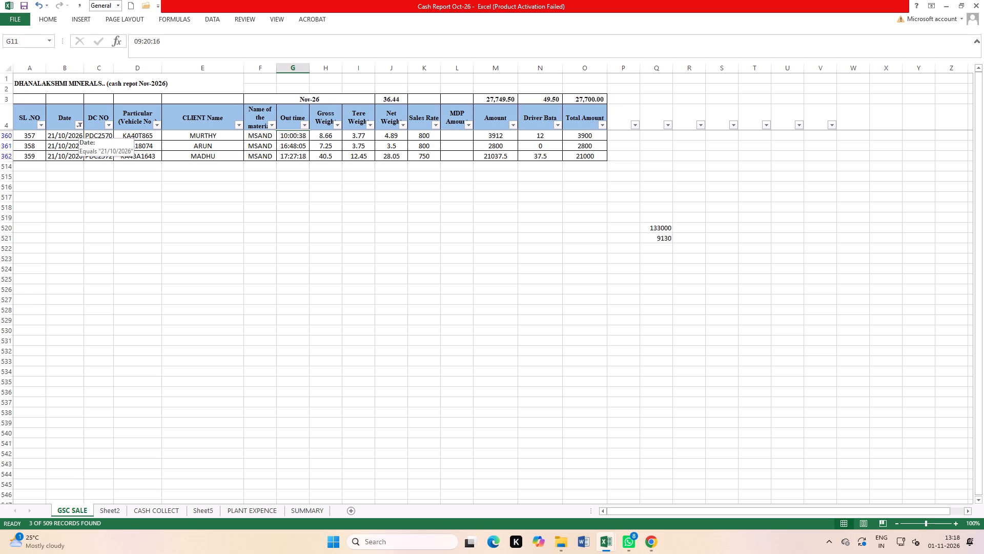
# Change the Date filter to only 22/10/2026 to review that day's sales and totals.
pyautogui.click(81, 128)
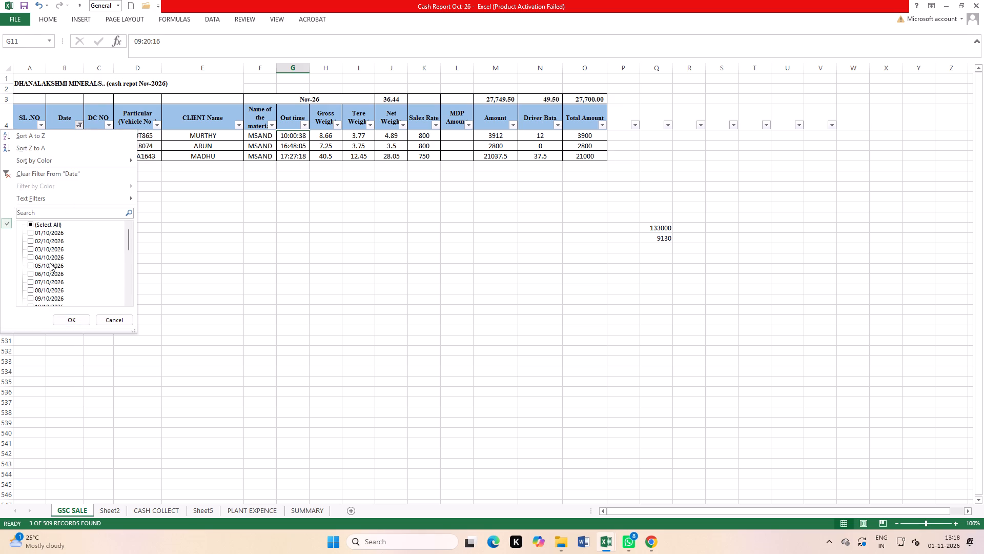
pyautogui.scroll(-5, 50, 263)
pyautogui.click(42, 265)
pyautogui.click(44, 275)
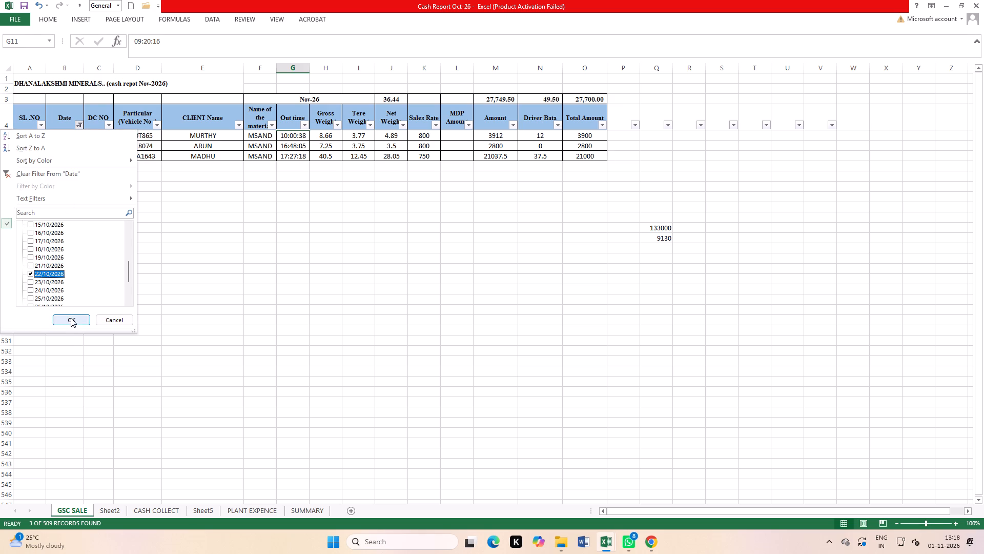
pyautogui.click(71, 322)
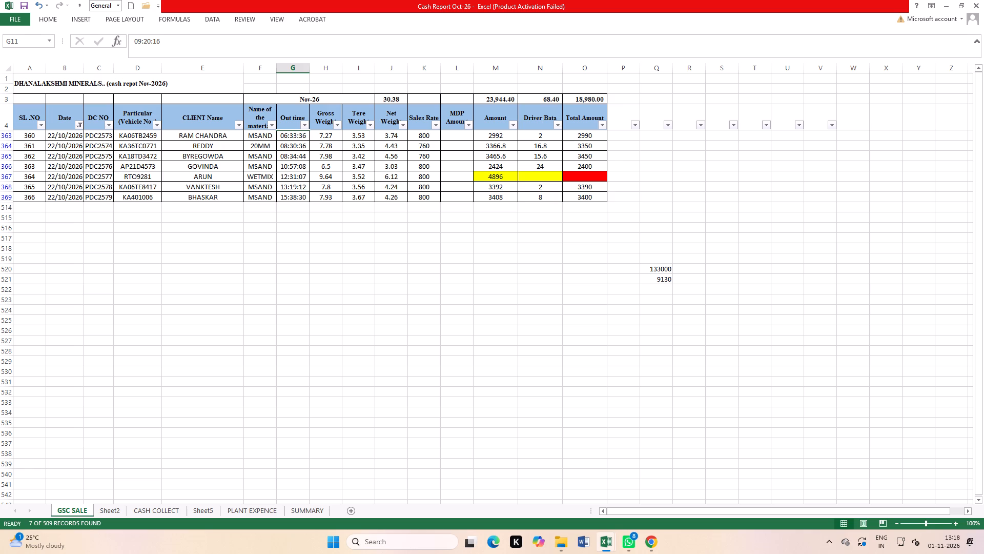
# Change the Date filter to only 23/10/2026 to review that day's sales and totals.
pyautogui.click(83, 123)
pyautogui.scroll(-4, 53, 294)
pyautogui.click(45, 295)
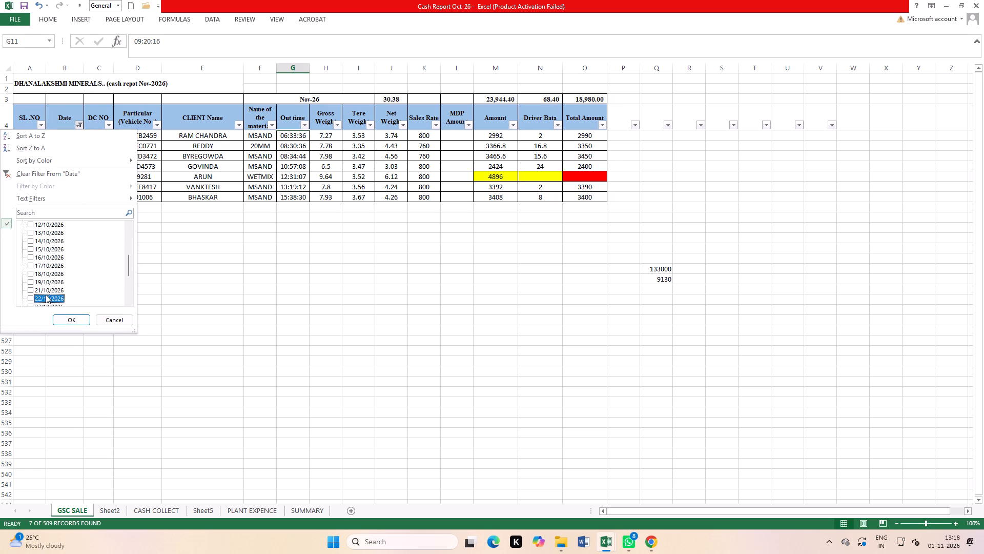
pyautogui.scroll(-1, 47, 292)
pyautogui.click(48, 284)
pyautogui.click(65, 318)
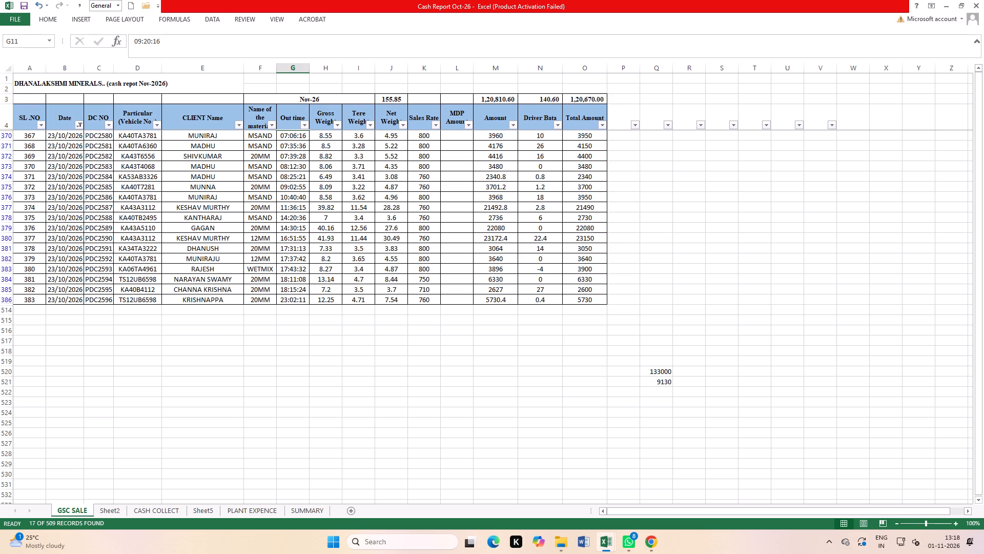
# Change the Date filter to only 24/10/2026 to review that day's sales and totals.
pyautogui.click(79, 124)
pyautogui.scroll(-6, 76, 293)
pyautogui.click(44, 259)
pyautogui.click(45, 266)
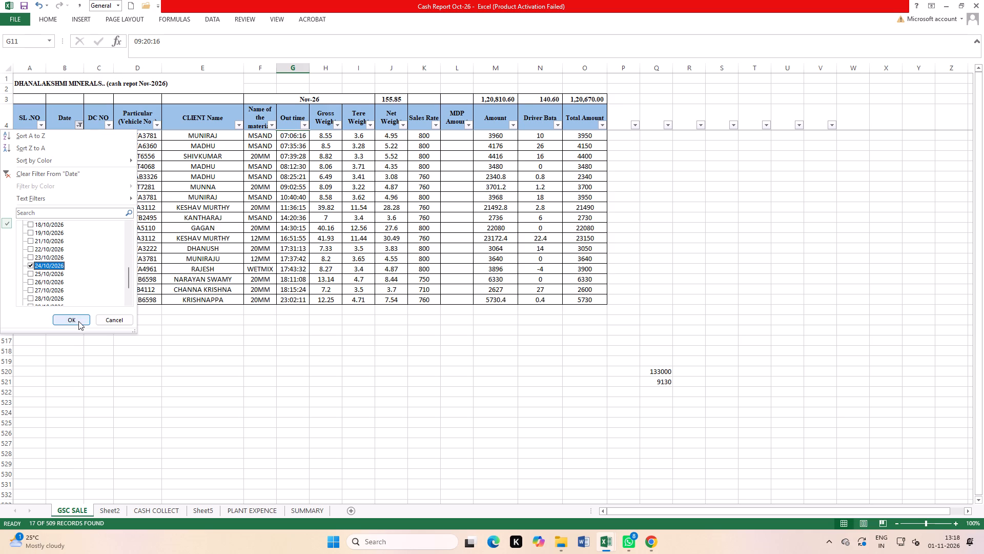
pyautogui.click(78, 321)
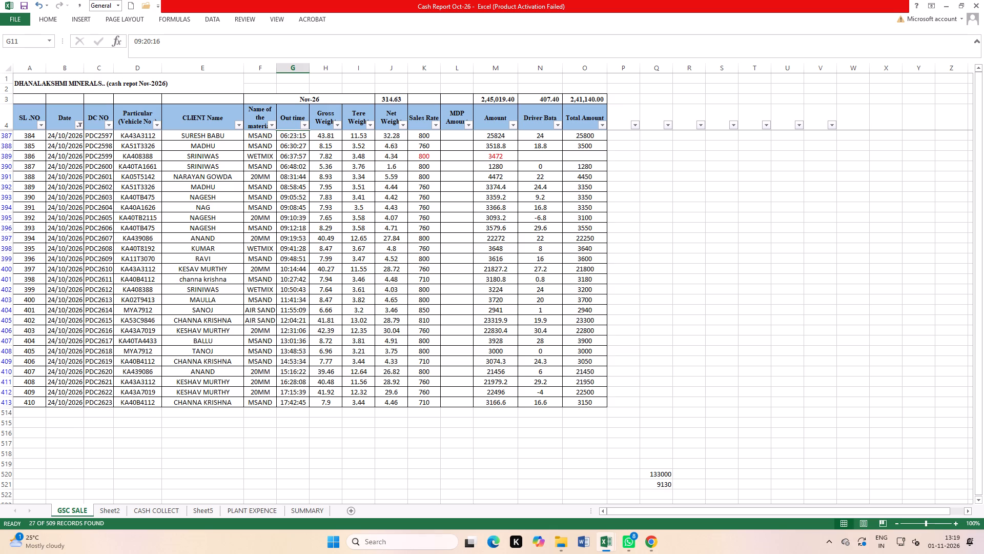
# Change the Date filter to only 25/10/2026 to review that day's sales and totals.
pyautogui.click(79, 127)
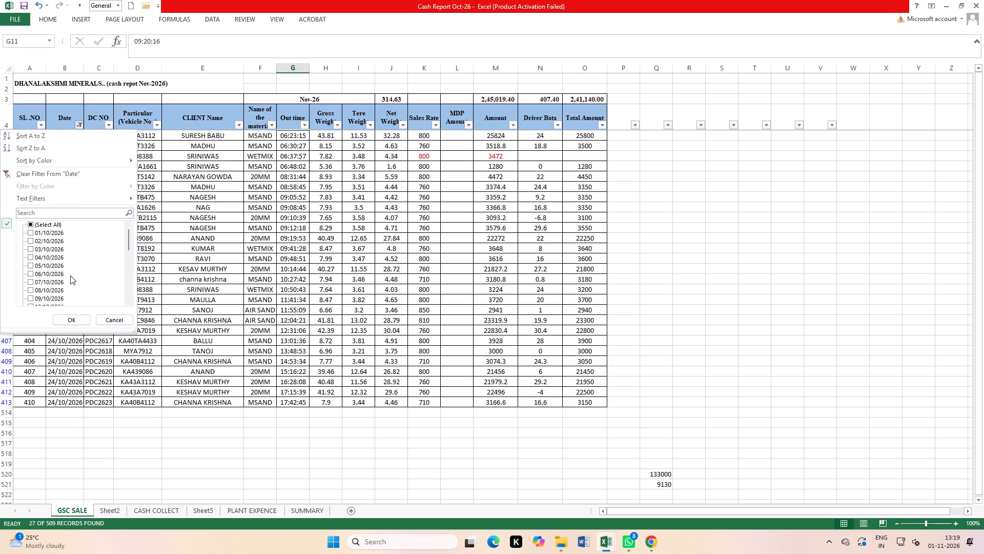
pyautogui.scroll(-7, 62, 281)
pyautogui.click(46, 243)
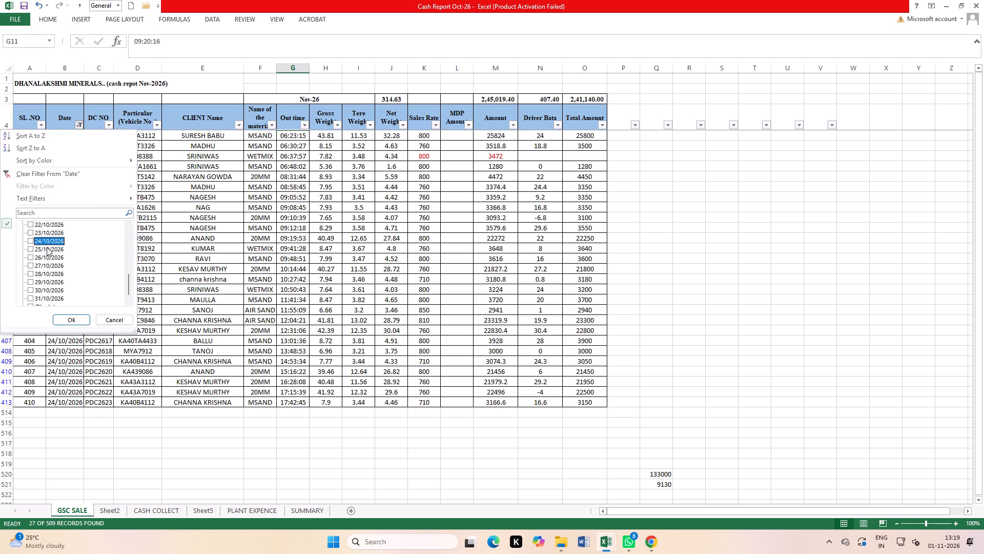
pyautogui.click(47, 247)
pyautogui.click(72, 317)
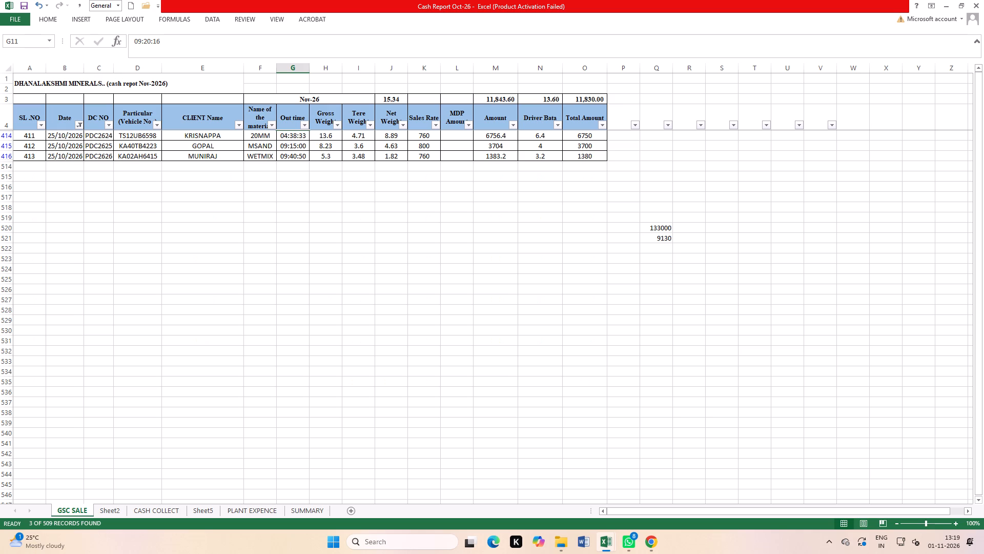
# Change the Date filter to only 26/10/2026 to review that day's sales and totals.
pyautogui.click(76, 125)
pyautogui.scroll(-3, 68, 266)
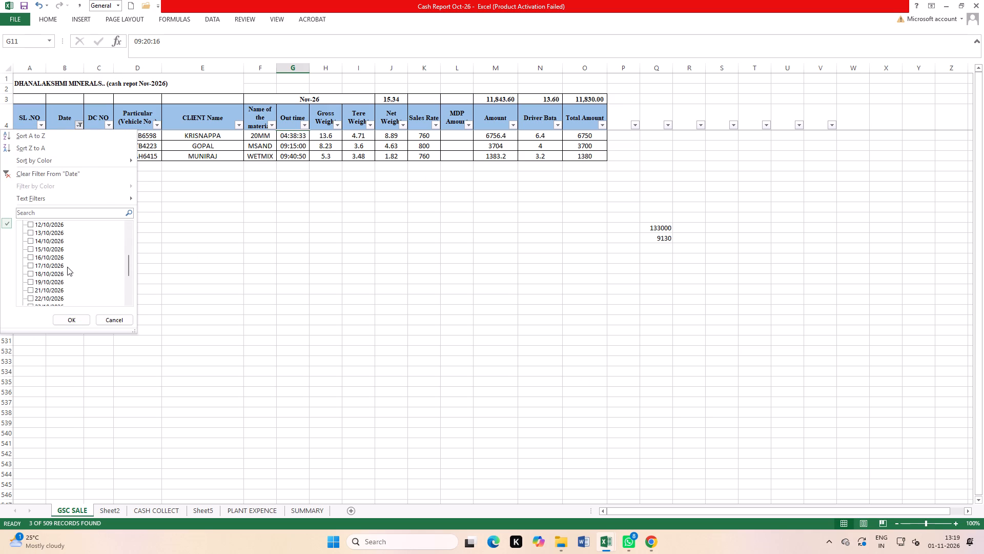
pyautogui.scroll(-4, 67, 267)
pyautogui.click(44, 250)
pyautogui.click(44, 258)
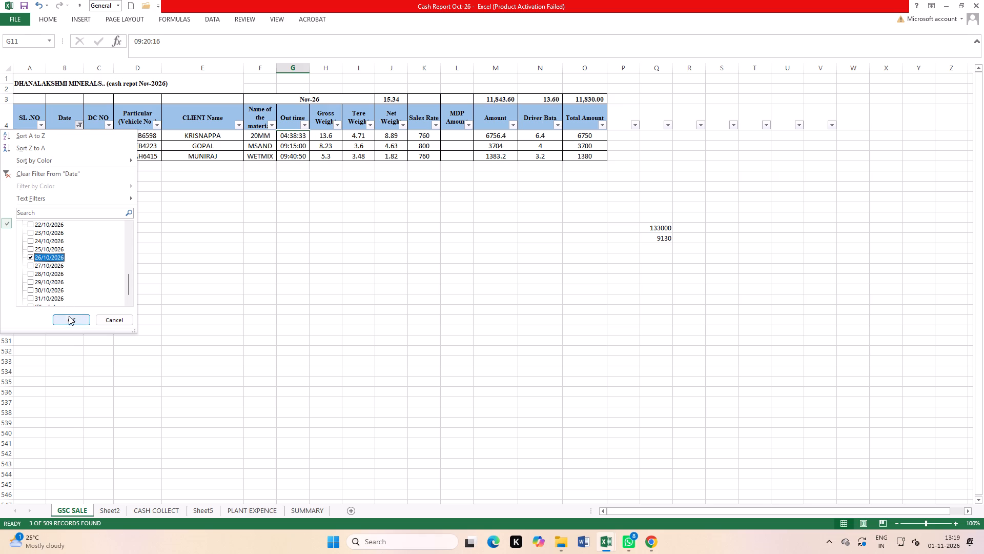
pyautogui.click(70, 321)
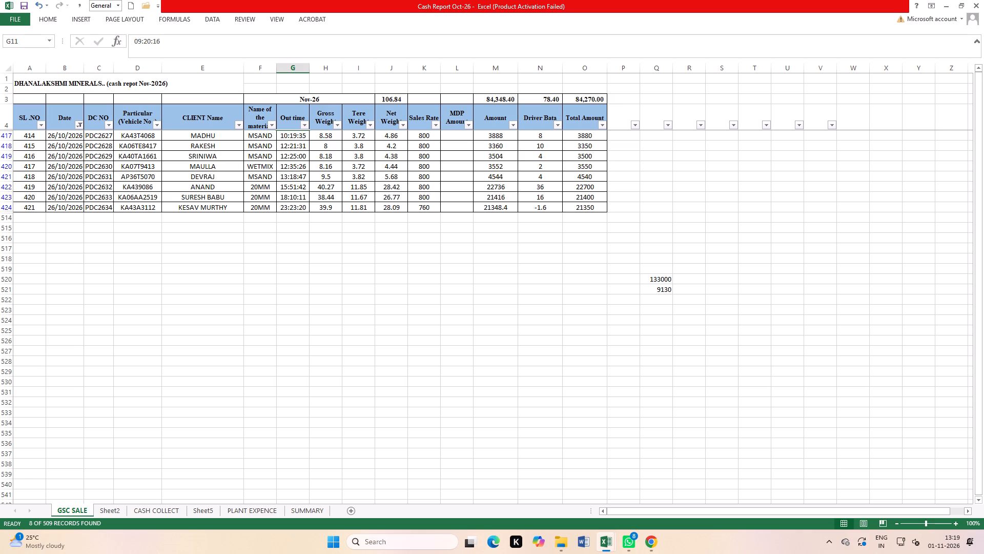
# Change the Date filter to only 27/10/2026 to review that day's sales and totals.
pyautogui.click(75, 120)
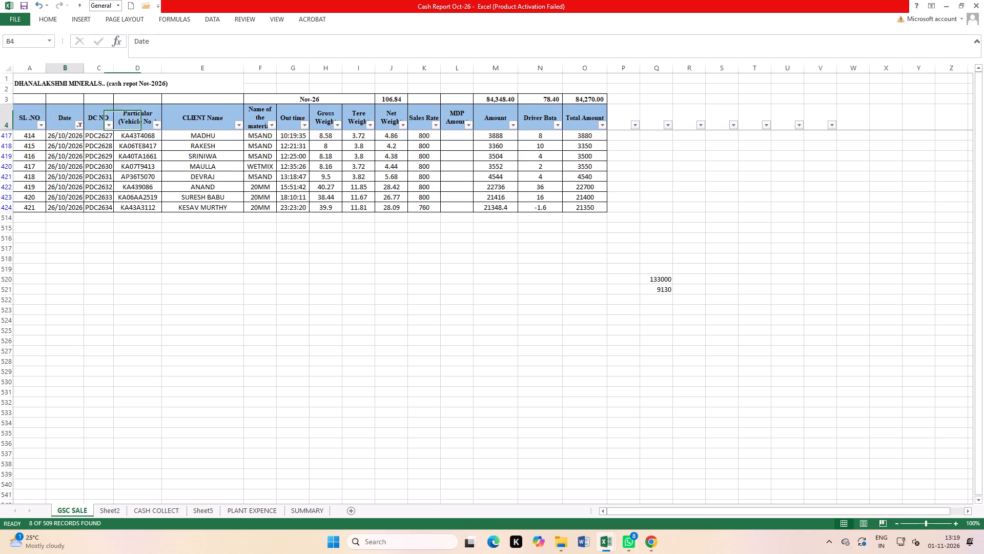
pyautogui.click(76, 125)
pyautogui.scroll(-8, 55, 268)
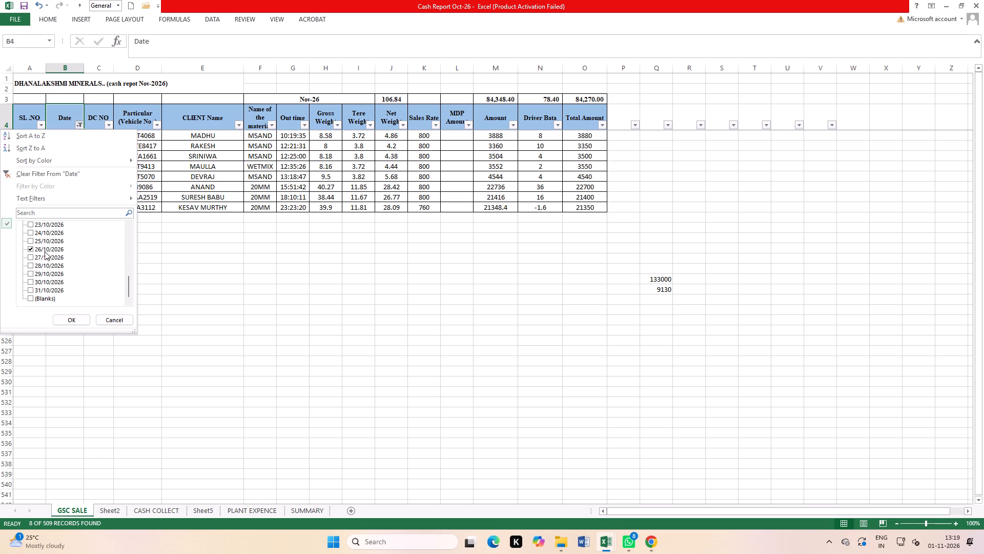
pyautogui.click(45, 248)
pyautogui.click(45, 256)
pyautogui.click(74, 323)
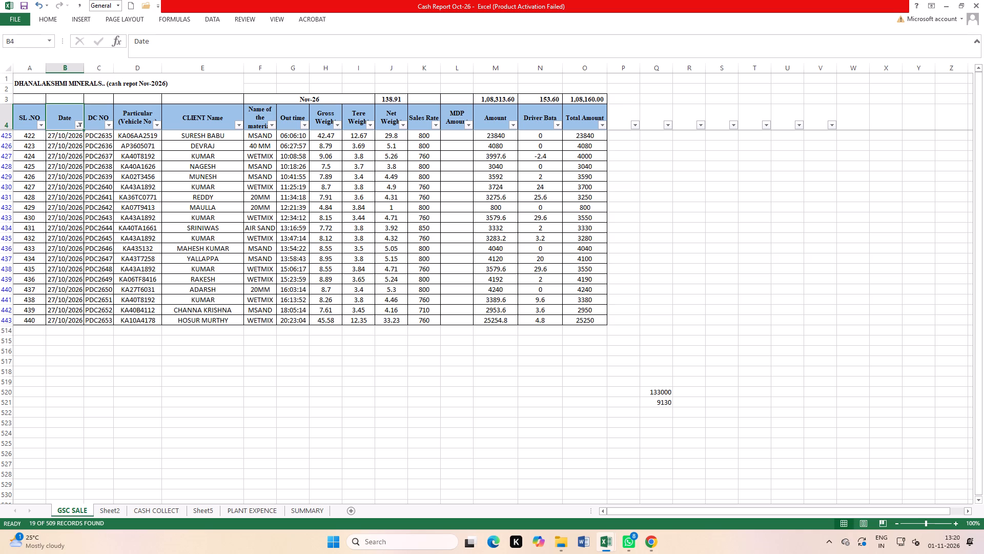
# Change the Date filter to only 28/10/2026 to review that day's sales and totals.
pyautogui.click(81, 126)
pyautogui.scroll(-11, 59, 308)
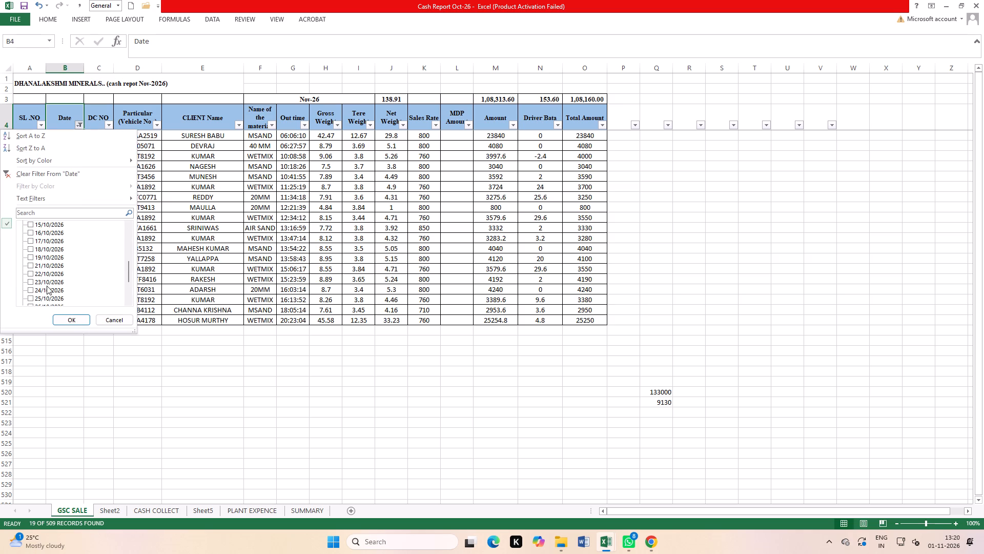
pyautogui.scroll(-4, 47, 284)
pyautogui.click(44, 259)
pyautogui.click(44, 262)
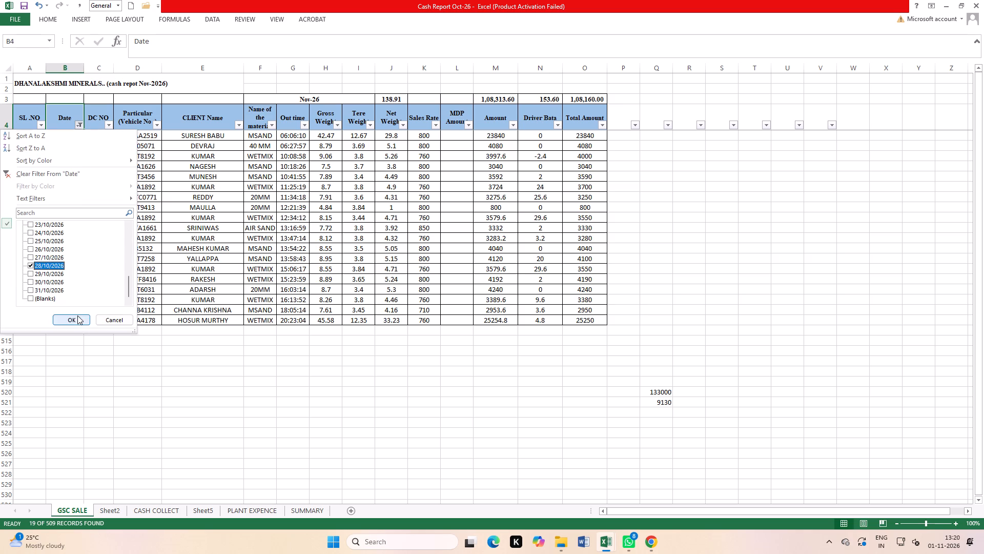
pyautogui.click(77, 315)
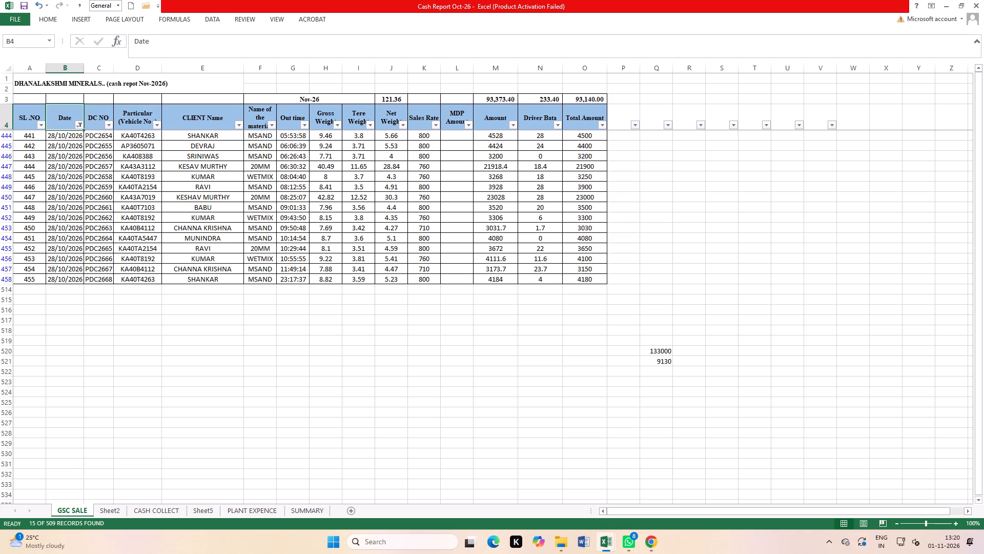
# Change the Date filter to only 29/10/2026 to review that day's sales and totals.
pyautogui.click(79, 128)
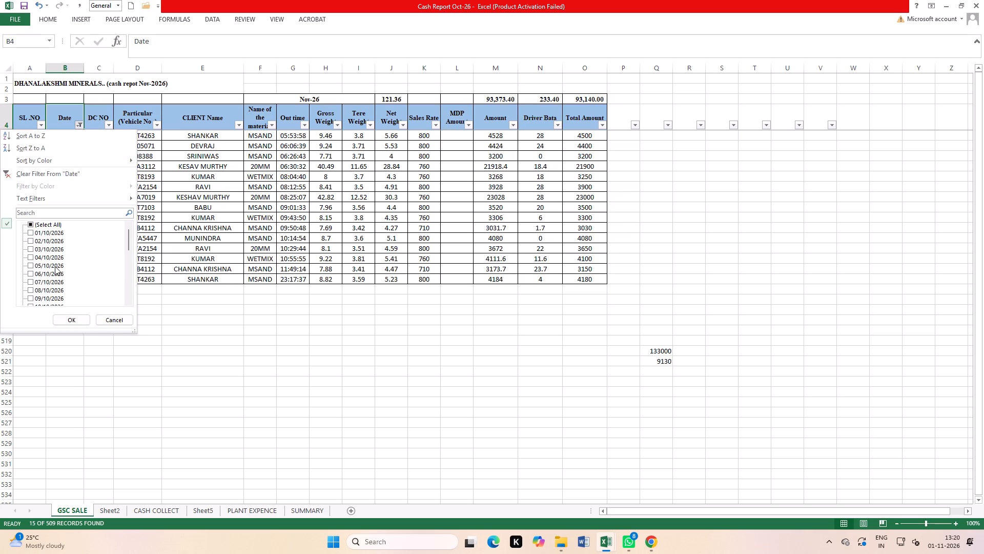
pyautogui.scroll(-9, 54, 266)
pyautogui.click(50, 264)
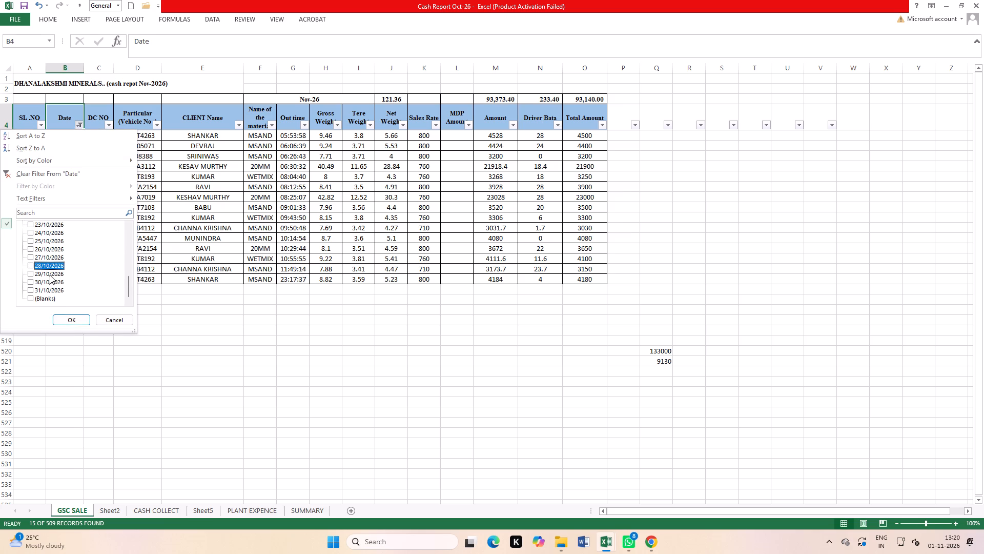
pyautogui.click(50, 275)
pyautogui.click(70, 316)
pyautogui.click(240, 272)
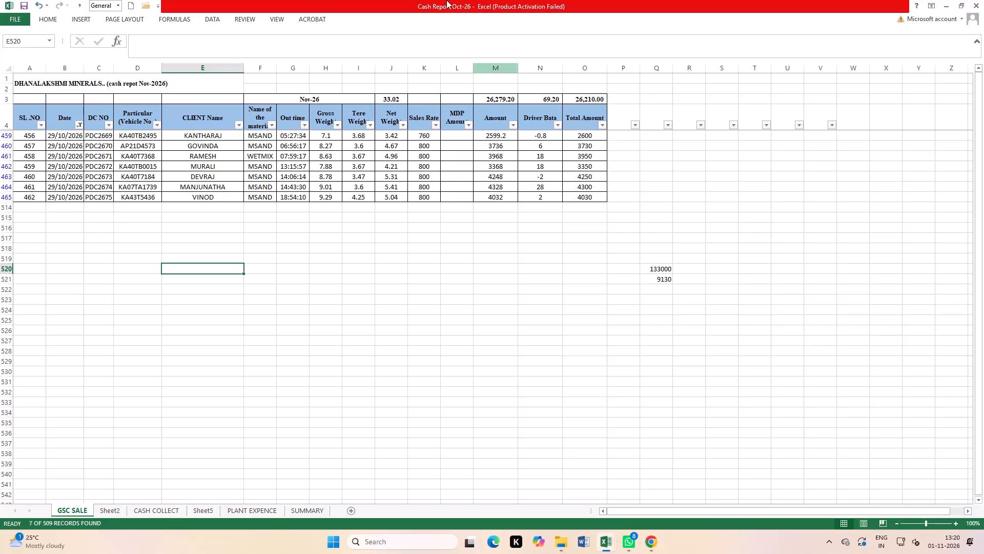
# Change the Date filter to only 30/10/2026 to review that day's sales and totals.
pyautogui.click(79, 124)
pyautogui.scroll(-4, 65, 244)
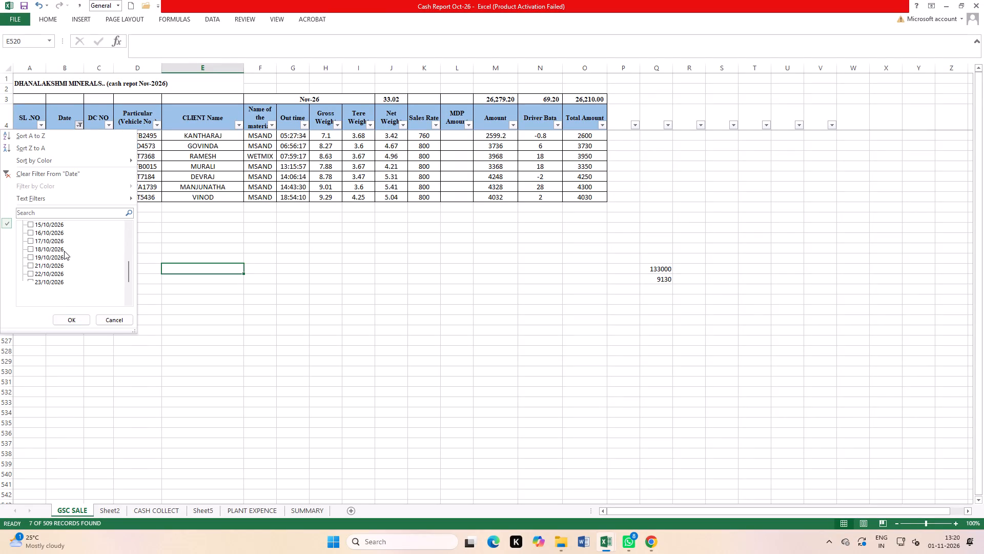
pyautogui.scroll(-7, 64, 251)
pyautogui.click(38, 275)
pyautogui.click(43, 281)
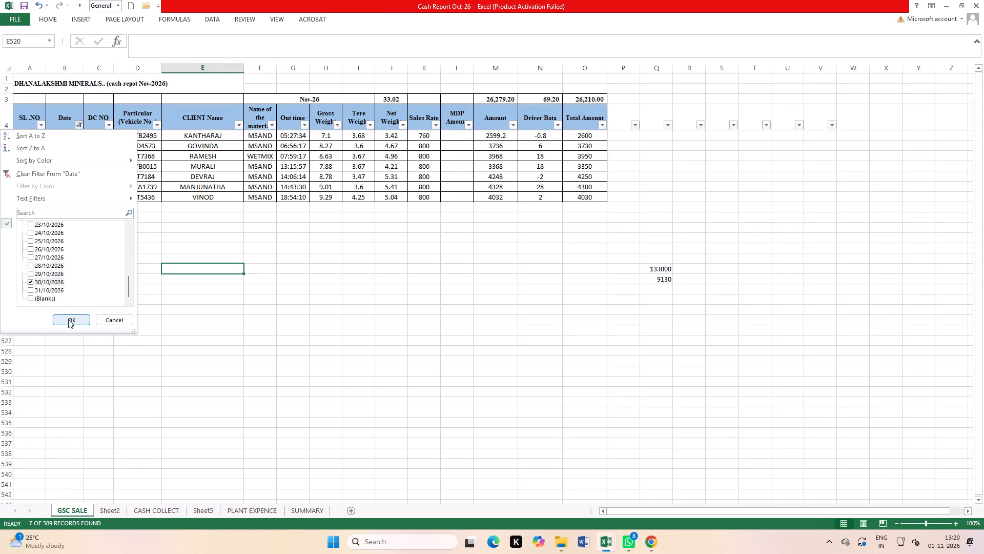
pyautogui.click(68, 320)
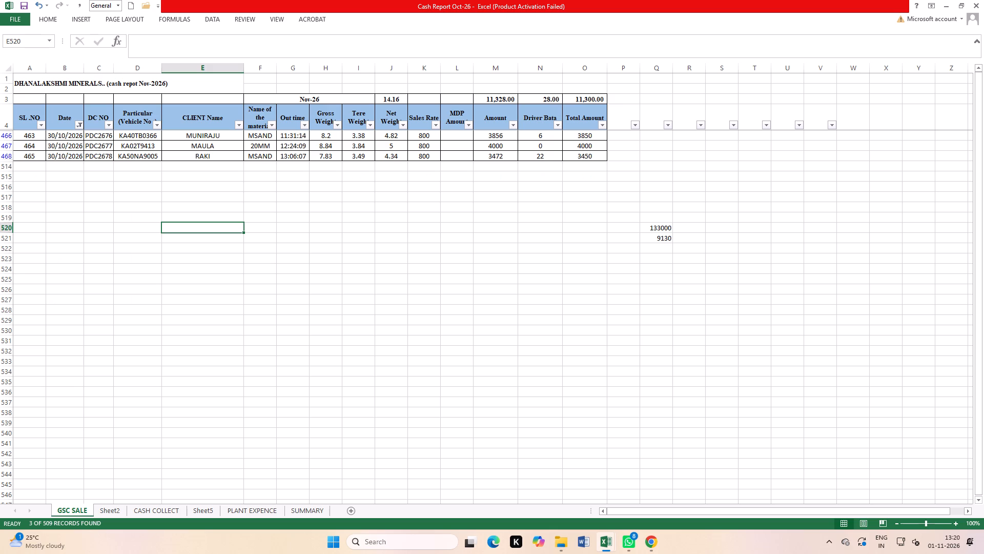
# Change the Date filter to only 31/10/2026 to review that day's sales and totals.
pyautogui.click(81, 126)
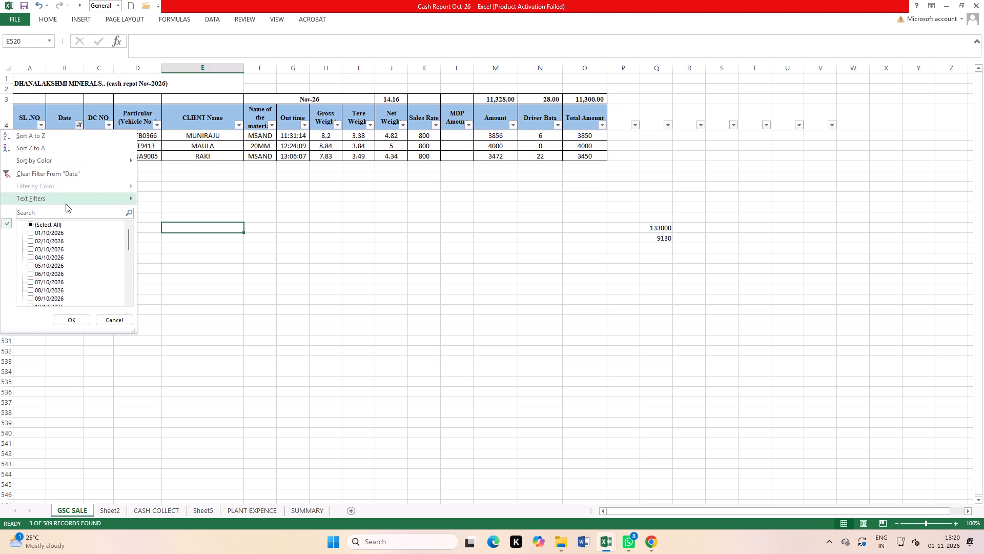
pyautogui.scroll(-16, 58, 255)
pyautogui.click(51, 279)
pyautogui.click(52, 288)
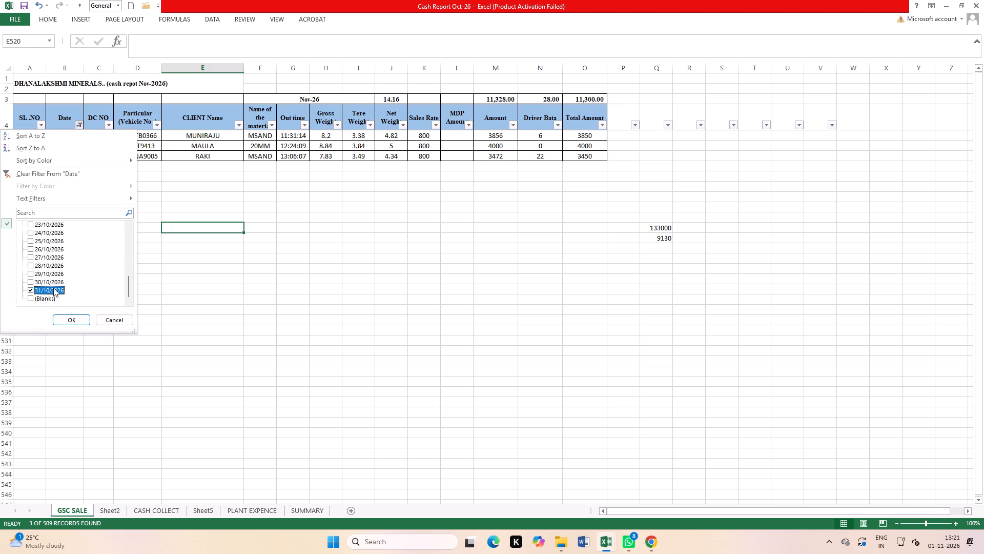
pyautogui.click(67, 319)
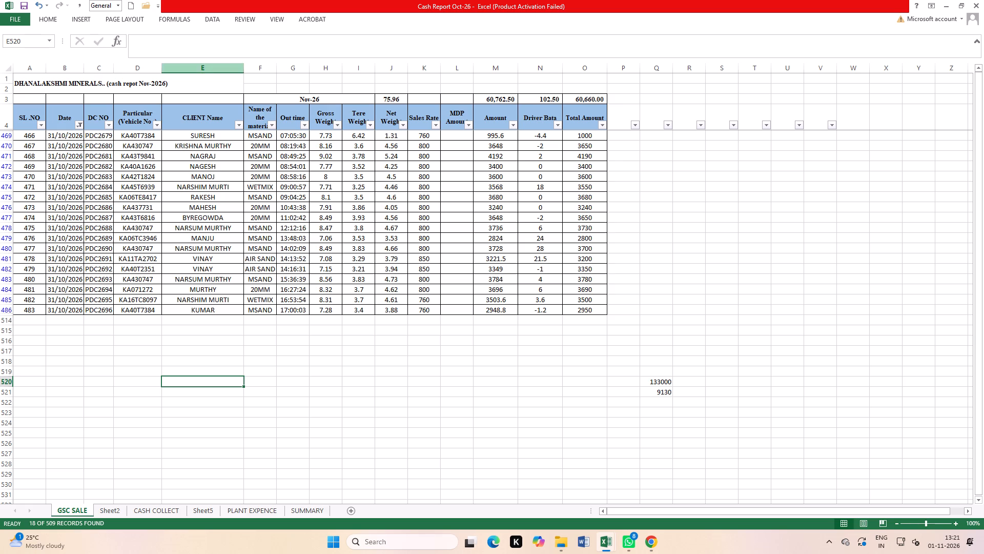
# Remove the header-row filters from the GSC SALE sheet and save the workbook.
pyautogui.click(216, 21)
pyautogui.click(273, 48)
pyautogui.click(266, 179)
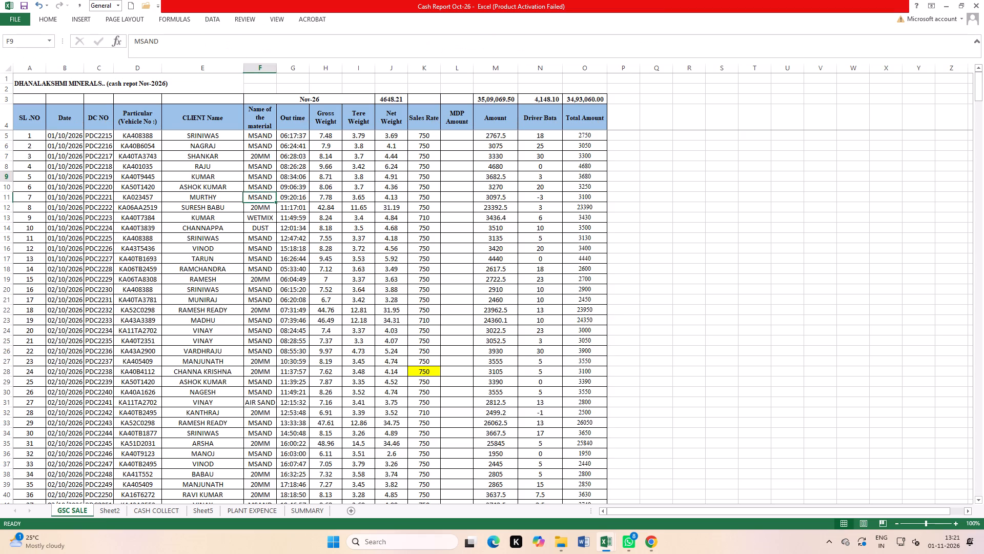
pyautogui.doubleClick(23, 5)
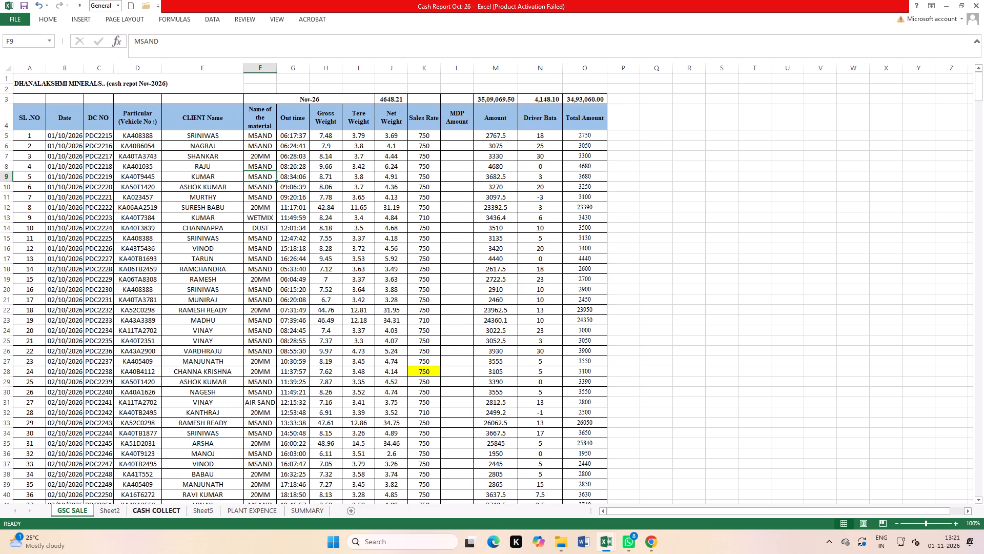
# Clear the 01-10-2026 entry in the Amount column of the CASH COLLECT sheet.
pyautogui.click(125, 513)
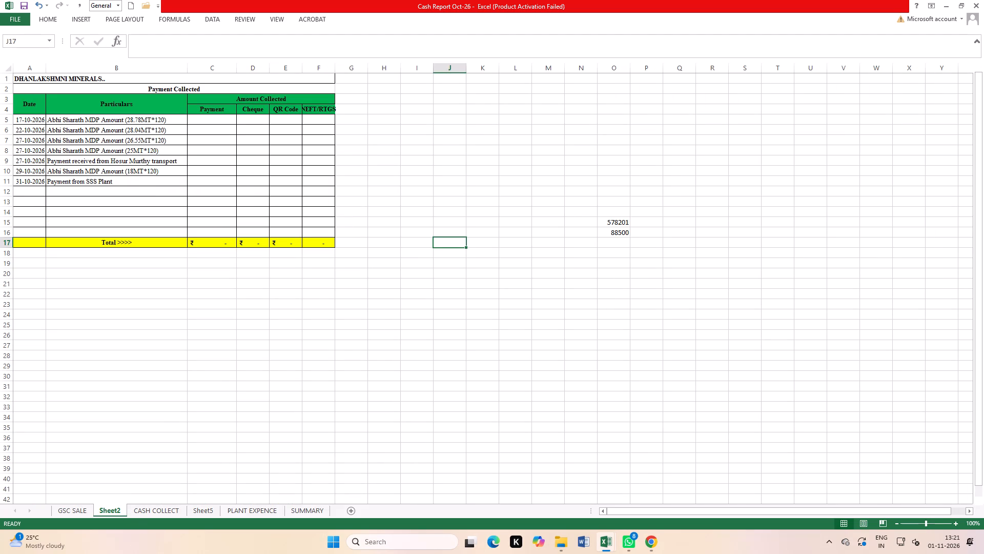
pyautogui.click(170, 512)
pyautogui.scroll(4, 225, 358)
pyautogui.moveTo(277, 259); pyautogui.dragTo(277, 264)
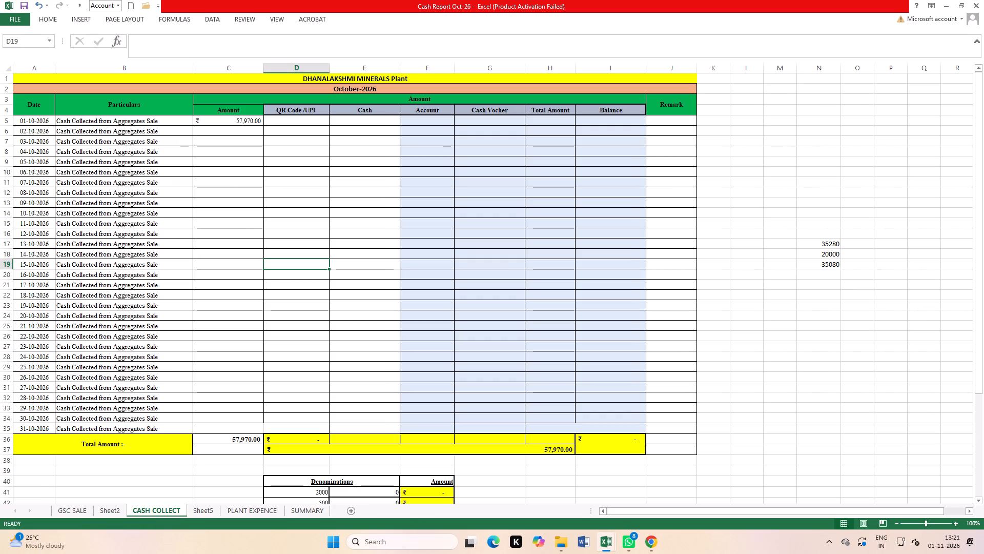
pyautogui.click(238, 121)
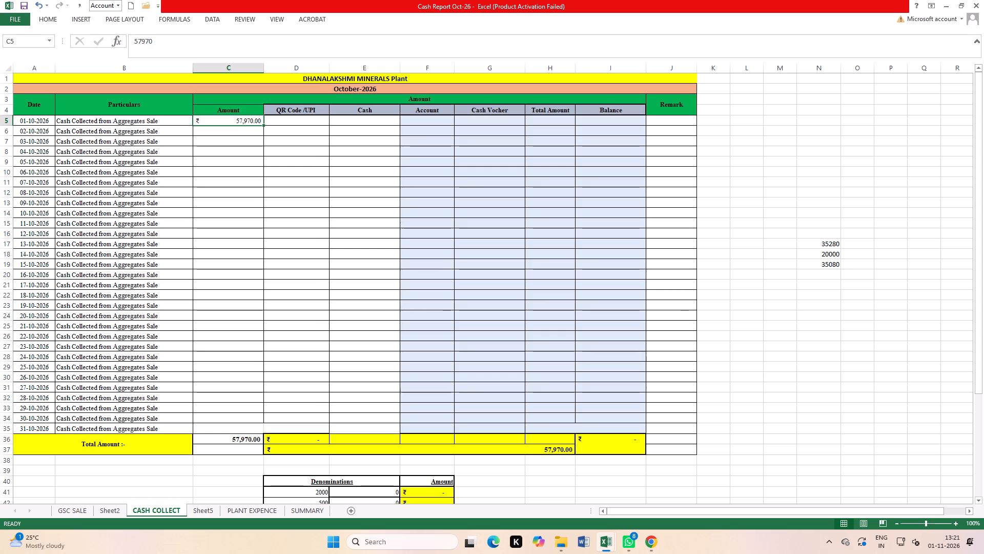
pyautogui.scroll(7, 290, 177)
pyautogui.press('BackSpace')
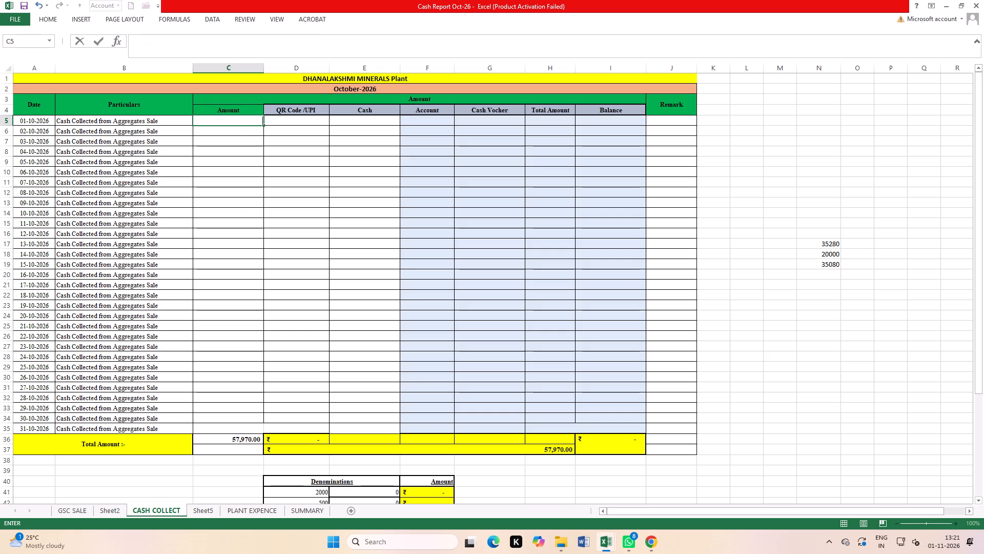
pyautogui.scroll(7, 268, 280)
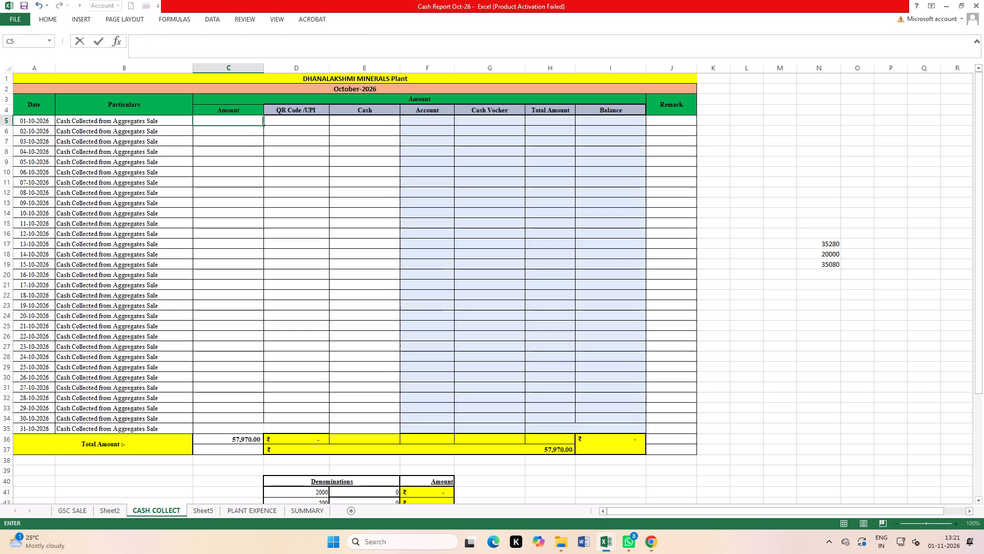
# Inspect the formula in the Amount column's total cell on the CASH COLLECT sheet.
pyautogui.doubleClick(240, 441)
pyautogui.scroll(4, 240, 440)
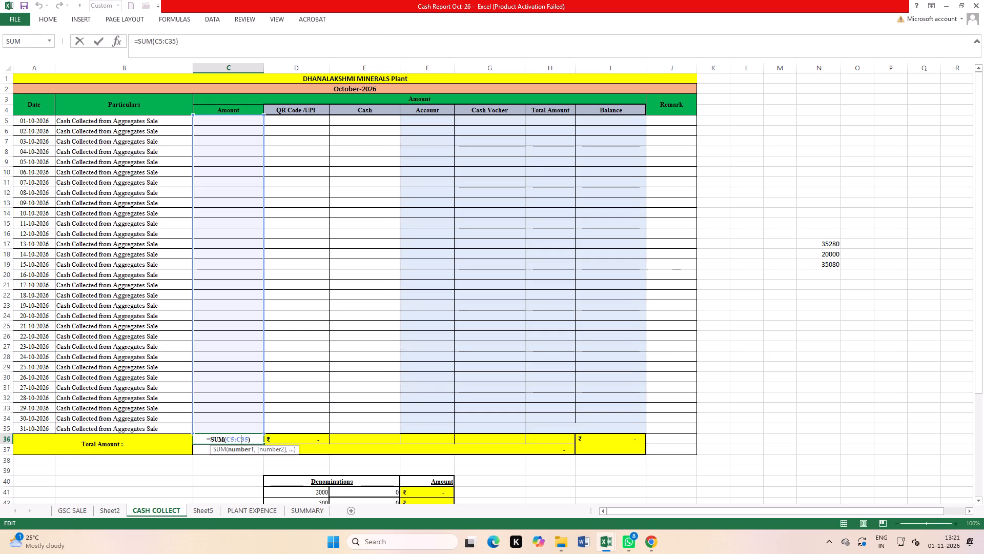
pyautogui.press('Return')
pyautogui.scroll(1, 240, 440)
pyautogui.scroll(6, 359, 358)
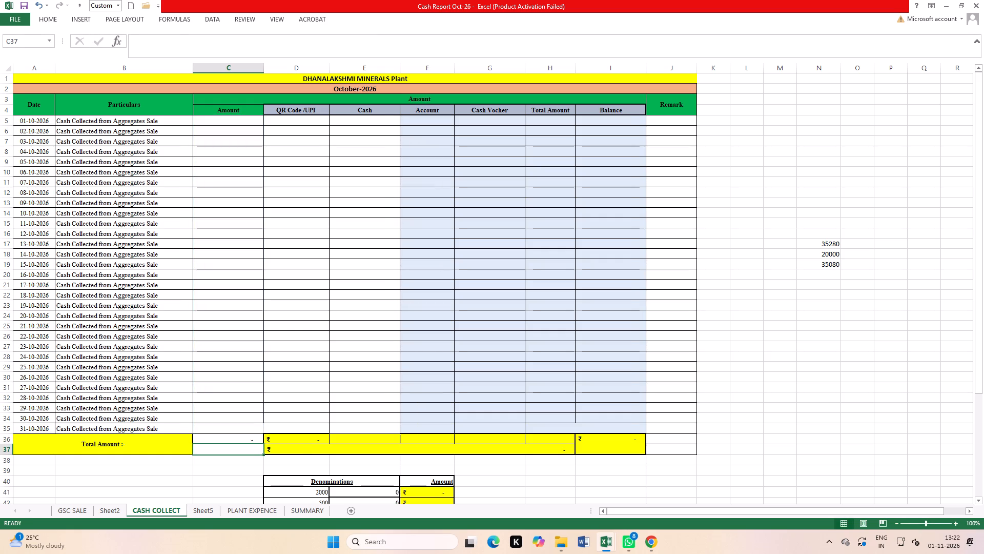
# Enter 65100 as the Amount for 01-10-2026 on the CASH COLLECT sheet.
pyautogui.click(238, 119)
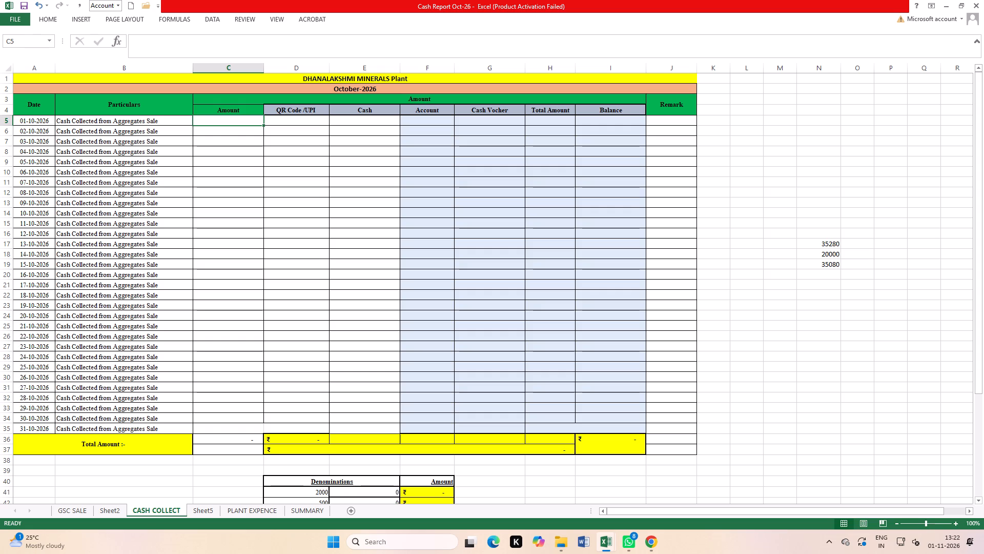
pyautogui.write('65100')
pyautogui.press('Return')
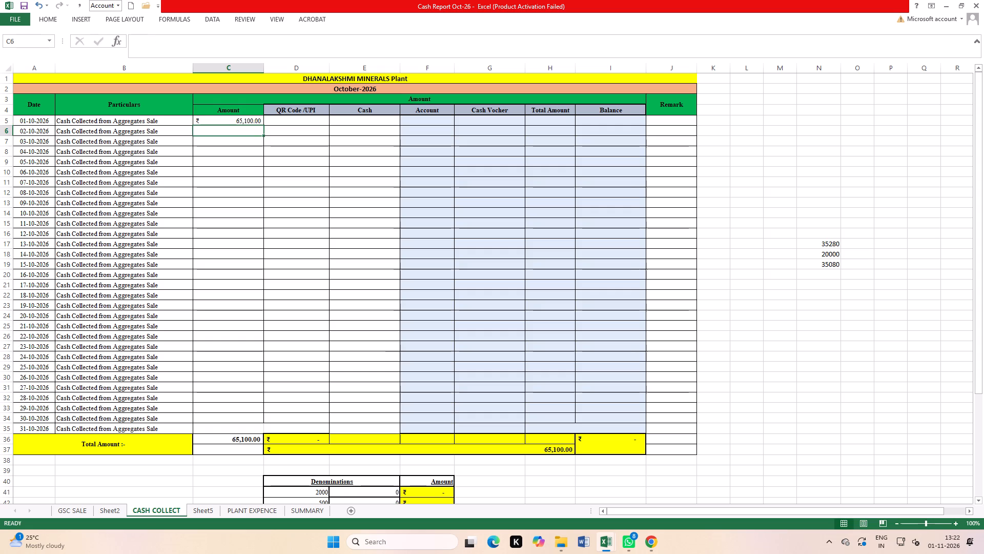
# Enter the Amounts for 02-10-2026 through 05-10-2026 on the CASH COLLECT sheet: 160740, 145290, 139500 and 286360.
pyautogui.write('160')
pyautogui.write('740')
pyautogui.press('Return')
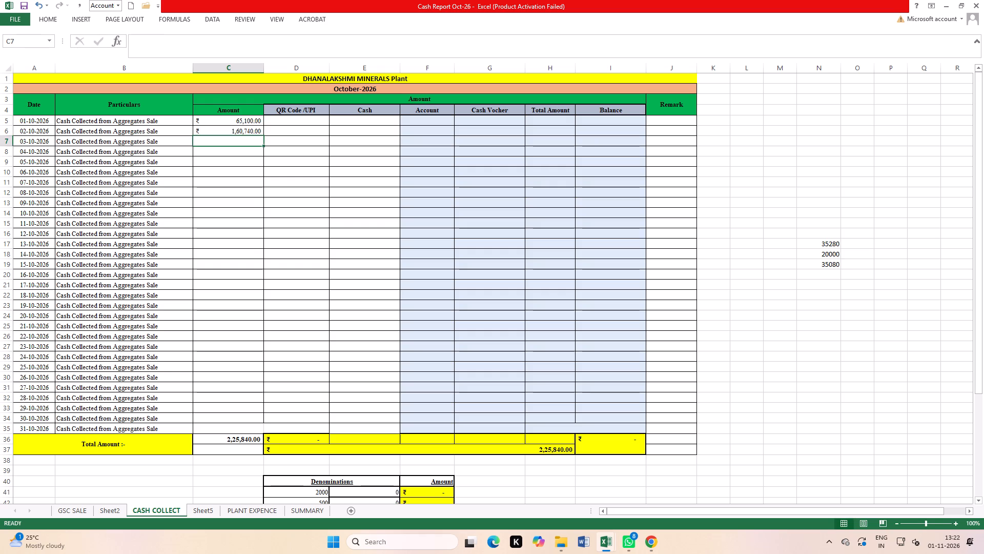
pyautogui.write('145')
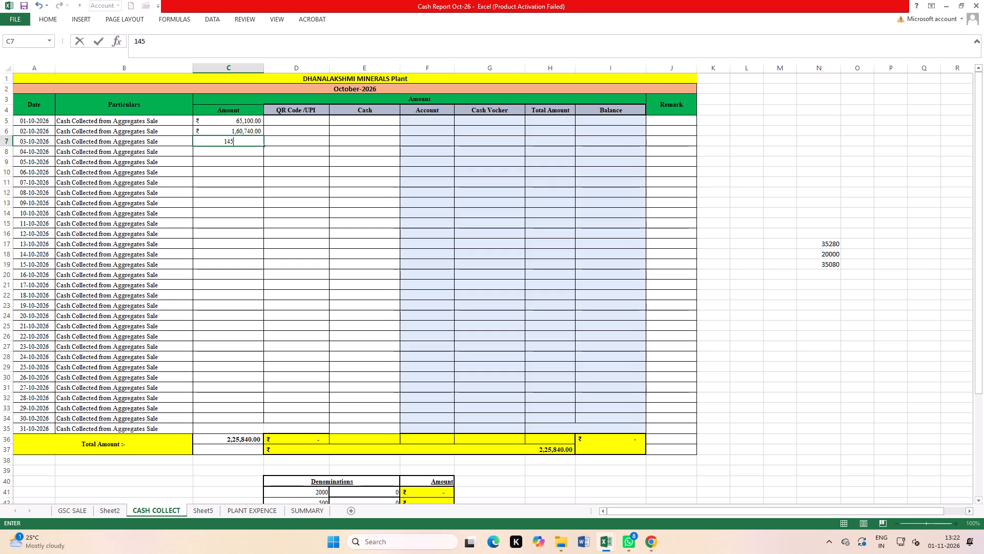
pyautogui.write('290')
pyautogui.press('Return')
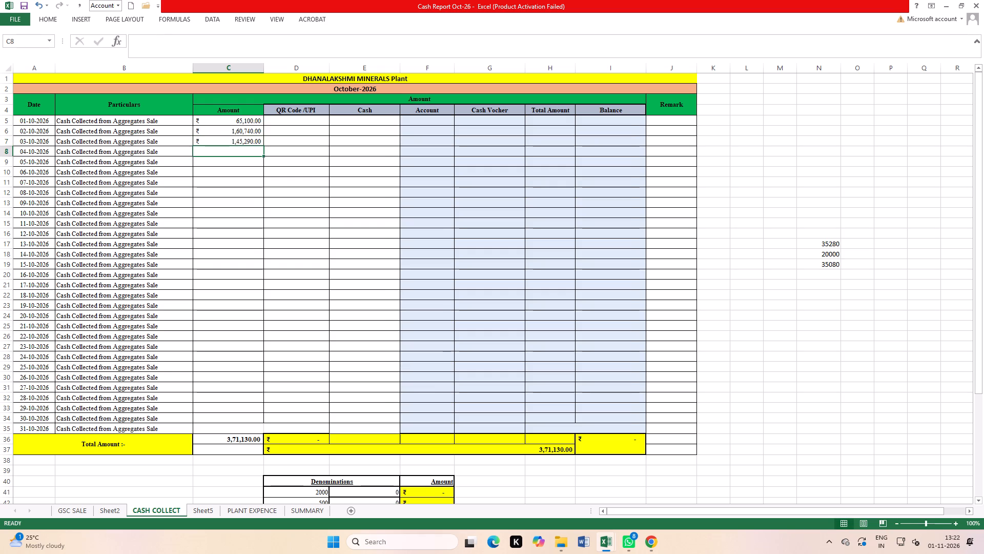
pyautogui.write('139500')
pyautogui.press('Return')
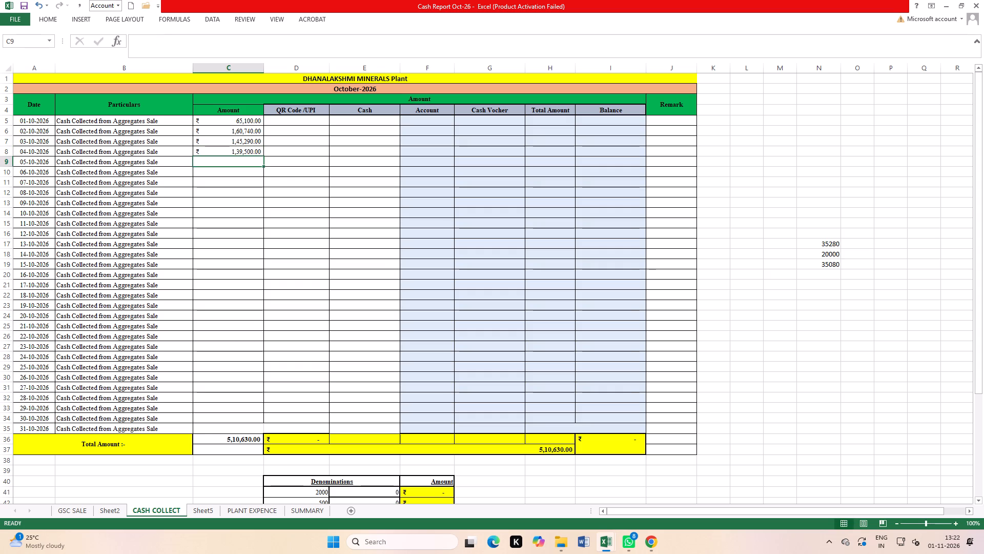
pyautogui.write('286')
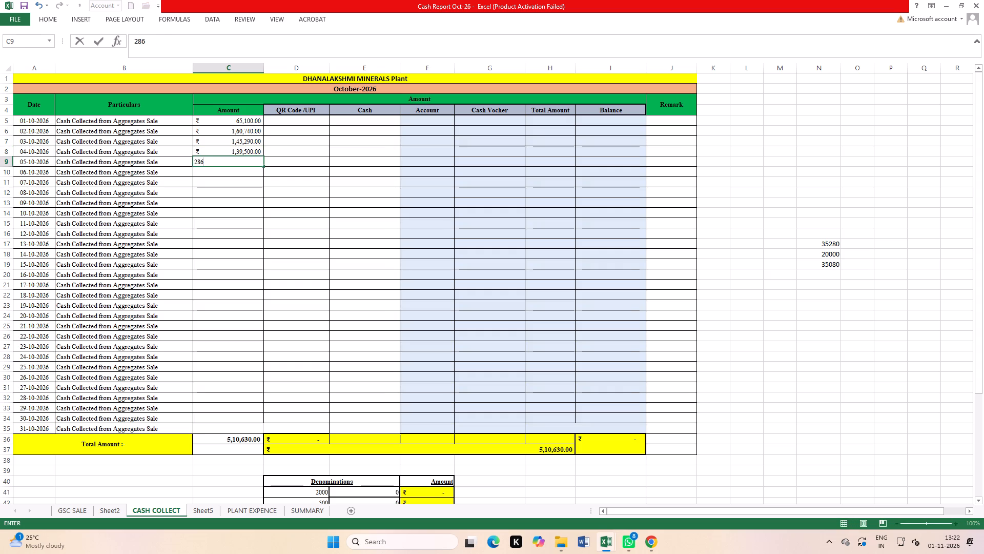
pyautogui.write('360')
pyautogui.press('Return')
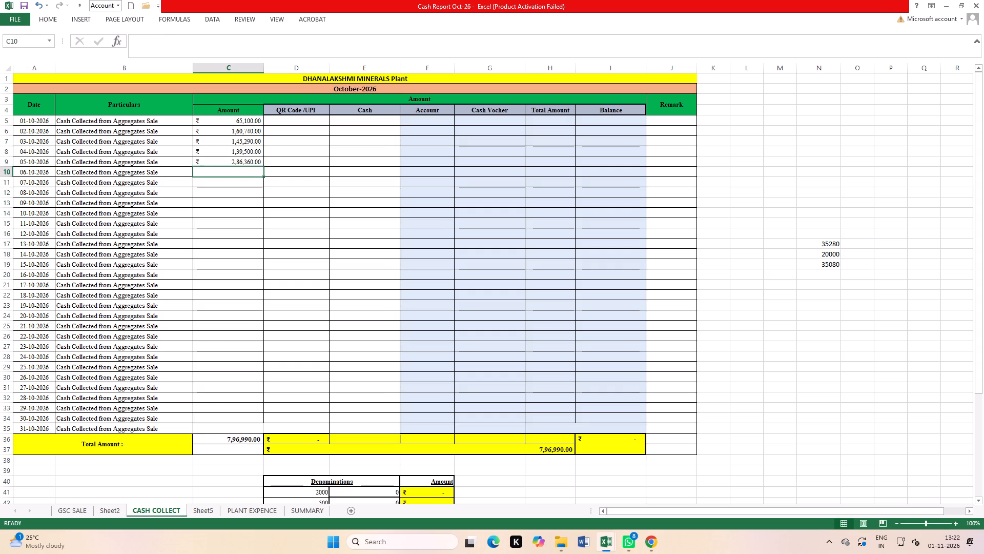
# Enter the Amounts for 06-10-2026 through 09-10-2026 on the CASH COLLECT sheet: 128310, 254880, 66090 and 232900.
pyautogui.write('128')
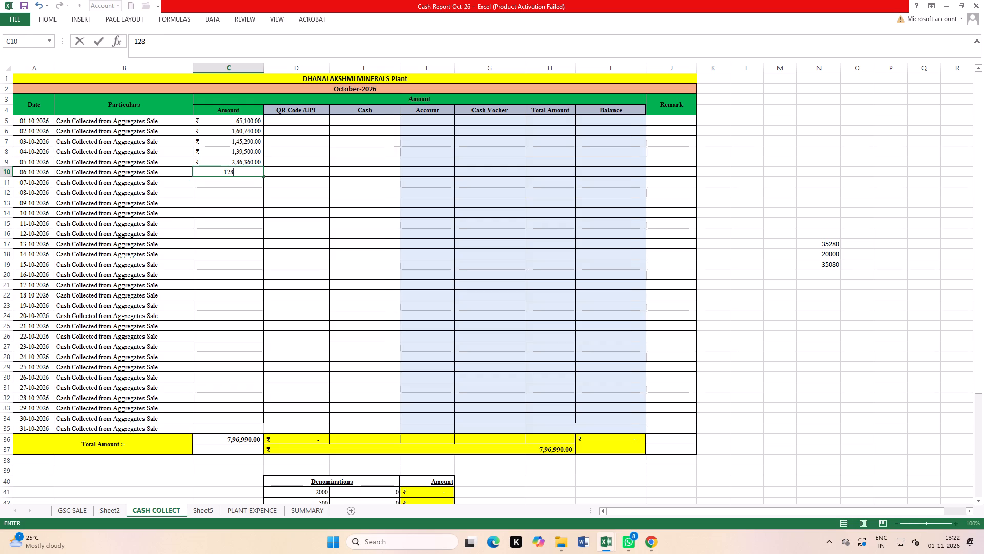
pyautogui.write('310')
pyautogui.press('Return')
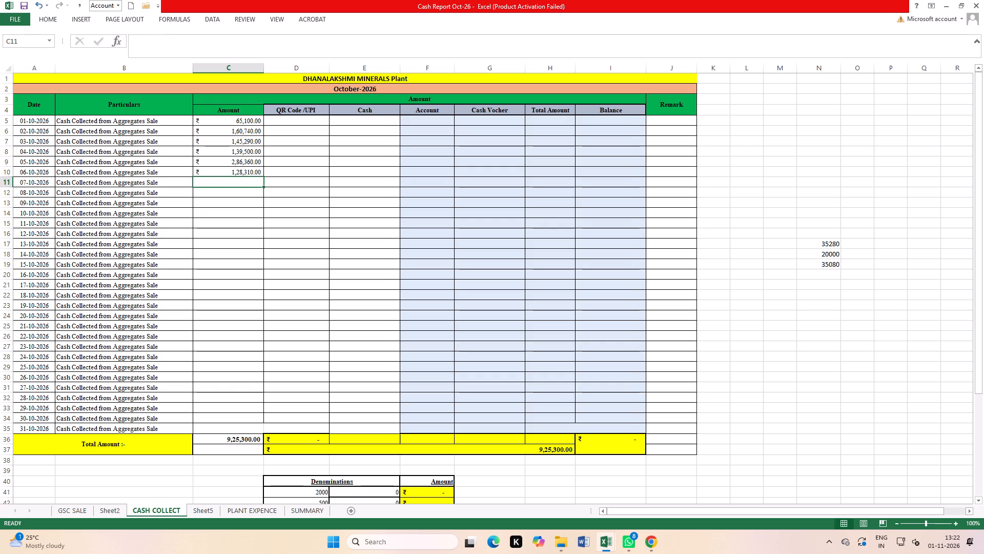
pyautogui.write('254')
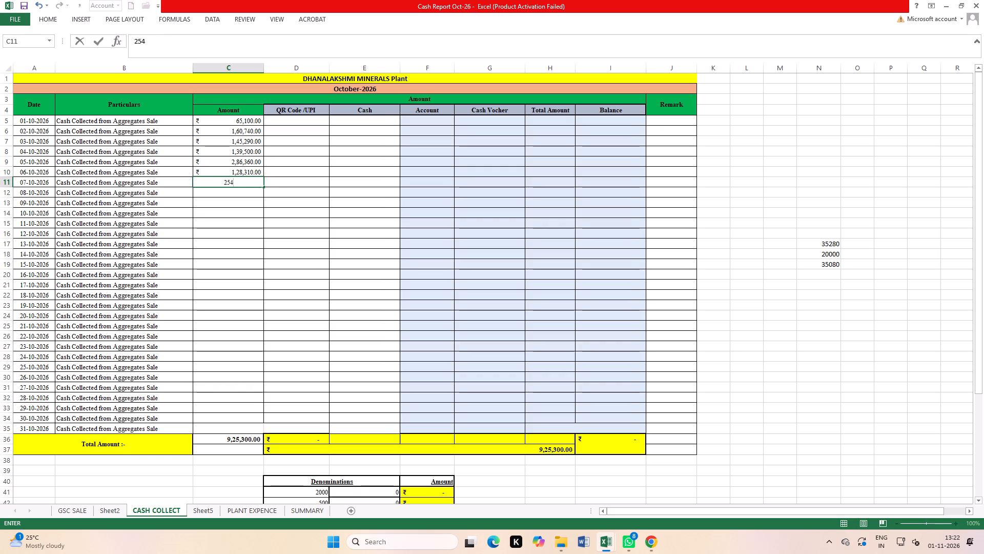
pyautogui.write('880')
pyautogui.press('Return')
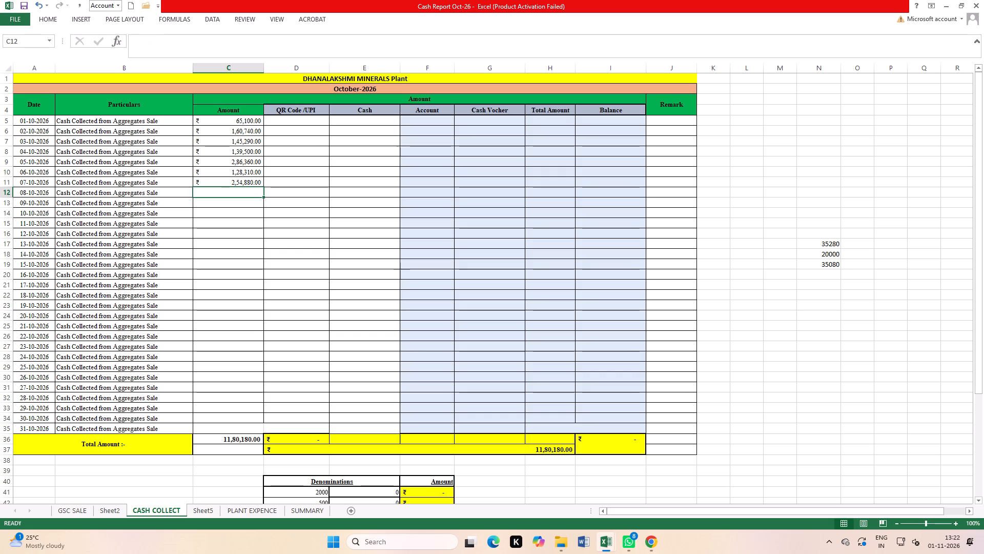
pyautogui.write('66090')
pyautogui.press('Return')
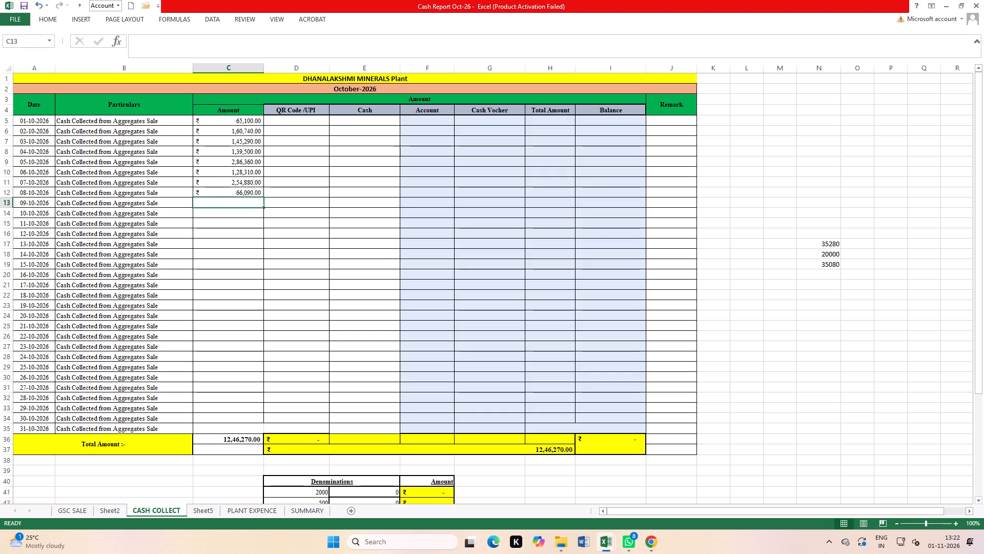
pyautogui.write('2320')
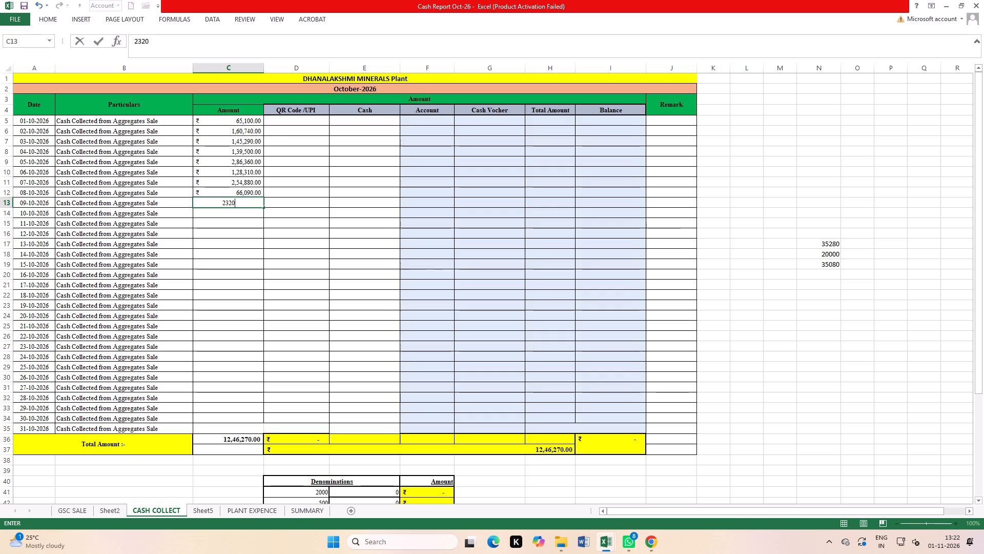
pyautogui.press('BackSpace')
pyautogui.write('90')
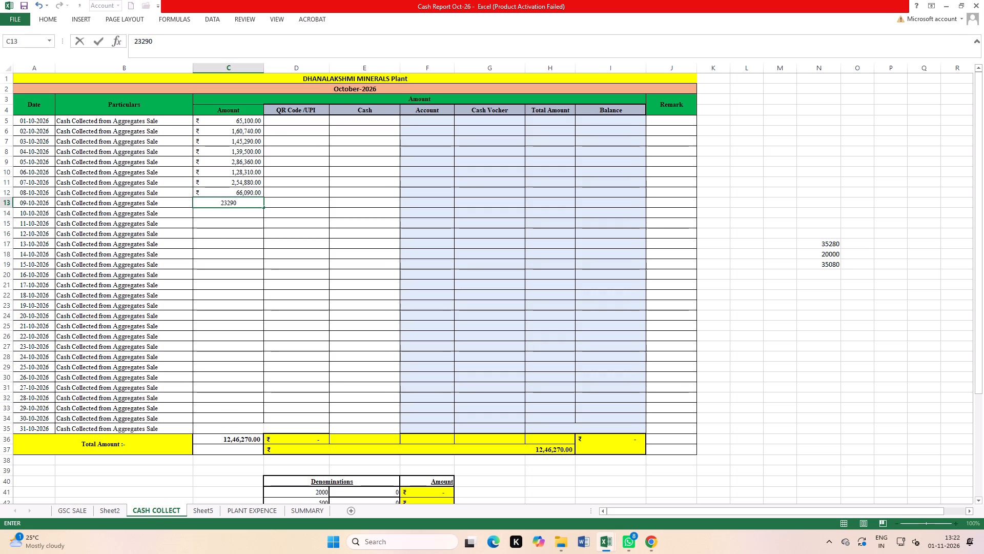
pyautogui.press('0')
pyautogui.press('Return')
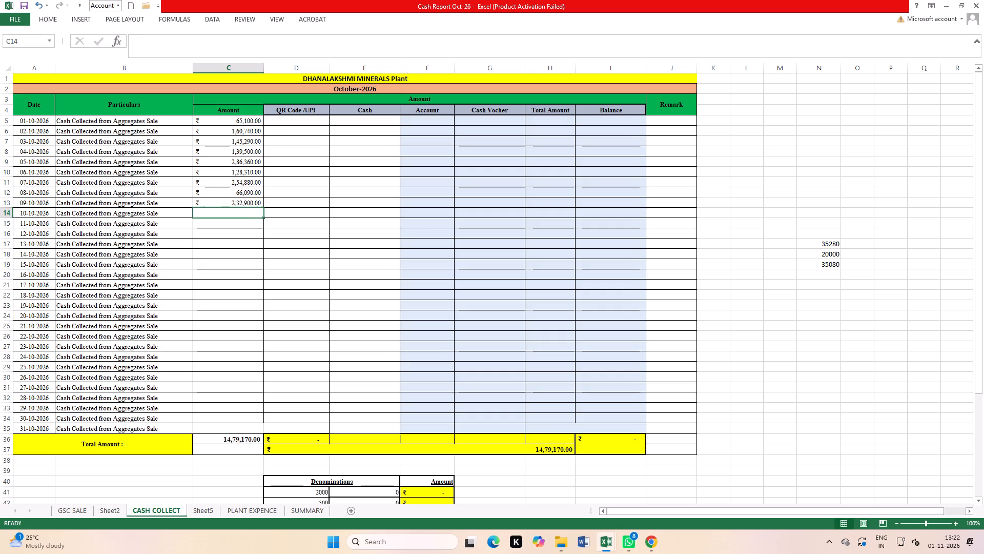
# Enter the Amounts for 10-10-2026 through 13-10-2026 on the CASH COLLECT sheet: 126830, 67090, 198640 and 59940.
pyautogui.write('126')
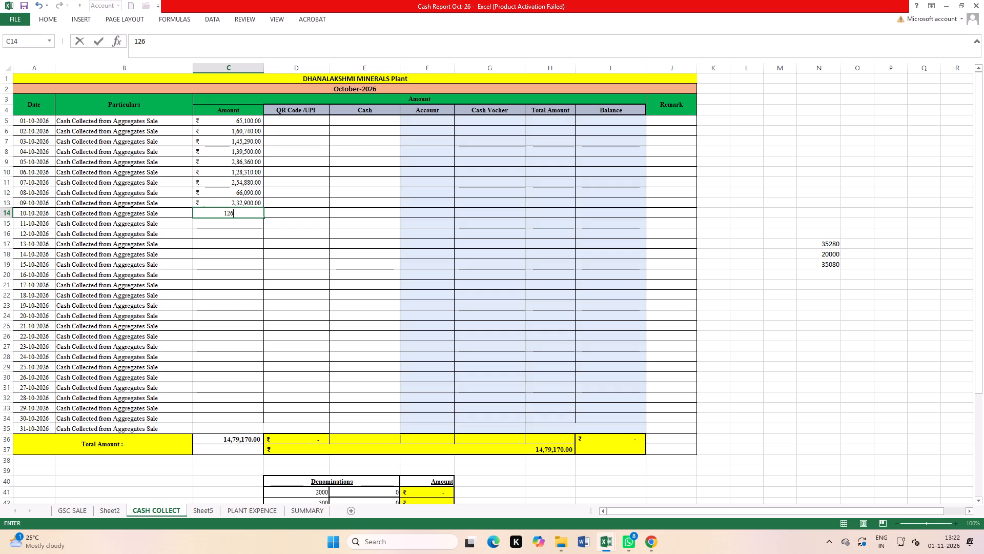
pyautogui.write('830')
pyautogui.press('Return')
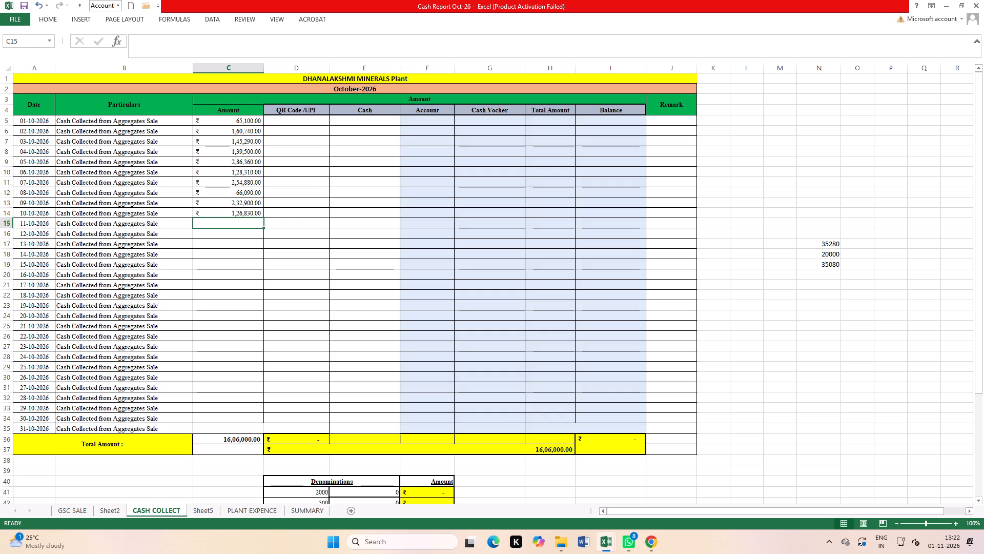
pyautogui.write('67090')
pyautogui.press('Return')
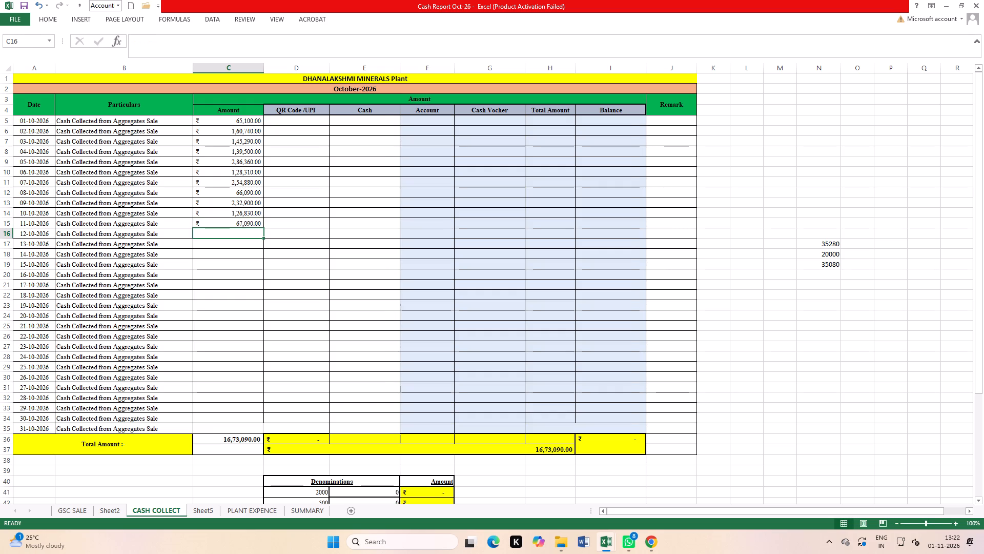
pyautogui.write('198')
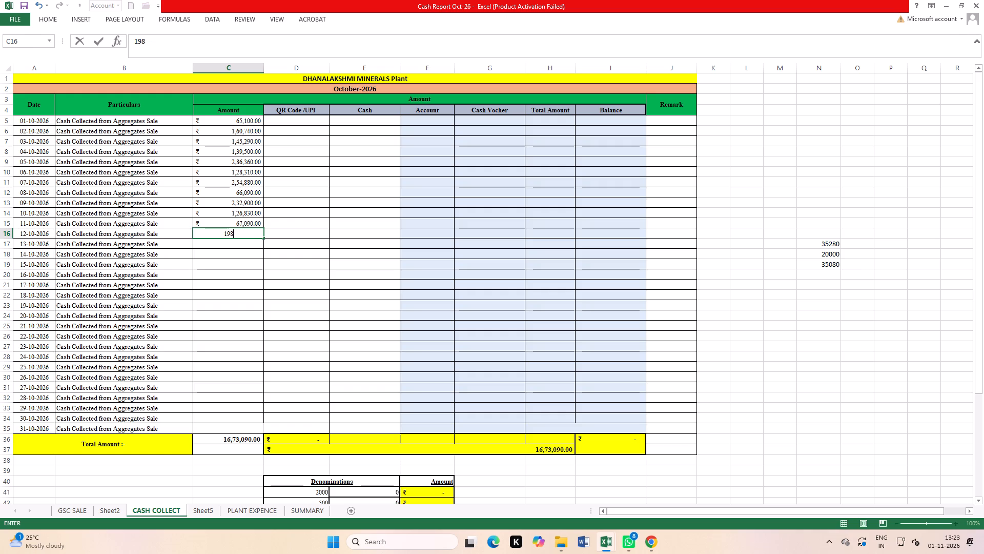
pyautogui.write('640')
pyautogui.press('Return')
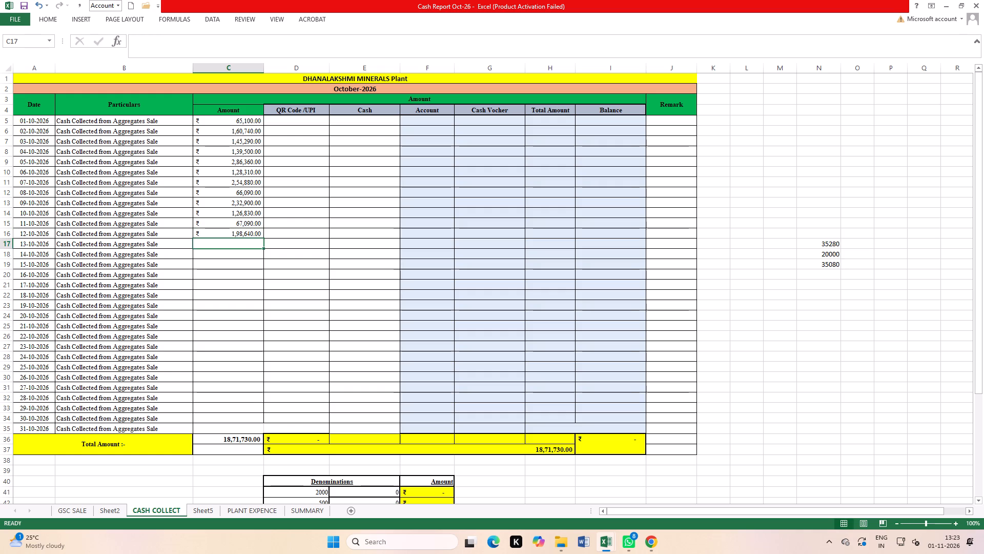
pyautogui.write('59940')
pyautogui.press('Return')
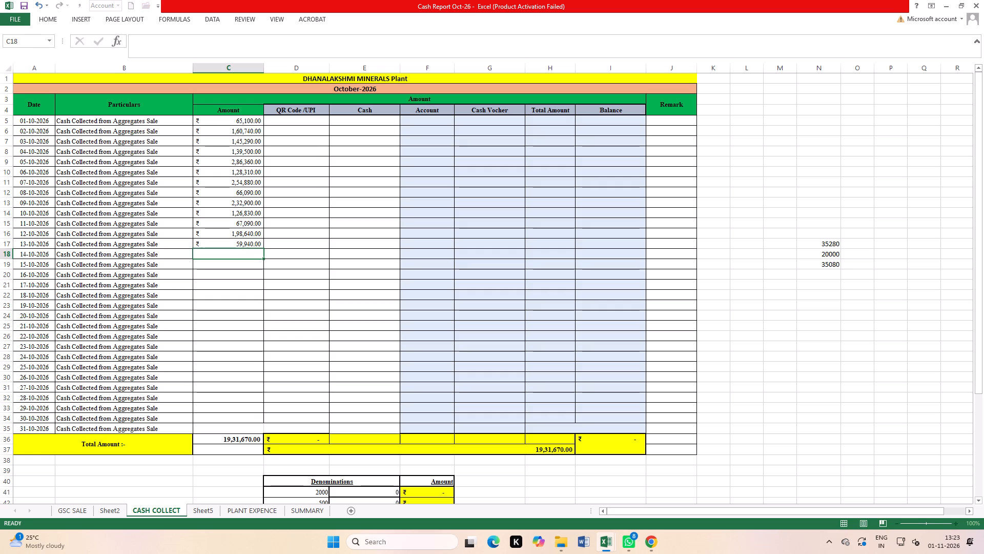
# Enter the Amounts for 14-10-2026 through 18-10-2026 on the CASH COLLECT sheet: 85210, 69540, 255330, 165090 and 71700.
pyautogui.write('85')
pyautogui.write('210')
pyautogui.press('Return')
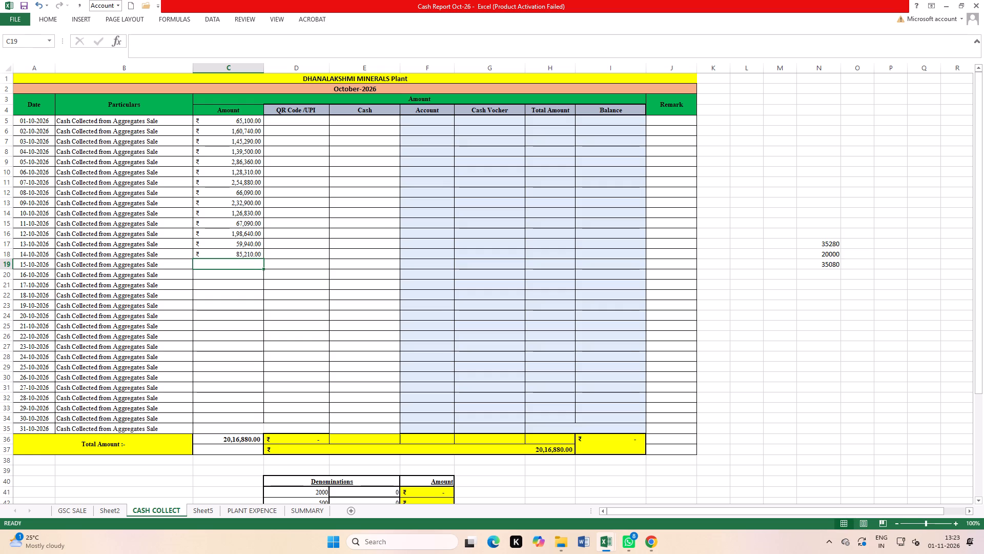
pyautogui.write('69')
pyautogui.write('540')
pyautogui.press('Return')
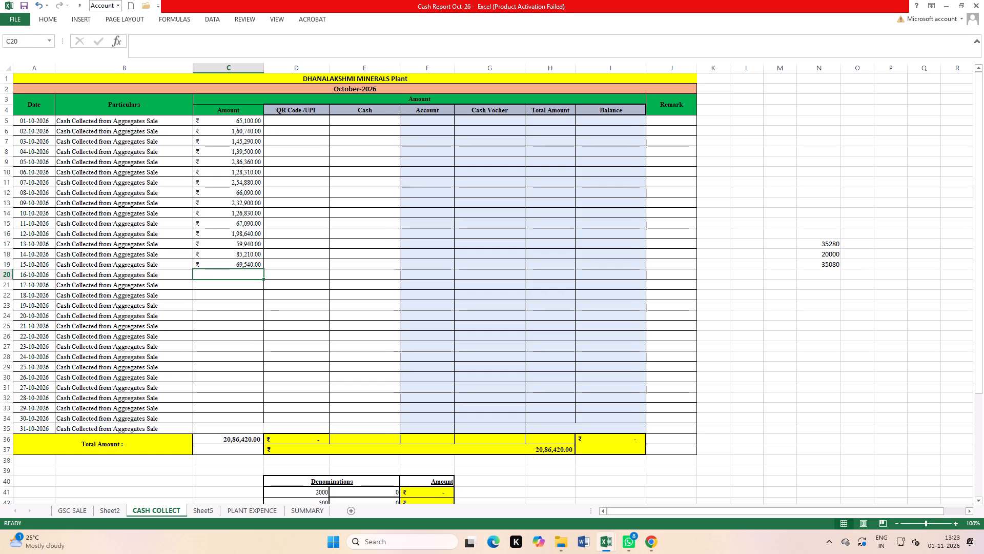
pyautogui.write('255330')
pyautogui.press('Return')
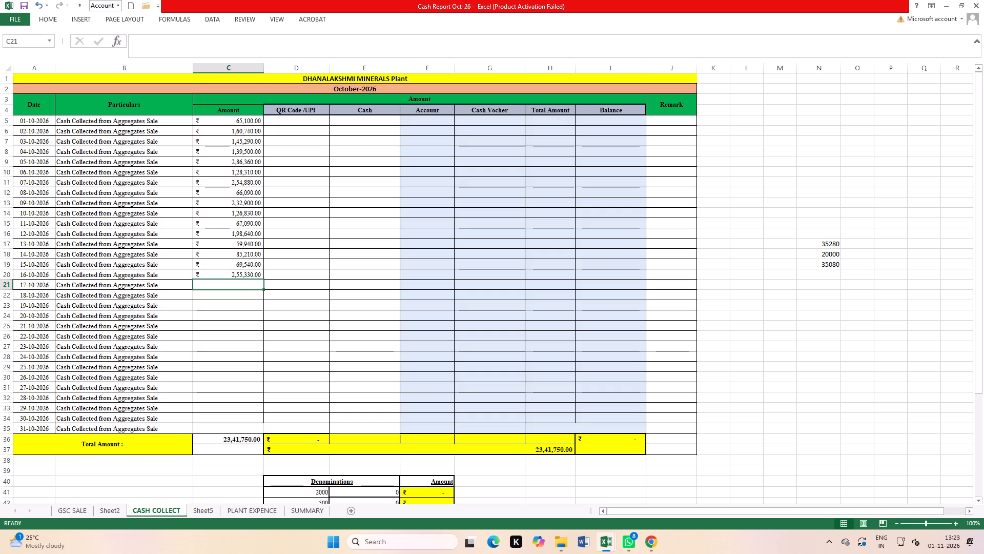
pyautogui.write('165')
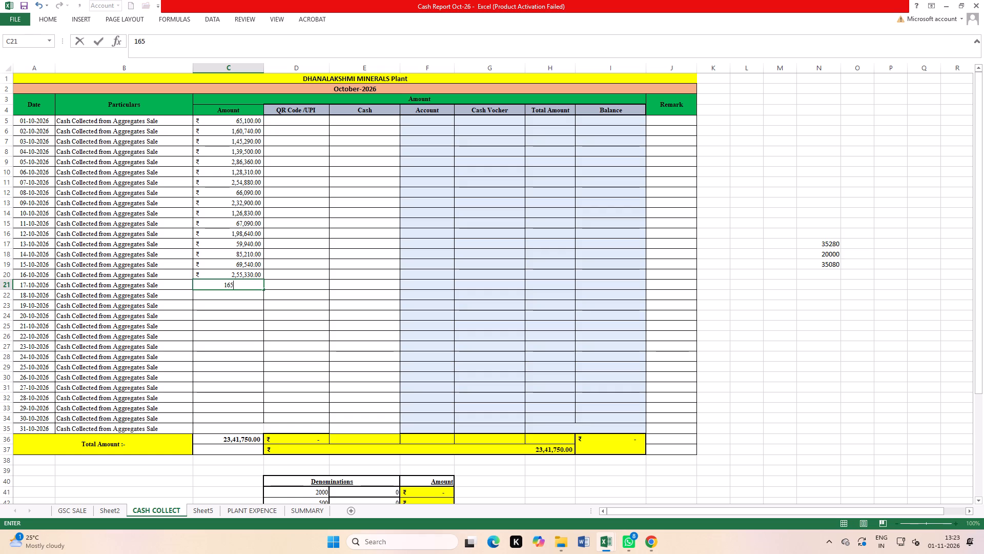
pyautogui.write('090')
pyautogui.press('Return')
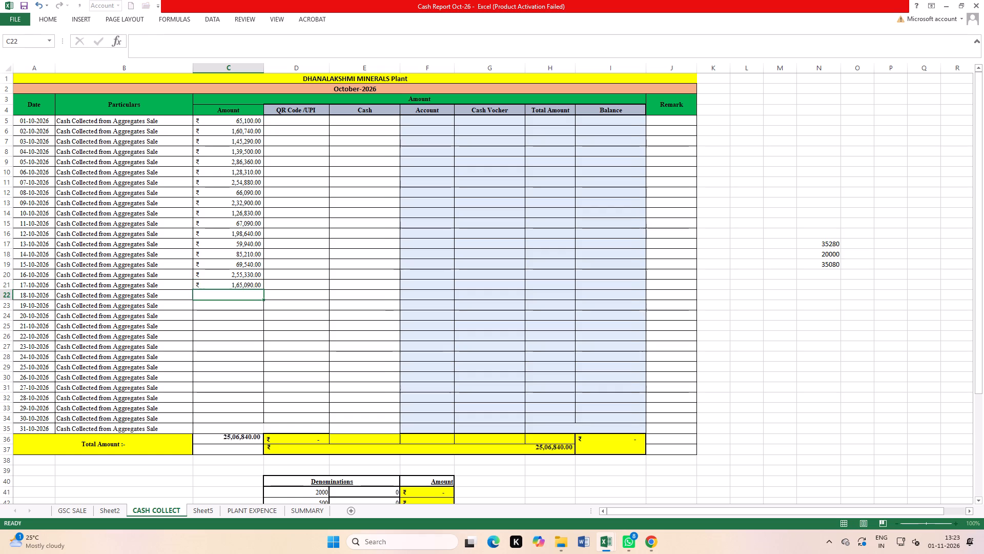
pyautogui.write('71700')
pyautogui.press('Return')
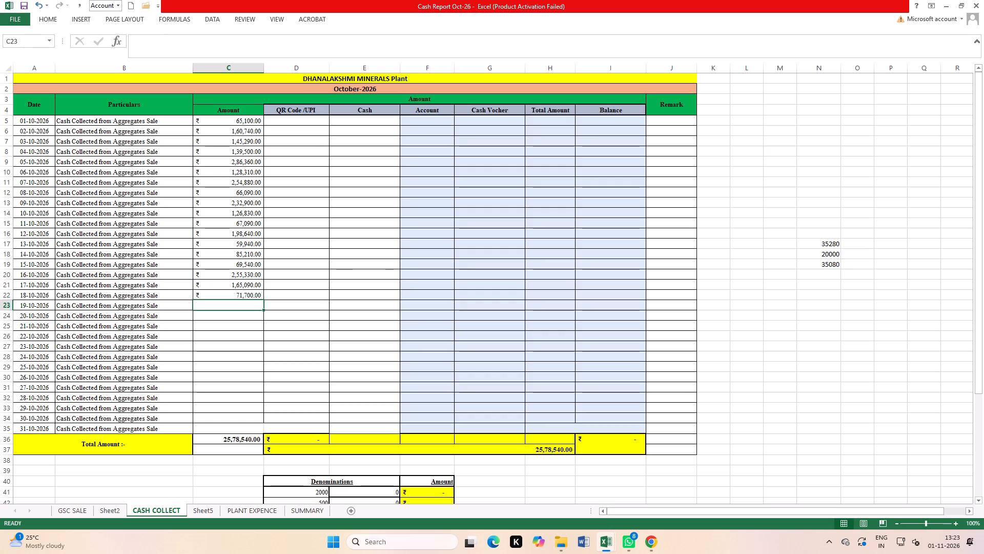
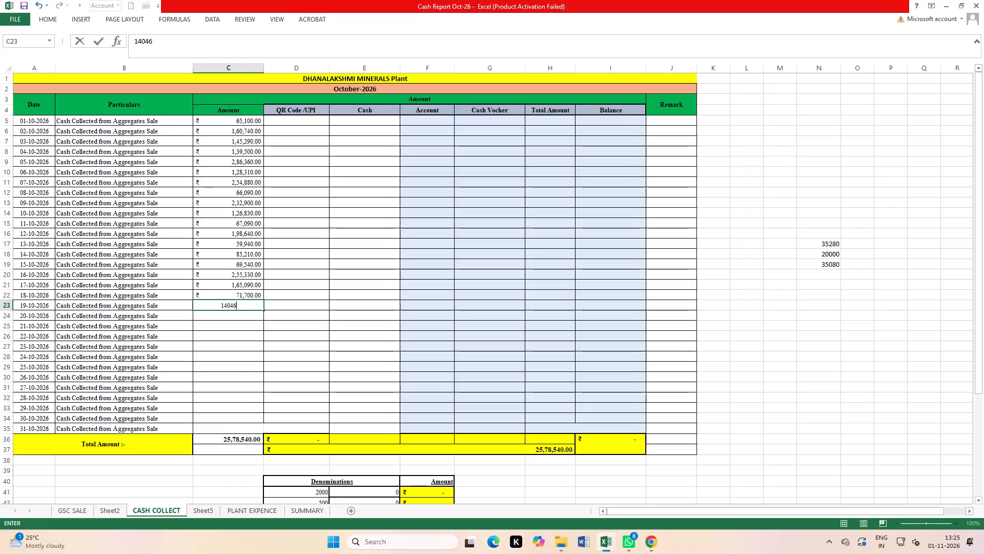
# Complete the Amount for 19-10-2026 on the CASH COLLECT sheet as 140460.
pyautogui.press('Return')
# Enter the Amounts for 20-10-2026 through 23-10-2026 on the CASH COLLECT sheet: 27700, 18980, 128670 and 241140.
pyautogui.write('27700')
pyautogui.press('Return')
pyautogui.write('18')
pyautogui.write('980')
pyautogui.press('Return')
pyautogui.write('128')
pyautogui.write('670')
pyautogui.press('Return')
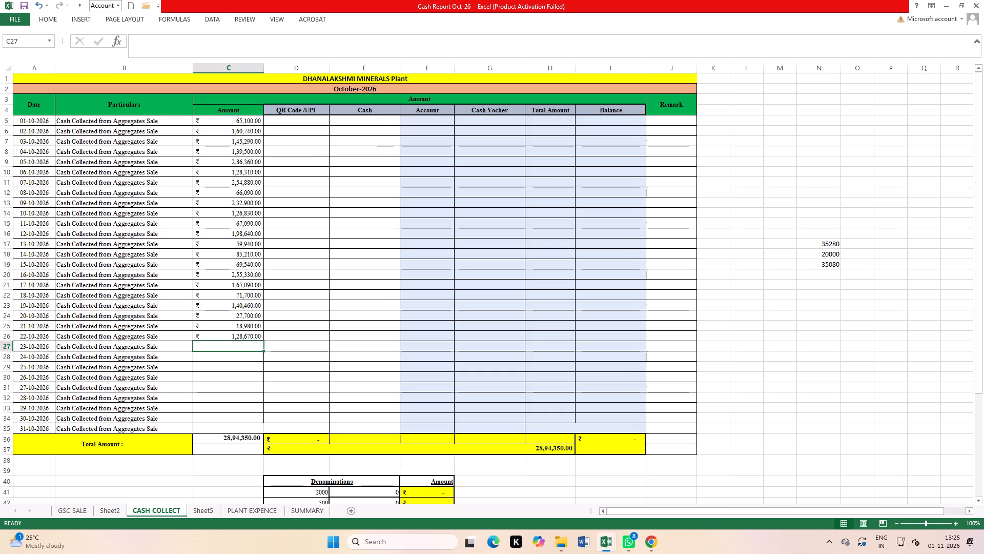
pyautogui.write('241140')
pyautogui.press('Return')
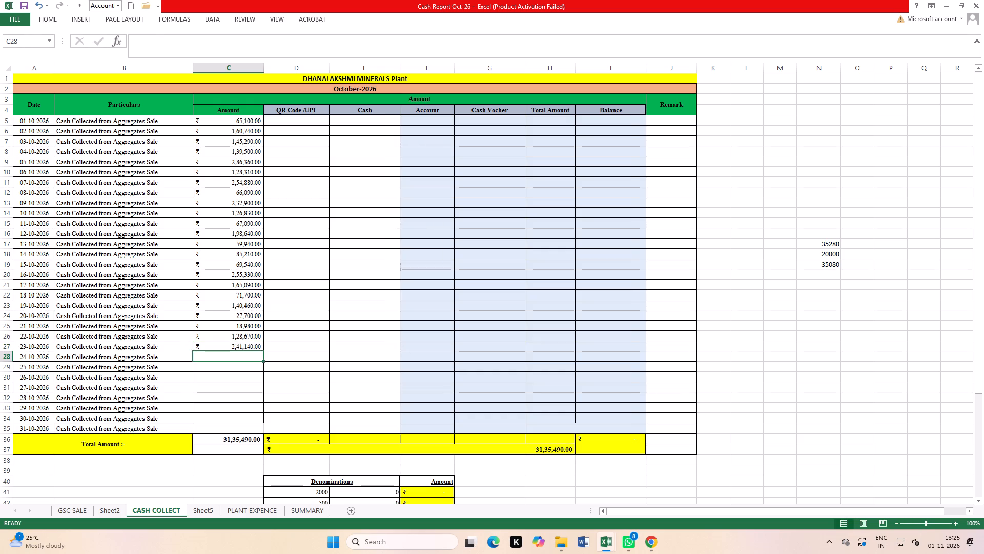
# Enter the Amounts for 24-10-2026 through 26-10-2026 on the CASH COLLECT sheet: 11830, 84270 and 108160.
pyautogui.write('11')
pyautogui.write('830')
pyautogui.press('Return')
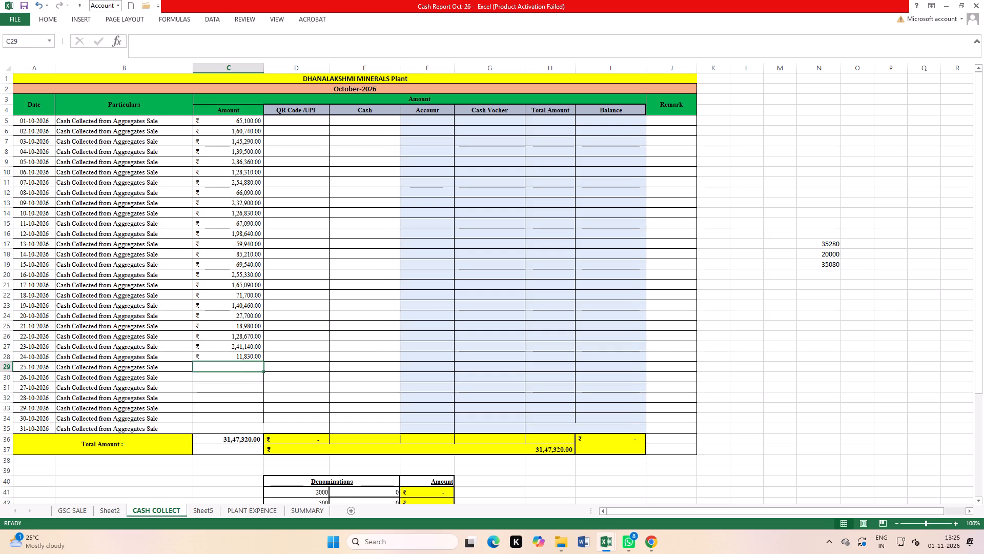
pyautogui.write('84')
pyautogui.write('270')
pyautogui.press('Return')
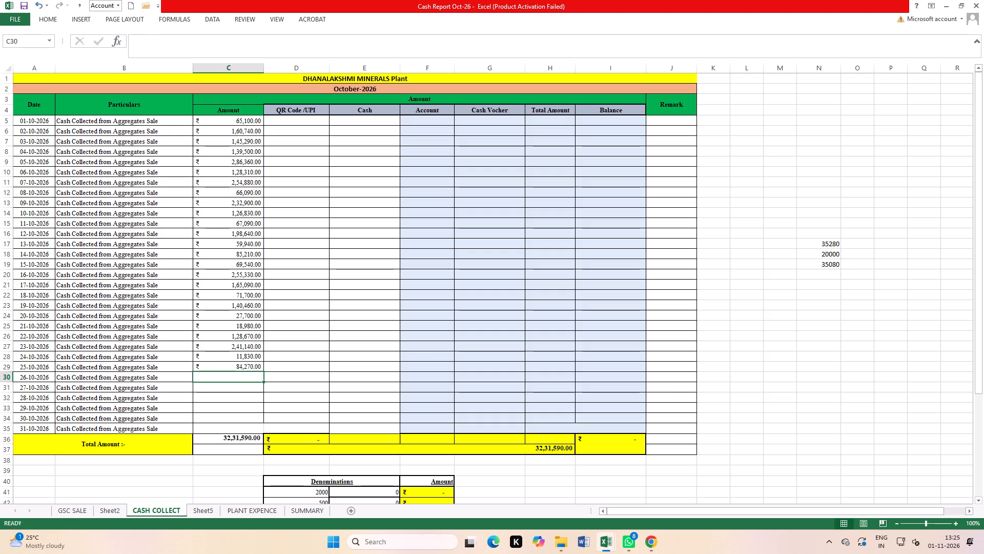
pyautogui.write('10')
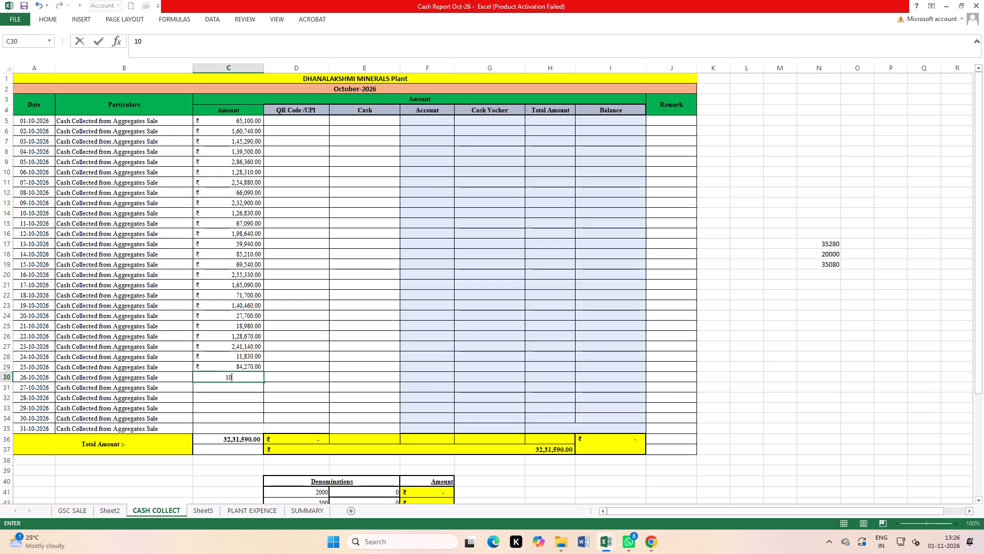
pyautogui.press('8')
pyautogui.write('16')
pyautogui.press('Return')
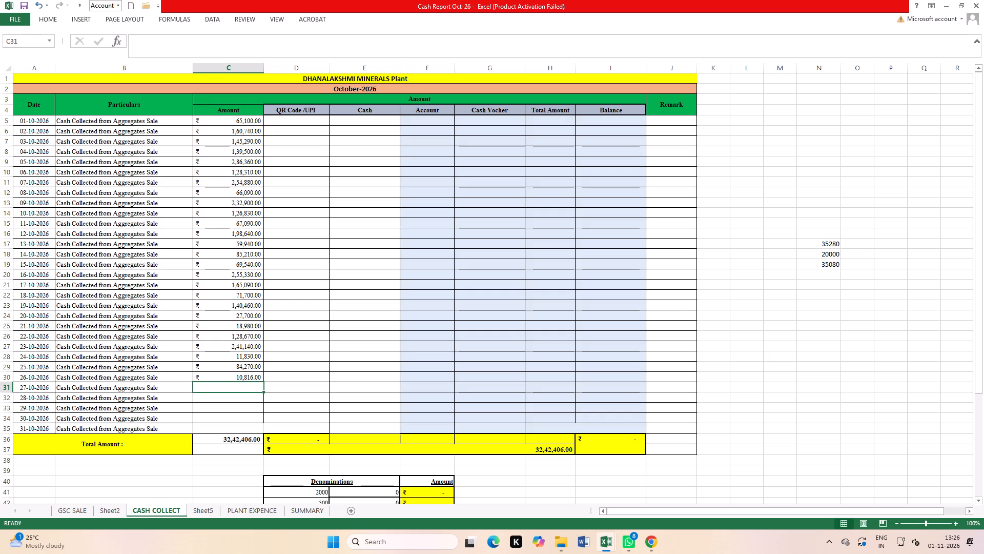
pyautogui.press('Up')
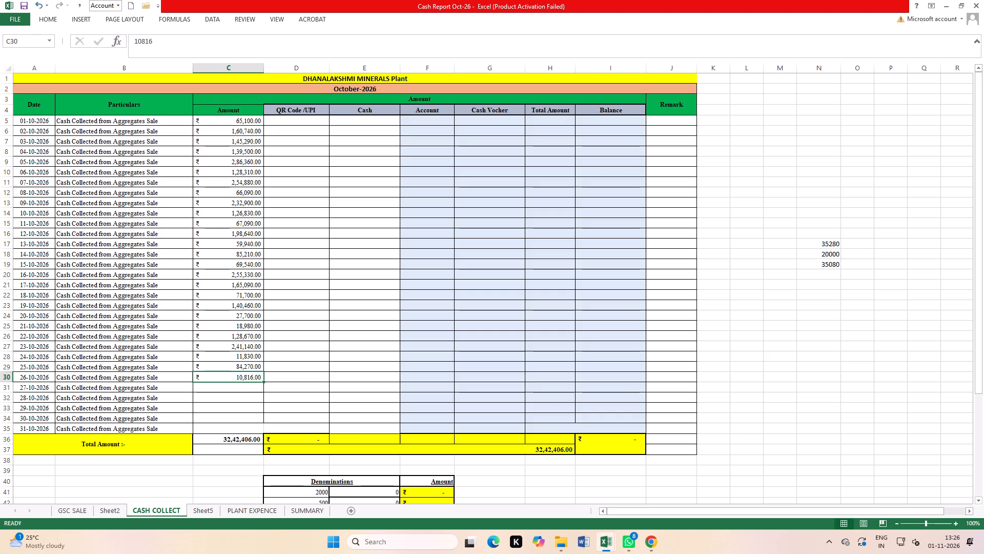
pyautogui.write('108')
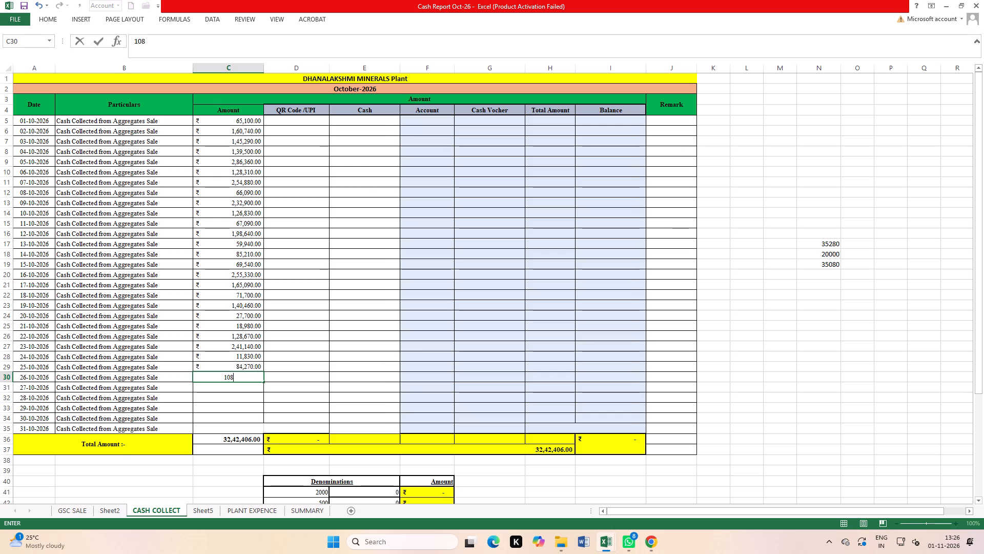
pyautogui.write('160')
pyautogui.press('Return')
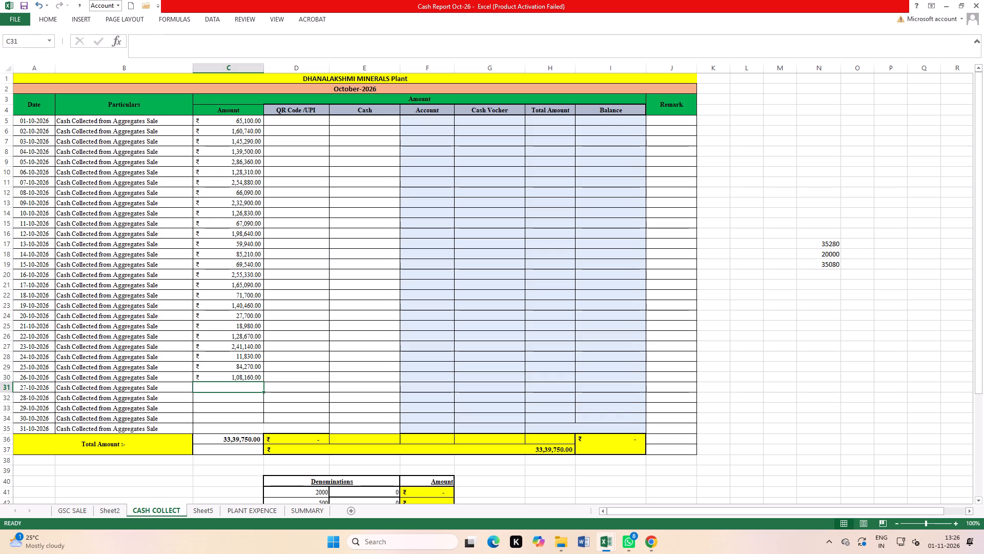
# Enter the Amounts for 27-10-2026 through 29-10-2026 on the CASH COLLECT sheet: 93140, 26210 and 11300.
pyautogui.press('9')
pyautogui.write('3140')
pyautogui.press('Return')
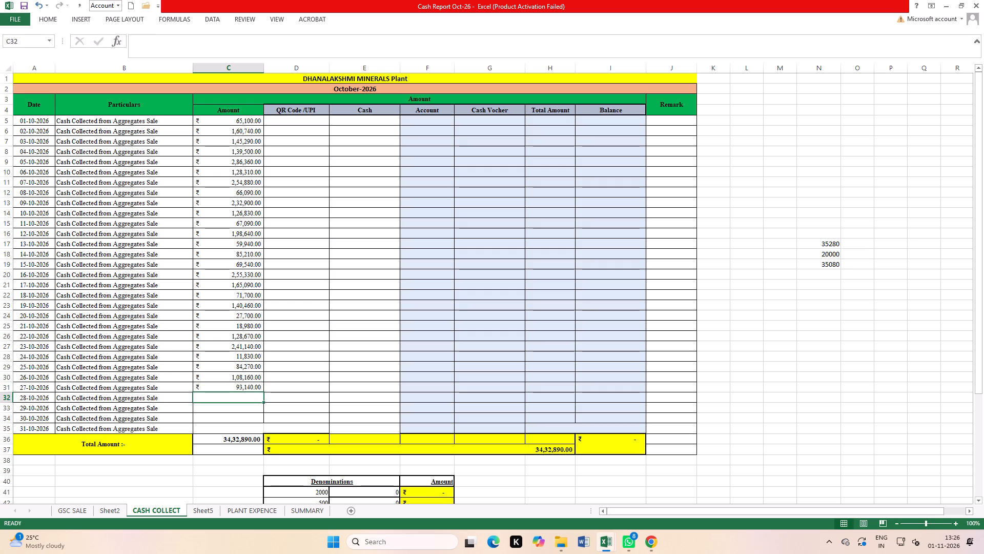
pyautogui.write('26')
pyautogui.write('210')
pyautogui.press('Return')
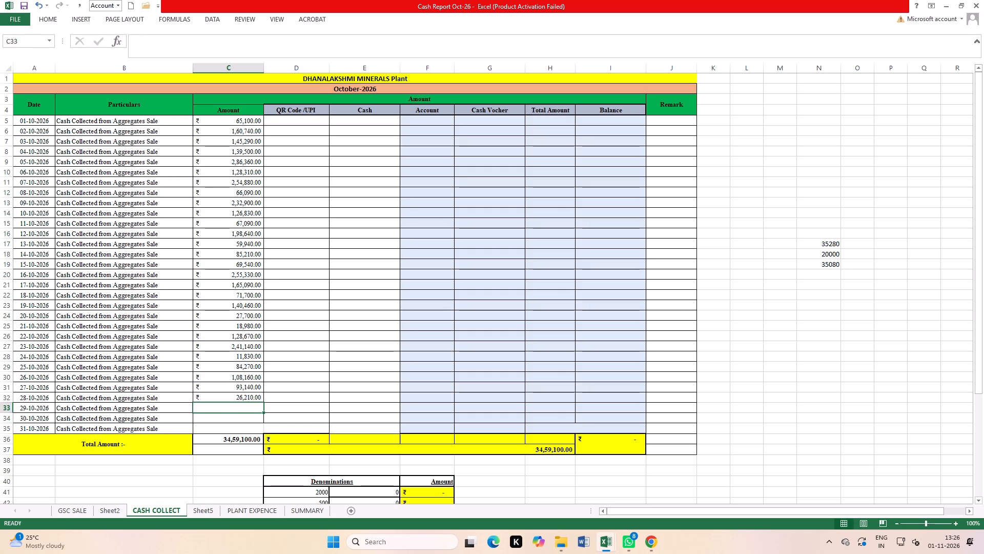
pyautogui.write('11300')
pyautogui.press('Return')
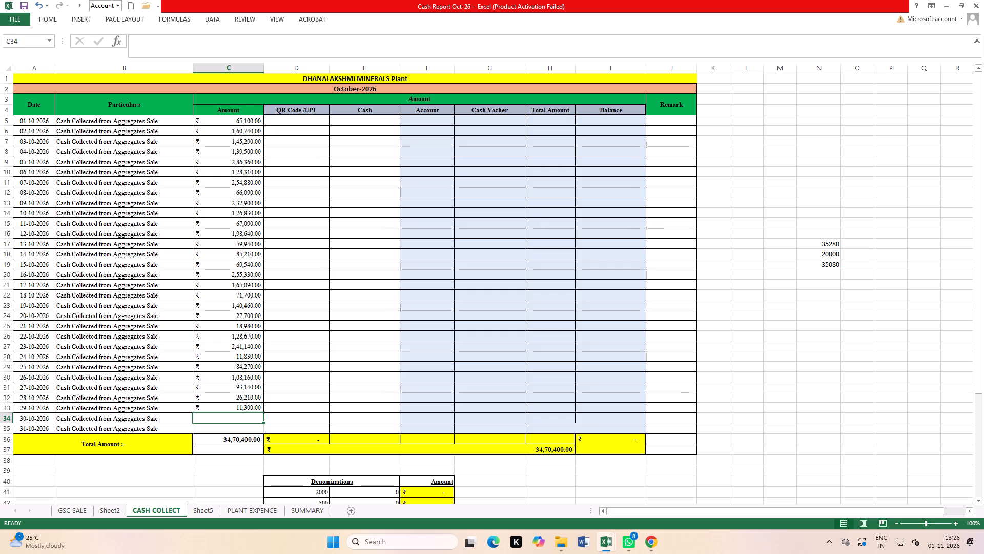
# Clear the Amount for 20-10-2026 on the CASH COLLECT sheet.
pyautogui.click(0, 318)
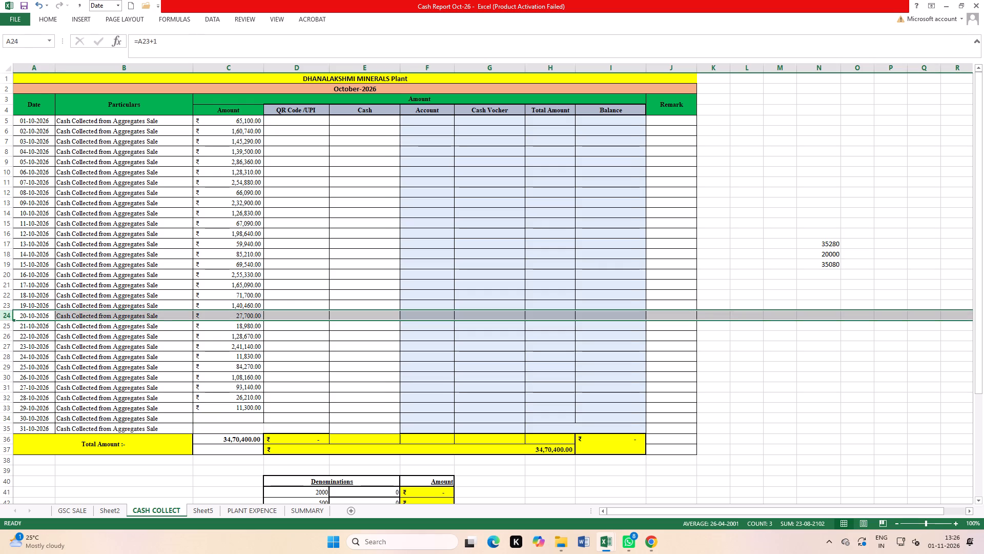
pyautogui.click(232, 314)
pyautogui.press('Delete')
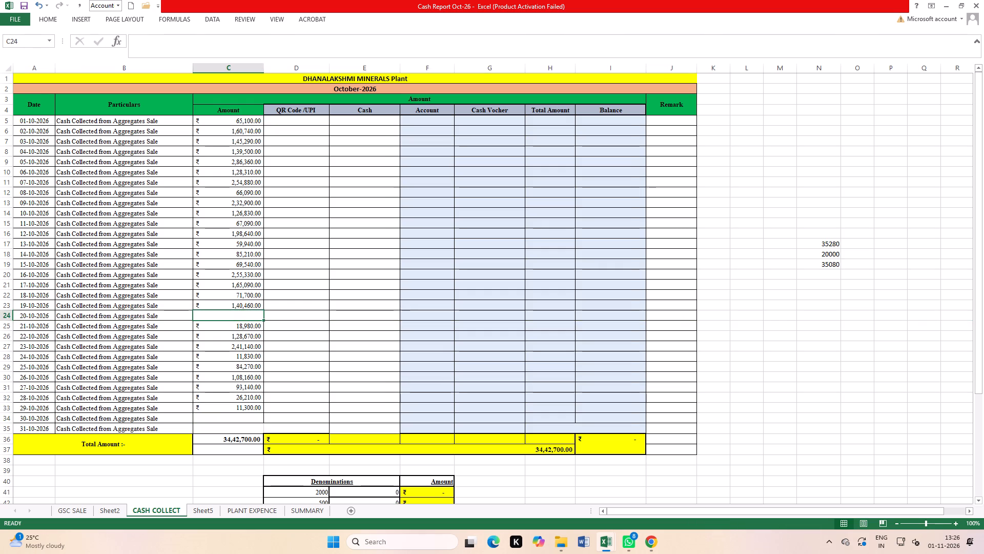
# Overwrite the Amounts for 21-10-2026 through 23-10-2026 on the CASH COLLECT sheet with 27700, 18980 and 128670.
pyautogui.press('Return')
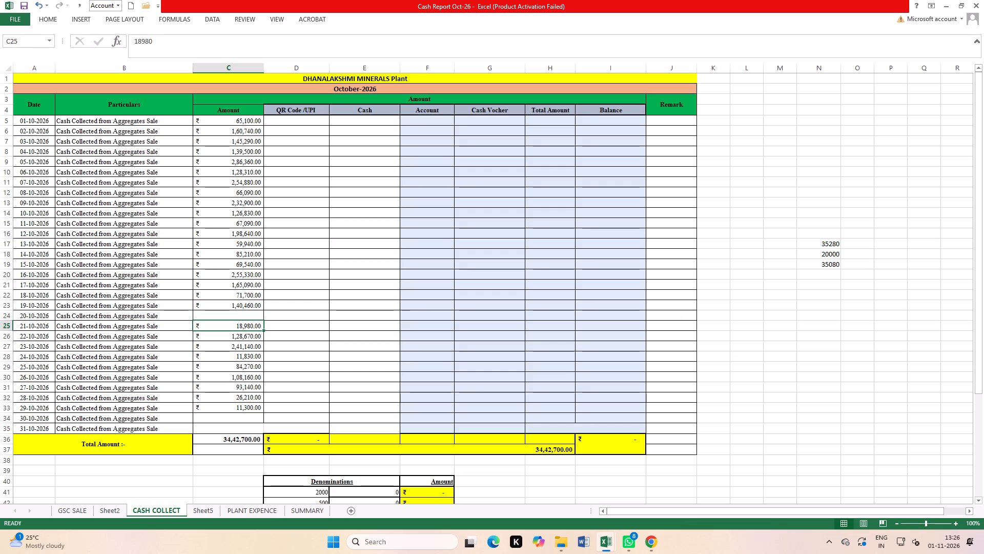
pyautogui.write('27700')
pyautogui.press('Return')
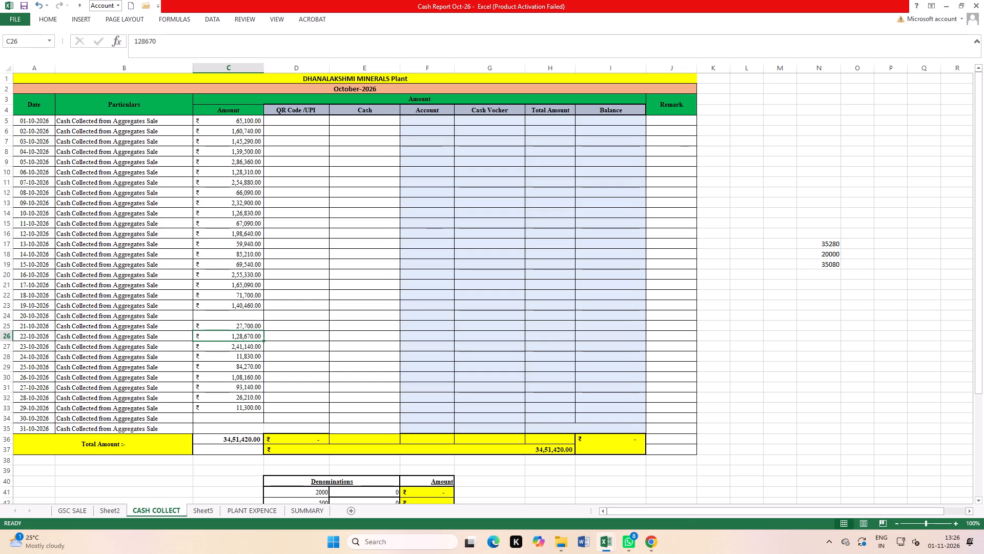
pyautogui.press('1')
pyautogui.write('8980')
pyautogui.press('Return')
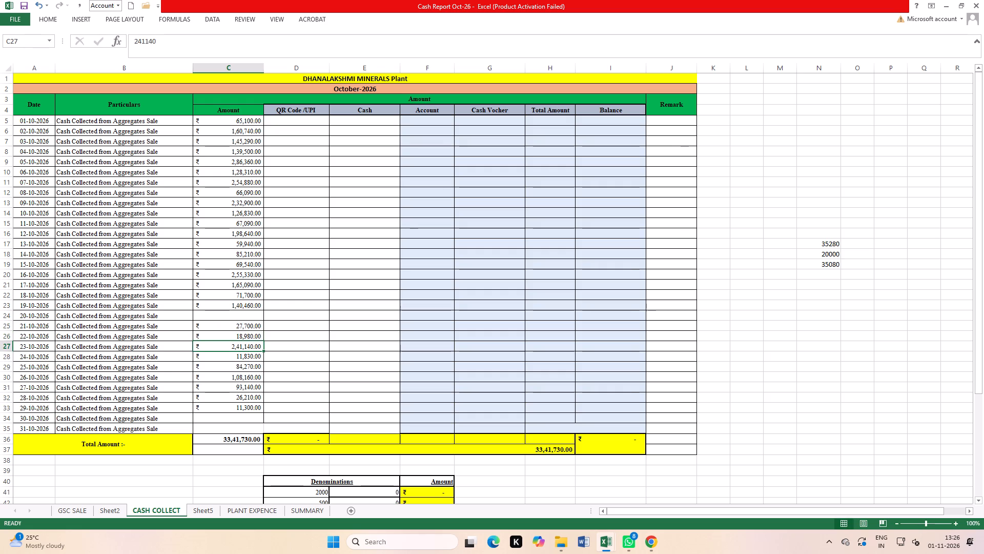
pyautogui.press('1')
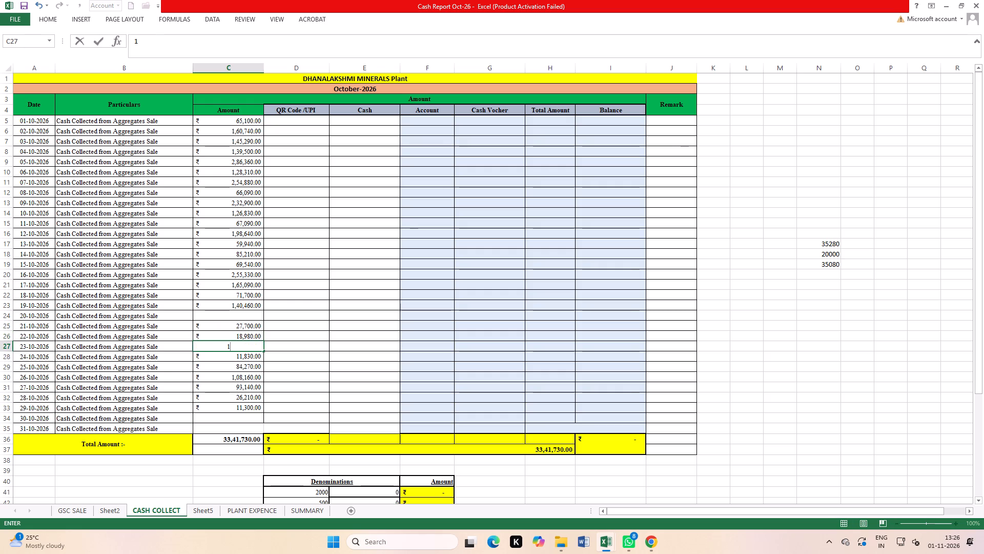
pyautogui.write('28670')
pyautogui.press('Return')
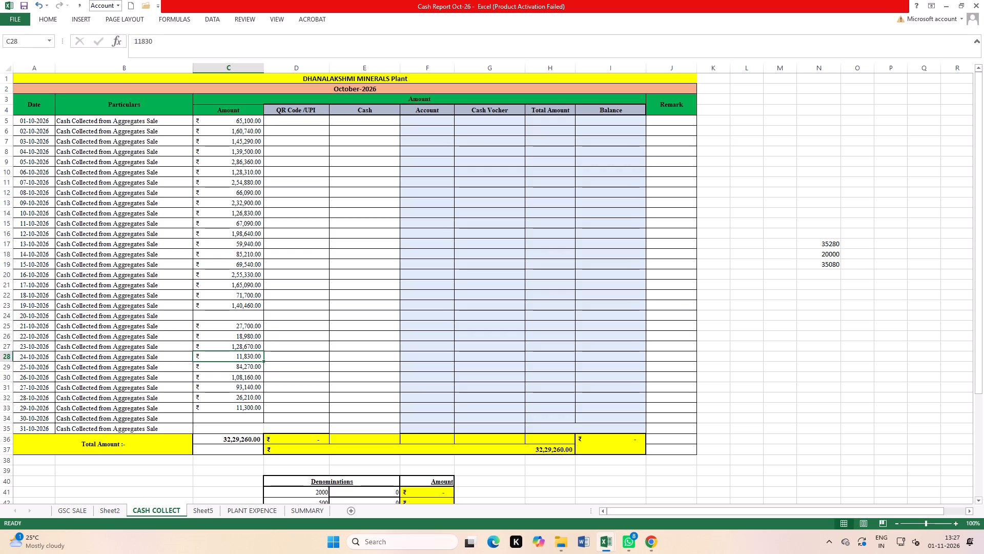
# Overwrite the Amounts for 24-10-2026 through 27-10-2026 on the CASH COLLECT sheet with 241140, 11830, 84270 and 108160.
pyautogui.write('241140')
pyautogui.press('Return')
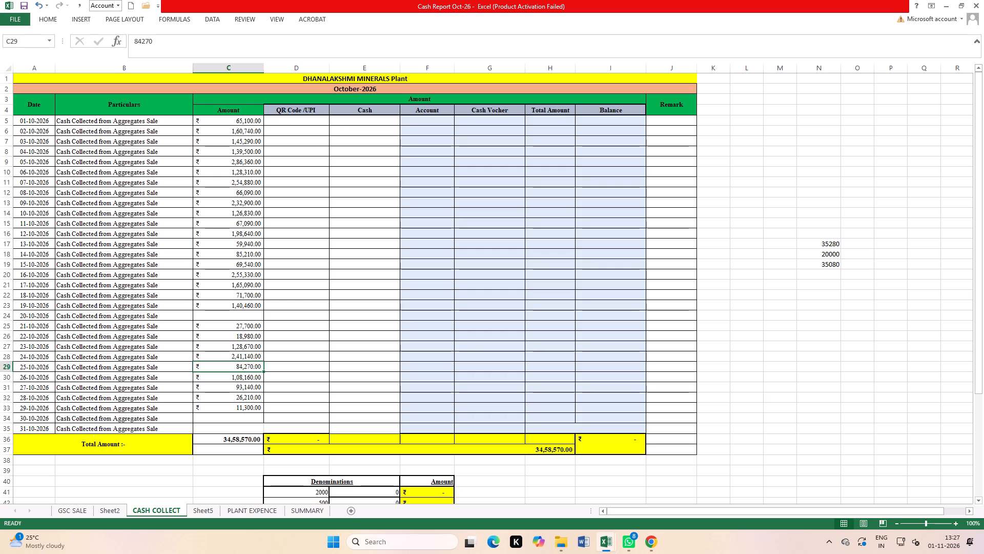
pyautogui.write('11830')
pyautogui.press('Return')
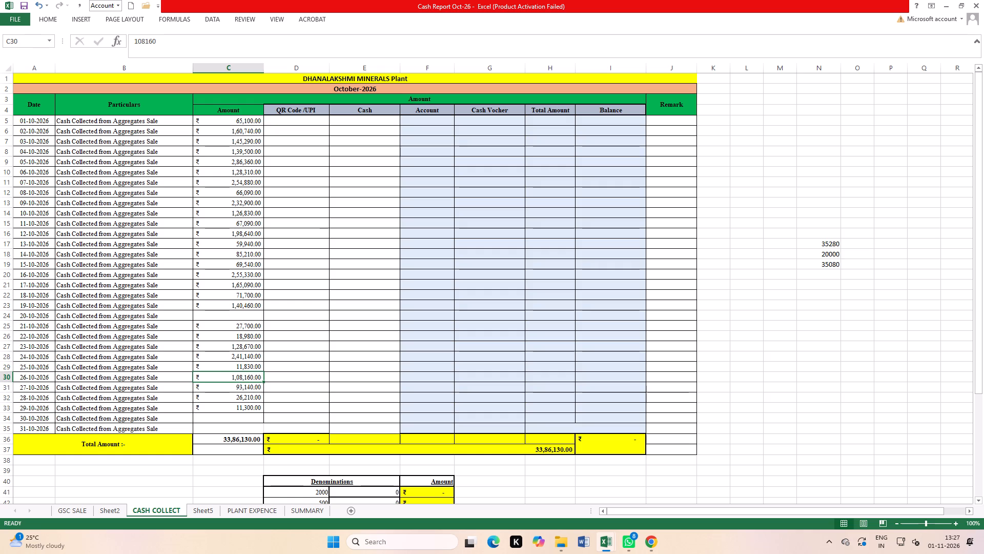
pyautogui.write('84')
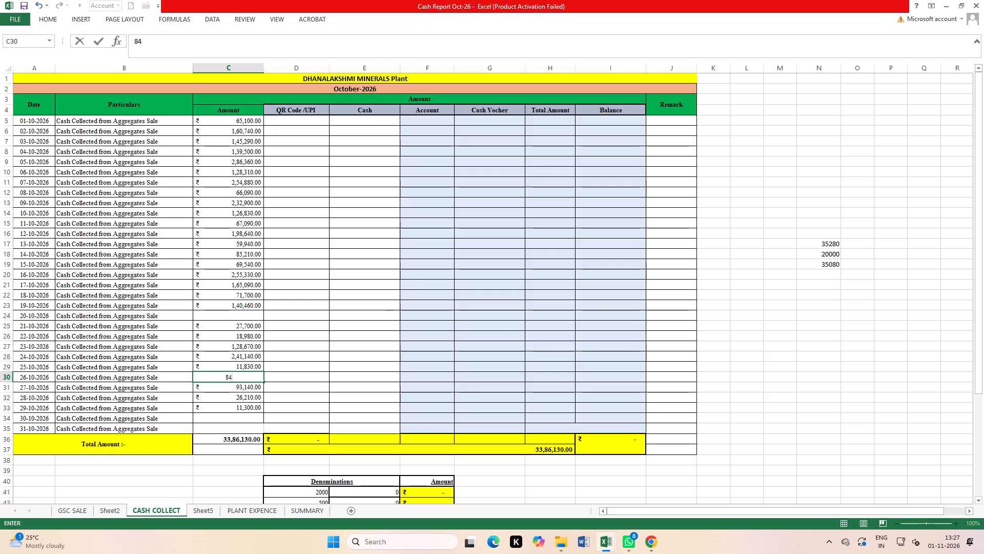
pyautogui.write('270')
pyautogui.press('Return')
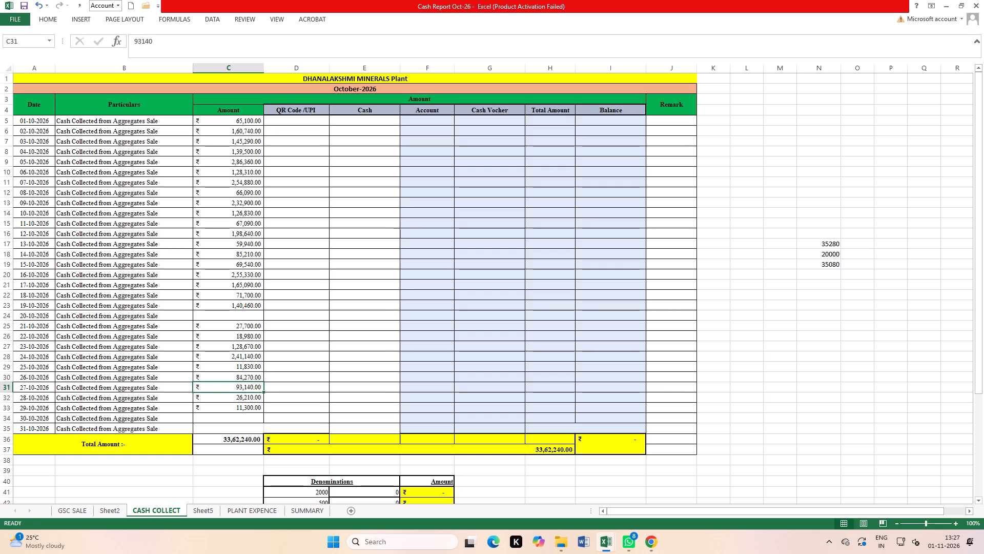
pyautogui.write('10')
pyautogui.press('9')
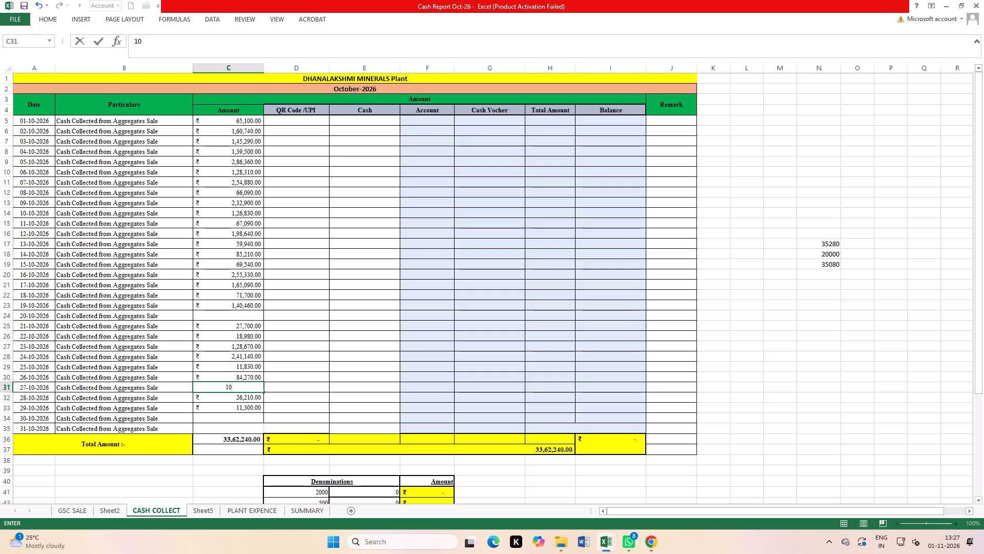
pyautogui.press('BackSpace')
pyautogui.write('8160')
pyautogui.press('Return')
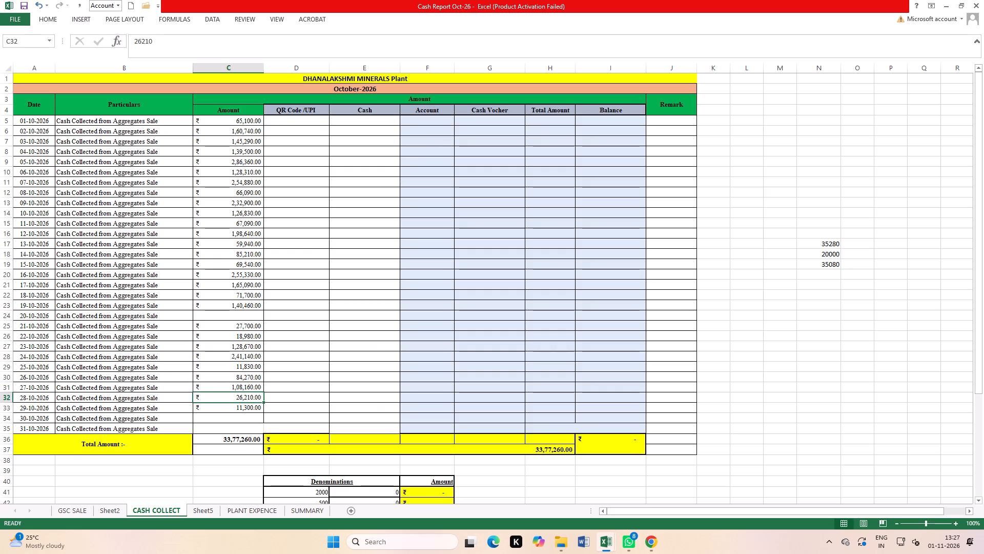
# Set the Amounts for 28-10-2026 through 31-10-2026 on the CASH COLLECT sheet to 93140, 26210, 11300 and 60660.
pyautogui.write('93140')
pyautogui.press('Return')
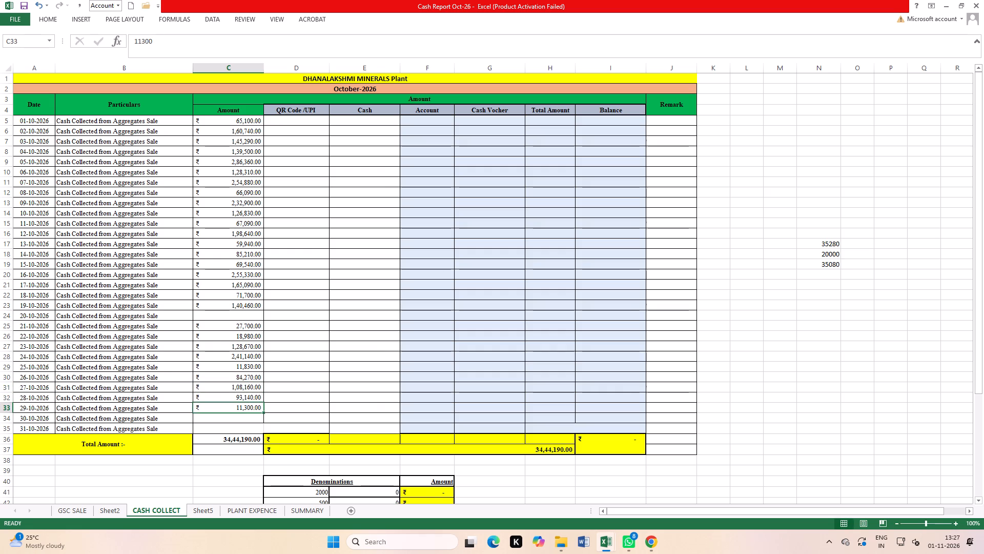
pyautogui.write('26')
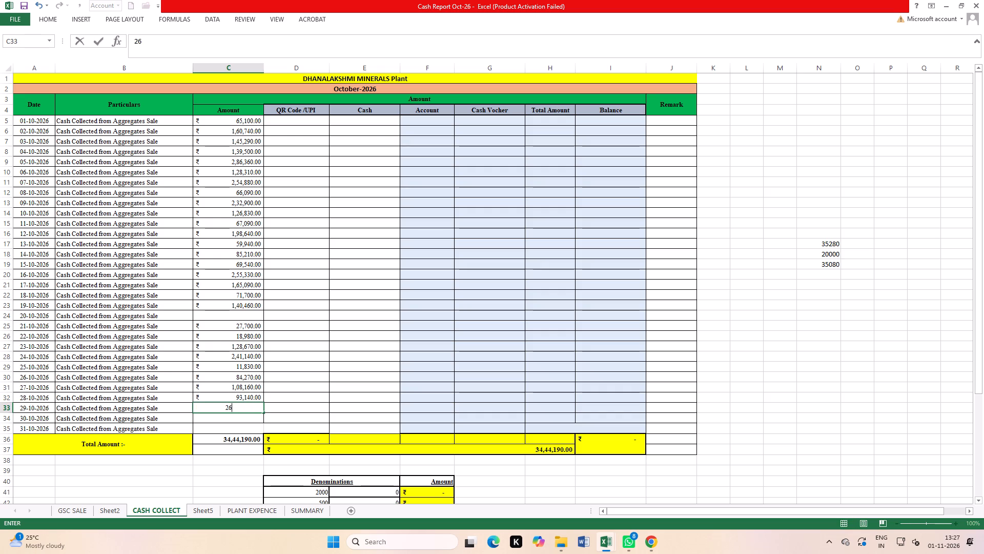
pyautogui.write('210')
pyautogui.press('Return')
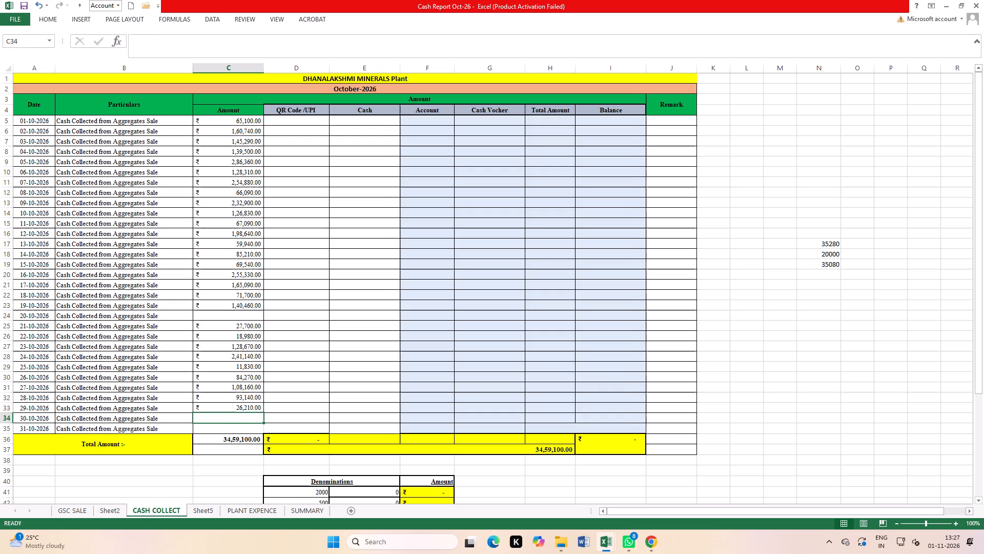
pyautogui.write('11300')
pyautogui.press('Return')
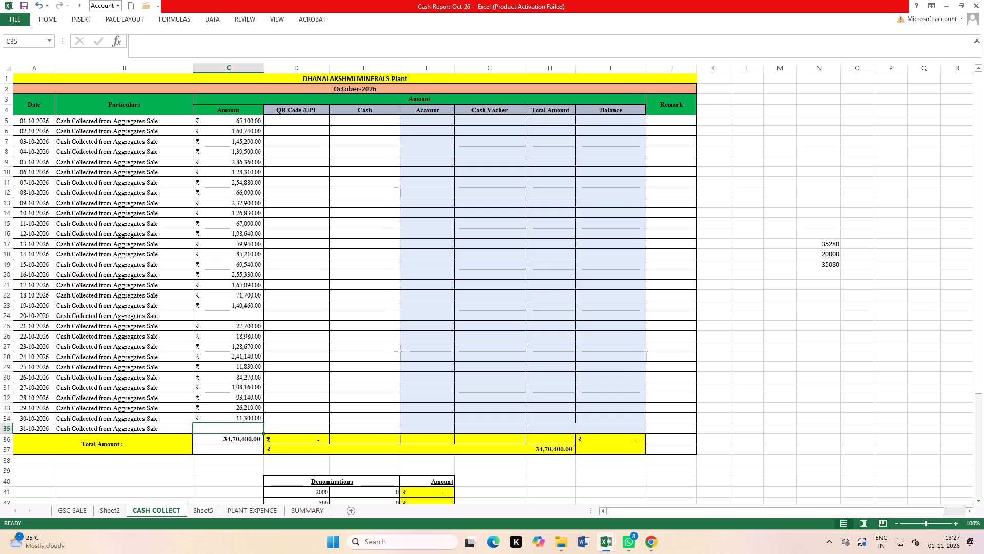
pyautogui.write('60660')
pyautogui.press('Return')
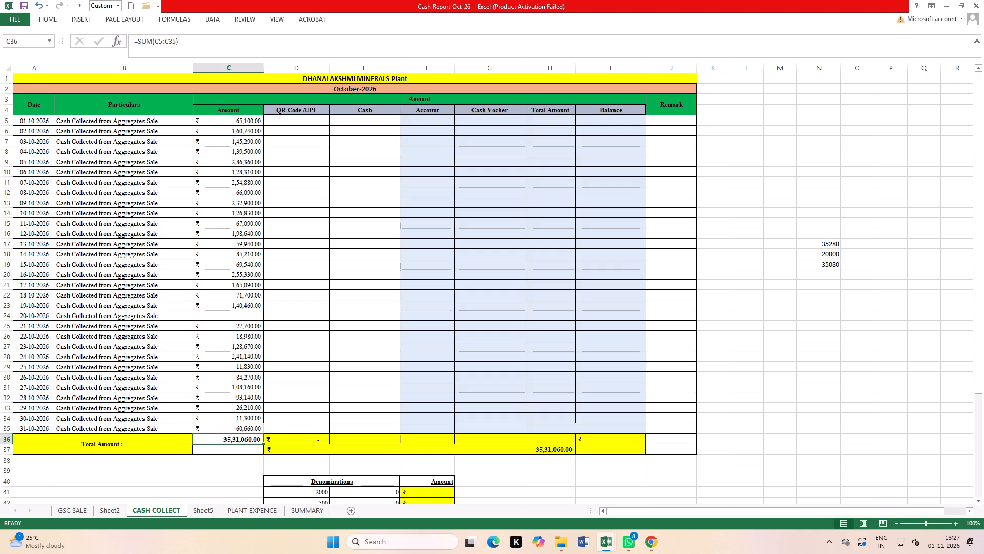
# Examine the Total Amount subtotal formula on the GSC SALE sheet and check its range against the sale rows down to 31/10/2026.
pyautogui.click(330, 344)
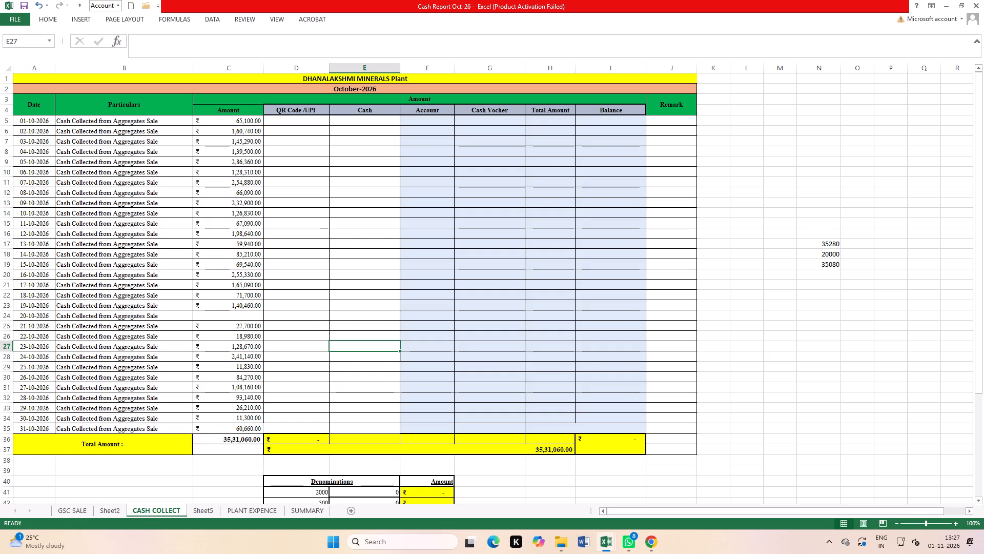
pyautogui.click(77, 511)
pyautogui.scroll(1, 339, 368)
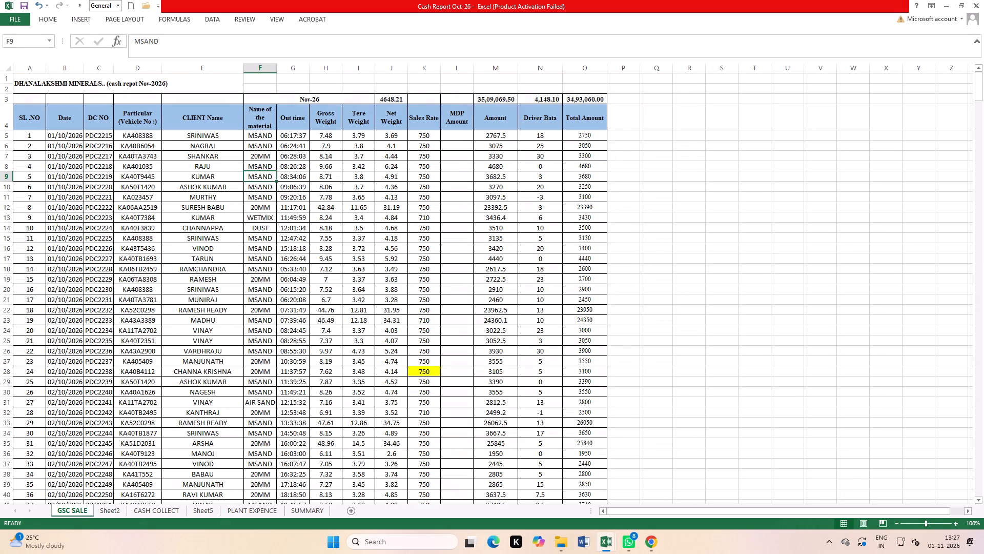
pyautogui.doubleClick(596, 97)
pyautogui.scroll(-5, 658, 277)
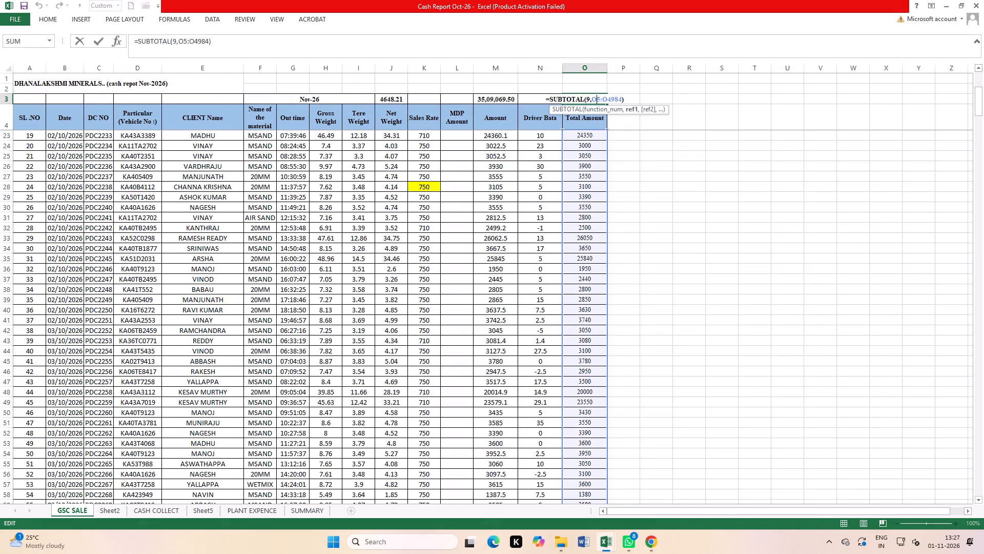
pyautogui.scroll(-12, 661, 293)
pyautogui.moveTo(979, 134); pyautogui.dragTo(979, 146)
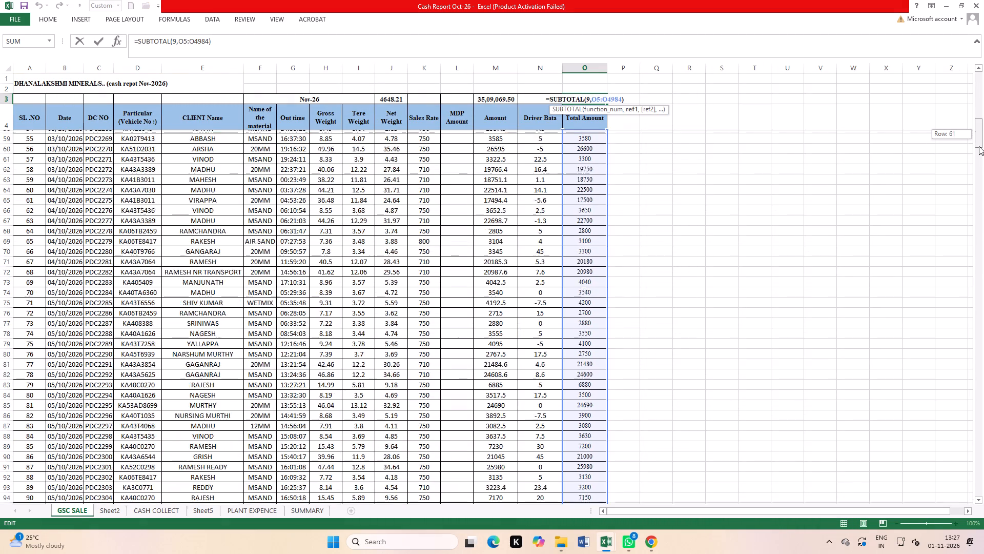
pyautogui.moveTo(979, 146); pyautogui.dragTo(981, 301)
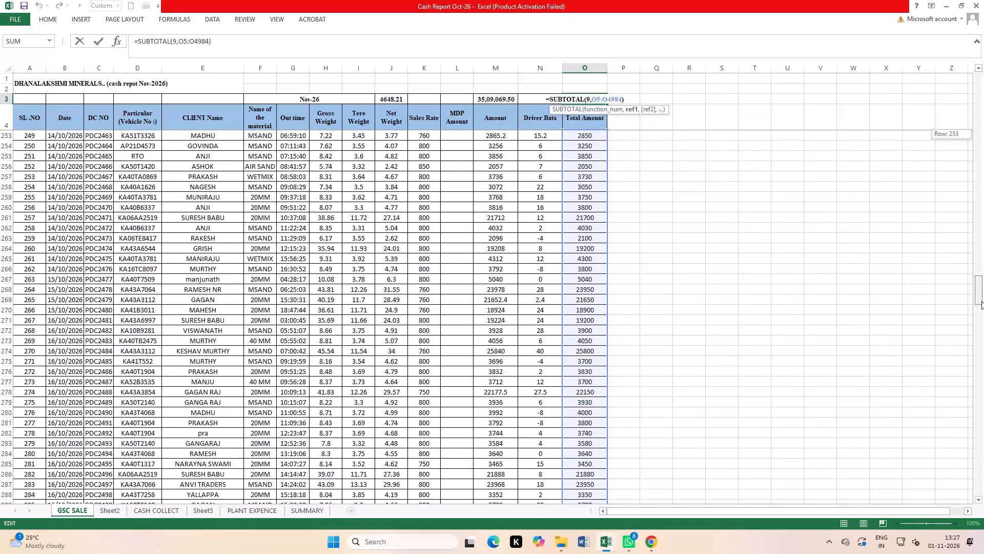
pyautogui.moveTo(981, 301); pyautogui.dragTo(974, 399)
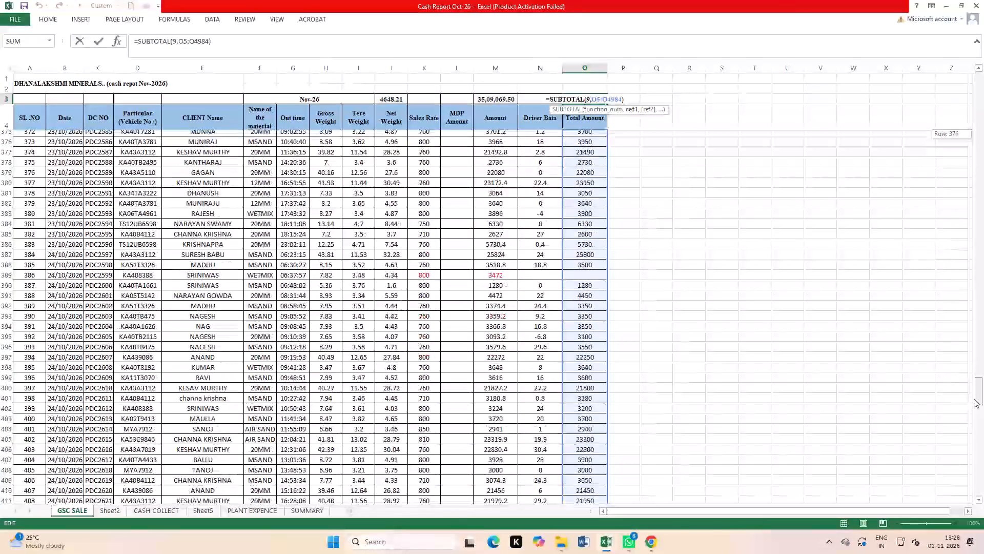
pyautogui.moveTo(974, 399); pyautogui.dragTo(970, 426)
pyautogui.scroll(-6, 955, 361)
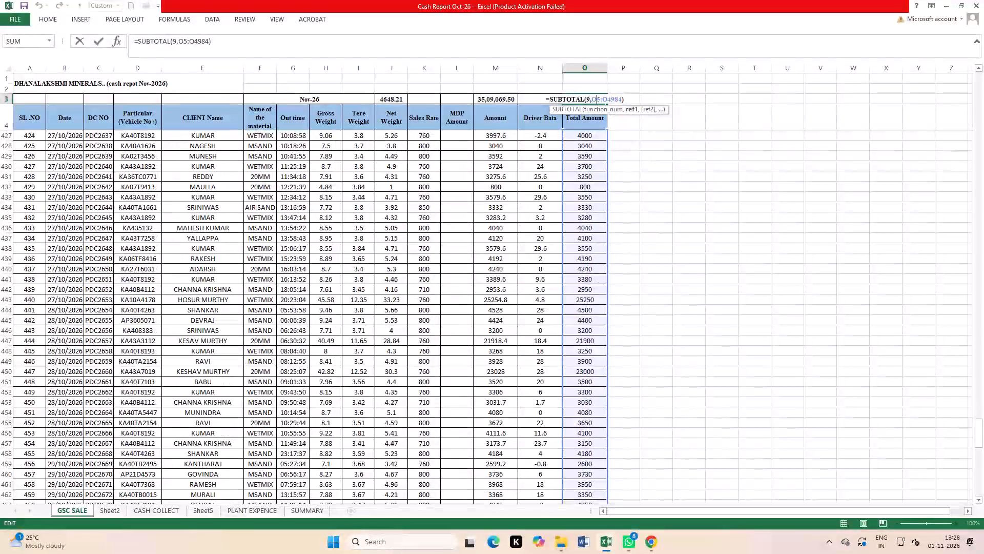
pyautogui.scroll(-16, 958, 361)
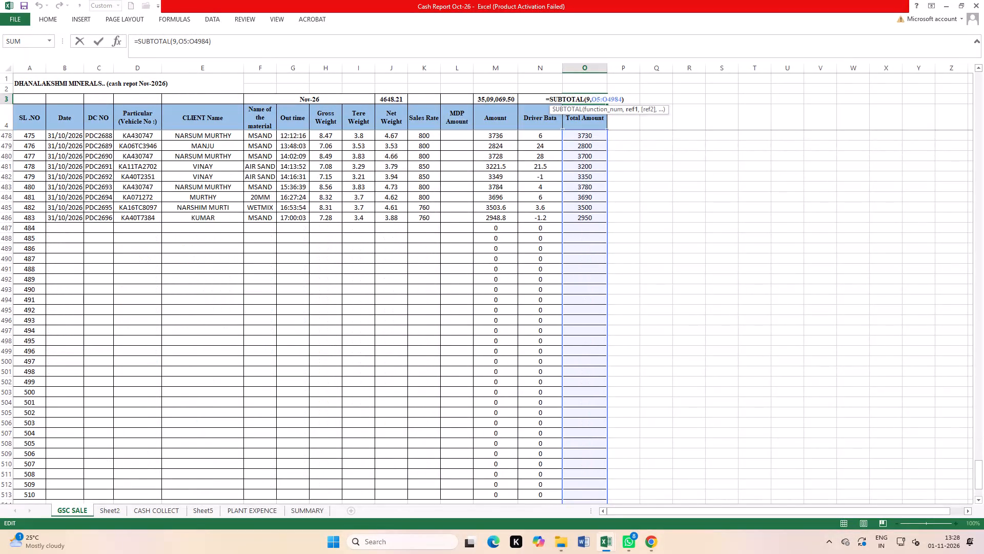
pyautogui.press('Return')
pyautogui.click(983, 322)
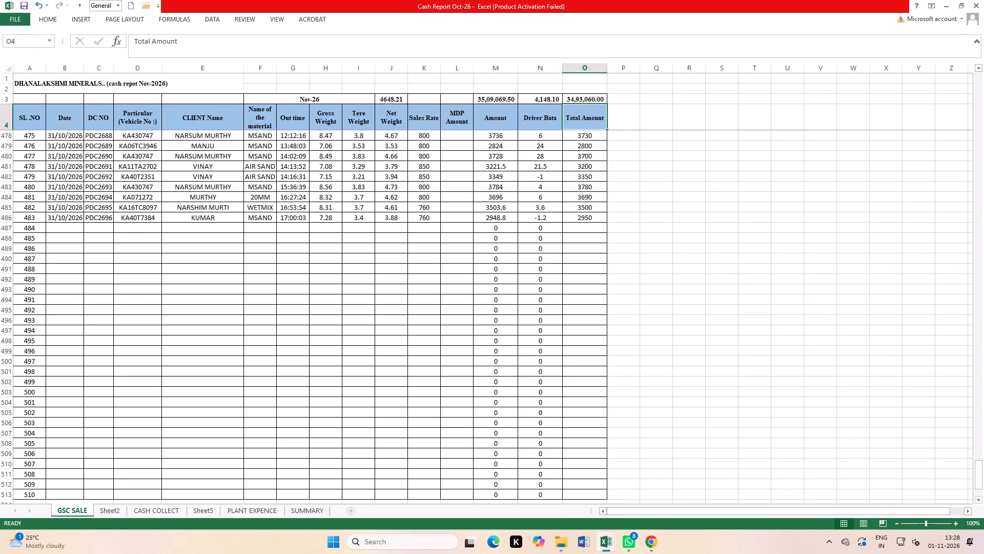
pyautogui.click(800, 280)
pyautogui.scroll(17, 691, 242)
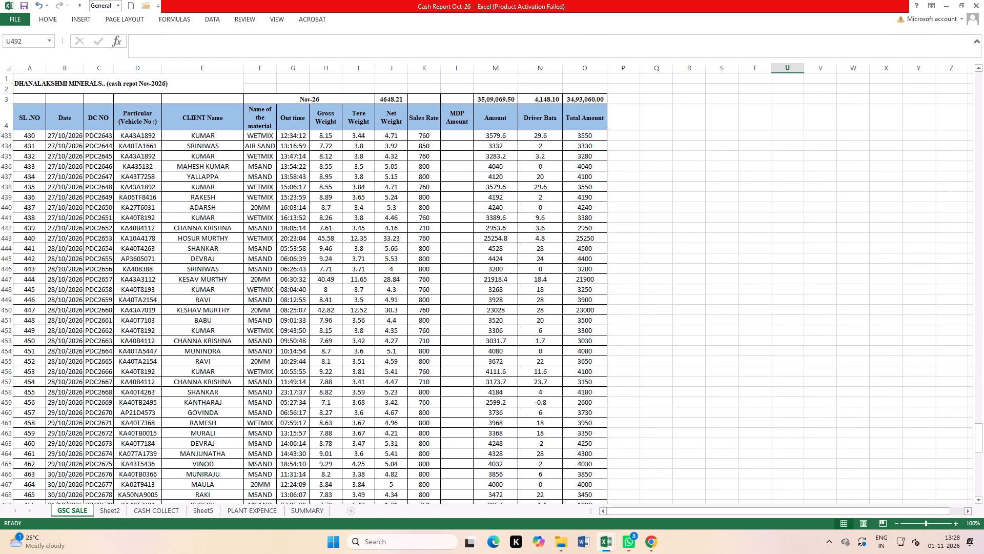
pyautogui.scroll(6, 692, 242)
pyautogui.scroll(1, 767, 233)
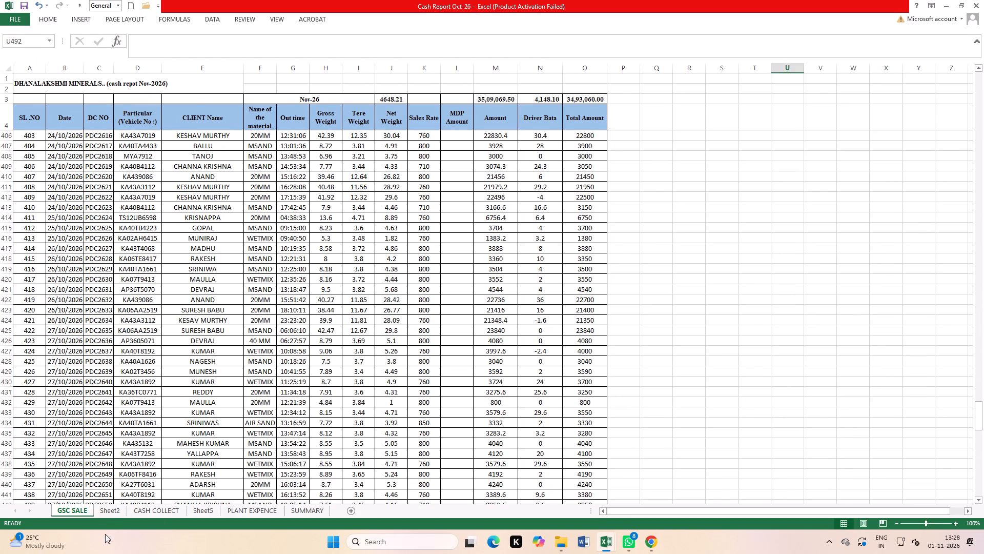
# Review the Amounts on the CASH COLLECT sheet one by one from 01-10-2026 through 15-10-2026.
pyautogui.click(110, 513)
pyautogui.click(157, 507)
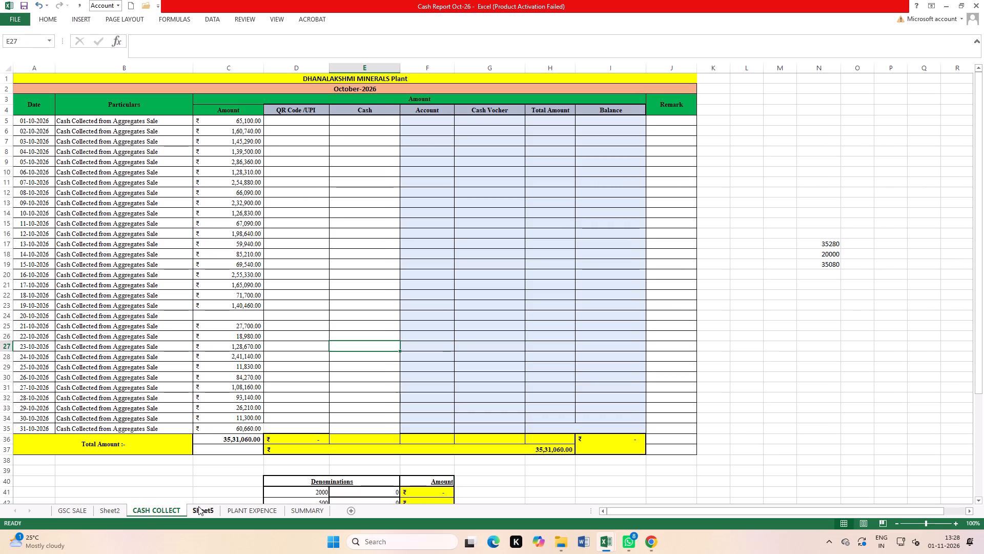
pyautogui.click(239, 122)
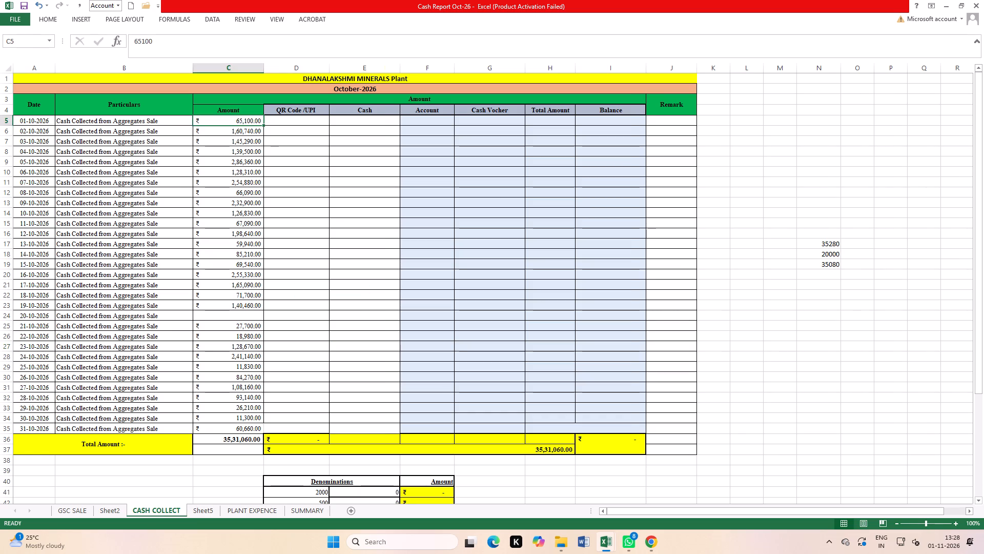
pyautogui.press('Return')
pyautogui.press('Return')
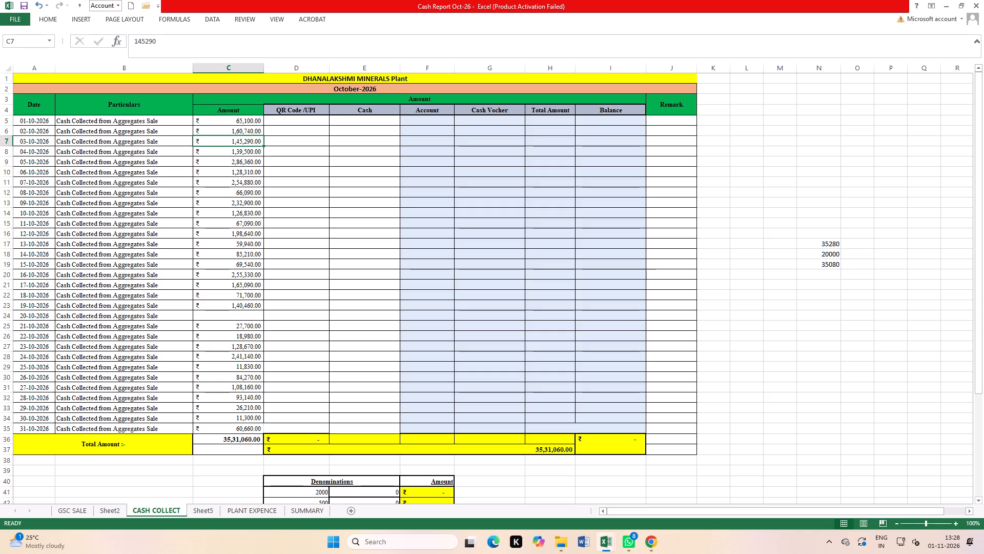
pyautogui.press('Return')
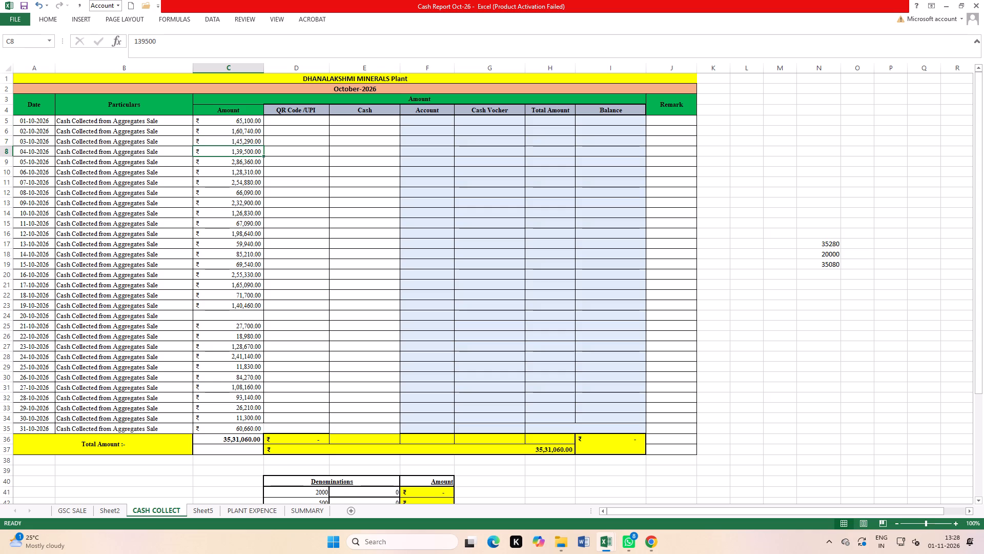
pyautogui.press('Return')
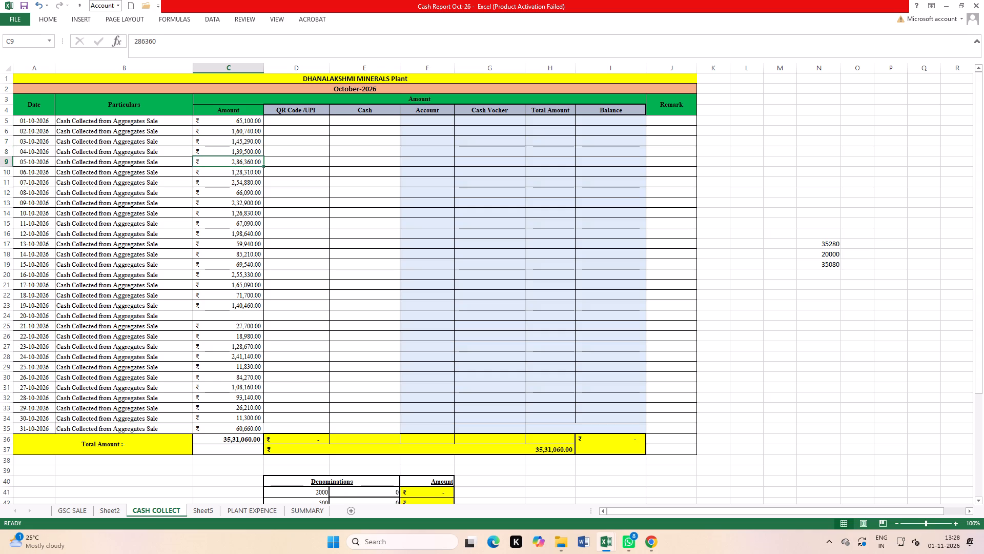
pyautogui.press('Return')
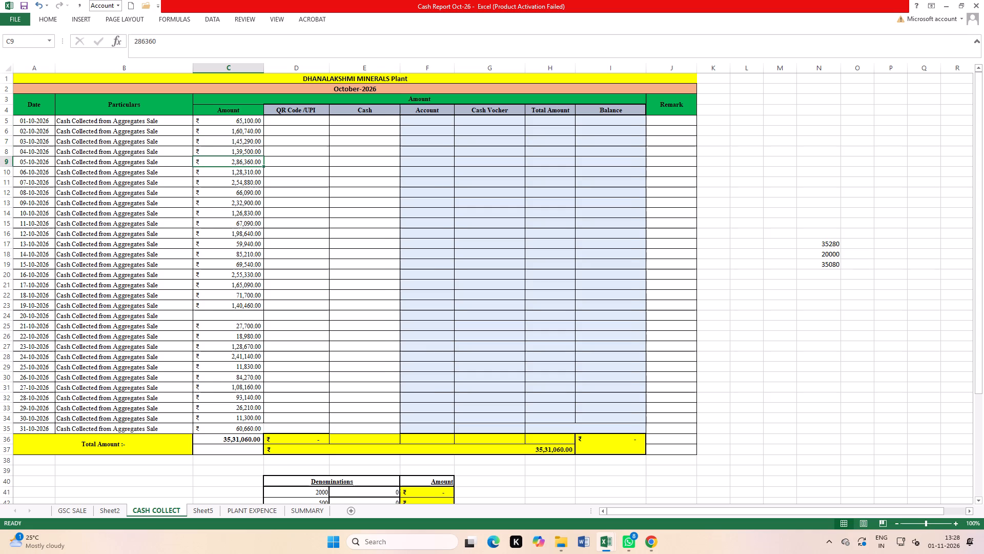
pyautogui.press('Return')
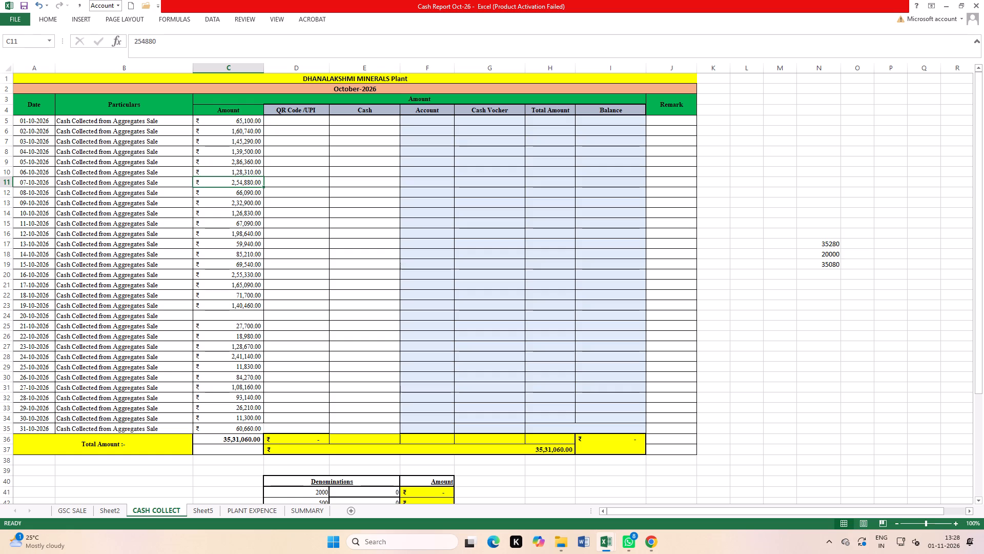
pyautogui.press('Return')
pyautogui.press('Return')
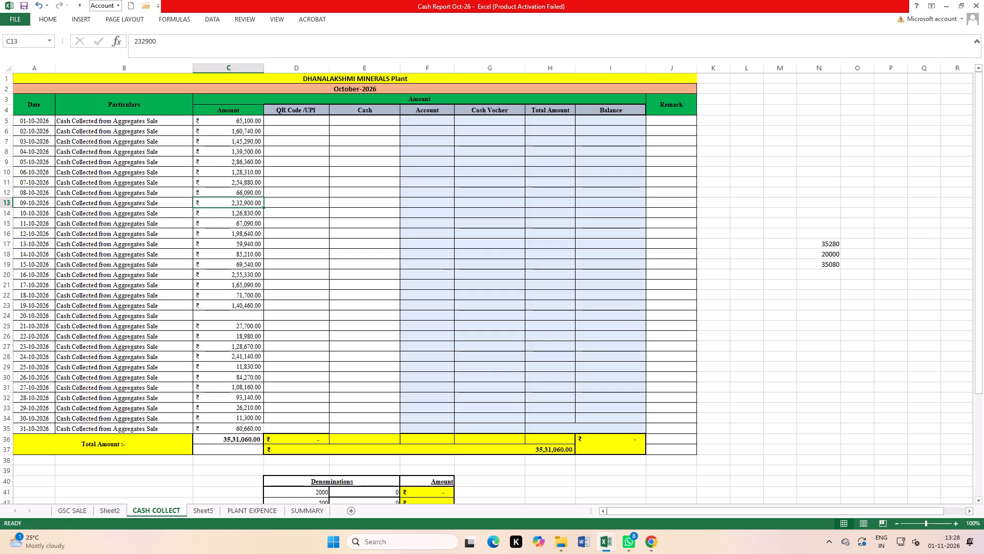
pyautogui.press('Return')
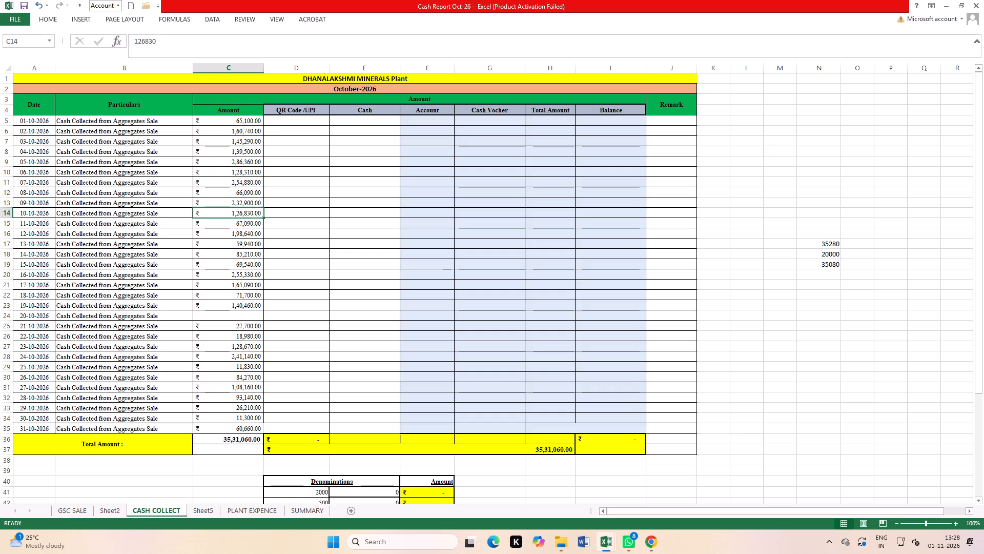
pyautogui.press('Return')
pyautogui.press('Return')
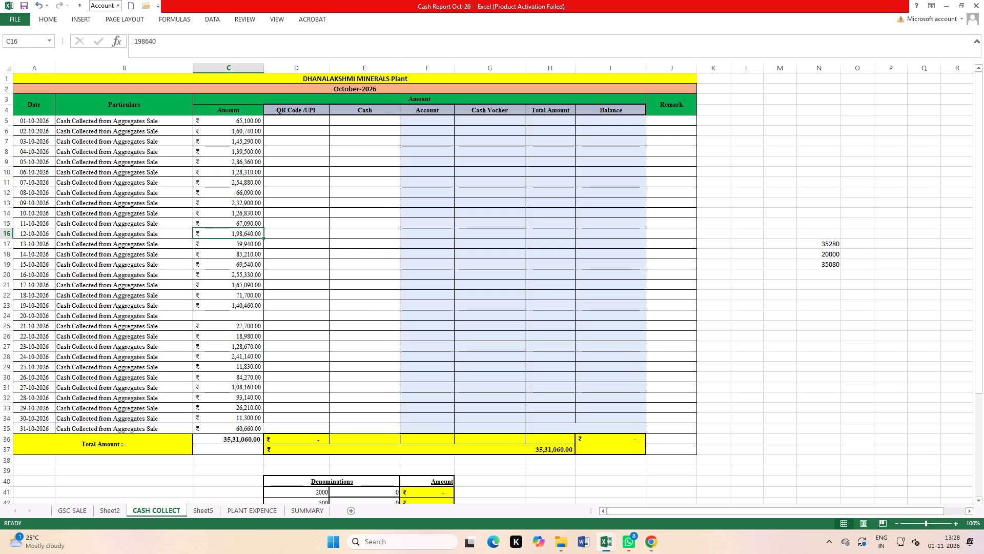
pyautogui.press('Return')
pyautogui.press('Return')
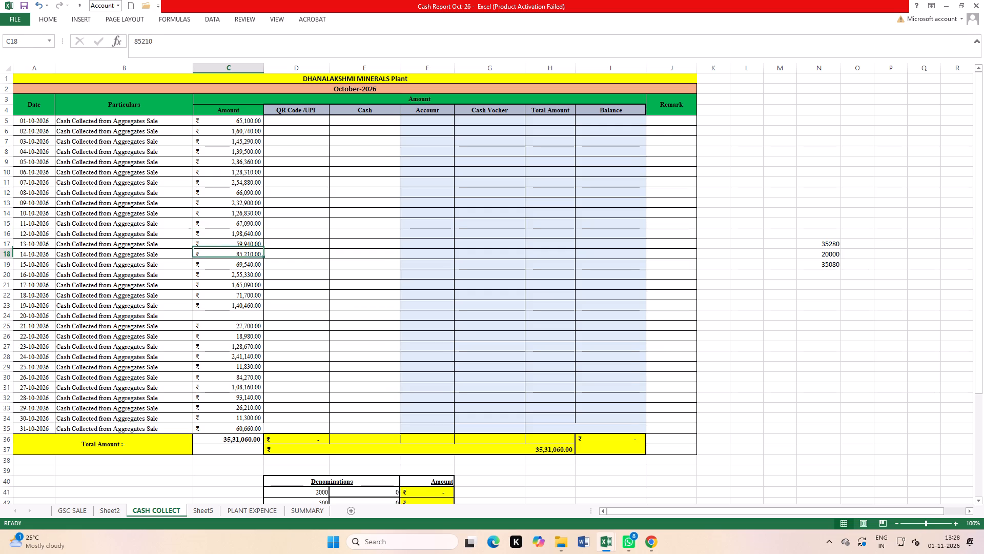
pyautogui.press('Return')
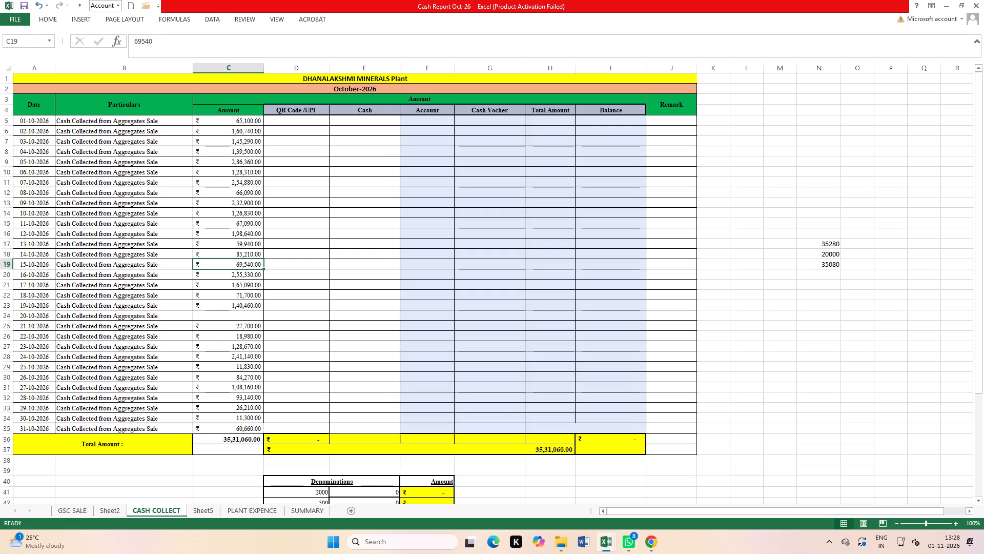
# Set the Amount for 16-10-2026 on the CASH COLLECT sheet to 225330.
pyautogui.press('Return')
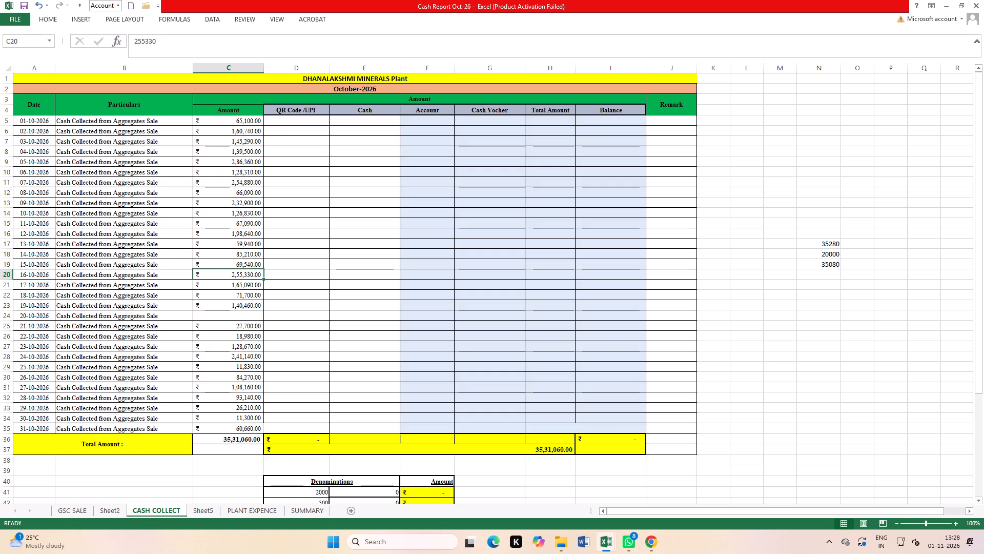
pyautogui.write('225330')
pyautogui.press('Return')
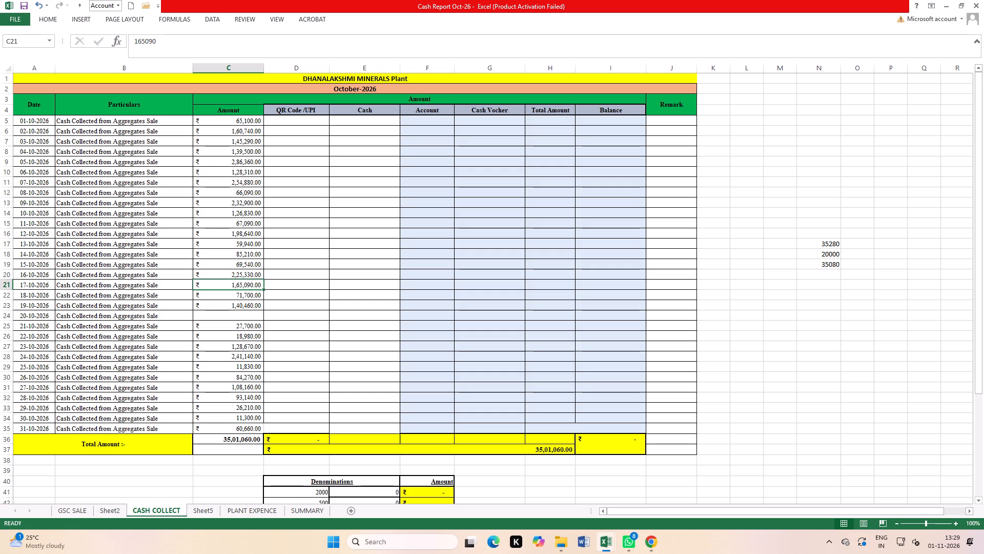
# Review the Amounts on the CASH COLLECT sheet one by one from 17-10-2026 through 31-10-2026.
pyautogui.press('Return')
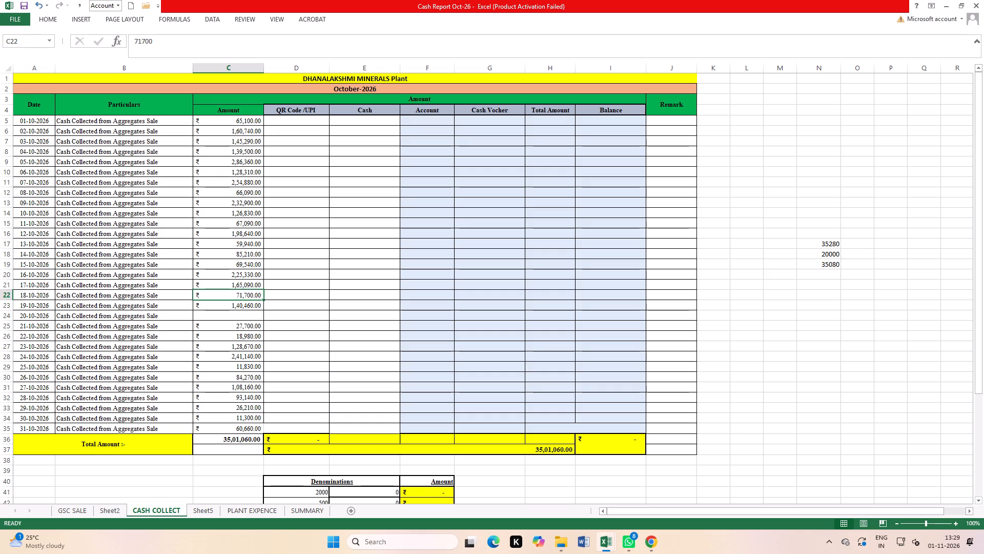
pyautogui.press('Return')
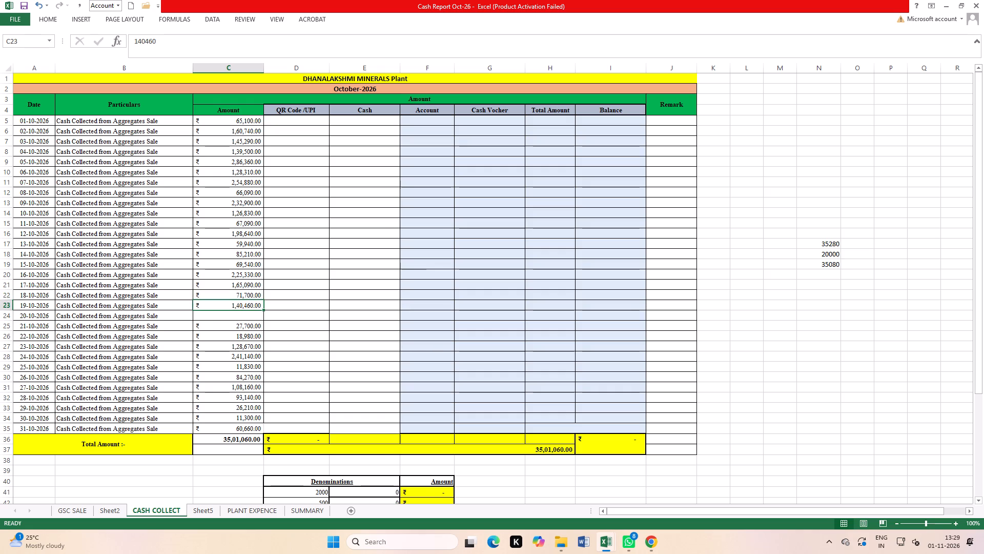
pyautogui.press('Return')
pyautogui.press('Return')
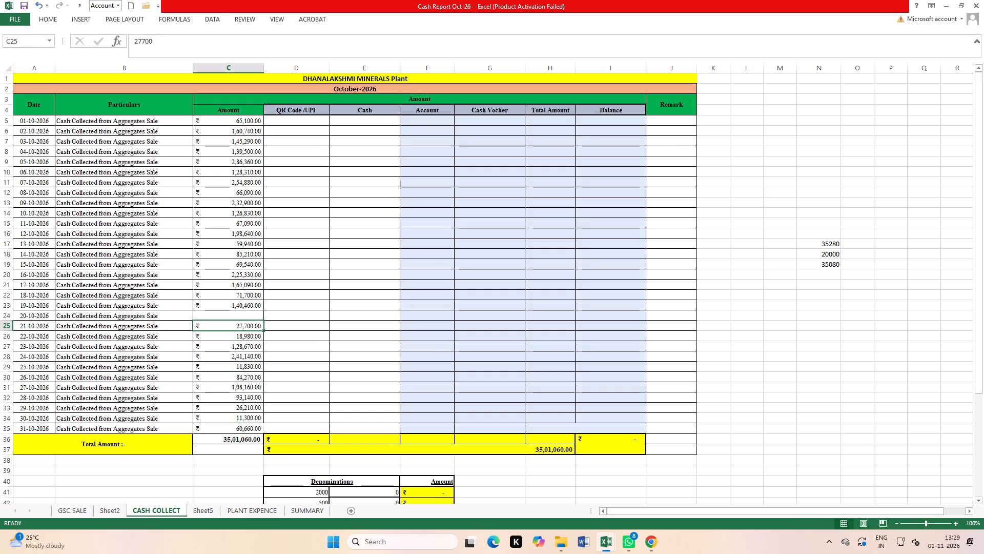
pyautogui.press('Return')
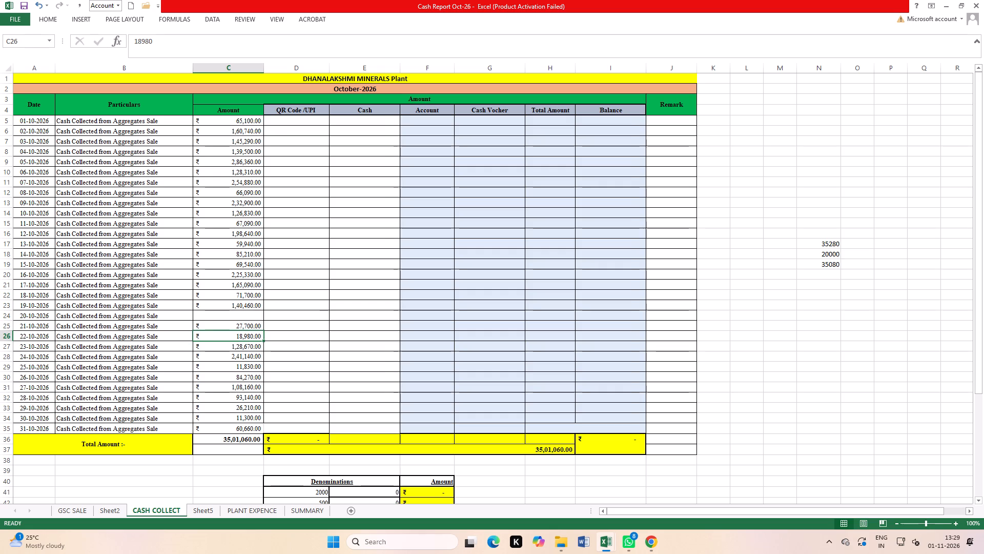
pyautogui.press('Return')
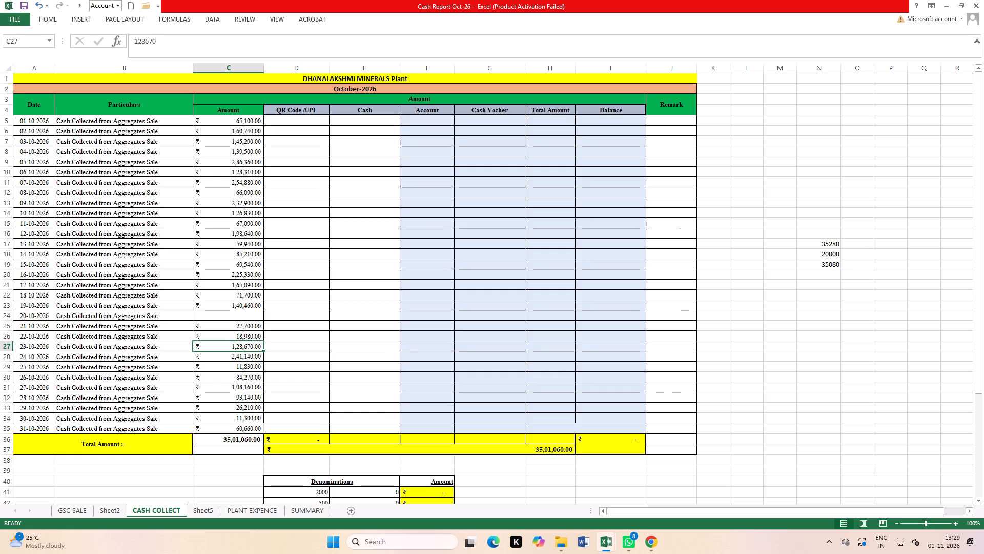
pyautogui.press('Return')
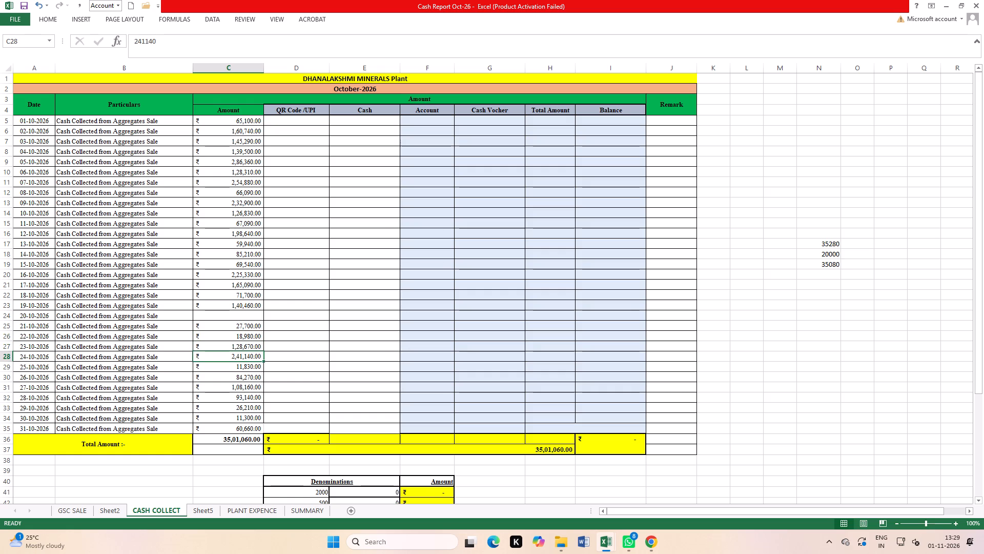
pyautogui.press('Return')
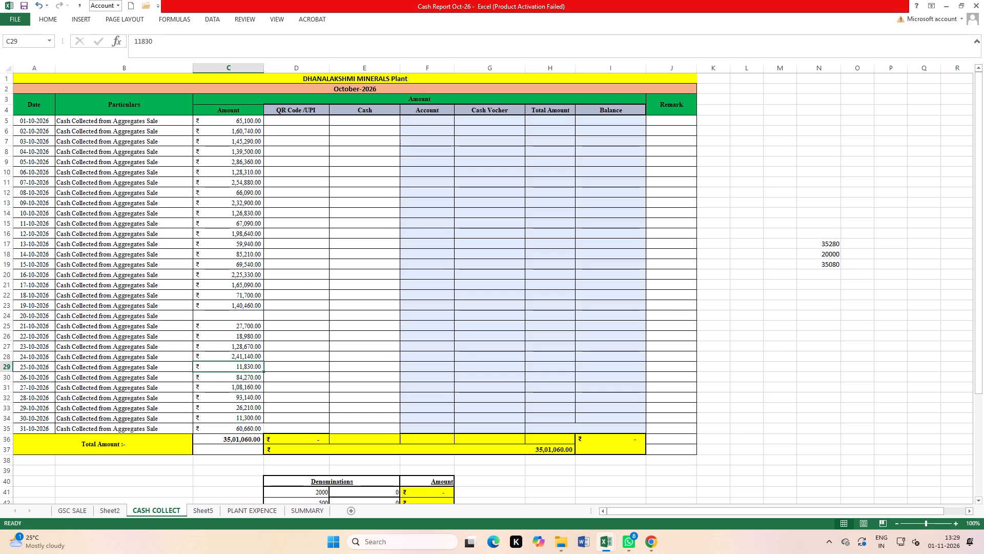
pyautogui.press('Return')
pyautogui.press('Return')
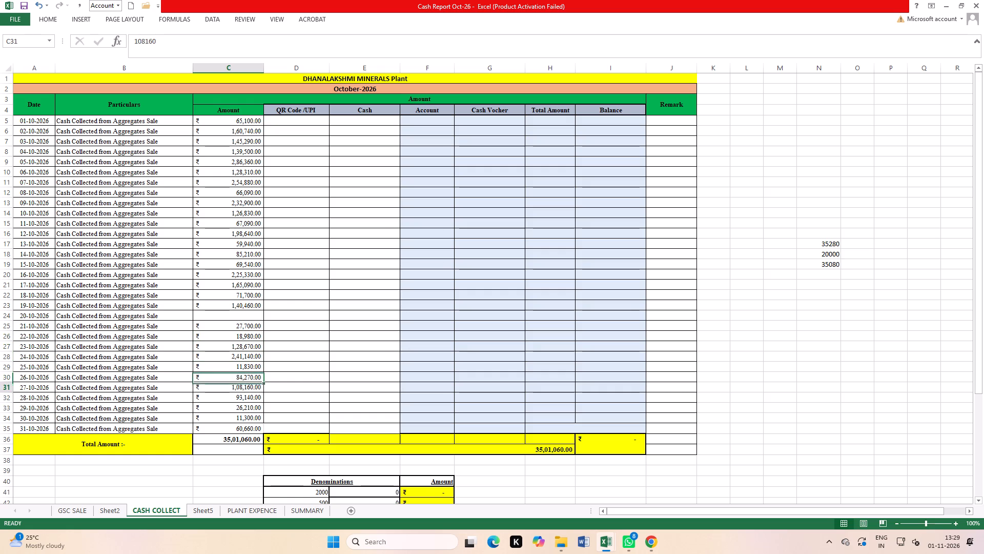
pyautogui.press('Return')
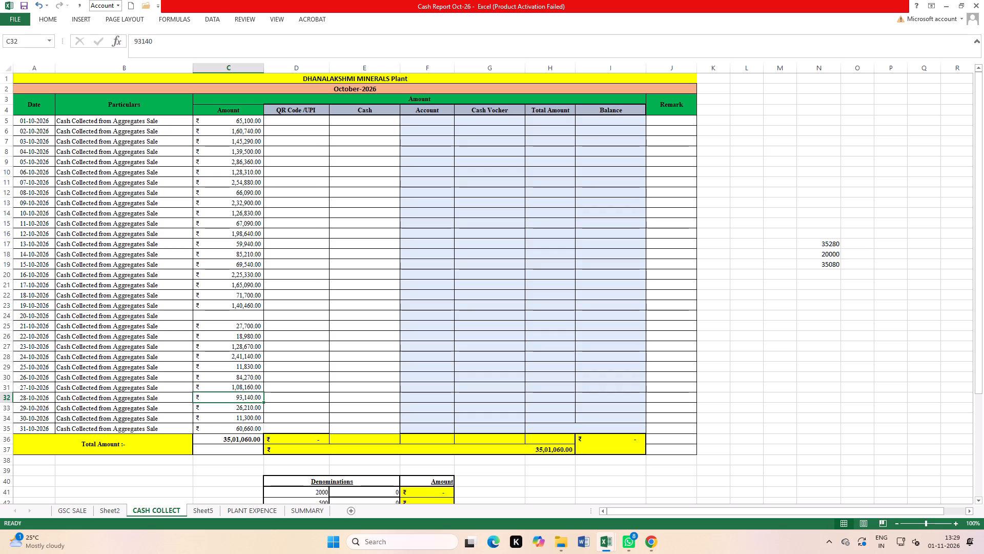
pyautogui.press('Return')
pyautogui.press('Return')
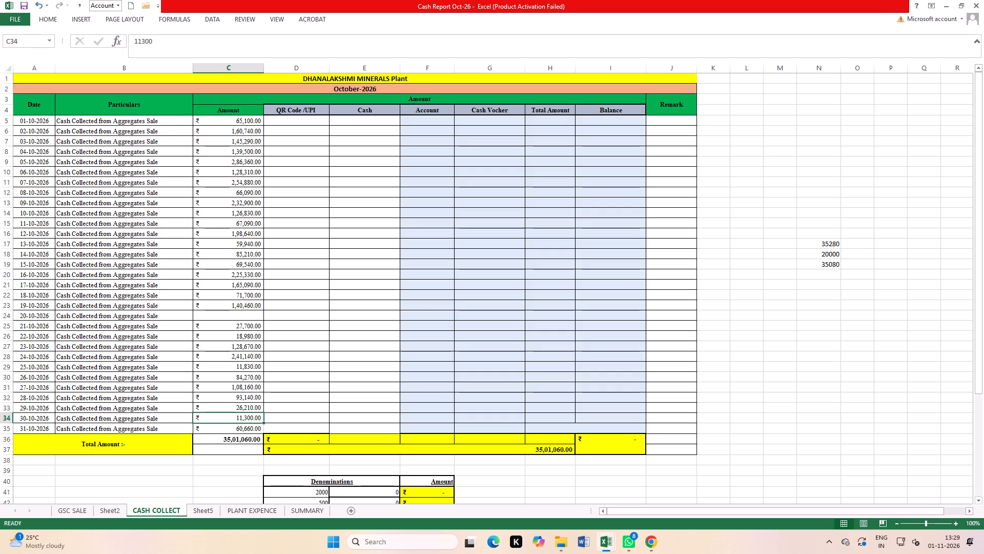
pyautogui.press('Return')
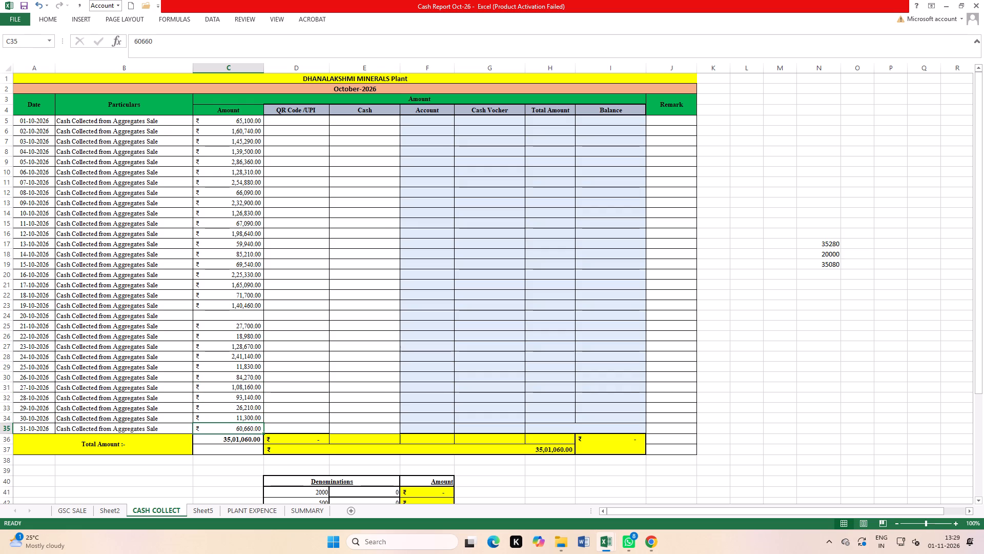
pyautogui.click(428, 327)
pyautogui.scroll(4, 260, 193)
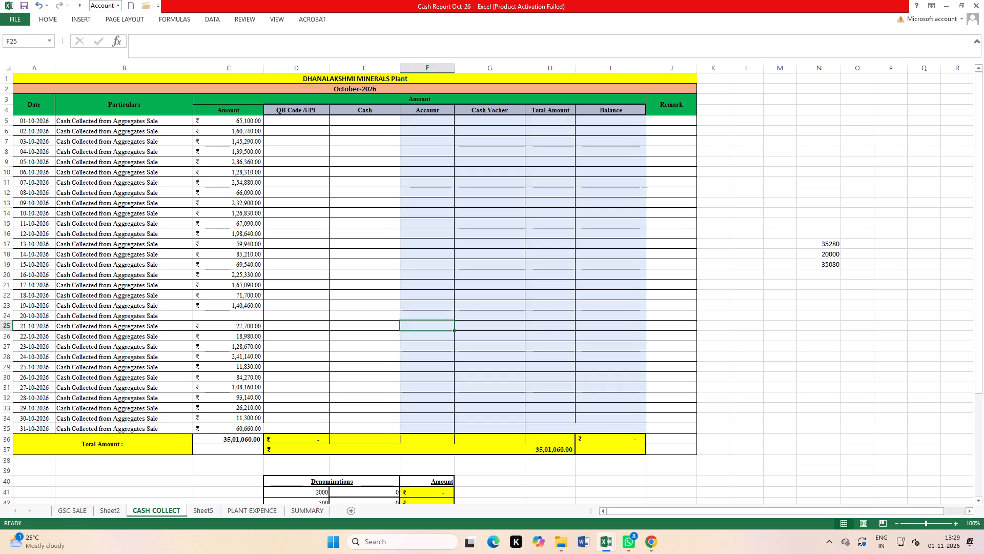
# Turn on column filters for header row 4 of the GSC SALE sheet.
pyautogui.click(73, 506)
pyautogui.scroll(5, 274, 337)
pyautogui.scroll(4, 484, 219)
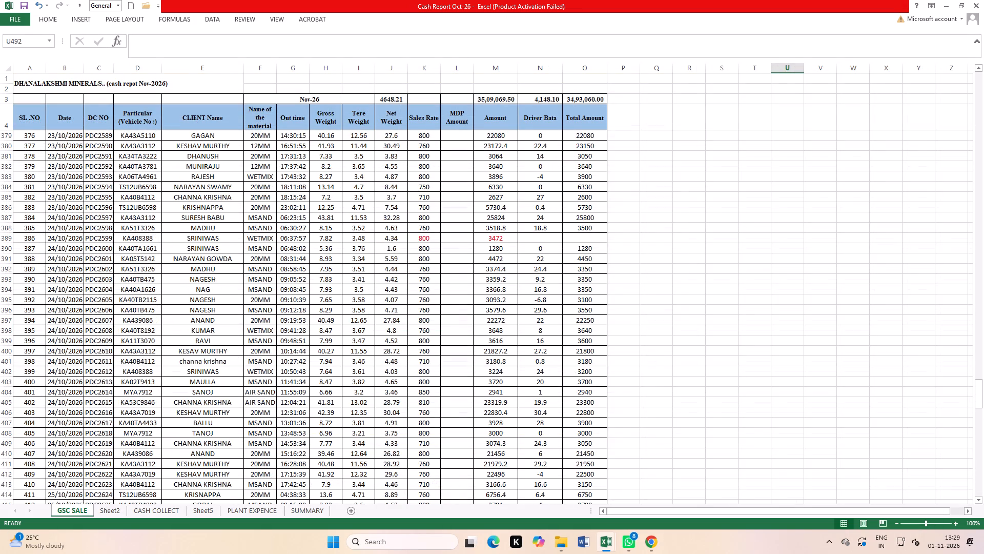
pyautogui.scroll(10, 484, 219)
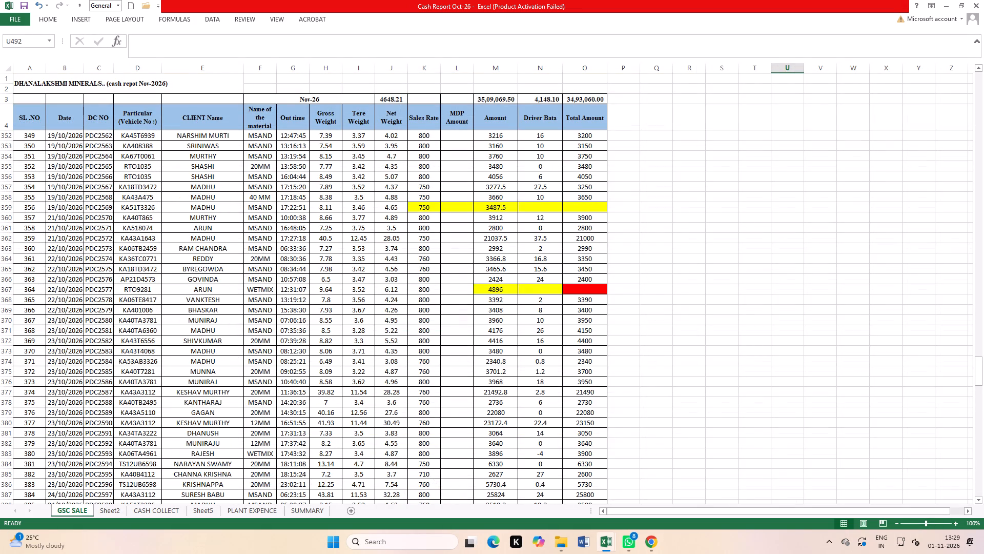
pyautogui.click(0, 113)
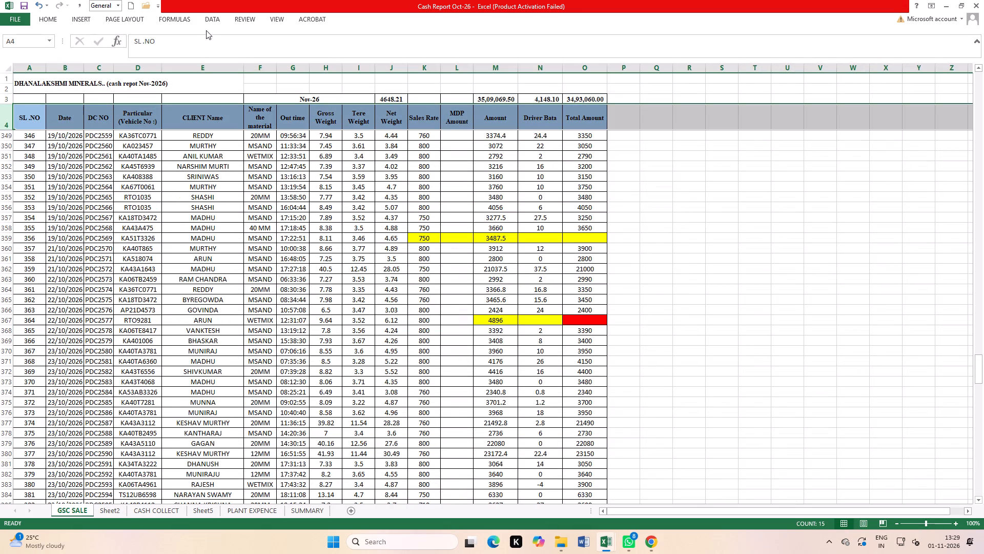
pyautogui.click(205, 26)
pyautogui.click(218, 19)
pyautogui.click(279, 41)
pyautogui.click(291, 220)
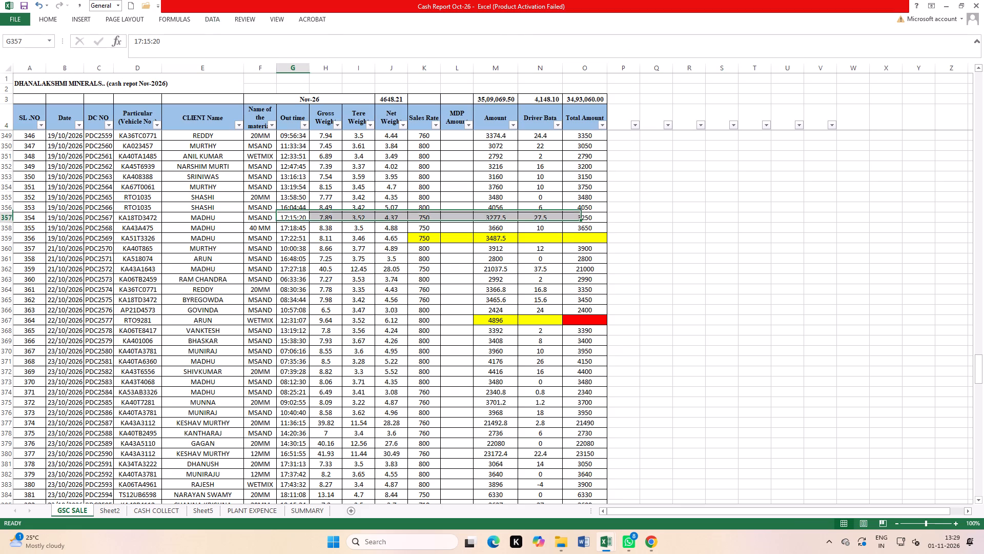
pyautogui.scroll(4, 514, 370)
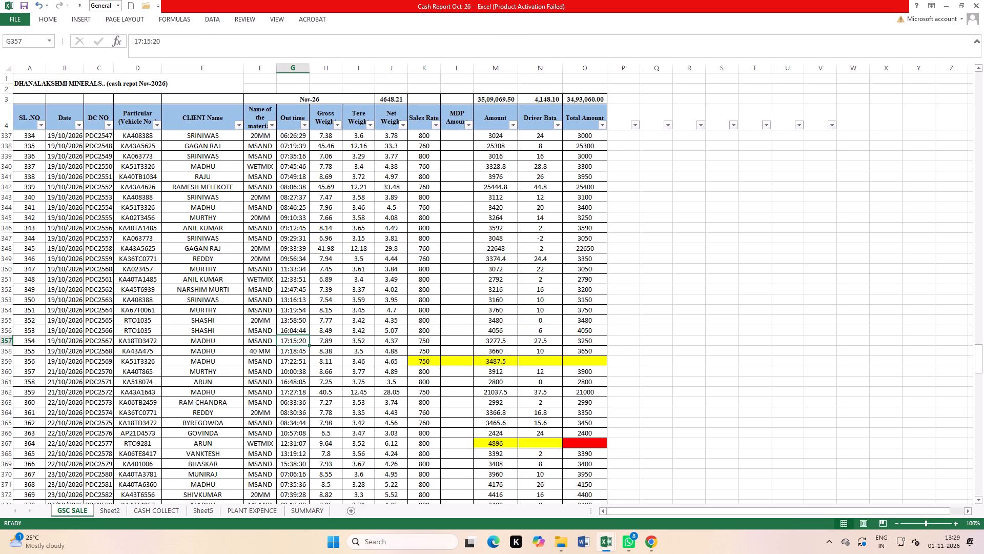
# Filter the GSC SALE rows to date 19/10/2026 and check the sum of their Total Amount values.
pyautogui.click(77, 126)
pyautogui.click(40, 225)
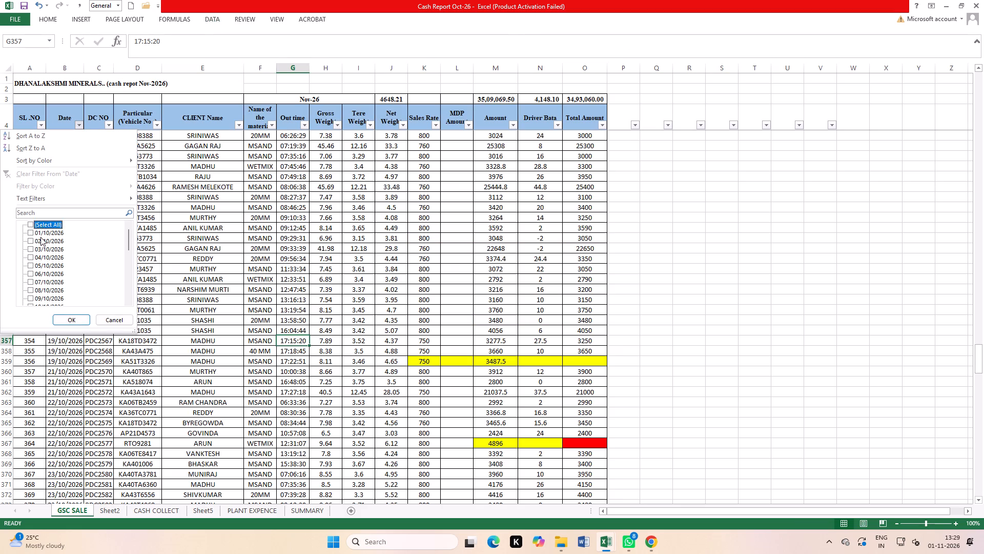
pyautogui.scroll(-3, 51, 285)
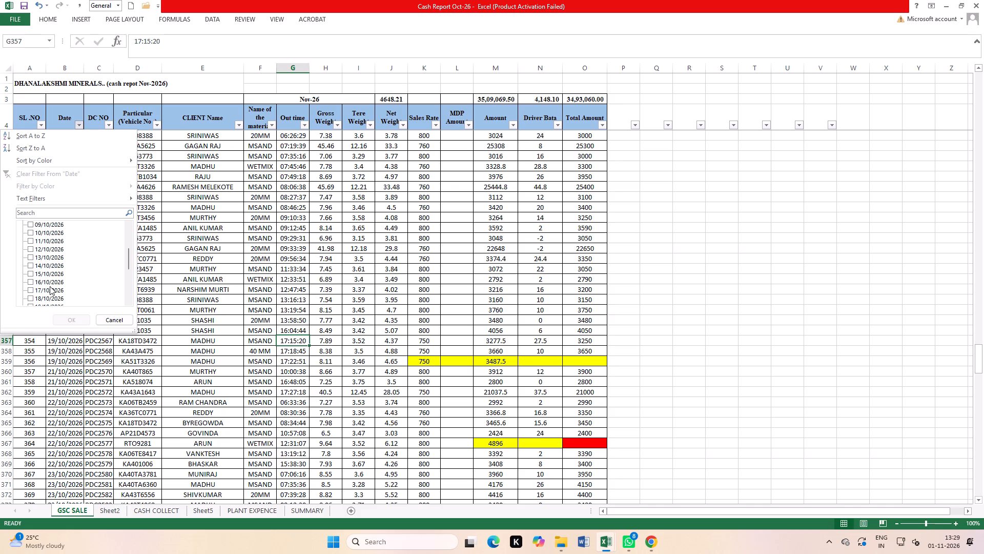
pyautogui.scroll(-1, 50, 286)
pyautogui.click(49, 283)
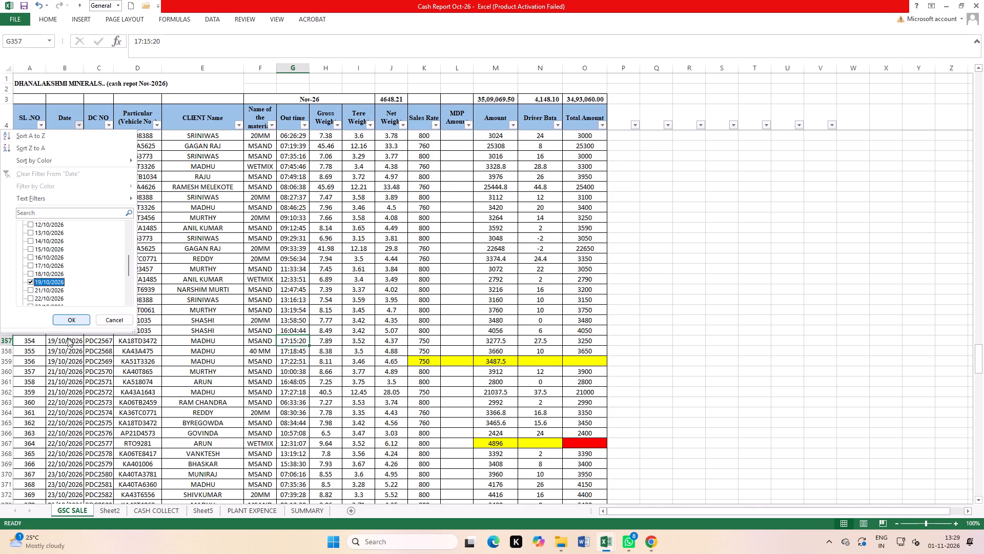
pyautogui.click(68, 320)
pyautogui.scroll(3, 337, 309)
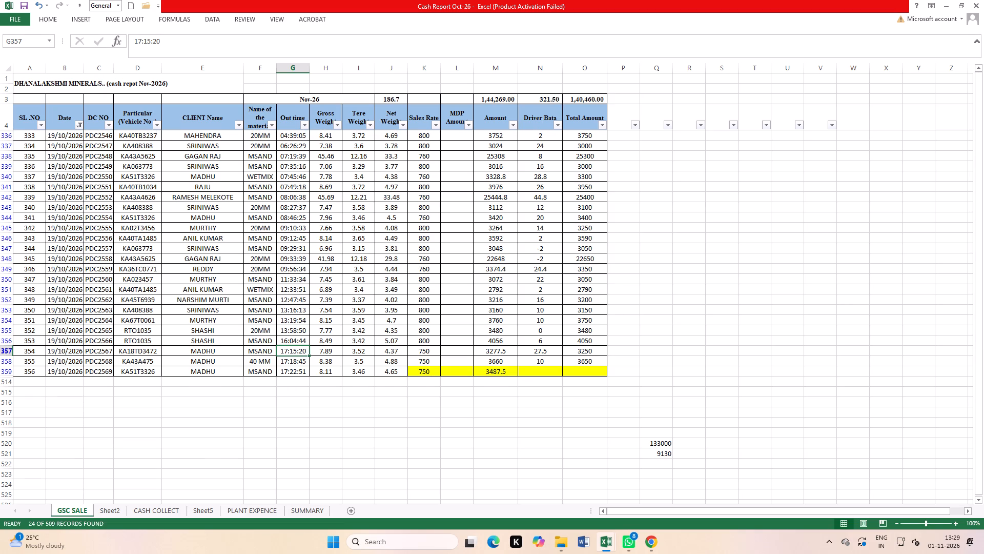
pyautogui.scroll(3, 497, 378)
pyautogui.moveTo(584, 137); pyautogui.dragTo(604, 360)
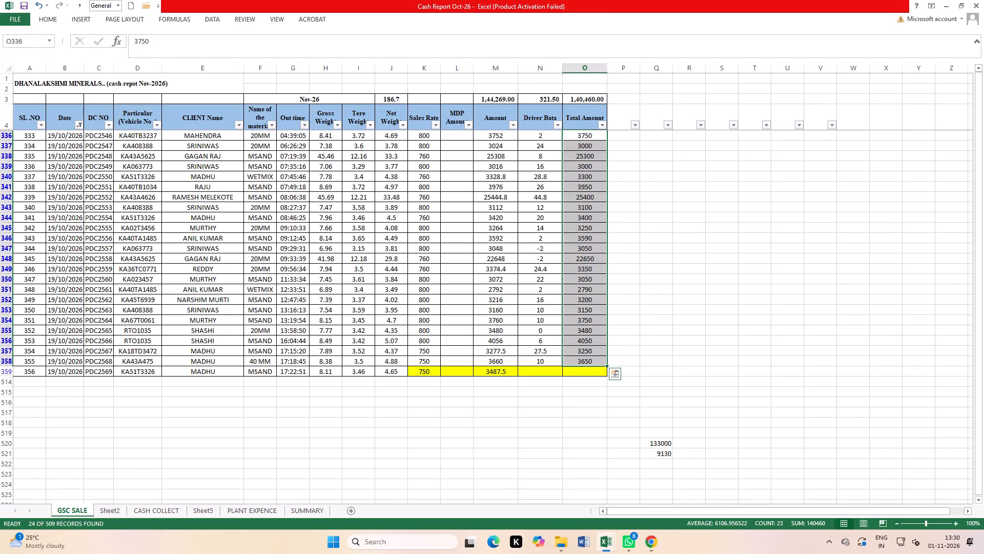
pyautogui.click(272, 299)
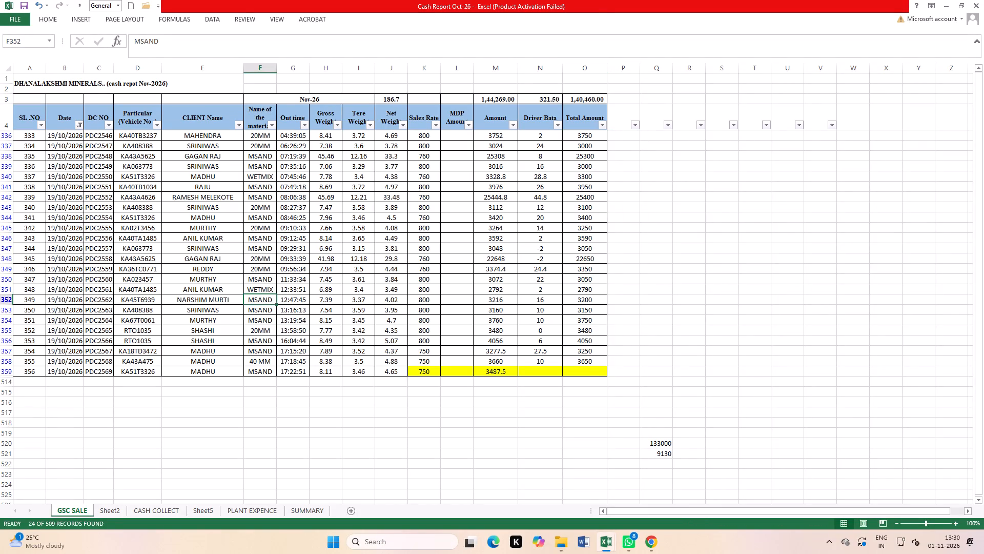
# Filter the GSC SALE rows to date 21/10/2026 and check the sum of their Total Amount values.
pyautogui.click(80, 126)
pyautogui.scroll(-4, 56, 278)
pyautogui.click(39, 284)
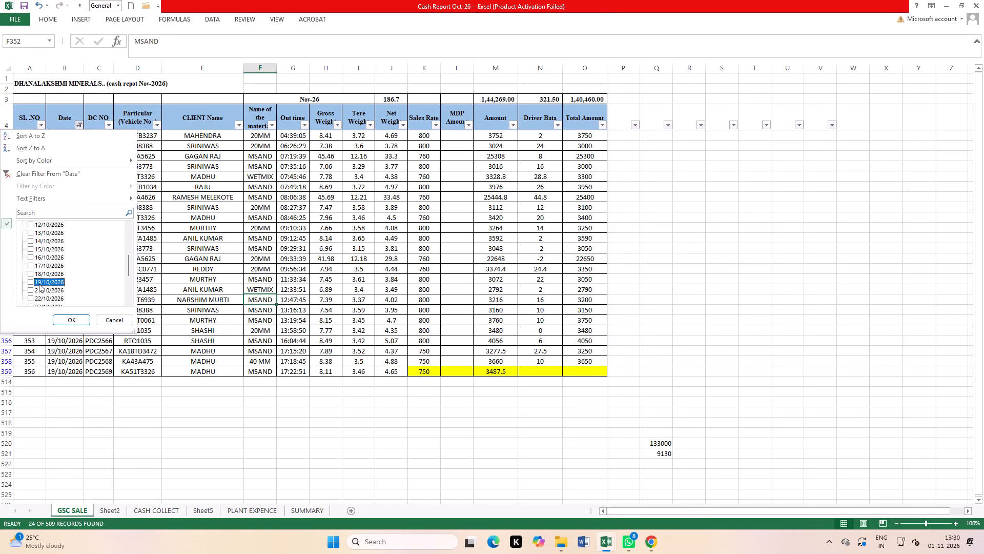
pyautogui.click(41, 289)
pyautogui.click(74, 318)
pyautogui.scroll(4, 439, 301)
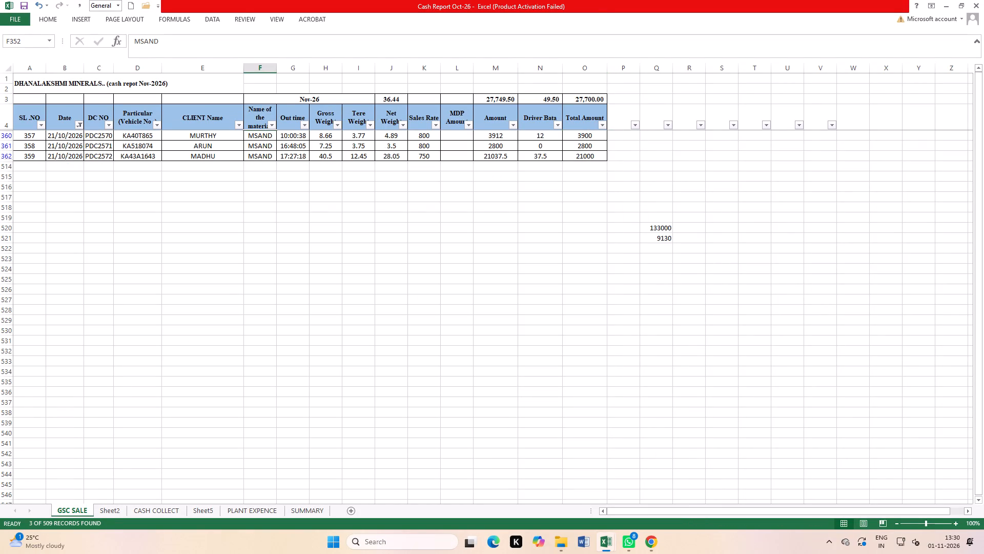
pyautogui.moveTo(583, 137); pyautogui.dragTo(582, 155)
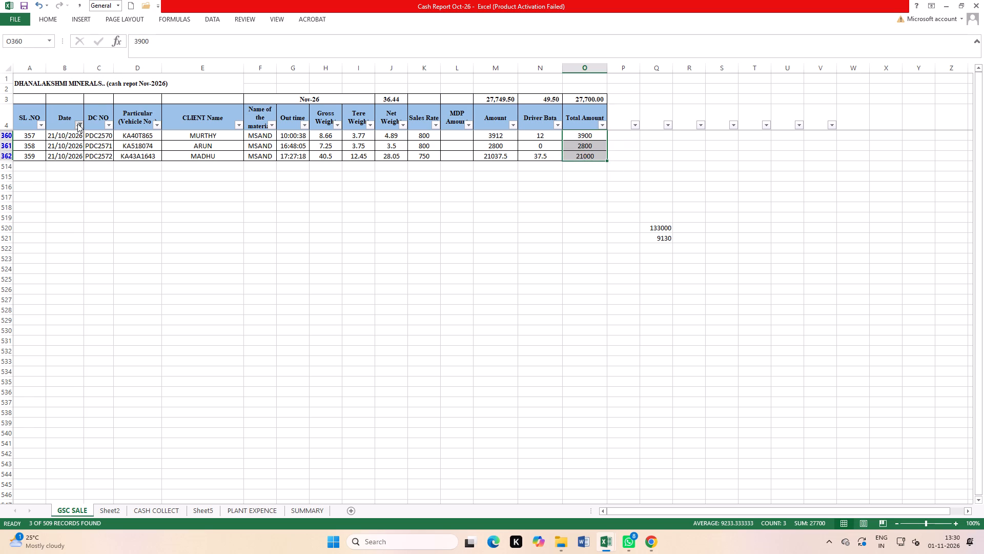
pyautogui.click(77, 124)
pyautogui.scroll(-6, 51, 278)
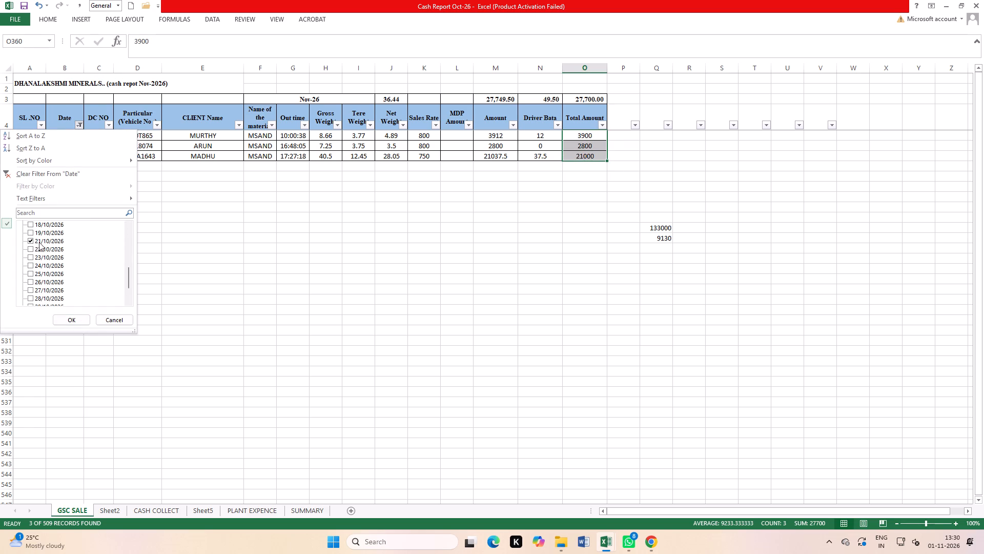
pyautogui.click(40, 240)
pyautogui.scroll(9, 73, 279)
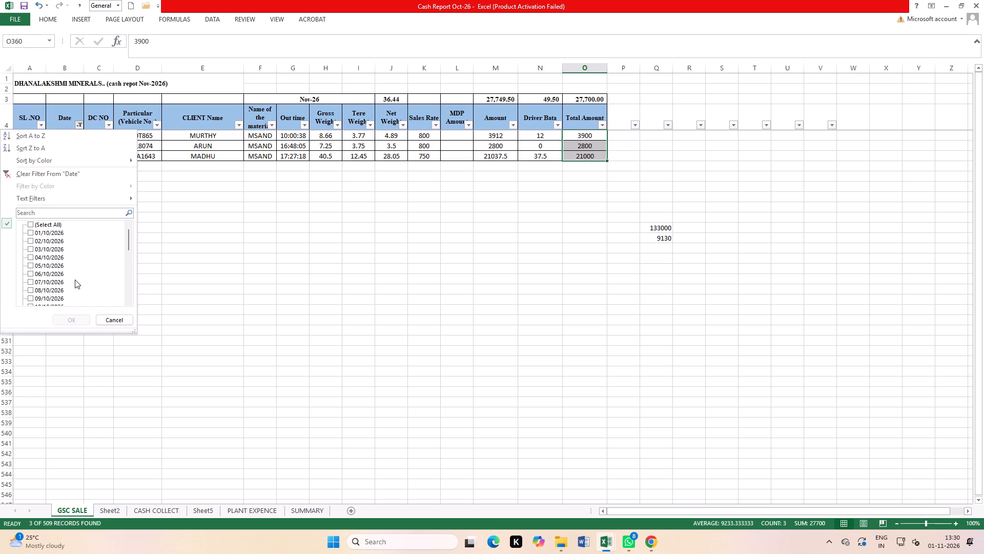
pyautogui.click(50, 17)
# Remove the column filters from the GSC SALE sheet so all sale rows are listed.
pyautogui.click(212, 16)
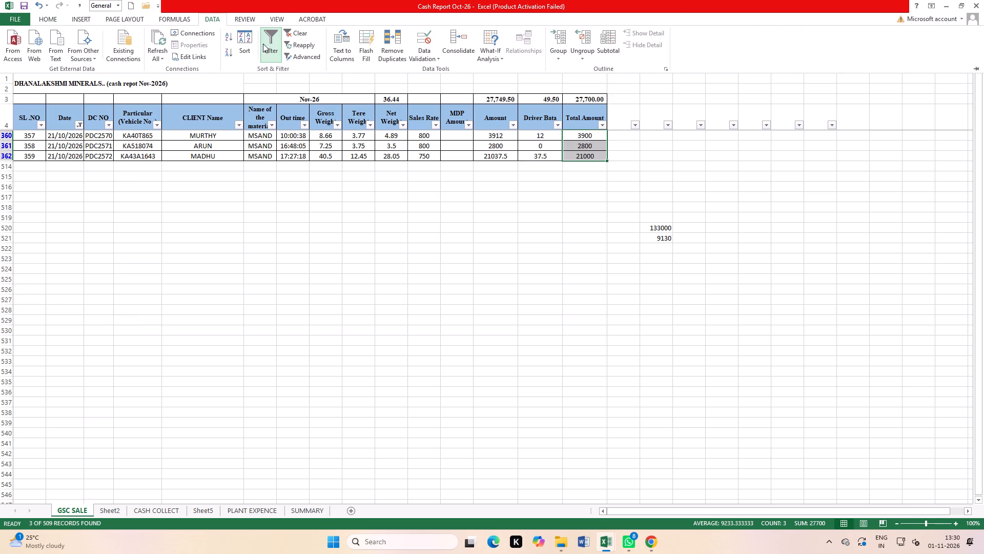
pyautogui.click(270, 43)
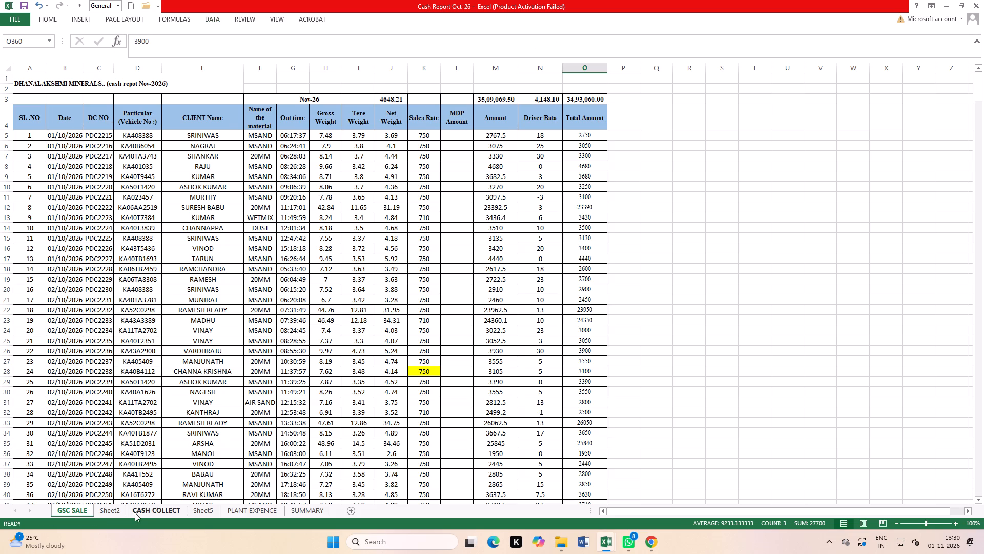
# Review the daily amounts and total in CASH COLLECT, and look through the early October rows of GSC SALE.
pyautogui.click(149, 509)
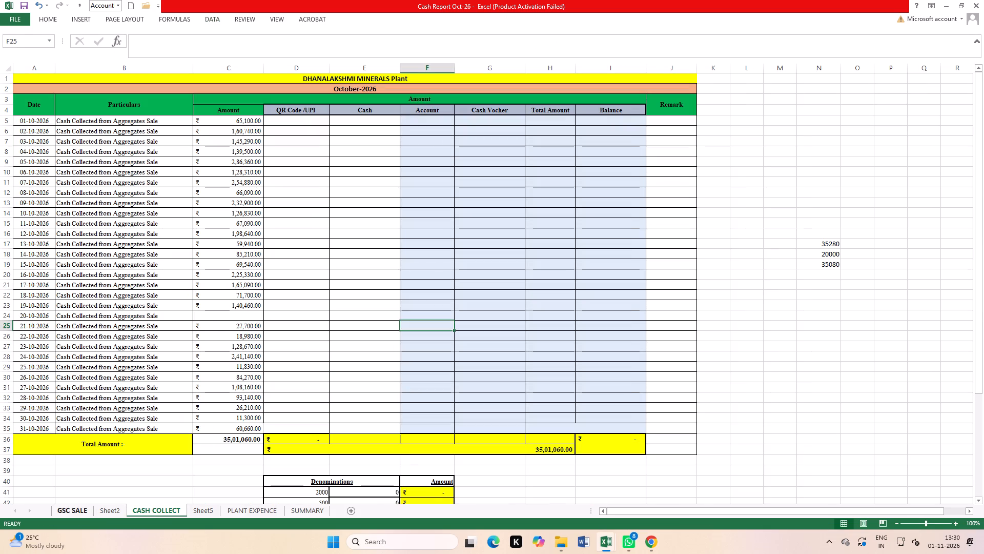
pyautogui.click(79, 509)
pyautogui.scroll(-4, 214, 357)
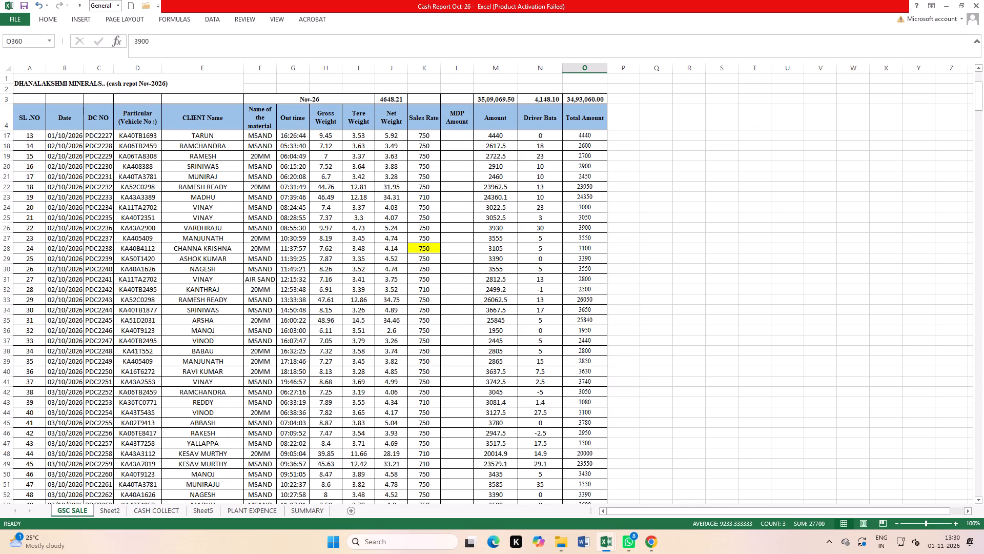
pyautogui.scroll(-8, 595, 350)
pyautogui.scroll(12, 582, 326)
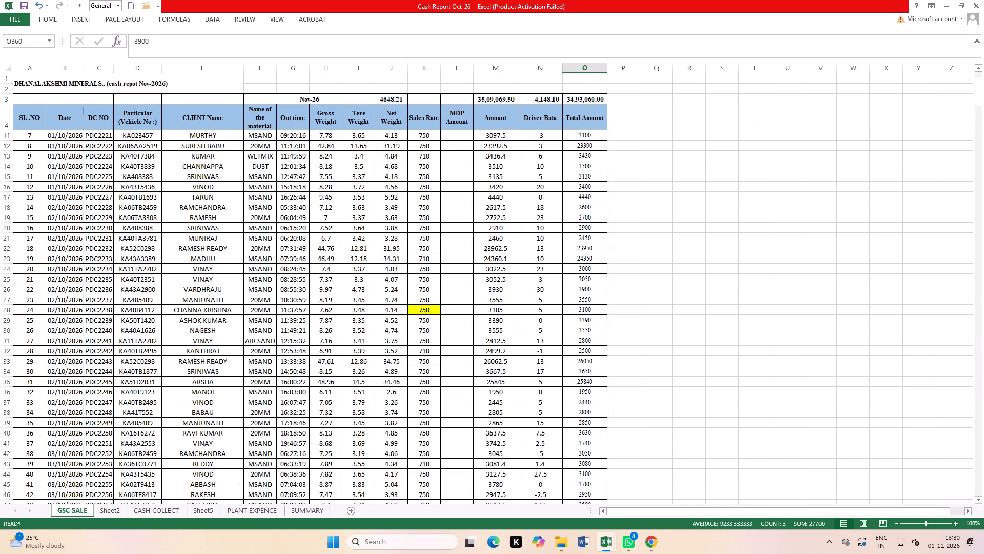
pyautogui.scroll(14, 582, 326)
pyautogui.scroll(-8, 584, 324)
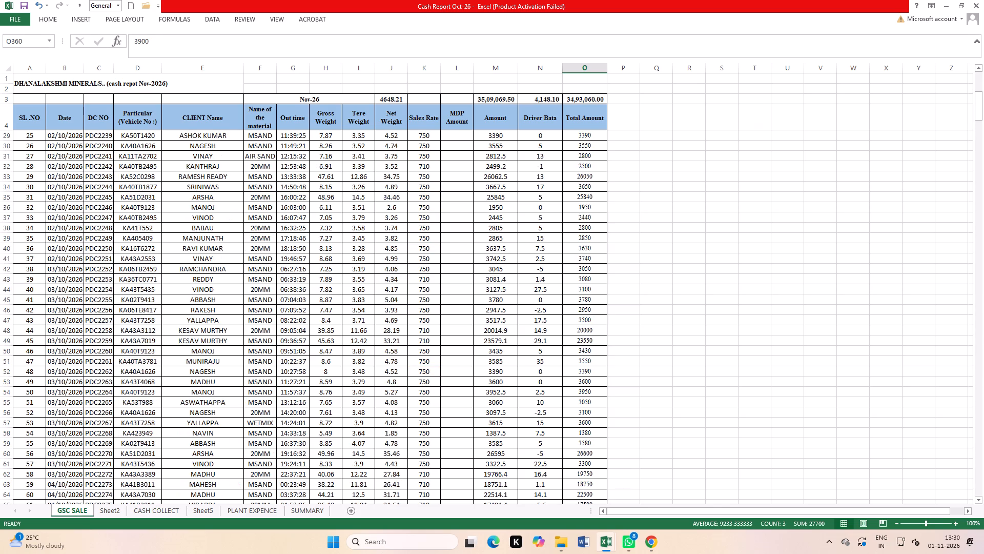
pyautogui.scroll(-17, 584, 325)
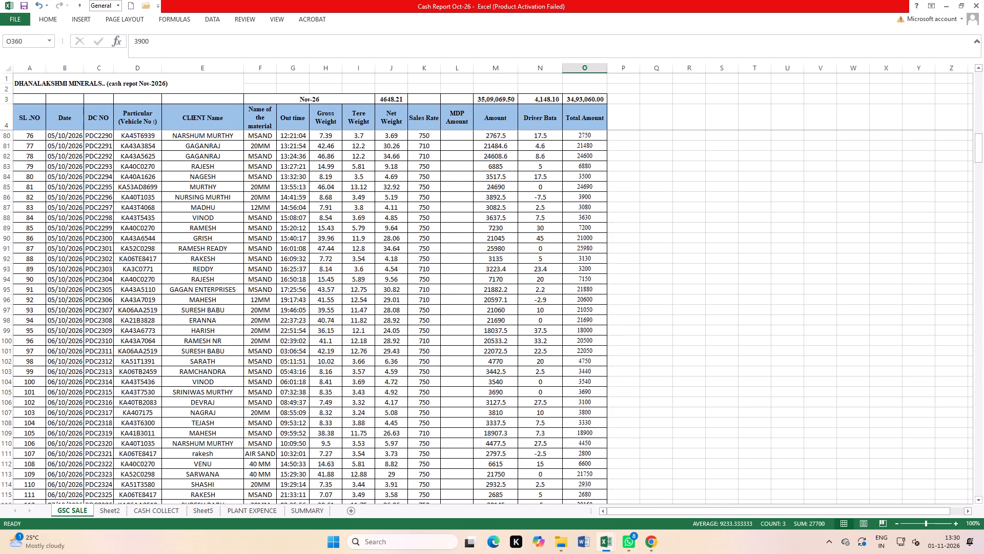
pyautogui.scroll(20, 589, 254)
pyautogui.scroll(16, 589, 254)
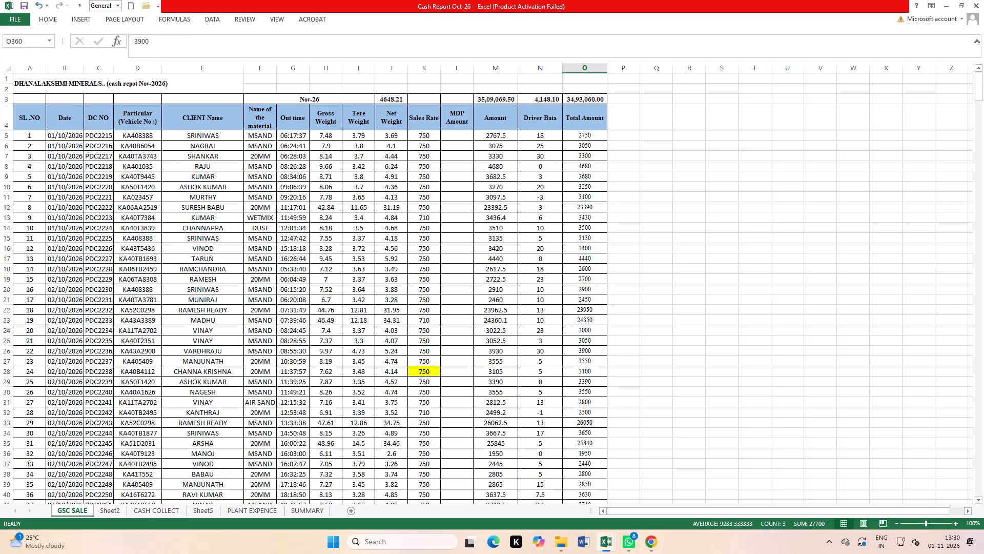
pyautogui.scroll(4, 589, 254)
# Check the sum of the Total Amount column in GSC SALE over all sale rows, from row 5 to row 486.
pyautogui.moveTo(596, 131); pyautogui.dragTo(588, 489)
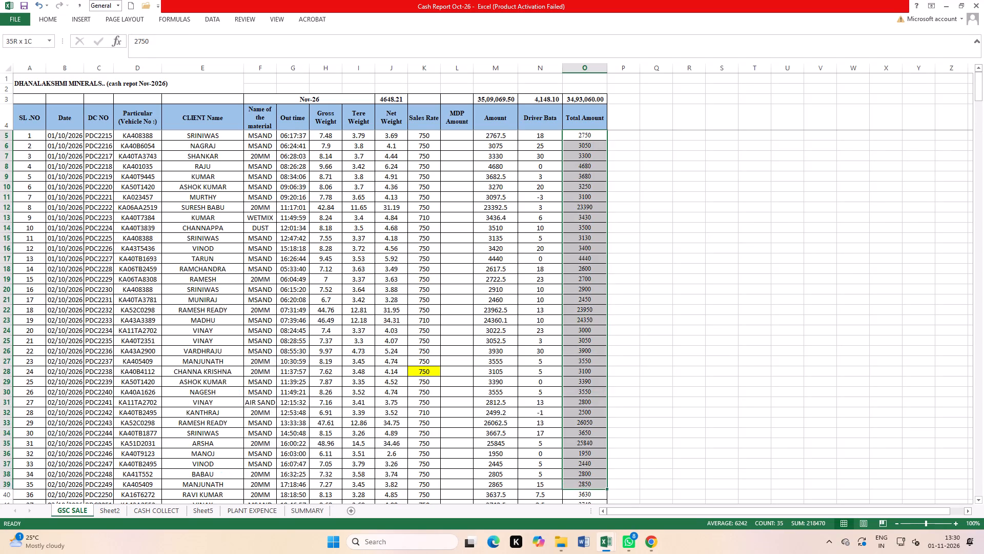
pyautogui.moveTo(588, 489); pyautogui.dragTo(594, 541)
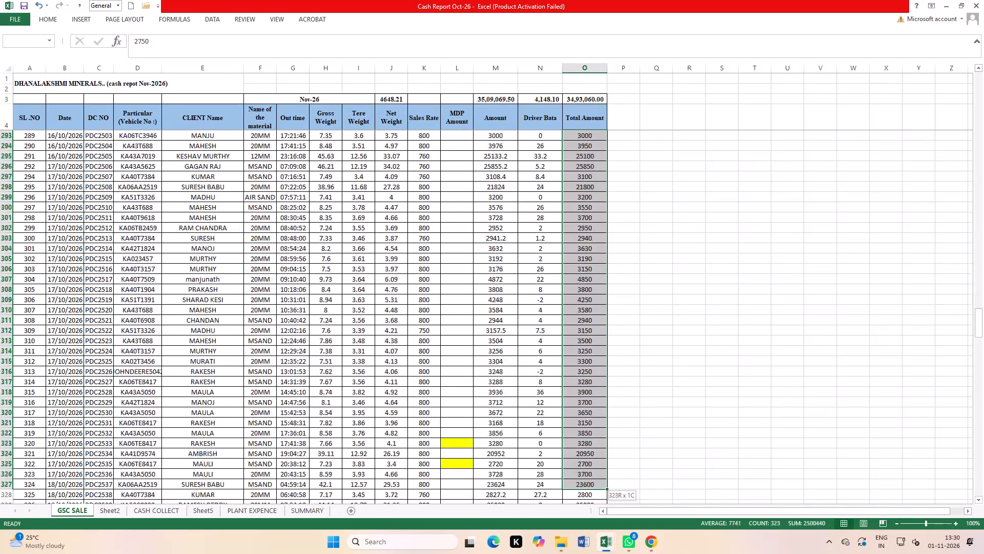
pyautogui.moveTo(594, 541); pyautogui.dragTo(592, 522)
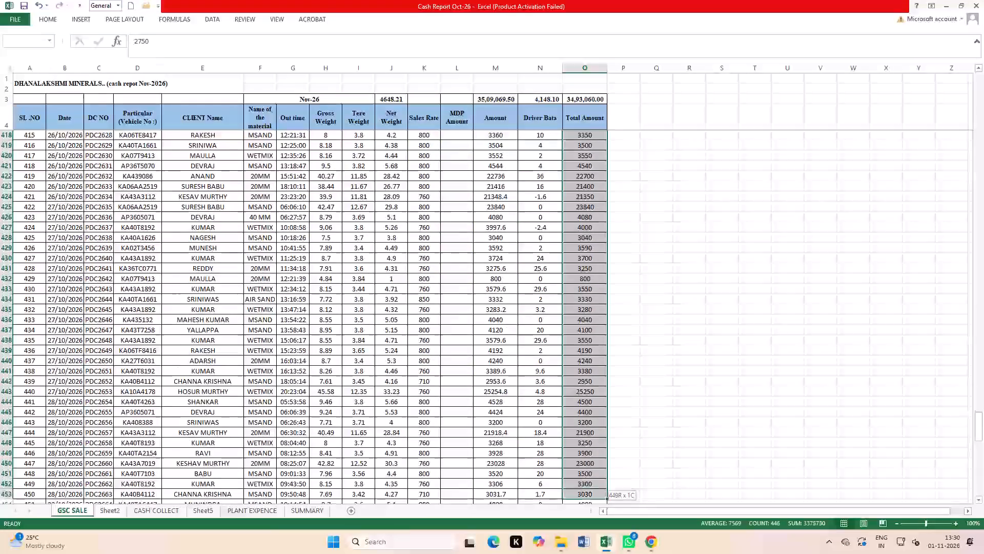
pyautogui.moveTo(592, 522); pyautogui.dragTo(583, 533)
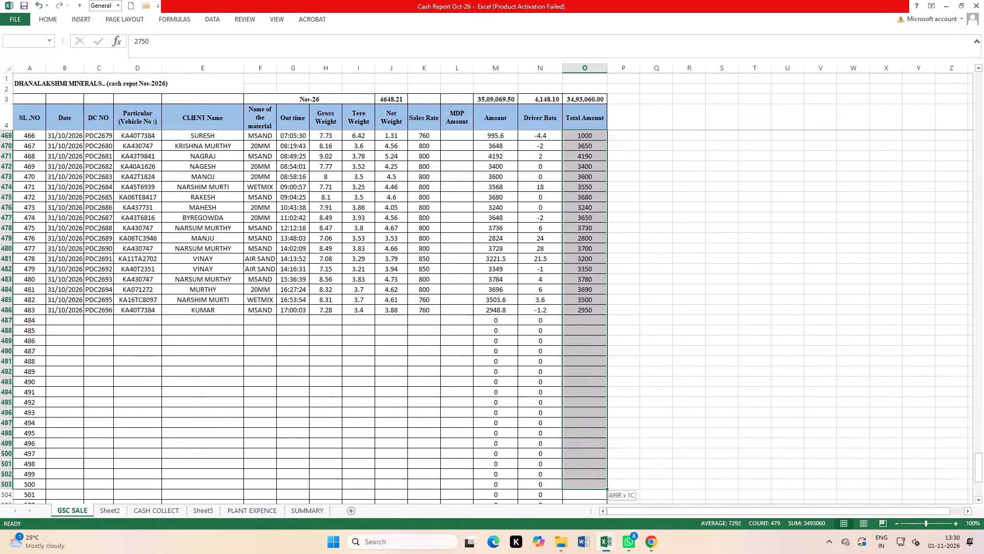
pyautogui.moveTo(583, 533); pyautogui.dragTo(581, 290)
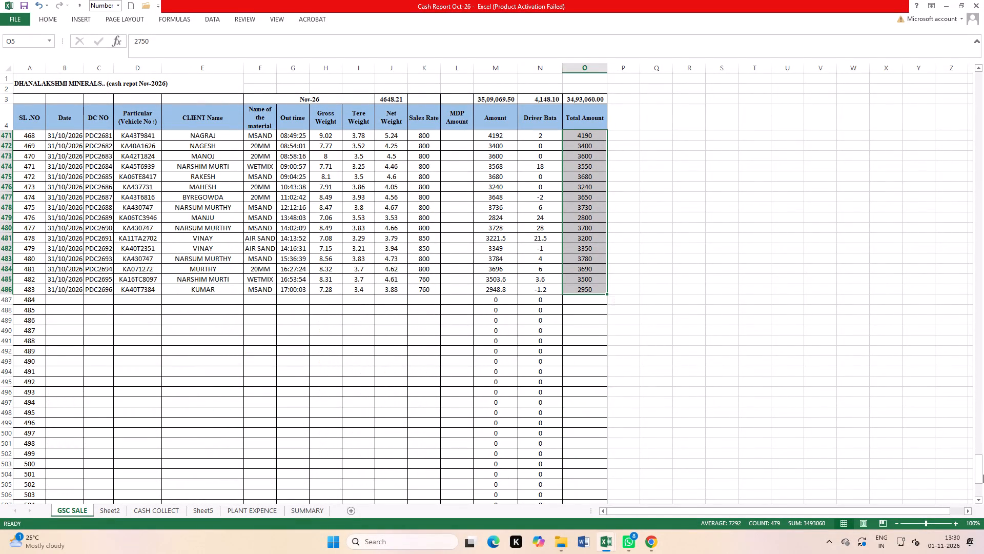
# Turn on column filters for header row 4 of the GSC SALE sheet.
pyautogui.moveTo(981, 467); pyautogui.dragTo(967, 375)
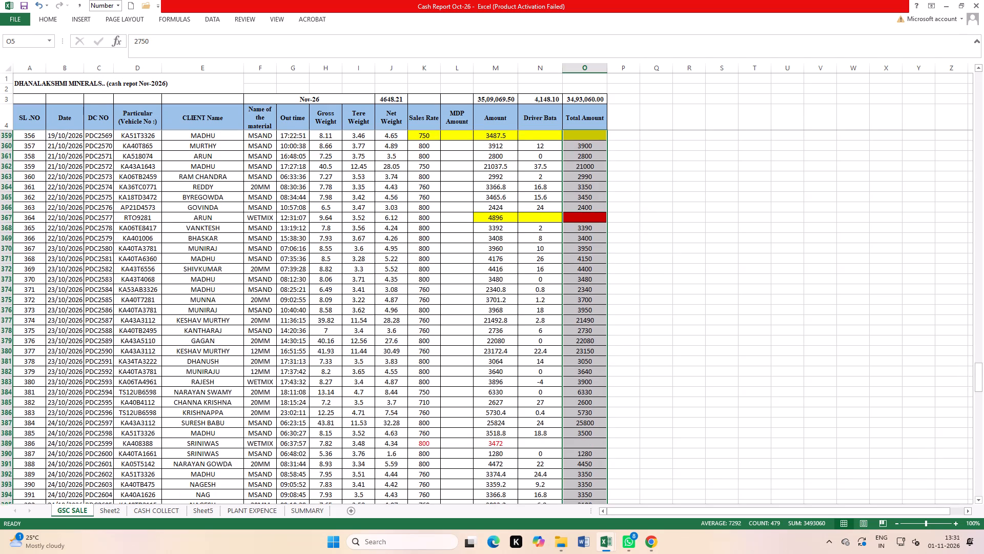
pyautogui.scroll(3, 808, 334)
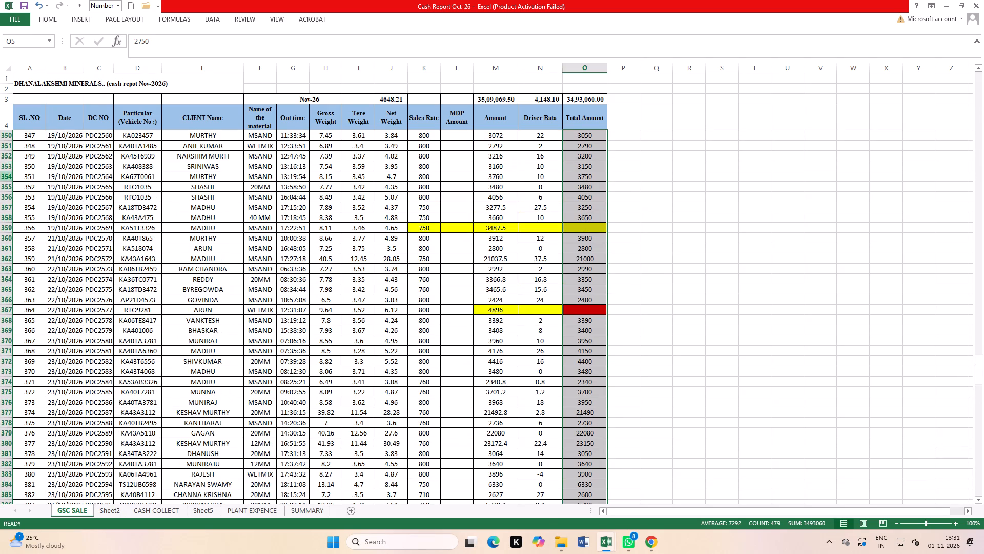
pyautogui.click(6, 116)
pyautogui.click(206, 19)
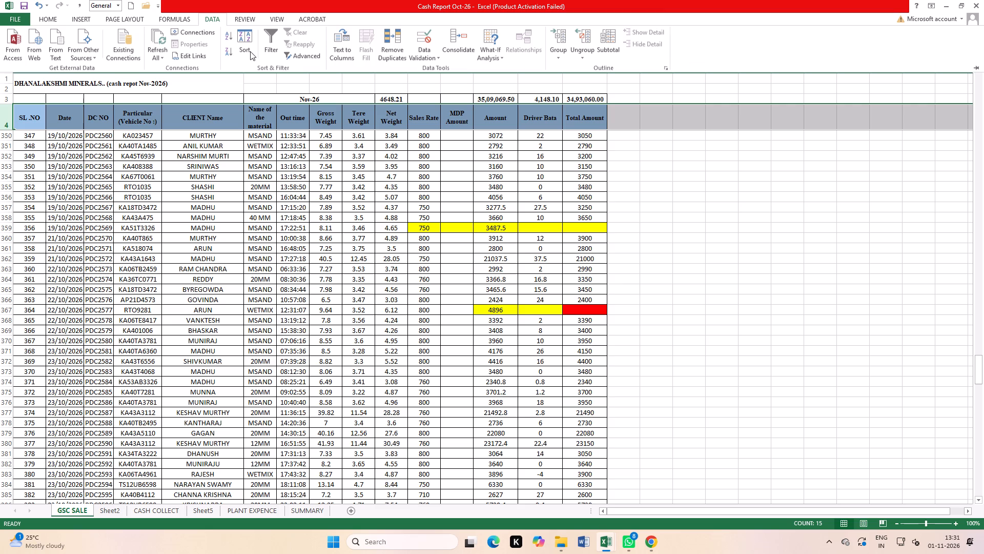
pyautogui.click(266, 45)
pyautogui.click(257, 257)
# Filter the GSC SALE rows to date 24/10/2026 and check their Total Amount figure.
pyautogui.click(76, 126)
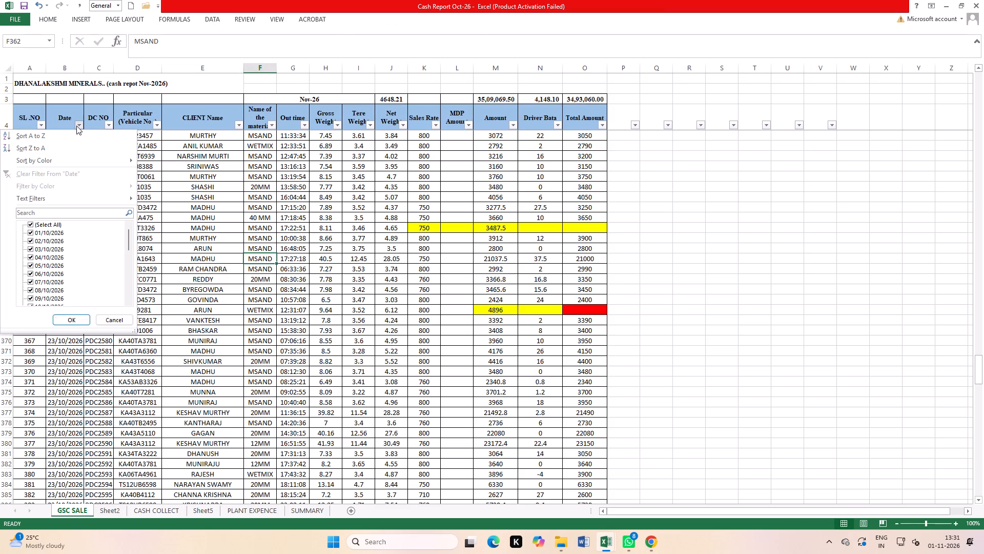
pyautogui.click(42, 229)
pyautogui.click(52, 222)
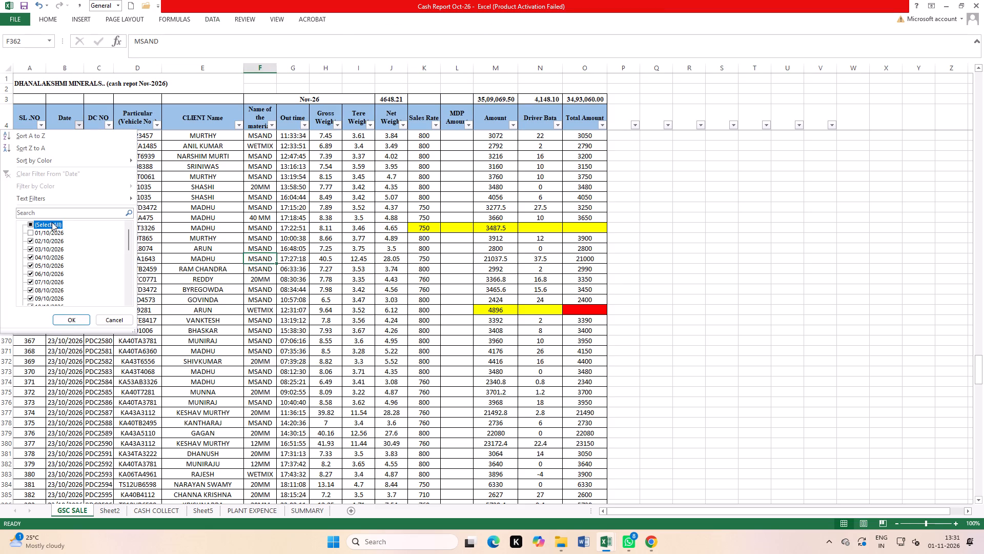
pyautogui.click(51, 221)
pyautogui.scroll(-9, 57, 285)
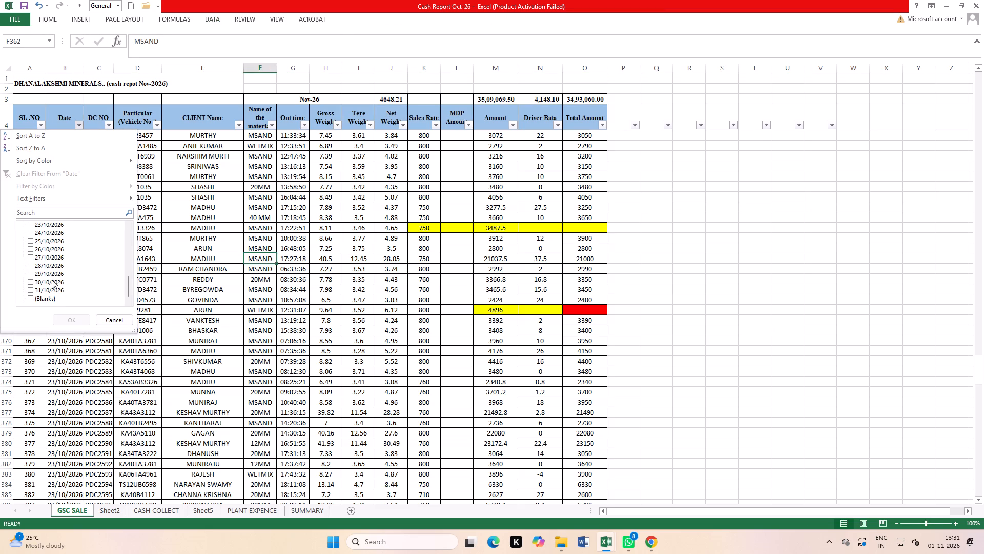
pyautogui.click(46, 232)
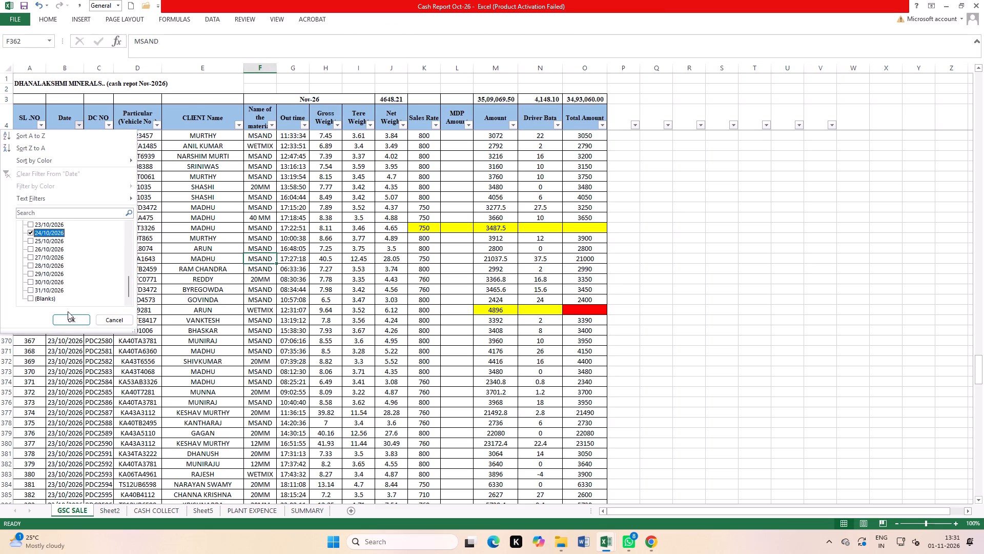
pyautogui.click(71, 318)
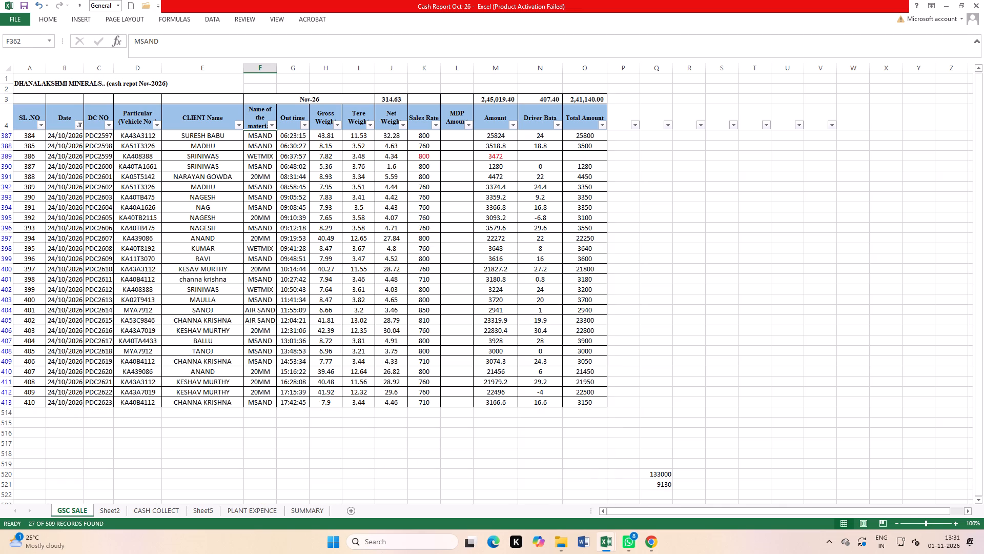
pyautogui.scroll(5, 399, 393)
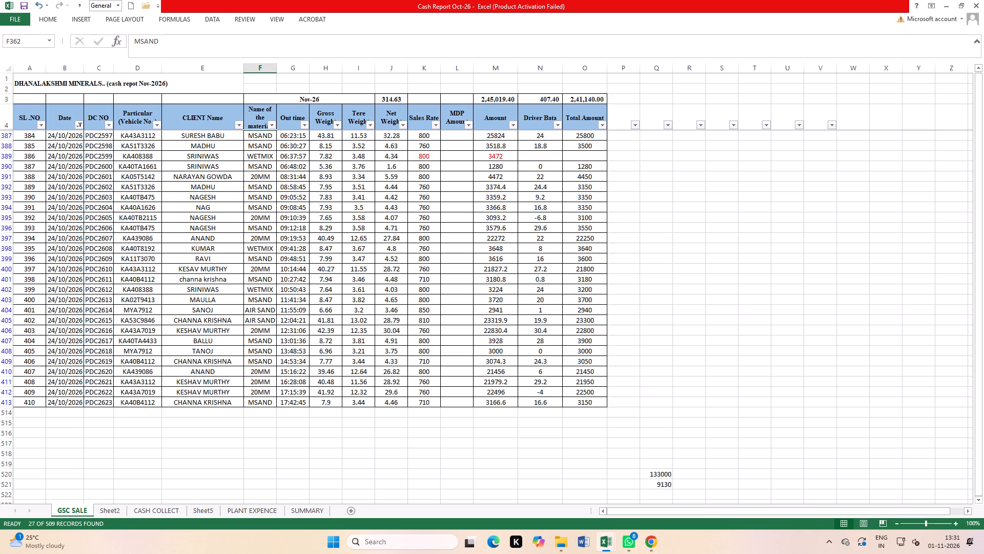
# Filter the GSC SALE rows to date 22/10/2026 and compare their Total Amount sum with that date's amount in CASH COLLECT.
pyautogui.click(78, 127)
pyautogui.scroll(-2, 50, 289)
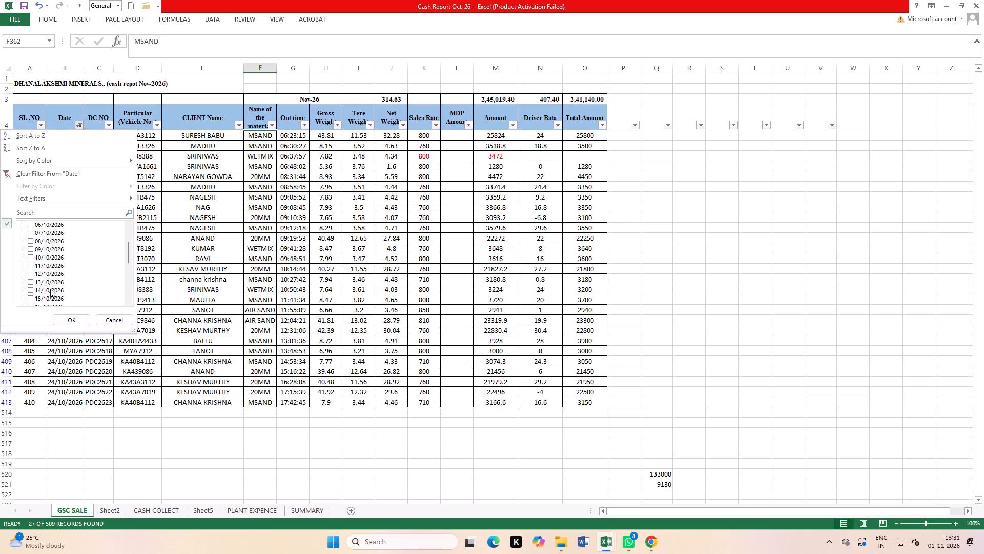
pyautogui.scroll(-9, 50, 289)
pyautogui.scroll(3, 40, 276)
pyautogui.scroll(-2, 43, 295)
pyautogui.click(43, 258)
pyautogui.click(50, 241)
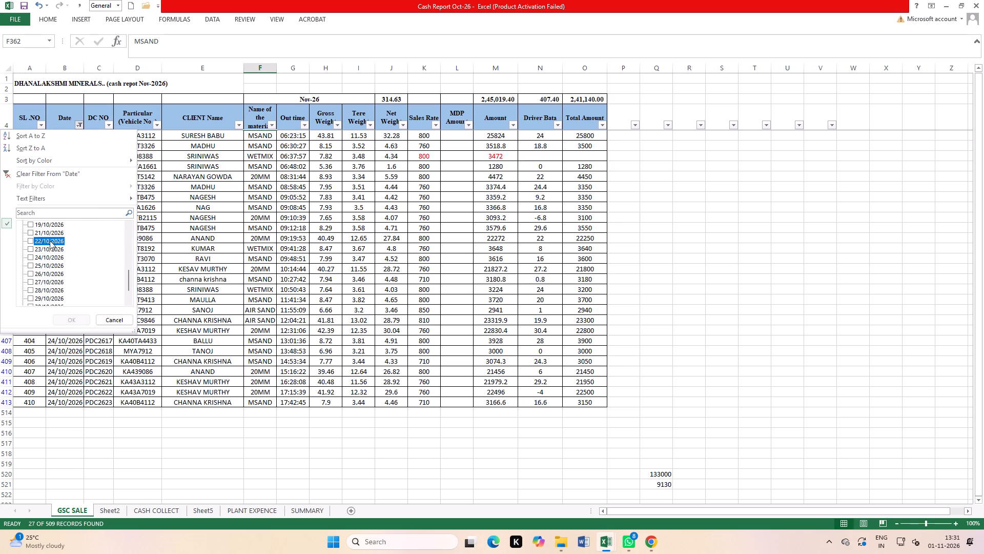
pyautogui.click(77, 320)
pyautogui.scroll(2, 332, 335)
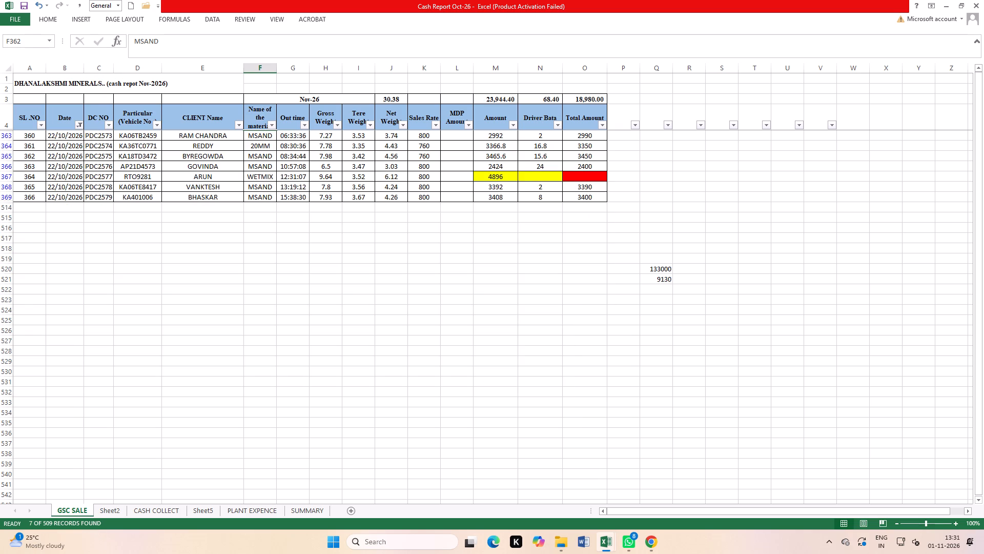
pyautogui.scroll(2, 332, 335)
pyautogui.scroll(2, 653, 276)
pyautogui.moveTo(588, 138); pyautogui.dragTo(596, 202)
pyautogui.click(507, 332)
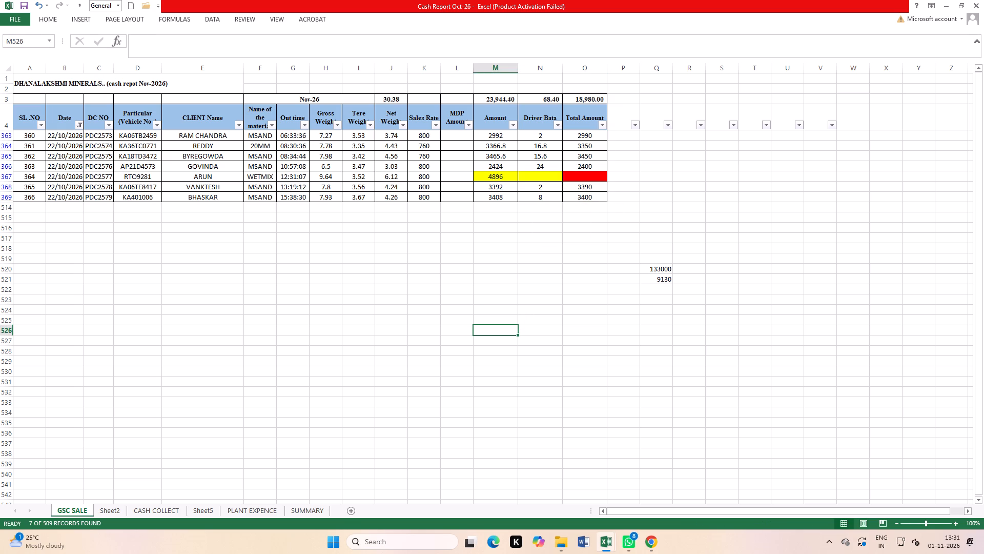
pyautogui.click(156, 509)
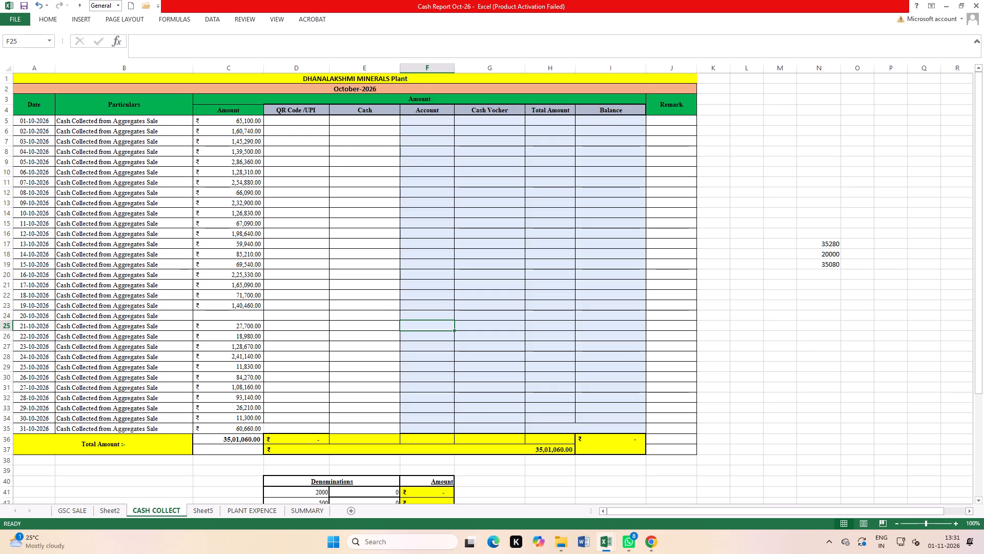
pyautogui.click(77, 510)
# Filter the GSC SALE rows to date 01/10/2026 and check the sum of their Total Amount values.
pyautogui.scroll(2, 73, 318)
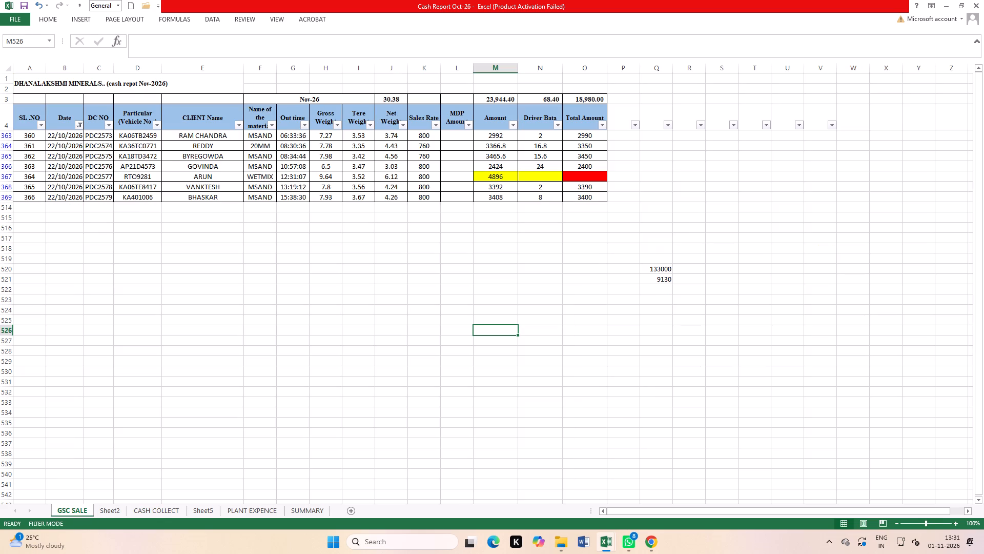
pyautogui.scroll(1, 73, 318)
pyautogui.click(77, 125)
pyautogui.click(52, 223)
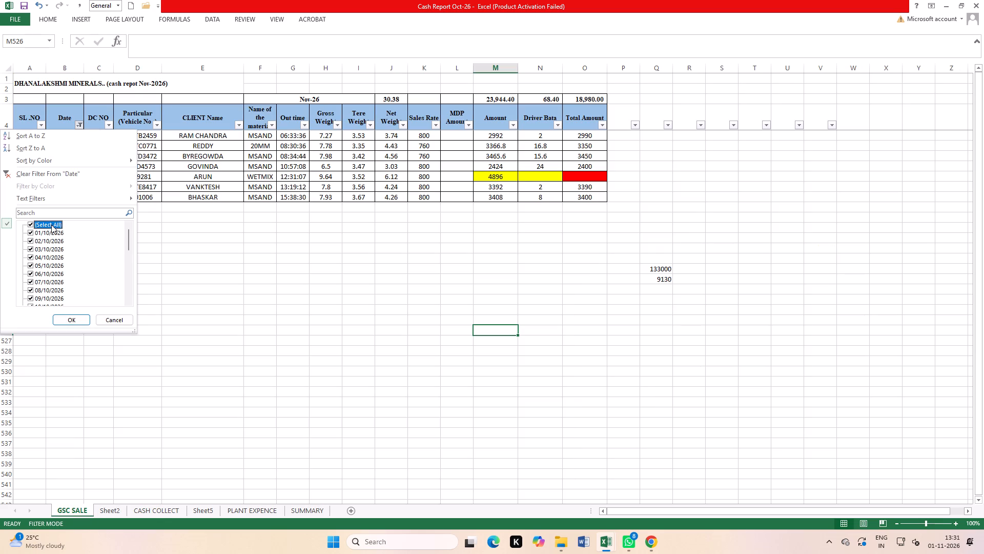
pyautogui.click(52, 221)
pyautogui.click(52, 223)
pyautogui.click(52, 230)
pyautogui.click(72, 320)
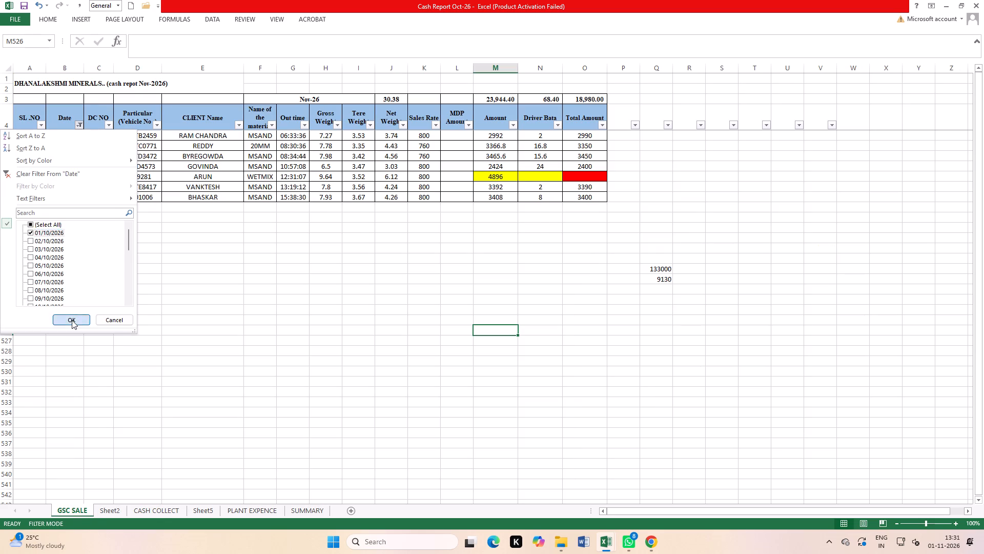
pyautogui.scroll(2, 551, 349)
pyautogui.click(727, 229)
pyautogui.moveTo(581, 134); pyautogui.dragTo(588, 259)
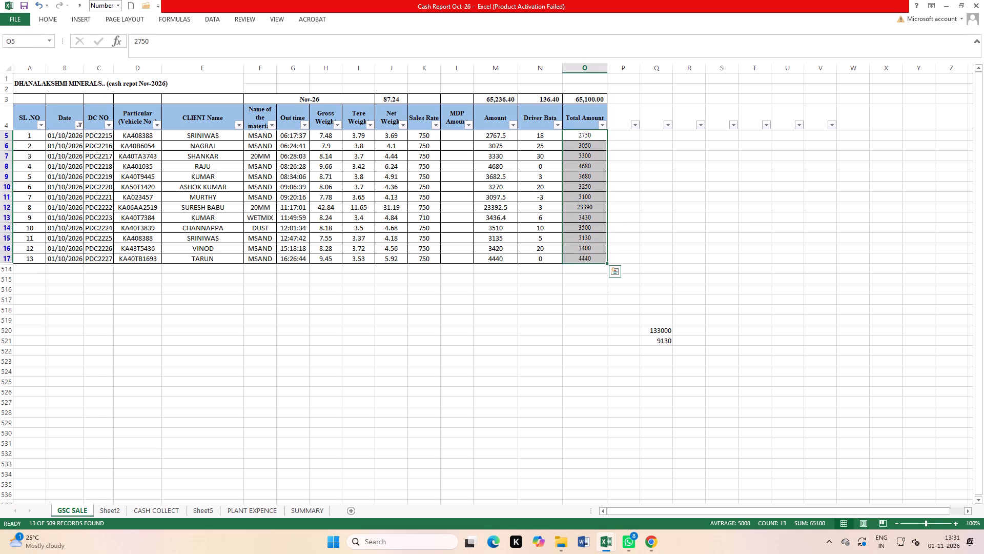
pyautogui.click(495, 334)
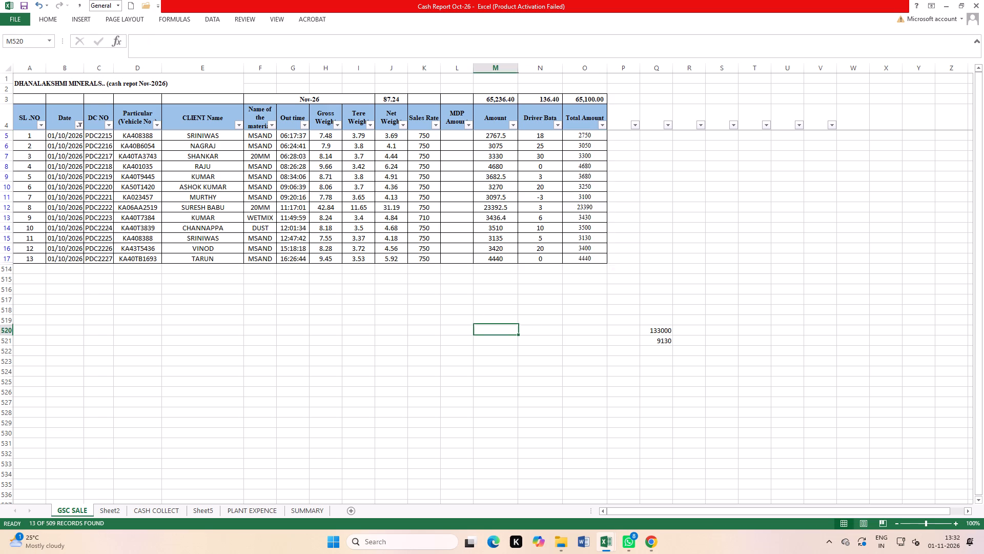
# Filter the GSC SALE rows to date 03/10/2026 and check the sum of their Total Amount values.
pyautogui.click(74, 126)
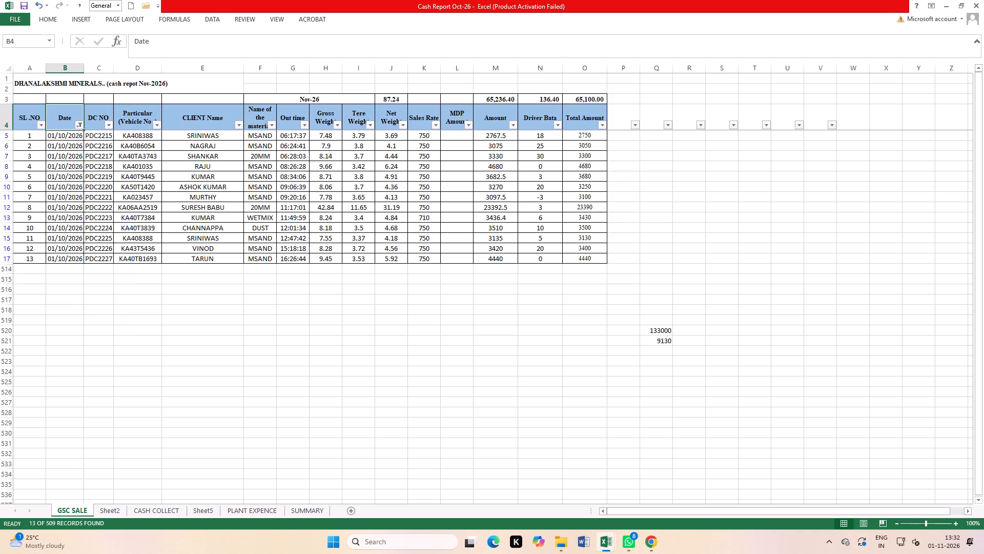
pyautogui.click(84, 124)
pyautogui.click(43, 233)
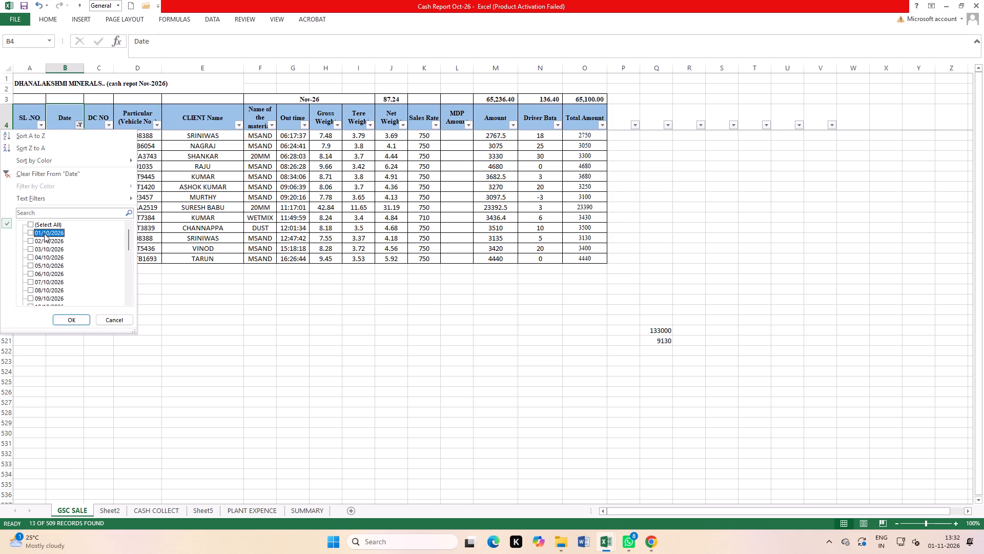
pyautogui.click(48, 240)
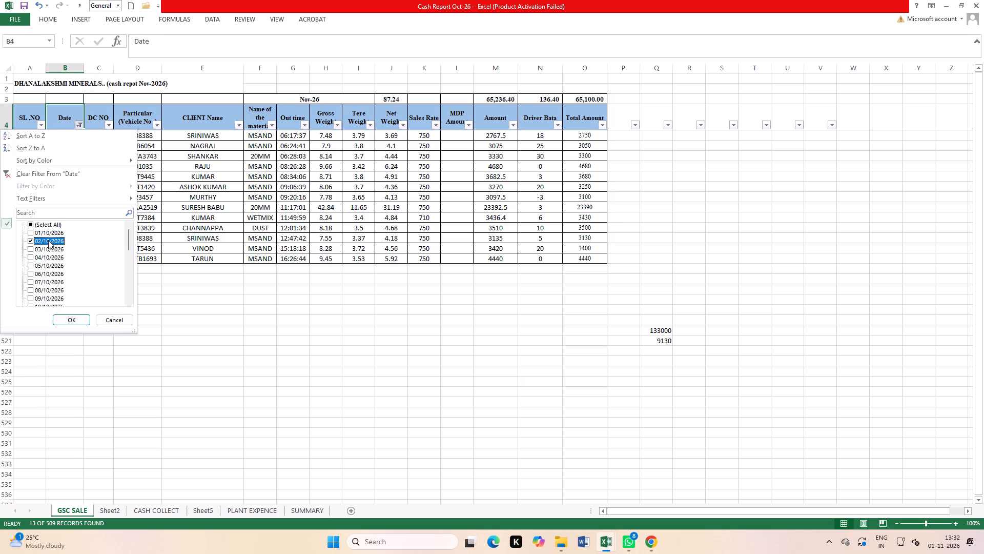
pyautogui.click(48, 240)
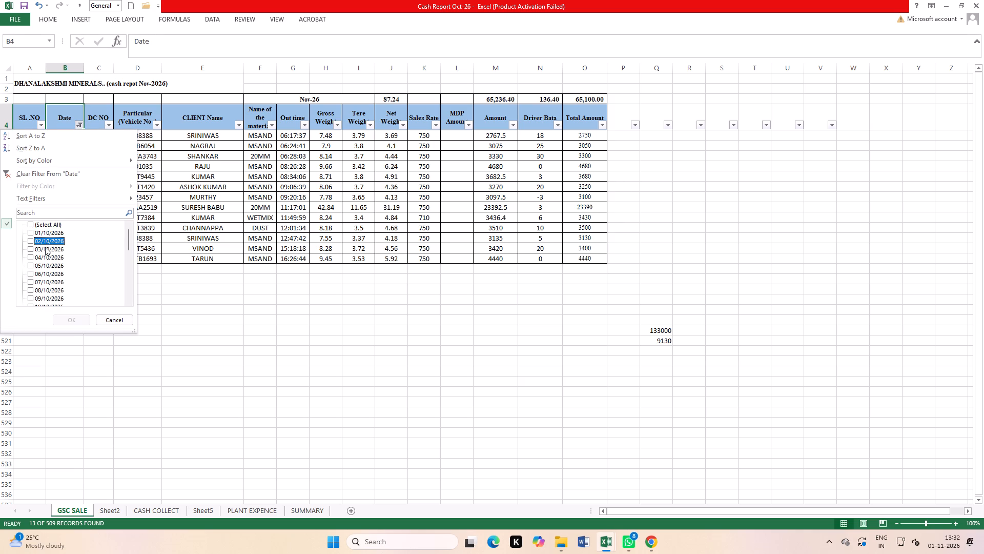
pyautogui.click(45, 247)
pyautogui.click(74, 322)
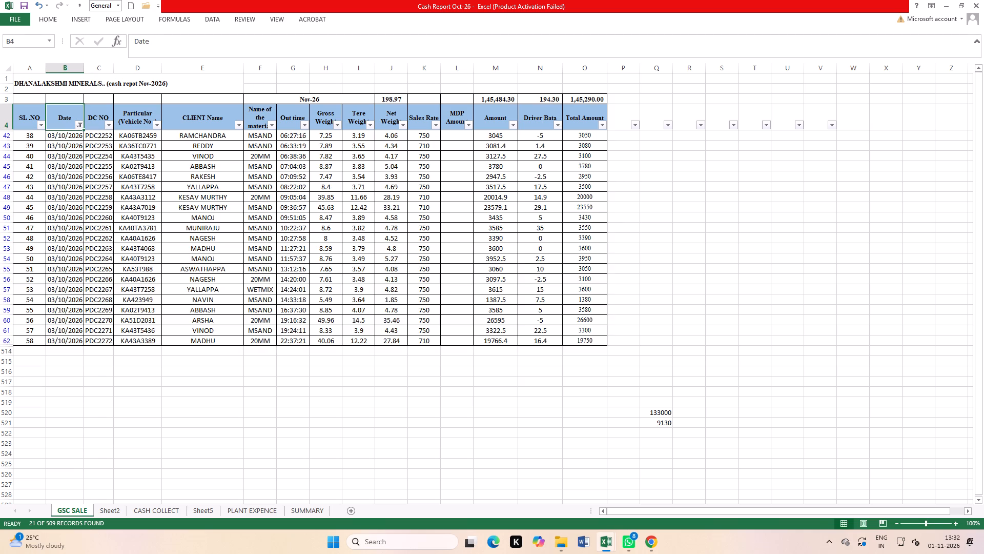
pyautogui.moveTo(580, 135); pyautogui.dragTo(591, 340)
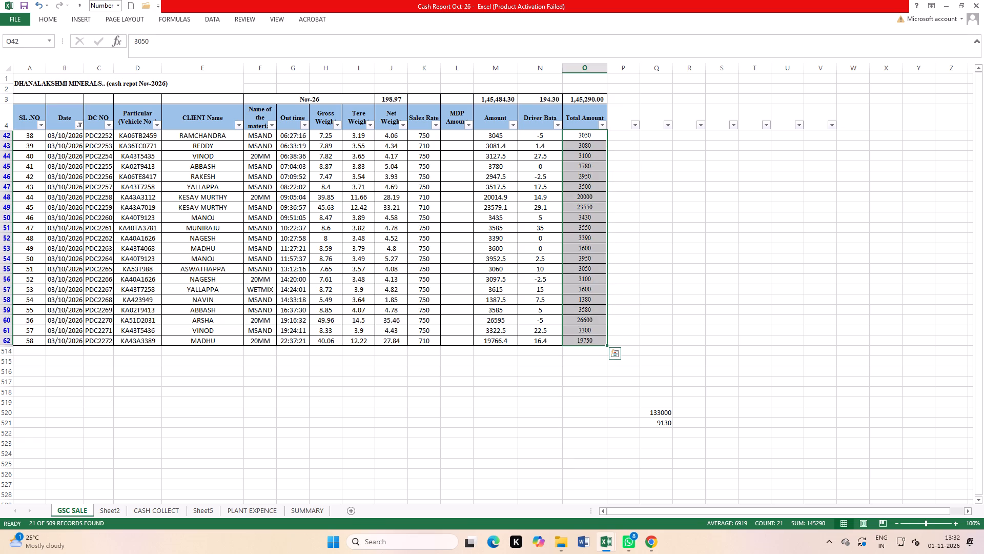
# Filter the GSC SALE rows to date 04/10/2026 and compare their Total Amount sum with that date's amount in CASH COLLECT.
pyautogui.click(80, 127)
pyautogui.scroll(-2, 63, 284)
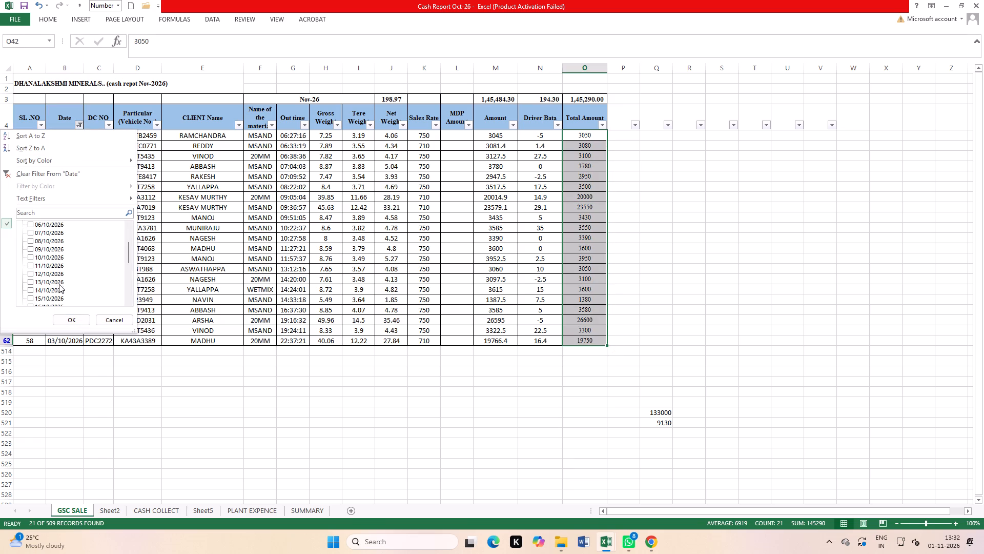
pyautogui.scroll(1, 38, 261)
pyautogui.click(44, 225)
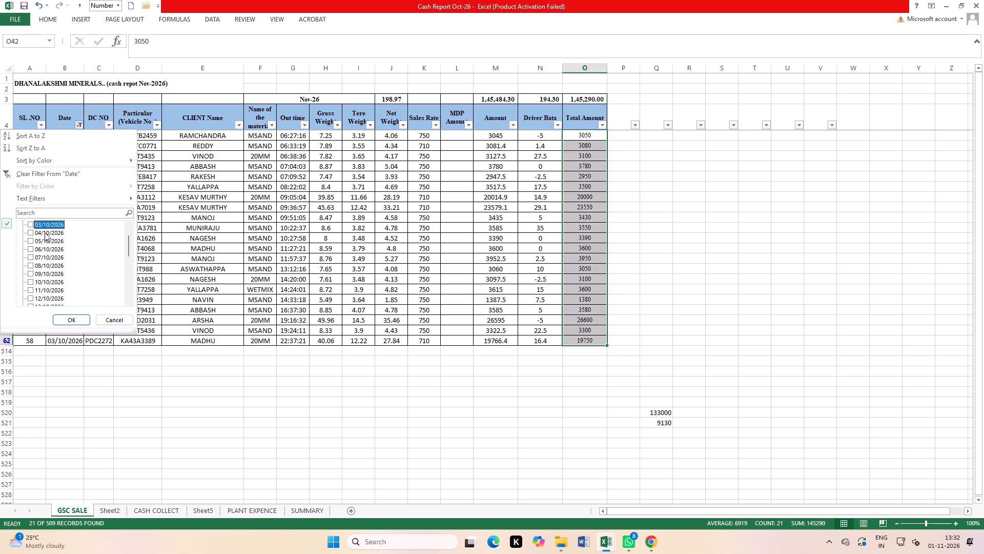
pyautogui.click(45, 232)
pyautogui.click(75, 320)
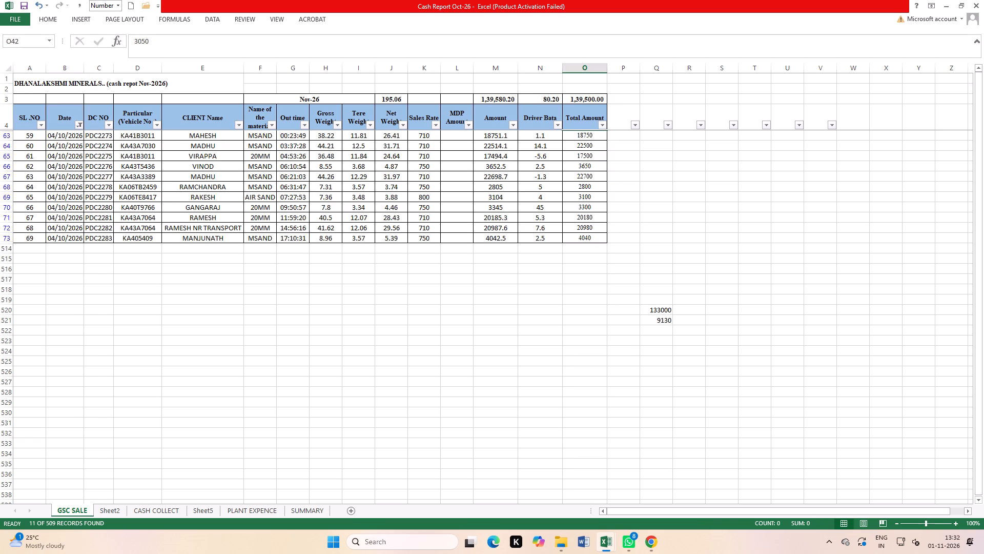
pyautogui.moveTo(581, 136); pyautogui.dragTo(591, 233)
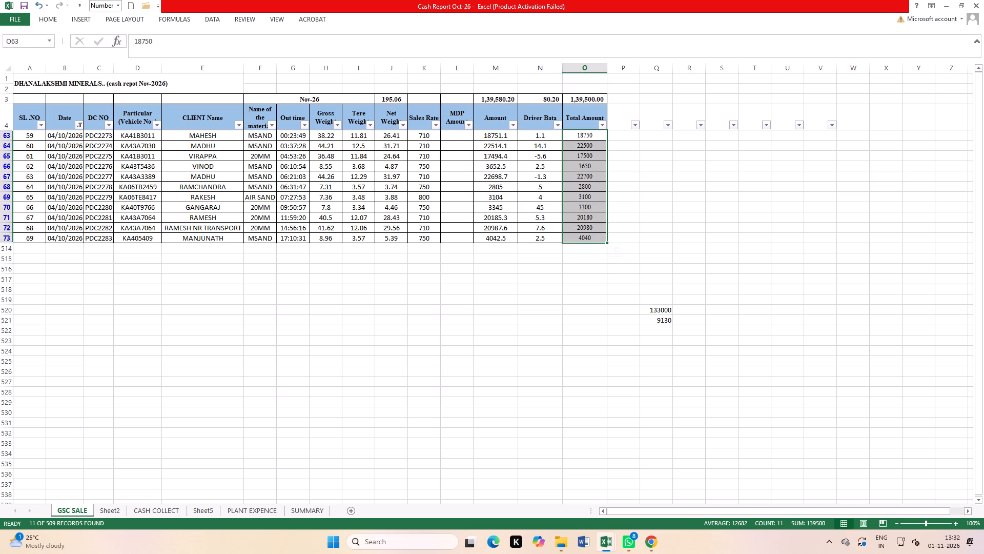
pyautogui.click(171, 512)
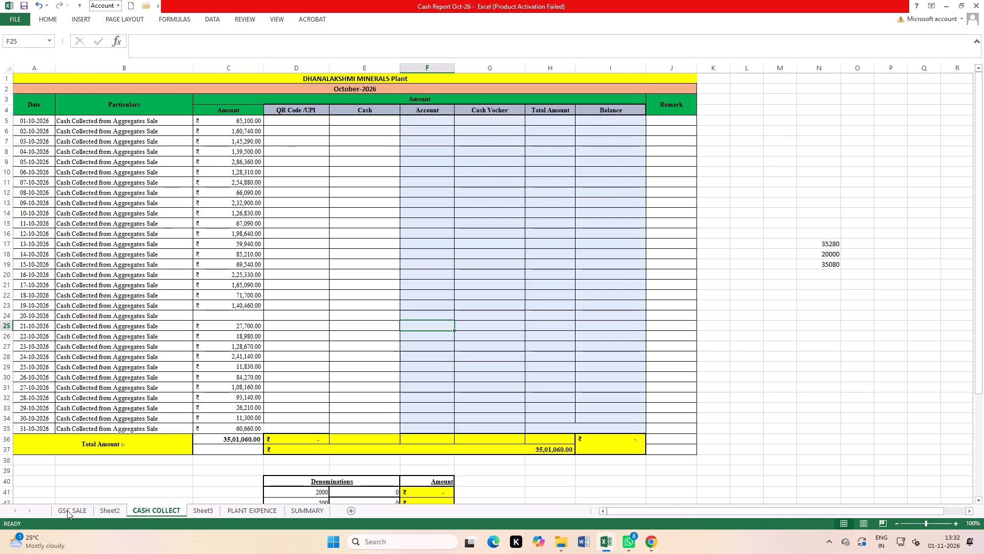
# Return to GSC SALE, filter its rows to date 05/10/2026 and check the sum of their Total Amount values.
pyautogui.click(67, 510)
pyautogui.click(79, 129)
pyautogui.scroll(-2, 70, 241)
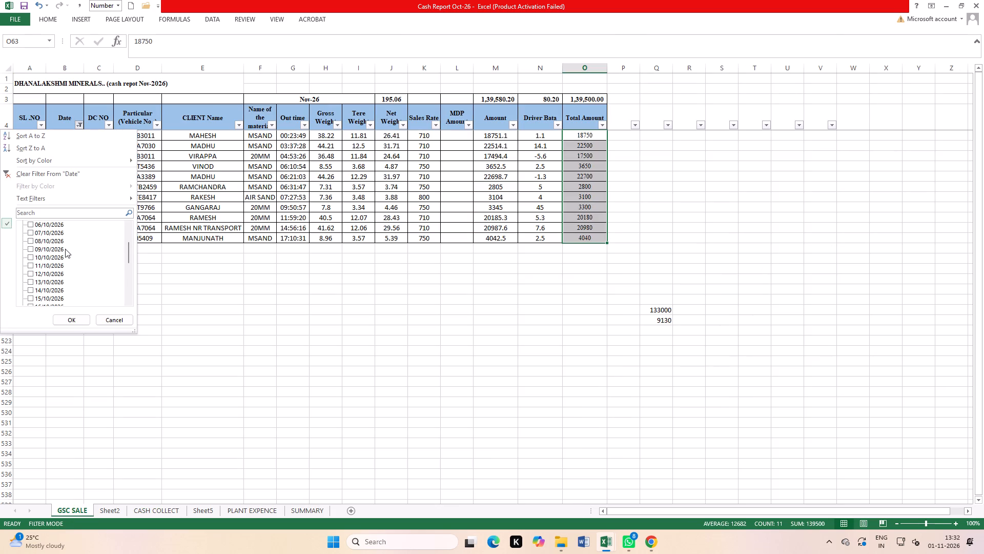
pyautogui.scroll(1, 65, 249)
pyautogui.click(47, 236)
pyautogui.click(48, 238)
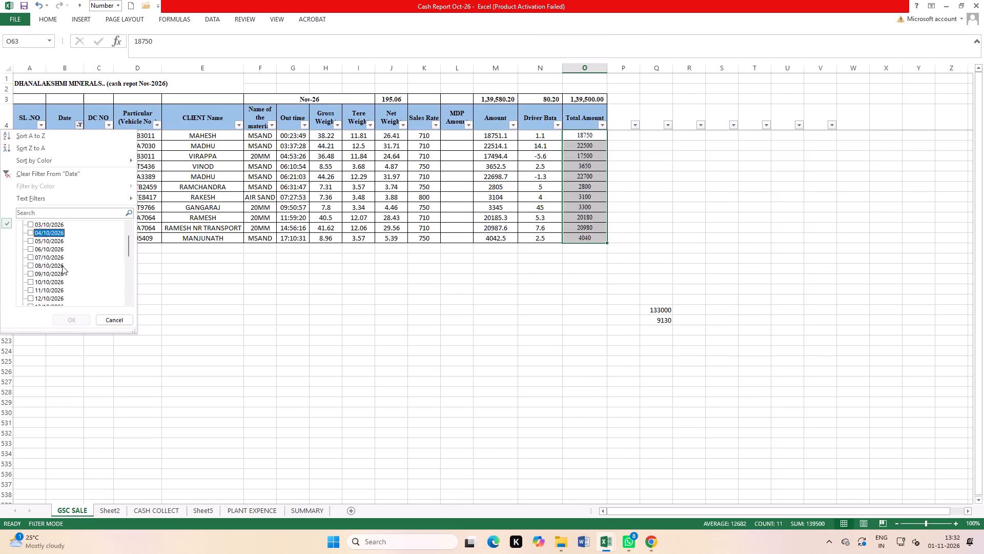
pyautogui.click(52, 239)
pyautogui.click(75, 324)
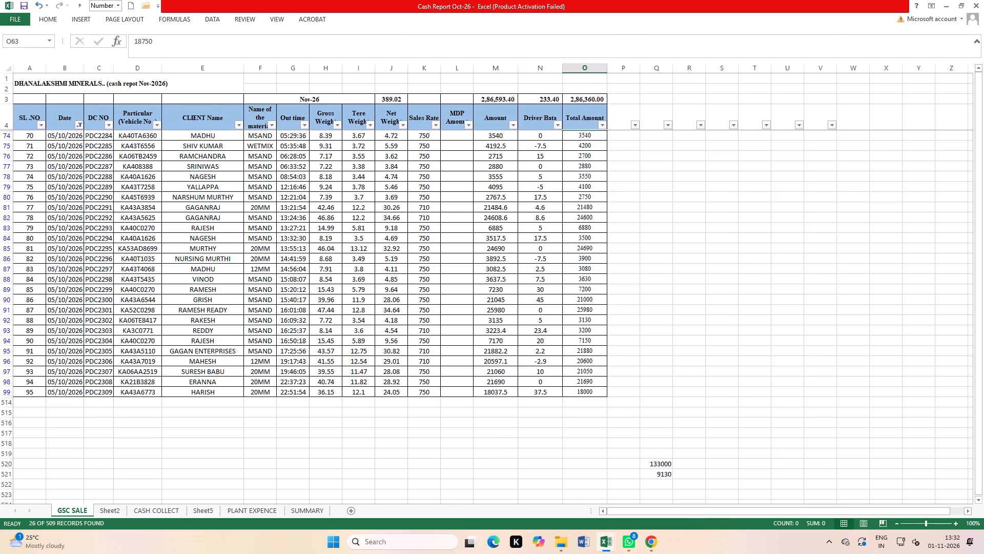
pyautogui.moveTo(583, 133); pyautogui.dragTo(582, 195)
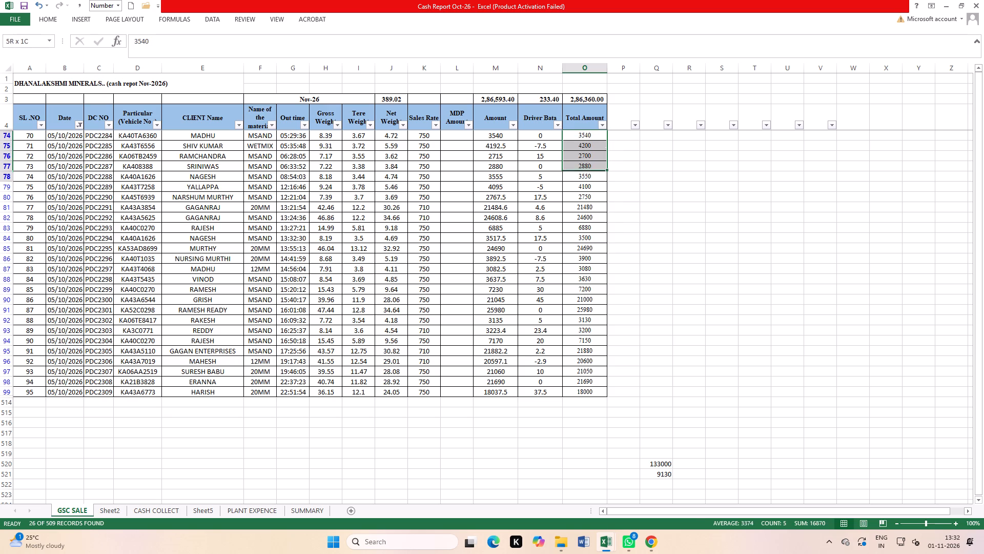
pyautogui.moveTo(582, 195); pyautogui.dragTo(580, 391)
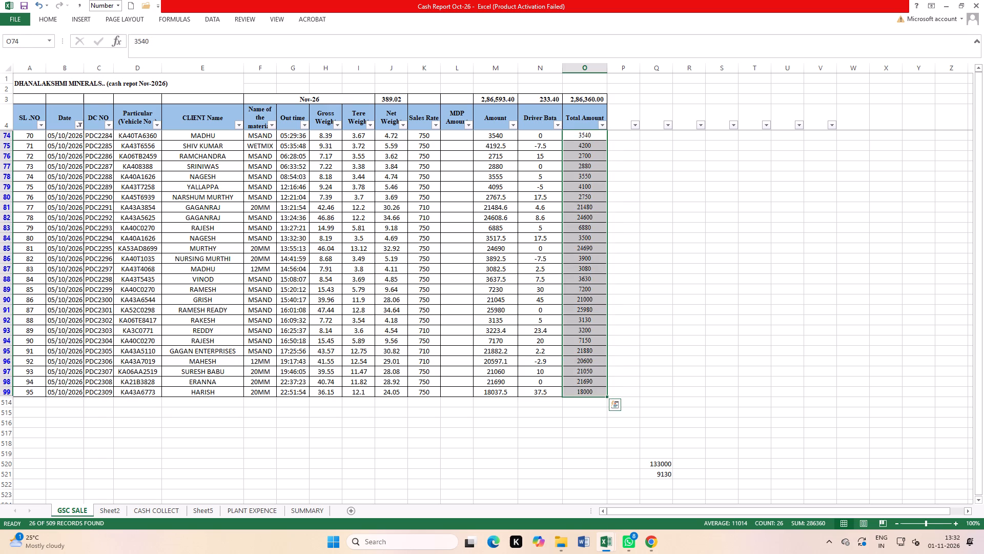
# Filter the GSC SALE rows to date 06/10/2026 and check the sum of their Total Amount values.
pyautogui.click(75, 126)
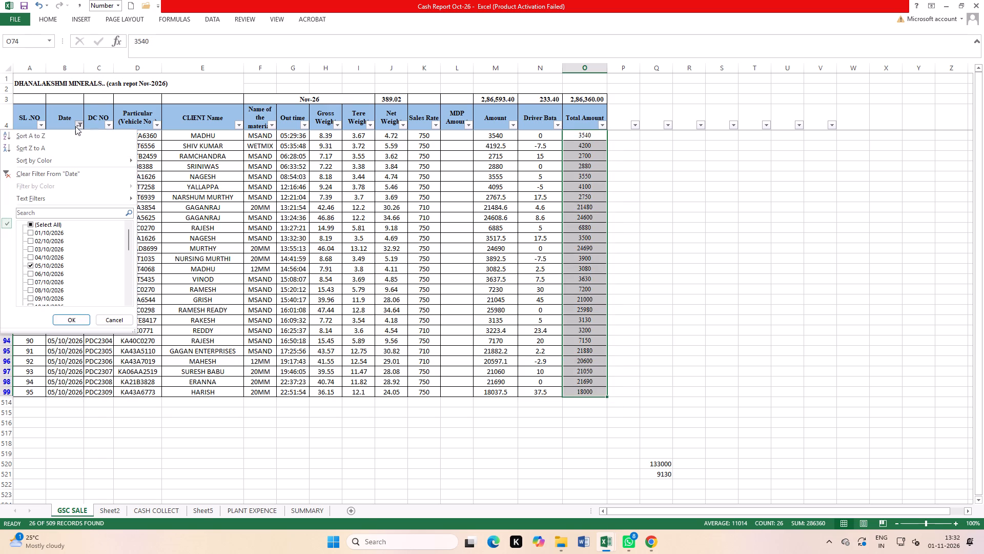
pyautogui.click(49, 264)
pyautogui.click(49, 273)
pyautogui.click(68, 318)
pyautogui.moveTo(585, 136); pyautogui.dragTo(585, 144)
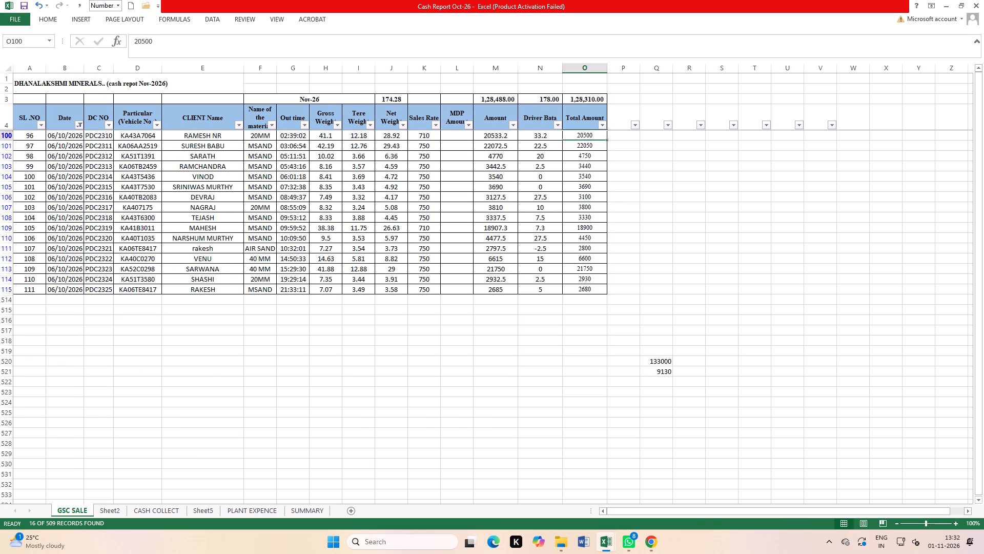
pyautogui.moveTo(585, 144); pyautogui.dragTo(586, 286)
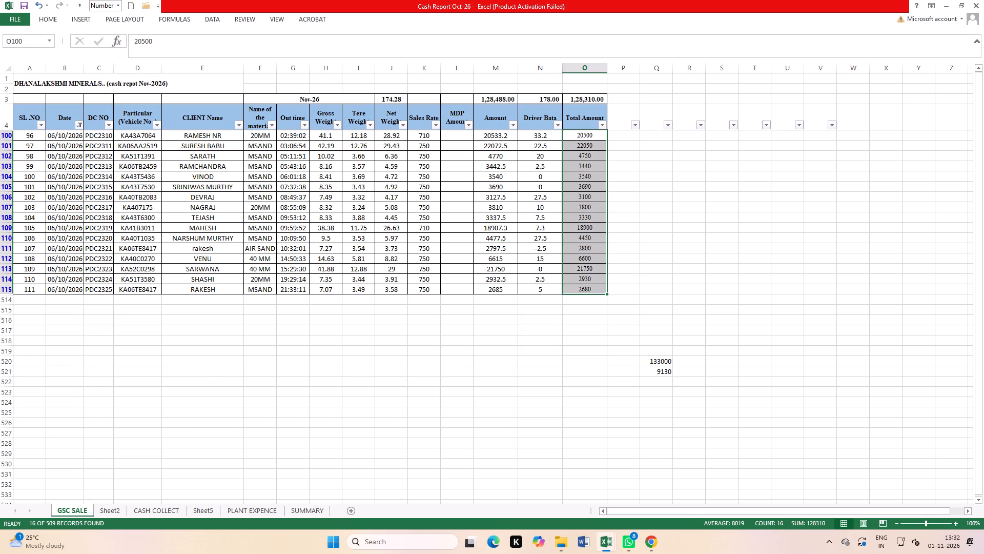
# Filter the GSC SALE rows to date 07/10/2026 and check the sum of their Total Amount values.
pyautogui.click(77, 125)
pyautogui.click(45, 277)
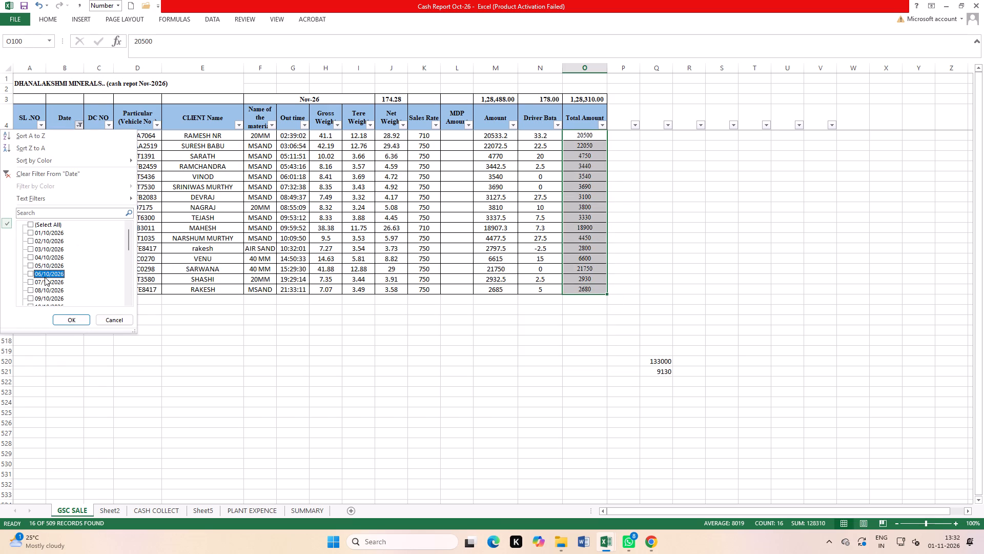
pyautogui.click(44, 280)
pyautogui.click(69, 319)
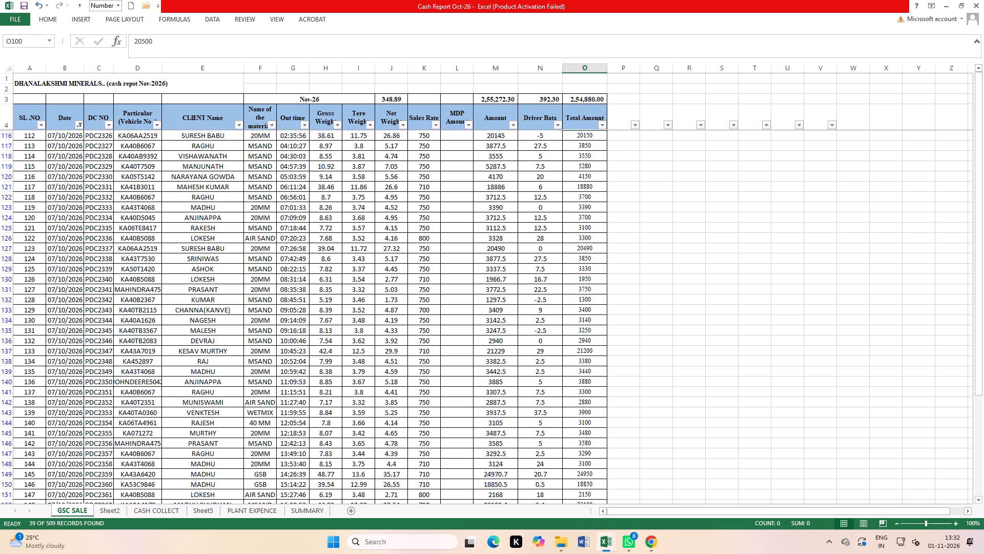
pyautogui.moveTo(582, 134); pyautogui.dragTo(605, 490)
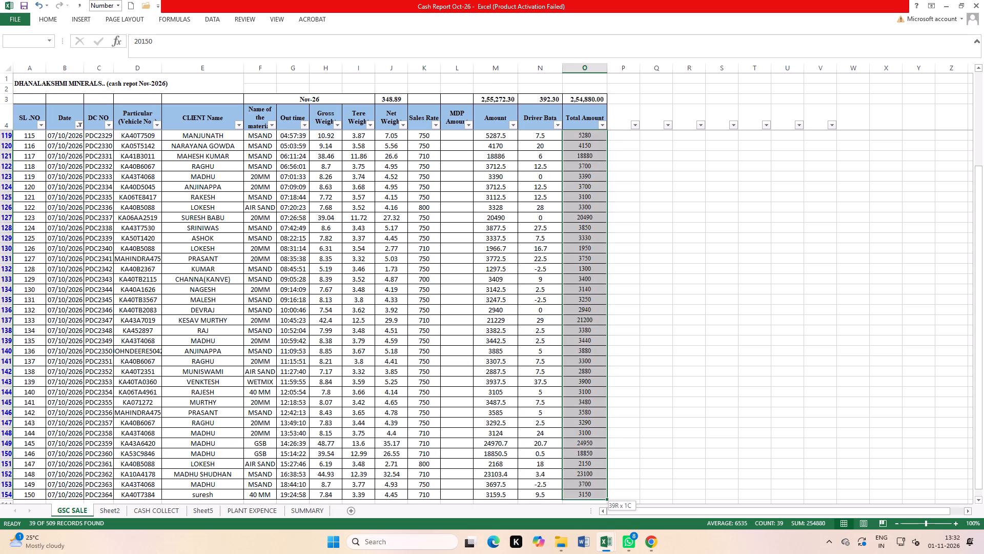
pyautogui.moveTo(605, 490); pyautogui.dragTo(605, 490)
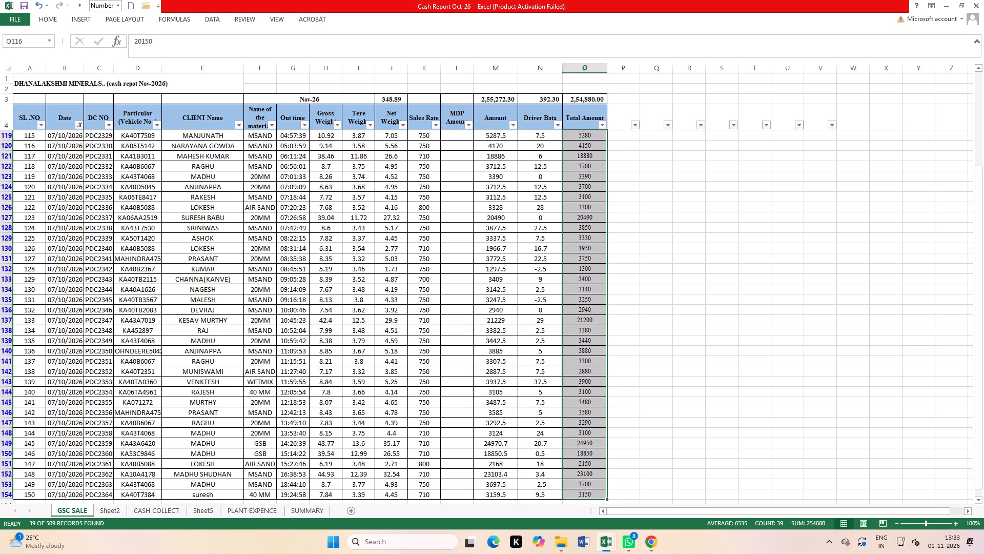
# Filter the GSC SALE rows to date 08/10/2026 and check the sum of their Total Amount values.
pyautogui.click(81, 126)
pyautogui.click(42, 282)
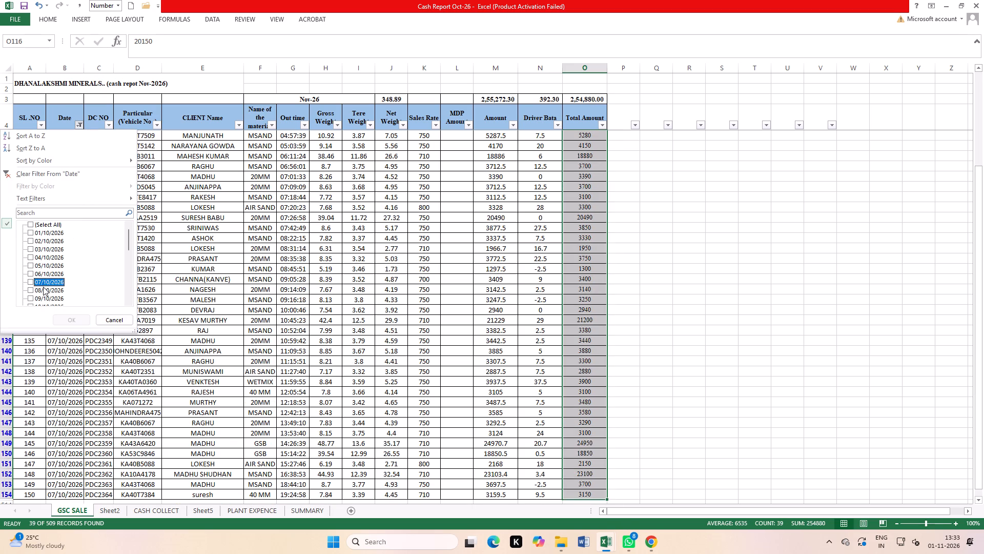
pyautogui.click(43, 287)
pyautogui.click(68, 316)
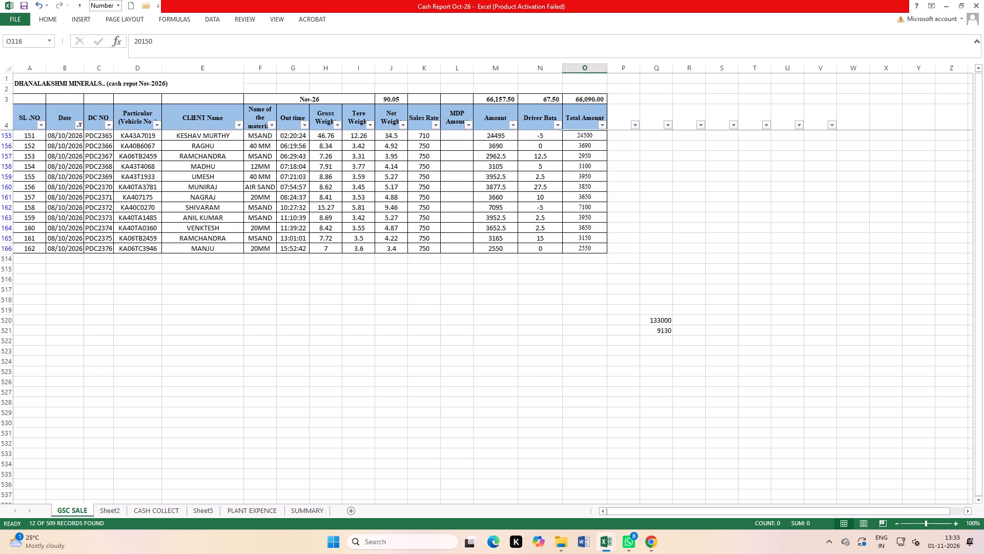
pyautogui.click(673, 250)
pyautogui.moveTo(580, 133); pyautogui.dragTo(577, 249)
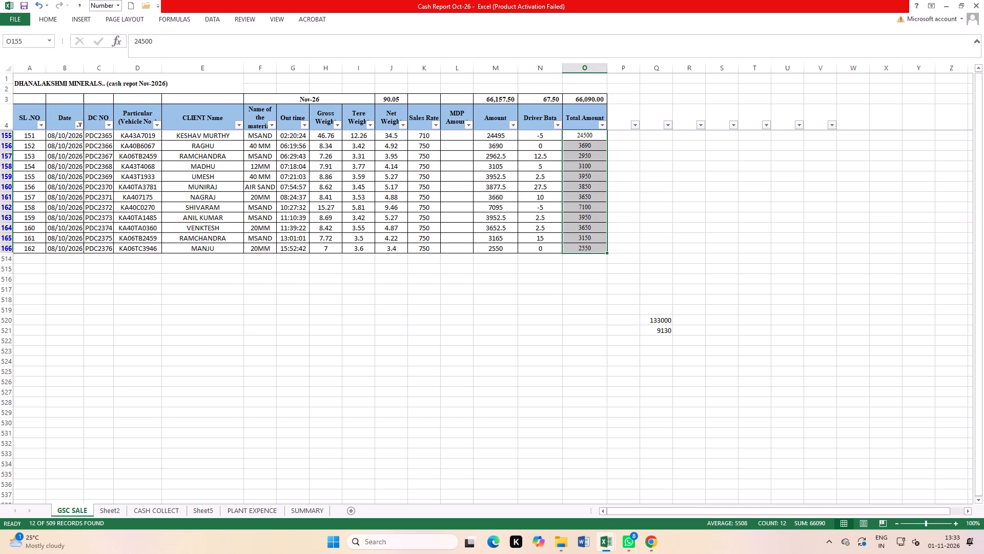
# Filter the GSC SALE rows to date 09/10/2026 and check the sum of their Total Amount values.
pyautogui.click(80, 127)
pyautogui.click(44, 291)
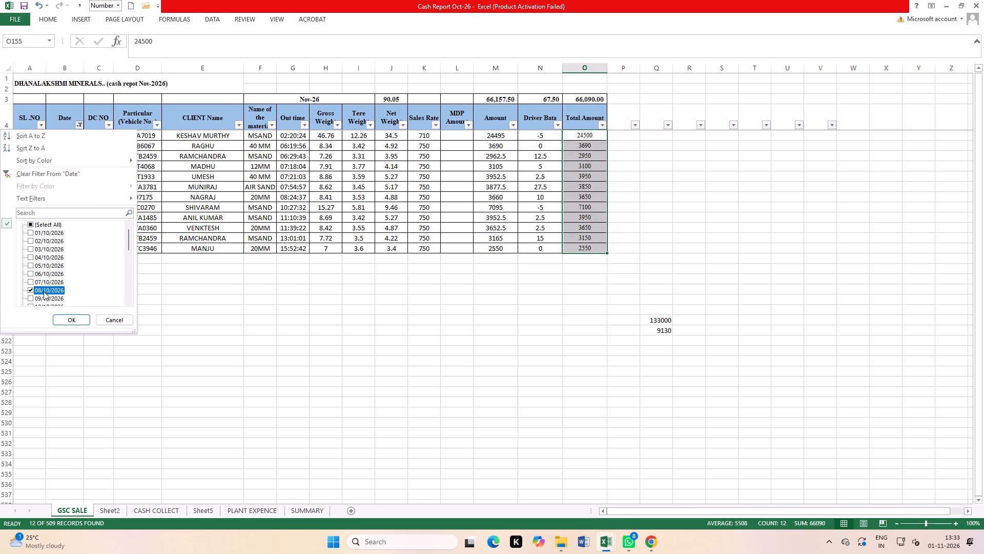
pyautogui.click(44, 298)
pyautogui.click(63, 320)
pyautogui.click(653, 251)
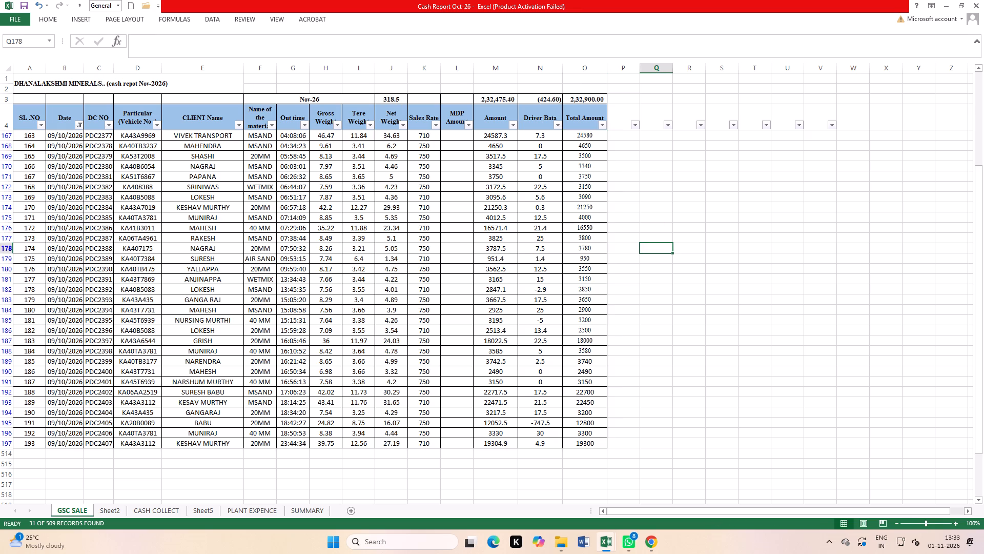
pyautogui.moveTo(586, 132); pyautogui.dragTo(580, 450)
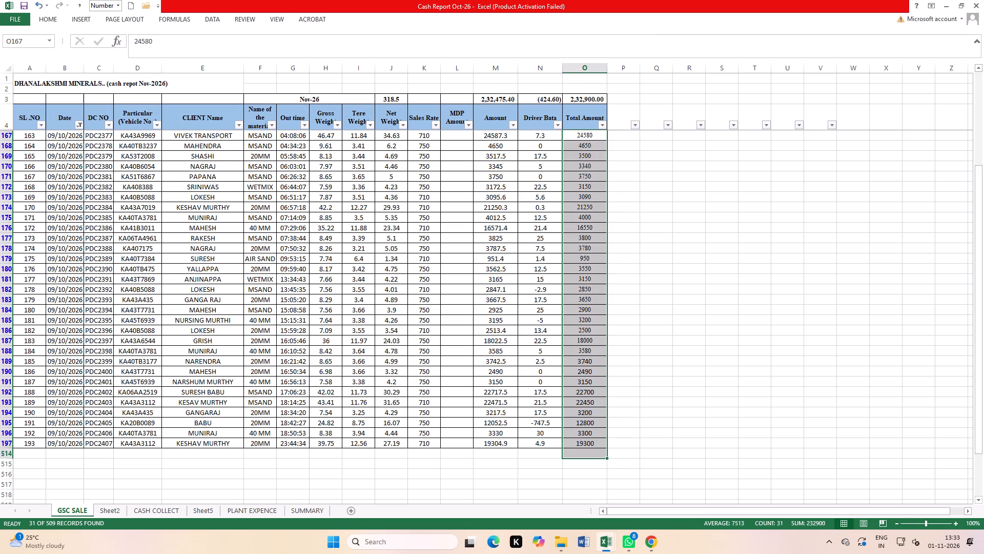
# Filter the GSC SALE rows to date 10/10/2026 and check the sum of their Total Amount values.
pyautogui.click(78, 127)
pyautogui.scroll(-1, 45, 287)
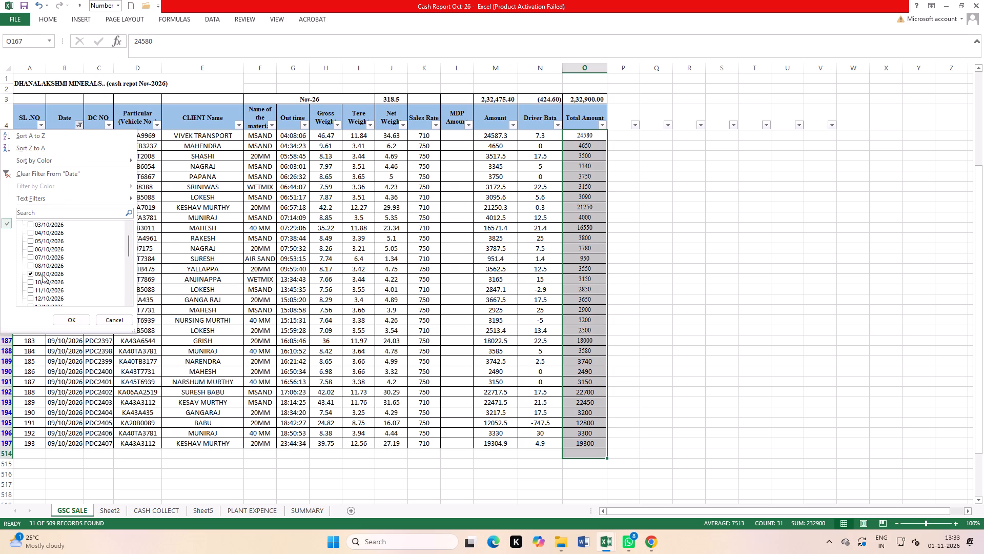
pyautogui.click(43, 274)
pyautogui.click(45, 283)
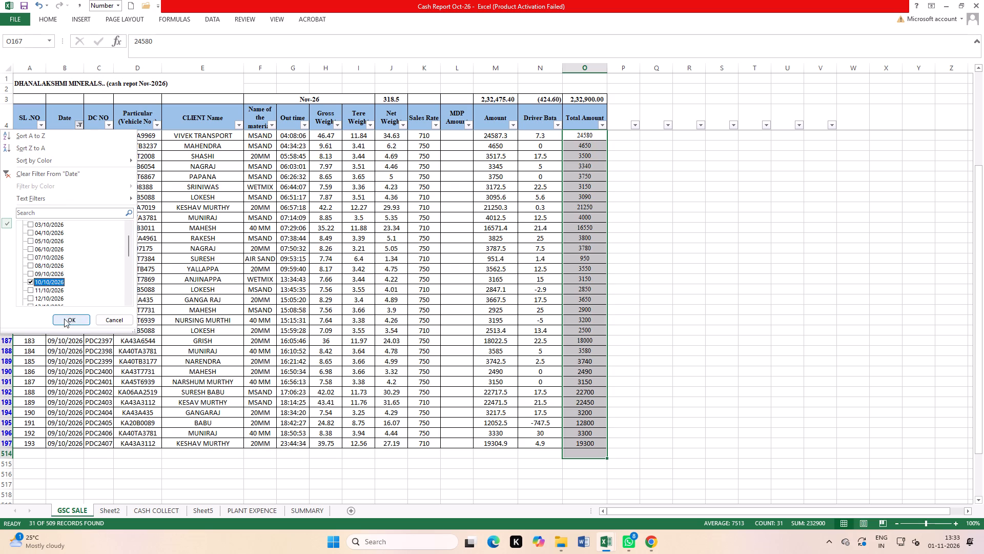
pyautogui.click(64, 319)
pyautogui.click(658, 290)
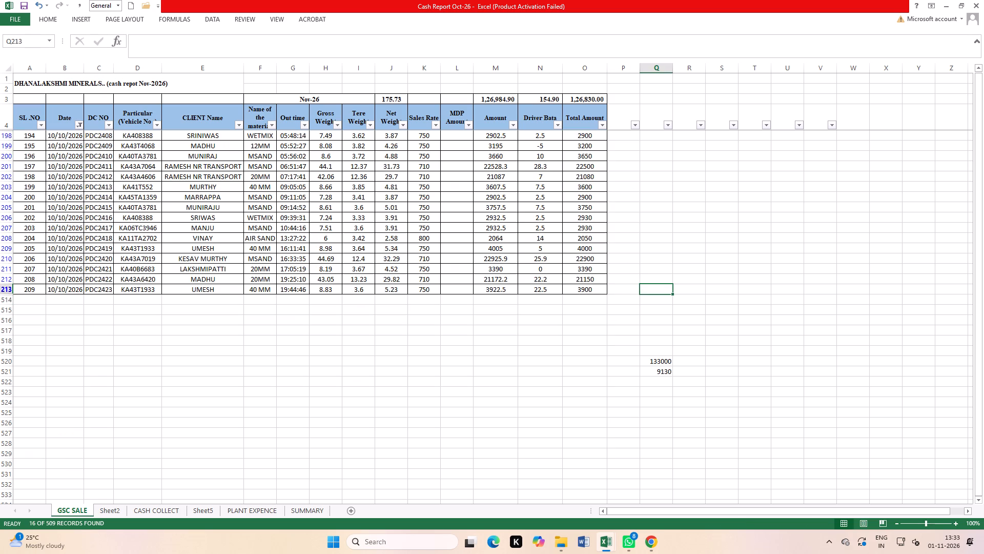
pyautogui.moveTo(582, 137); pyautogui.dragTo(603, 287)
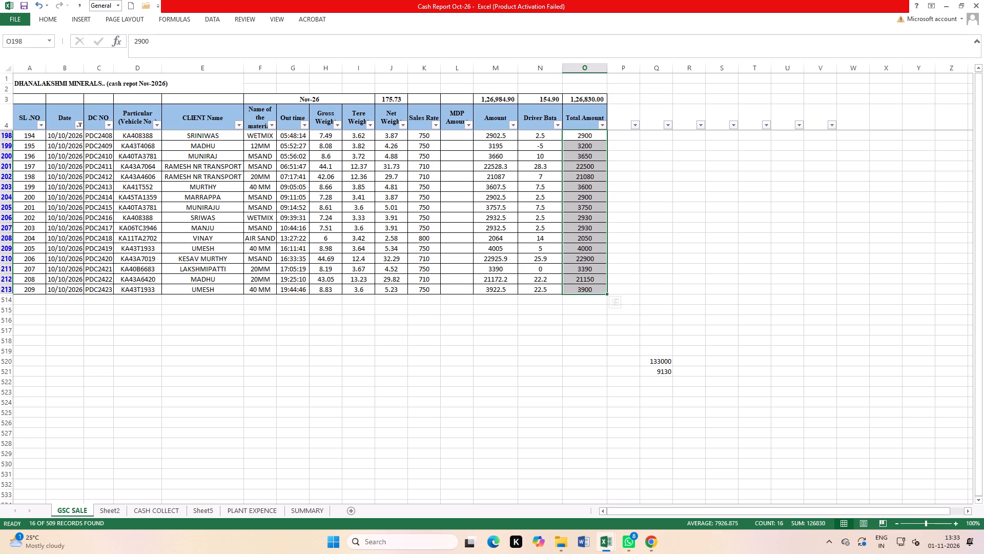
# Filter the GSC SALE rows to date 11/10/2026 and check the sum of their Total Amount values.
pyautogui.click(82, 123)
pyautogui.scroll(-2, 48, 285)
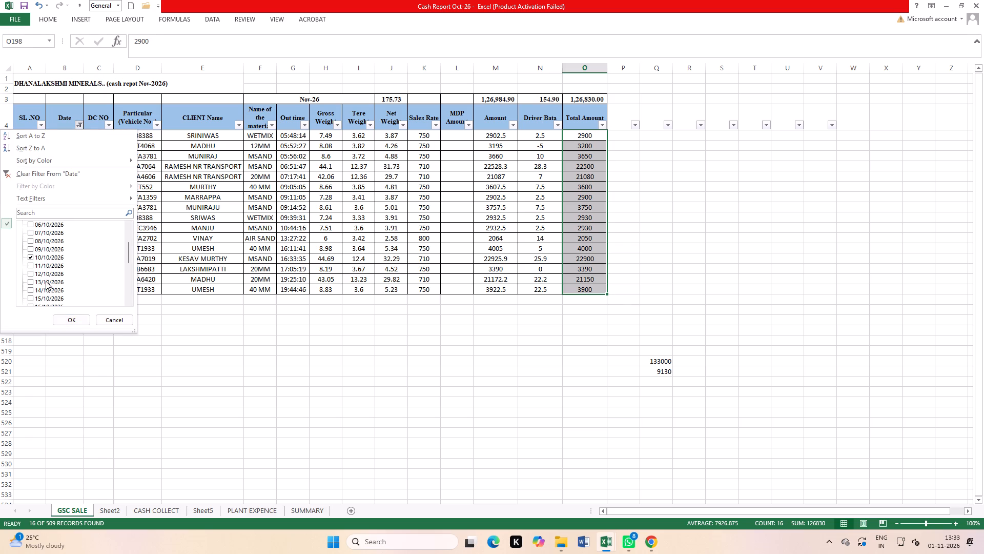
pyautogui.click(41, 261)
pyautogui.click(42, 266)
pyautogui.click(71, 319)
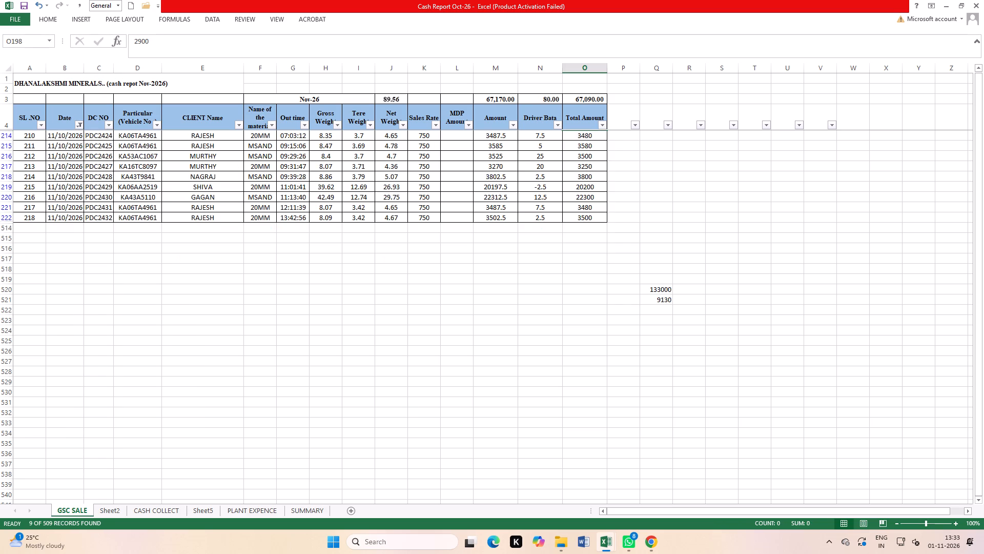
pyautogui.click(515, 309)
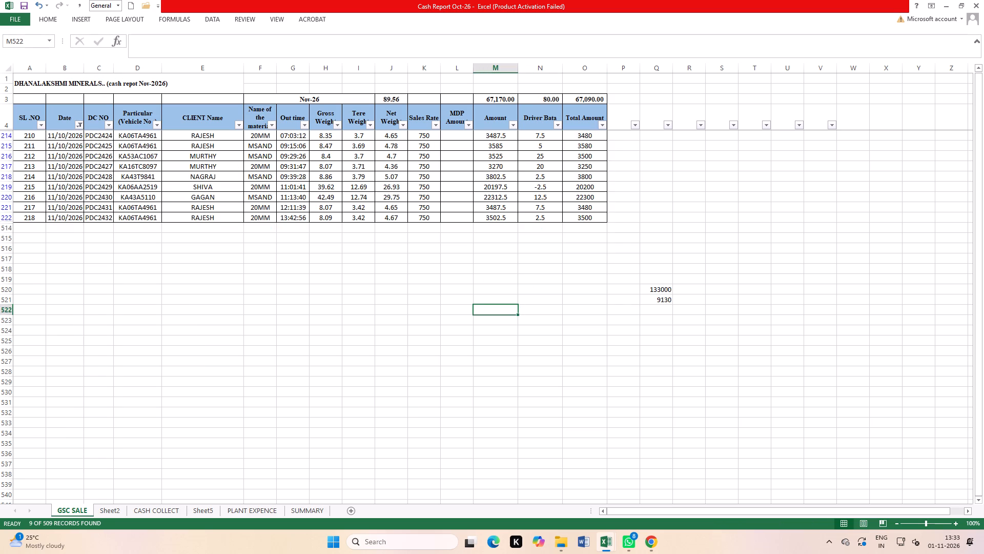
pyautogui.click(77, 124)
pyautogui.click(644, 201)
pyautogui.moveTo(592, 133); pyautogui.dragTo(596, 218)
pyautogui.click(188, 296)
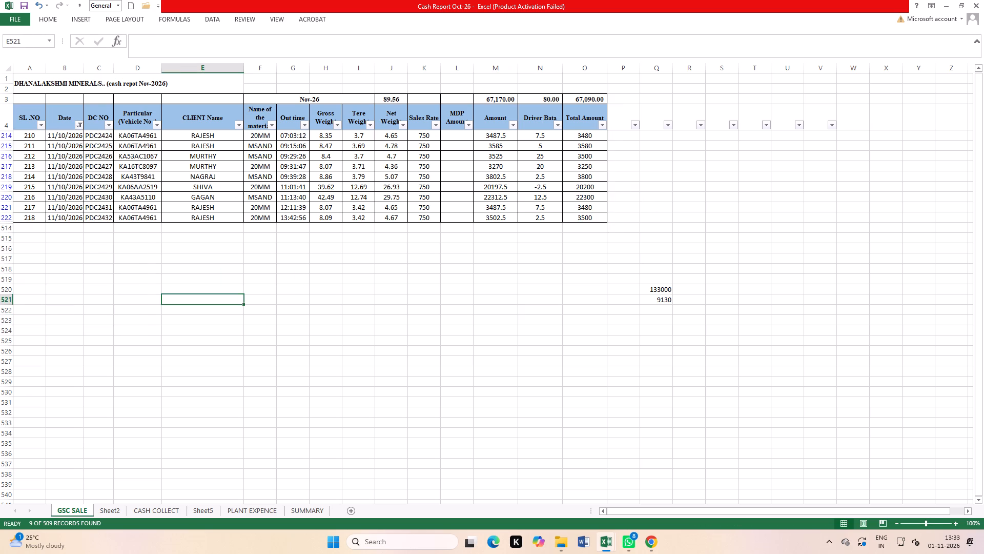
# Filter the GSC SALE rows to date 12/10/2026 and check the sum of their Total Amount values.
pyautogui.click(76, 124)
pyautogui.scroll(-2, 45, 278)
pyautogui.click(44, 264)
pyautogui.click(46, 269)
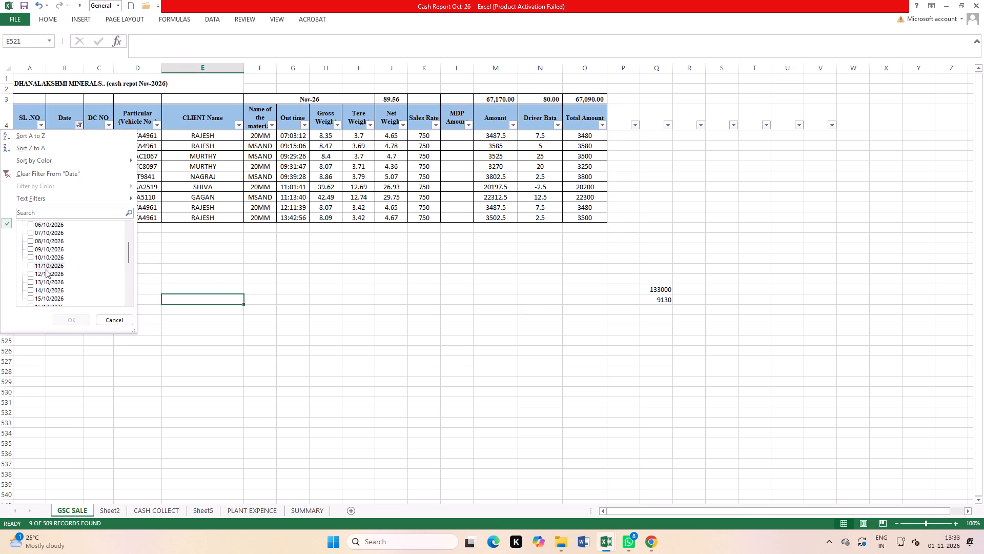
pyautogui.click(49, 264)
pyautogui.click(51, 271)
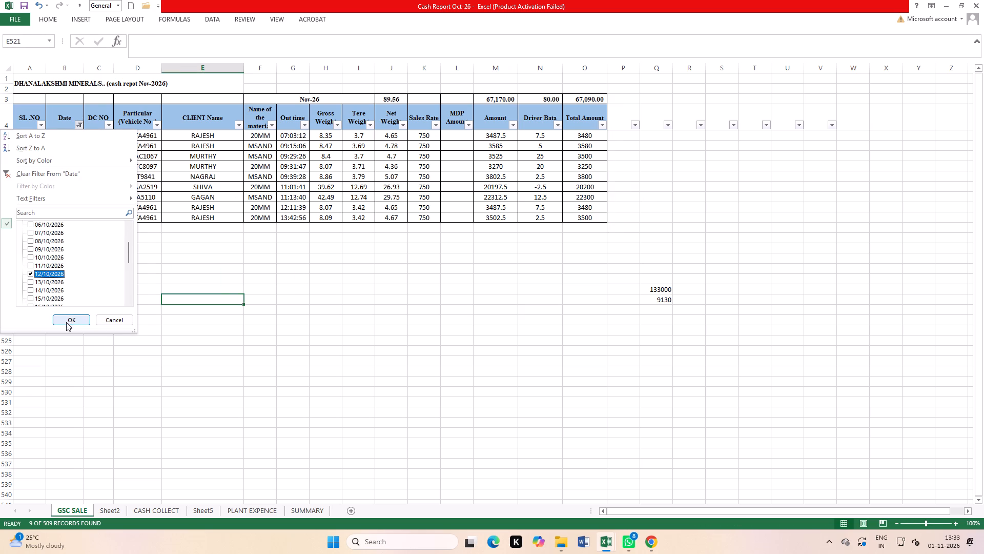
pyautogui.click(68, 319)
pyautogui.click(599, 329)
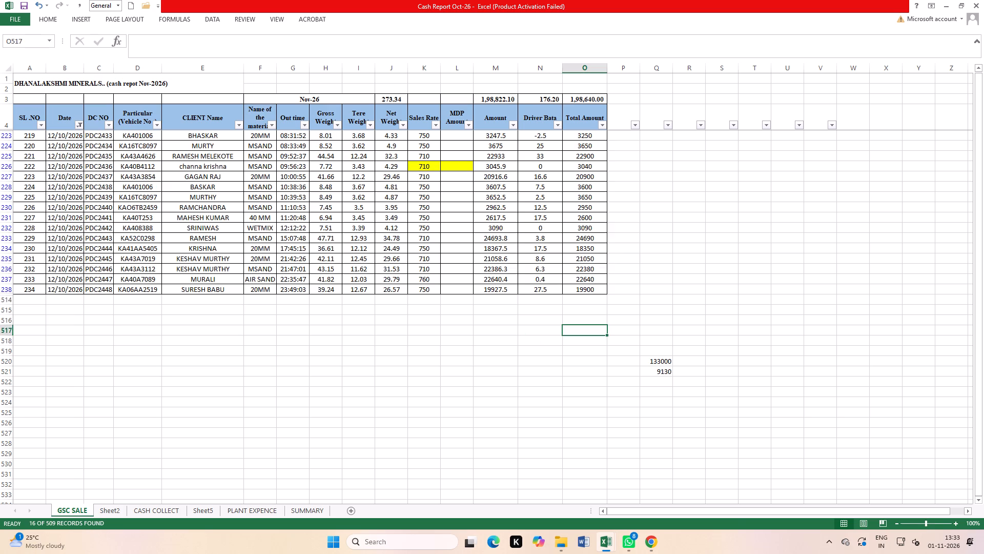
pyautogui.moveTo(586, 135); pyautogui.dragTo(600, 294)
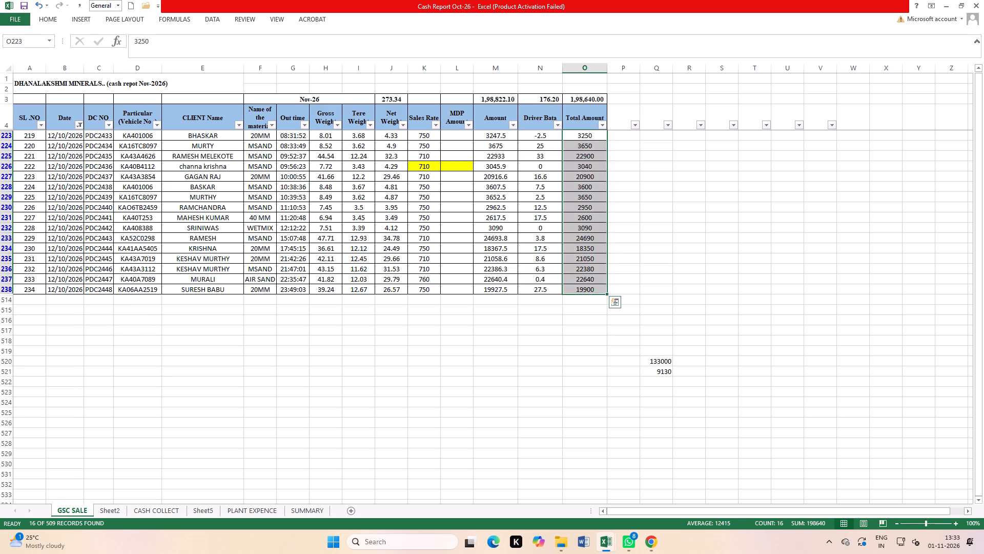
# Filter the GSC SALE rows to date 13/10/2026 and check the Total Amount subtotal above the header.
pyautogui.click(76, 129)
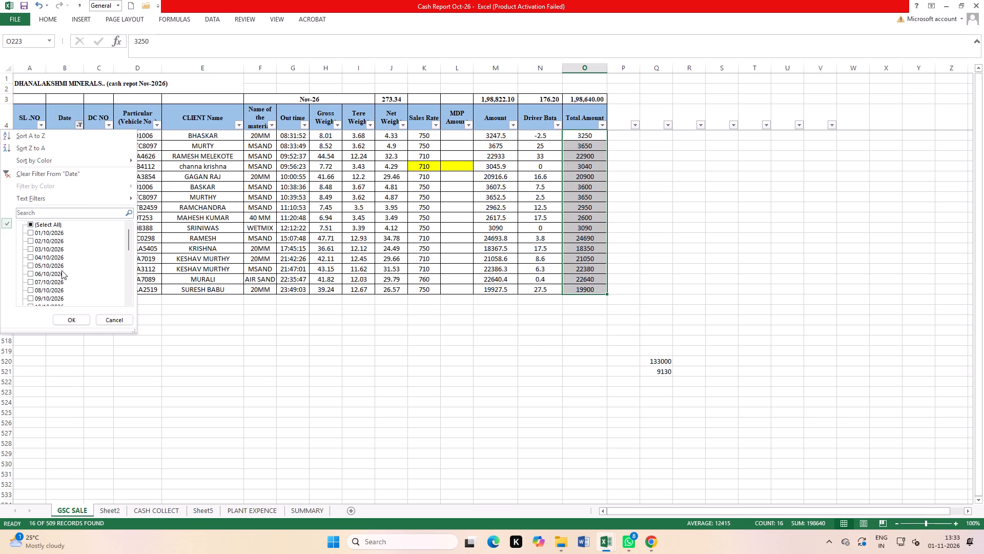
pyautogui.scroll(-2, 46, 280)
pyautogui.click(45, 272)
pyautogui.click(45, 282)
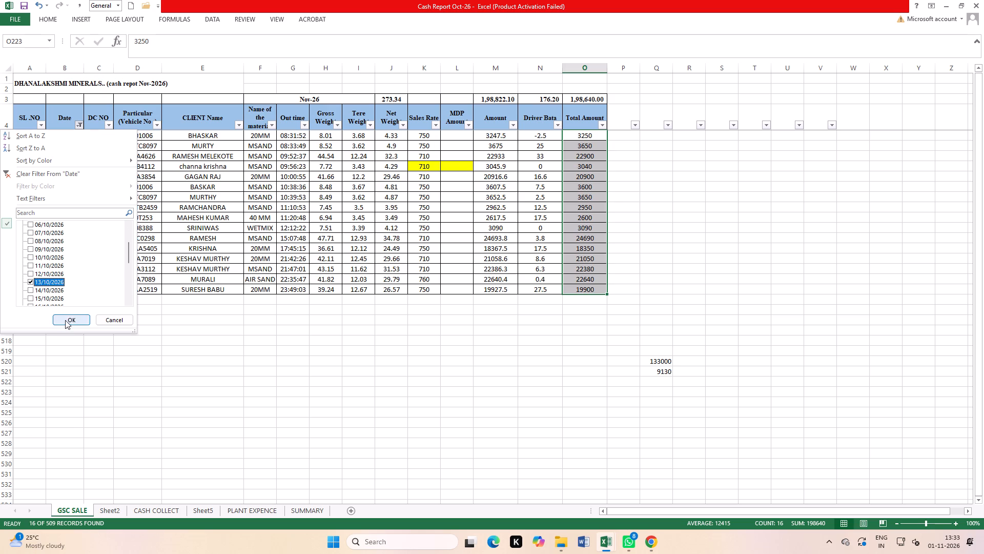
pyautogui.click(67, 323)
pyautogui.click(620, 243)
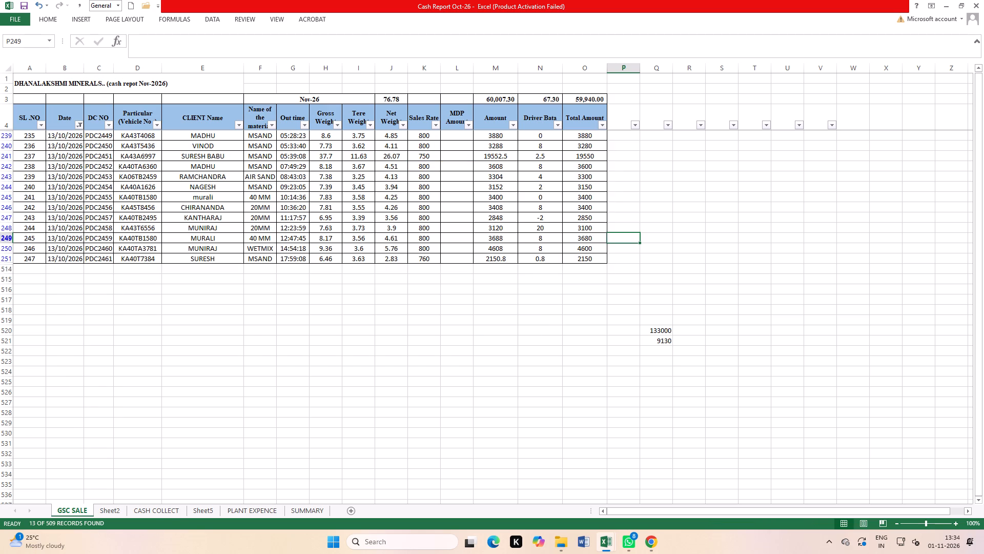
# Review the daily Amount entries on the CASH COLLECT sheet one by one, from 01-10-2026 through 17-10-2026.
pyautogui.click(158, 513)
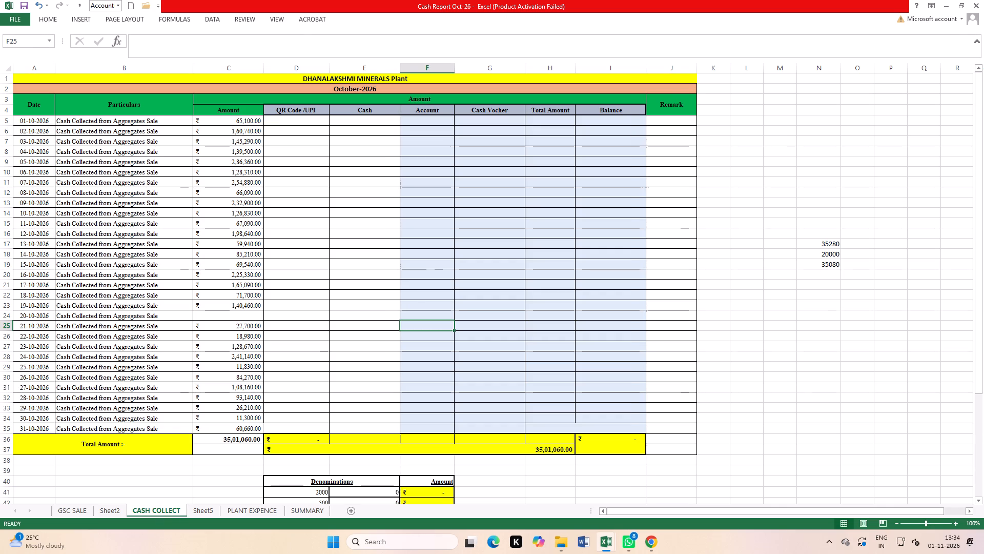
pyautogui.click(238, 119)
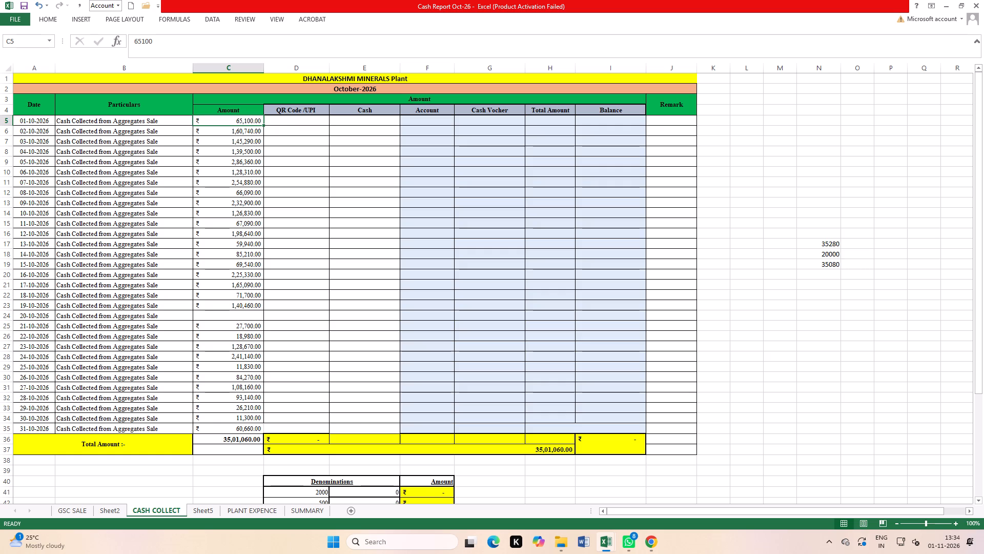
pyautogui.press('Return')
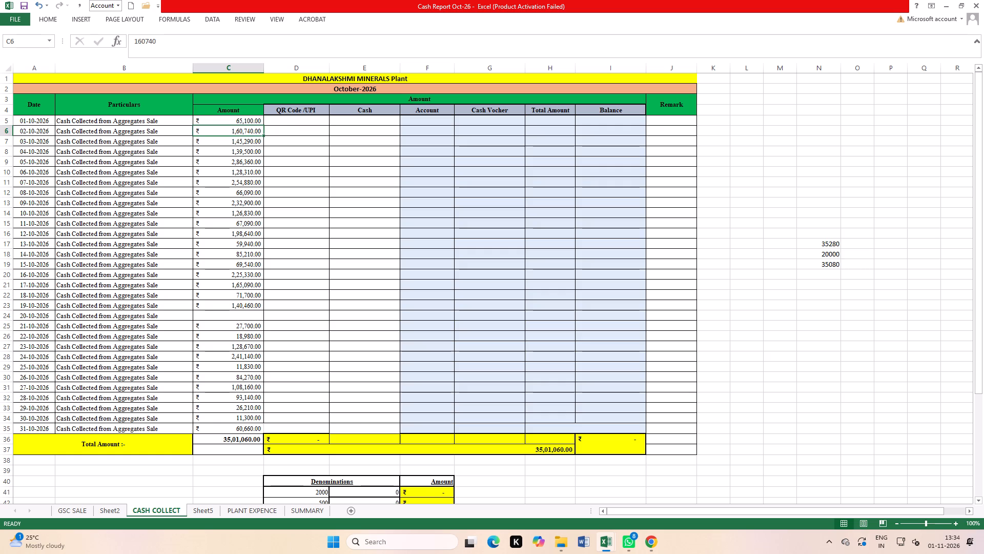
pyautogui.press('Return')
pyautogui.press('Return')
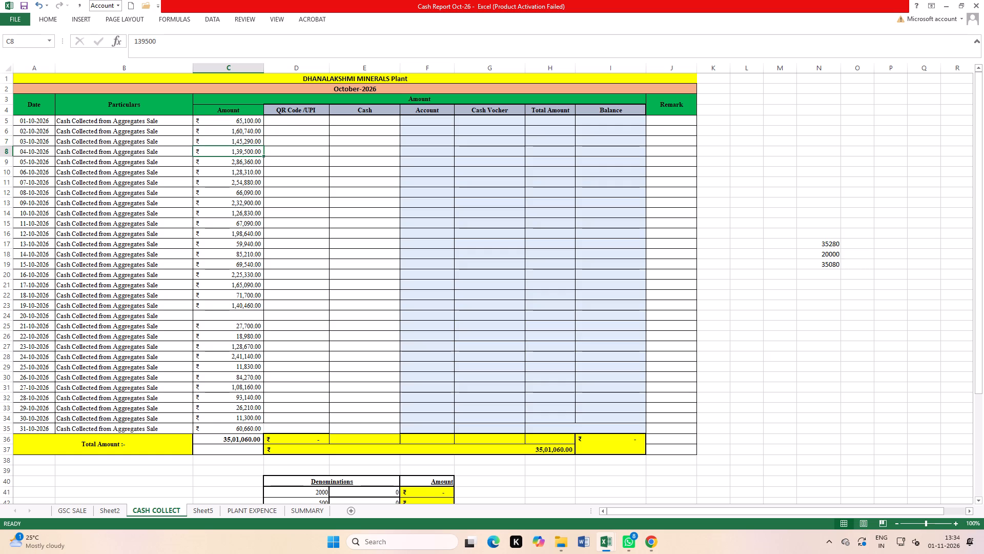
pyautogui.press('Return')
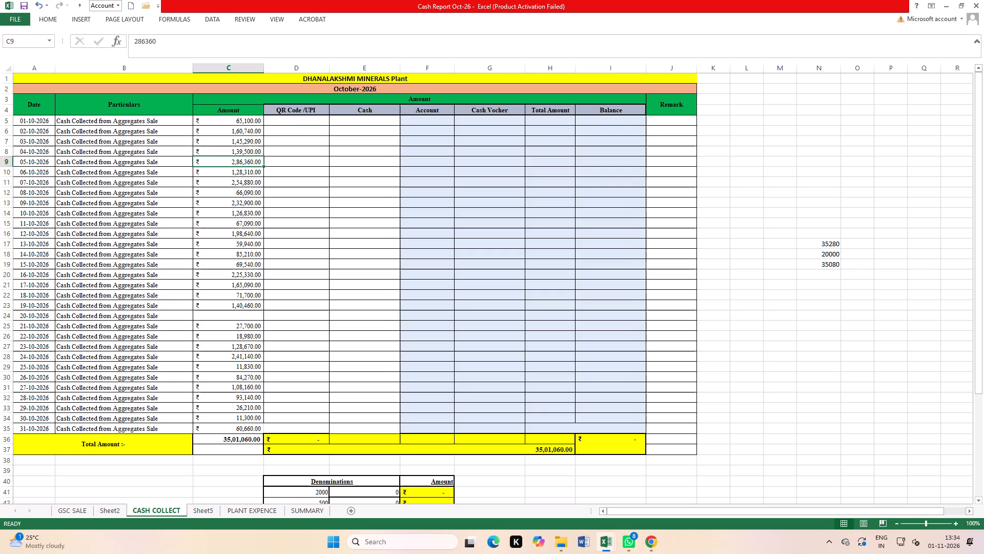
pyautogui.press('Return')
pyautogui.press('Return')
pyautogui.press('Return')
pyautogui.press('Return')
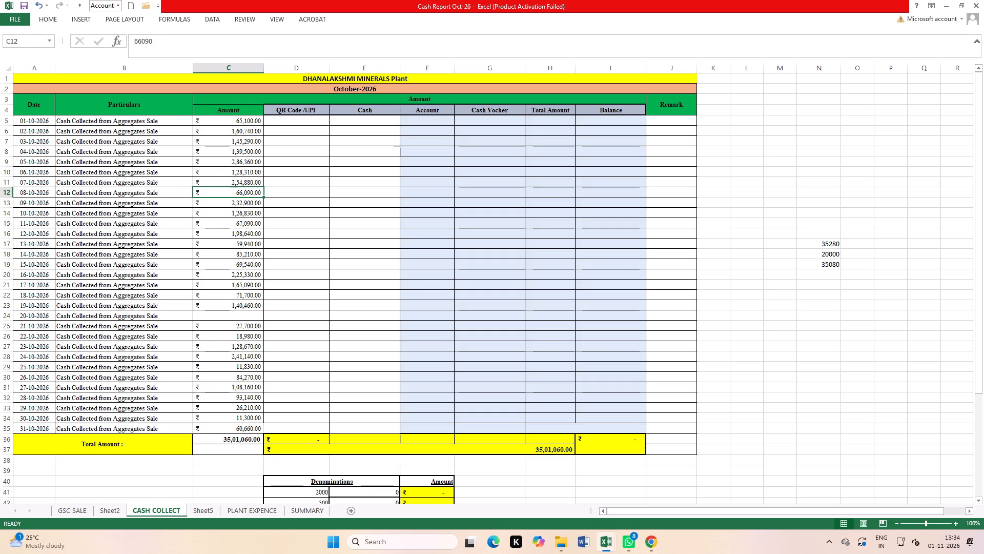
pyautogui.press('Return')
pyautogui.press('Return')
pyautogui.press('Return')
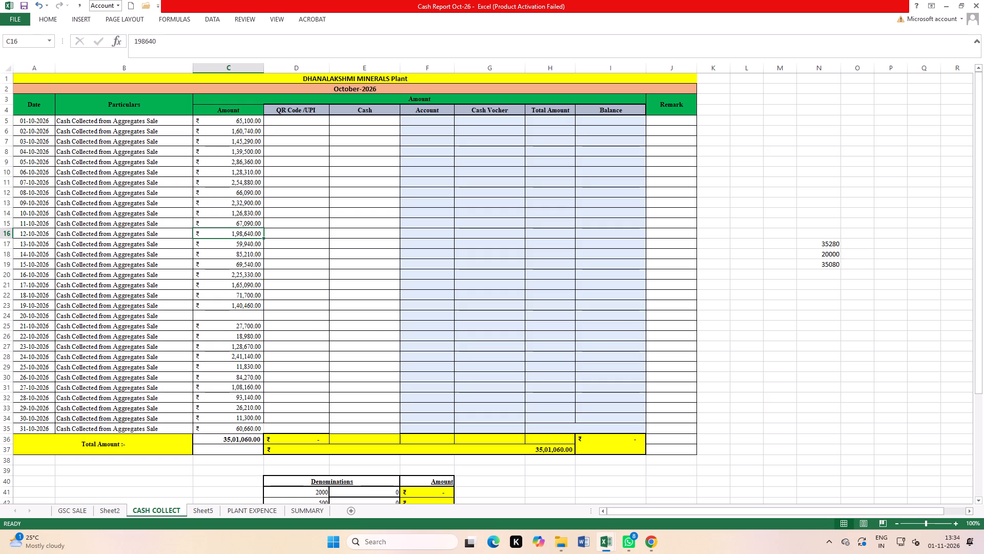
pyautogui.press('Return')
pyautogui.press('Return')
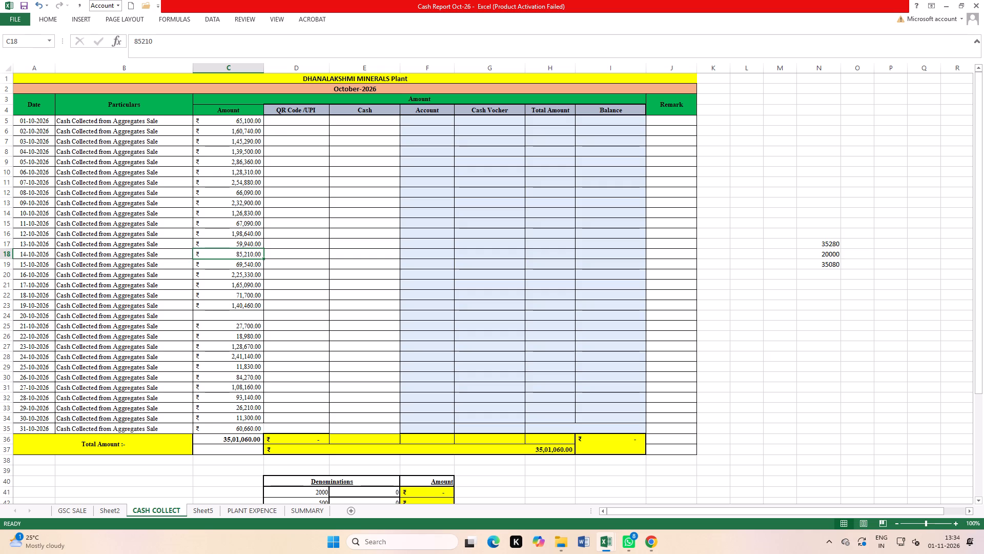
pyautogui.press('Return')
pyautogui.press('Return')
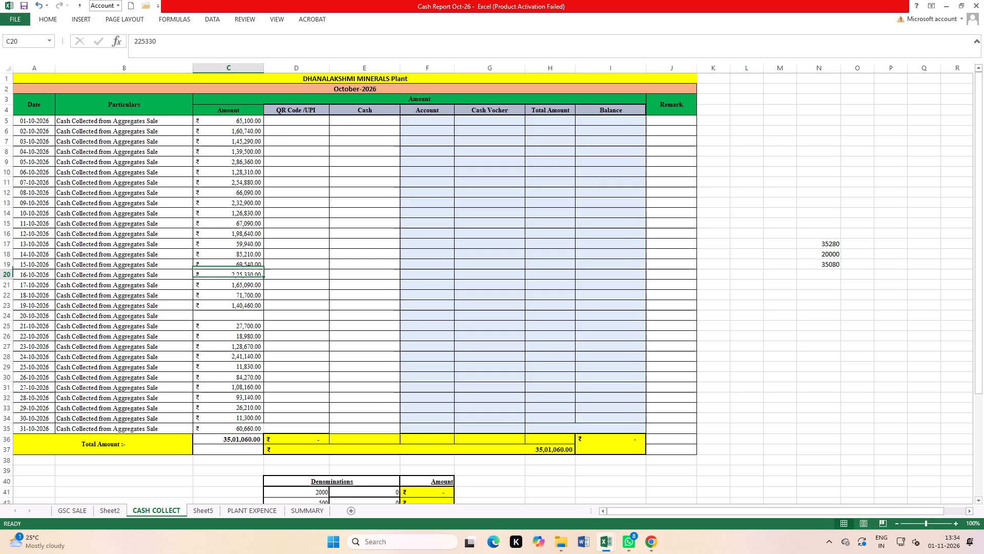
pyautogui.press('Return')
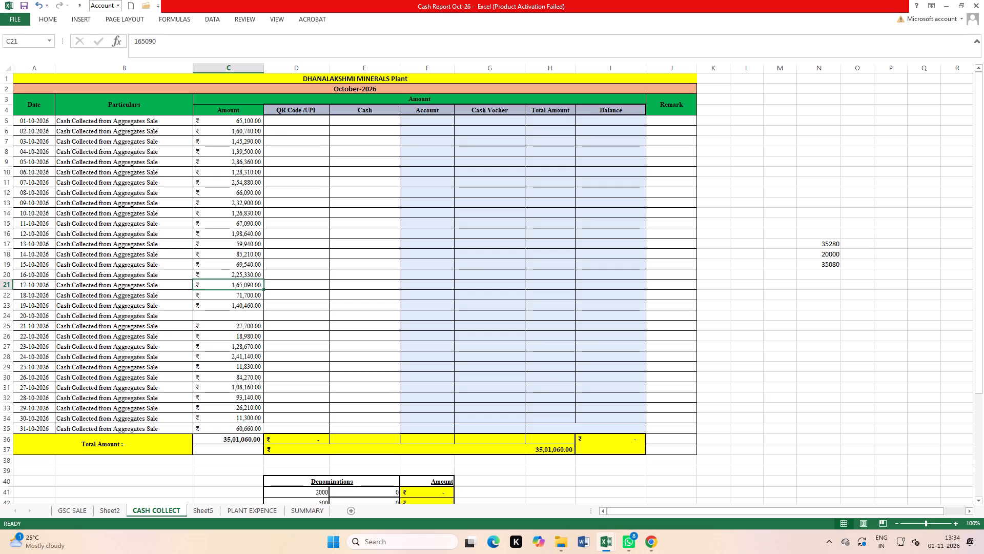
# Filter the GSC SALE rows to date 17/10/2026 and check the Total Amount subtotal above the header.
pyautogui.click(84, 513)
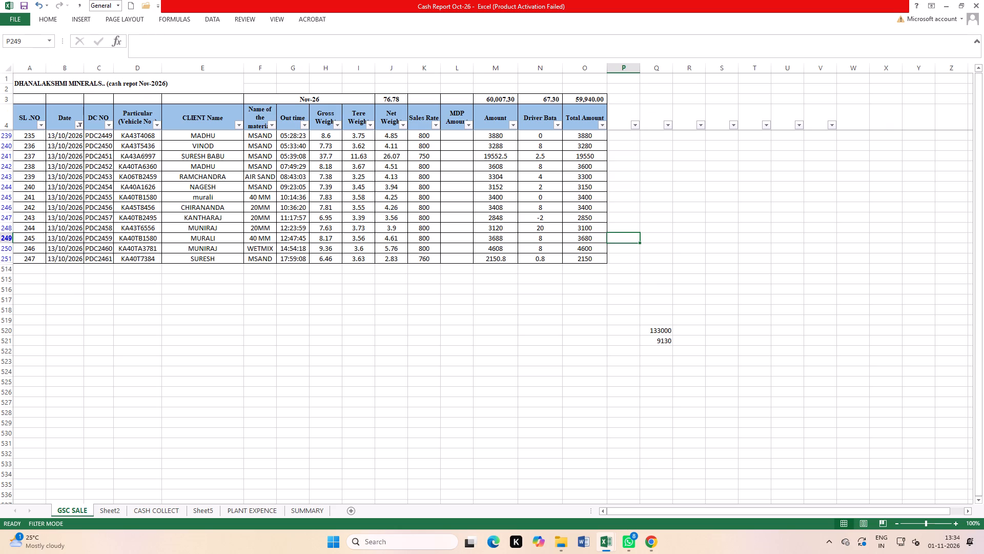
pyautogui.click(79, 125)
pyautogui.scroll(-8, 42, 307)
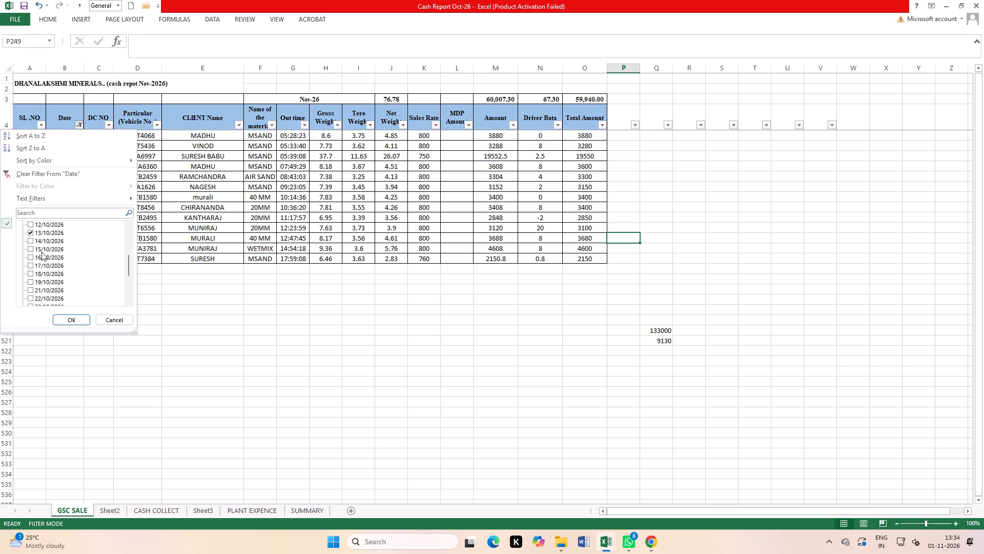
pyautogui.click(38, 233)
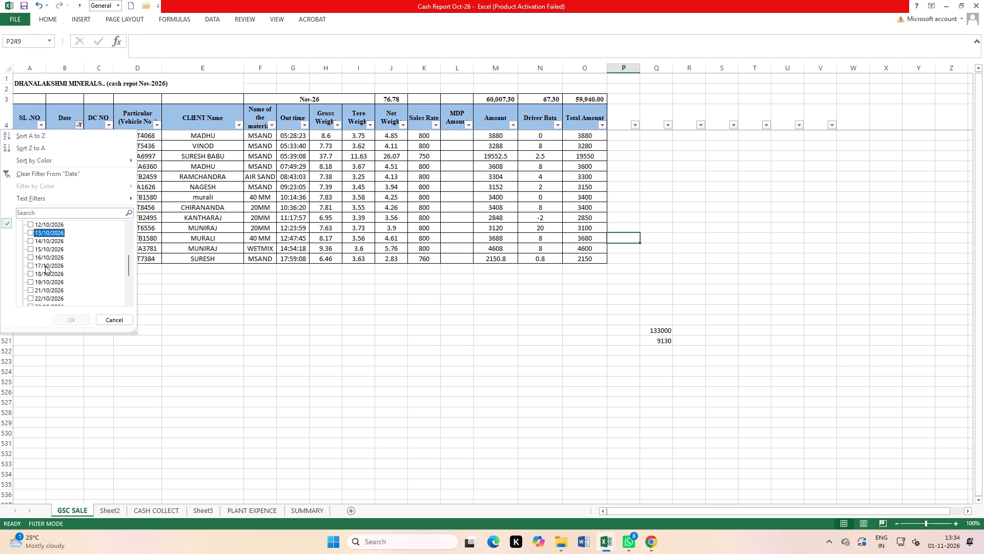
pyautogui.click(45, 266)
pyautogui.click(69, 320)
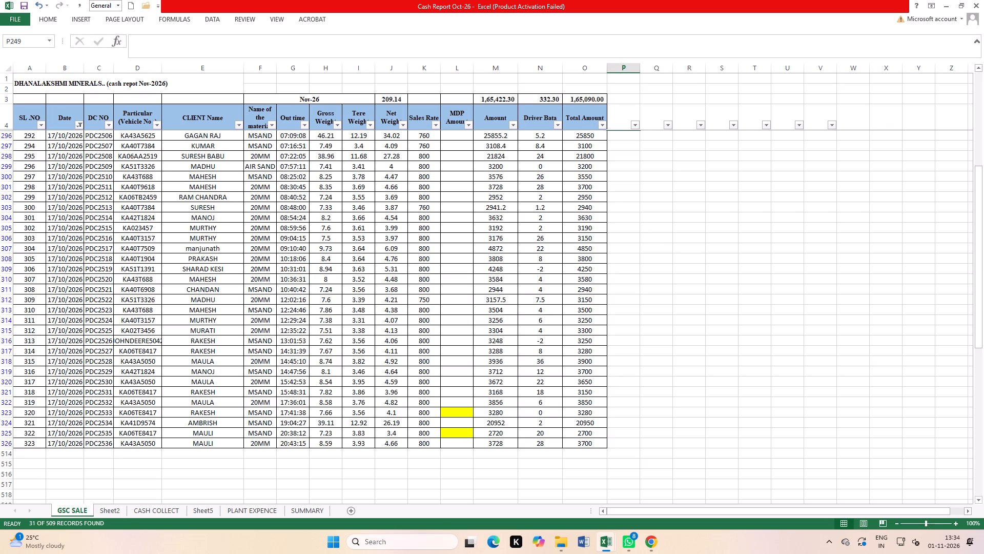
pyautogui.click(608, 310)
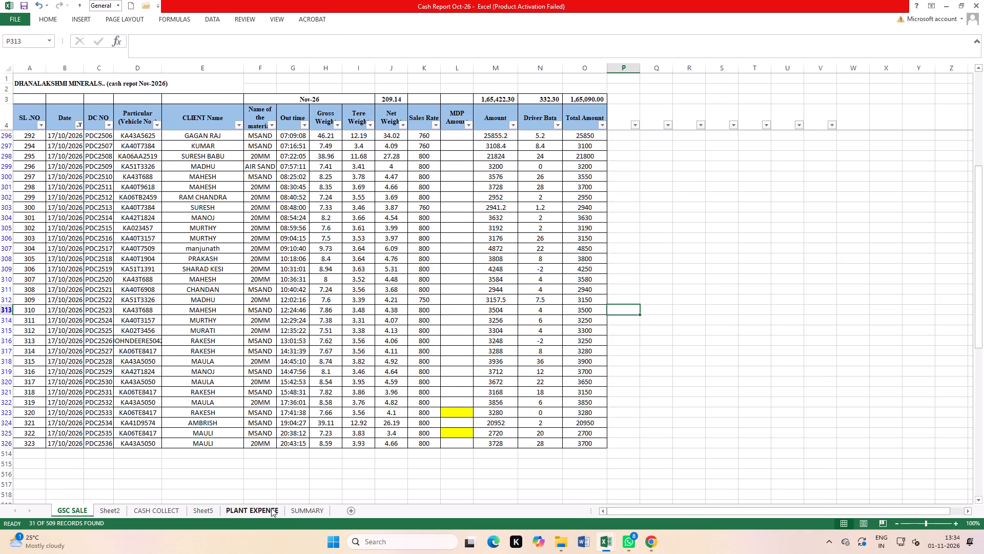
# Review the daily Amount entries on the CASH COLLECT sheet one by one, from 18-10-2026 through 31-10-2026.
pyautogui.click(263, 508)
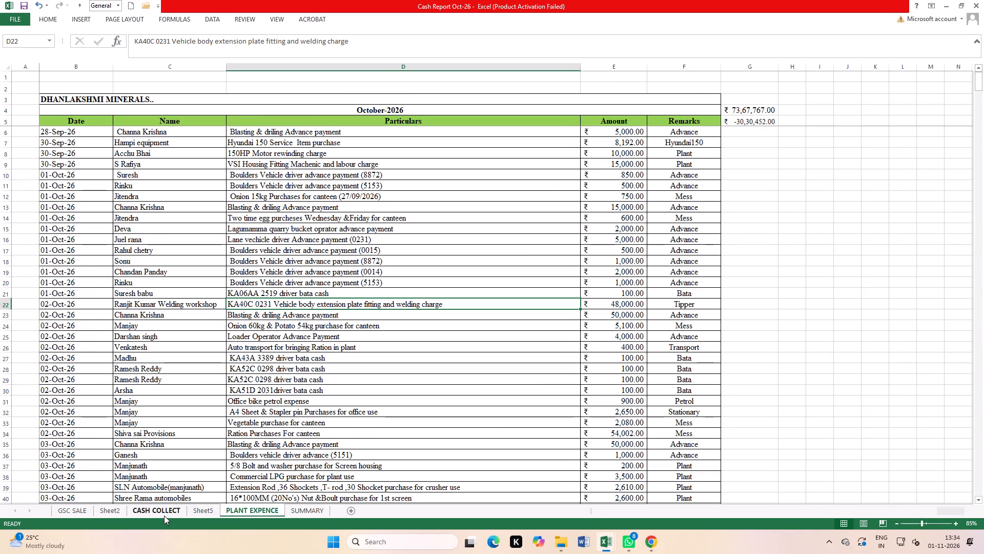
pyautogui.click(163, 512)
pyautogui.click(252, 297)
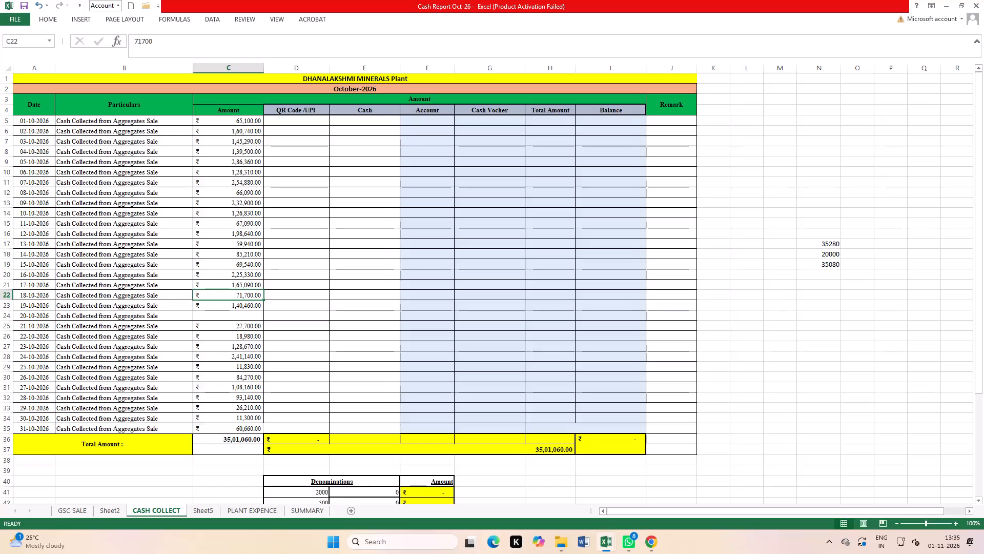
pyautogui.press('Return')
pyautogui.press('Return')
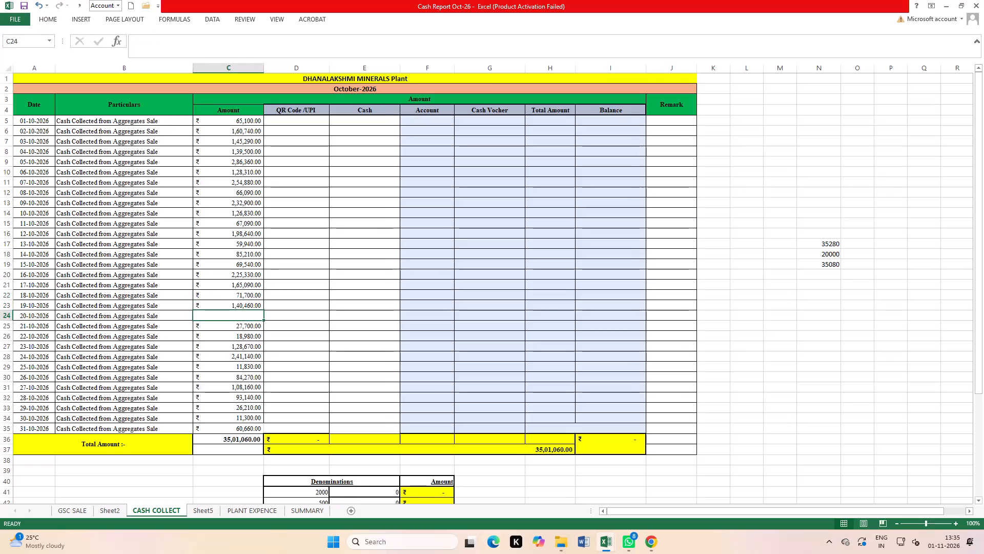
pyautogui.press('Return')
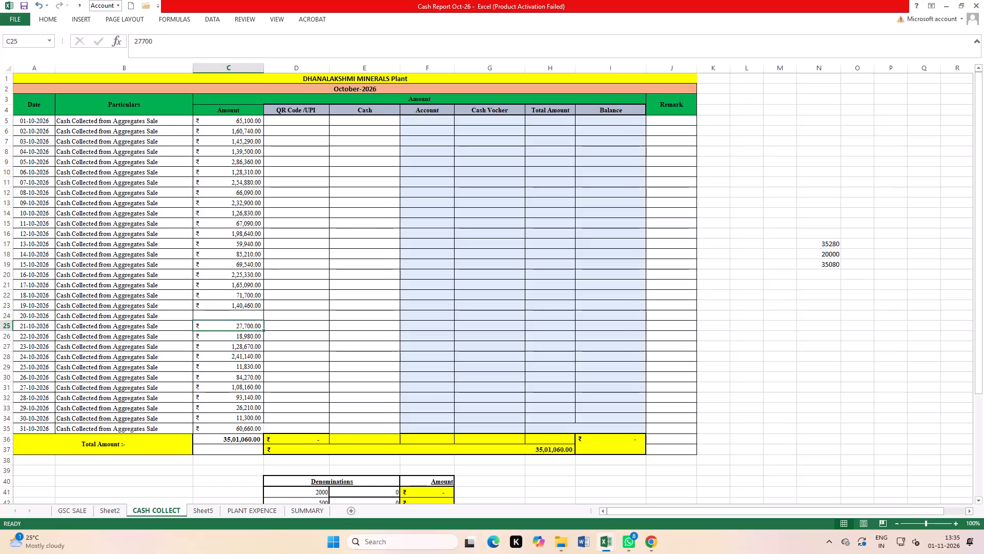
pyautogui.press('Return')
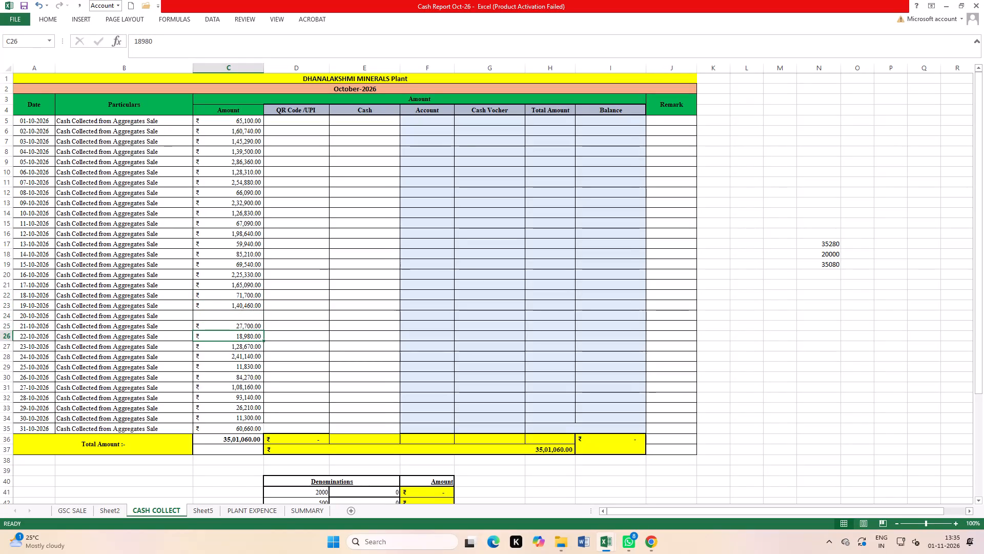
pyautogui.press('Return')
pyautogui.press('Return')
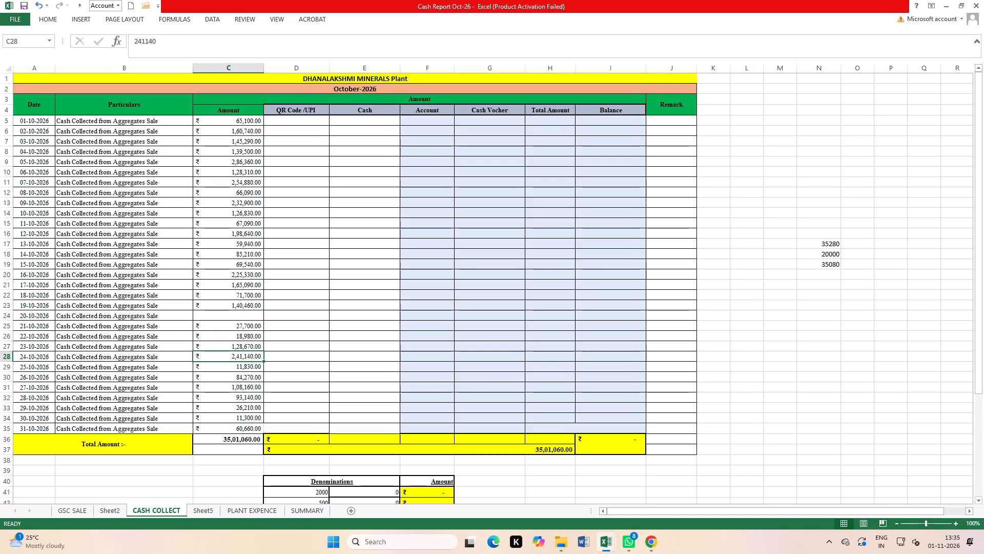
pyautogui.press('Return')
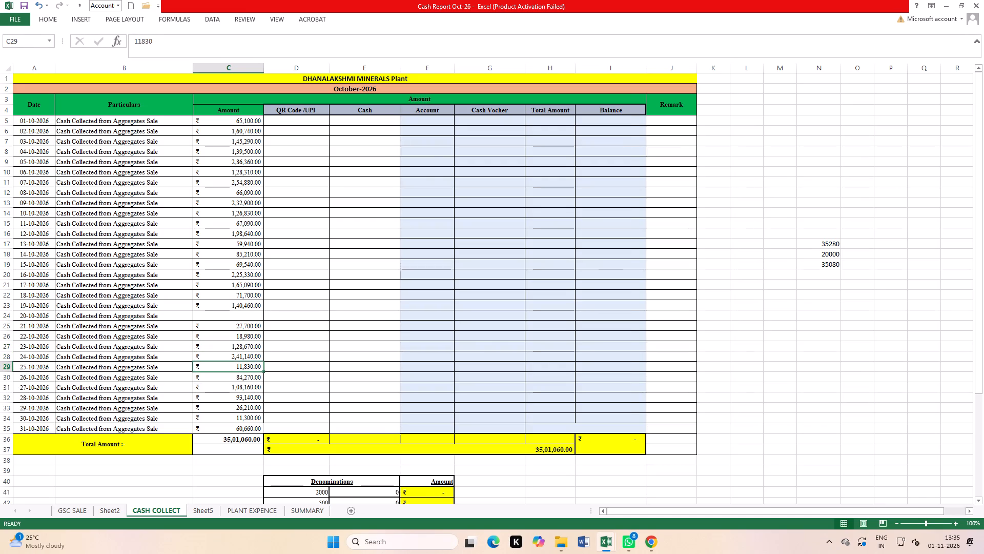
pyautogui.press('Return')
pyautogui.press('Return')
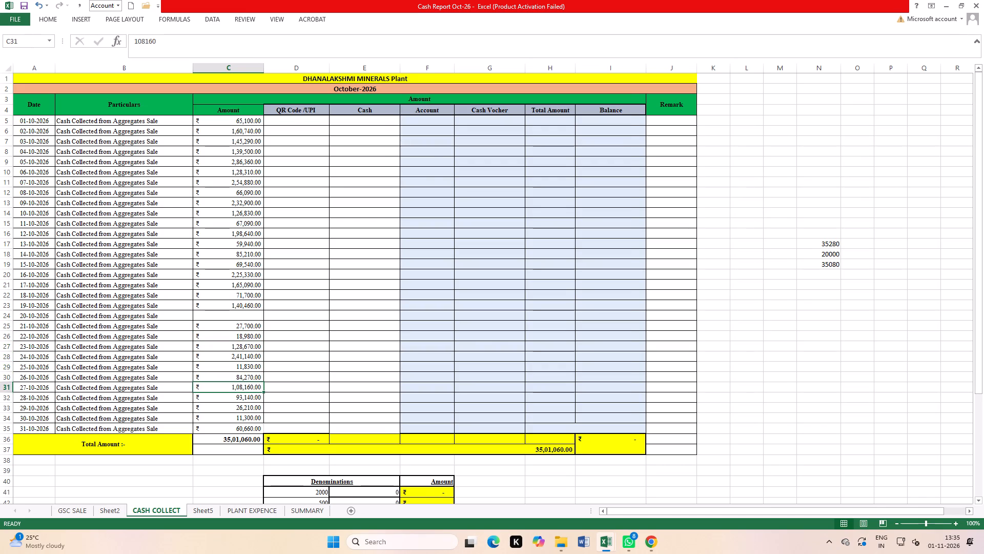
pyautogui.press('Return')
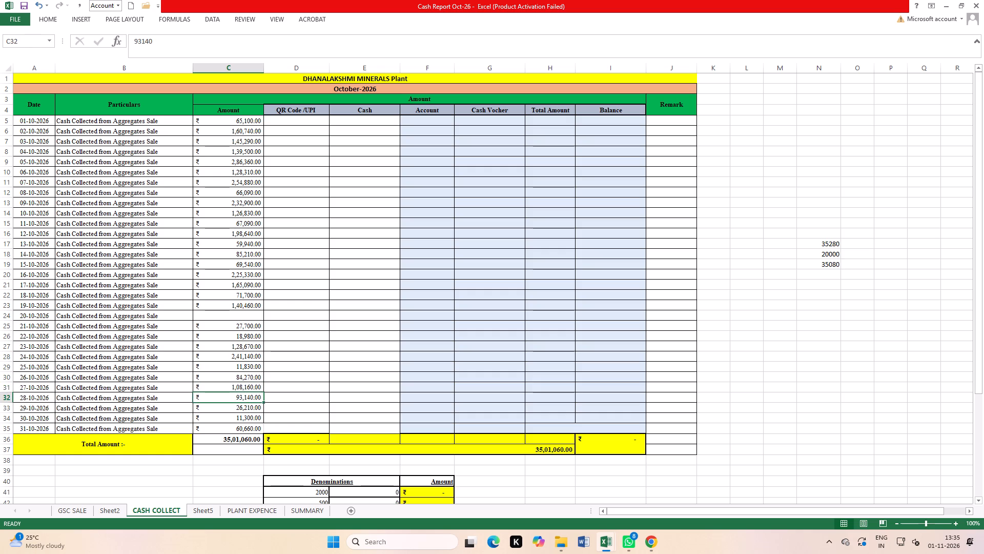
pyautogui.press('Return')
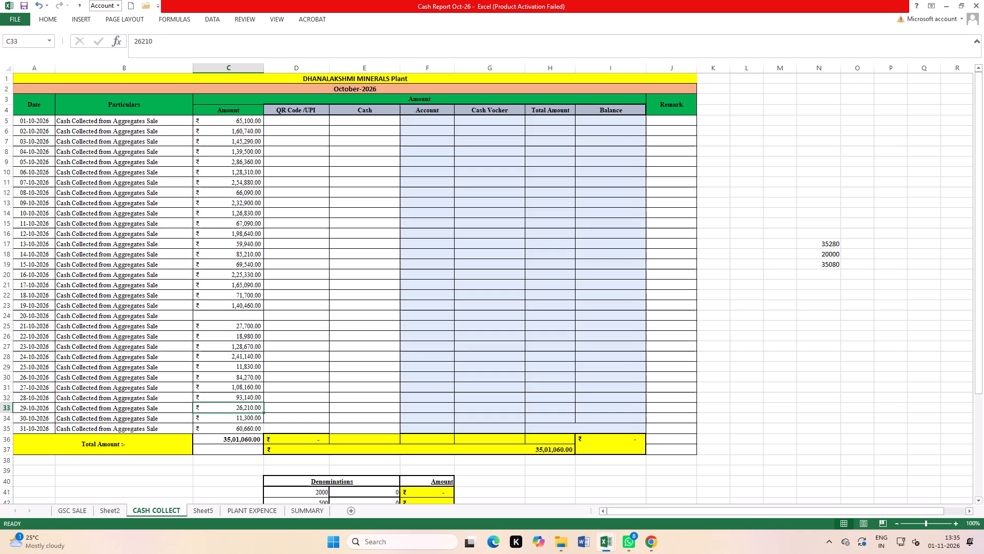
pyautogui.press('Return')
pyautogui.press('Return')
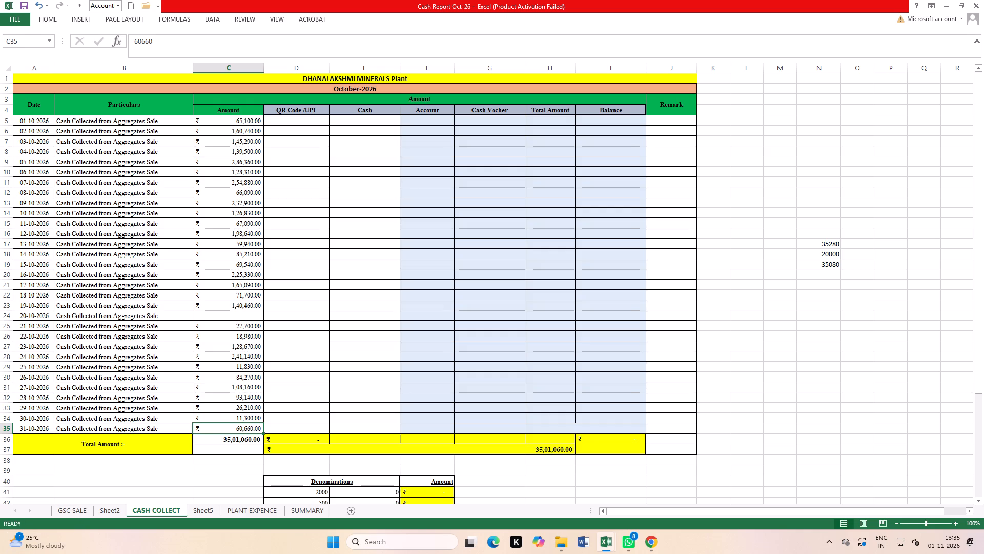
# Filter the GSC SALE rows to date 27/10/2026 and check the Total Amount subtotal above the header.
pyautogui.click(72, 515)
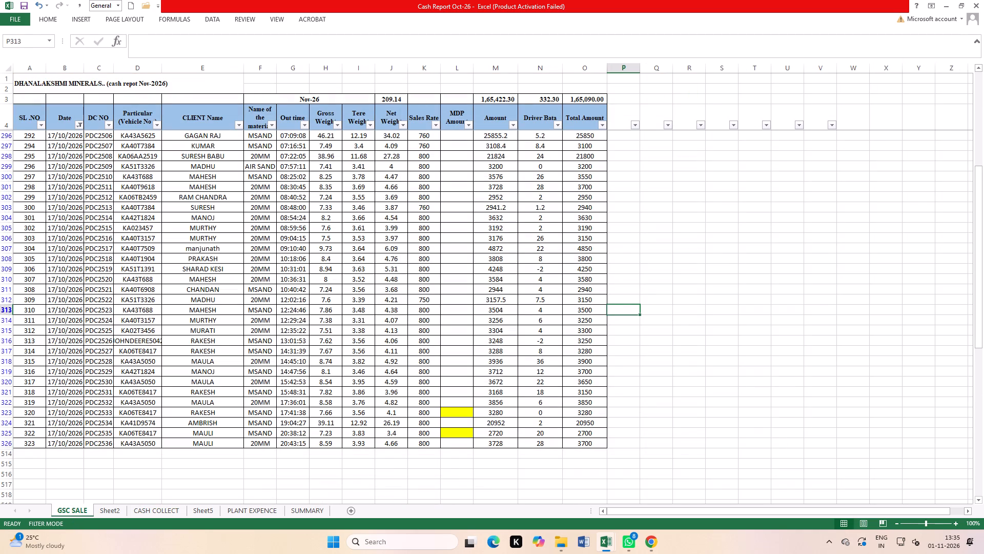
pyautogui.click(76, 126)
pyautogui.click(50, 227)
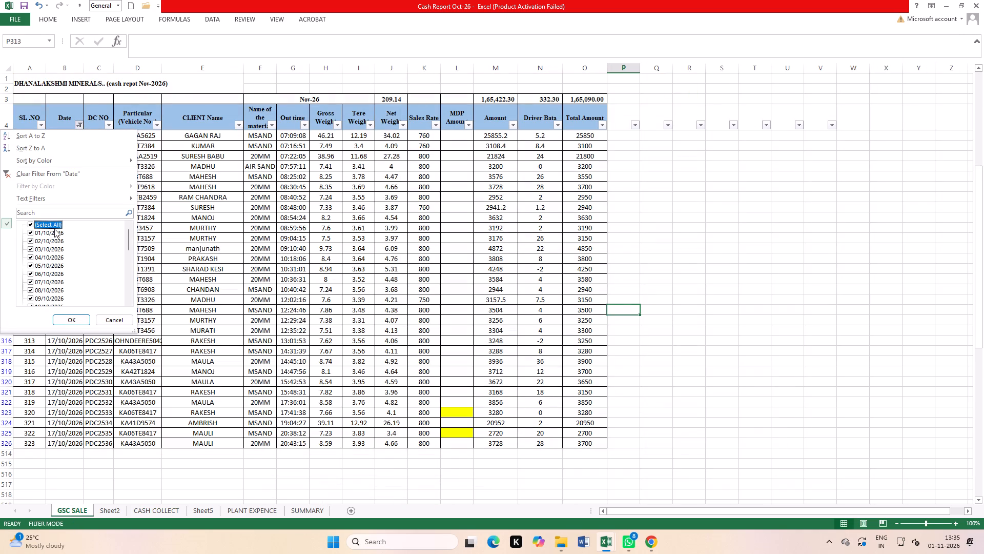
pyautogui.click(54, 228)
pyautogui.scroll(-14, 40, 278)
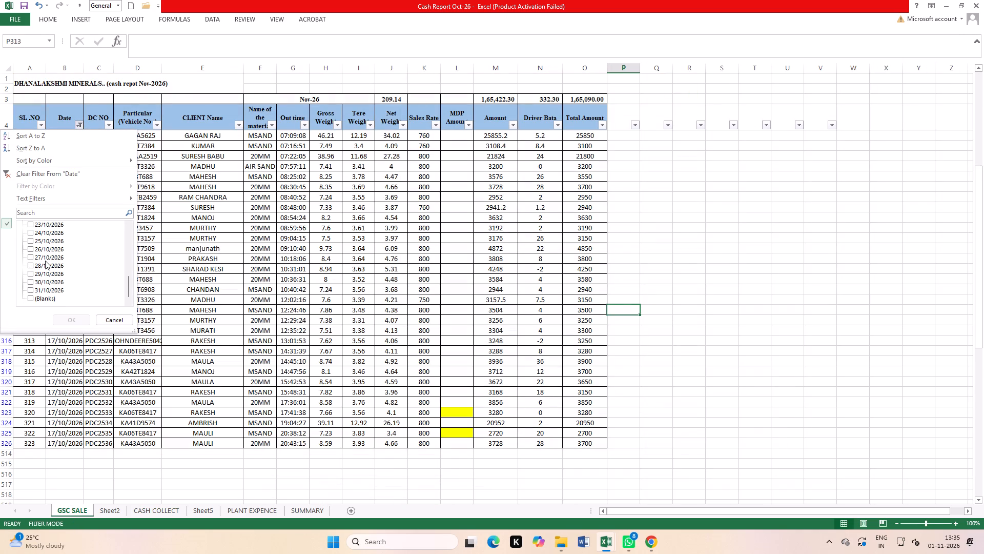
pyautogui.click(46, 257)
pyautogui.click(68, 320)
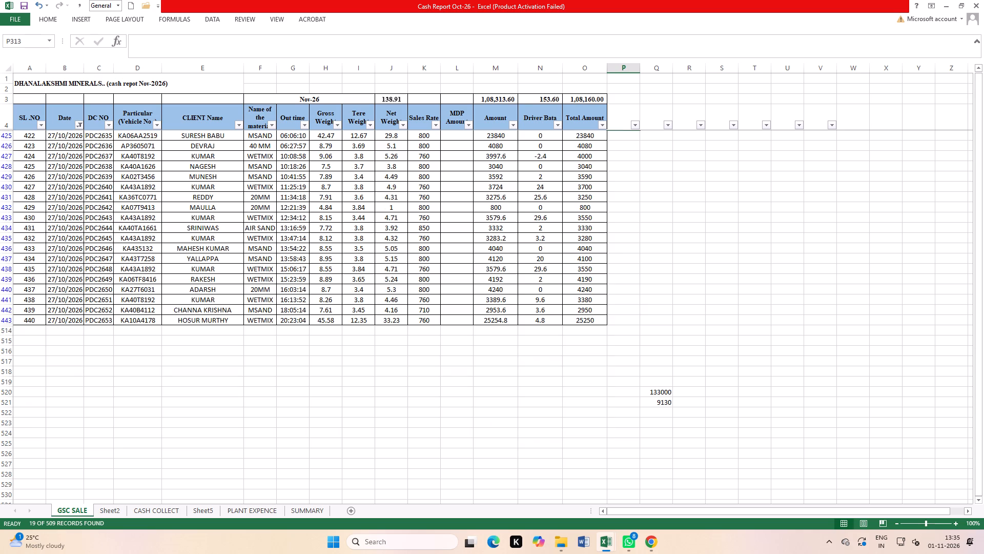
pyautogui.click(597, 313)
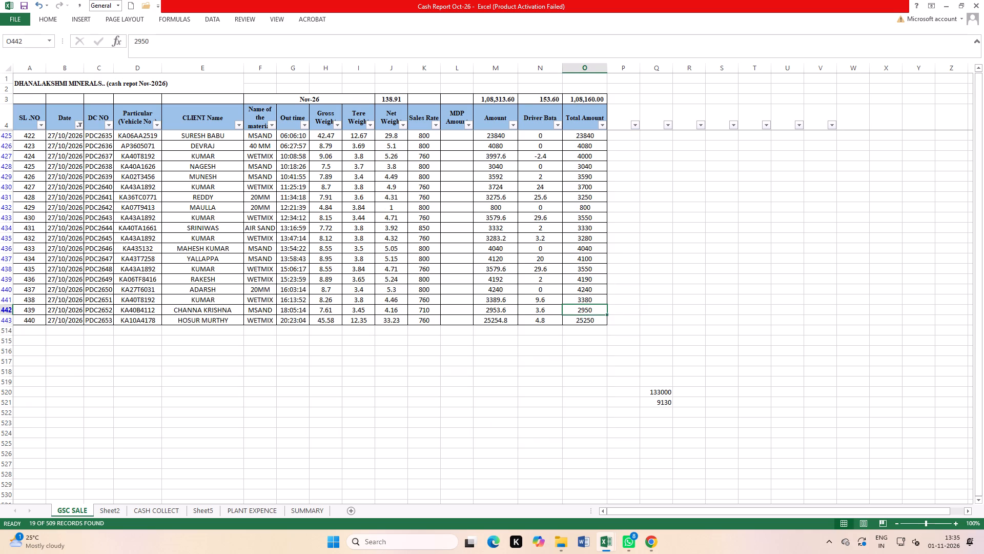
# Remove the filter from the GSC SALE table so that all dates are listed.
pyautogui.click(213, 15)
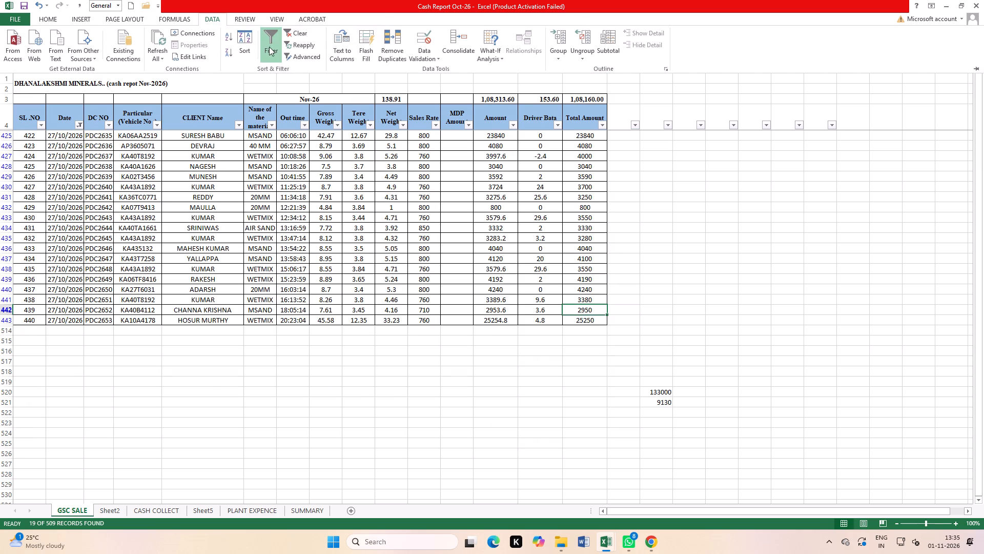
pyautogui.click(269, 46)
pyautogui.click(709, 217)
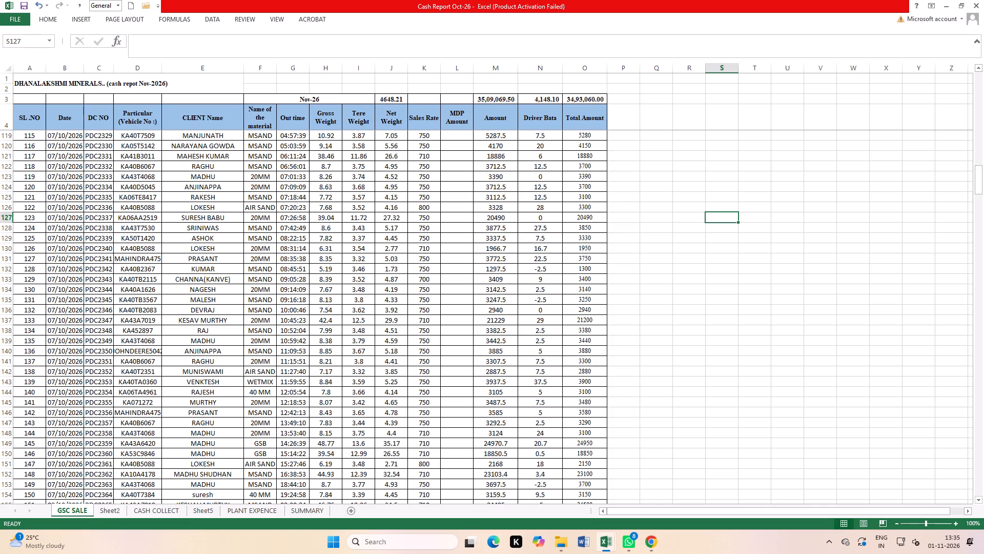
# Compare the full-month Total Amount subtotal on GSC SALE with the CASH COLLECT total, and inspect the GSC SALE subtotal's formula range.
pyautogui.click(591, 98)
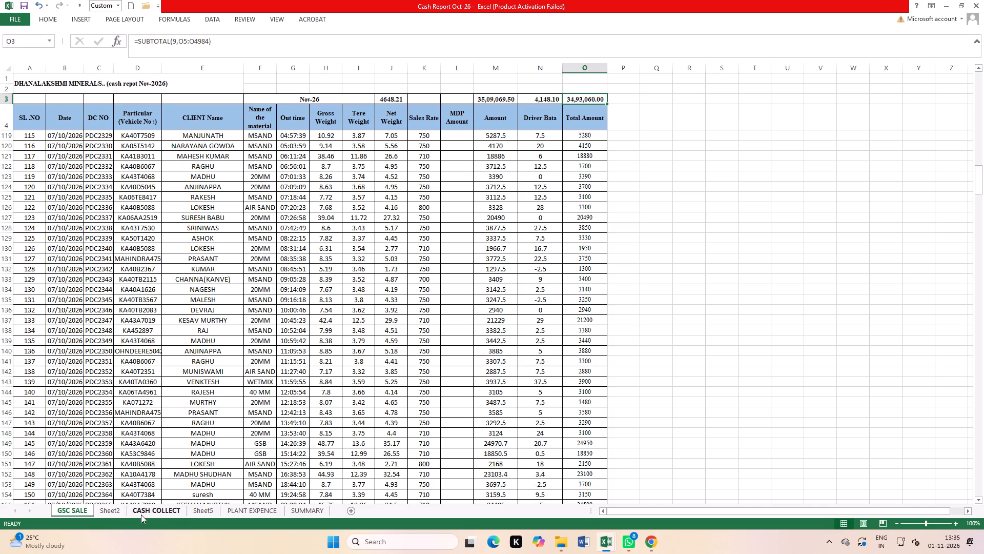
pyautogui.click(143, 511)
pyautogui.click(233, 438)
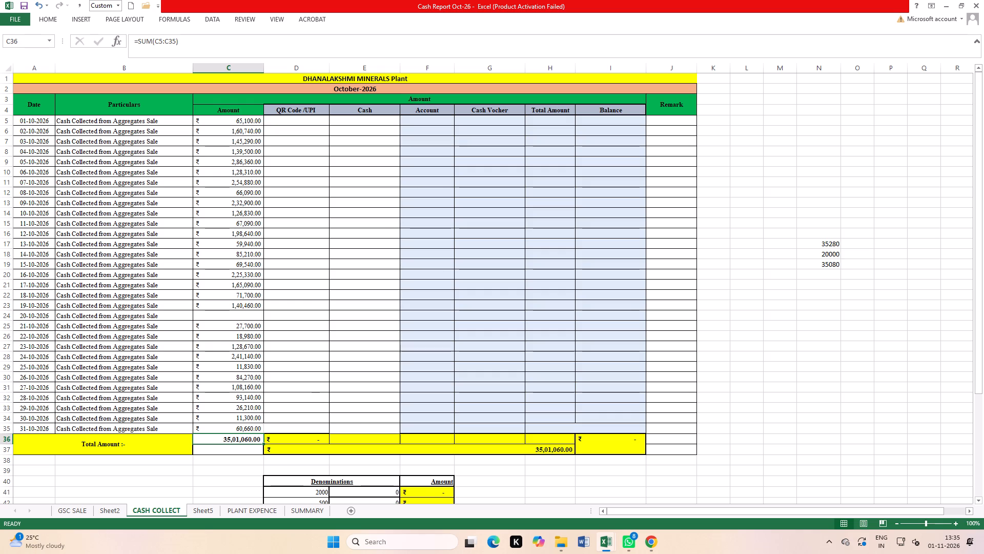
pyautogui.click(64, 512)
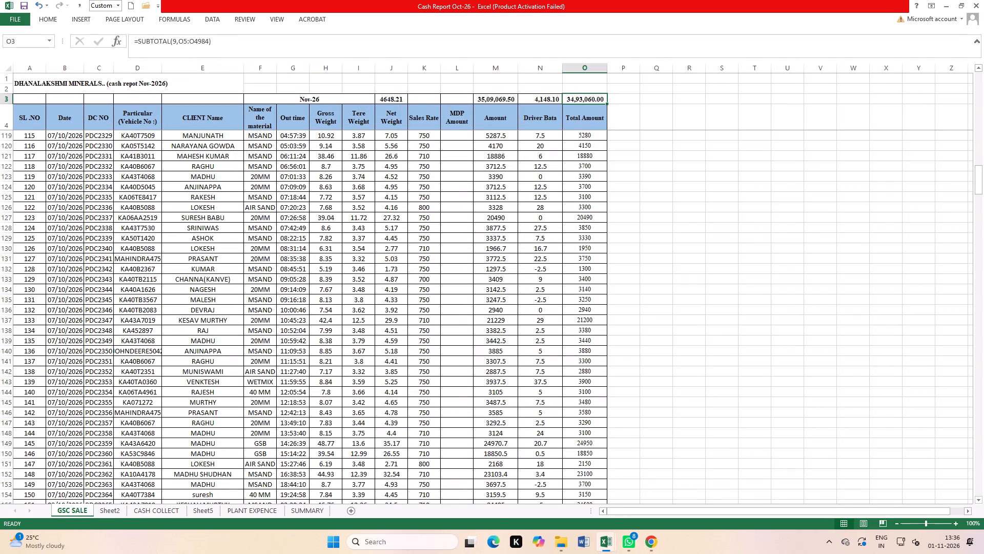
pyautogui.click(145, 509)
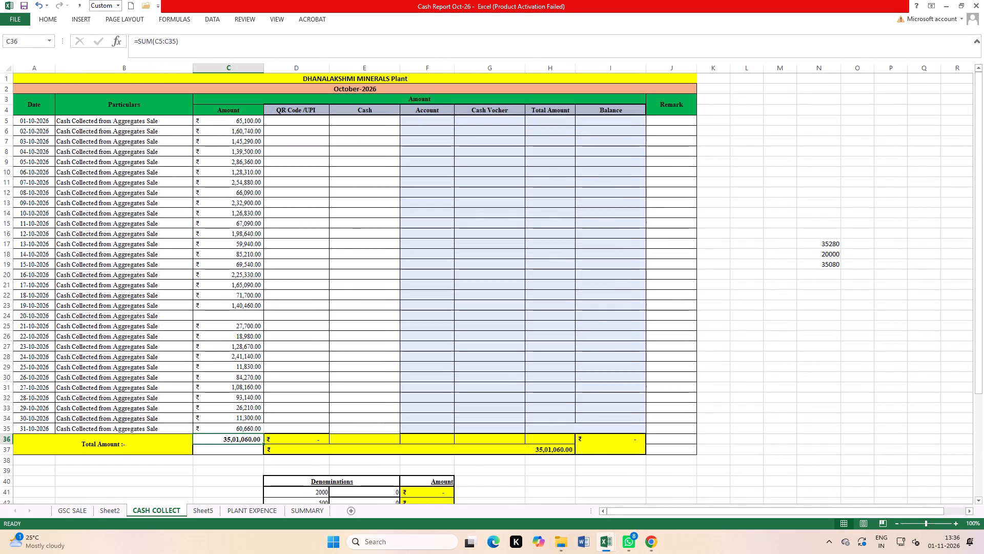
pyautogui.click(83, 509)
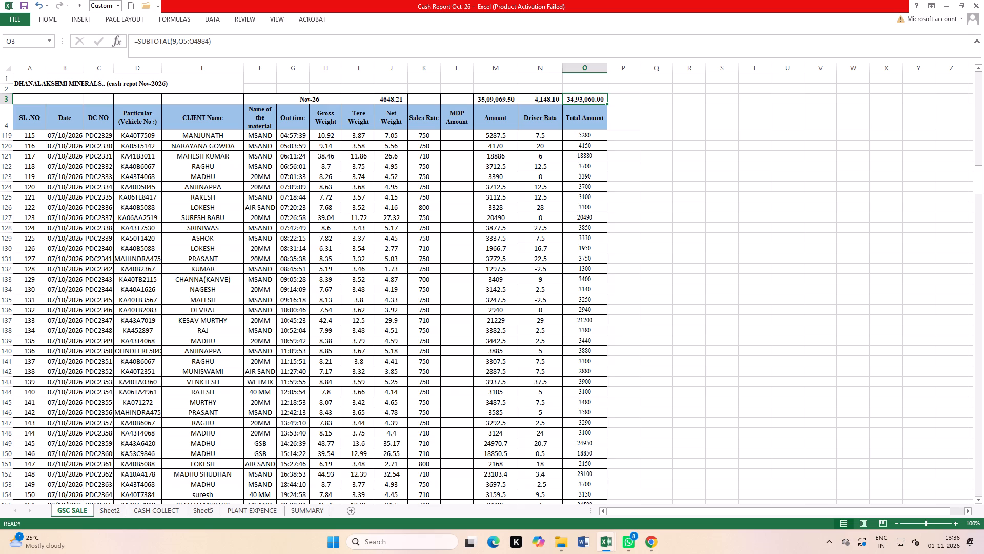
pyautogui.click(664, 181)
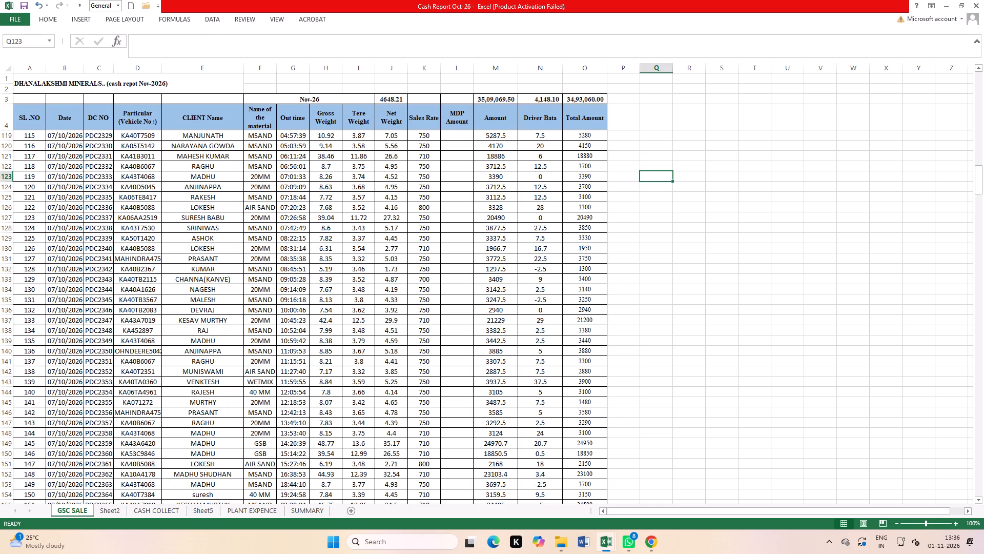
pyautogui.doubleClick(588, 96)
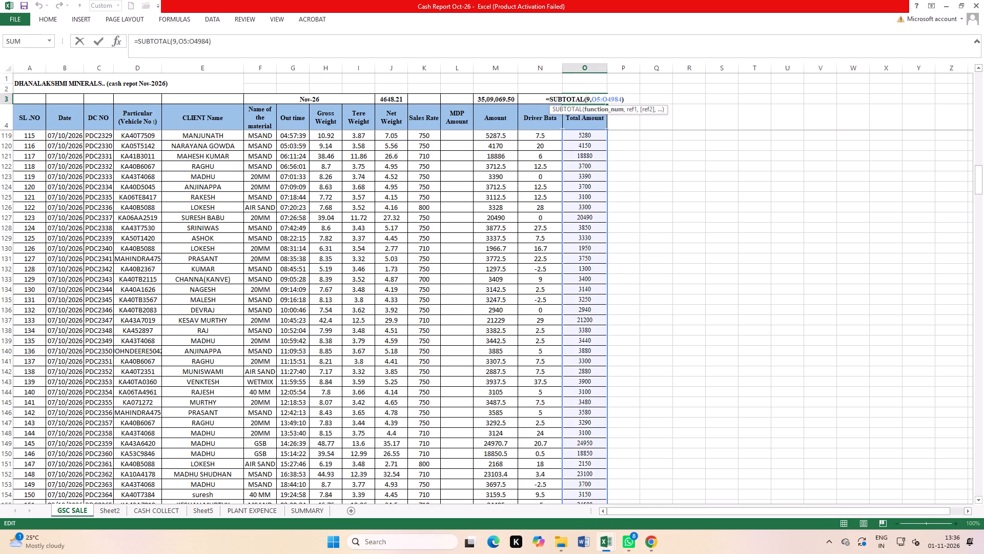
pyautogui.press('Return')
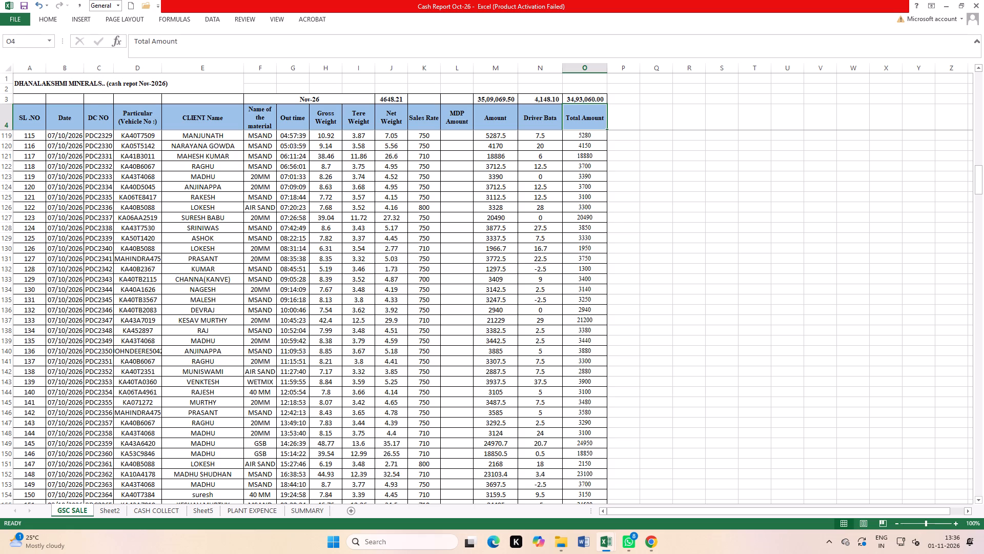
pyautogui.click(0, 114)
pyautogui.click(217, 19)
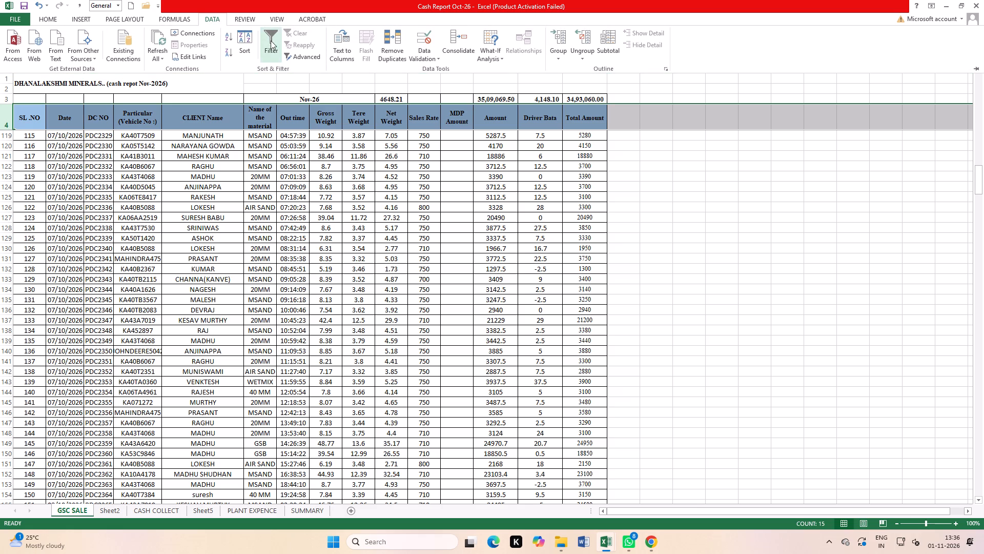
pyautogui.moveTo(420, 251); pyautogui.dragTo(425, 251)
# Clear the Amount cells of the yellow-highlighted GSC SALE rows with blank Total Amount, DC numbers PDC2569 and PDC2577.
pyautogui.scroll(-20, 549, 302)
pyautogui.scroll(-7, 549, 302)
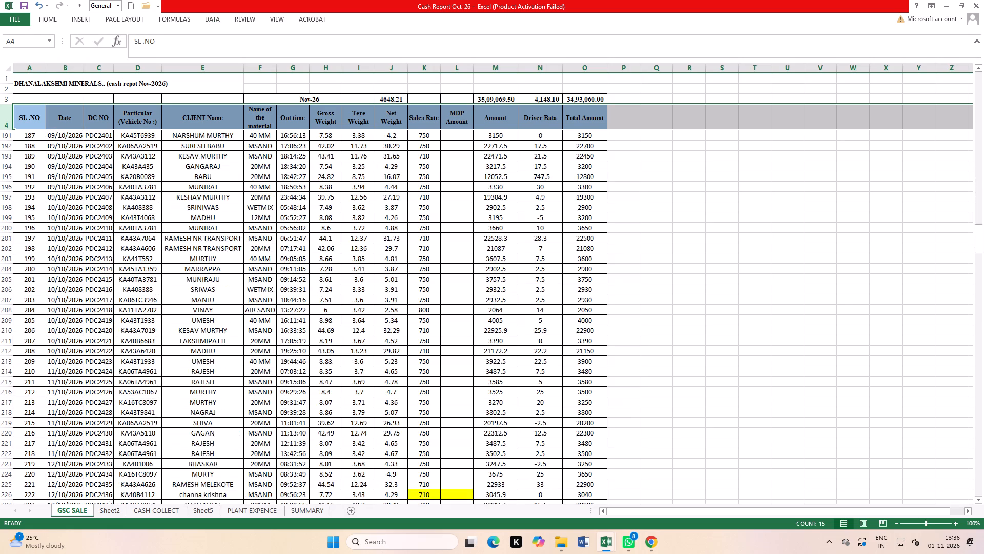
pyautogui.scroll(-9, 513, 286)
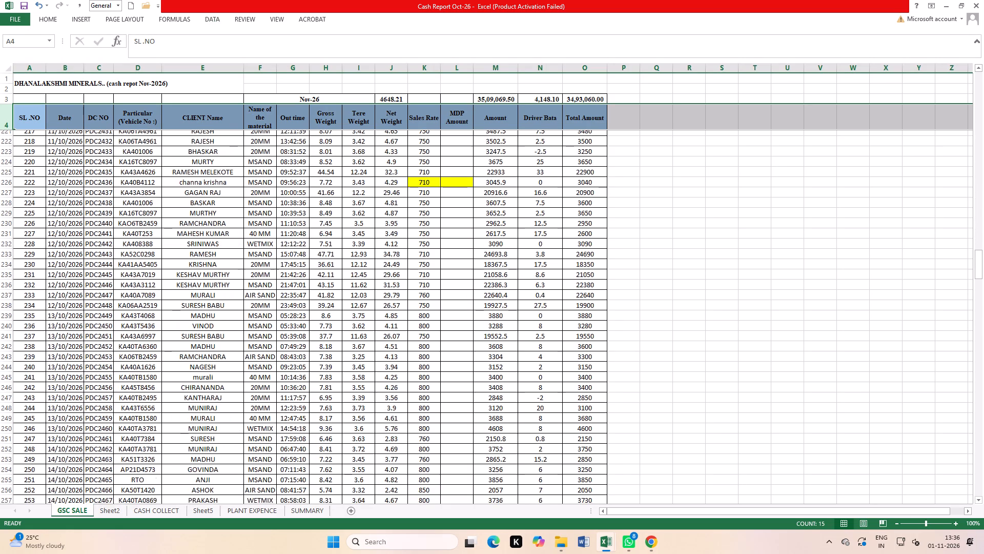
pyautogui.scroll(-5, 511, 286)
pyautogui.scroll(-18, 511, 286)
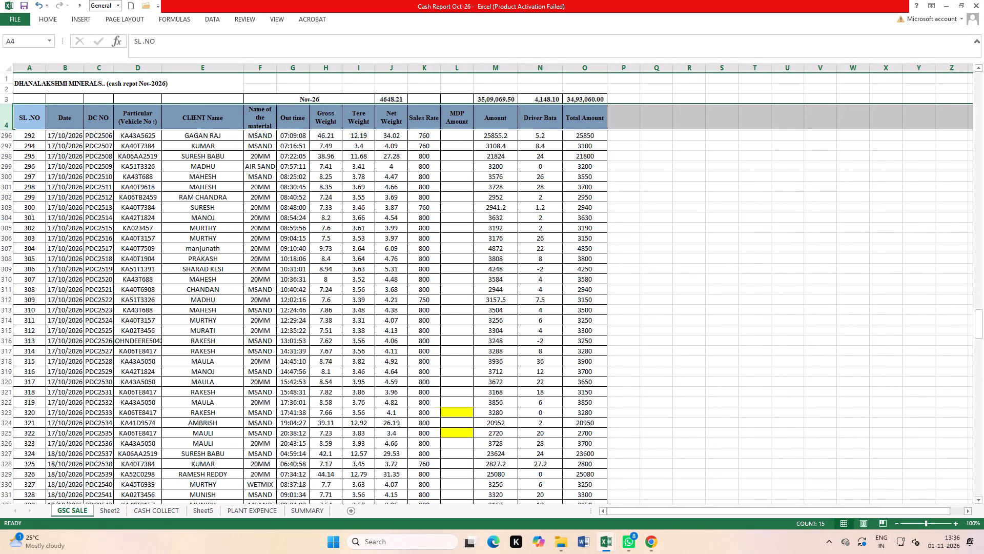
pyautogui.scroll(-14, 511, 286)
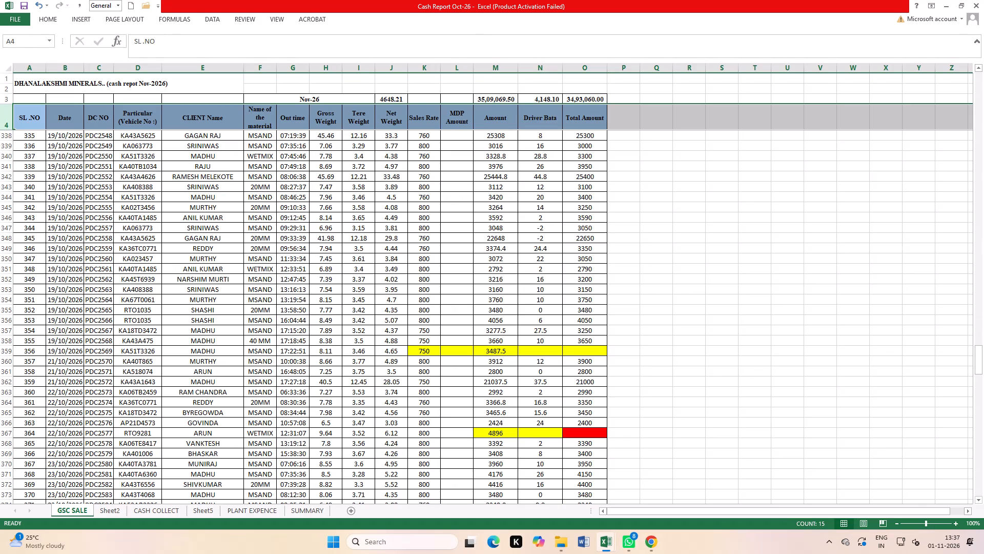
pyautogui.click(499, 352)
pyautogui.press('Delete')
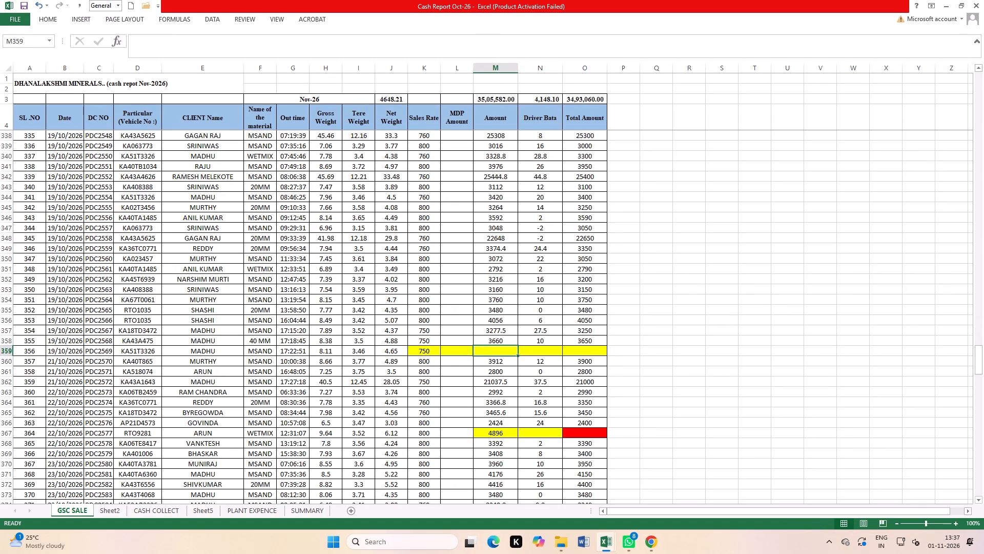
pyautogui.click(504, 437)
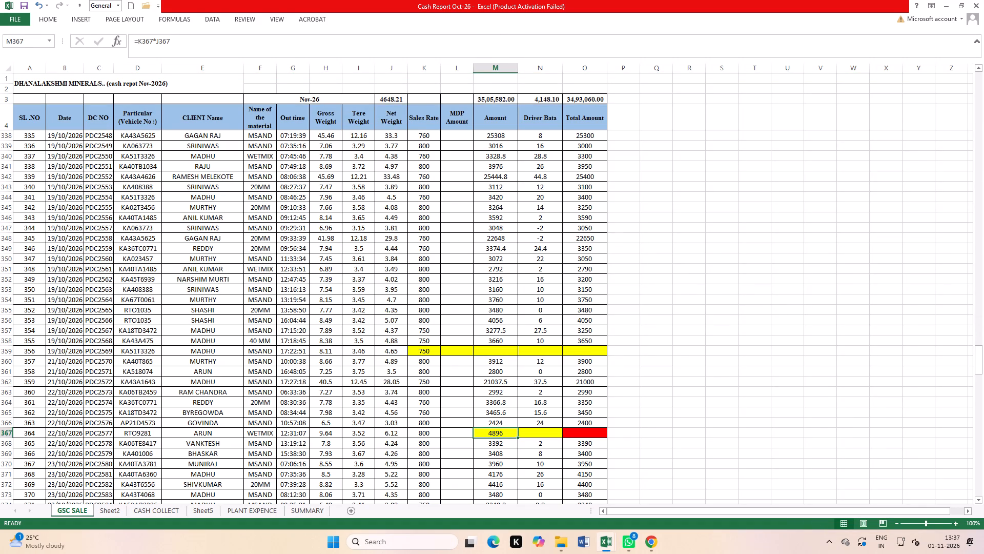
pyautogui.press('Delete')
# Clear the Amount cell of the GSC SALE row with blank Total Amount, DC number PDC2599, and check the rows below it for others.
pyautogui.scroll(-16, 548, 395)
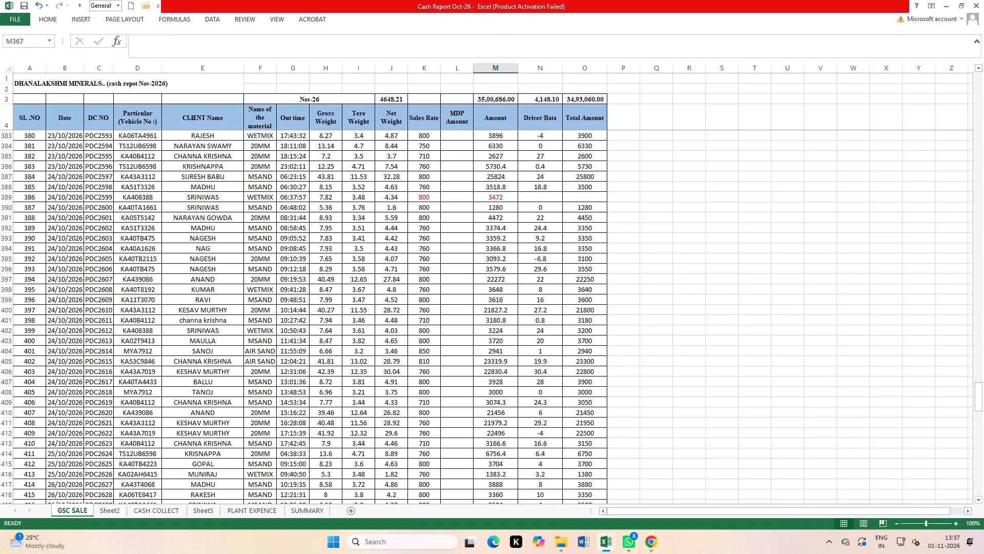
pyautogui.scroll(-1, 511, 397)
pyautogui.scroll(3, 511, 397)
pyautogui.click(500, 226)
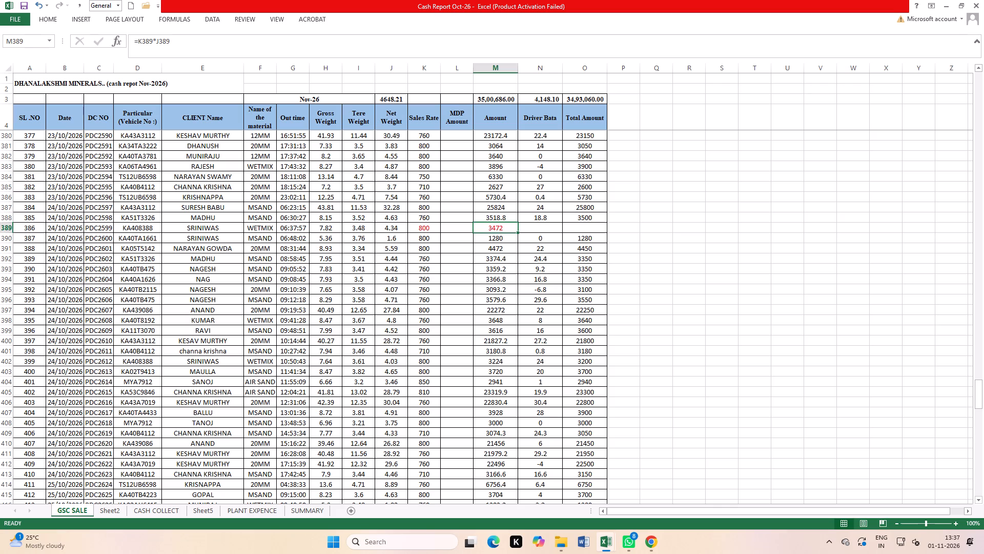
pyautogui.press('Delete')
pyautogui.click(543, 347)
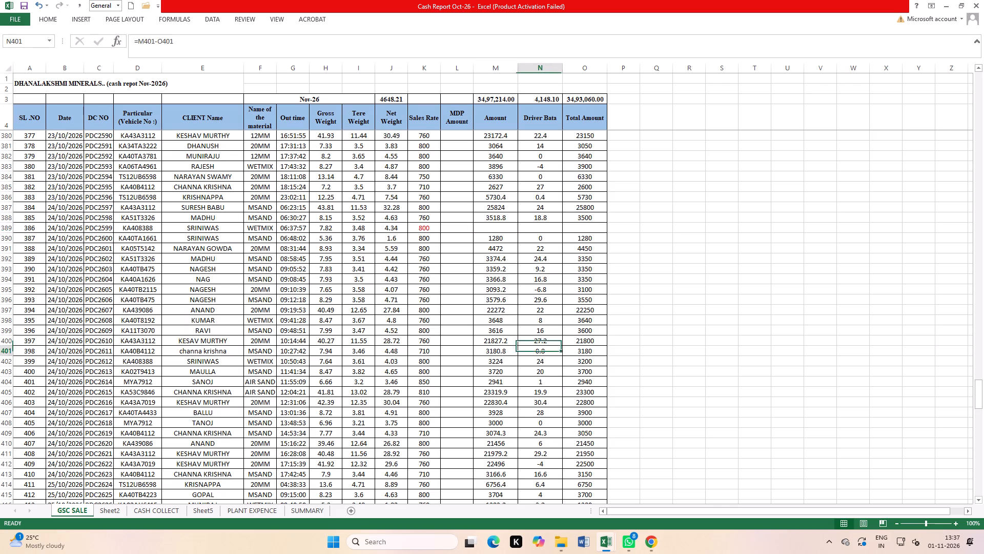
pyautogui.scroll(-11, 524, 367)
pyautogui.click(701, 349)
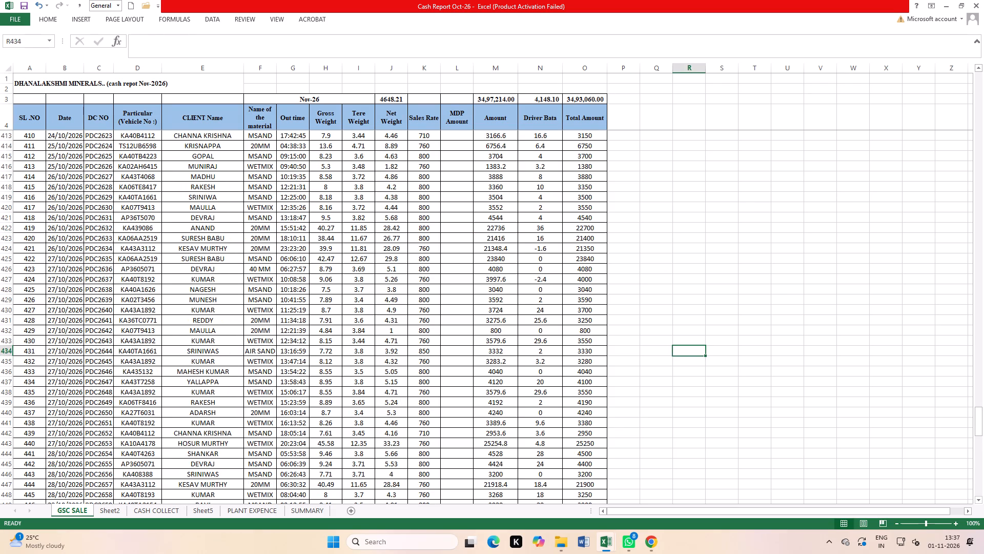
pyautogui.scroll(4, 701, 349)
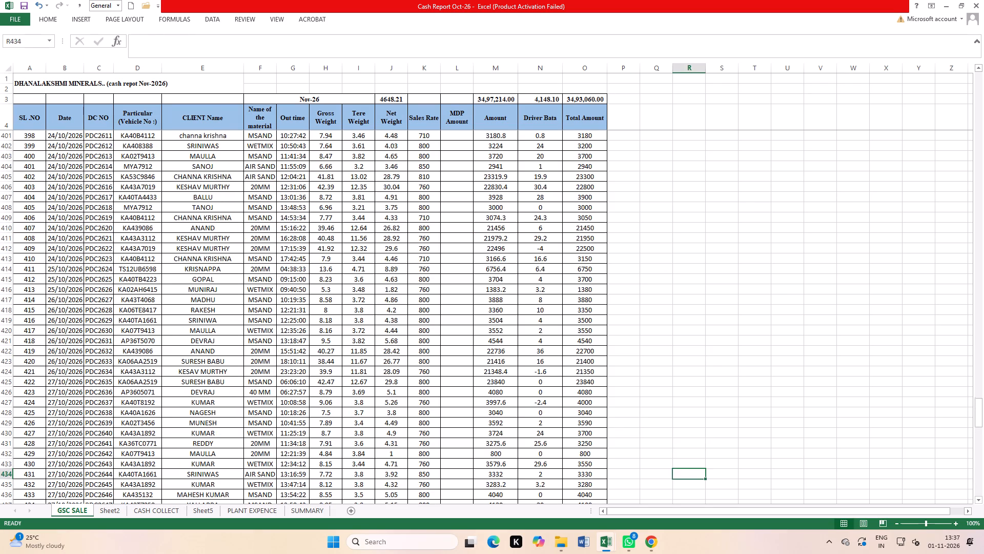
# Save the workbook.
pyautogui.click(21, 6)
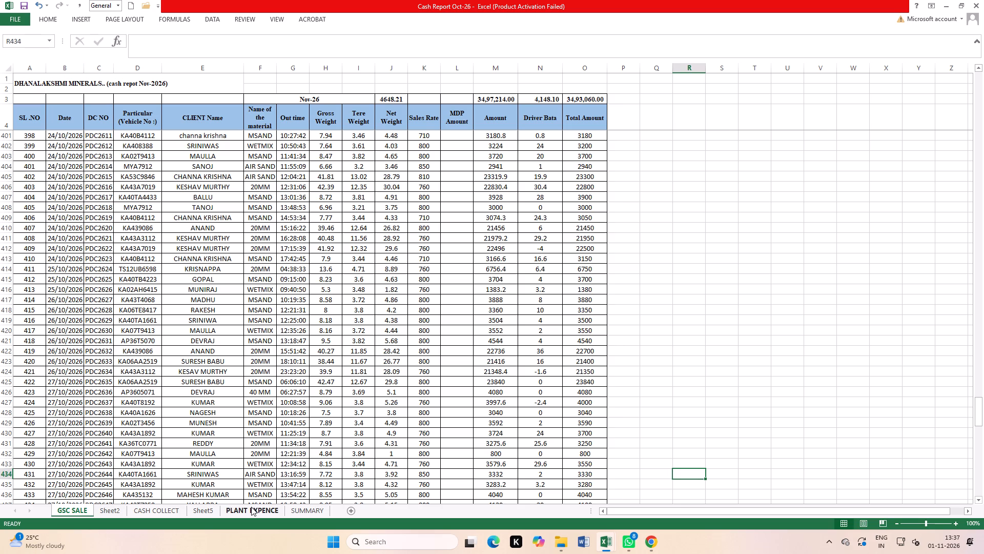
# Sum the GSC SALE Total Amount cells for 01/10/2026, DC numbers PDC2215 to PDC2227, by selecting them.
pyautogui.scroll(8, 132, 372)
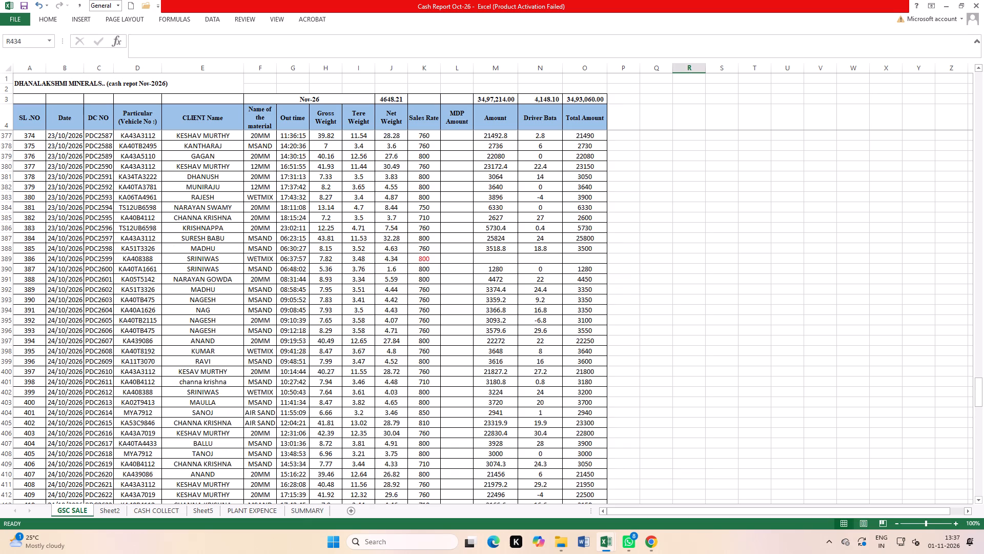
pyautogui.moveTo(980, 385); pyautogui.dragTo(983, 0)
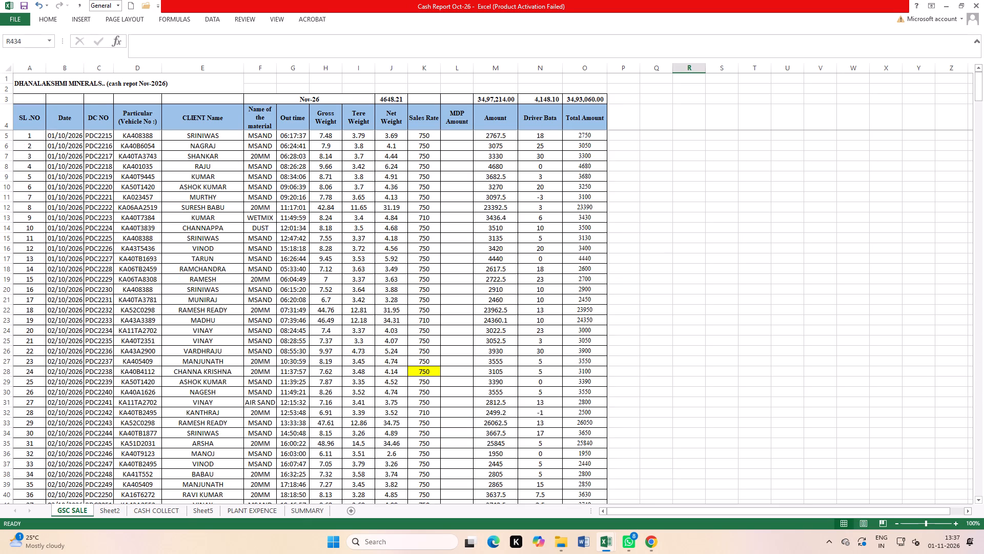
pyautogui.click(0, 269)
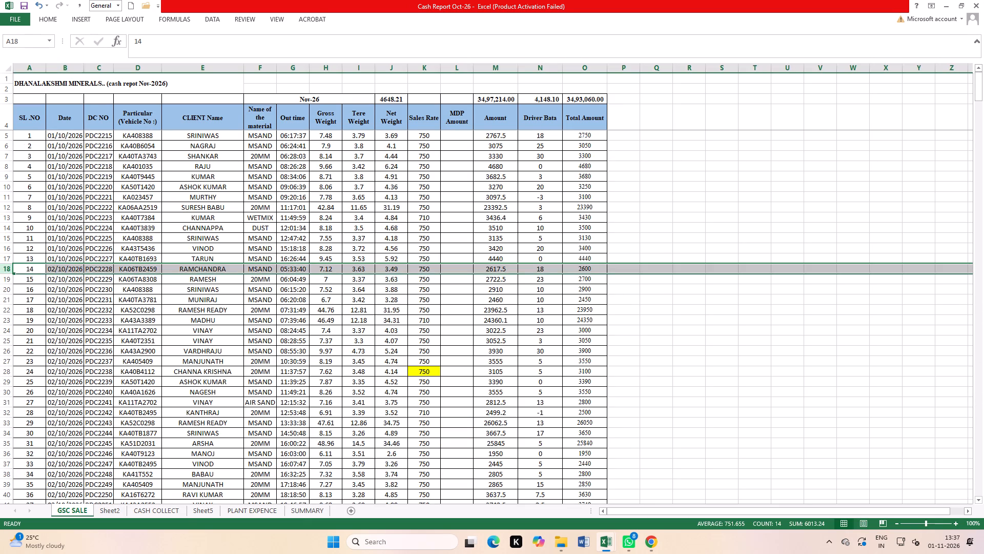
pyautogui.moveTo(589, 259); pyautogui.dragTo(584, 135)
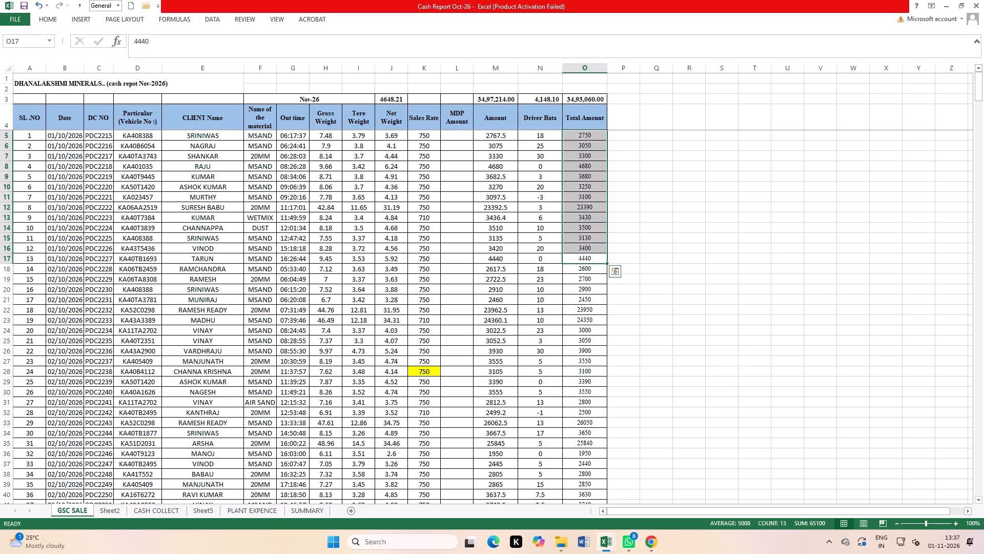
# Sum the GSC SALE Total Amount cells for 02/10/2026, DC numbers PDC2228 to PDC2251, by selecting them.
pyautogui.moveTo(5, 269); pyautogui.dragTo(4, 270)
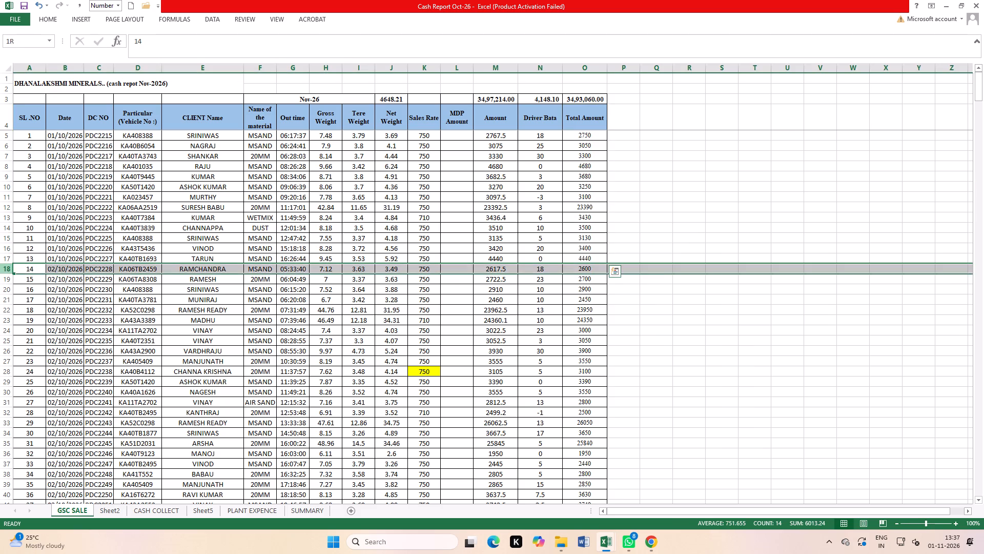
pyautogui.moveTo(4, 270); pyautogui.dragTo(49, 509)
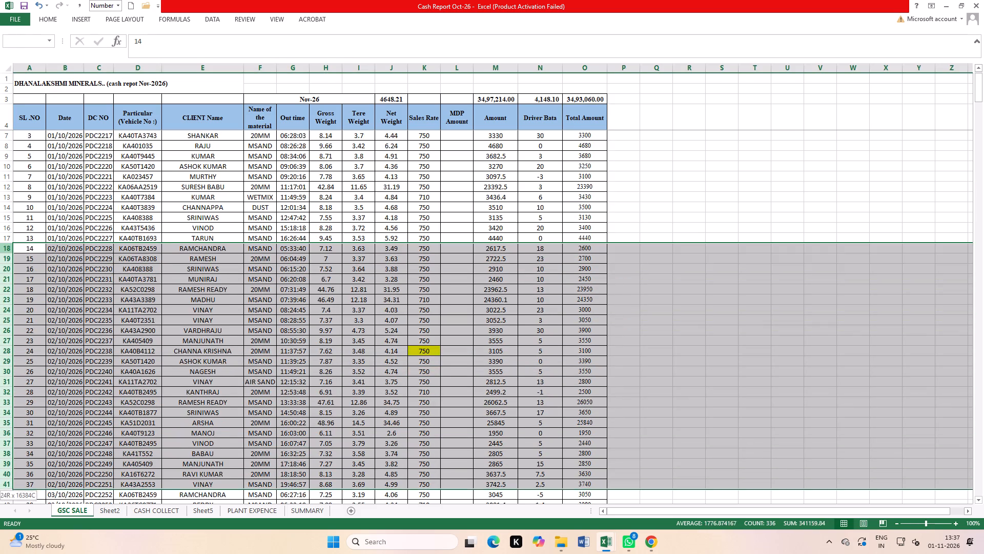
pyautogui.moveTo(49, 509); pyautogui.dragTo(58, 465)
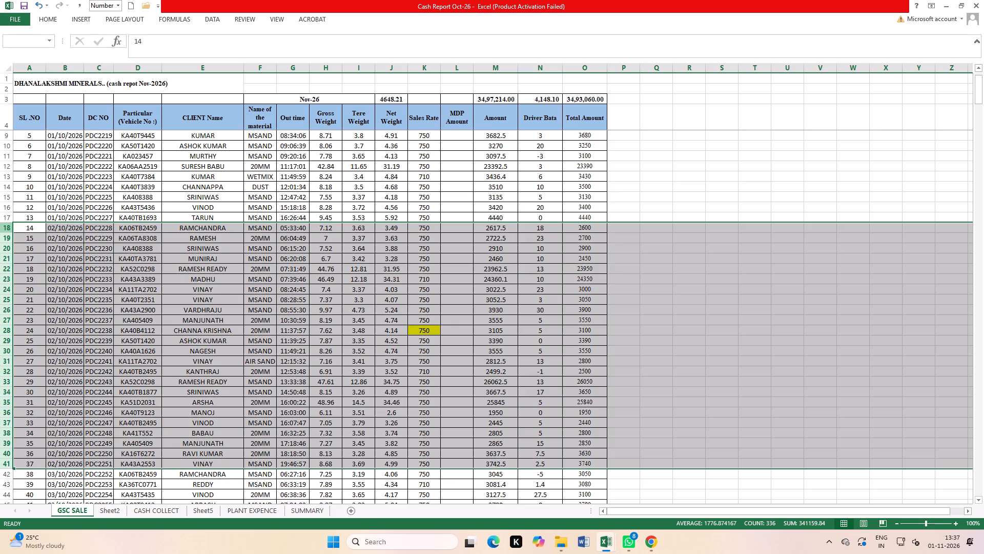
pyautogui.moveTo(588, 464); pyautogui.dragTo(592, 267)
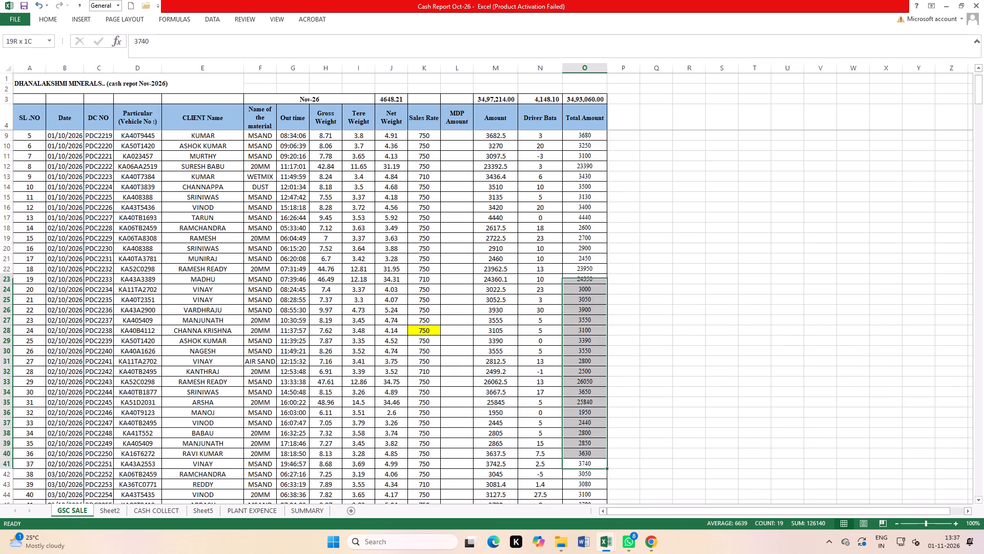
pyautogui.moveTo(592, 267); pyautogui.dragTo(591, 230)
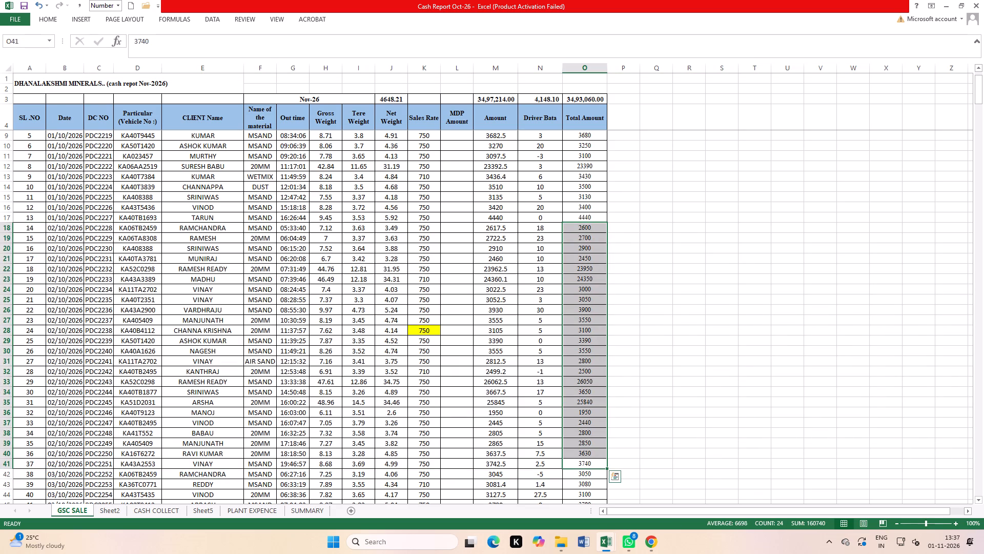
# Sum the GSC SALE Total Amount cells for 03/10/2026, DC numbers PDC2252 to PDC2272, by selecting them.
pyautogui.scroll(-6, 116, 383)
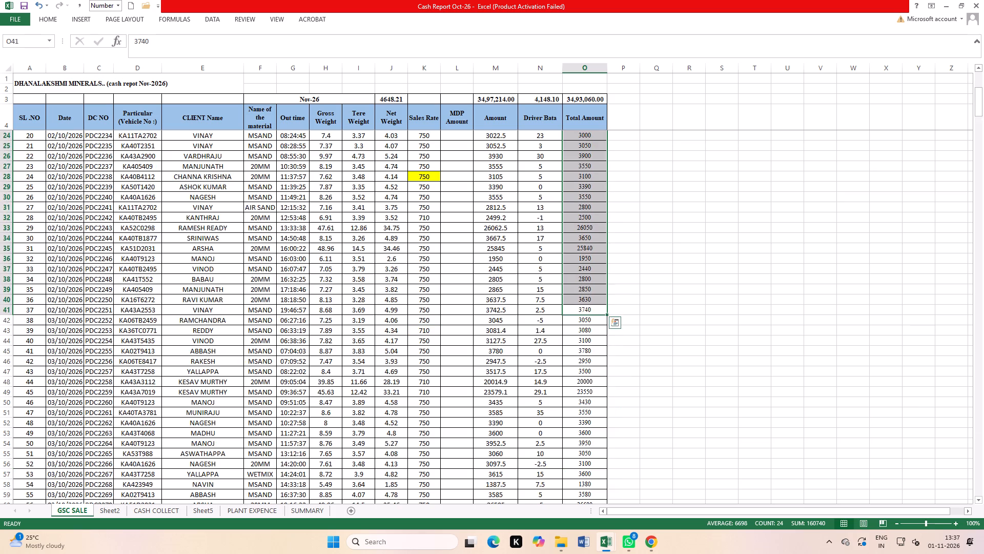
pyautogui.scroll(-3, 106, 358)
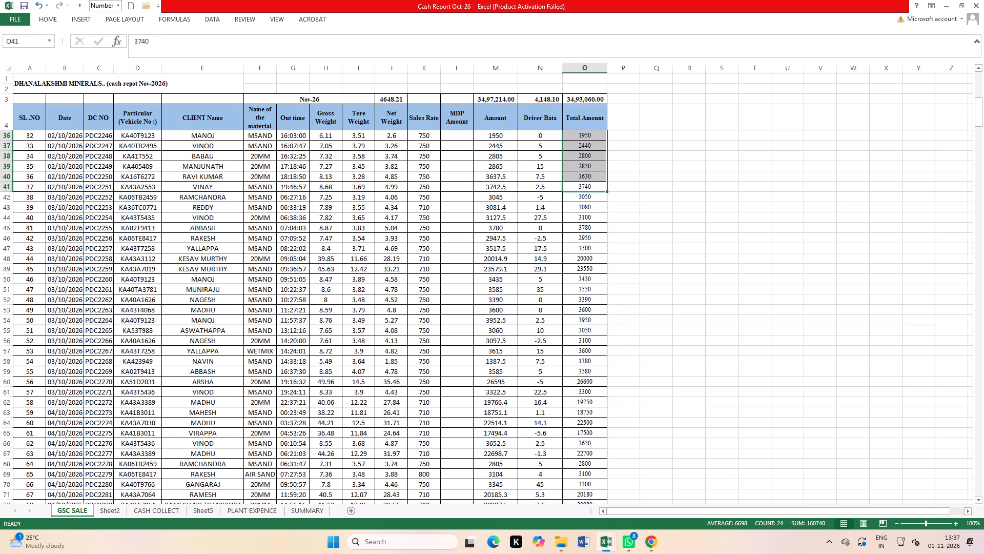
pyautogui.click(1, 199)
pyautogui.click(70, 272)
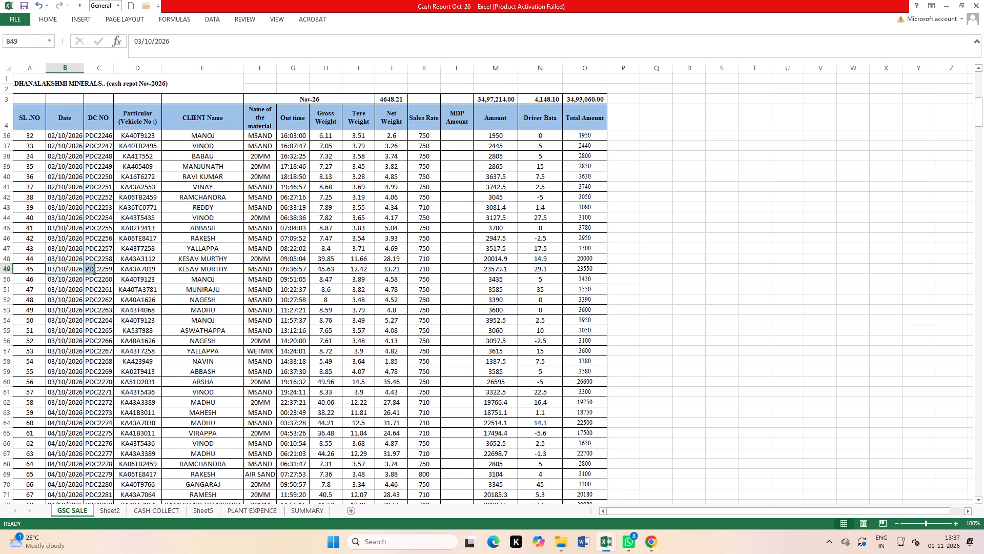
pyautogui.click(4, 194)
pyautogui.moveTo(8, 198); pyautogui.dragTo(20, 300)
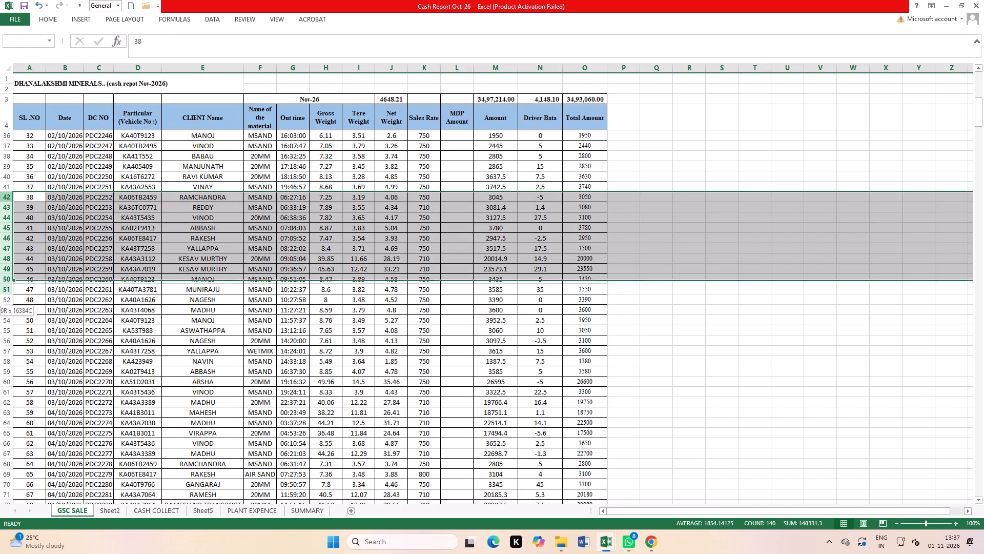
pyautogui.moveTo(20, 300); pyautogui.dragTo(67, 402)
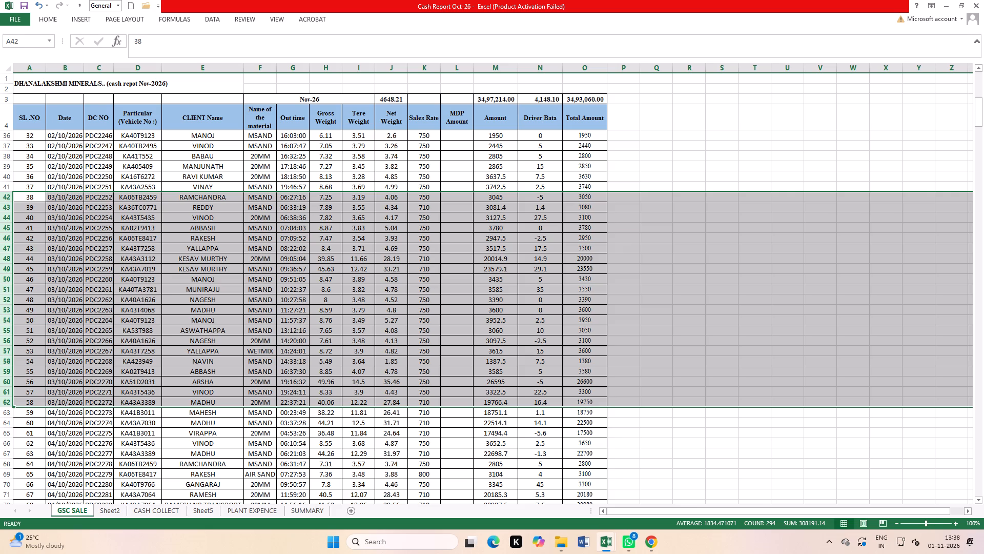
pyautogui.moveTo(595, 403); pyautogui.dragTo(586, 197)
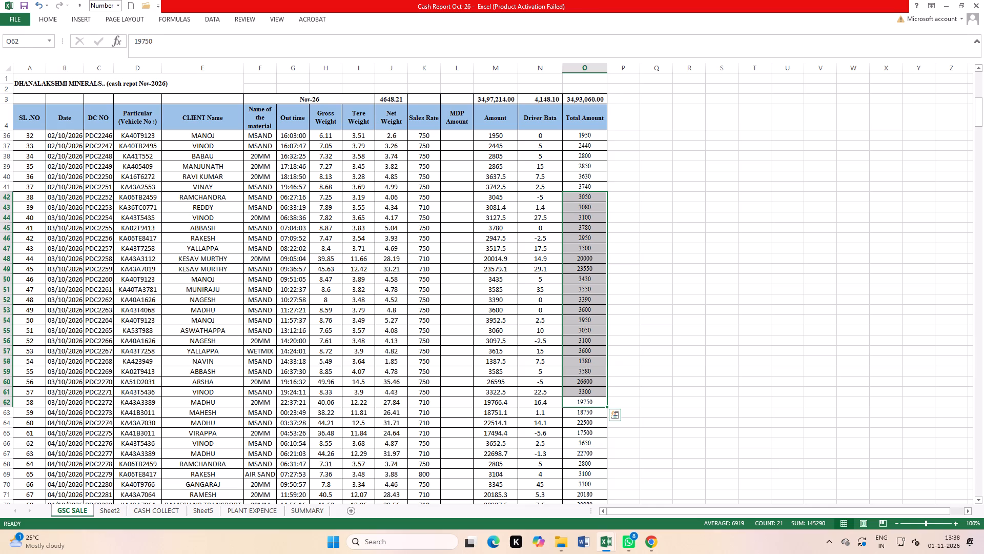
# Sum the GSC SALE Total Amount cells for 04/10/2026, DC numbers PDC2273 to PDC2283, by selecting them.
pyautogui.scroll(-6, 80, 411)
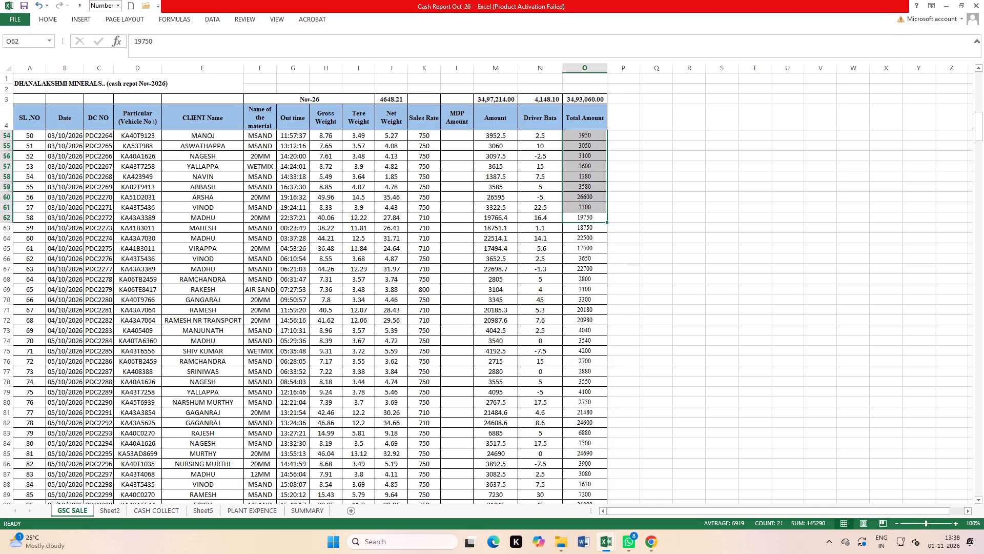
pyautogui.moveTo(4, 229); pyautogui.dragTo(10, 355)
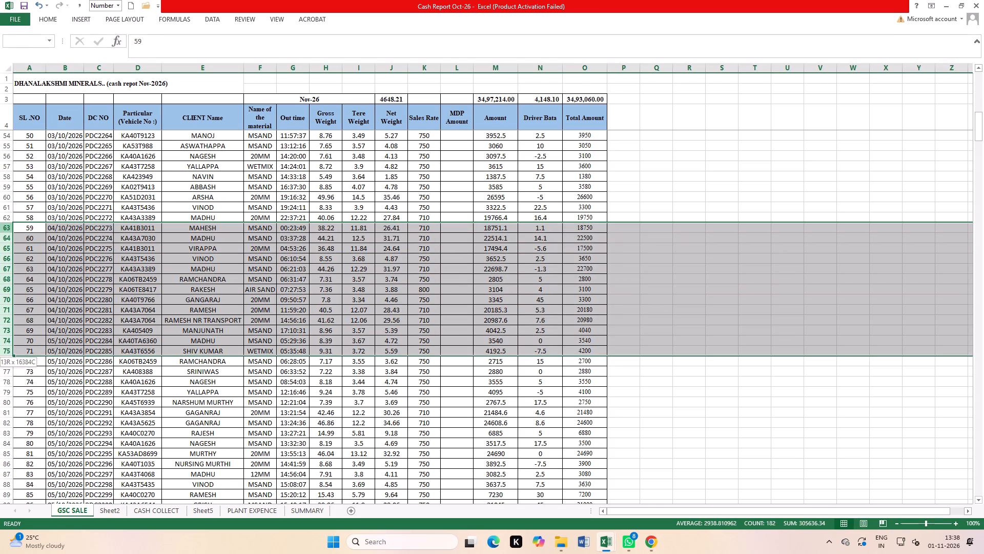
pyautogui.moveTo(10, 355); pyautogui.dragTo(17, 345)
pyautogui.click(17, 344)
pyautogui.click(195, 318)
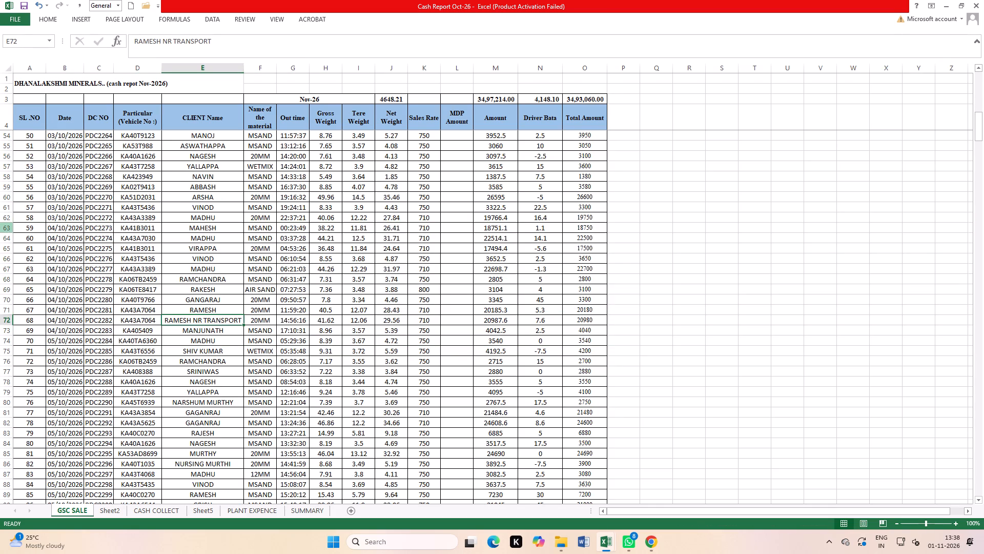
pyautogui.moveTo(0, 226); pyautogui.dragTo(17, 327)
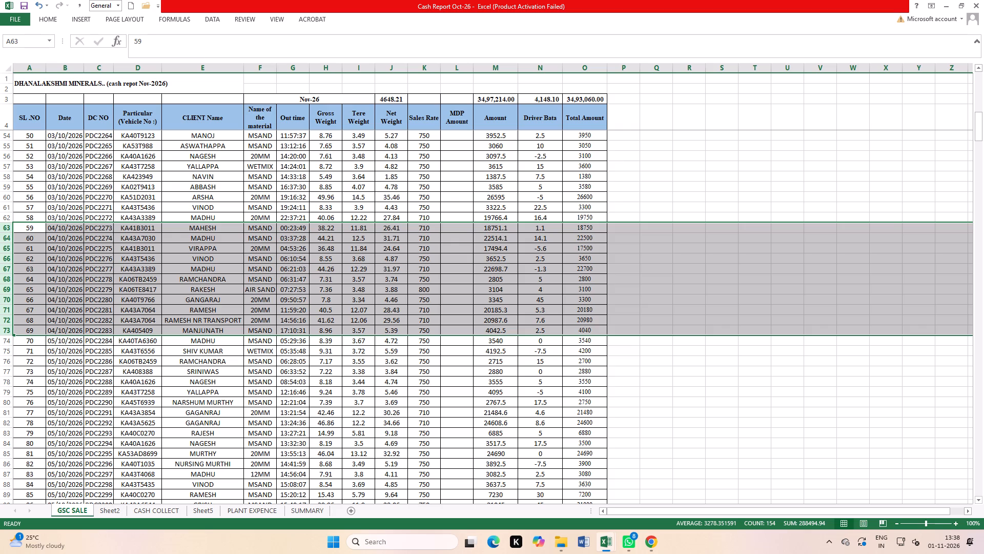
pyautogui.moveTo(587, 229); pyautogui.dragTo(587, 329)
# Sum the GSC SALE Total Amount cells for 05/10/2026, DC numbers PDC2284 to PDC2309, by selecting them.
pyautogui.scroll(-3, 502, 340)
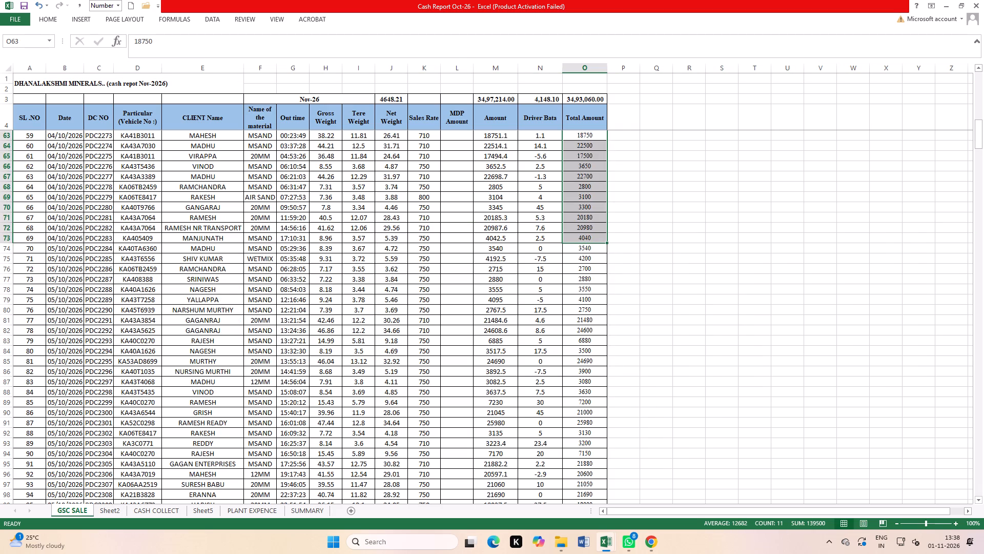
pyautogui.moveTo(49, 249); pyautogui.dragTo(428, 471)
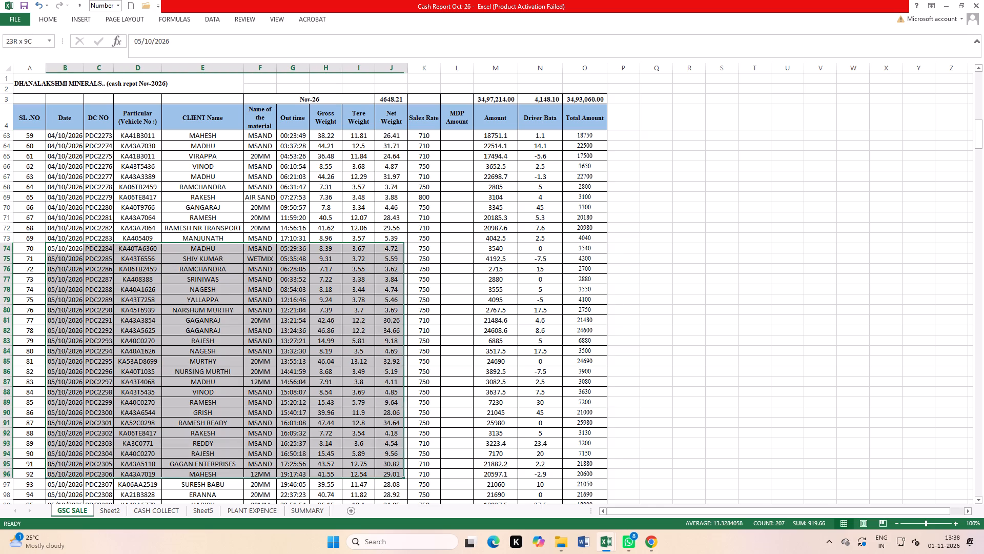
pyautogui.moveTo(428, 471); pyautogui.dragTo(545, 426)
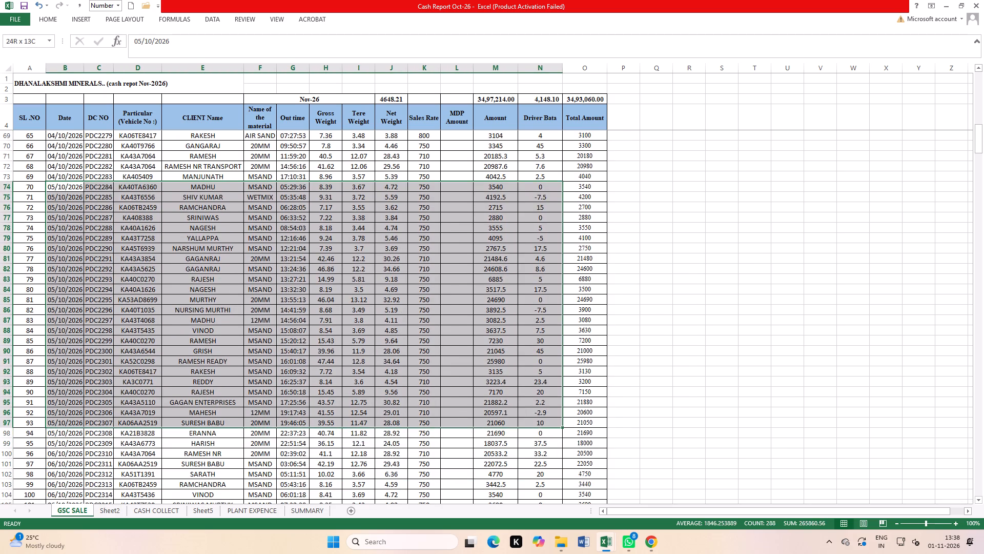
pyautogui.moveTo(545, 426); pyautogui.dragTo(568, 443)
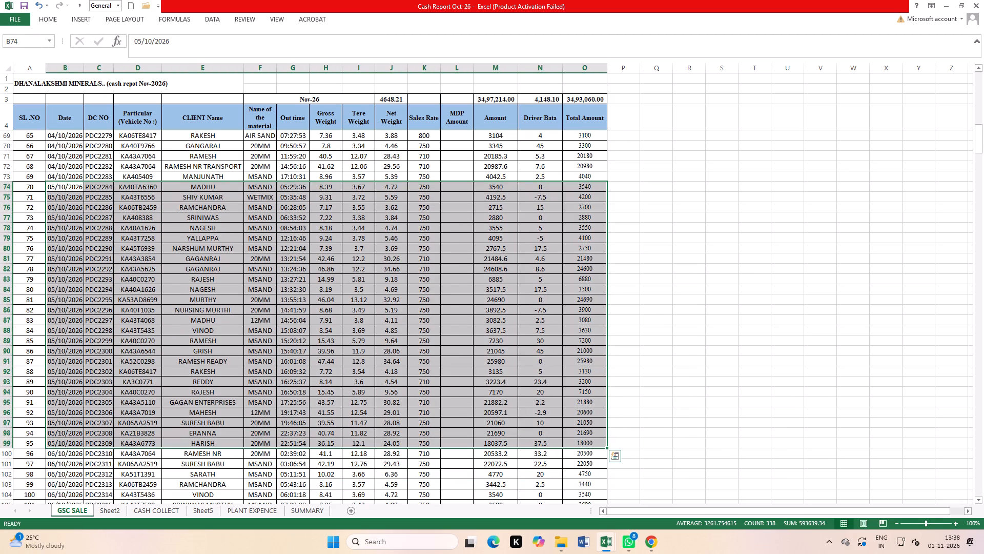
pyautogui.moveTo(589, 445); pyautogui.dragTo(603, 241)
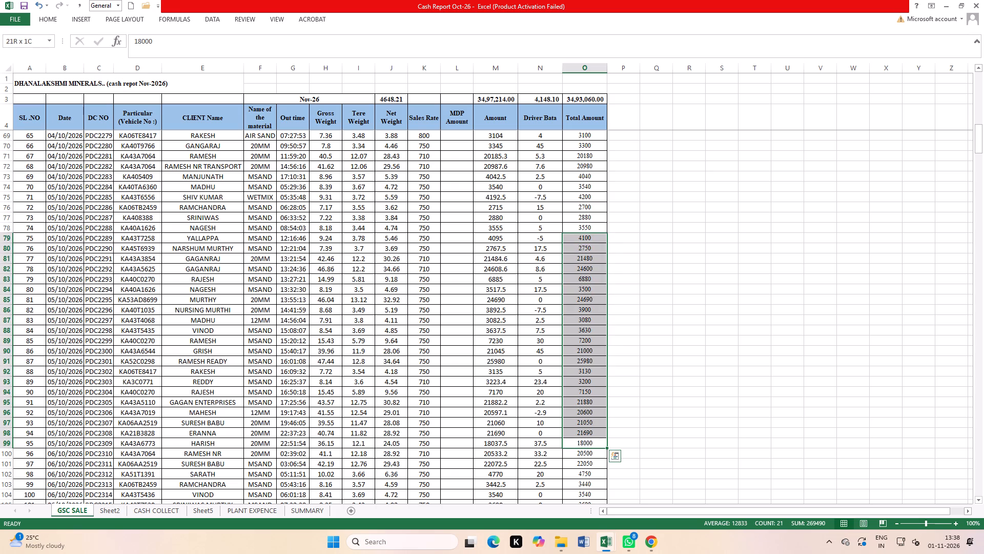
pyautogui.moveTo(603, 241); pyautogui.dragTo(357, 238)
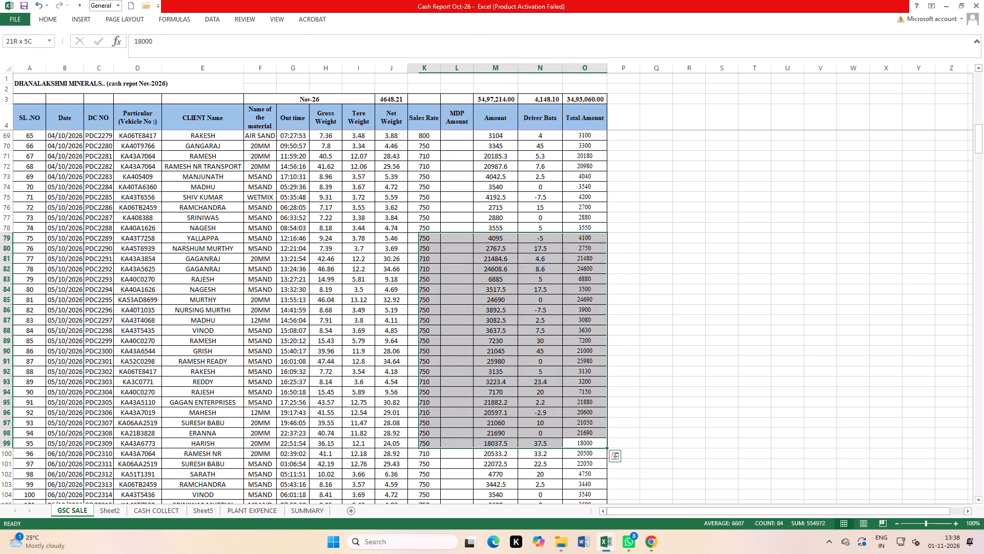
pyautogui.moveTo(357, 238); pyautogui.dragTo(161, 182)
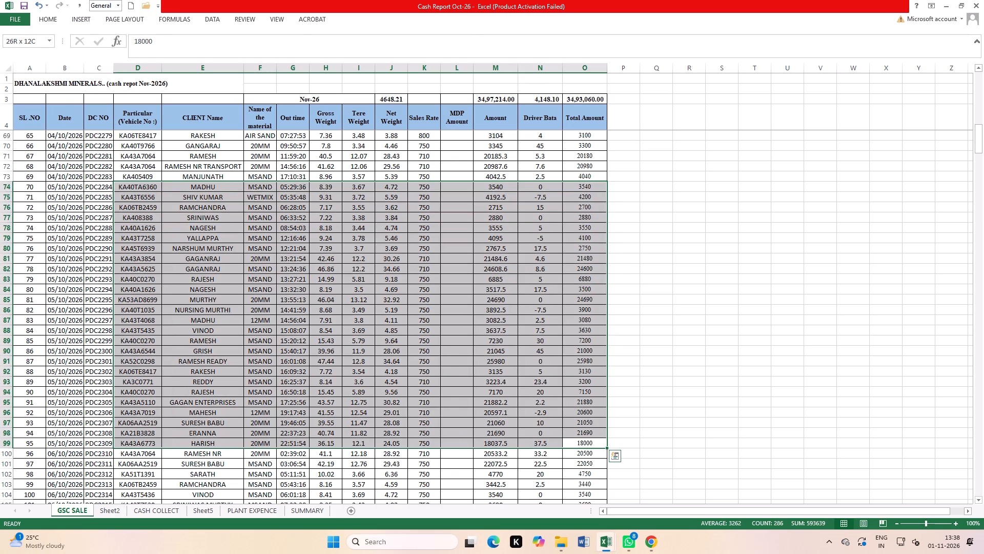
pyautogui.moveTo(161, 182); pyautogui.dragTo(600, 189)
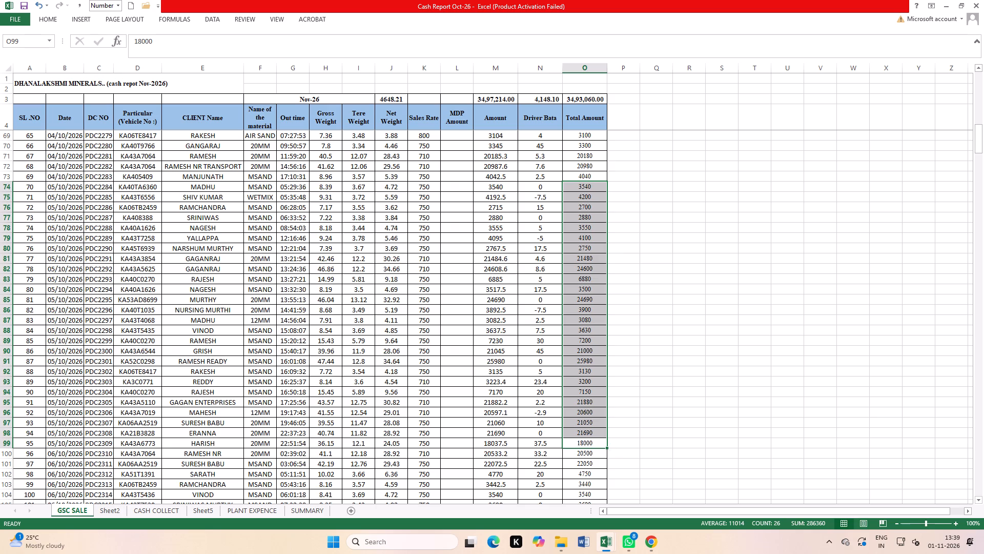
# Sum the GSC SALE Total Amount cells for 06/10/2026, DC numbers PDC2310 to PDC2325, by selecting them.
pyautogui.scroll(2, 65, 239)
pyautogui.scroll(-9, 98, 266)
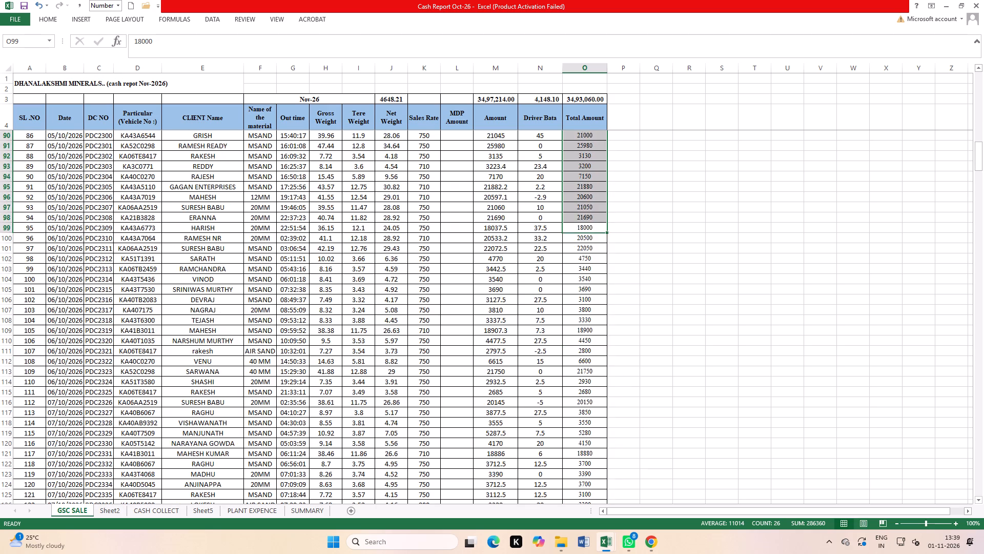
pyautogui.moveTo(56, 239); pyautogui.dragTo(507, 442)
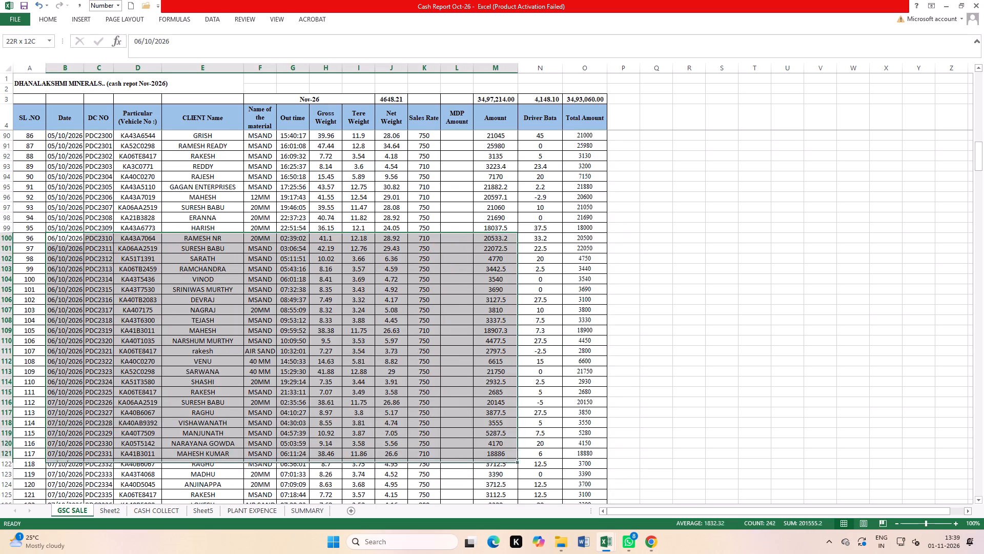
pyautogui.moveTo(507, 442); pyautogui.dragTo(827, 228)
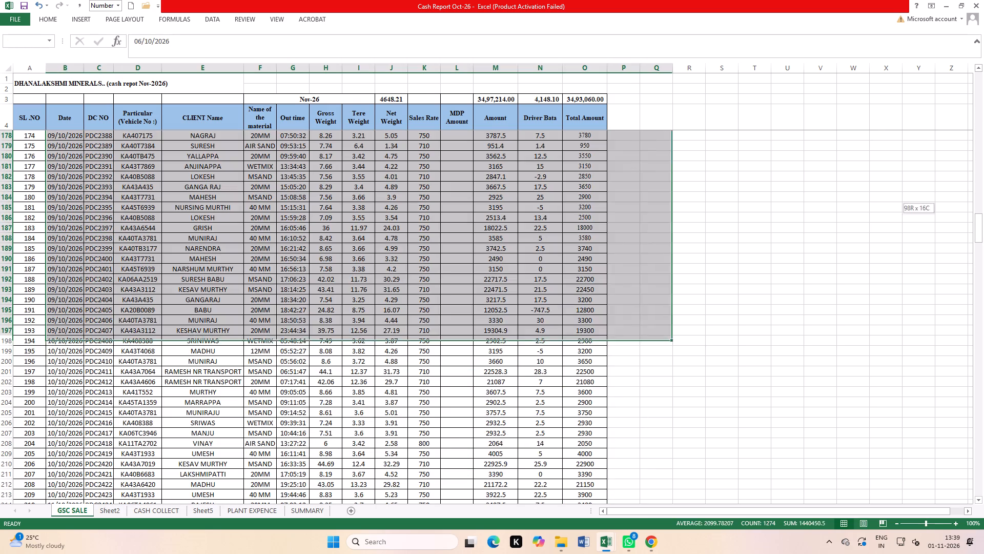
pyautogui.moveTo(827, 228); pyautogui.dragTo(433, 348)
pyautogui.scroll(4, 351, 298)
pyautogui.scroll(19, 323, 266)
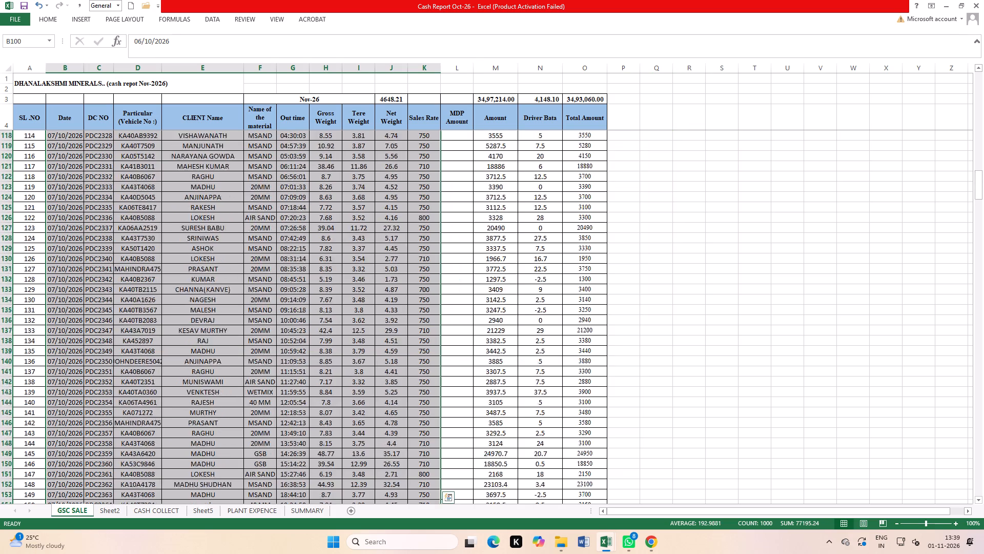
pyautogui.click(244, 310)
pyautogui.scroll(4, 131, 250)
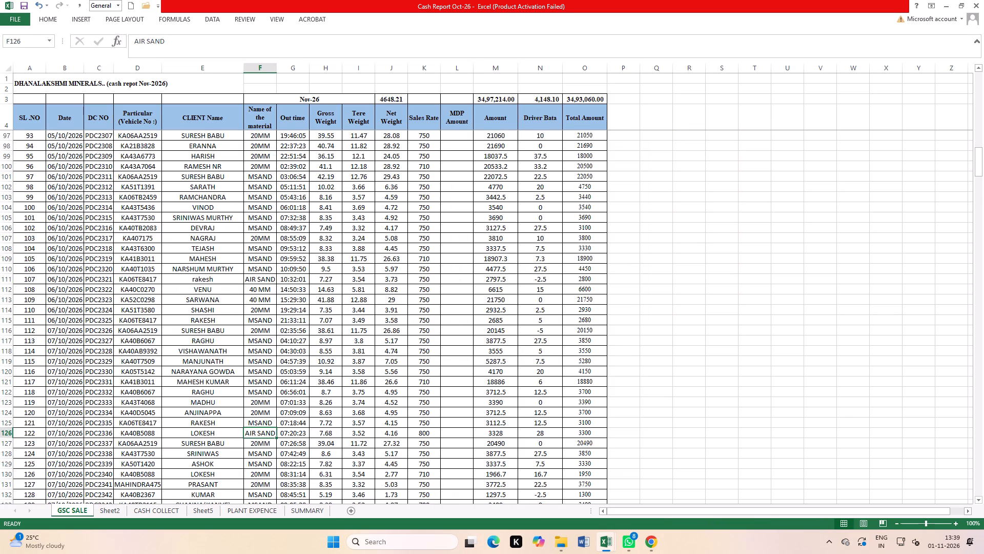
pyautogui.moveTo(54, 166); pyautogui.dragTo(335, 240)
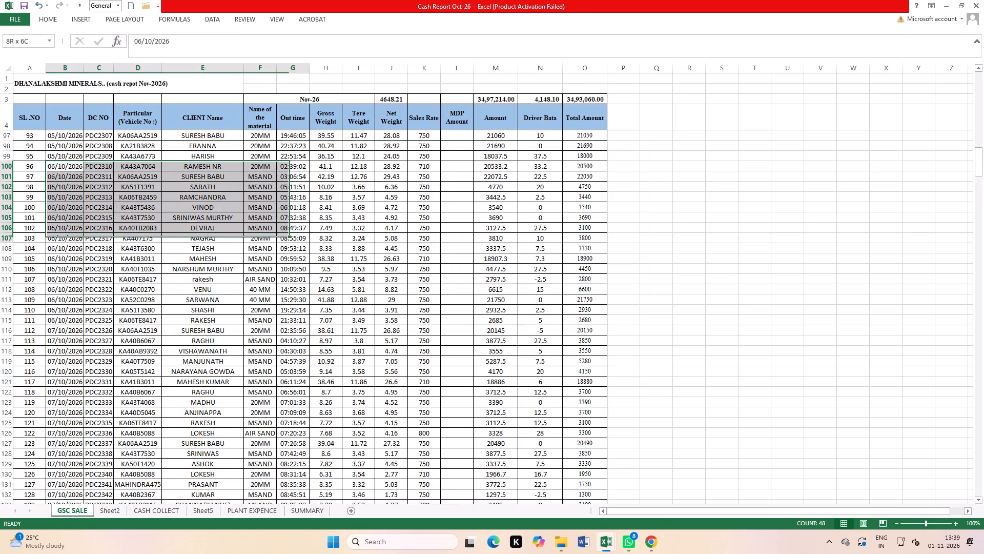
pyautogui.moveTo(335, 240); pyautogui.dragTo(587, 318)
pyautogui.moveTo(597, 320); pyautogui.dragTo(602, 267)
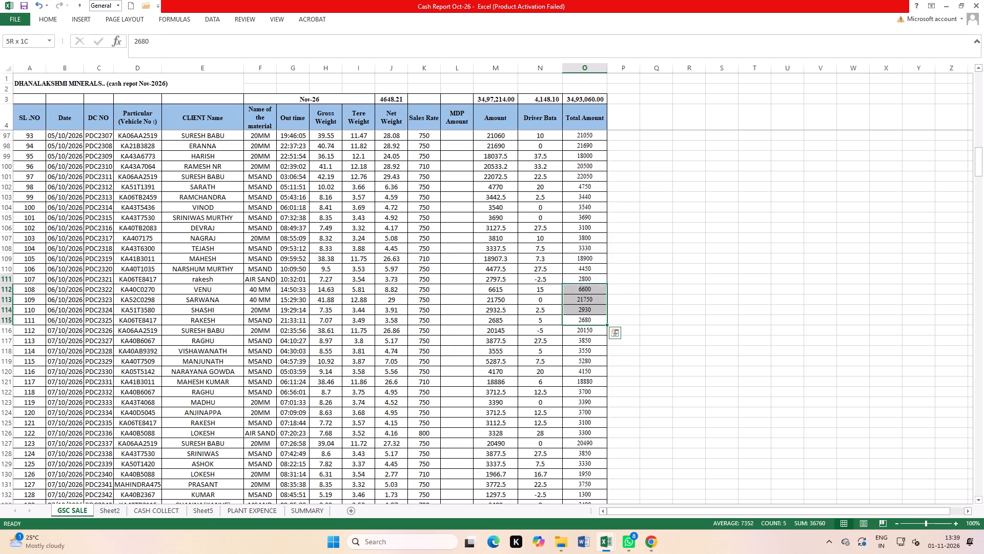
pyautogui.moveTo(602, 267); pyautogui.dragTo(598, 167)
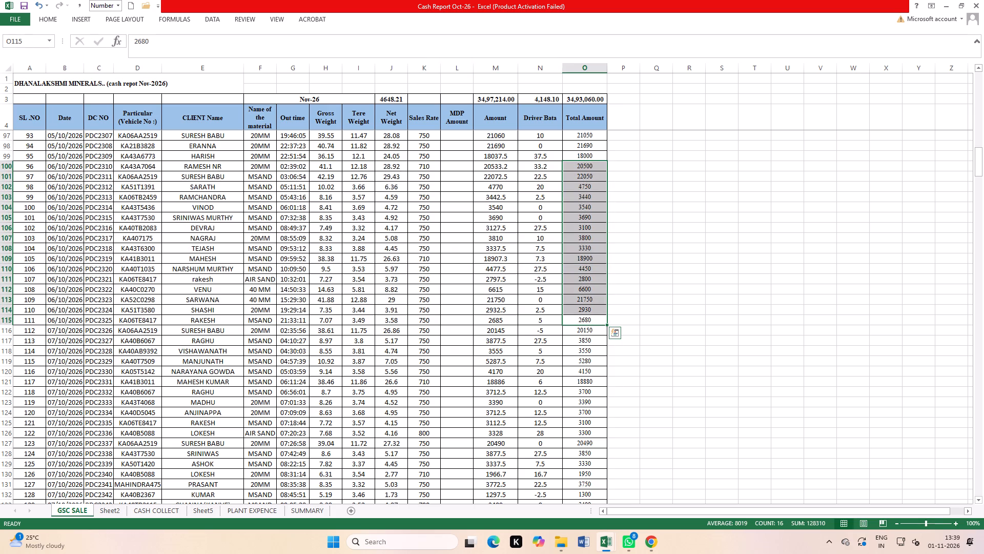
# Sum the GSC SALE Total Amount cells for 07/10/2026, DC numbers PDC2326 to PDC2364, by selecting them.
pyautogui.scroll(-2, 154, 344)
pyautogui.moveTo(58, 271); pyautogui.dragTo(309, 473)
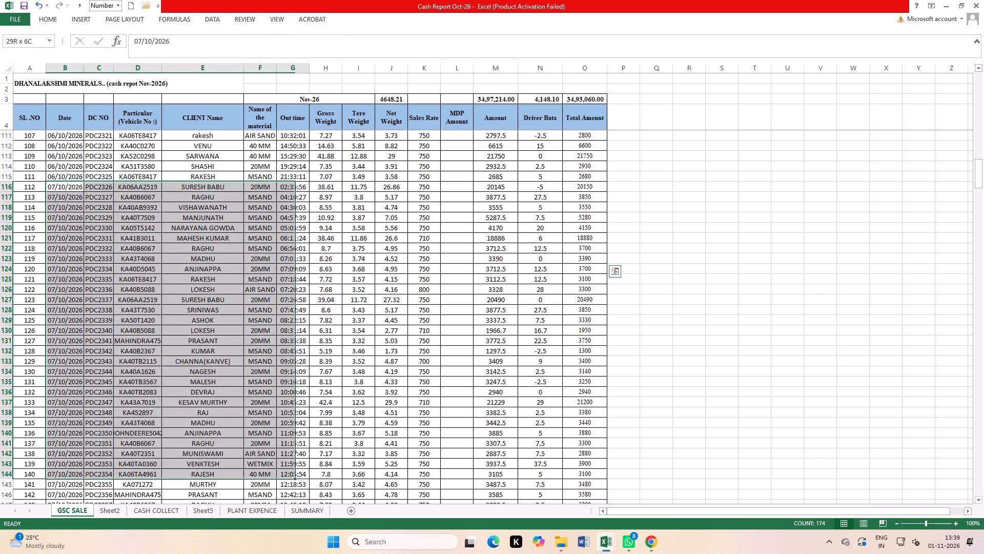
pyautogui.moveTo(309, 473); pyautogui.dragTo(520, 317)
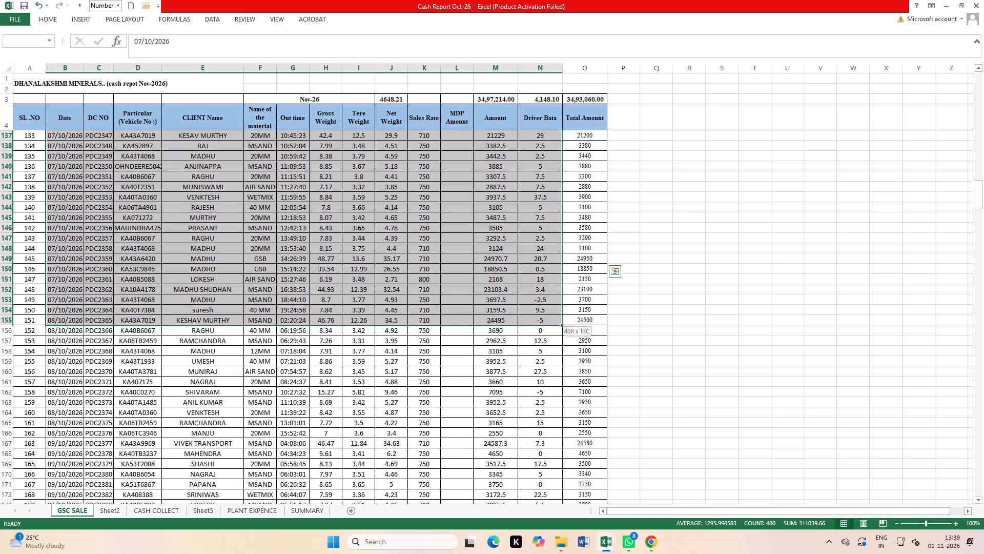
pyautogui.moveTo(520, 317); pyautogui.dragTo(522, 306)
pyautogui.scroll(2, 625, 282)
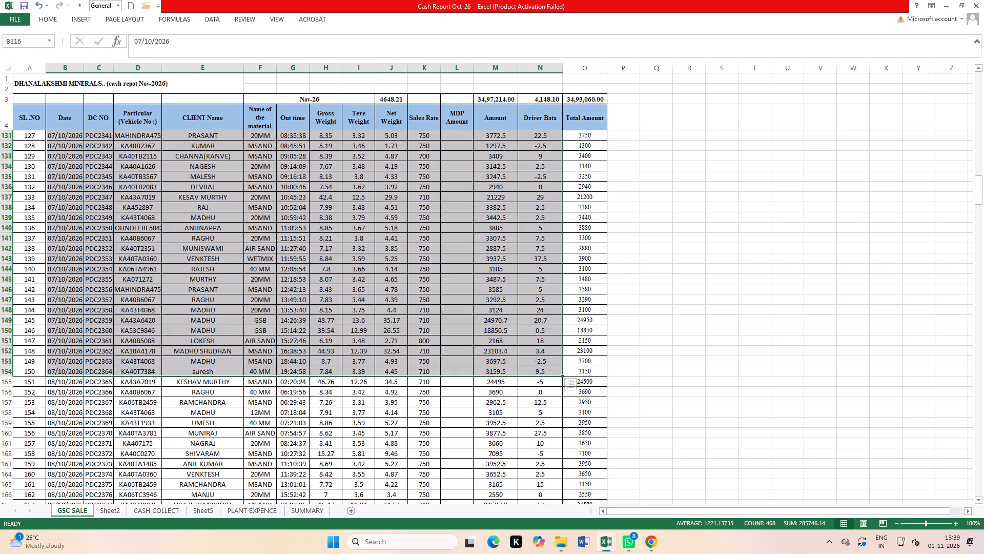
pyautogui.scroll(6, 626, 283)
pyautogui.scroll(-2, 630, 295)
pyautogui.scroll(2, 630, 295)
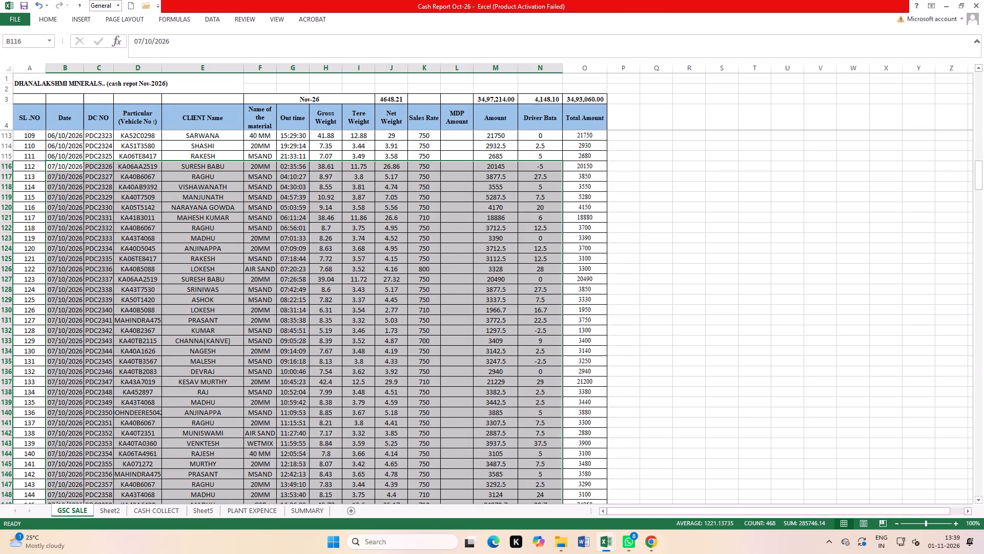
pyautogui.scroll(-3, 628, 373)
pyautogui.moveTo(591, 463); pyautogui.dragTo(597, 160)
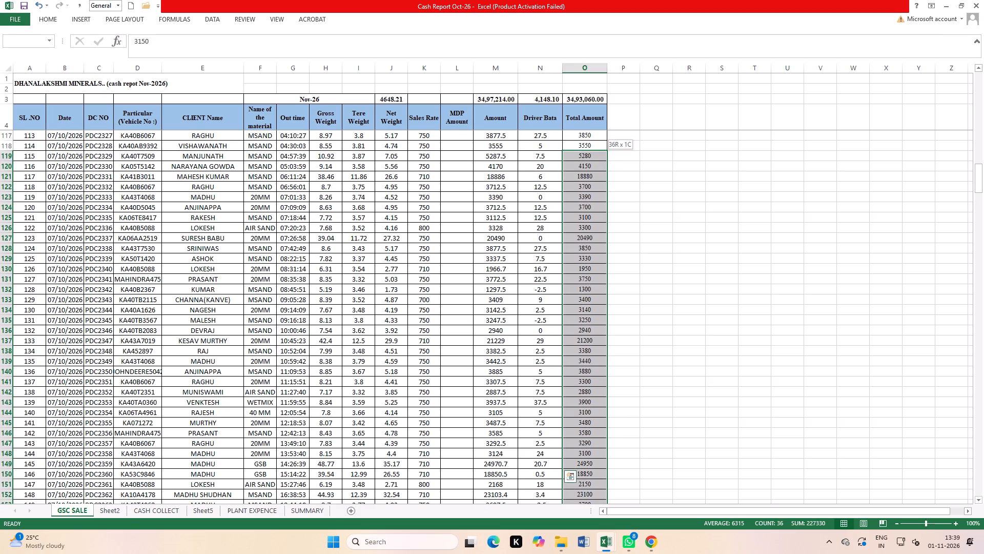
pyautogui.moveTo(597, 160); pyautogui.dragTo(594, 125)
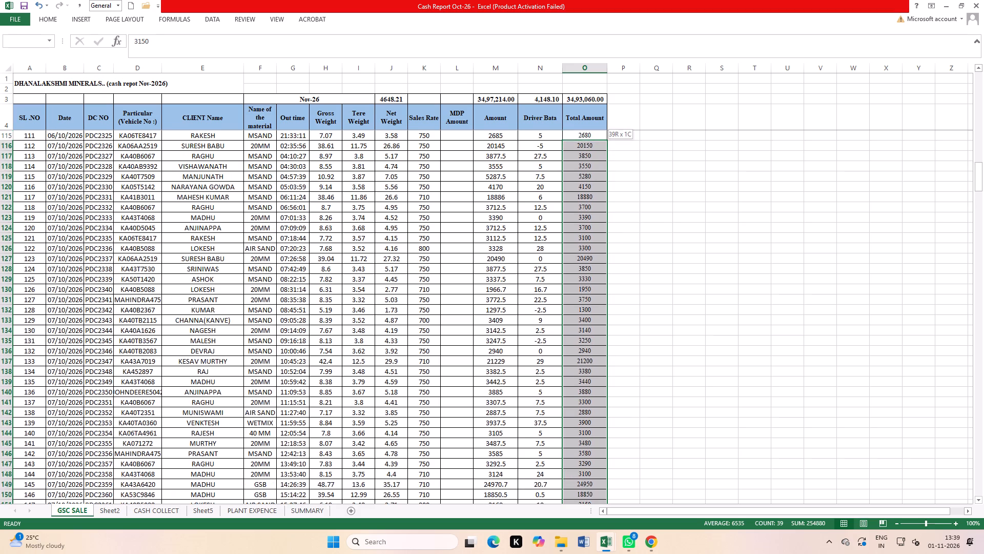
pyautogui.moveTo(594, 125); pyautogui.dragTo(589, 174)
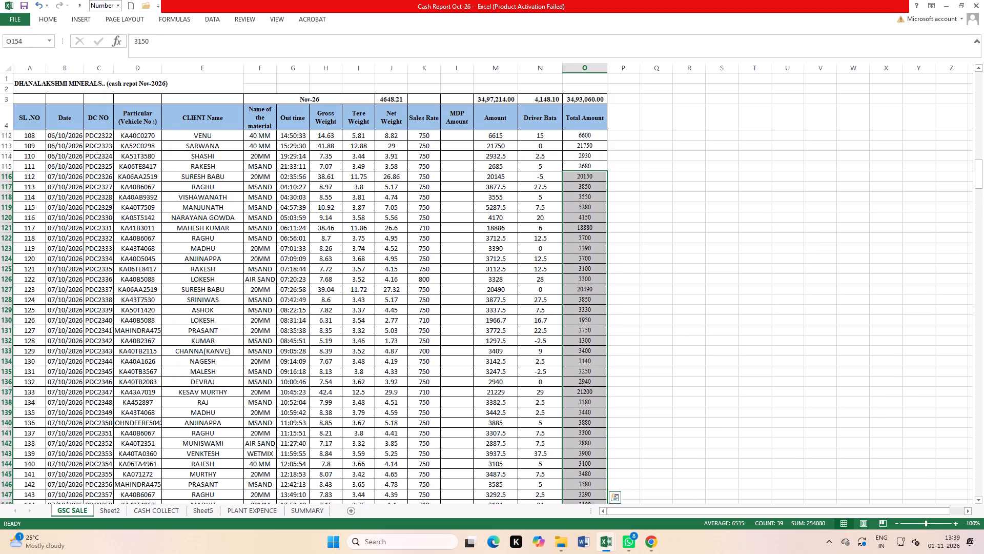
# Sum the GSC SALE Total Amount cells for 08/10/2026, DC numbers PDC2365 to PDC2376, by selecting them.
pyautogui.scroll(-11, 176, 288)
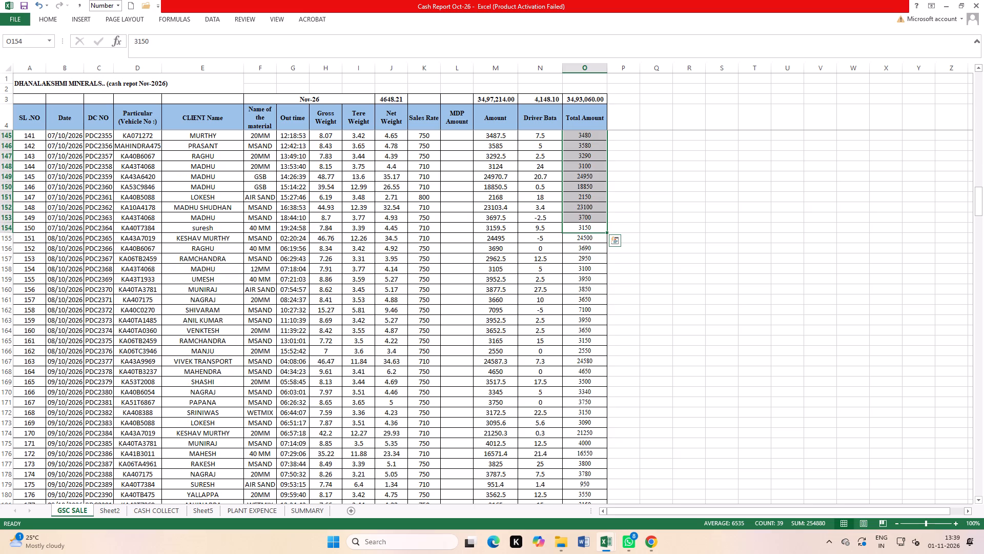
pyautogui.scroll(-3, 161, 273)
pyautogui.moveTo(54, 146); pyautogui.dragTo(83, 222)
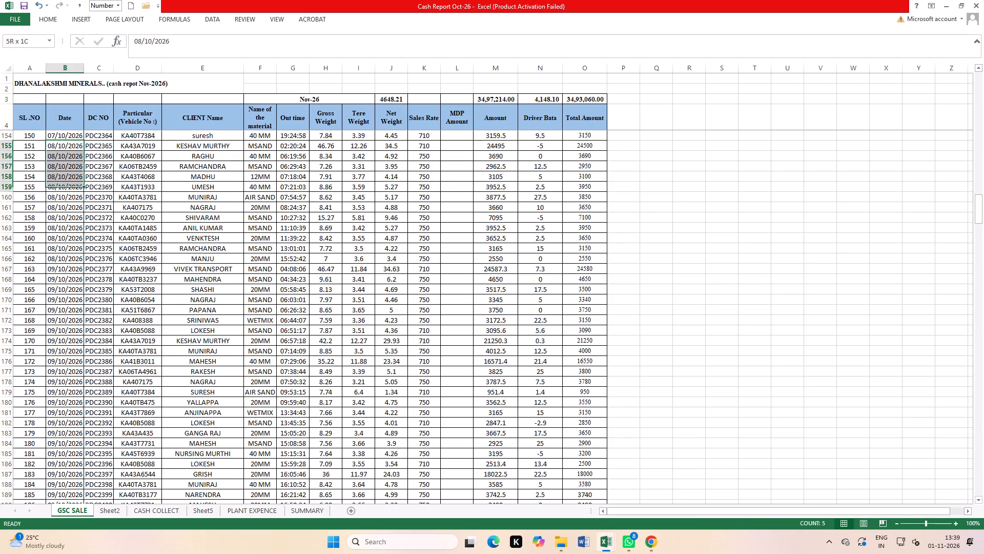
pyautogui.moveTo(83, 222); pyautogui.dragTo(589, 268)
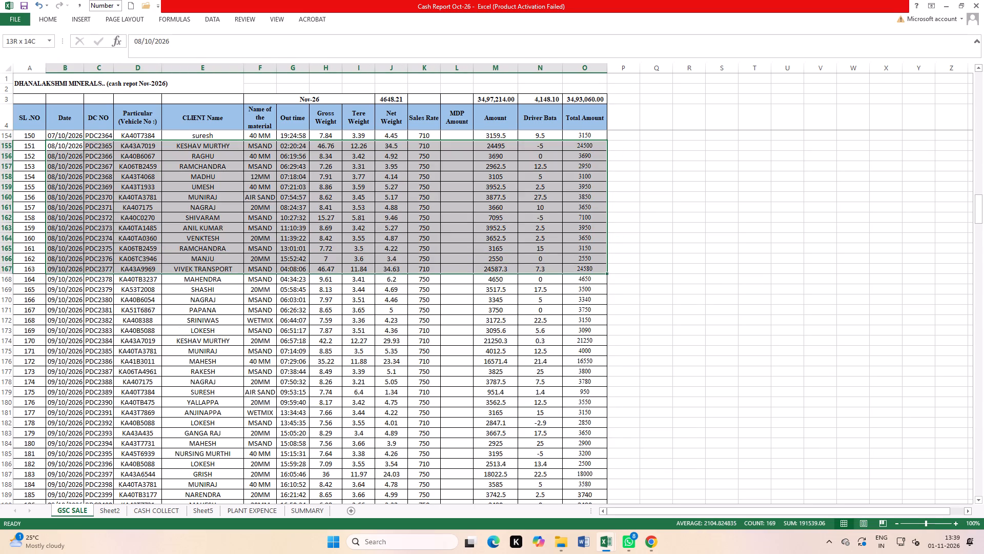
pyautogui.moveTo(591, 260); pyautogui.dragTo(591, 180)
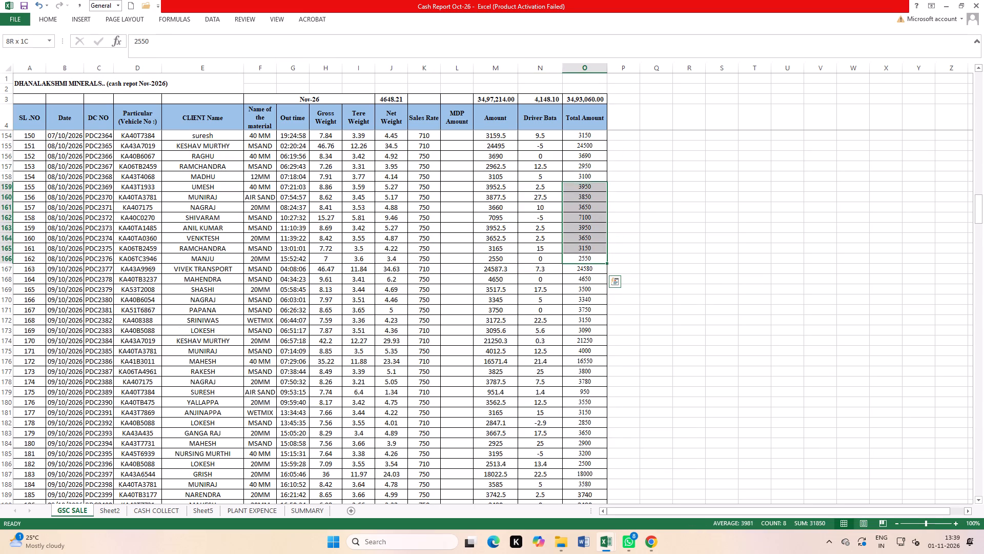
pyautogui.moveTo(591, 180); pyautogui.dragTo(591, 144)
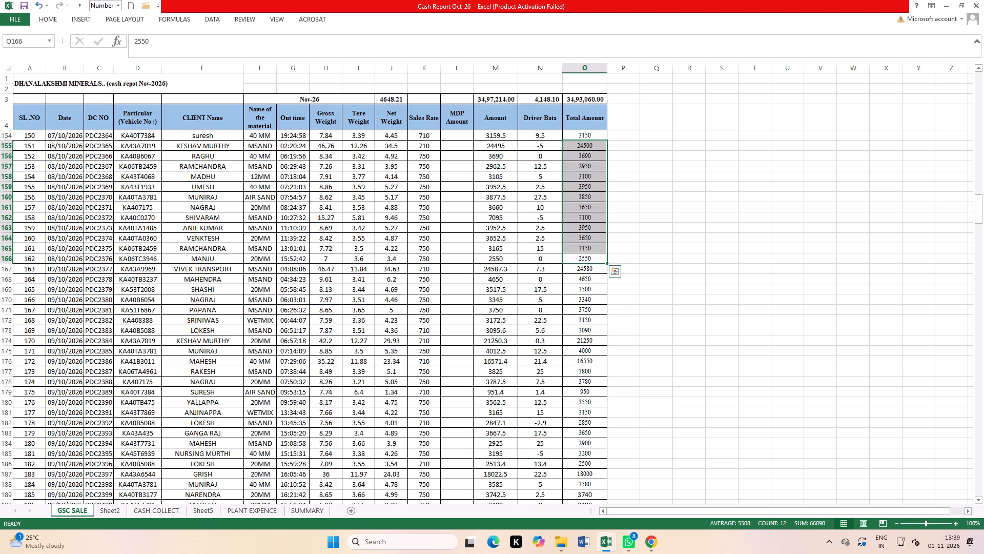
# Mark out the GSC SALE rows for 09/10/2026, starting at DC number PDC2377, for checking that day's Total Amount sum.
pyautogui.scroll(-4, 322, 260)
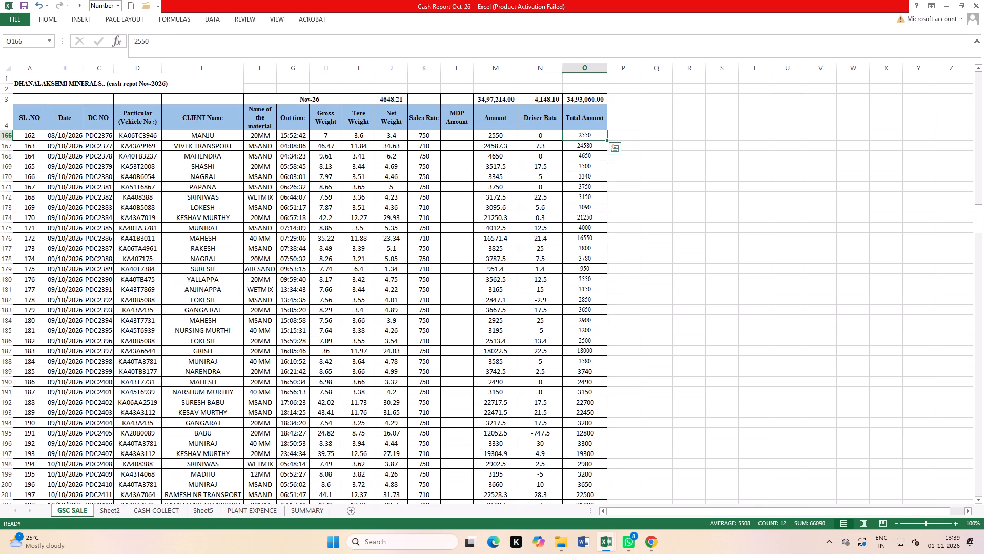
pyautogui.moveTo(57, 146); pyautogui.dragTo(110, 378)
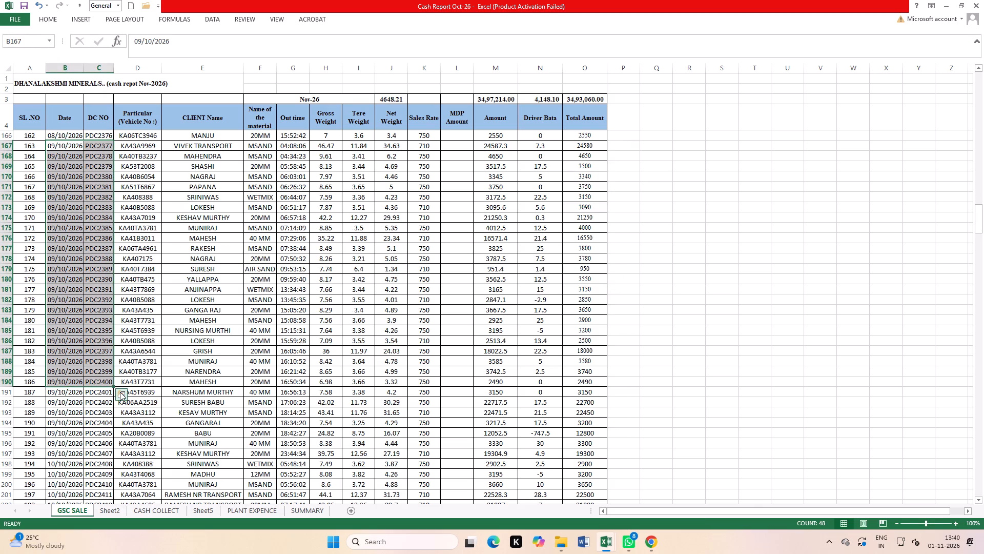
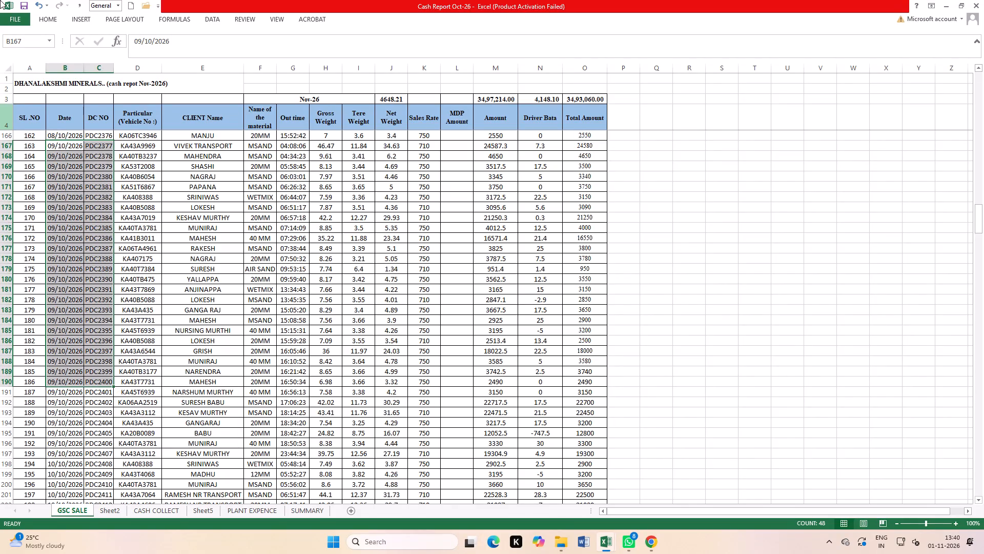
# Select the 09/10/2026 sales entries, PDC2377 to PDC2407, and check the sum of their Total Amount cells.
pyautogui.scroll(-3, 33, 0)
pyautogui.scroll(-4, 358, 273)
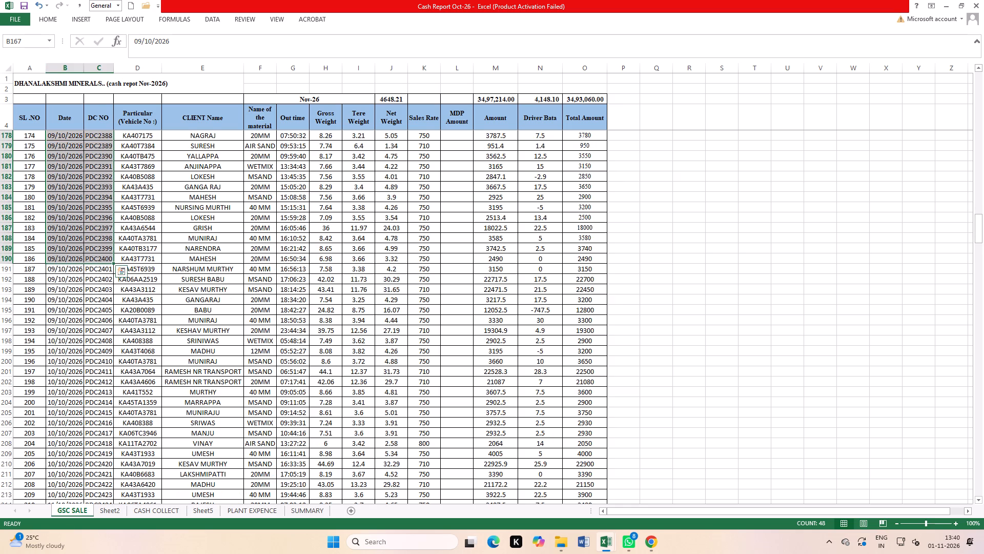
pyautogui.scroll(4, 174, 260)
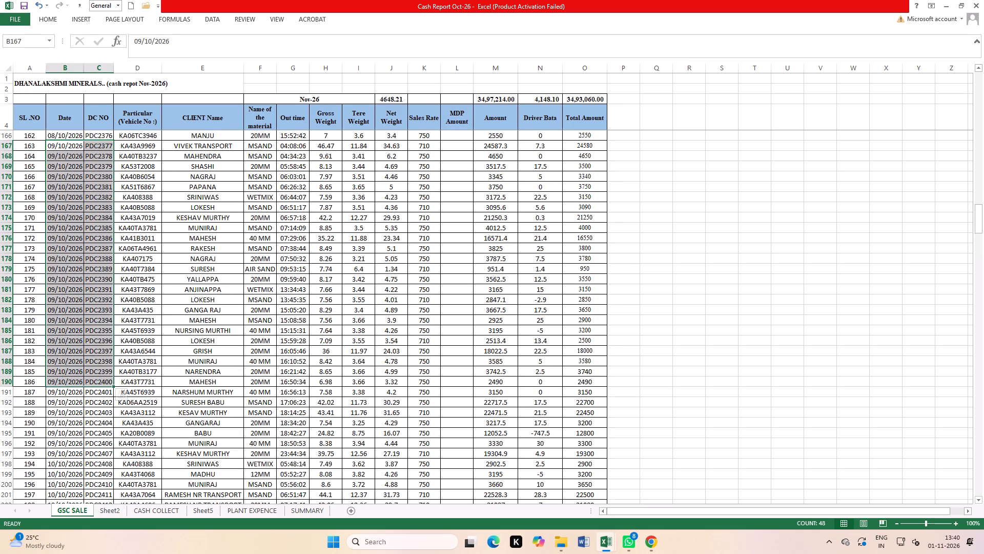
pyautogui.click(102, 213)
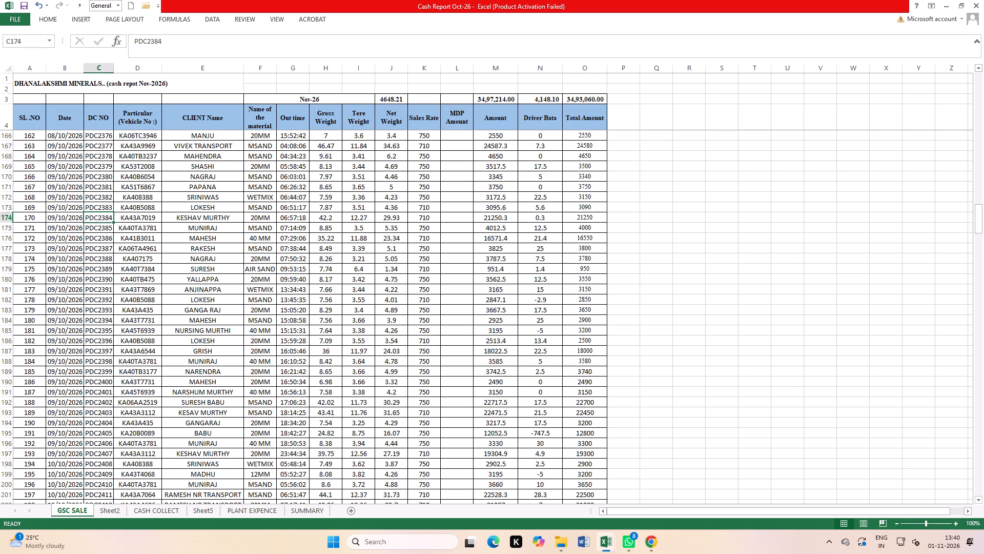
pyautogui.moveTo(61, 148); pyautogui.dragTo(177, 461)
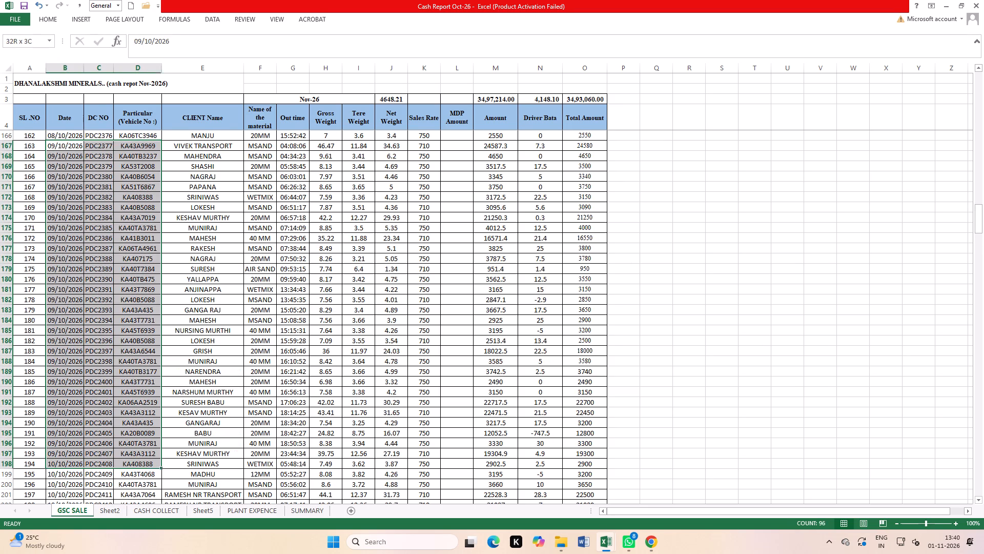
pyautogui.moveTo(177, 461); pyautogui.dragTo(595, 448)
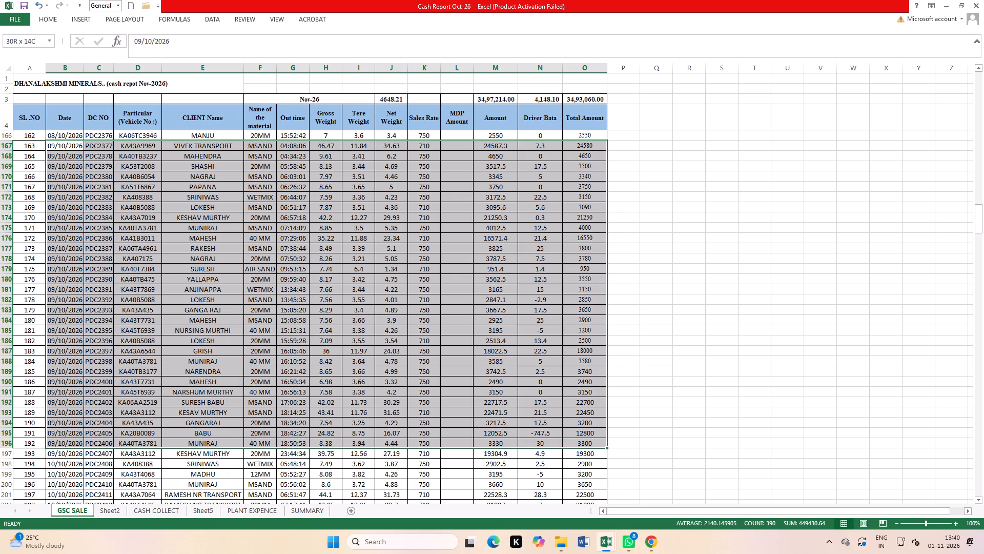
pyautogui.moveTo(595, 448); pyautogui.dragTo(596, 454)
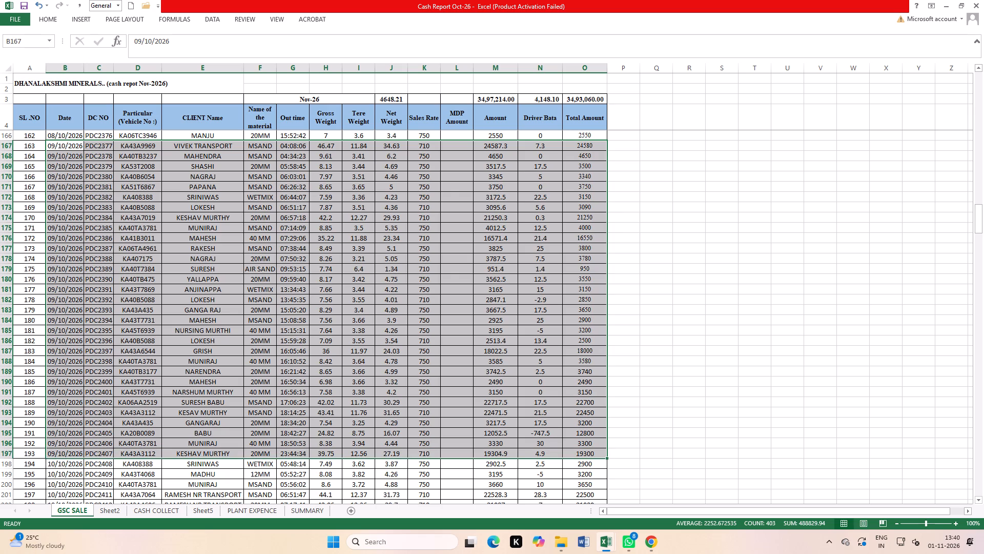
pyautogui.moveTo(585, 453); pyautogui.dragTo(584, 272)
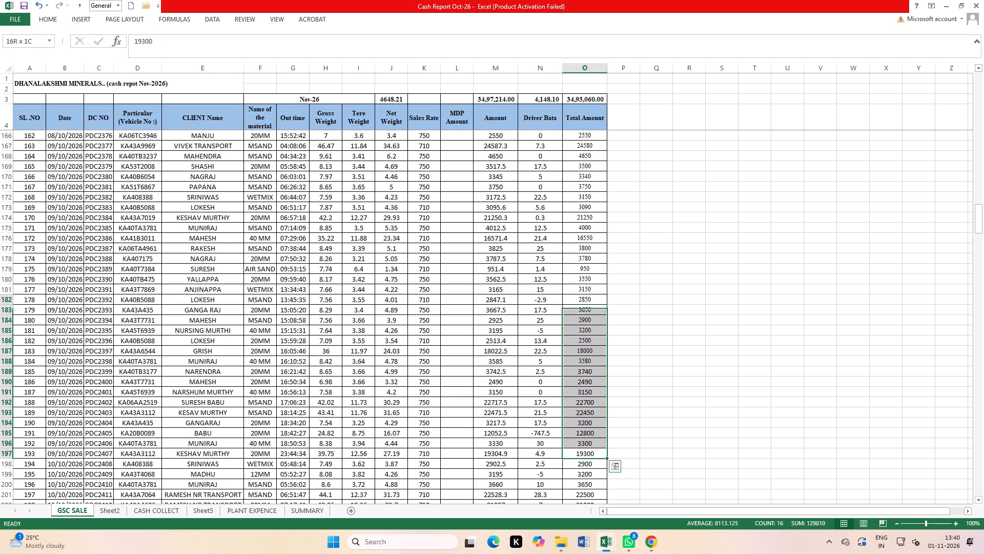
pyautogui.moveTo(584, 272); pyautogui.dragTo(573, 149)
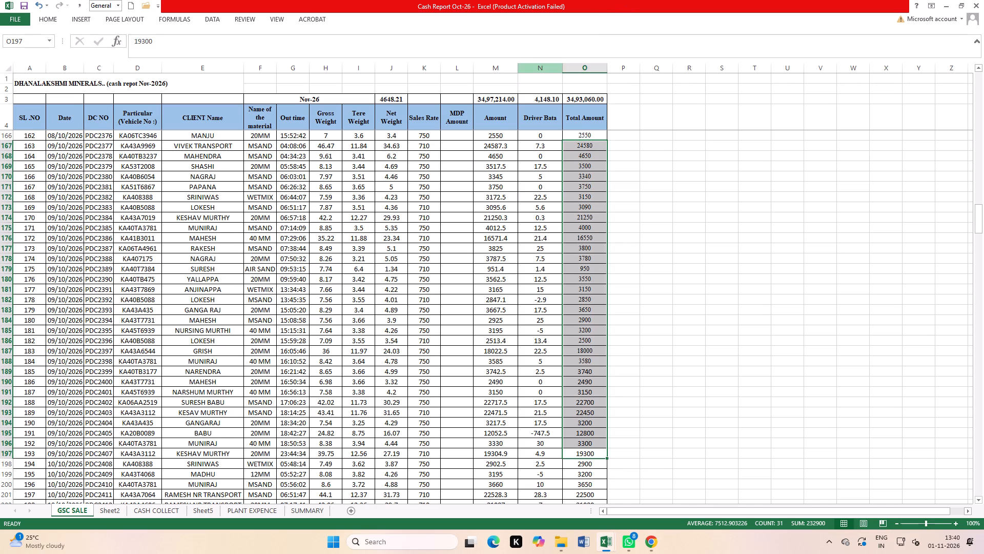
# Select the 10/10/2026 sales entries, PDC2408 to PDC2423, and check the sum of their Total Amount cells.
pyautogui.scroll(-4, 0, 186)
pyautogui.scroll(-5, 114, 271)
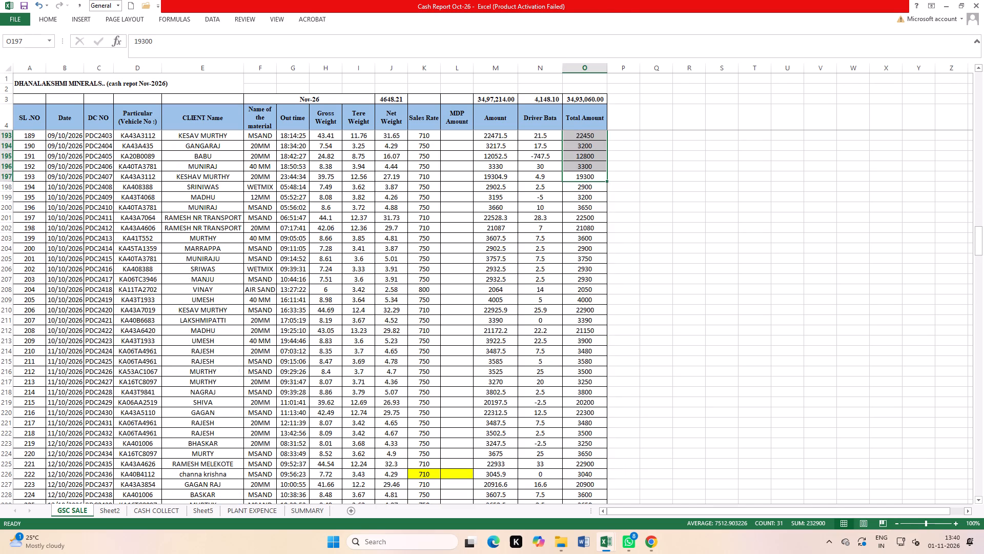
pyautogui.moveTo(56, 189); pyautogui.dragTo(442, 348)
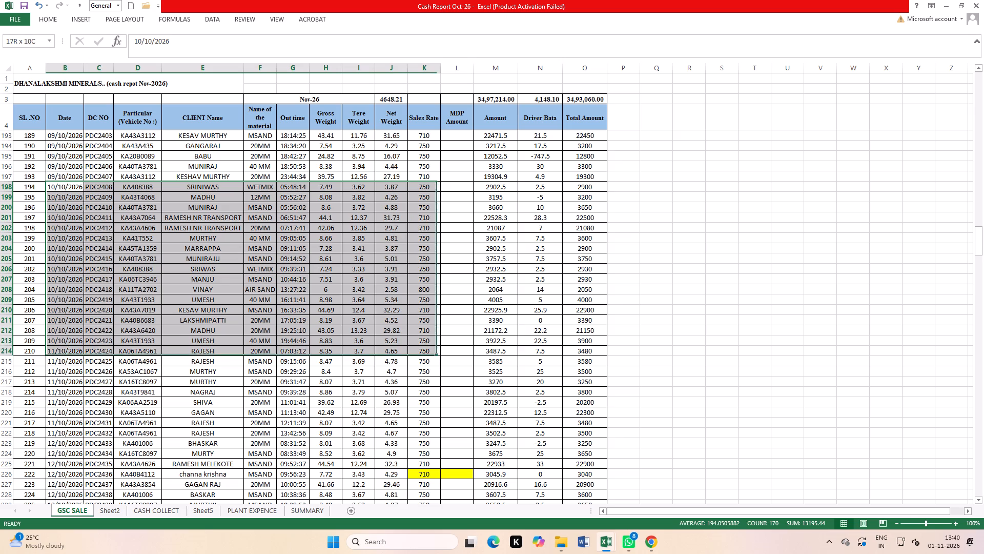
pyautogui.moveTo(442, 348); pyautogui.dragTo(582, 338)
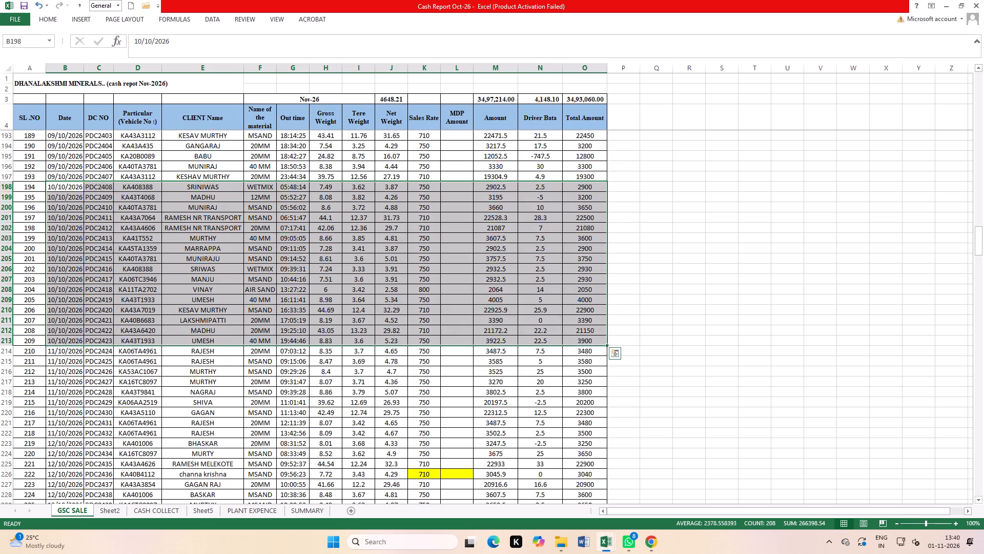
pyautogui.moveTo(583, 341); pyautogui.dragTo(593, 192)
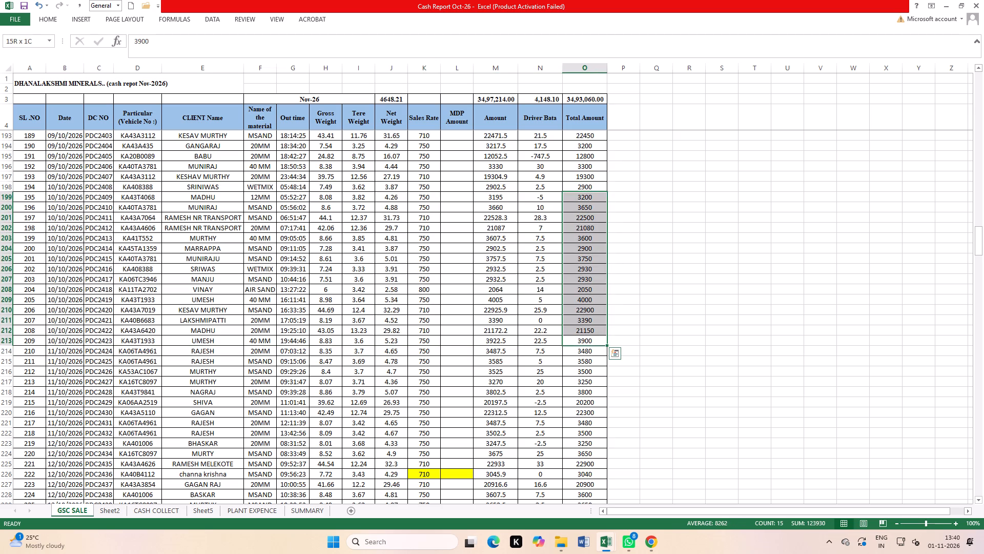
pyautogui.moveTo(593, 192); pyautogui.dragTo(593, 187)
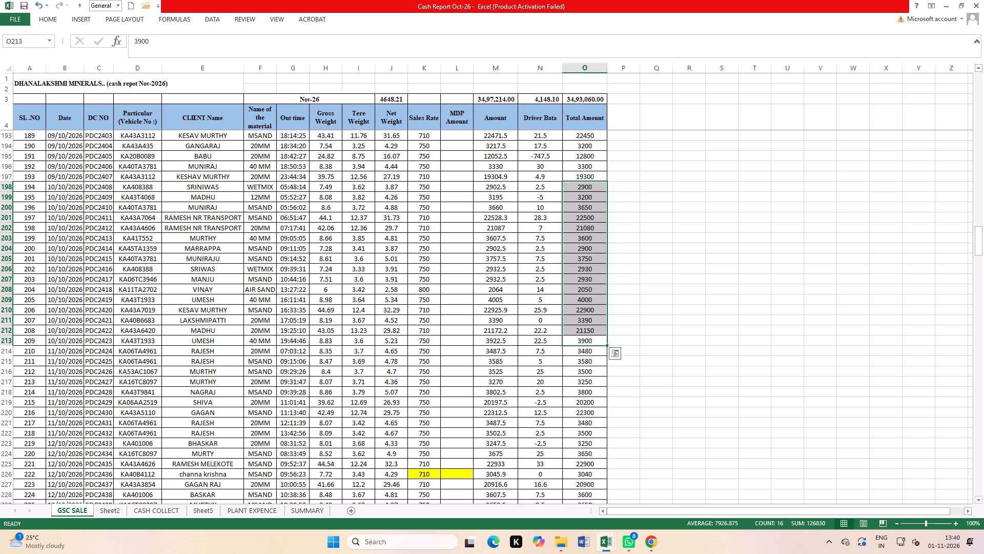
# Select the 11/10/2026 sales entries, PDC2424 to PDC2432, and check the sum of their Total Amount cells.
pyautogui.scroll(-4, 583, 197)
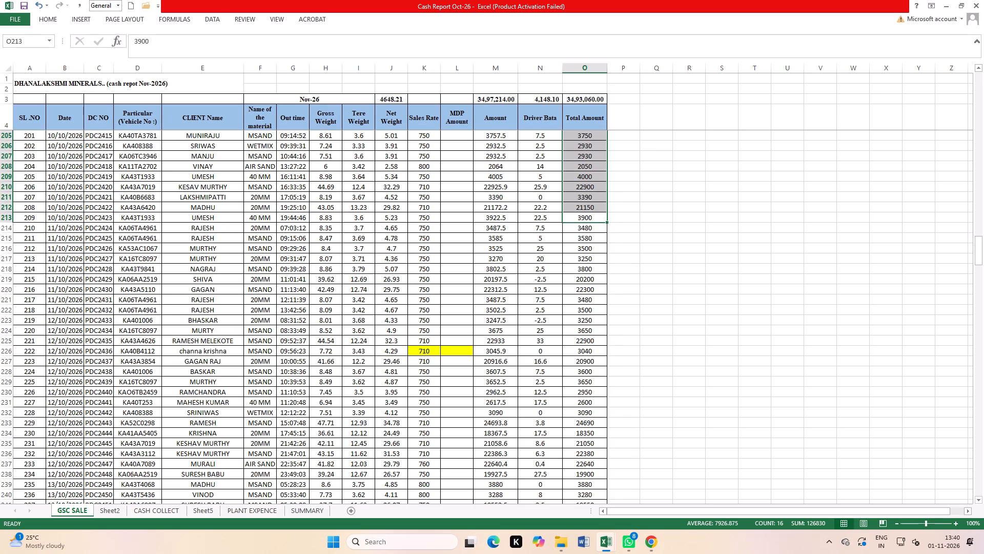
pyautogui.moveTo(52, 228); pyautogui.dragTo(599, 385)
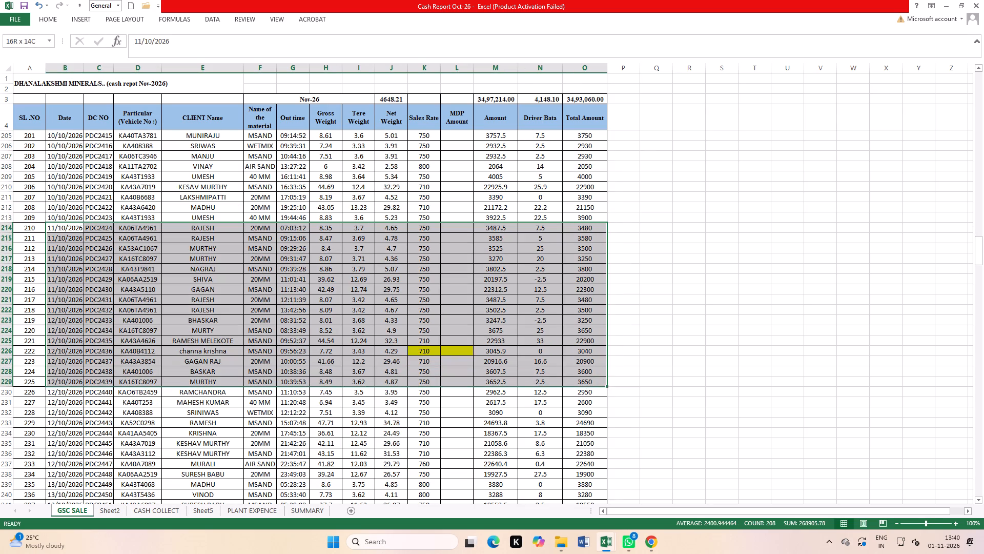
pyautogui.moveTo(599, 385); pyautogui.dragTo(601, 307)
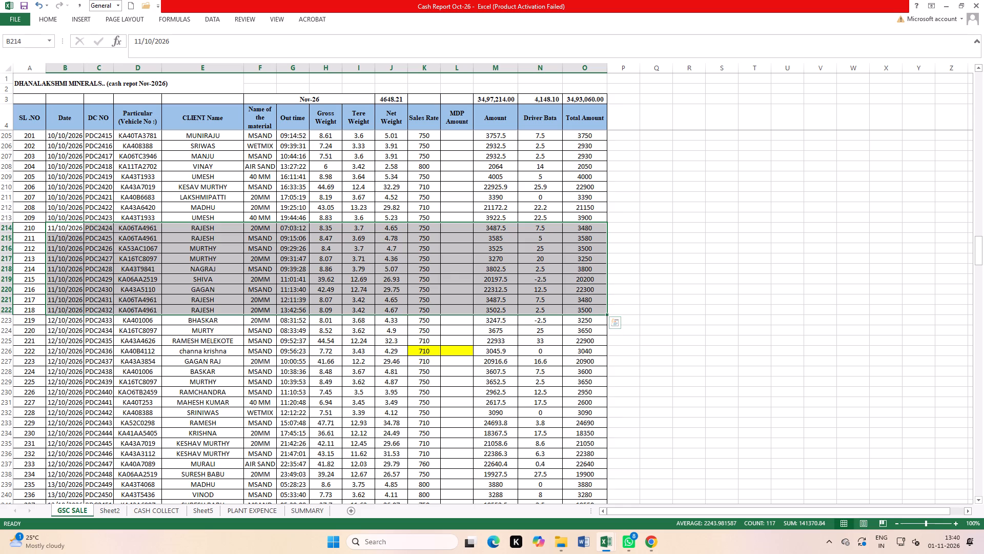
pyautogui.moveTo(590, 227); pyautogui.dragTo(591, 314)
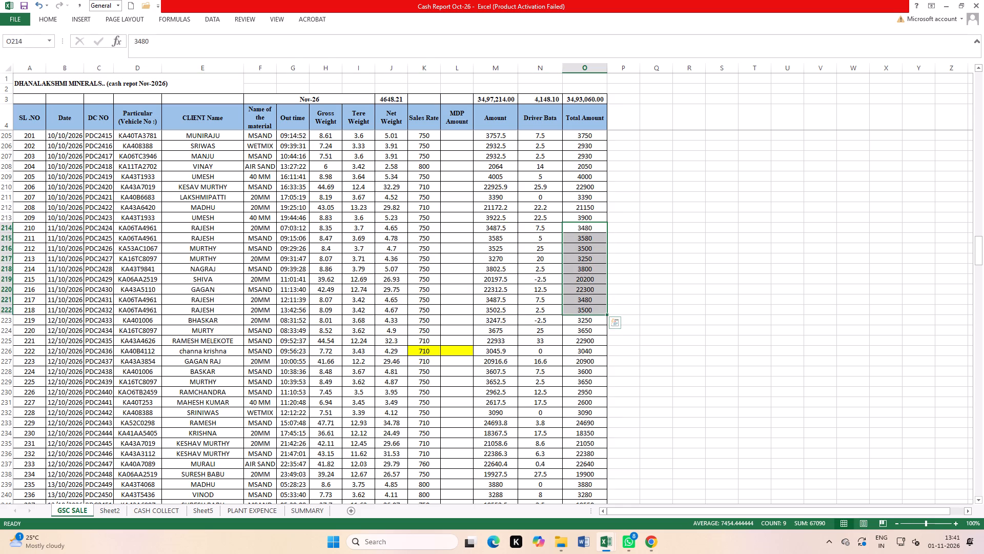
# Select the 12/10/2026 sales entries, PDC2433 to PDC2448, and check the sum of their Total Amount cells.
pyautogui.scroll(-3, 139, 364)
pyautogui.moveTo(59, 230); pyautogui.dragTo(177, 324)
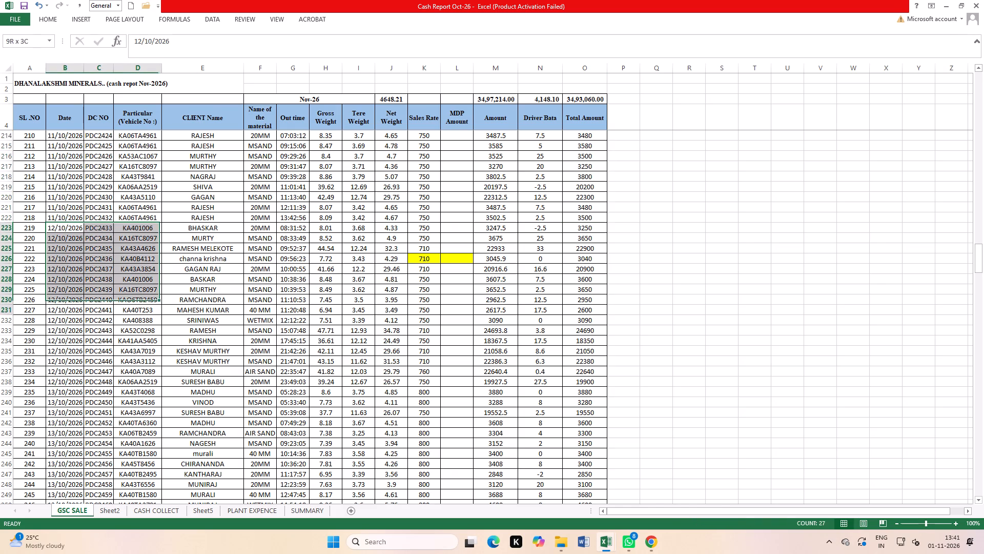
pyautogui.moveTo(177, 324); pyautogui.dragTo(547, 380)
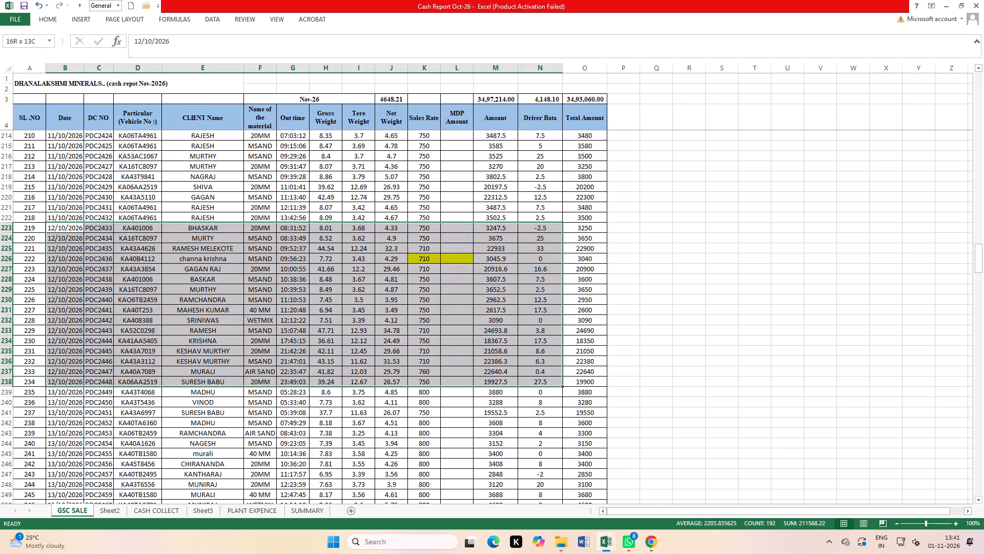
pyautogui.moveTo(547, 380); pyautogui.dragTo(548, 381)
pyautogui.moveTo(581, 227); pyautogui.dragTo(596, 380)
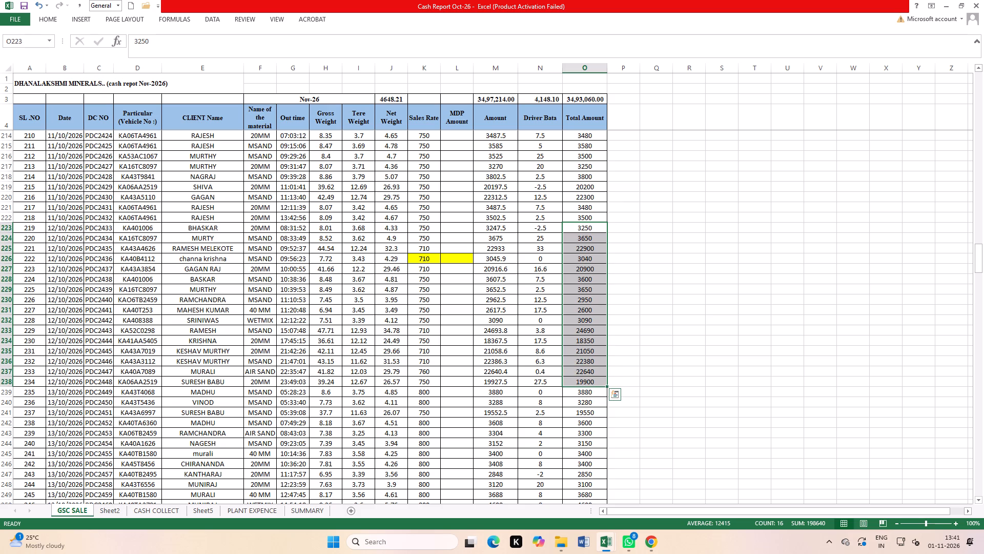
# Select the 13/10/2026 sales entries, PDC2449 to PDC2461, and check the sum of their Total Amount cells.
pyautogui.scroll(-5, 349, 362)
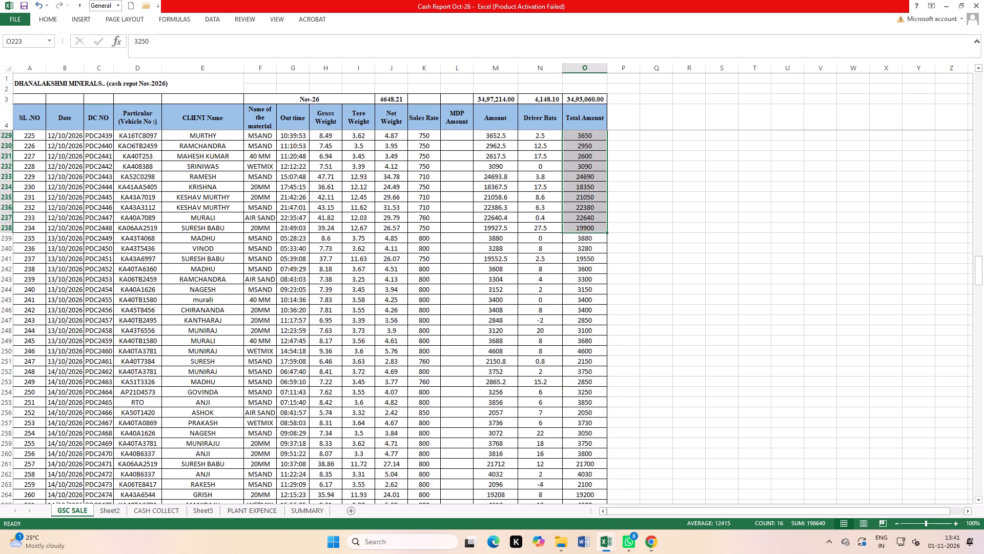
pyautogui.scroll(-3, 336, 360)
pyautogui.moveTo(53, 146); pyautogui.dragTo(89, 180)
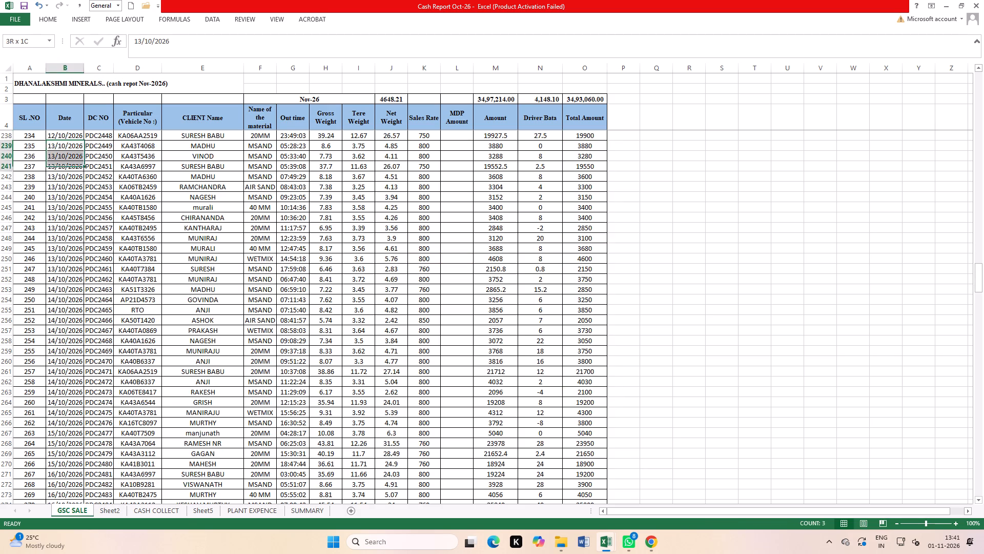
pyautogui.moveTo(89, 180); pyautogui.dragTo(553, 268)
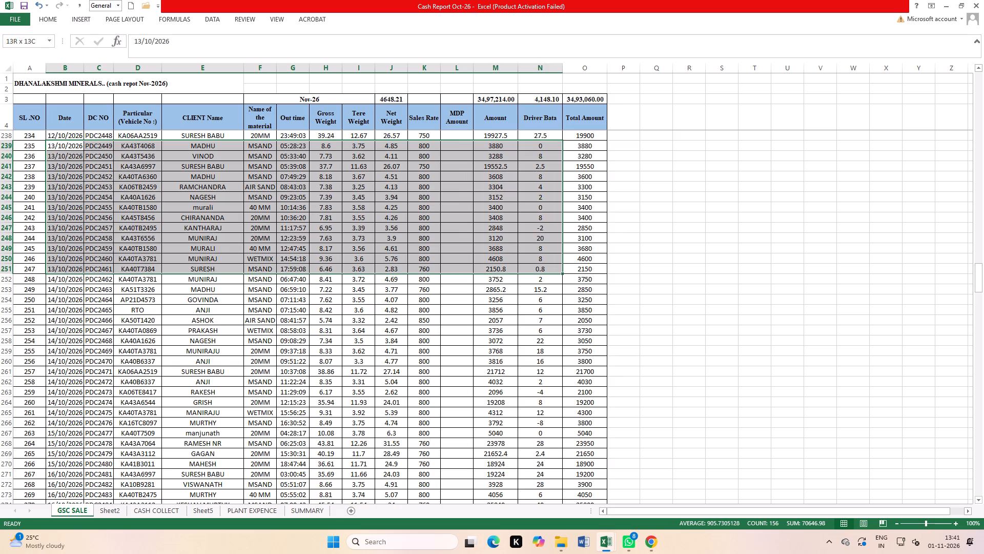
pyautogui.moveTo(553, 268); pyautogui.dragTo(572, 265)
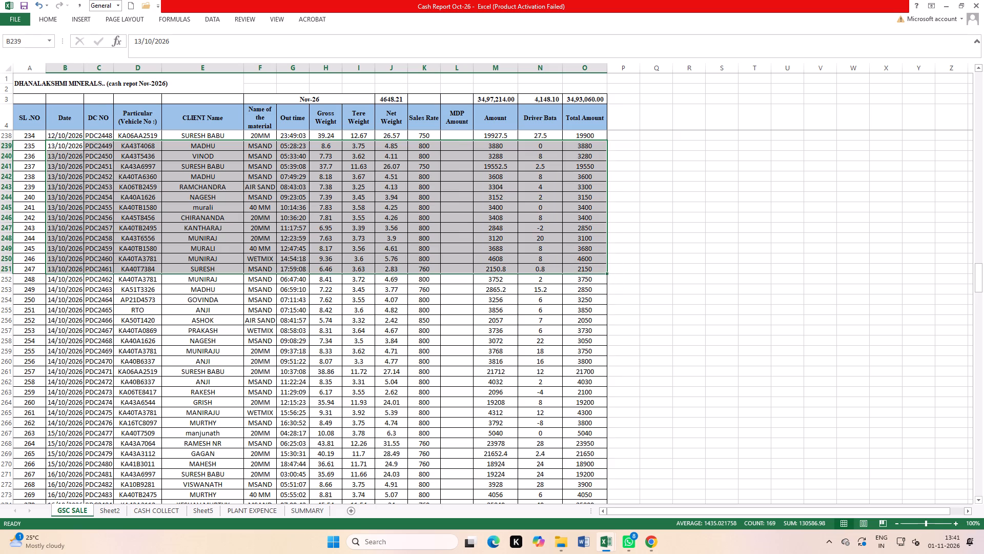
pyautogui.moveTo(576, 145); pyautogui.dragTo(584, 269)
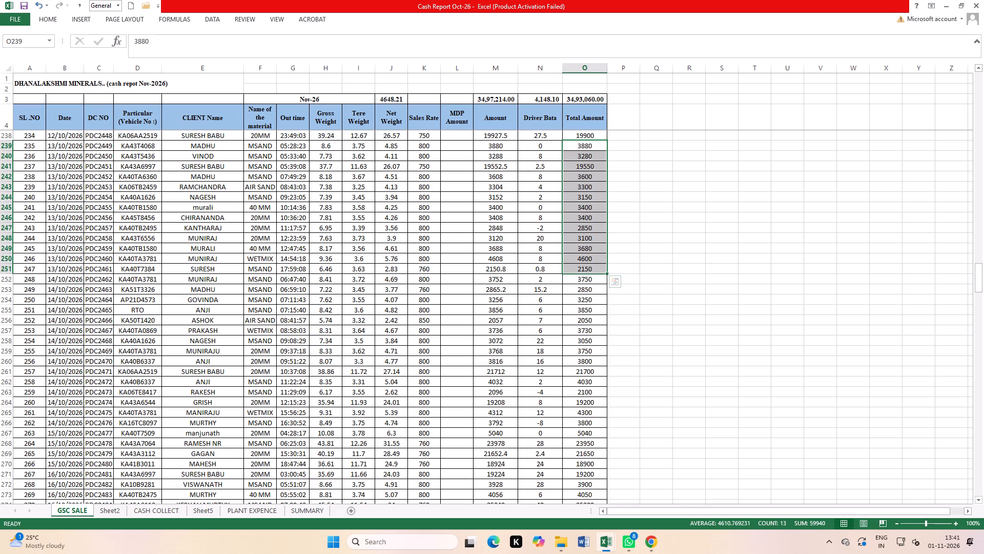
# Select the 14/10/2026 sales entries, PDC2462 to PDC2476, and check the sum of their Total Amount cells.
pyautogui.moveTo(55, 280); pyautogui.dragTo(133, 363)
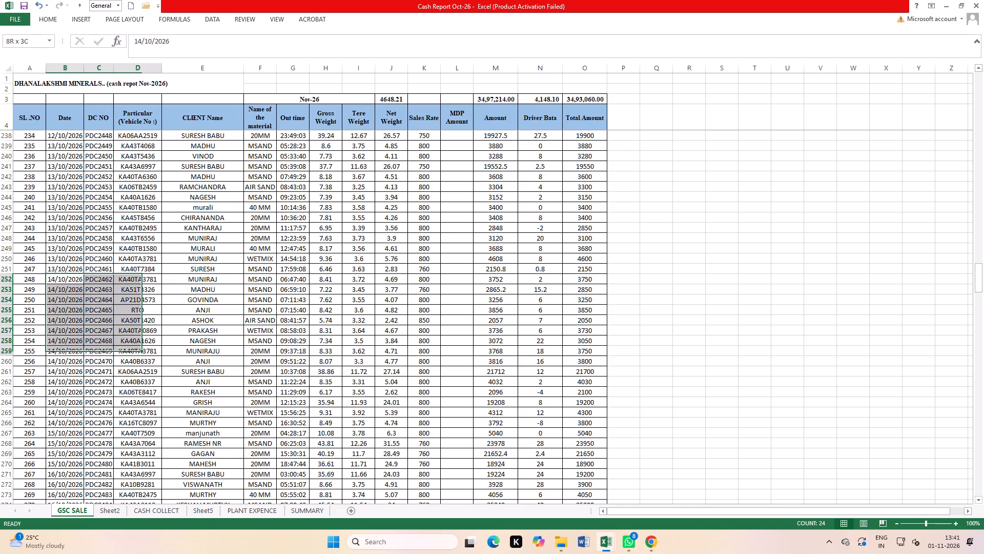
pyautogui.moveTo(133, 363); pyautogui.dragTo(550, 416)
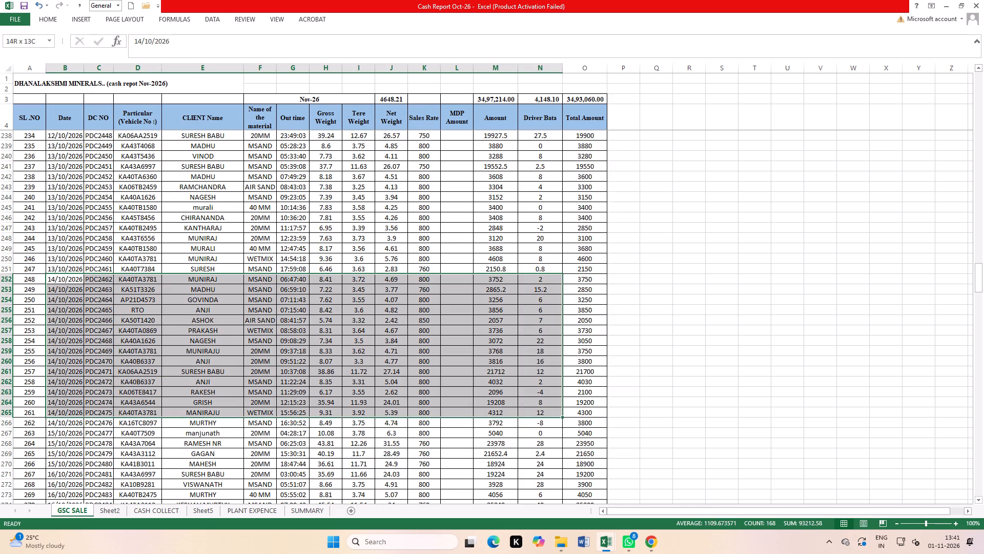
pyautogui.moveTo(550, 416); pyautogui.dragTo(595, 425)
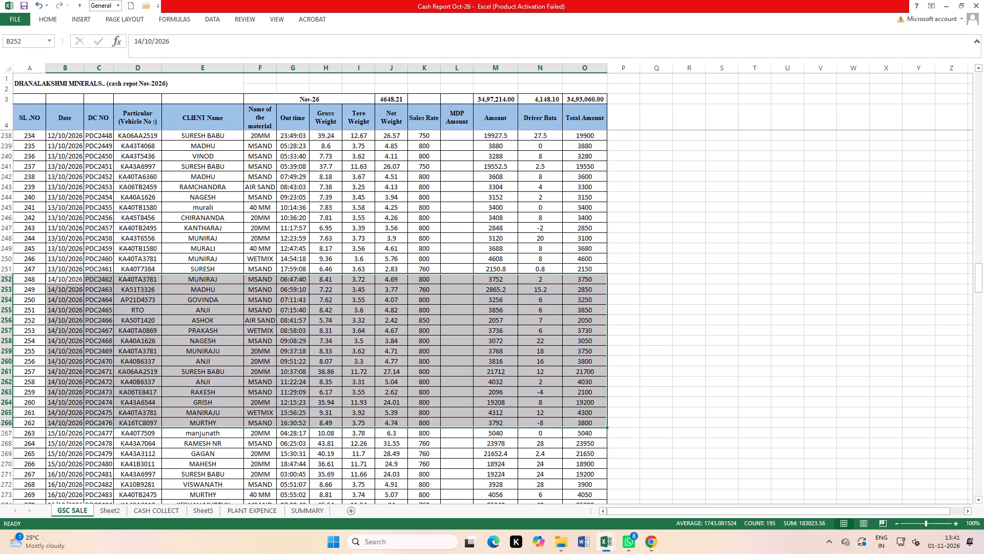
pyautogui.moveTo(594, 281); pyautogui.dragTo(596, 401)
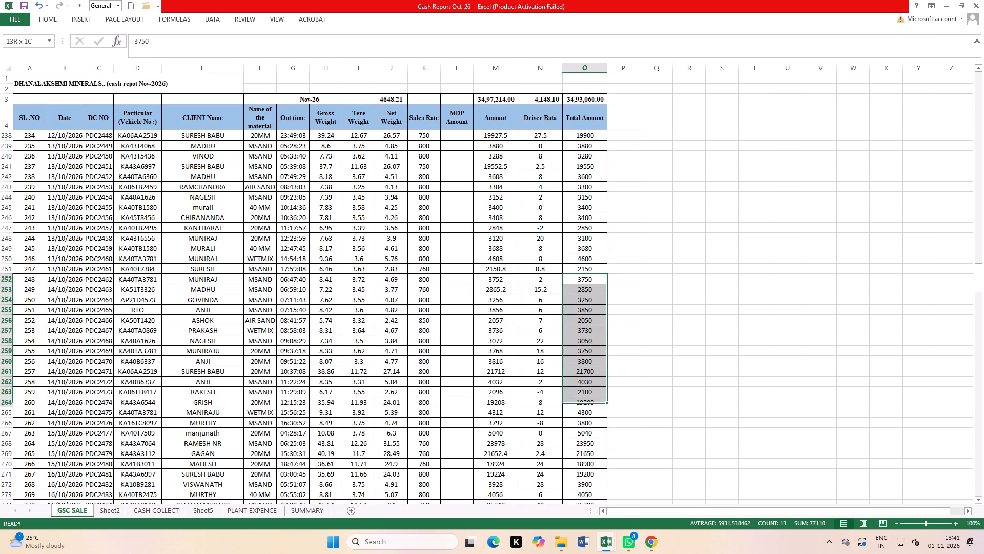
pyautogui.moveTo(596, 401); pyautogui.dragTo(596, 421)
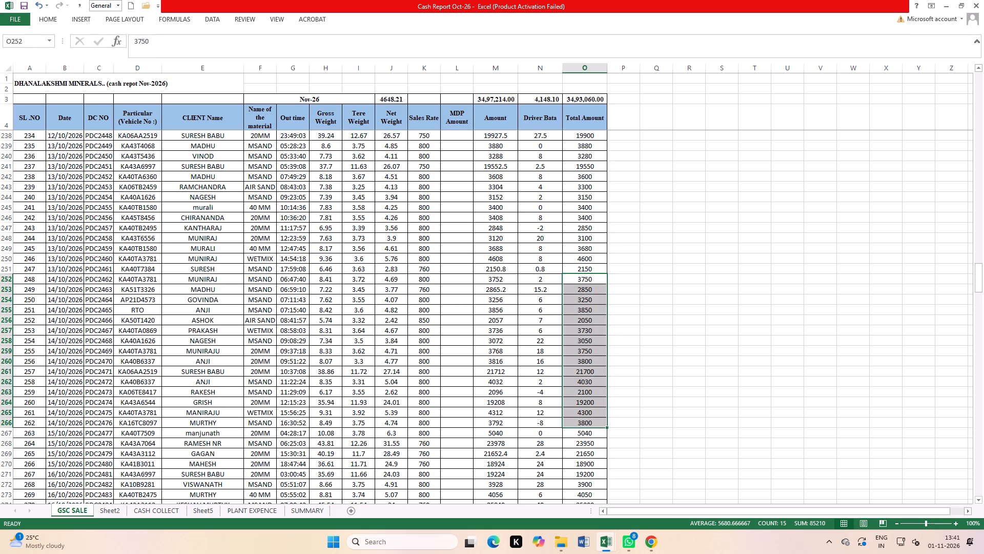
# Select the 15/10/2026 sales entries, PDC2477 to PDC2480, and check the sum of their Total Amount cells.
pyautogui.scroll(-8, 430, 338)
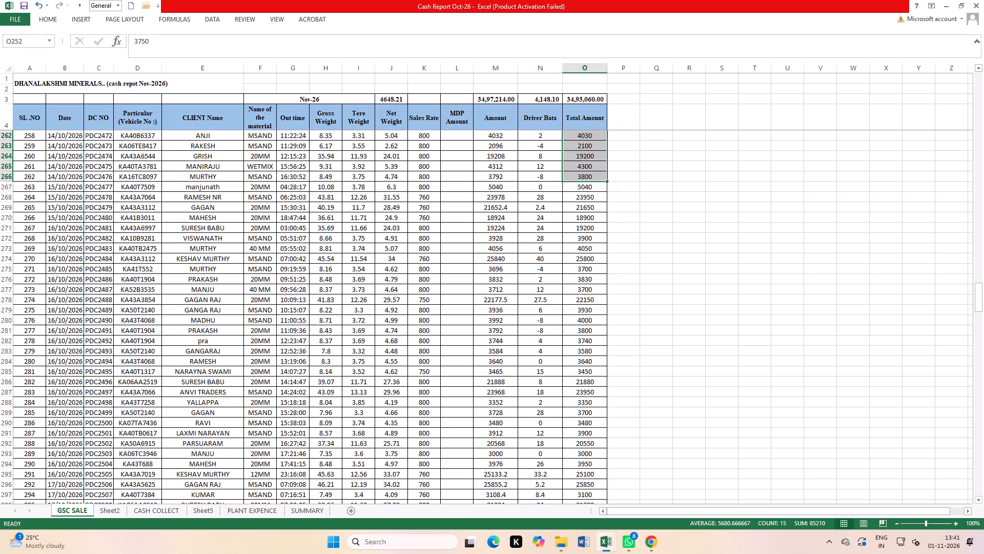
pyautogui.moveTo(58, 186); pyautogui.dragTo(385, 340)
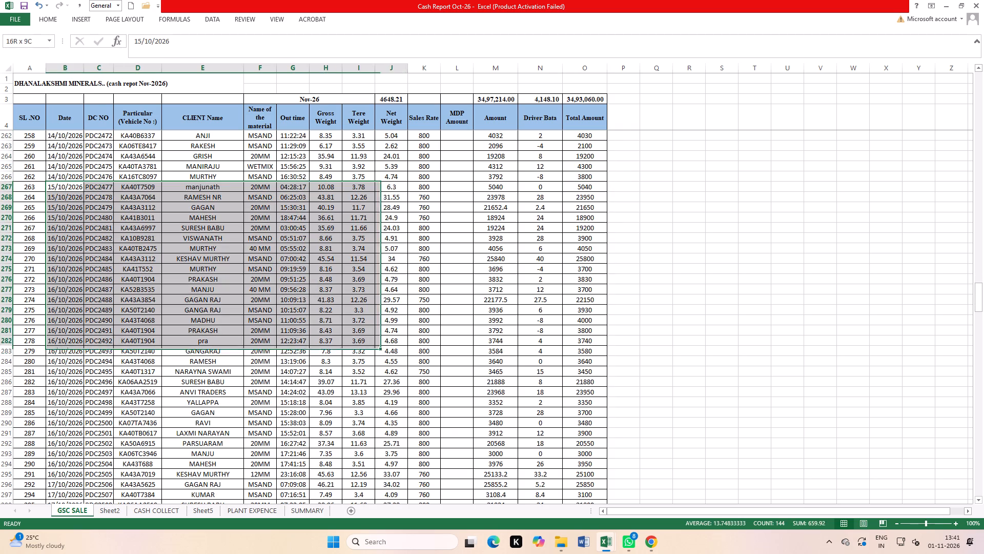
pyautogui.moveTo(385, 340); pyautogui.dragTo(493, 224)
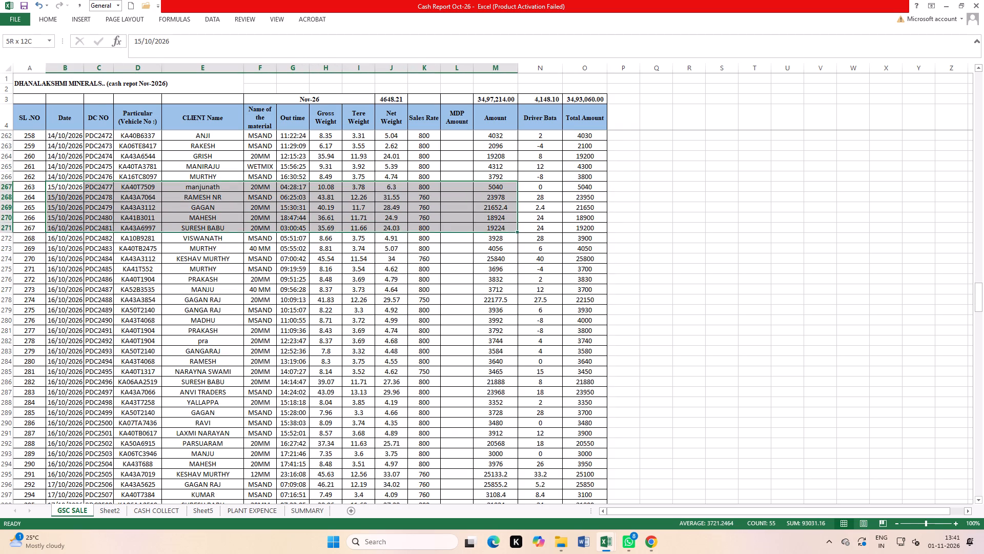
pyautogui.moveTo(493, 224); pyautogui.dragTo(566, 211)
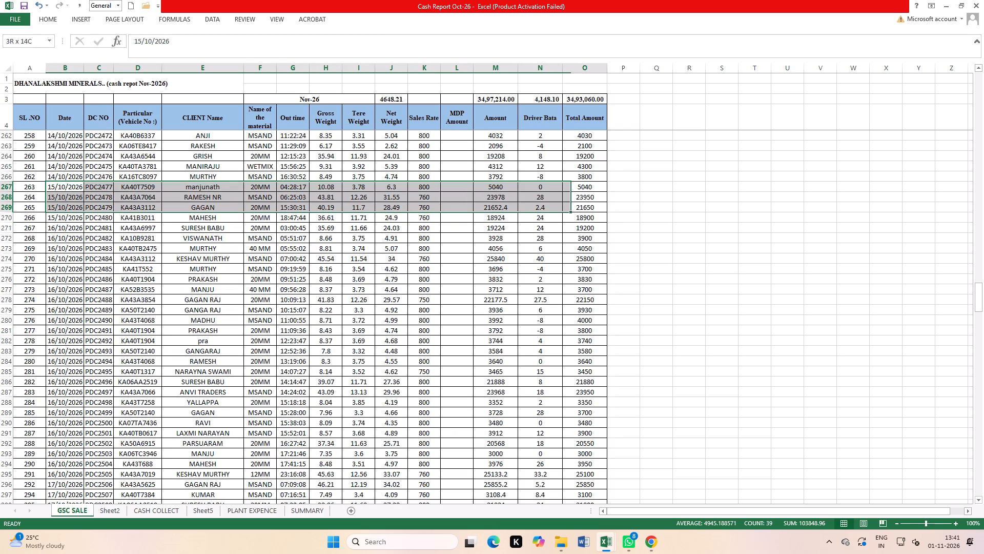
pyautogui.moveTo(566, 211); pyautogui.dragTo(579, 218)
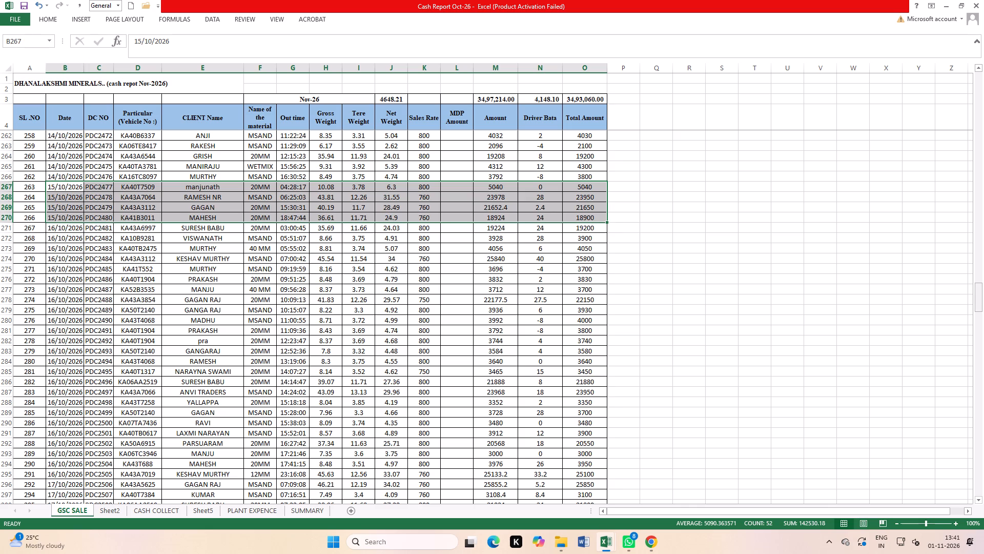
pyautogui.moveTo(594, 217); pyautogui.dragTo(603, 186)
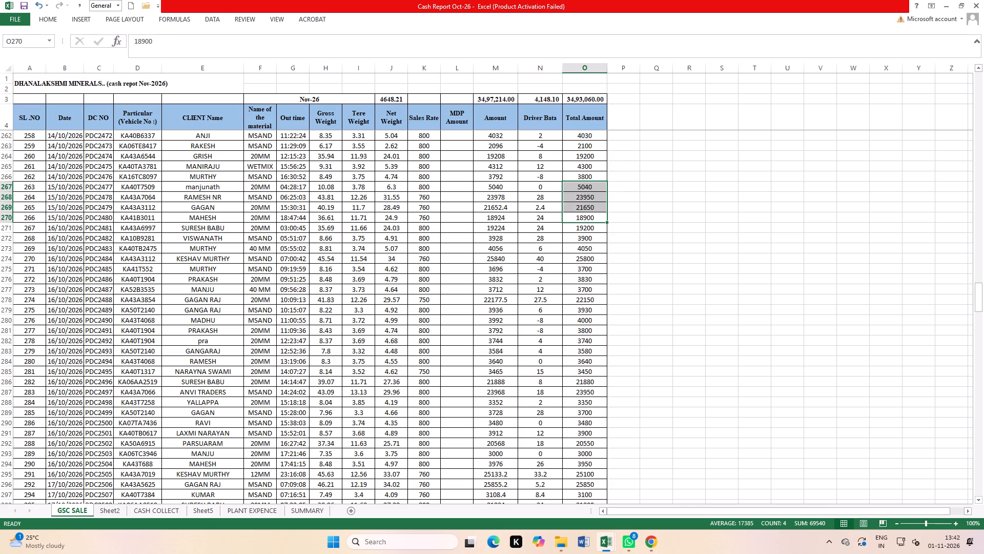
# Select the 16/10/2026 sales entries, PDC2481 to PDC2505, and check the sum of their Total Amount cells.
pyautogui.moveTo(51, 229); pyautogui.dragTo(571, 382)
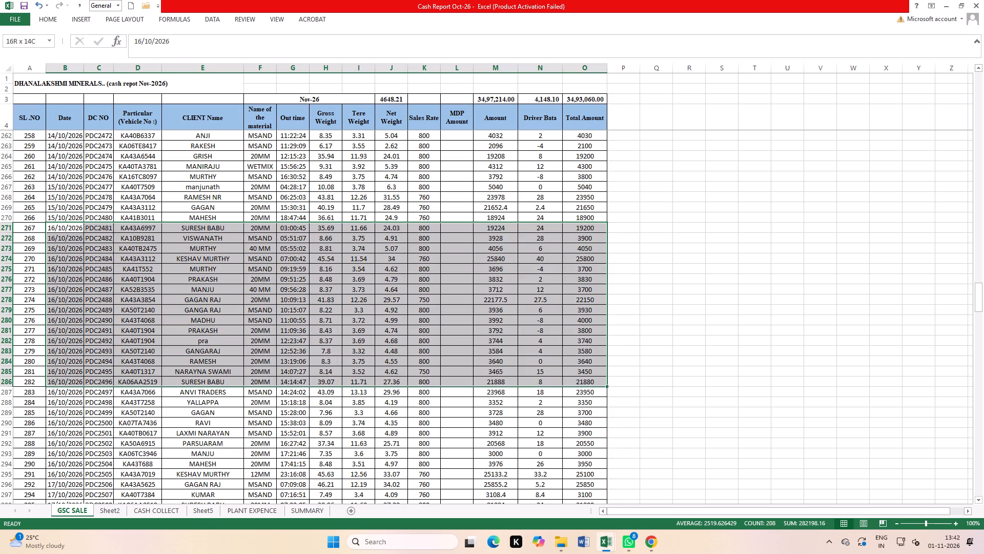
pyautogui.moveTo(571, 382); pyautogui.dragTo(624, 366)
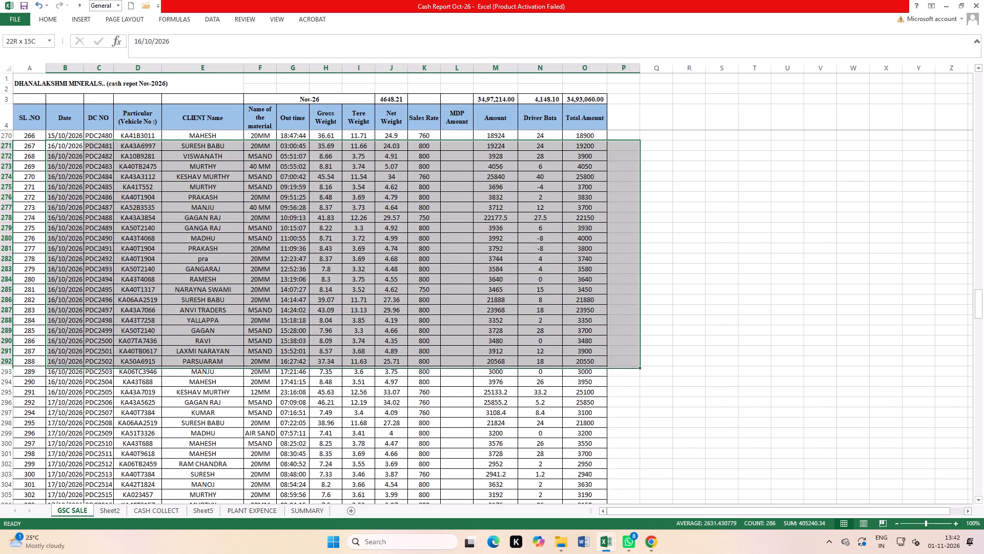
pyautogui.moveTo(624, 366); pyautogui.dragTo(621, 393)
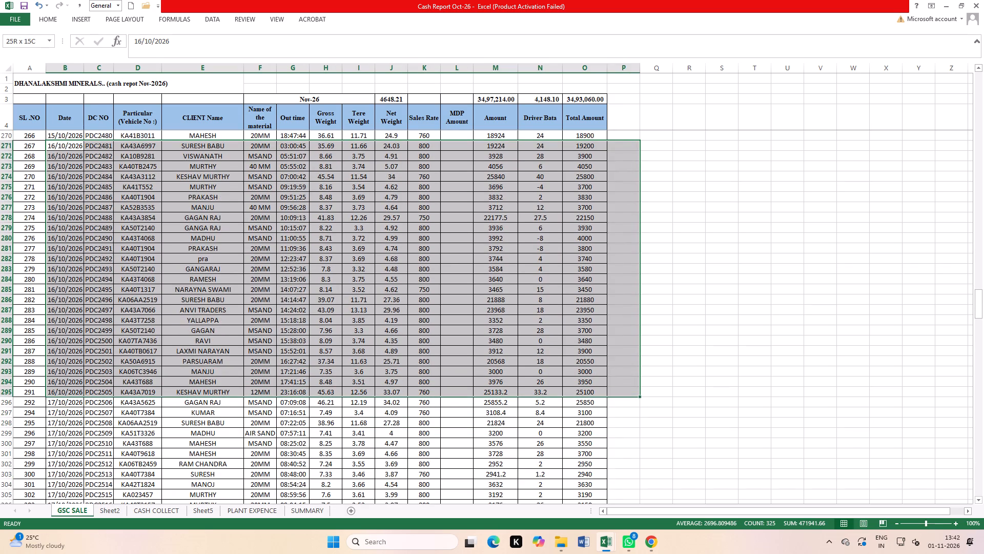
pyautogui.moveTo(621, 393); pyautogui.dragTo(597, 390)
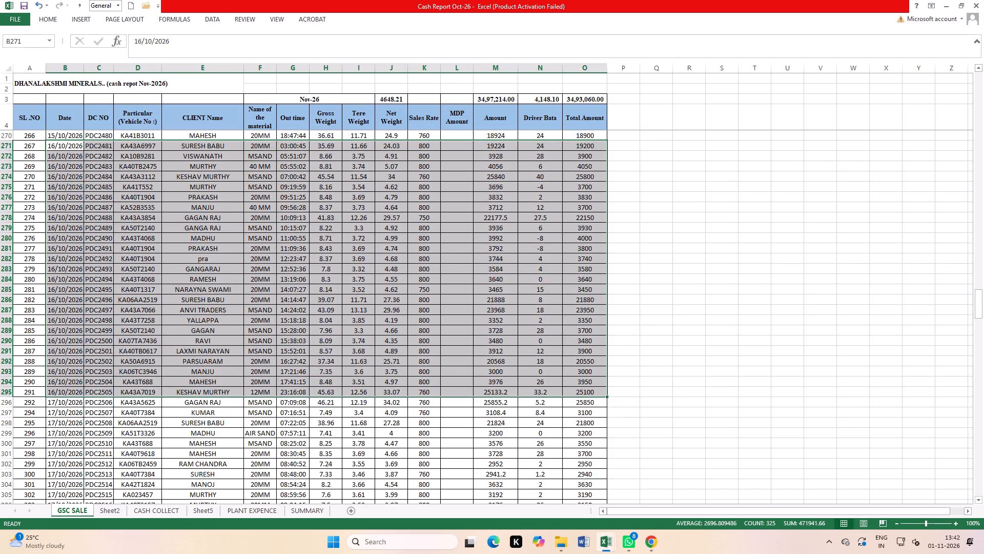
pyautogui.moveTo(575, 146); pyautogui.dragTo(600, 392)
# Select the 17/10/2026 sales entries, PDC2506 to PDC2536, and check the sum of their Total Amount cells.
pyautogui.scroll(-6, 627, 386)
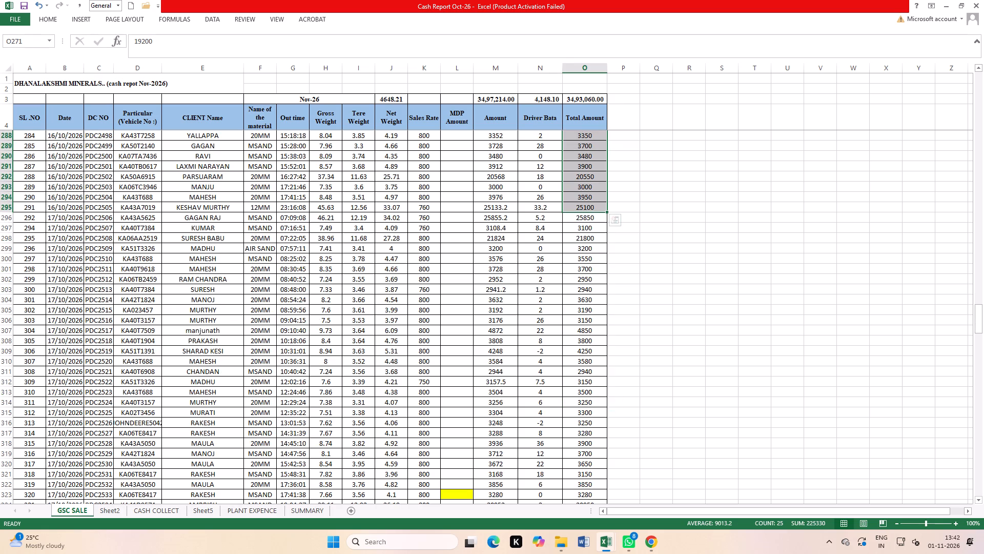
pyautogui.scroll(-2, 594, 315)
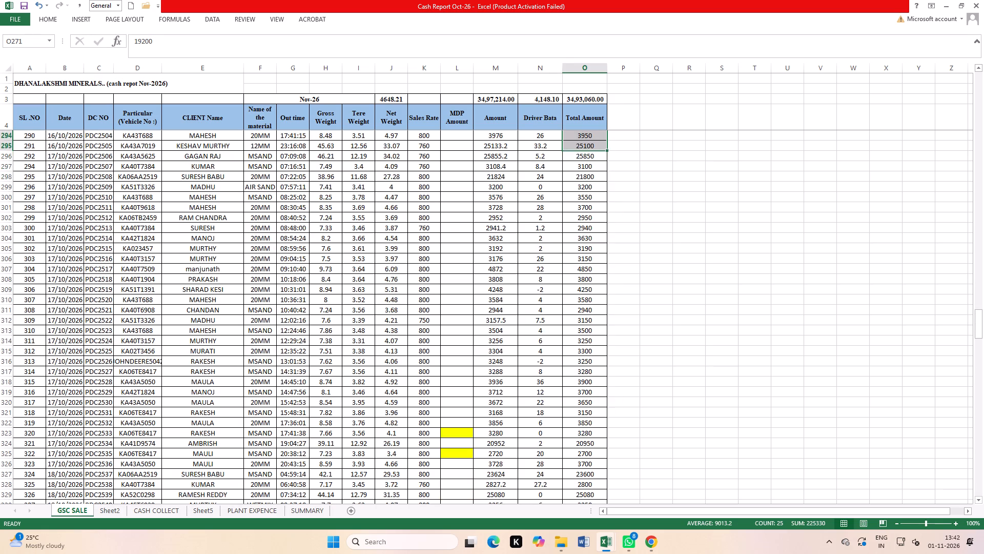
pyautogui.moveTo(57, 159); pyautogui.dragTo(101, 420)
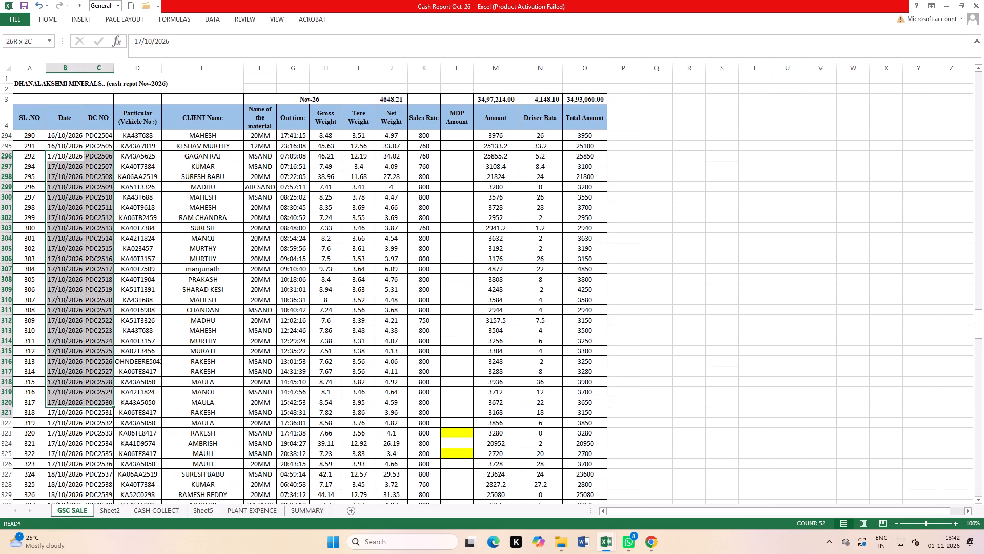
pyautogui.moveTo(101, 420); pyautogui.dragTo(611, 462)
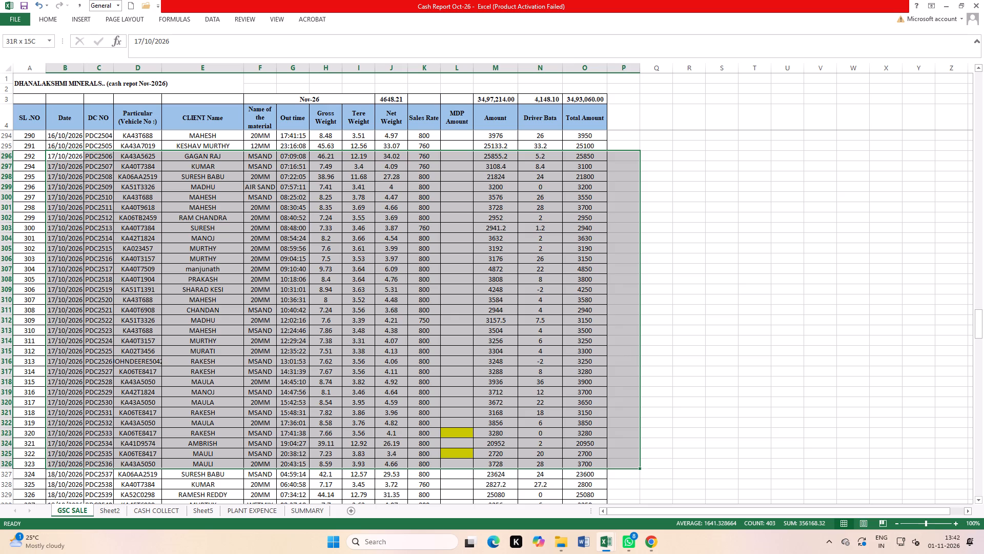
pyautogui.moveTo(611, 462); pyautogui.dragTo(572, 462)
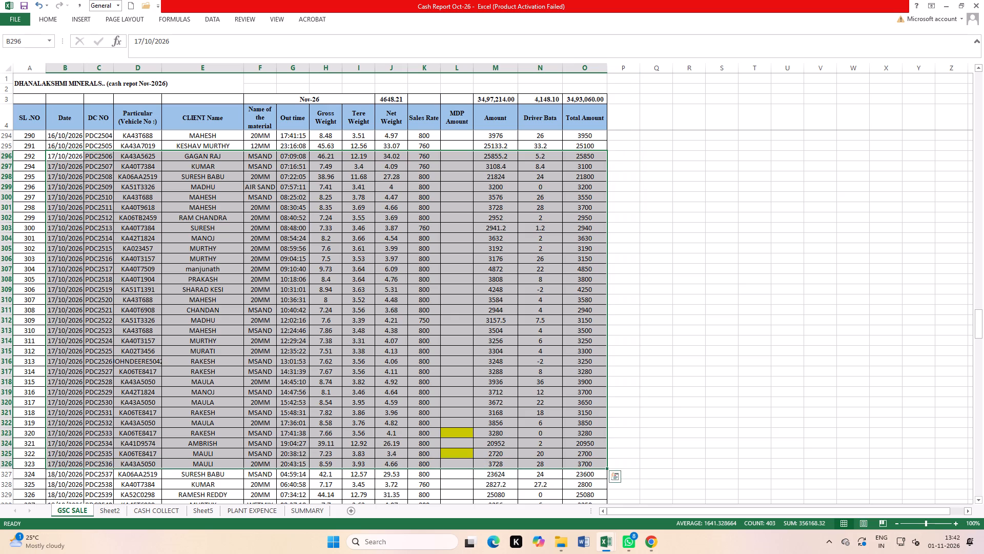
pyautogui.moveTo(591, 154); pyautogui.dragTo(588, 461)
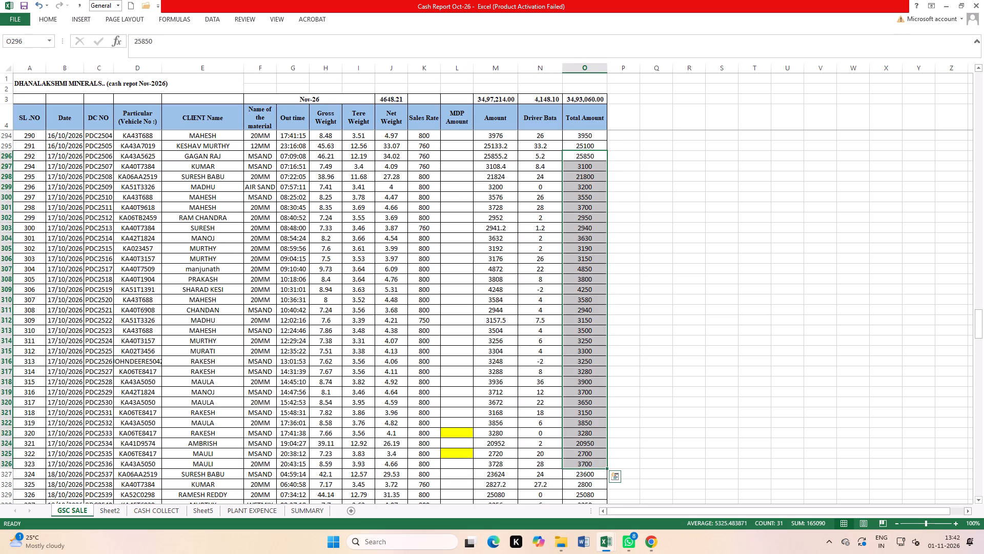
# Select the 18/10/2026 sales entries, PDC2537 to PDC2545, and check the sum of their Total Amount cells.
pyautogui.scroll(-5, 591, 452)
pyautogui.scroll(1, 570, 429)
pyautogui.scroll(-3, 521, 416)
pyautogui.scroll(-2, 362, 311)
pyautogui.click(59, 211)
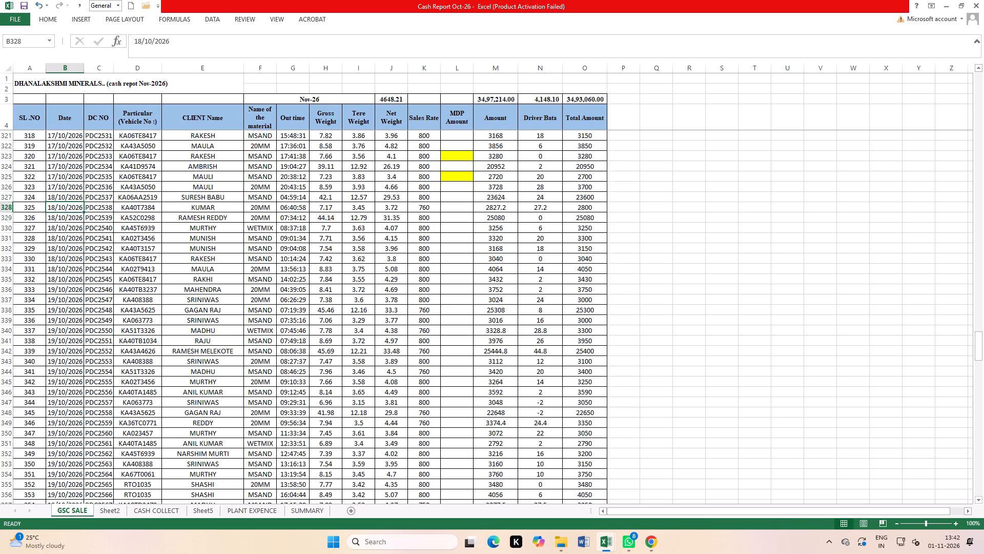
pyautogui.moveTo(57, 197); pyautogui.dragTo(400, 278)
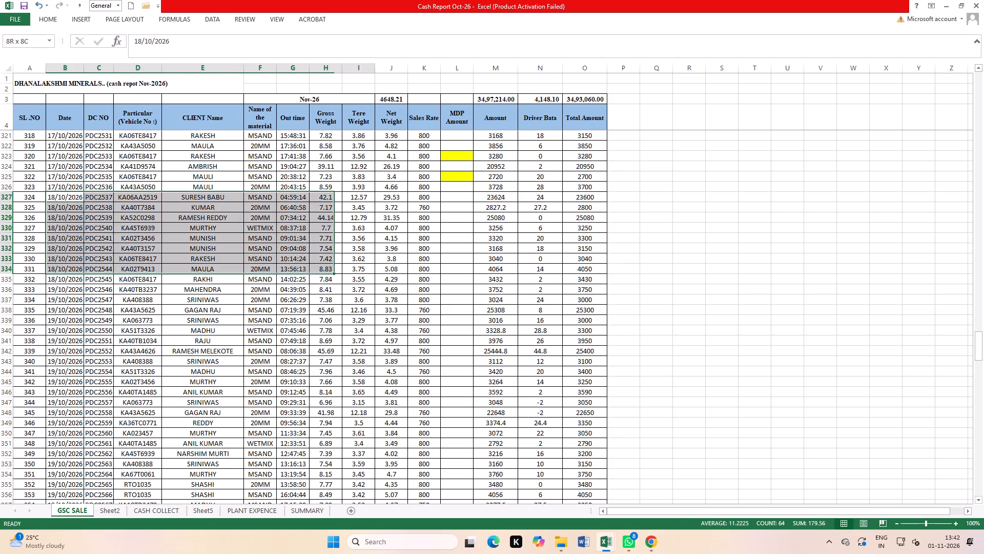
pyautogui.moveTo(400, 278); pyautogui.dragTo(583, 282)
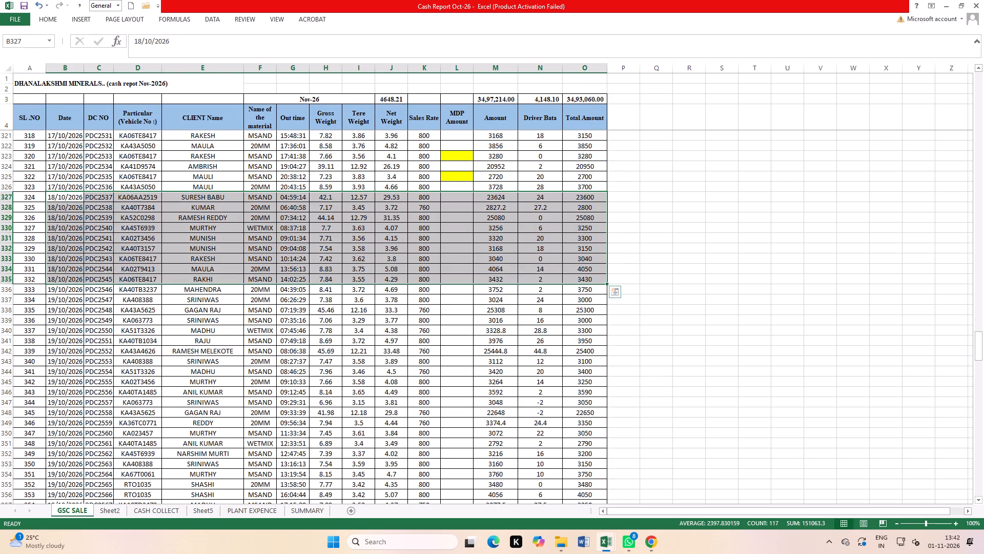
pyautogui.moveTo(588, 195); pyautogui.dragTo(587, 279)
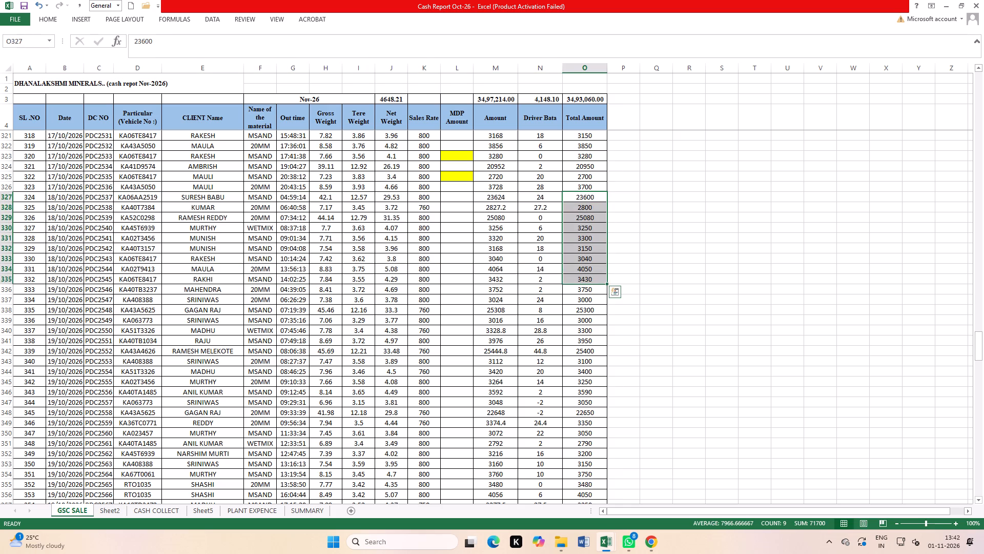
# Select the 19/10/2026 sales entries, PDC2546 to PDC2569, and check the sum of the Total Amount cells through PDC2568.
pyautogui.scroll(-5, 587, 279)
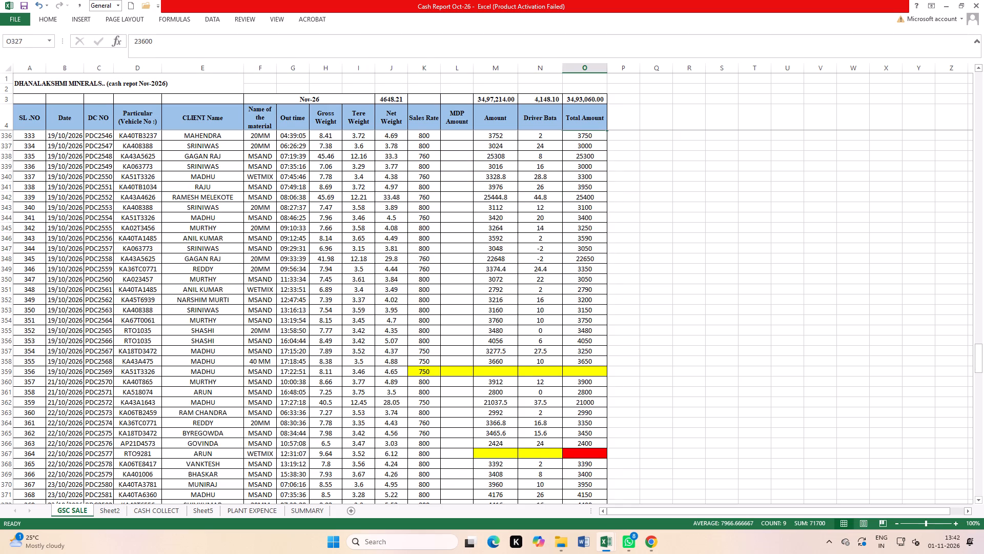
pyautogui.scroll(2, 59, 138)
pyautogui.moveTo(53, 197); pyautogui.dragTo(552, 378)
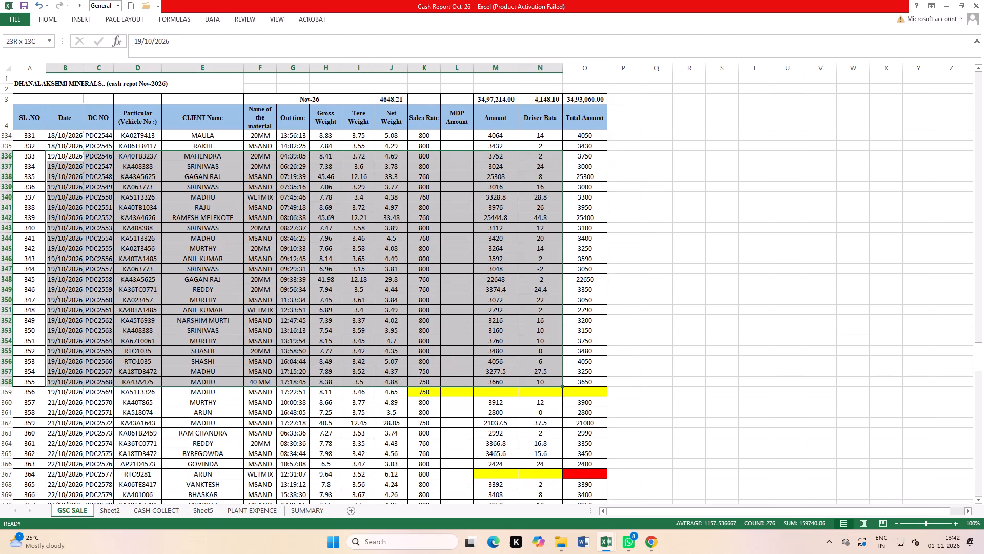
pyautogui.moveTo(552, 378); pyautogui.dragTo(551, 394)
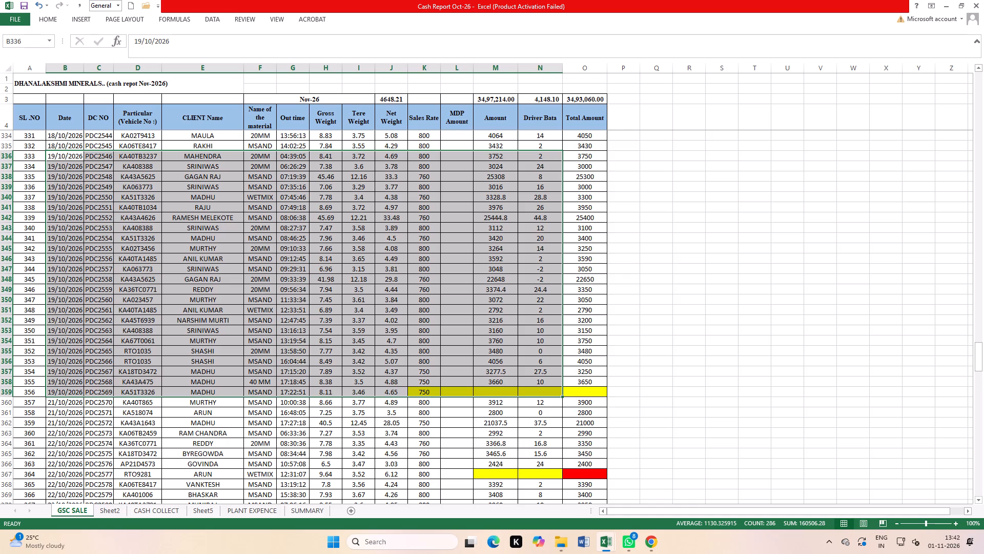
pyautogui.moveTo(582, 156); pyautogui.dragTo(593, 293)
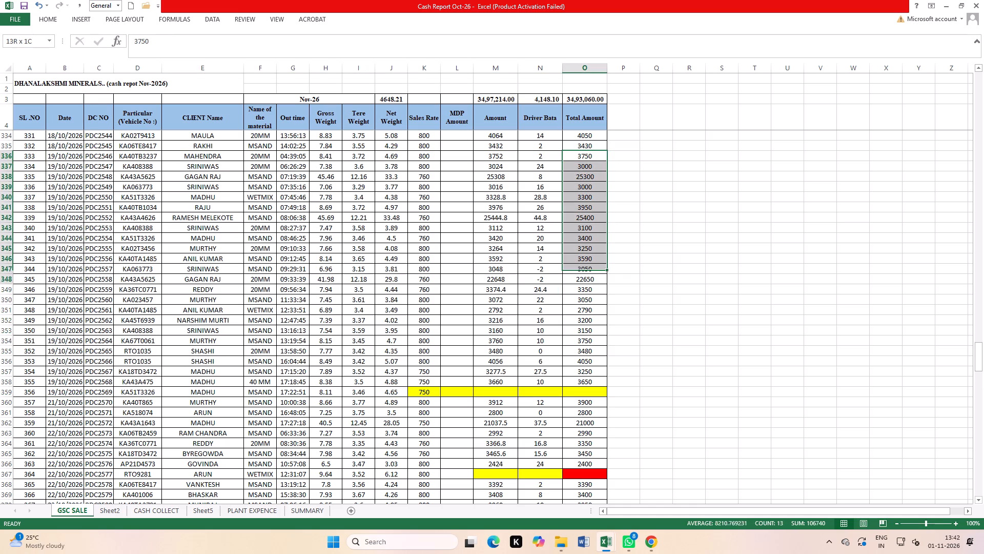
pyautogui.moveTo(593, 293); pyautogui.dragTo(601, 386)
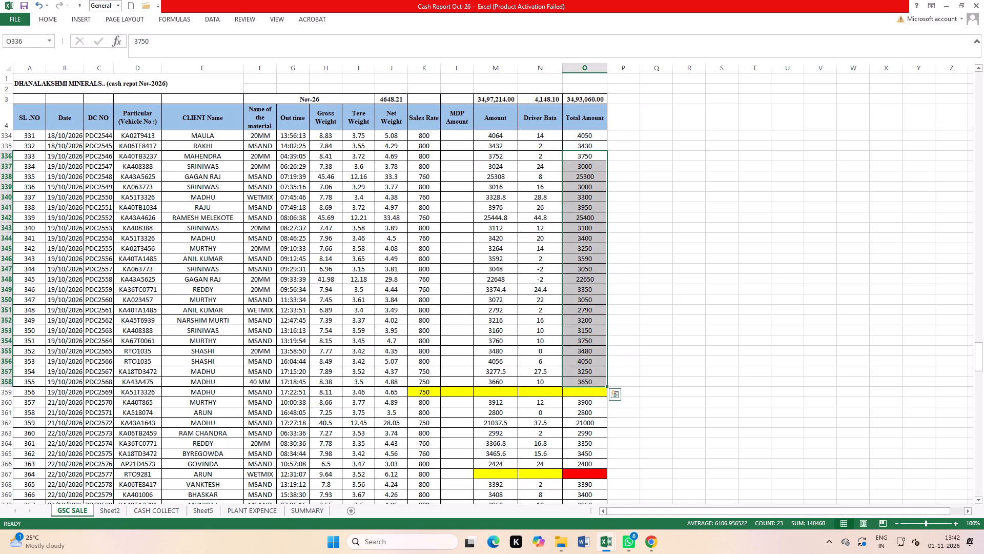
# Select the 21/10/2026 sales entries, PDC2570 to PDC2572, and check the sum of their Total Amount cells.
pyautogui.scroll(-2, 221, 367)
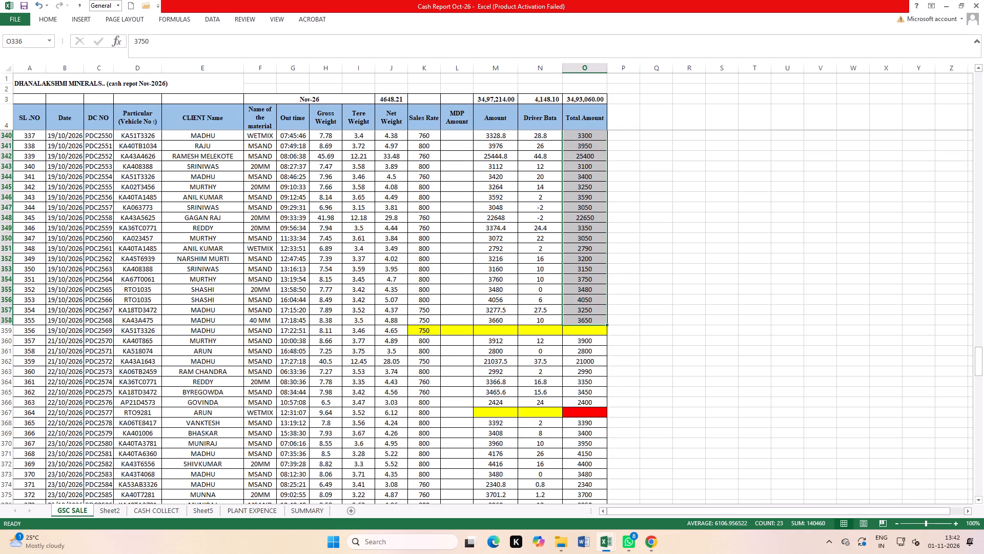
pyautogui.scroll(-3, 336, 340)
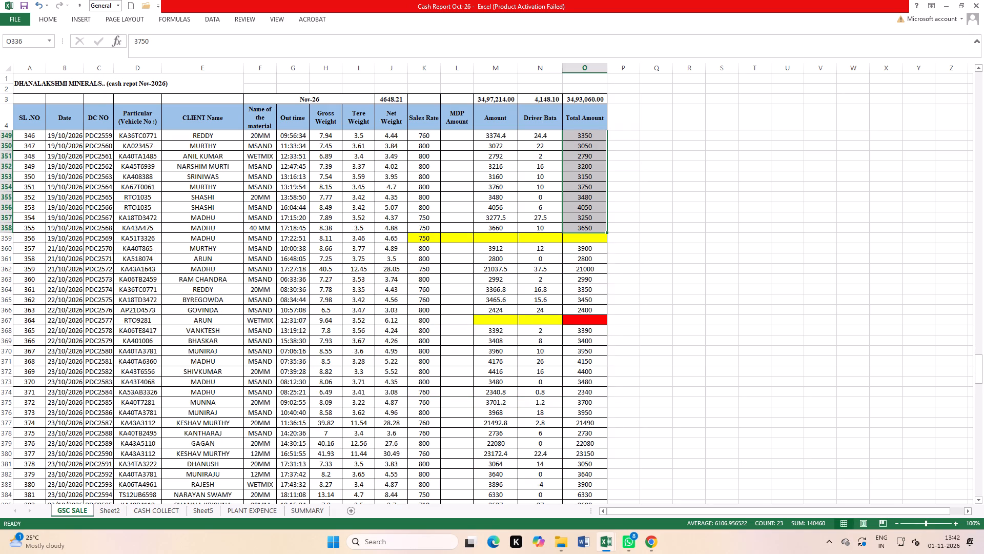
pyautogui.moveTo(58, 249); pyautogui.dragTo(577, 278)
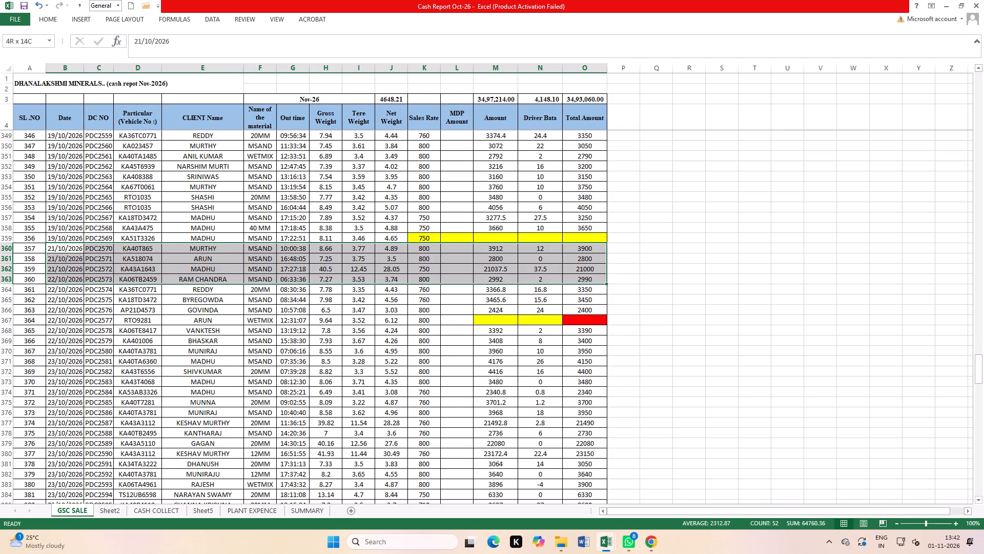
pyautogui.moveTo(577, 278); pyautogui.dragTo(587, 268)
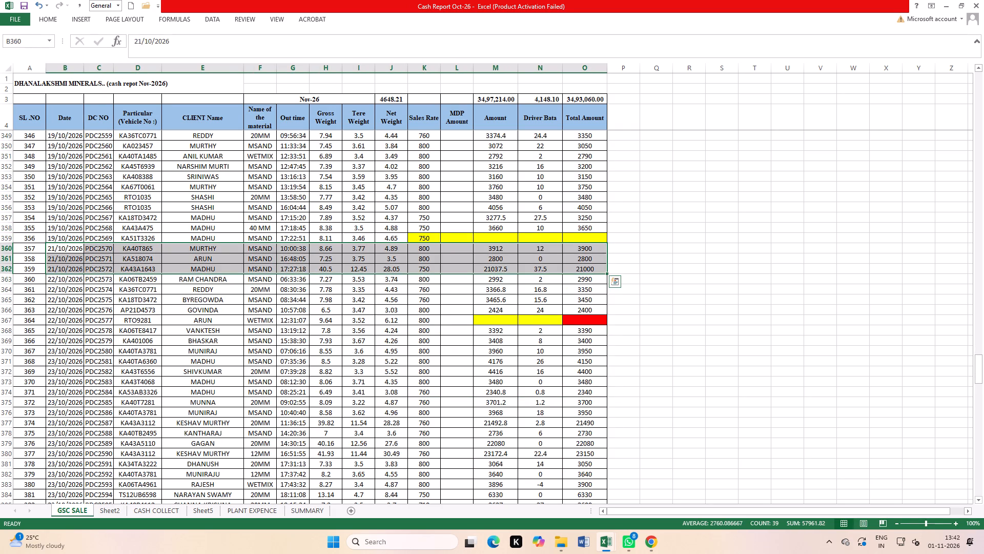
pyautogui.moveTo(586, 270); pyautogui.dragTo(586, 251)
# Select the 22/10/2026 sales entries, PDC2573 to PDC2579, and check the sum of their Total Amount cells.
pyautogui.scroll(-2, 459, 282)
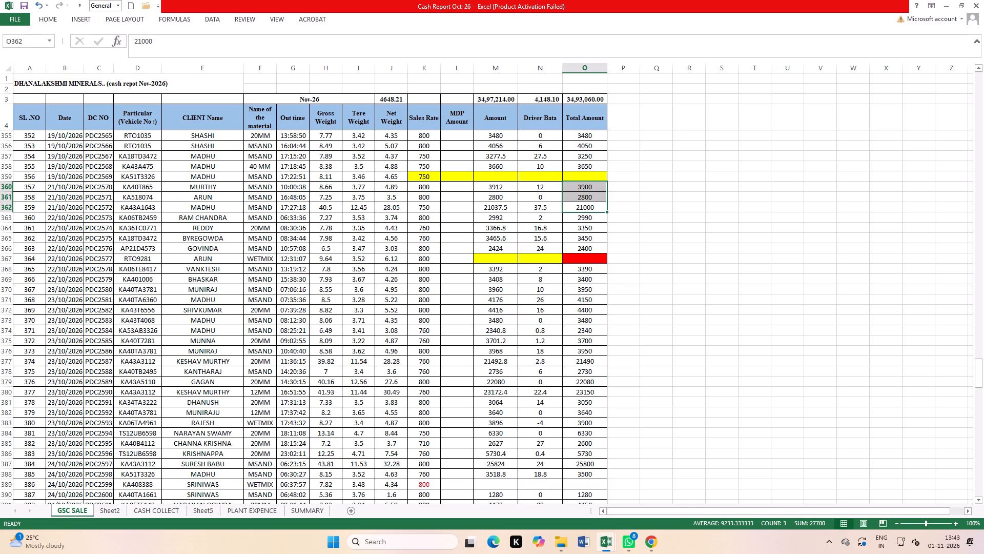
pyautogui.moveTo(56, 217); pyautogui.dragTo(63, 253)
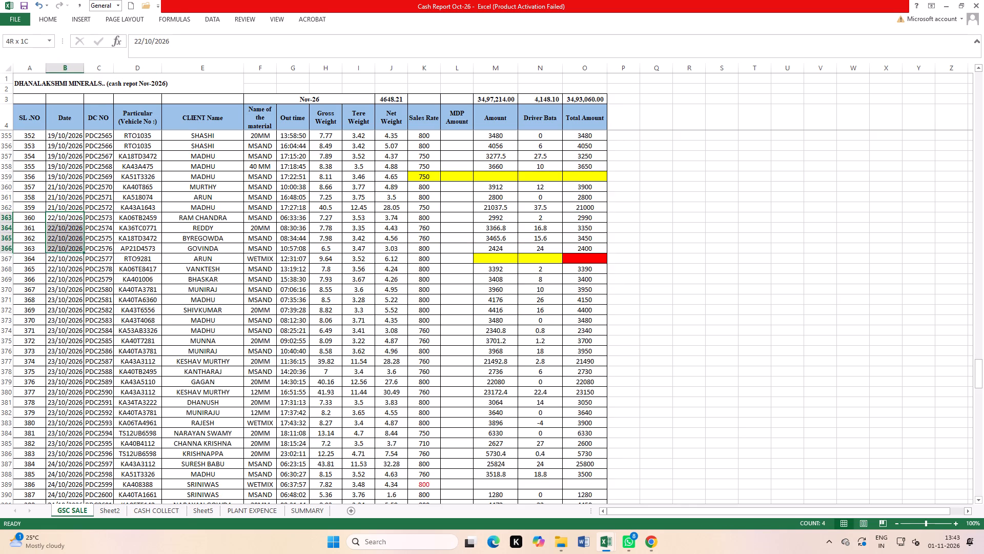
pyautogui.moveTo(63, 253); pyautogui.dragTo(602, 275)
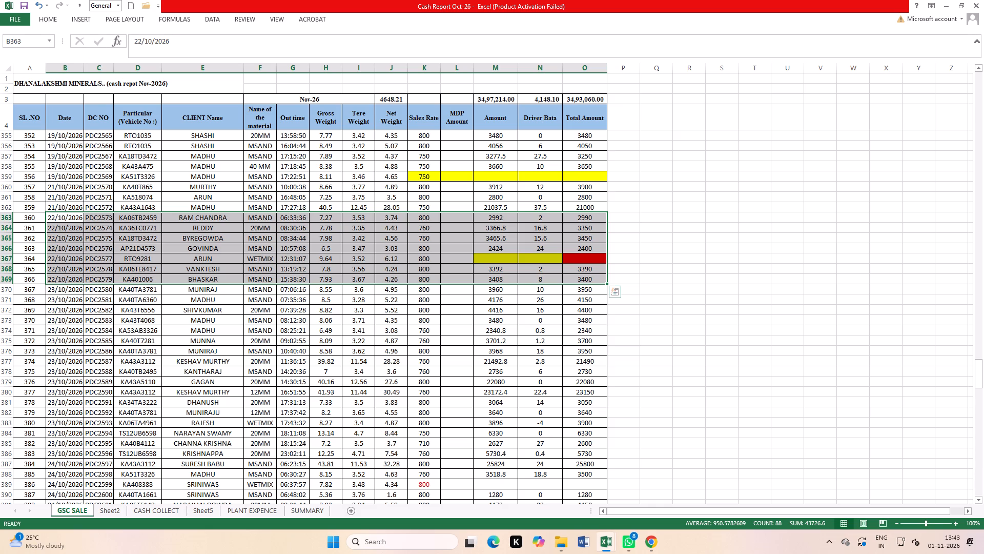
pyautogui.moveTo(591, 218); pyautogui.dragTo(593, 270)
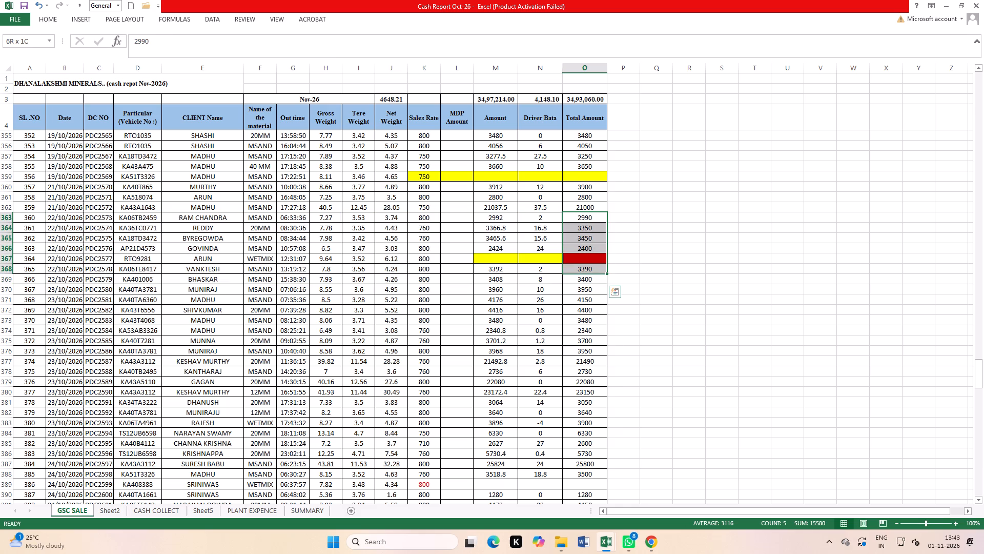
pyautogui.moveTo(593, 270); pyautogui.dragTo(61, 280)
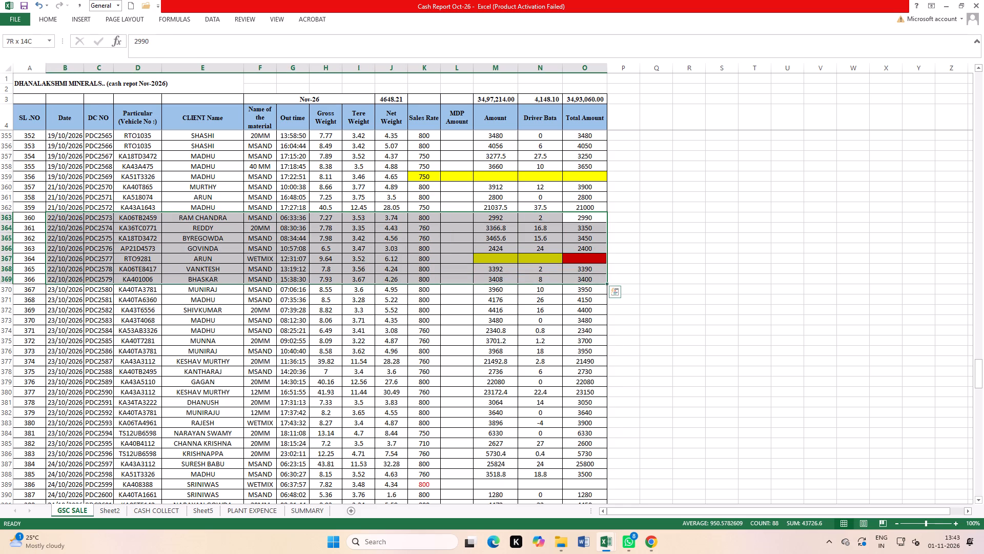
pyautogui.moveTo(61, 280); pyautogui.dragTo(601, 283)
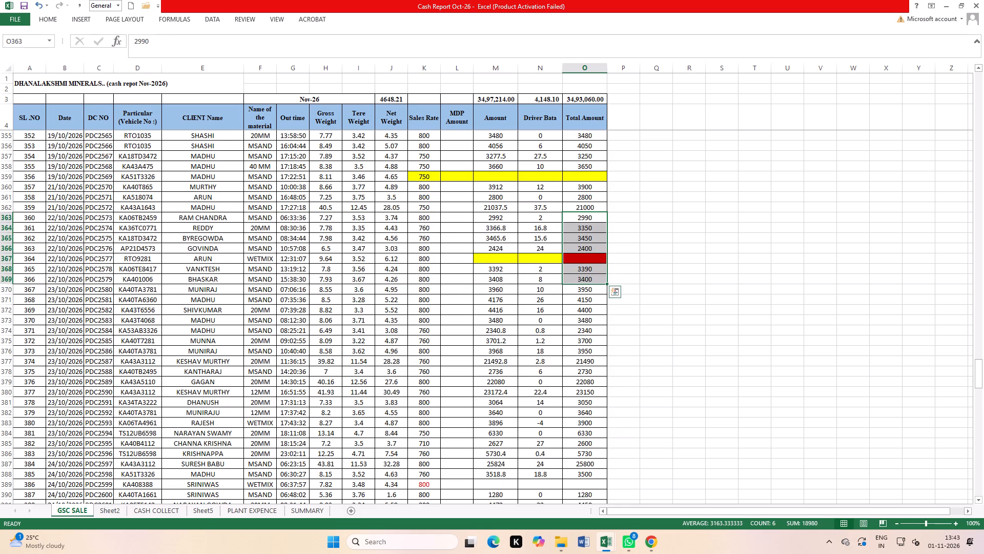
# Select the 23/10/2026 sales entries, PDC2580 to PDC2596, and check the sum of their Total Amount cells.
pyautogui.scroll(-3, 648, 288)
pyautogui.moveTo(58, 197); pyautogui.dragTo(572, 358)
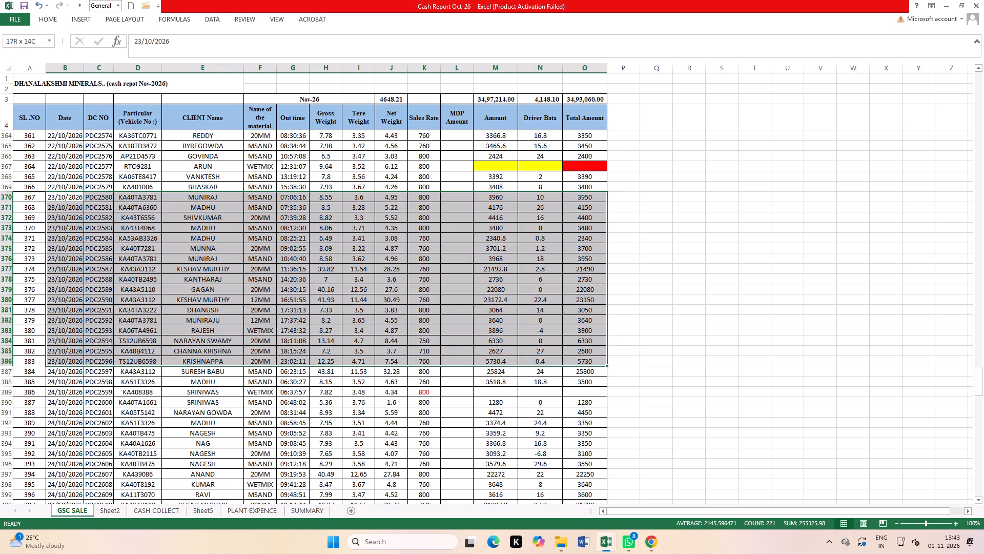
pyautogui.moveTo(572, 358); pyautogui.dragTo(572, 357)
pyautogui.moveTo(584, 199); pyautogui.dragTo(594, 355)
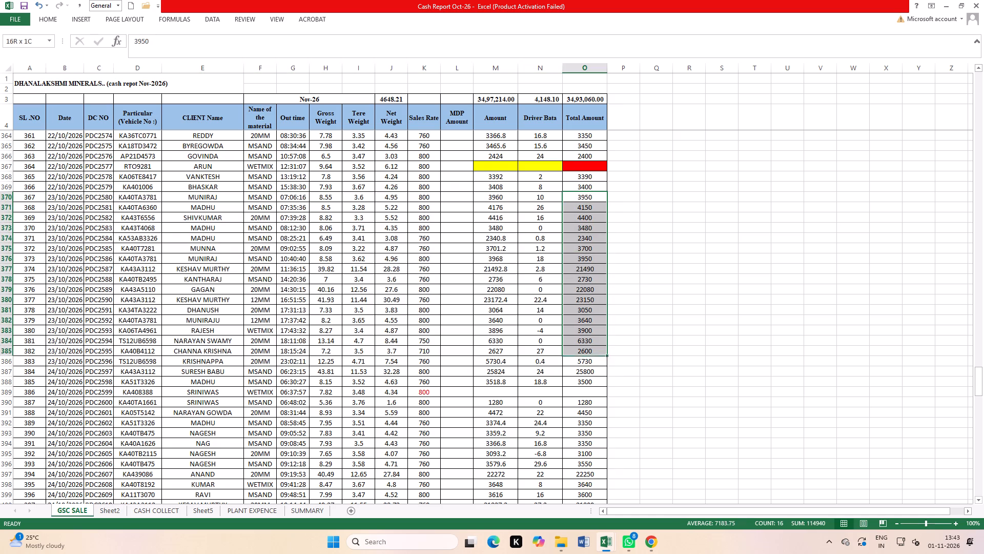
pyautogui.moveTo(594, 355); pyautogui.dragTo(594, 361)
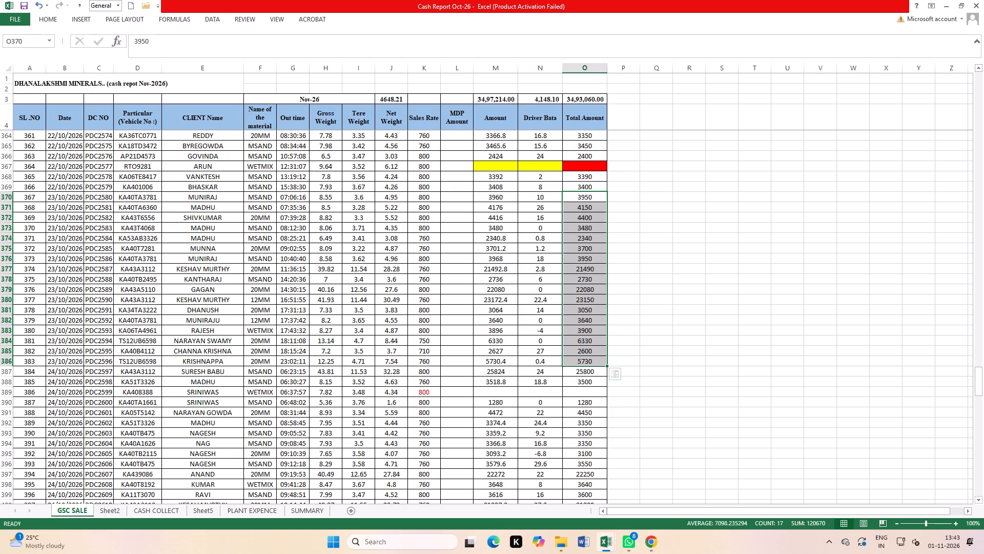
pyautogui.scroll(4, 258, 412)
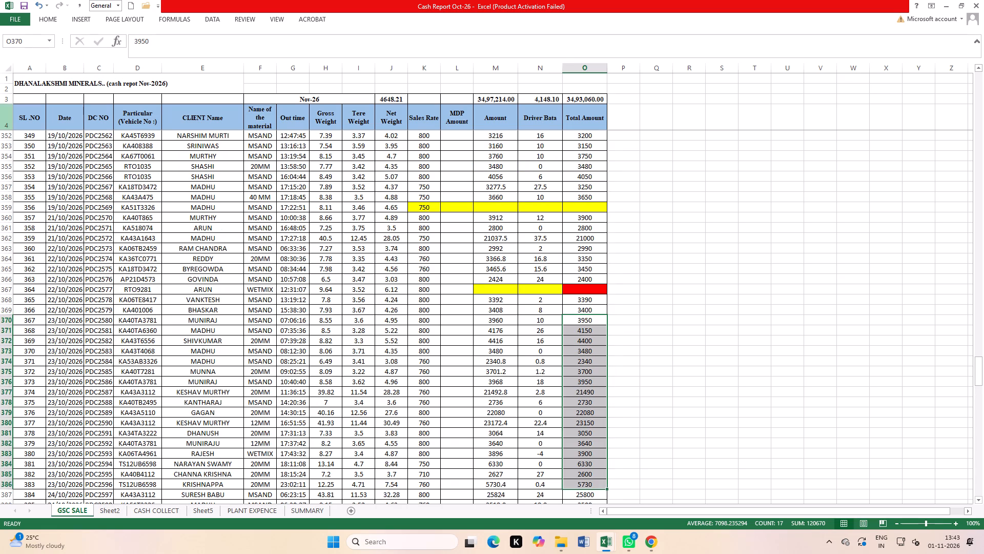
# Add filters to the GSC SALE header row and show only the 23/10/2026 entries to check that date's total.
pyautogui.click(0, 117)
pyautogui.click(215, 19)
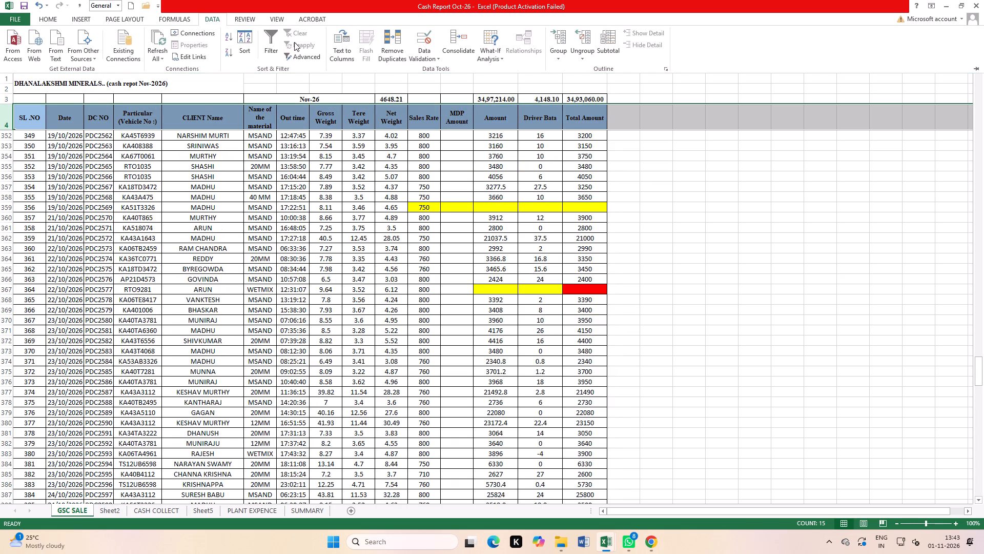
pyautogui.click(278, 42)
pyautogui.click(238, 193)
pyautogui.click(78, 124)
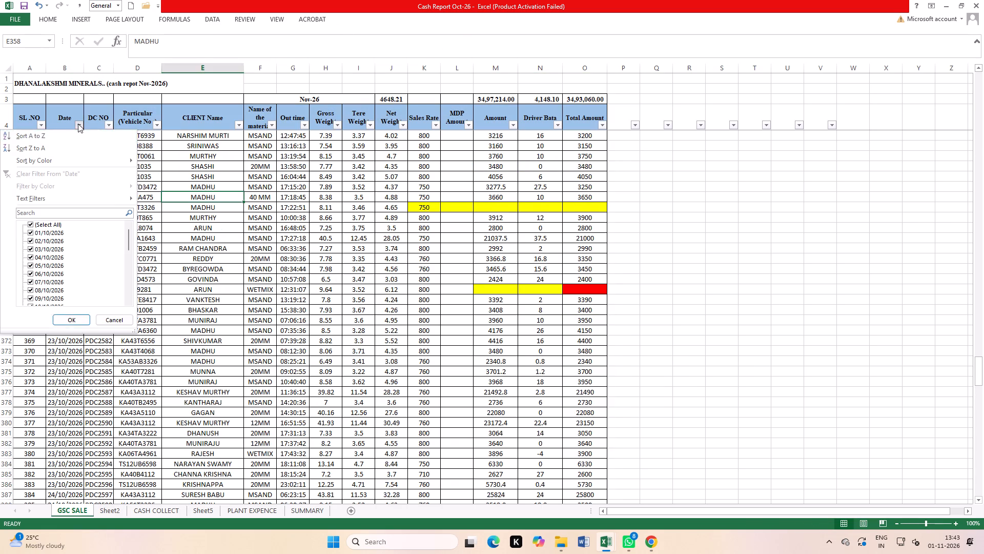
pyautogui.click(46, 226)
pyautogui.scroll(-9, 43, 282)
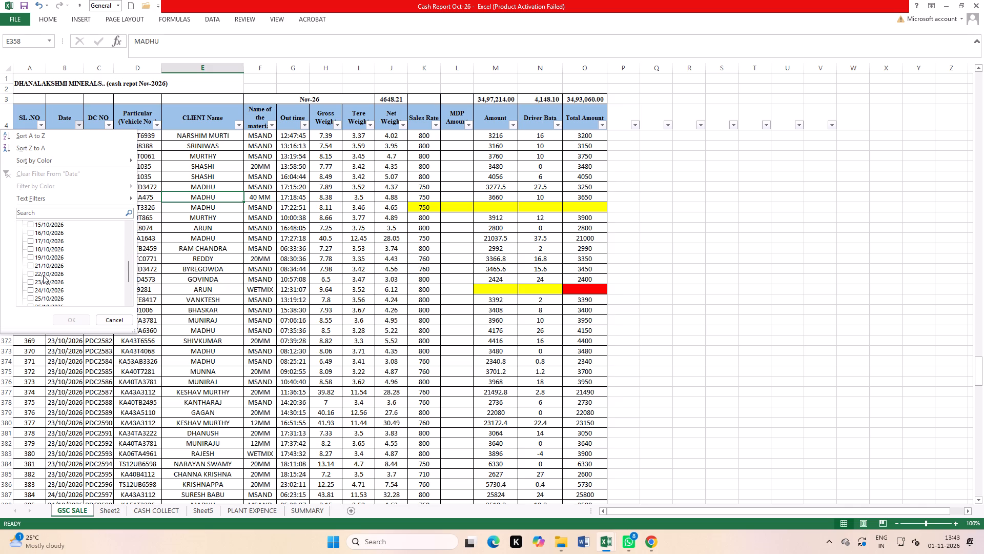
pyautogui.click(44, 281)
pyautogui.click(68, 318)
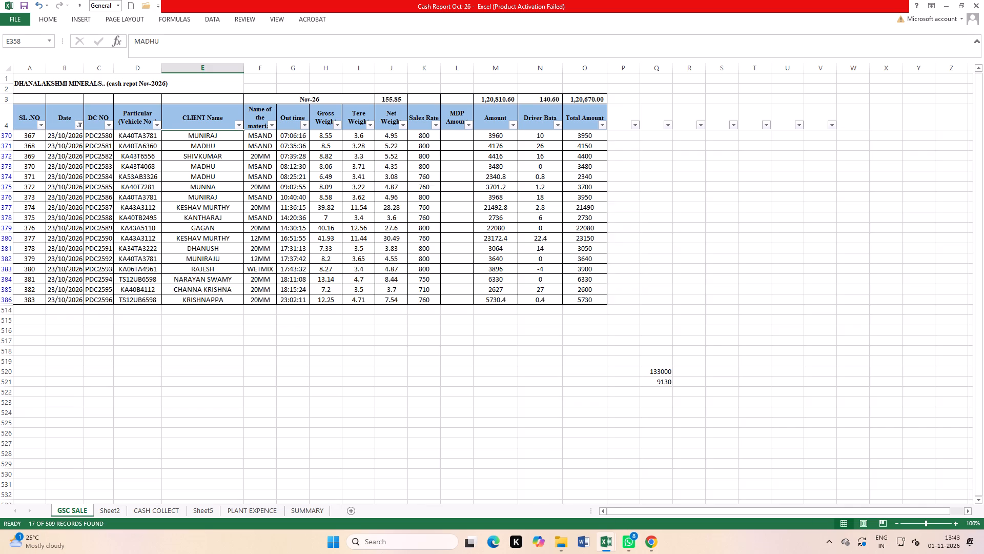
pyautogui.scroll(3, 658, 266)
pyautogui.click(706, 260)
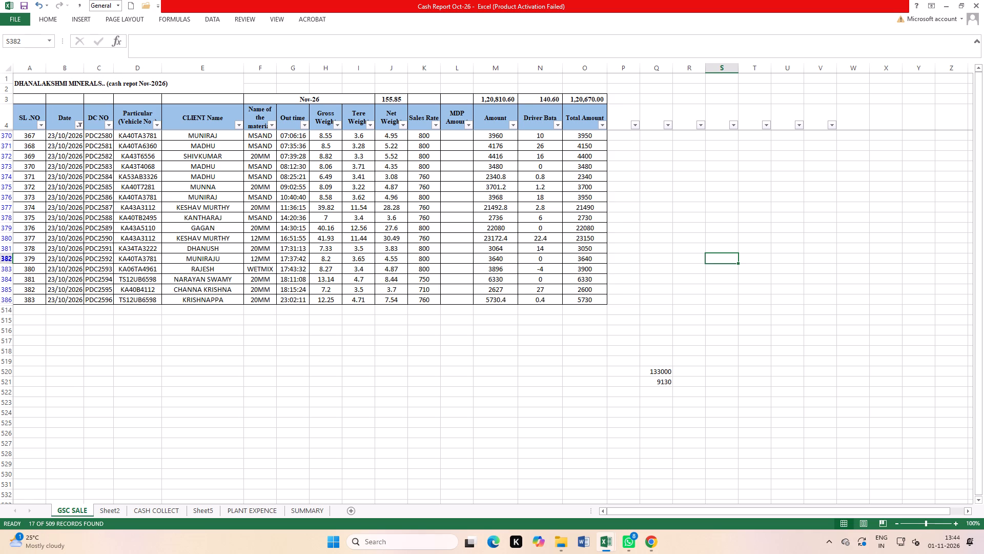
# In the CASH COLLECT sheet, set the Amount for 23-10-2026 to 120670.
pyautogui.click(165, 509)
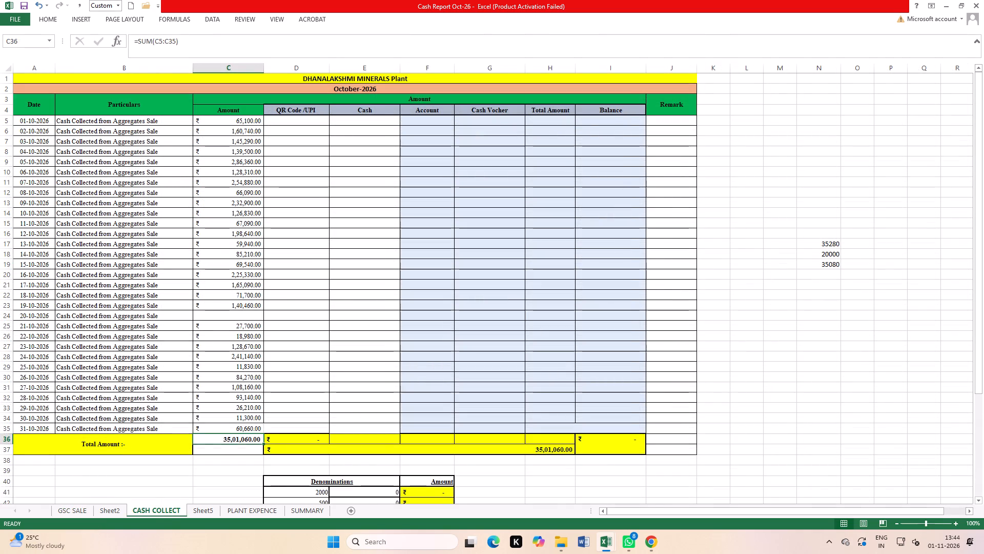
pyautogui.click(6, 345)
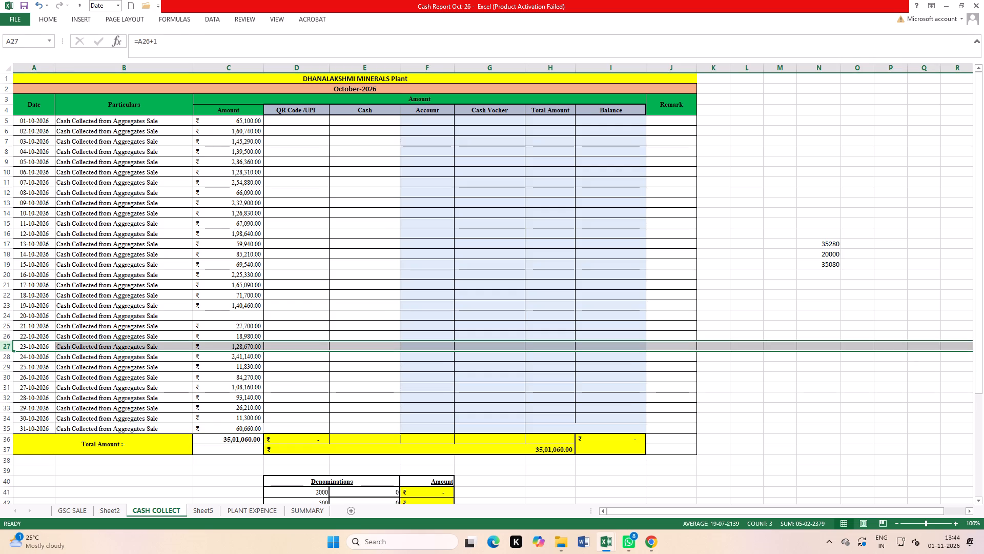
pyautogui.click(237, 346)
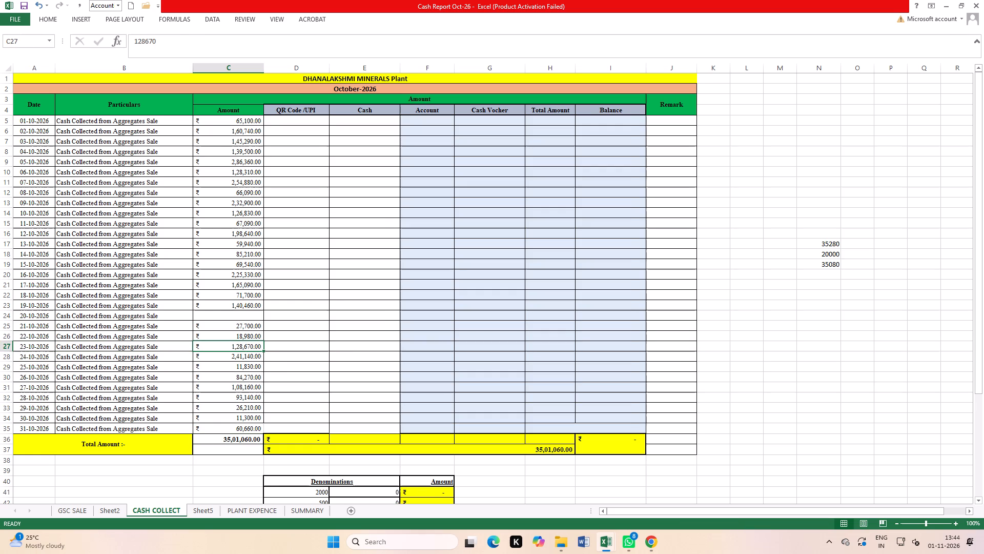
pyautogui.click(75, 509)
pyautogui.click(166, 507)
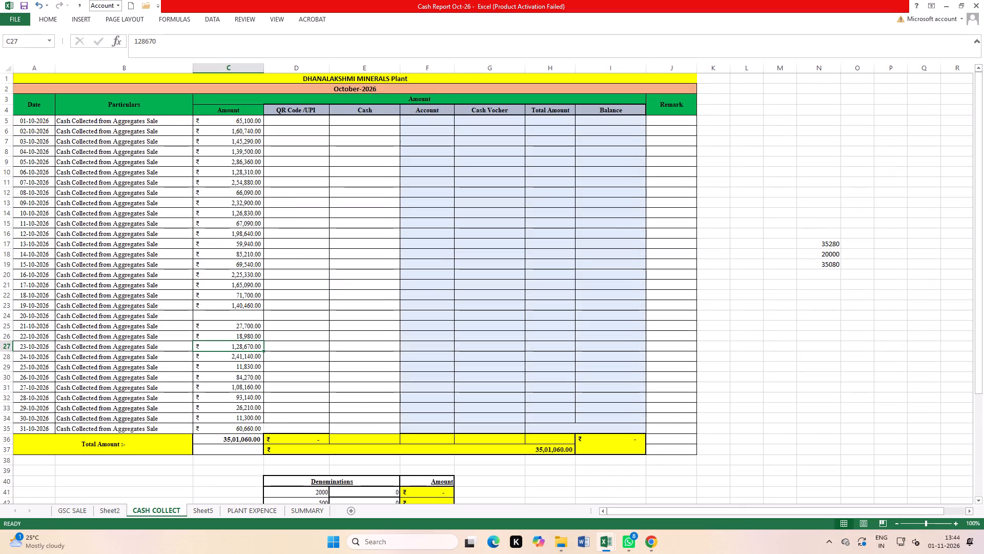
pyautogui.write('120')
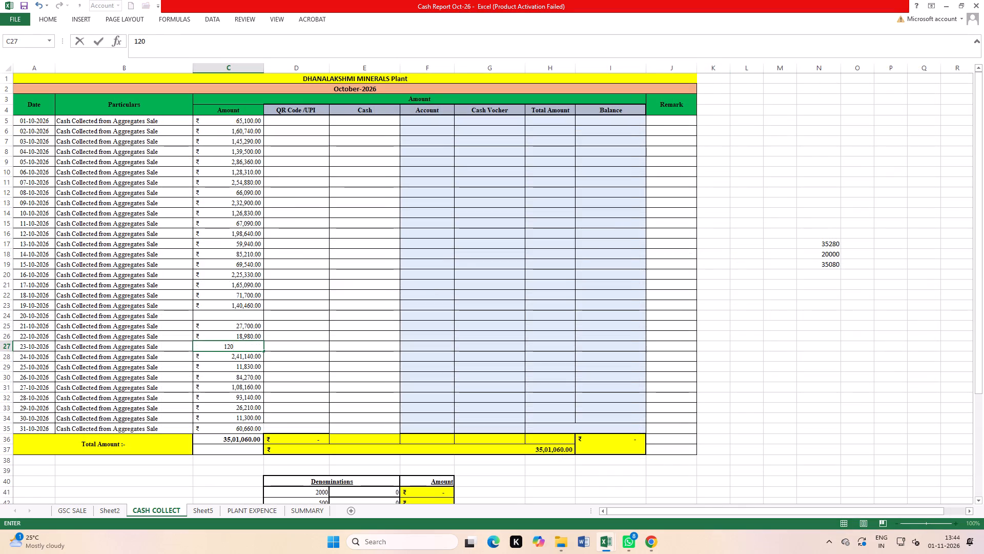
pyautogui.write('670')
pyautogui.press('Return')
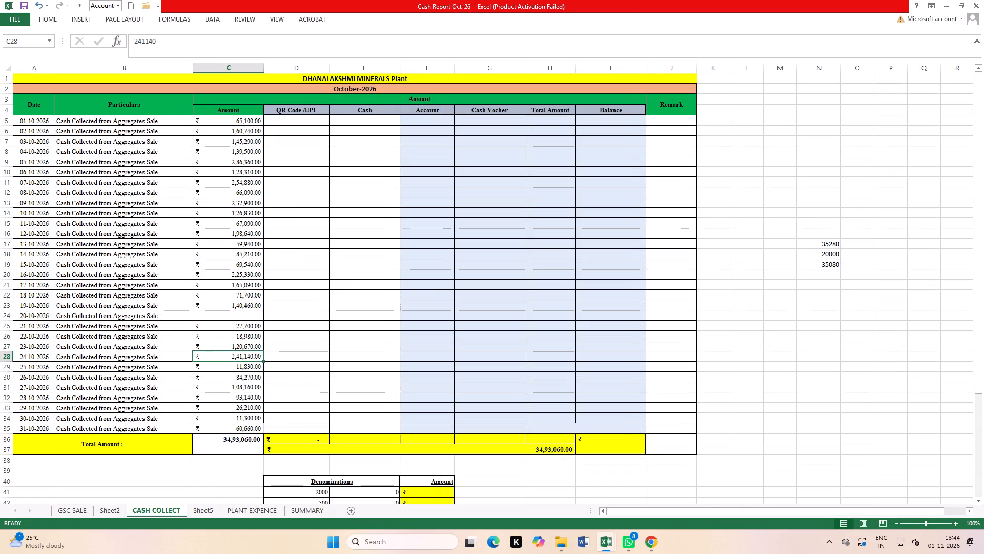
pyautogui.click(420, 410)
# Remove the filter from the GSC SALE sheet so that all dates are listed again.
pyautogui.click(83, 507)
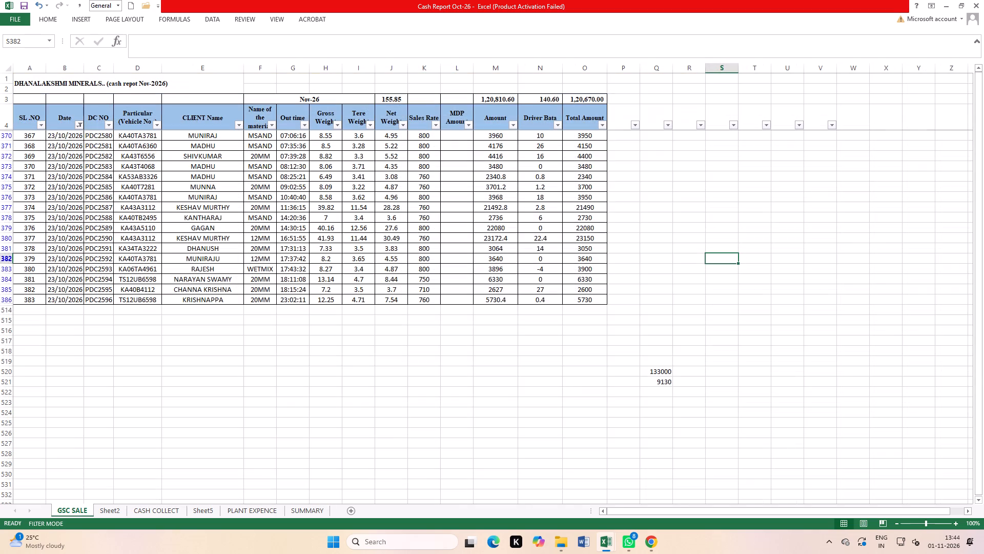
pyautogui.scroll(2, 264, 194)
pyautogui.click(211, 15)
pyautogui.click(272, 47)
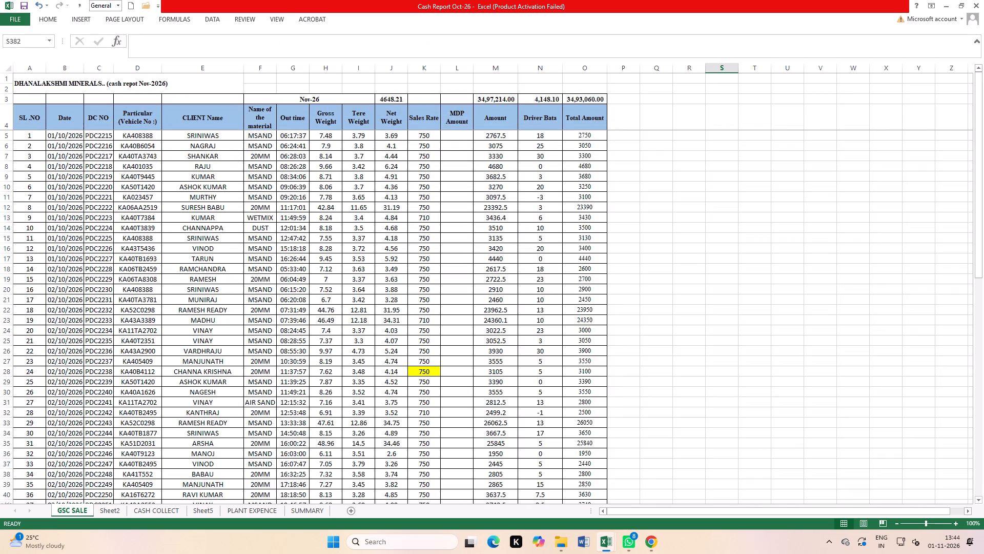
pyautogui.click(538, 233)
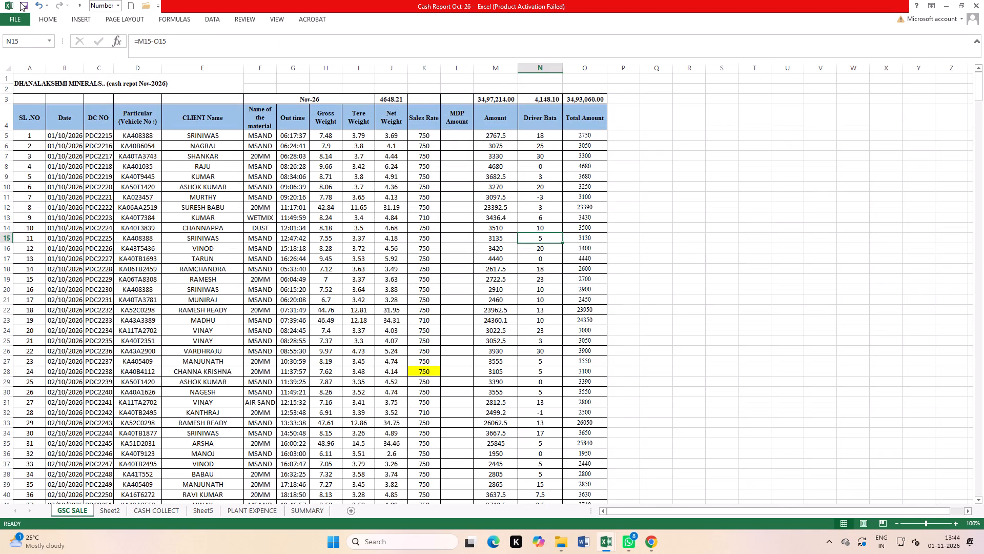
# Save the workbook from the GSC SALE sheet and again from the CASH COLLECT sheet.
pyautogui.tripleClick(22, 5)
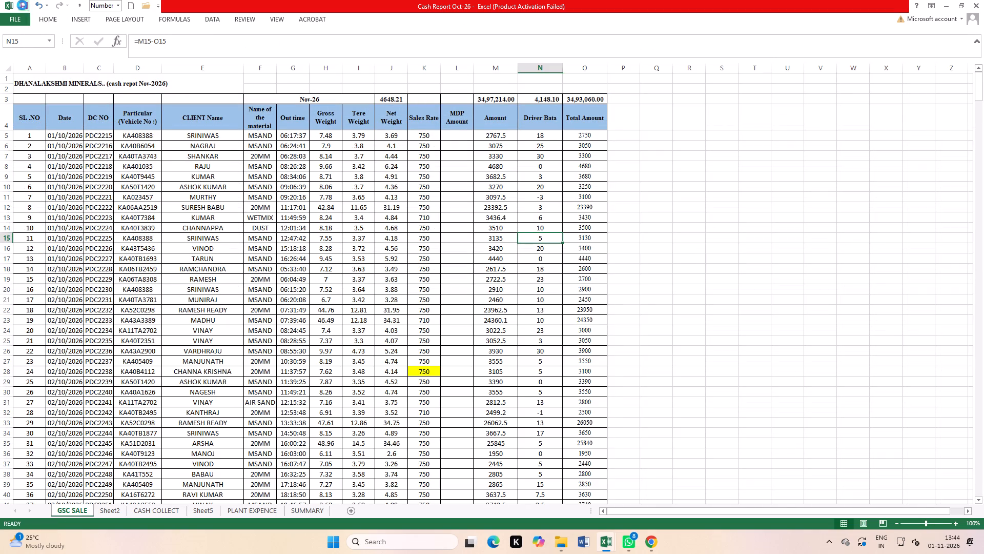
pyautogui.click(22, 5)
pyautogui.click(150, 513)
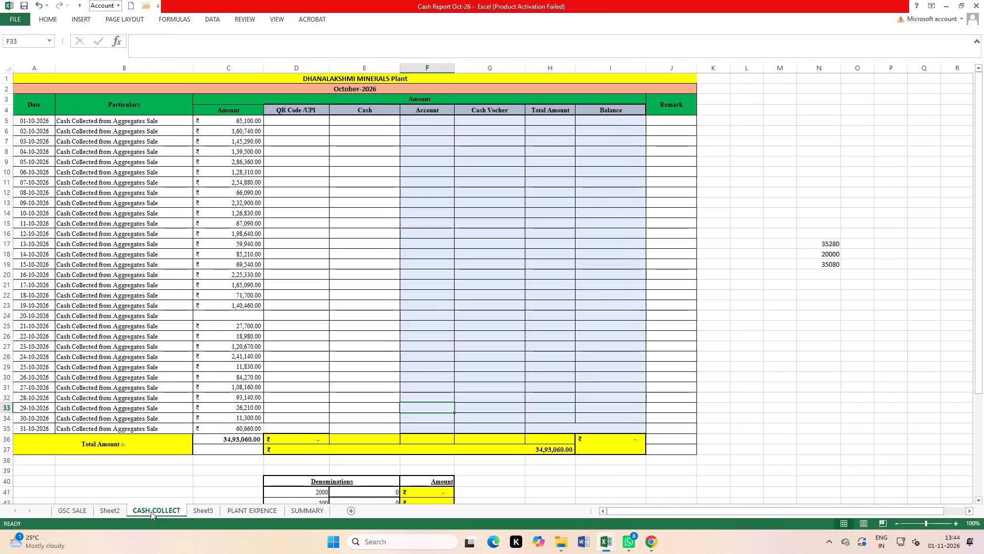
pyautogui.click(463, 351)
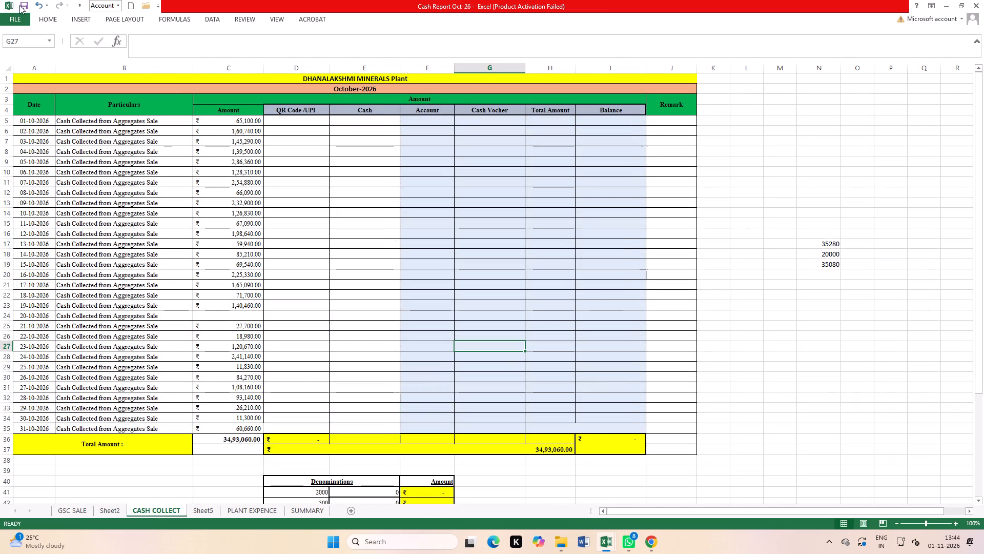
pyautogui.click(26, 5)
pyautogui.click(25, 4)
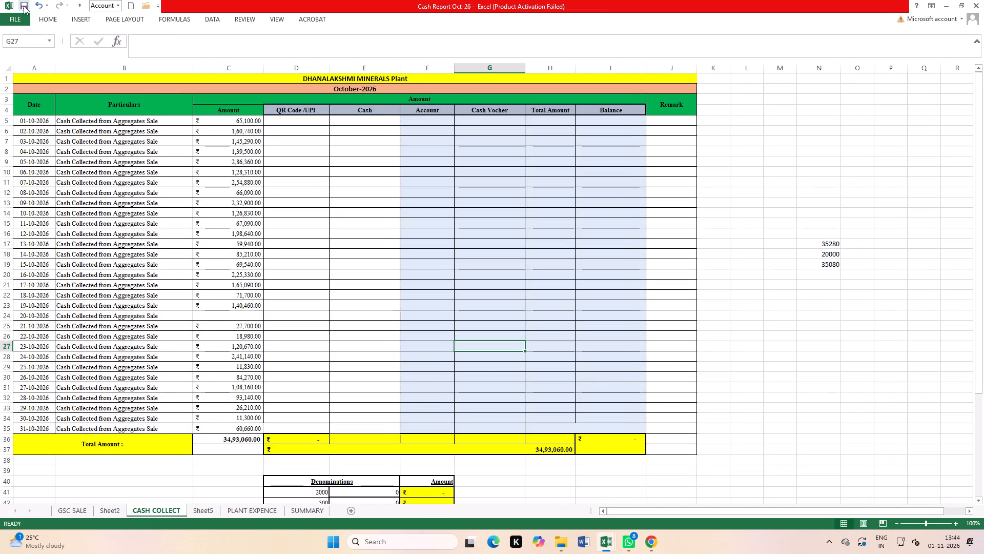
pyautogui.tripleClick(24, 6)
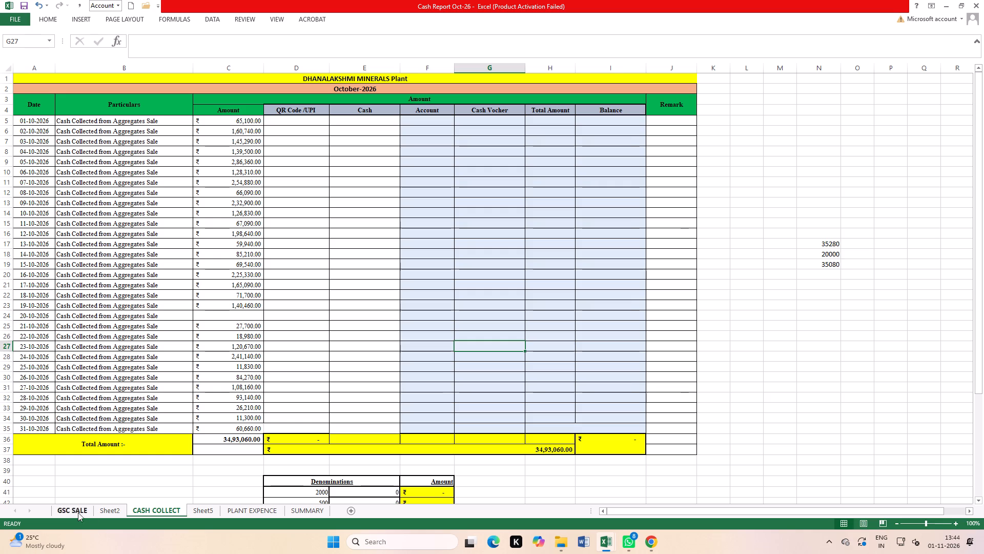
# In Sheet2, enter Payment amounts 3000, 3300, 3180 and 3000 for the first four MDP Amount rows, 17-10-2026 to 27-10-2026.
pyautogui.click(106, 512)
pyautogui.scroll(2, 293, 219)
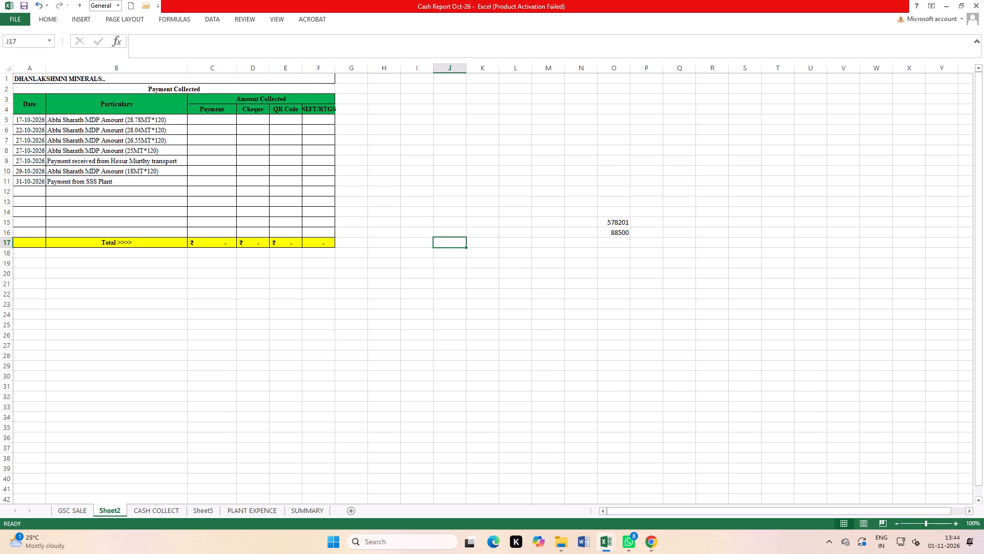
pyautogui.click(217, 120)
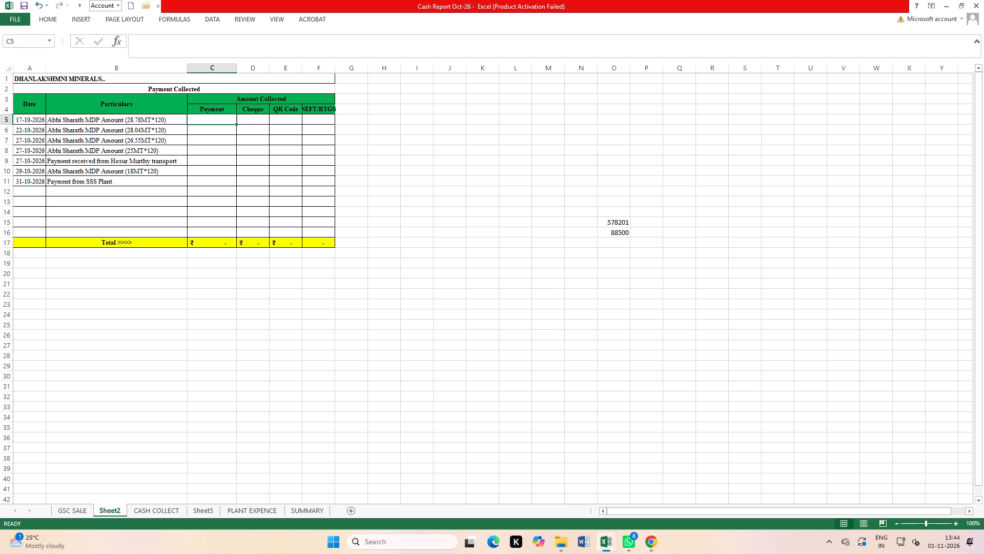
pyautogui.write('3000')
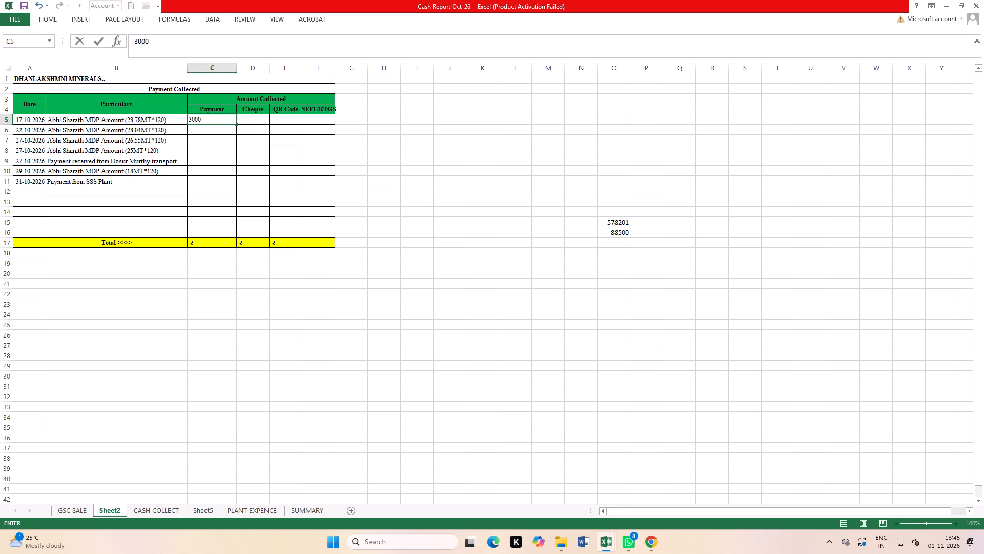
pyautogui.press('Return')
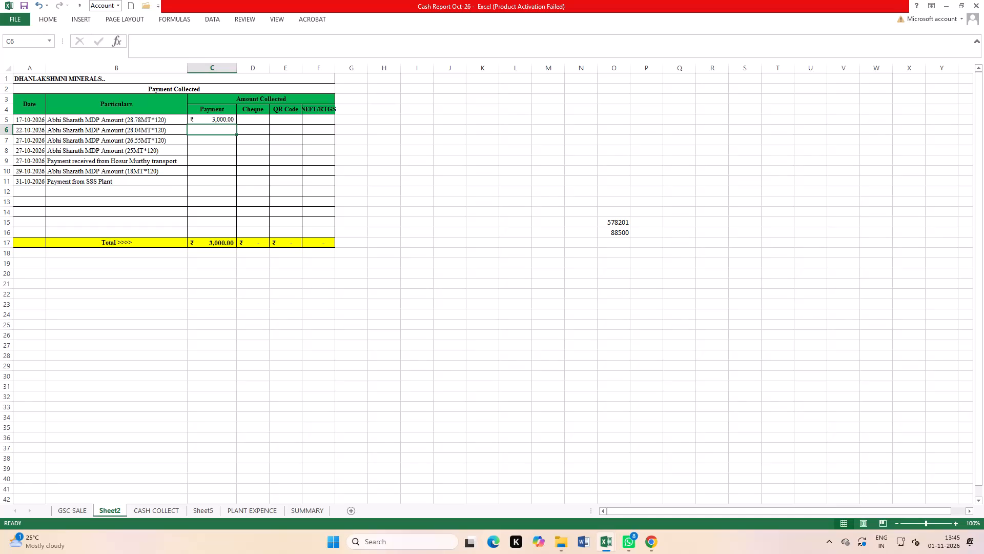
pyautogui.write('3300')
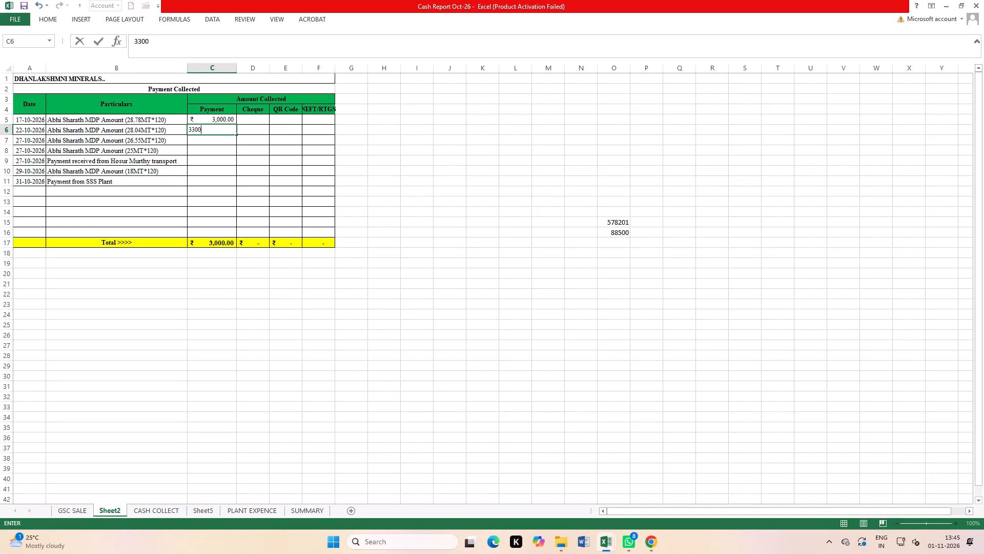
pyautogui.press('Return')
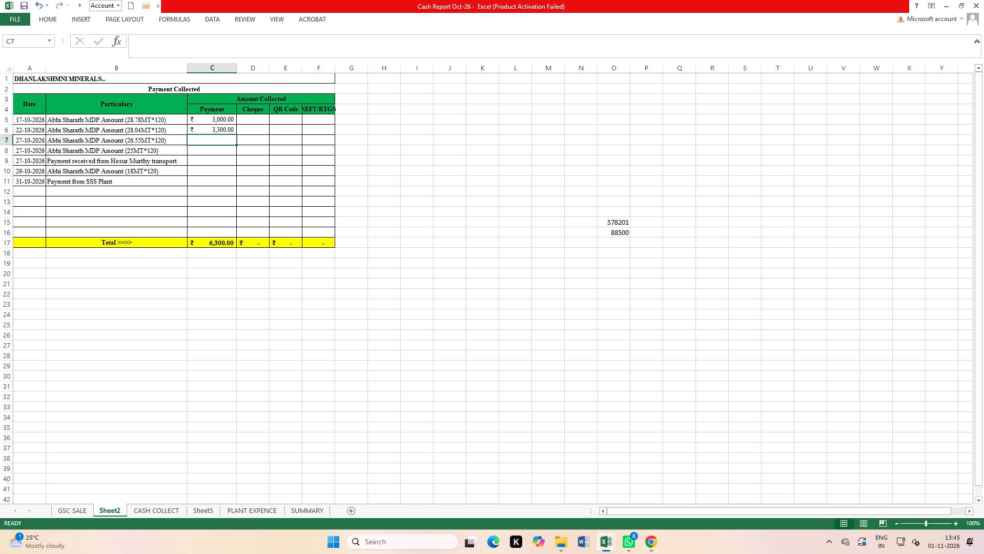
pyautogui.write('3180')
pyautogui.press('Return')
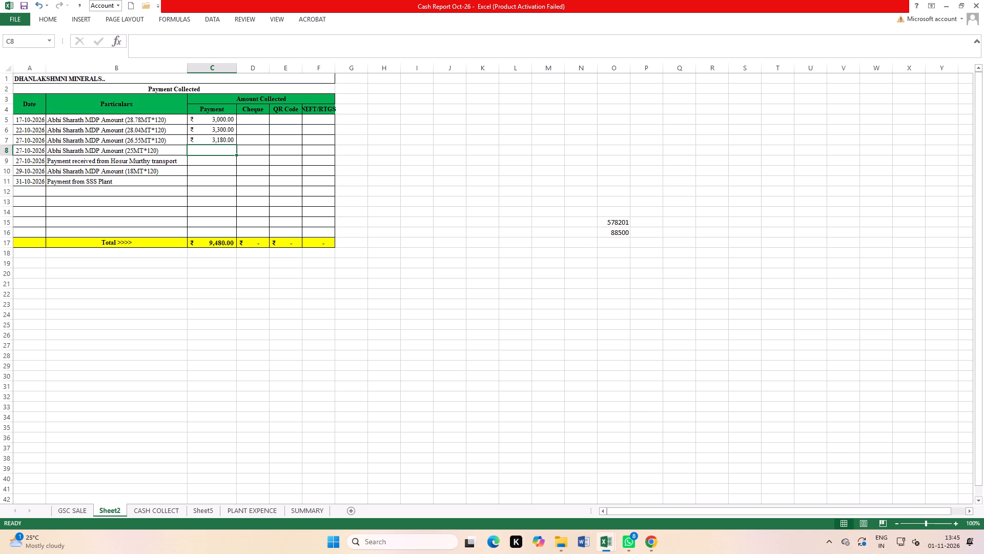
pyautogui.write('3000')
pyautogui.press('Return')
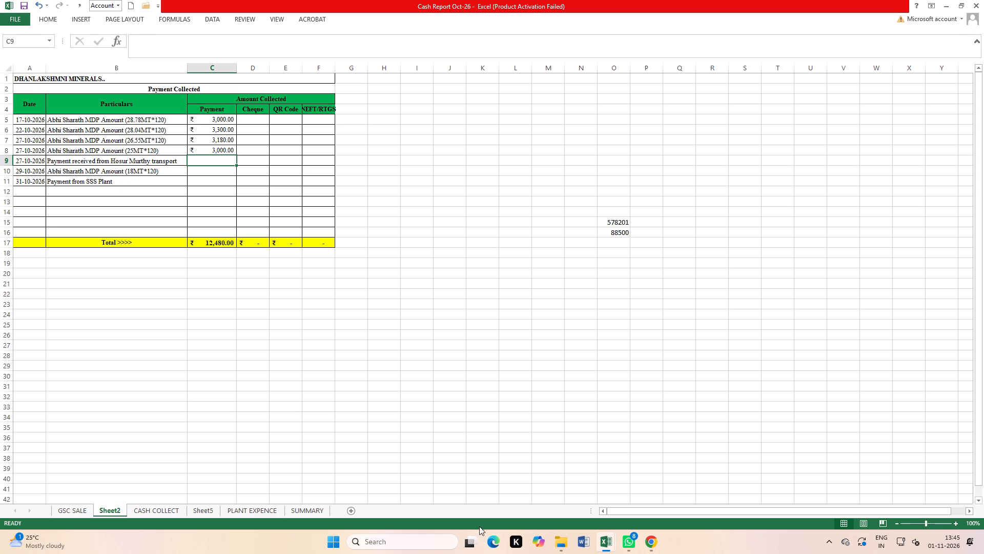
# Switch to File Explorer and open the recent workbook Bunk Payment By QR Code.
pyautogui.click(558, 542)
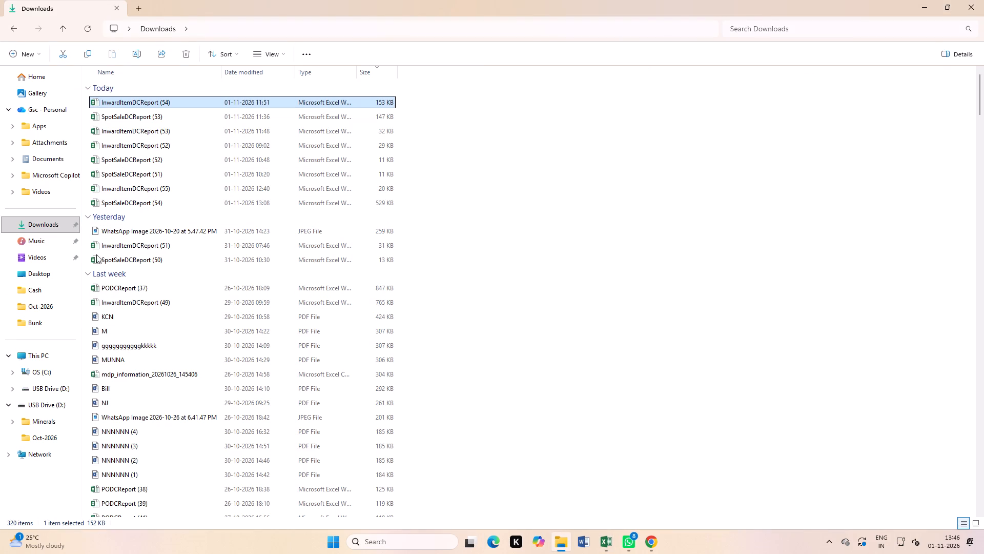
pyautogui.click(33, 73)
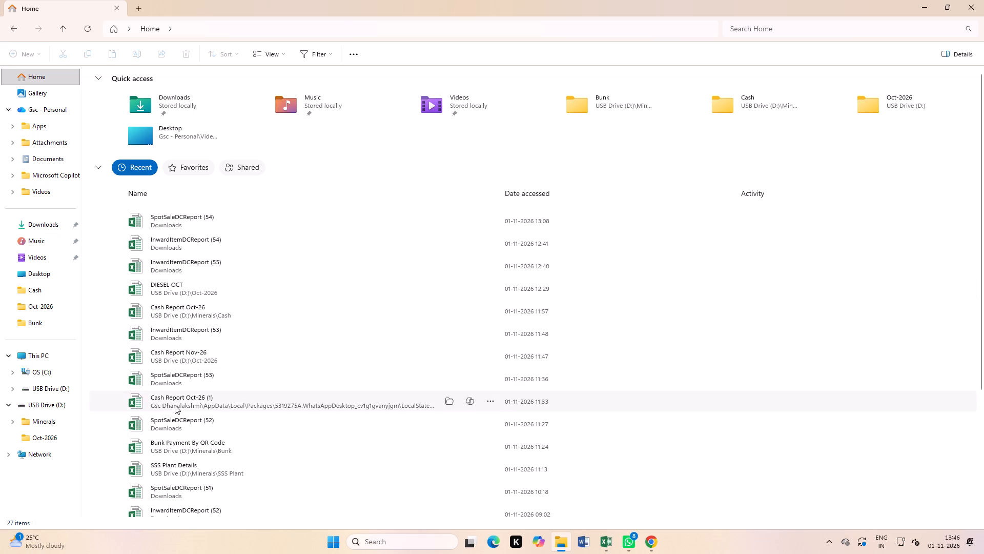
pyautogui.doubleClick(191, 449)
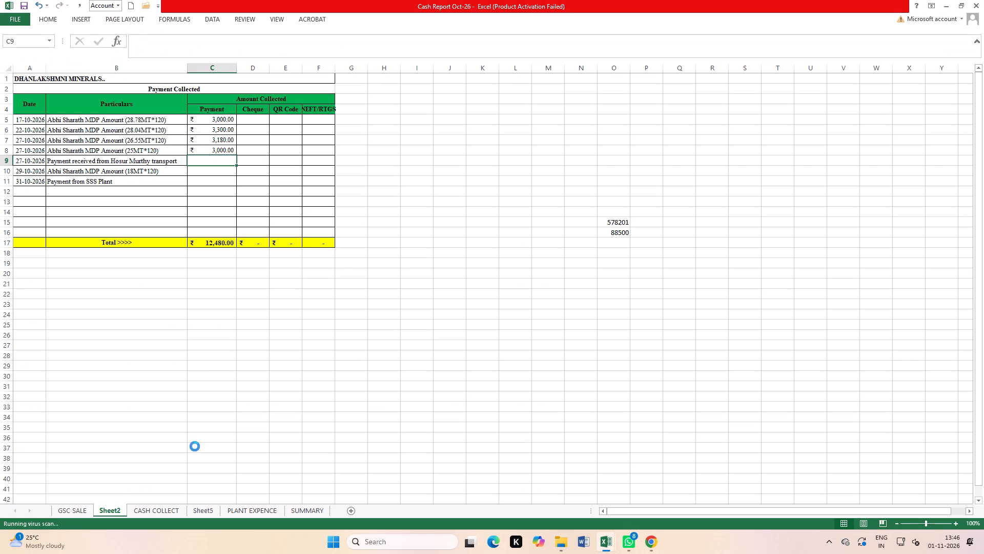
# Look up the late-October GSC payments in the Oct-2026 sheet of Bunk Payment By QR Code and close that workbook.
pyautogui.scroll(-5, 345, 421)
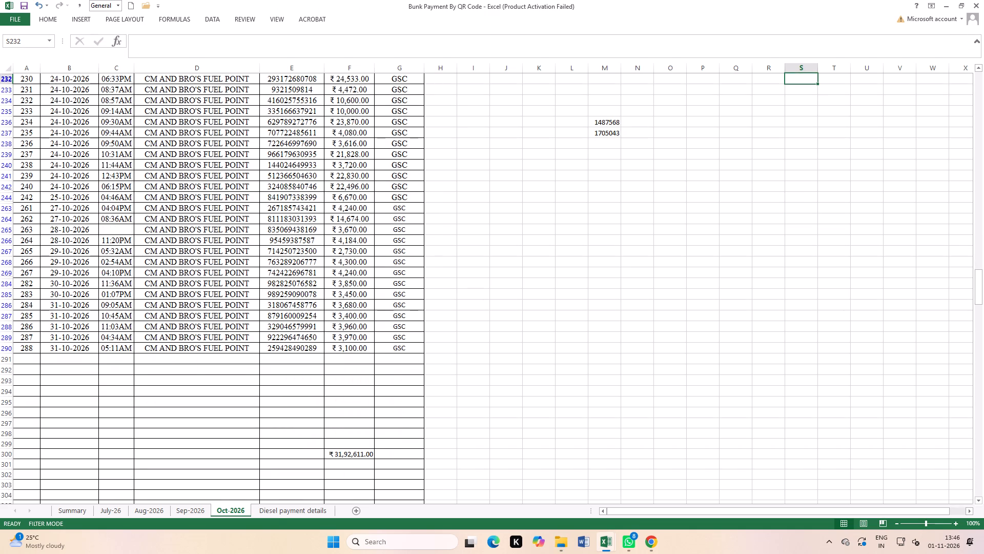
pyautogui.click(982, 2)
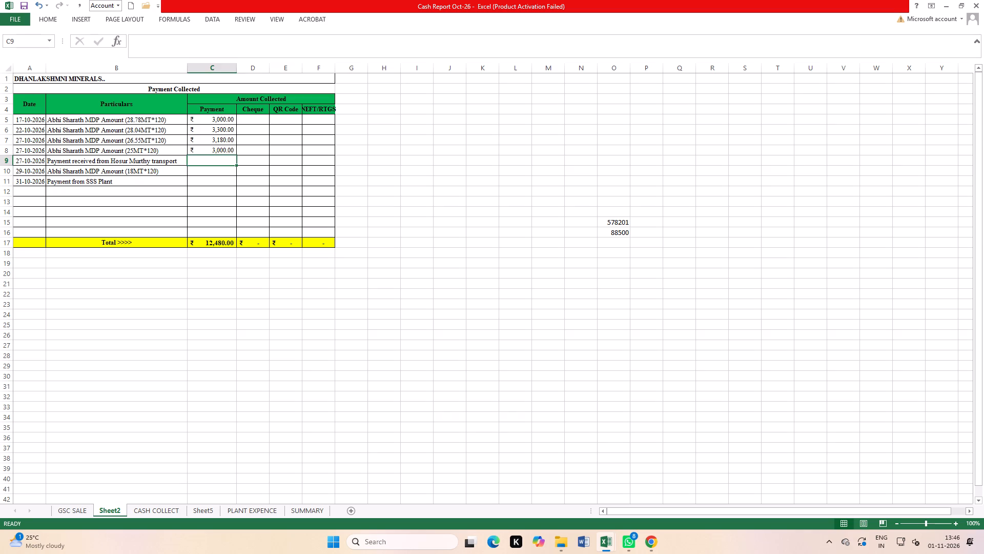
# In Sheet2, enter Payment 14674 for Hosur Murthy transport and 2160 for the 29-10-2026 MDP Amount, and save the workbook.
pyautogui.write('14674')
pyautogui.press('Return')
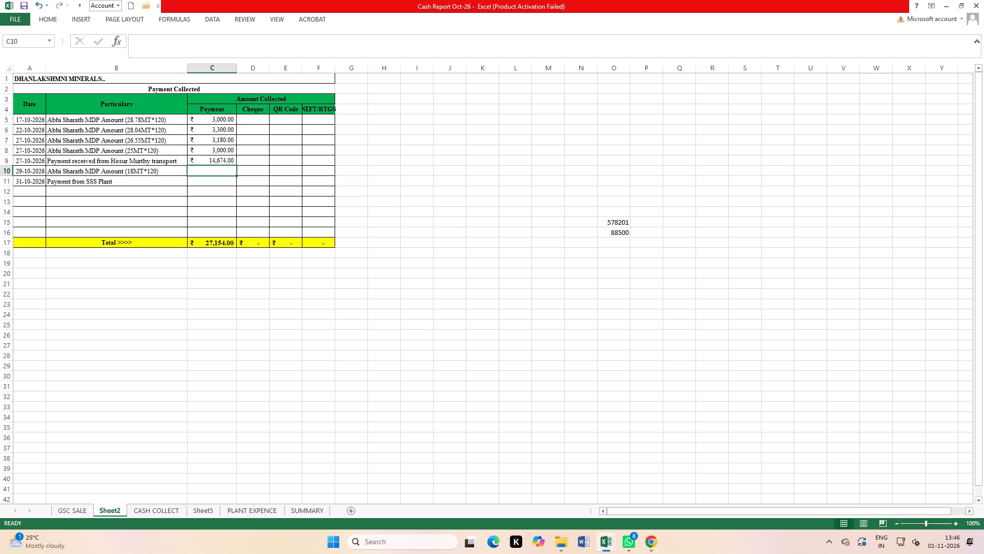
pyautogui.write('2160')
pyautogui.press('Return')
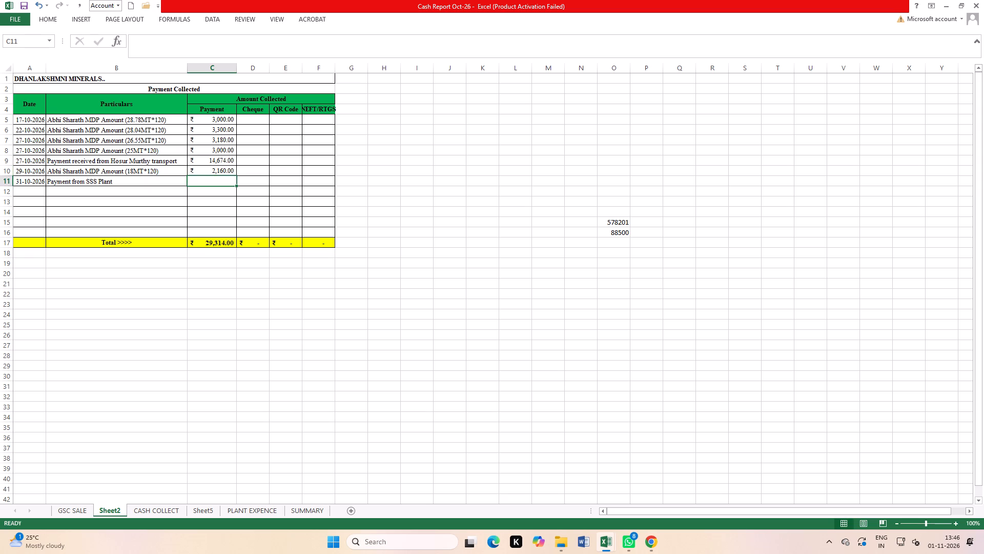
pyautogui.click(417, 271)
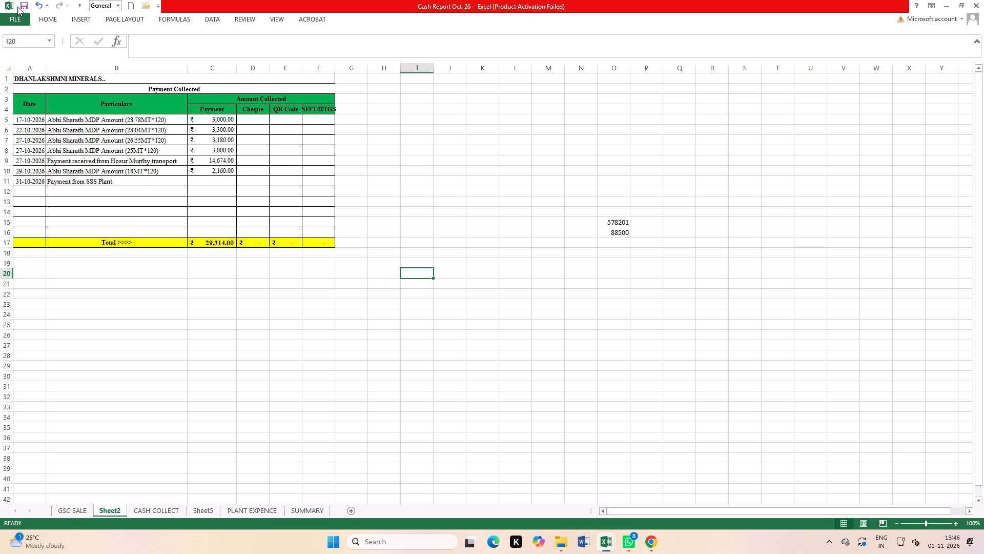
pyautogui.click(26, 3)
pyautogui.doubleClick(23, 3)
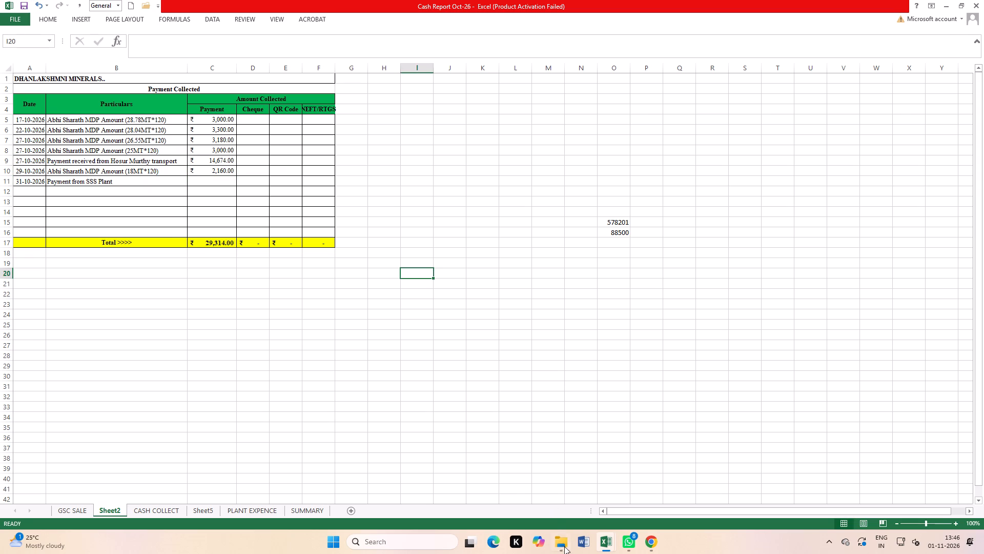
# Open SSS Plant Details from File Explorer's recent files and total the entire Oct-26 payment Amount column by selecting it.
pyautogui.click(564, 547)
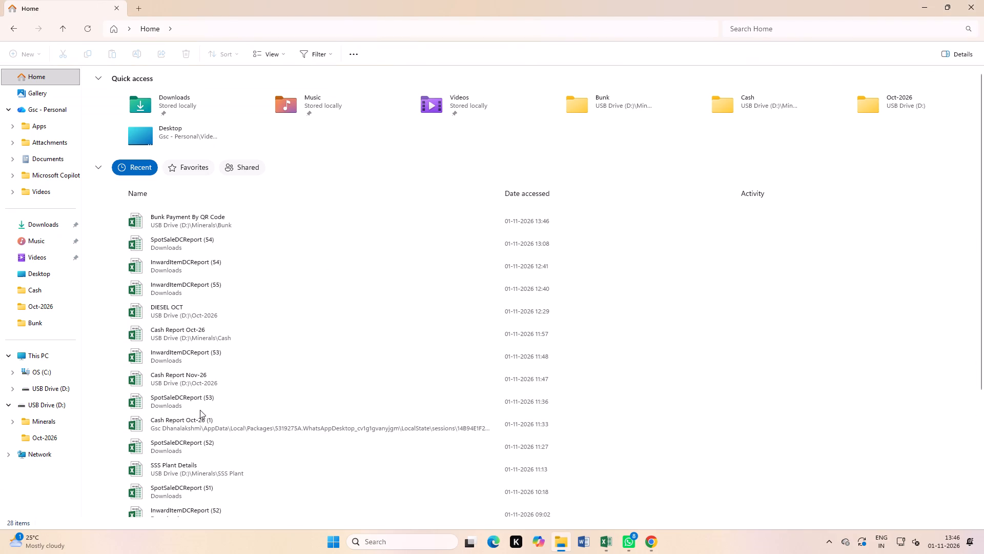
pyautogui.doubleClick(197, 473)
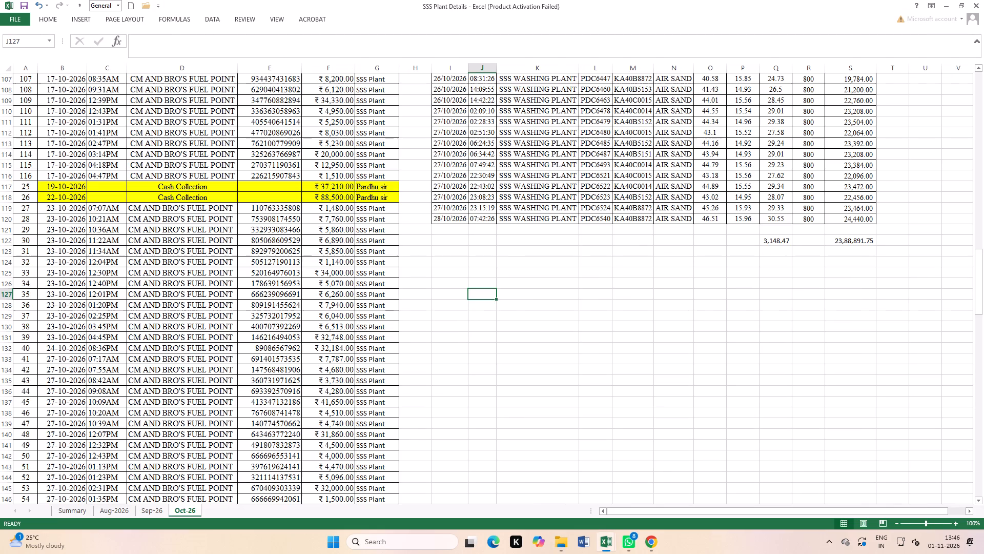
pyautogui.scroll(1, 396, 326)
pyautogui.scroll(-10, 356, 449)
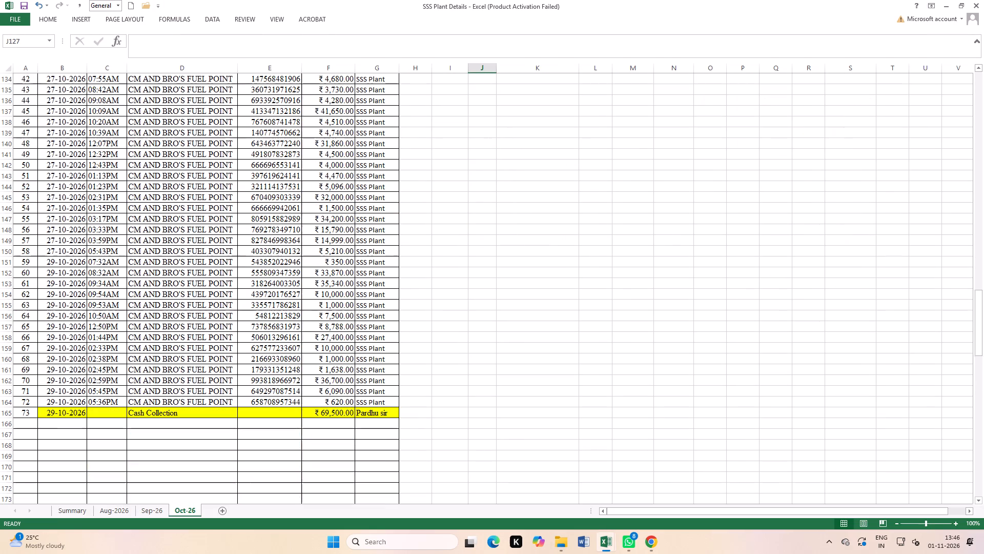
pyautogui.moveTo(334, 415); pyautogui.dragTo(368, 166)
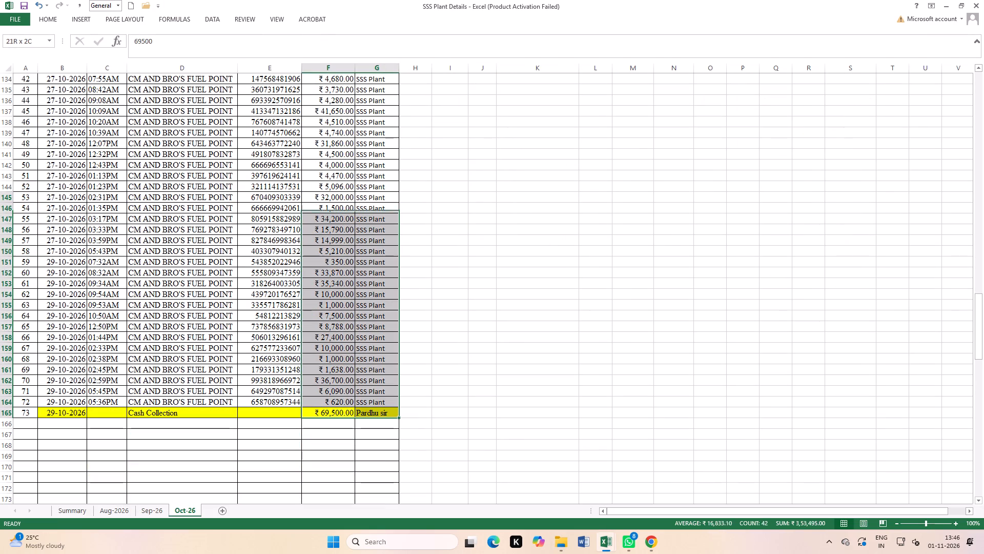
pyautogui.moveTo(368, 166); pyautogui.dragTo(338, 35)
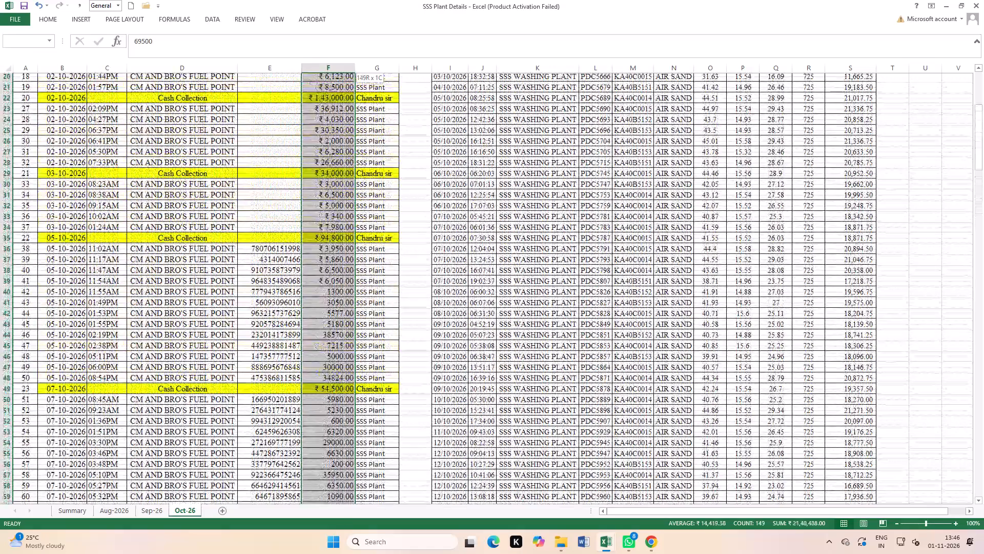
pyautogui.moveTo(338, 35); pyautogui.dragTo(336, 97)
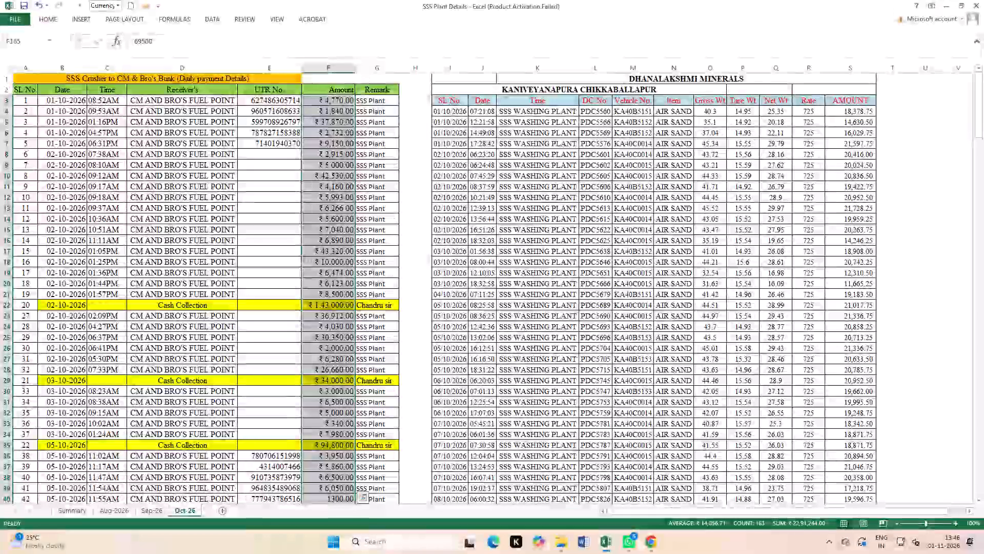
# Add filters to the payment table's header row, show only the Chandru sir and Pardhu sir remarks, and total their amounts by selection.
pyautogui.moveTo(23, 87); pyautogui.dragTo(360, 91)
pyautogui.click(203, 14)
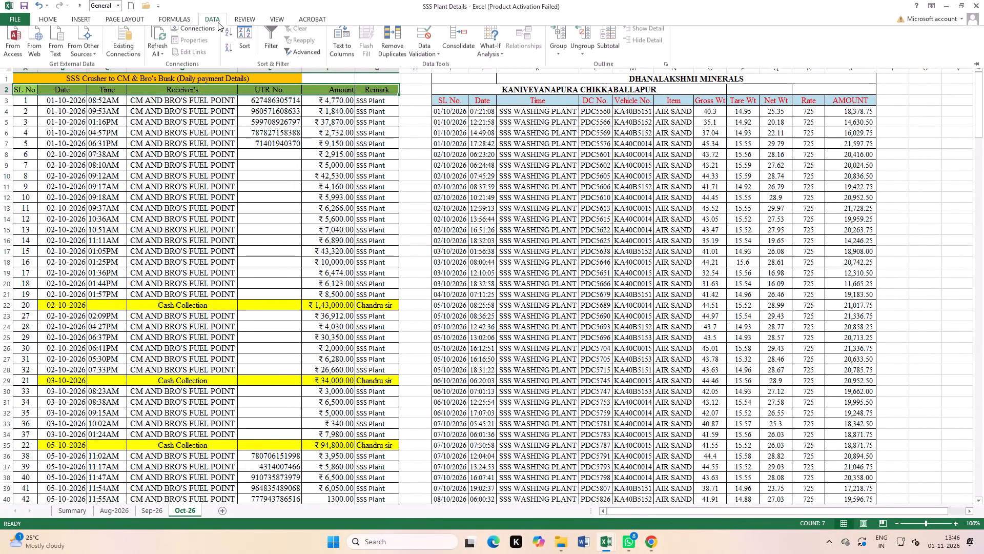
pyautogui.click(286, 39)
pyautogui.click(271, 42)
pyautogui.click(347, 156)
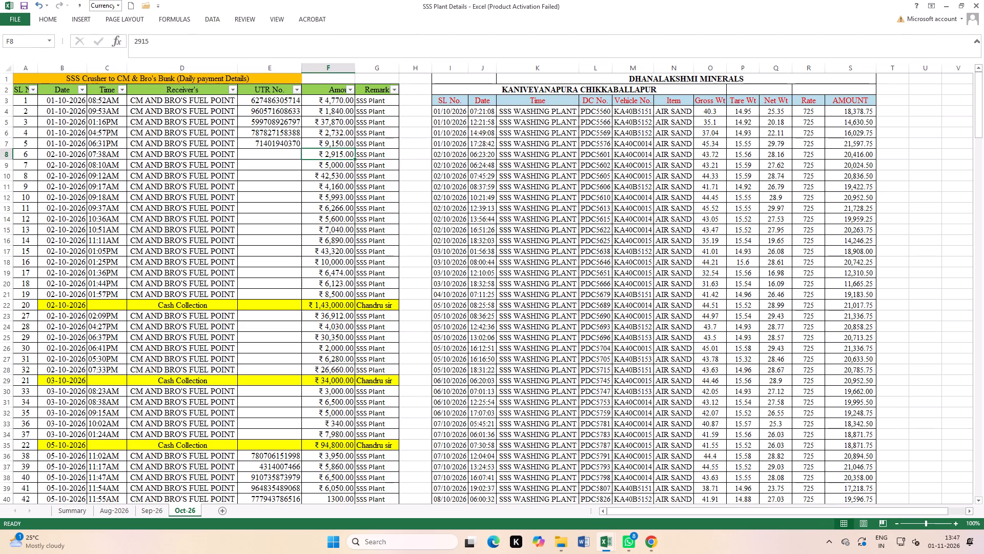
pyautogui.click(391, 87)
pyautogui.click(309, 190)
pyautogui.click(310, 196)
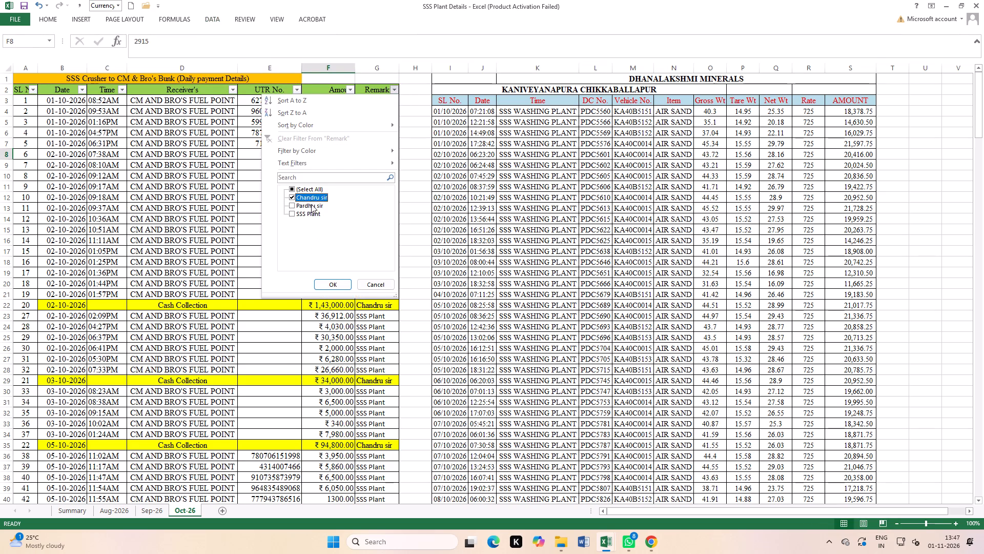
pyautogui.click(311, 204)
pyautogui.click(334, 284)
pyautogui.click(406, 248)
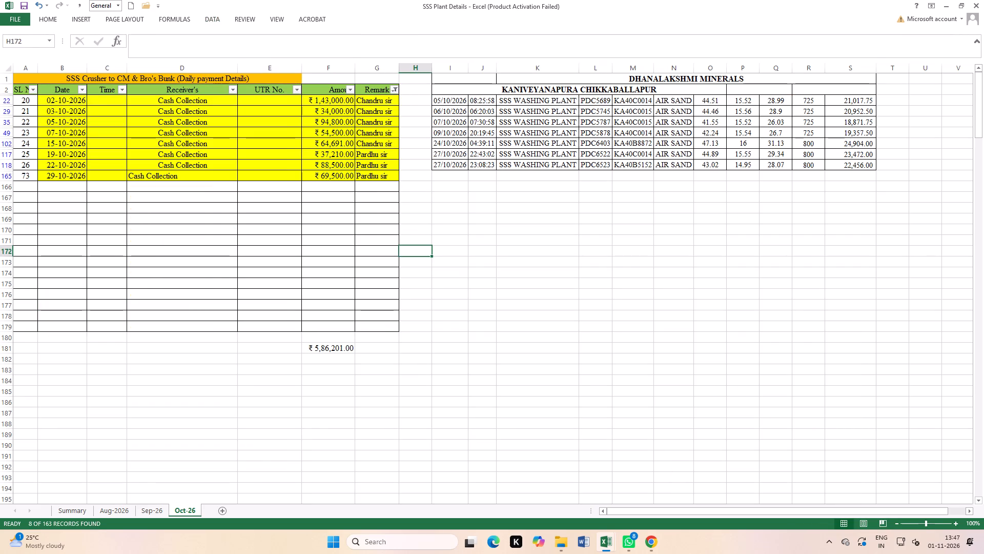
pyautogui.moveTo(333, 99); pyautogui.dragTo(335, 175)
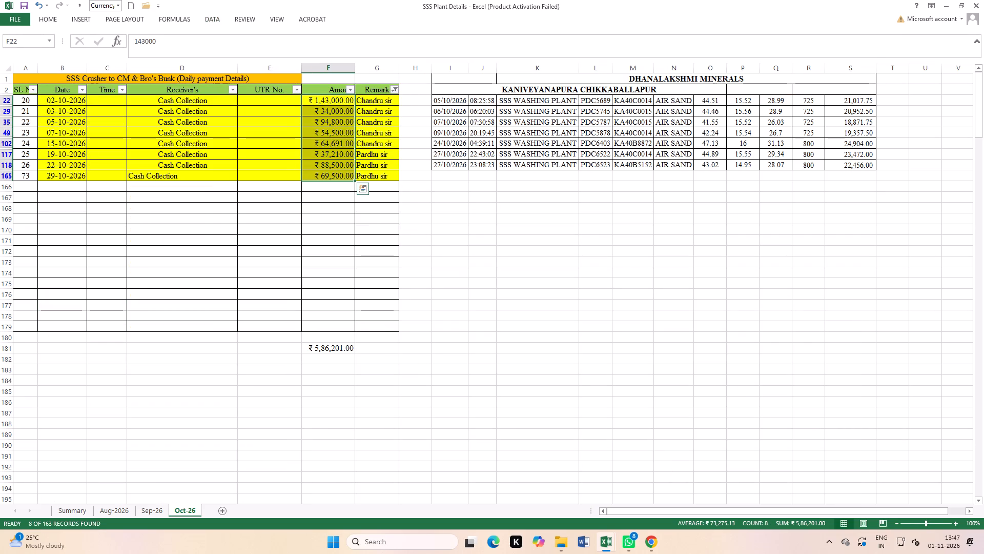
# Enter 586201 and 150000 as scratch figures in J172 and J173, and select both to read their sum.
pyautogui.click(477, 251)
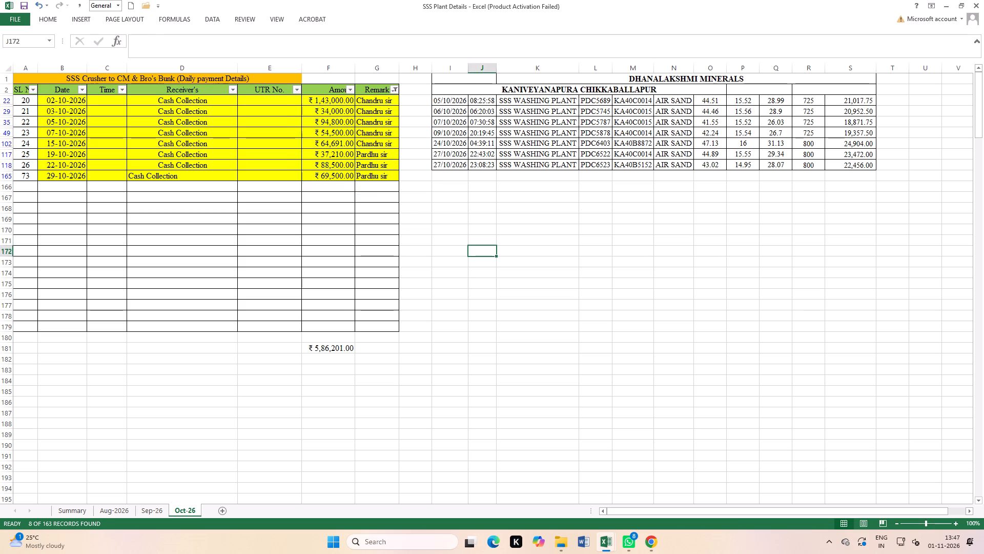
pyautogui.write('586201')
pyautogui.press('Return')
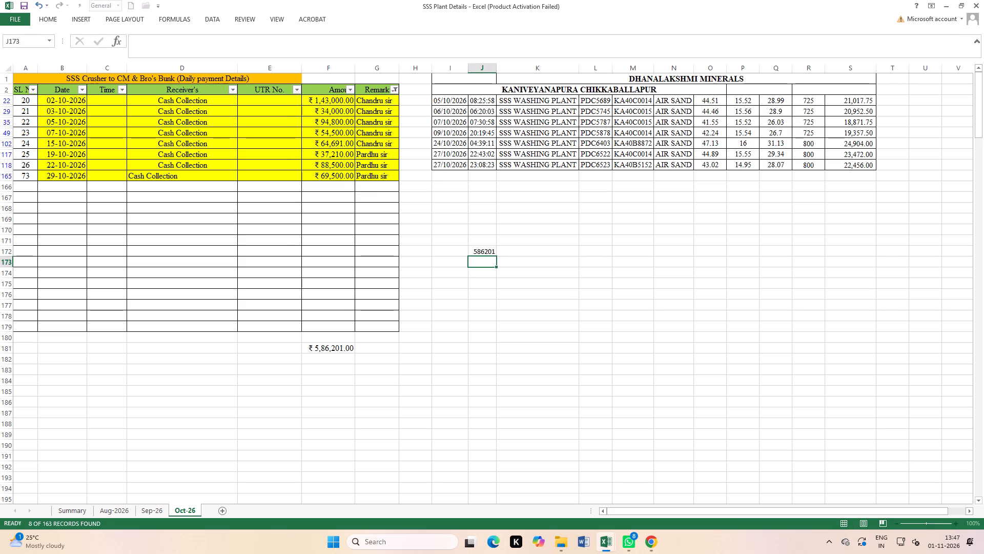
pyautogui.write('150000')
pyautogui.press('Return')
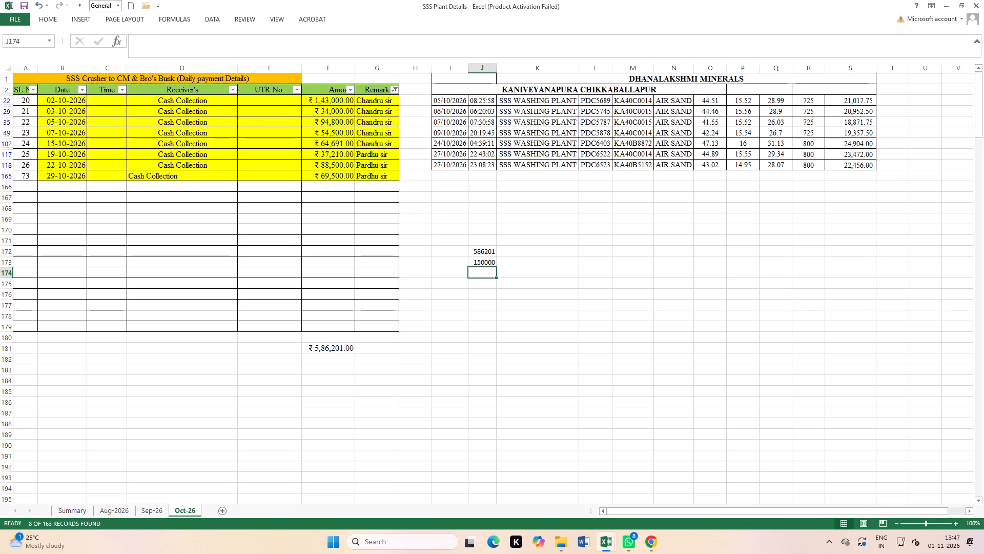
pyautogui.moveTo(488, 251); pyautogui.dragTo(490, 260)
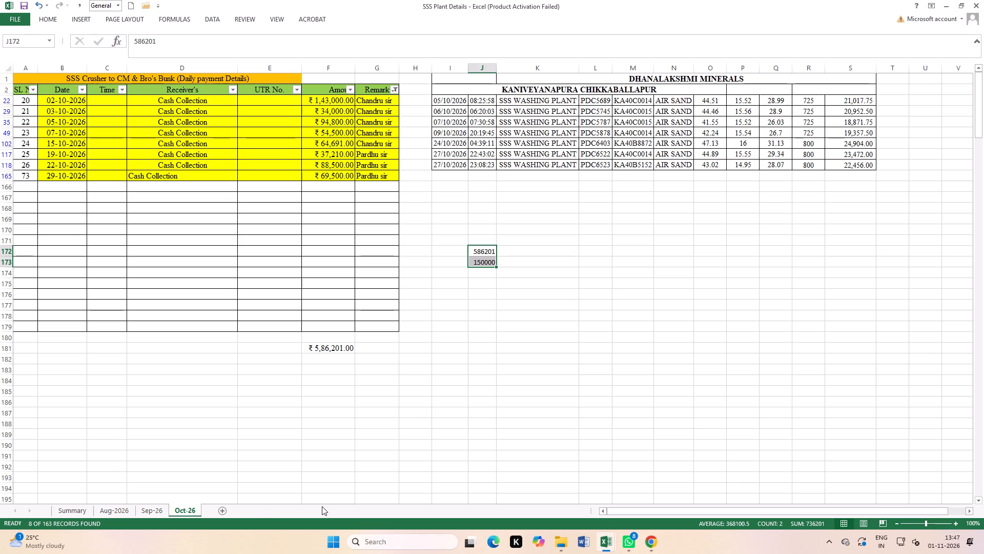
pyautogui.click(415, 347)
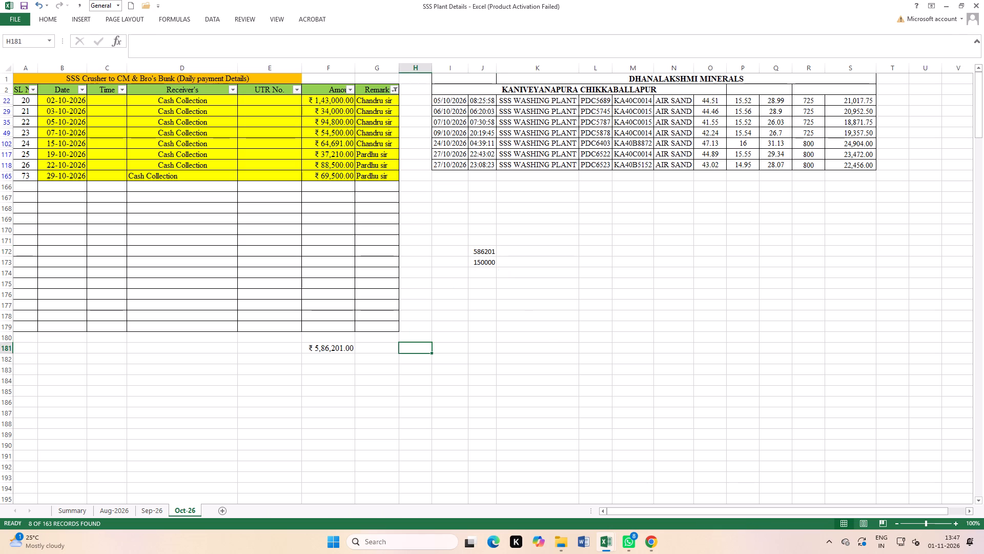
# Switch the Remark filter to SSS Plant only and total the listed payment amounts by selecting them.
pyautogui.click(395, 90)
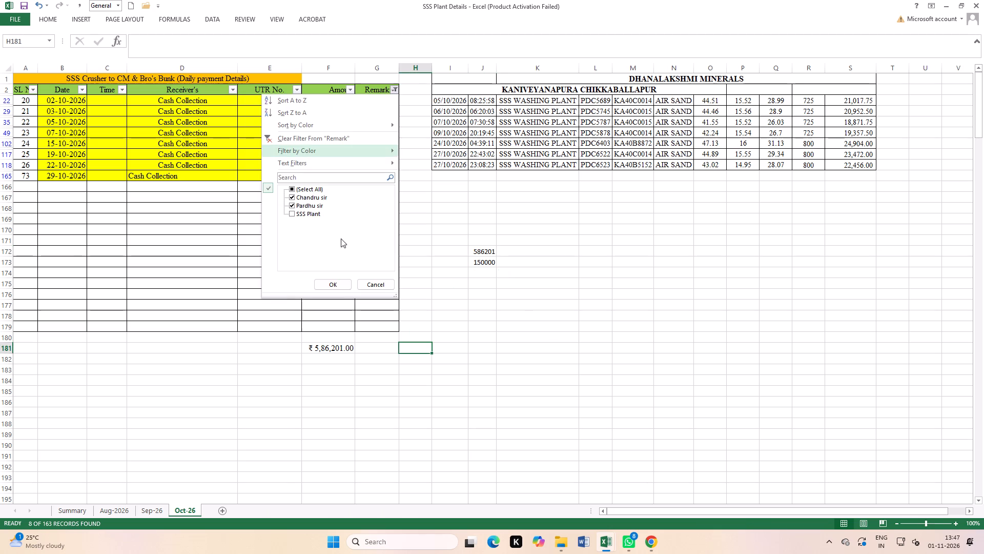
pyautogui.click(303, 195)
pyautogui.click(304, 205)
pyautogui.click(304, 213)
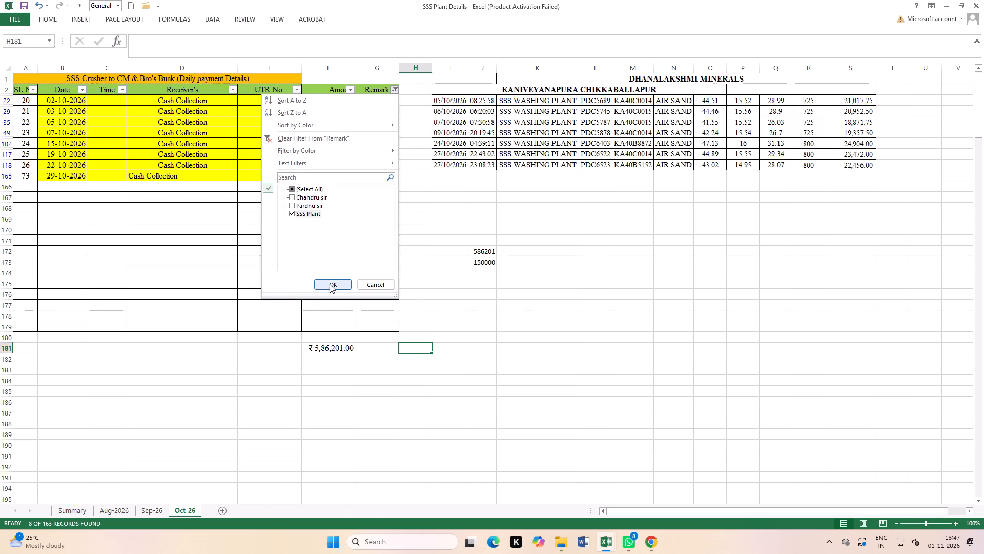
pyautogui.click(331, 283)
pyautogui.click(434, 244)
pyautogui.moveTo(333, 98); pyautogui.dragTo(333, 137)
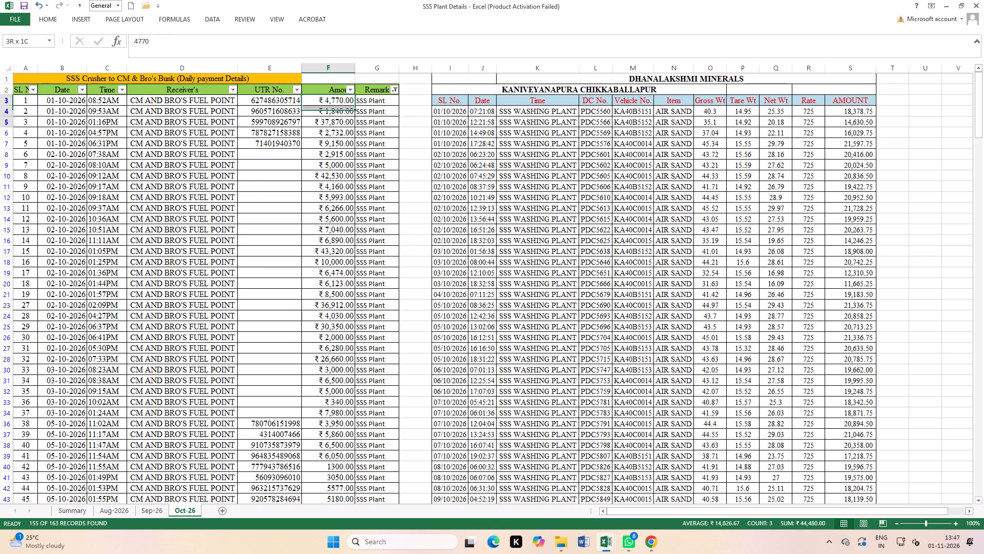
pyautogui.moveTo(333, 137); pyautogui.dragTo(343, 541)
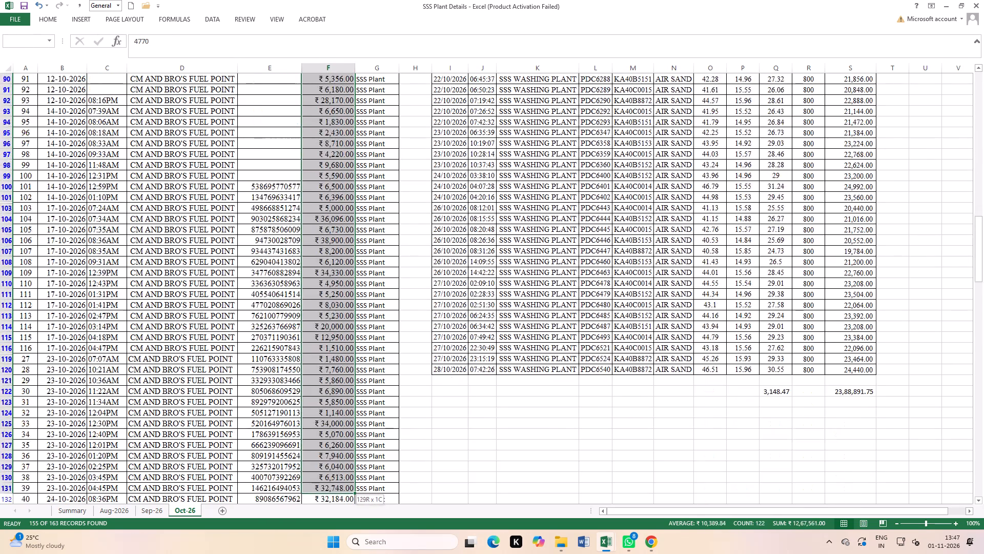
pyautogui.moveTo(343, 541); pyautogui.dragTo(358, 492)
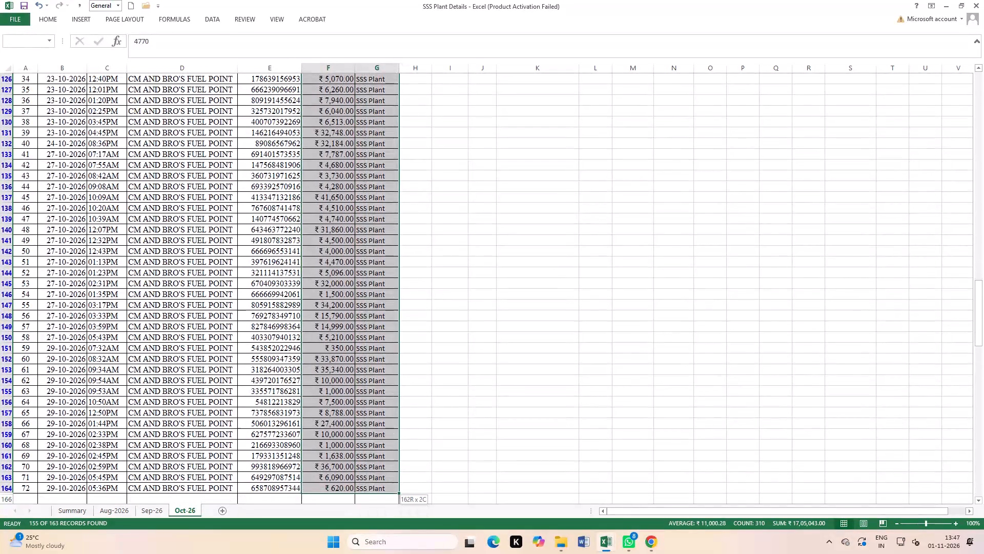
pyautogui.moveTo(358, 492); pyautogui.dragTo(347, 493)
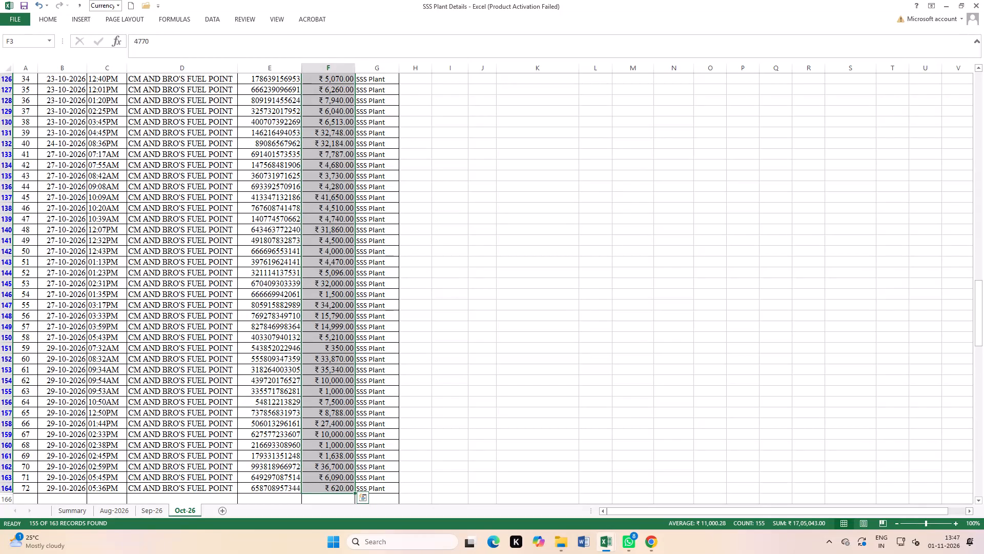
pyautogui.scroll(3, 445, 178)
# Close the SSS Plant Details workbook without saving its changes.
pyautogui.click(983, 3)
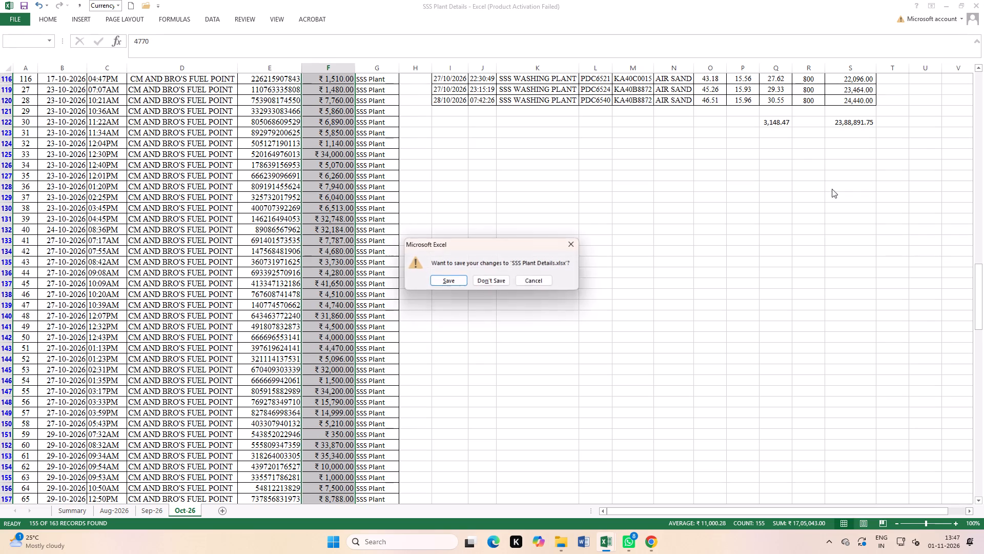
pyautogui.click(490, 279)
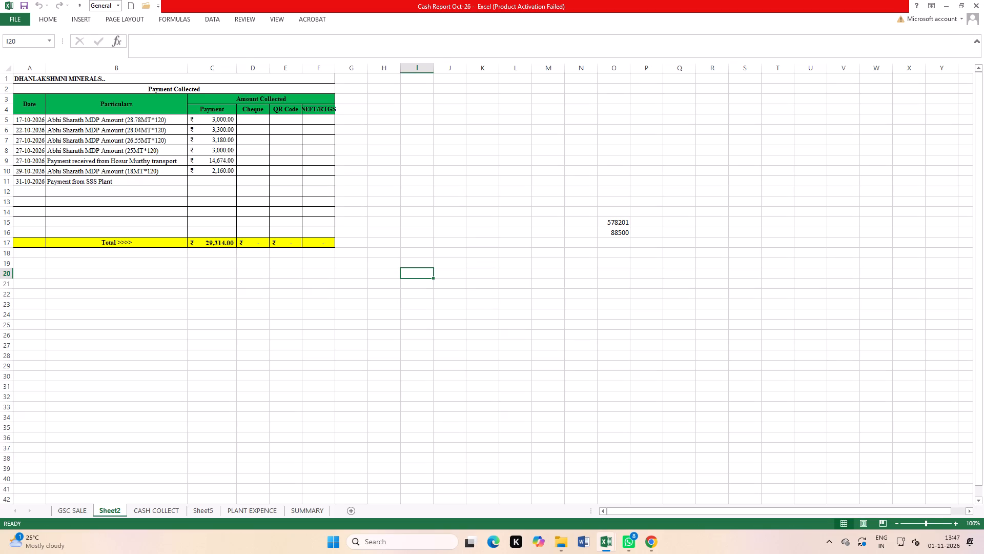
# In Sheet2, extend the 31-10-2026 particulars to read Payment from SSS Plant cash.
pyautogui.doubleClick(135, 179)
pyautogui.press('c')
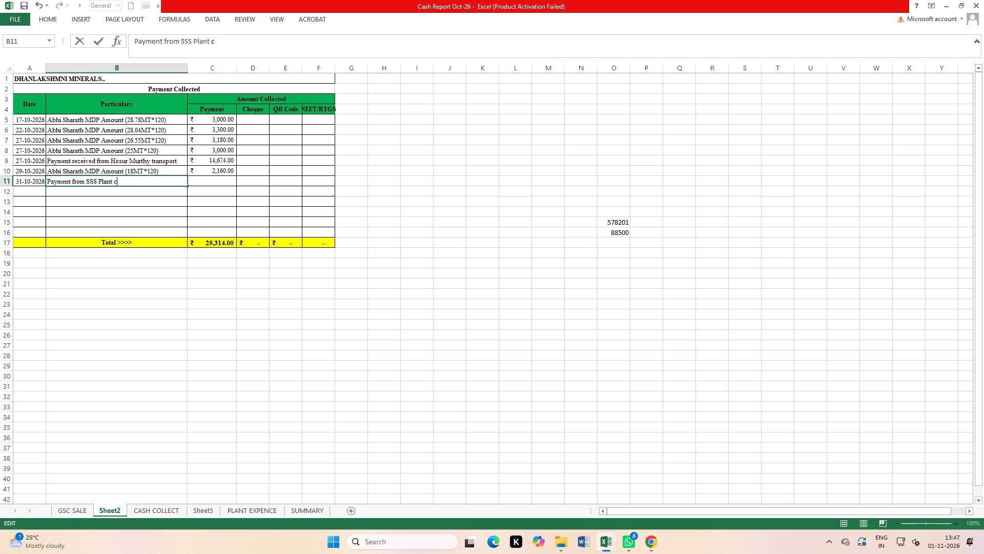
pyautogui.write('as')
pyautogui.press('h')
pyautogui.click(178, 207)
# Enter Payment 736201 for the SSS Plant cash row and 1705043 in the empty row below it.
pyautogui.click(221, 179)
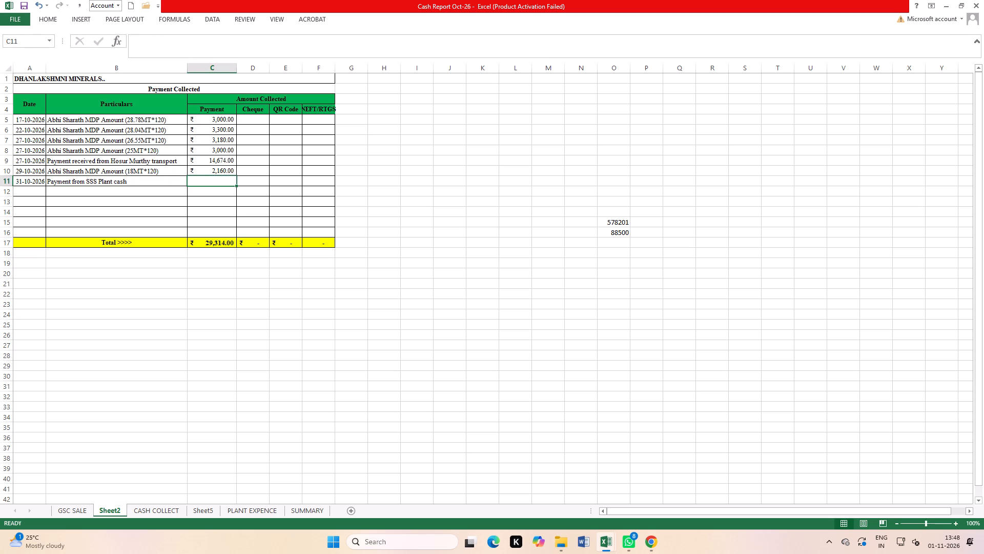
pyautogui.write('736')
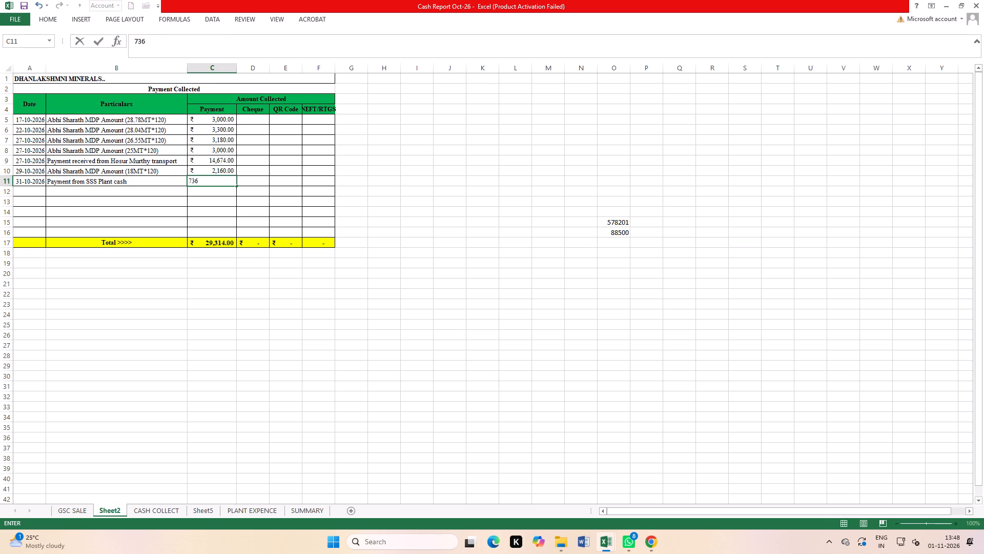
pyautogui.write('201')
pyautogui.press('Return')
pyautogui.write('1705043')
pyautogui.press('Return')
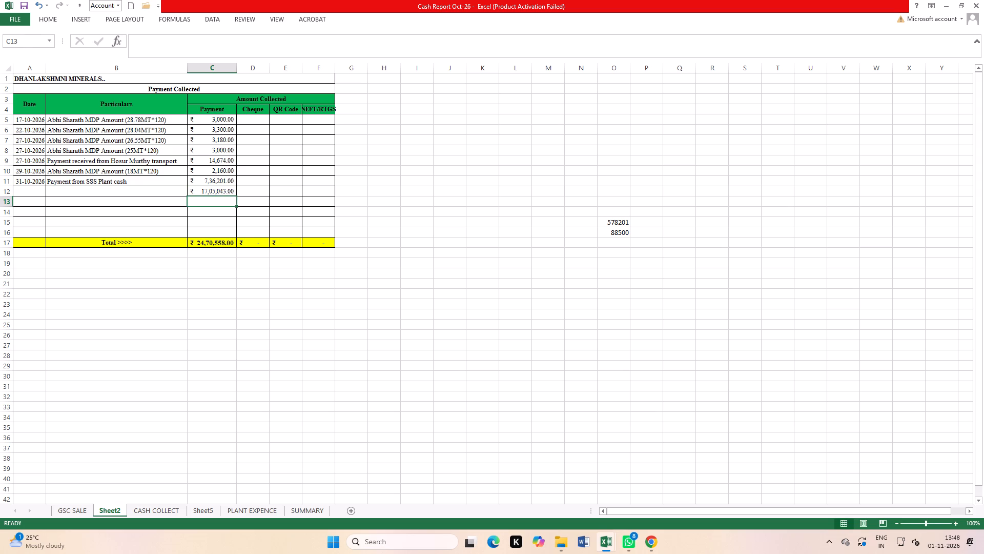
# Fill the particulars and the 31-10-2026 date down from the SSS Plant cash row into the 17,05,043 row.
pyautogui.click(171, 217)
pyautogui.click(106, 195)
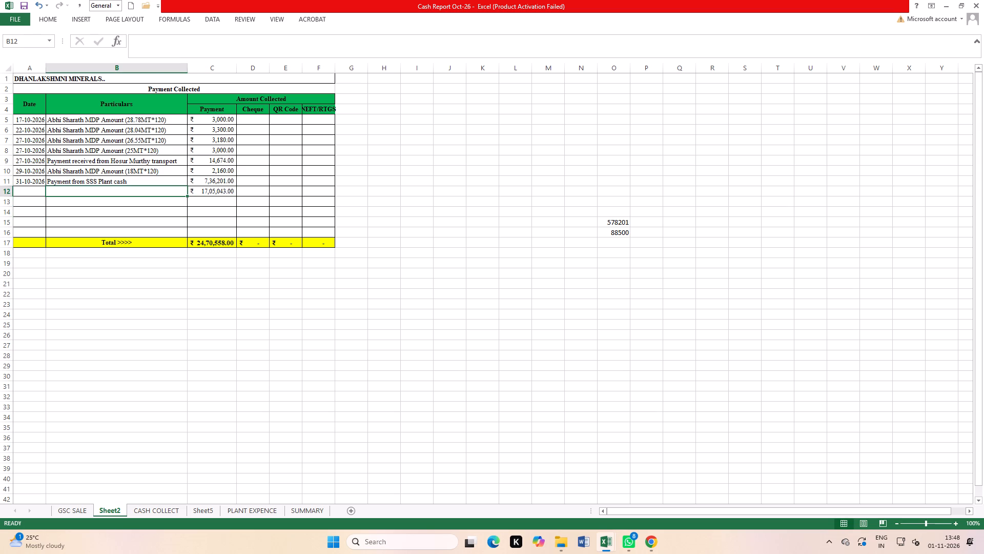
pyautogui.hotkey('ctrl', 'd')
pyautogui.moveTo(30, 180); pyautogui.dragTo(30, 190)
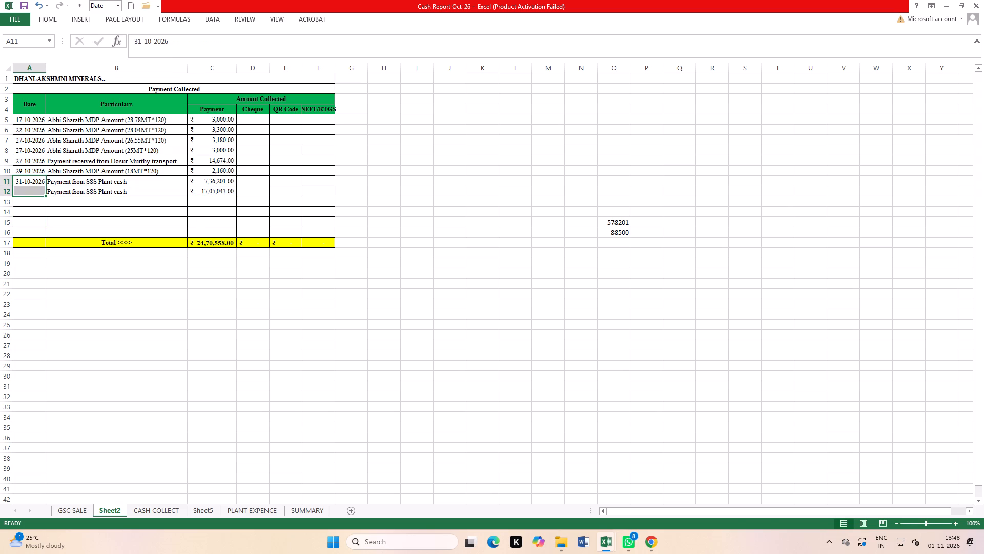
pyautogui.hotkey('ctrl', 'd')
# Change the 17,05,043 row's particulars to Payment from SSS Plant QR Code and save the workbook.
pyautogui.doubleClick(125, 189)
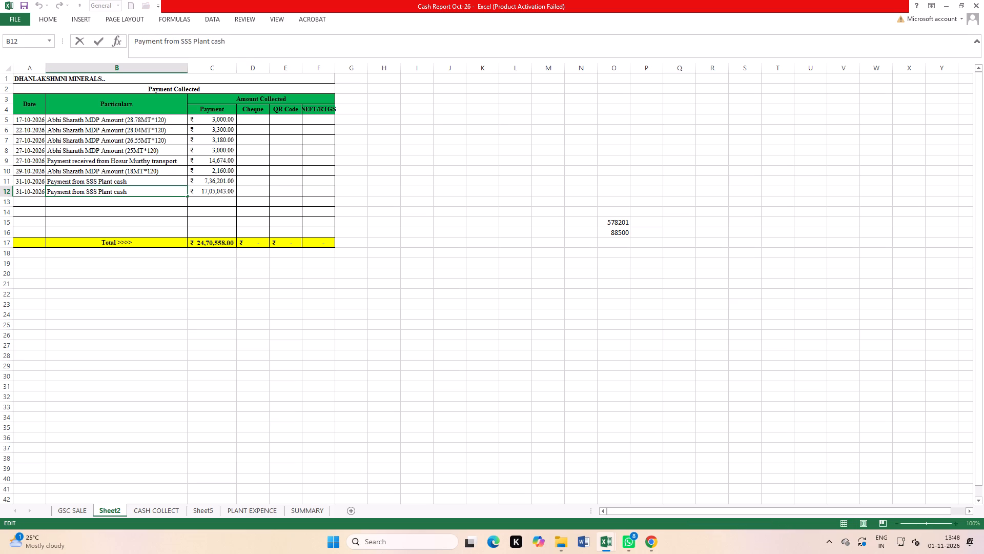
pyautogui.moveTo(115, 192); pyautogui.dragTo(128, 194)
pyautogui.press('BackSpace')
pyautogui.write('QR')
pyautogui.press('space')
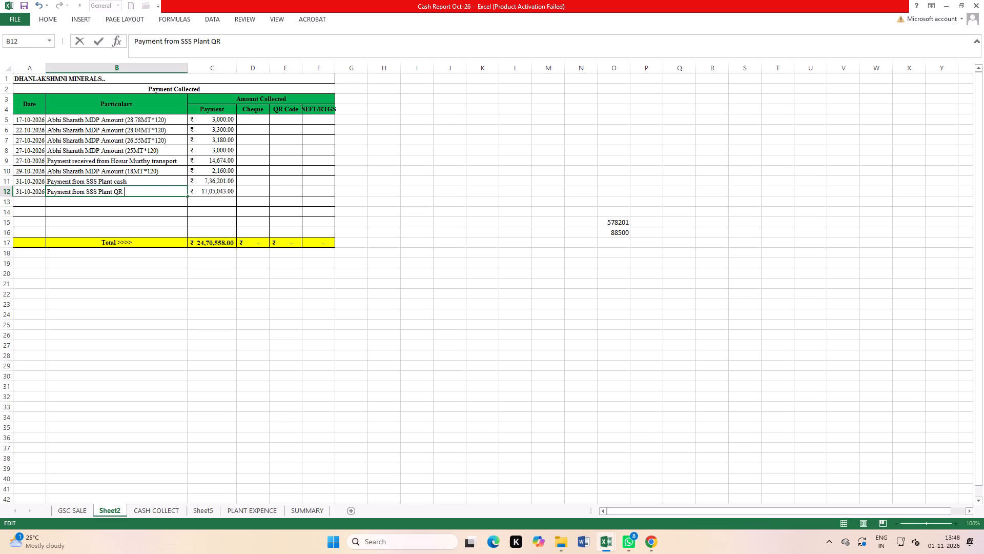
pyautogui.write('C')
pyautogui.write('od')
pyautogui.press('e')
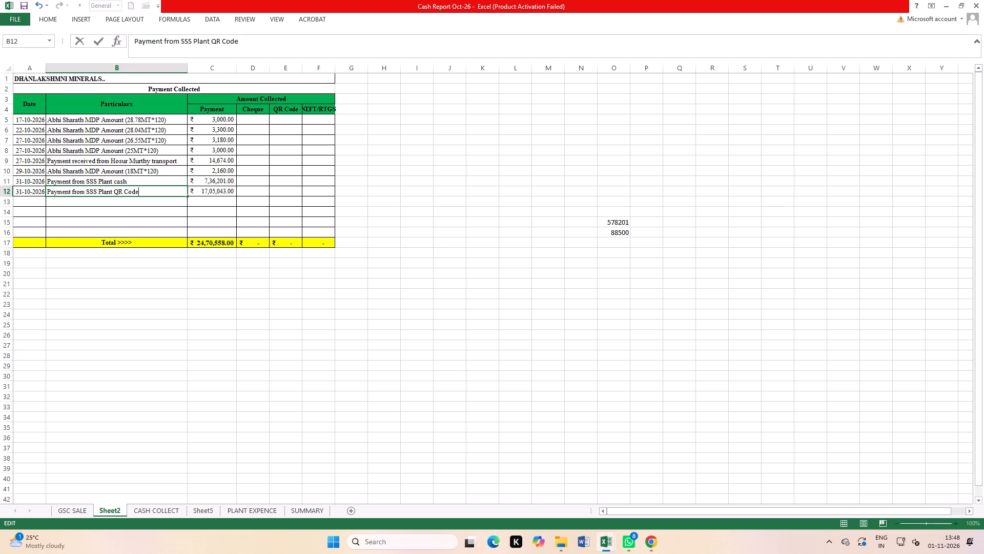
pyautogui.click(385, 245)
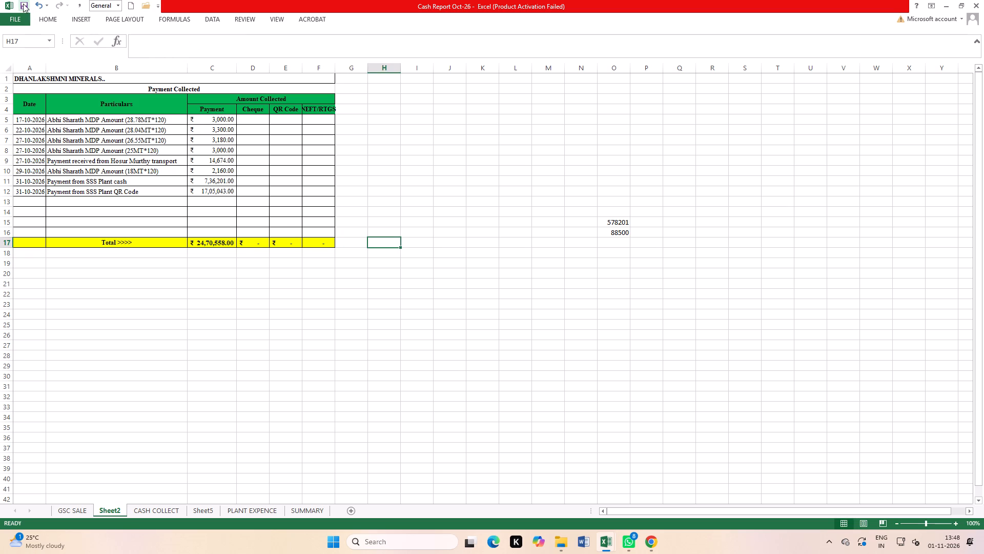
pyautogui.tripleClick(23, 4)
pyautogui.click(23, 4)
# Autofit the NEFT/RTGS column's width to its heading and save the workbook.
pyautogui.doubleClick(335, 68)
pyautogui.click(457, 182)
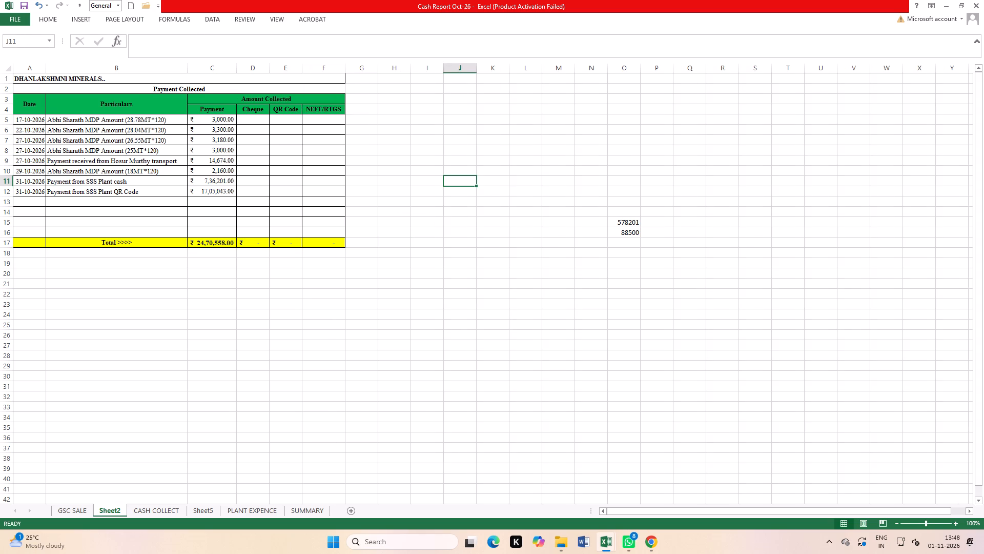
pyautogui.tripleClick(22, 5)
# Move the CASH COLLECT sheet ahead of Sheet2 and rename it Cash Collection.
pyautogui.click(158, 516)
pyautogui.moveTo(165, 510); pyautogui.dragTo(106, 510)
pyautogui.doubleClick(130, 507)
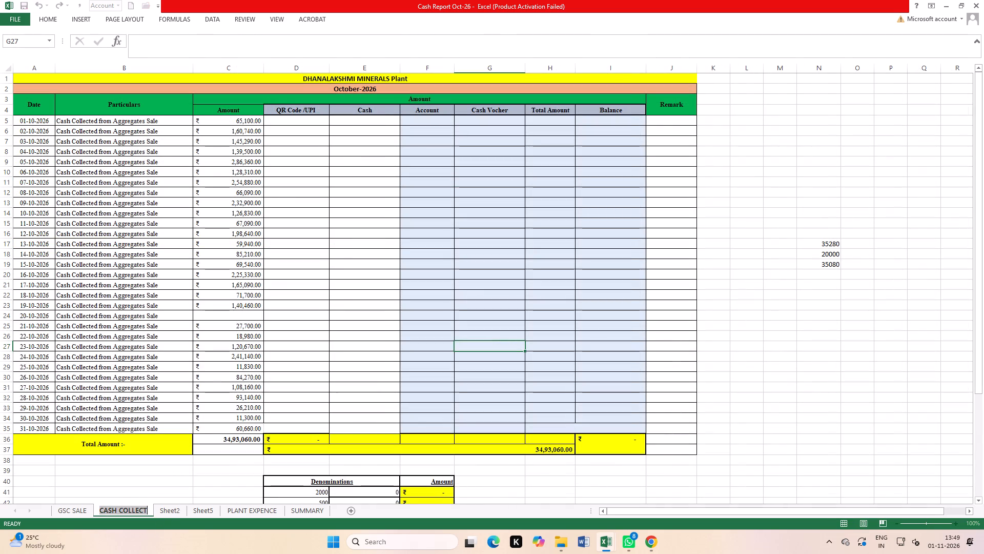
pyautogui.press('BackSpace')
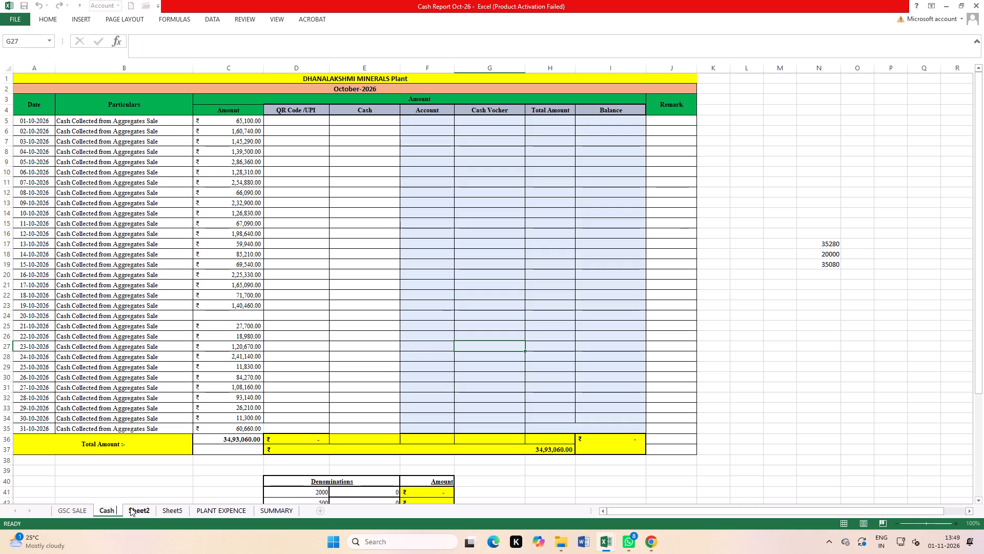
pyautogui.write('ollection')
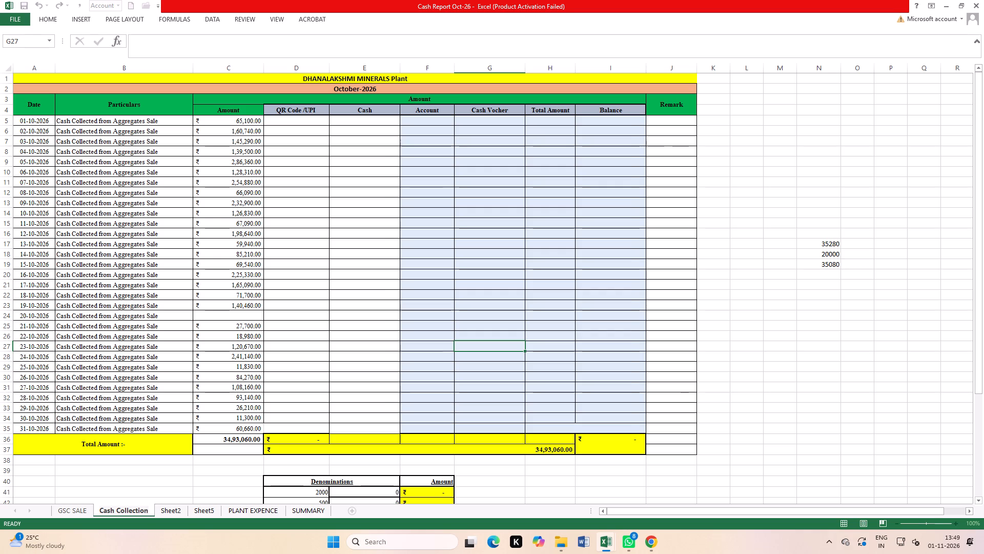
pyautogui.click(341, 392)
# Rename Sheet2 as Cash Vendor.
pyautogui.doubleClick(177, 511)
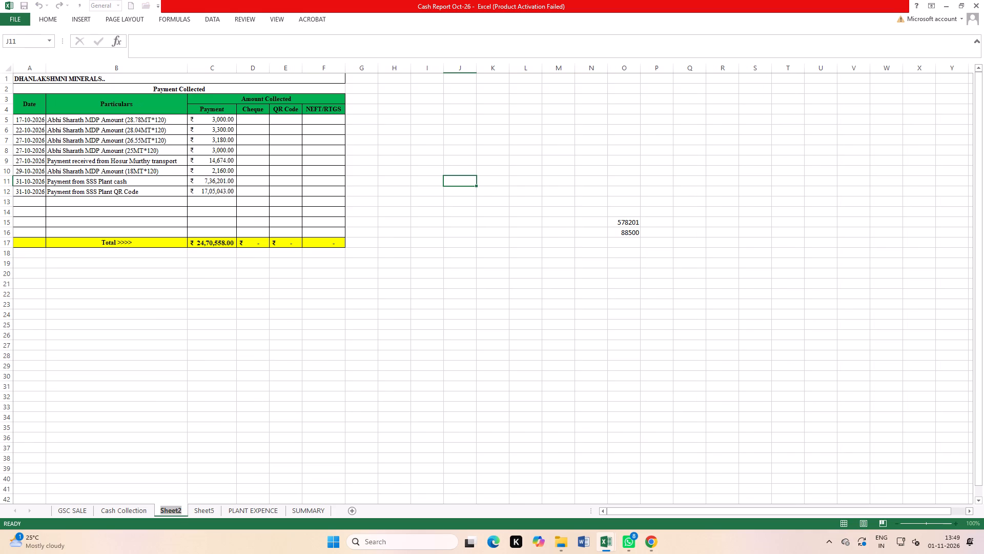
pyautogui.press('BackSpace')
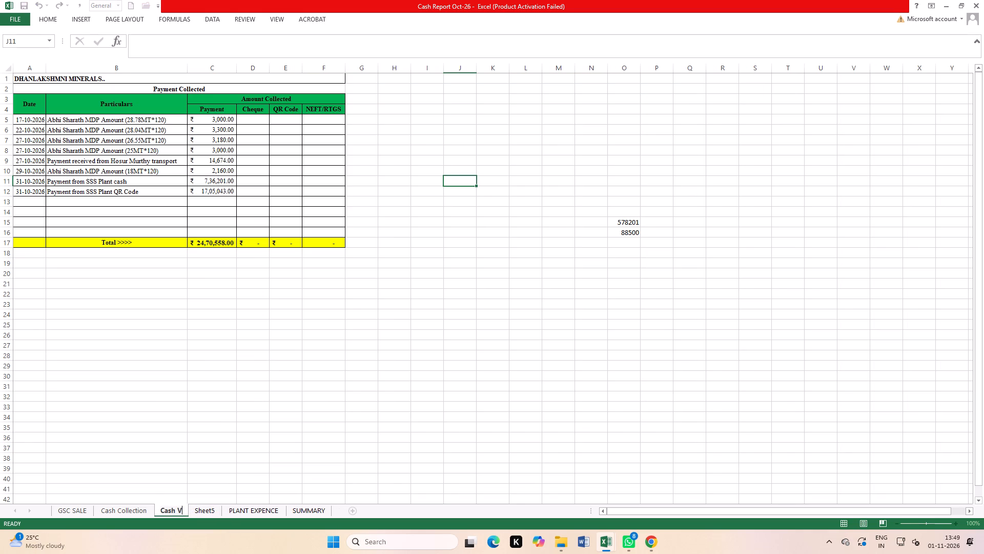
pyautogui.write('end')
pyautogui.write('oer')
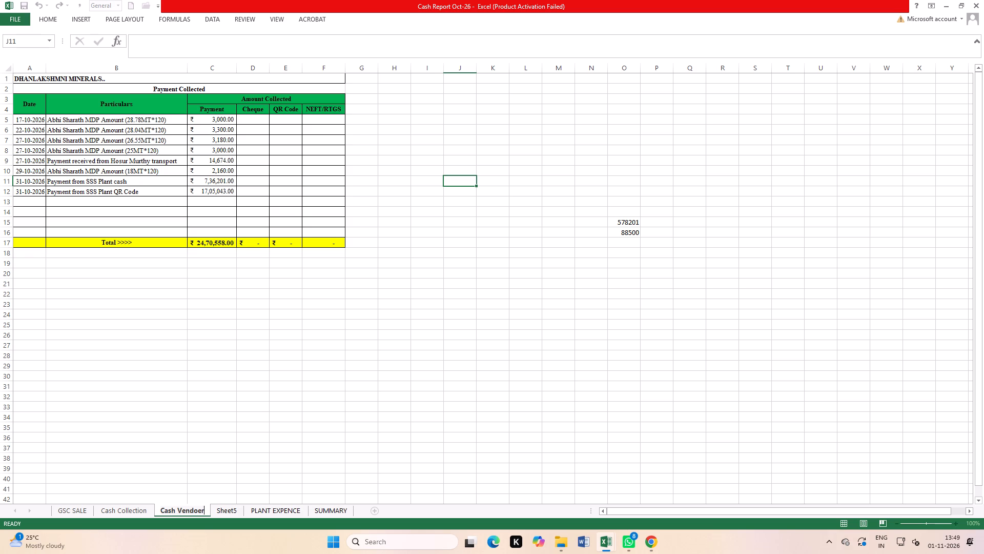
pyautogui.press('BackSpace')
pyautogui.press('BackSpace')
pyautogui.press('r')
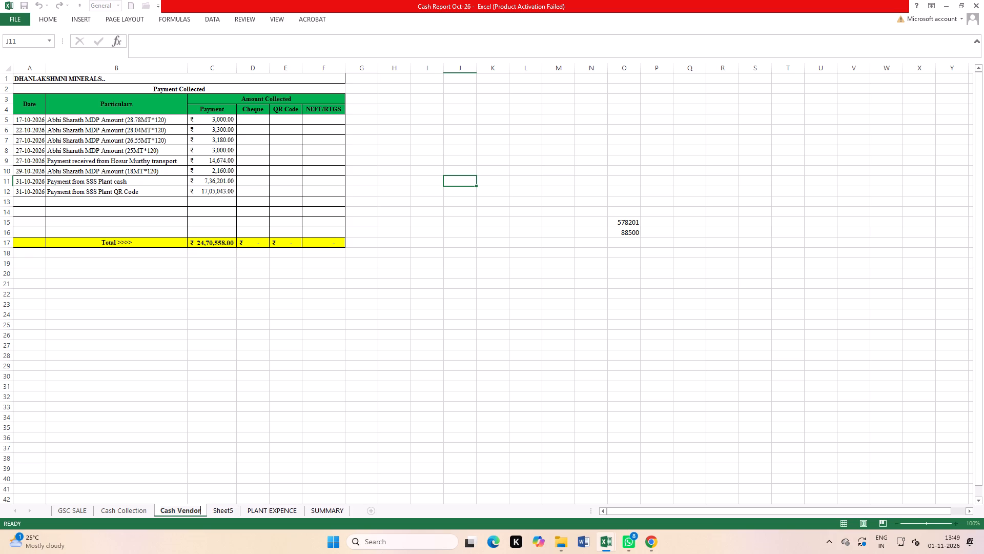
pyautogui.click(338, 403)
# Delete Sheet5 from the workbook.
pyautogui.click(228, 512)
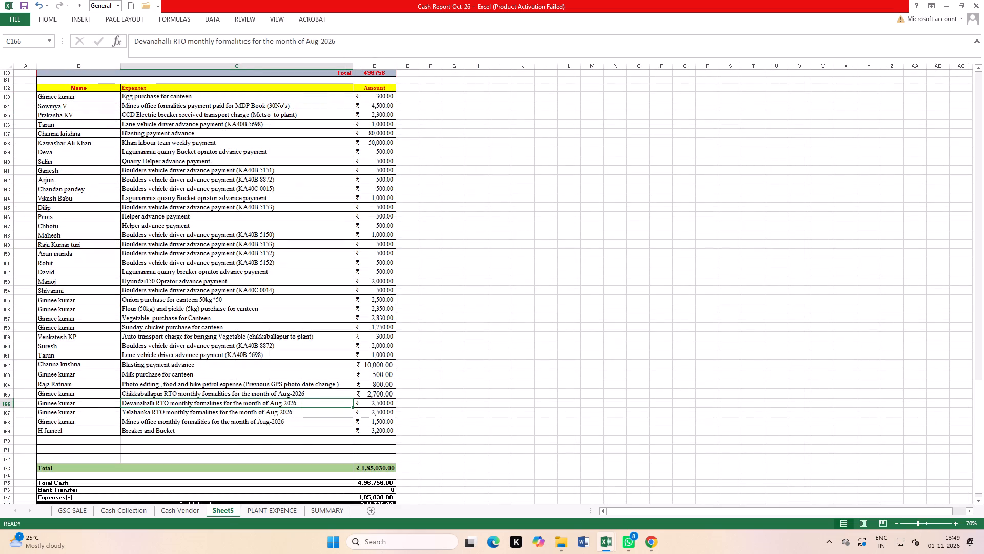
pyautogui.rightClick(226, 510)
pyautogui.click(251, 406)
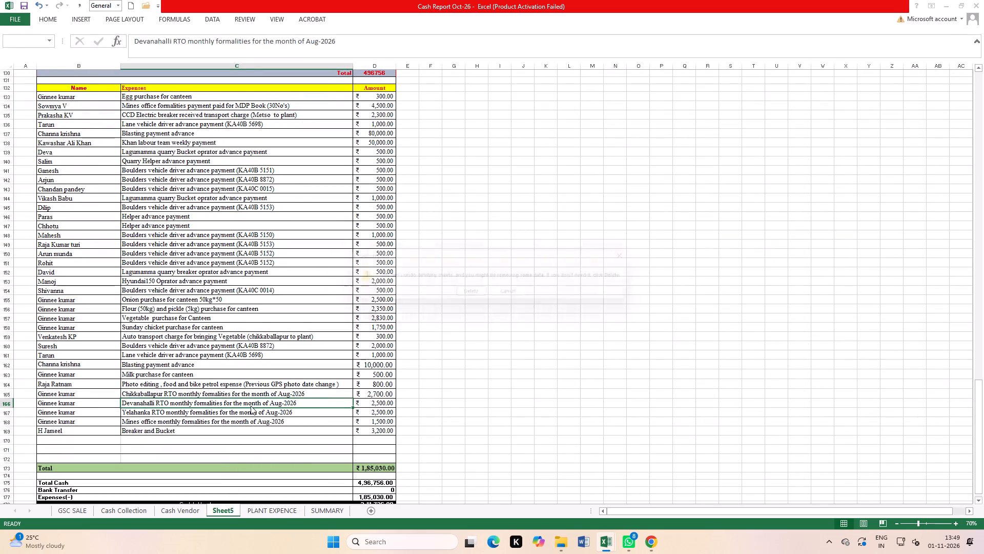
pyautogui.click(474, 293)
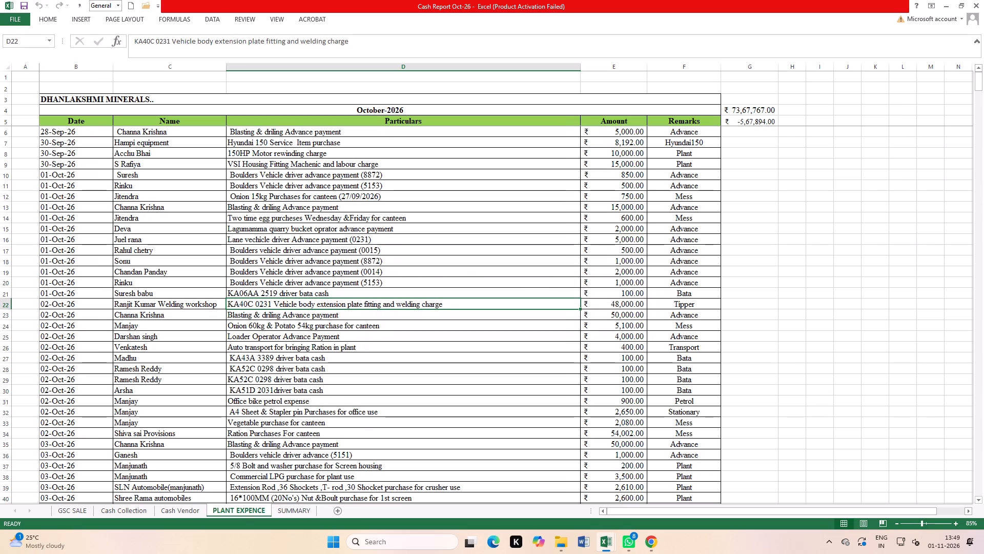
# Rename the PLANT EXPENCE sheet as Plant Expense.
pyautogui.doubleClick(242, 511)
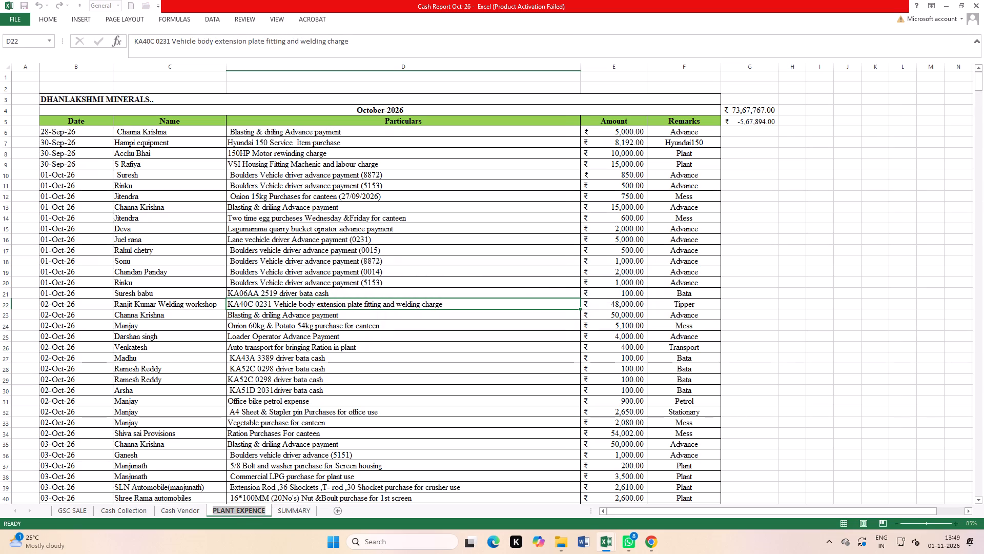
pyautogui.press('BackSpace')
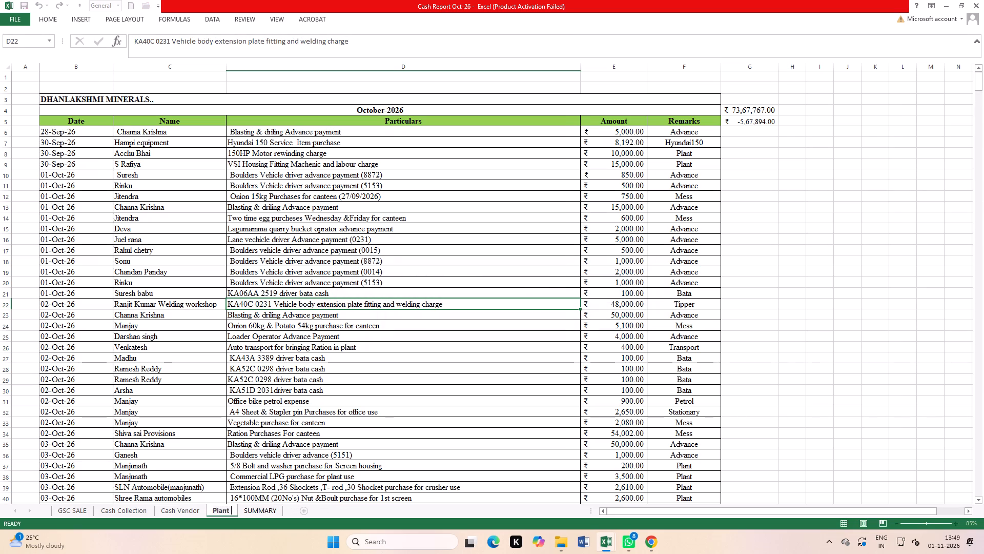
pyautogui.write('xpense')
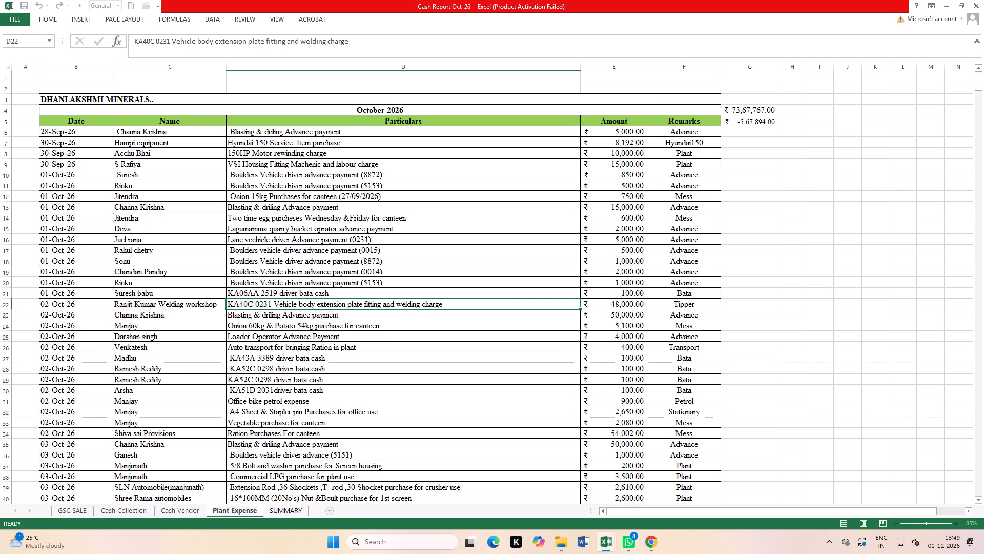
# Rename the SUMMARY sheet as Summary and save the workbook.
pyautogui.doubleClick(286, 512)
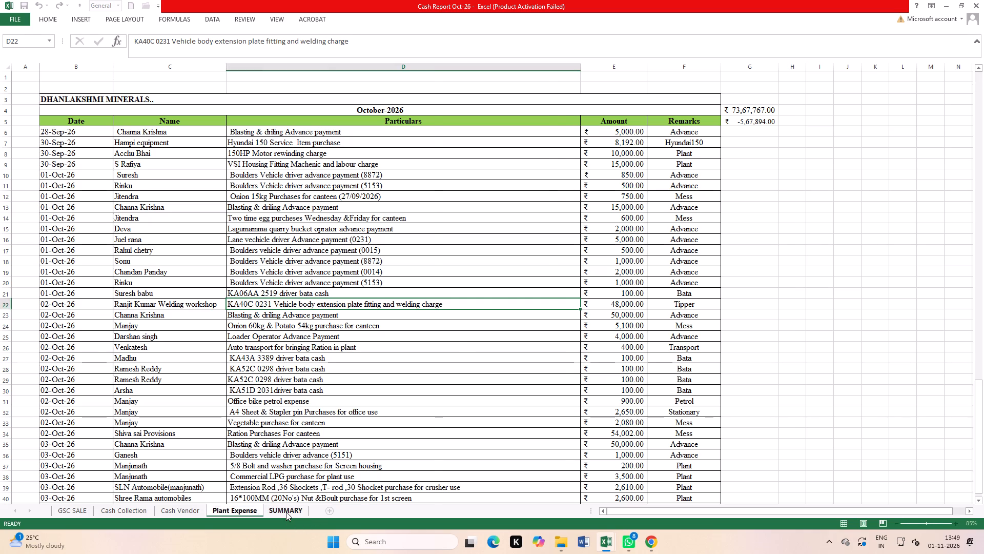
pyautogui.press('BackSpace')
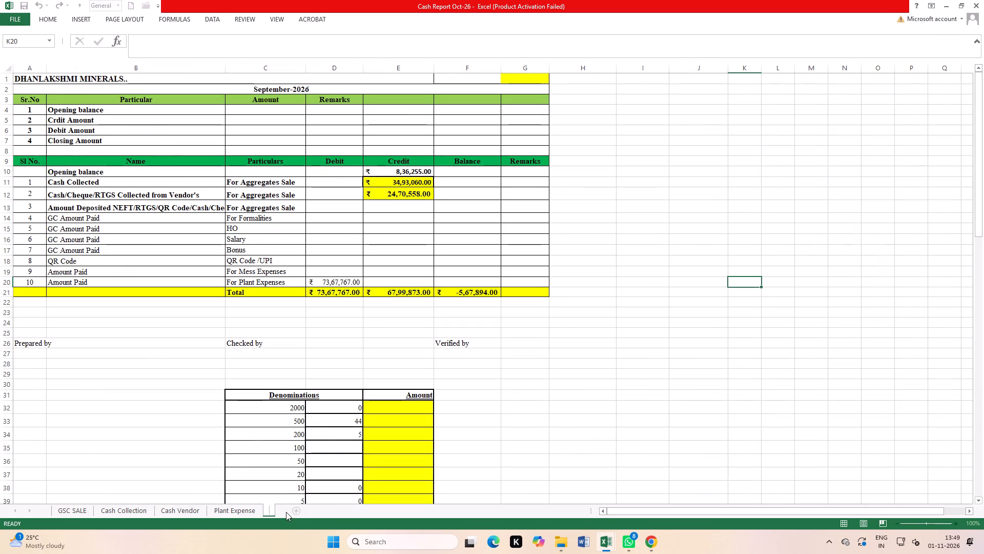
pyautogui.write('ummary')
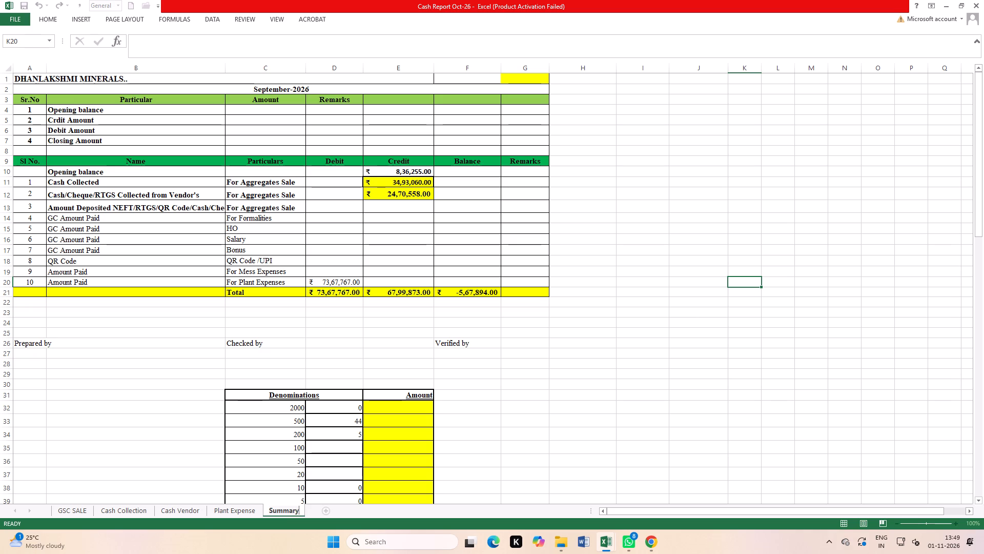
pyautogui.click(573, 355)
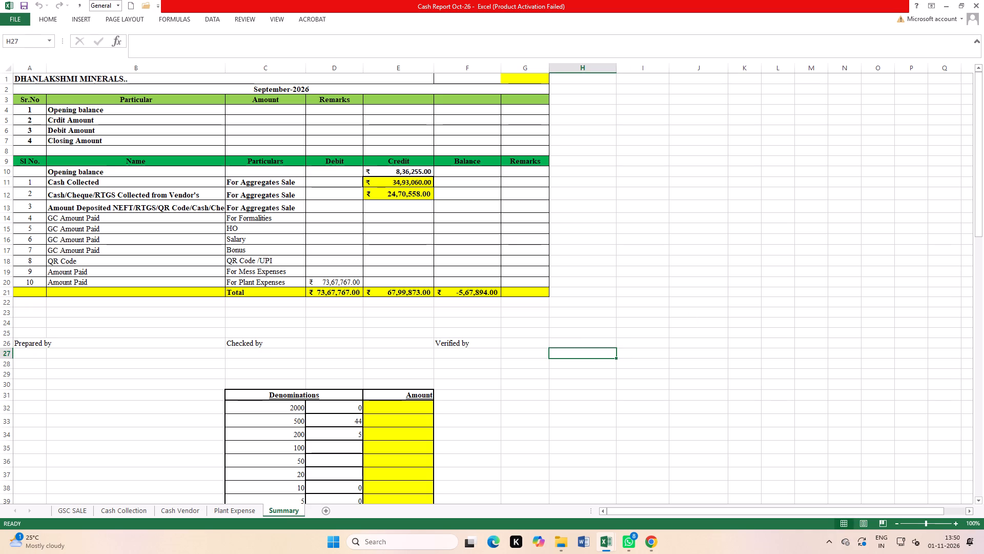
pyautogui.click(24, 2)
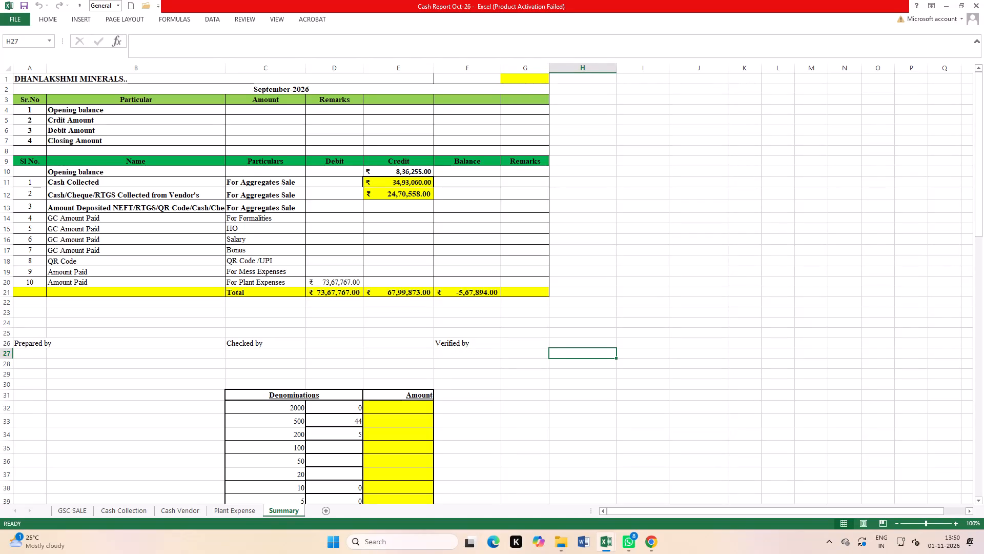
# Add filters to the header row of the Plant Expense sheet.
pyautogui.click(240, 515)
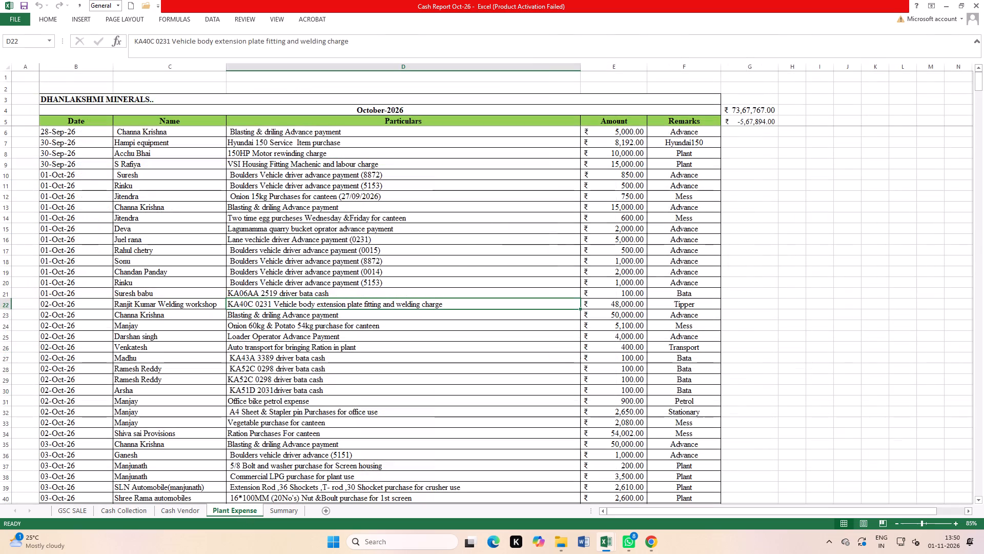
pyautogui.click(0, 122)
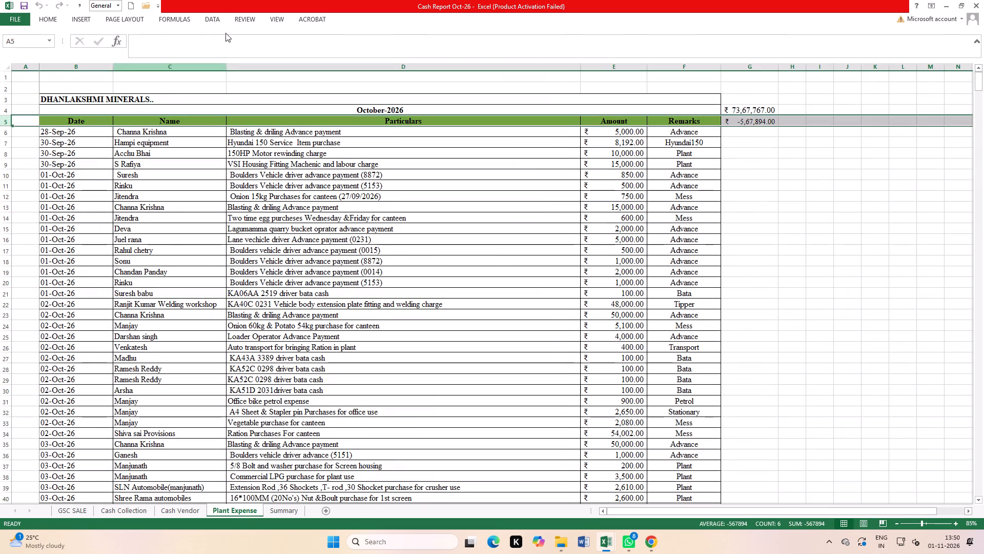
pyautogui.click(206, 22)
pyautogui.click(270, 46)
pyautogui.click(463, 246)
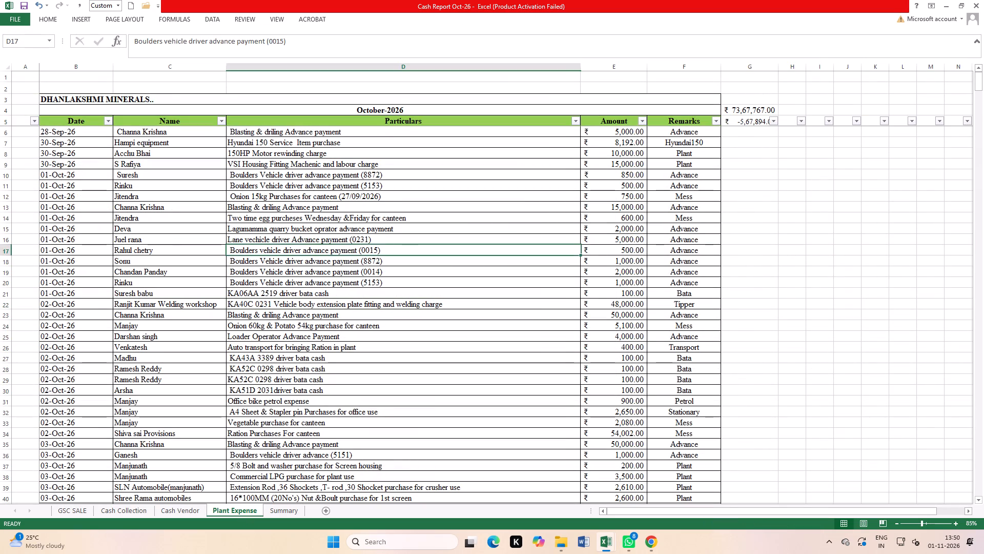
# Filter the Plant Expense sheet's Remarks column to show only Bonus.
pyautogui.click(714, 124)
pyautogui.click(633, 217)
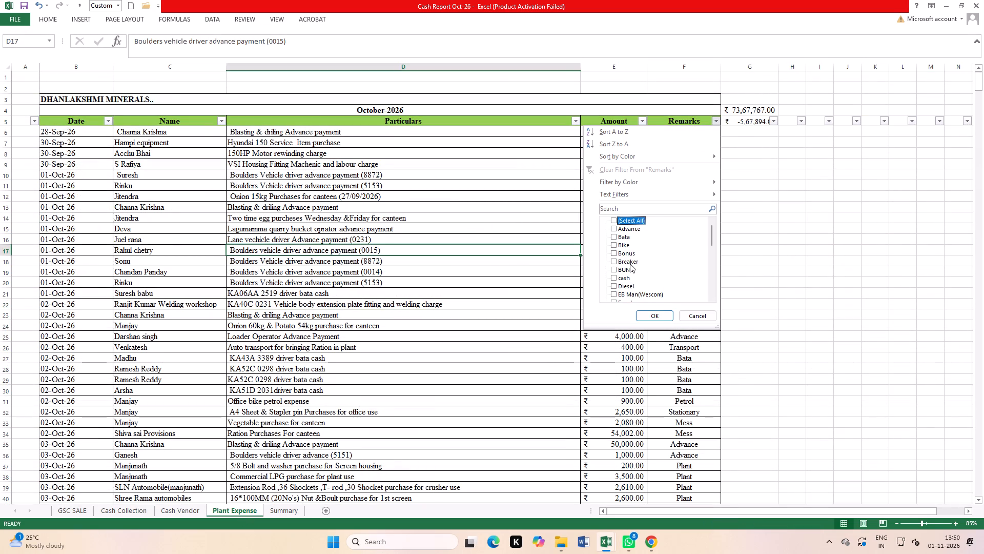
pyautogui.click(625, 257)
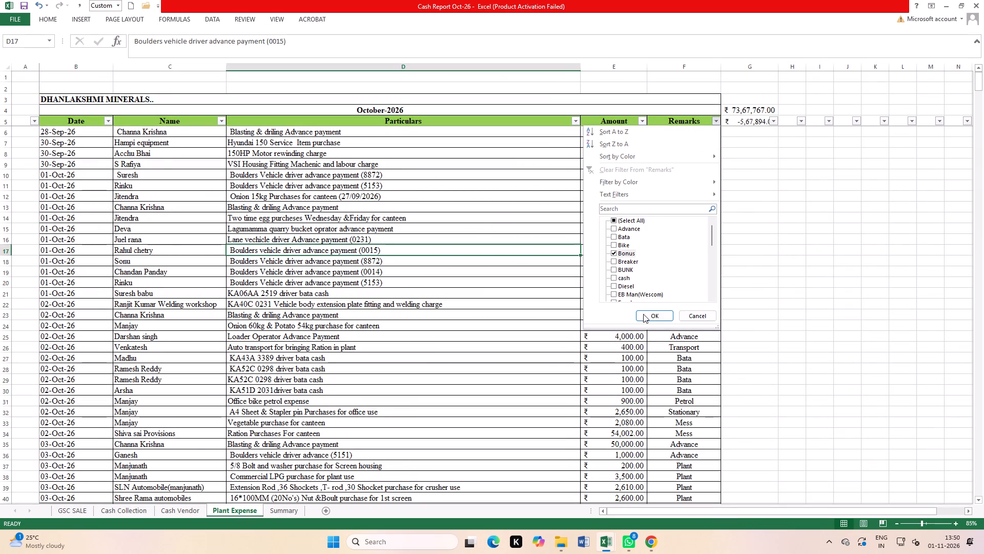
pyautogui.click(652, 317)
pyautogui.click(783, 242)
# Total the filtered Bonus amounts in the Amount column of the Plant Expense sheet by selecting them all.
pyautogui.moveTo(625, 130); pyautogui.dragTo(625, 181)
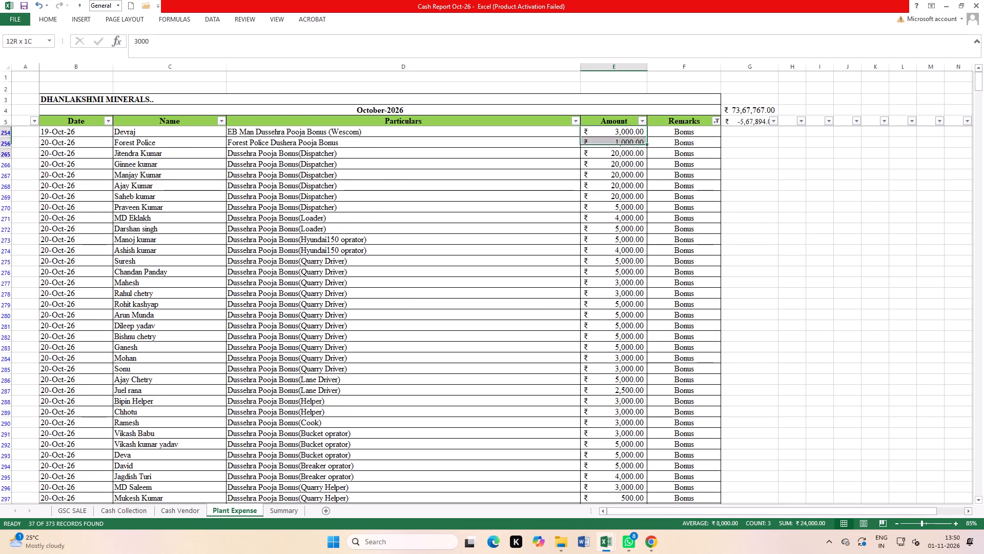
pyautogui.moveTo(625, 181); pyautogui.dragTo(634, 493)
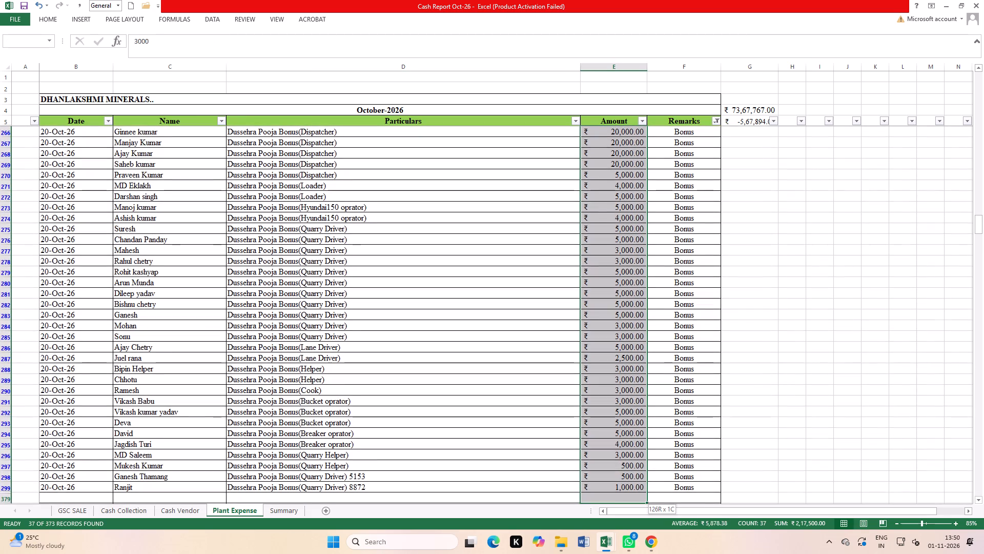
pyautogui.moveTo(634, 493); pyautogui.dragTo(634, 488)
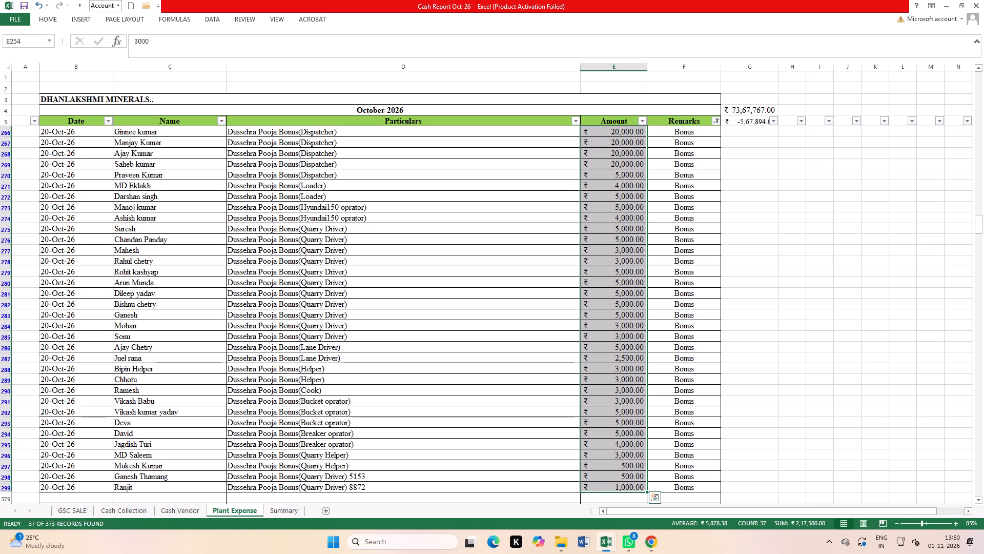
pyautogui.scroll(-2, 677, 379)
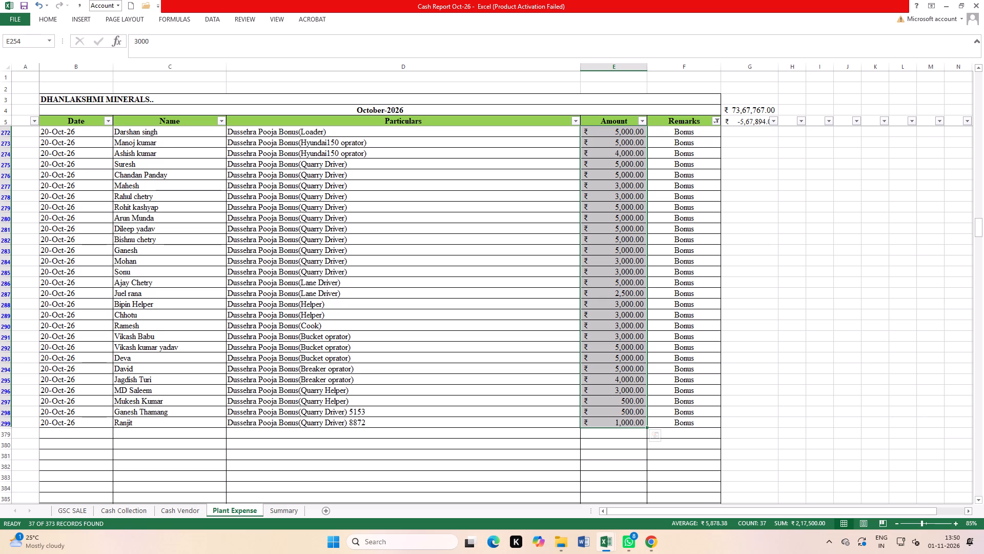
pyautogui.scroll(8, 768, 413)
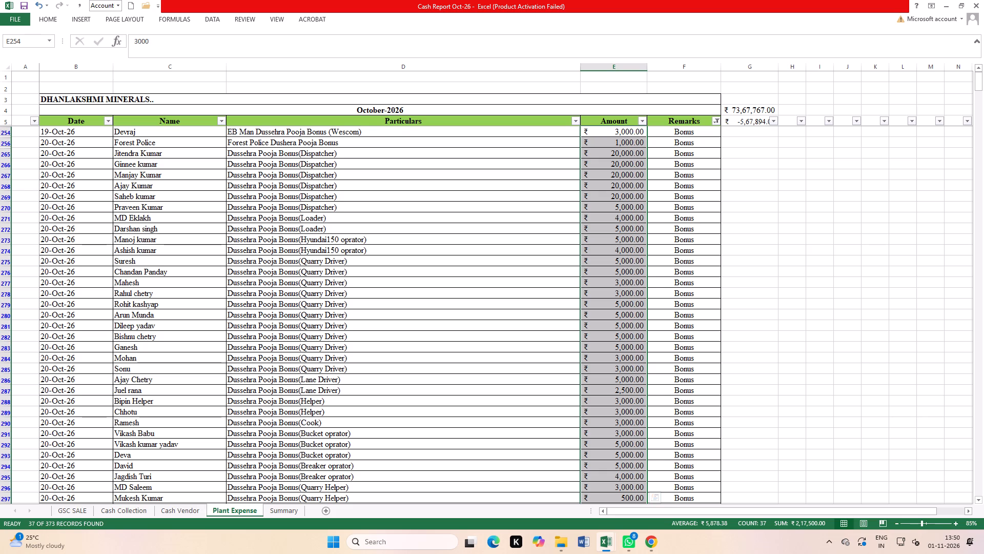
pyautogui.scroll(-4, 743, 382)
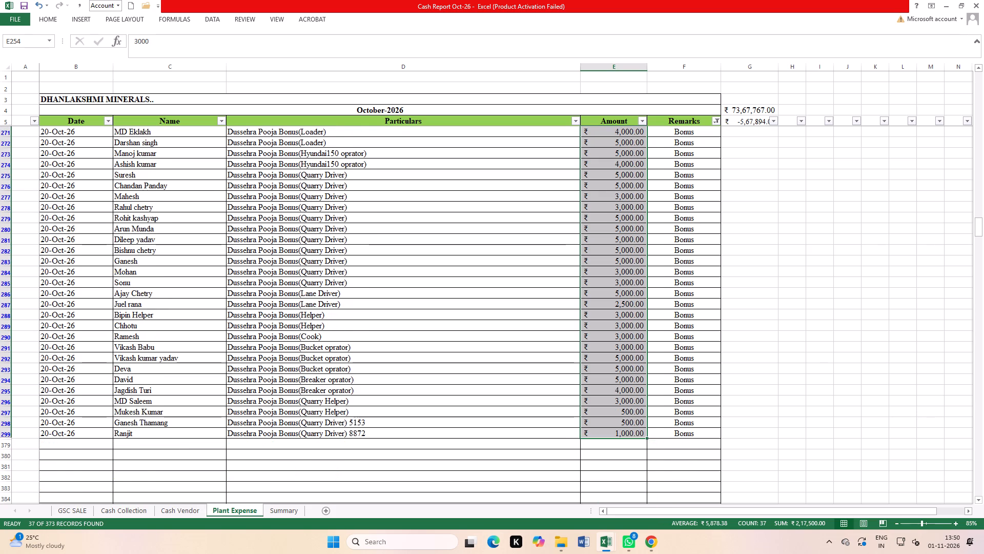
pyautogui.scroll(11, 645, 372)
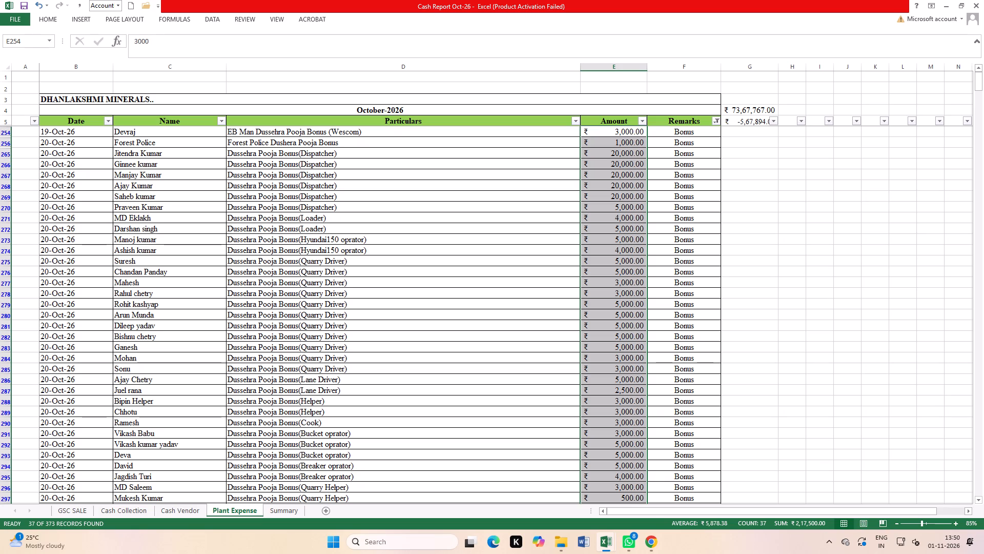
pyautogui.click(496, 244)
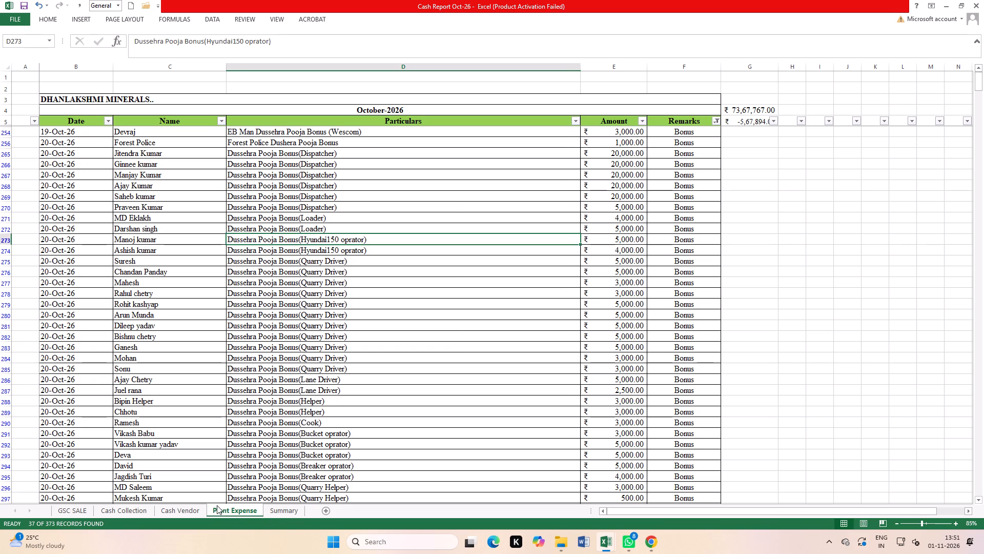
# Enter 208000 as the Credit amount in the first Bonus row (Sl No. 5) of the Summary sheet.
pyautogui.click(280, 508)
pyautogui.click(257, 227)
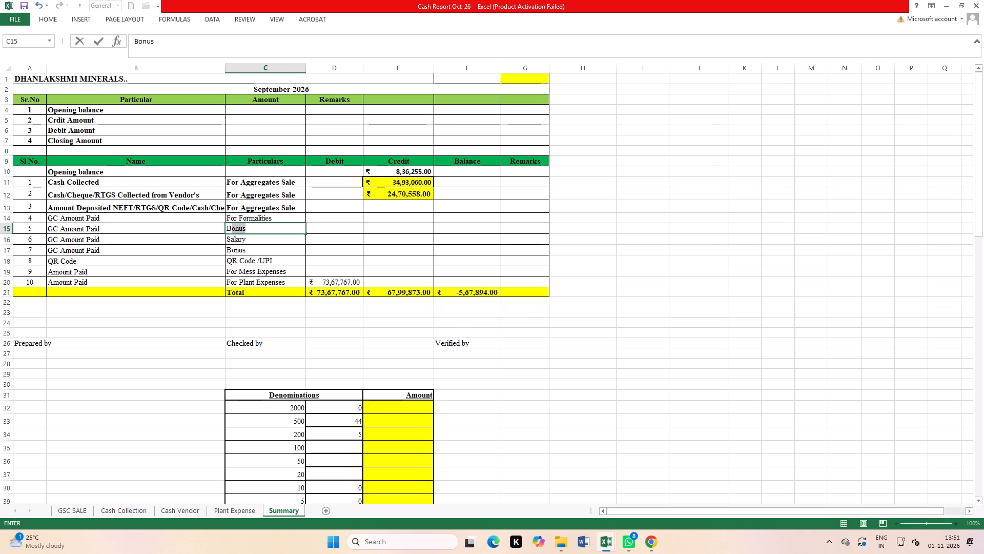
pyautogui.click(324, 244)
pyautogui.click(382, 225)
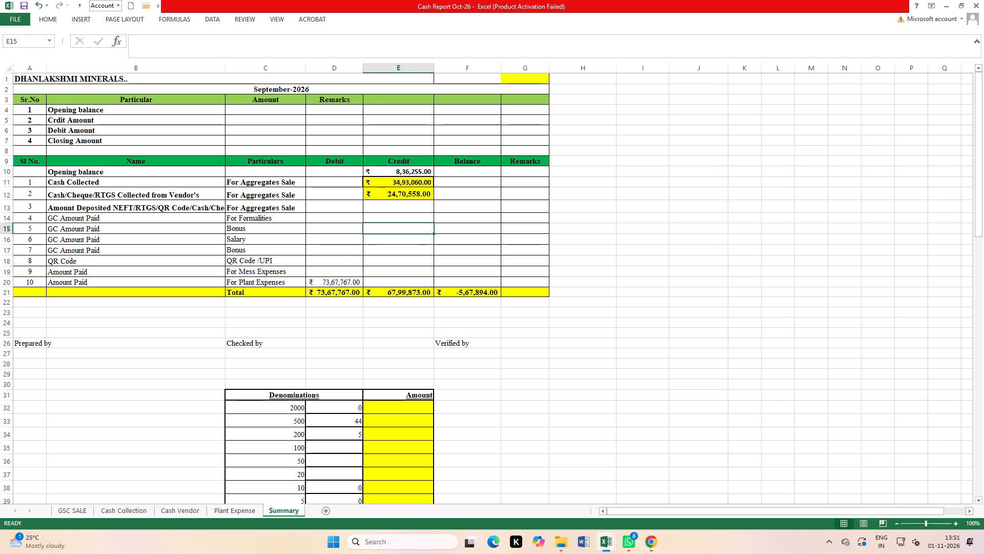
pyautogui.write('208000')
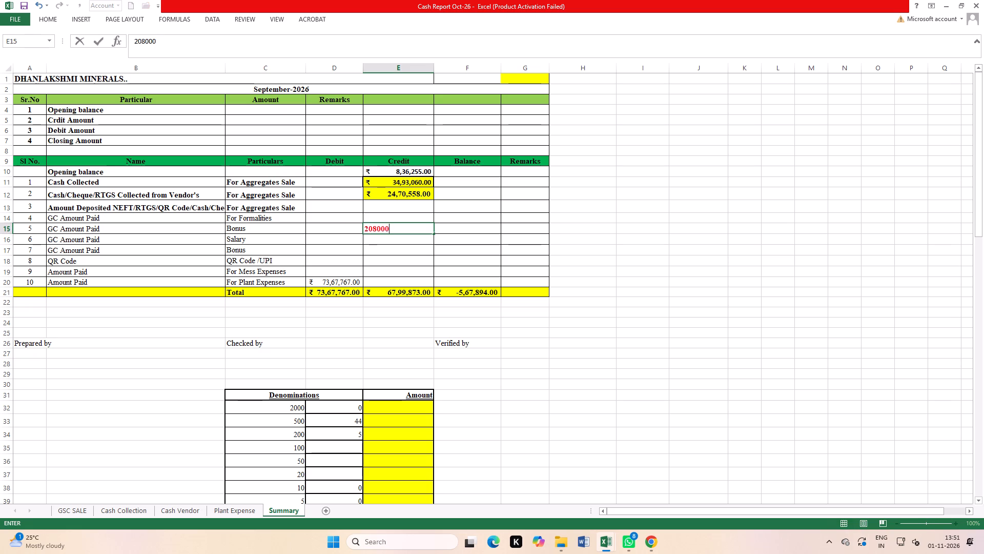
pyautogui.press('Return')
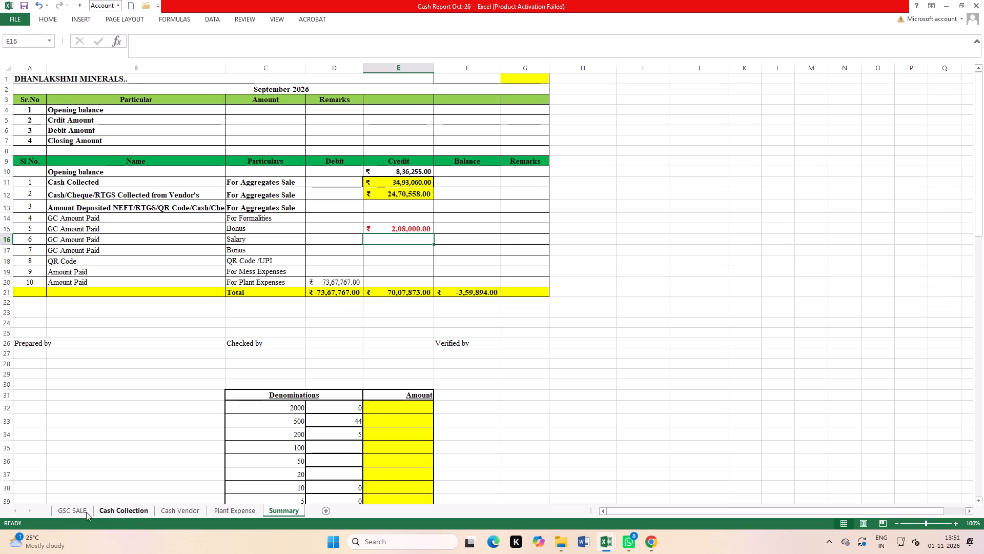
# Change the Plant Expense sheet's Remarks filter to show only Salary.
pyautogui.click(227, 512)
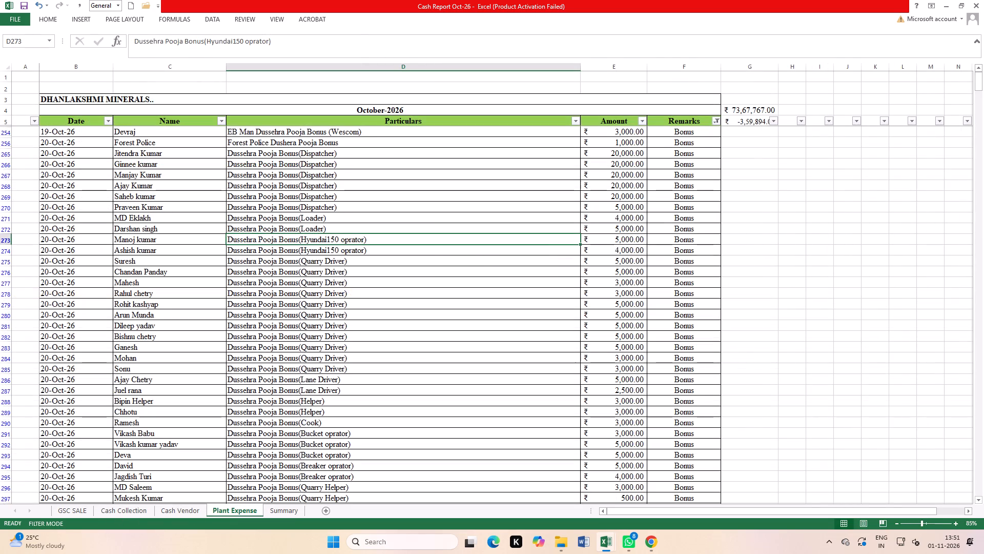
pyautogui.click(721, 121)
pyautogui.click(719, 126)
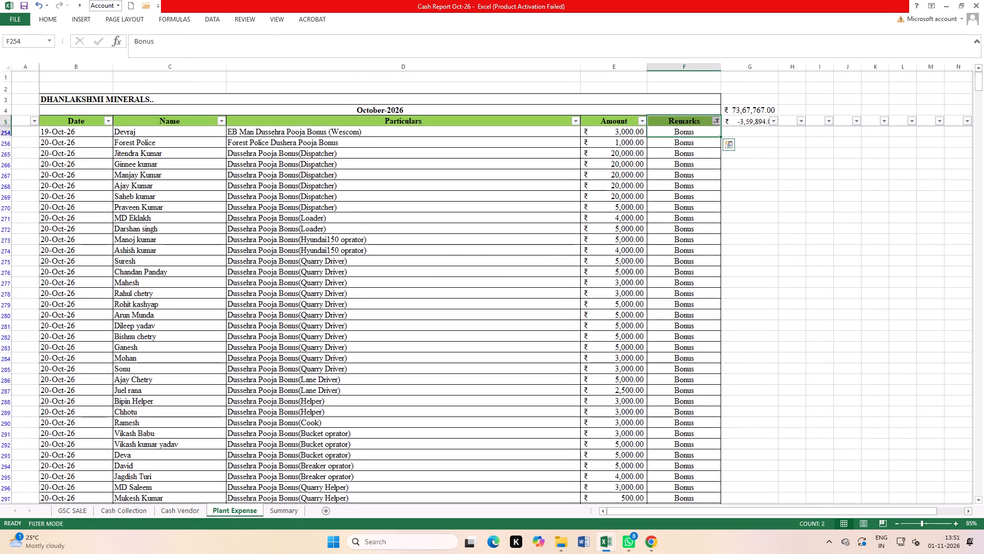
pyautogui.click(718, 121)
pyautogui.click(633, 224)
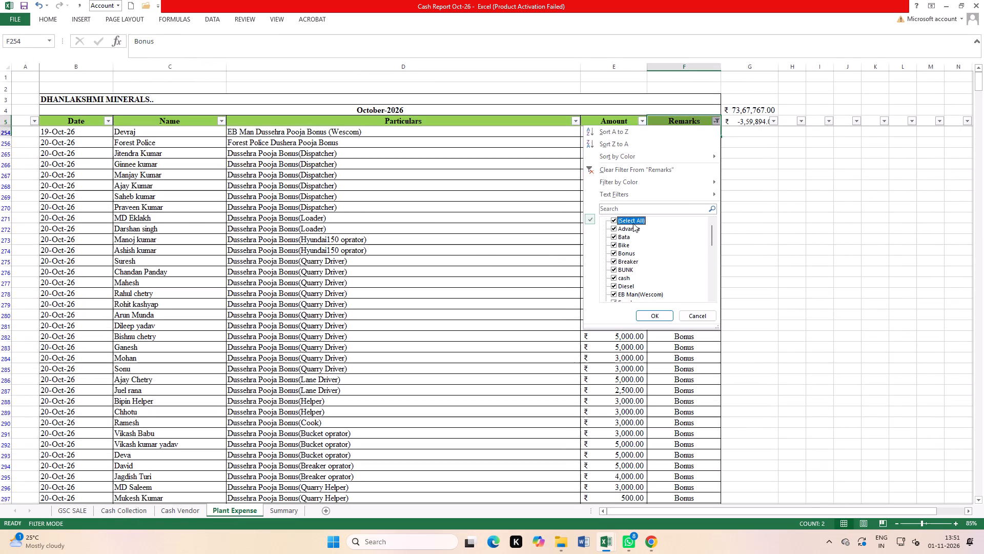
pyautogui.click(633, 223)
pyautogui.scroll(-7, 633, 291)
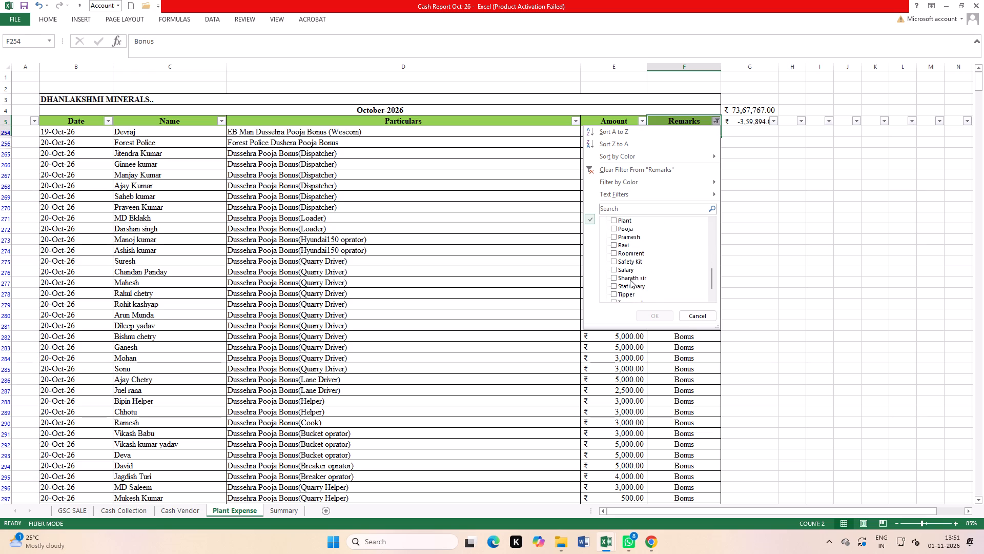
pyautogui.click(627, 270)
pyautogui.click(657, 319)
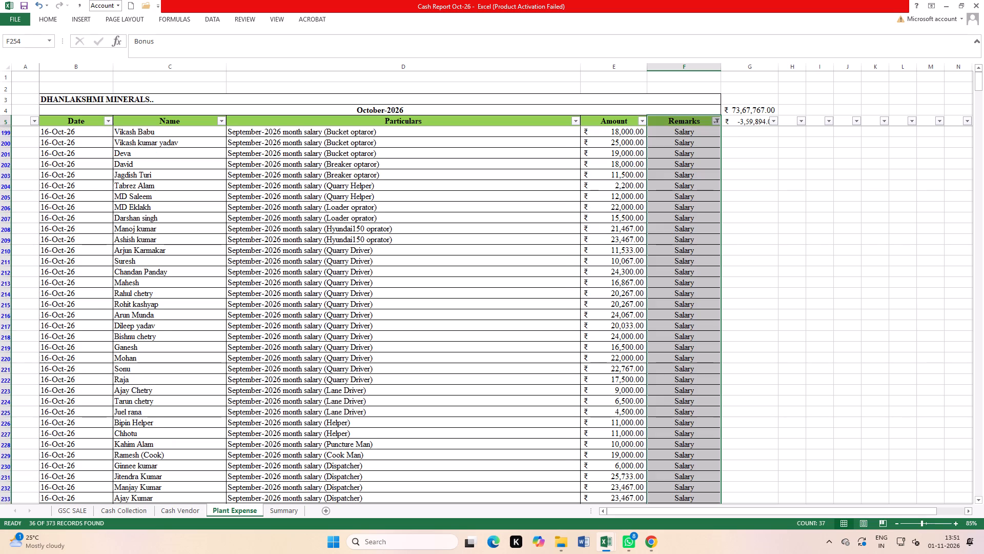
# Total the filtered Salary amounts in the Amount column of the Plant Expense sheet by selecting them all.
pyautogui.click(760, 296)
pyautogui.moveTo(622, 133); pyautogui.dragTo(656, 553)
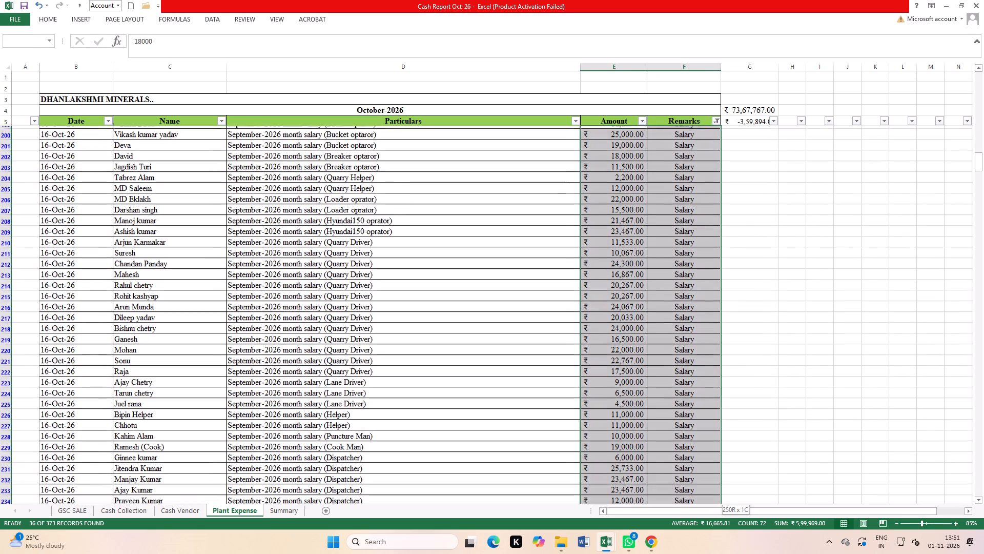
pyautogui.moveTo(656, 553); pyautogui.dragTo(632, 490)
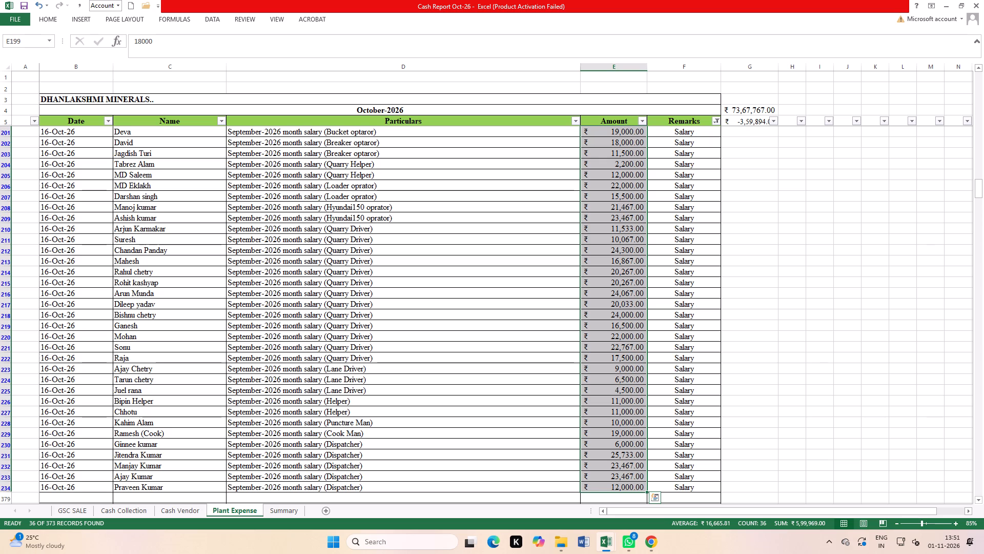
# Enter 594967 as the Credit amount in the Salary row of the Summary sheet and save the workbook.
pyautogui.click(291, 514)
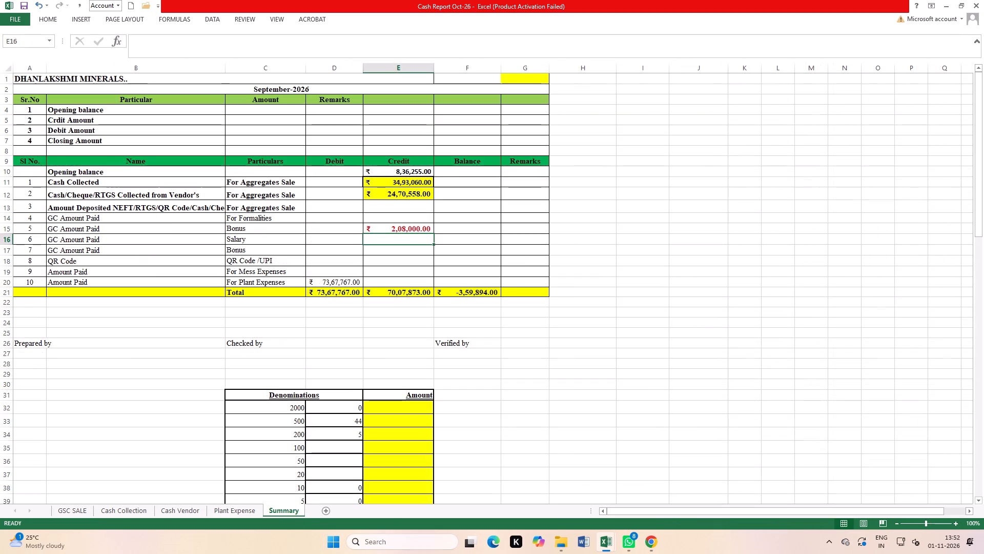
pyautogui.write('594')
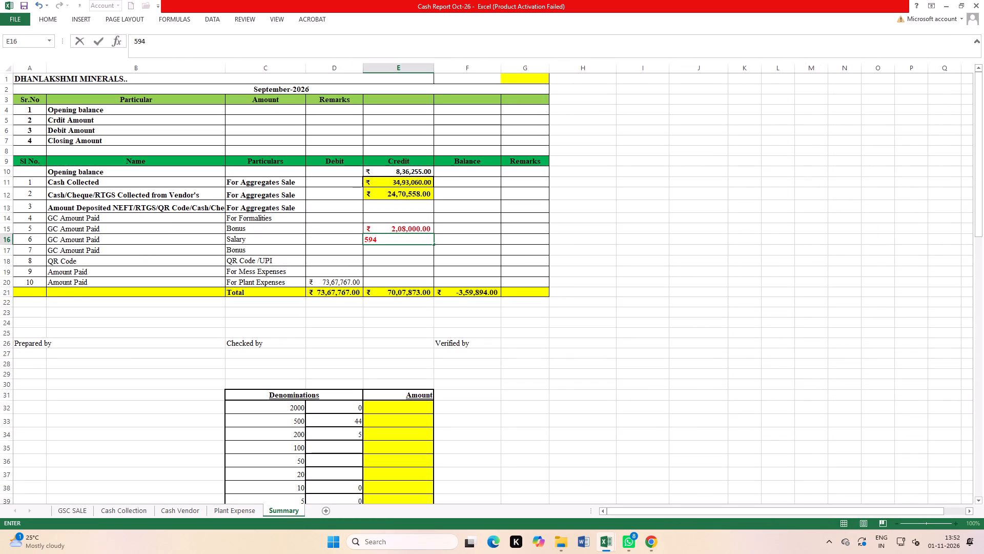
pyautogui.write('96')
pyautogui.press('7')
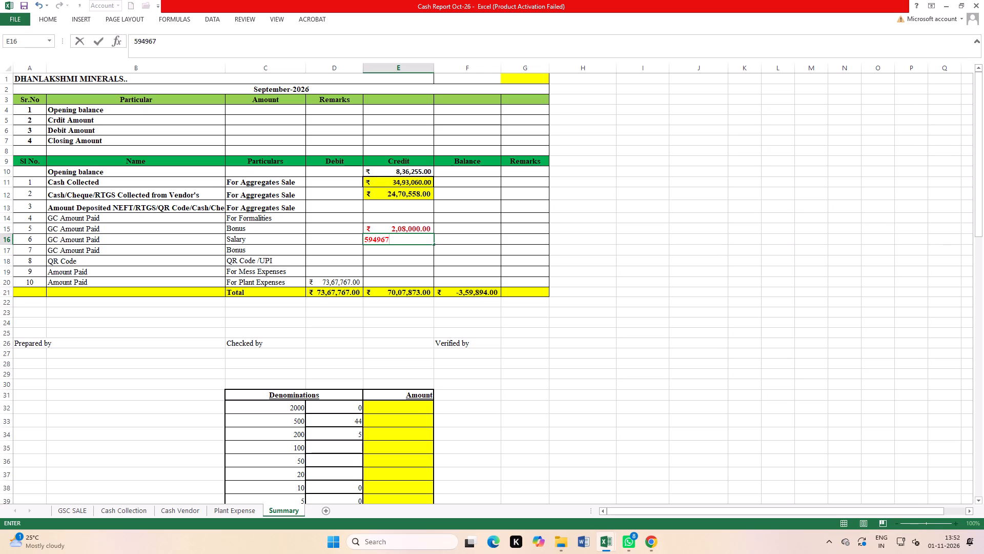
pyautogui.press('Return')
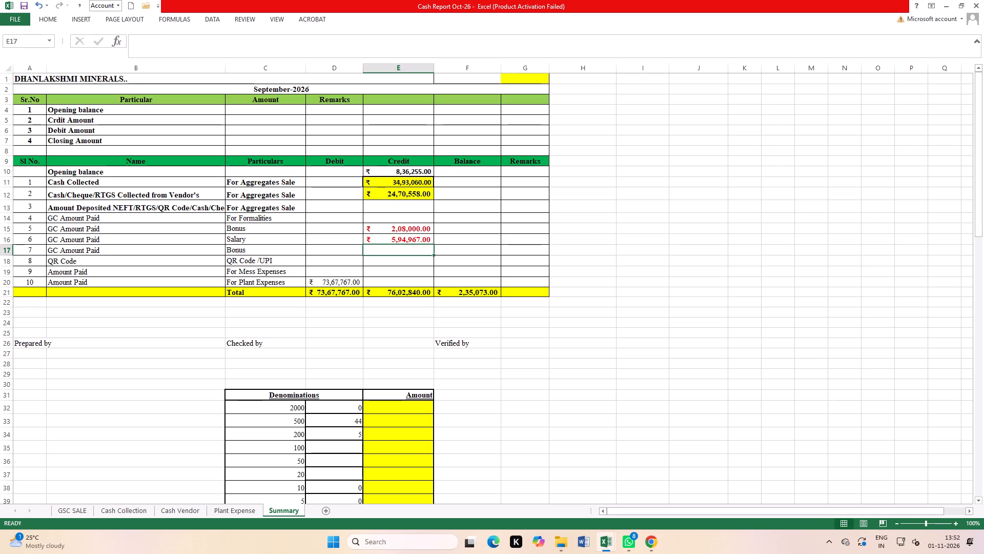
pyautogui.click(567, 320)
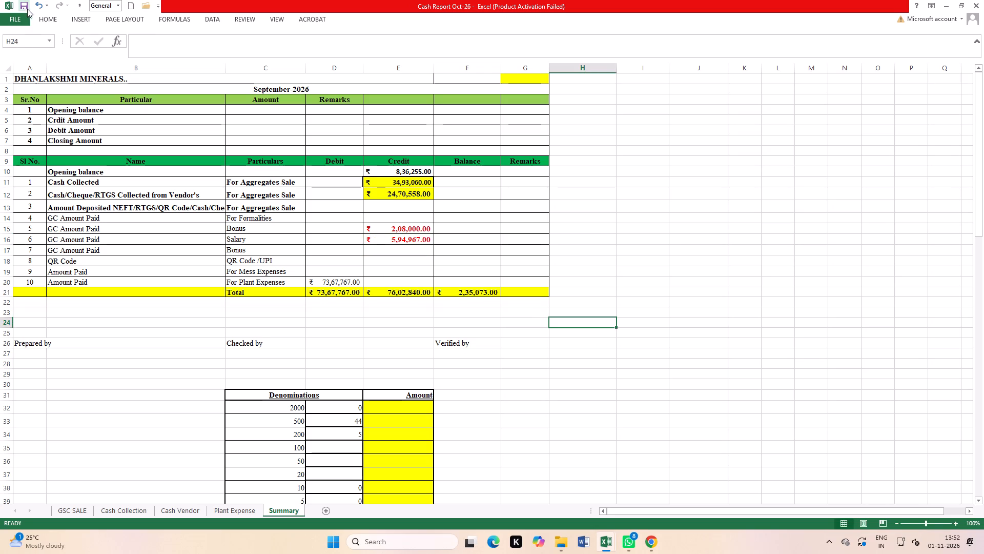
pyautogui.doubleClick(25, 5)
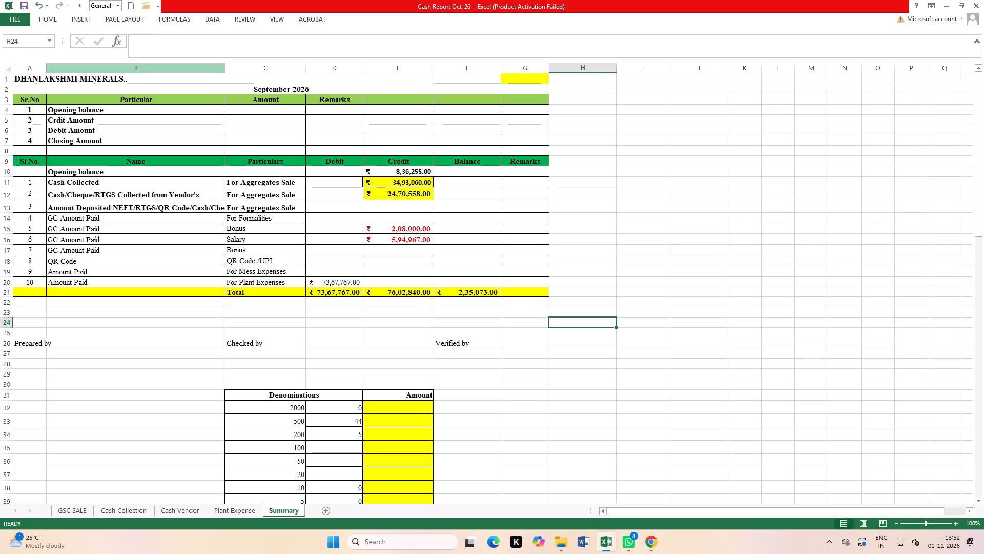
# Remove the filters from the Plant Expense sheet so that all its rows are shown.
pyautogui.click(242, 509)
pyautogui.scroll(-6, 531, 377)
pyautogui.click(765, 322)
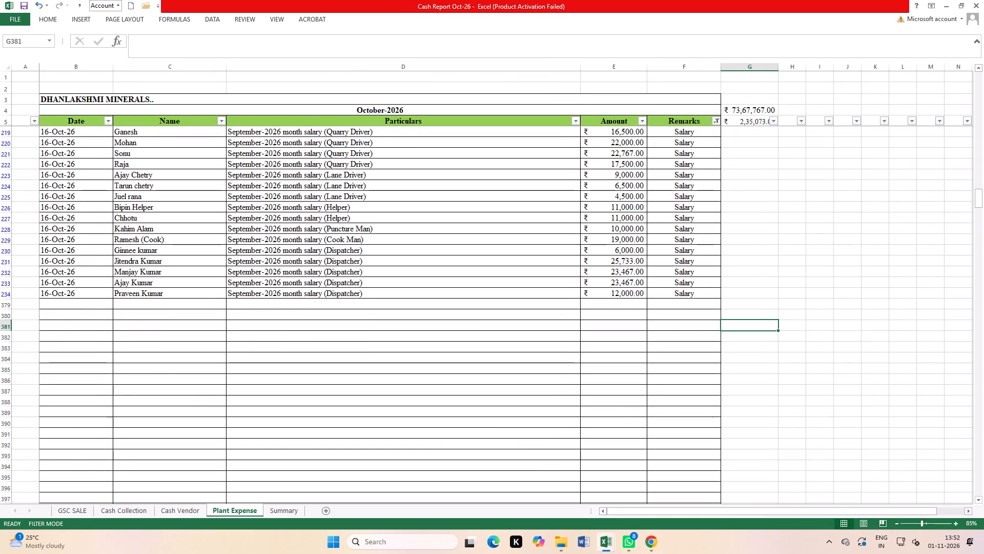
pyautogui.click(210, 18)
pyautogui.click(274, 51)
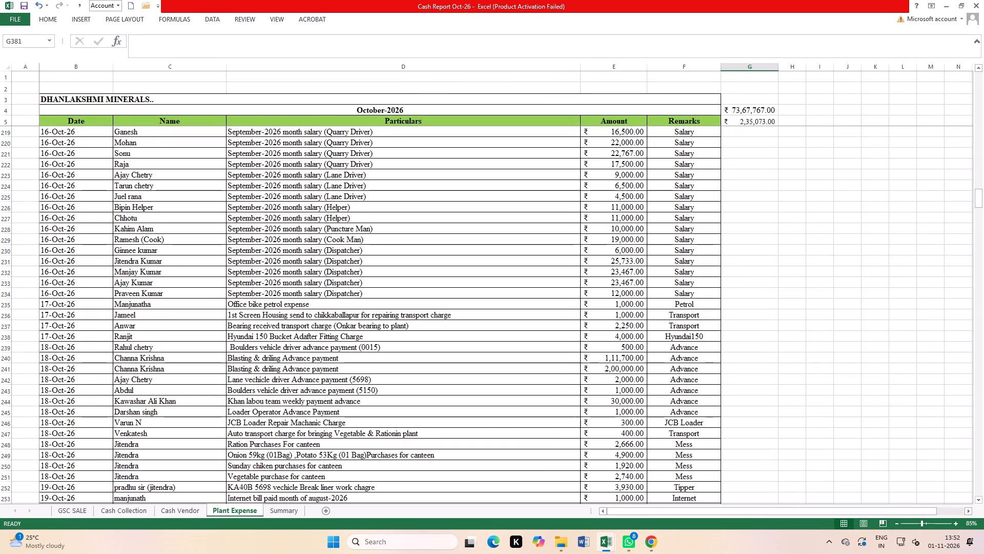
# Review the Plant Expense entries down to the last rows, and check them against the Summary, Cash Collection and Cash Vendor sheets.
pyautogui.click(815, 264)
pyautogui.scroll(-17, 673, 382)
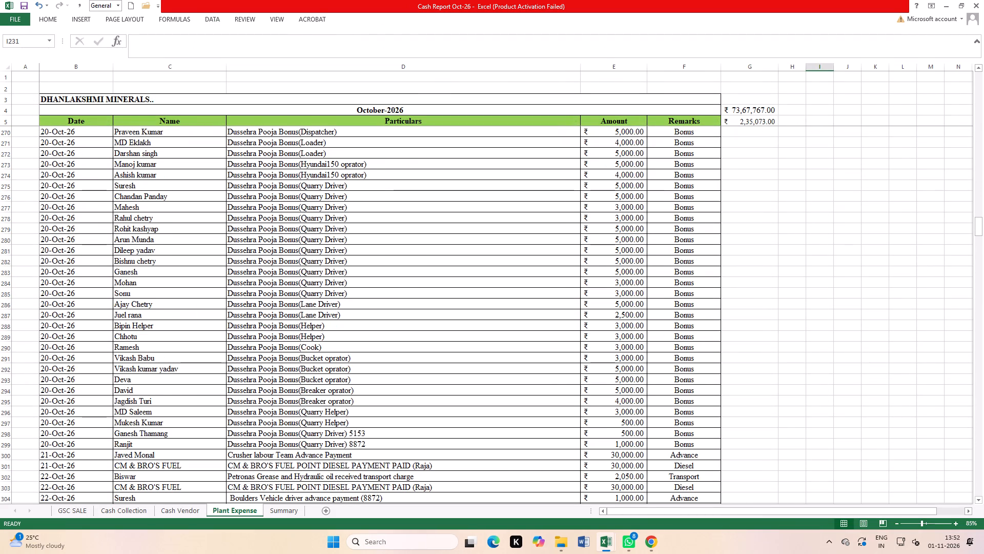
pyautogui.scroll(-11, 702, 306)
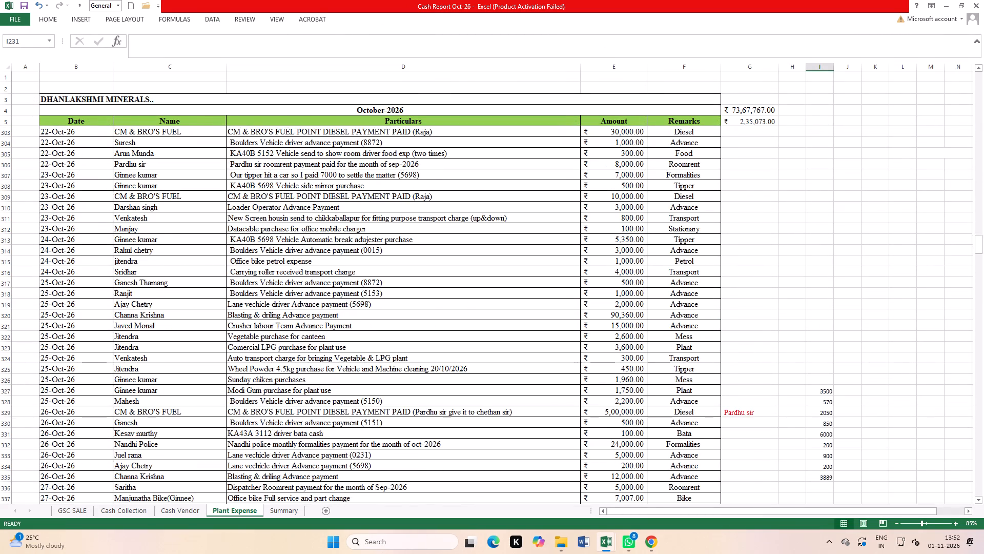
pyautogui.scroll(-5, 882, 256)
pyautogui.scroll(-15, 805, 309)
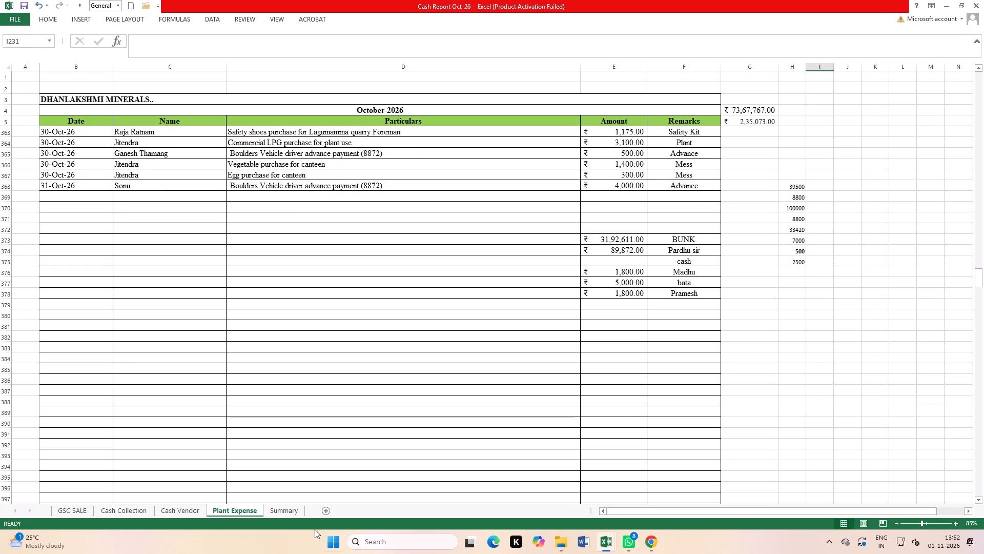
pyautogui.click(279, 513)
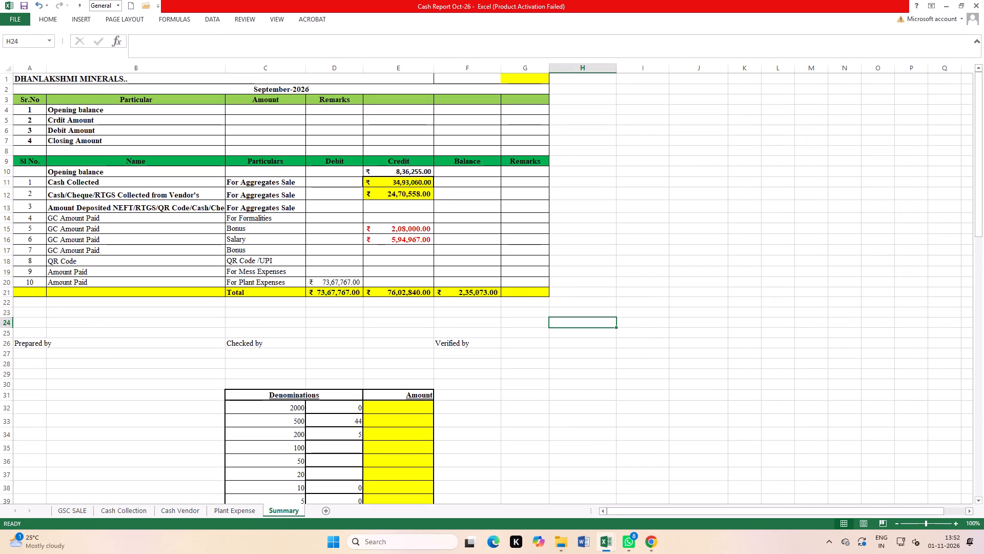
pyautogui.click(122, 511)
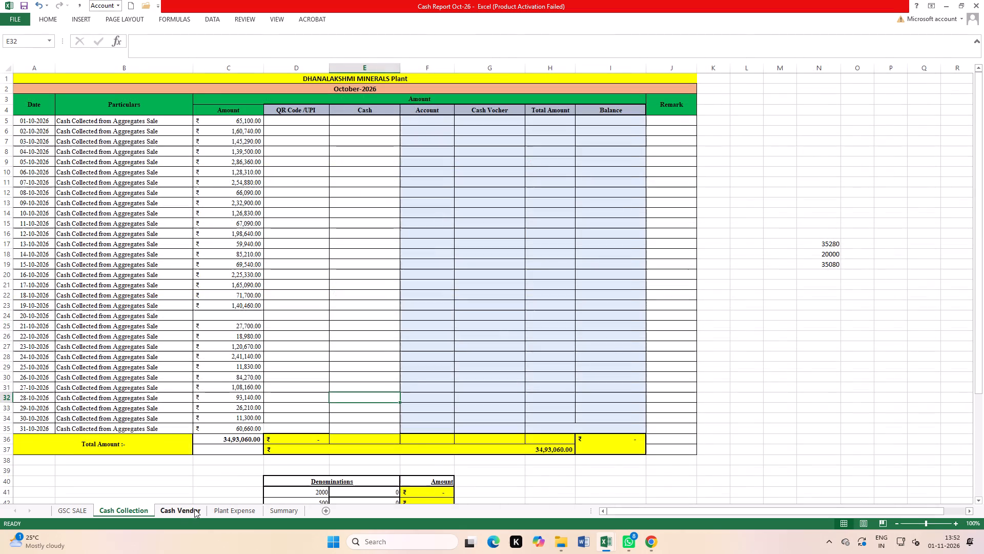
pyautogui.click(184, 509)
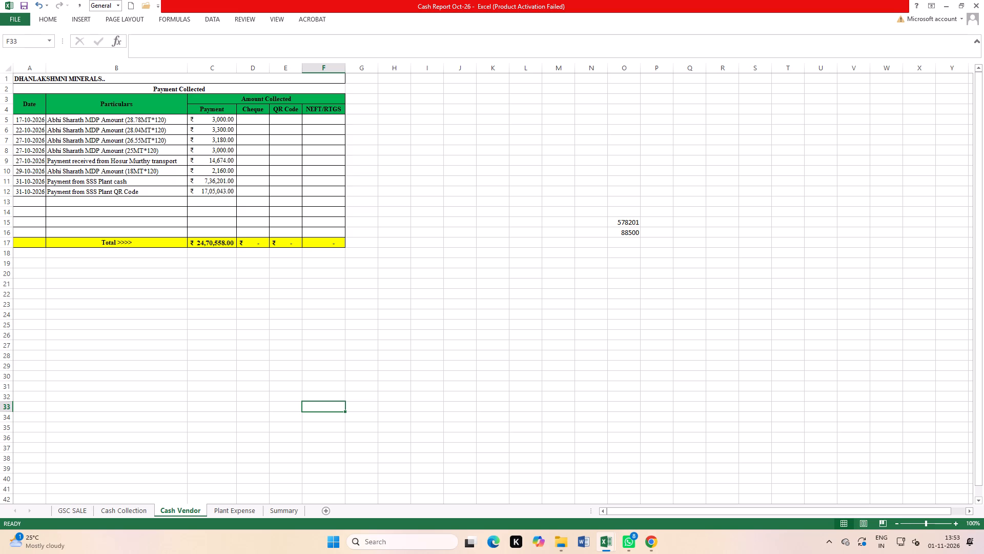
pyautogui.click(428, 322)
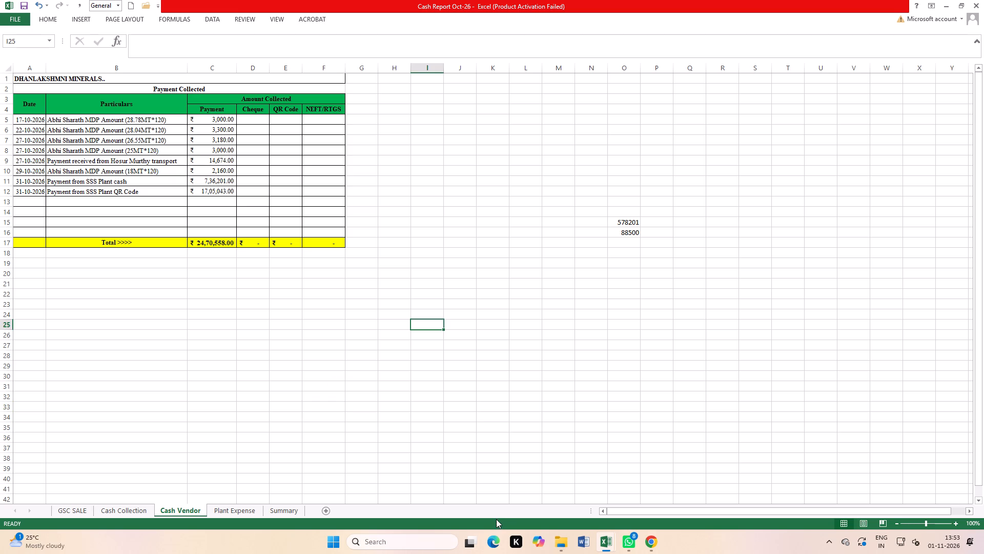
pyautogui.click(286, 509)
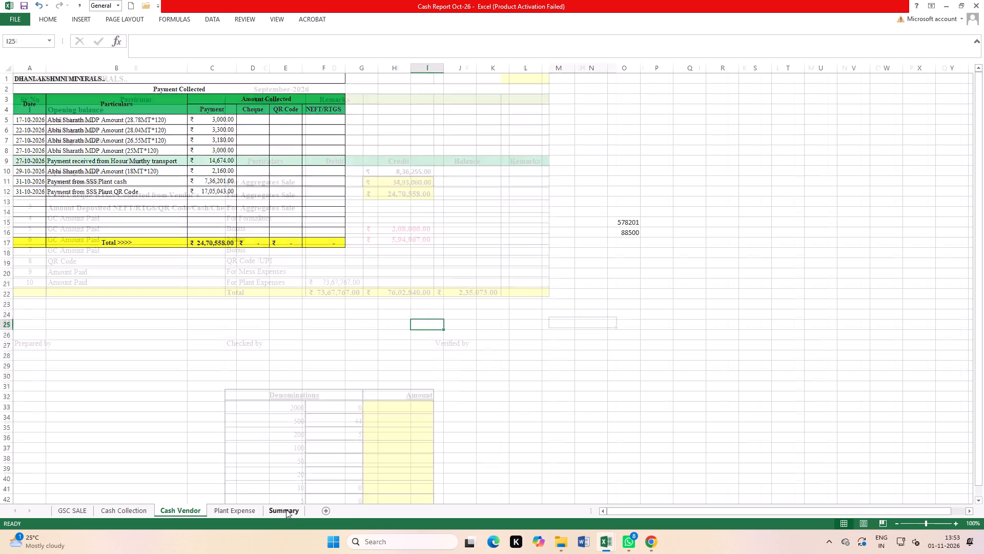
# Save the Cash Report Oct-26 workbook from its Summary sheet and close it.
pyautogui.click(708, 244)
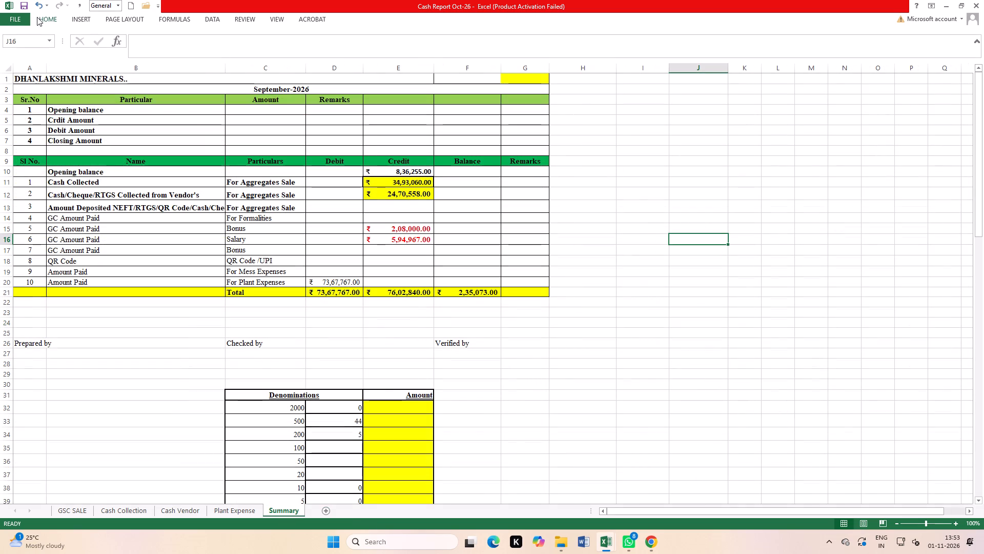
pyautogui.tripleClick(24, 3)
pyautogui.click(983, 0)
# Close the InwardItemDCReport (54) and SpotSaleDCReport (54) workbooks without saving their changes.
pyautogui.click(983, 0)
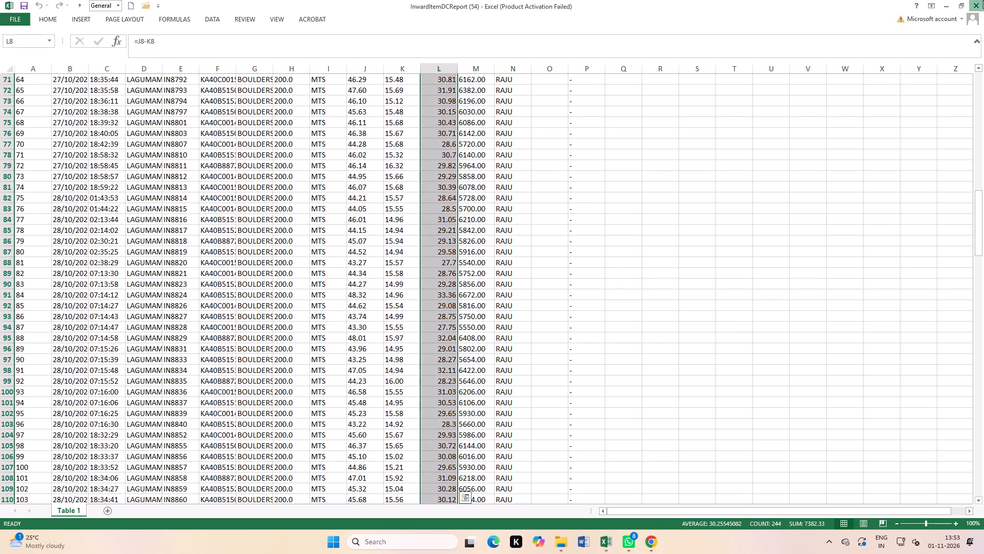
pyautogui.click(494, 290)
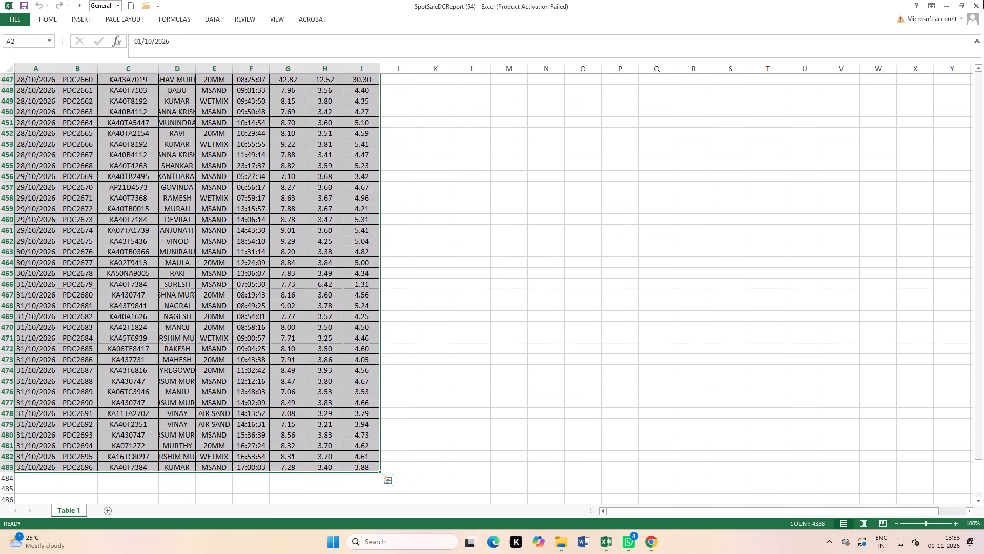
pyautogui.click(983, 0)
pyautogui.click(486, 290)
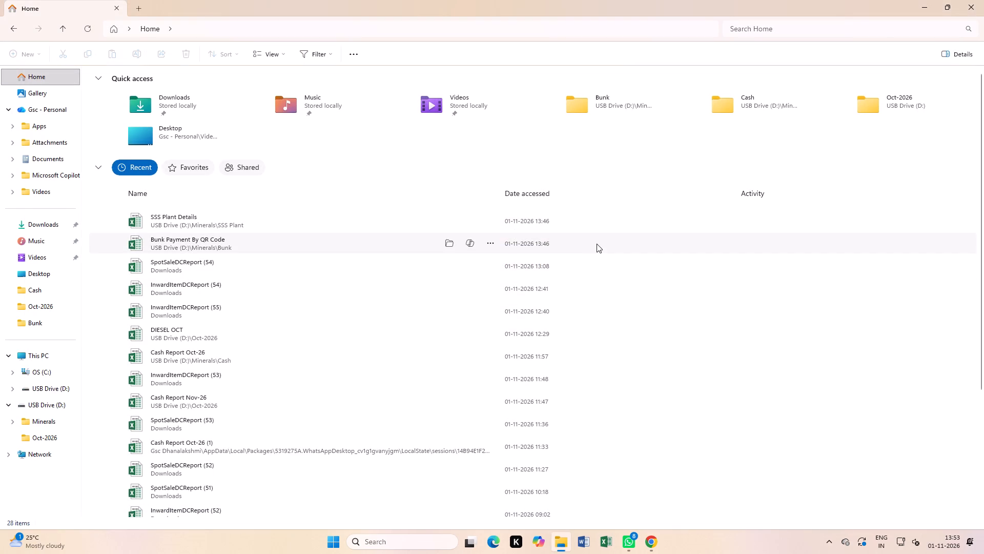
# Close the File Explorer window showing the Home folder.
pyautogui.scroll(2, 597, 244)
pyautogui.click(983, 0)
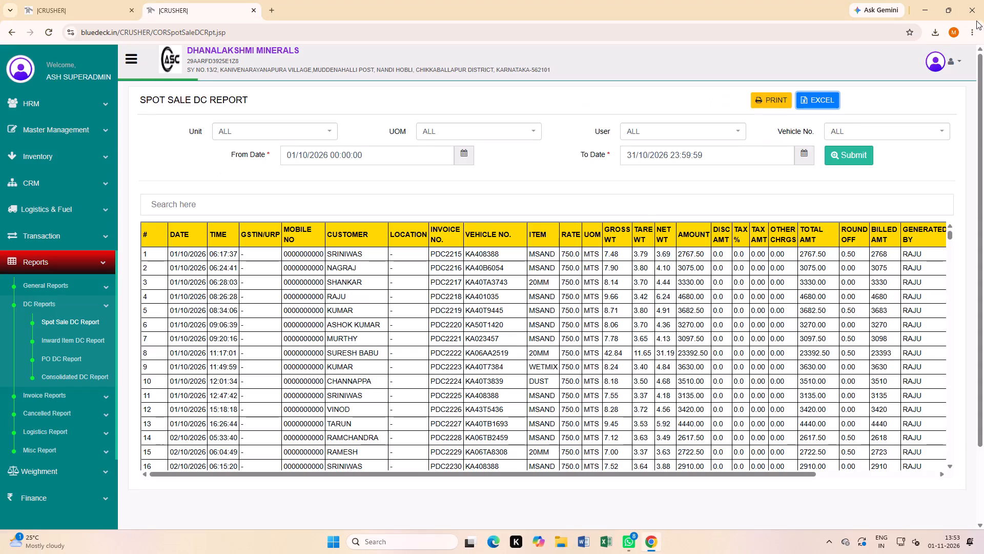
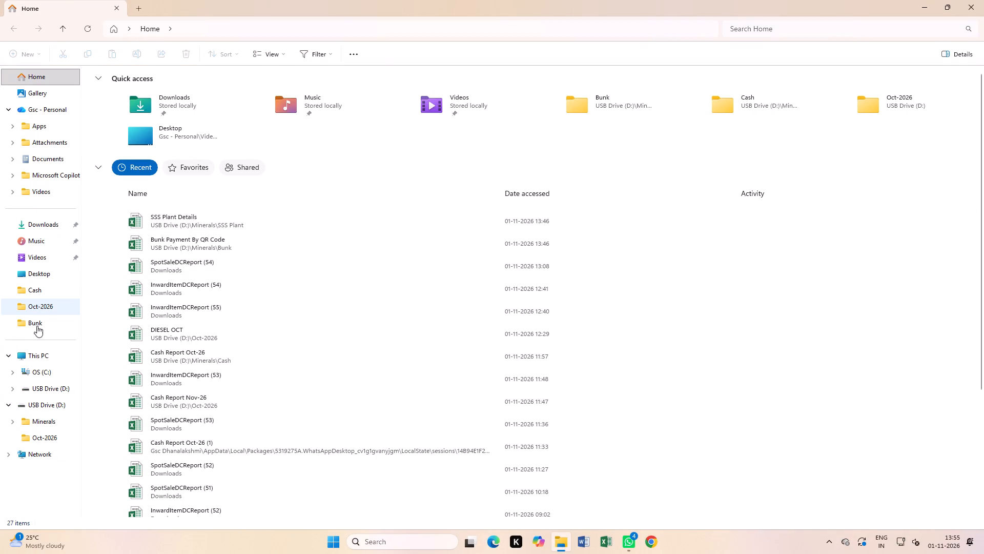
# Open the Cash Report Oct-26 workbook from the Cash folder inside Minerals on the USB drive, dismissing the activation wizard.
pyautogui.click(44, 307)
pyautogui.click(54, 421)
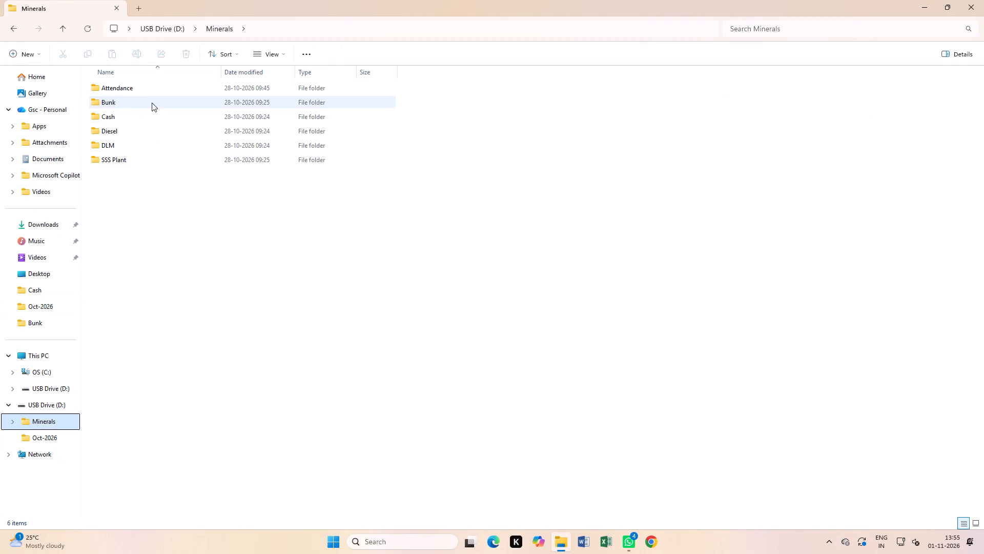
pyautogui.doubleClick(118, 115)
pyautogui.doubleClick(126, 89)
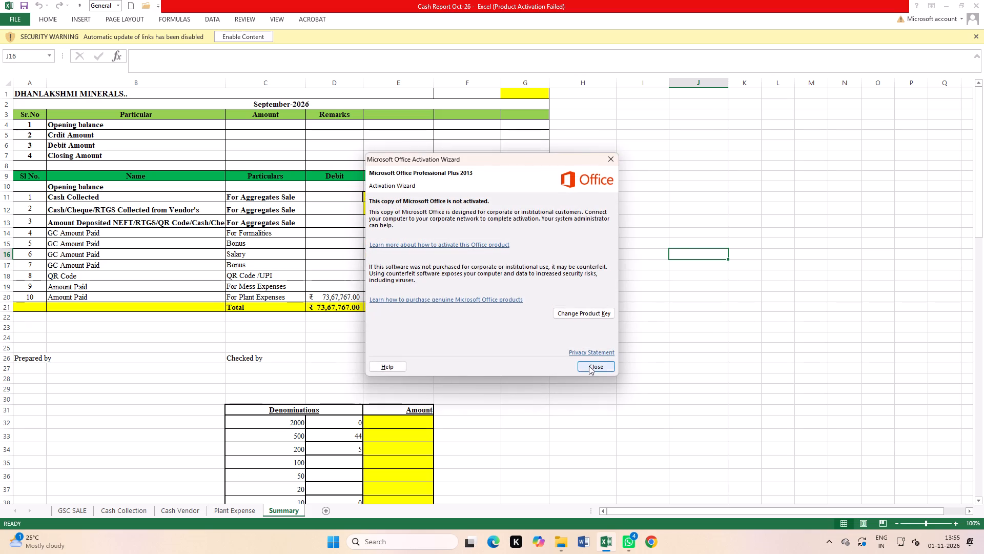
pyautogui.click(593, 368)
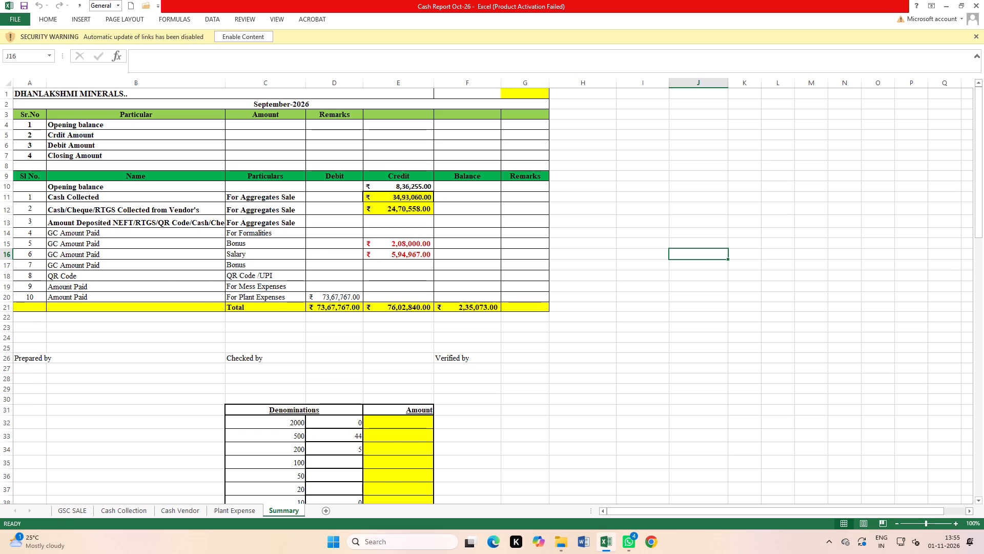
# Go to the GSC SALE sheet, enable the workbook's blocked content and continue without updating the unavailable links.
pyautogui.click(70, 511)
pyautogui.scroll(5, 97, 294)
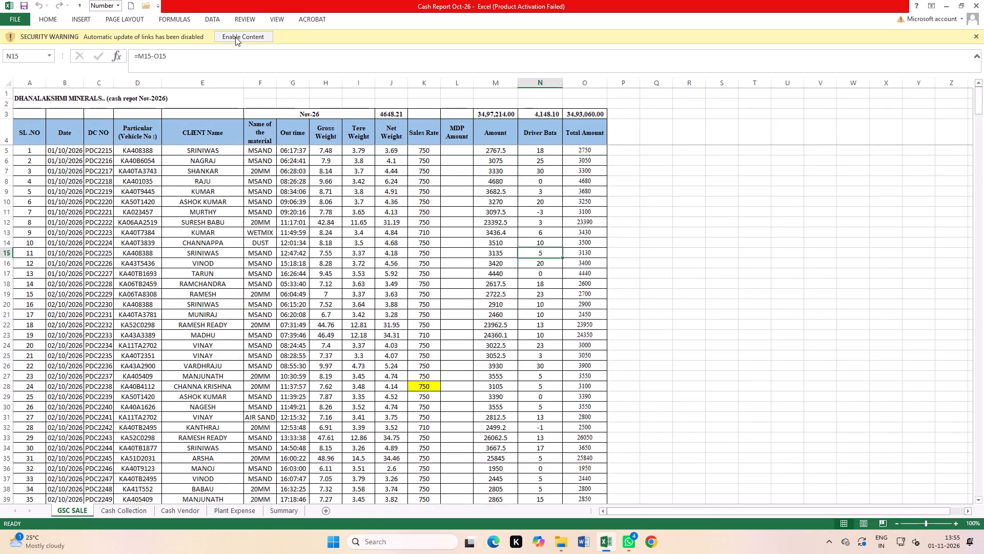
pyautogui.click(235, 37)
pyautogui.click(455, 301)
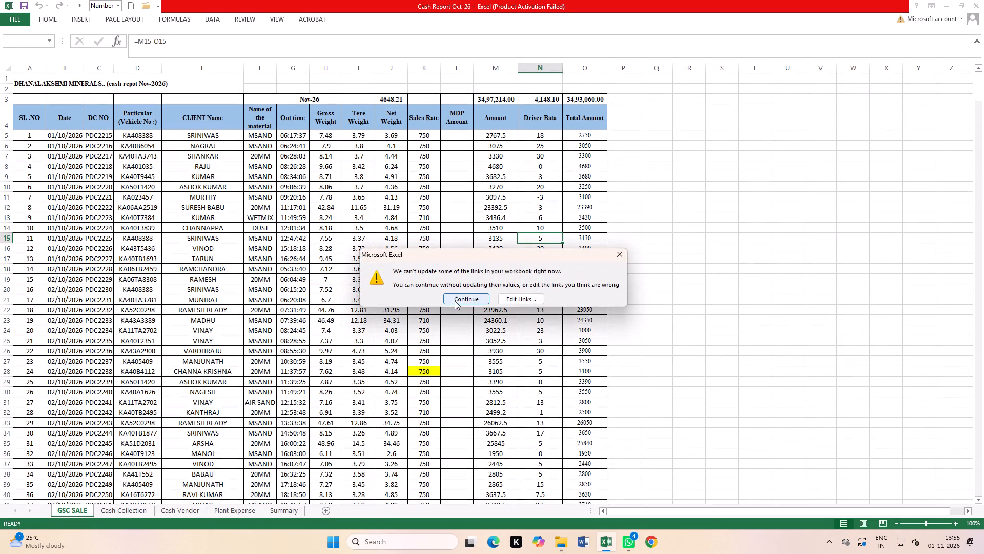
# Add filters to the header row, row 4, of the GSC SALE sheet.
pyautogui.click(0, 118)
pyautogui.click(208, 18)
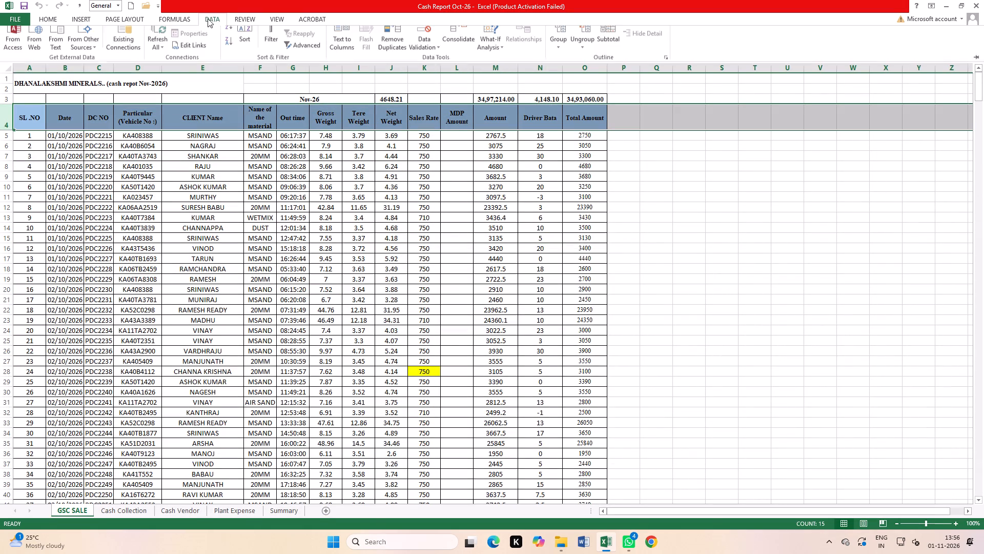
pyautogui.click(269, 45)
pyautogui.click(258, 225)
# Filter the CLIENT Name column of the GSC SALE sheet by the search text "hos".
pyautogui.click(238, 125)
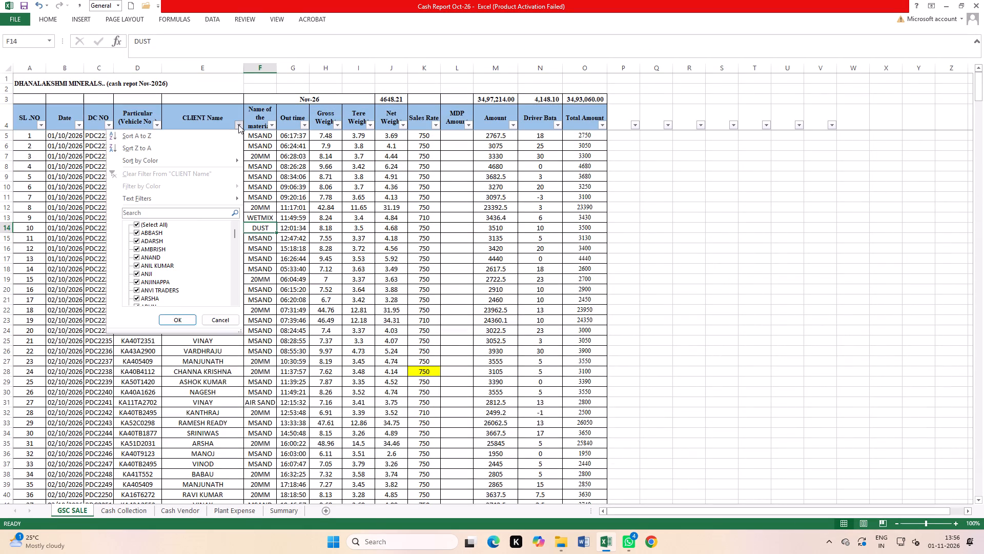
pyautogui.click(186, 215)
pyautogui.write('hos')
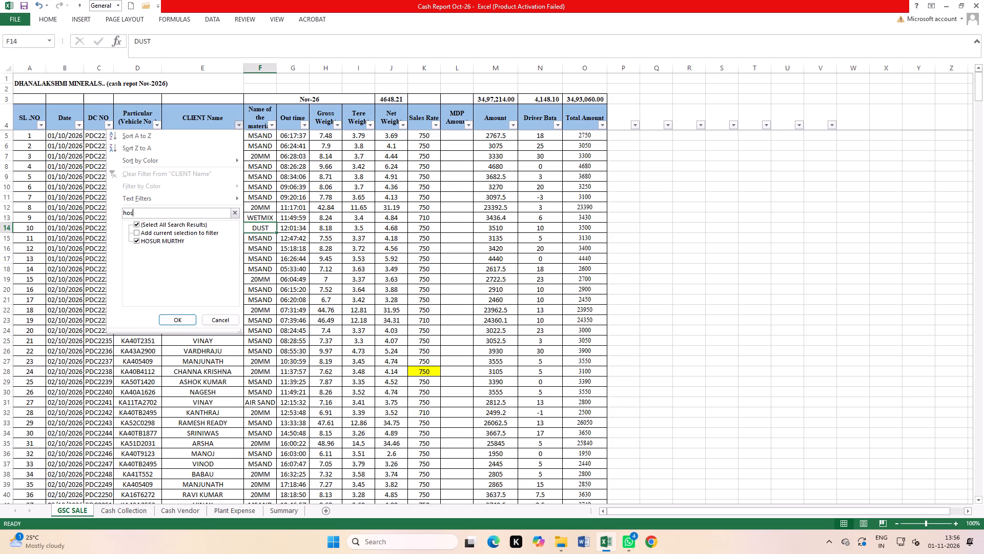
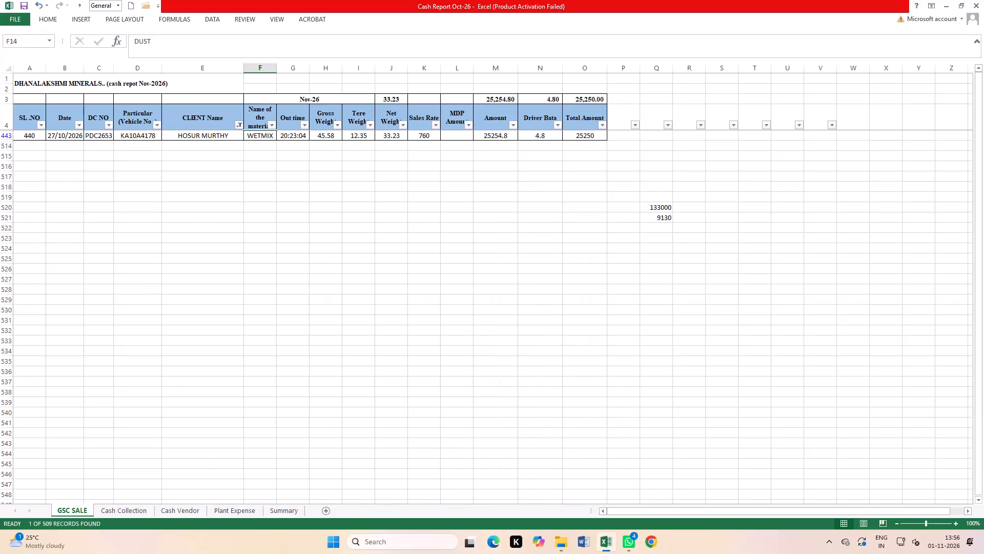
# Set the Total Amount of the filtered 27/10/2026 WETMIX entry, SL NO 440, on the GSC SALE sheet to 0.
pyautogui.scroll(3, 381, 301)
pyautogui.click(585, 135)
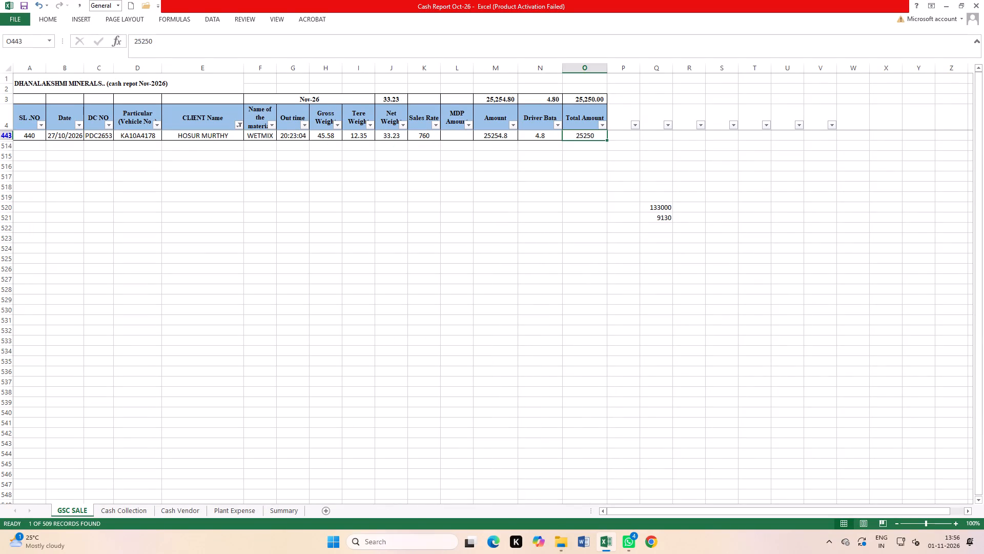
pyautogui.press('0')
pyautogui.click(552, 276)
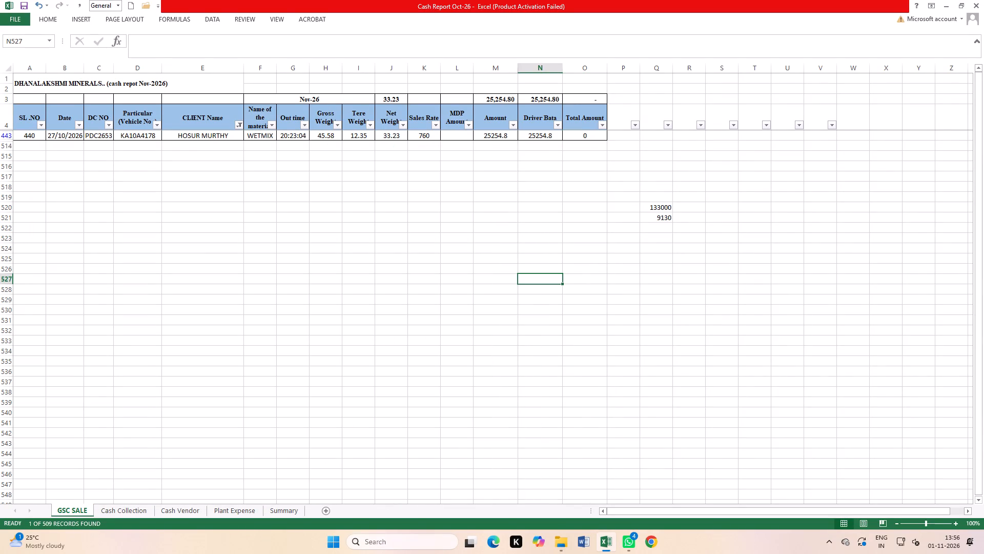
# Remove the header filters from the GSC SALE sheet and save the workbook.
pyautogui.scroll(2, 442, 233)
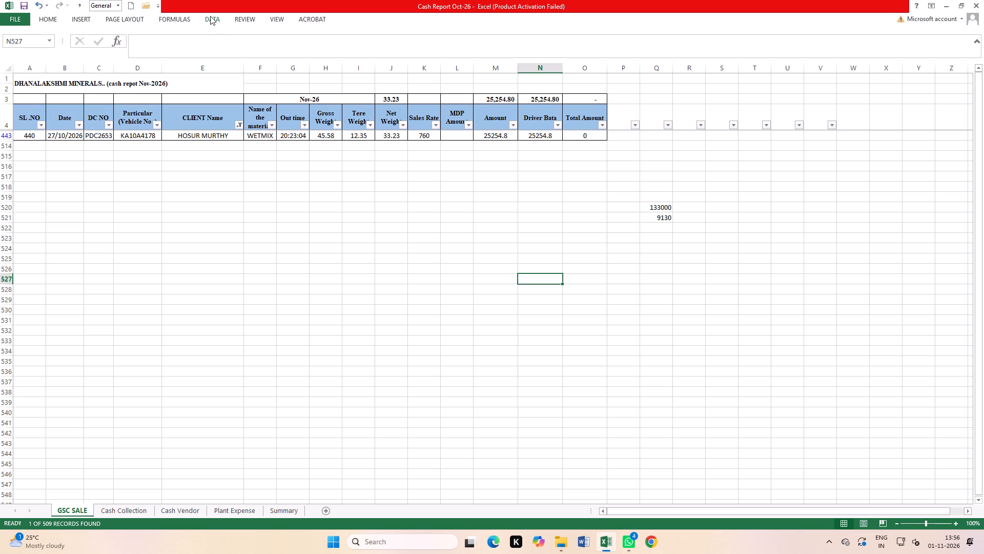
pyautogui.click(210, 16)
pyautogui.click(273, 45)
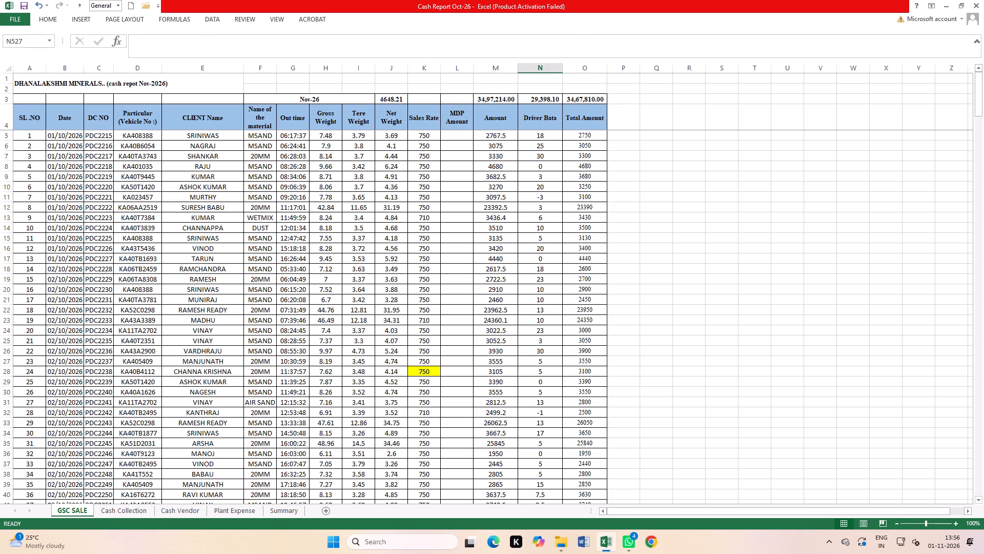
pyautogui.click(483, 280)
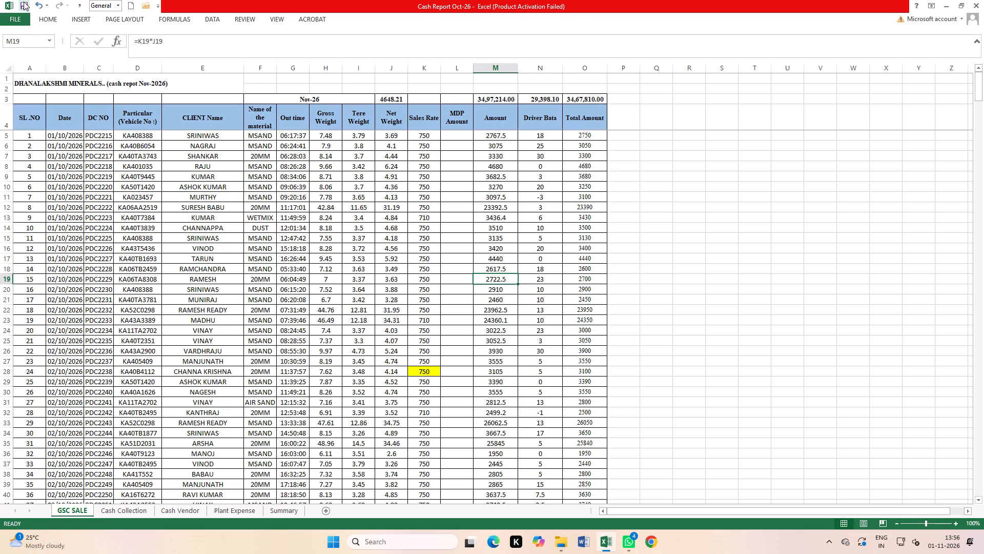
pyautogui.doubleClick(24, 2)
# Add filters to header row 4 of GSC SALE again and filter the CLIENT Name column by the search text "hos".
pyautogui.click(0, 121)
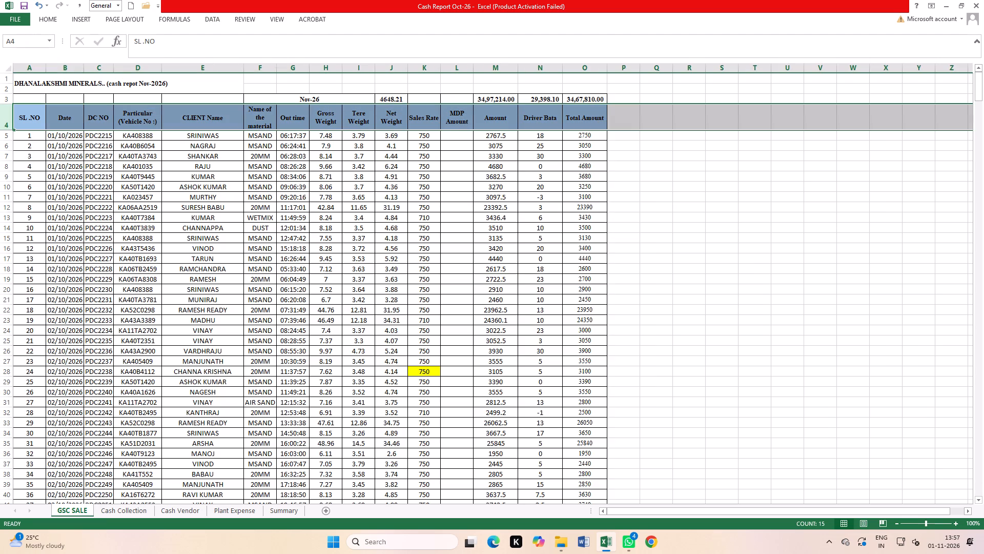
pyautogui.click(215, 16)
pyautogui.click(264, 42)
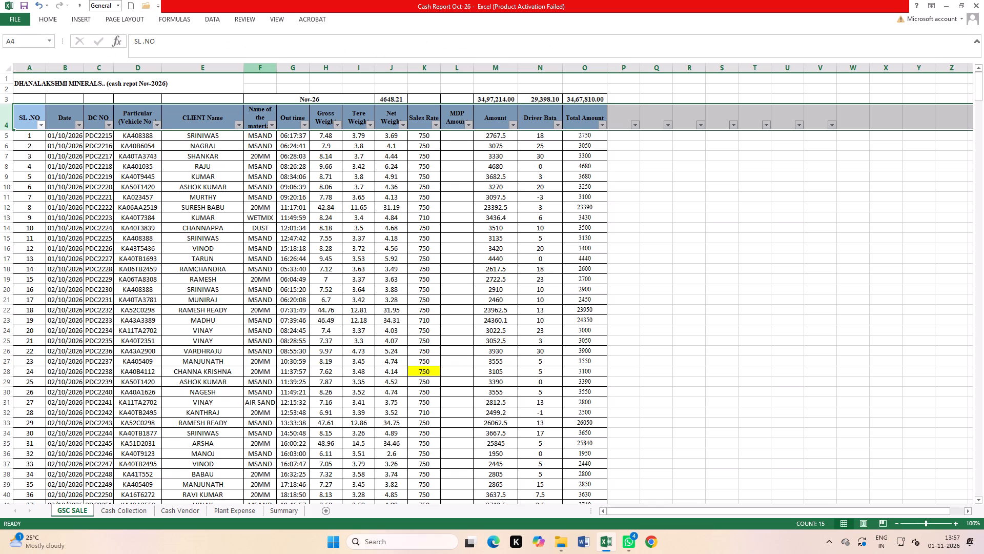
pyautogui.click(240, 125)
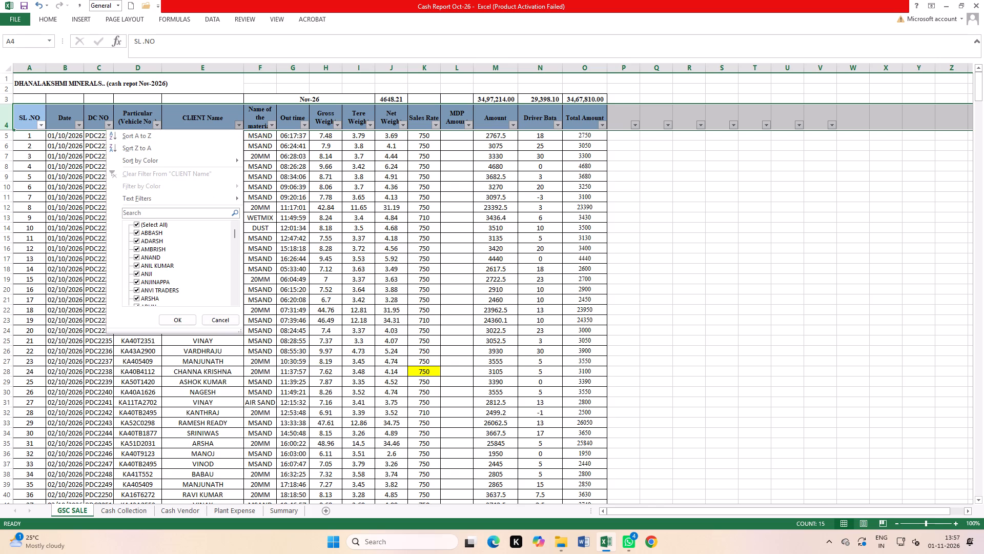
pyautogui.click(175, 215)
pyautogui.press('s')
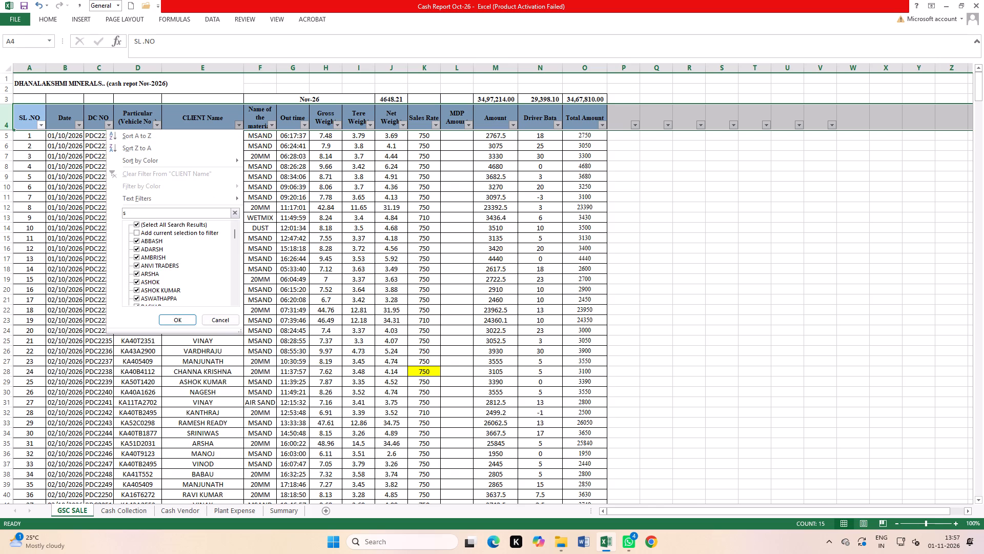
pyautogui.press('BackSpace')
pyautogui.press('h')
pyautogui.write('os')
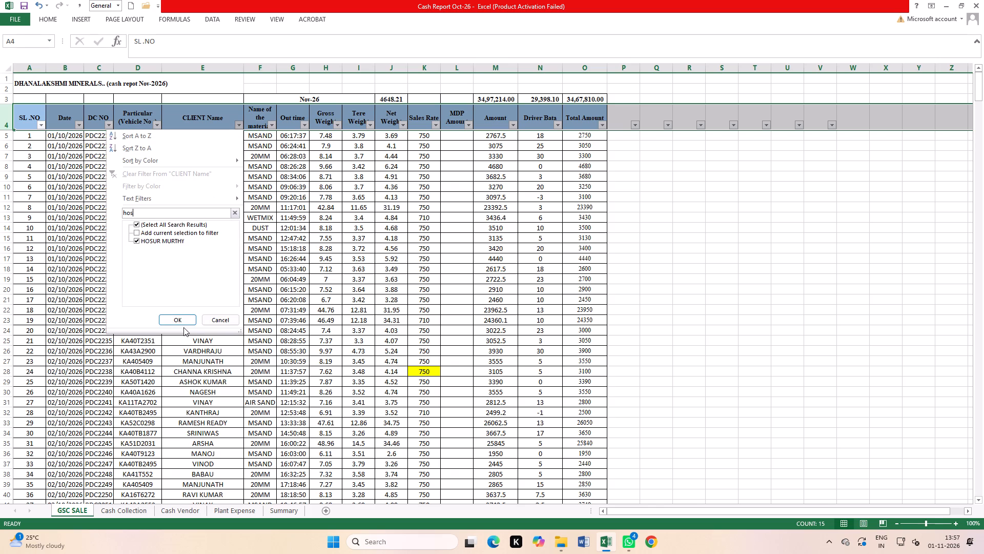
pyautogui.click(181, 313)
pyautogui.click(181, 322)
pyautogui.scroll(4, 200, 280)
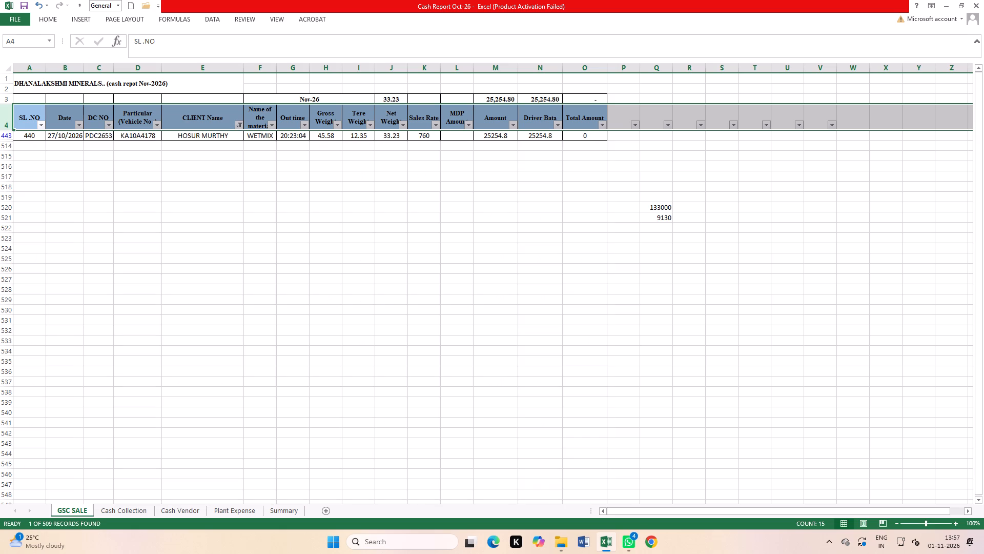
# Show all clients again and filter the Date column of the GSC SALE sheet to 27/10/2026 only.
pyautogui.click(237, 127)
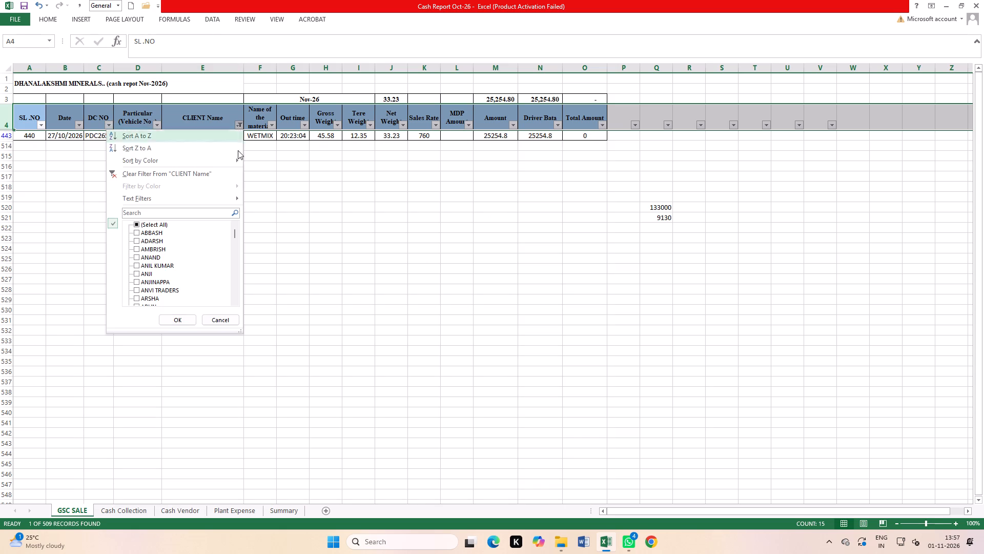
pyautogui.click(151, 222)
pyautogui.click(182, 324)
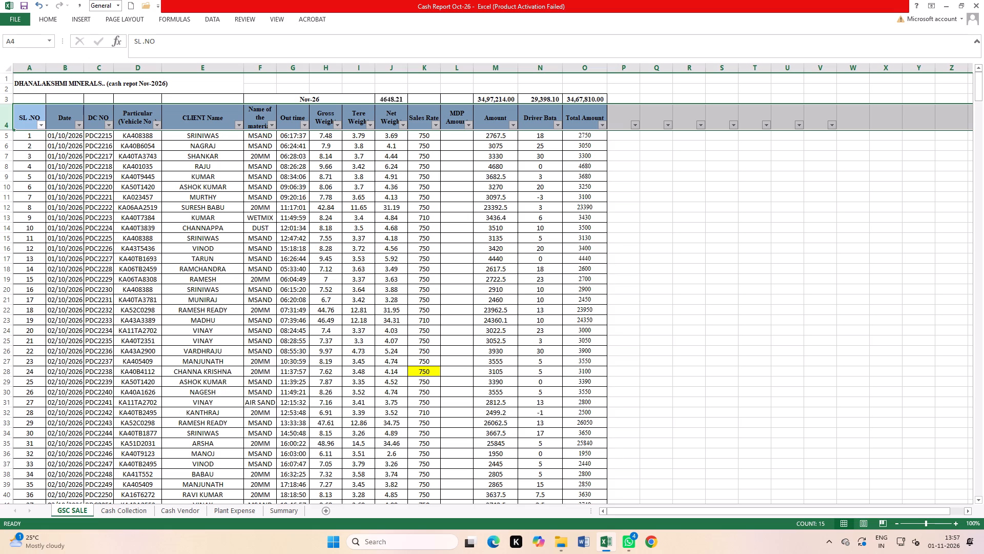
pyautogui.click(80, 127)
pyautogui.click(47, 227)
pyautogui.scroll(-7, 46, 286)
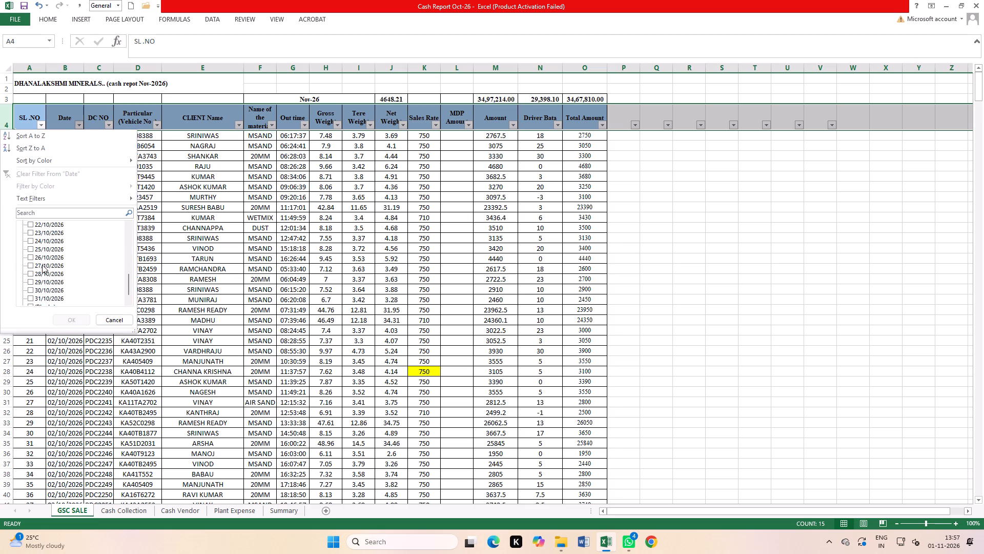
pyautogui.click(42, 265)
pyautogui.click(65, 314)
pyautogui.click(454, 304)
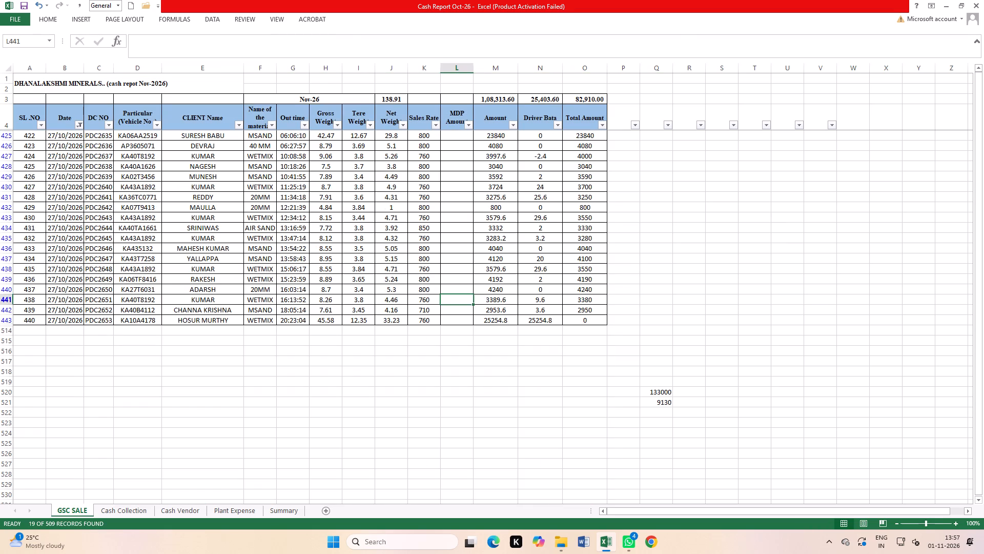
# Set the 27-10-2026 amount on the Cash Collection sheet to 82910 and save the workbook.
pyautogui.click(236, 513)
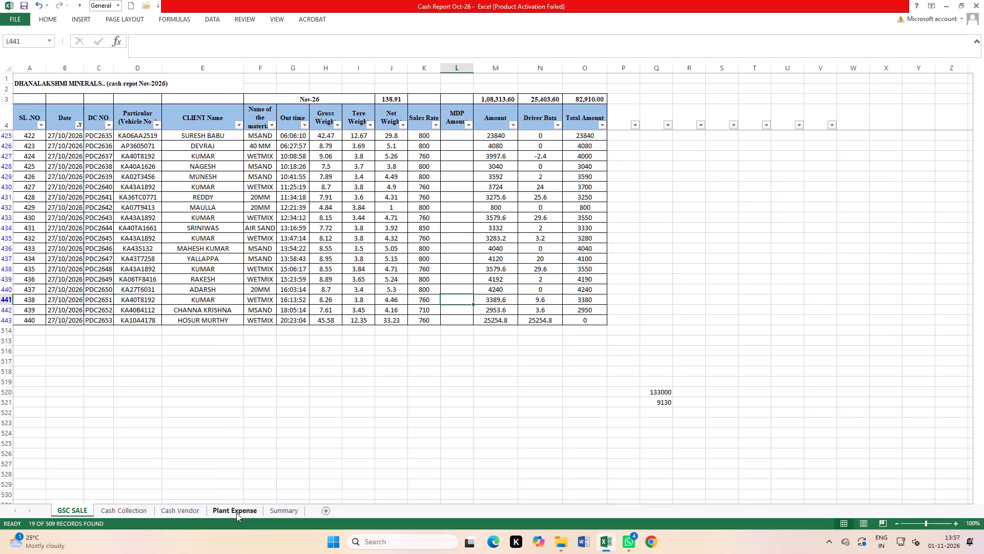
pyautogui.scroll(4, 155, 289)
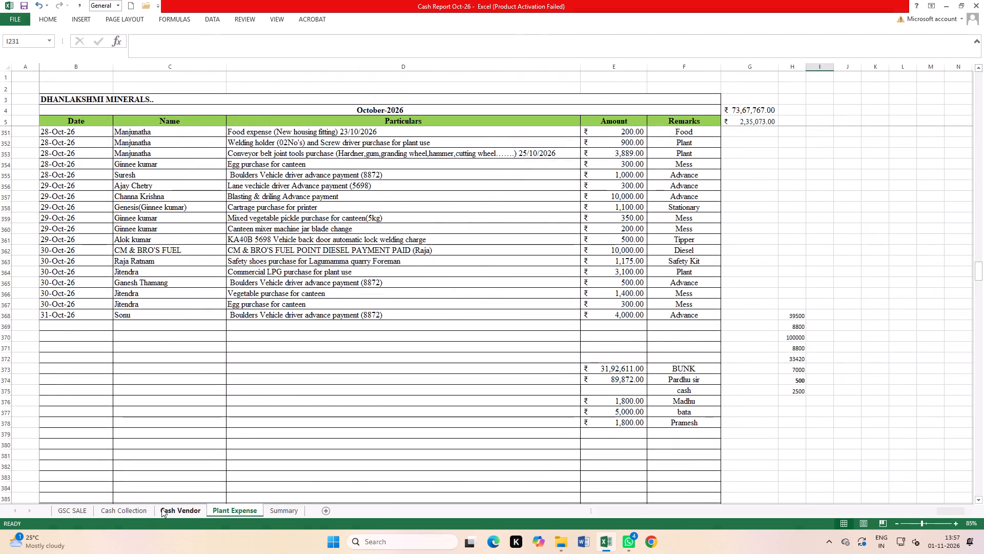
pyautogui.click(116, 506)
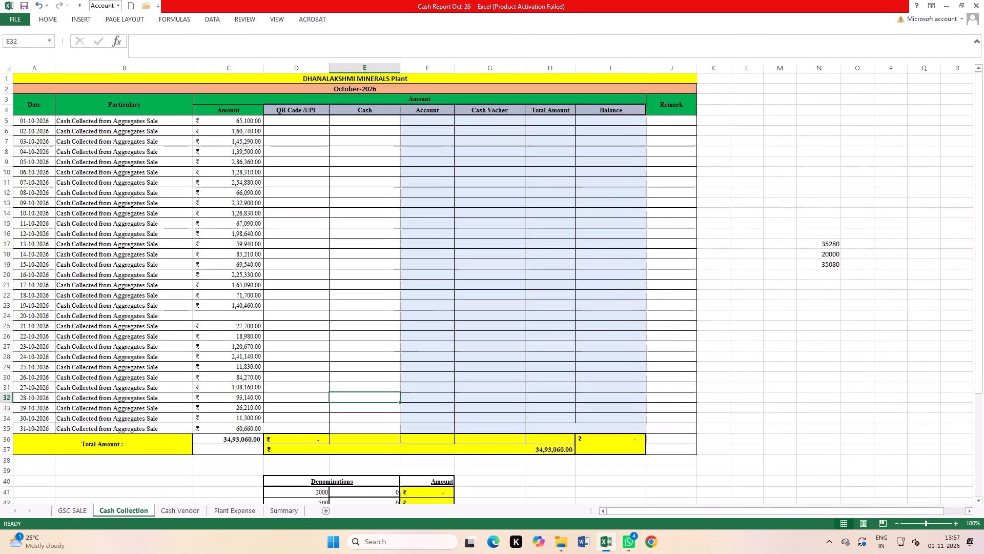
pyautogui.click(0, 387)
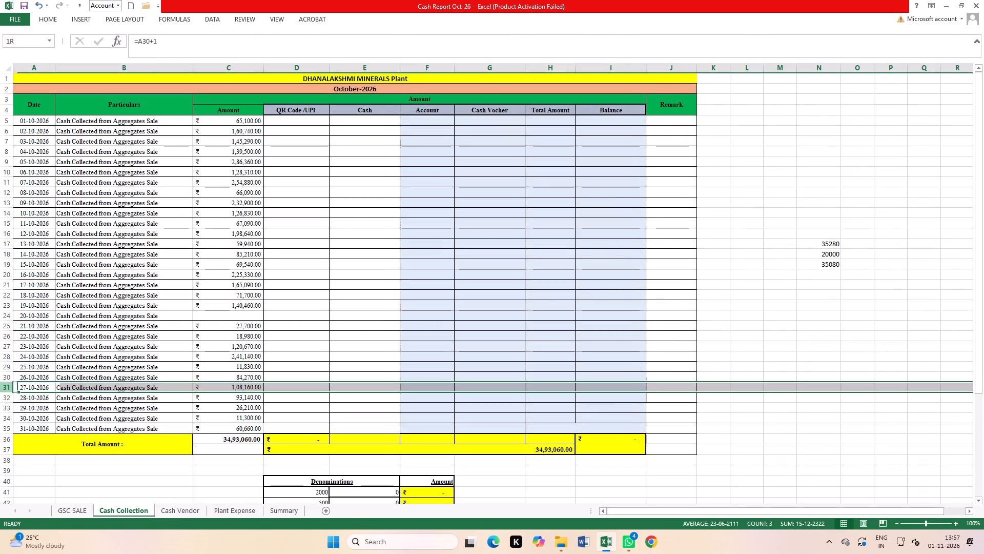
pyautogui.click(239, 388)
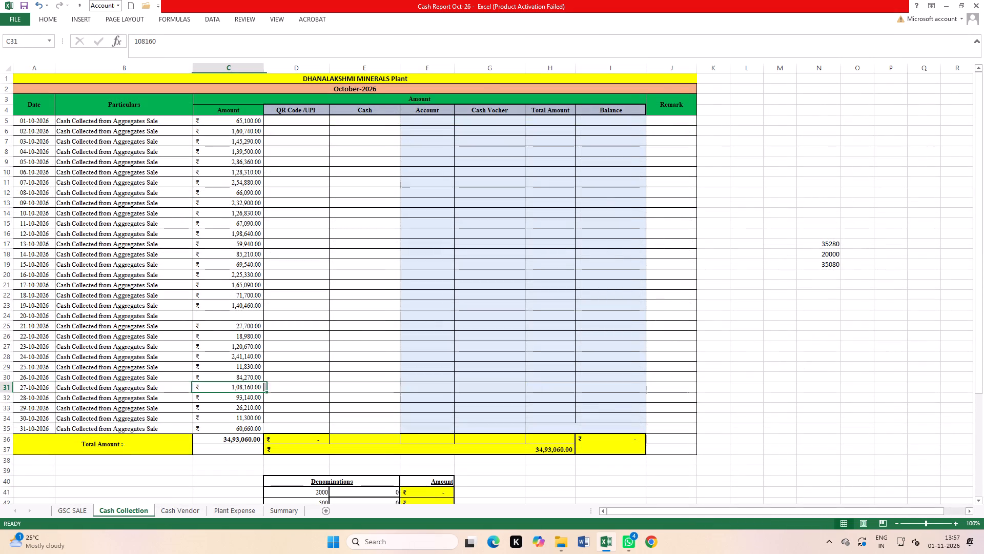
pyautogui.write('82910')
pyautogui.press('Return')
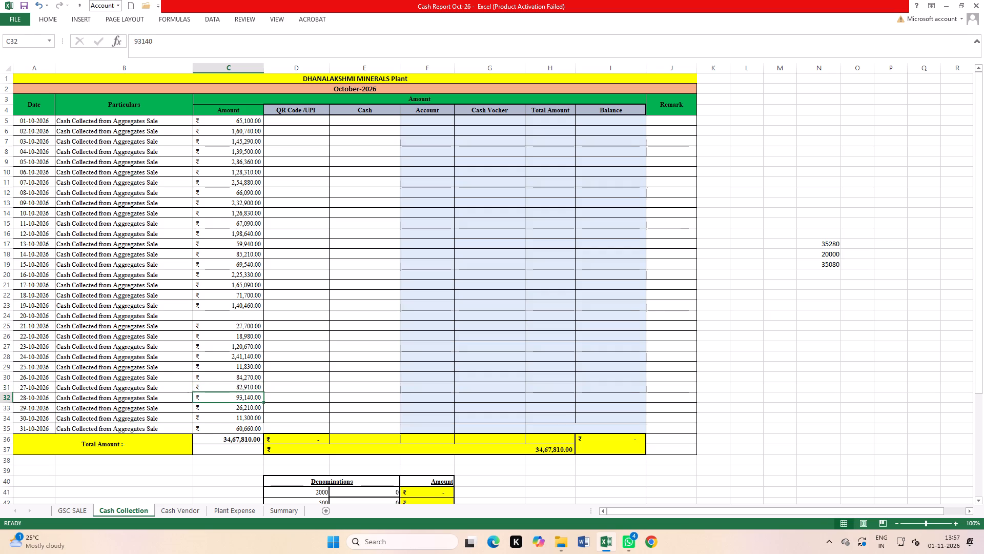
pyautogui.click(340, 322)
pyautogui.click(23, 5)
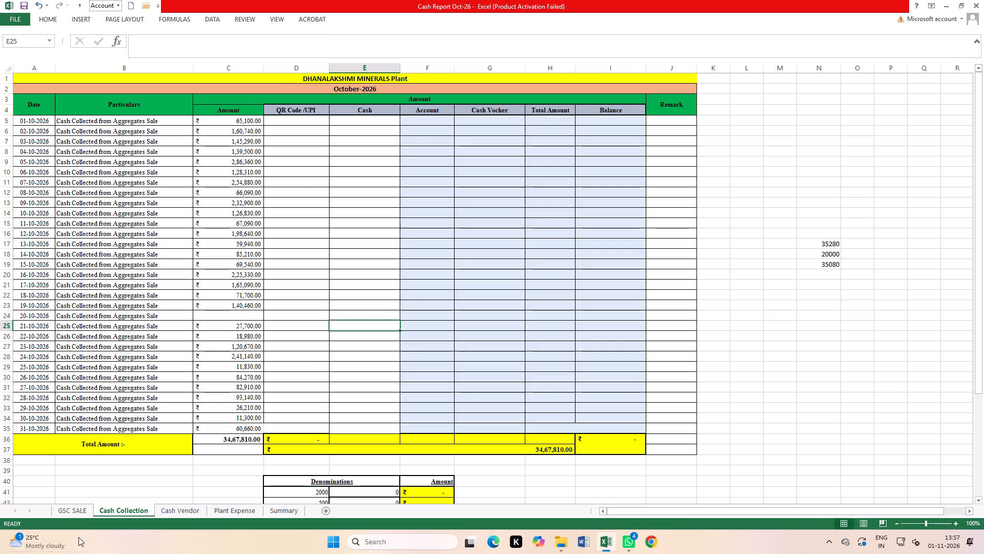
# Return to the GSC SALE sheet and remove its header filters.
pyautogui.click(68, 516)
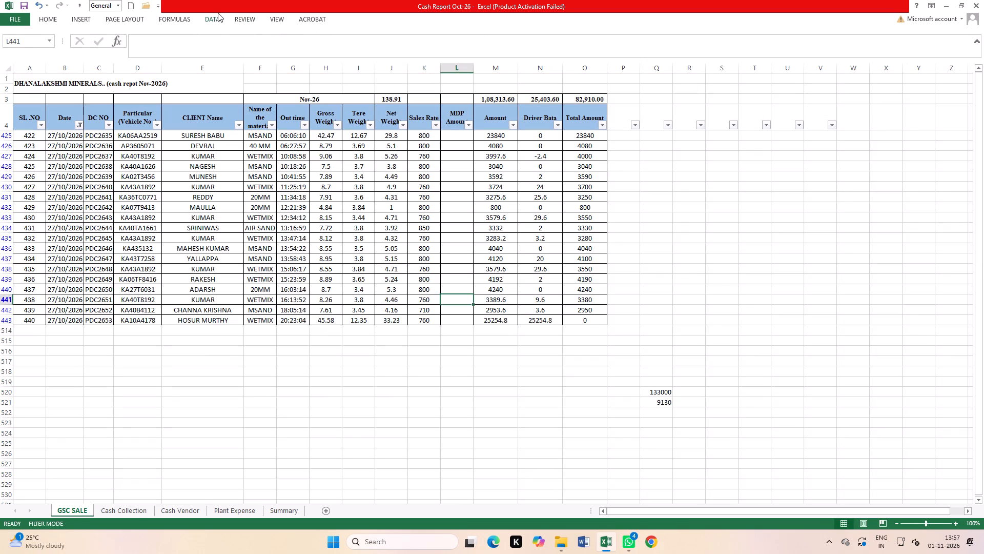
pyautogui.click(216, 18)
pyautogui.click(270, 44)
pyautogui.click(486, 275)
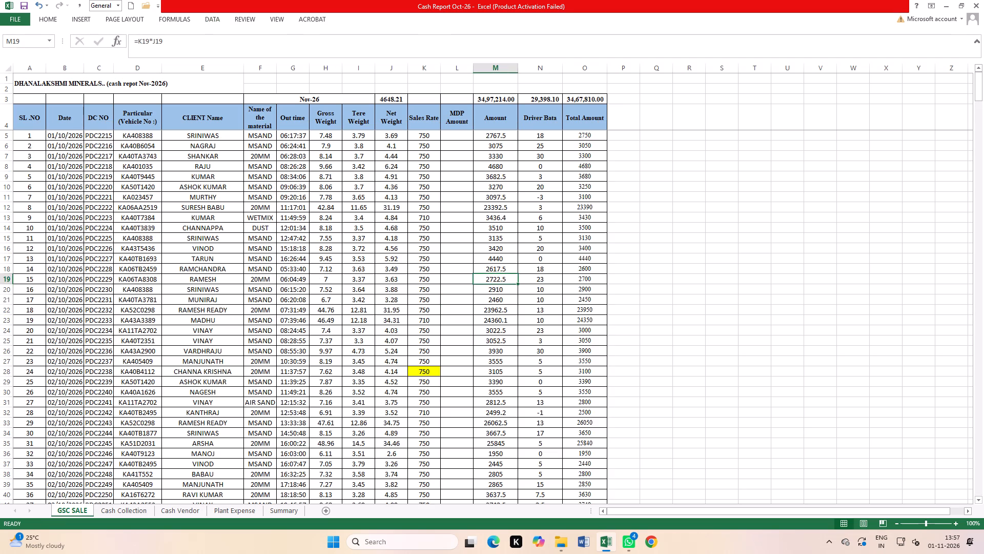
# Go to the Summary sheet to check the credit, debit and balance totals, and save the workbook.
pyautogui.click(141, 511)
pyautogui.click(281, 509)
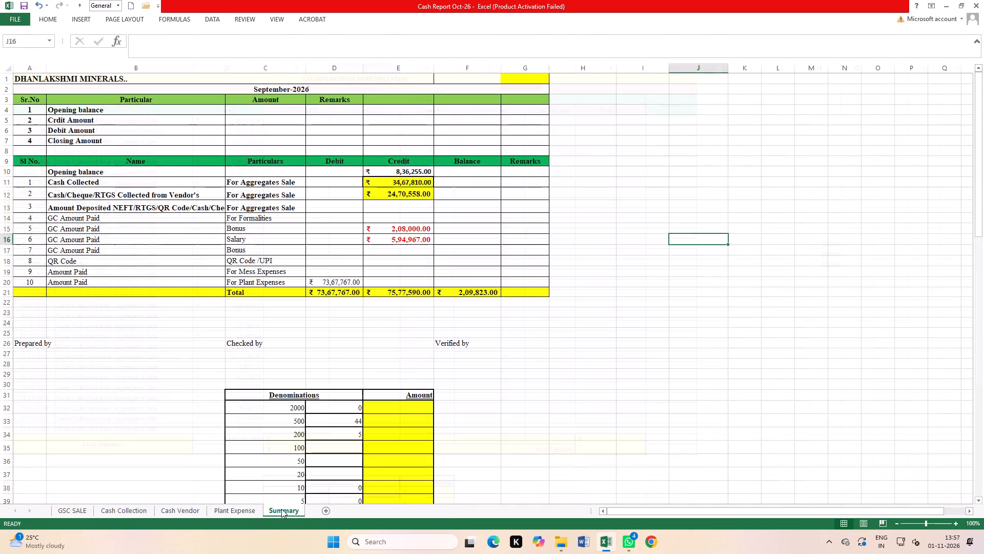
pyautogui.click(524, 432)
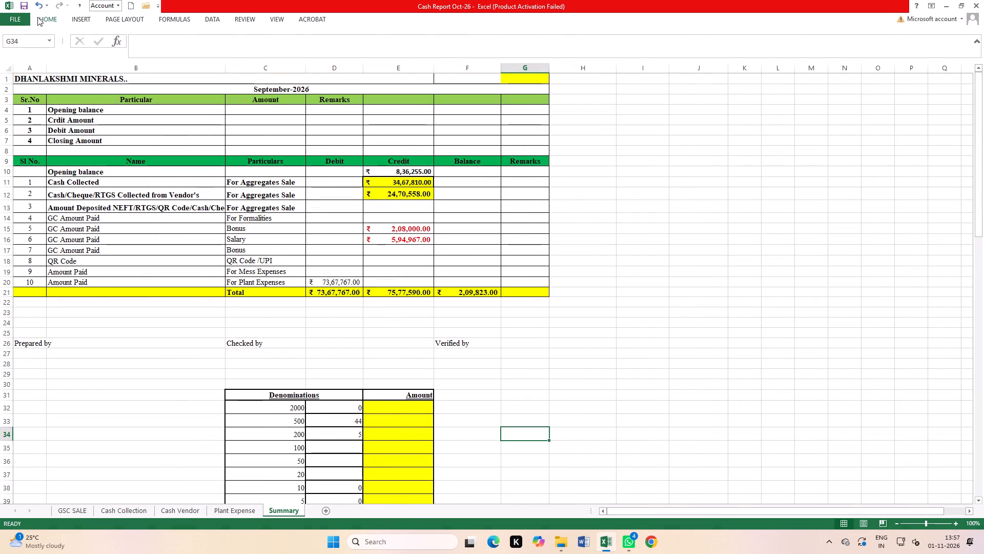
pyautogui.doubleClick(22, 4)
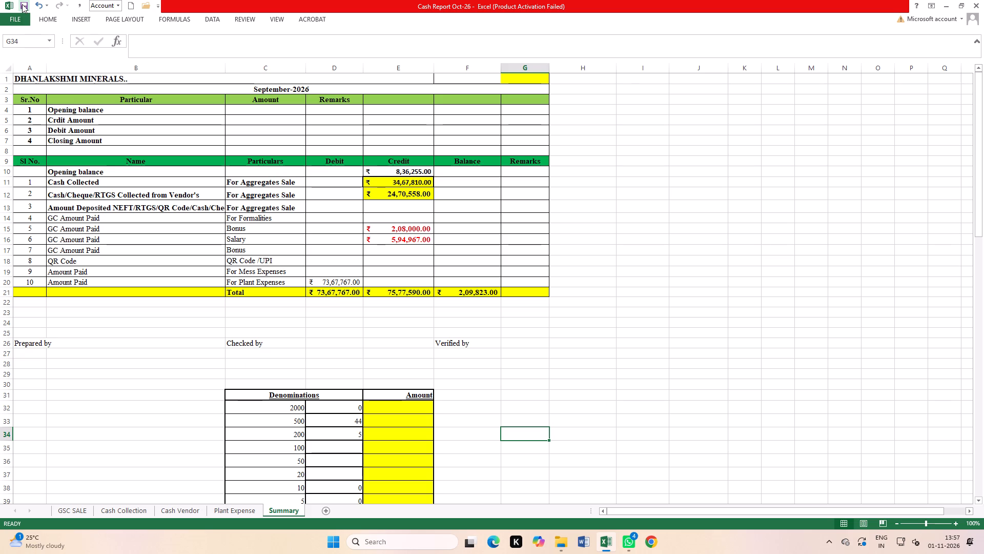
# On the GSC SALE sheet, fill the PDC2569 entry of 19/10/2026 with yellow from Date through Total Amount.
pyautogui.click(78, 512)
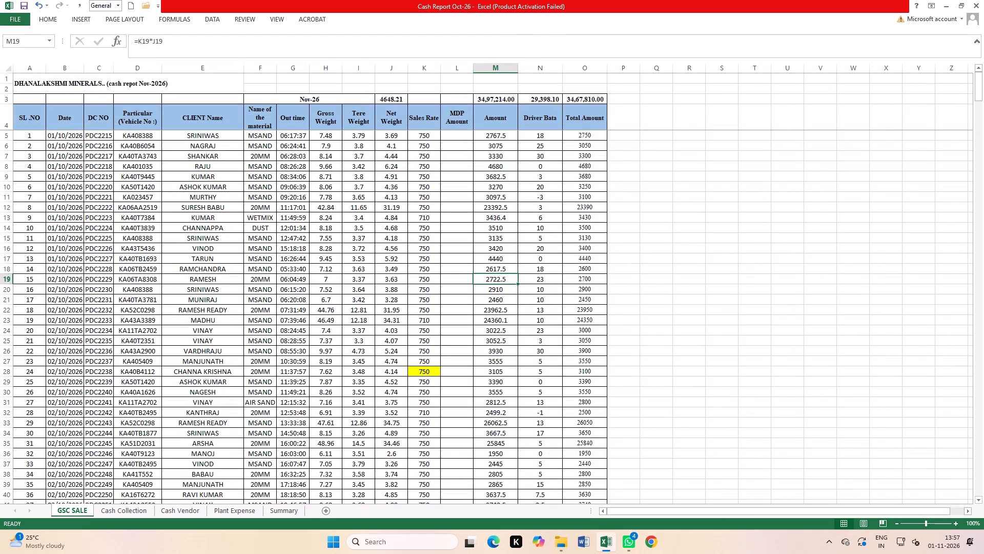
pyautogui.scroll(-10, 593, 343)
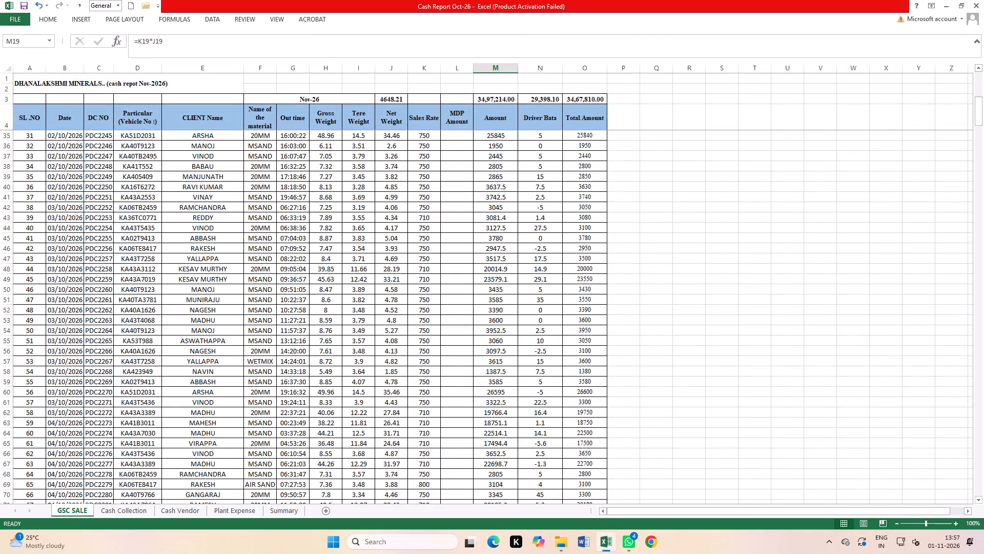
pyautogui.scroll(-14, 593, 342)
pyautogui.scroll(-12, 591, 339)
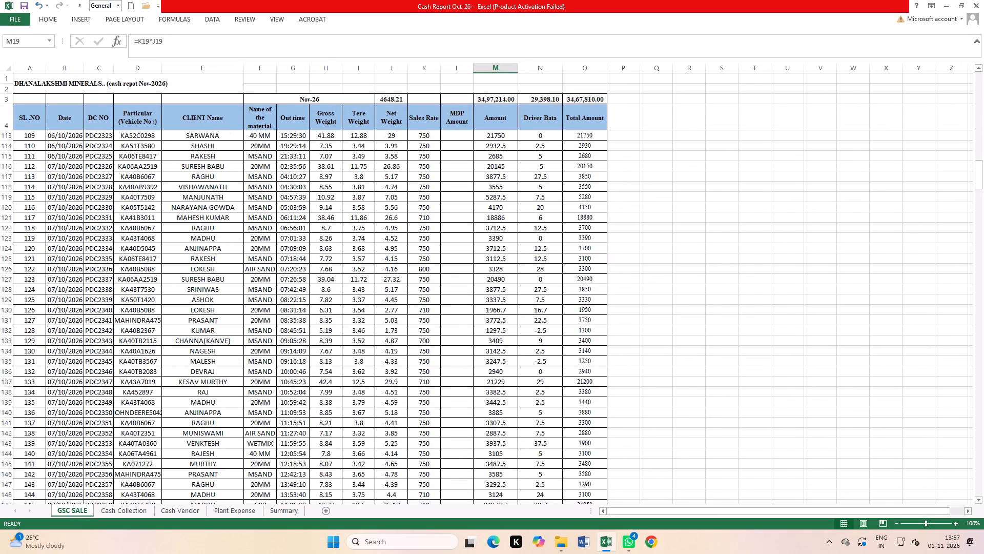
pyautogui.scroll(-12, 591, 338)
pyautogui.scroll(-17, 586, 326)
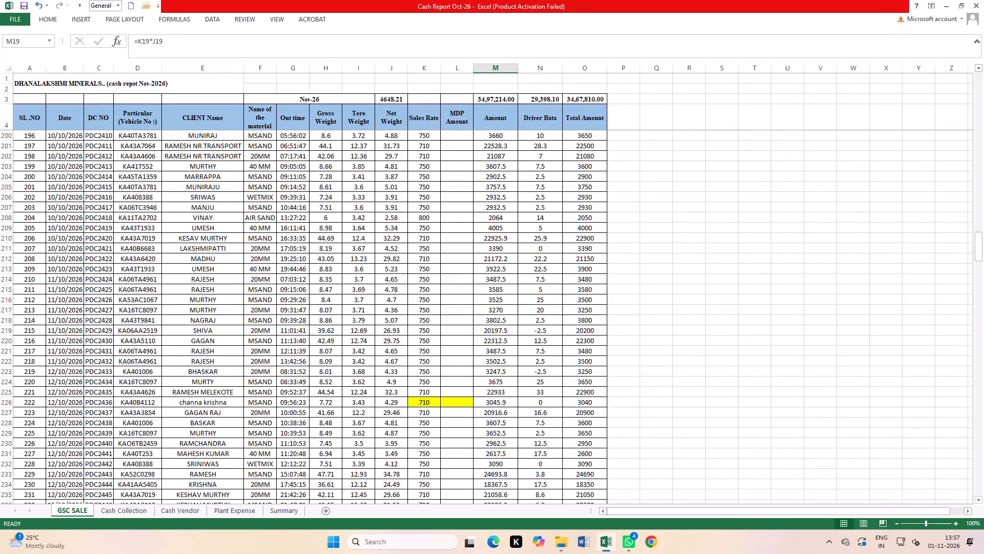
pyautogui.scroll(-17, 585, 321)
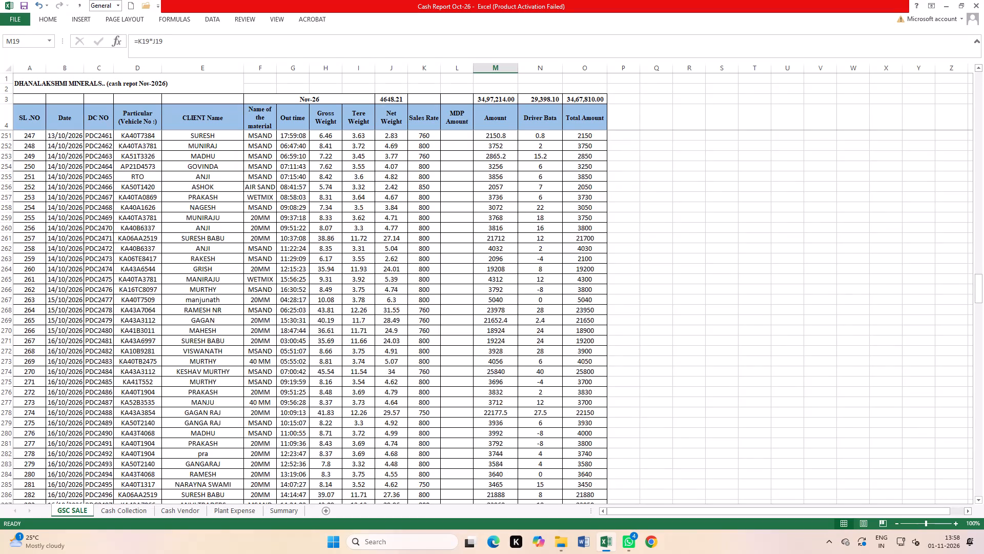
pyautogui.scroll(-20, 585, 321)
pyautogui.scroll(-6, 585, 321)
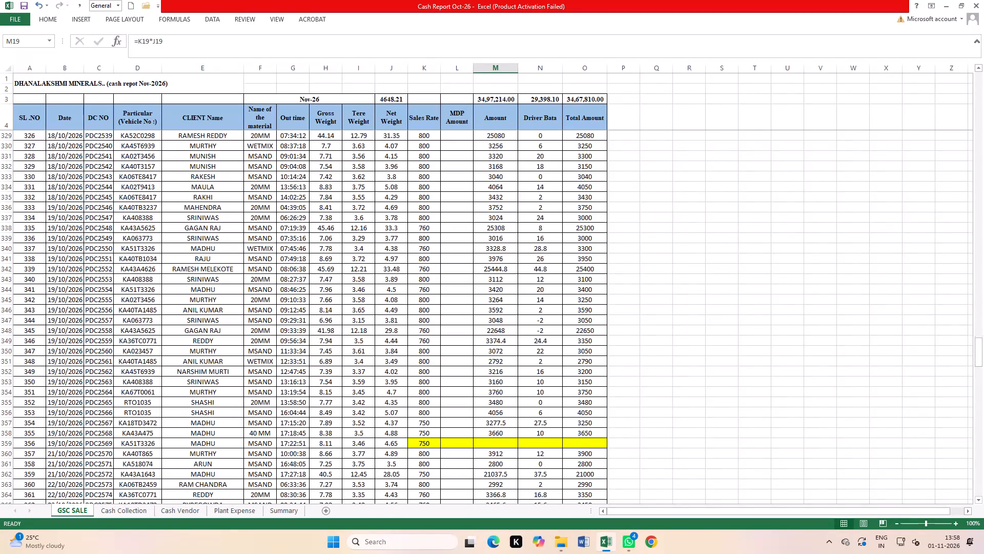
pyautogui.scroll(-6, 585, 321)
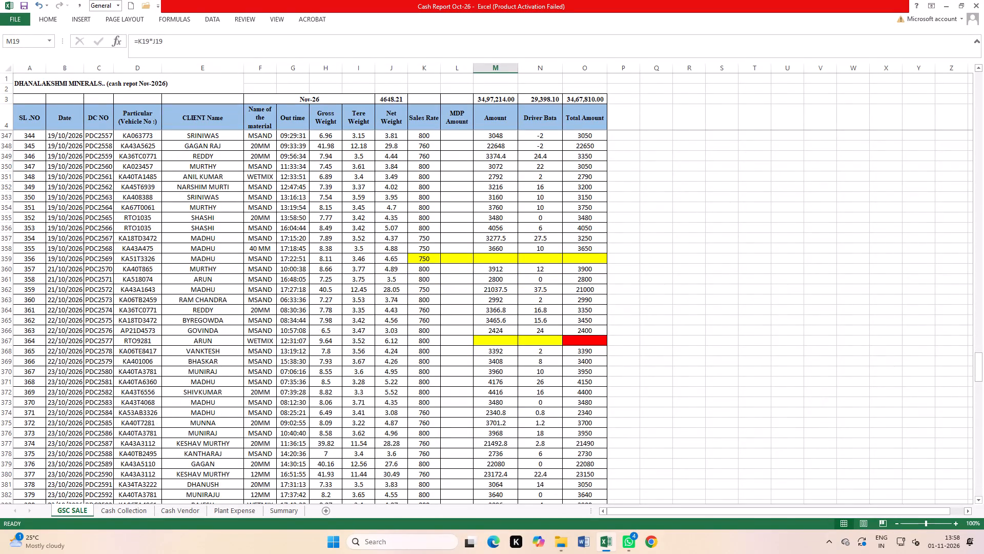
pyautogui.moveTo(48, 258); pyautogui.dragTo(590, 259)
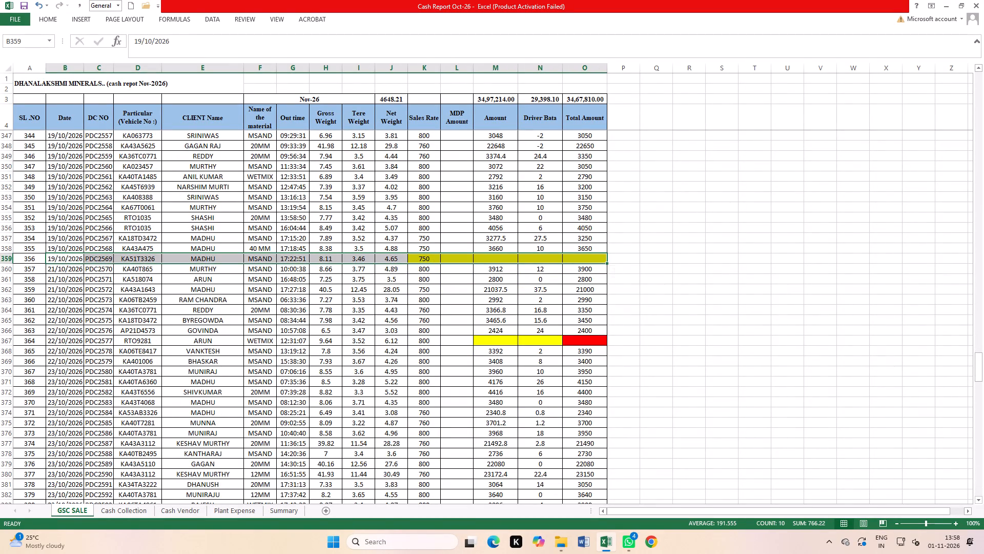
pyautogui.click(45, 17)
pyautogui.click(154, 55)
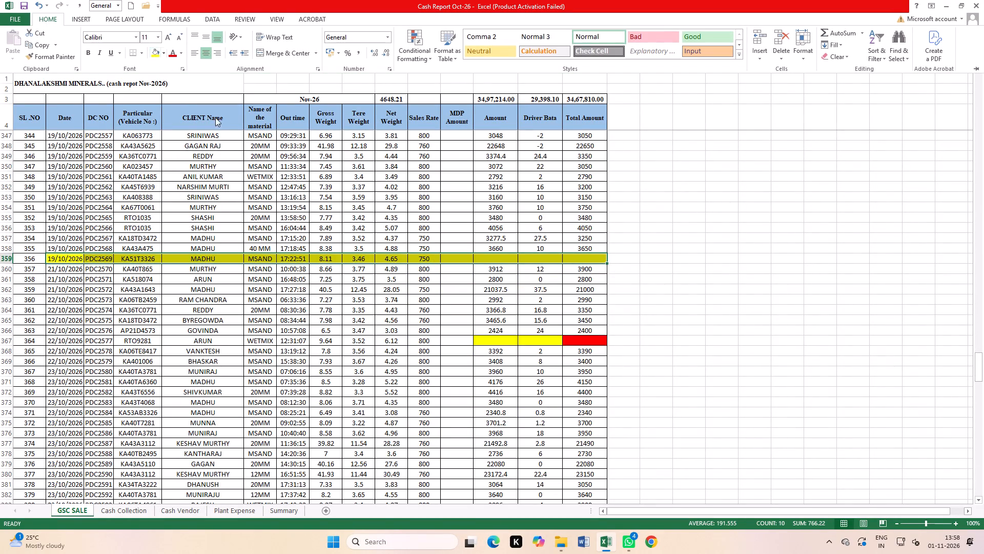
# Fill the PDC2577 entry of 22/10/2026 with yellow from Date through Total Amount, replacing its red cell fill too.
pyautogui.scroll(-4, 488, 273)
pyautogui.click(444, 296)
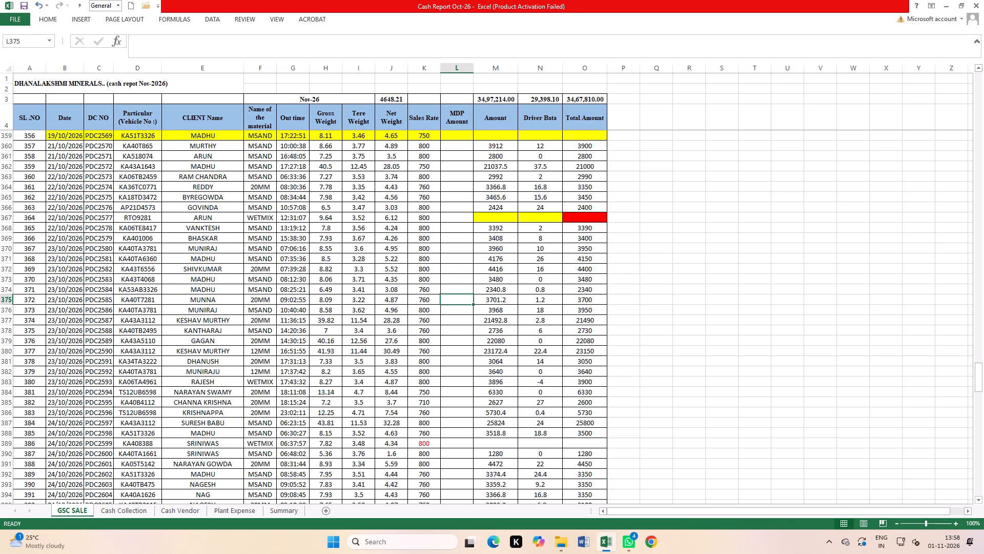
pyautogui.moveTo(56, 219); pyautogui.dragTo(584, 215)
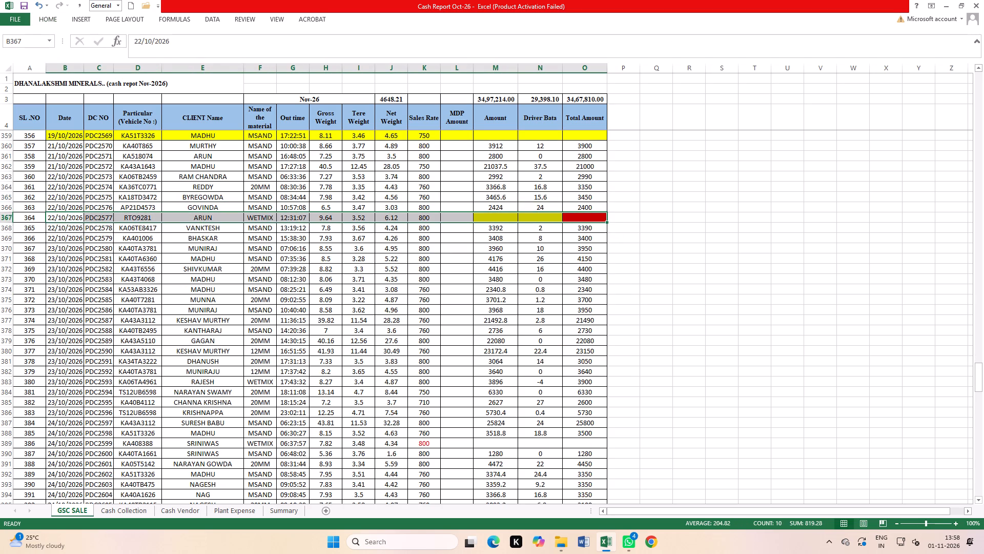
pyautogui.click(51, 20)
pyautogui.click(151, 55)
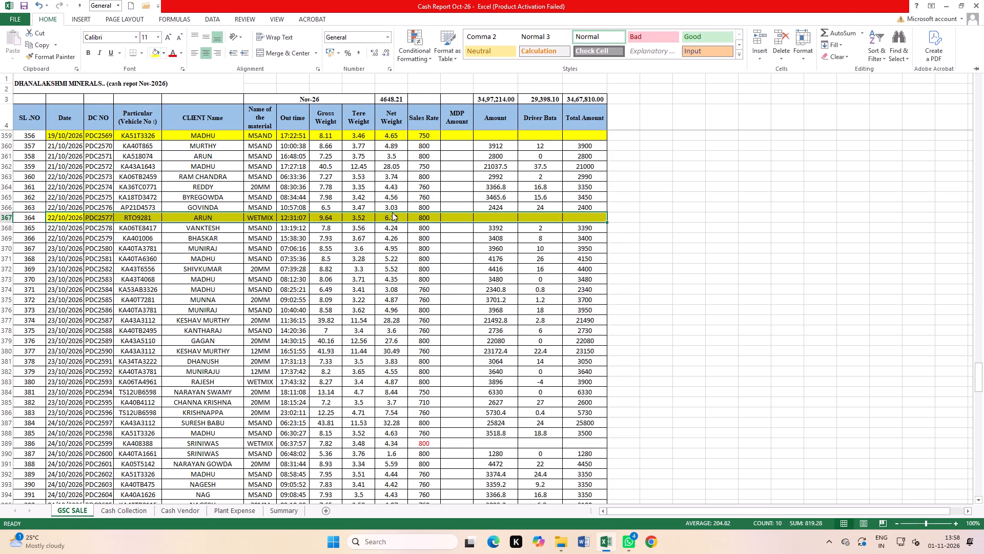
pyautogui.click(552, 293)
pyautogui.click(733, 233)
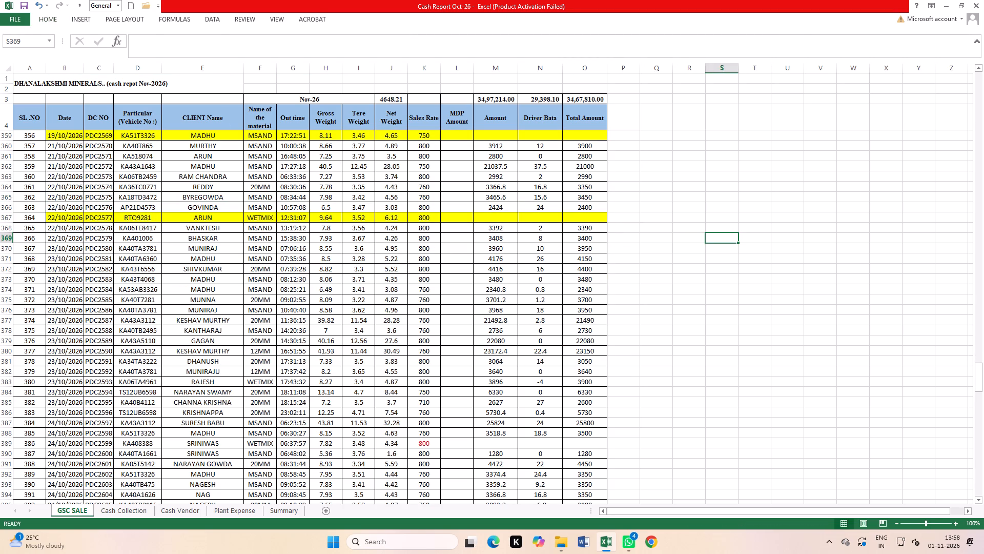
# Fill the PDC2599 entry of 24/10/2026 with yellow from Date through Total Amount, and save the workbook.
pyautogui.scroll(-10, 356, 314)
pyautogui.scroll(4, 343, 308)
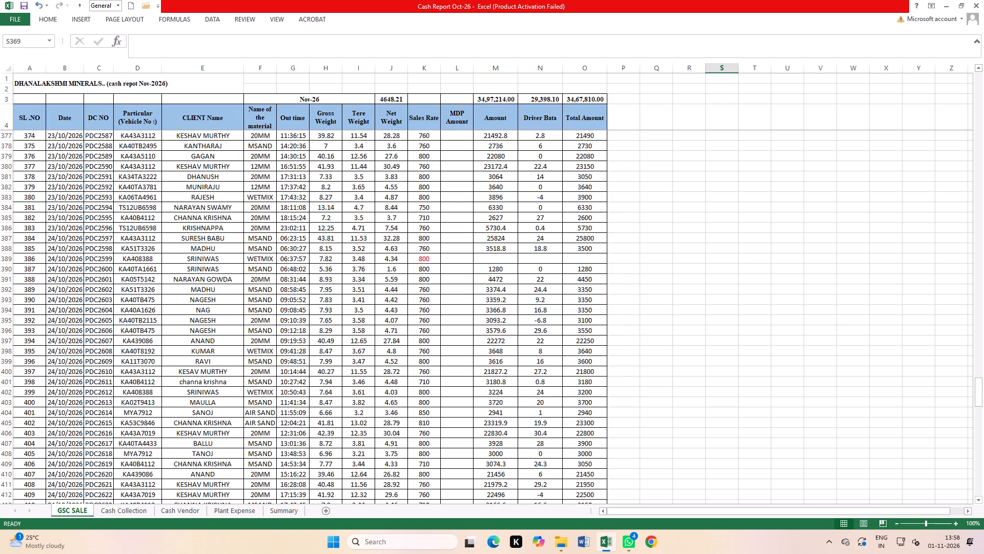
pyautogui.moveTo(599, 258); pyautogui.dragTo(28, 264)
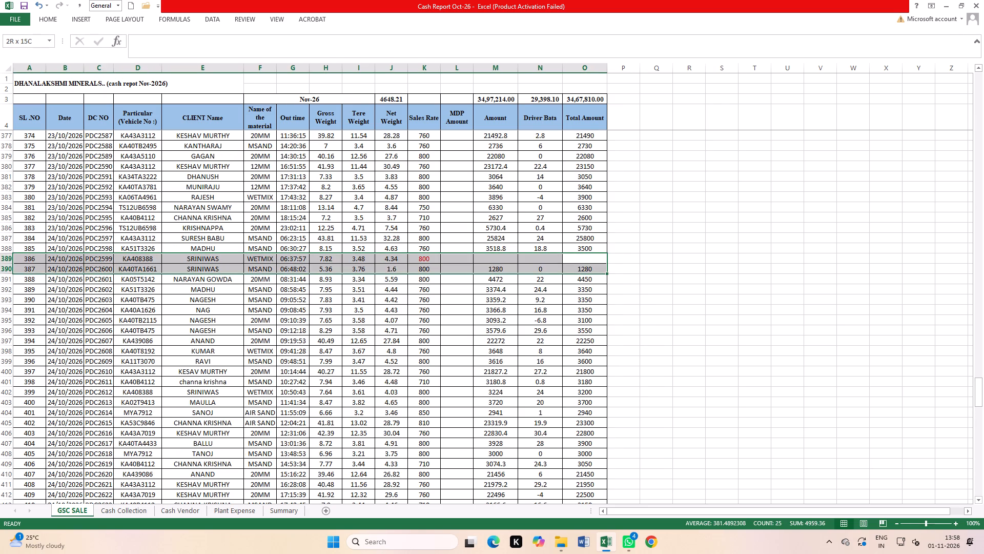
pyautogui.moveTo(28, 264); pyautogui.dragTo(54, 257)
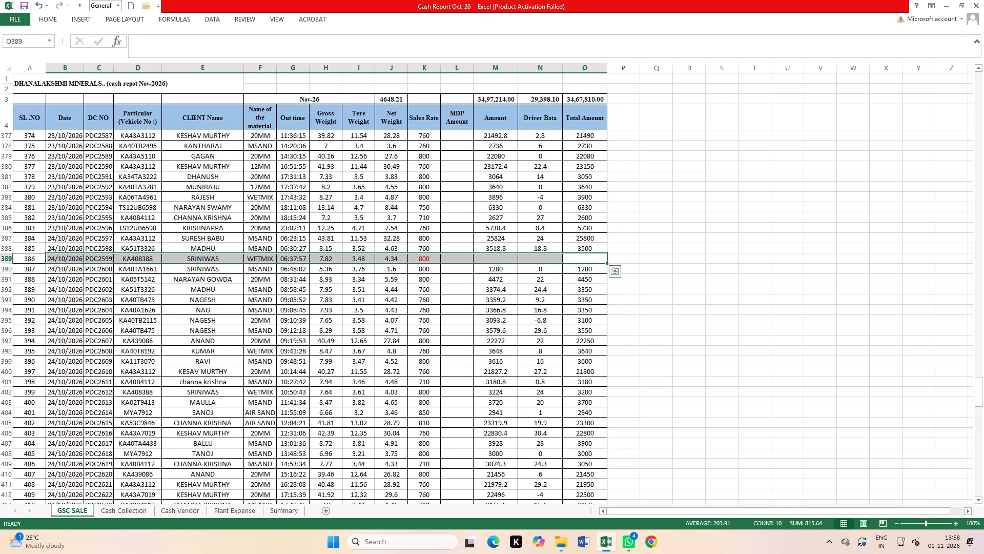
pyautogui.click(48, 18)
pyautogui.click(158, 55)
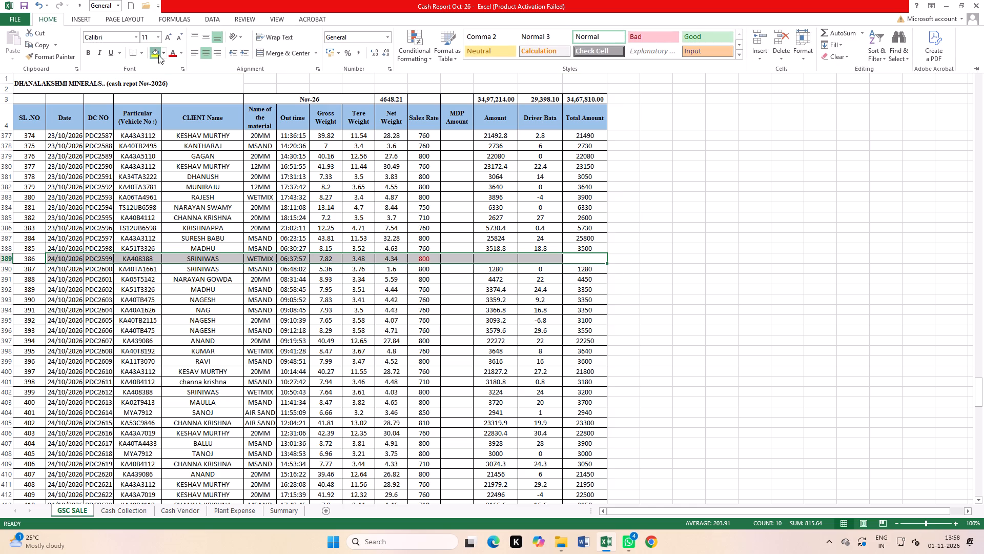
pyautogui.click(755, 289)
pyautogui.click(713, 279)
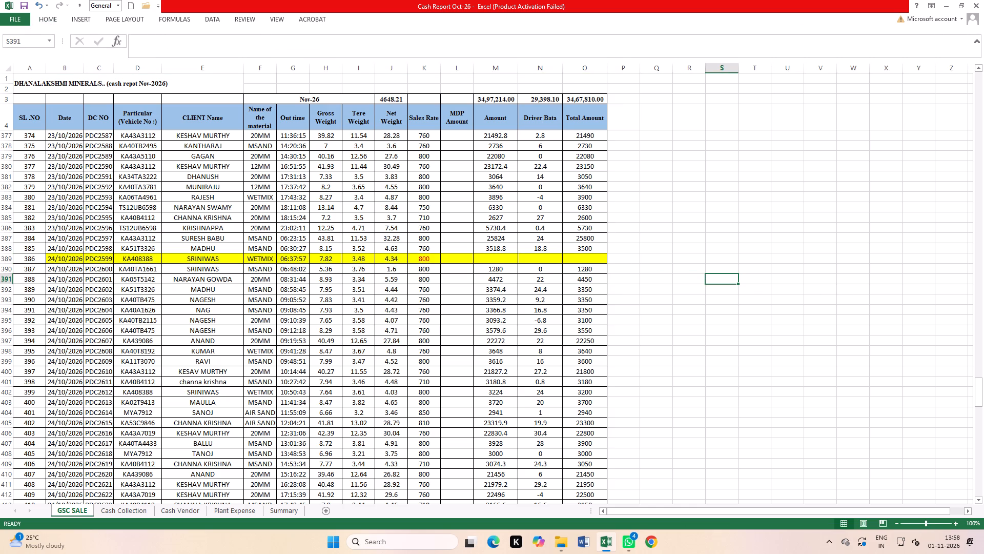
pyautogui.doubleClick(25, 8)
# On the Plant Expense sheet, add a 31-Oct-26 "Blasting & driling Advance payment" of 142130 for the same payee as on 29-Oct-26.
pyautogui.click(238, 510)
pyautogui.scroll(-1, 411, 338)
pyautogui.click(407, 339)
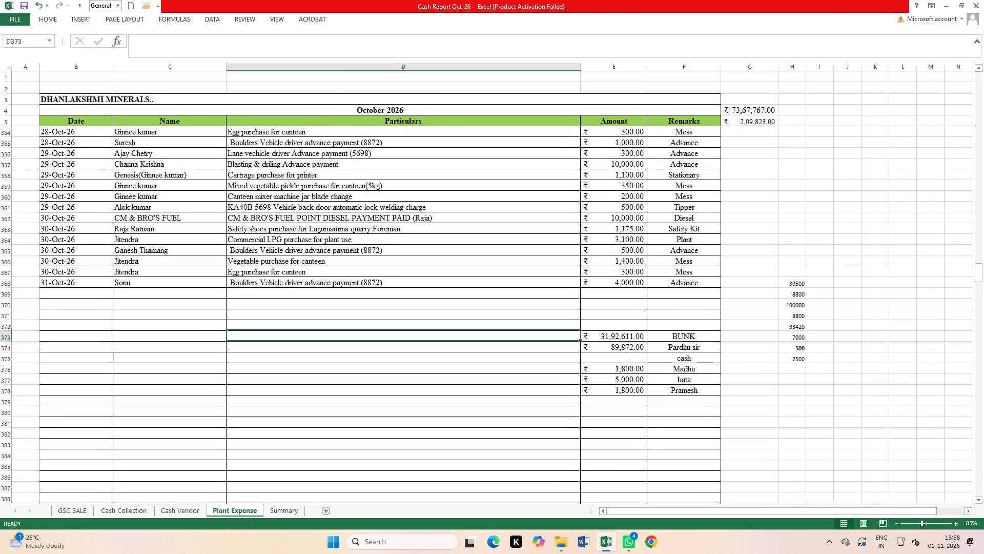
pyautogui.click(57, 288)
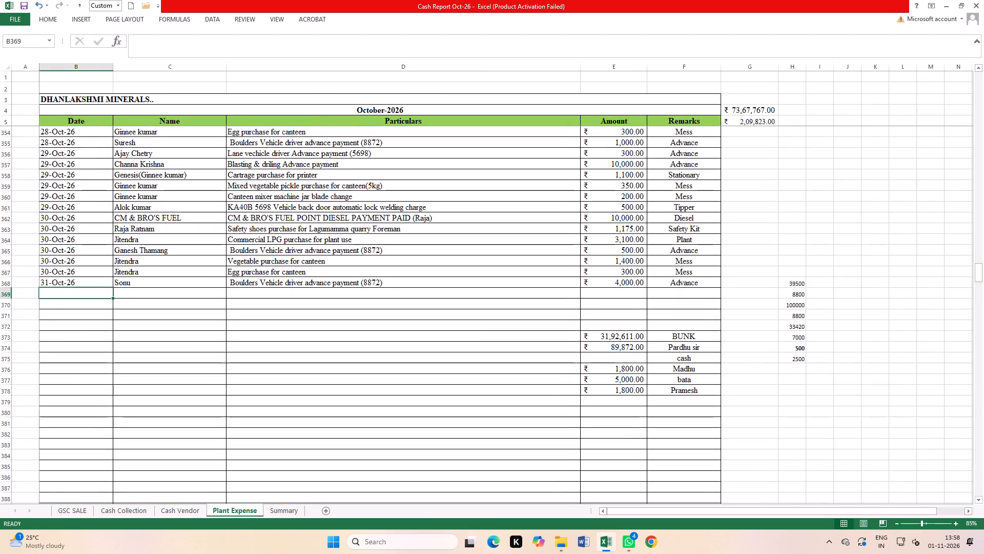
pyautogui.hotkey('ctrl', 'd')
pyautogui.click(141, 290)
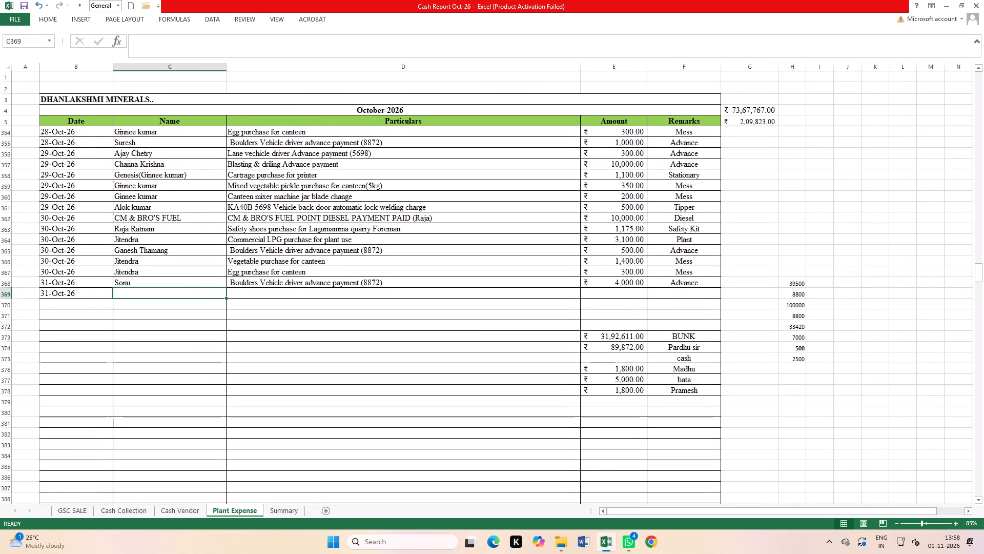
pyautogui.press('c')
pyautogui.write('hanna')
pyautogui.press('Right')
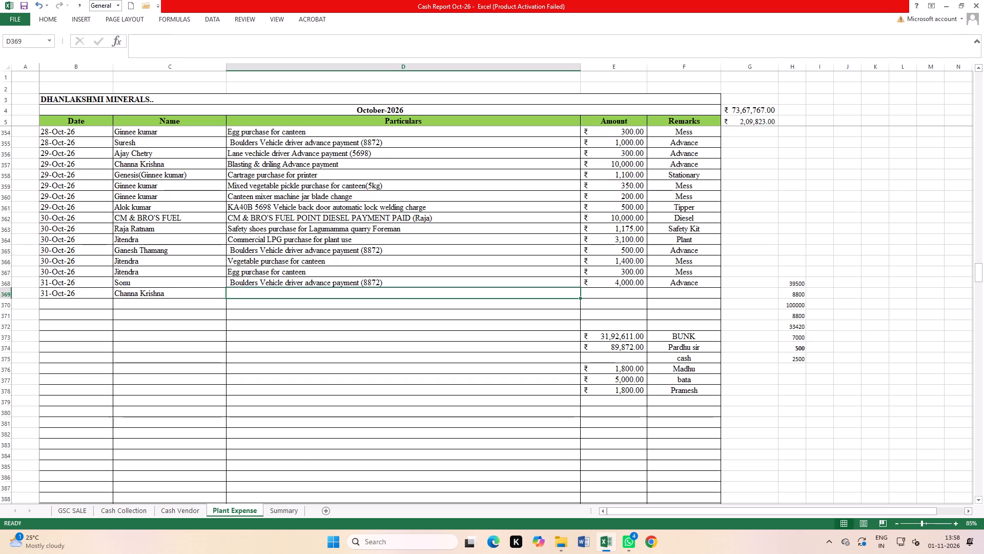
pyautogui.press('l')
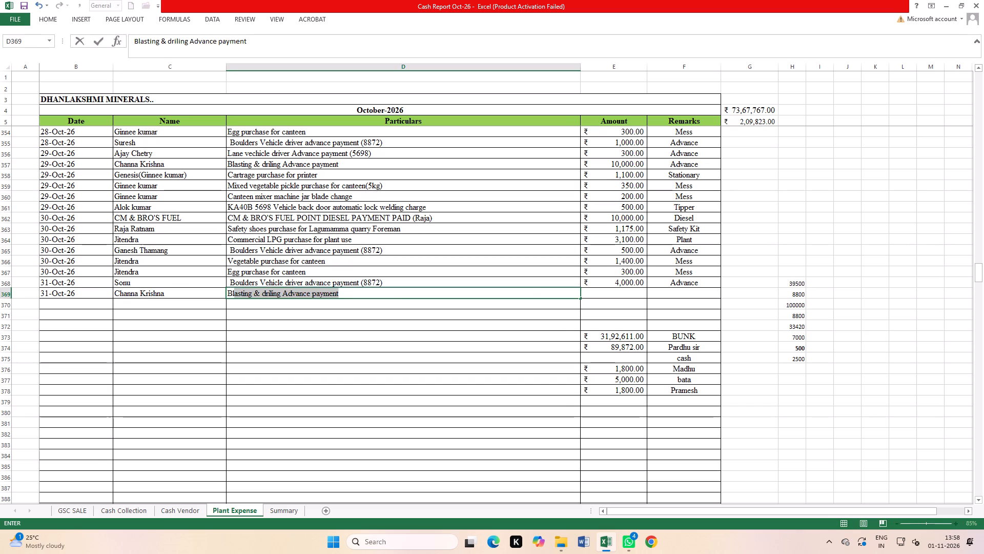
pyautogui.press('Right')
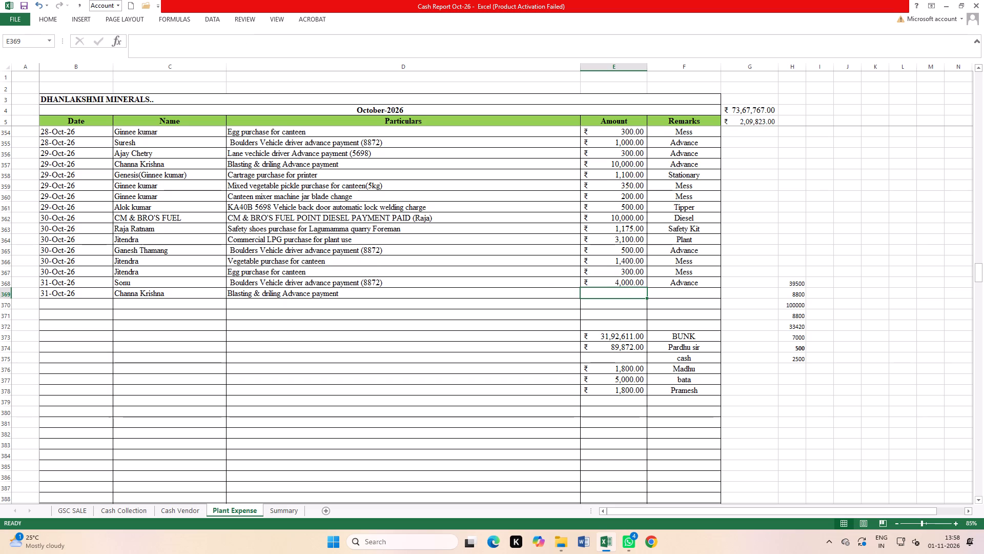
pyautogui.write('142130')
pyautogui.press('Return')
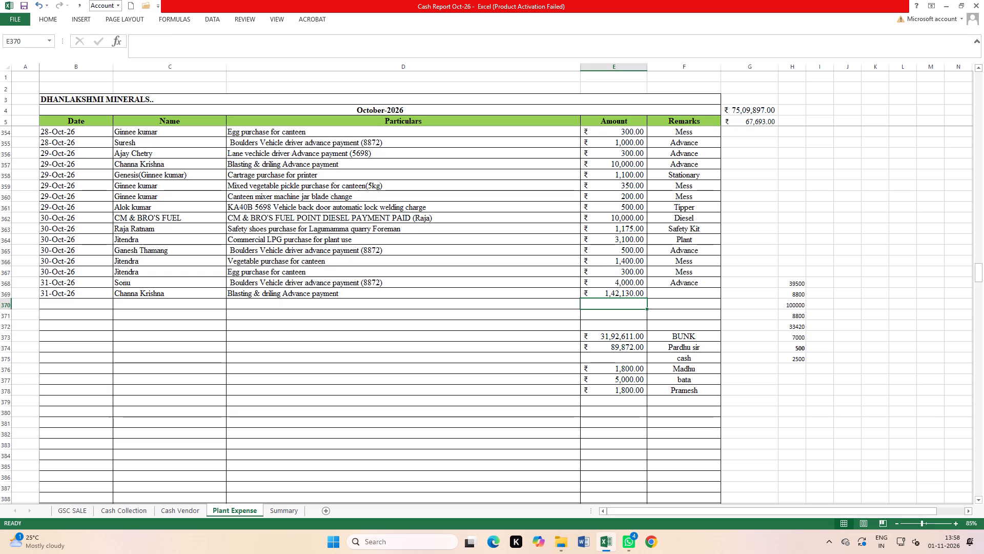
# Save the workbook with the new plant expense entry.
pyautogui.click(386, 370)
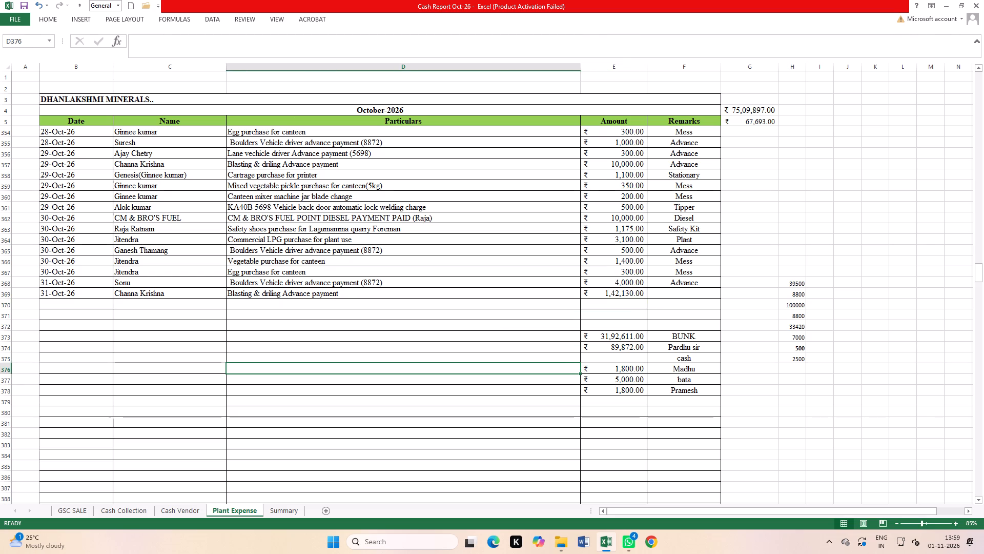
pyautogui.click(773, 383)
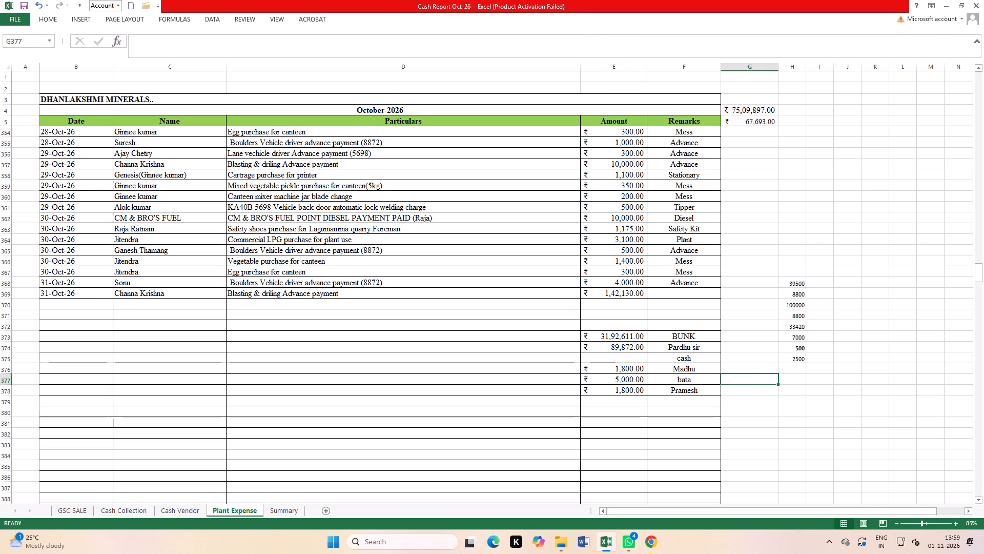
pyautogui.click(23, 3)
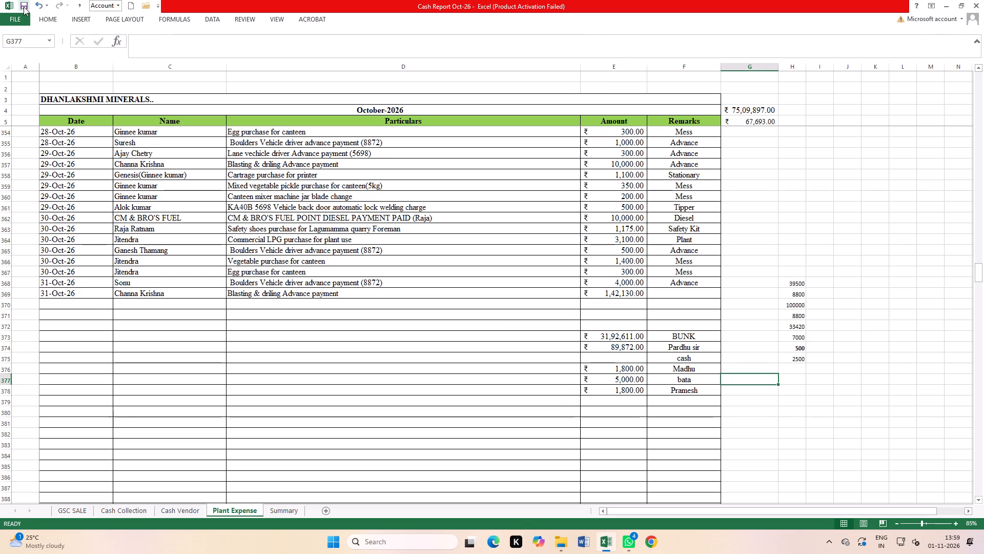
pyautogui.tripleClick(24, 7)
pyautogui.click(24, 7)
# Review the late-October entries on the Plant Expense sheet.
pyautogui.scroll(5, 157, 280)
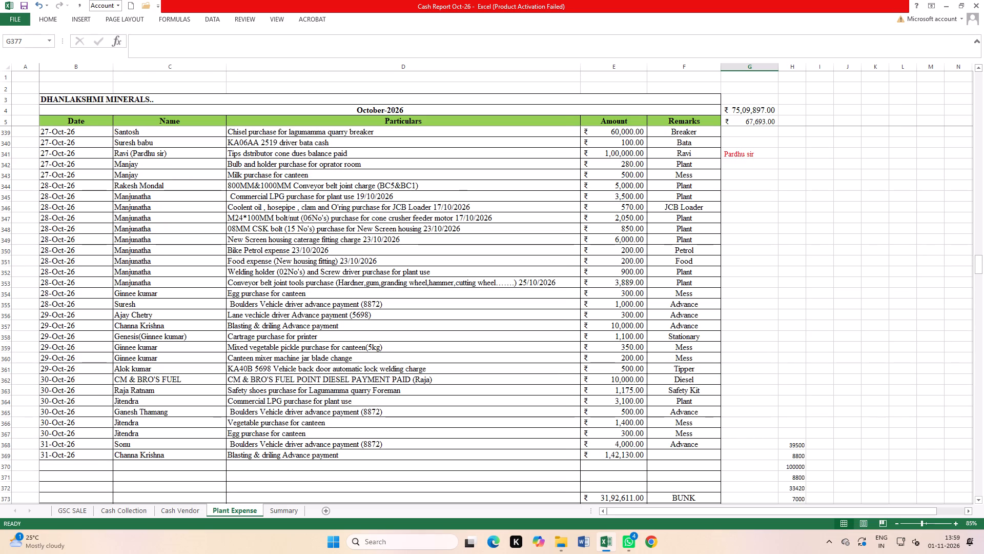
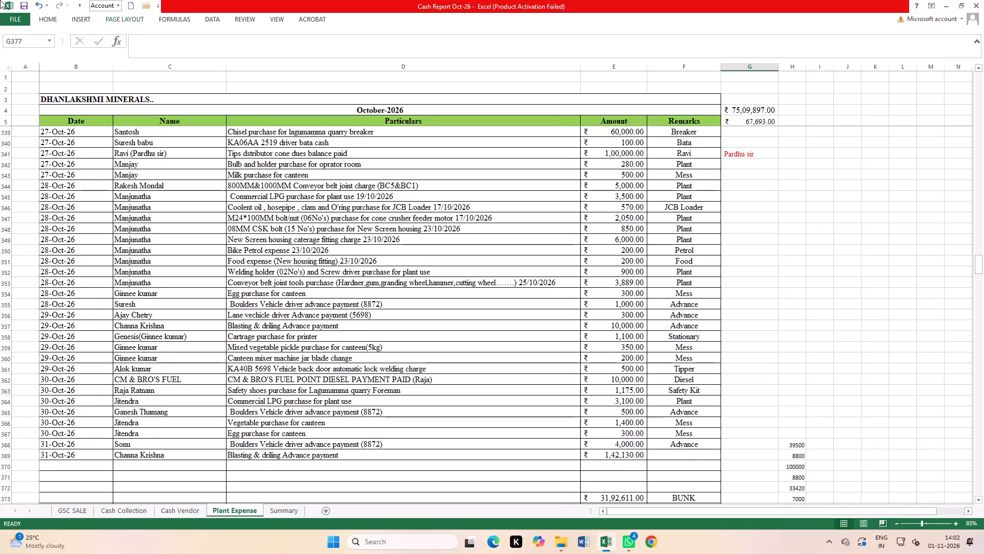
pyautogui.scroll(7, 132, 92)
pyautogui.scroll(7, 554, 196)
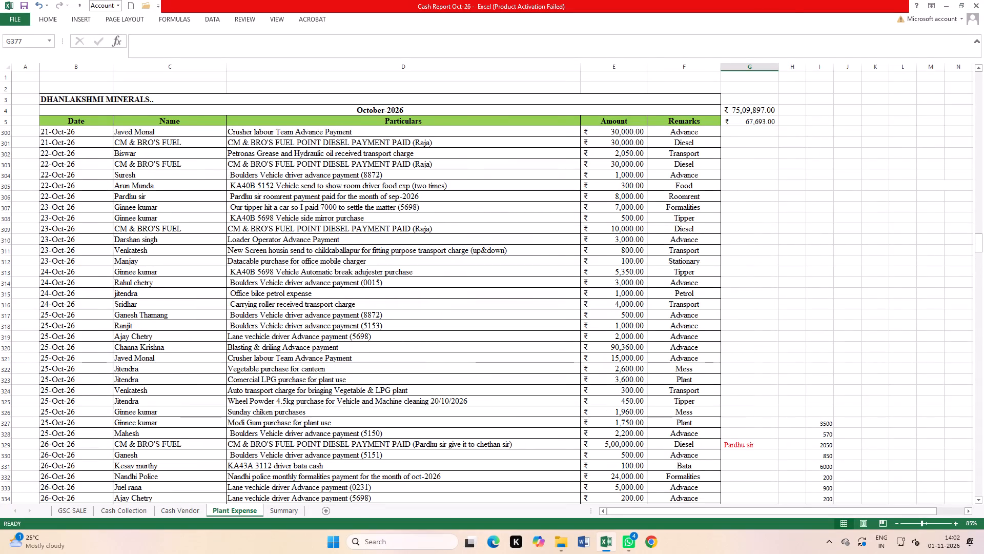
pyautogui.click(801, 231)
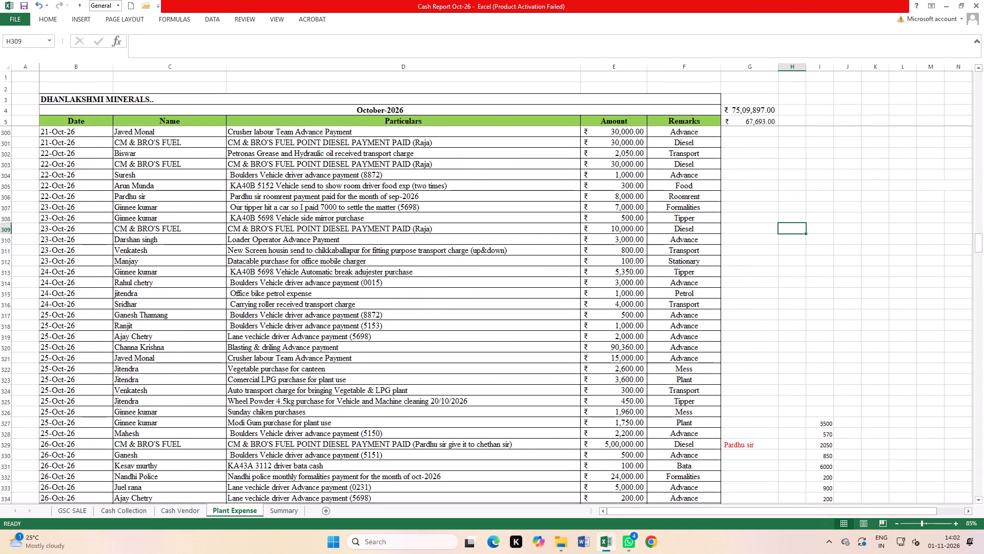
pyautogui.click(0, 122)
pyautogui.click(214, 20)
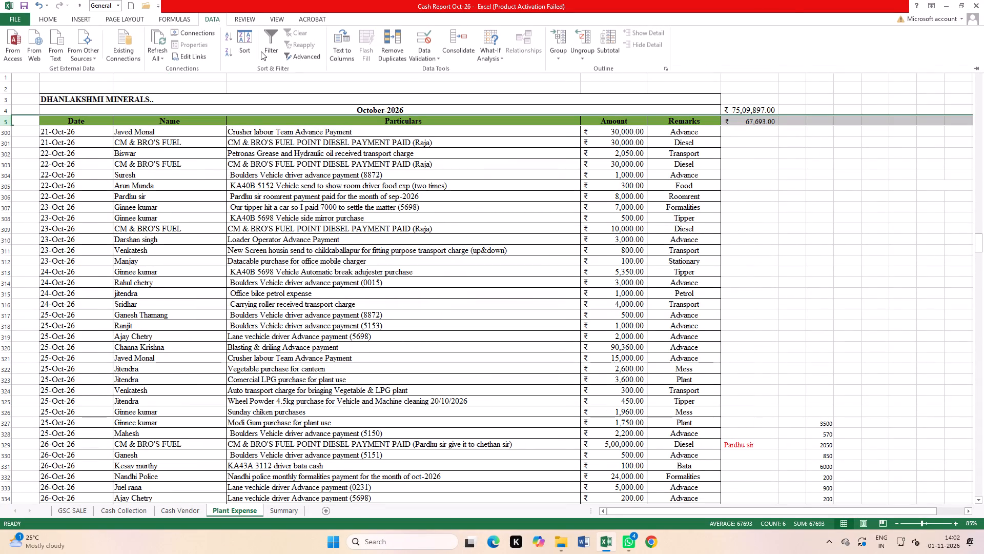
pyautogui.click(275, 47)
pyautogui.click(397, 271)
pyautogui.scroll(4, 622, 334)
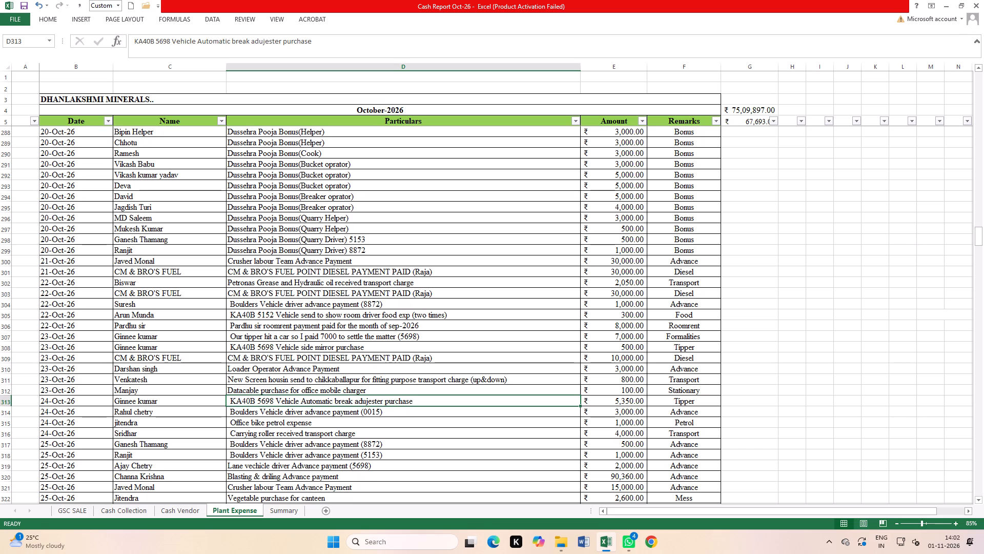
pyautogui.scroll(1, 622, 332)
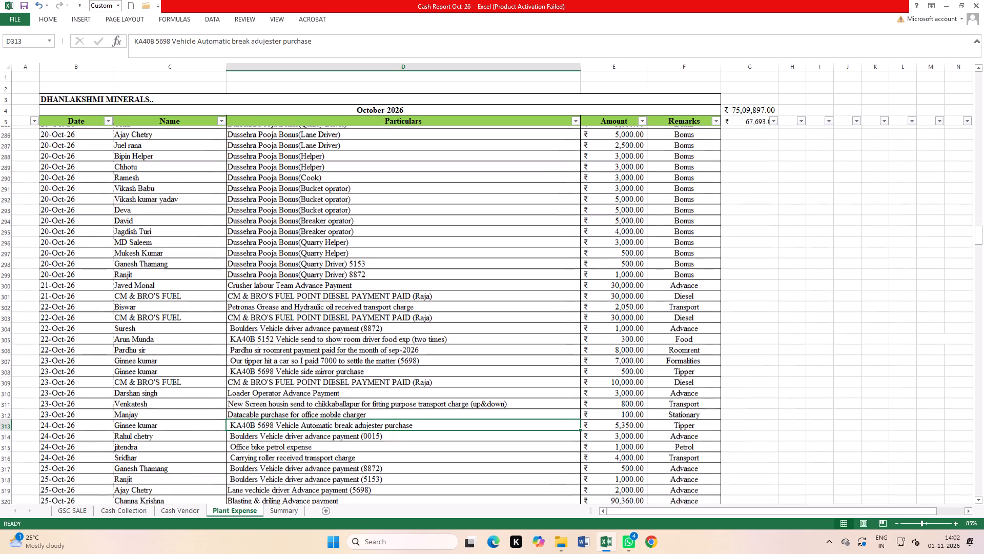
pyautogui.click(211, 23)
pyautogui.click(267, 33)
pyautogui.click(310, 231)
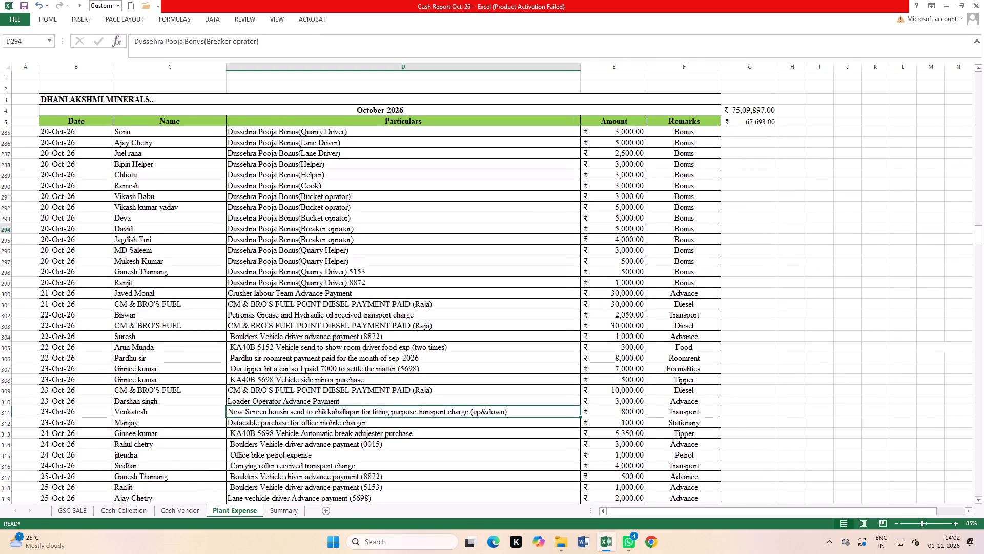
# Save the workbook.
pyautogui.click(22, 0)
pyautogui.tripleClick(24, 6)
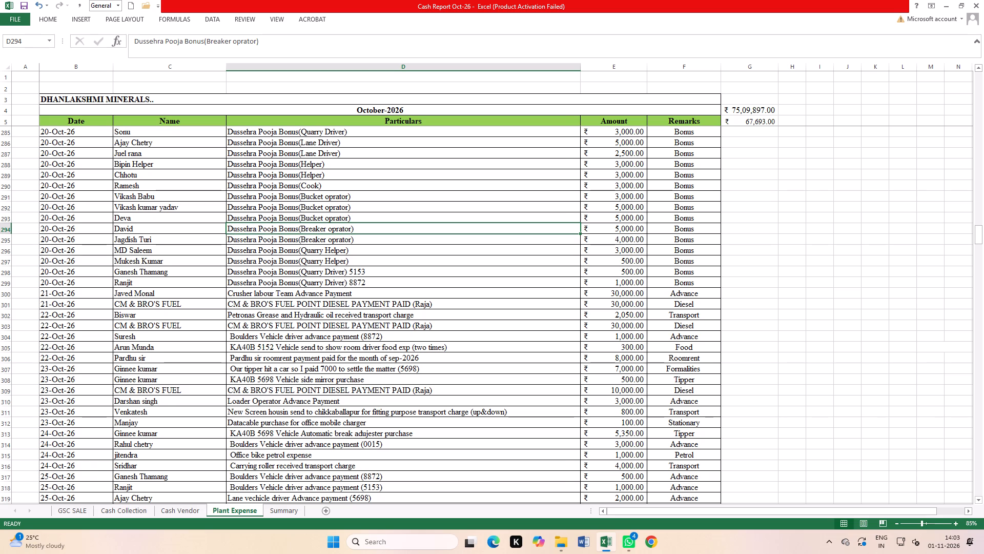
# Turn on column filters for the Plant Expense header row and filter the Remarks column for "bata".
pyautogui.click(0, 122)
pyautogui.click(214, 18)
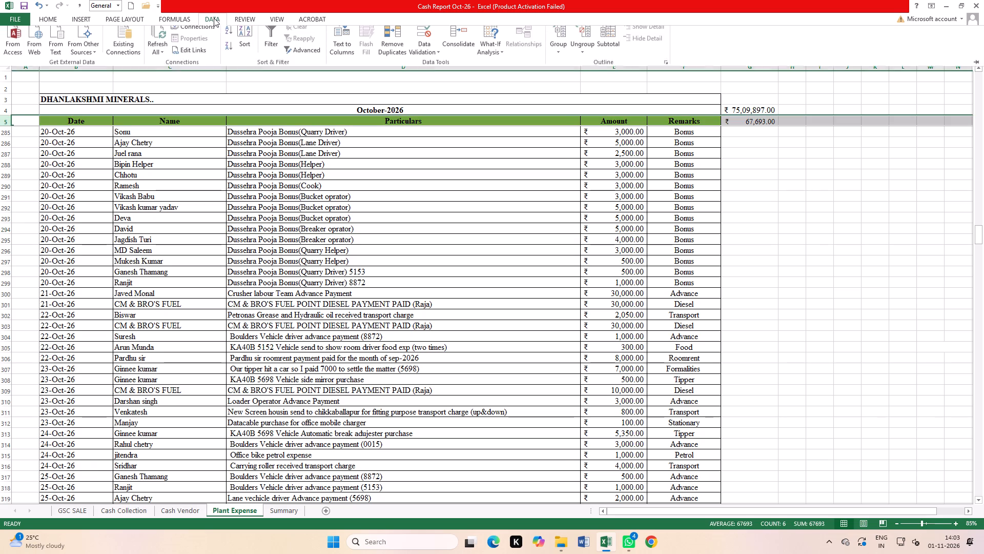
pyautogui.click(258, 36)
pyautogui.click(266, 36)
pyautogui.click(382, 226)
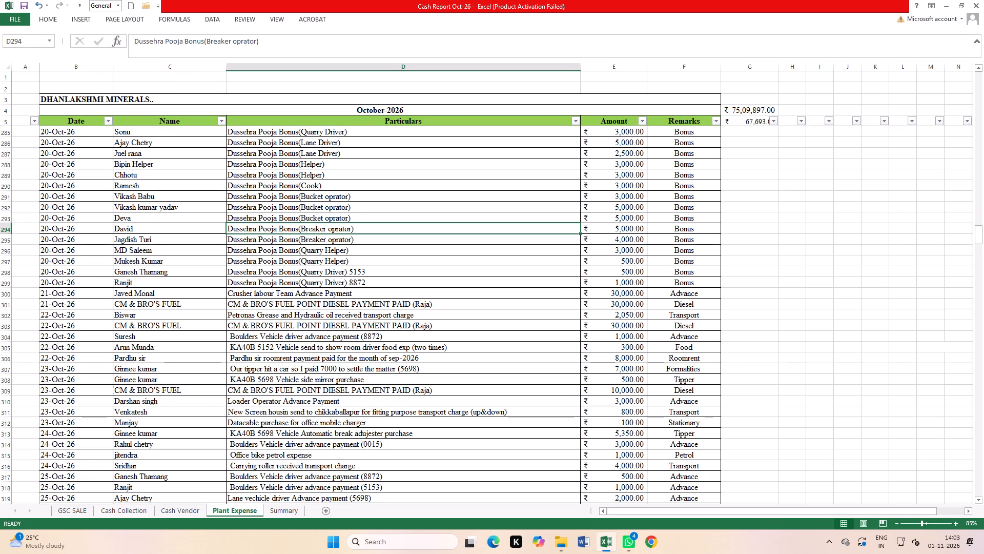
pyautogui.click(717, 122)
pyautogui.click(634, 215)
pyautogui.click(634, 224)
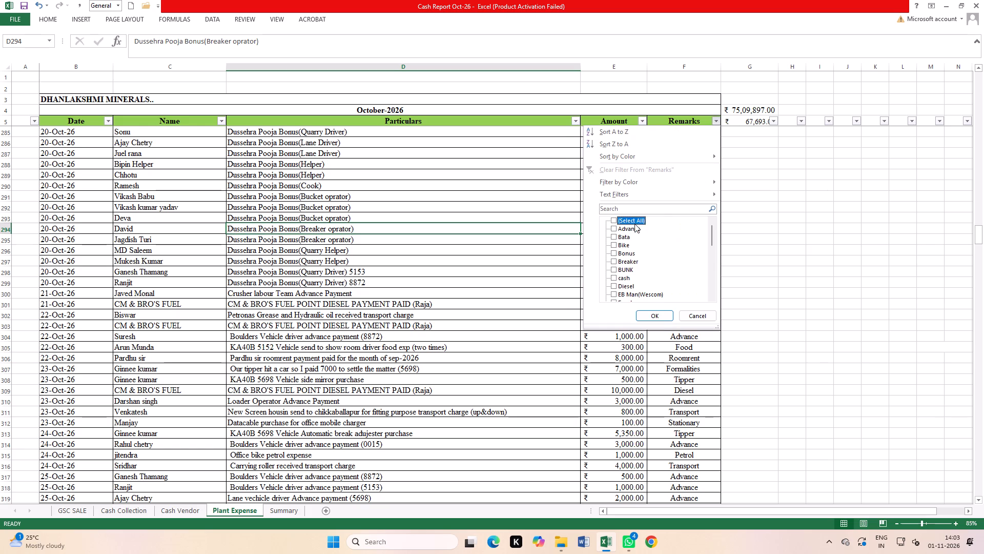
pyautogui.click(638, 209)
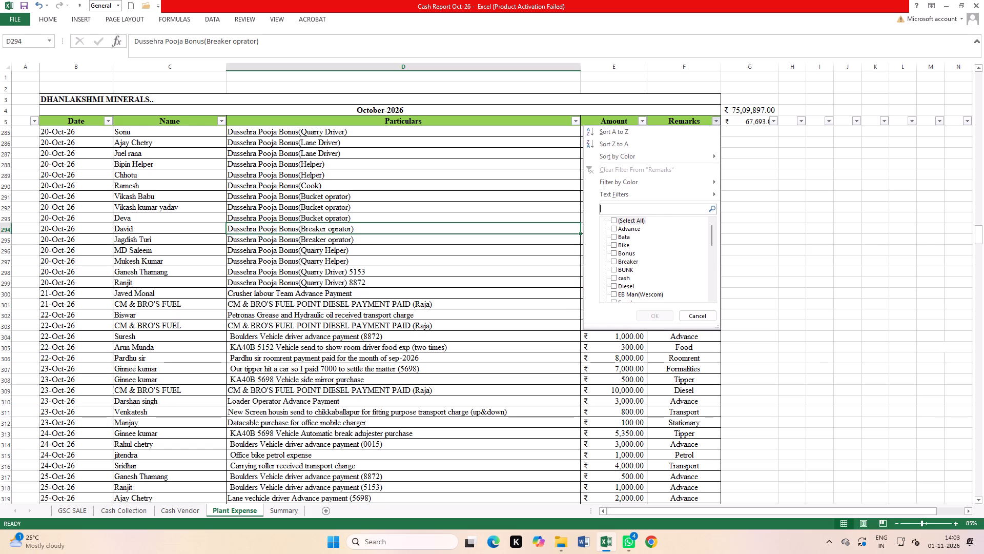
pyautogui.write('bata')
pyautogui.click(654, 314)
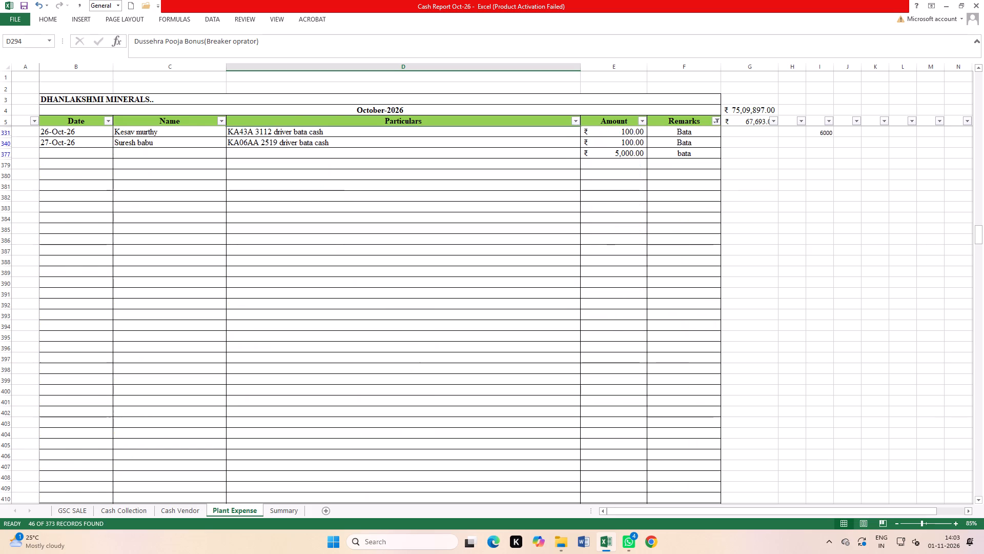
# Clear the "bata" remark from row 377, the undated row with the 5,000 amount.
pyautogui.scroll(9, 232, 292)
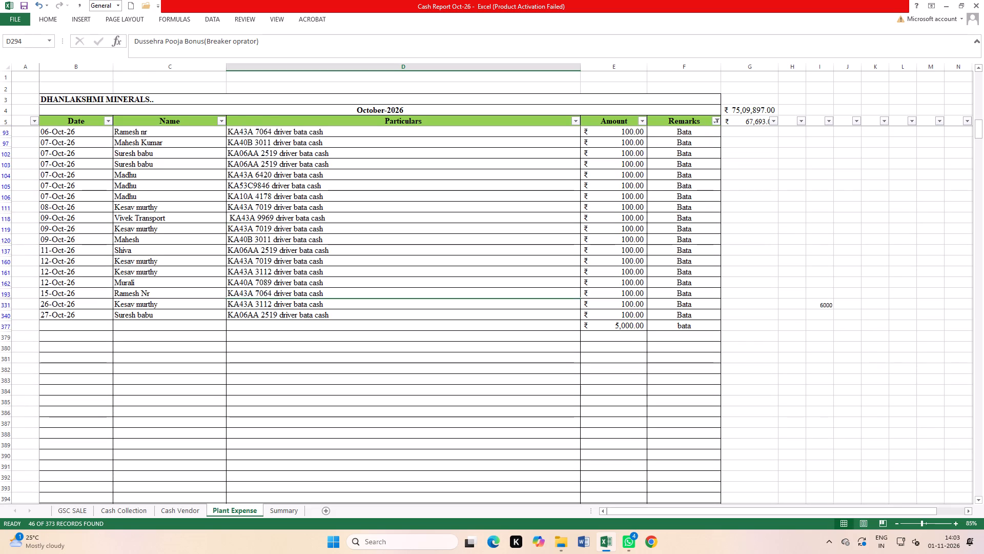
pyautogui.click(0, 324)
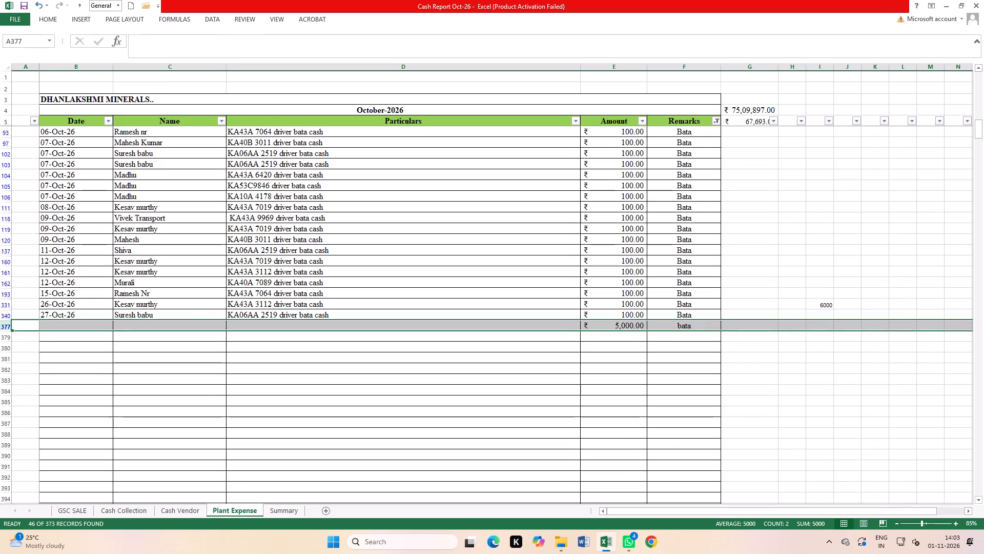
pyautogui.click(685, 326)
pyautogui.press('Delete')
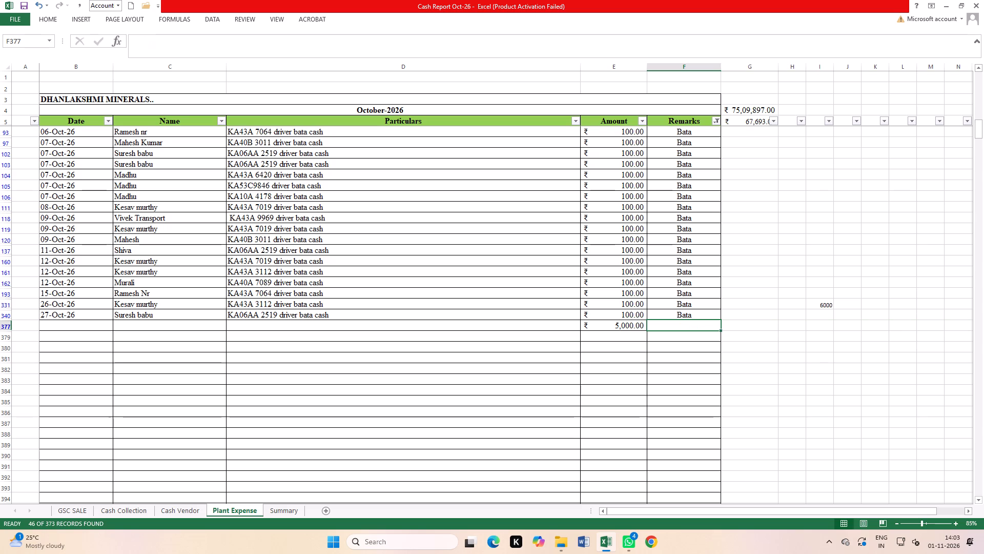
# Filter the Remarks column again to show only the Bata entries and look over the driver bata payments.
pyautogui.click(669, 362)
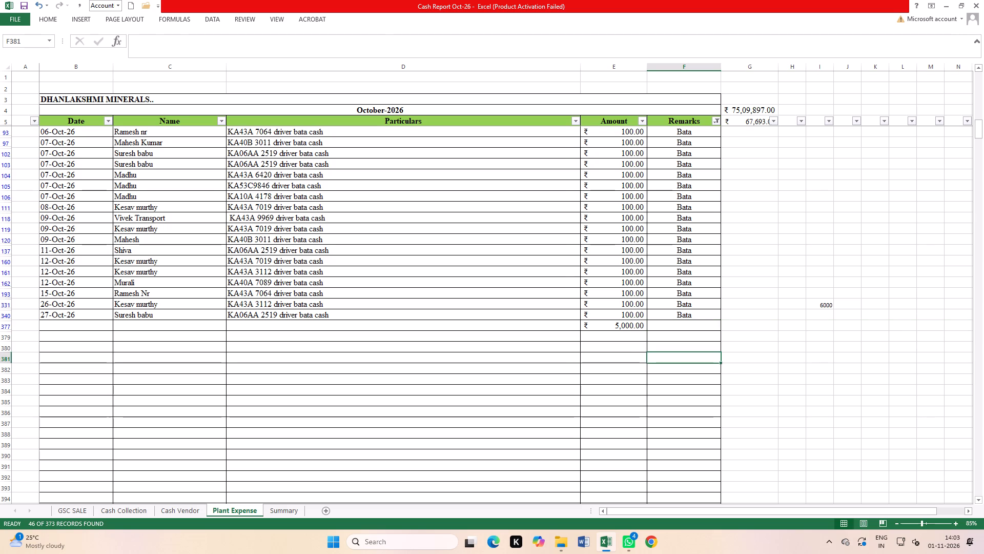
pyautogui.click(714, 121)
pyautogui.click(640, 221)
pyautogui.click(641, 224)
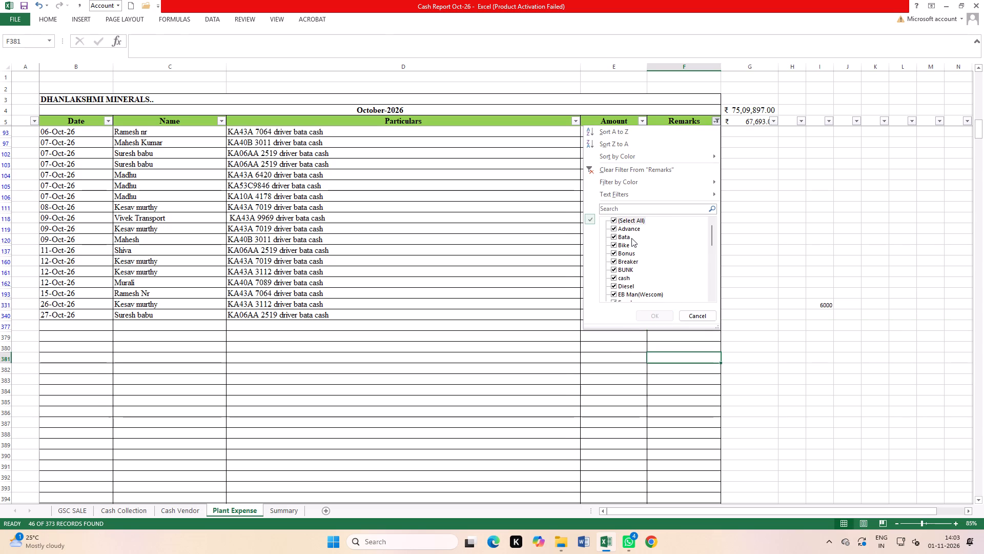
pyautogui.click(631, 238)
pyautogui.click(624, 234)
pyautogui.click(651, 316)
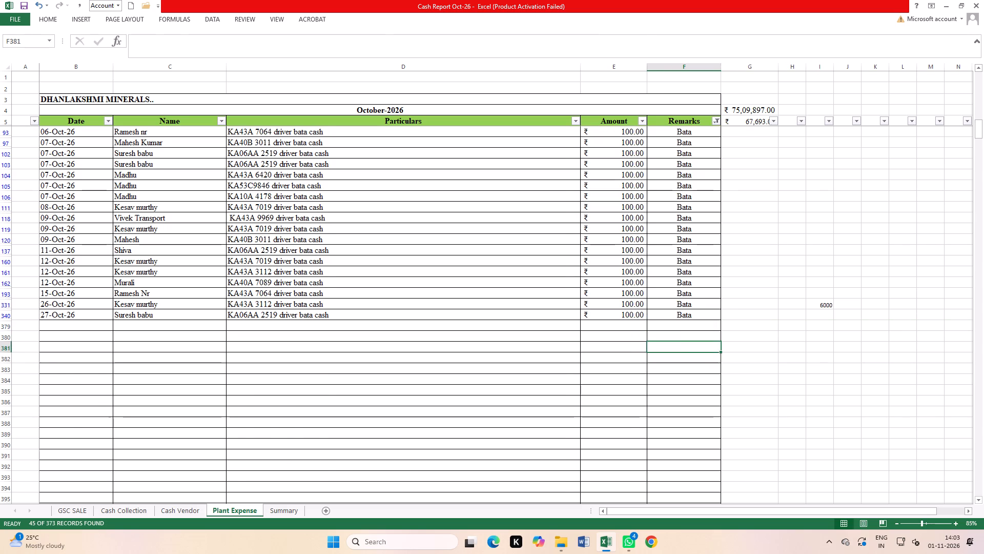
pyautogui.scroll(12, 455, 303)
pyautogui.scroll(-6, 420, 324)
pyautogui.scroll(-2, 298, 303)
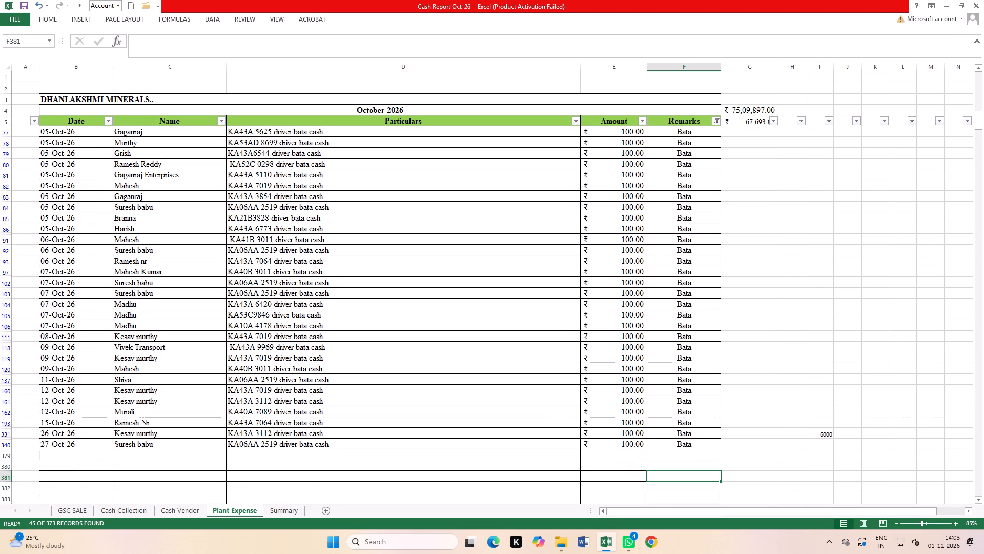
pyautogui.click(105, 120)
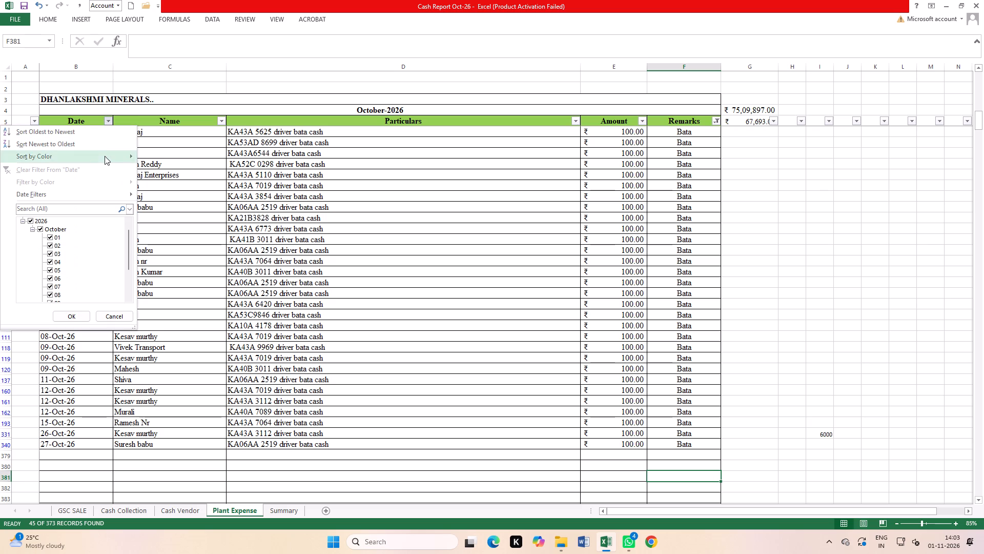
pyautogui.click(255, 283)
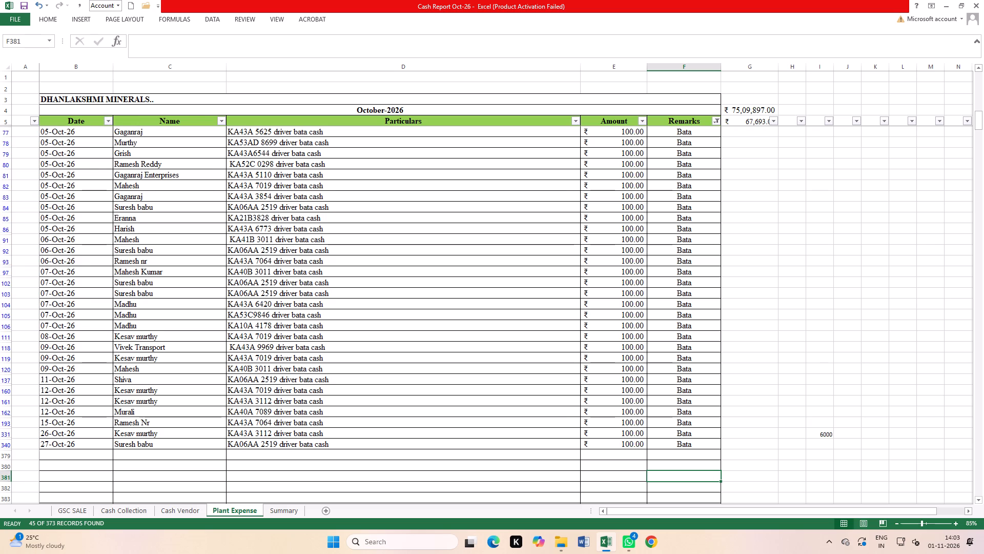
# Turn on column filters for the header row of the GSC SALE sheet.
pyautogui.click(81, 510)
pyautogui.scroll(3, 120, 140)
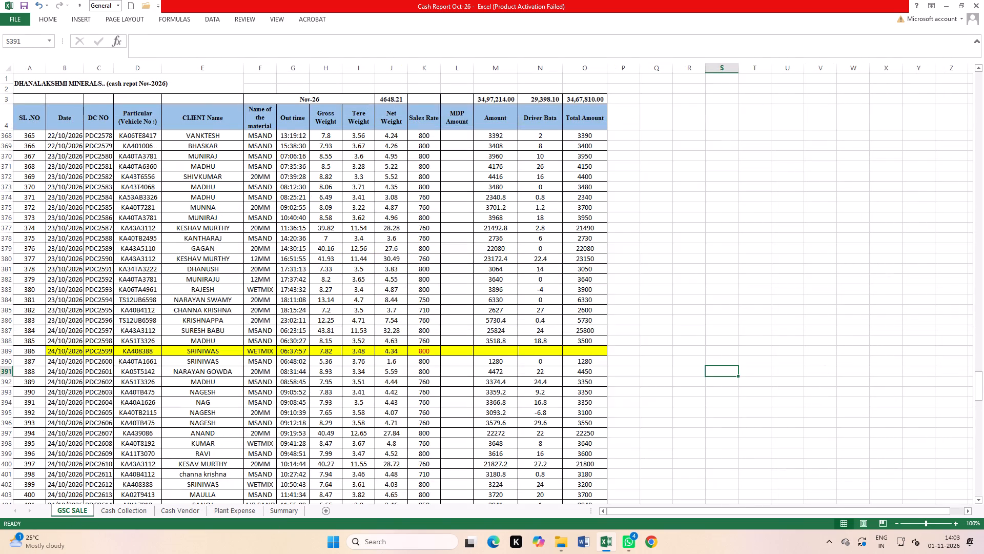
pyautogui.click(0, 114)
pyautogui.click(213, 24)
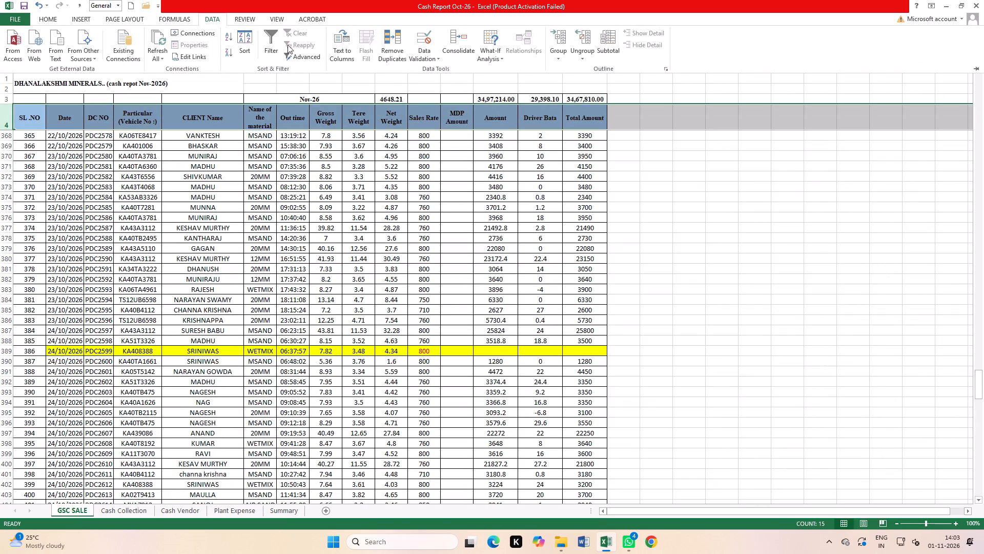
pyautogui.click(268, 40)
pyautogui.click(145, 207)
# Filter the GSC SALE Date column to show only the entries from 25/10/2026 through 31/10/2026.
pyautogui.click(84, 125)
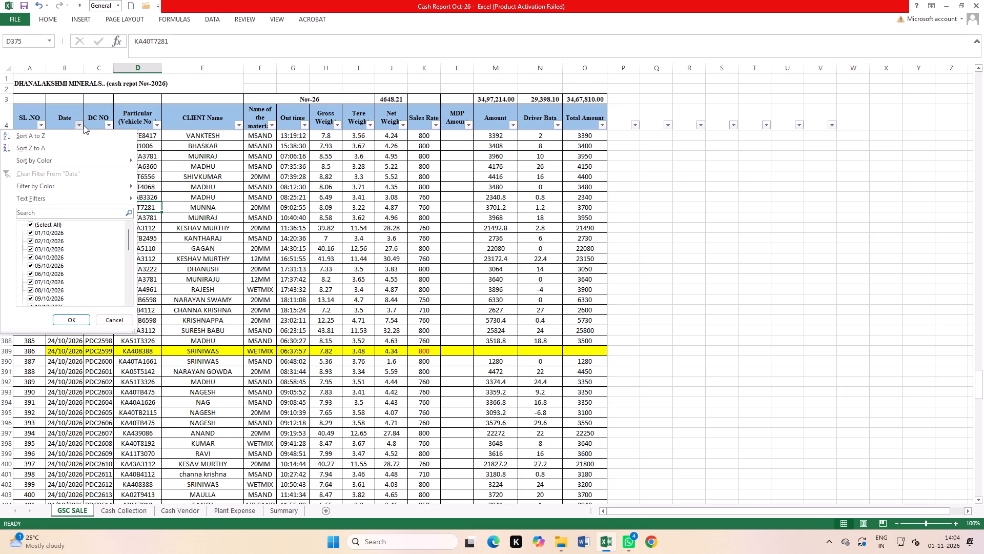
pyautogui.click(46, 226)
pyautogui.scroll(-11, 39, 280)
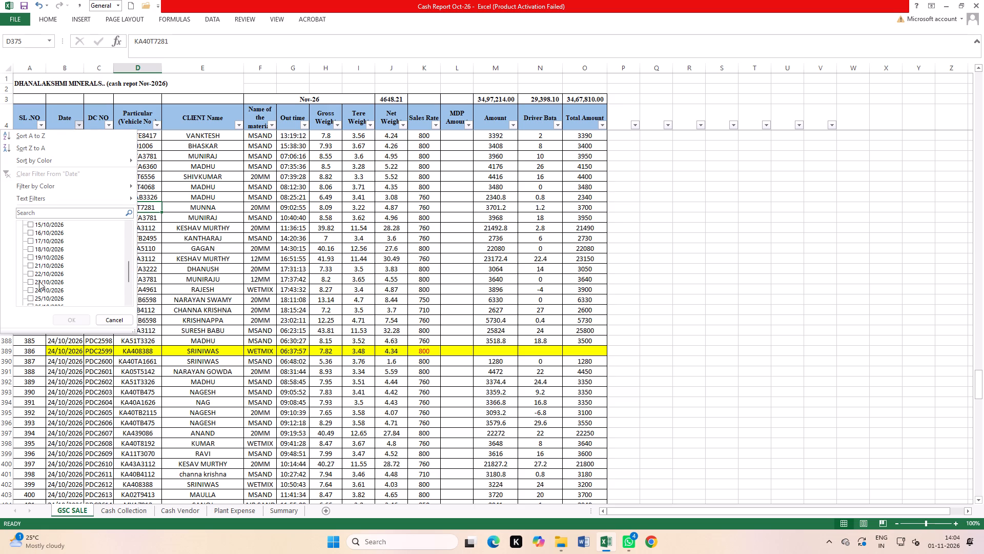
pyautogui.scroll(-5, 39, 281)
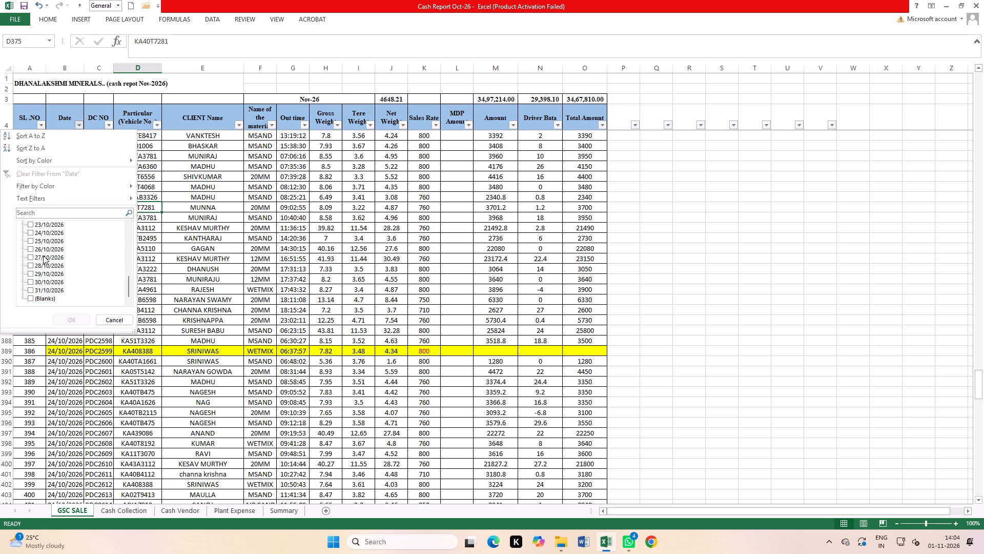
pyautogui.click(44, 242)
pyautogui.click(44, 246)
pyautogui.click(44, 252)
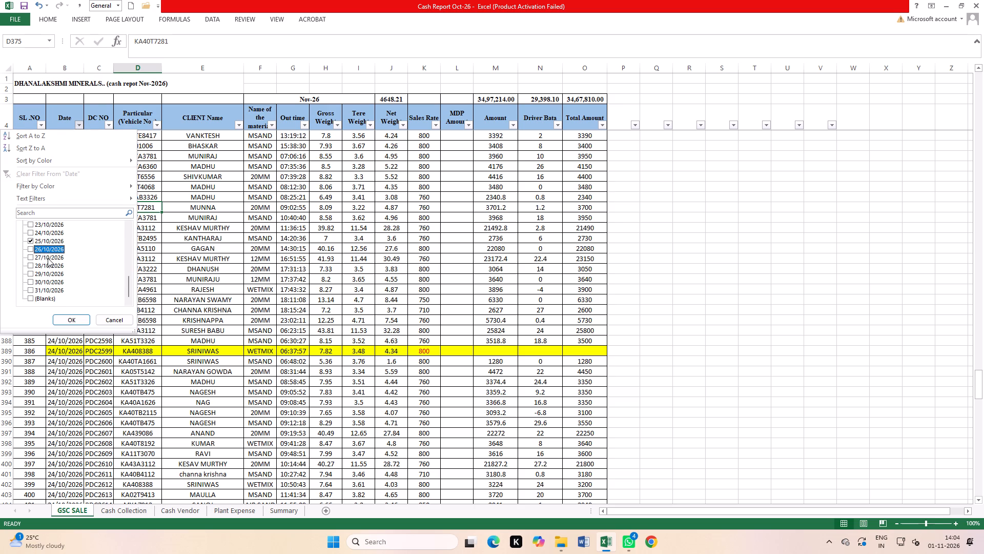
pyautogui.click(47, 249)
pyautogui.click(47, 253)
pyautogui.click(47, 262)
pyautogui.click(47, 270)
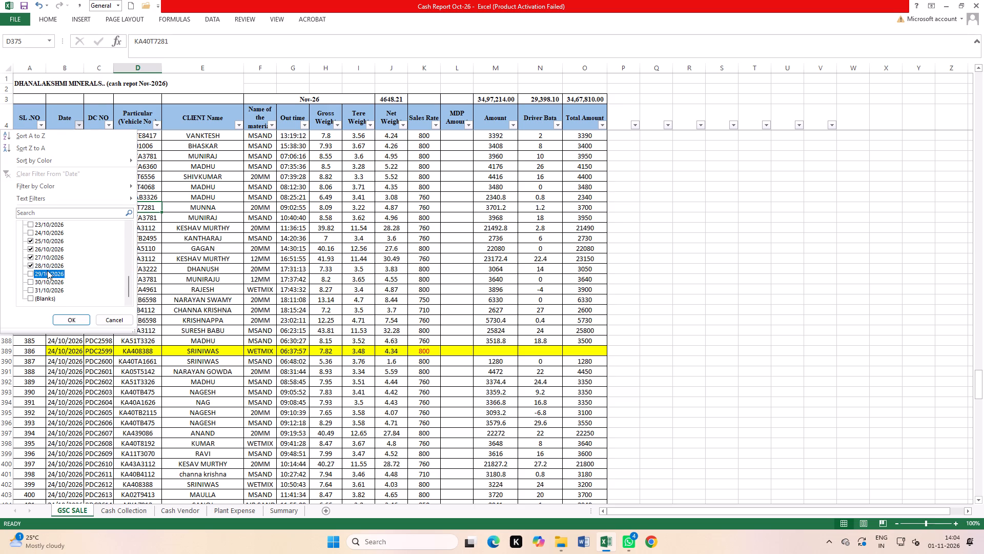
pyautogui.click(50, 279)
pyautogui.click(54, 288)
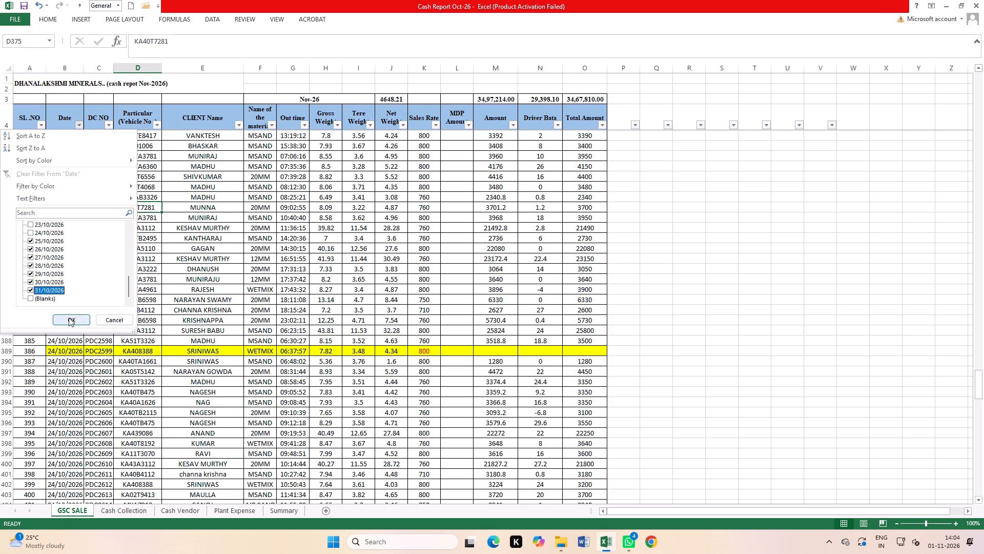
pyautogui.click(69, 318)
pyautogui.click(511, 259)
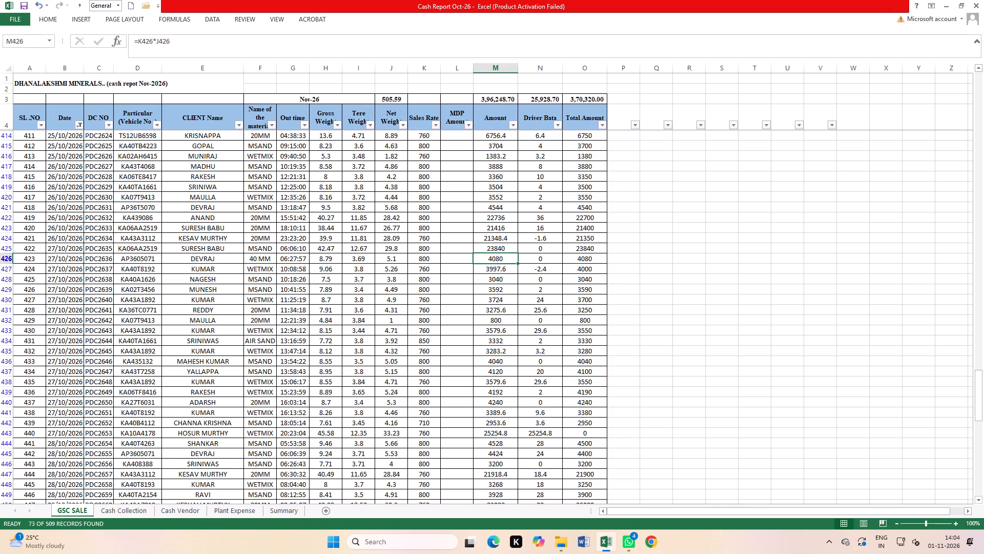
# Filter the Net Weight column to show only sales with a net weight greater than 15.
pyautogui.click(405, 124)
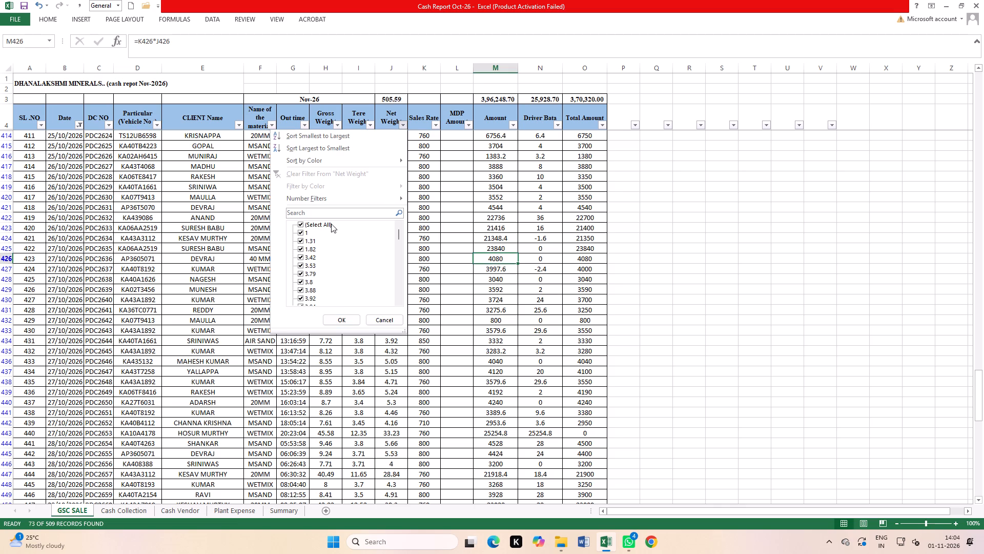
pyautogui.click(331, 224)
pyautogui.click(331, 215)
pyautogui.click(317, 201)
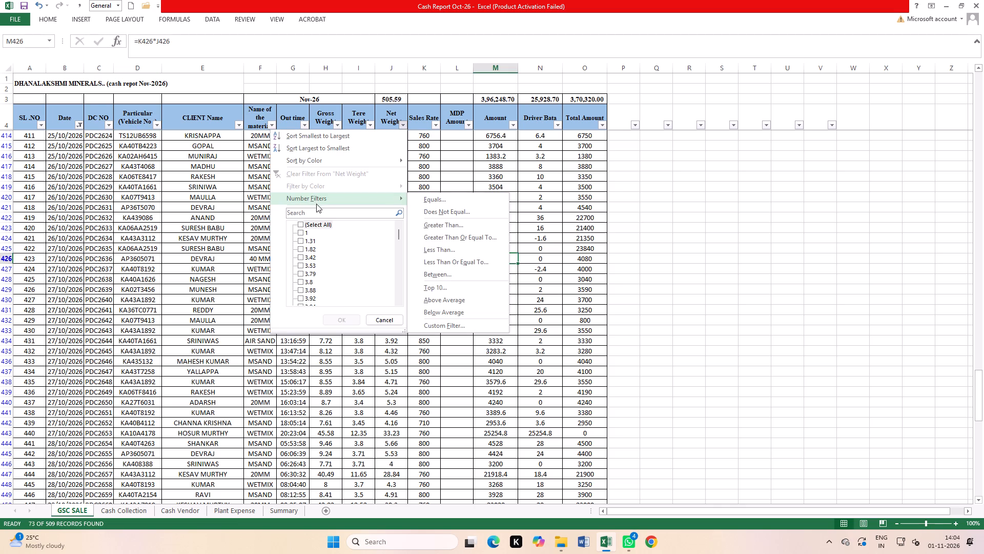
pyautogui.click(452, 224)
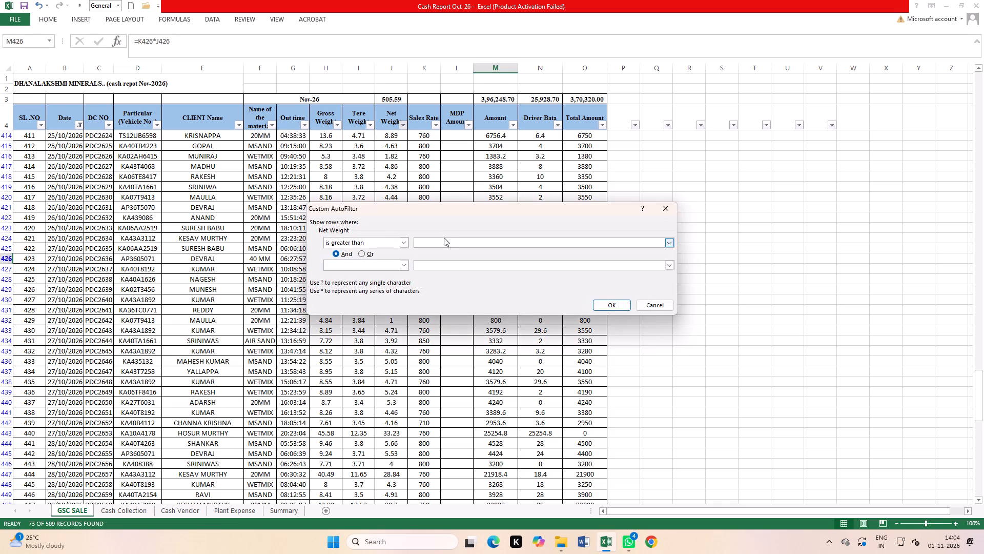
pyautogui.write('15')
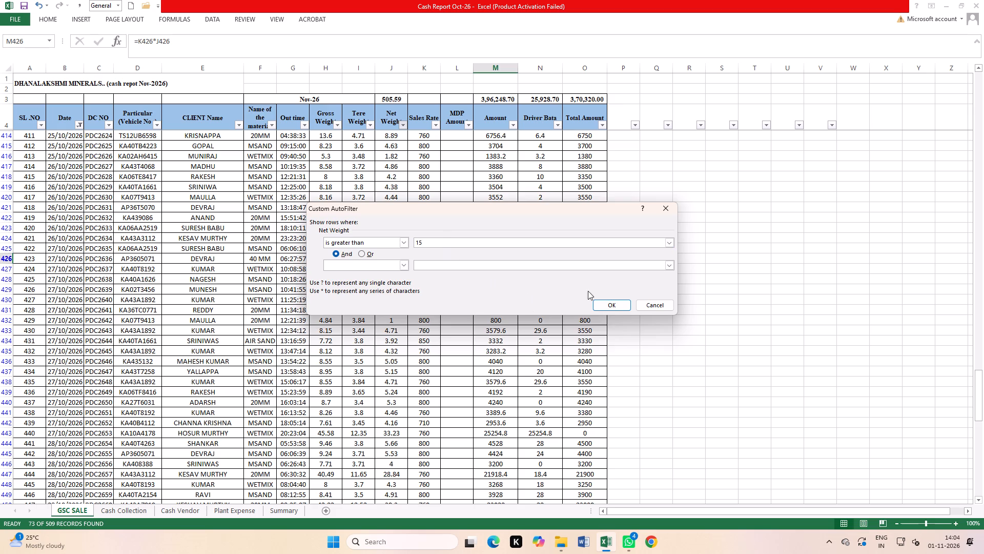
pyautogui.click(610, 305)
pyautogui.click(474, 305)
pyautogui.scroll(3, 450, 278)
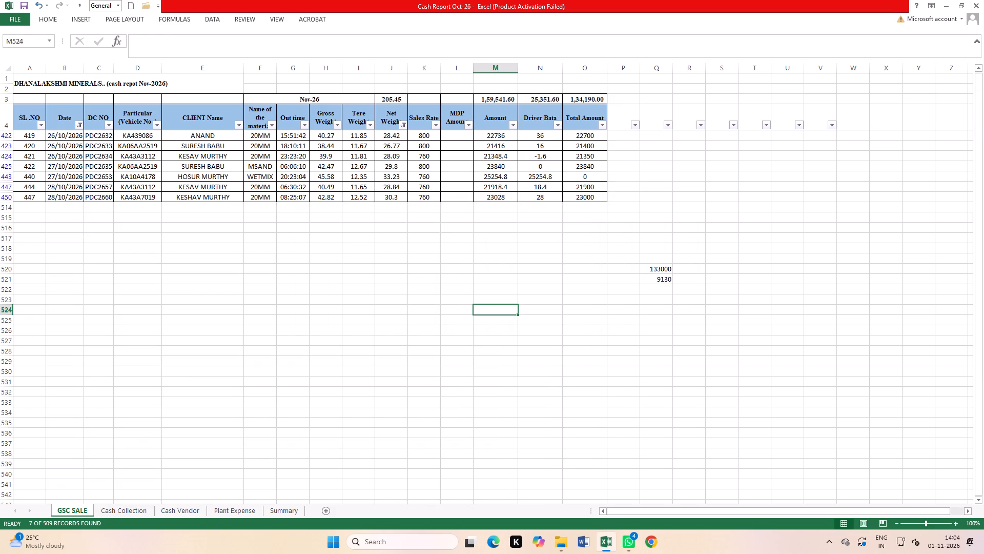
# Remove the column filters from the GSC SALE sheet and save the workbook.
pyautogui.scroll(1, 450, 278)
pyautogui.moveTo(422, 134); pyautogui.dragTo(427, 194)
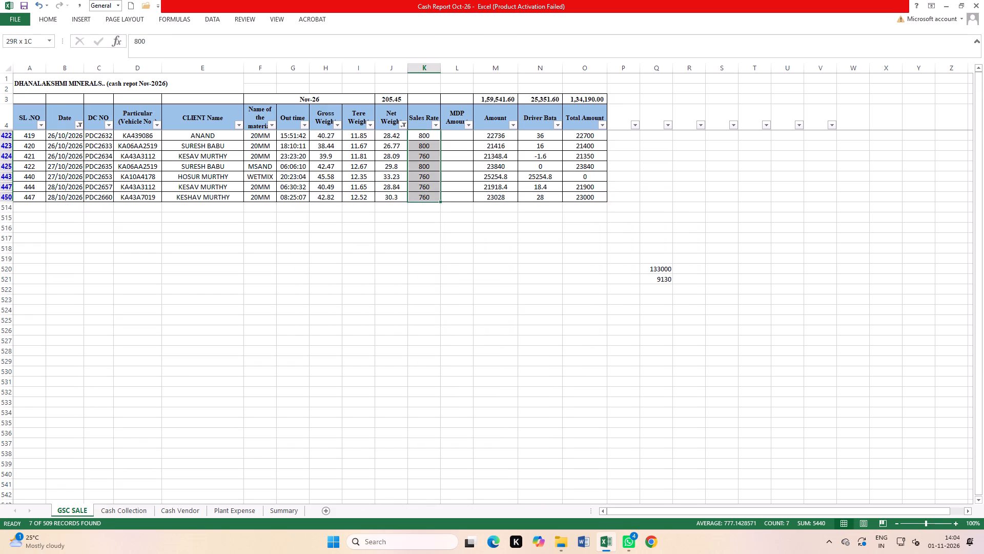
pyautogui.click(213, 18)
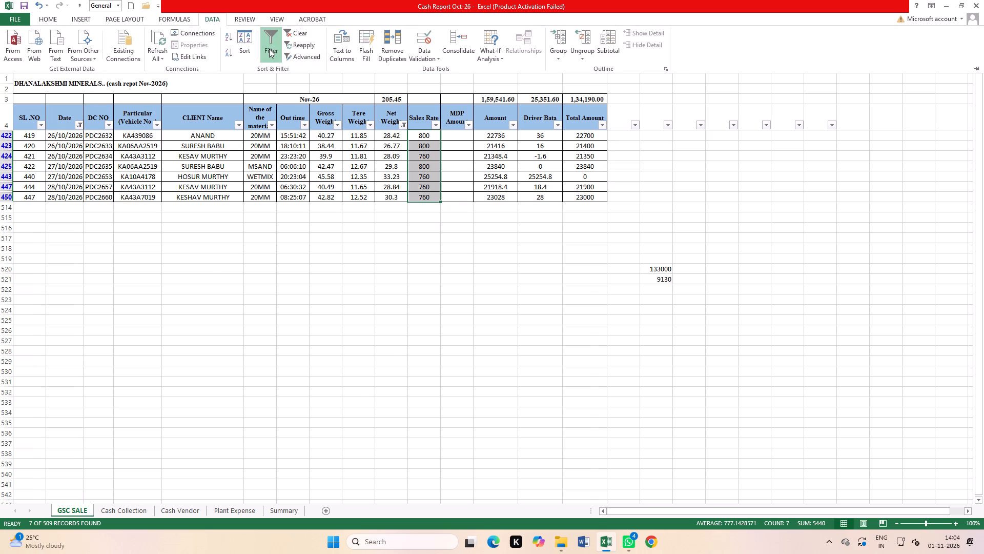
pyautogui.click(269, 49)
pyautogui.click(419, 291)
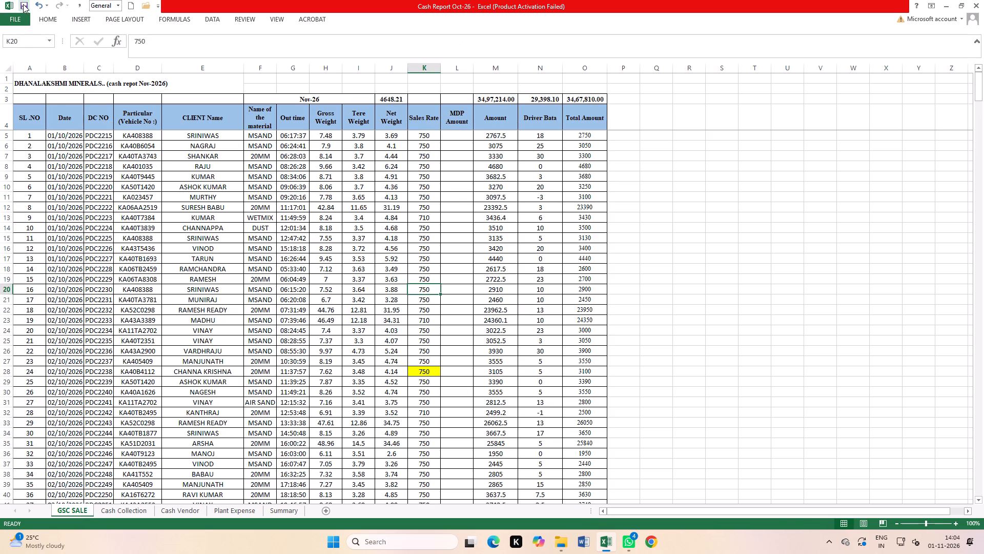
pyautogui.doubleClick(23, 4)
# Remove the column filters from the Plant Expense sheet and save the workbook.
pyautogui.click(252, 508)
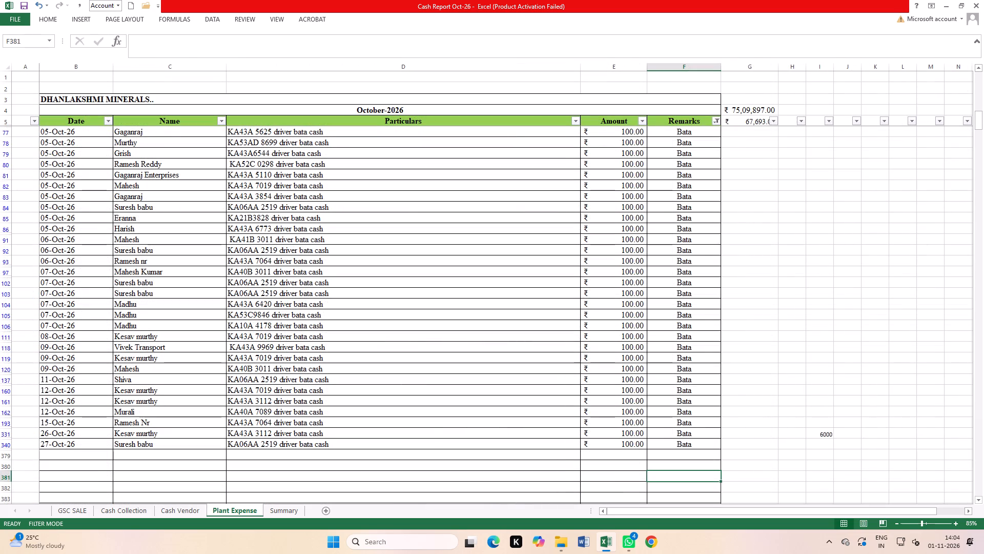
pyautogui.scroll(3, 601, 433)
pyautogui.click(213, 19)
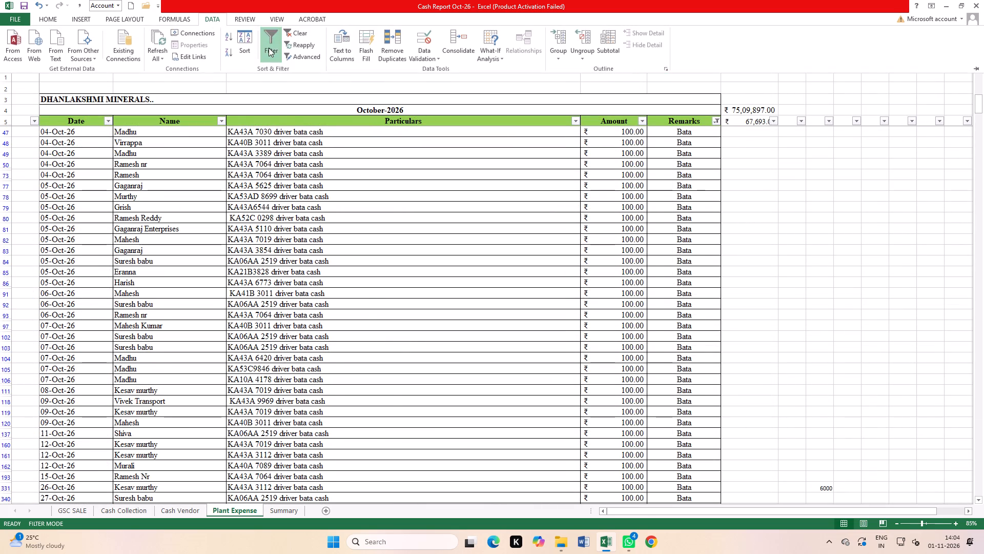
pyautogui.click(269, 48)
pyautogui.click(669, 304)
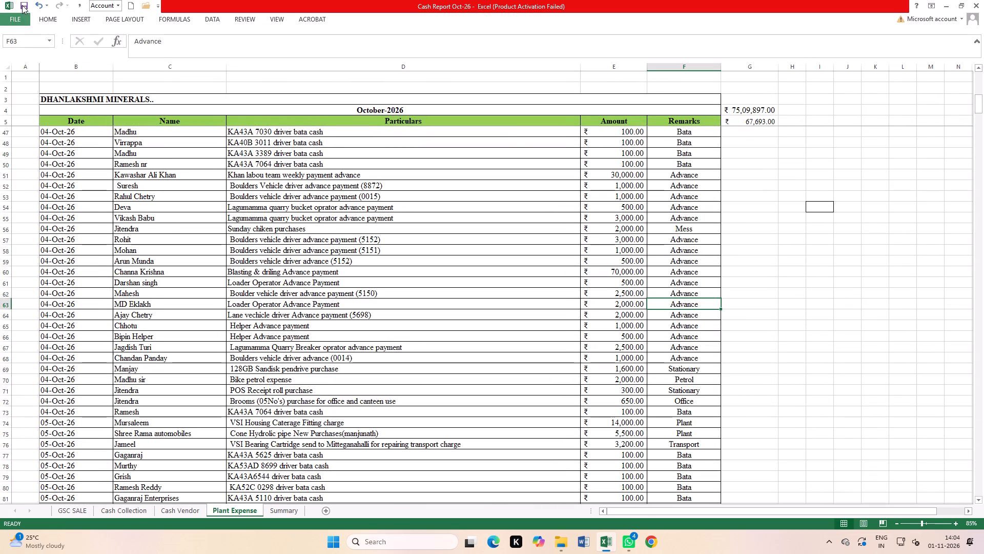
pyautogui.doubleClick(22, 5)
# Set the Plant Expense amount in row 377 to 5,500 with the remark Bata, and save the workbook.
pyautogui.scroll(-14, 640, 398)
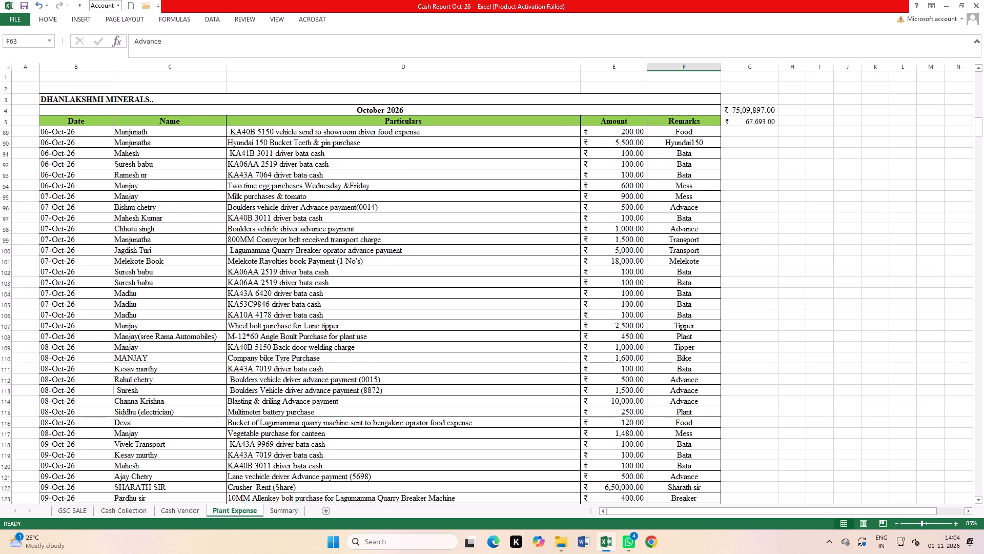
pyautogui.scroll(-20, 831, 395)
pyautogui.scroll(-18, 831, 395)
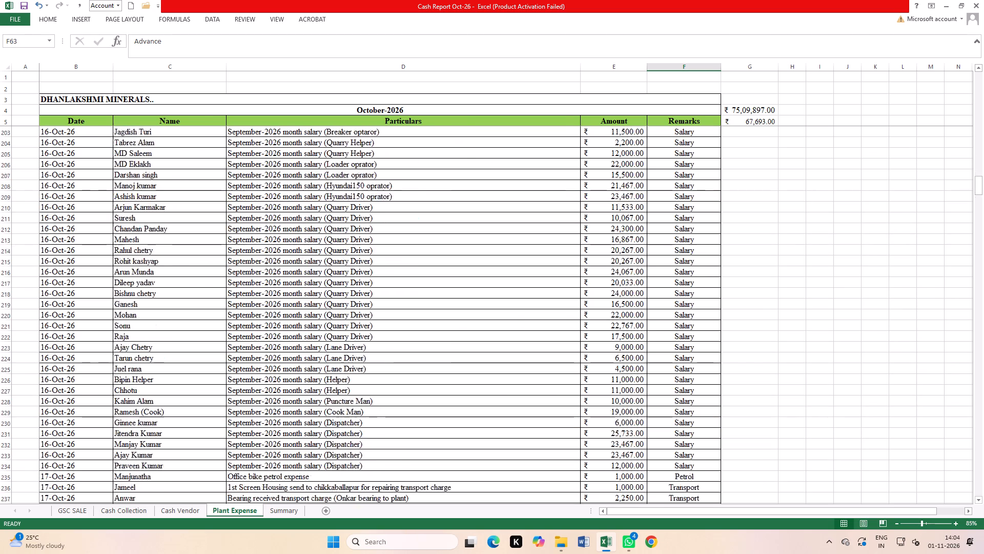
pyautogui.scroll(-20, 657, 434)
pyautogui.scroll(-20, 657, 434)
pyautogui.scroll(-8, 657, 434)
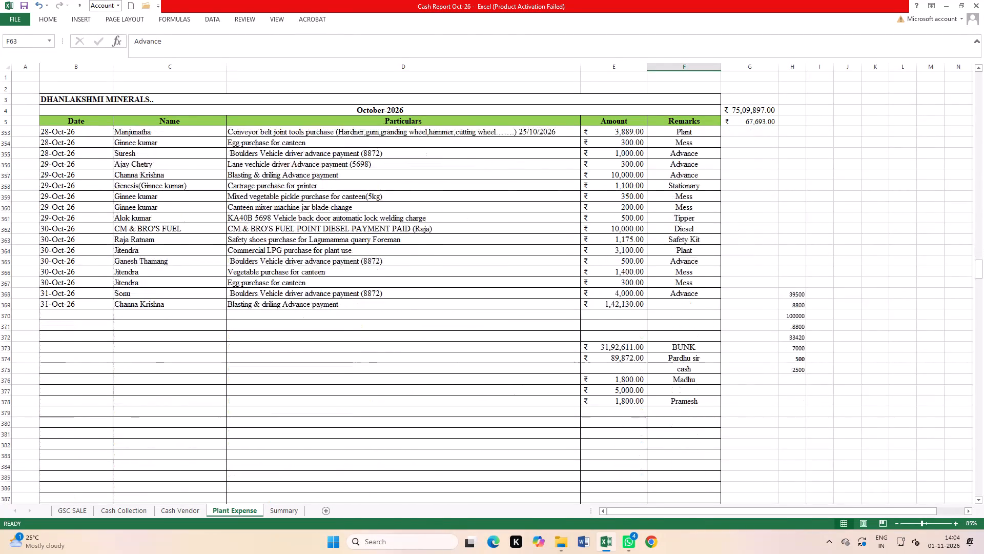
pyautogui.scroll(-8, 656, 437)
pyautogui.scroll(3, 653, 418)
pyautogui.click(622, 290)
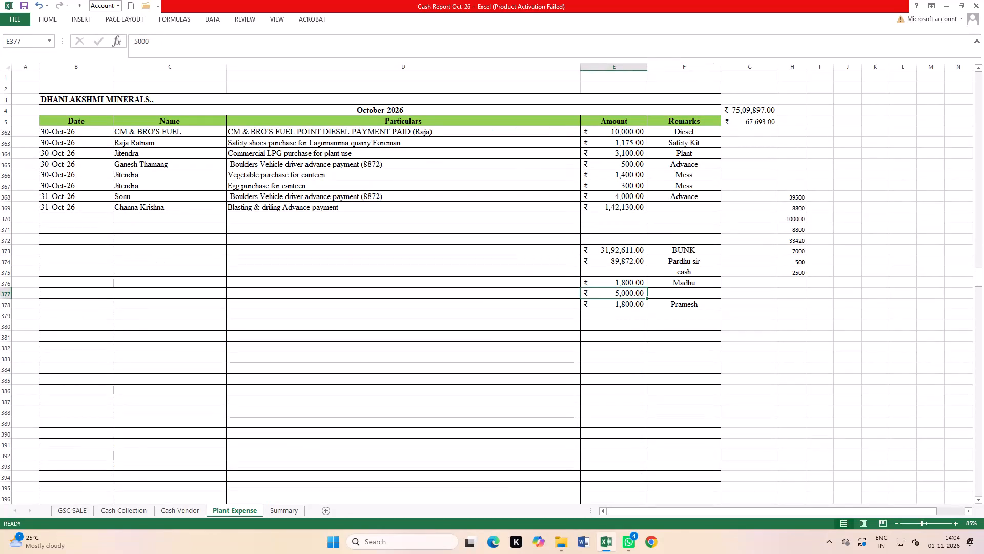
pyautogui.write('5500')
pyautogui.press('Return')
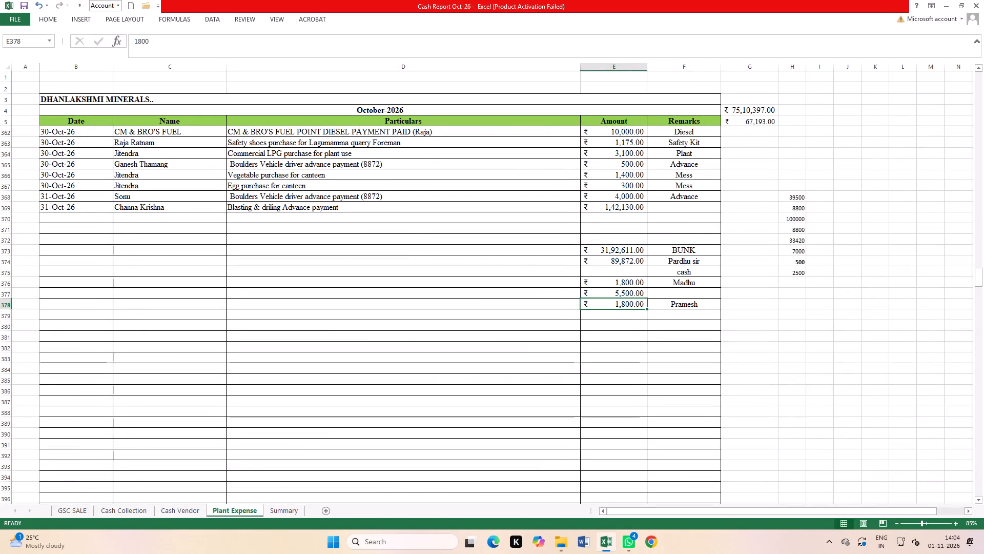
pyautogui.click(687, 291)
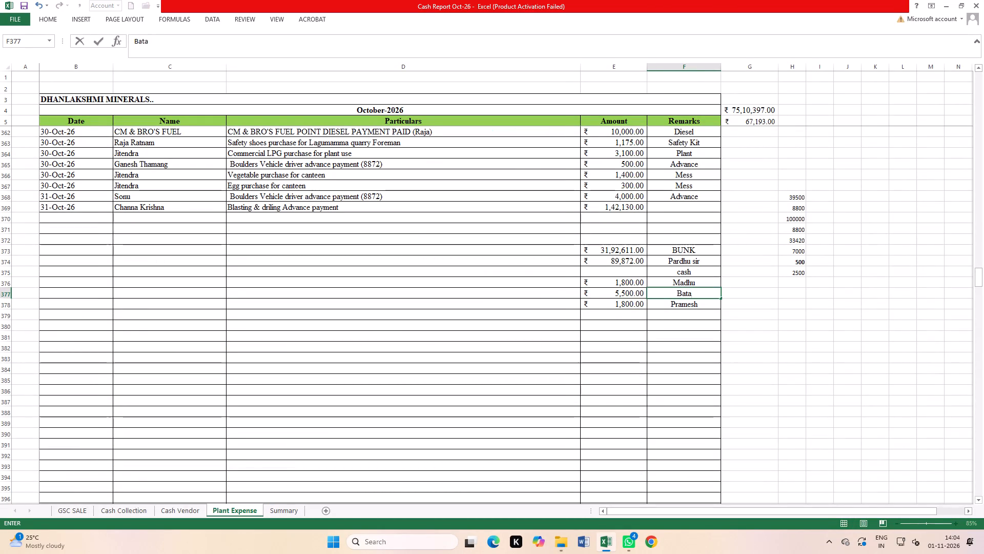
pyautogui.click(613, 408)
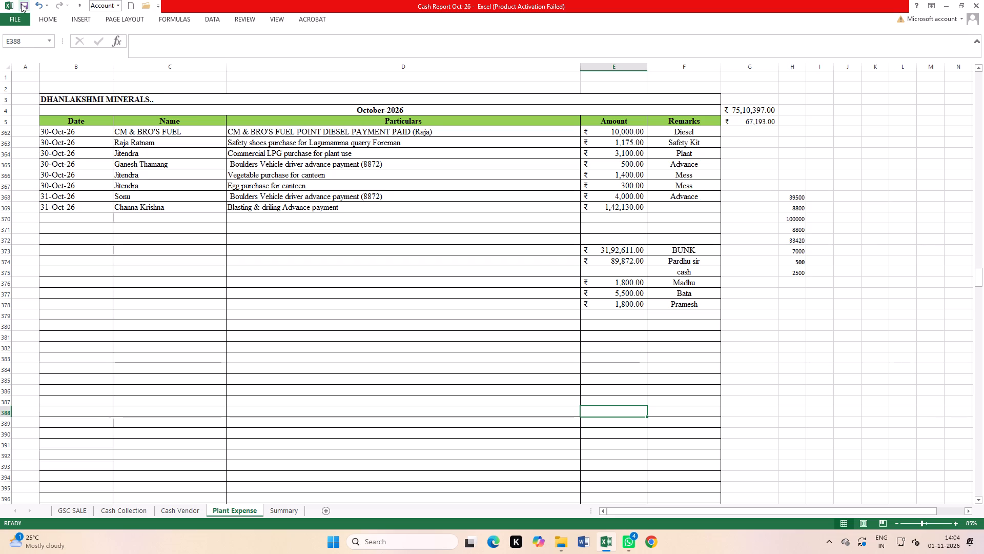
pyautogui.doubleClick(24, 5)
# Fill the empty remark of the 31-Oct-26 blasting and drilling payment with Advance from the row above, and save the workbook.
pyautogui.scroll(5, 676, 348)
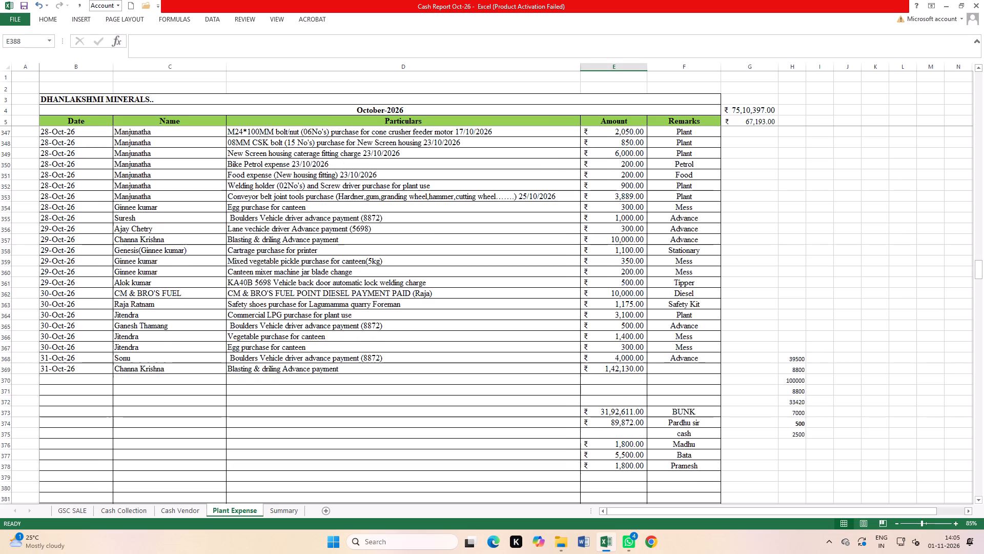
pyautogui.scroll(4, 582, 350)
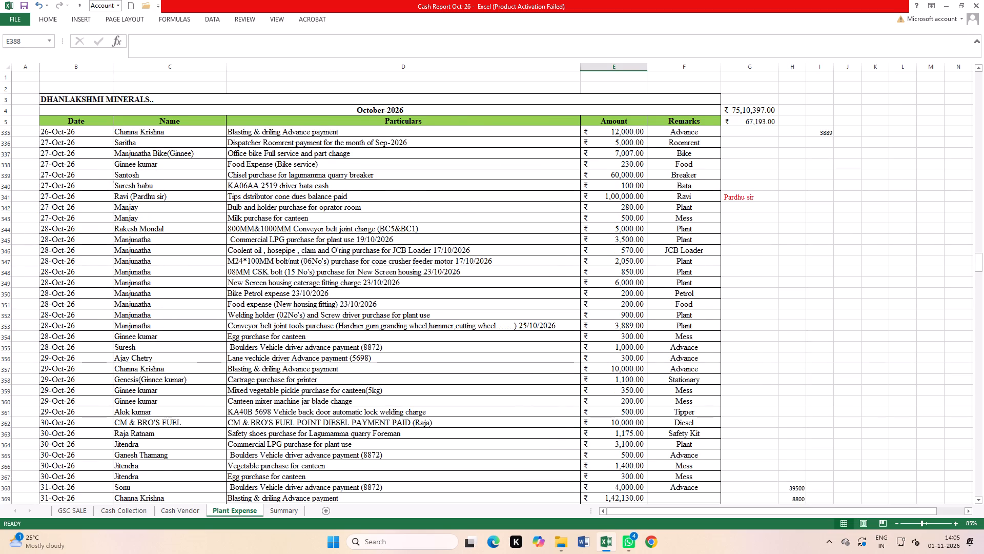
pyautogui.scroll(-5, 599, 342)
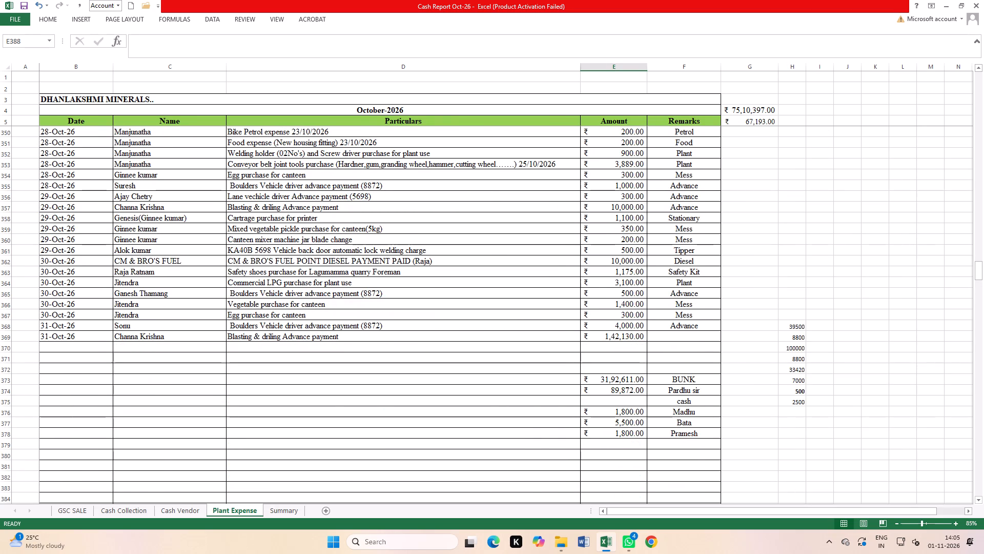
pyautogui.click(698, 333)
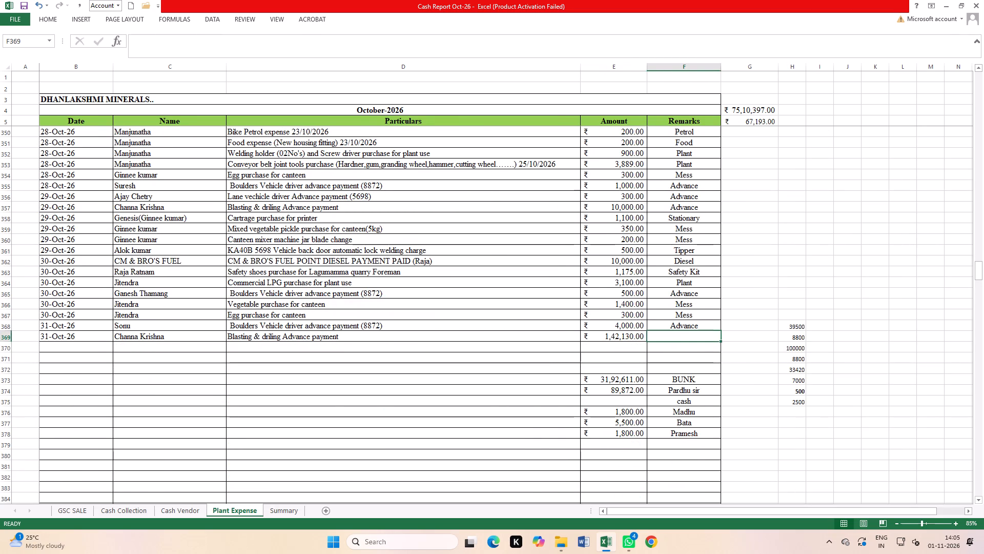
pyautogui.hotkey('ctrl', 'd')
pyautogui.click(689, 364)
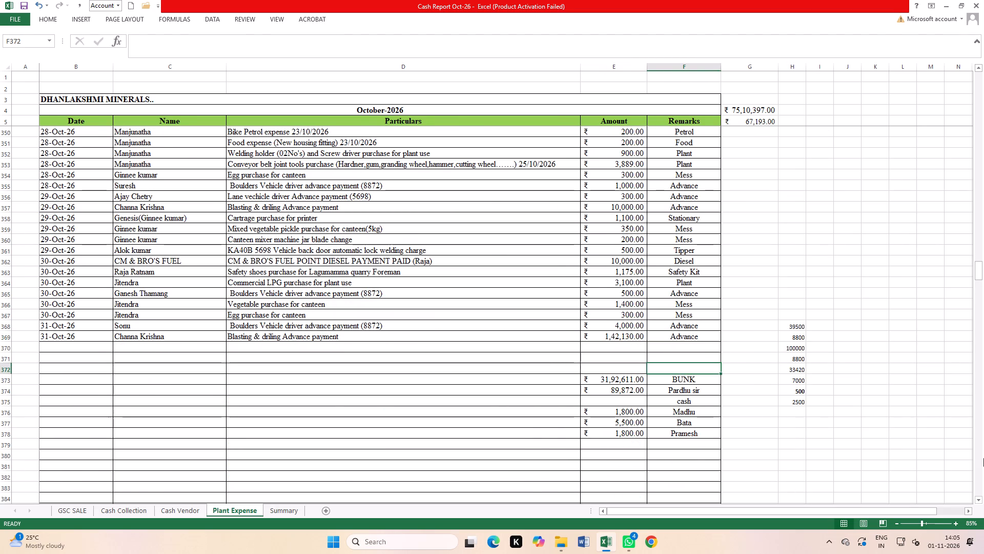
pyautogui.click(22, 4)
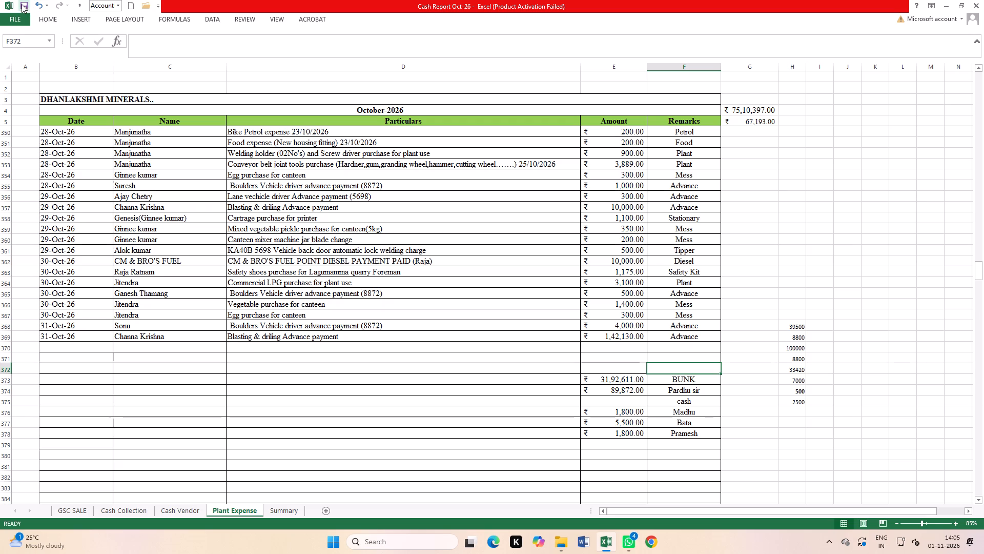
pyautogui.doubleClick(22, 5)
# Copy the name and particulars of the 30-Oct-26 CM & BRO'S FUEL entry into the first empty row, 370.
pyautogui.moveTo(172, 264); pyautogui.dragTo(277, 264)
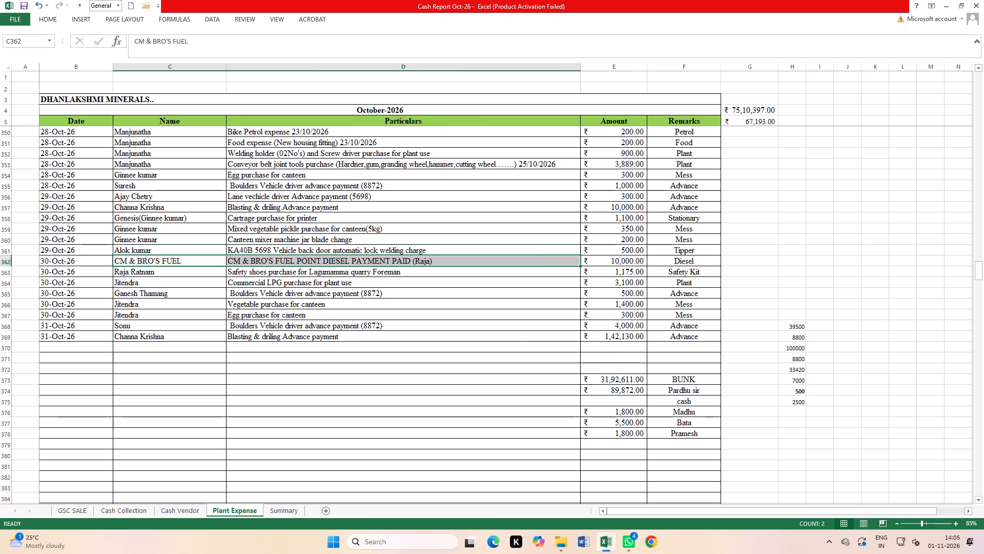
pyautogui.hotkey('ctrl', 'c')
pyautogui.click(187, 346)
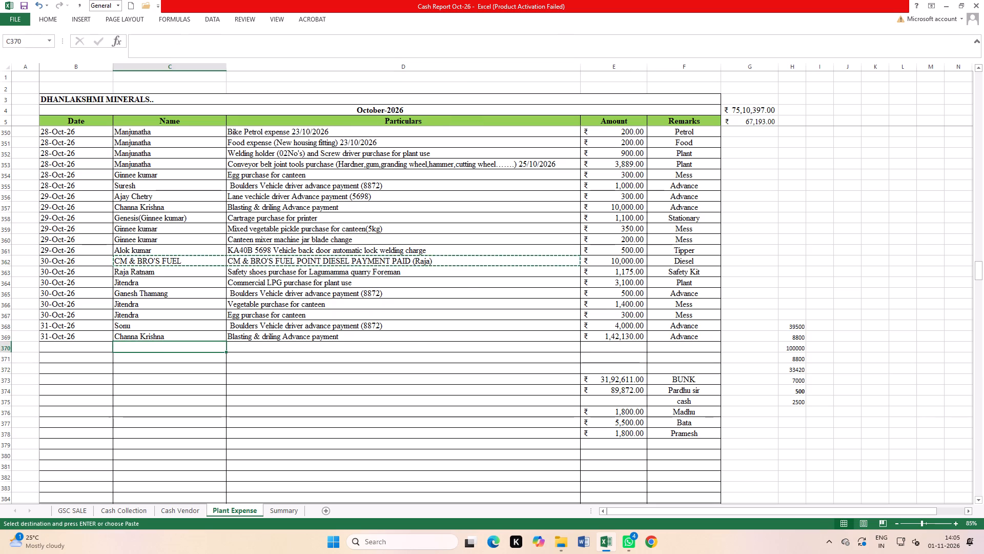
pyautogui.hotkey('ctrl', 'v')
pyautogui.click(388, 385)
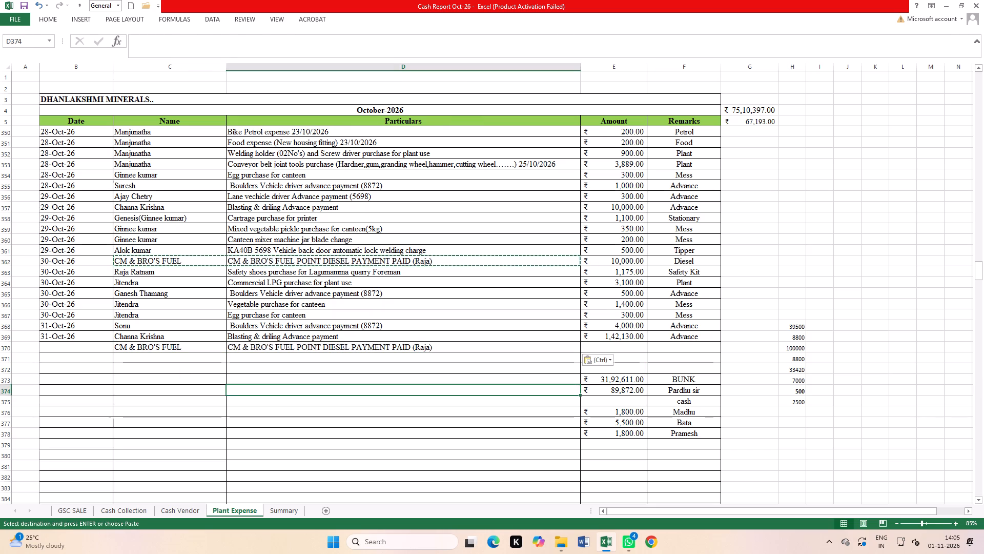
# In the row 370 particulars, replace "(Raja)" after "PAYMENT PAID" with "BY UPI (01/10/2026 TO 31/10/2026)".
pyautogui.doubleClick(413, 349)
pyautogui.click(430, 347)
pyautogui.doubleClick(442, 346)
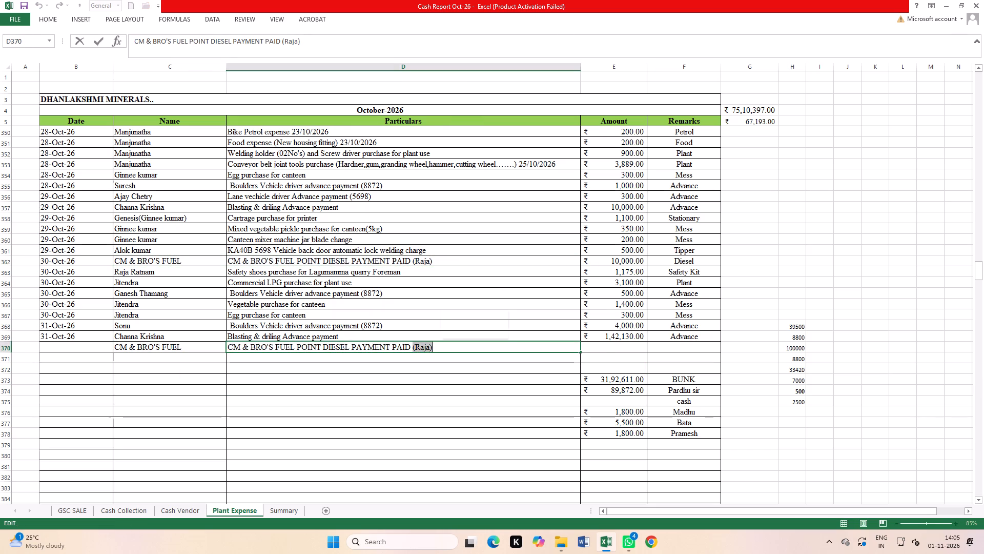
pyautogui.press('BackSpace')
pyautogui.press('BackSpace')
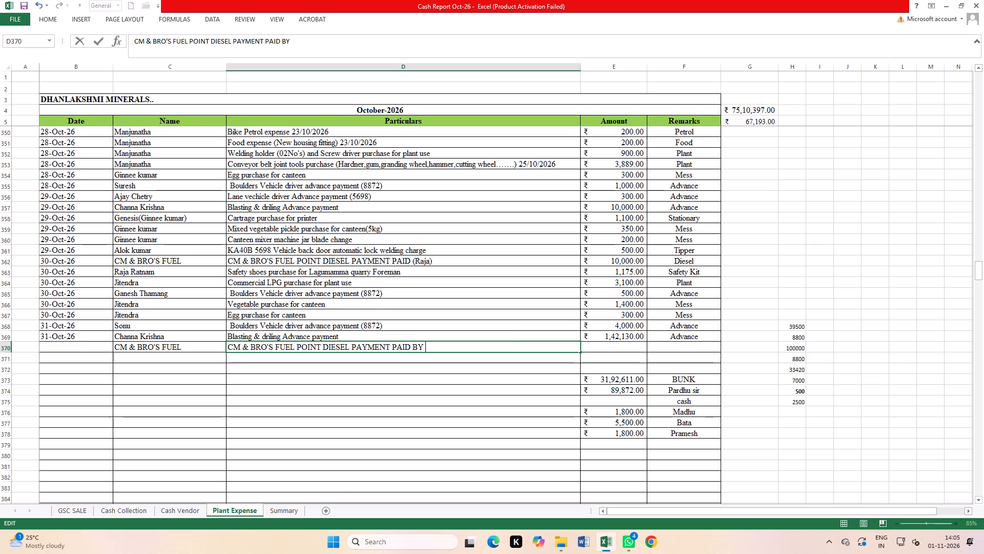
pyautogui.press('u')
pyautogui.press('p')
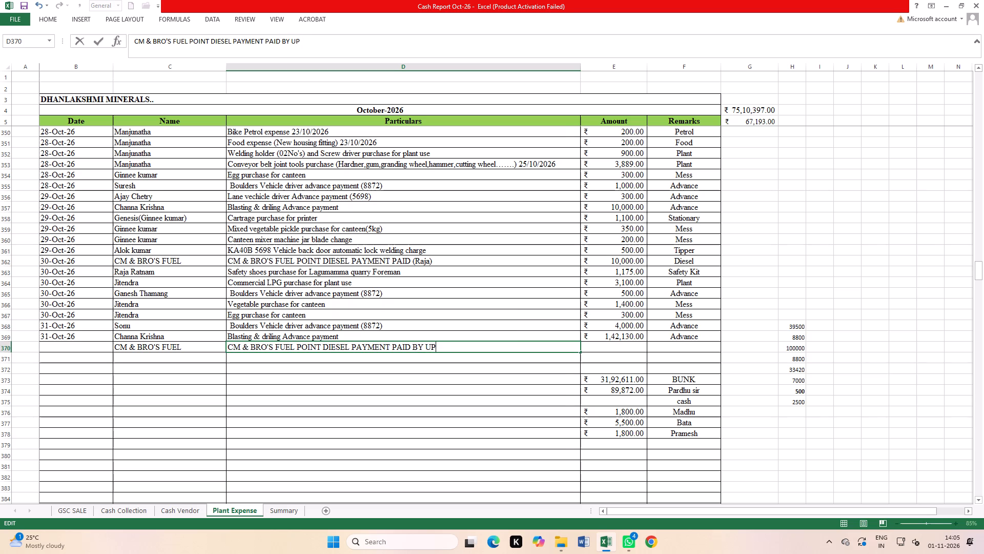
pyautogui.press('i')
pyautogui.press('space')
pyautogui.press('space')
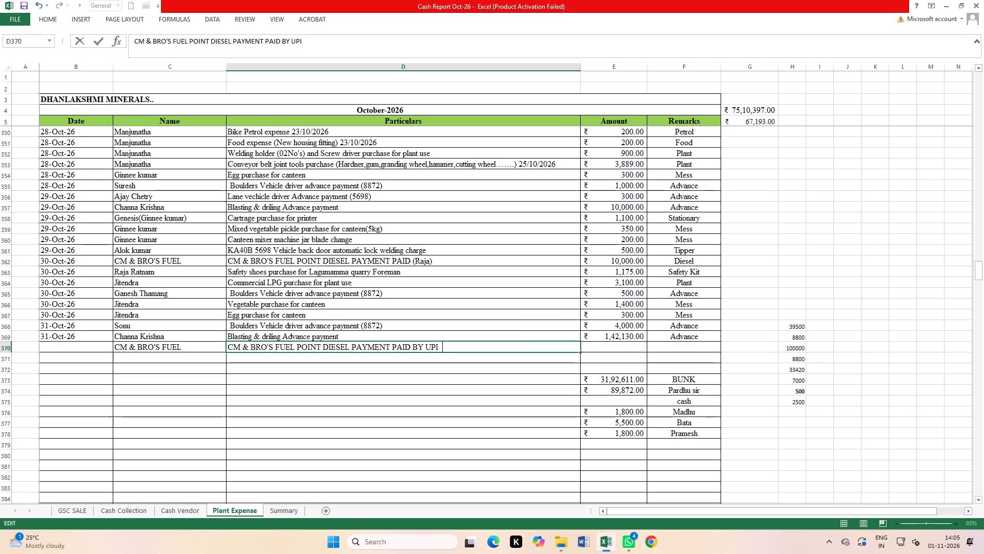
pyautogui.hotkey('shift', '(')
pyautogui.write('01')
pyautogui.press('/')
pyautogui.write('10')
pyautogui.write('/2026')
pyautogui.press('space')
pyautogui.write('TO')
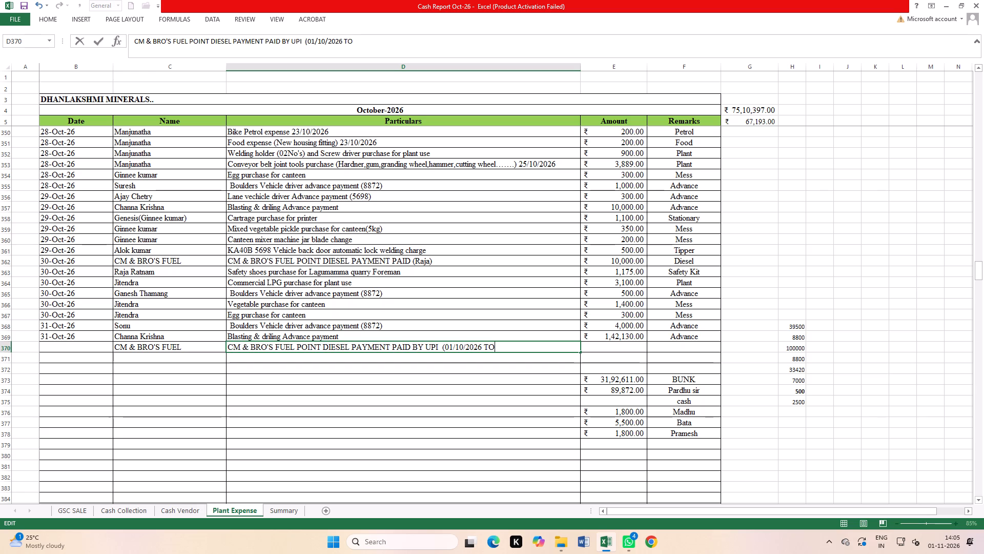
pyautogui.press('space')
pyautogui.write('31/0')
pyautogui.press('BackSpace')
pyautogui.write('10')
pyautogui.press('/')
pyautogui.write('2026')
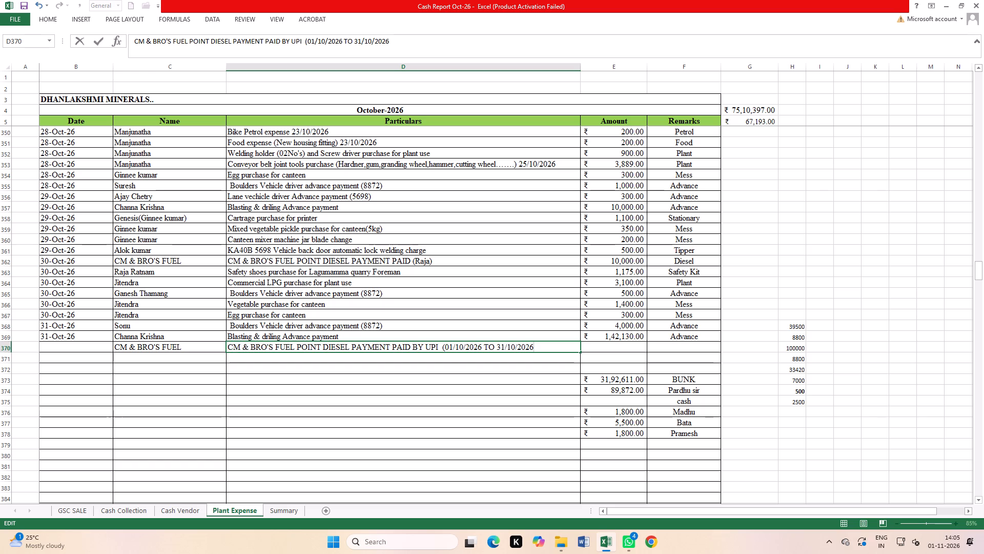
pyautogui.hotkey('shift', ')')
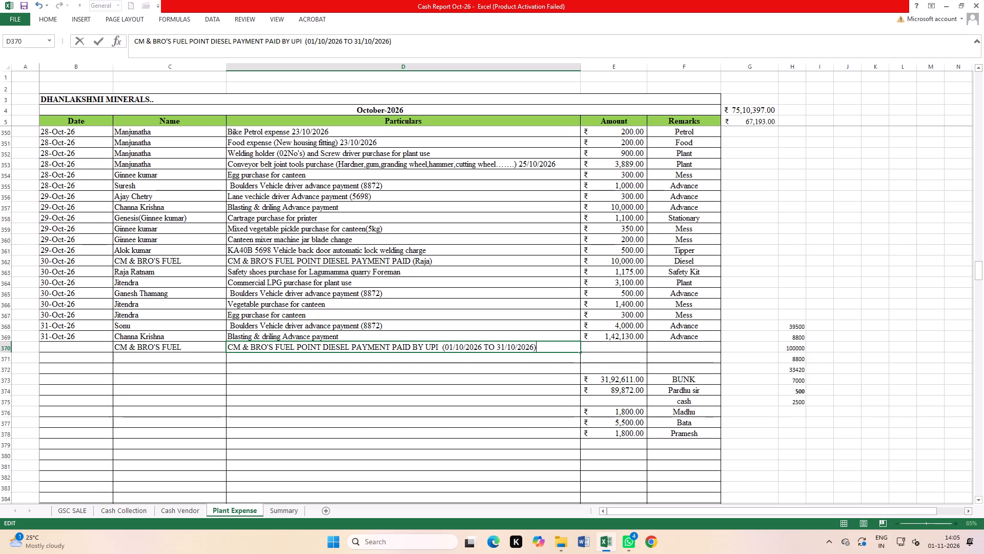
# Enter the BUNK amount, 3192611, as the amount of the CM & BRO'S FUEL UPI payment in row 370.
pyautogui.click(598, 424)
pyautogui.click(620, 379)
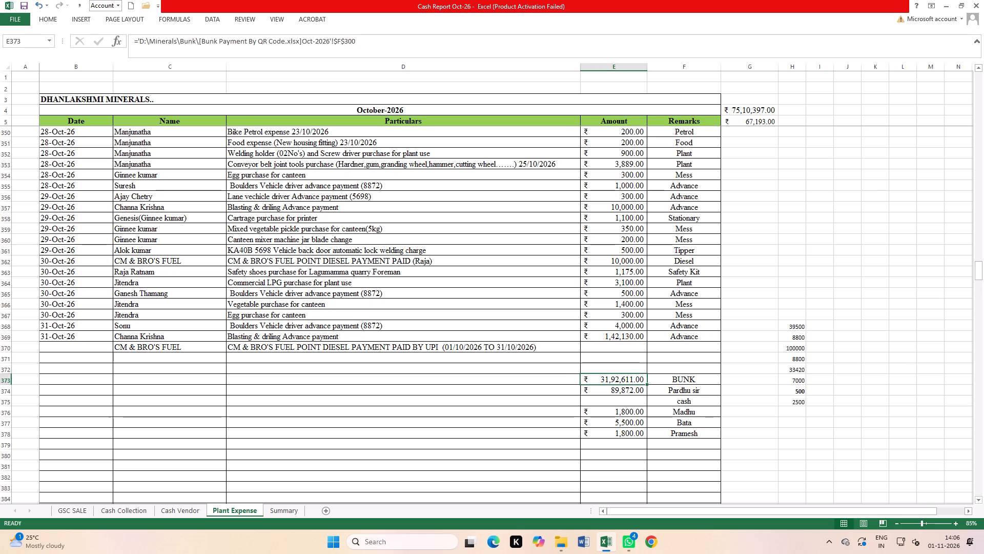
pyautogui.click(637, 350)
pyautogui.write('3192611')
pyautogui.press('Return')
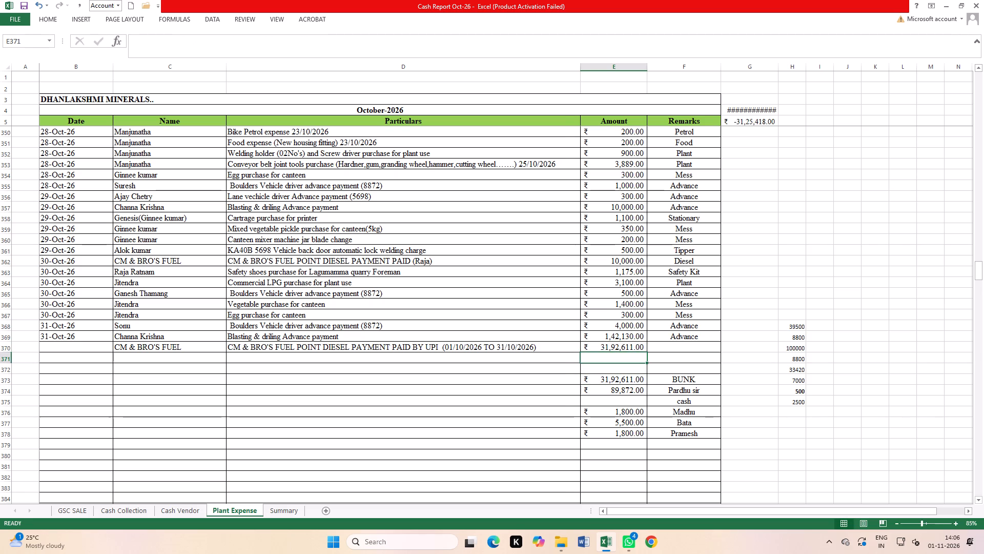
# Clear the BUNK amount and its remark from row 373.
pyautogui.click(654, 394)
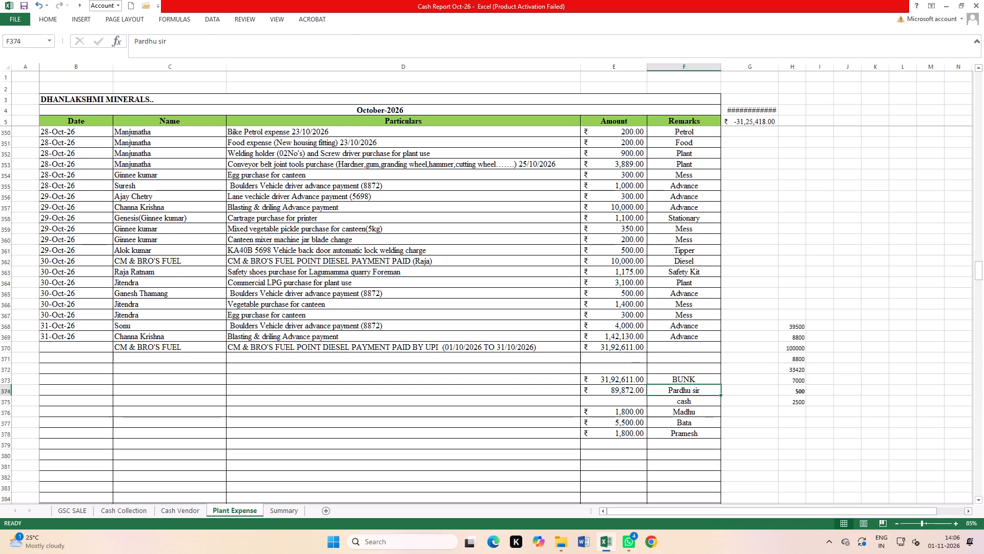
pyautogui.moveTo(618, 381); pyautogui.dragTo(660, 382)
pyautogui.press('Delete')
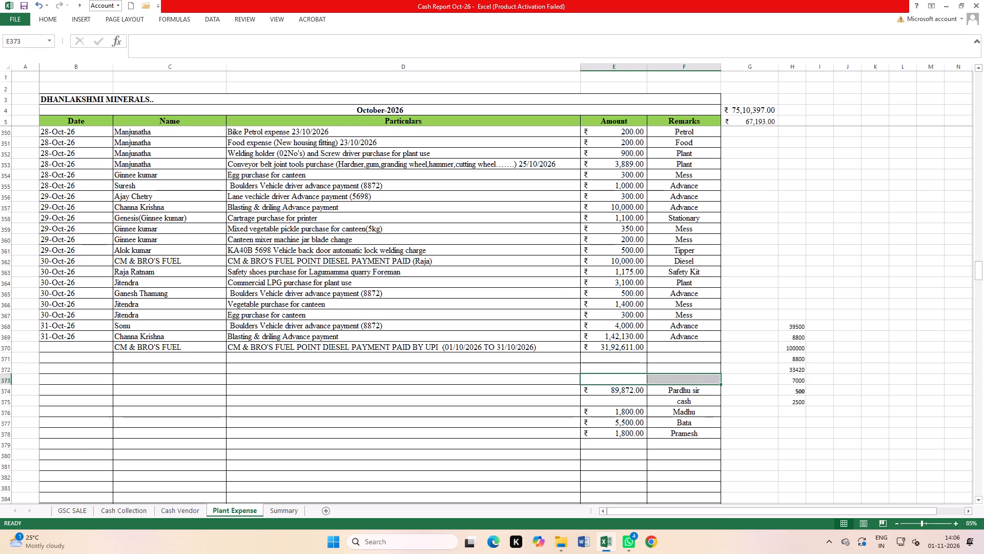
# Set the remark of the row 370 fuel payment to Diesel and save the workbook.
pyautogui.click(676, 348)
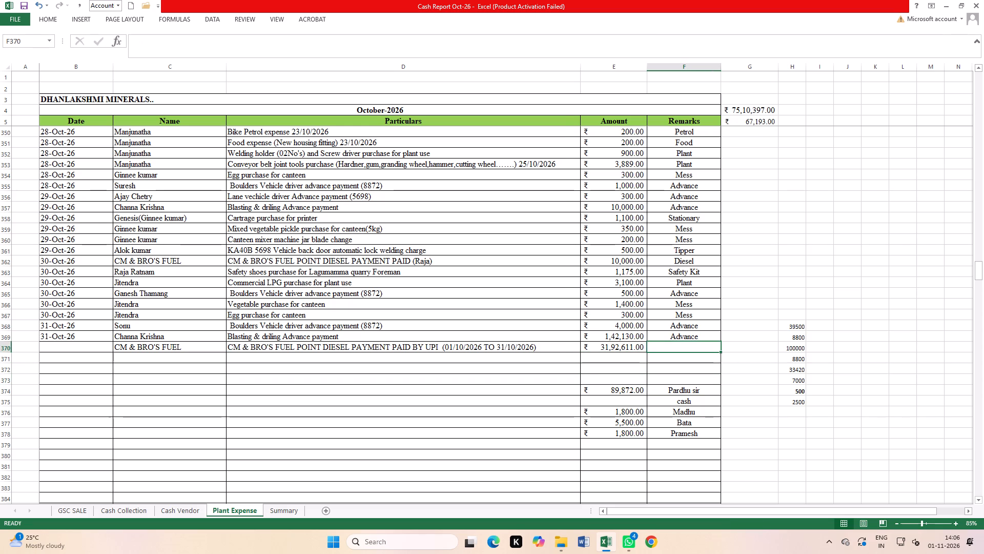
pyautogui.press('d')
pyautogui.click(666, 379)
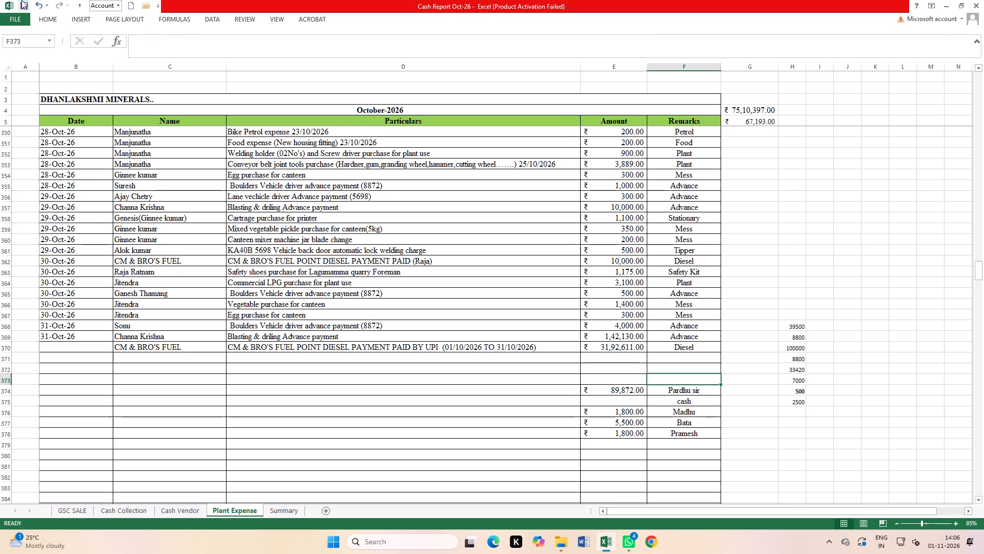
pyautogui.doubleClick(22, 0)
pyautogui.click(746, 416)
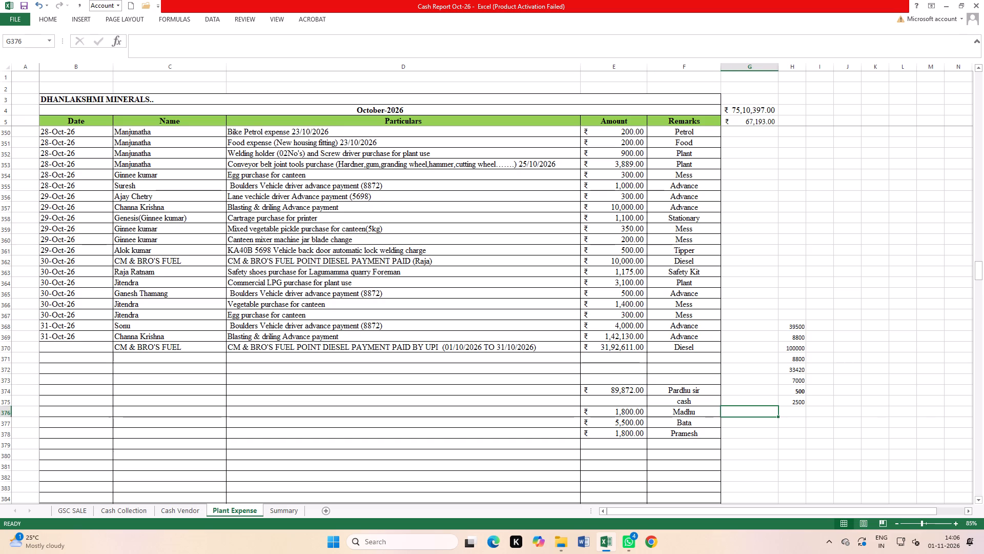
# Fill the row 370 date with 31-Oct-26 from the row above, and save the workbook.
pyautogui.click(64, 346)
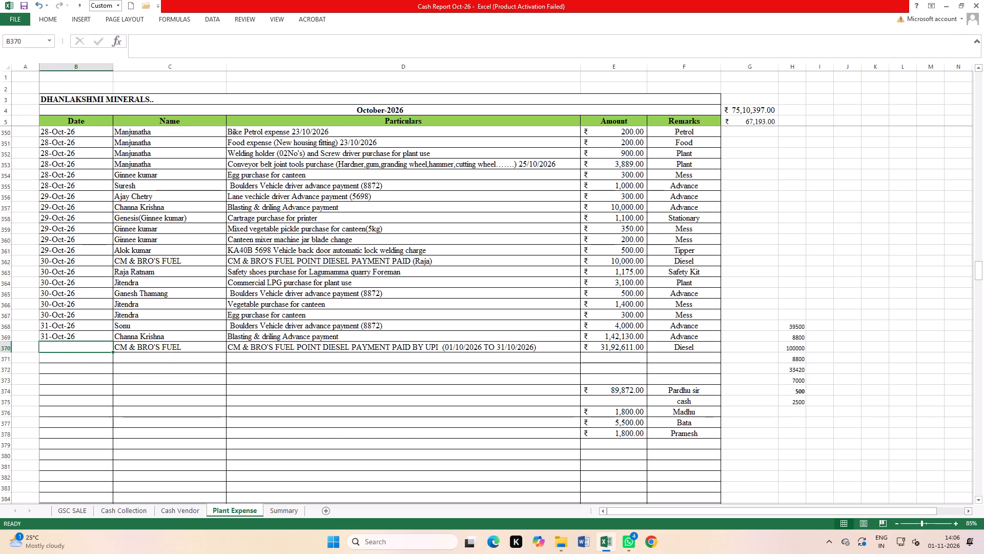
pyautogui.hotkey('ctrl', 'd')
pyautogui.click(194, 417)
pyautogui.tripleClick(23, 5)
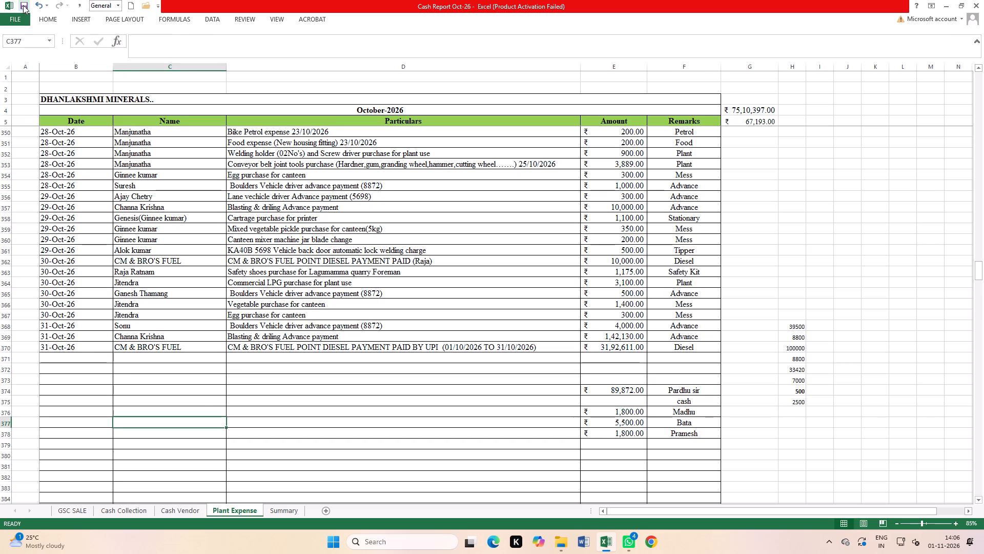
# Delete the "cash" remark in row 375.
pyautogui.click(675, 403)
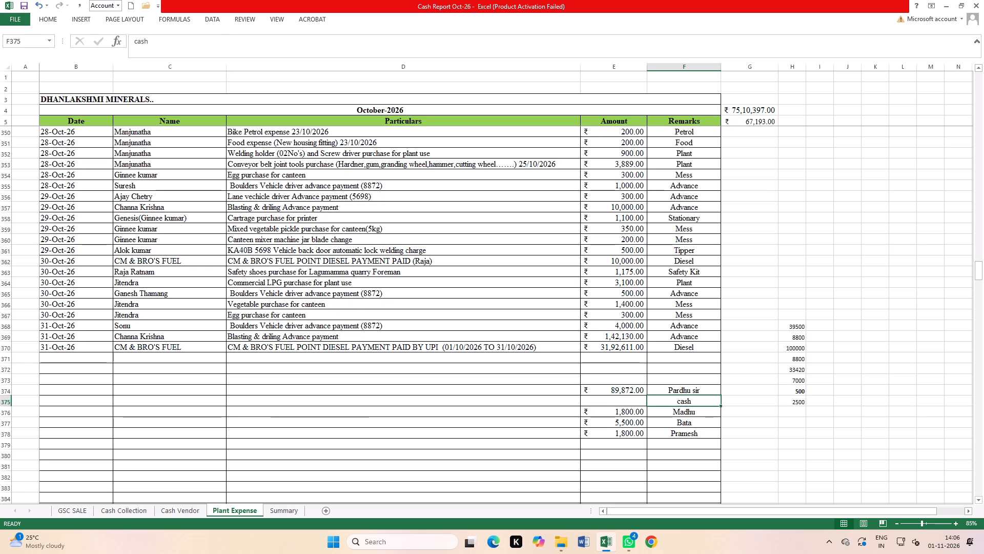
pyautogui.press('Delete')
pyautogui.click(655, 433)
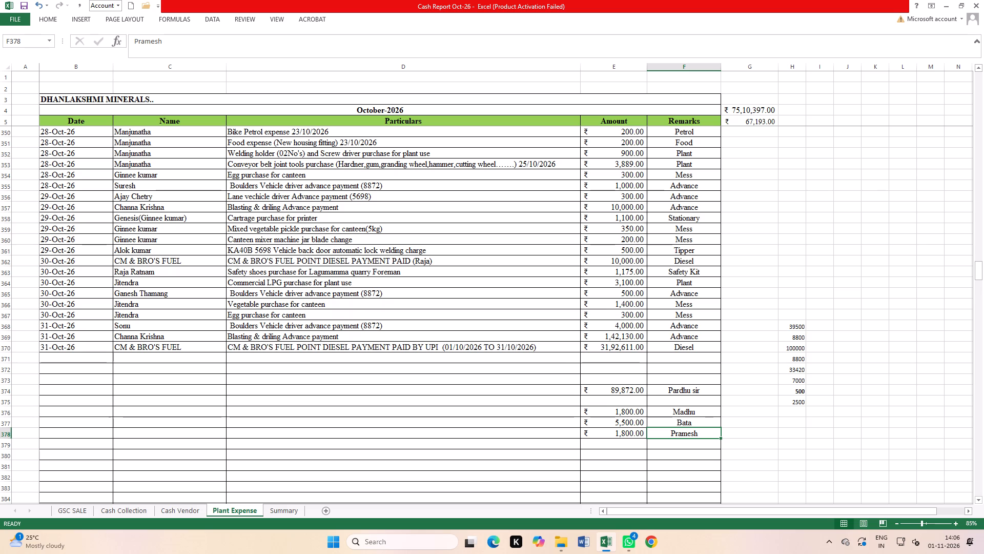
# Start an entry in row 371 with the date 31-Oct-26 and the name used for the 28-Oct-26 canteen egg purchase.
pyautogui.click(65, 358)
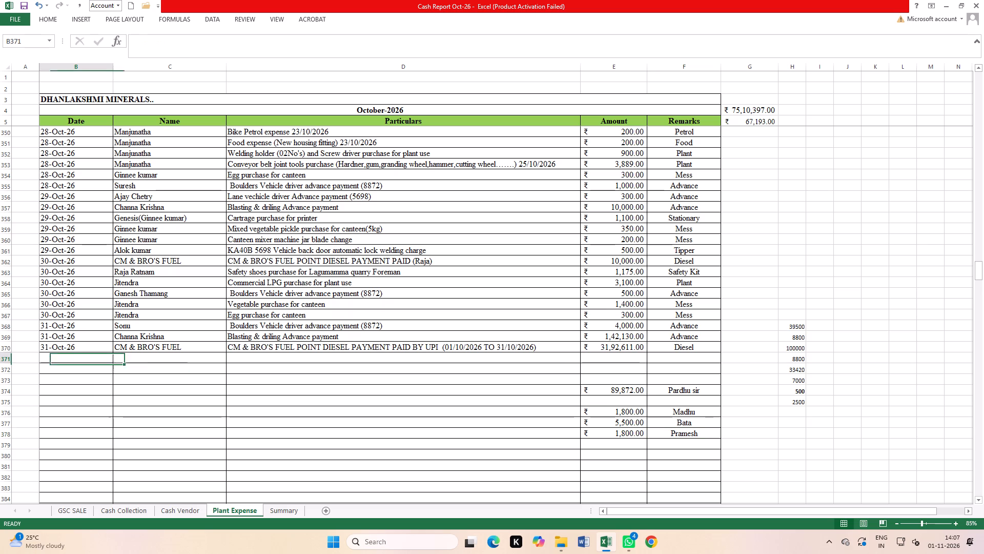
pyautogui.hotkey('ctrl', 'd')
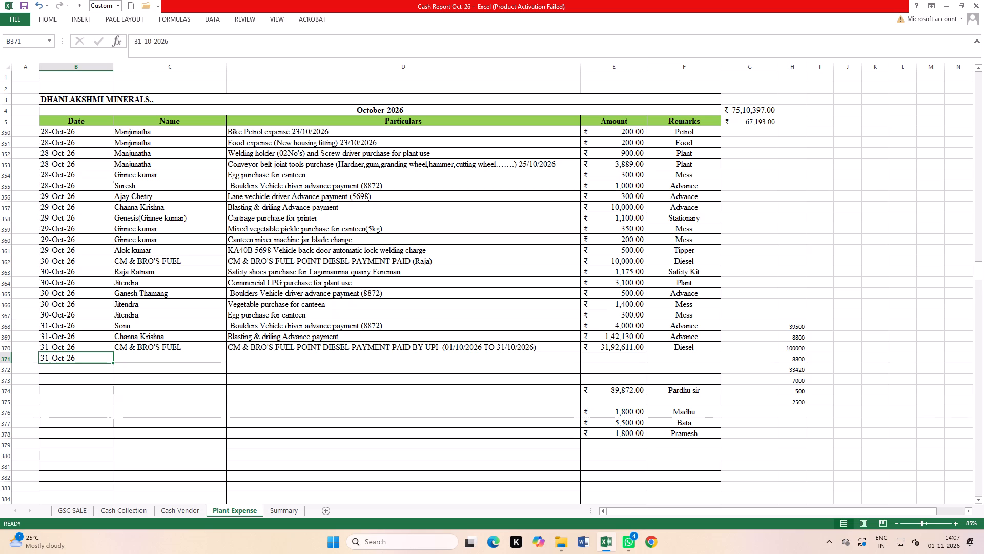
pyautogui.click(144, 357)
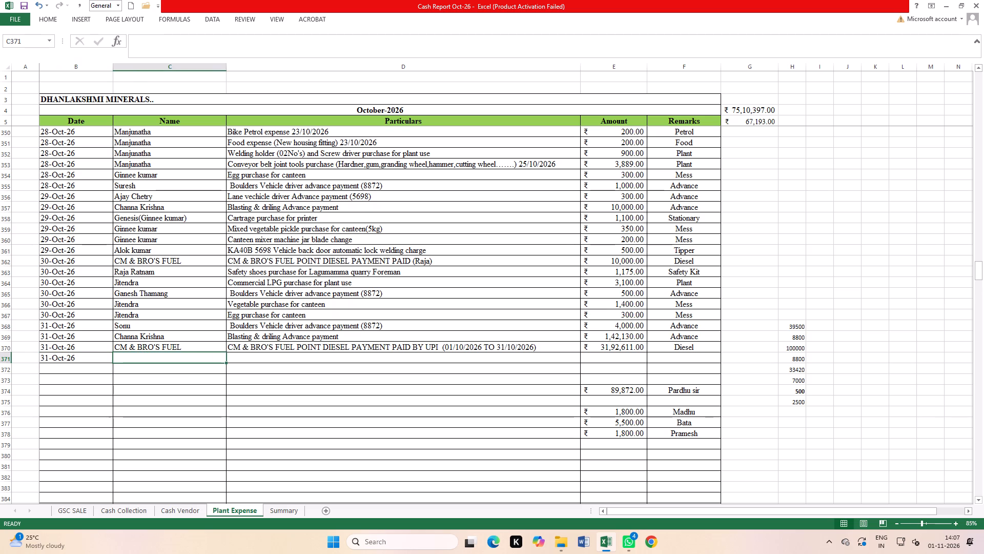
pyautogui.press('g')
pyautogui.write('inne')
pyautogui.press('Right')
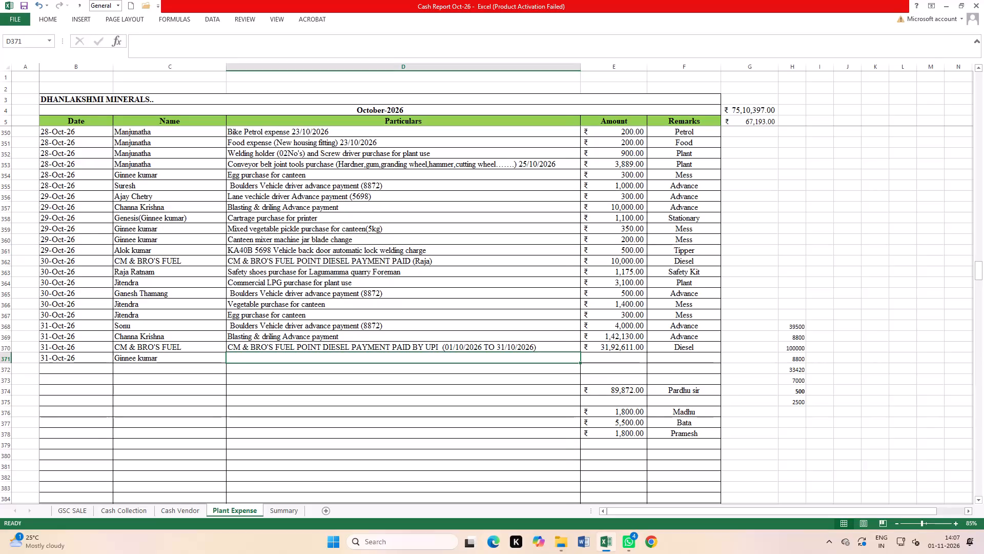
# Enter "Nitrogen cylender refilling payment paid (For Breaker Machine)" as the particulars of row 371.
pyautogui.write('it')
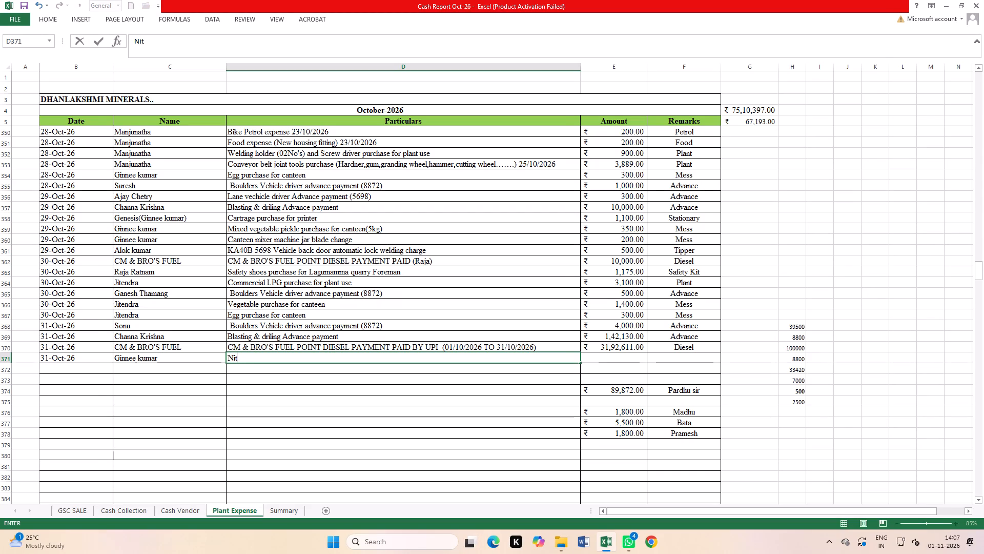
pyautogui.write('rogen')
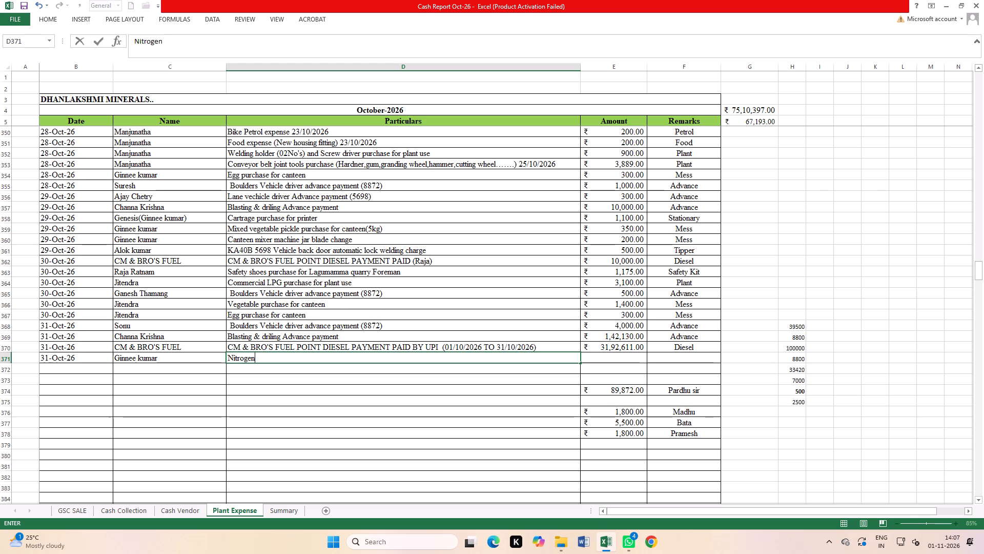
pyautogui.press('space')
pyautogui.press('c')
pyautogui.press('y')
pyautogui.write('lender re')
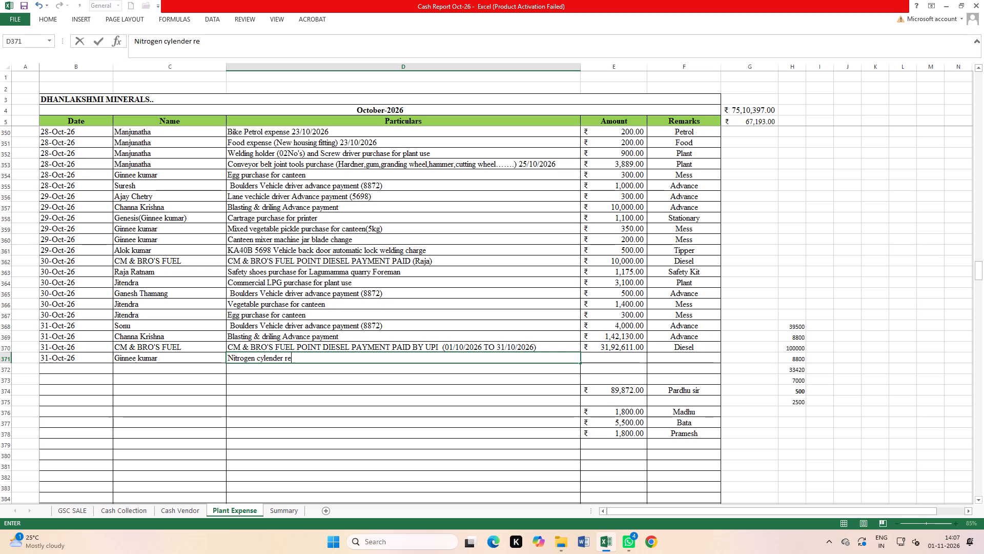
pyautogui.write('filling')
pyautogui.press('space')
pyautogui.write('payment')
pyautogui.press('space')
pyautogui.write('paid')
pyautogui.press('space')
pyautogui.hotkey('shift', '(')
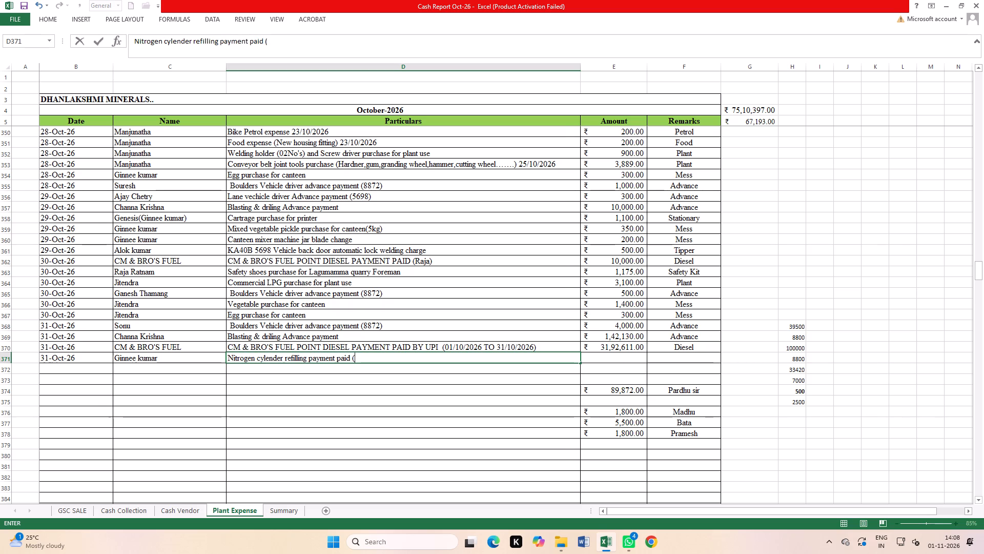
pyautogui.press('f')
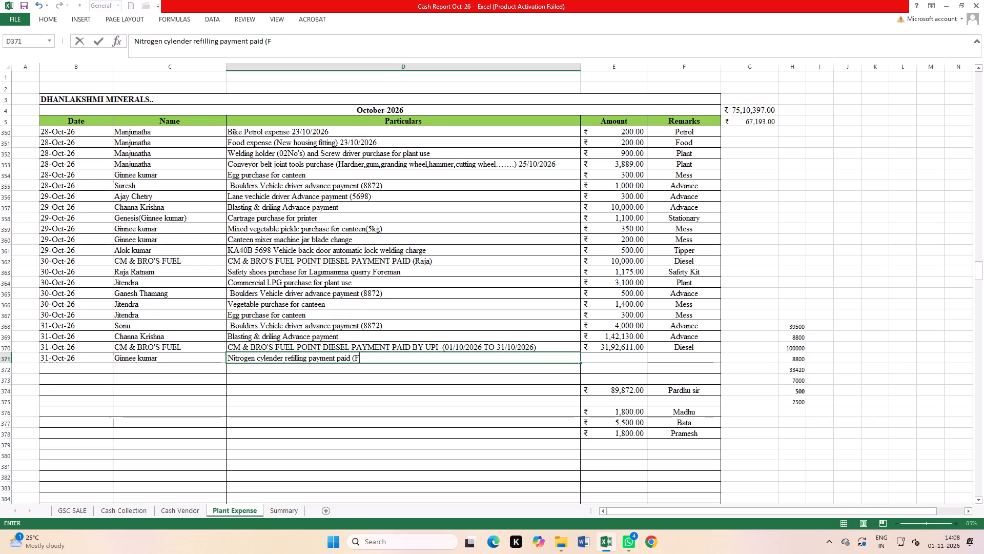
pyautogui.write('or')
pyautogui.press('space')
pyautogui.press('b')
pyautogui.press('BackSpace')
pyautogui.write('re')
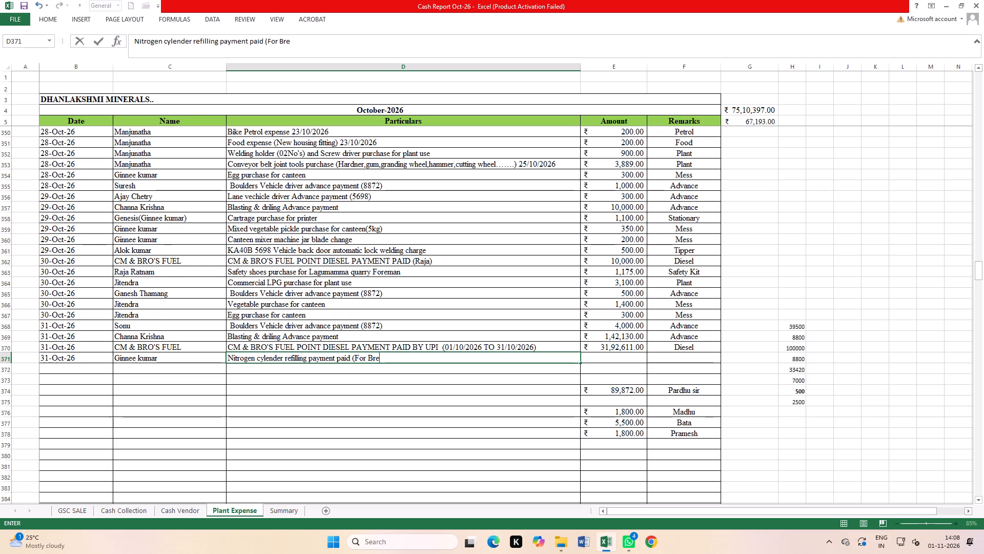
pyautogui.write('aker')
pyautogui.press('space')
pyautogui.write('ac')
pyautogui.press('h')
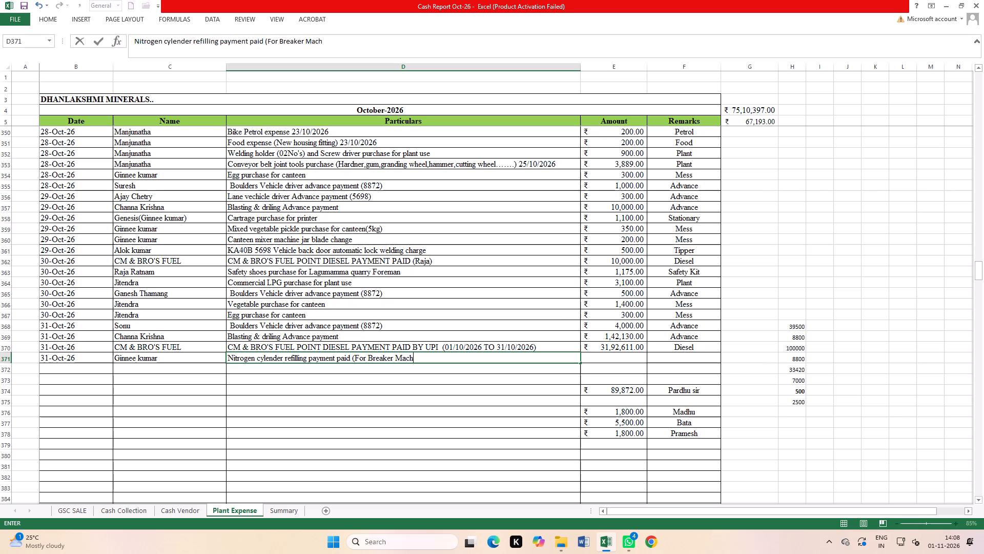
pyautogui.write('ine')
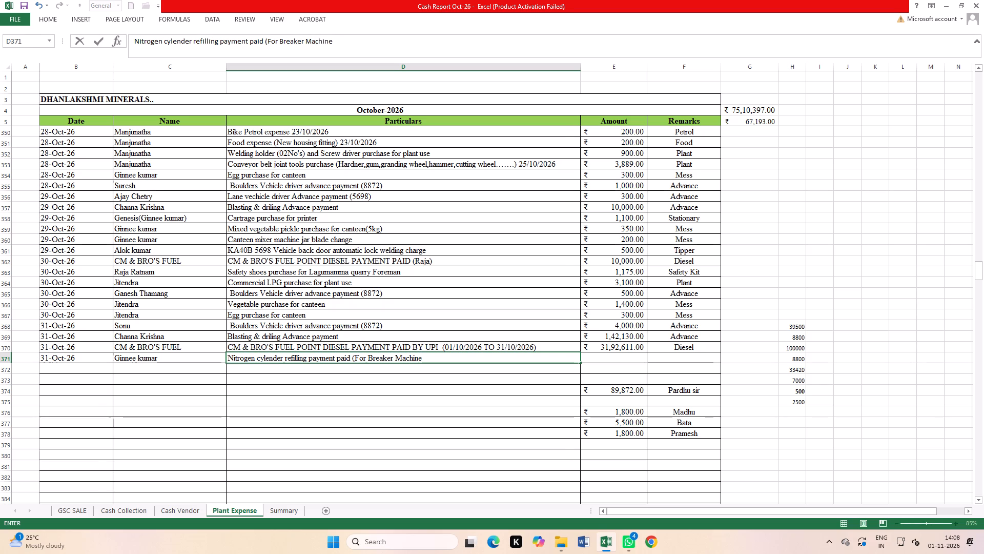
pyautogui.hotkey('shift', ')')
pyautogui.click(473, 424)
# Set the amount of the nitrogen refilling payment in row 371 to 1800.
pyautogui.click(603, 358)
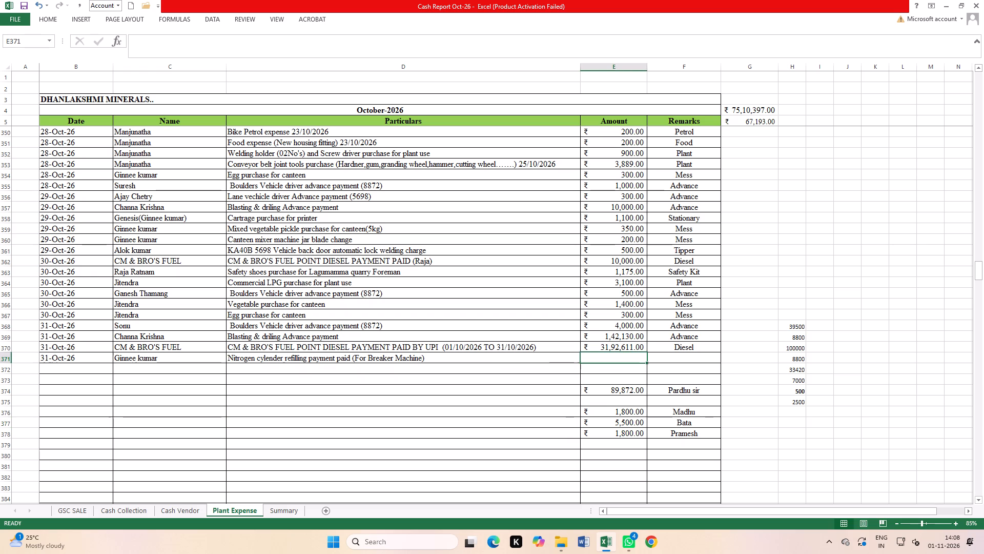
pyautogui.write('1800')
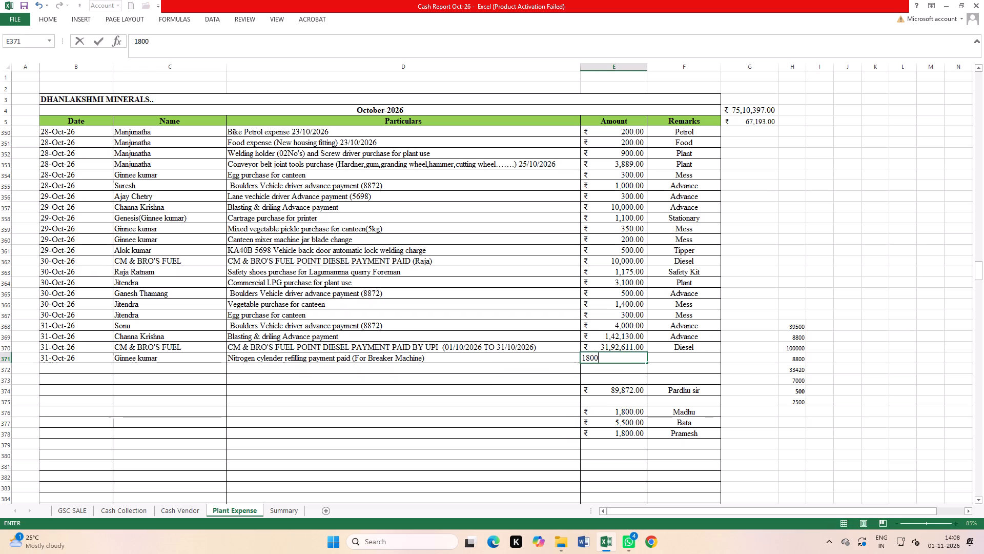
pyautogui.press('Return')
# Clear the Madhu amount and remark from row 376.
pyautogui.scroll(1, 672, 394)
pyautogui.moveTo(624, 442); pyautogui.dragTo(649, 442)
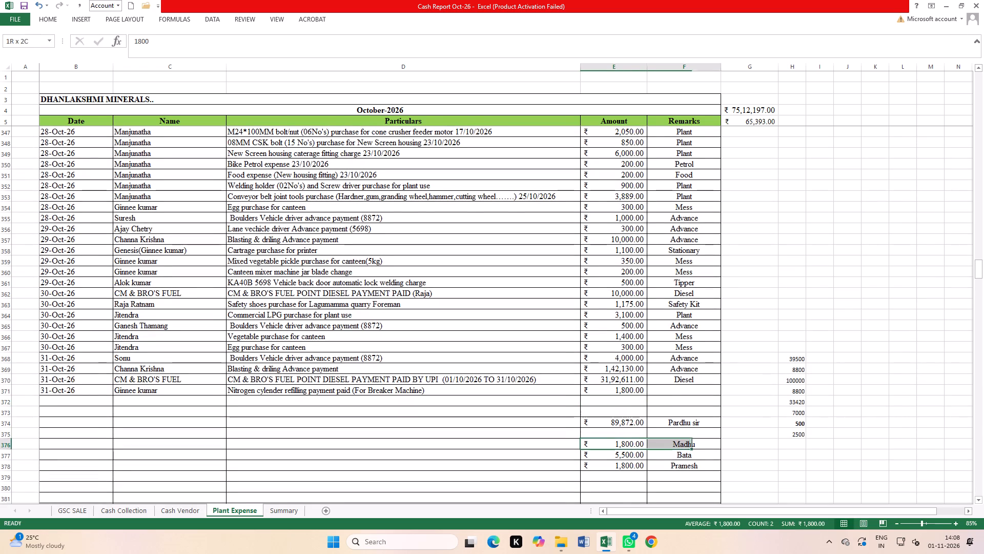
pyautogui.moveTo(649, 442); pyautogui.dragTo(655, 442)
pyautogui.press('Delete')
pyautogui.scroll(1, 680, 441)
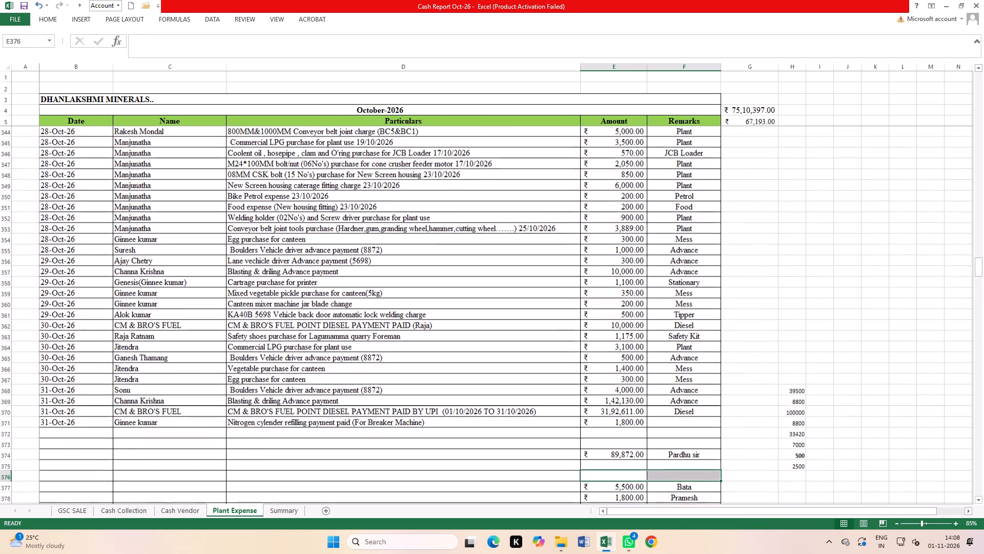
# Undo the clearing of the Madhu amount and remark in row 376.
pyautogui.click(743, 438)
pyautogui.scroll(-4, 753, 426)
pyautogui.click(767, 393)
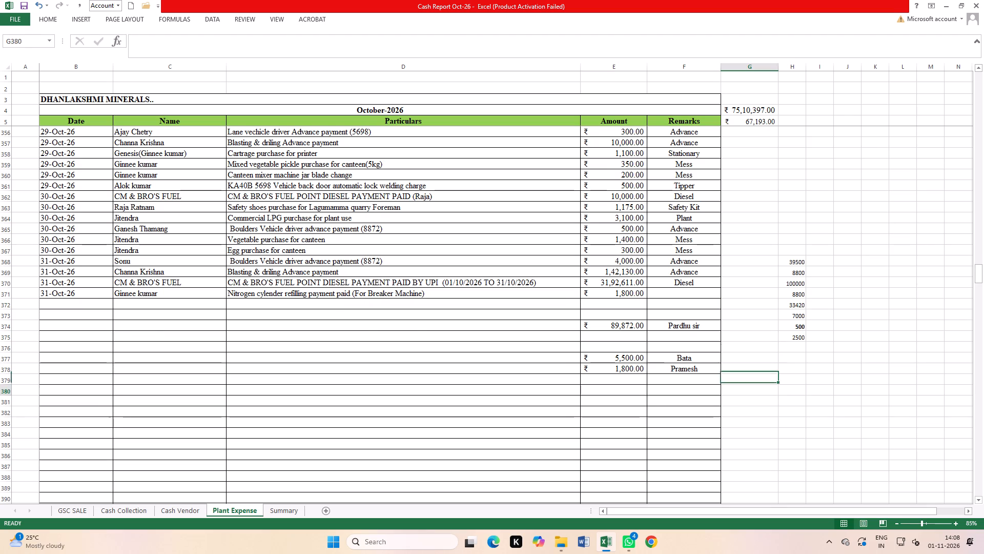
pyautogui.hotkey('ctrl', 'z')
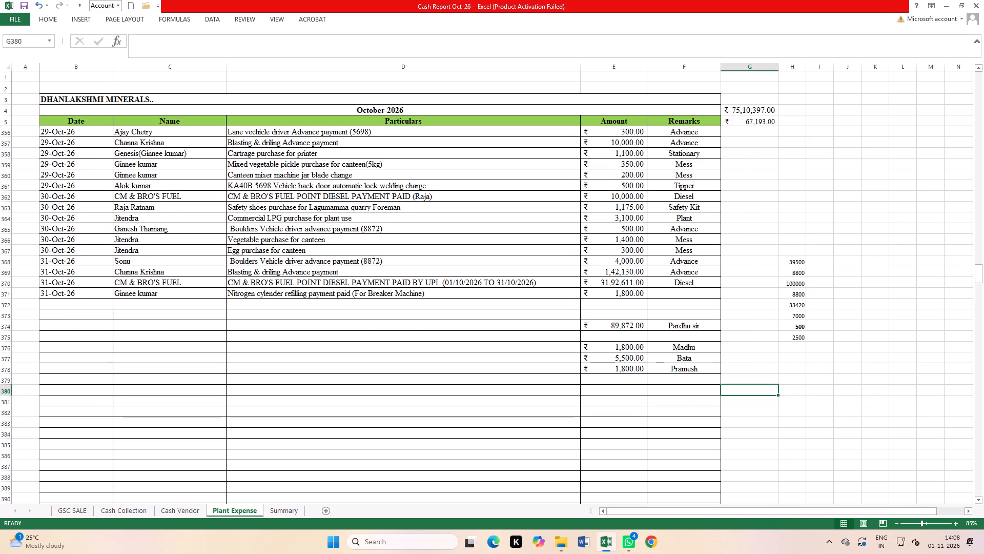
# Clear the Pramesh amount and remark from row 378.
pyautogui.click(625, 377)
pyautogui.moveTo(622, 368); pyautogui.dragTo(678, 373)
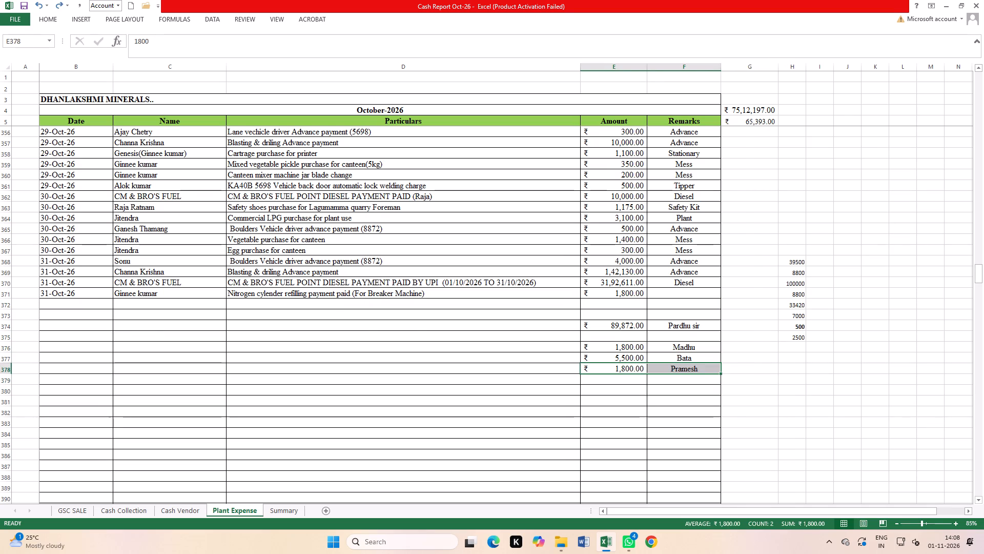
pyautogui.press('Delete')
pyautogui.click(799, 407)
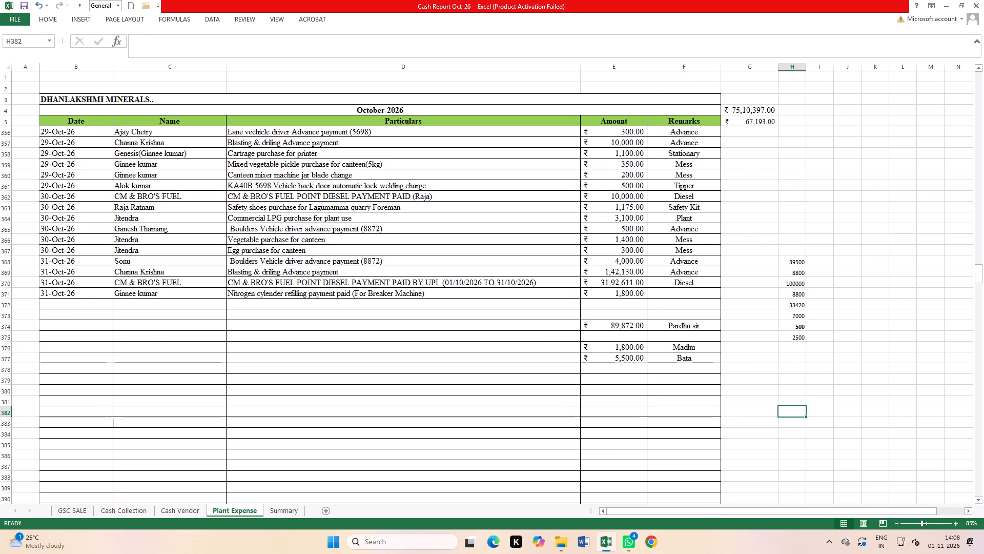
# Save the cash report workbook.
pyautogui.click(22, 3)
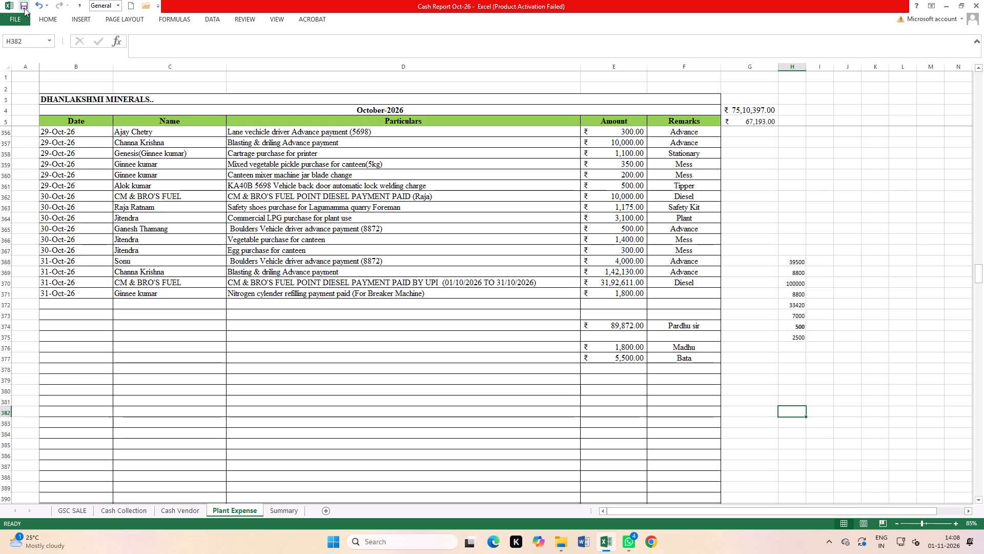
pyautogui.click(24, 8)
pyautogui.tripleClick(24, 6)
pyautogui.scroll(3, 245, 204)
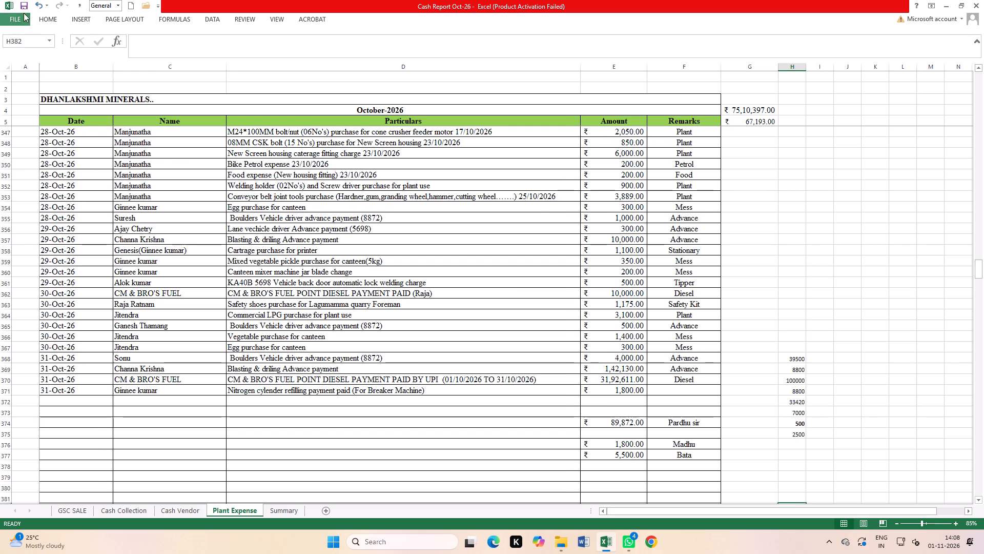
pyautogui.click(22, 3)
# Delete the scratch figures beside the expense table in columns H to J, from row 360 down to row 482.
pyautogui.scroll(2, 814, 266)
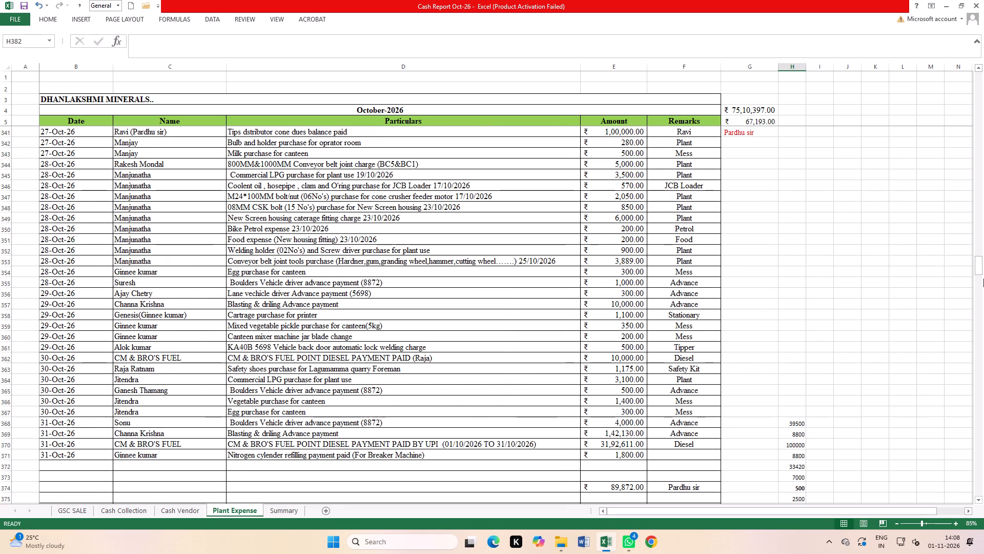
pyautogui.moveTo(979, 264); pyautogui.dragTo(983, 55)
pyautogui.scroll(-2, 875, 335)
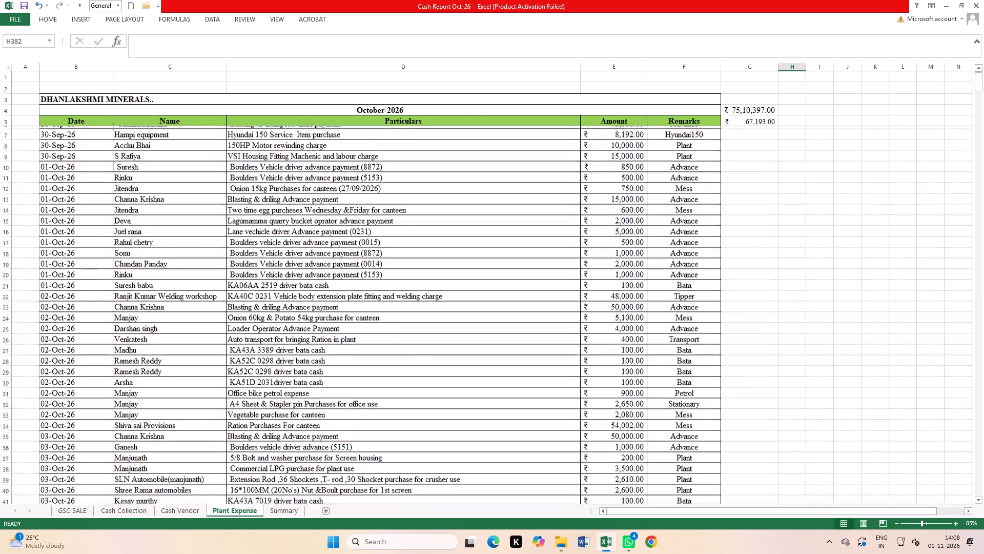
pyautogui.scroll(-14, 869, 344)
pyautogui.moveTo(978, 98); pyautogui.dragTo(974, 170)
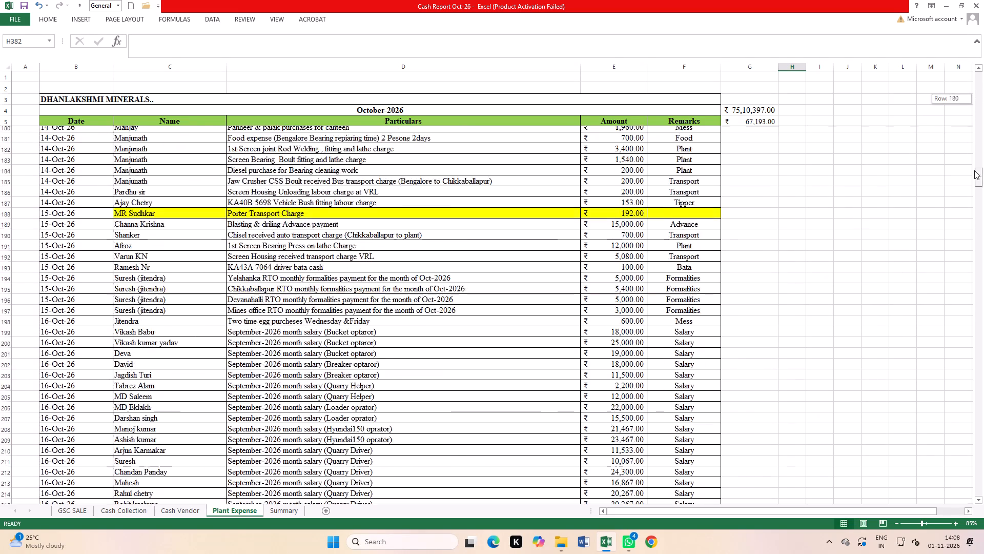
pyautogui.moveTo(974, 170); pyautogui.dragTo(978, 258)
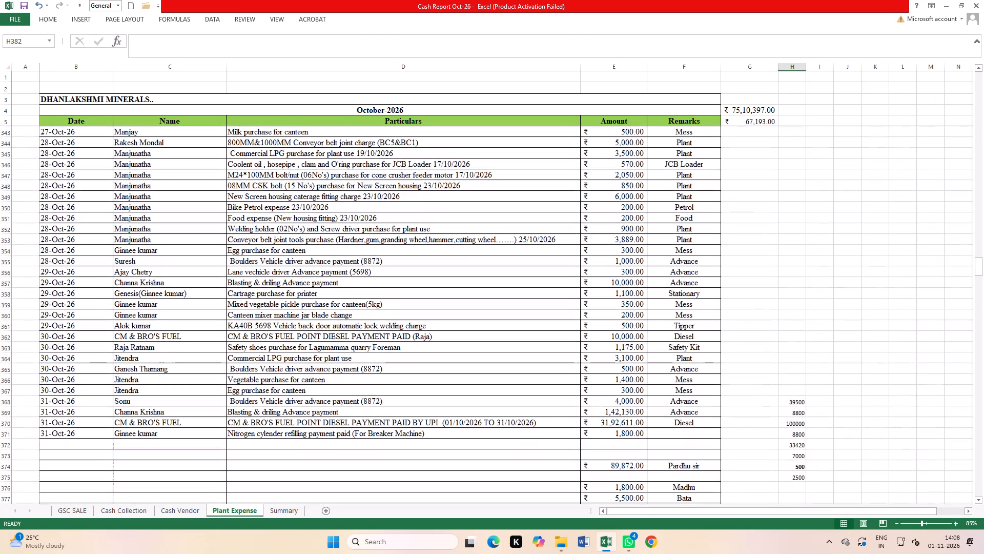
pyautogui.moveTo(780, 318); pyautogui.dragTo(797, 542)
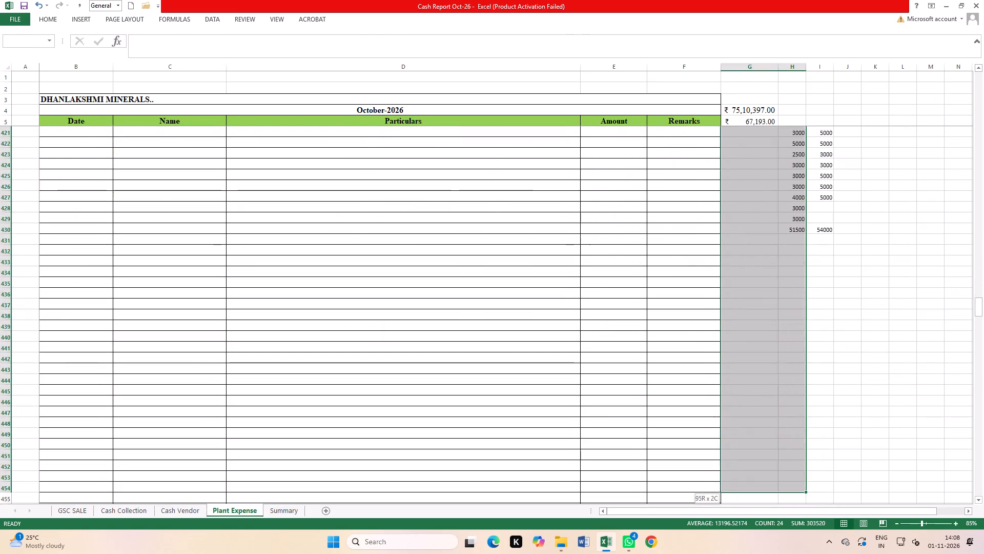
pyautogui.moveTo(797, 542); pyautogui.dragTo(839, 524)
pyautogui.press('Delete')
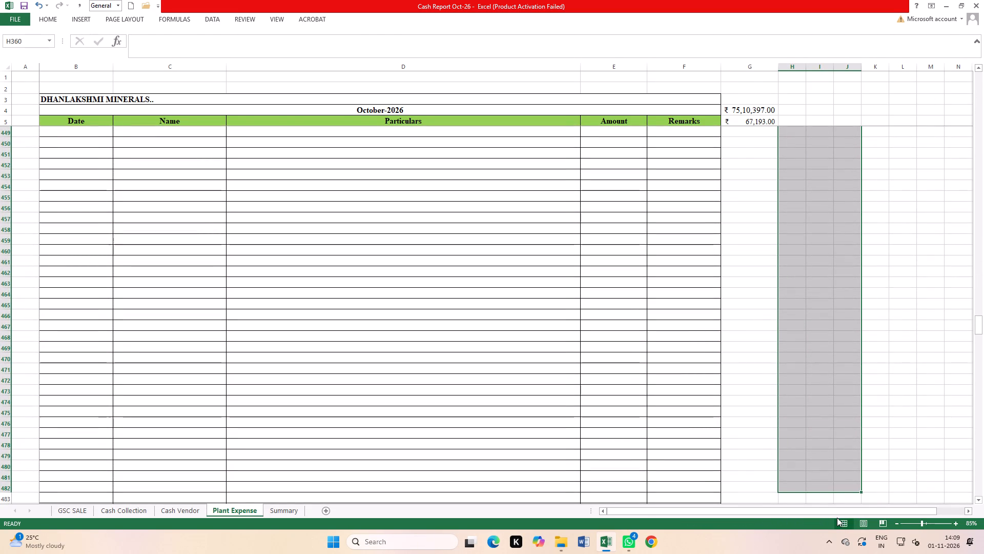
# Switch to the GSC SALE sheet and add filters to its header row 4.
pyautogui.moveTo(983, 328); pyautogui.dragTo(967, 132)
pyautogui.moveTo(967, 132); pyautogui.dragTo(967, 114)
pyautogui.moveTo(980, 325); pyautogui.dragTo(983, 65)
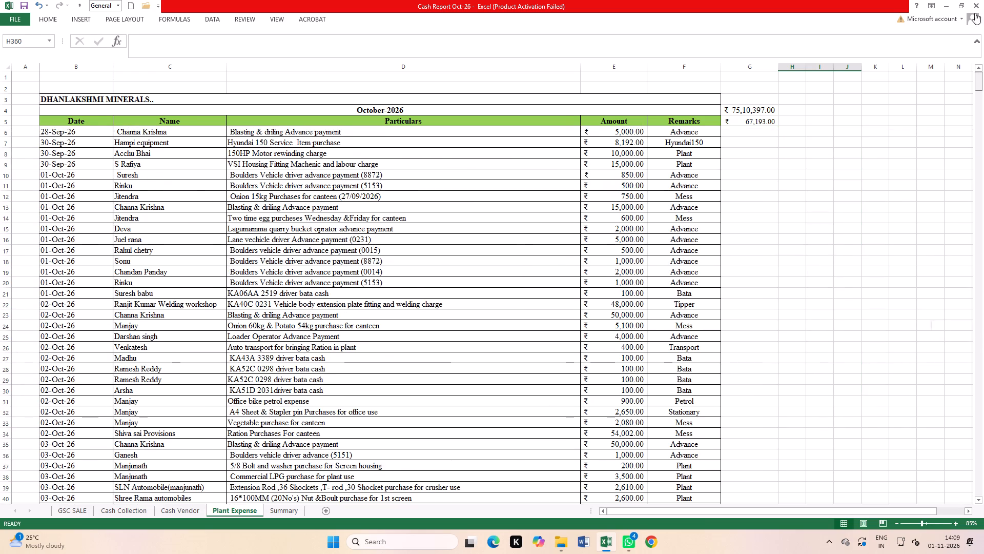
pyautogui.click(67, 509)
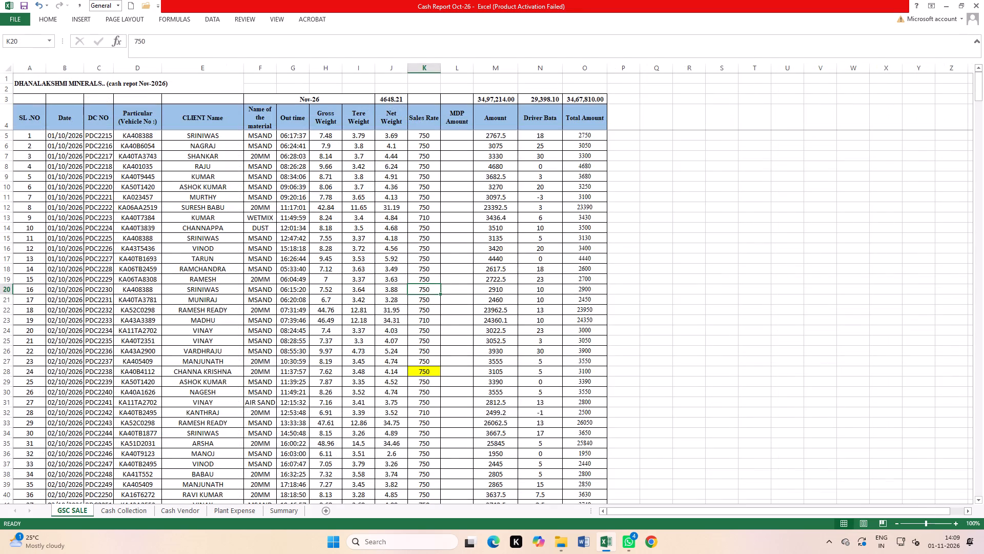
pyautogui.scroll(4, 94, 411)
pyautogui.click(3, 102)
pyautogui.click(0, 112)
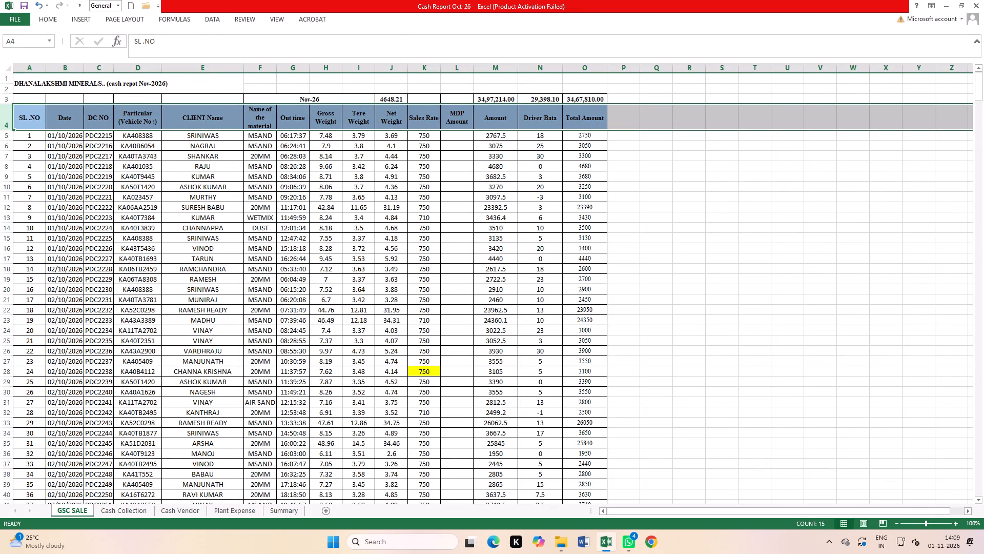
pyautogui.click(207, 17)
pyautogui.click(265, 44)
pyautogui.click(177, 243)
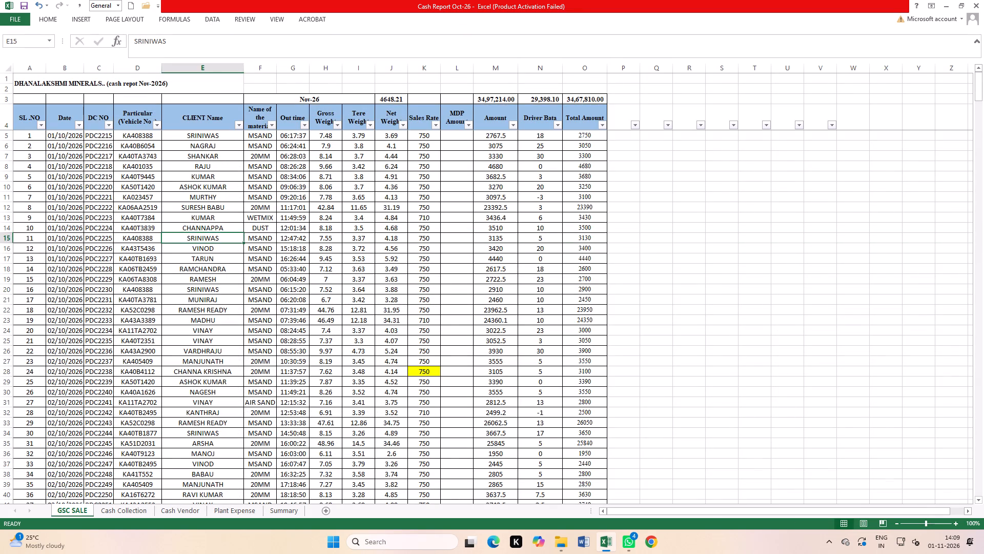